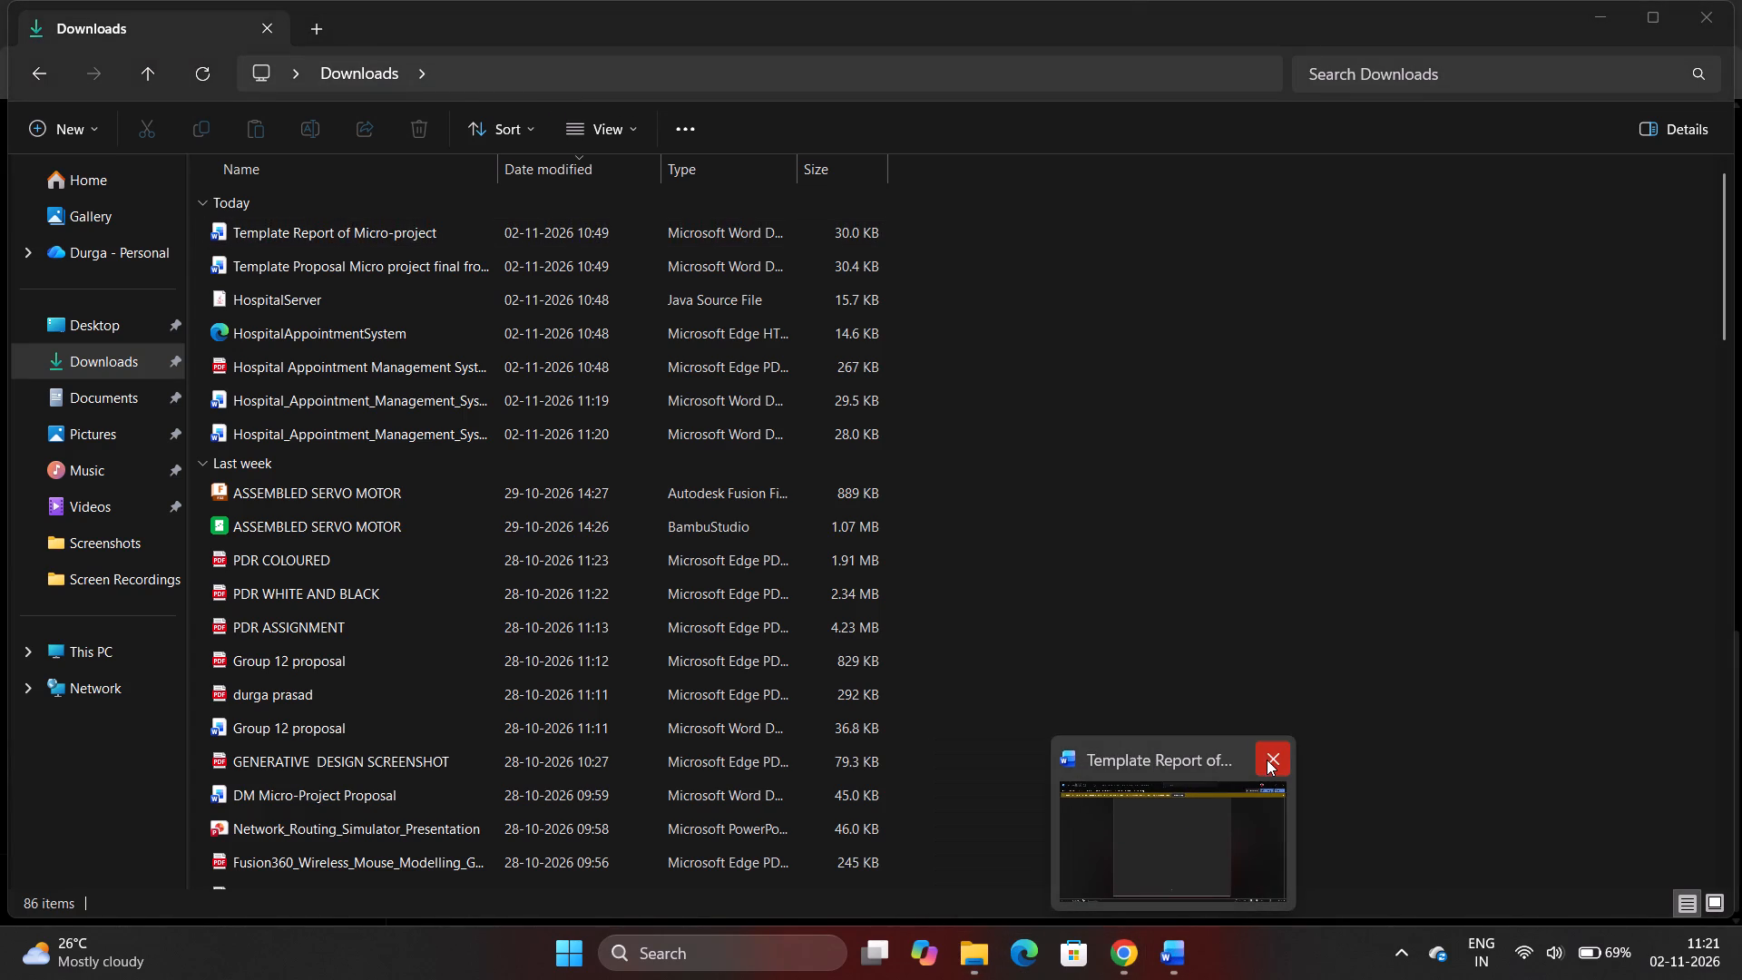
pyautogui.click(1267, 759)
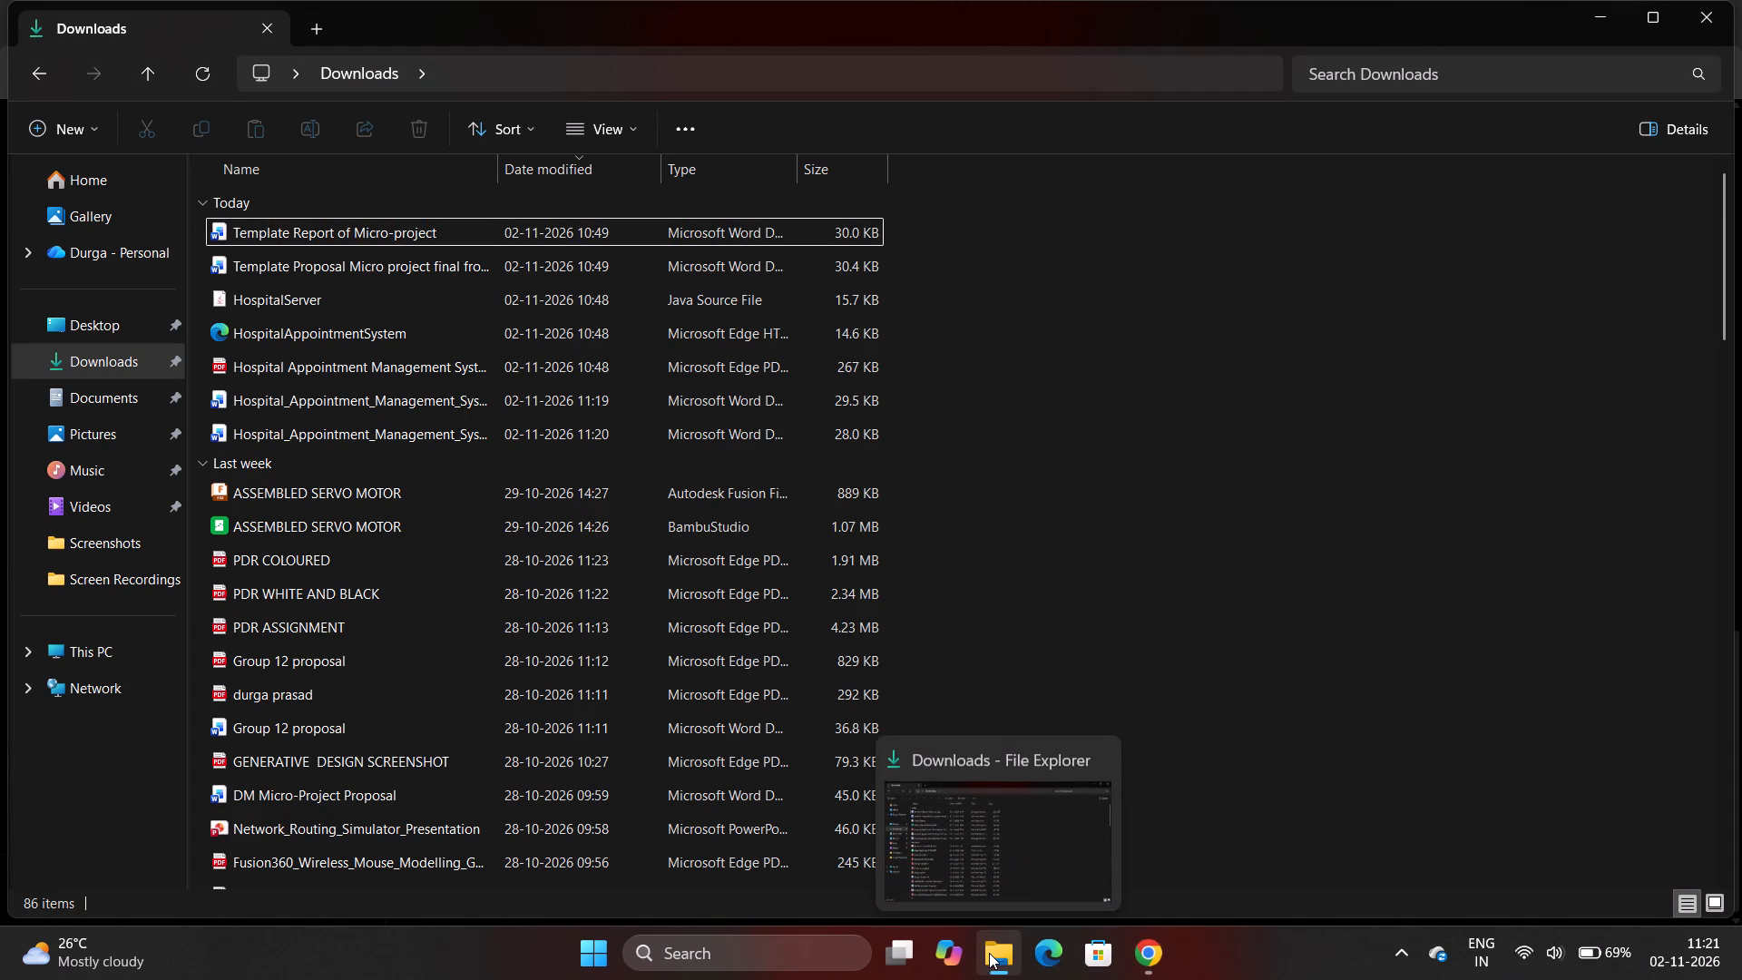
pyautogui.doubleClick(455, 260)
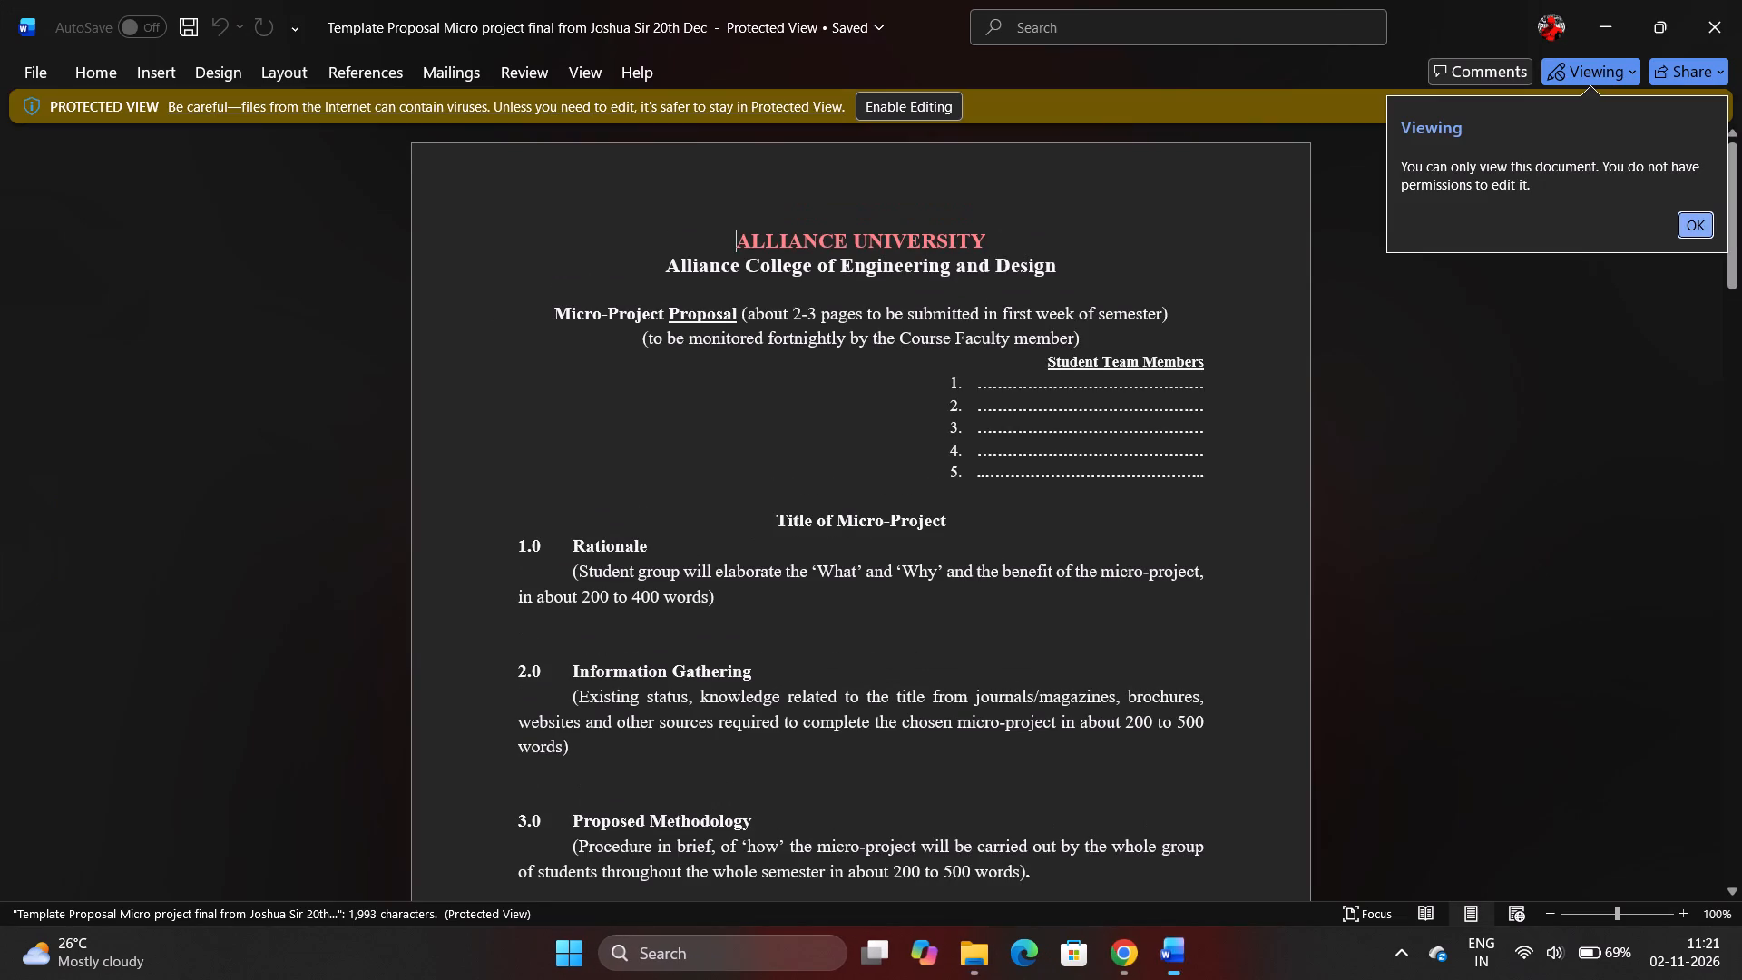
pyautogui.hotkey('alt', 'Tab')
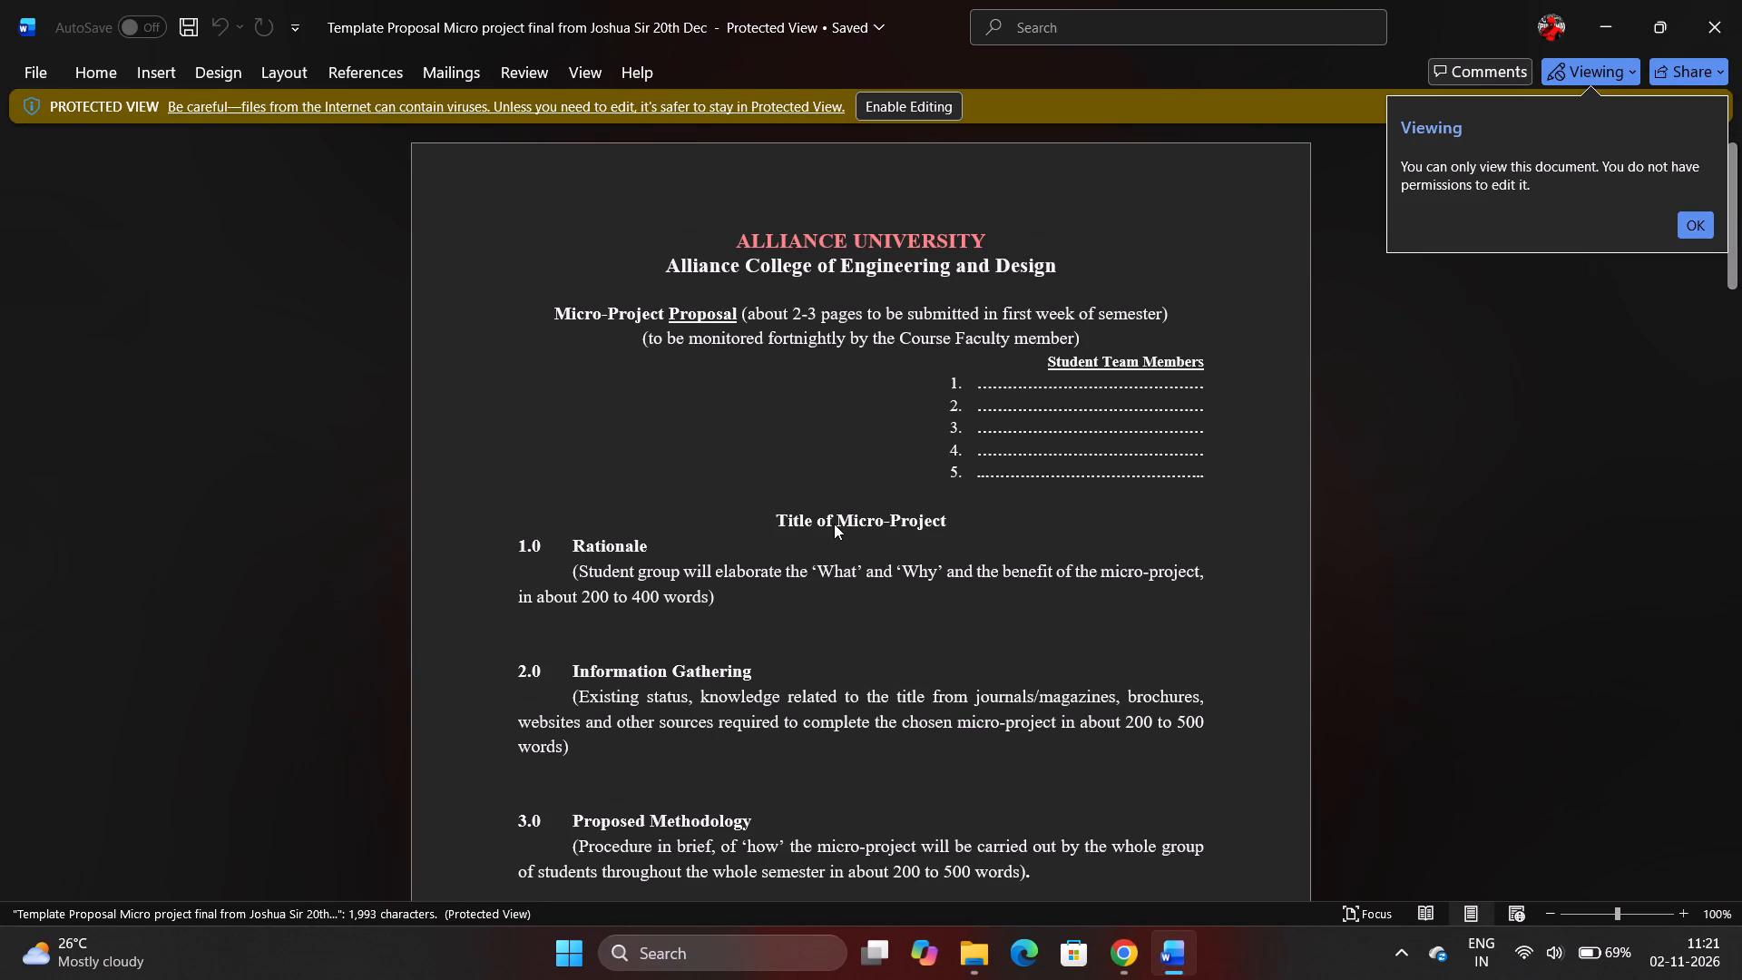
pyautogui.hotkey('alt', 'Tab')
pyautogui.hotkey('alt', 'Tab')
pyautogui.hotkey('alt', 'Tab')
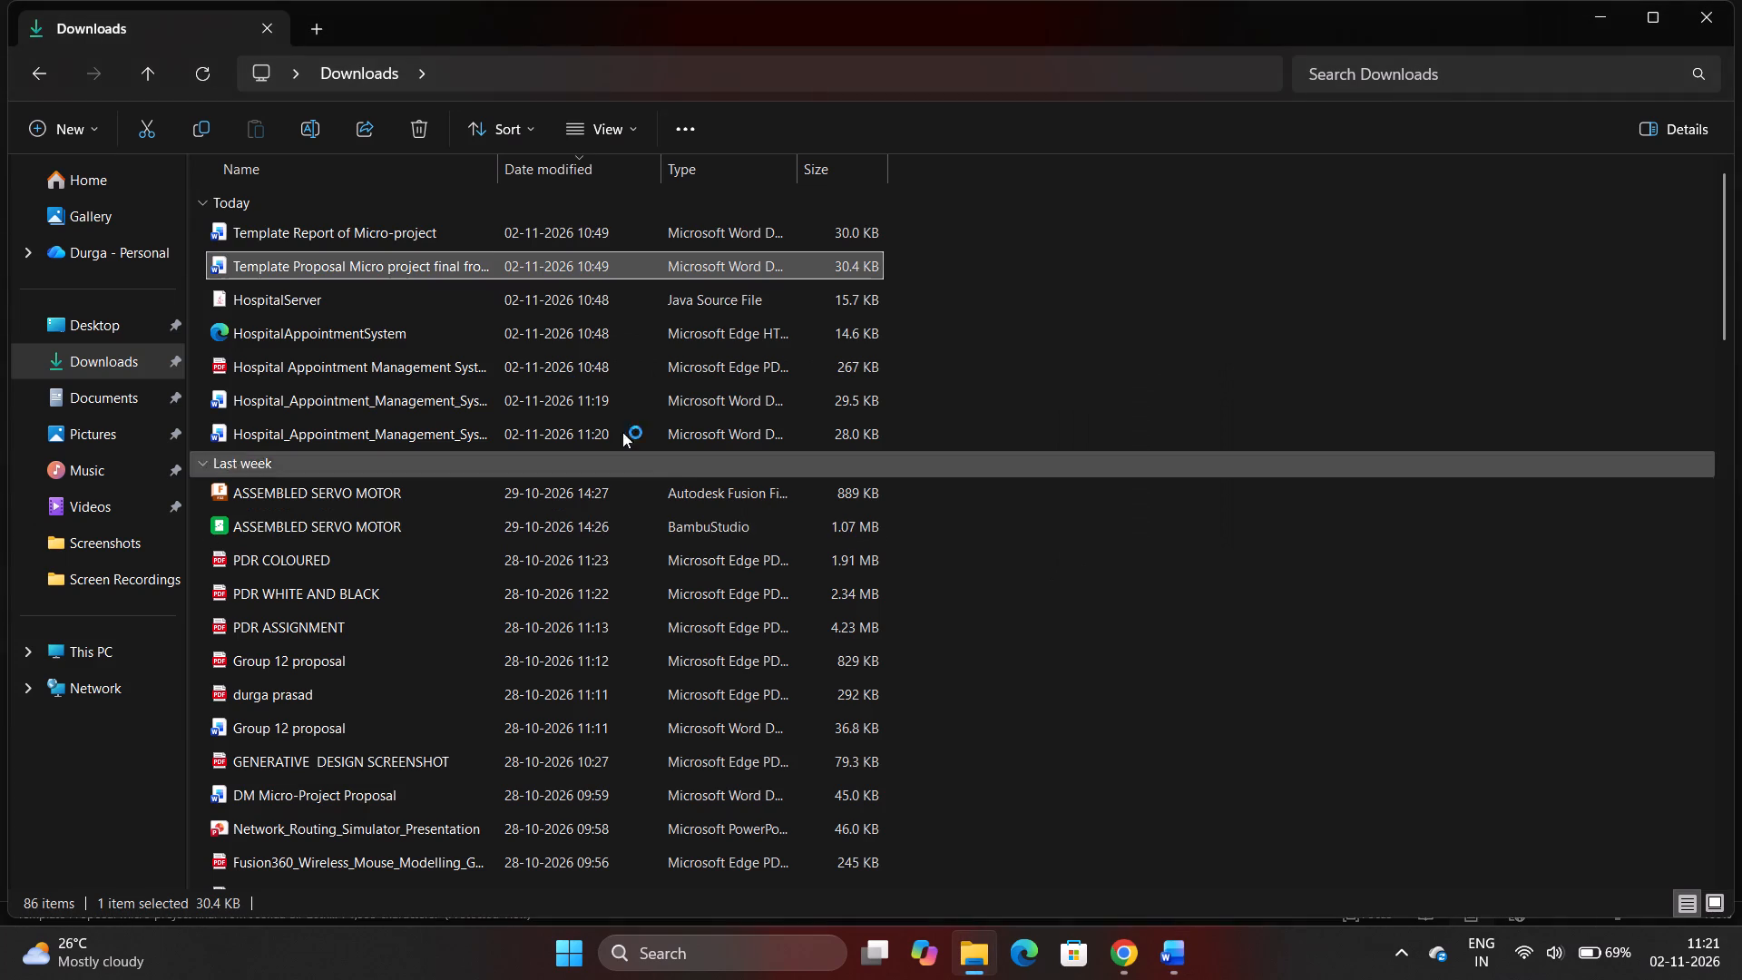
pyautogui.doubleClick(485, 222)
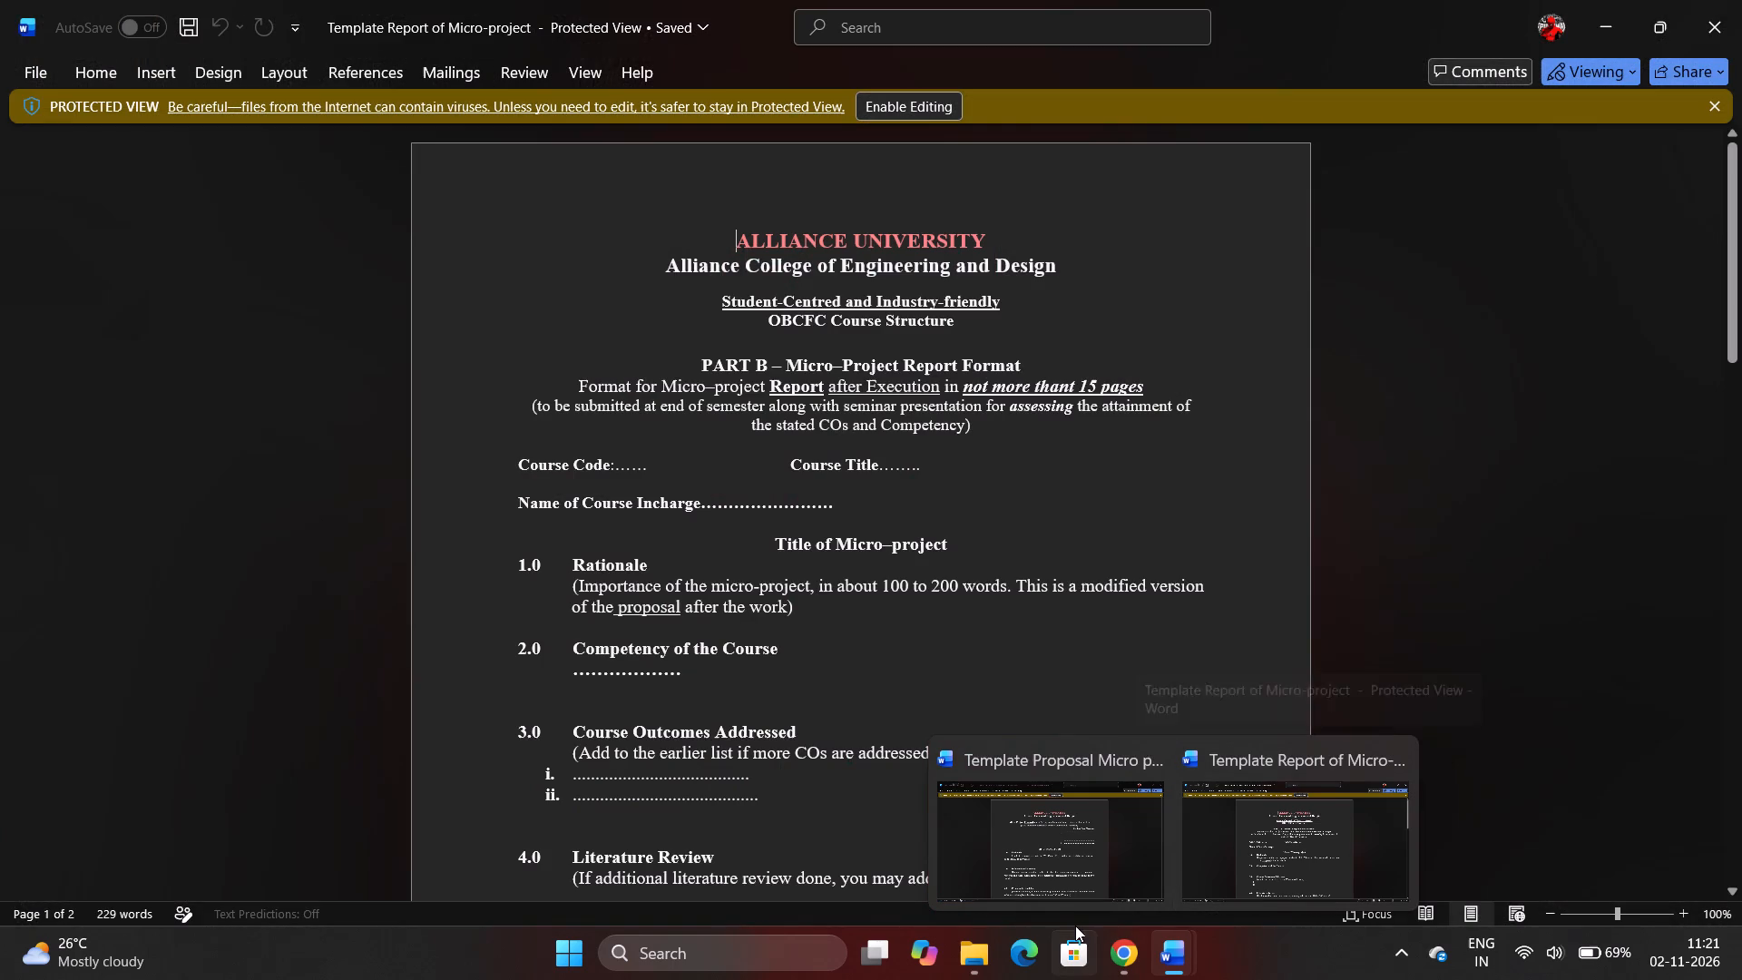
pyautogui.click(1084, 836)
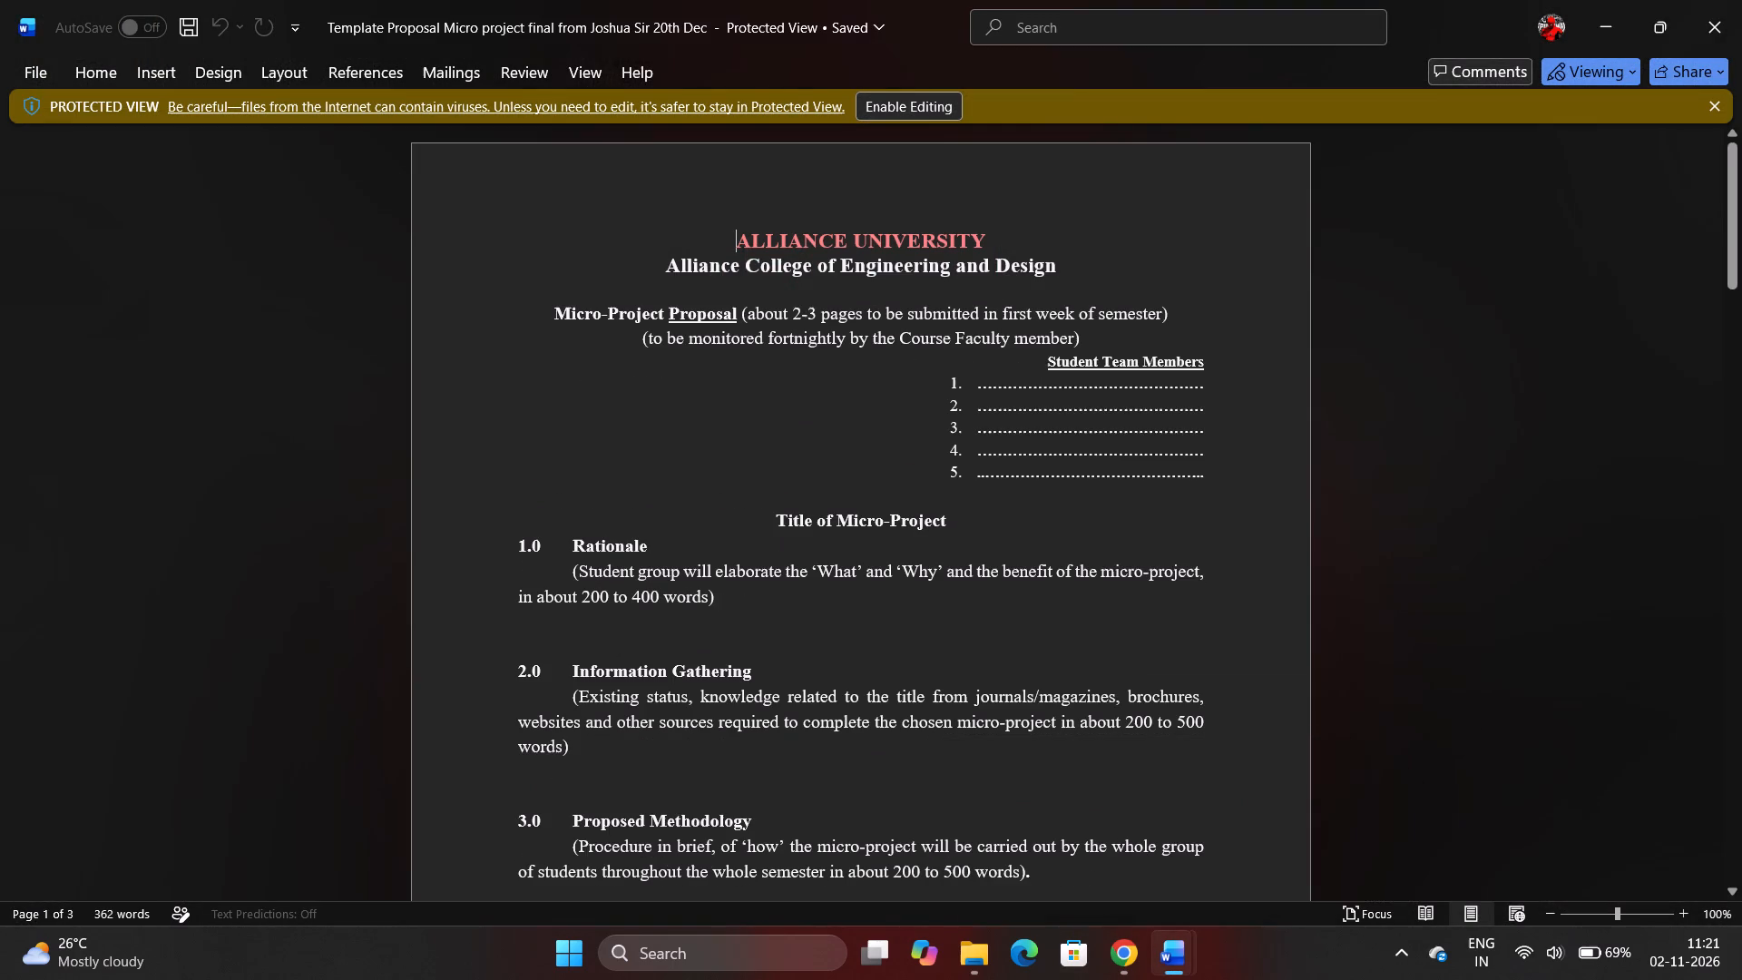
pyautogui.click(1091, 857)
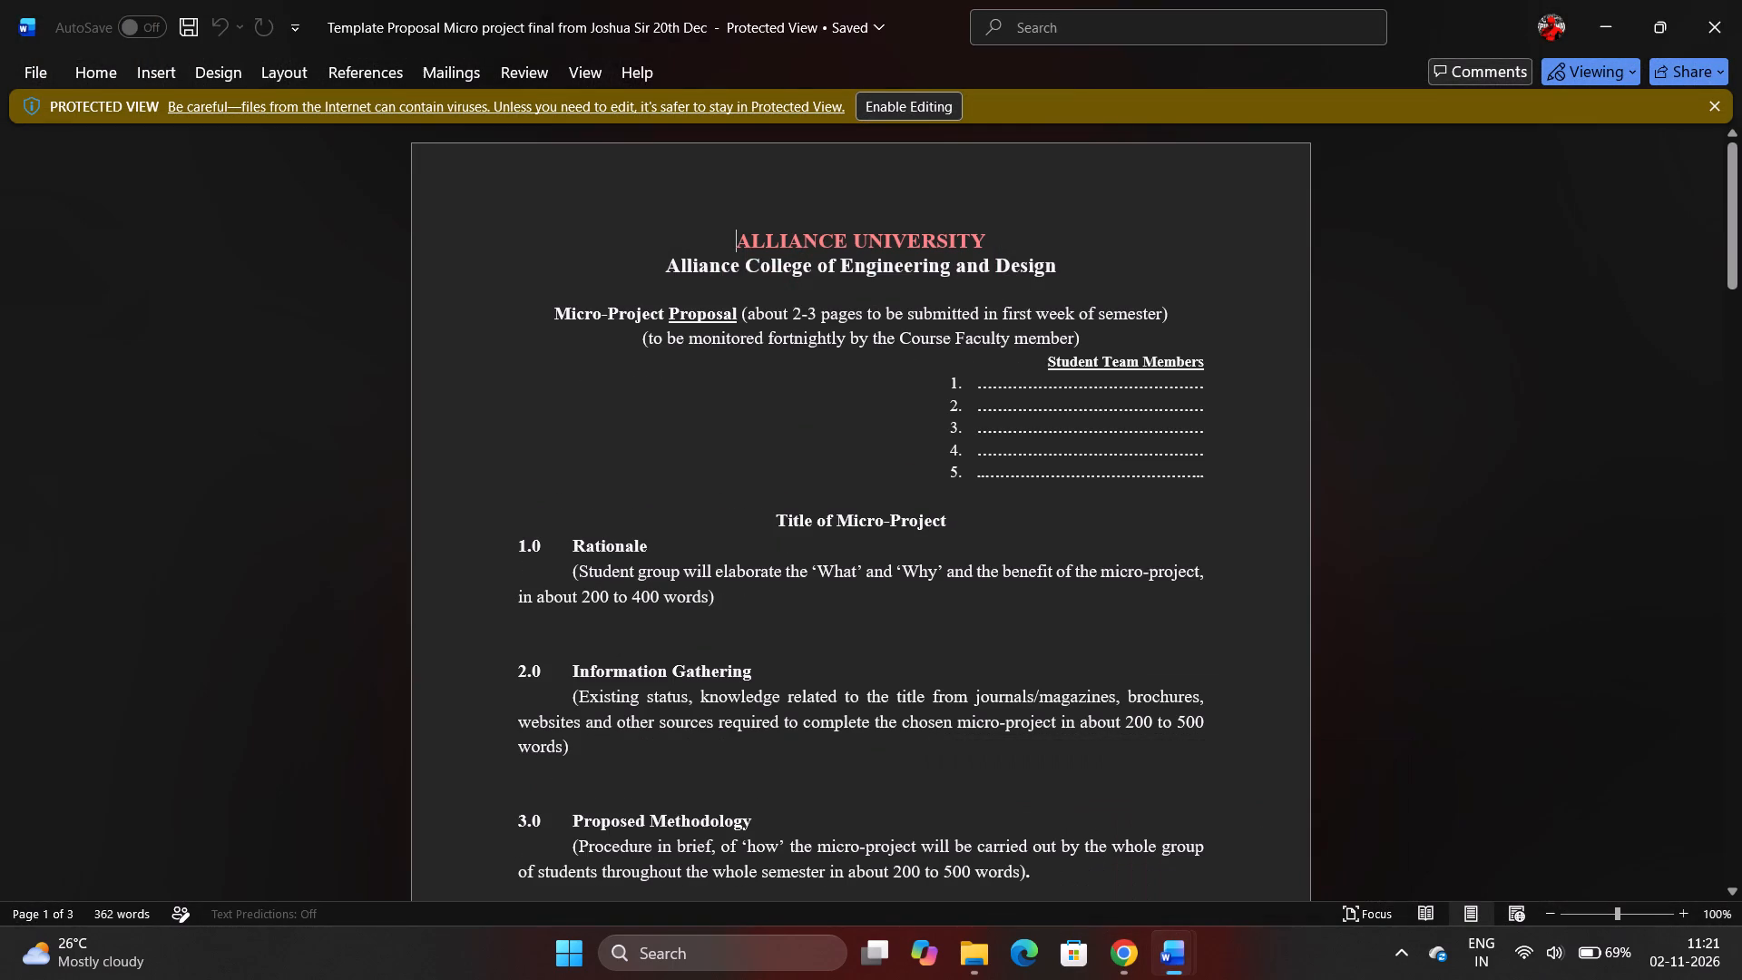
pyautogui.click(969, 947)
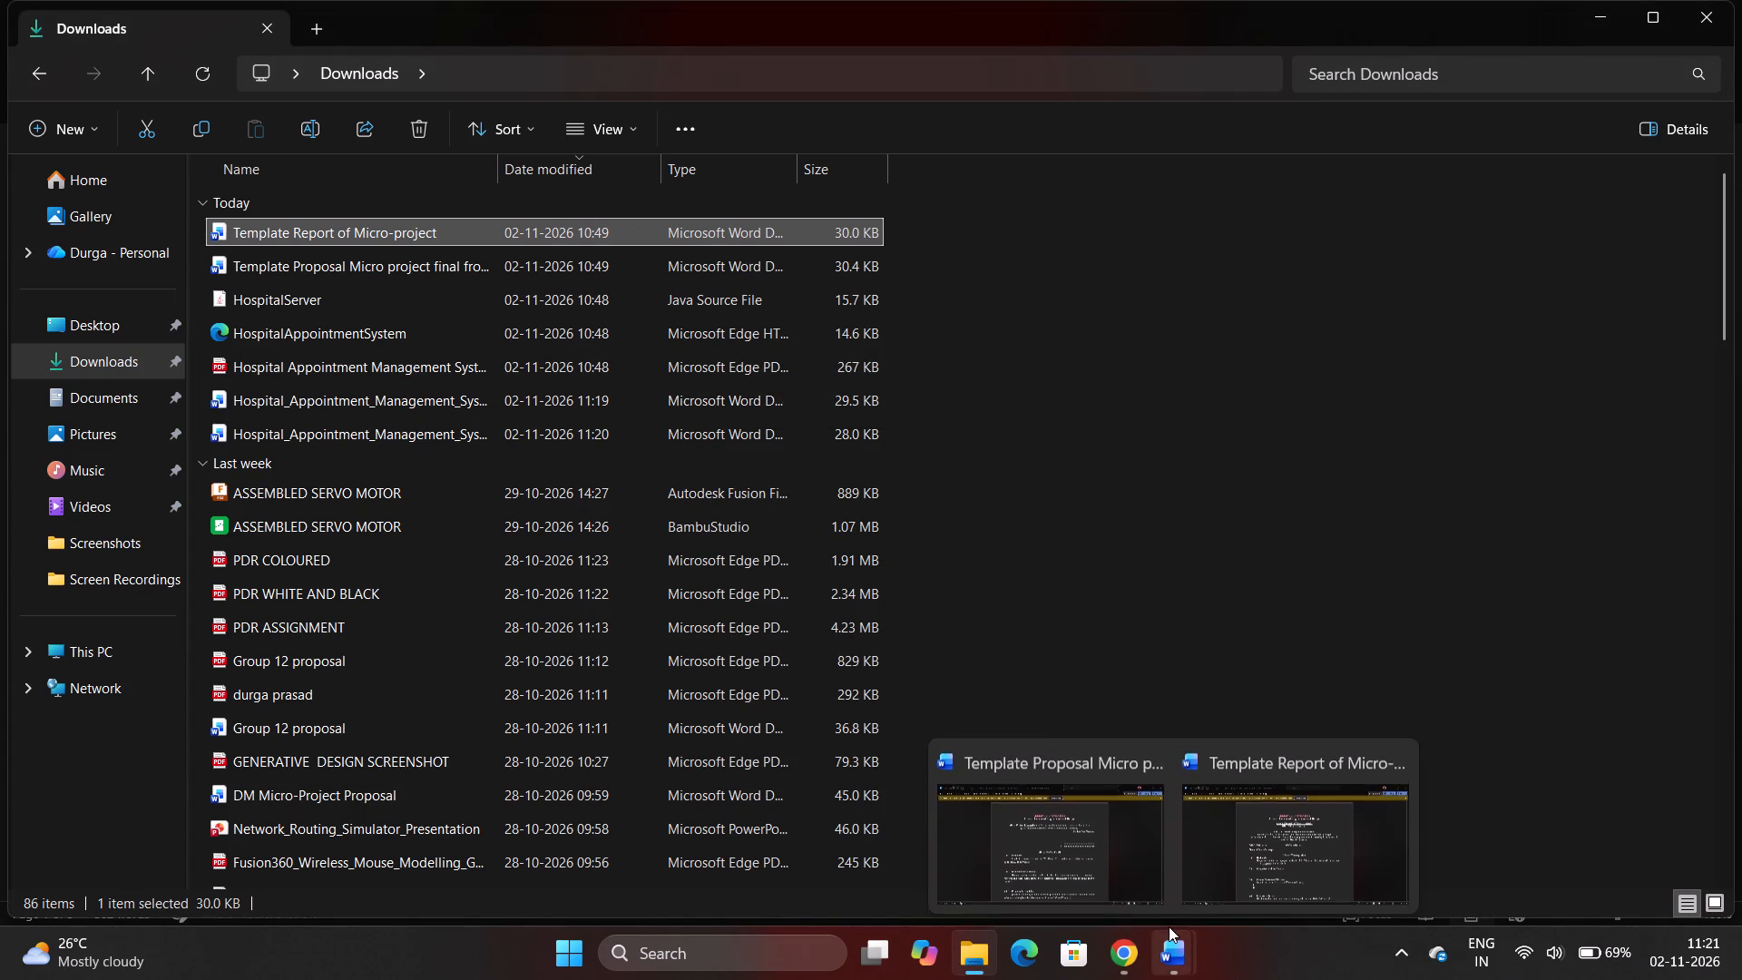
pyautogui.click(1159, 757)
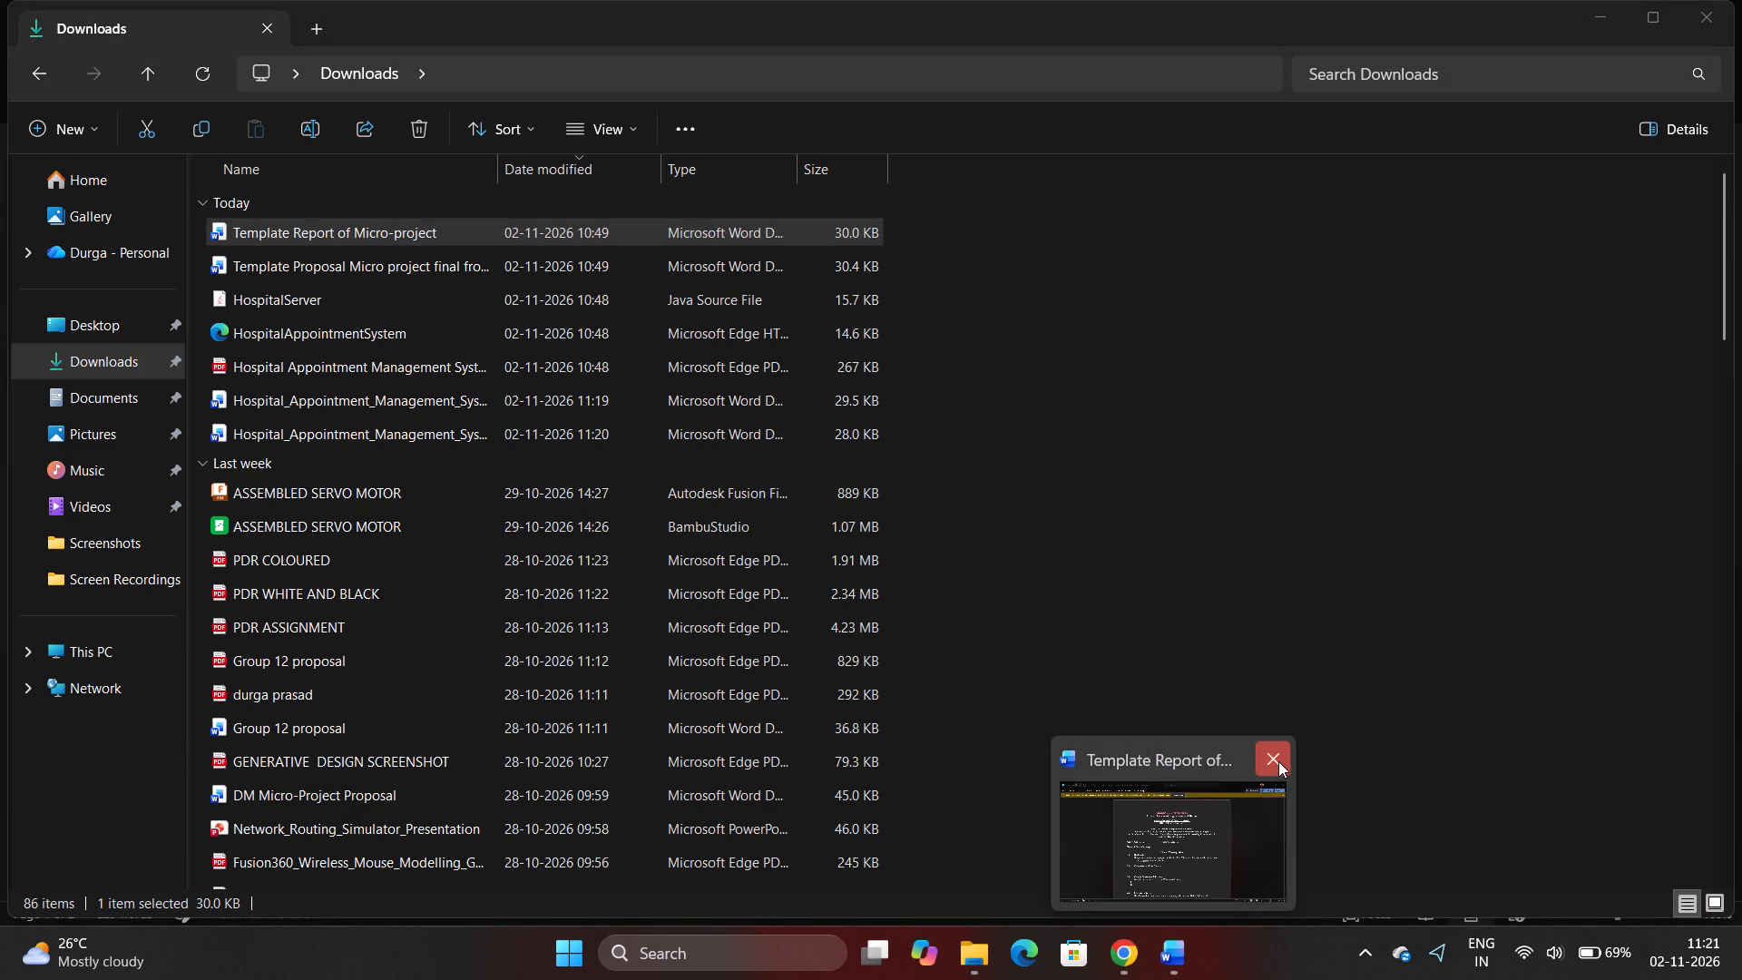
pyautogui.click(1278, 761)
# Open the generated Hospital_Appointment_Management_System Proposal and Report files from Downloads in Word, and bring the Proposal to the front.
pyautogui.doubleClick(374, 423)
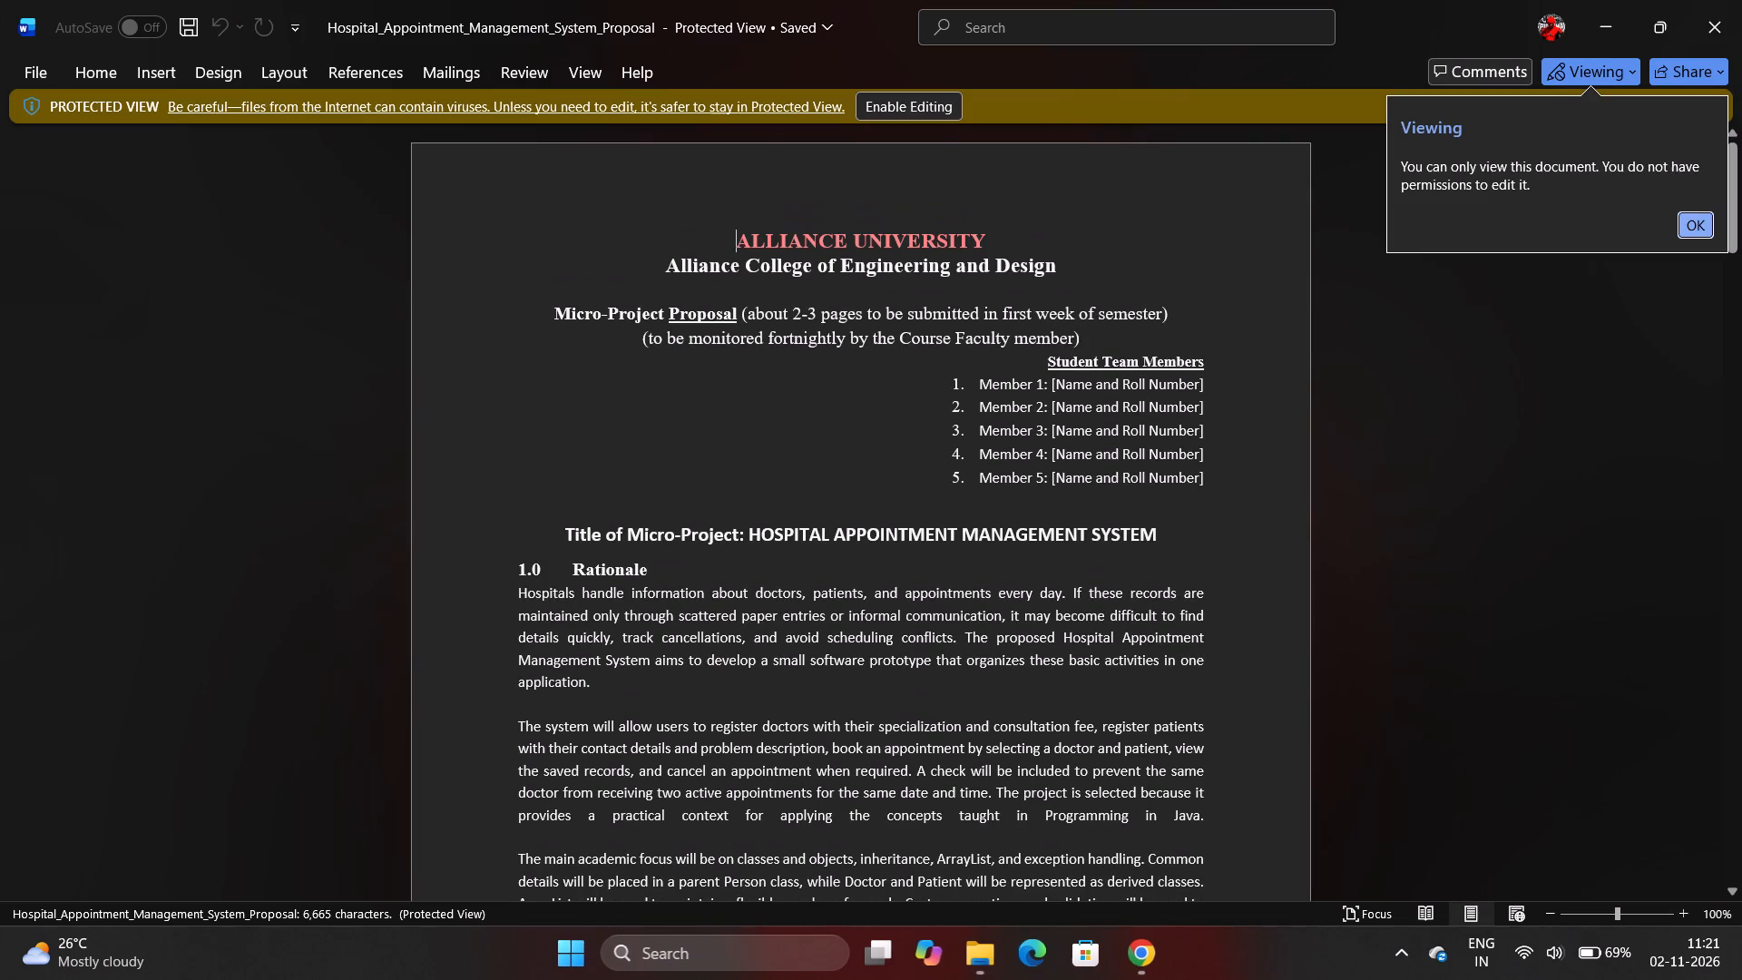
pyautogui.hotkey('alt', 'Tab')
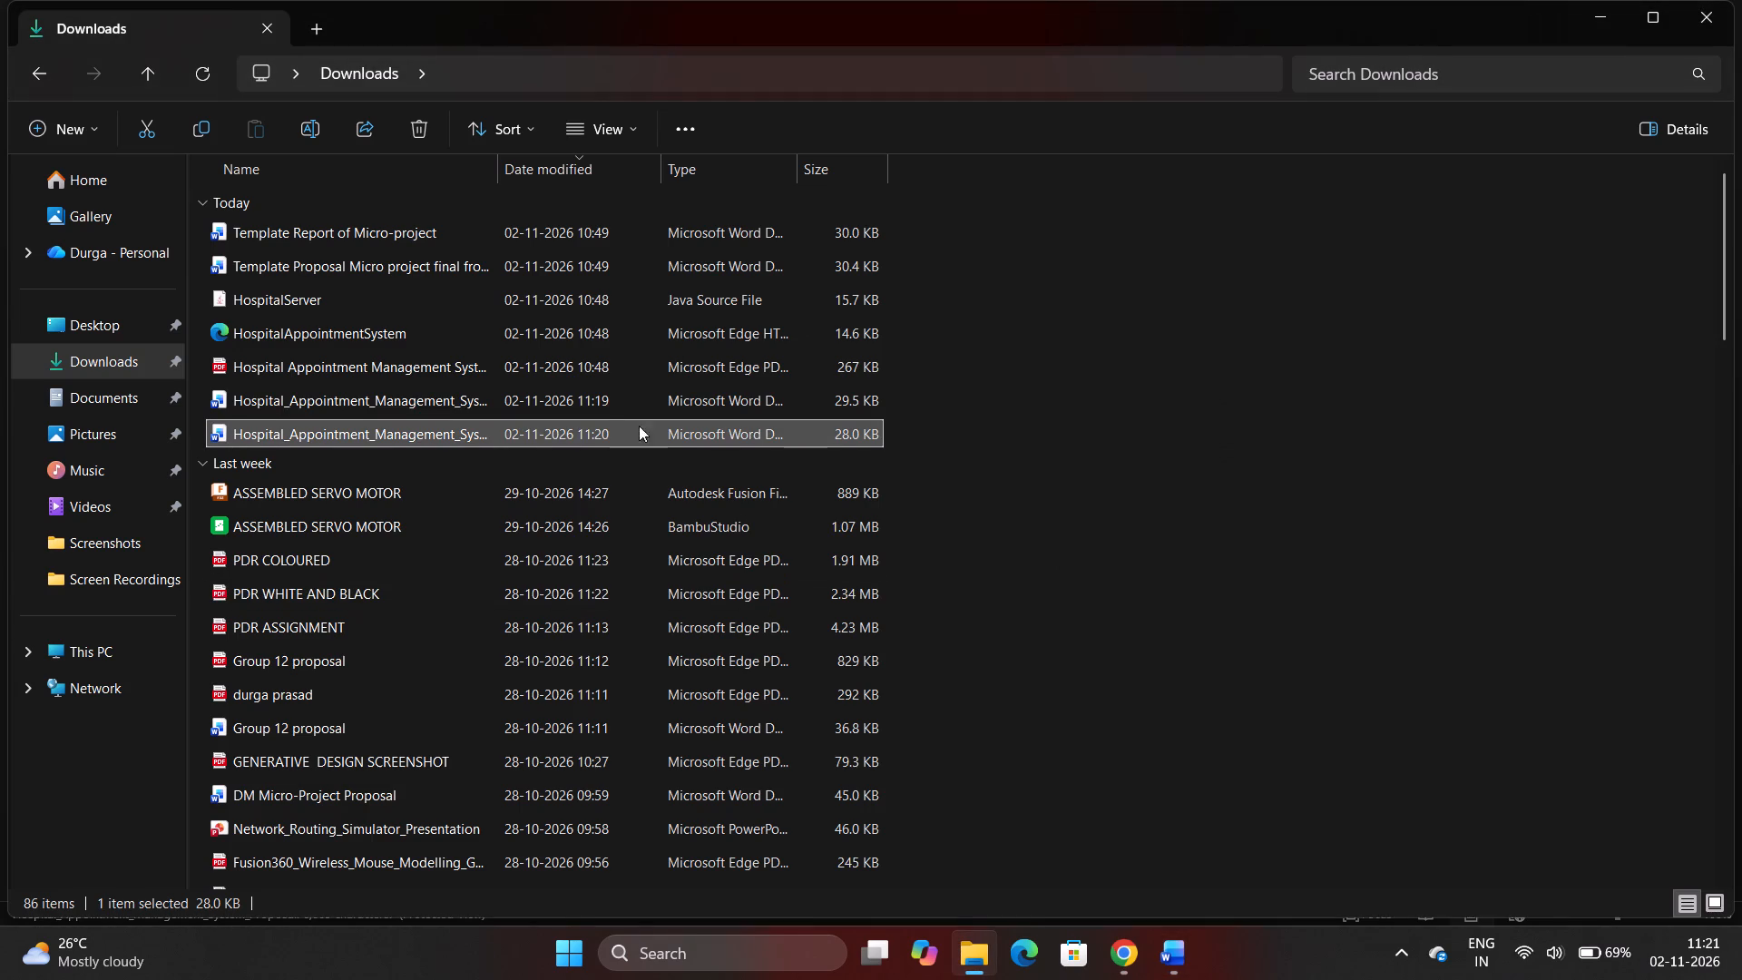
pyautogui.doubleClick(597, 402)
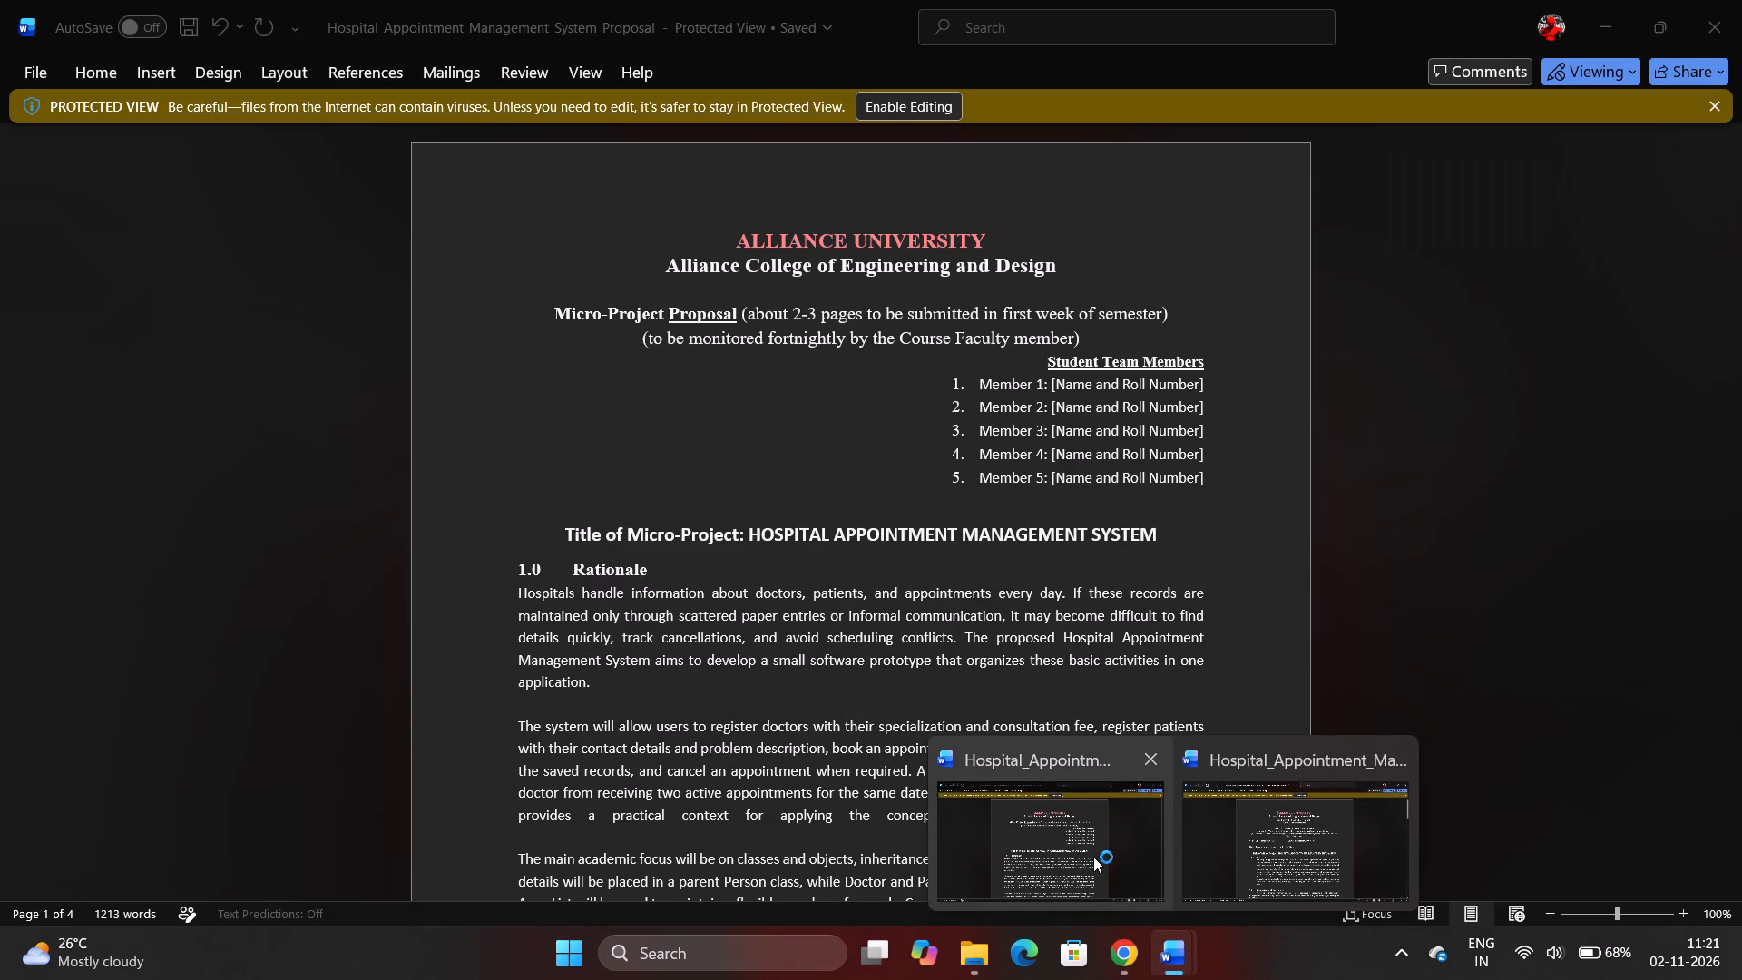
pyautogui.click(1005, 878)
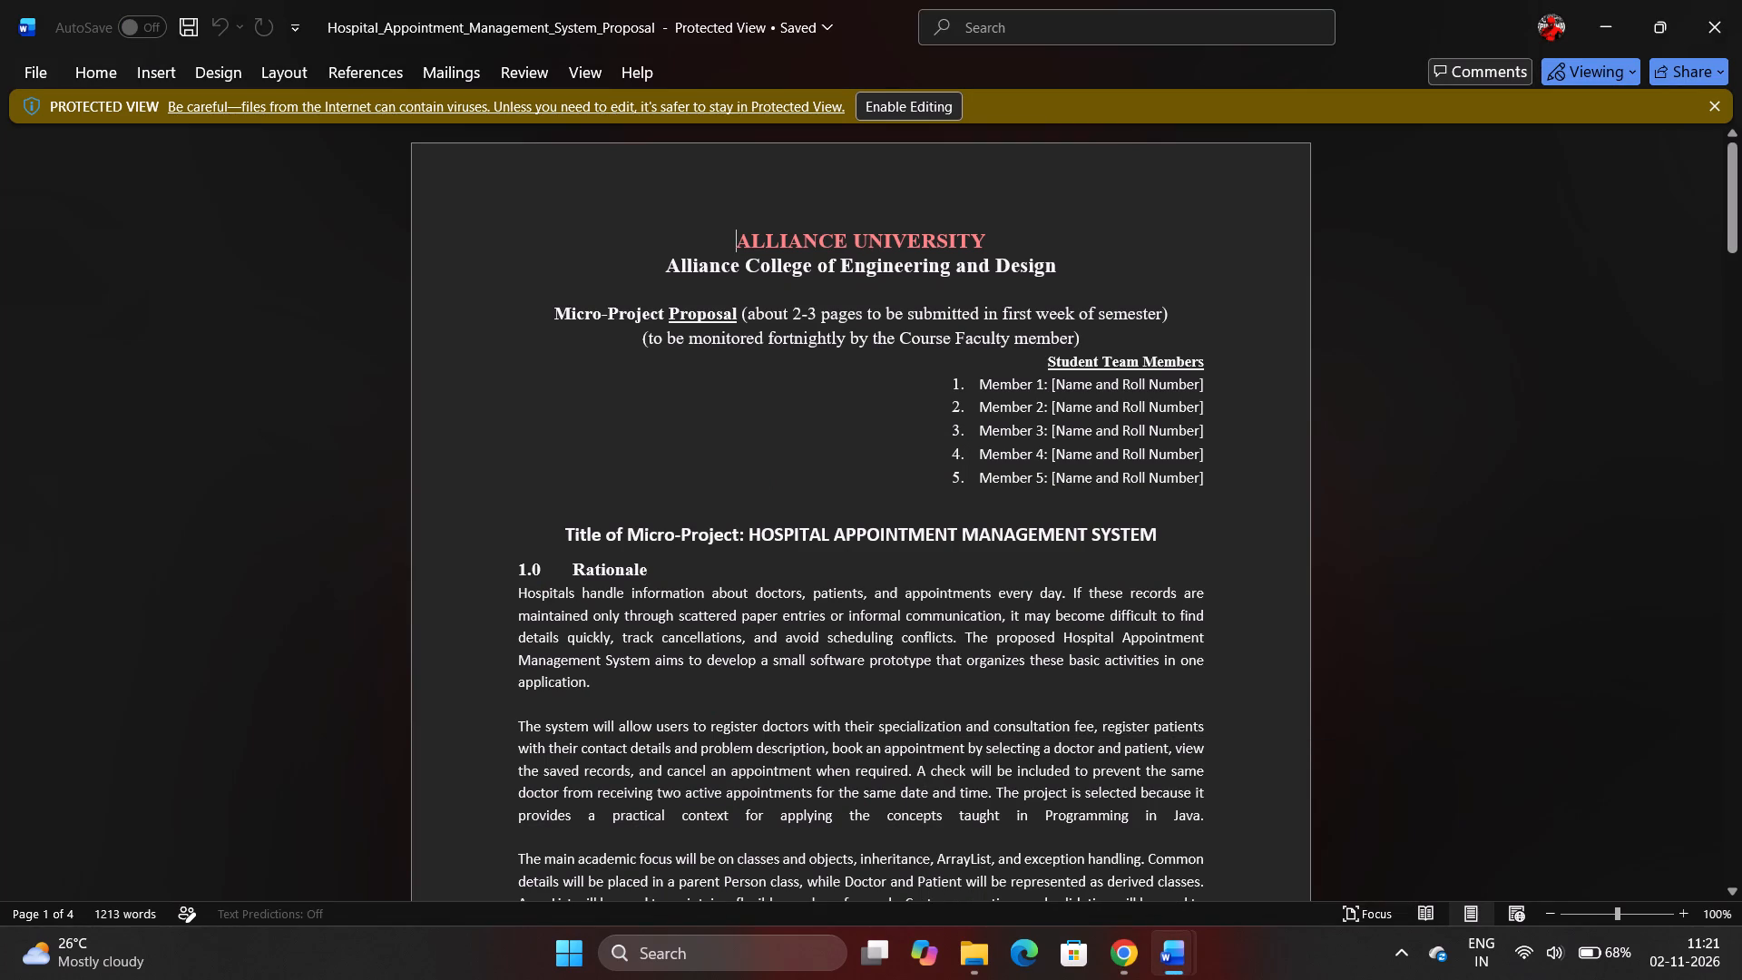
# Enable editing in the protected Hospital_Appointment_Management_System_Proposal document.
pyautogui.click(1043, 383)
pyautogui.press('BackSpace')
pyautogui.press('BackSpace')
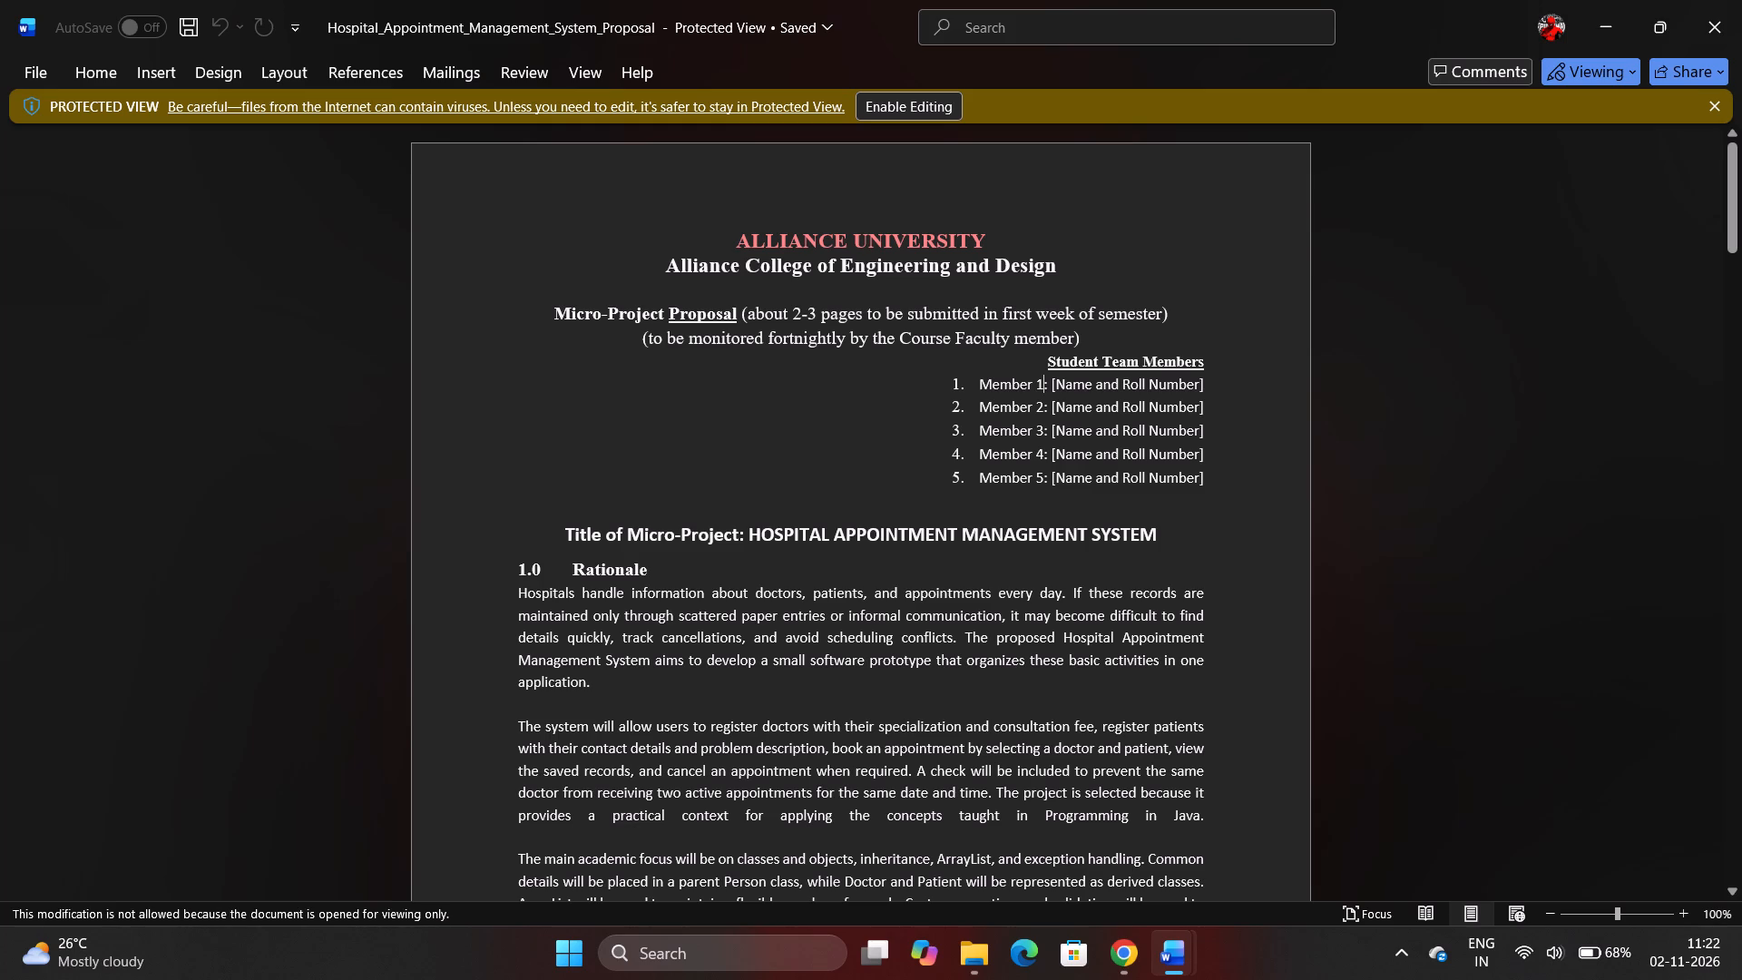
pyautogui.click(903, 95)
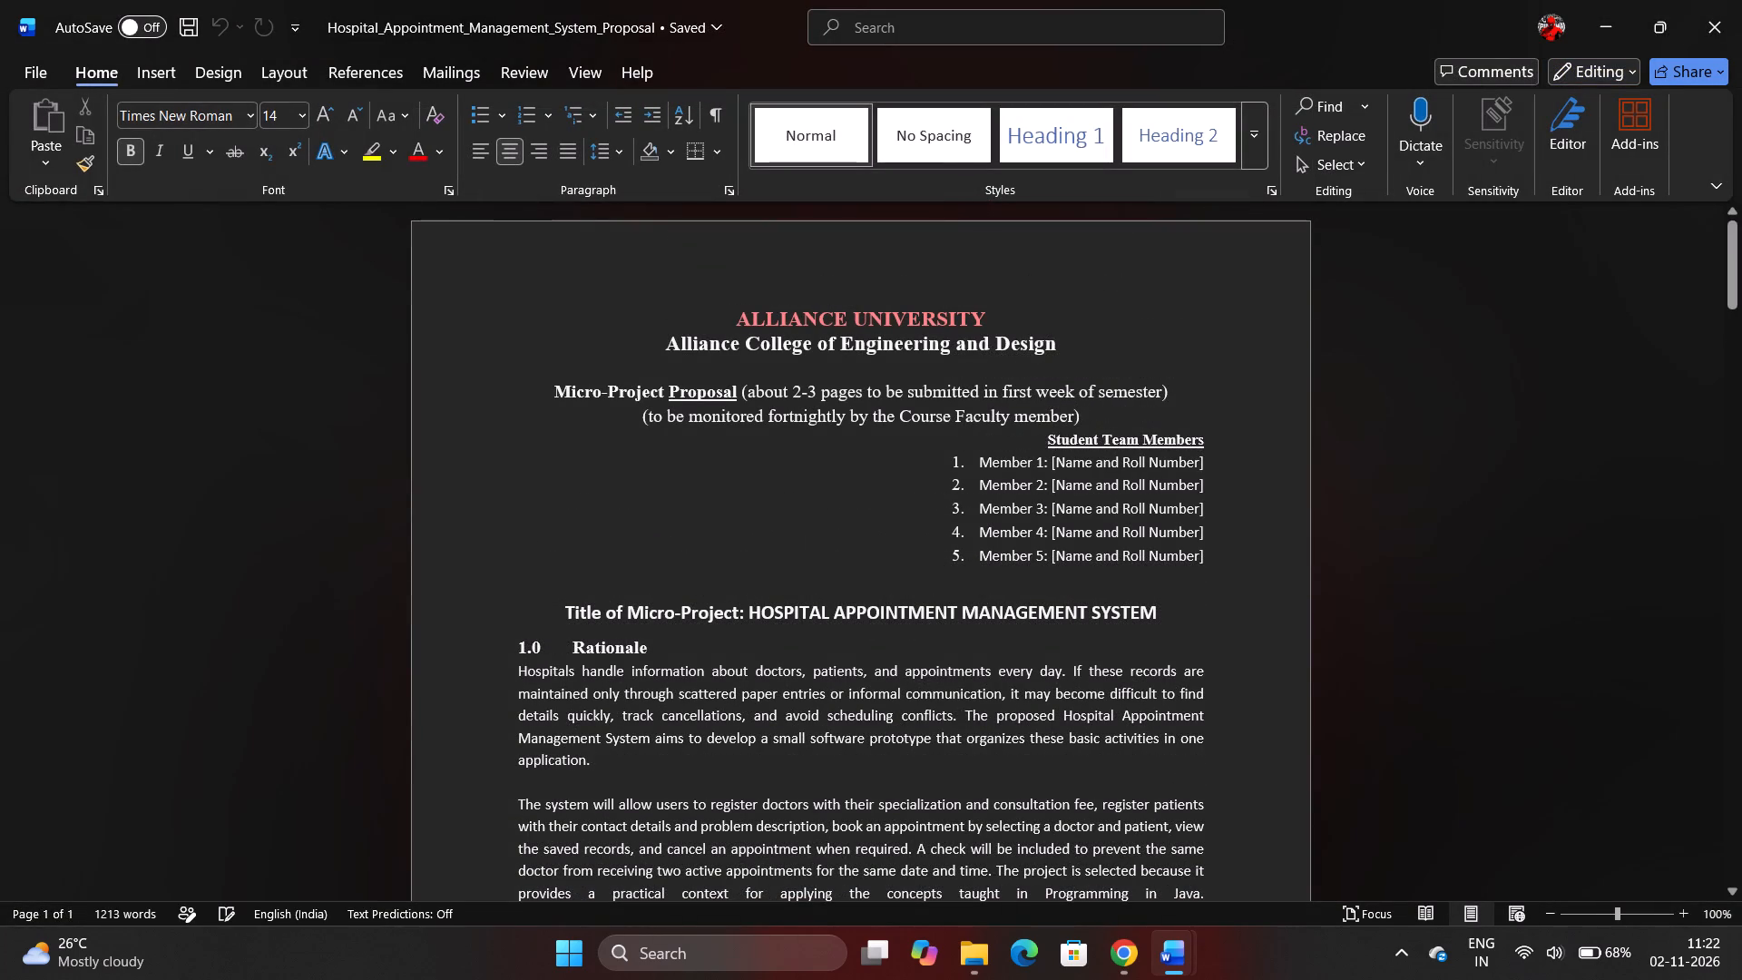
# Replace the "Member 1" label in the Student Team Members list with the first team member's name in capitals.
pyautogui.click(1042, 463)
pyautogui.press('BackSpace')
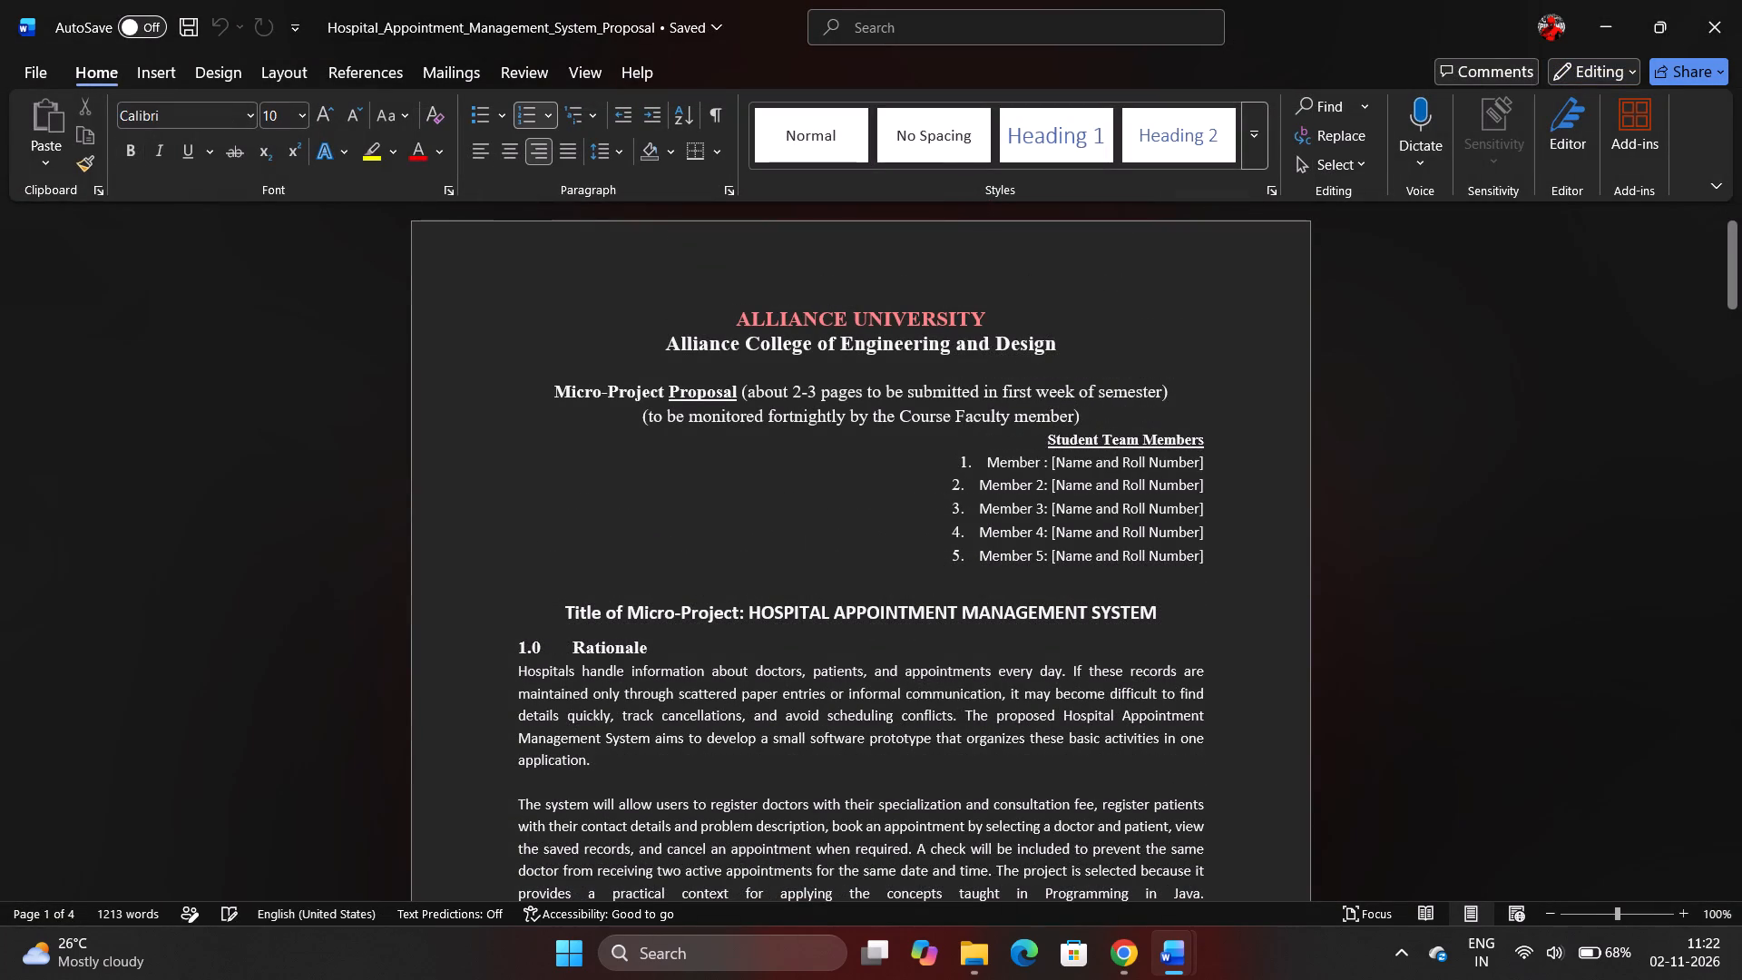
pyautogui.press('BackSpace')
pyautogui.press('BackSpace')
pyautogui.press('BackSpace')
pyautogui.press('BackSpace')
pyautogui.press('BackSpace')
pyautogui.press('BackSpace')
pyautogui.press('BackSpace')
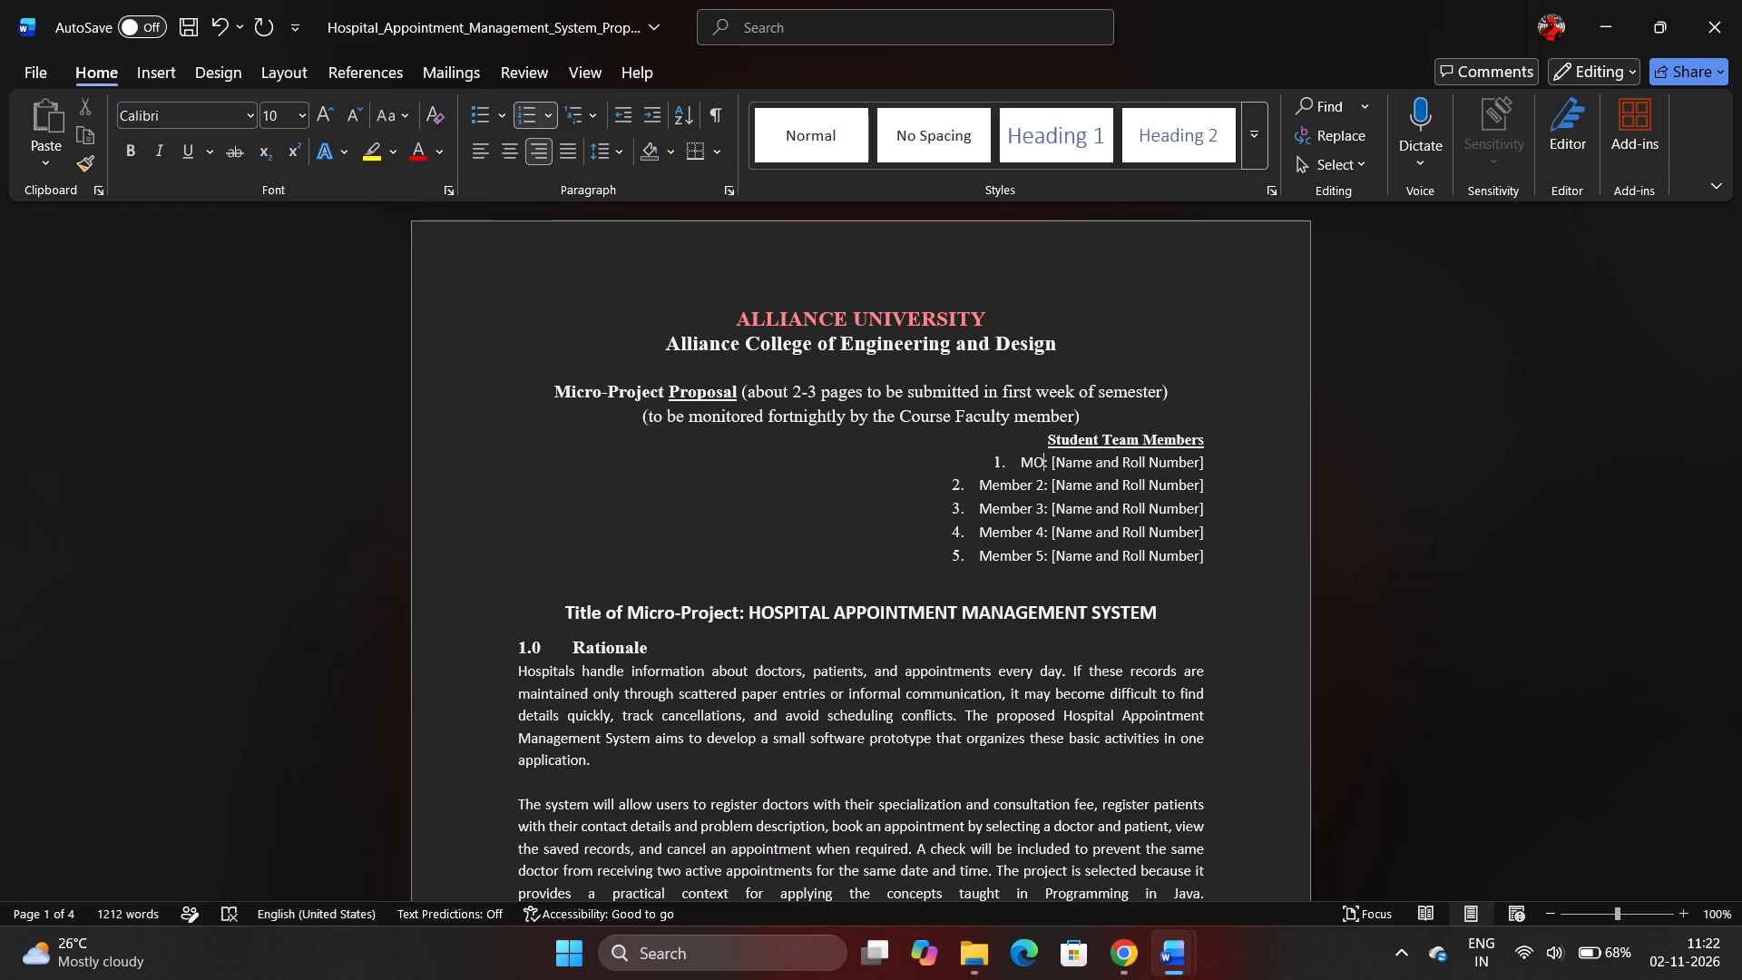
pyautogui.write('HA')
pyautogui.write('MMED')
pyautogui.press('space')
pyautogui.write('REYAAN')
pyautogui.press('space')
# Clear the "Member 2" label from the second entry of the Student Team Members list, keeping its colon and placeholder.
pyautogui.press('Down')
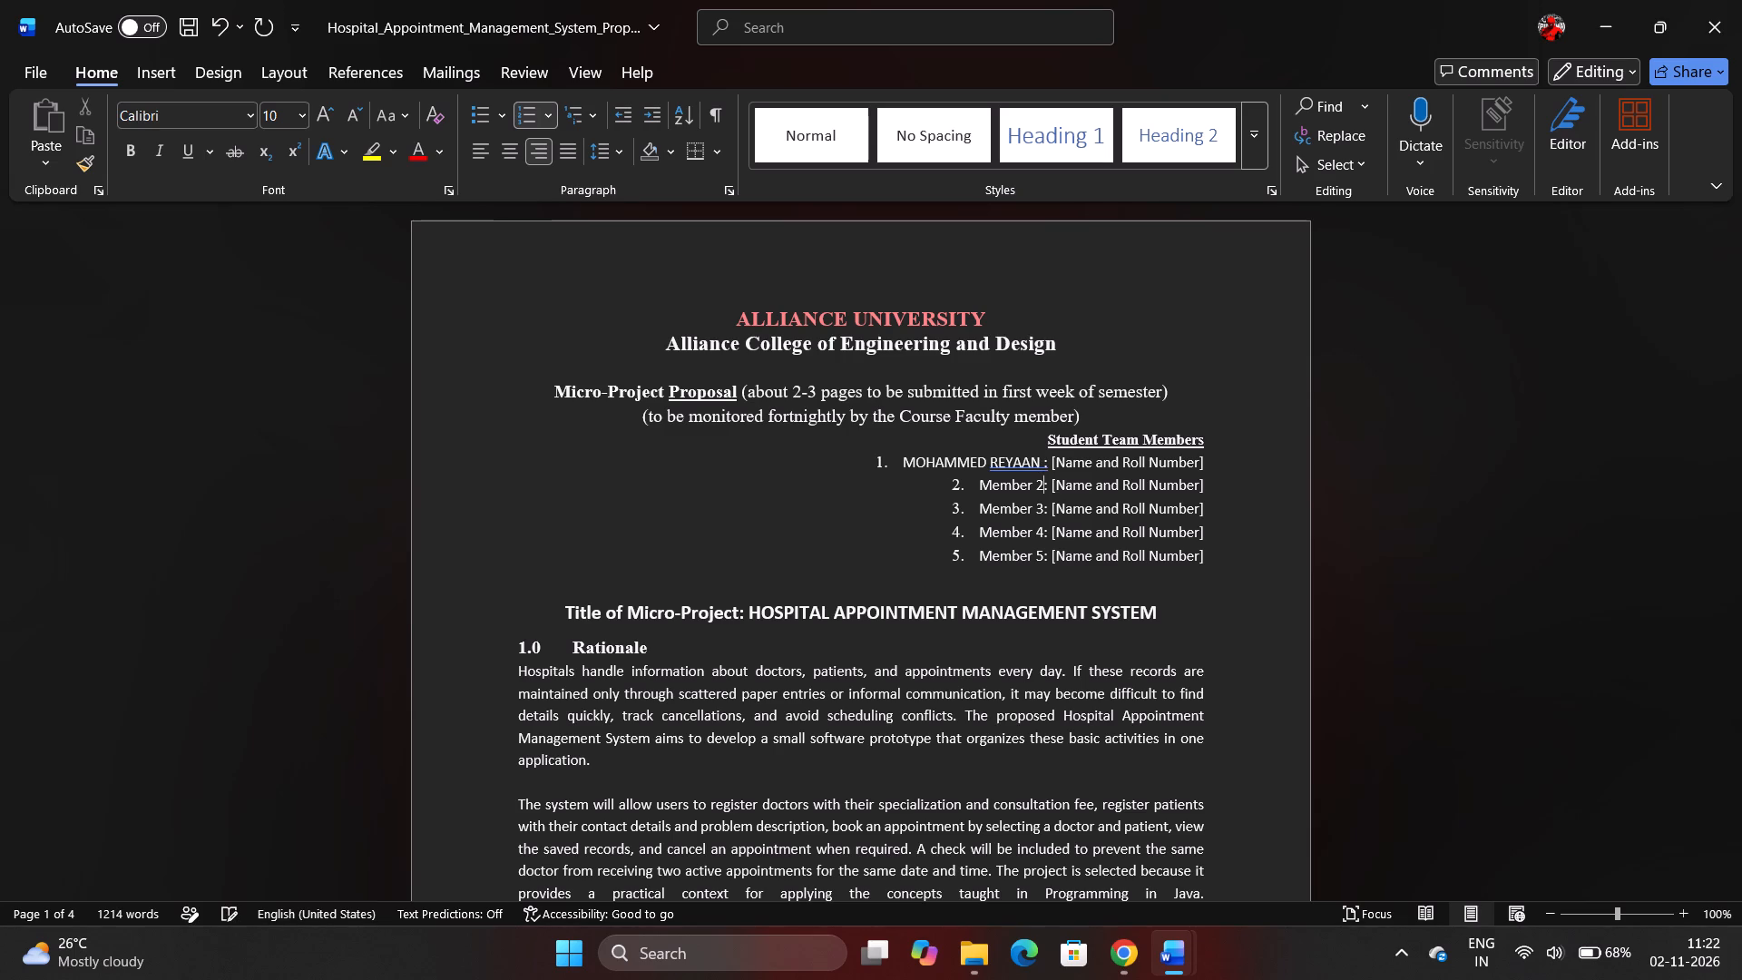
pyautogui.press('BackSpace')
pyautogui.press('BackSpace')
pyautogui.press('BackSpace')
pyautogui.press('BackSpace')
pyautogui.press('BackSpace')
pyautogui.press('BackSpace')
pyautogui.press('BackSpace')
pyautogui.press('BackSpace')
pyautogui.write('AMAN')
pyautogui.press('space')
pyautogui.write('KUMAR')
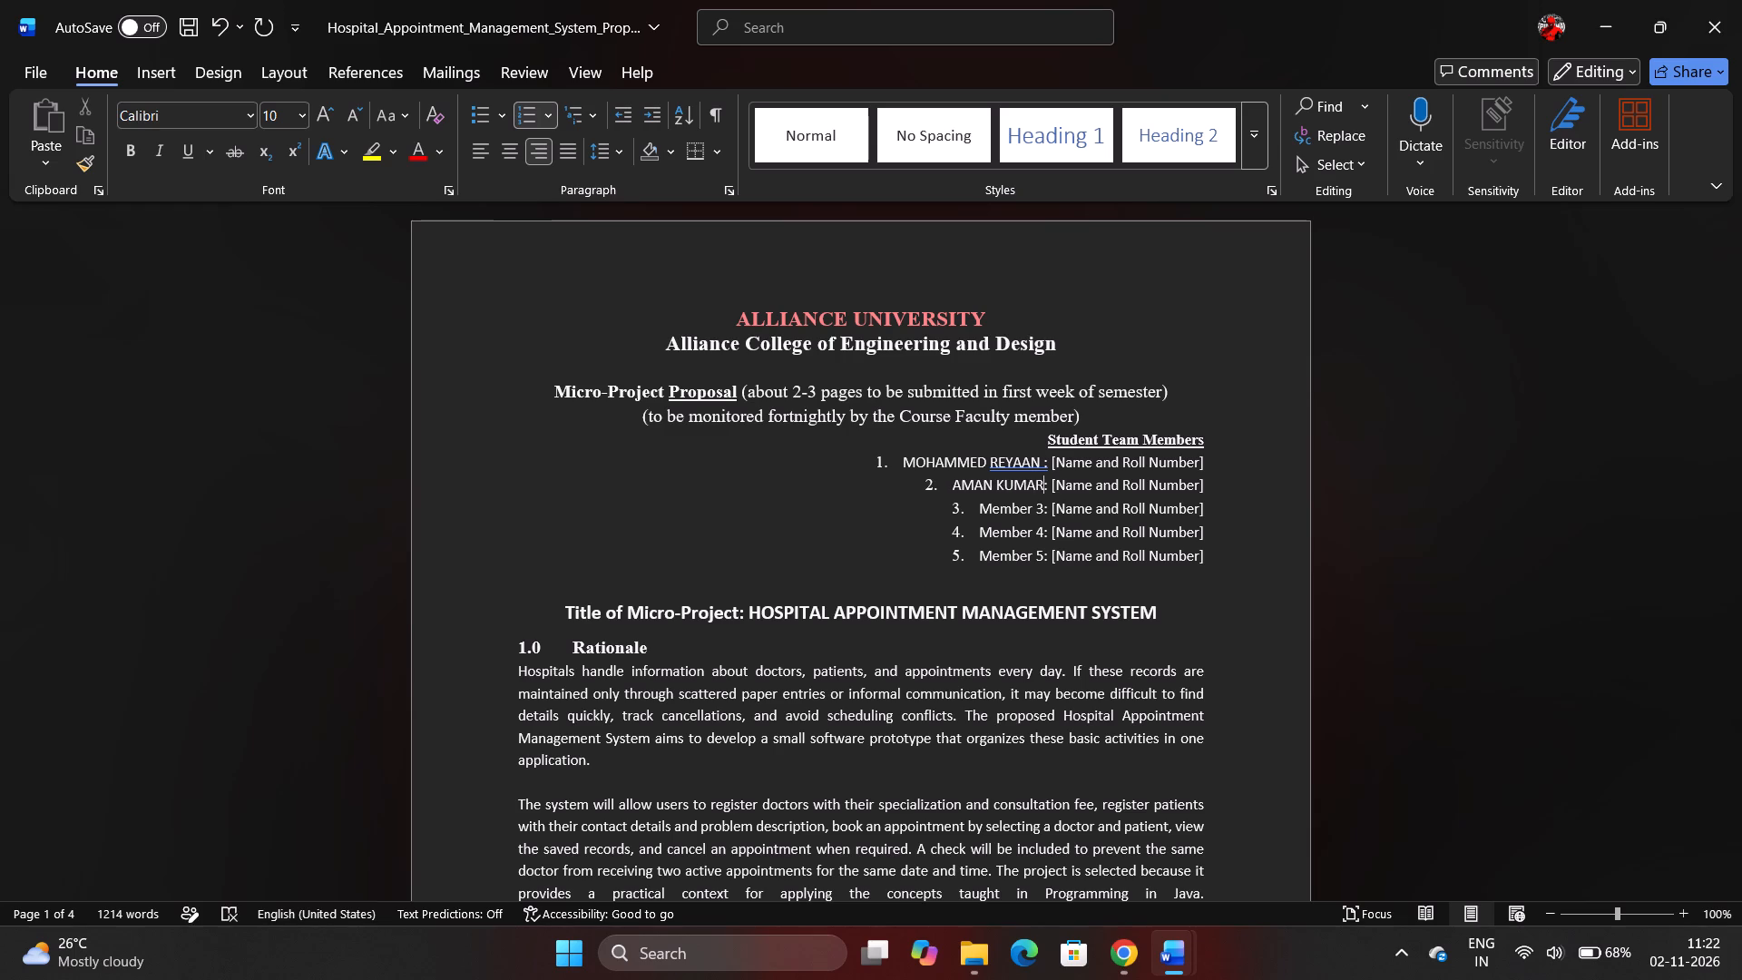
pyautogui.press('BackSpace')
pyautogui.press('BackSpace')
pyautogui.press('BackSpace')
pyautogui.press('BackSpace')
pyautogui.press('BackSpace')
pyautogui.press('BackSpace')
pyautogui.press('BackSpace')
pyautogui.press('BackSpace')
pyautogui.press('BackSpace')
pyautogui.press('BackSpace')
# Replace the name in the first Student Team Members entry with a different team member's name in capitals.
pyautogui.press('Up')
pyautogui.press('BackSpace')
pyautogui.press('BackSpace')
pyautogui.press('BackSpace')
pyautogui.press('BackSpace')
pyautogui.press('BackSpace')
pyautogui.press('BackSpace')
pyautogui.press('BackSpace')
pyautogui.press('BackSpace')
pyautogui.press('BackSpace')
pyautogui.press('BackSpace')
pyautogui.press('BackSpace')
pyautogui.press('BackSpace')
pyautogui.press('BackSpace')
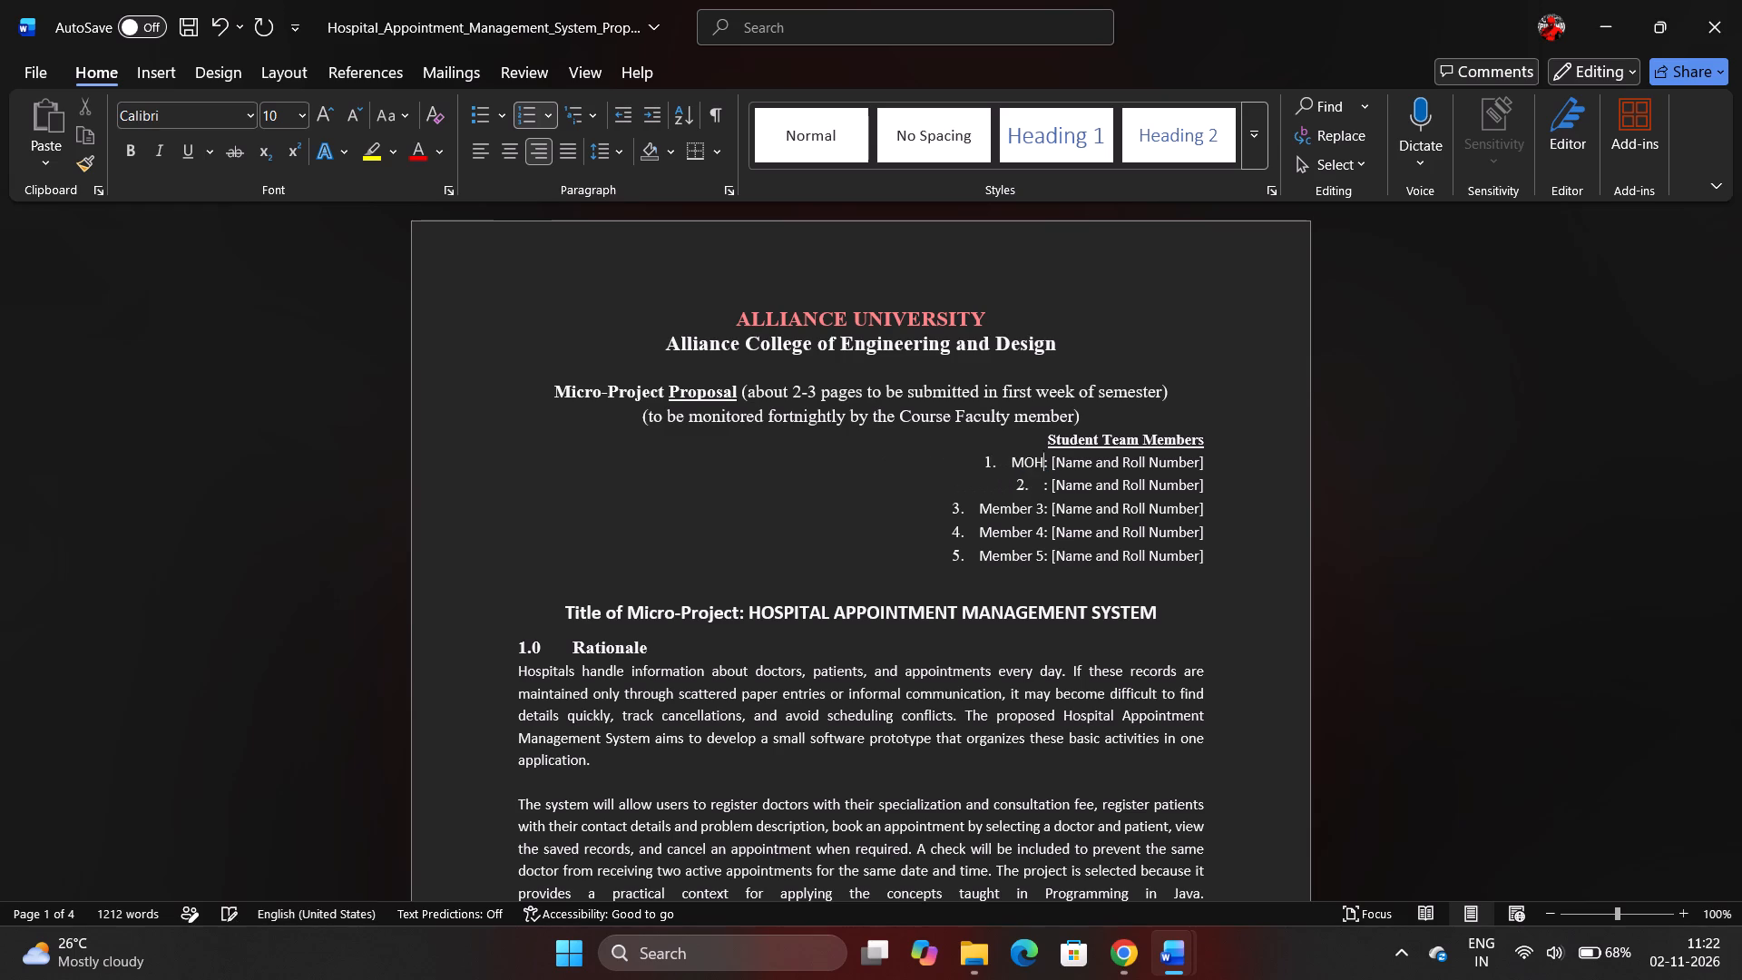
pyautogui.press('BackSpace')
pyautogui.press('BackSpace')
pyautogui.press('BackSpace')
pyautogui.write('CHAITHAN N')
# Enter the team member's name removed from the first entry before the colon of the blank second entry, in capitals.
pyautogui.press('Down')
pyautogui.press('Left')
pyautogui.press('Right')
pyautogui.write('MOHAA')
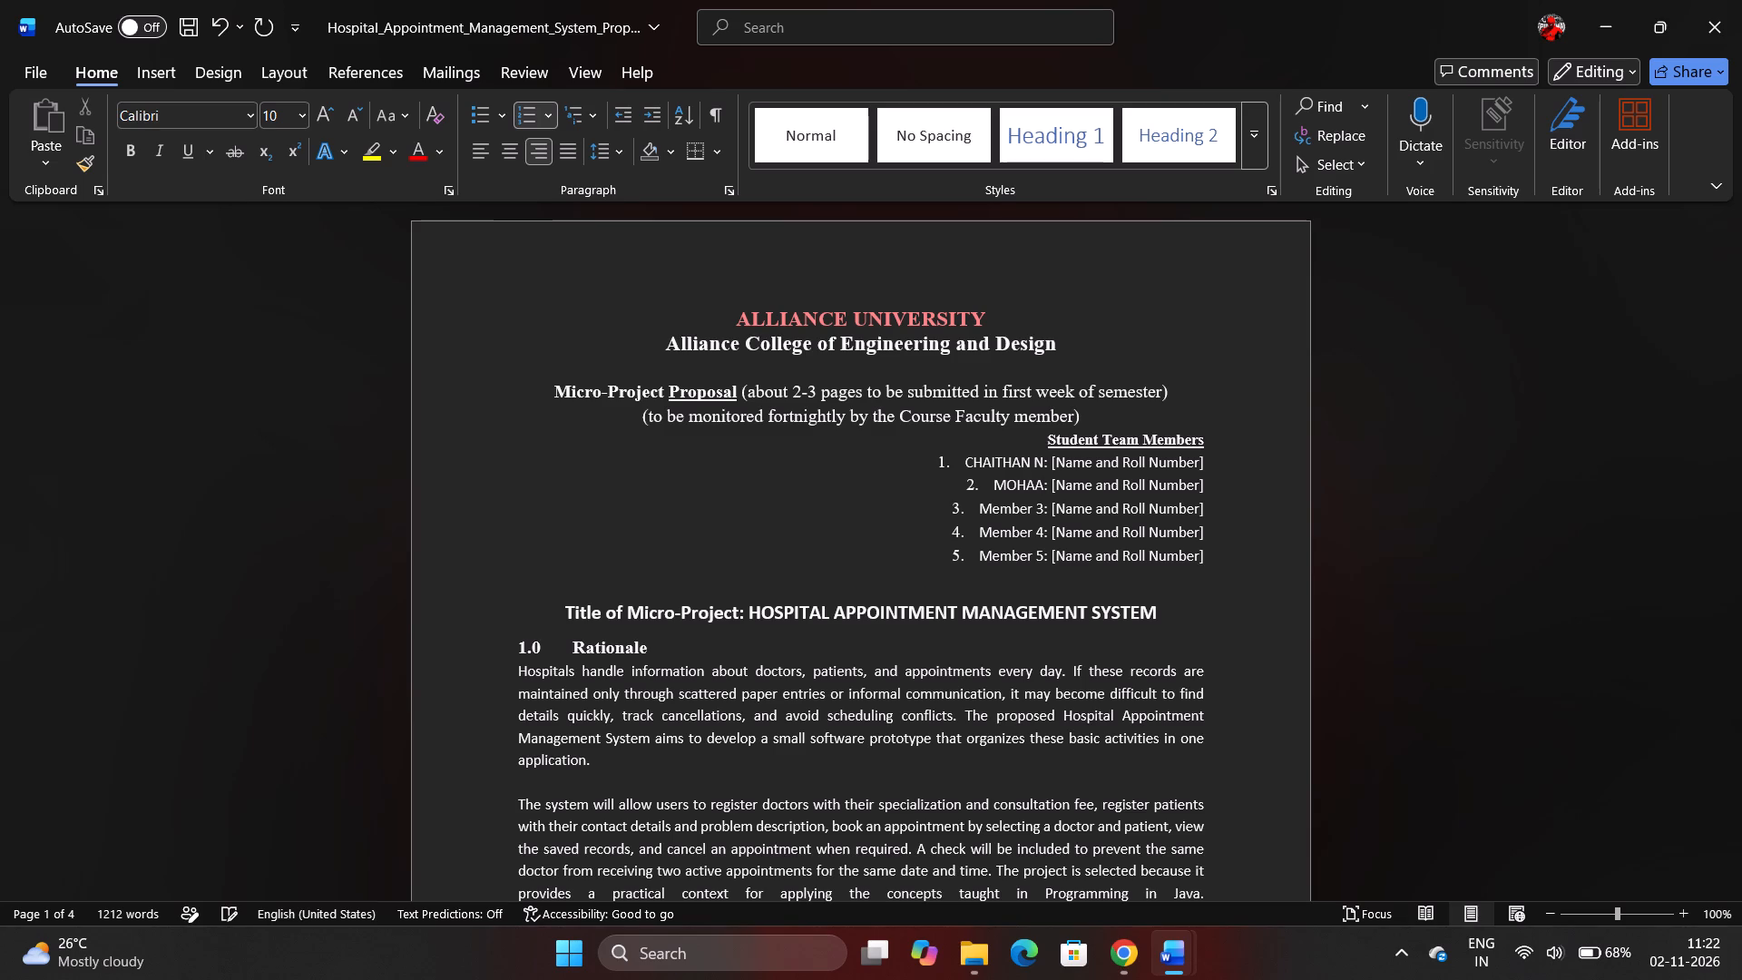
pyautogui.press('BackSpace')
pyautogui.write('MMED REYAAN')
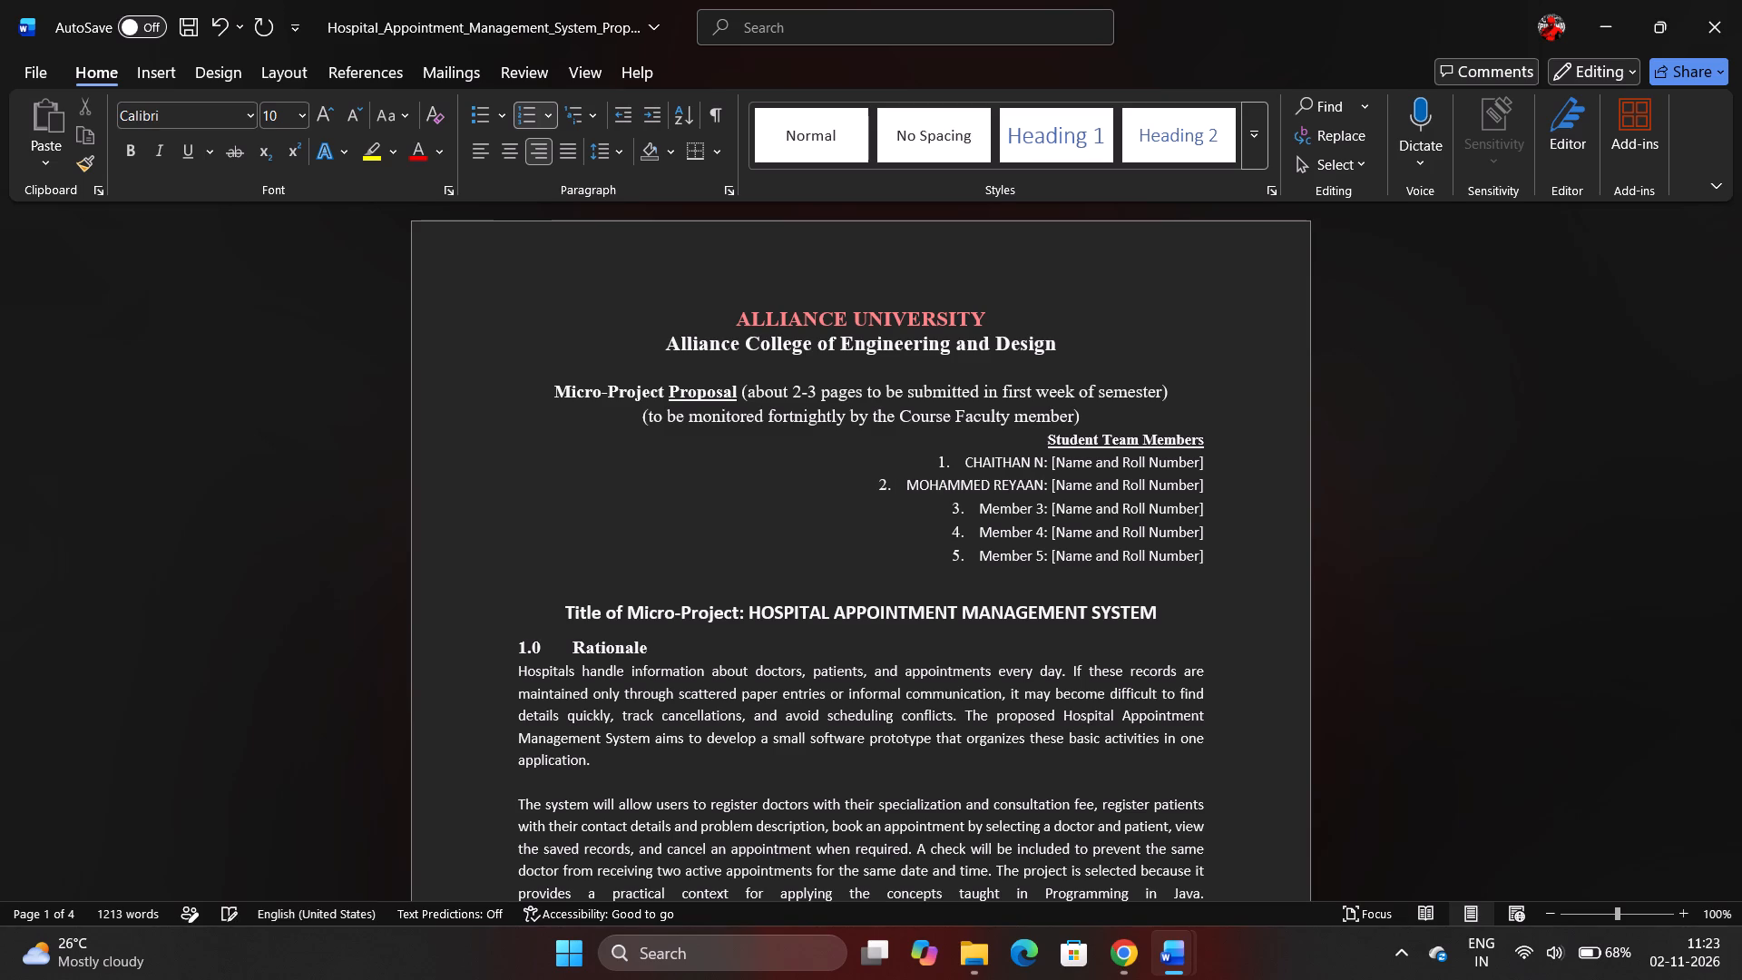
# Replace the "Member 3" label with the third team member's name in capitals.
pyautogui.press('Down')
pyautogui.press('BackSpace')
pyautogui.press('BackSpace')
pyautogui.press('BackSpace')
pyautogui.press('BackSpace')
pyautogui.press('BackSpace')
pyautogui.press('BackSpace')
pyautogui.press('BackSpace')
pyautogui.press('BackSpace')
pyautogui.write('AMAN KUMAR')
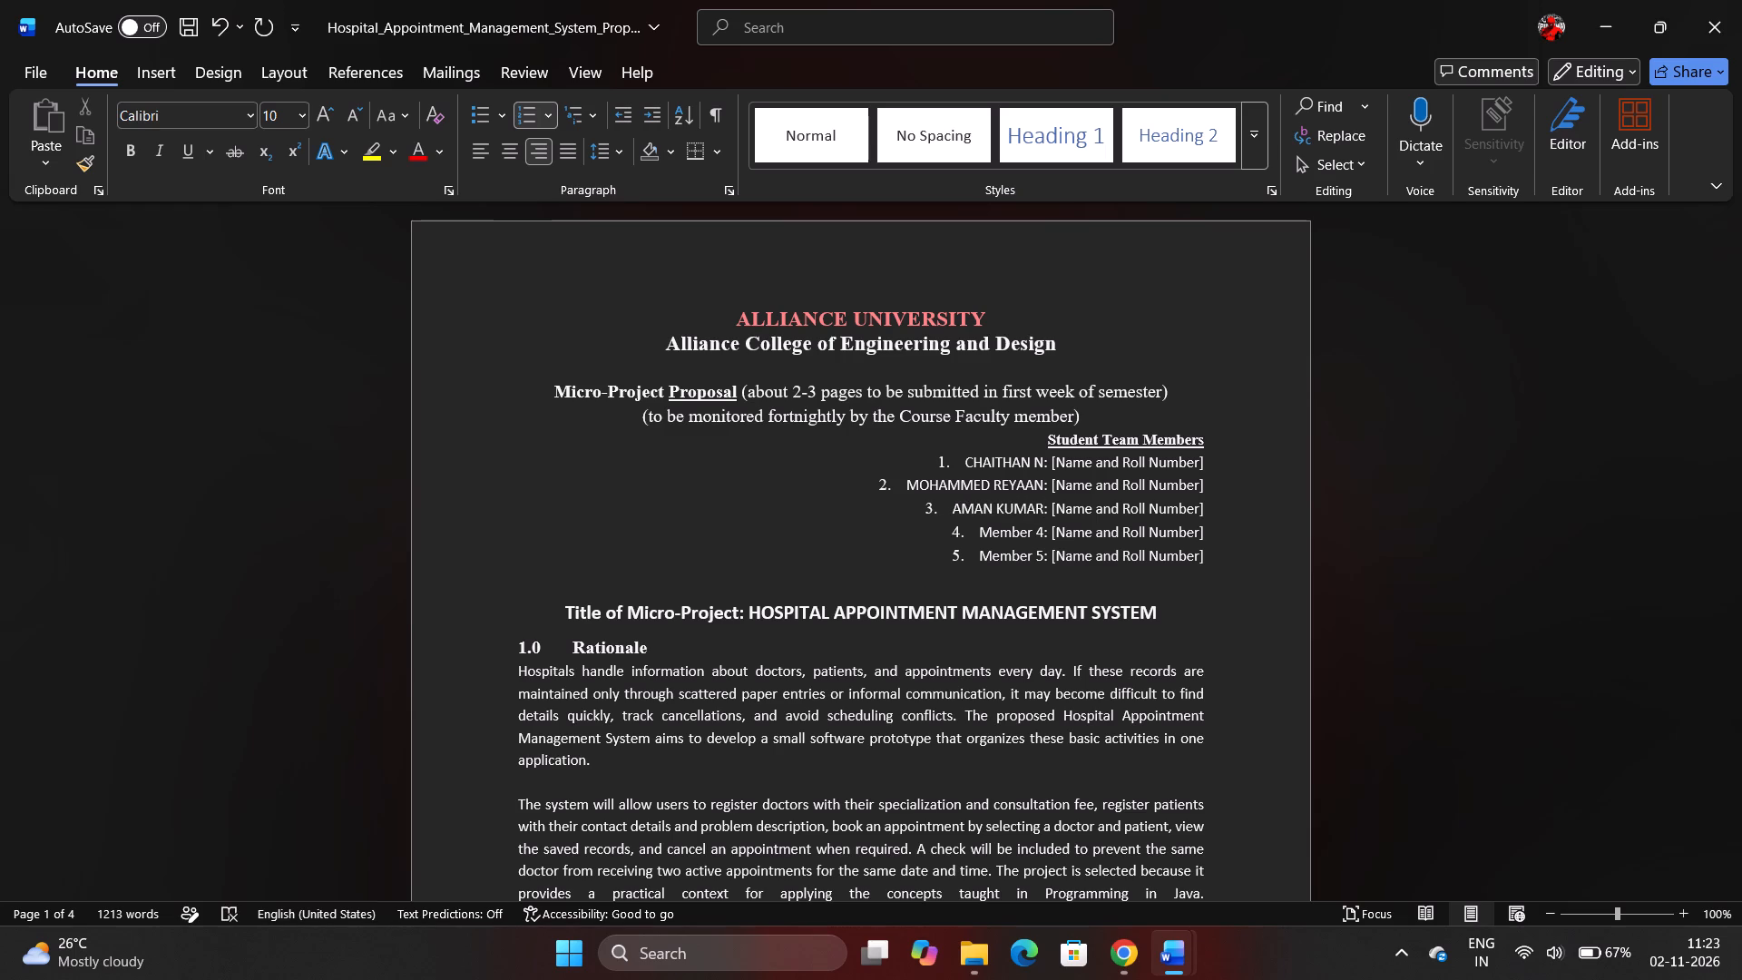
# Replace the "Member 4" label with the fourth team member's name and initial in capitals.
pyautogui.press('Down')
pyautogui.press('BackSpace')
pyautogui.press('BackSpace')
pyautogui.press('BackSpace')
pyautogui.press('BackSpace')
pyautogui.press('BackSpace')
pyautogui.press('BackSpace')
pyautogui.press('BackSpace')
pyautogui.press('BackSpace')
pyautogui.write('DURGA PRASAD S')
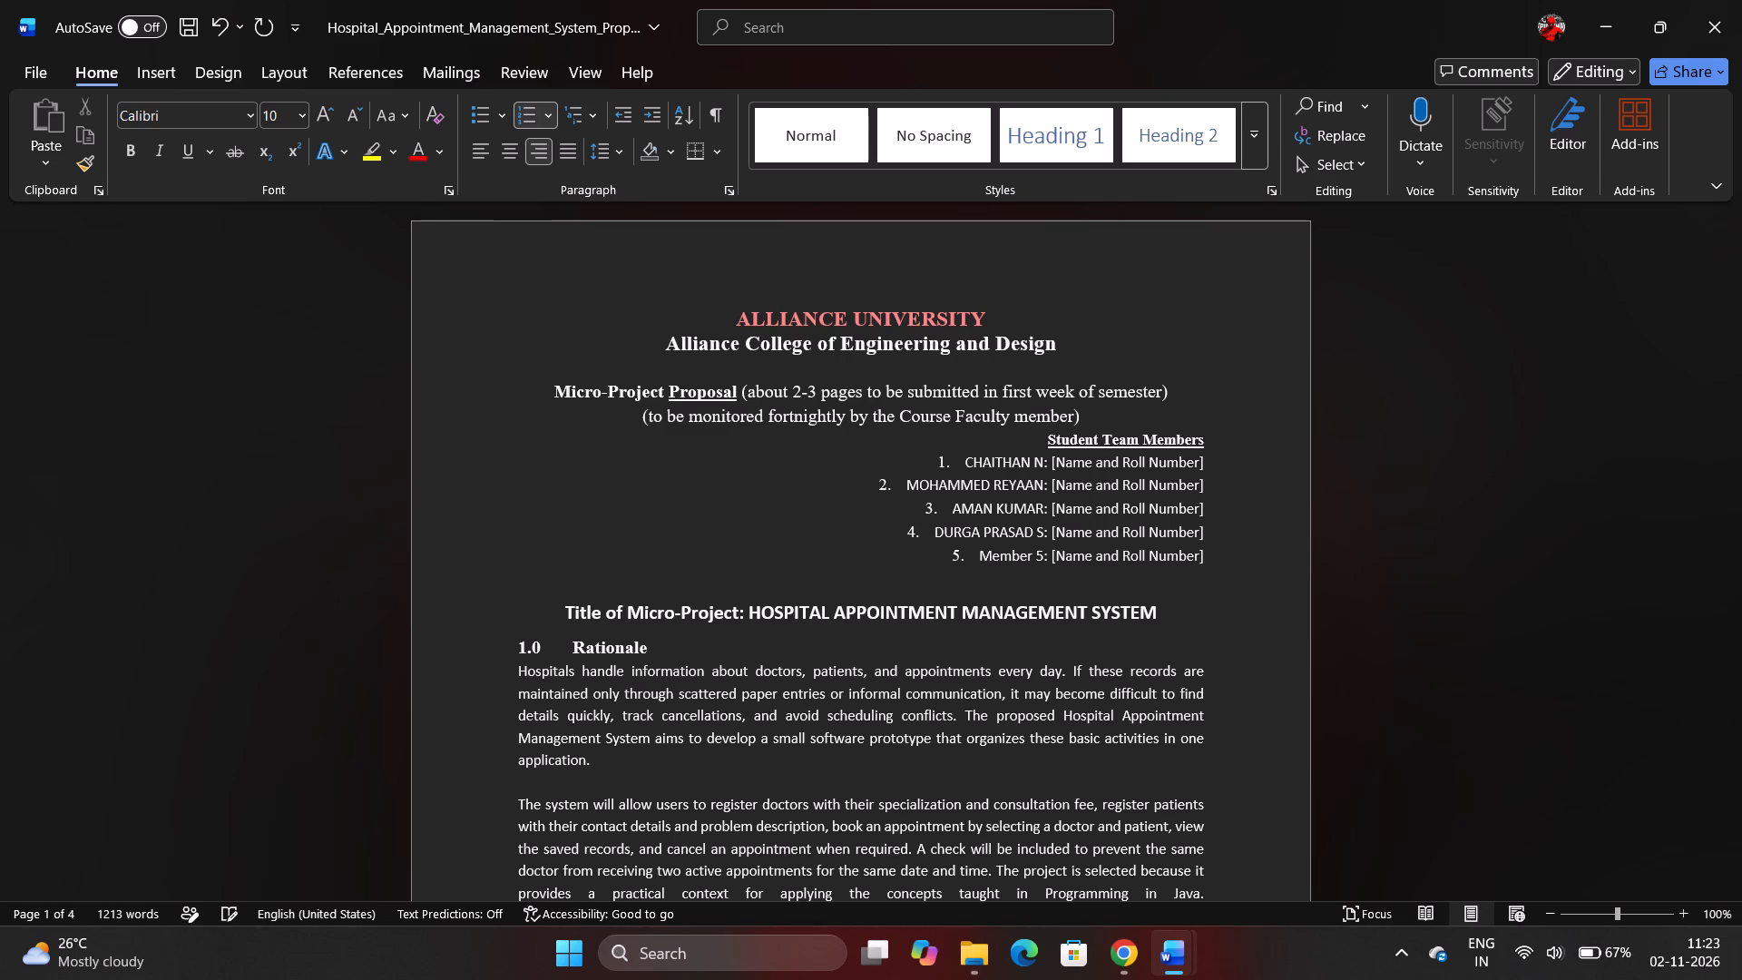
# Replace the "Member 5" label with the fifth team member's name and initial in capitals.
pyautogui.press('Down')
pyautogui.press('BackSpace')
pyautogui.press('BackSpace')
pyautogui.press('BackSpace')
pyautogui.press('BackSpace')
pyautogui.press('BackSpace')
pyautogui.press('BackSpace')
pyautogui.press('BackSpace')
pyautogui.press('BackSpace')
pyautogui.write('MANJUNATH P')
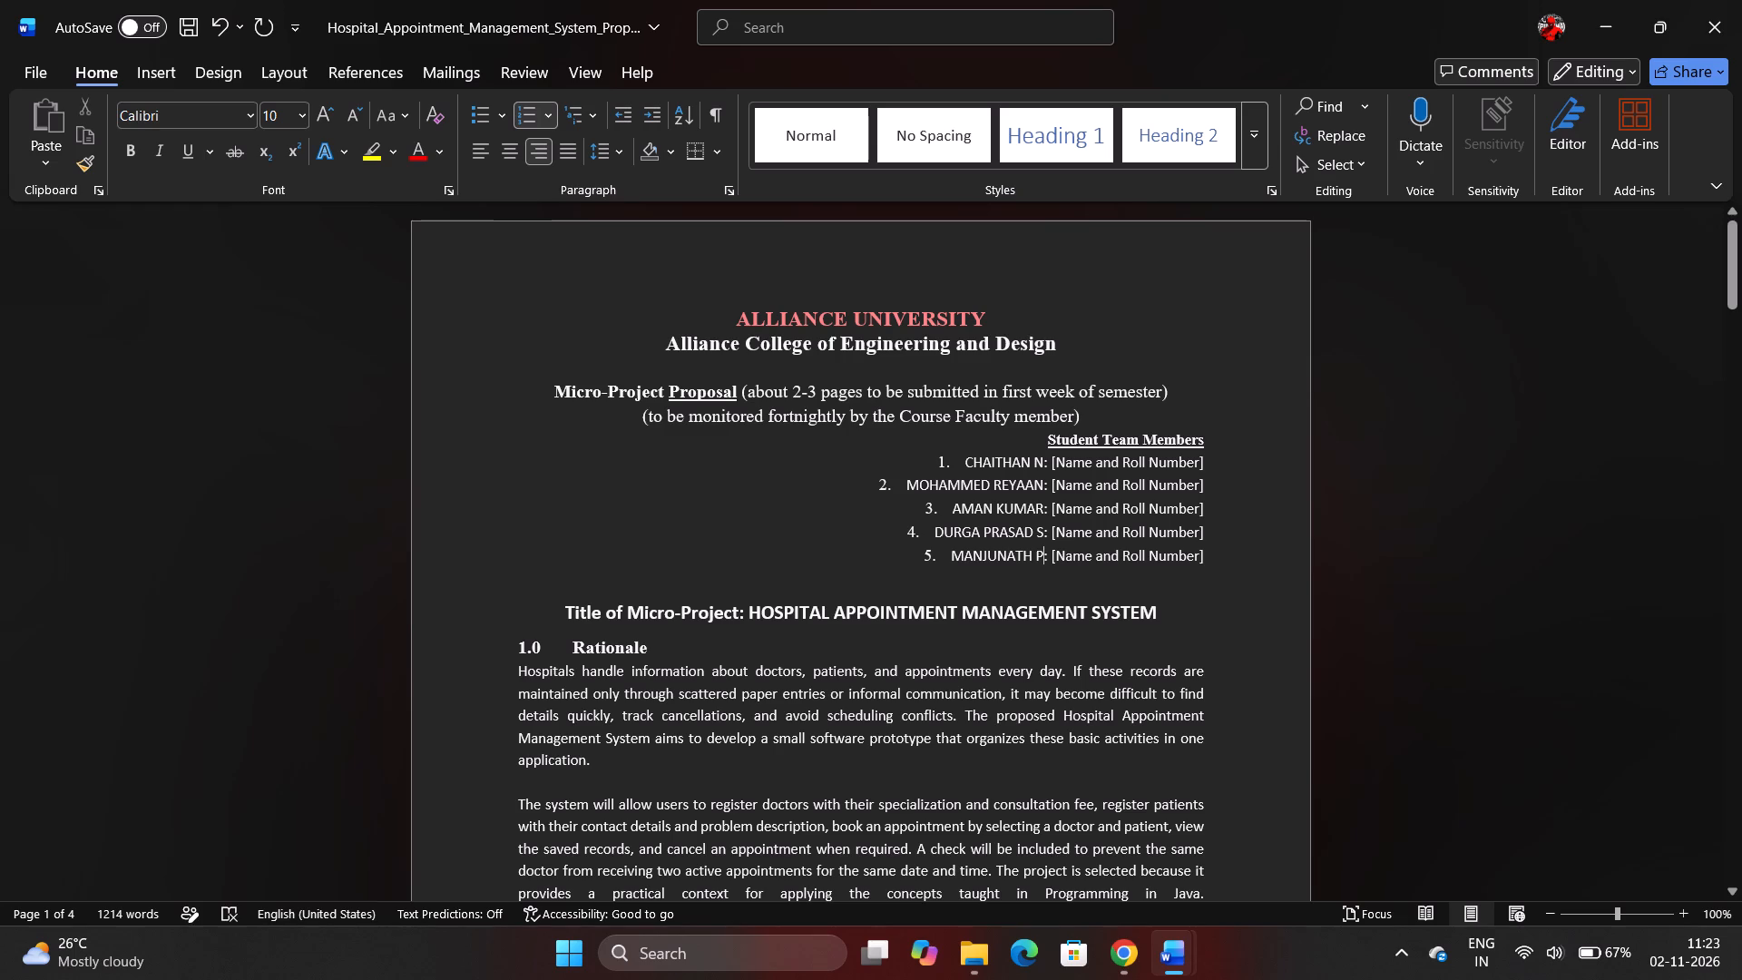
# Delete the colon after each of the five names in the Student Team Members list.
pyautogui.click(1047, 462)
pyautogui.press('BackSpace')
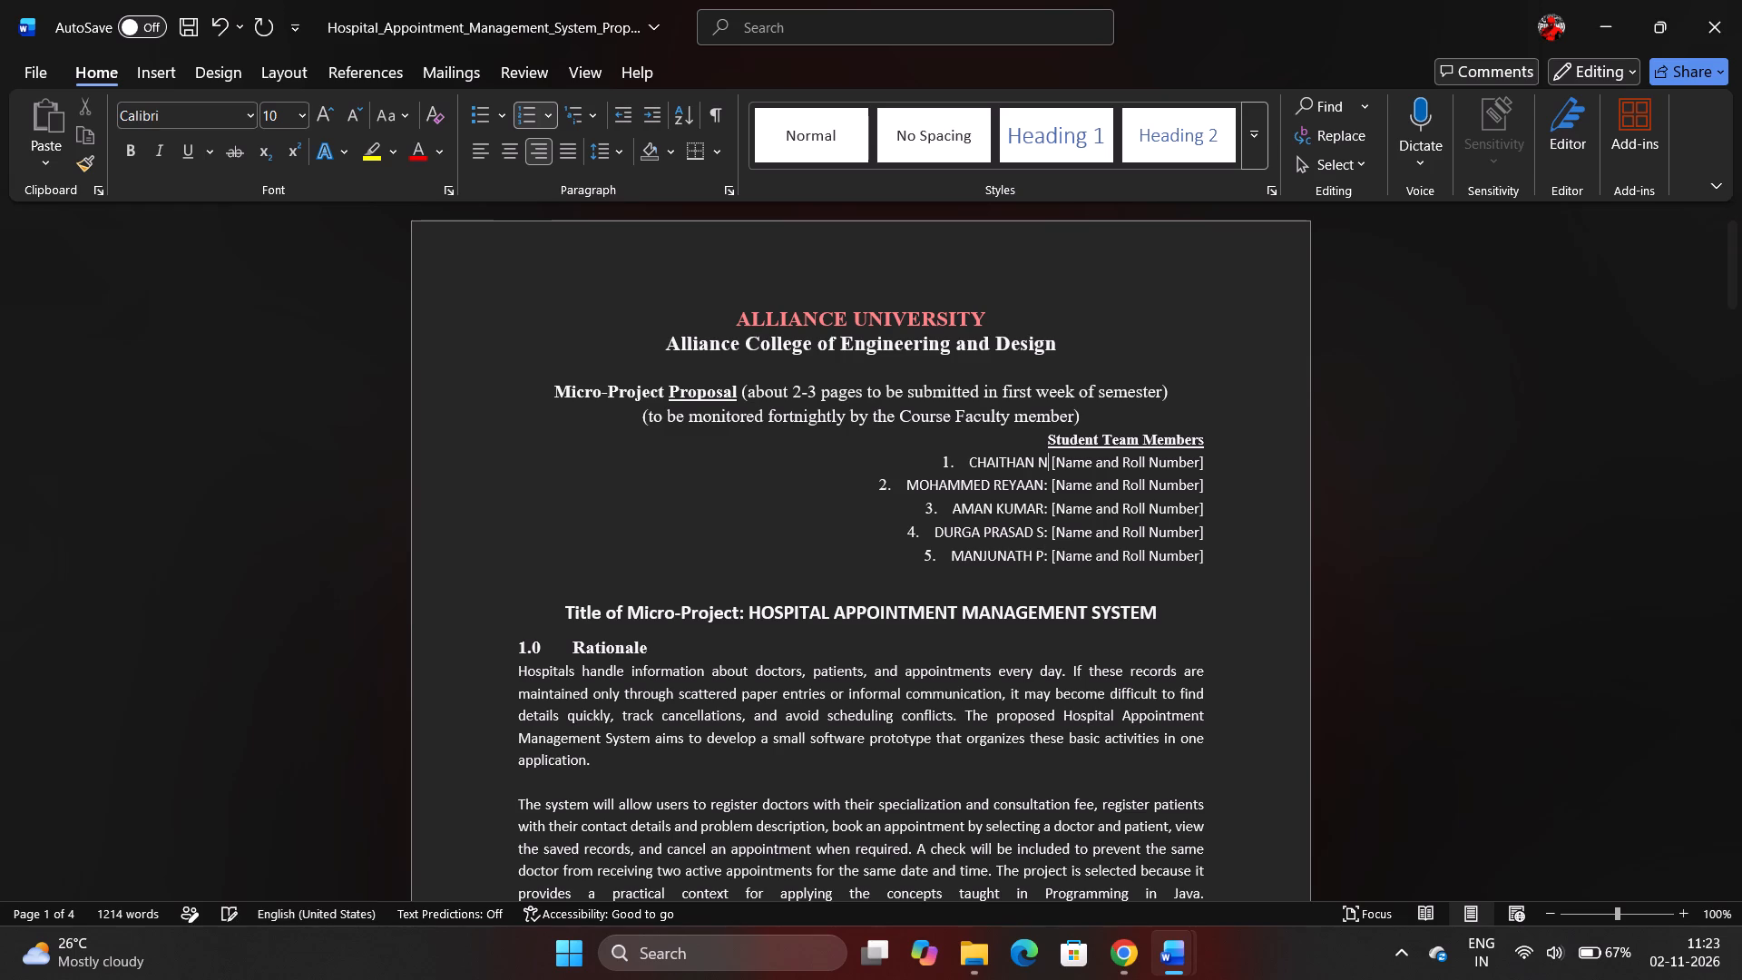
pyautogui.press('Down')
pyautogui.press('BackSpace')
pyautogui.press('Down')
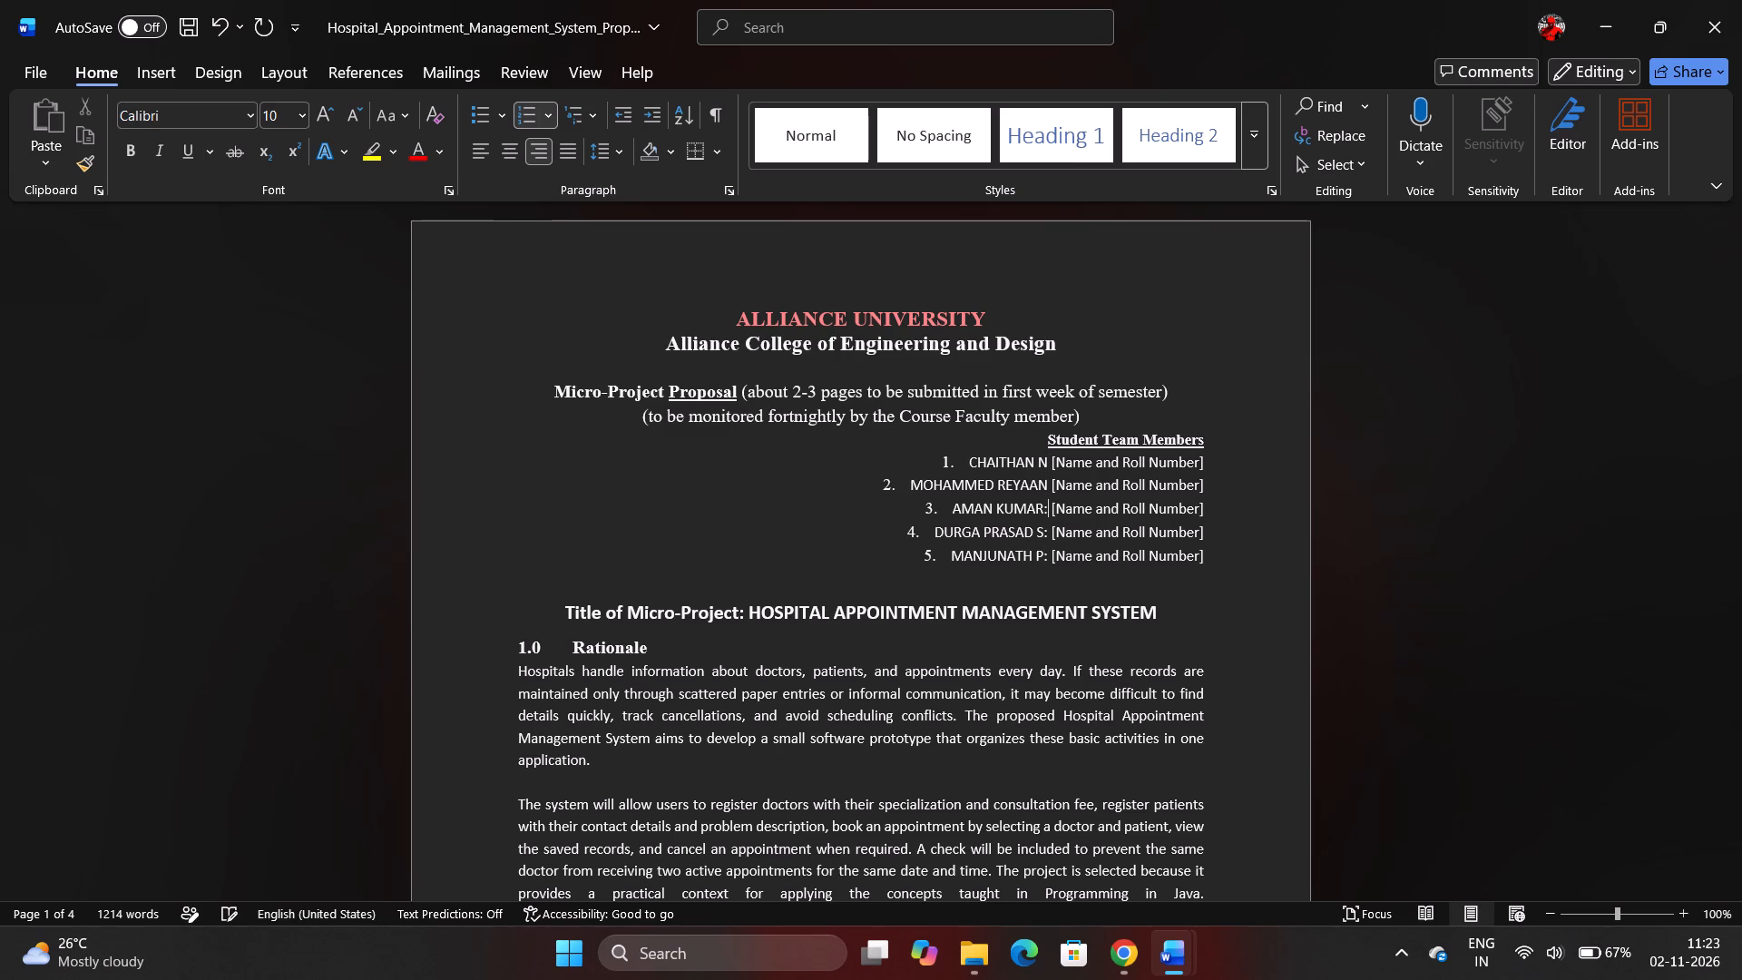
pyautogui.press('BackSpace')
pyautogui.press('Down')
pyautogui.press('BackSpace')
pyautogui.press('Down')
pyautogui.press('BackSpace')
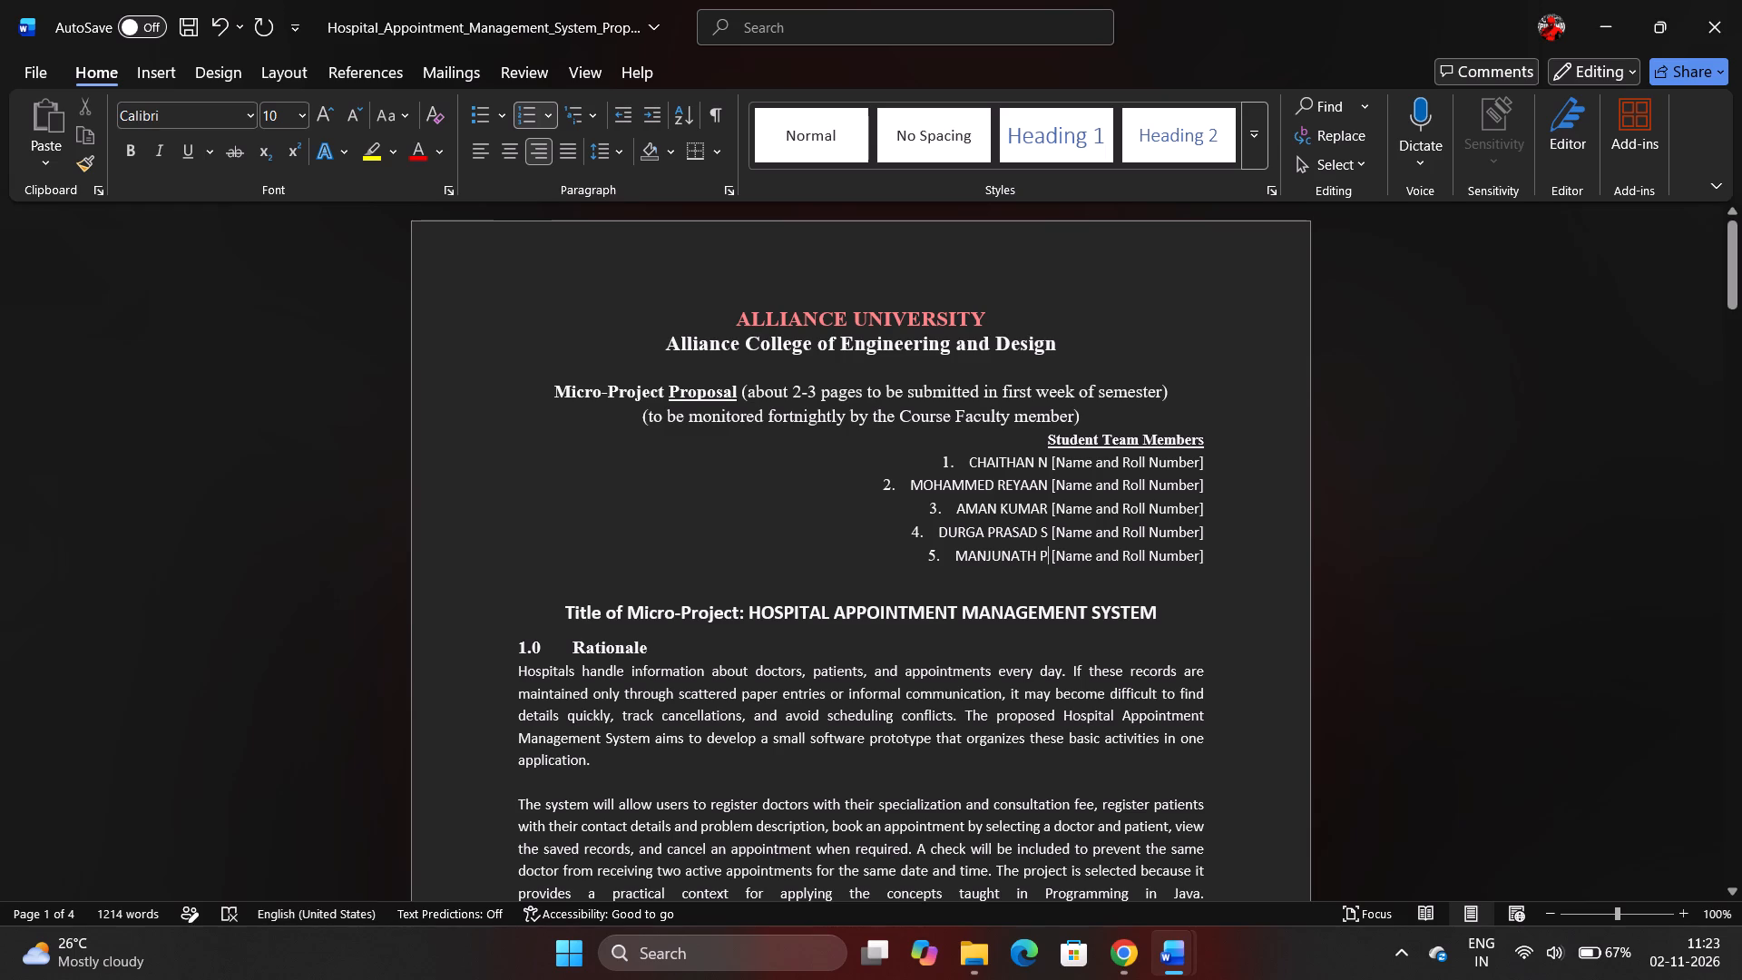
# Replace the "Name and Roll Number" placeholder in the first entry with that member's roll number, keeping the square brackets.
pyautogui.click(1199, 464)
pyautogui.press('BackSpace')
pyautogui.press('BackSpace')
pyautogui.press('BackSpace')
pyautogui.press('BackSpace')
pyautogui.press('BackSpace')
pyautogui.press('BackSpace')
pyautogui.press('BackSpace')
pyautogui.press('BackSpace')
pyautogui.press('BackSpace')
pyautogui.press('BackSpace')
pyautogui.press('BackSpace')
pyautogui.press('BackSpace')
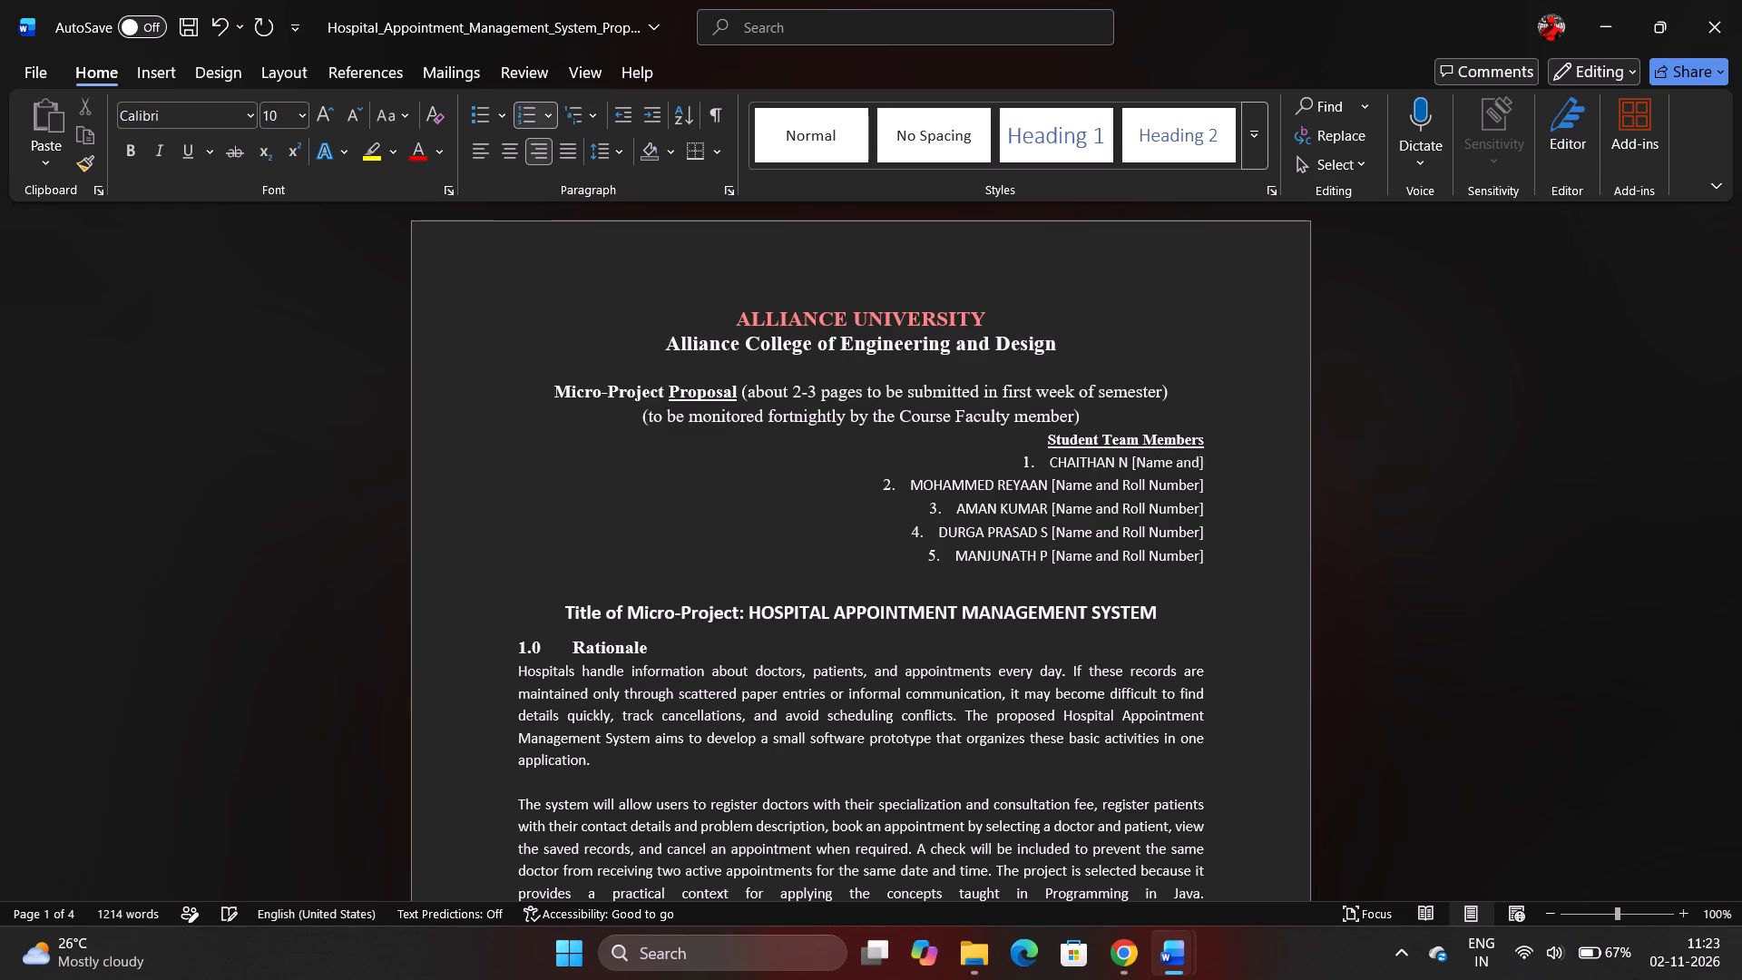
pyautogui.press('BackSpace')
pyautogui.press('BackSpace')
pyautogui.press('BackSpace')
pyautogui.press('BackSpace')
pyautogui.press('BackSpace')
pyautogui.press('BackSpace')
pyautogui.press('BackSpace')
pyautogui.press('BackSpace')
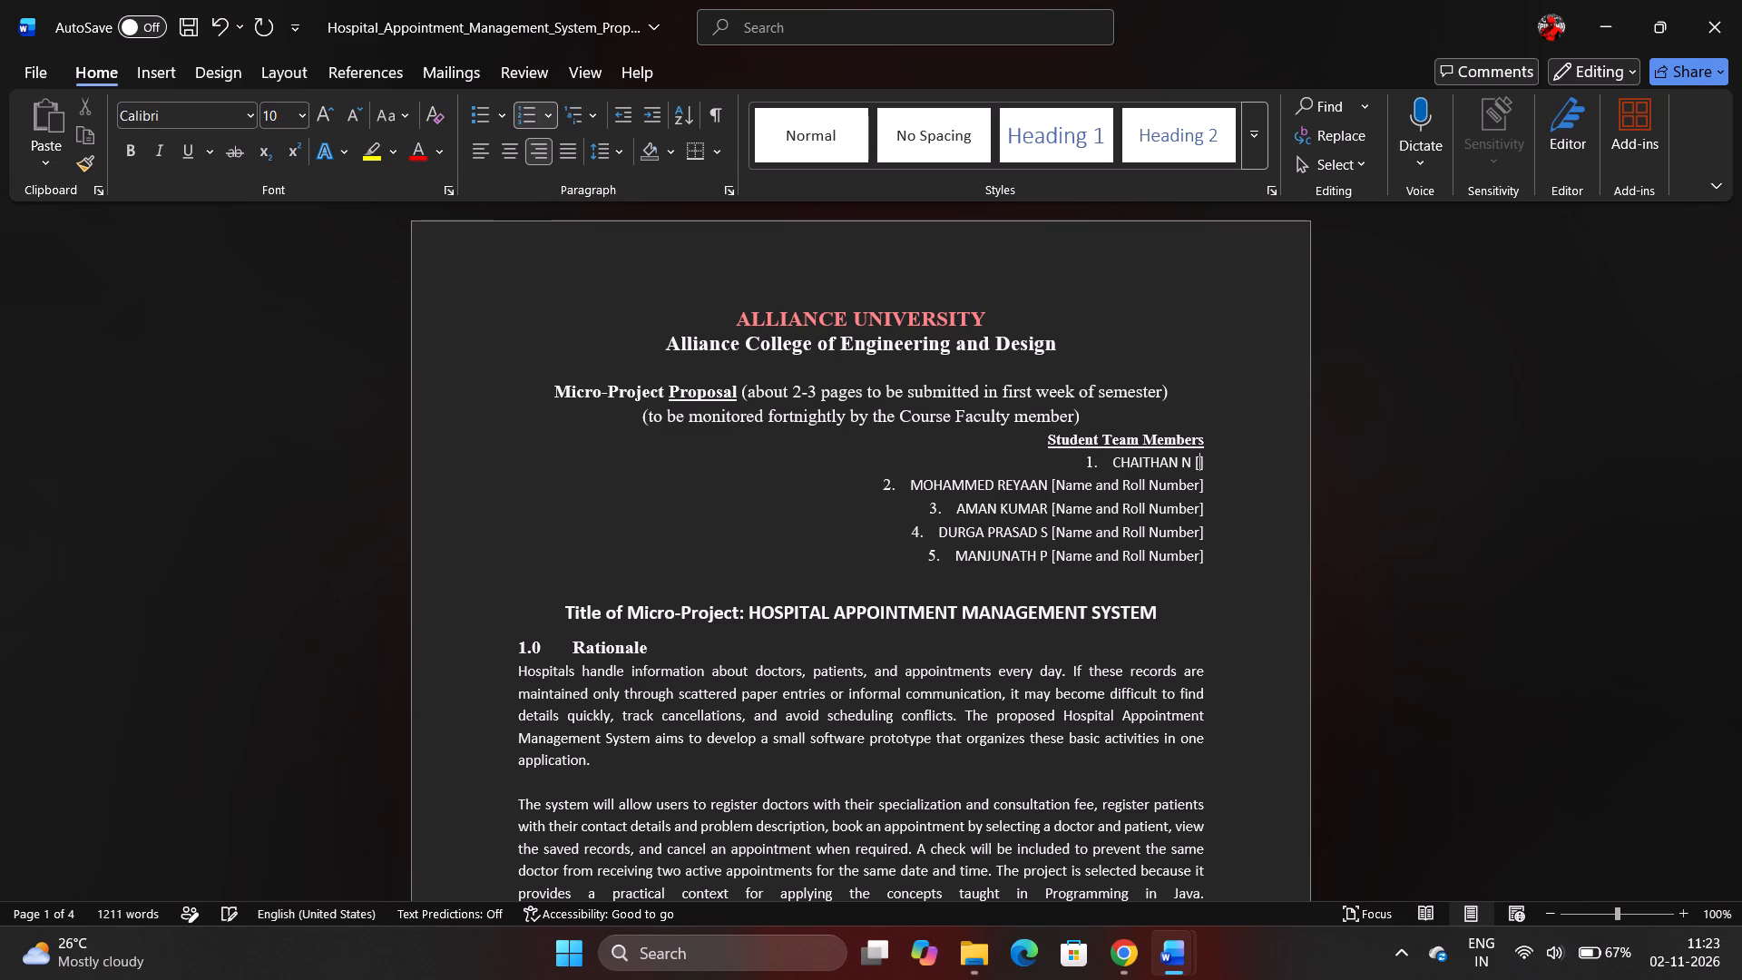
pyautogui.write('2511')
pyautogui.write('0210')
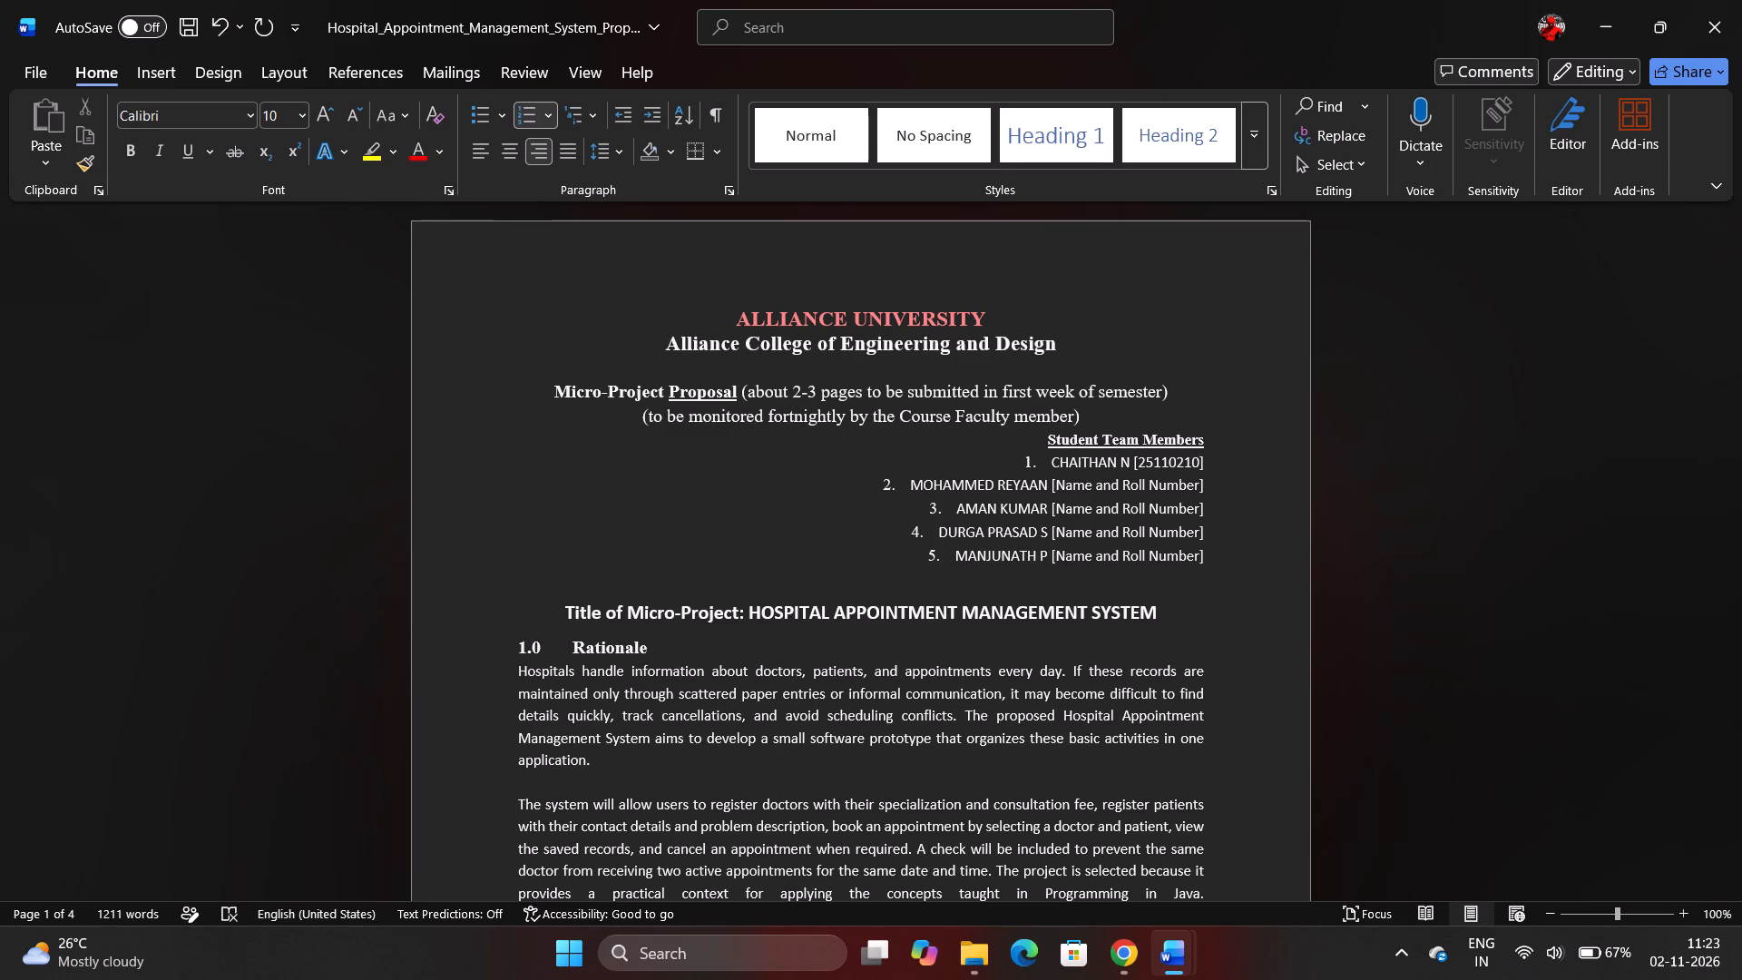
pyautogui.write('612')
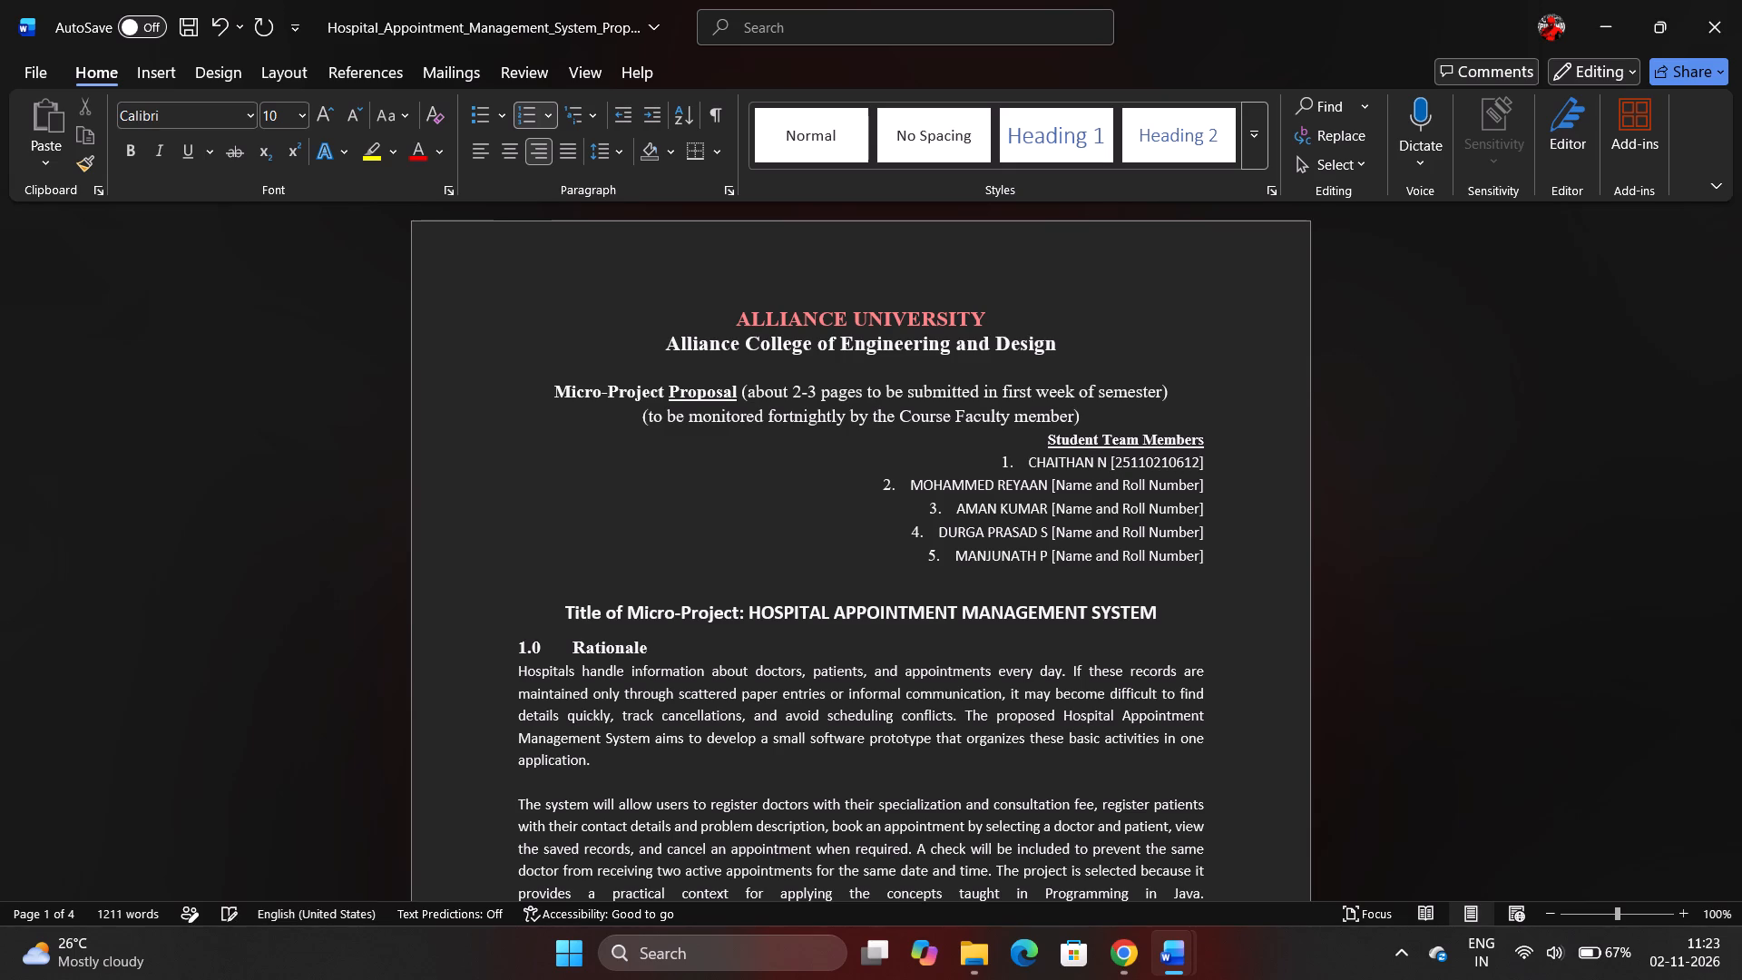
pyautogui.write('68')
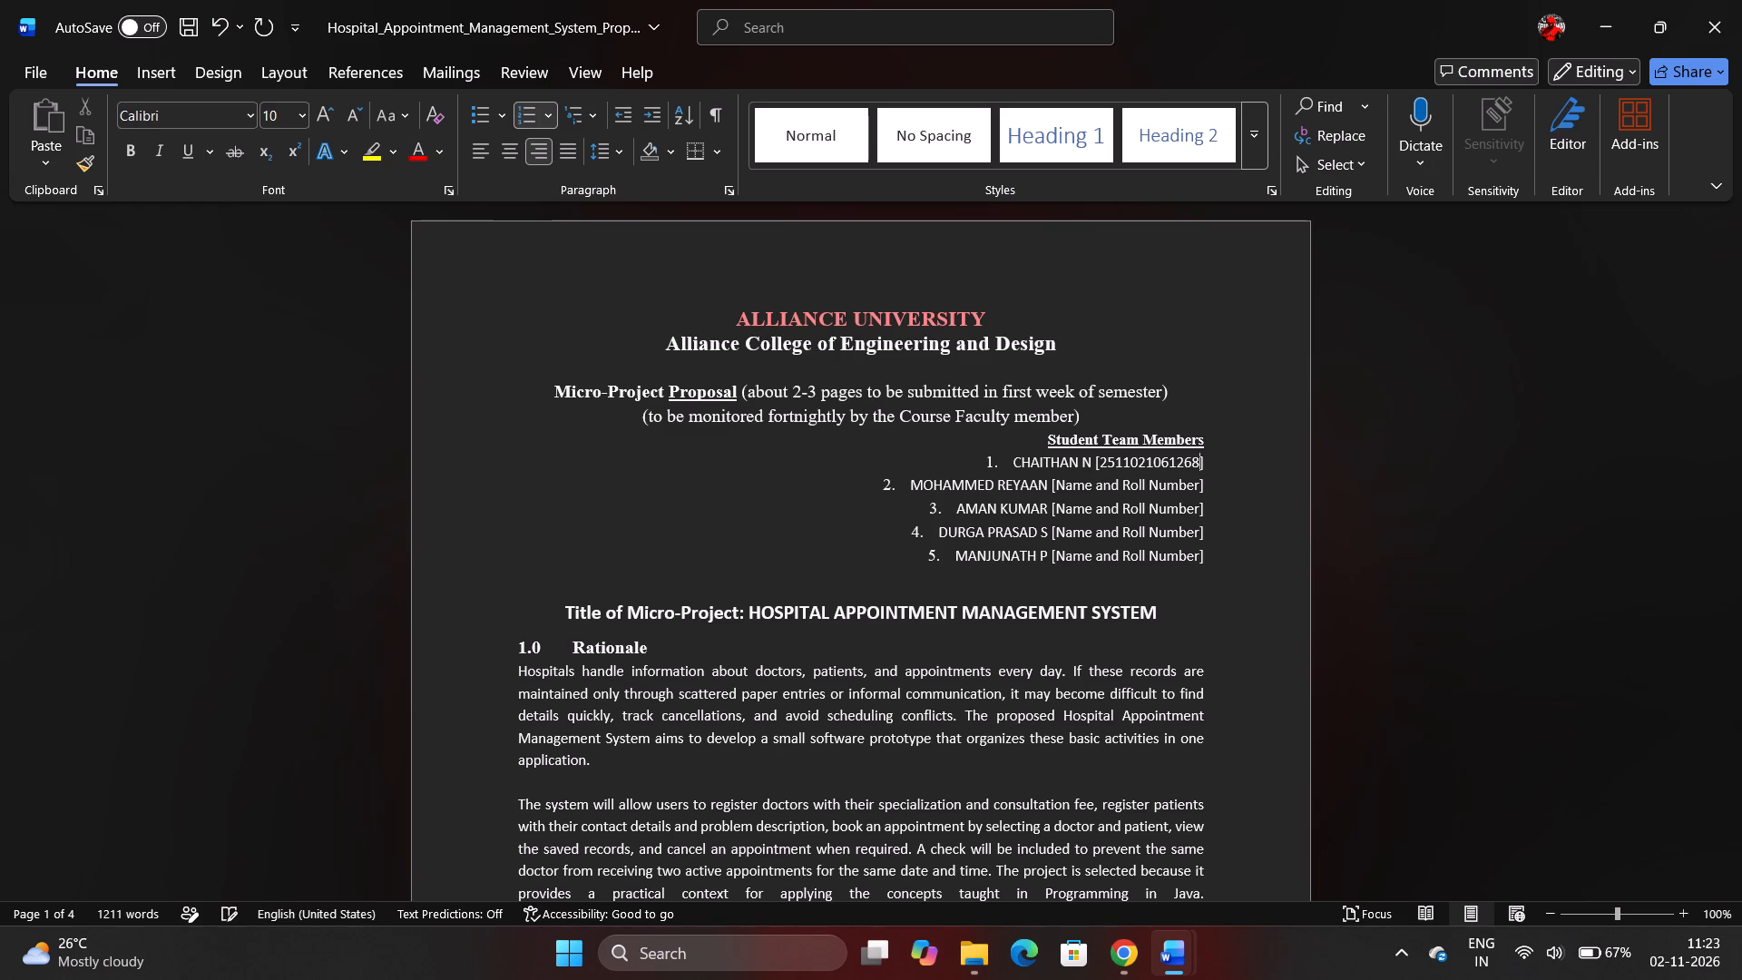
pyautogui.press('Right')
# Copy the first member's roll number over the "Name and Roll Number" placeholders of the second to fifth entries, keeping the square brackets.
pyautogui.moveTo(1199, 460); pyautogui.dragTo(1099, 458)
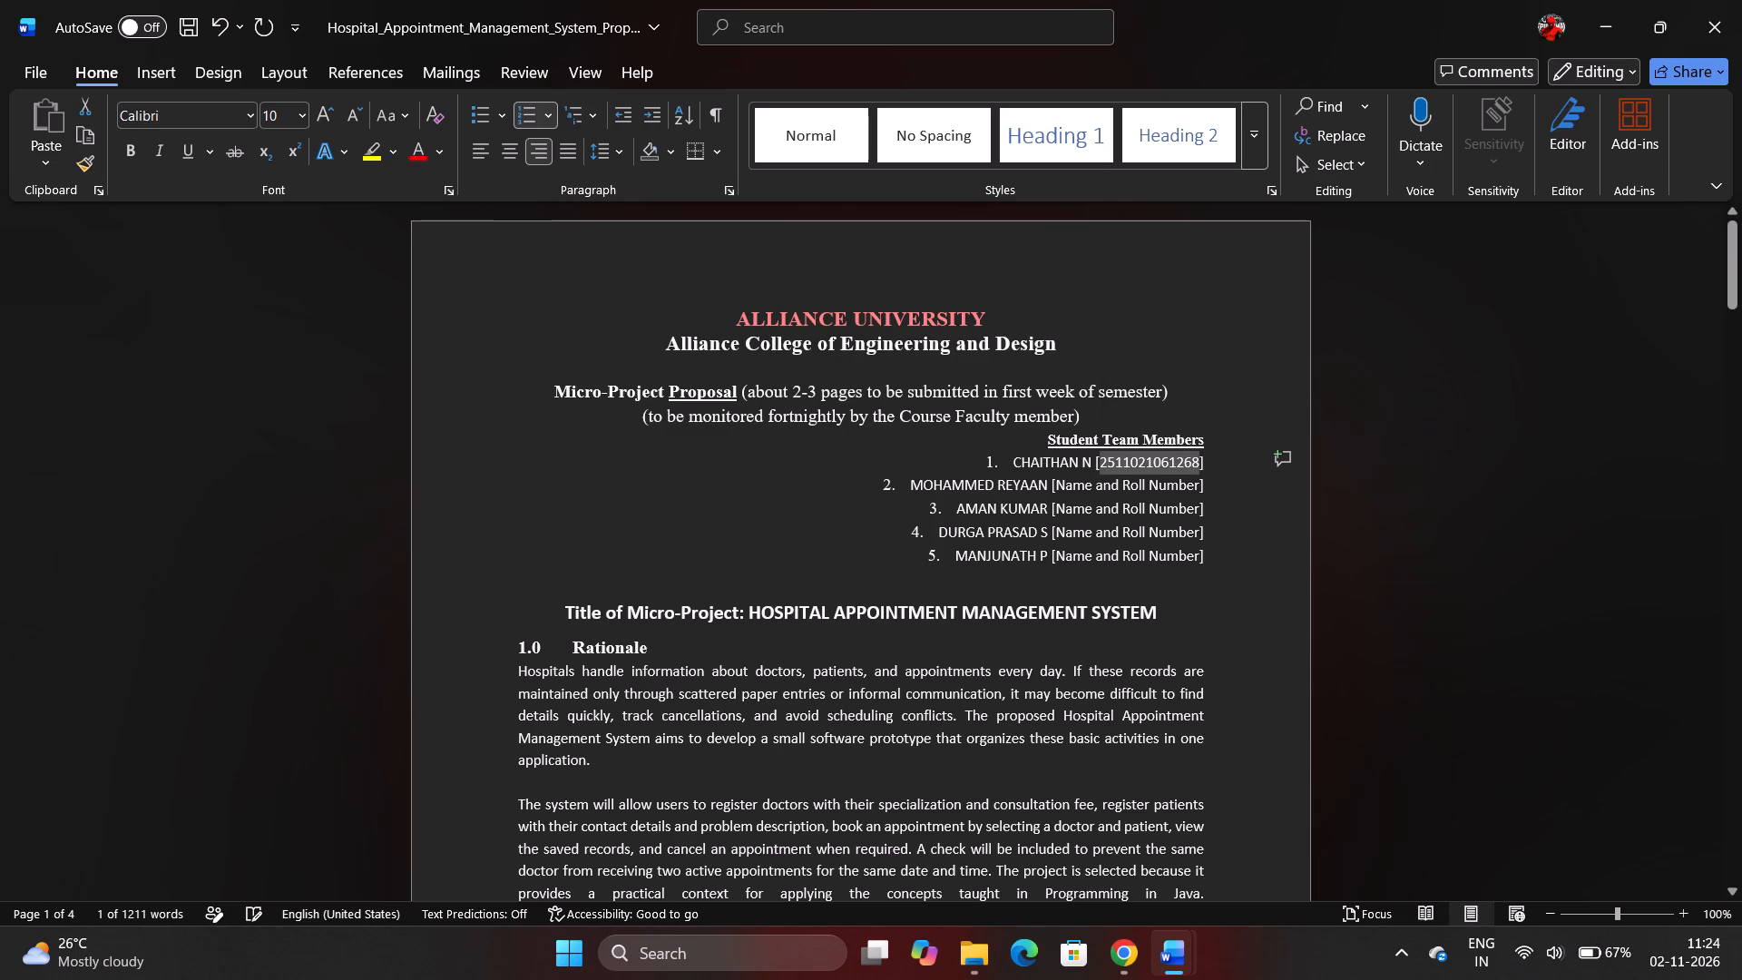
pyautogui.hotkey('ctrl', 'c')
pyautogui.click(1060, 488)
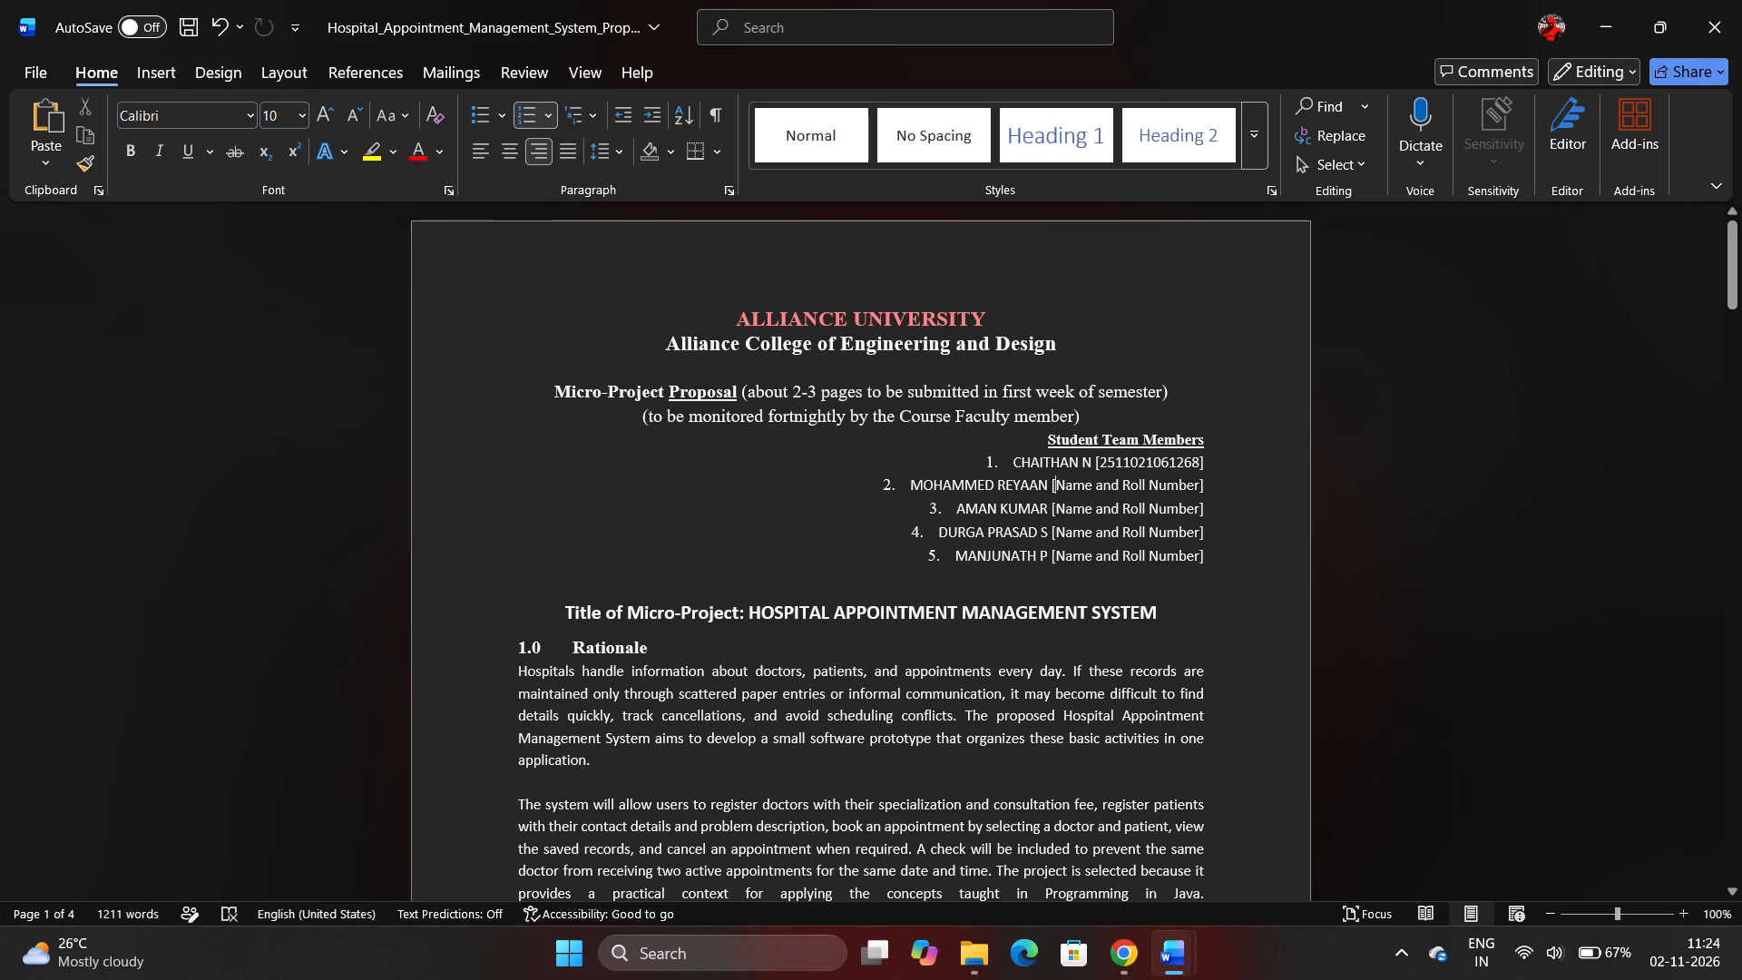
pyautogui.moveTo(1060, 488); pyautogui.dragTo(1189, 487)
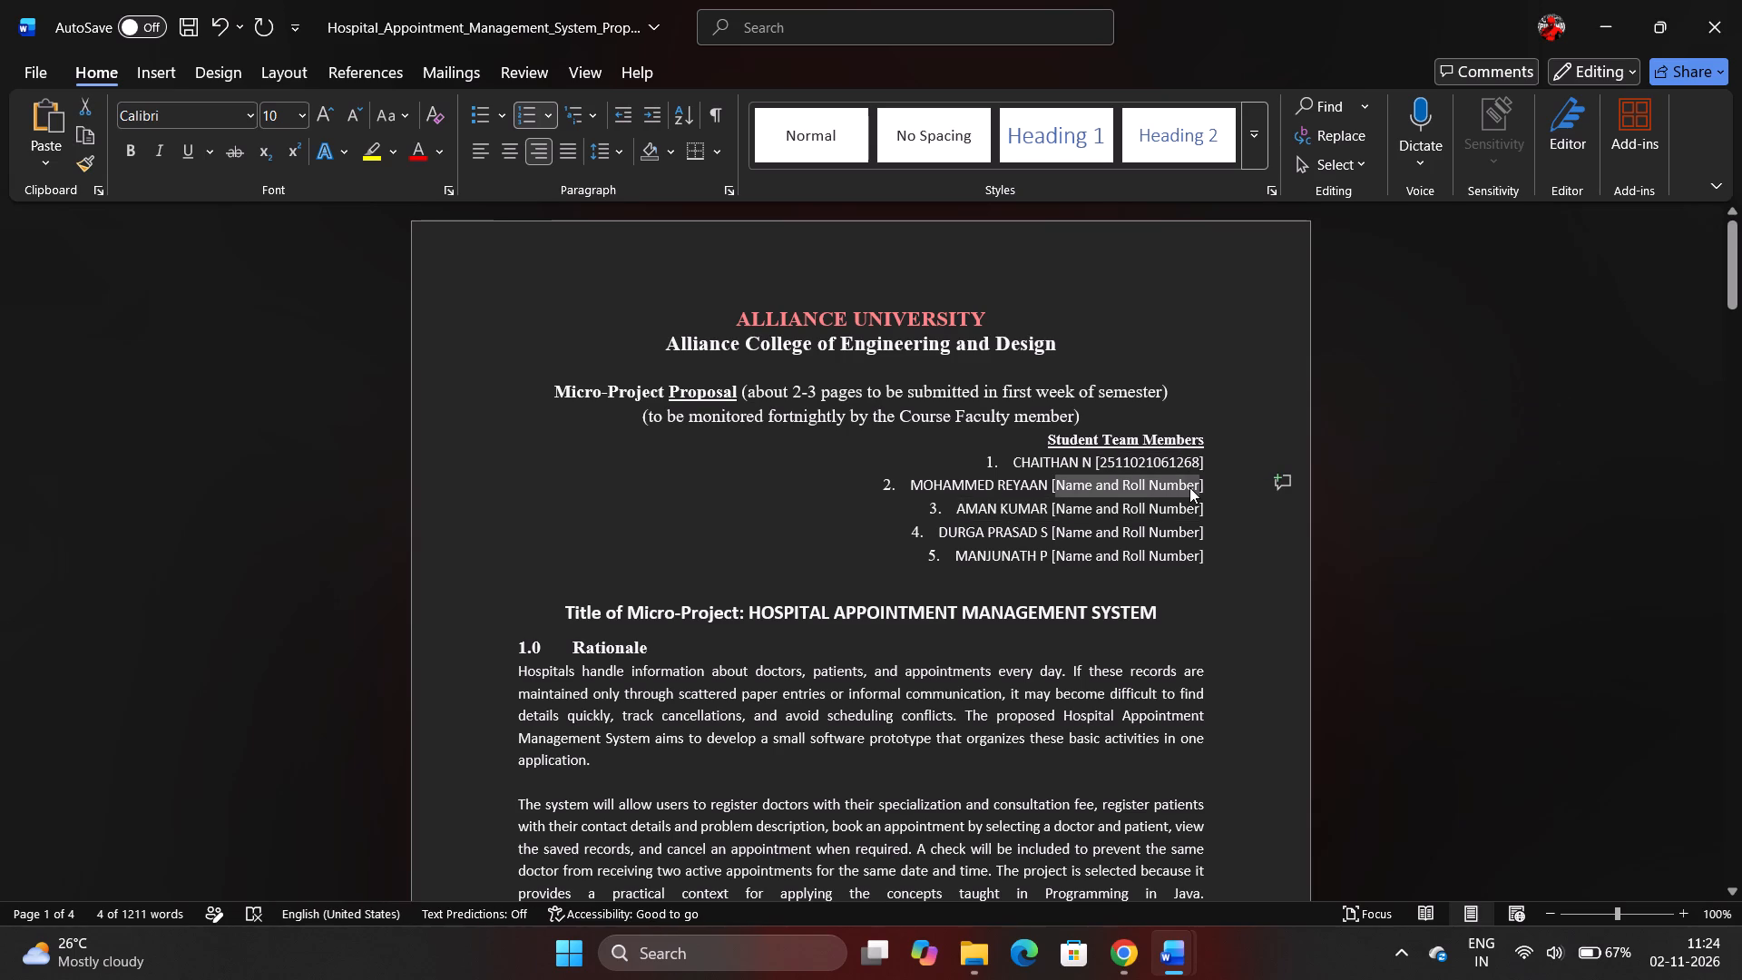
pyautogui.hotkey('ctrl', 'v')
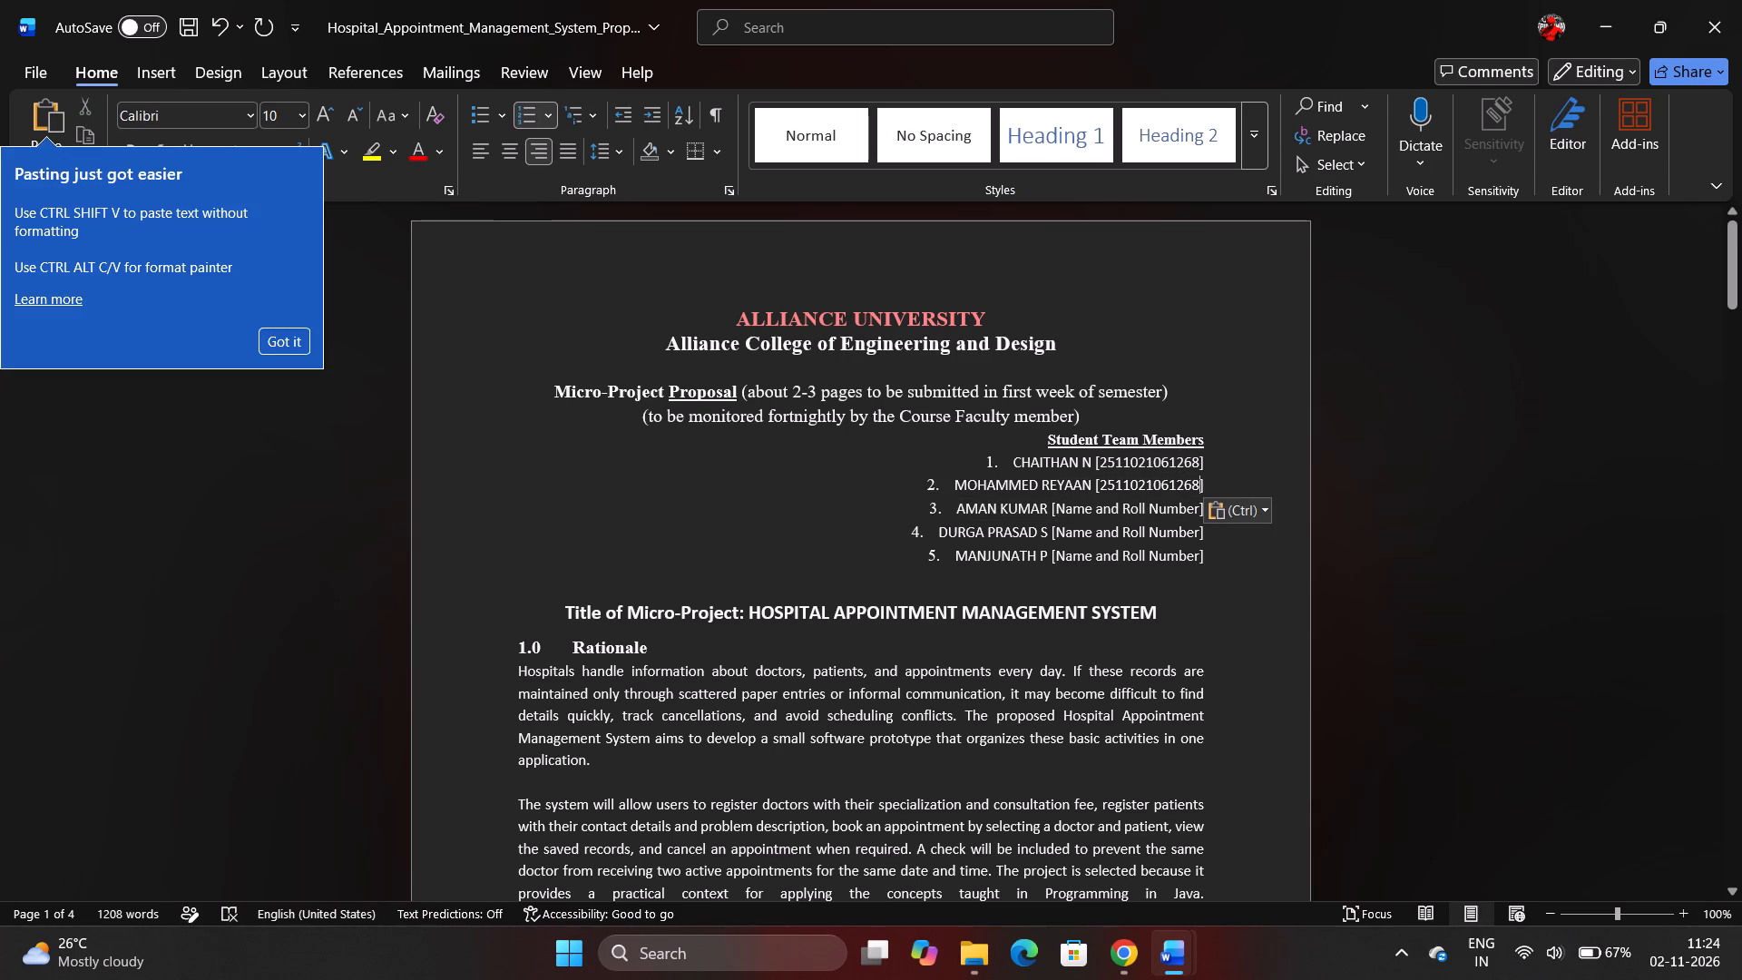
pyautogui.click(1060, 511)
pyautogui.moveTo(1060, 511); pyautogui.dragTo(1190, 514)
pyautogui.hotkey('ctrl', 'v')
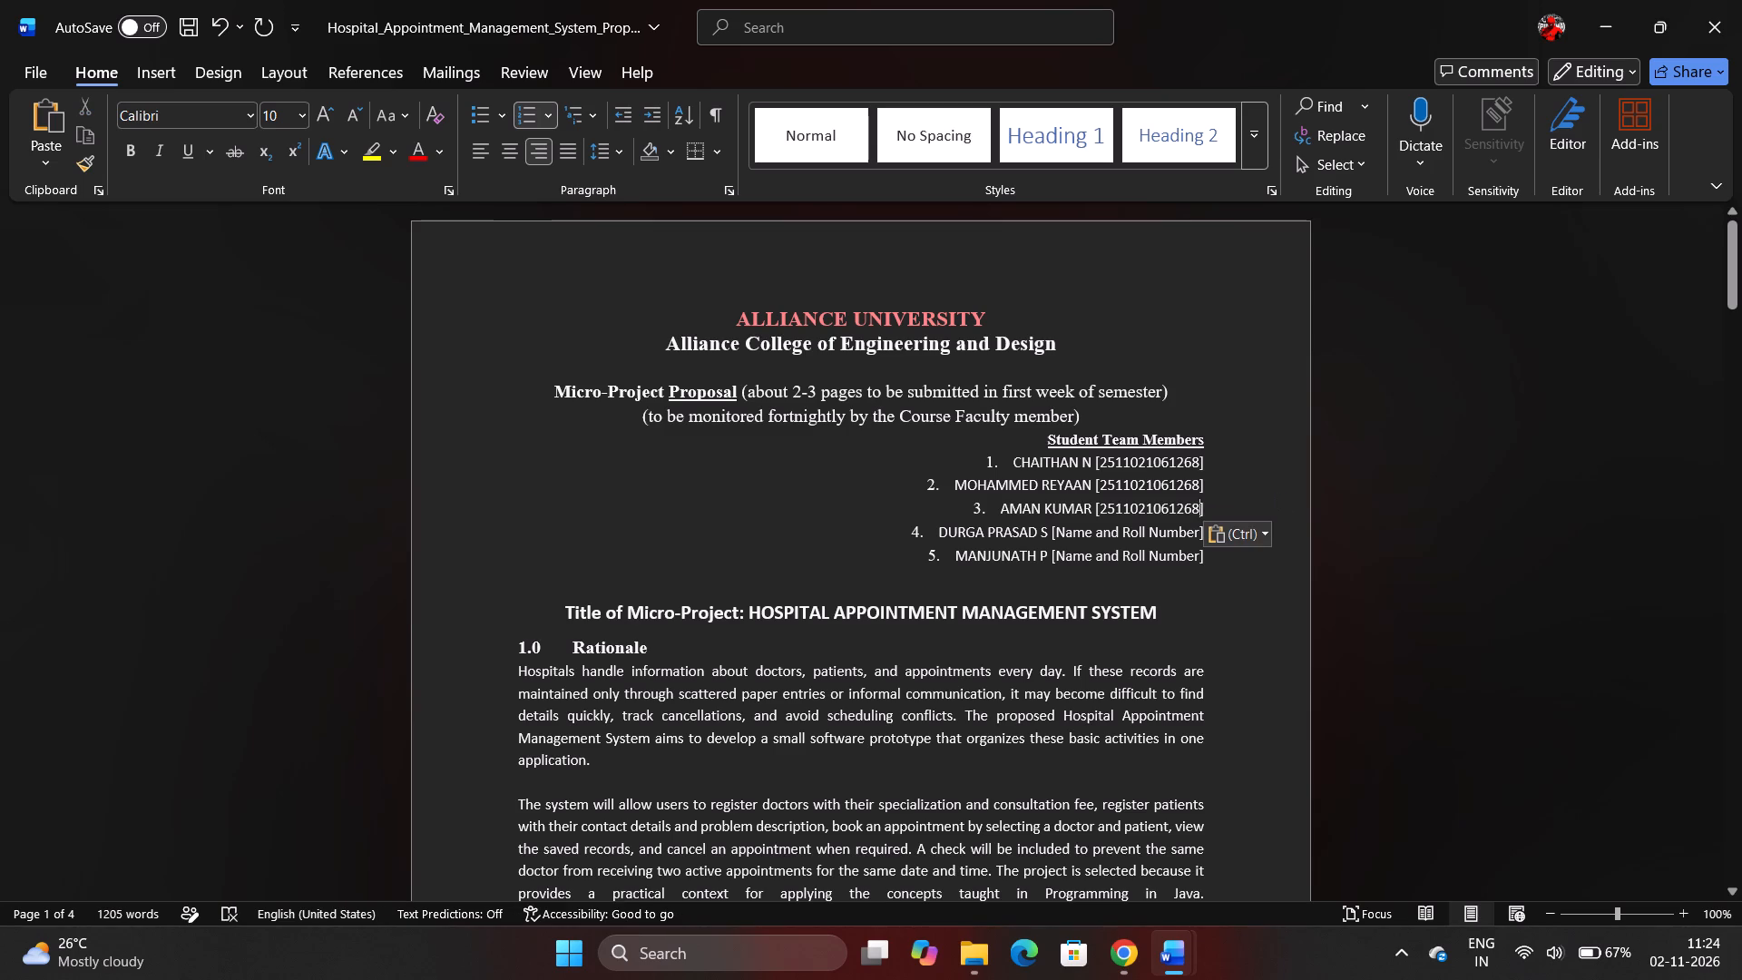
pyautogui.moveTo(1056, 531); pyautogui.dragTo(1189, 537)
pyautogui.hotkey('ctrl', 'v')
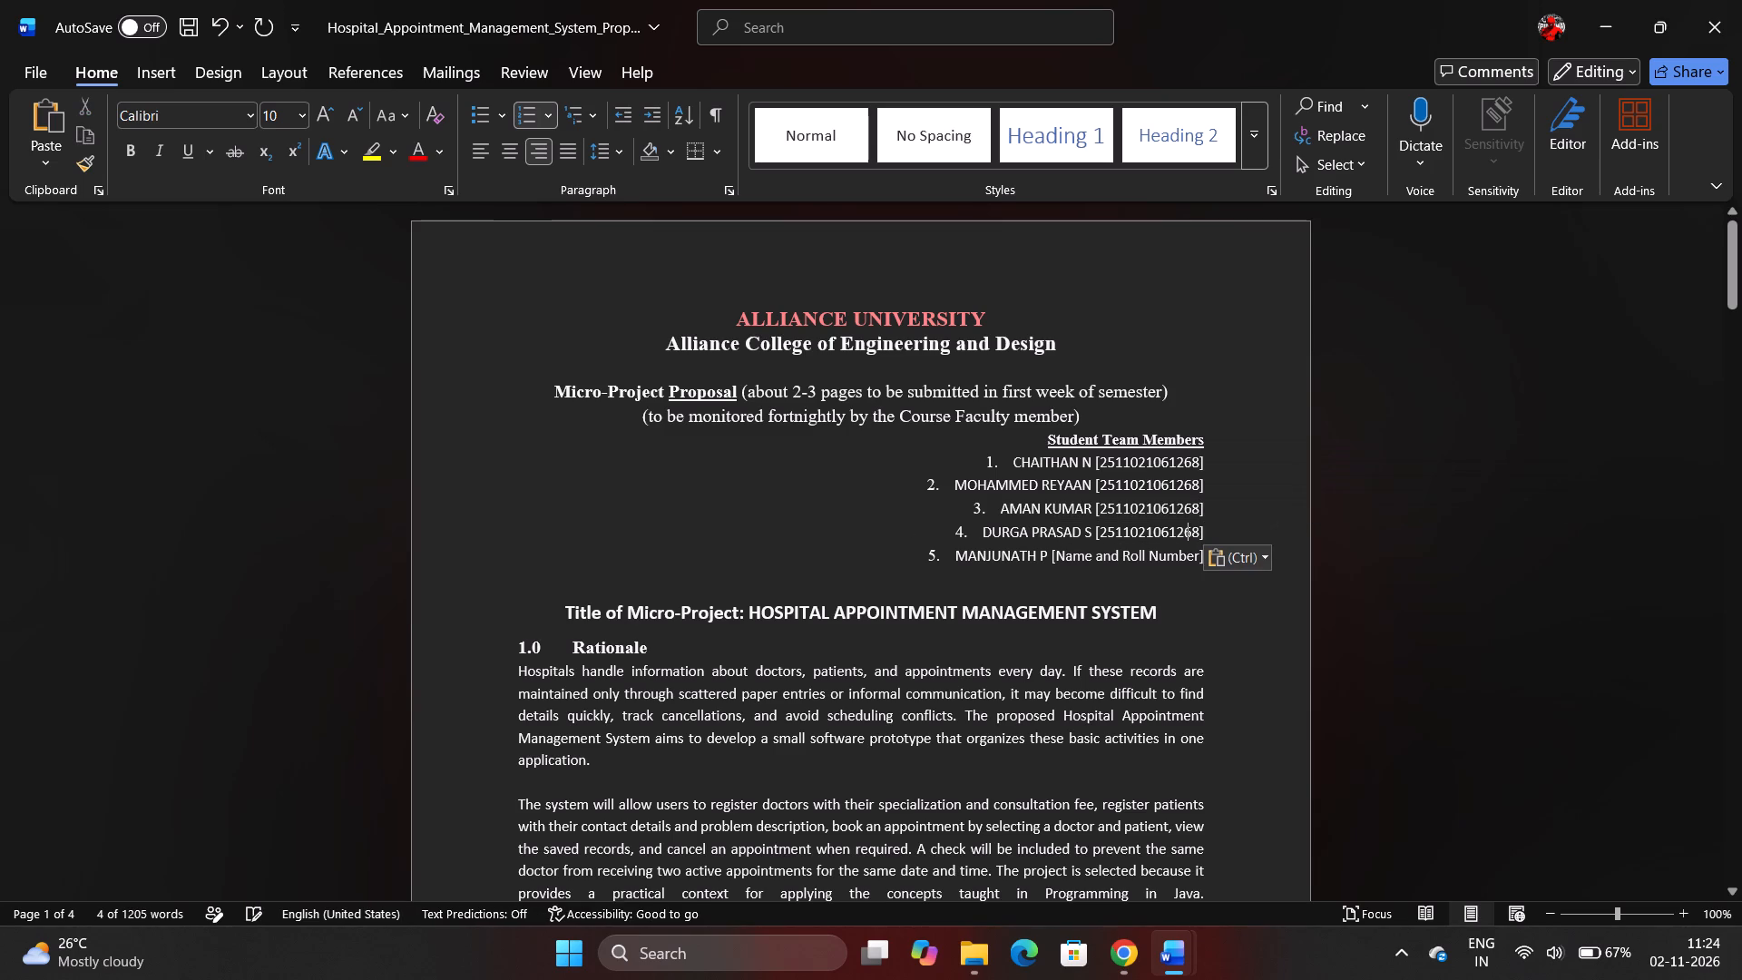
pyautogui.click(1060, 558)
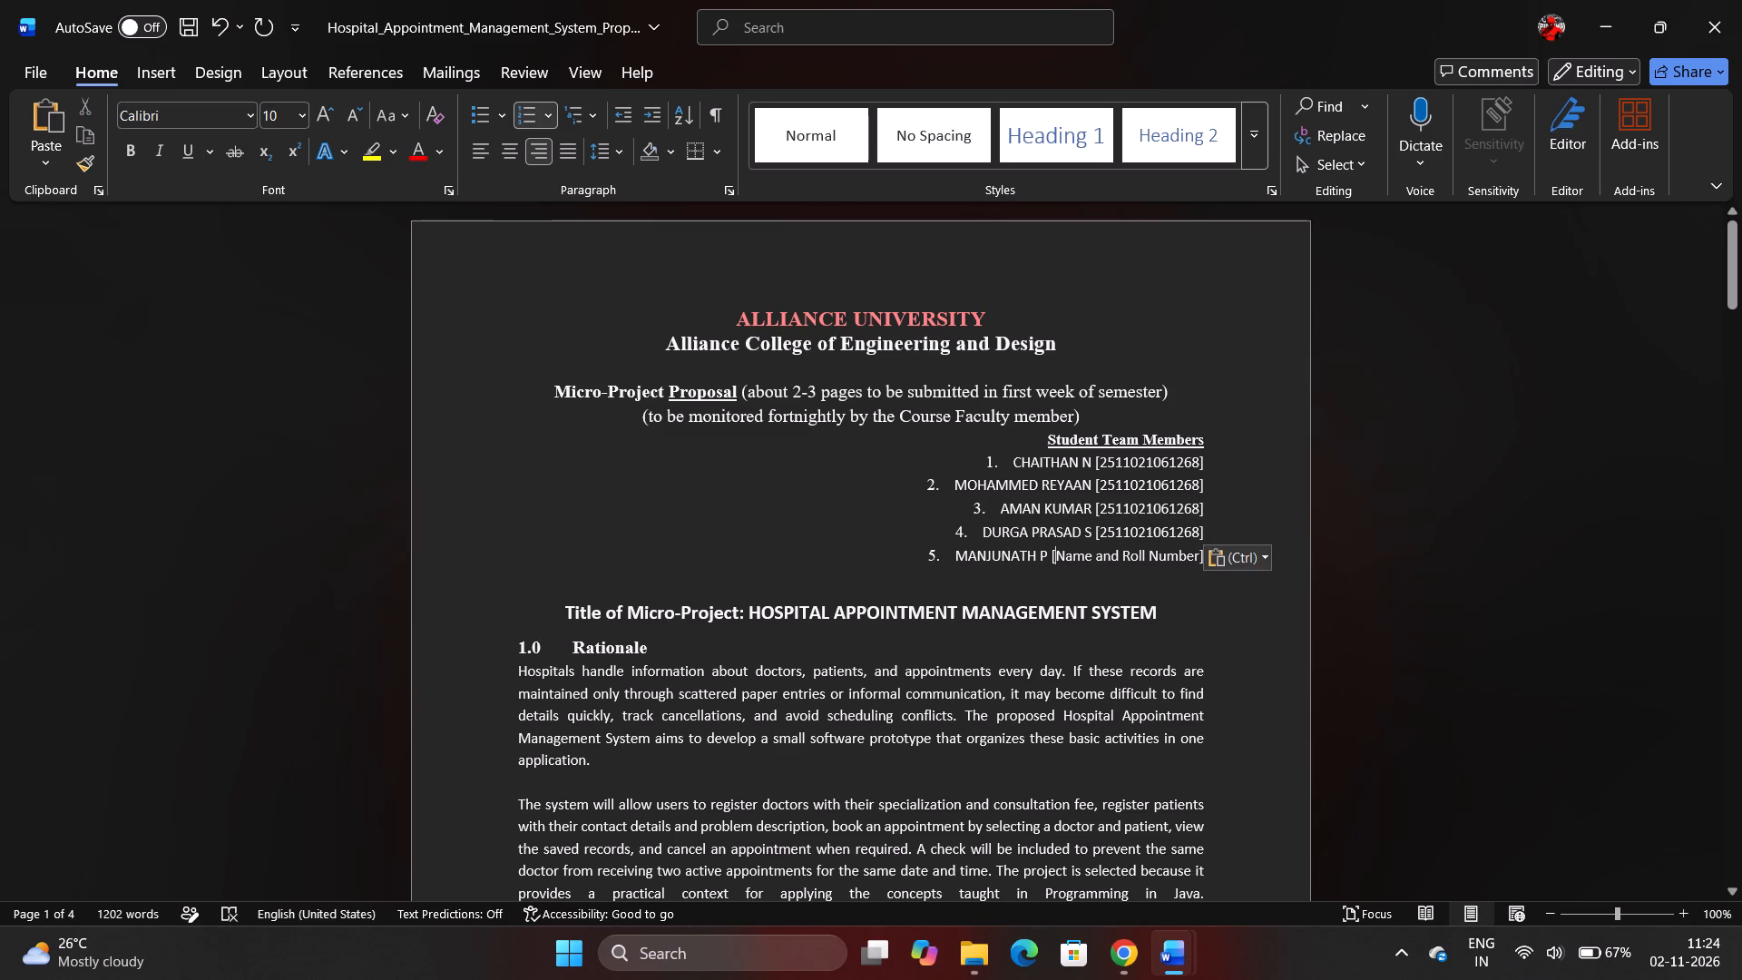
pyautogui.moveTo(1060, 558); pyautogui.dragTo(1179, 558)
pyautogui.hotkey('ctrl', 'v')
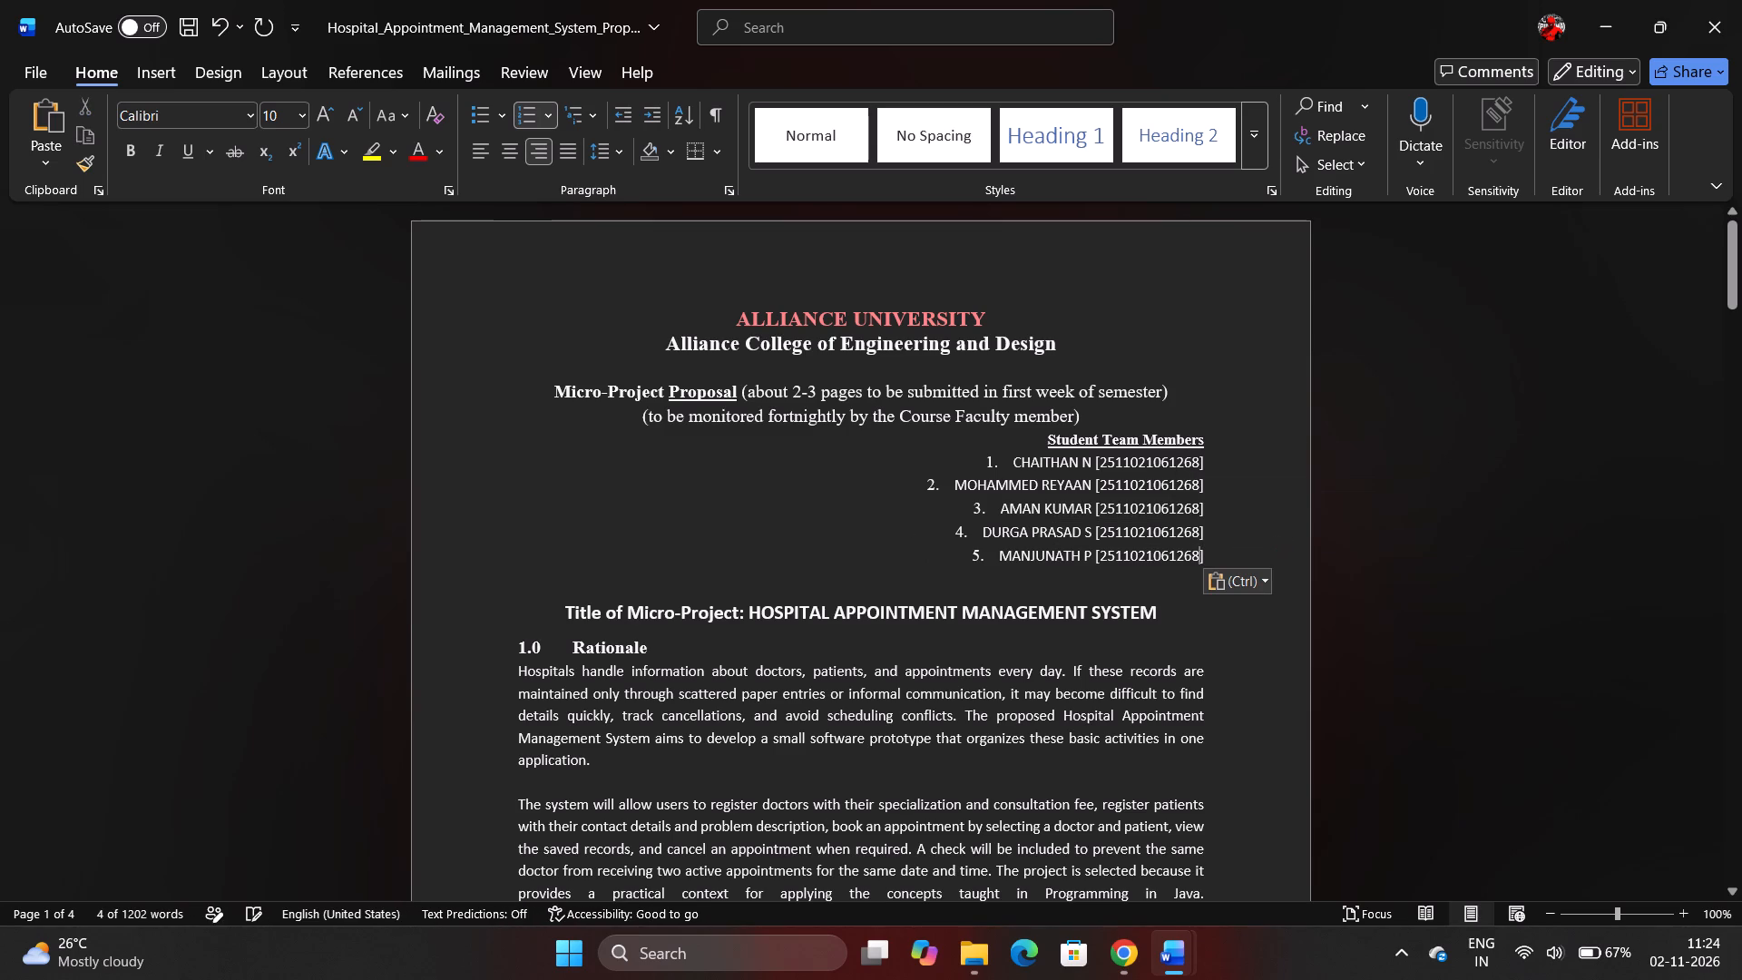
# Replace the final digits of the third, fourth and fifth entries' roll numbers with each member's own ending.
pyautogui.click(1198, 510)
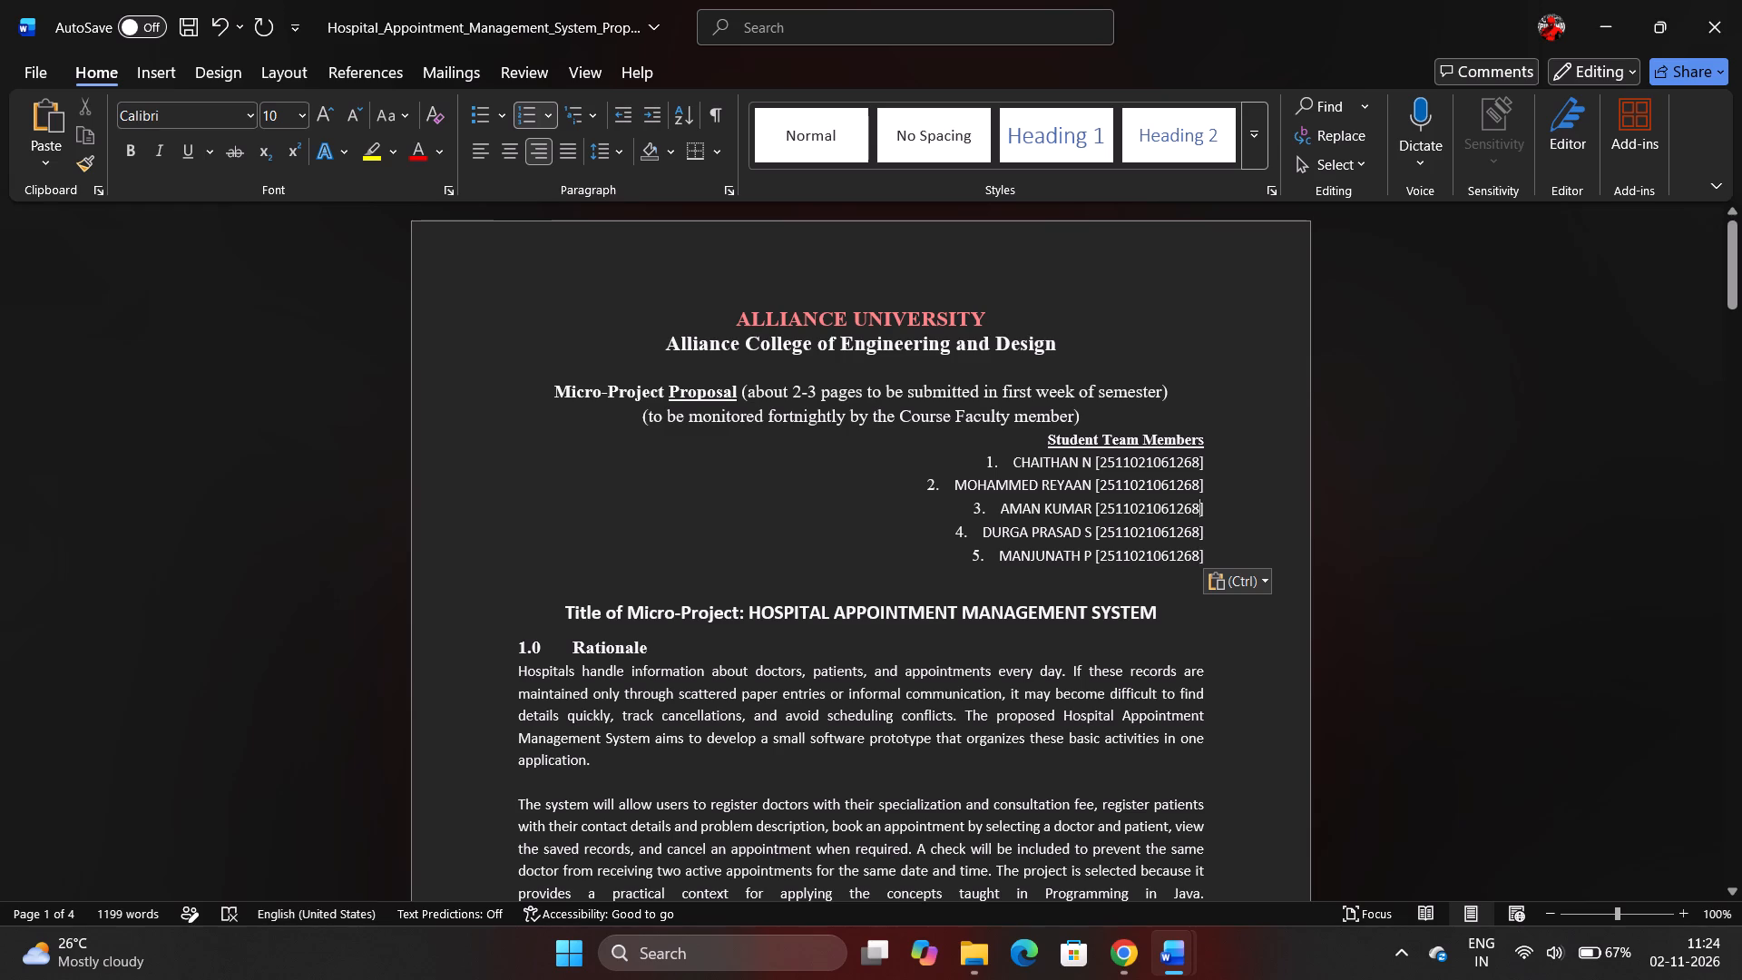
pyautogui.press('BackSpace')
pyautogui.press('BackSpace')
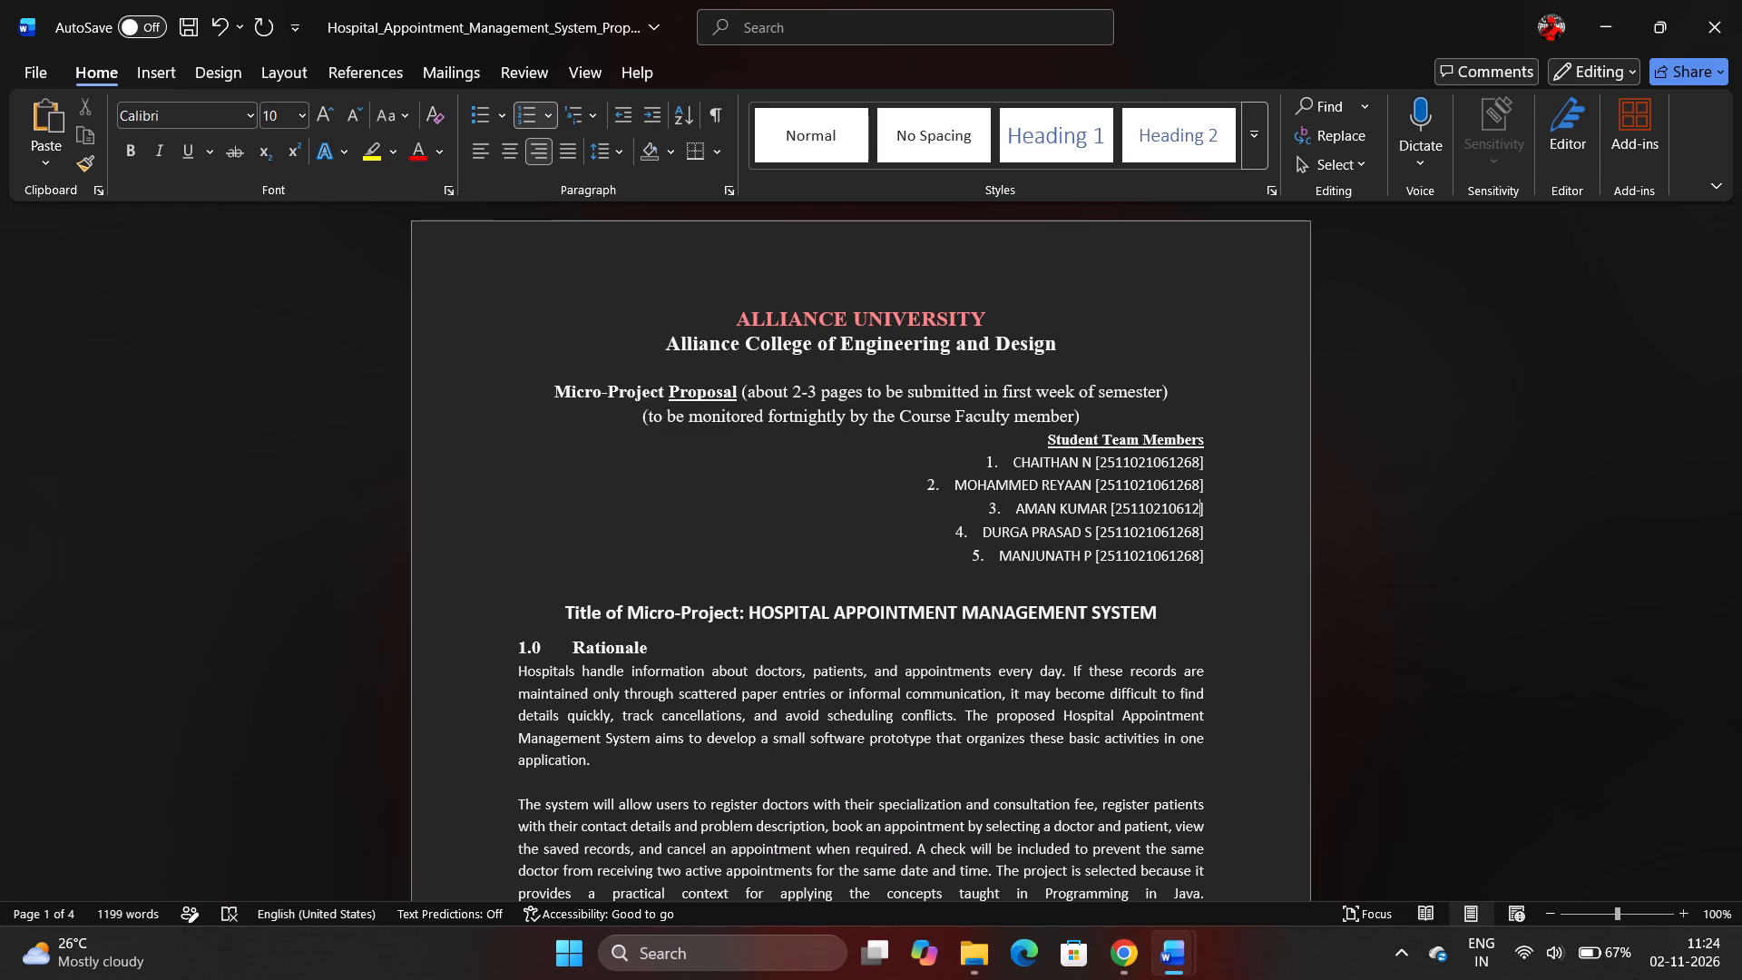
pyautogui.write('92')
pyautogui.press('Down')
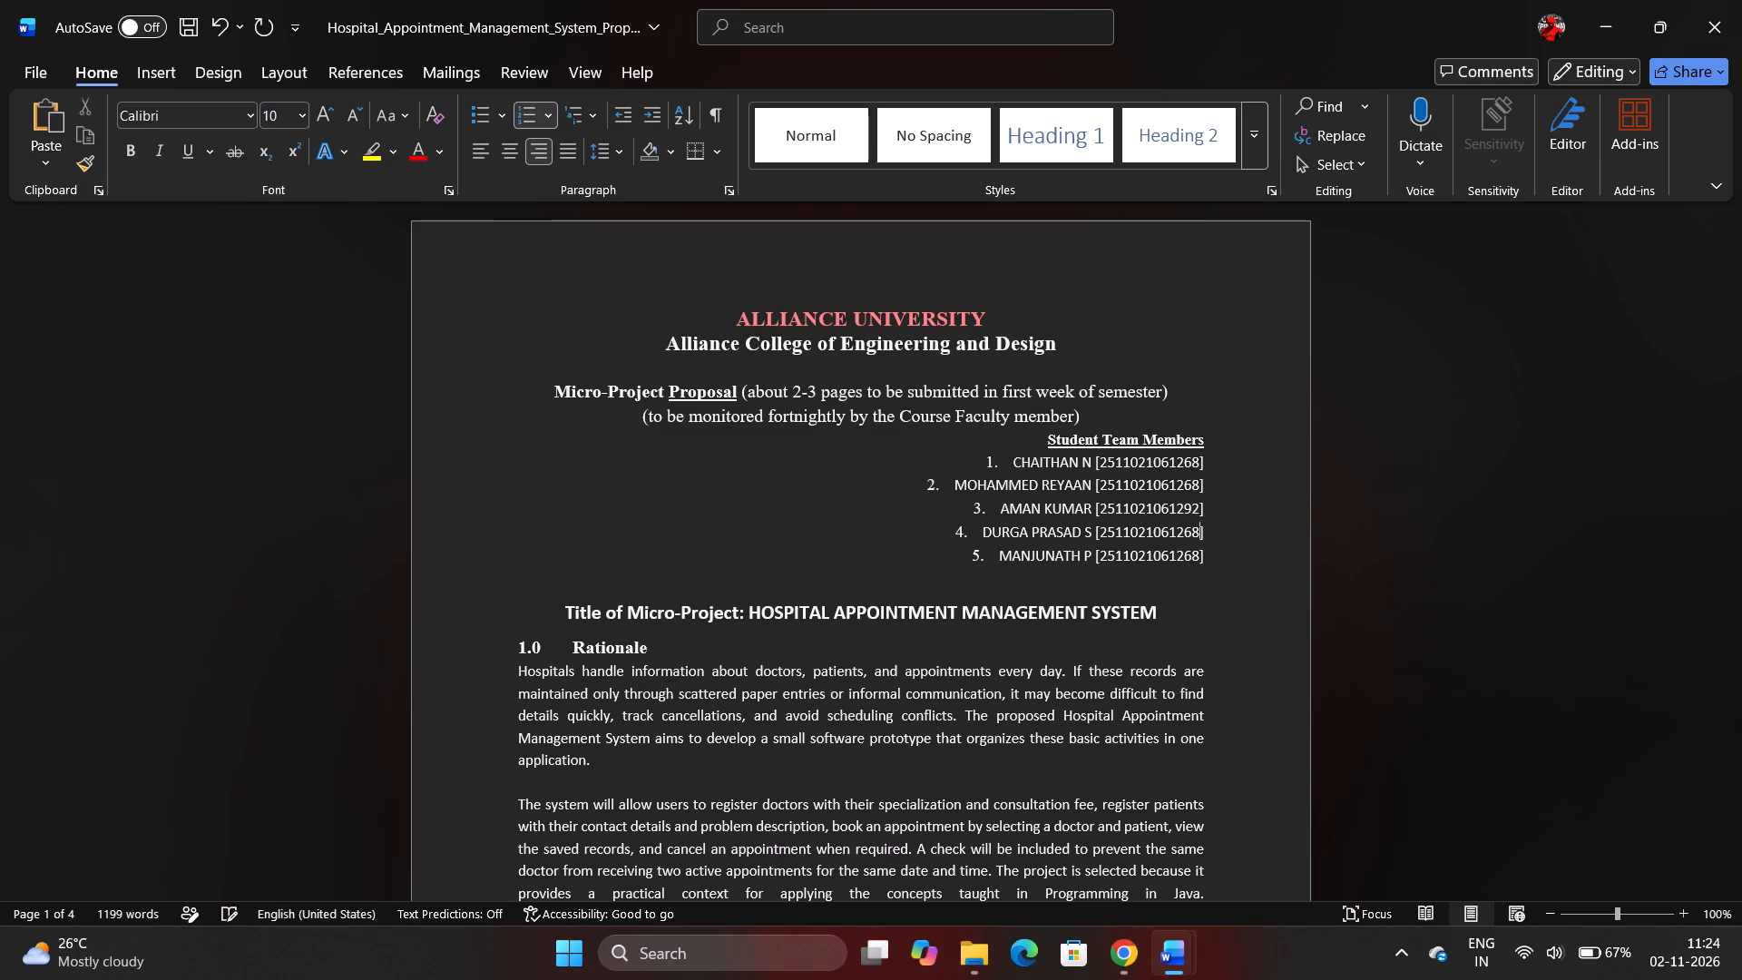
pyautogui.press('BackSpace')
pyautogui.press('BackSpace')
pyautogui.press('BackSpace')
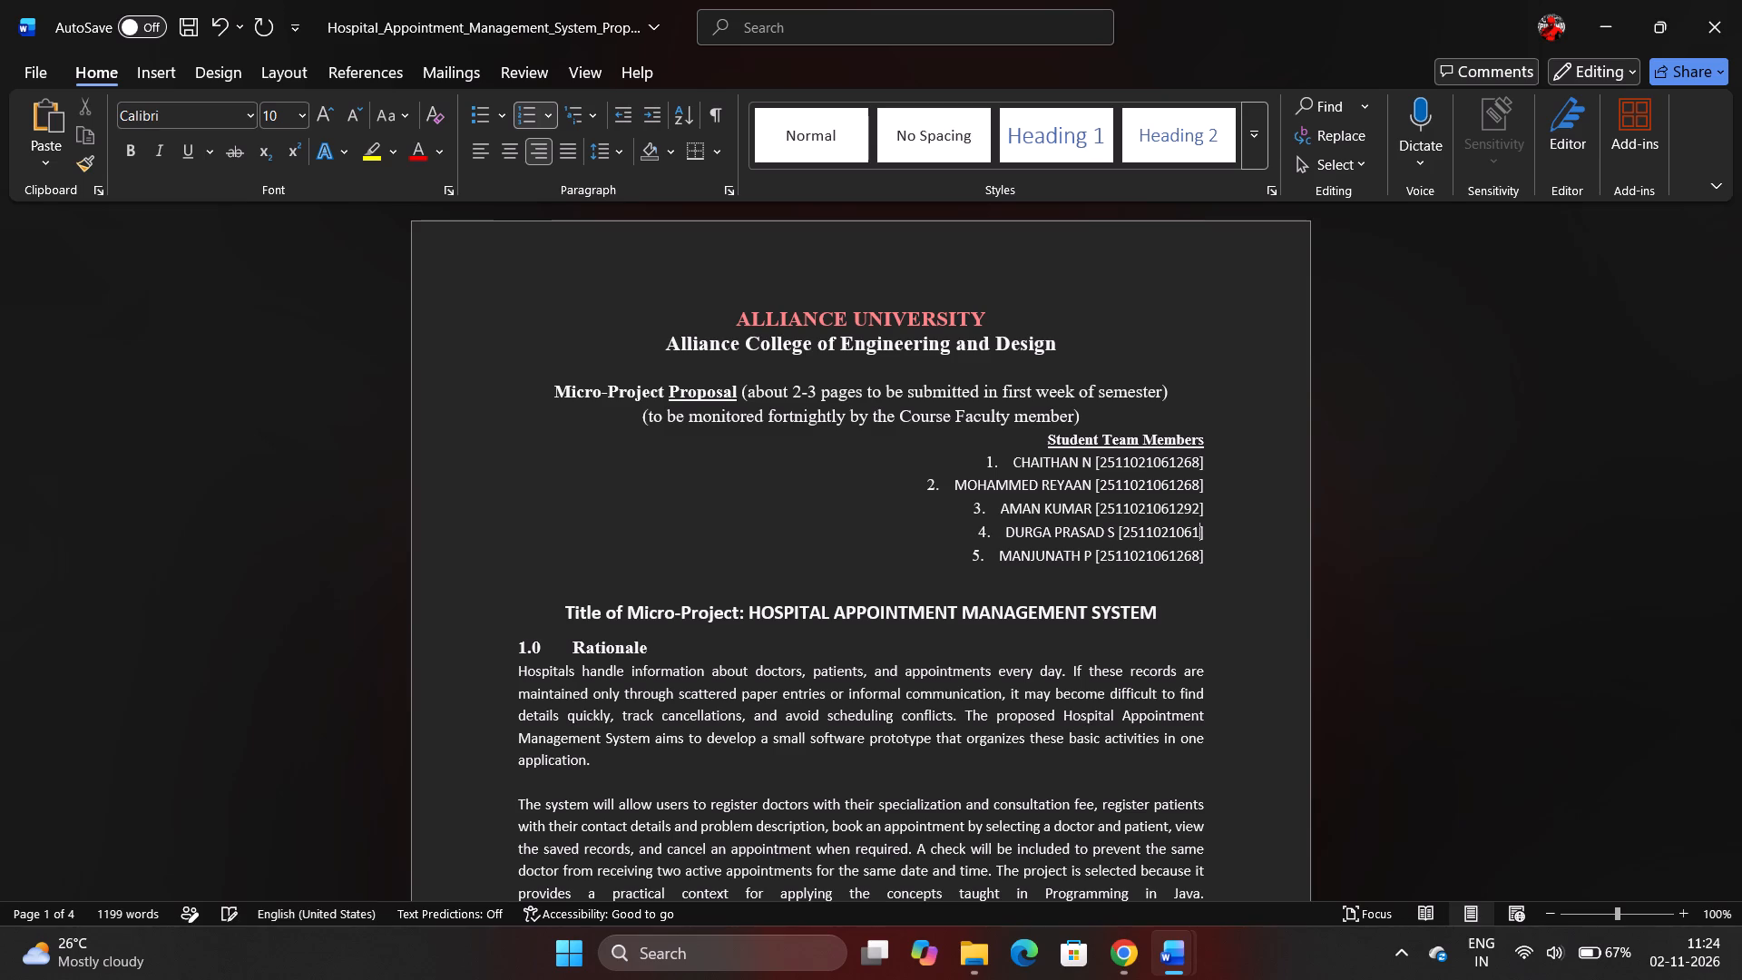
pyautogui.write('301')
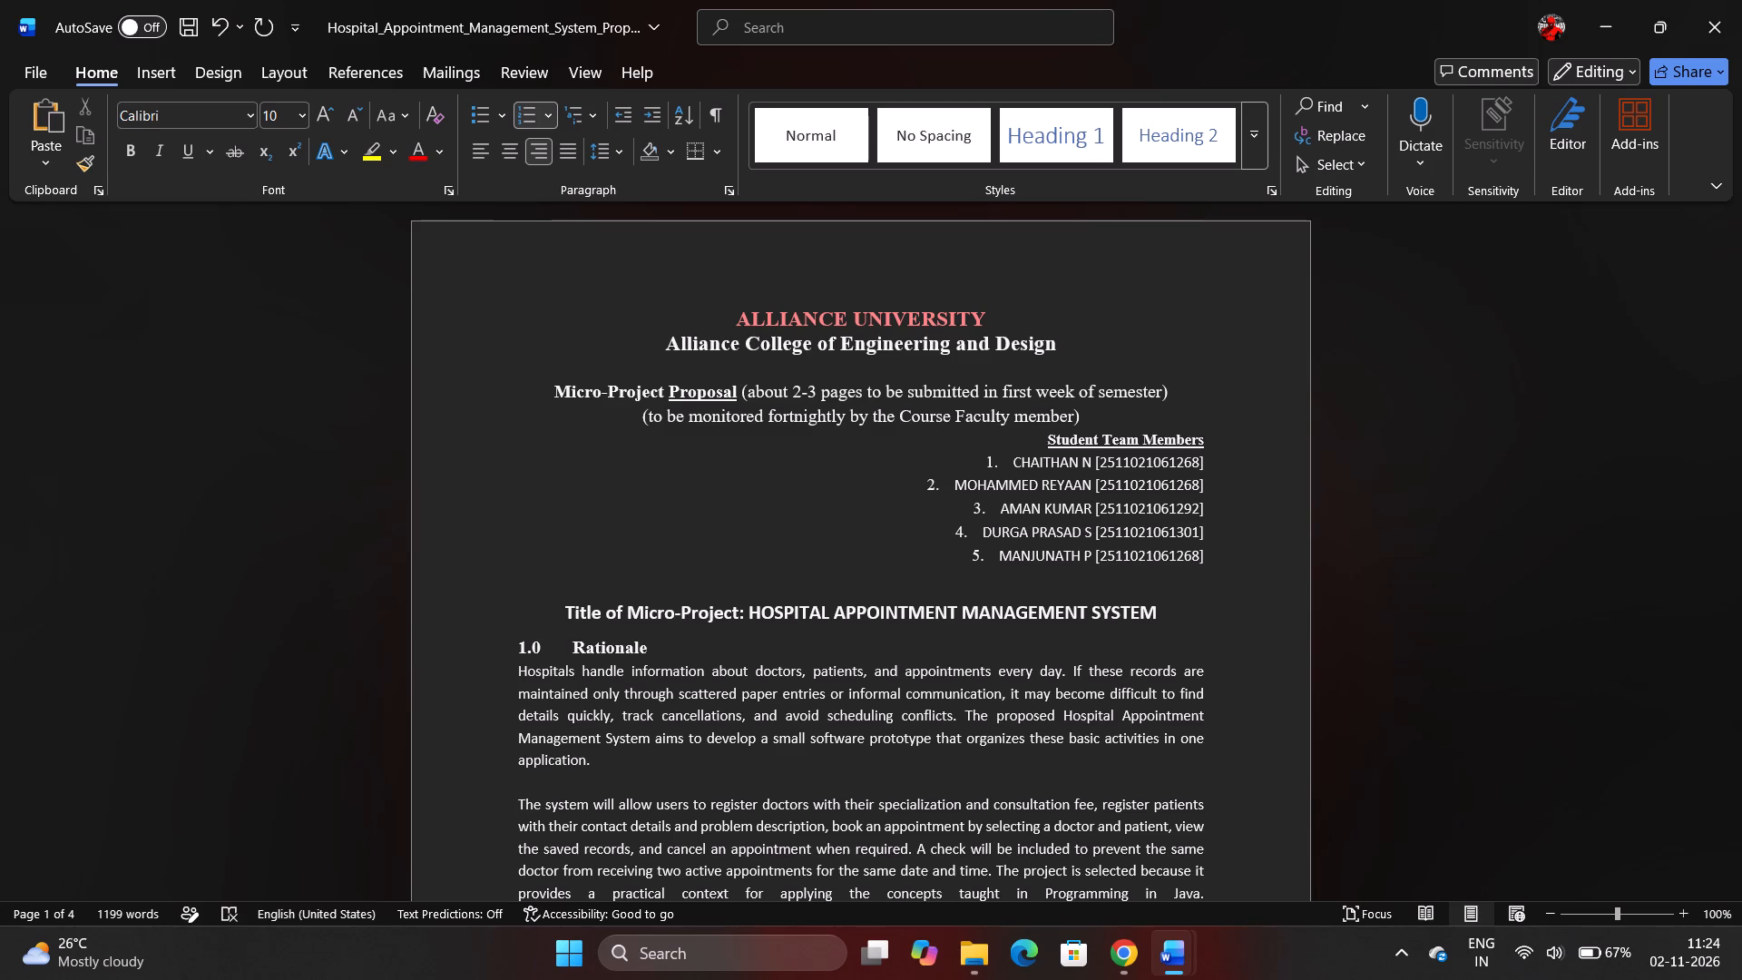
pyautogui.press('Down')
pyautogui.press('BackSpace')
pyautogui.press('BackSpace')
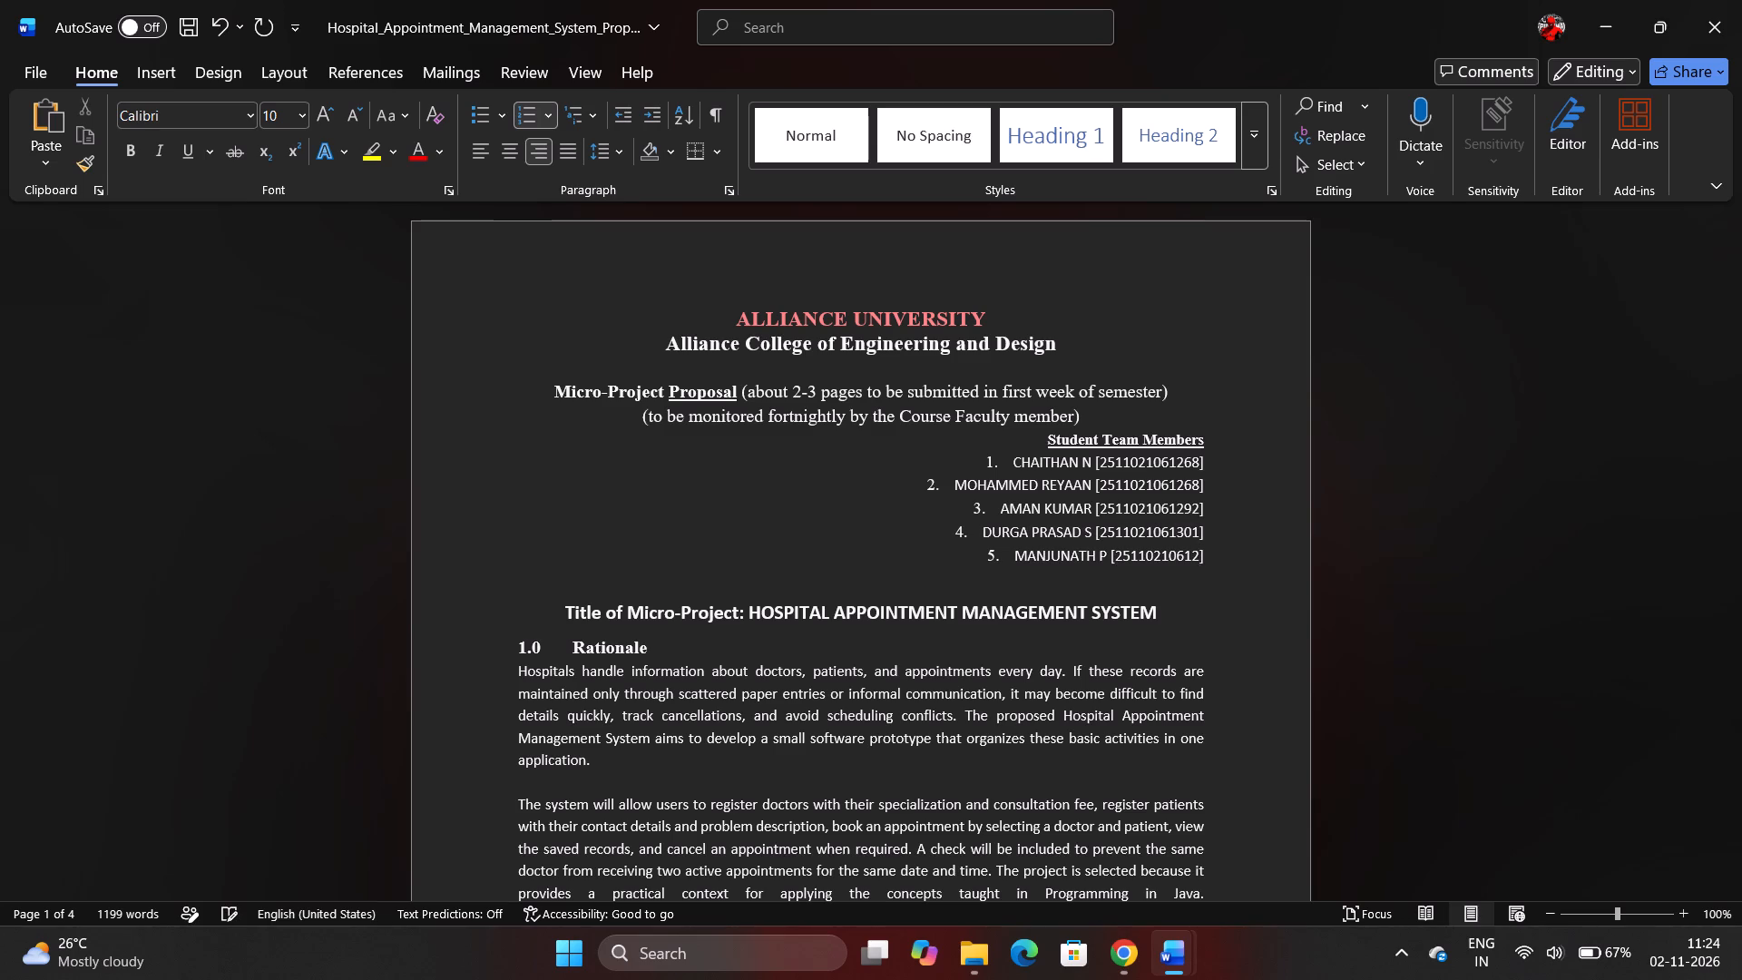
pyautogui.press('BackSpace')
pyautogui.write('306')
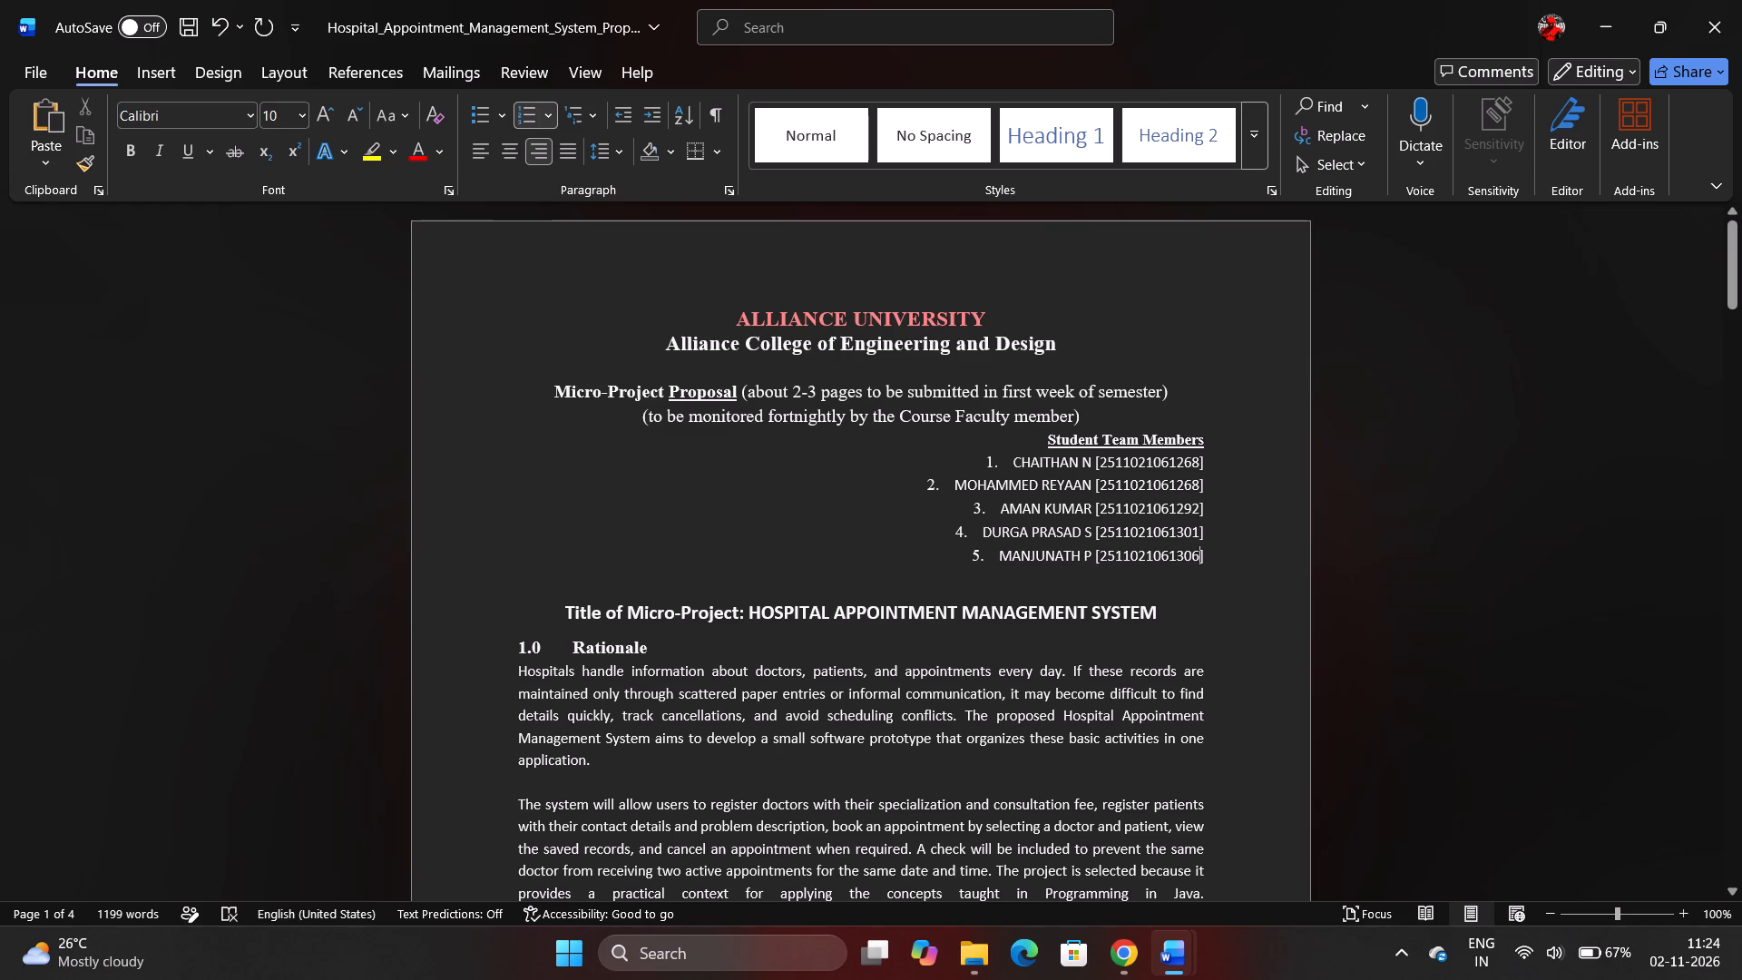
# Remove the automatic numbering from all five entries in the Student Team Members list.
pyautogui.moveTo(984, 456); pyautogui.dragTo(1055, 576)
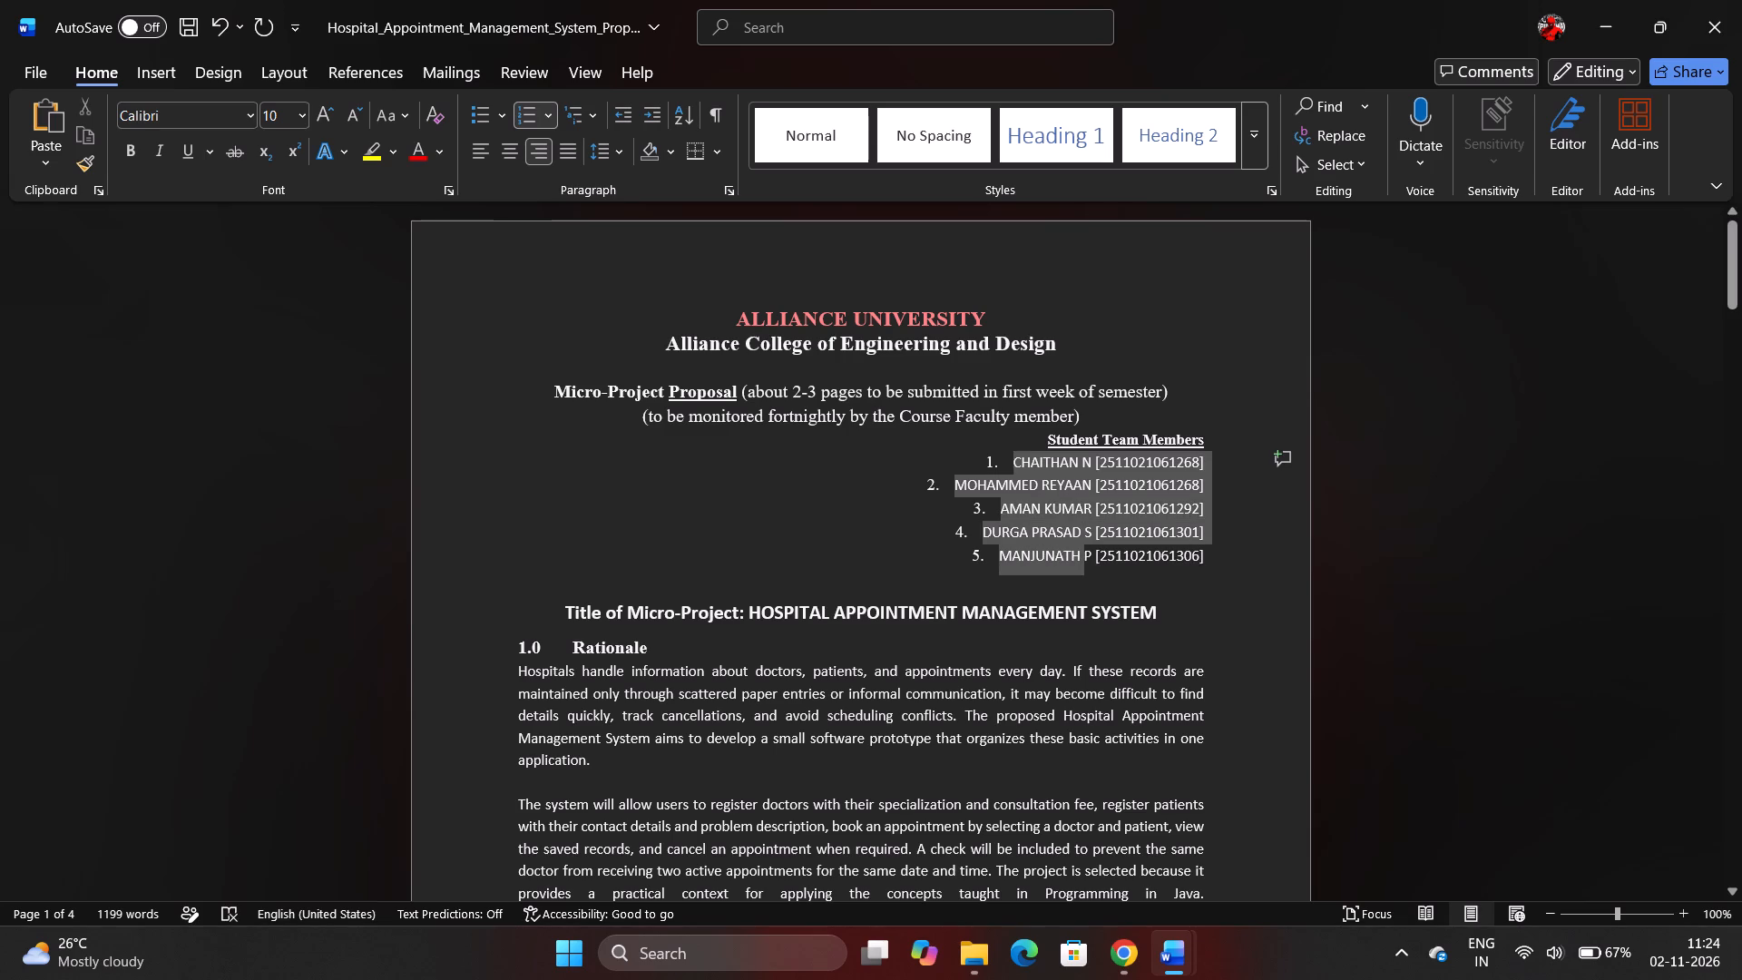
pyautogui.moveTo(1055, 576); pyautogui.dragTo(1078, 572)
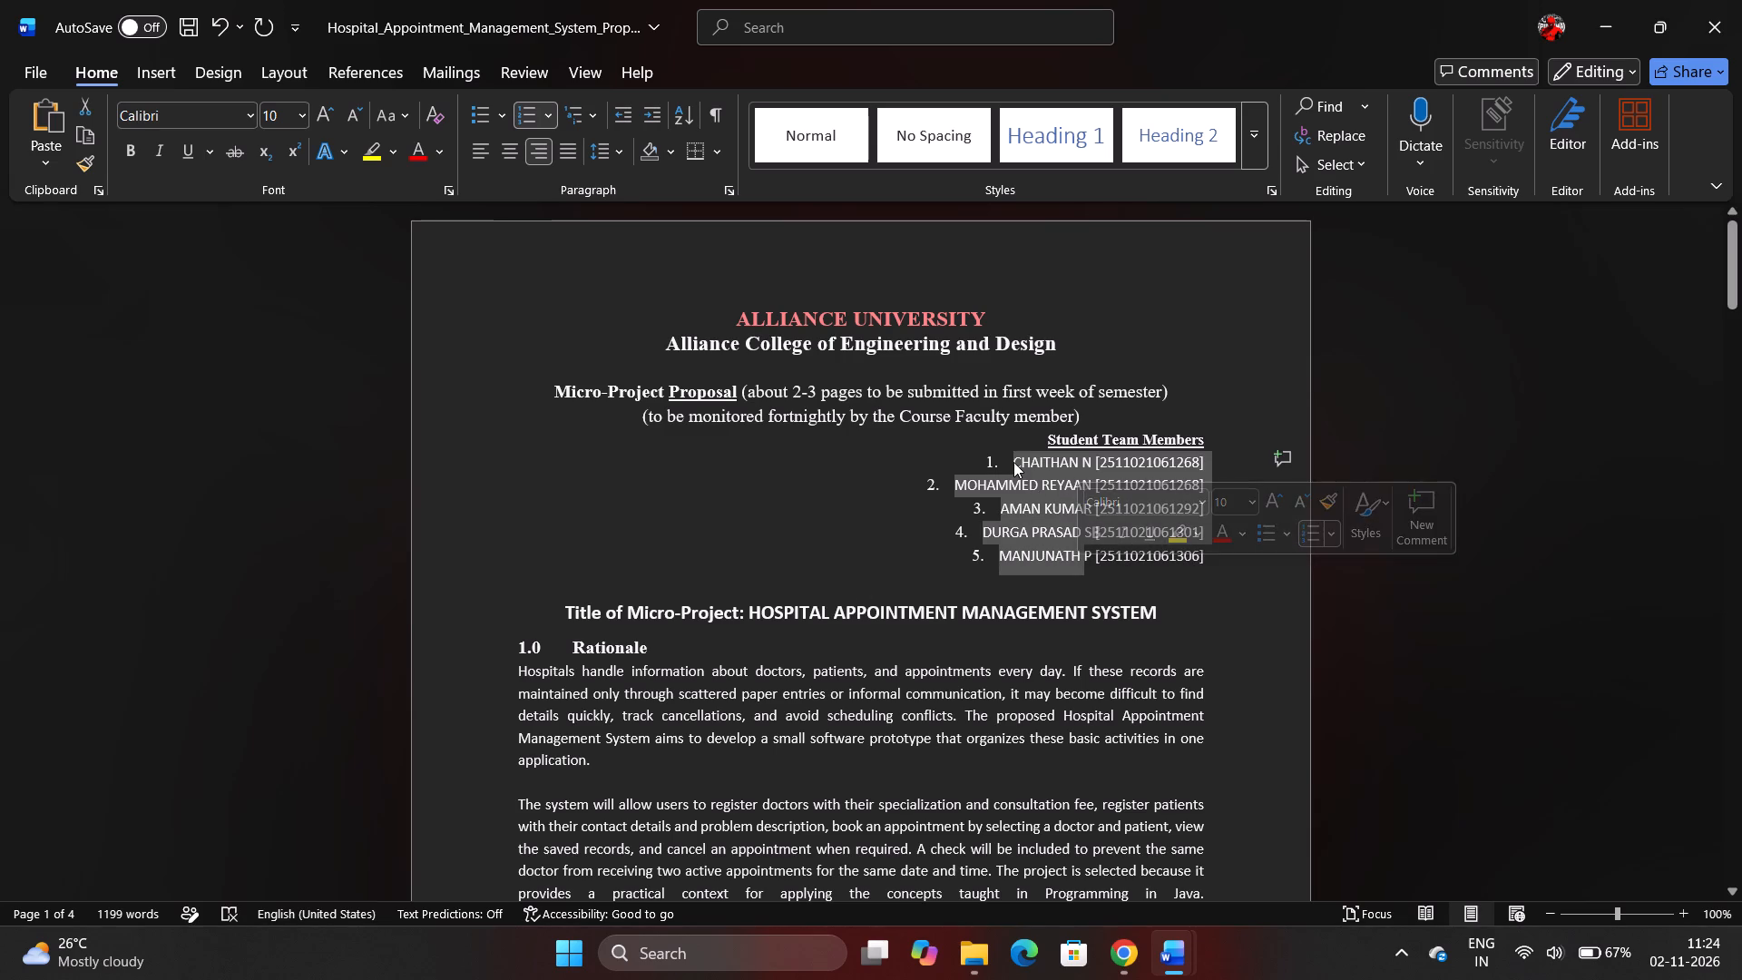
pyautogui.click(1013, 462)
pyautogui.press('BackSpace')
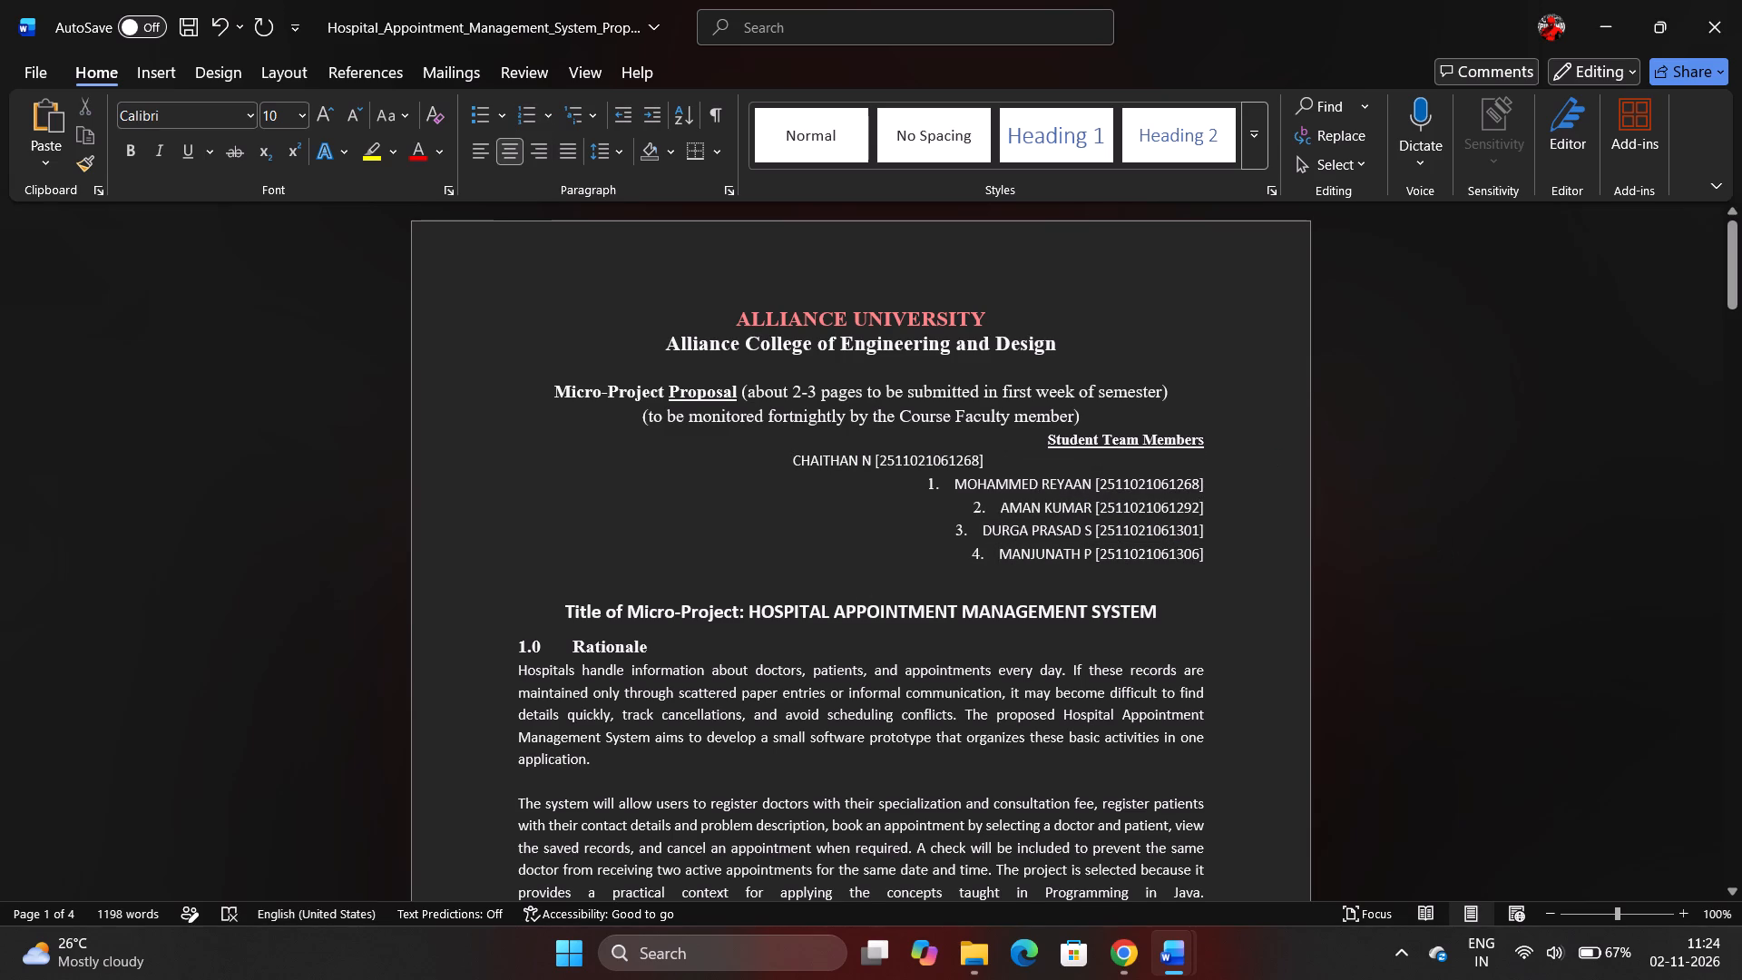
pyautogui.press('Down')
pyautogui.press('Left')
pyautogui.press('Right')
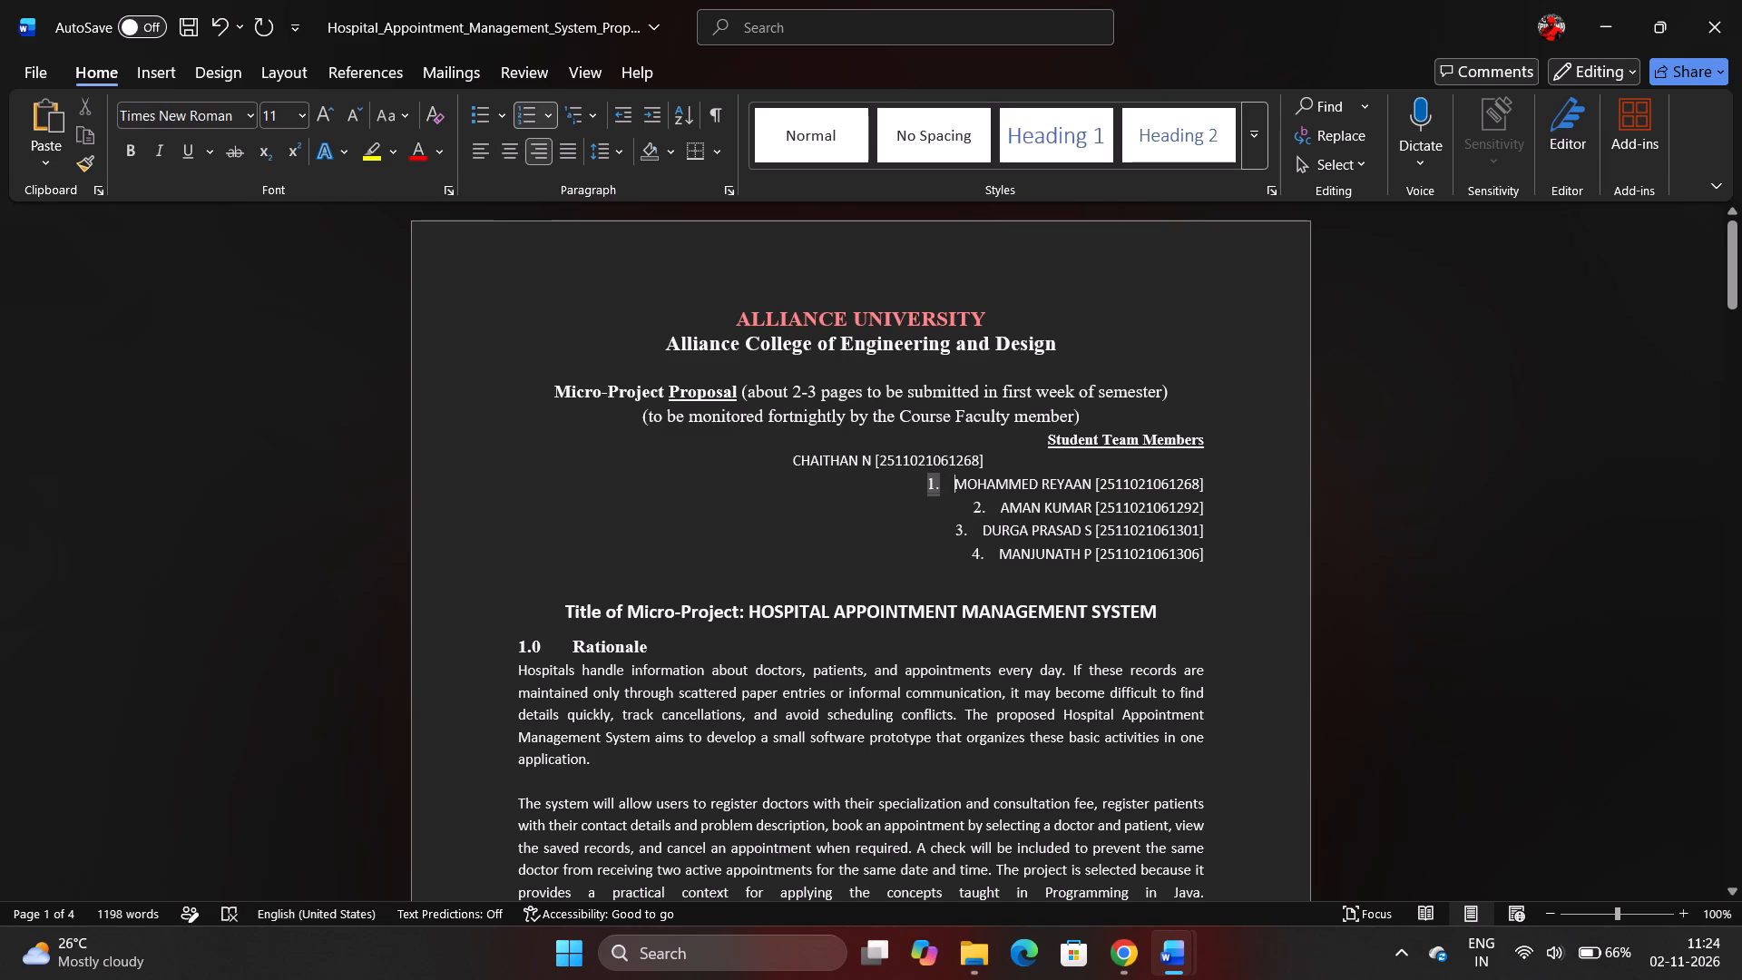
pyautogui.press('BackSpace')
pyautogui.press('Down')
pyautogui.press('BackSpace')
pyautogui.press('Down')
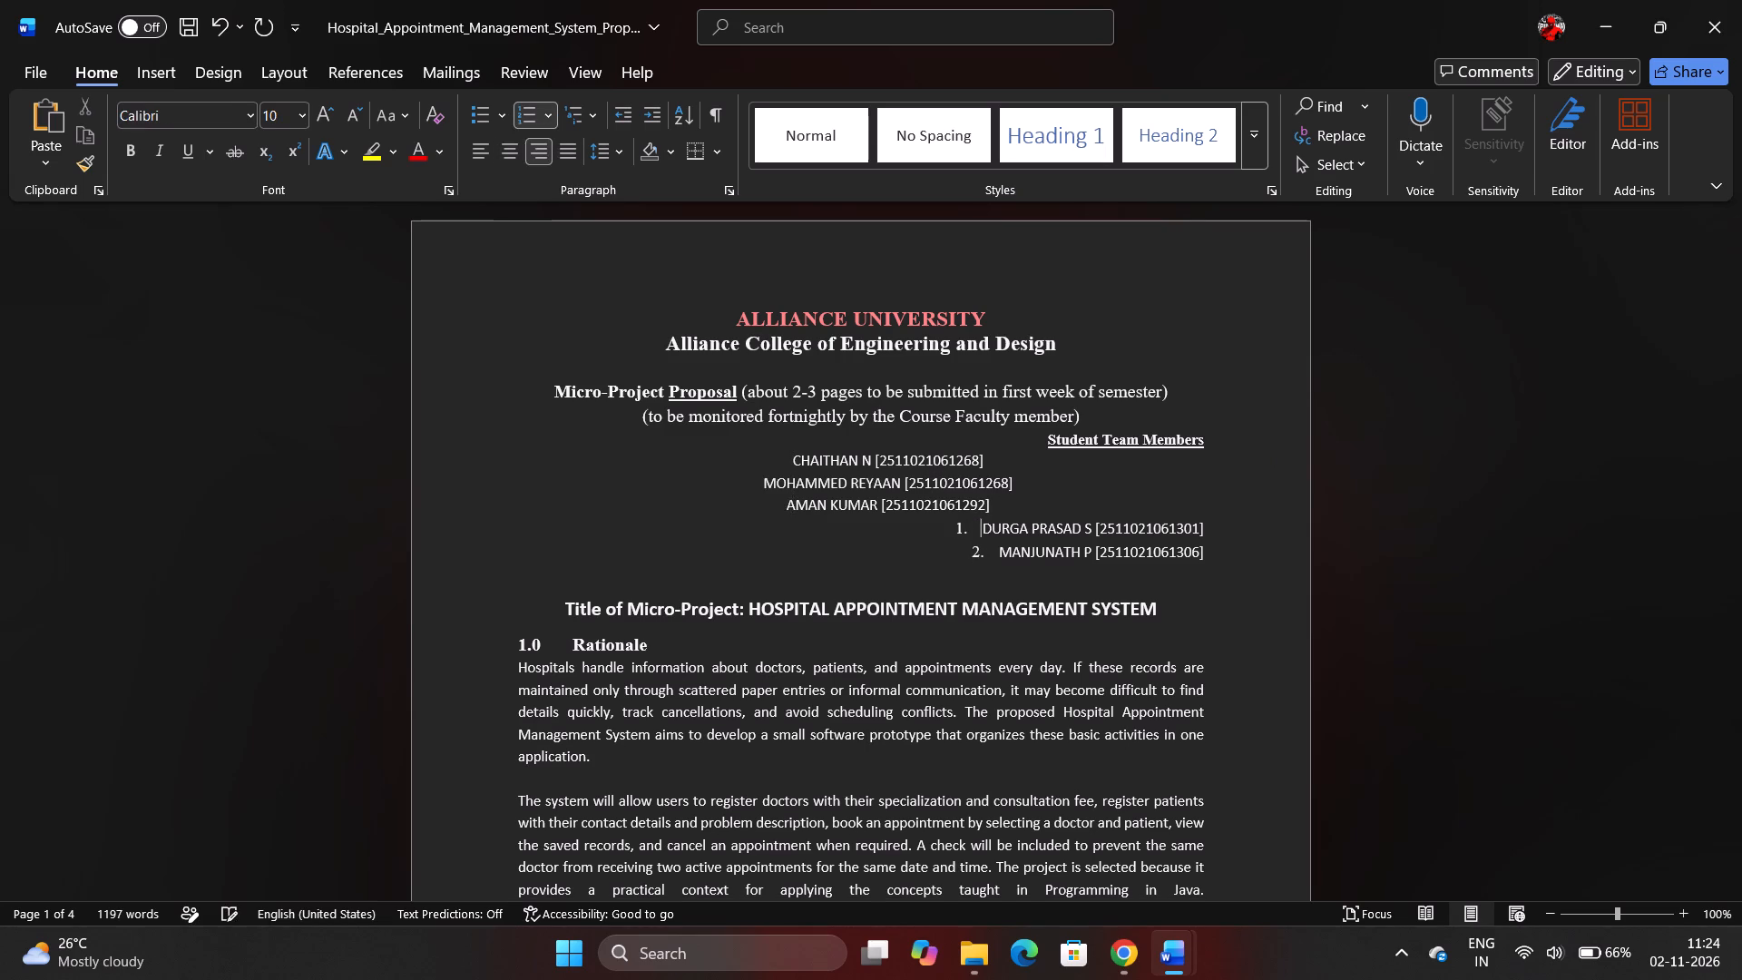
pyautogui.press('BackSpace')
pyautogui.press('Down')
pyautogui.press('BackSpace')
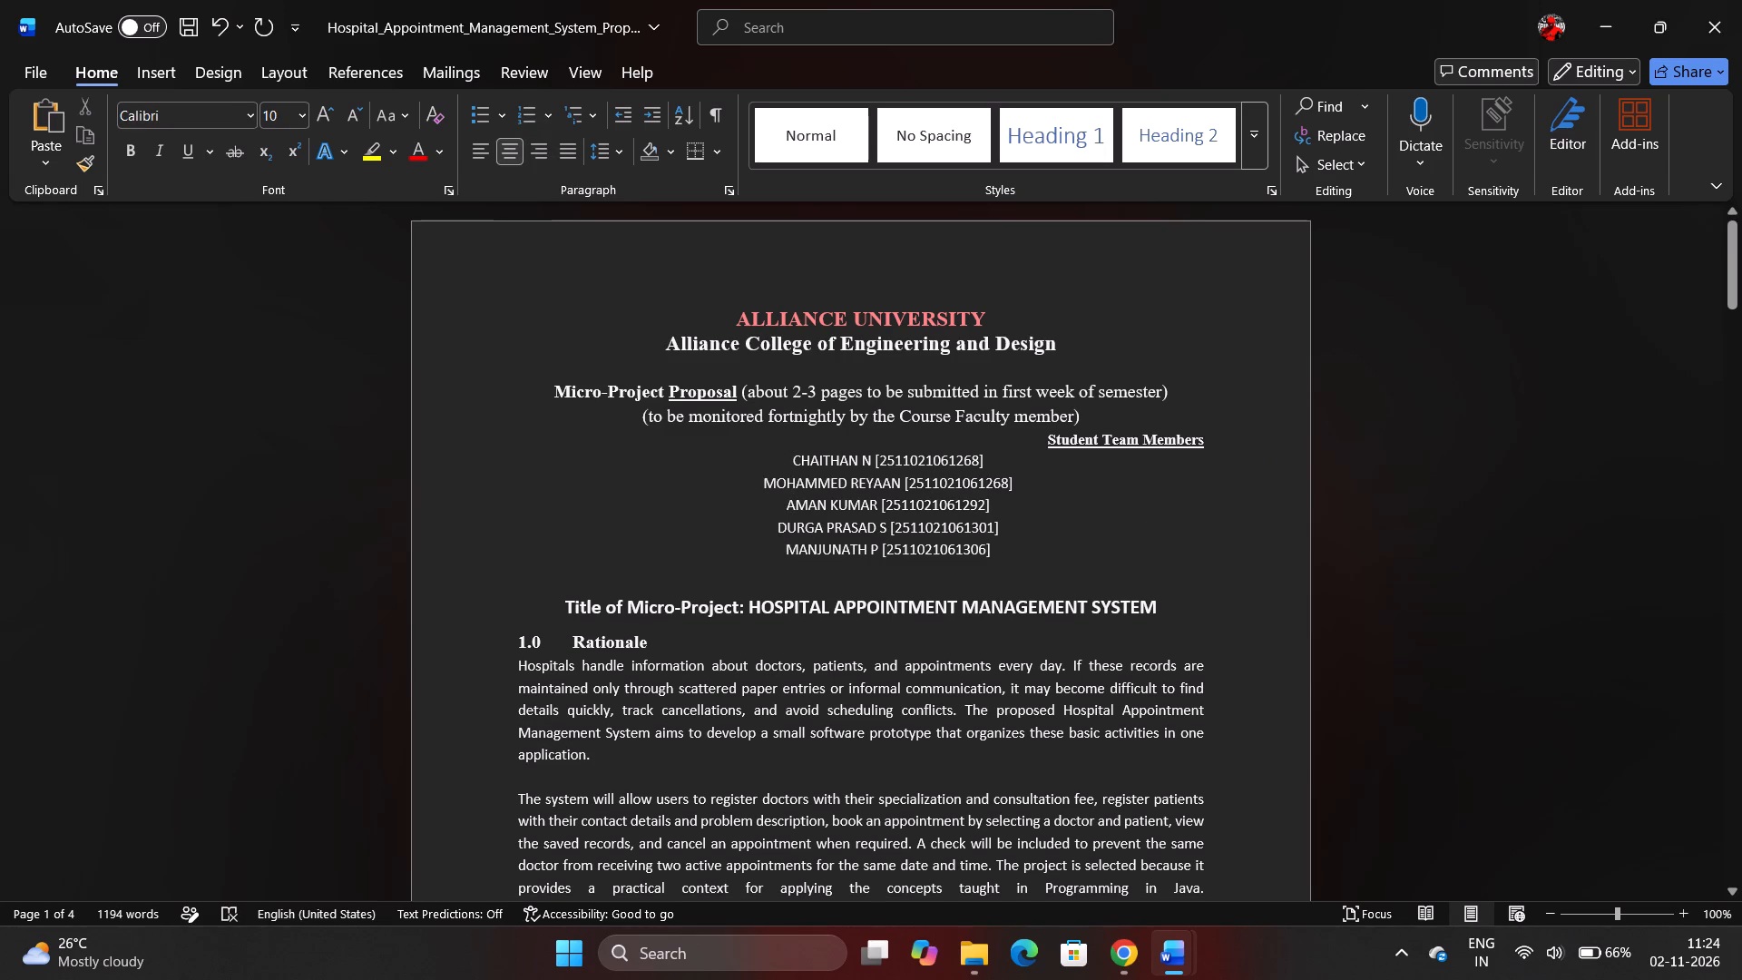
# Insert a line break before the first team member's name, below the Student Team Members heading.
pyautogui.click(1212, 442)
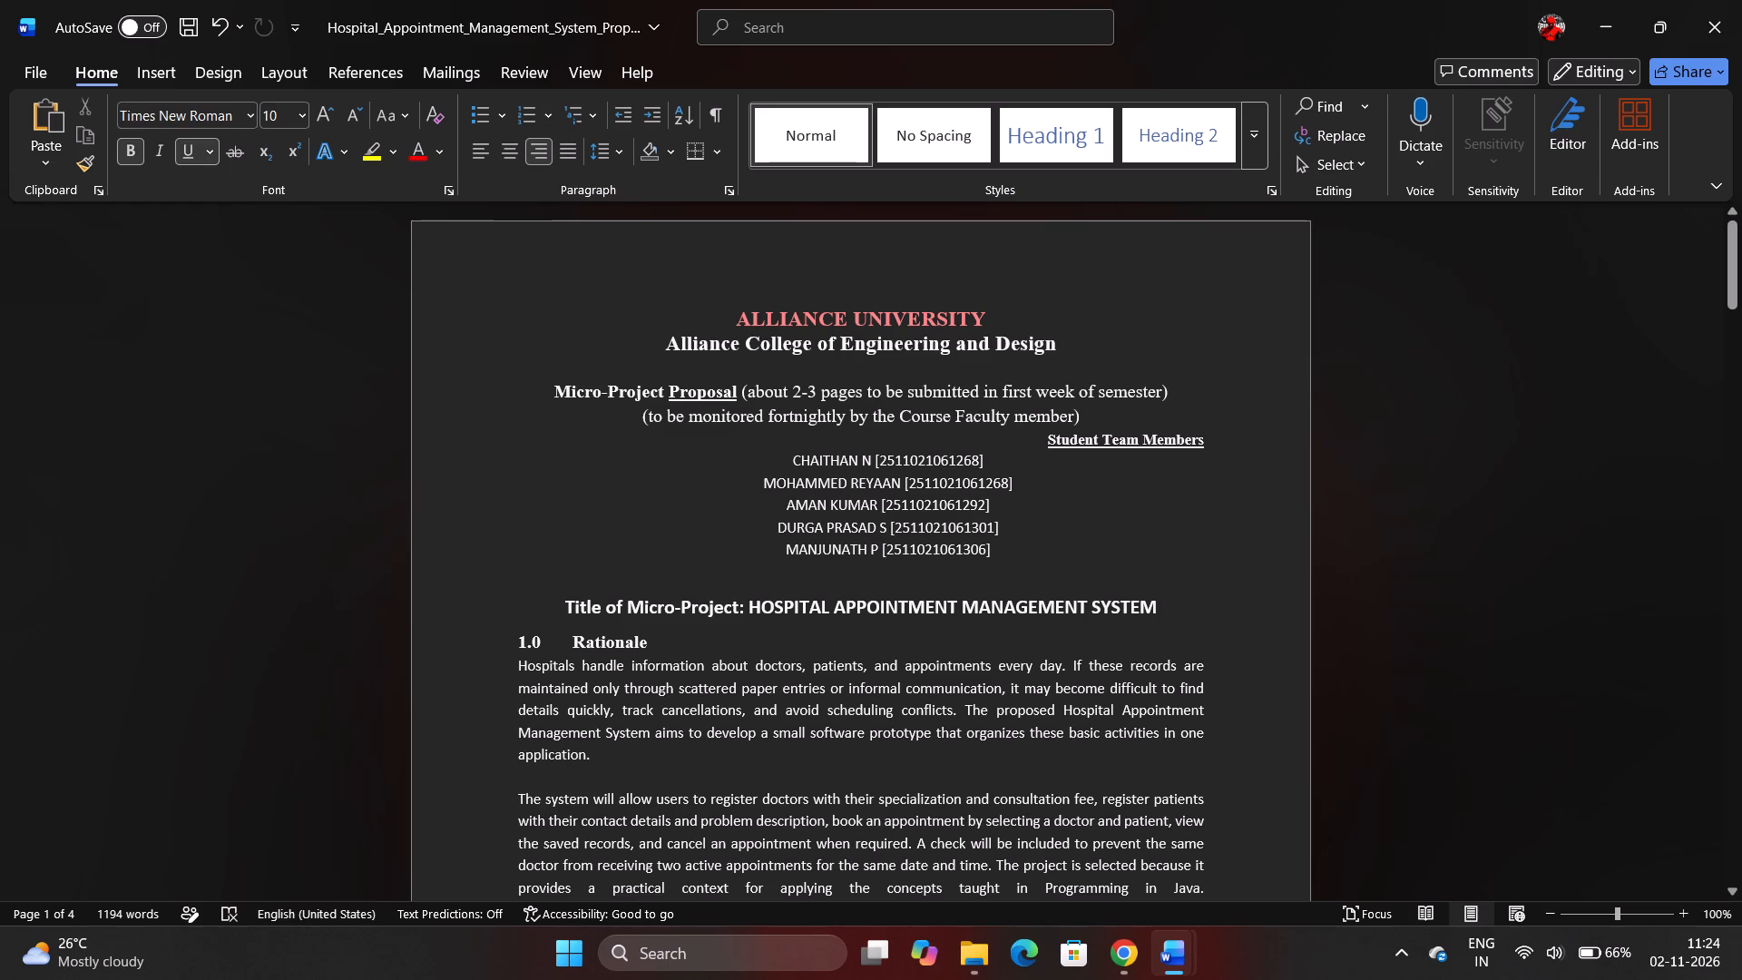
pyautogui.click(792, 453)
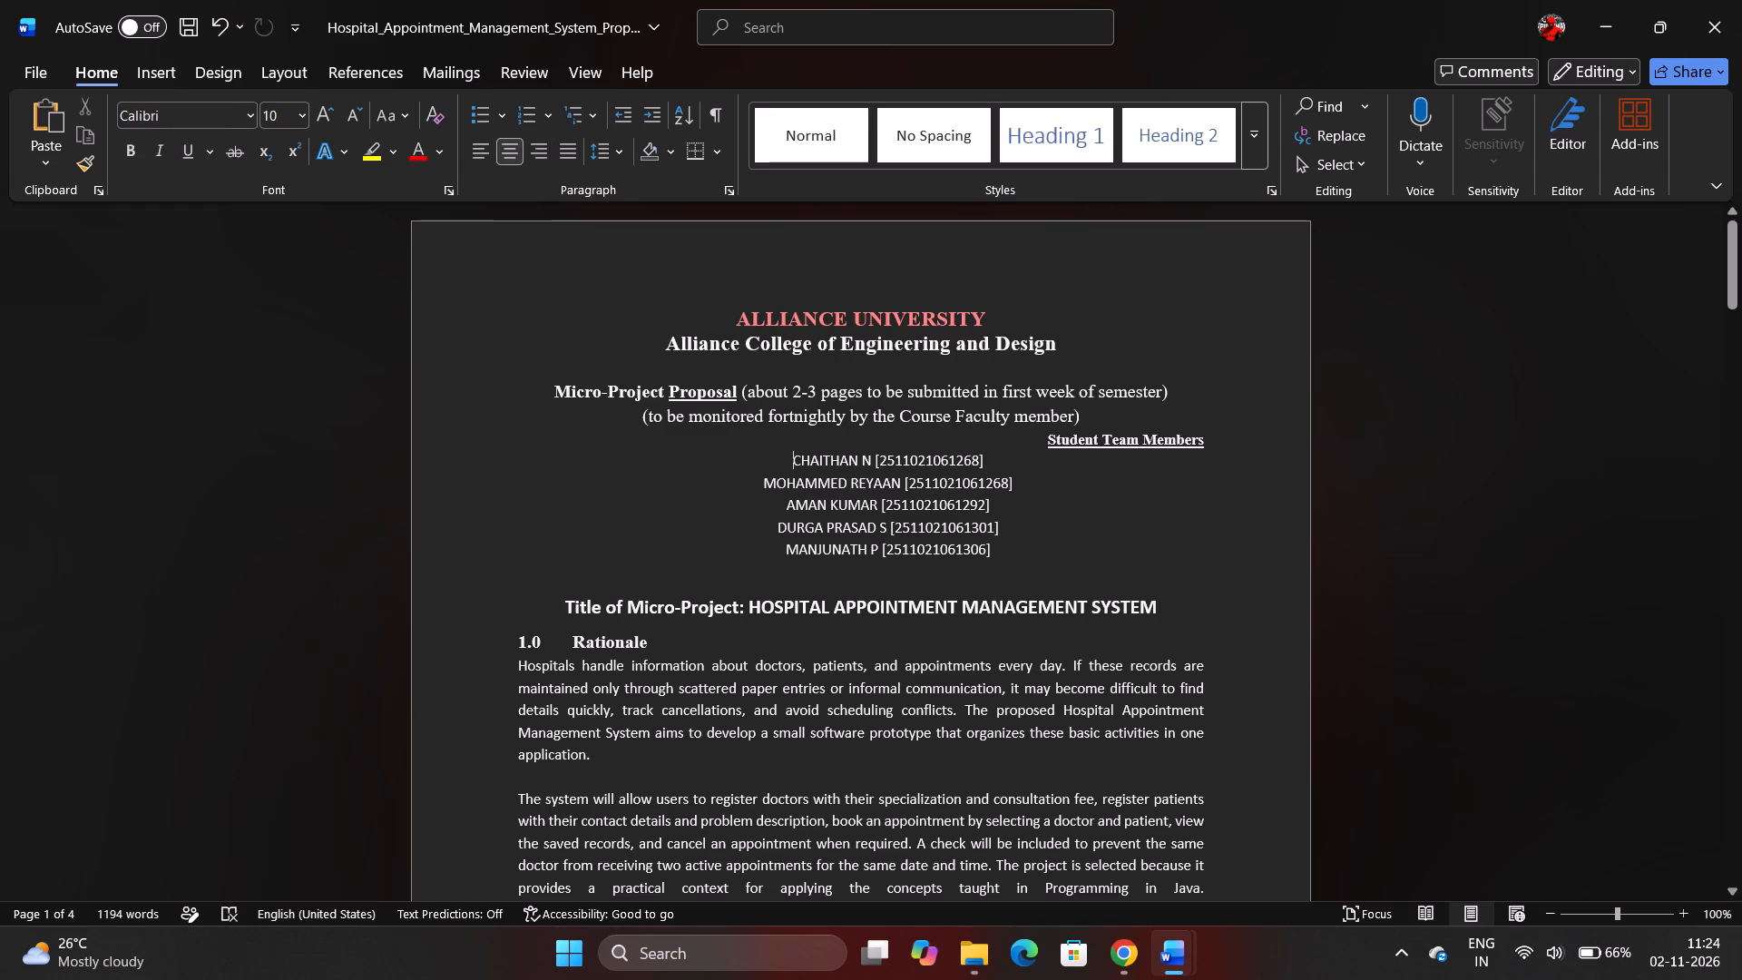
pyautogui.hotkey('shift', 'Return')
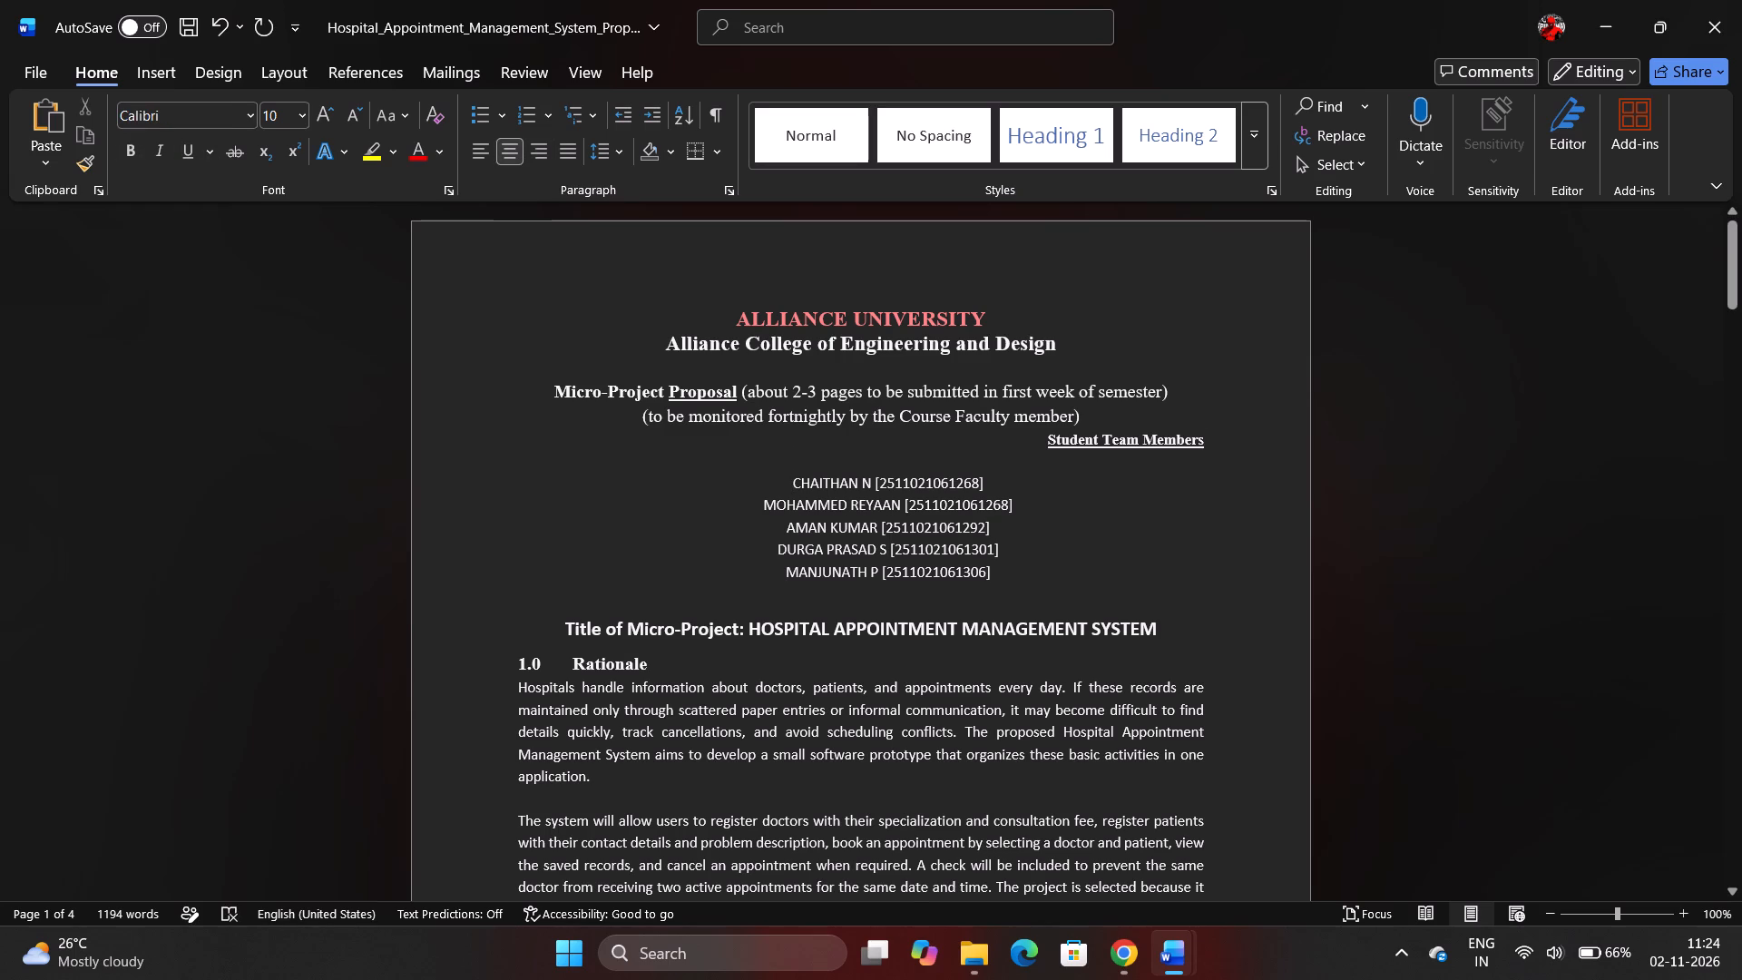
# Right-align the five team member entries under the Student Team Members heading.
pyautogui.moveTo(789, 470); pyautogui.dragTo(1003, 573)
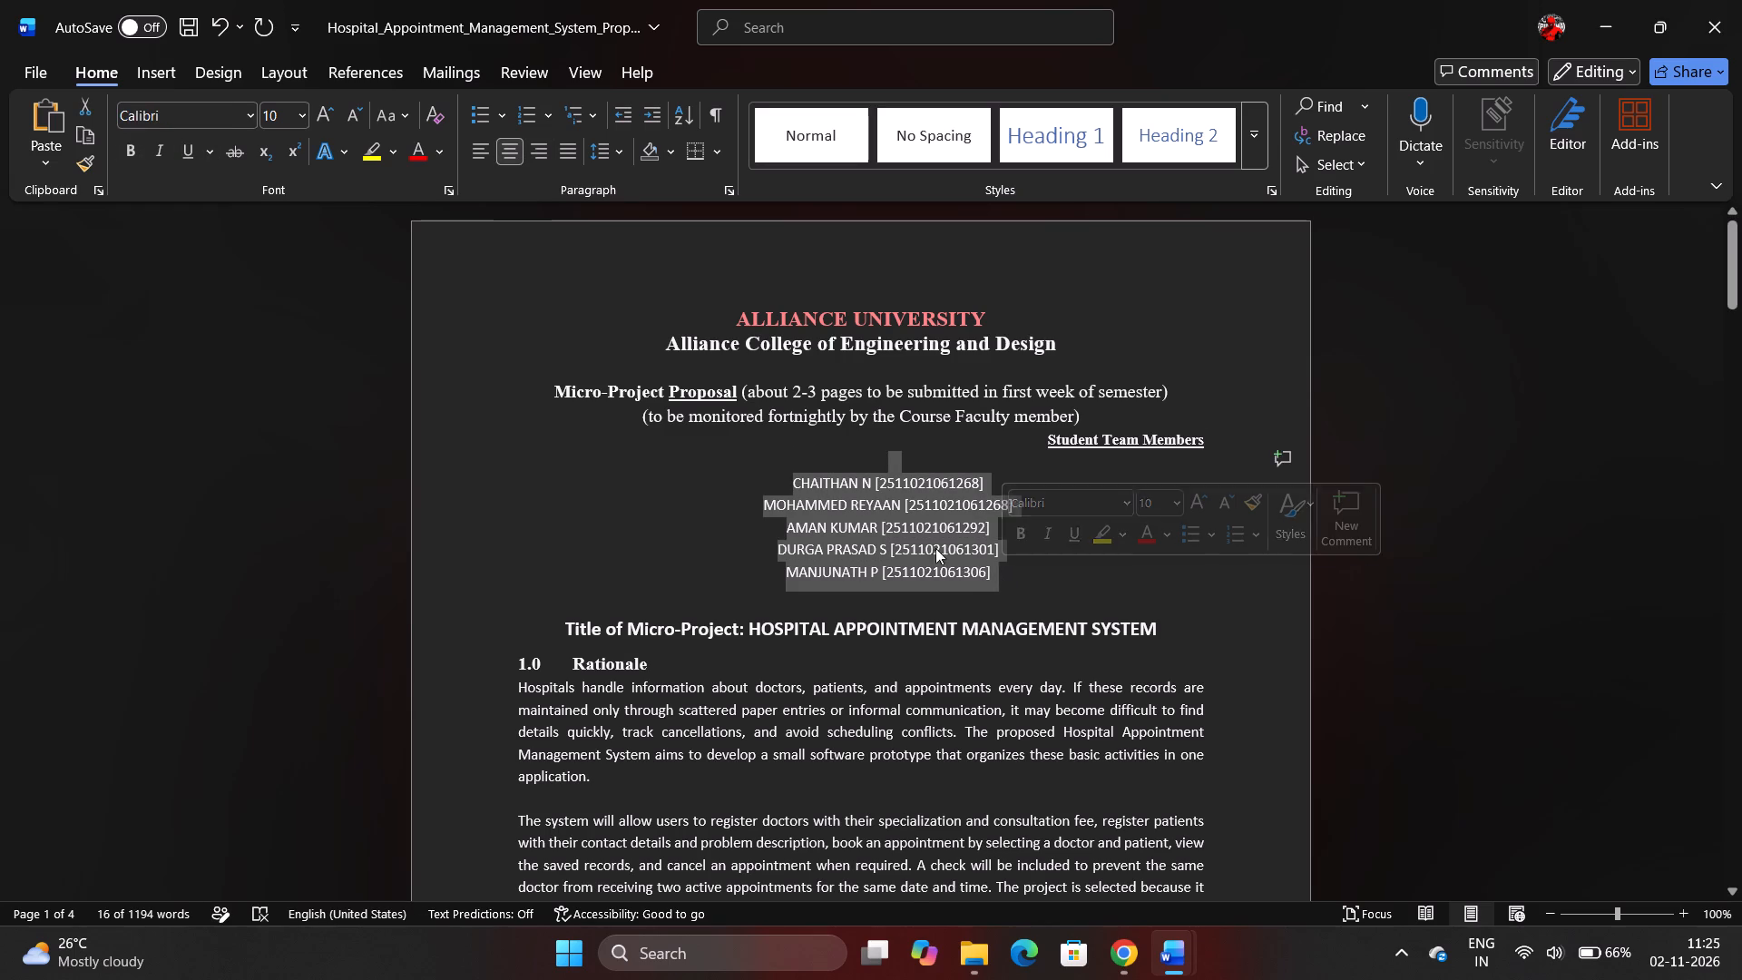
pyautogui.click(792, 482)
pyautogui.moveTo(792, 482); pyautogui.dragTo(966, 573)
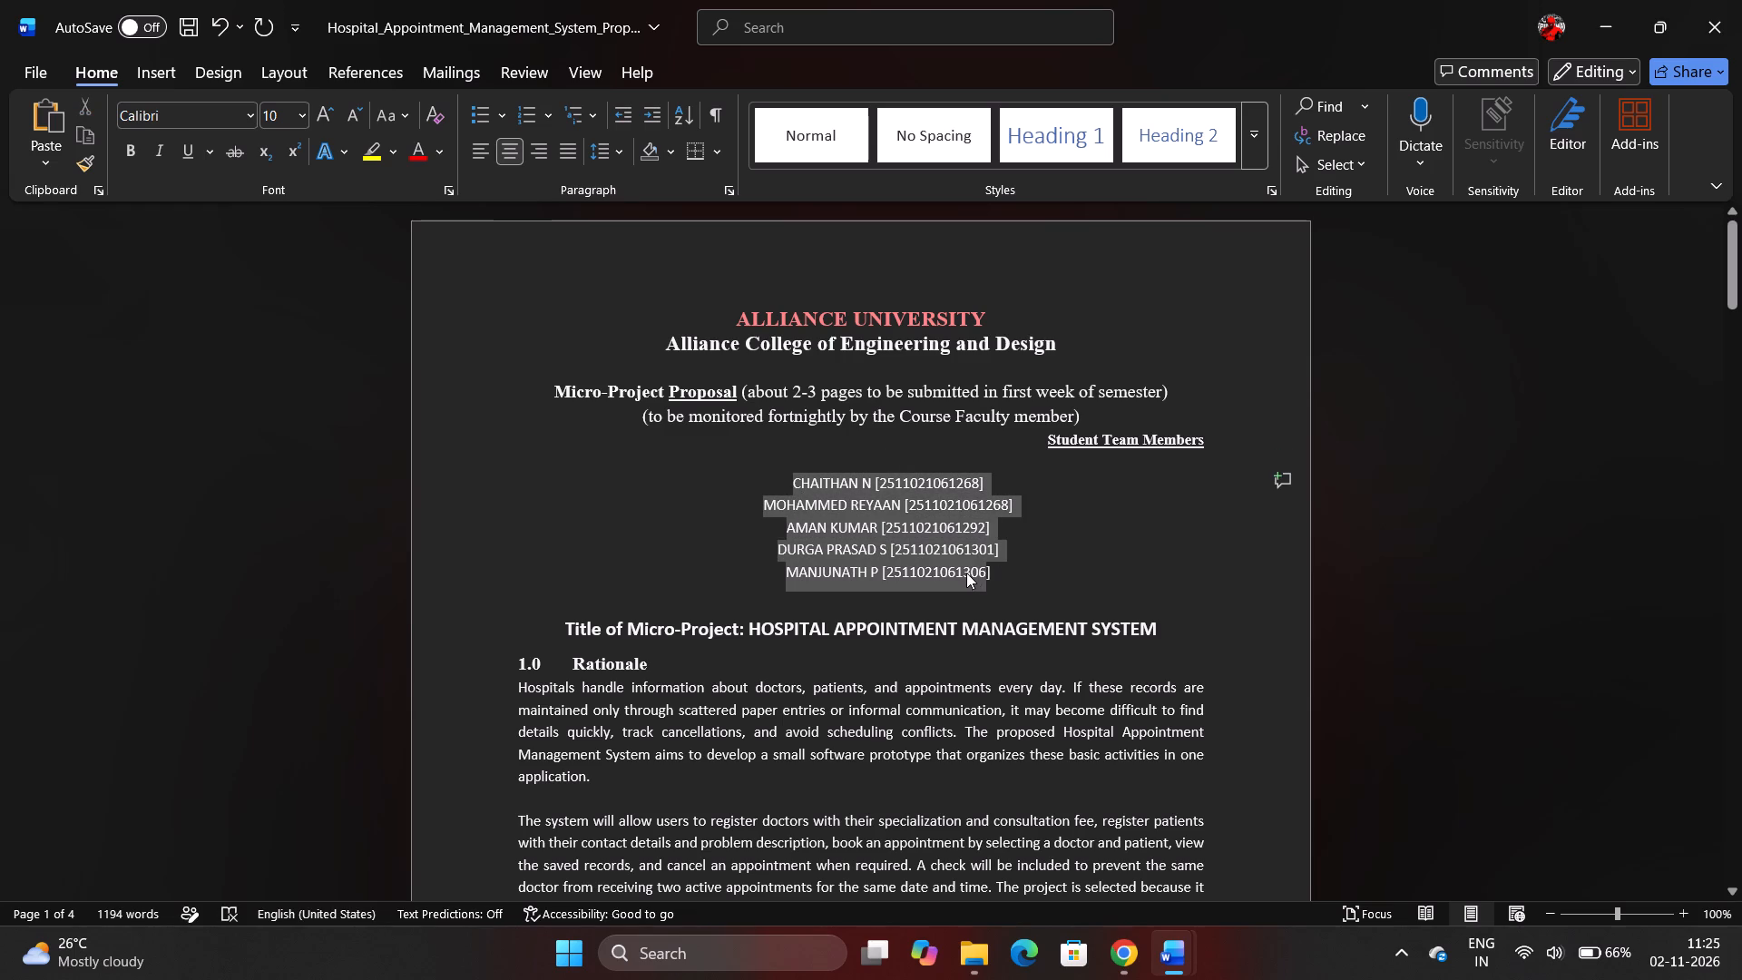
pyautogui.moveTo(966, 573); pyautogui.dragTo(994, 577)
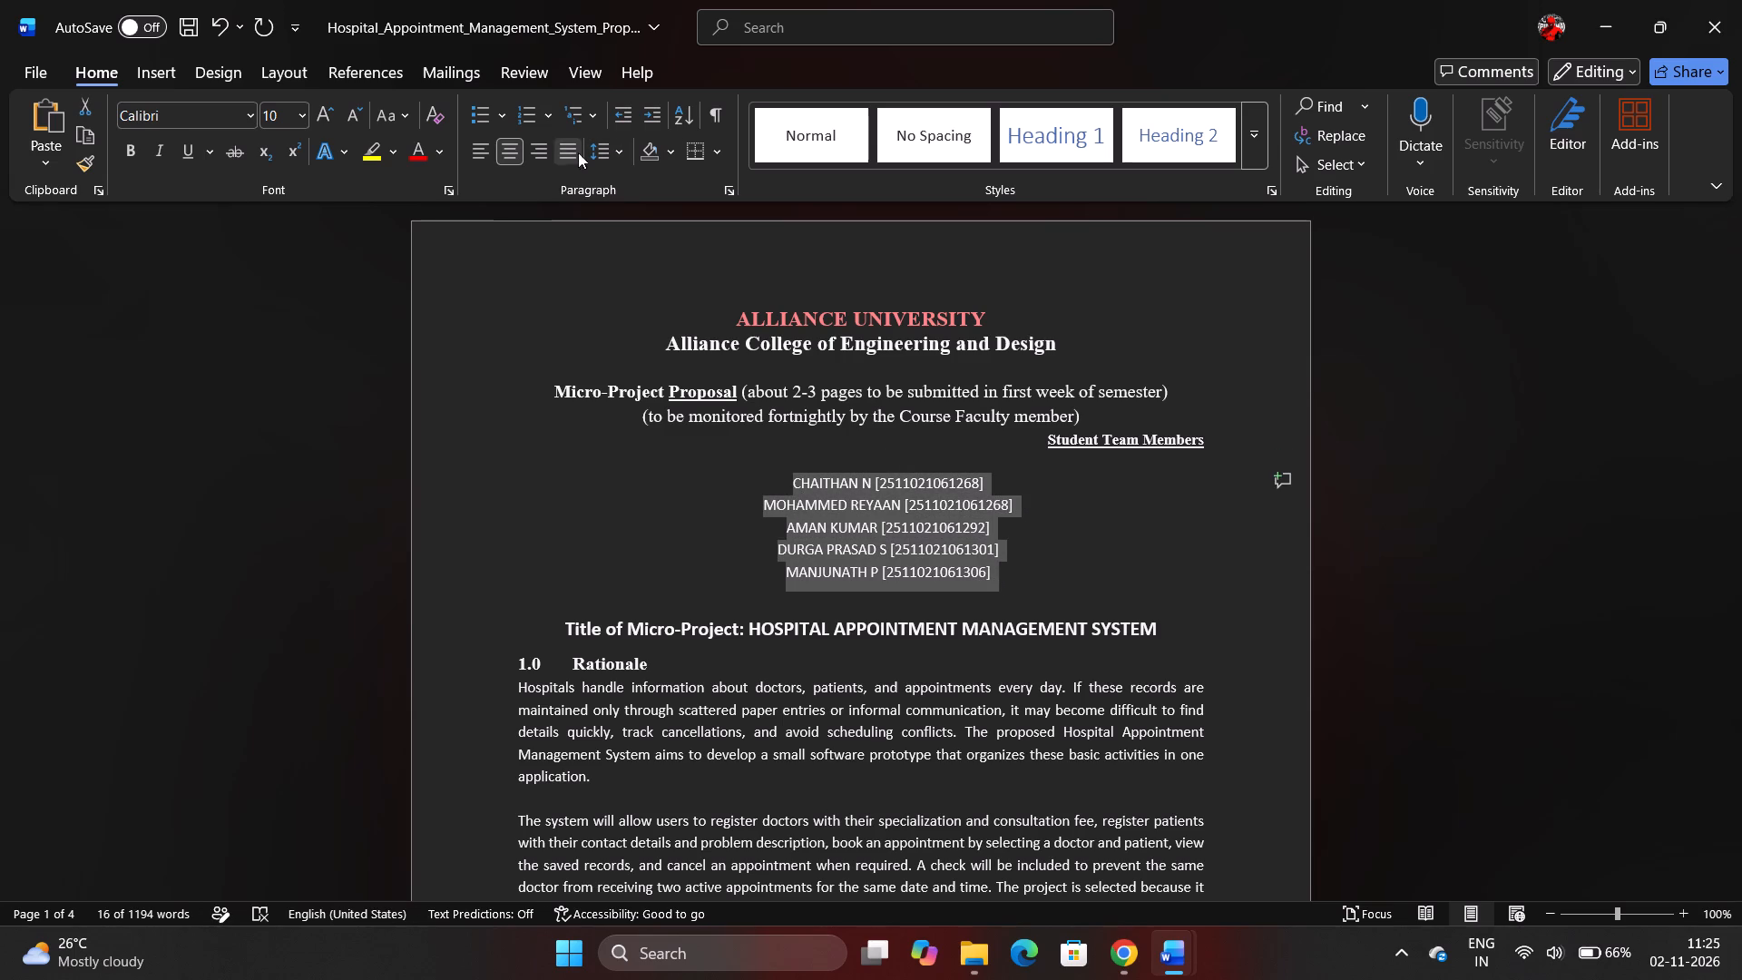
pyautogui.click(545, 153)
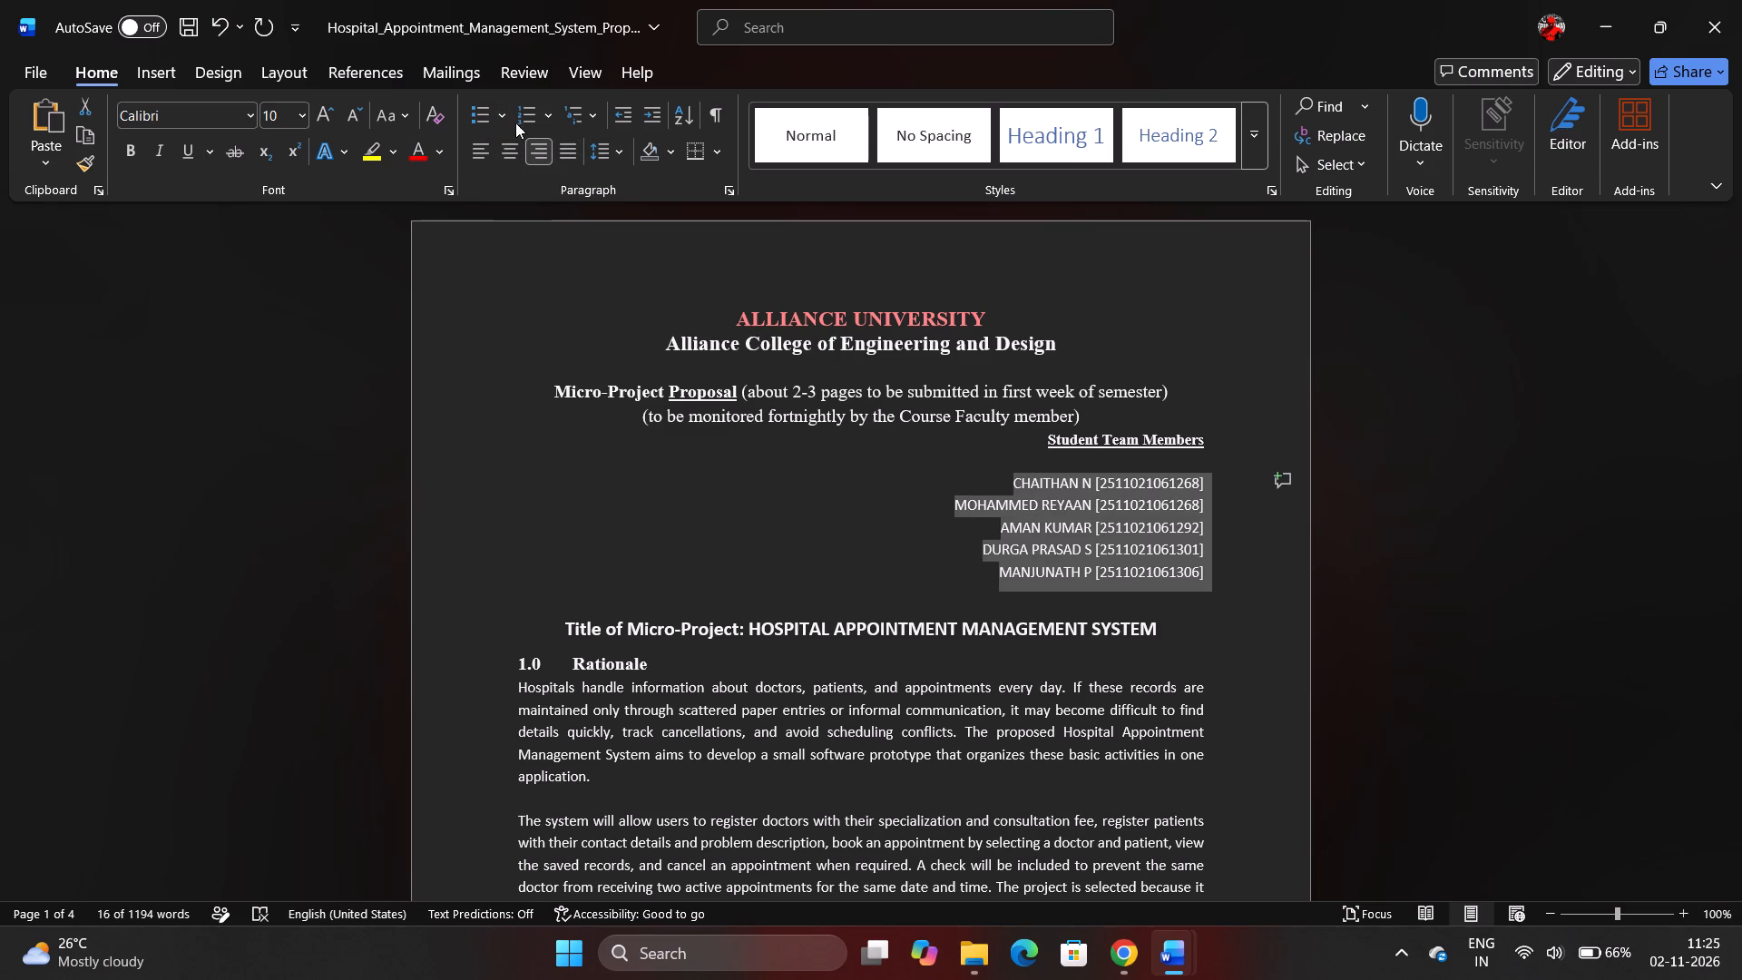
# Apply automatic 1–5 numbering to the five team member entries.
pyautogui.click(522, 122)
pyautogui.click(522, 122)
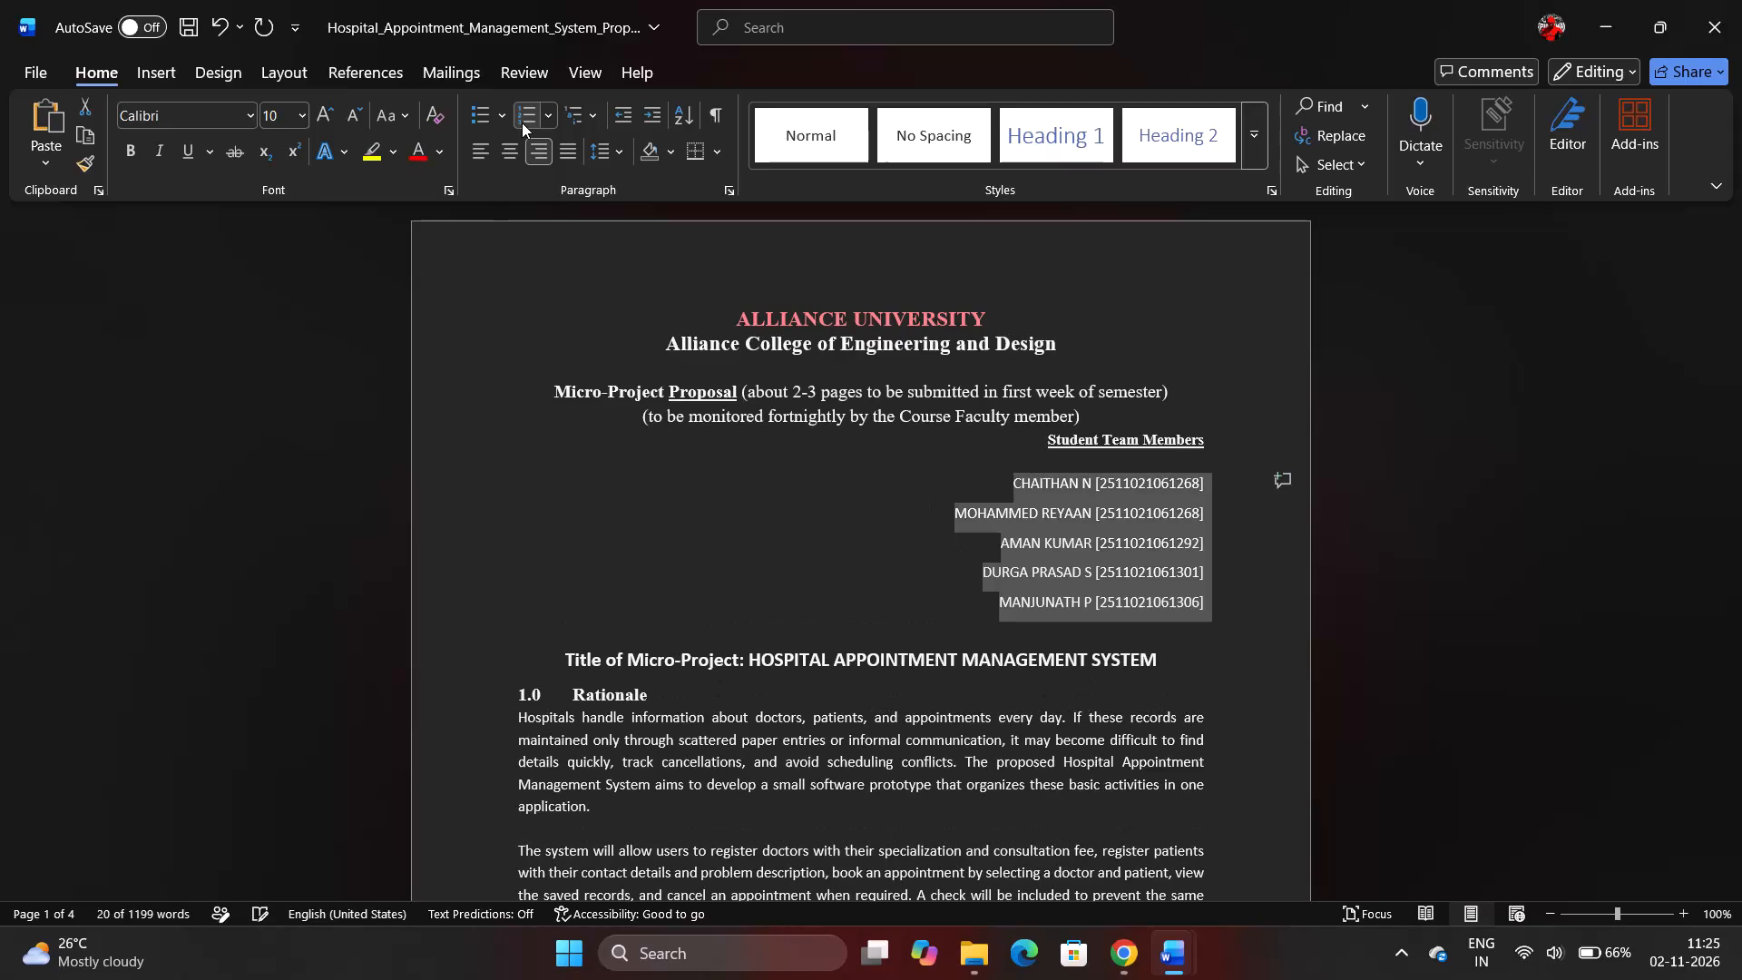
pyautogui.click(522, 122)
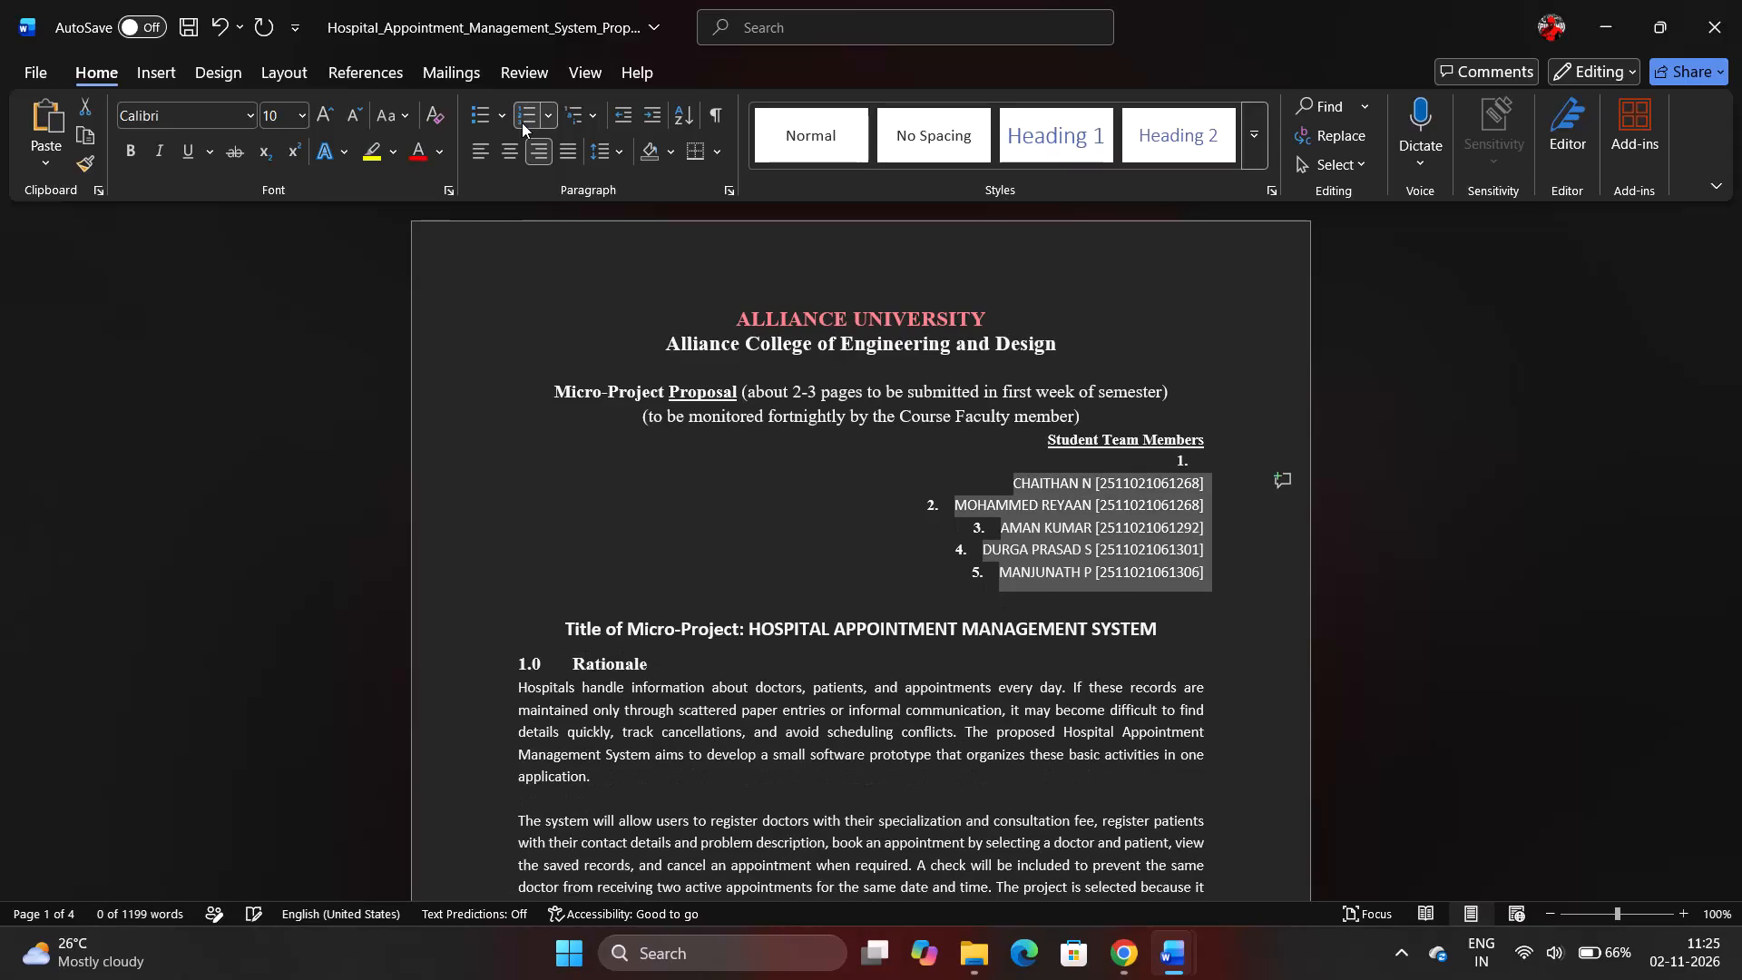
pyautogui.click(522, 122)
pyautogui.click(522, 122)
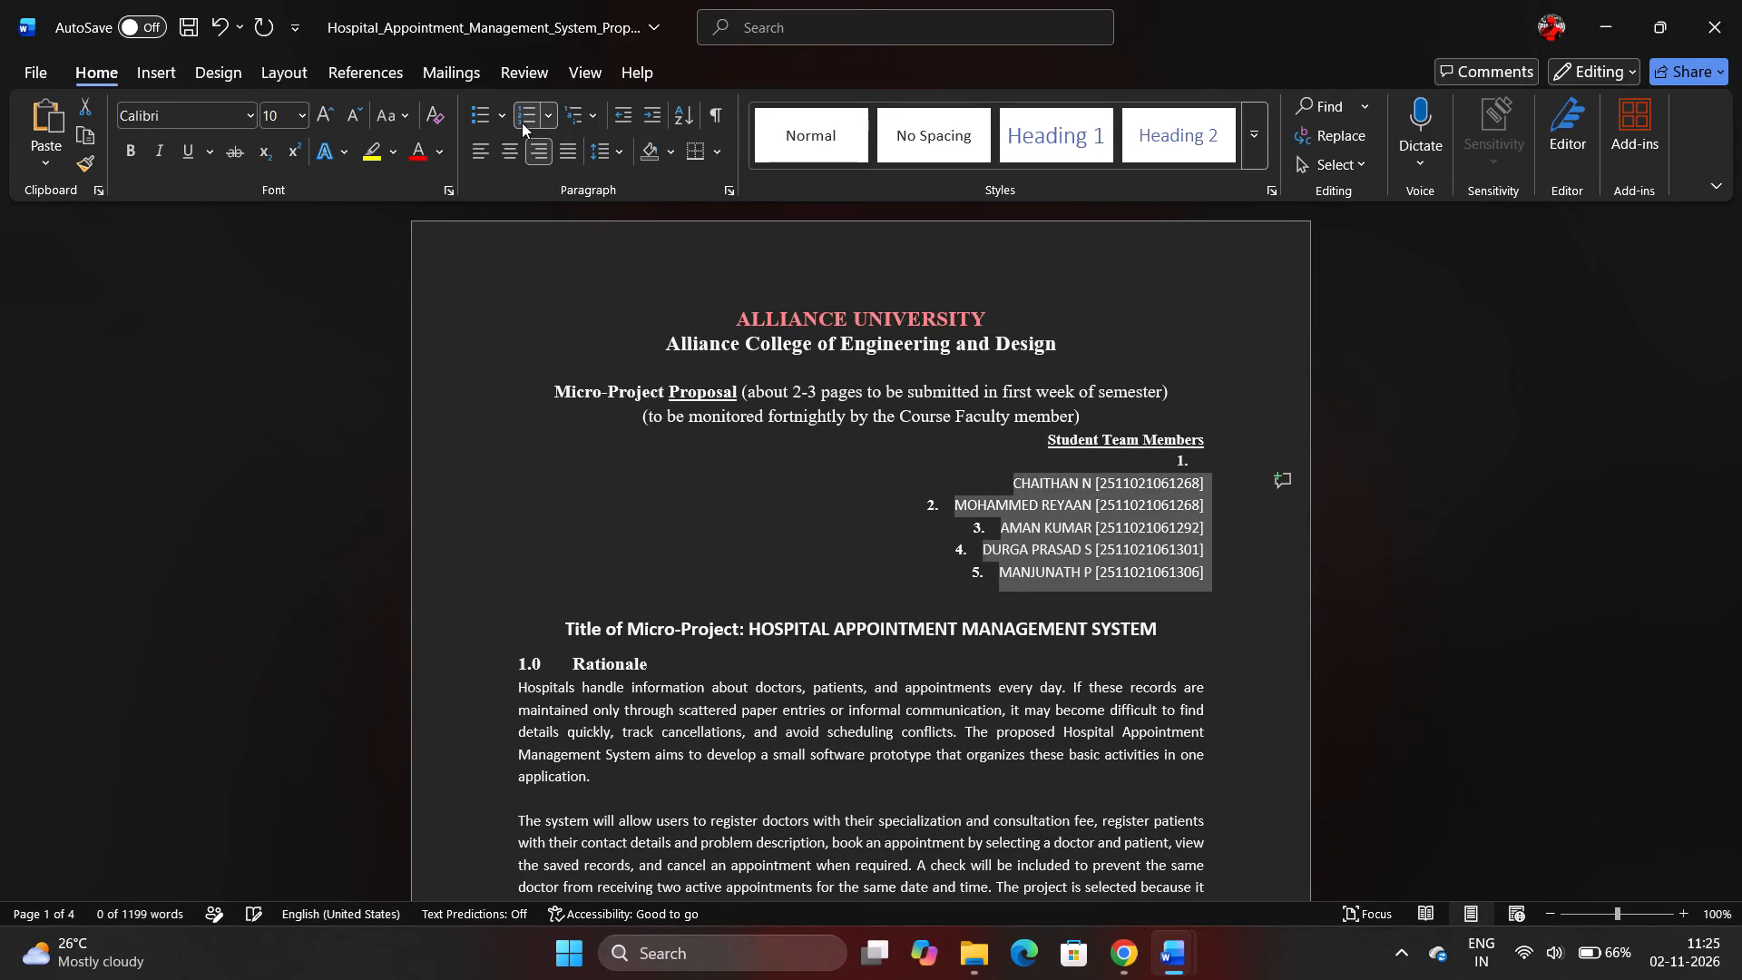
# Left-align the numbered team member entries.
pyautogui.click(504, 147)
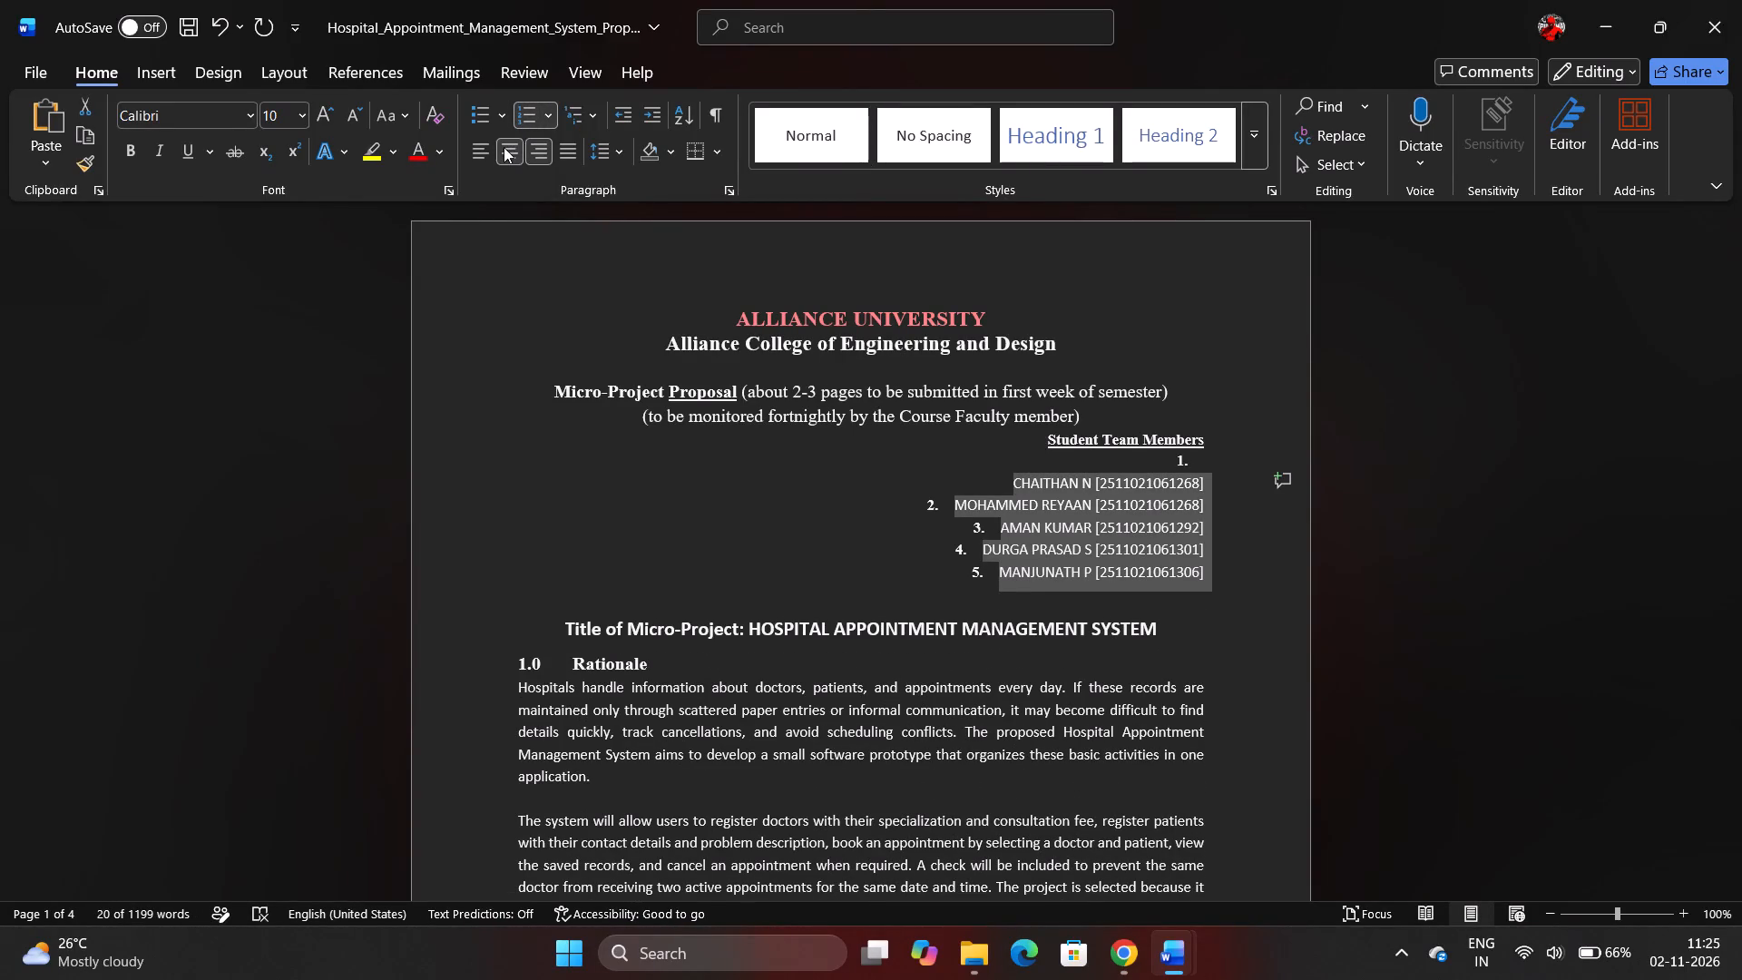
pyautogui.click(466, 161)
pyautogui.click(475, 156)
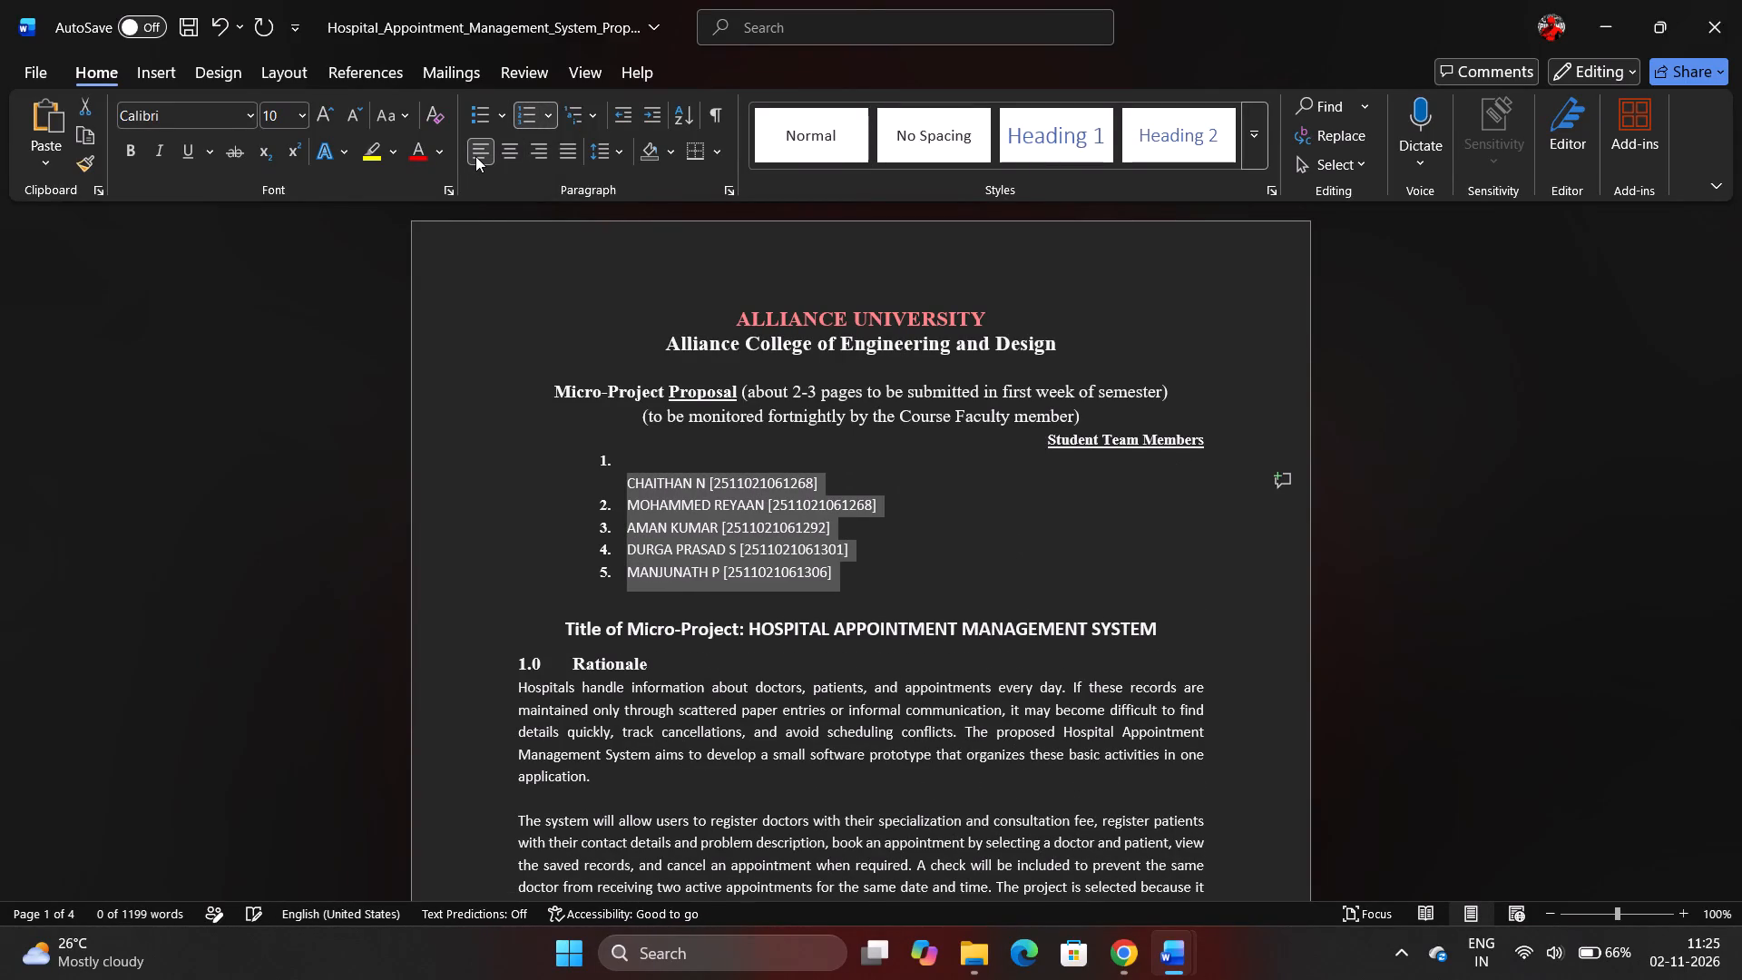
# Remove the automatic numbers from all five team member entries, and the first entry's indentation.
pyautogui.click(623, 471)
pyautogui.press('BackSpace')
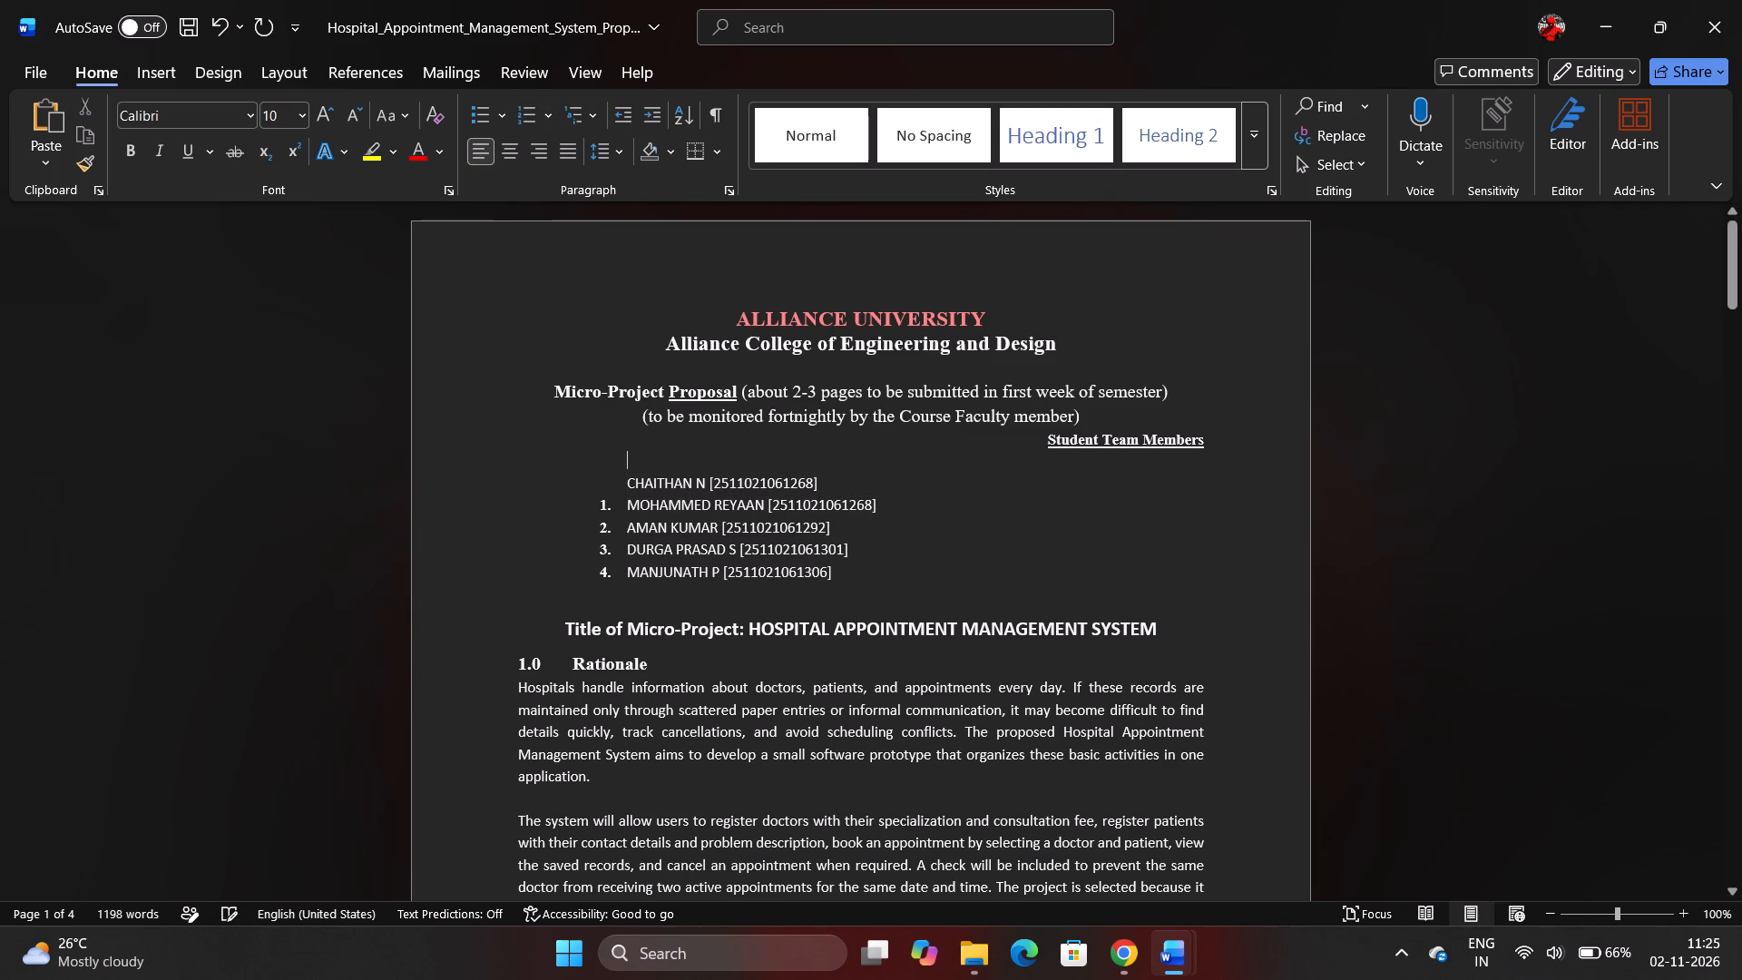
pyautogui.press('BackSpace')
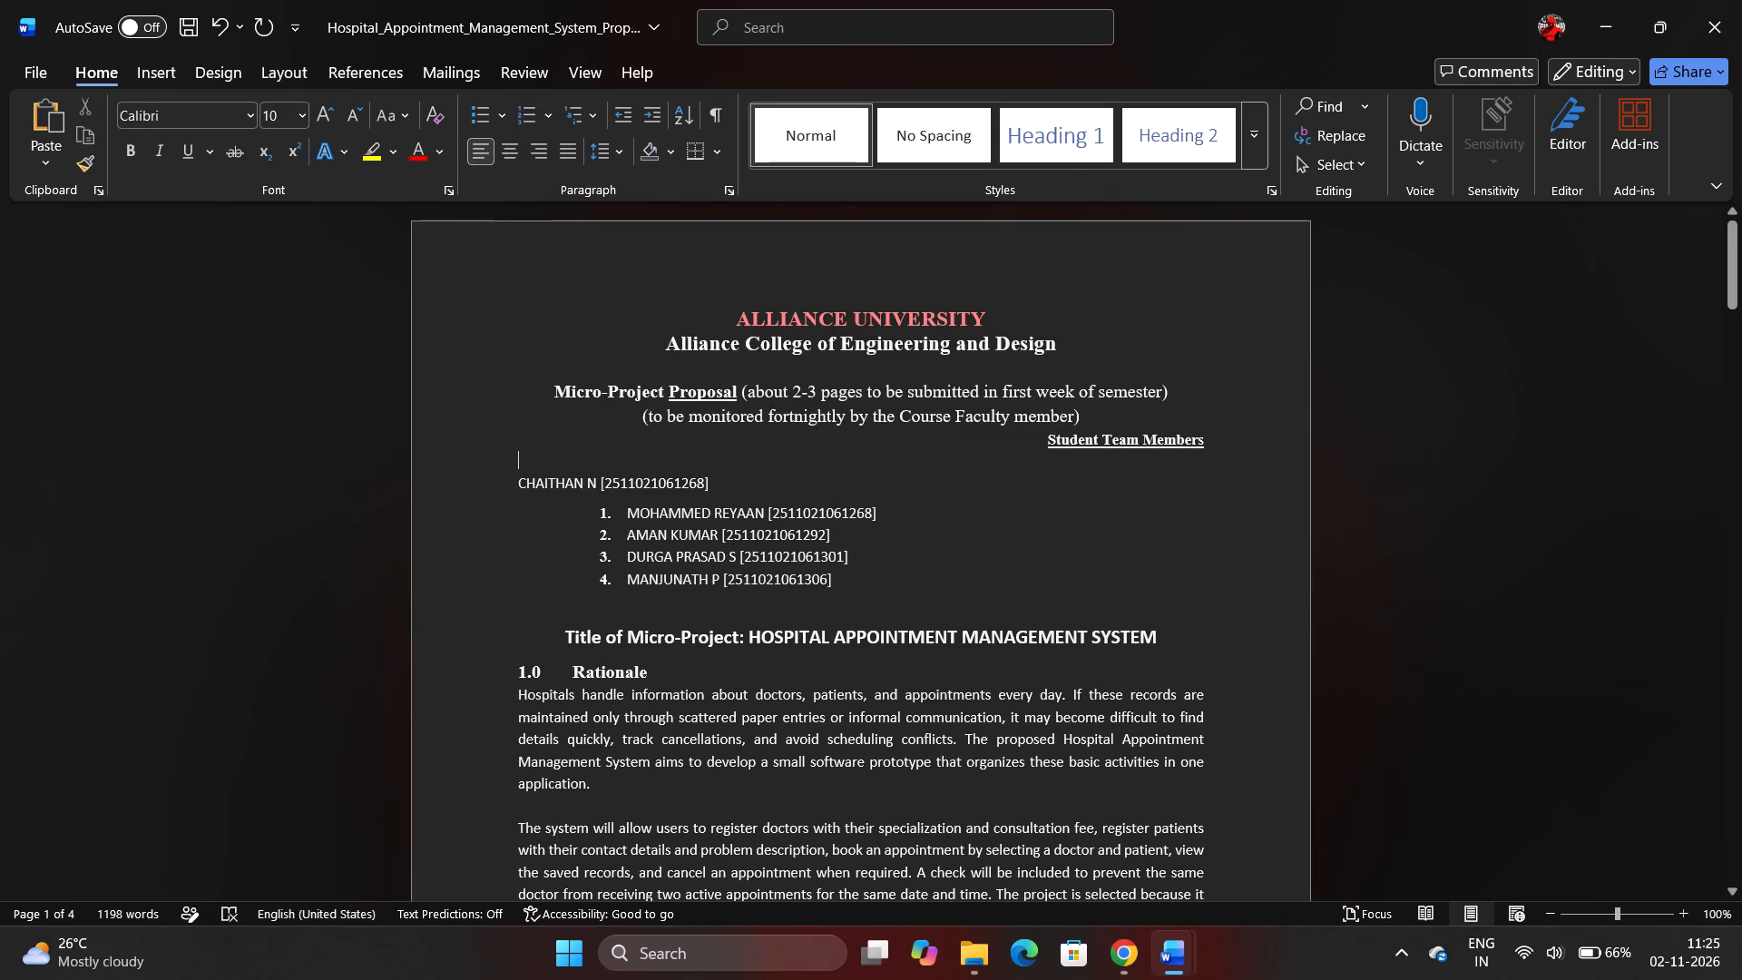
pyautogui.press('Down')
pyautogui.press('Down')
pyautogui.press('BackSpace')
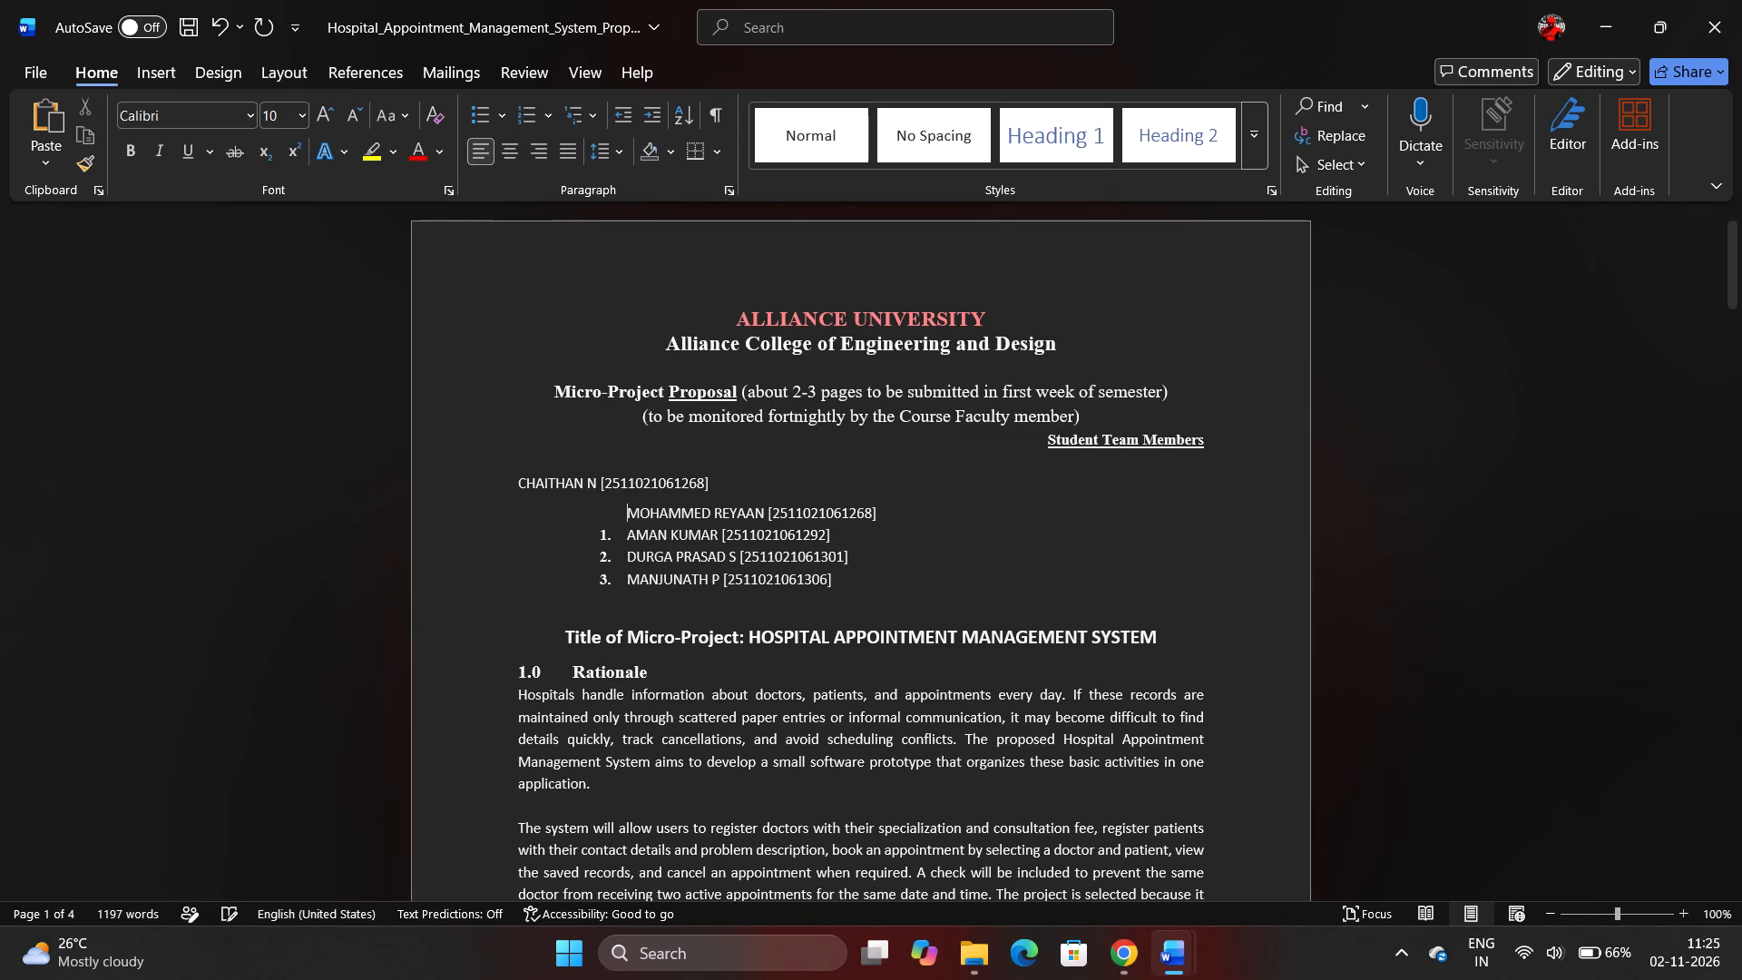
pyautogui.press('Down')
pyautogui.press('BackSpace')
pyautogui.press('Down')
pyautogui.press('BackSpace')
pyautogui.press('Down')
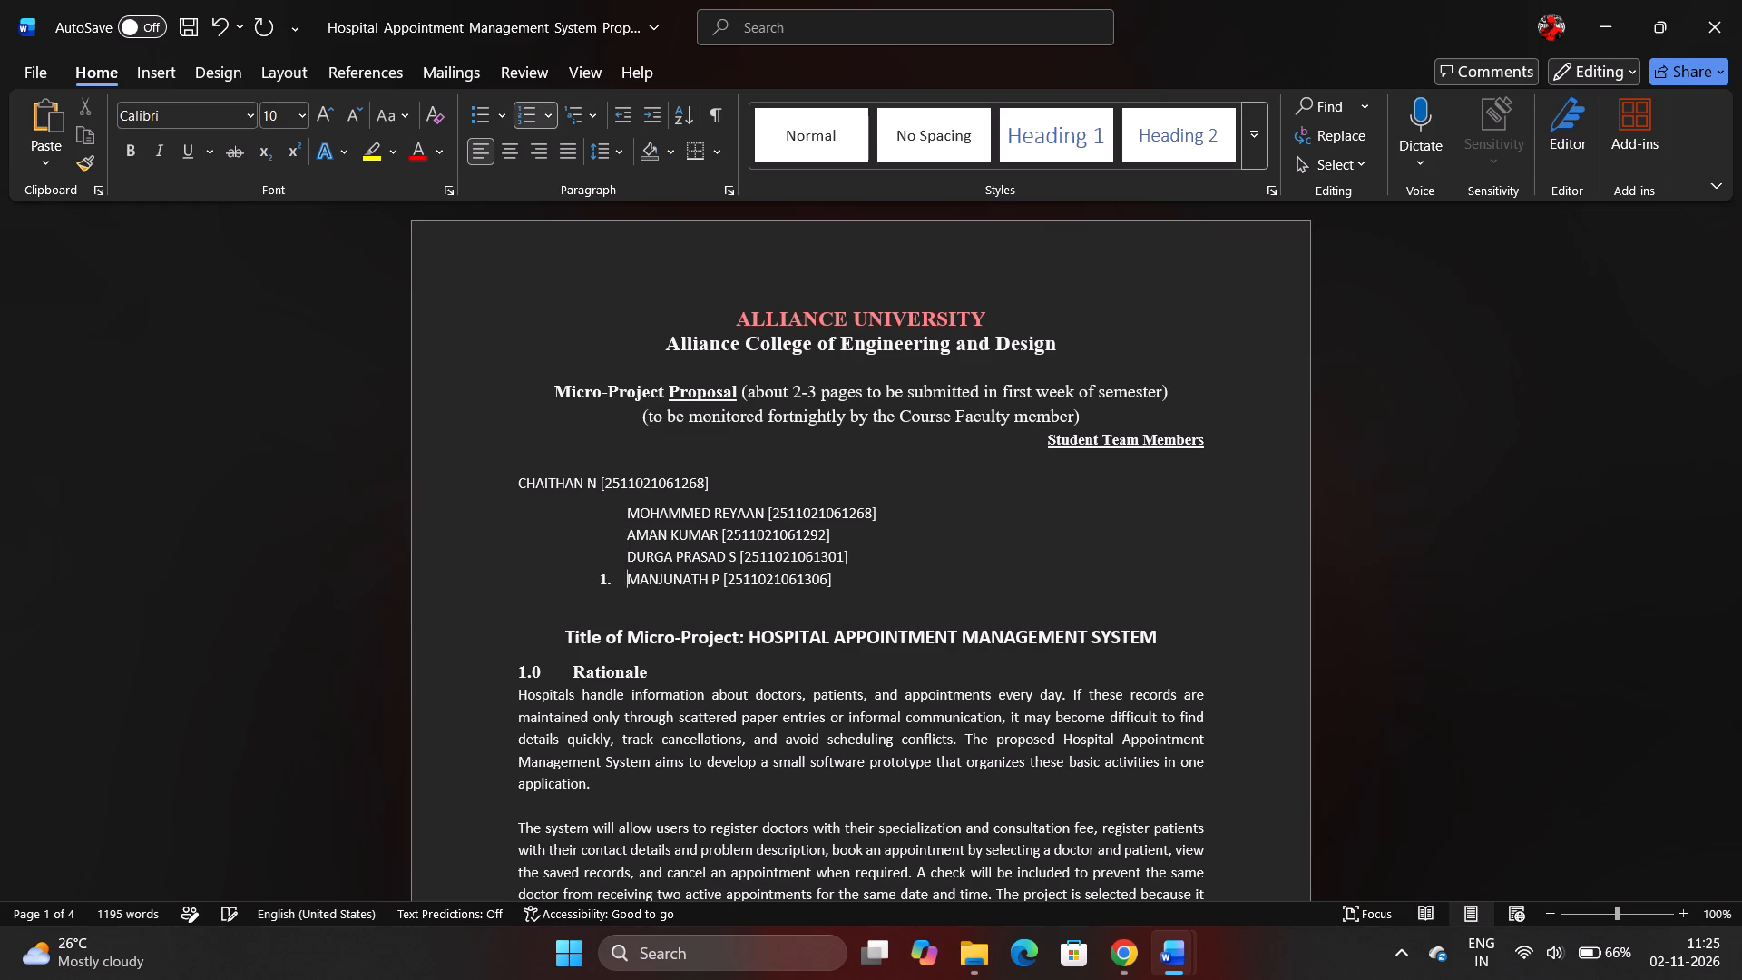
pyautogui.press('Down')
pyautogui.press('Up')
pyautogui.press('BackSpace')
# Remove the indentation from the last four team member entries so they start at the page margin.
pyautogui.press('BackSpace')
pyautogui.press('Up')
pyautogui.press('BackSpace')
pyautogui.press('Up')
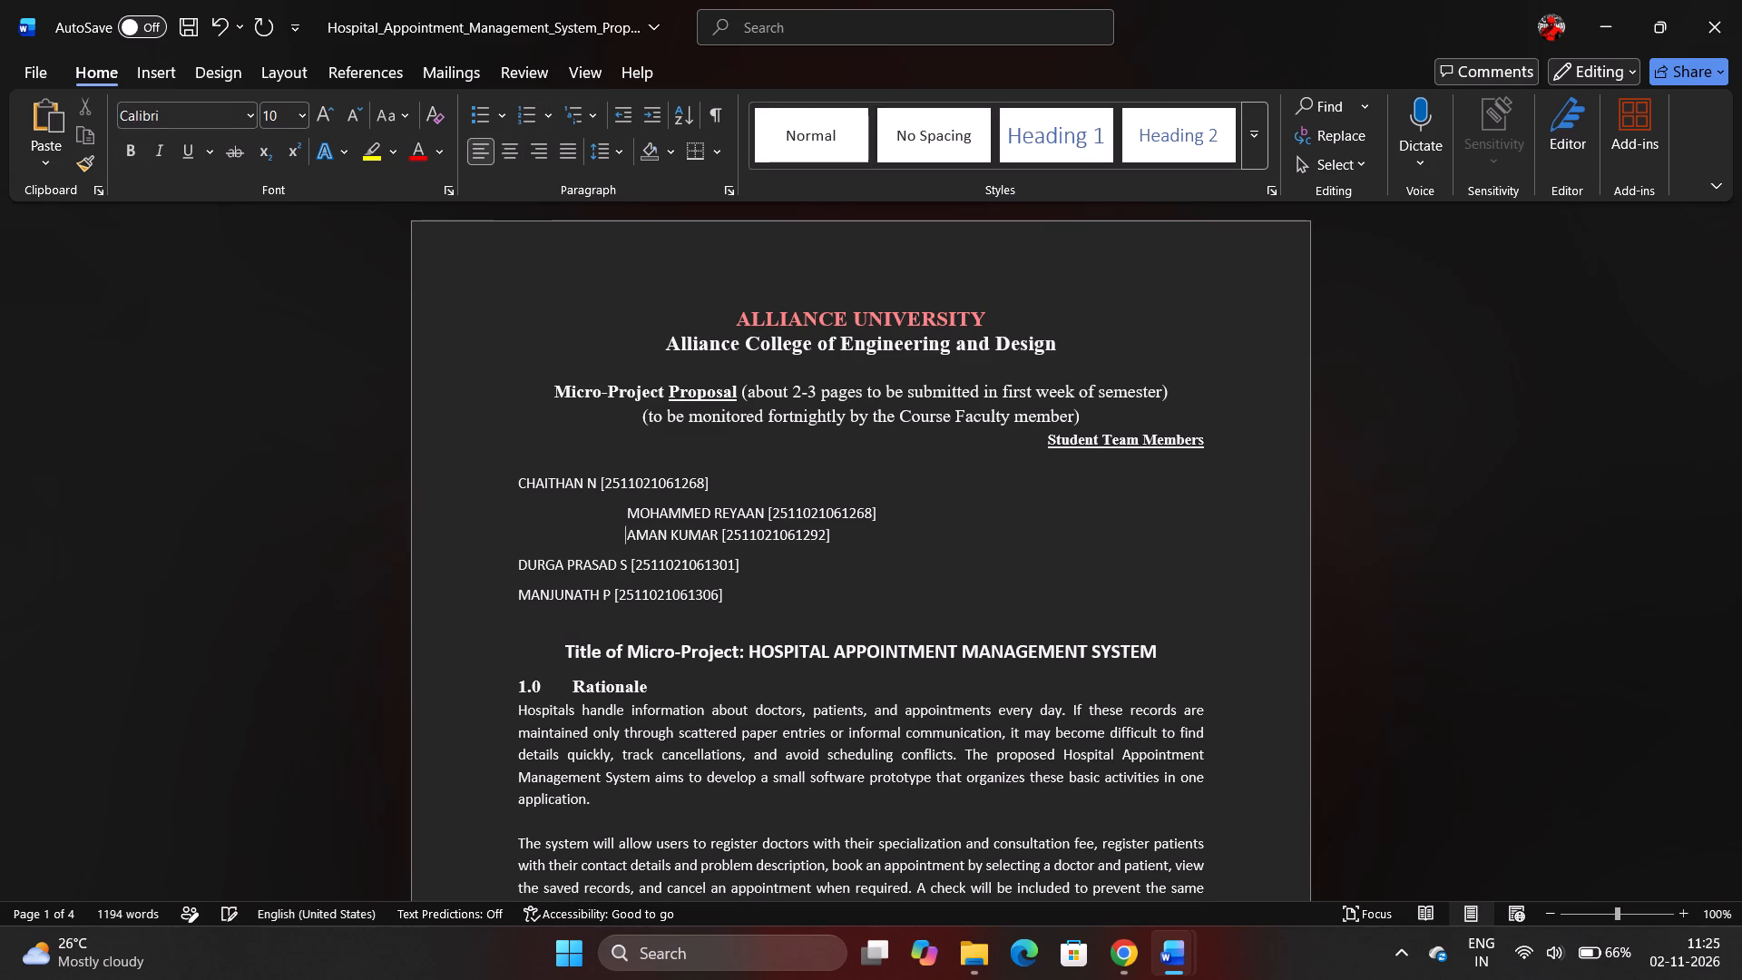
pyautogui.press('BackSpace')
pyautogui.press('Up')
pyautogui.press('BackSpace')
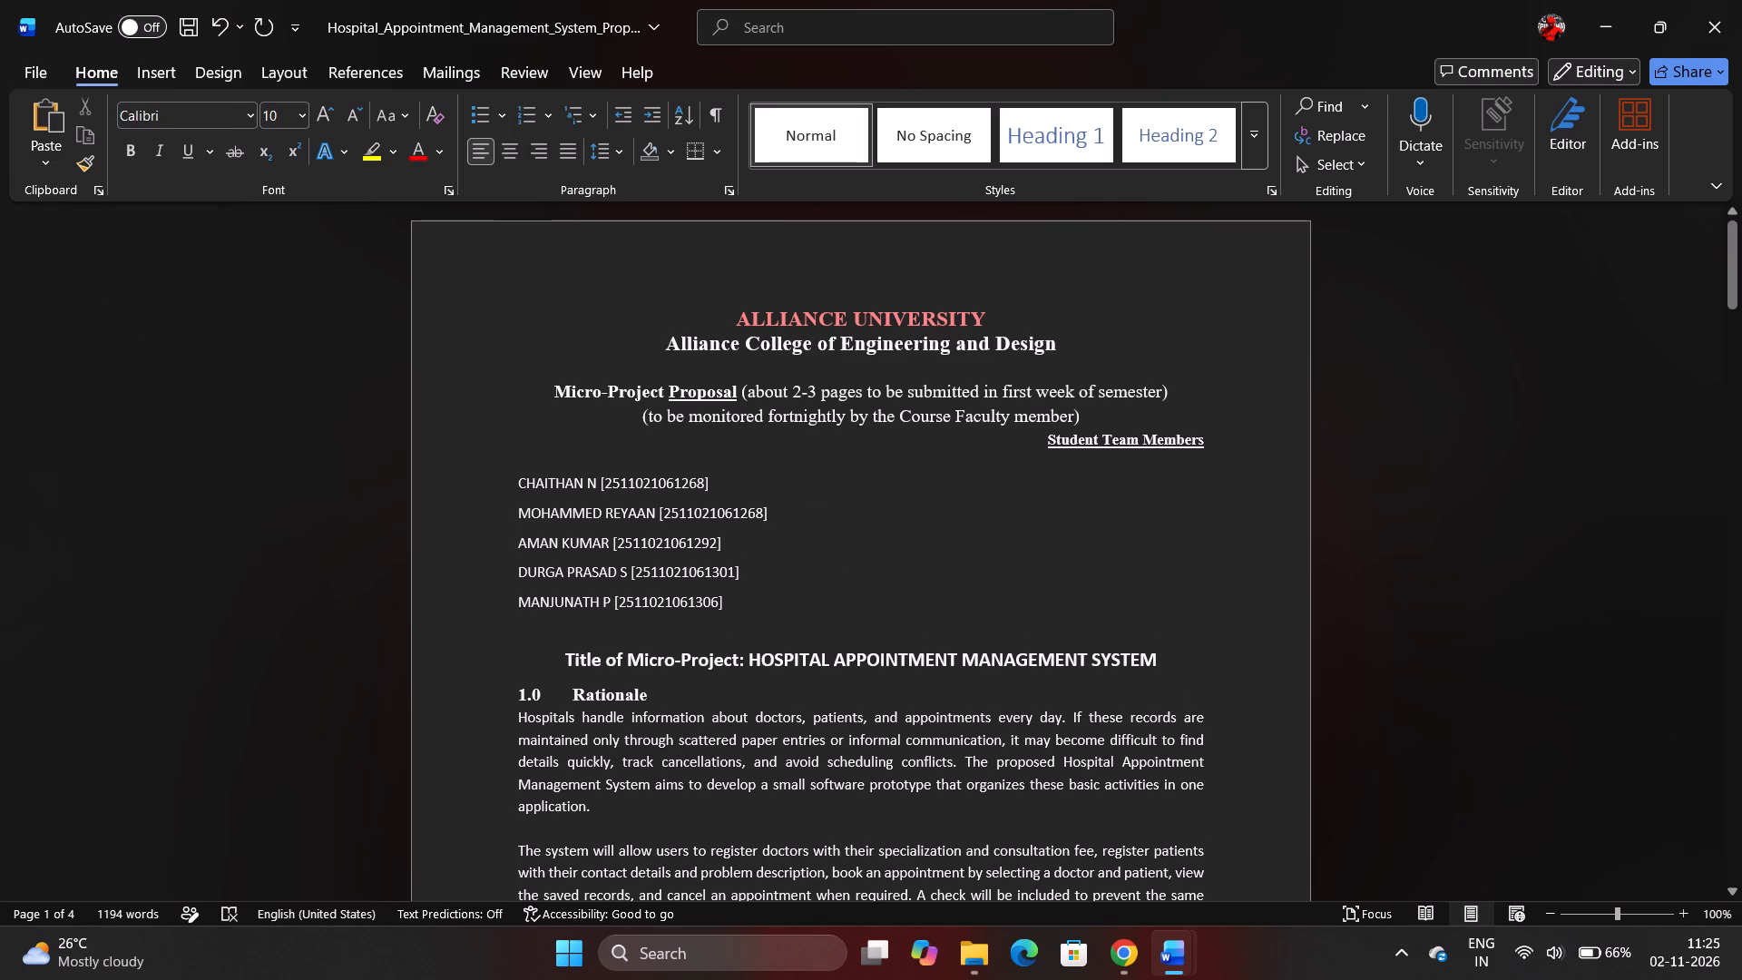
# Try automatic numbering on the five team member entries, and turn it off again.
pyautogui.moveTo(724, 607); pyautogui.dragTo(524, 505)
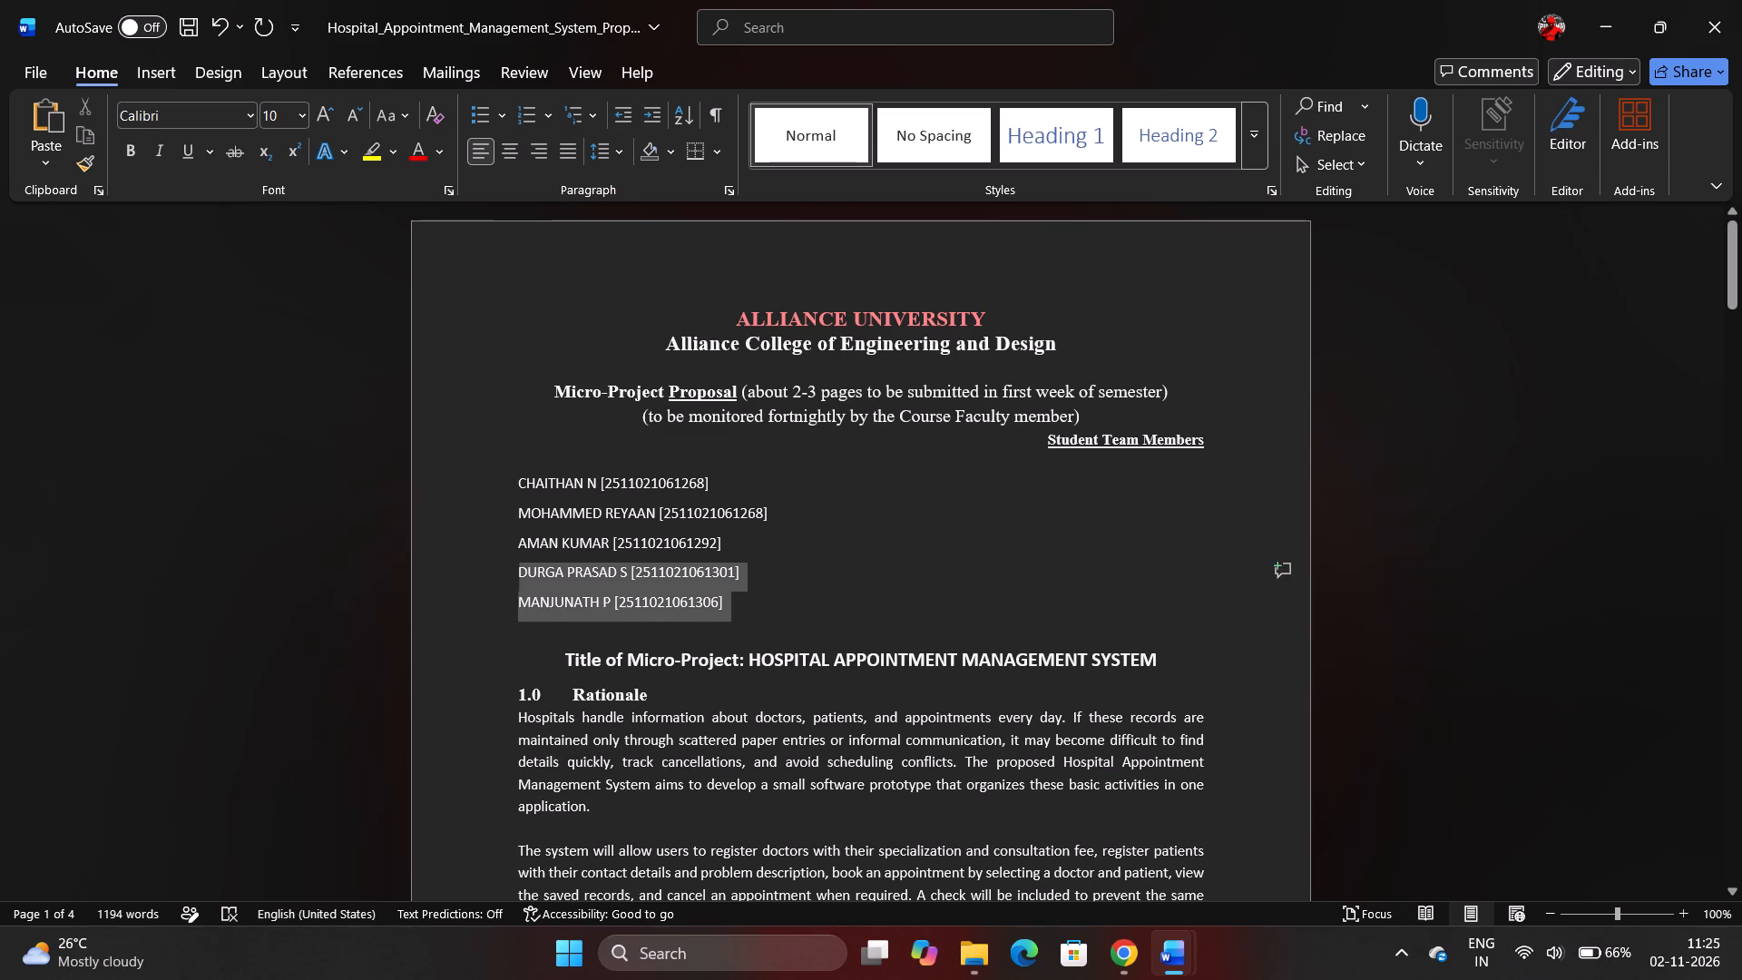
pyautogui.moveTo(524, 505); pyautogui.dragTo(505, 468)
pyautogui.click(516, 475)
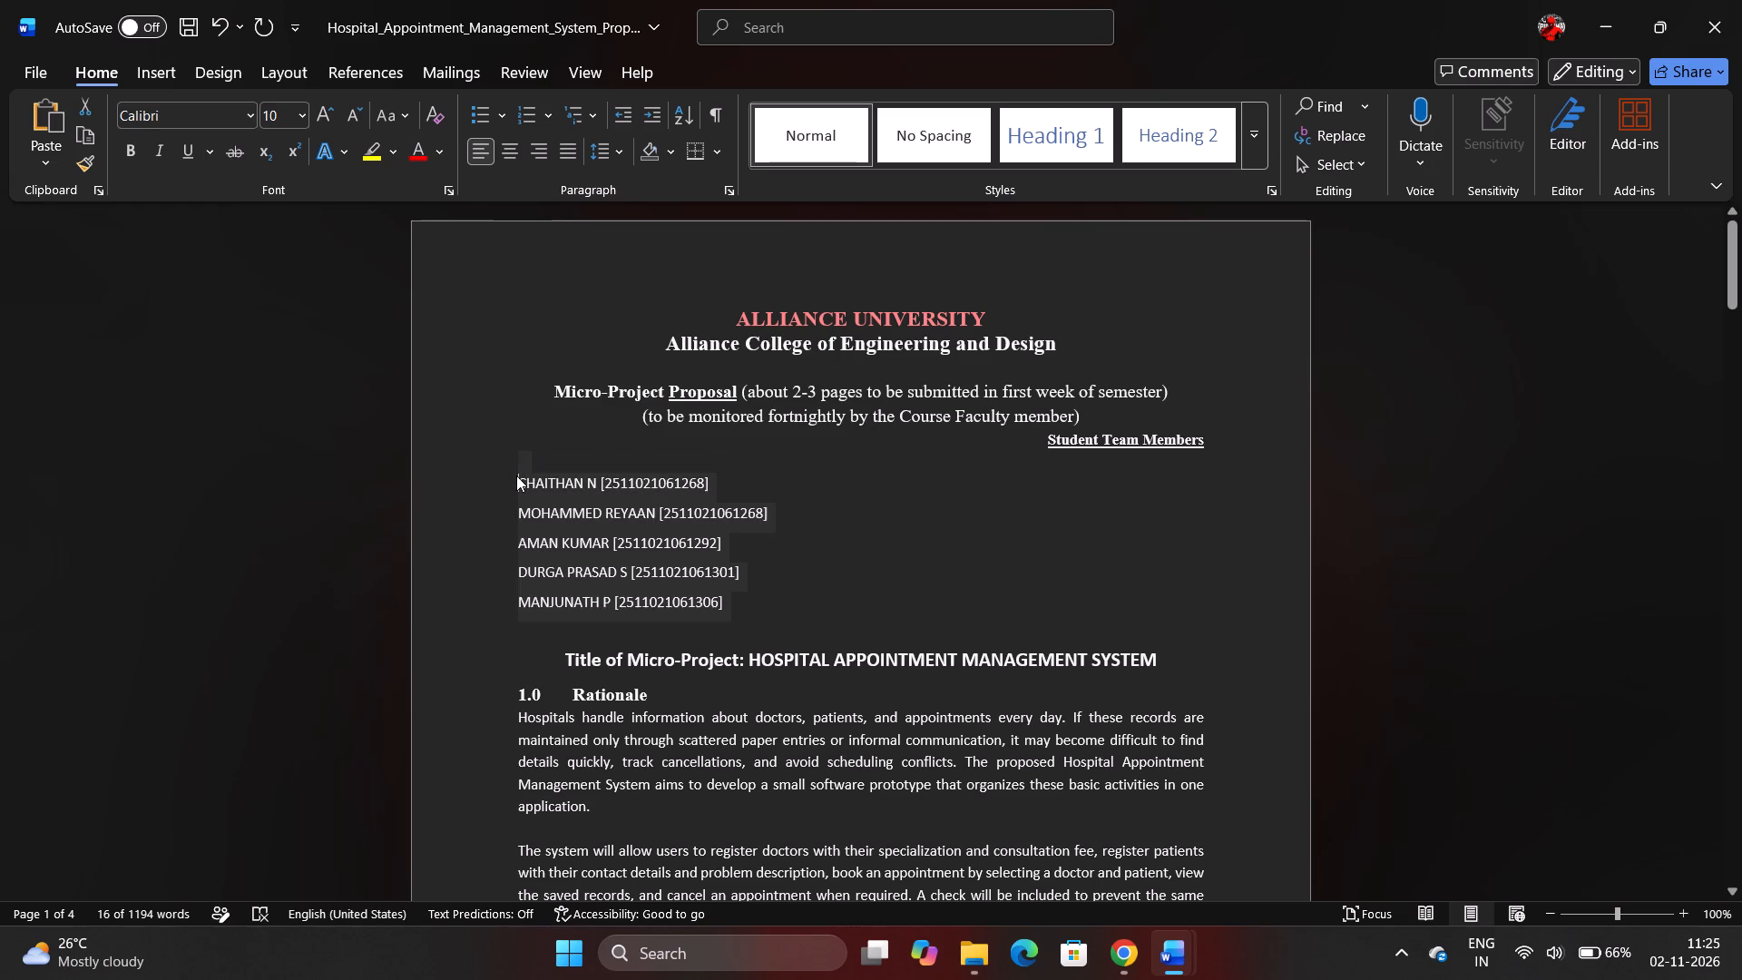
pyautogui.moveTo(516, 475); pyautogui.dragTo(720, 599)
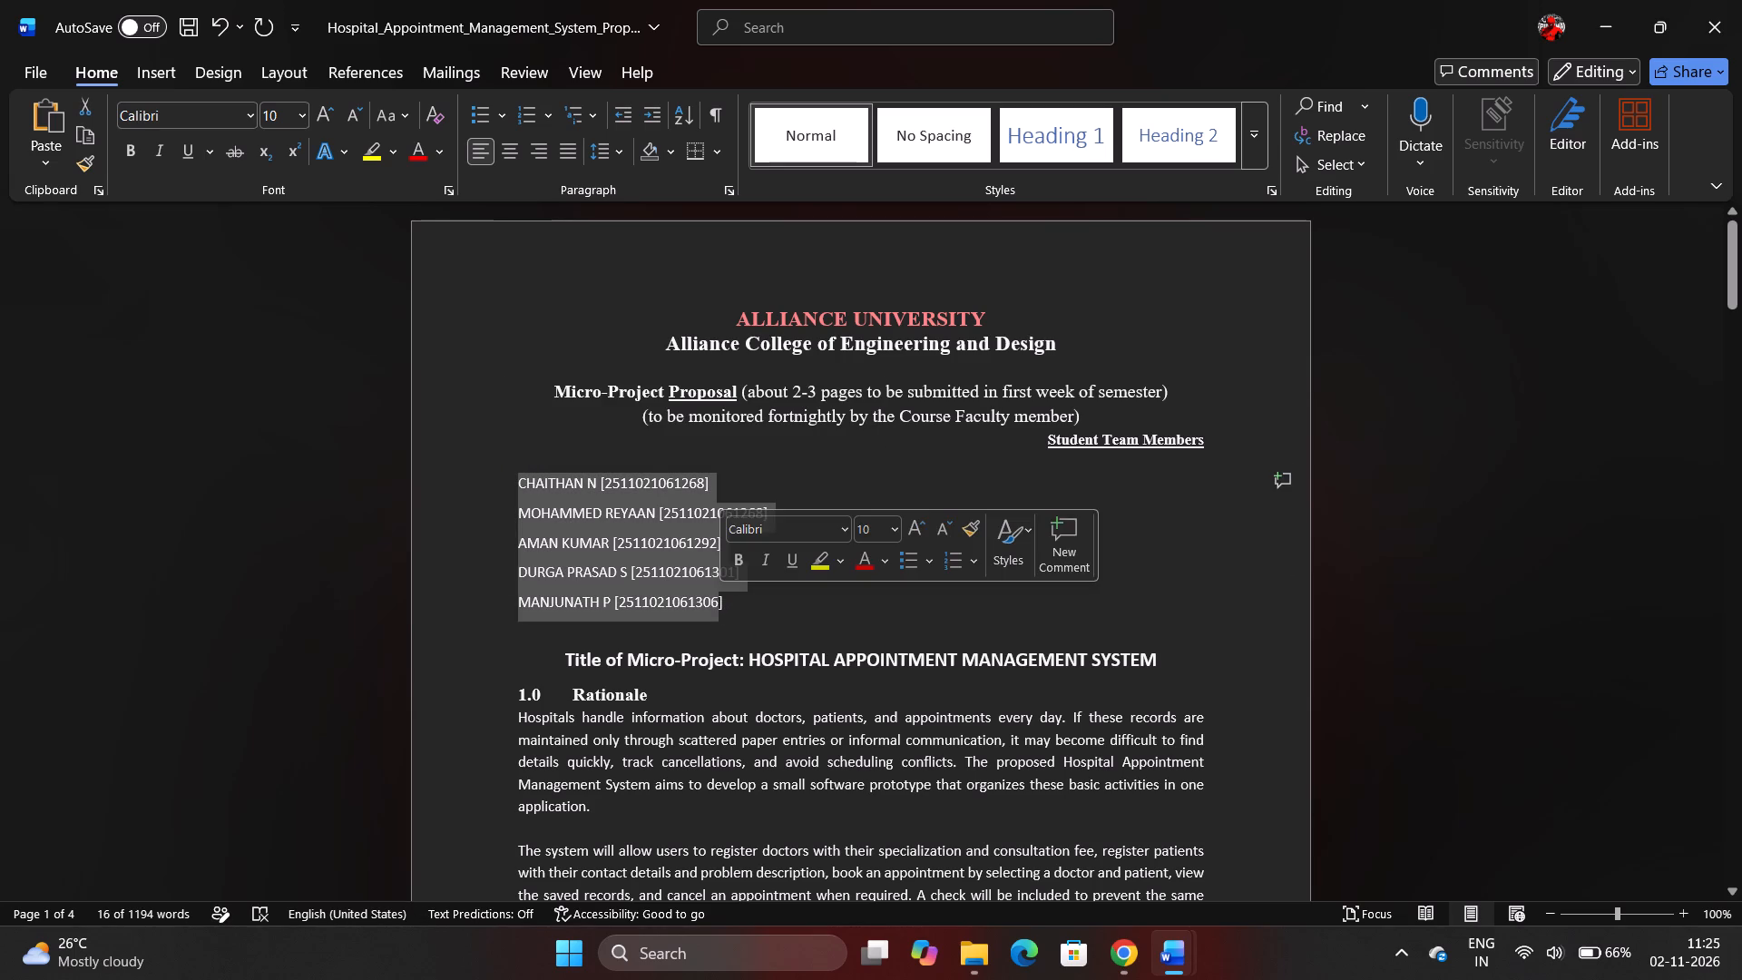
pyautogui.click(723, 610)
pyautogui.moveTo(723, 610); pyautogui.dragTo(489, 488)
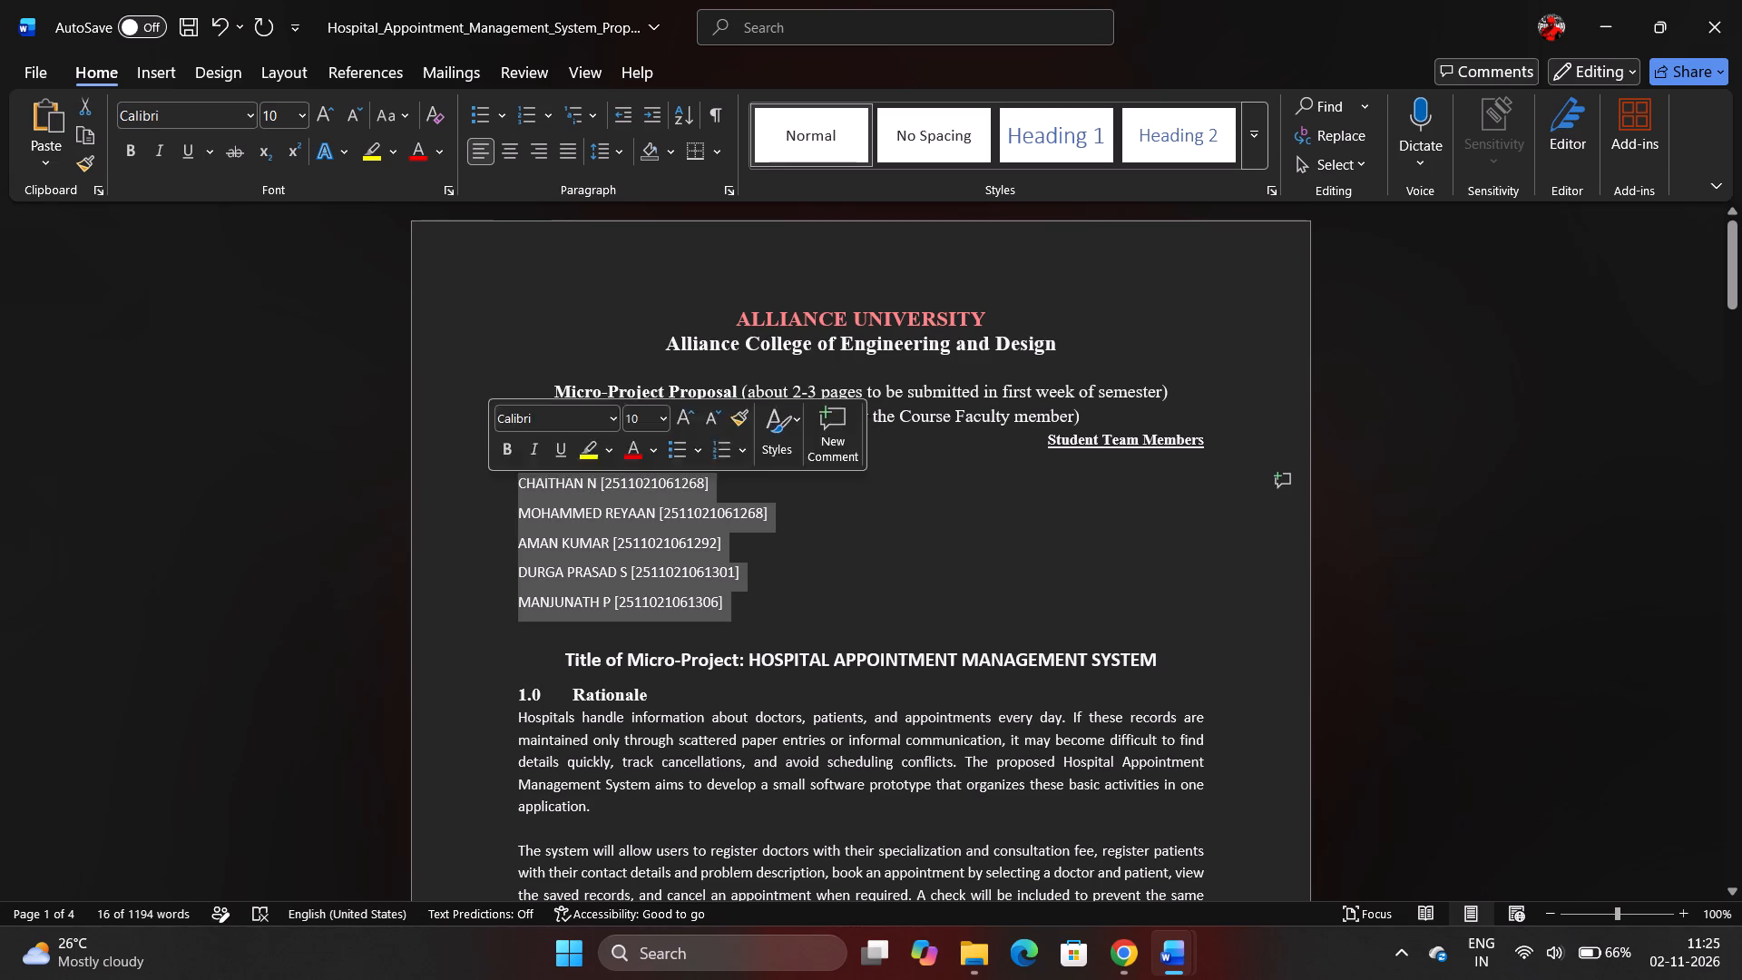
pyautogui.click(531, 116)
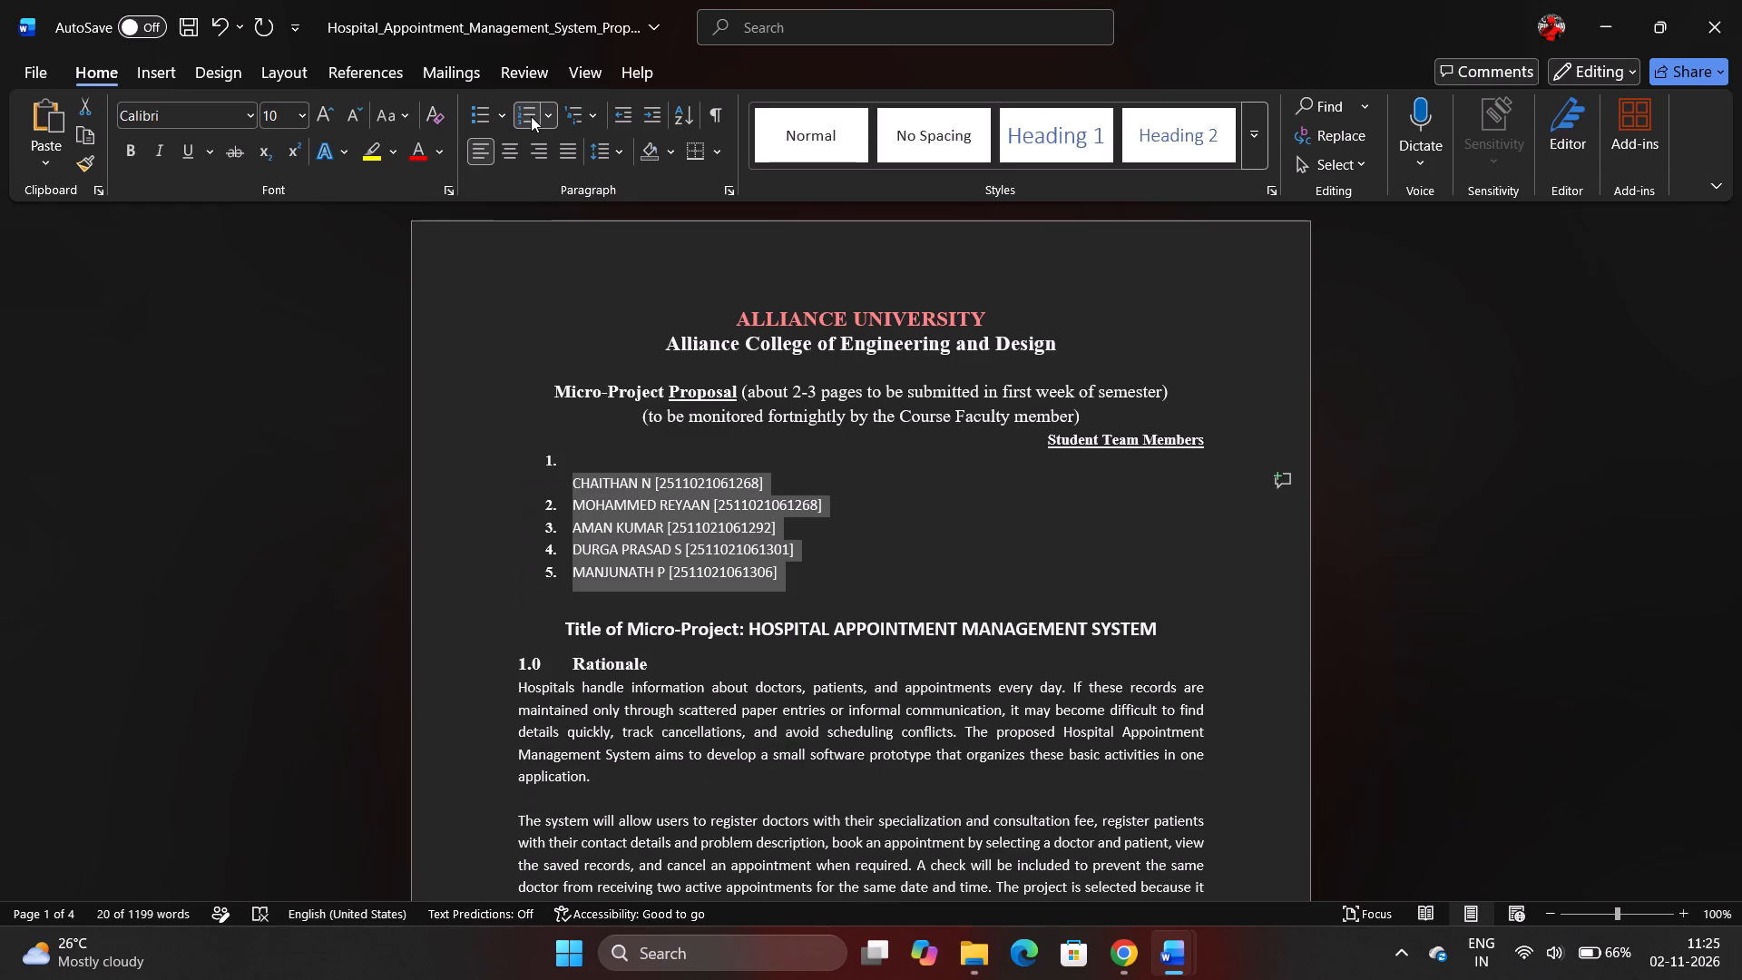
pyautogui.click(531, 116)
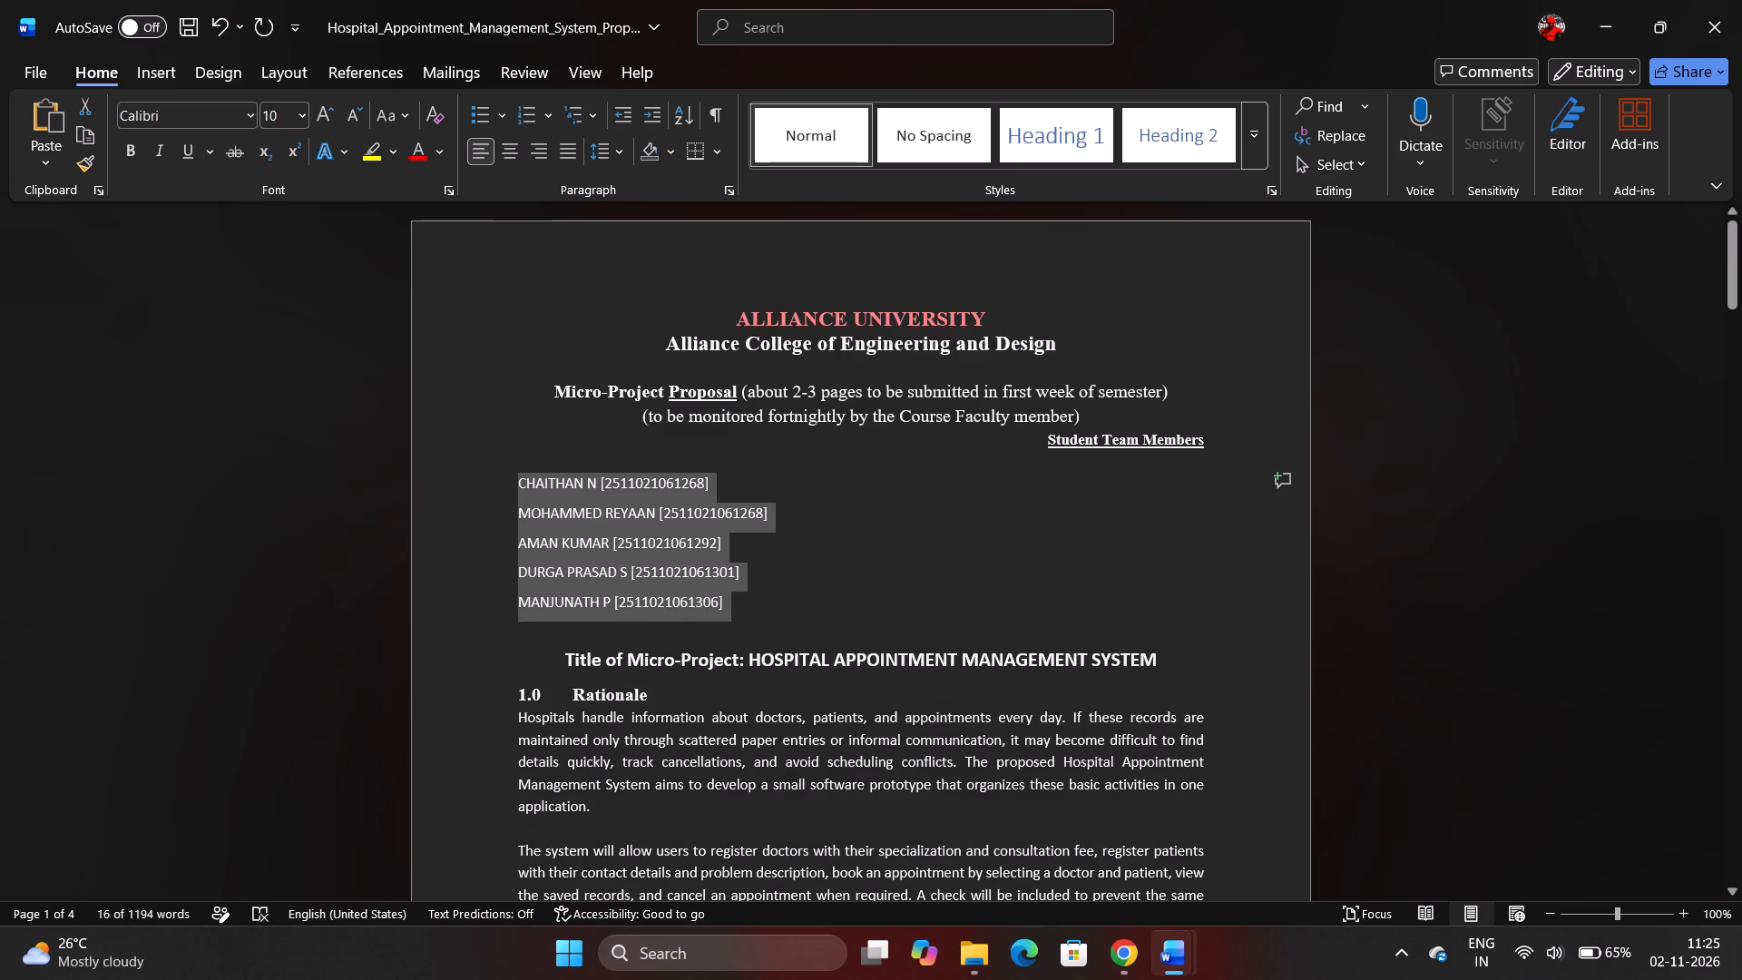
# Remove the blank line between the Student Team Members heading and the first member's entry, keeping the entry on its own line.
pyautogui.click(591, 452)
pyautogui.press('BackSpace')
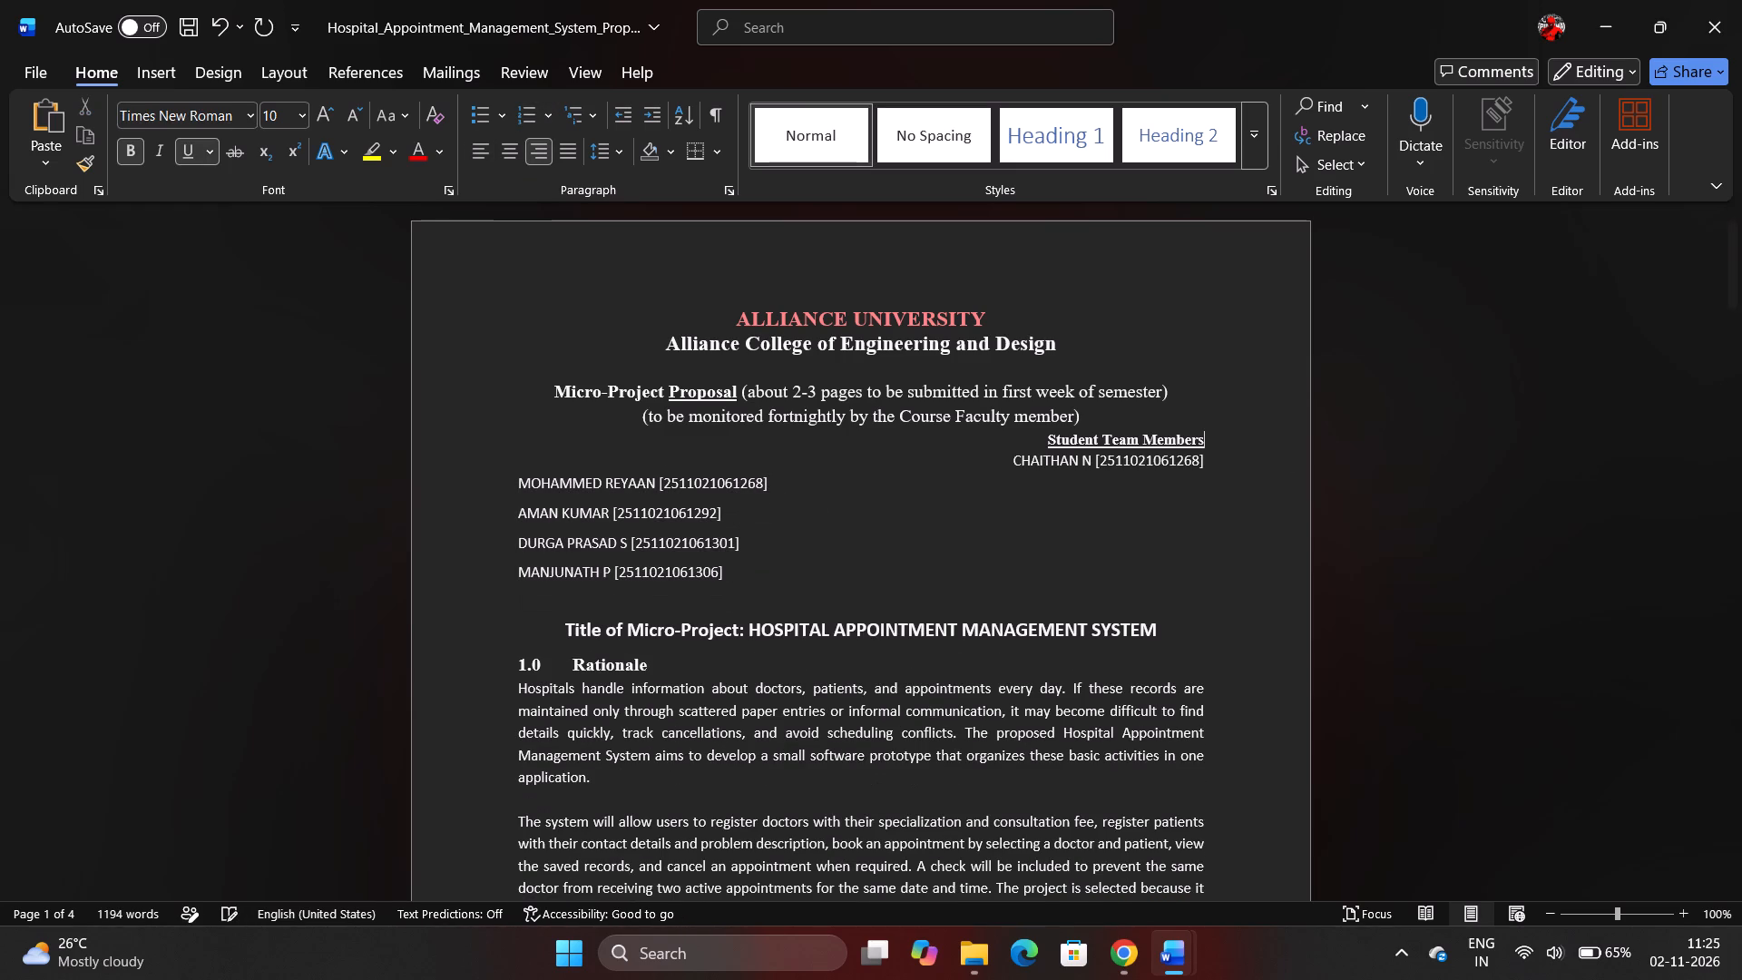
pyautogui.click(1018, 465)
pyautogui.press('Left')
pyautogui.press('BackSpace')
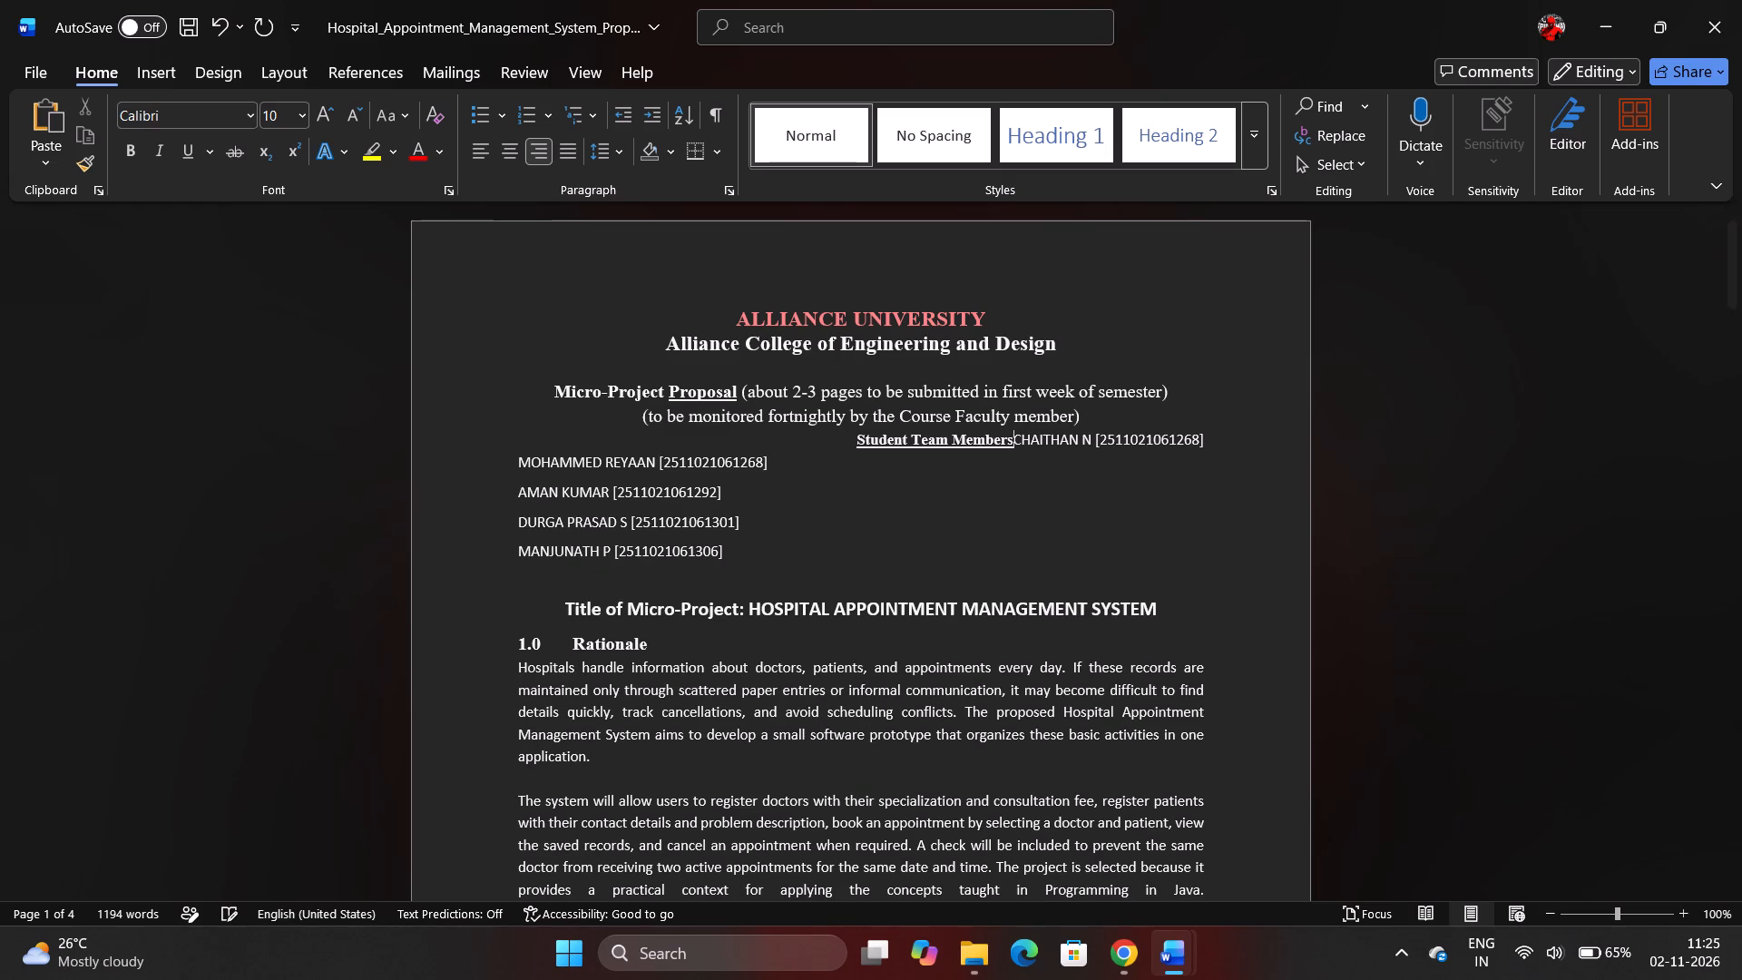
pyautogui.hotkey('shift', 'Return')
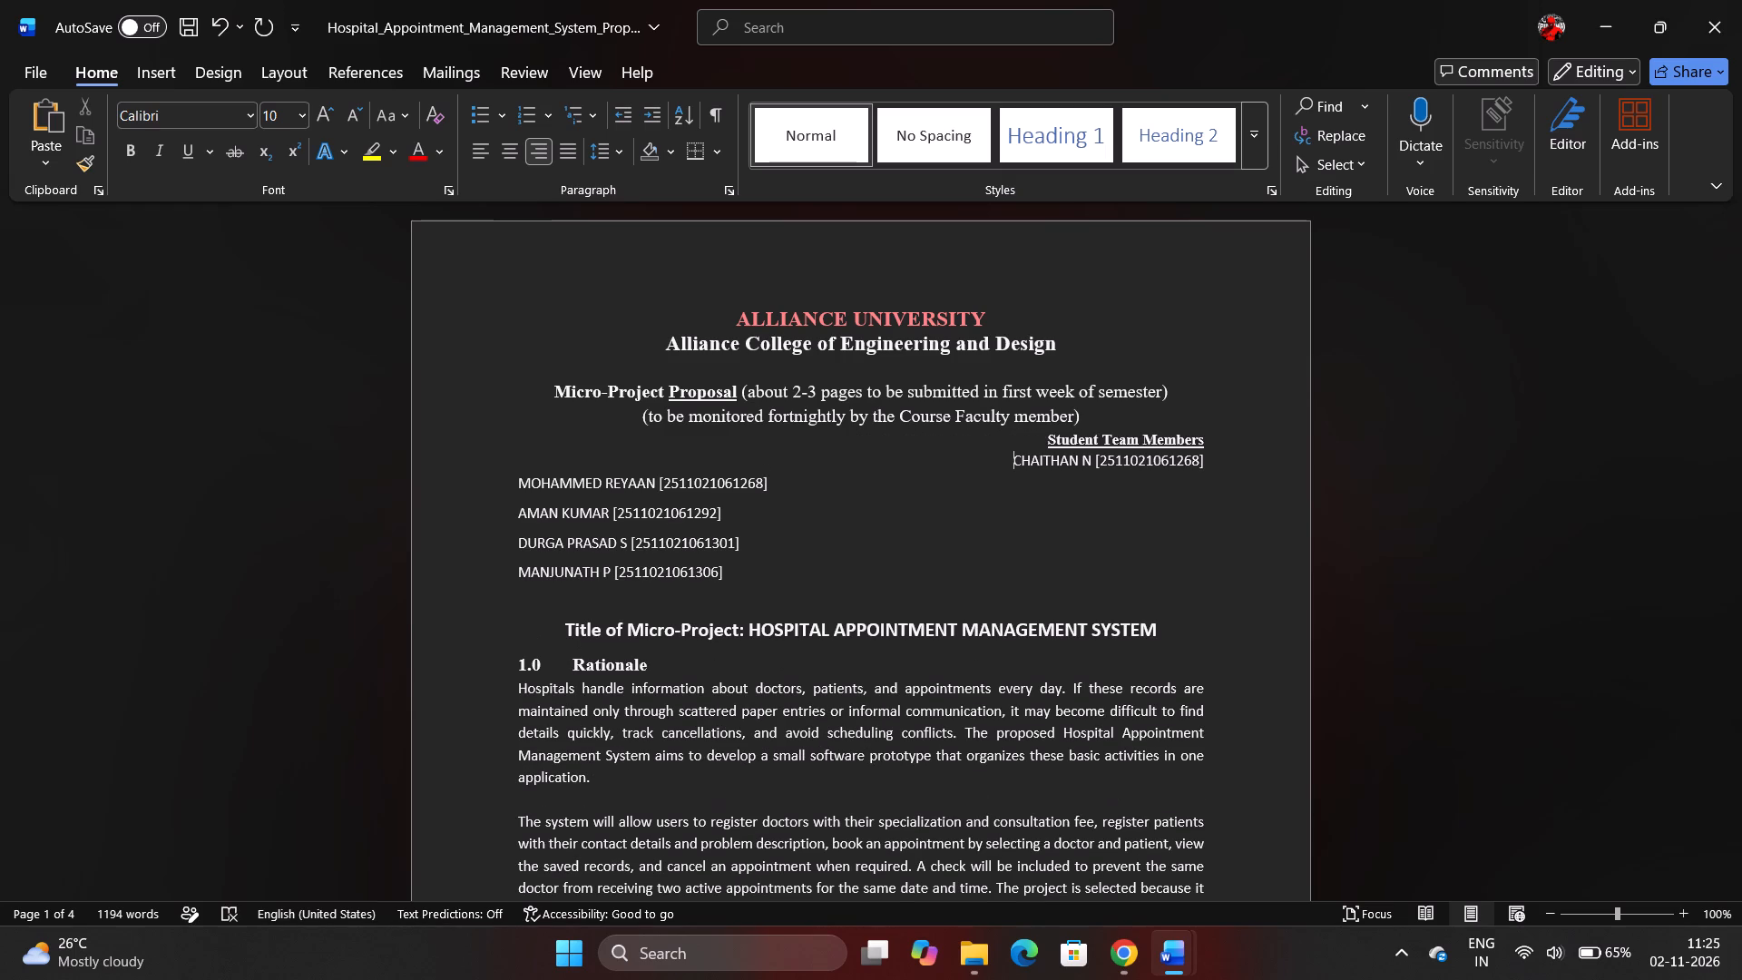
# Move the Student Team Members heading and the first member's entry to the left margin.
pyautogui.press('Up')
pyautogui.press('BackSpace')
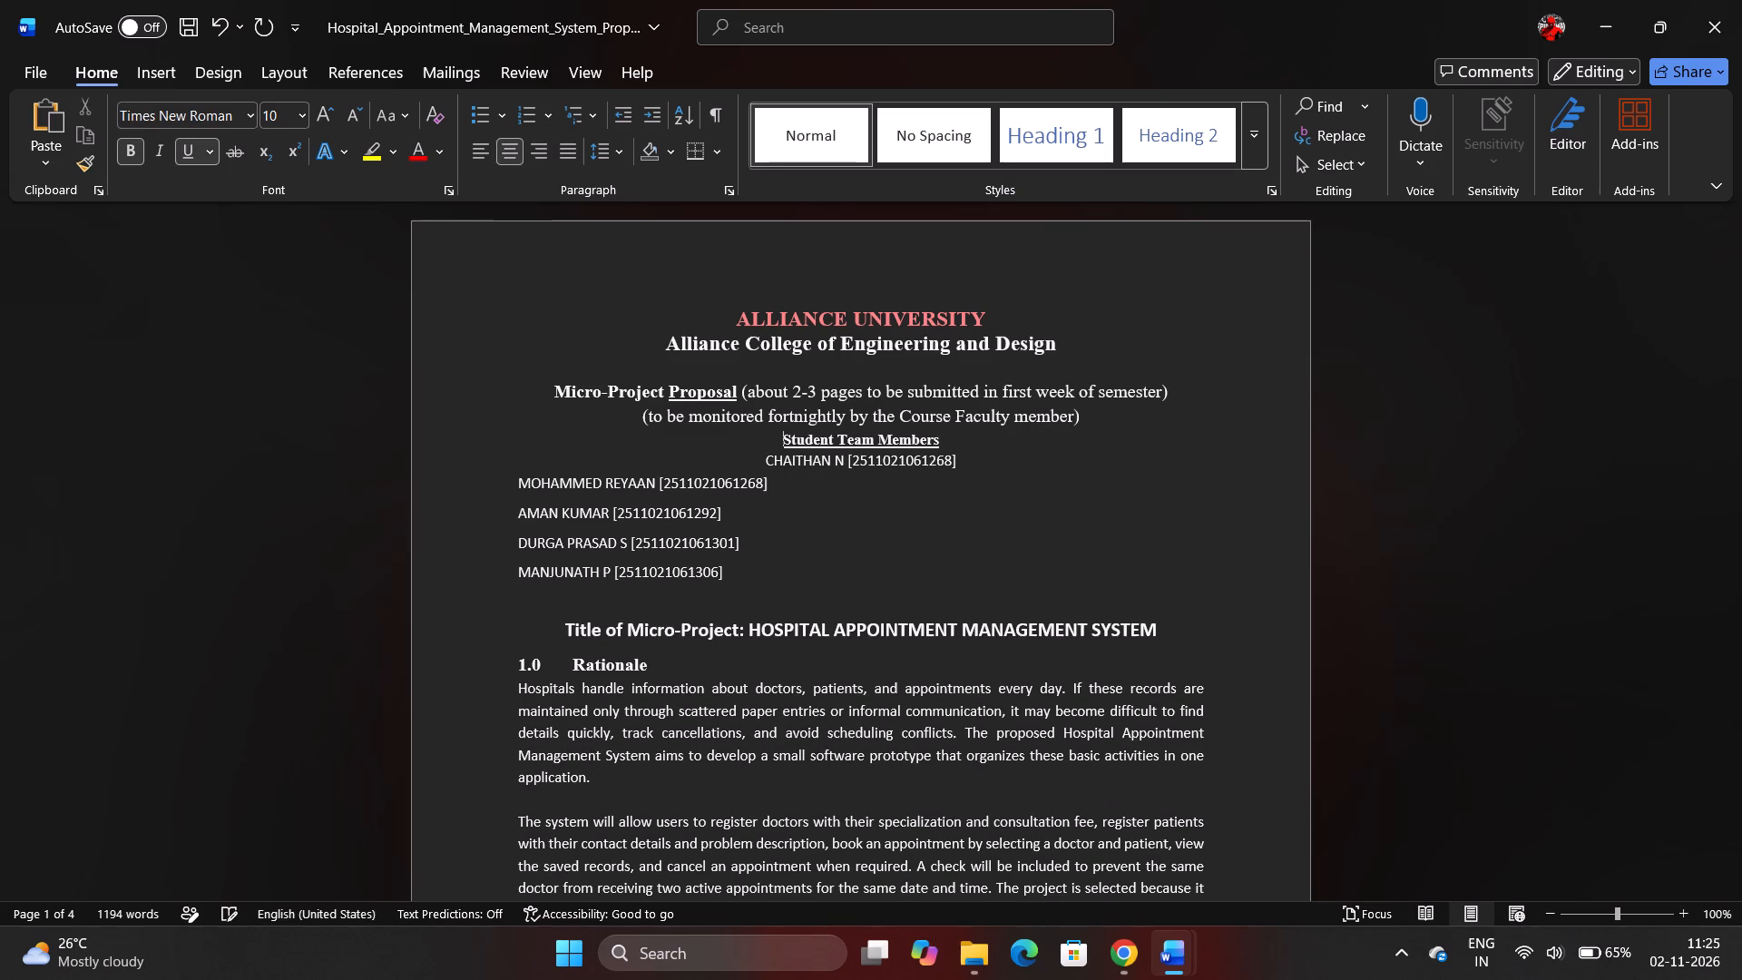
pyautogui.press('BackSpace')
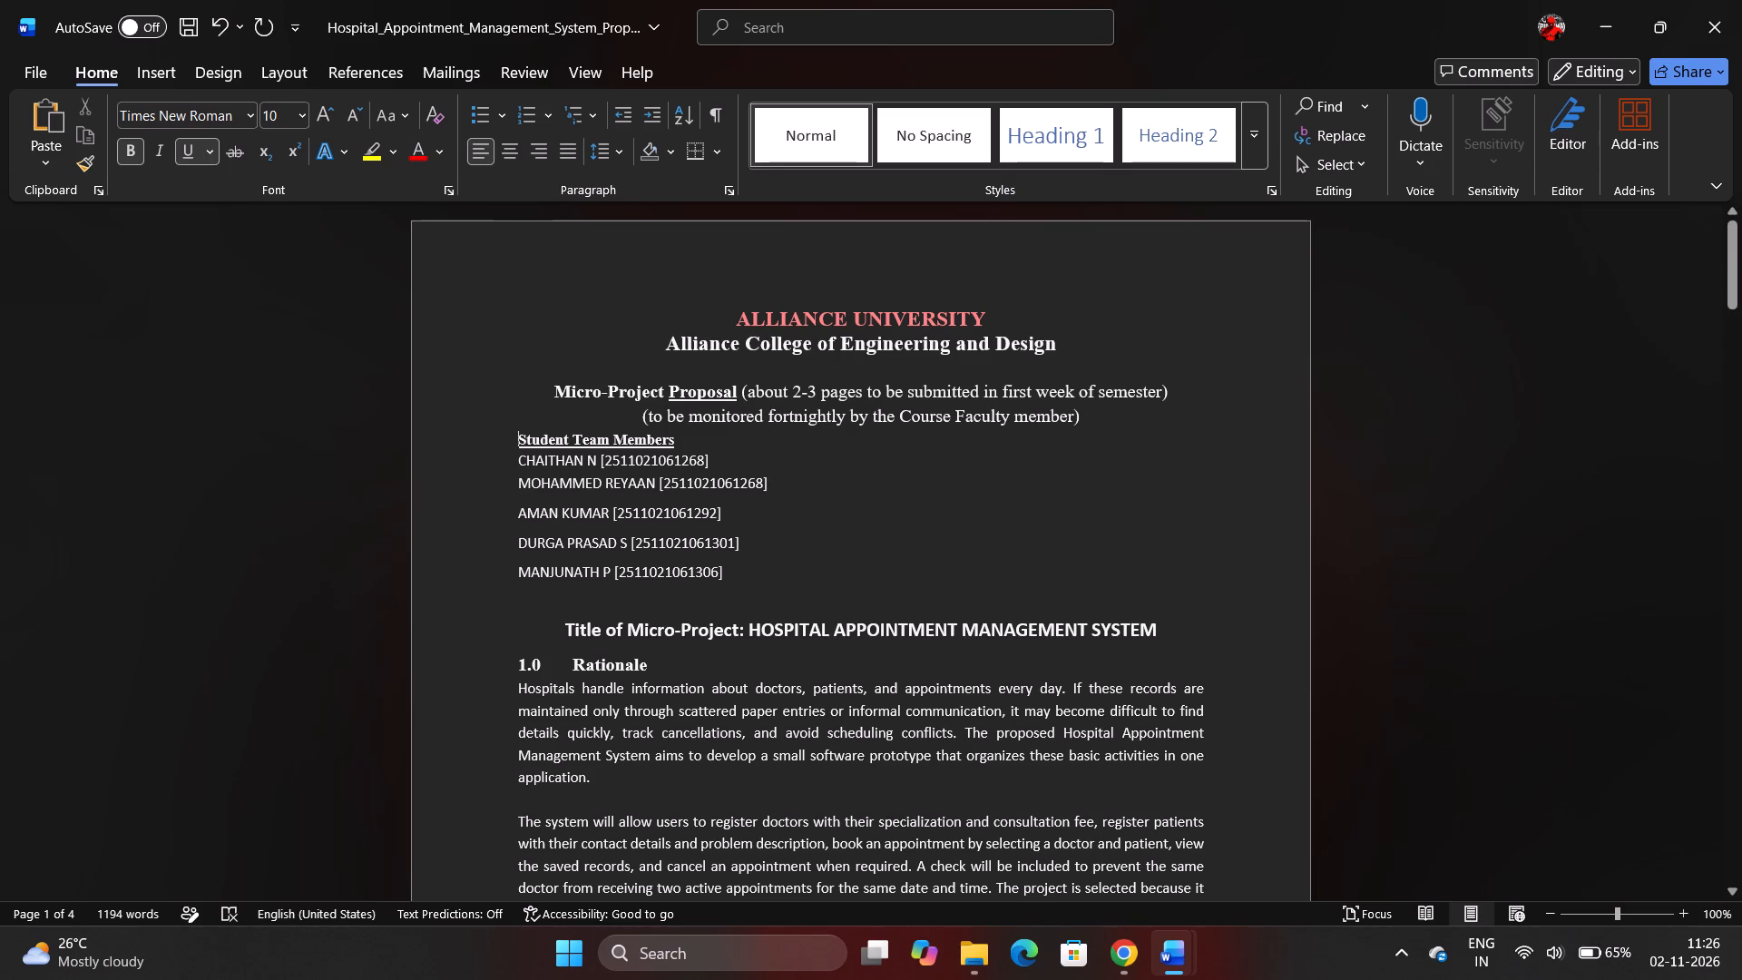
# Insert a line break after the Student Team Members heading to leave a blank line above the first entry.
pyautogui.click(680, 434)
pyautogui.hotkey('shift', 'Return')
# Apply automatic numbering to the five team member entries.
pyautogui.click(516, 476)
pyautogui.moveTo(516, 476); pyautogui.dragTo(726, 610)
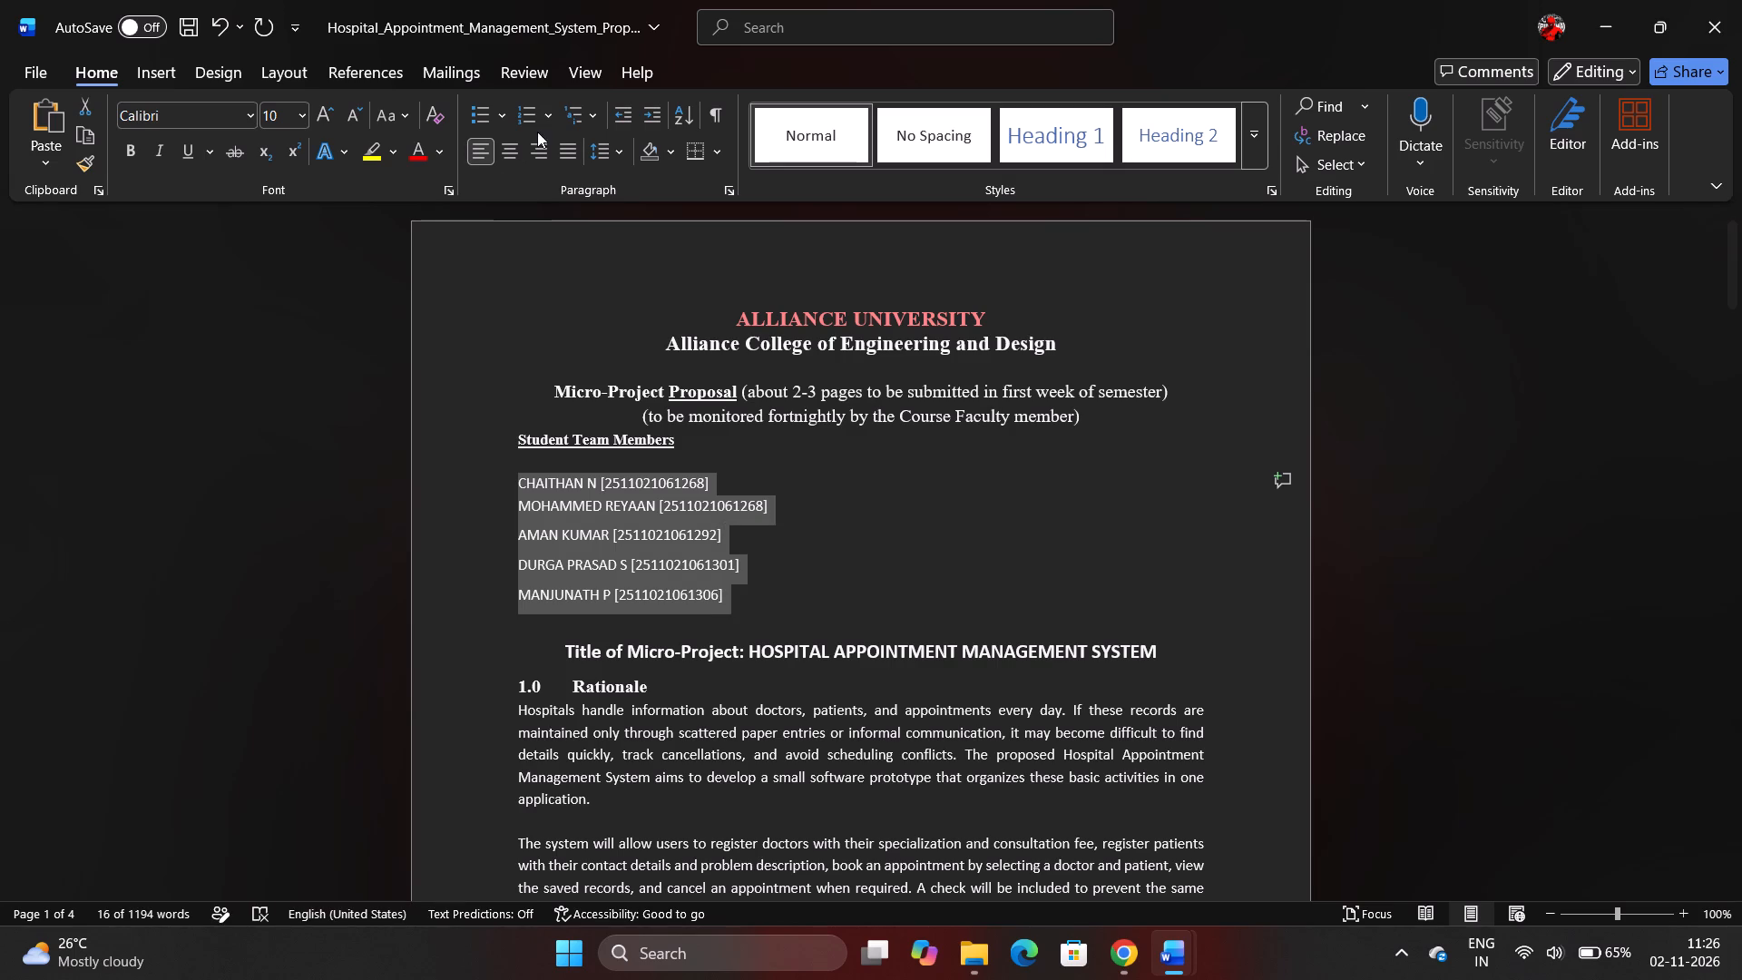
pyautogui.click(539, 119)
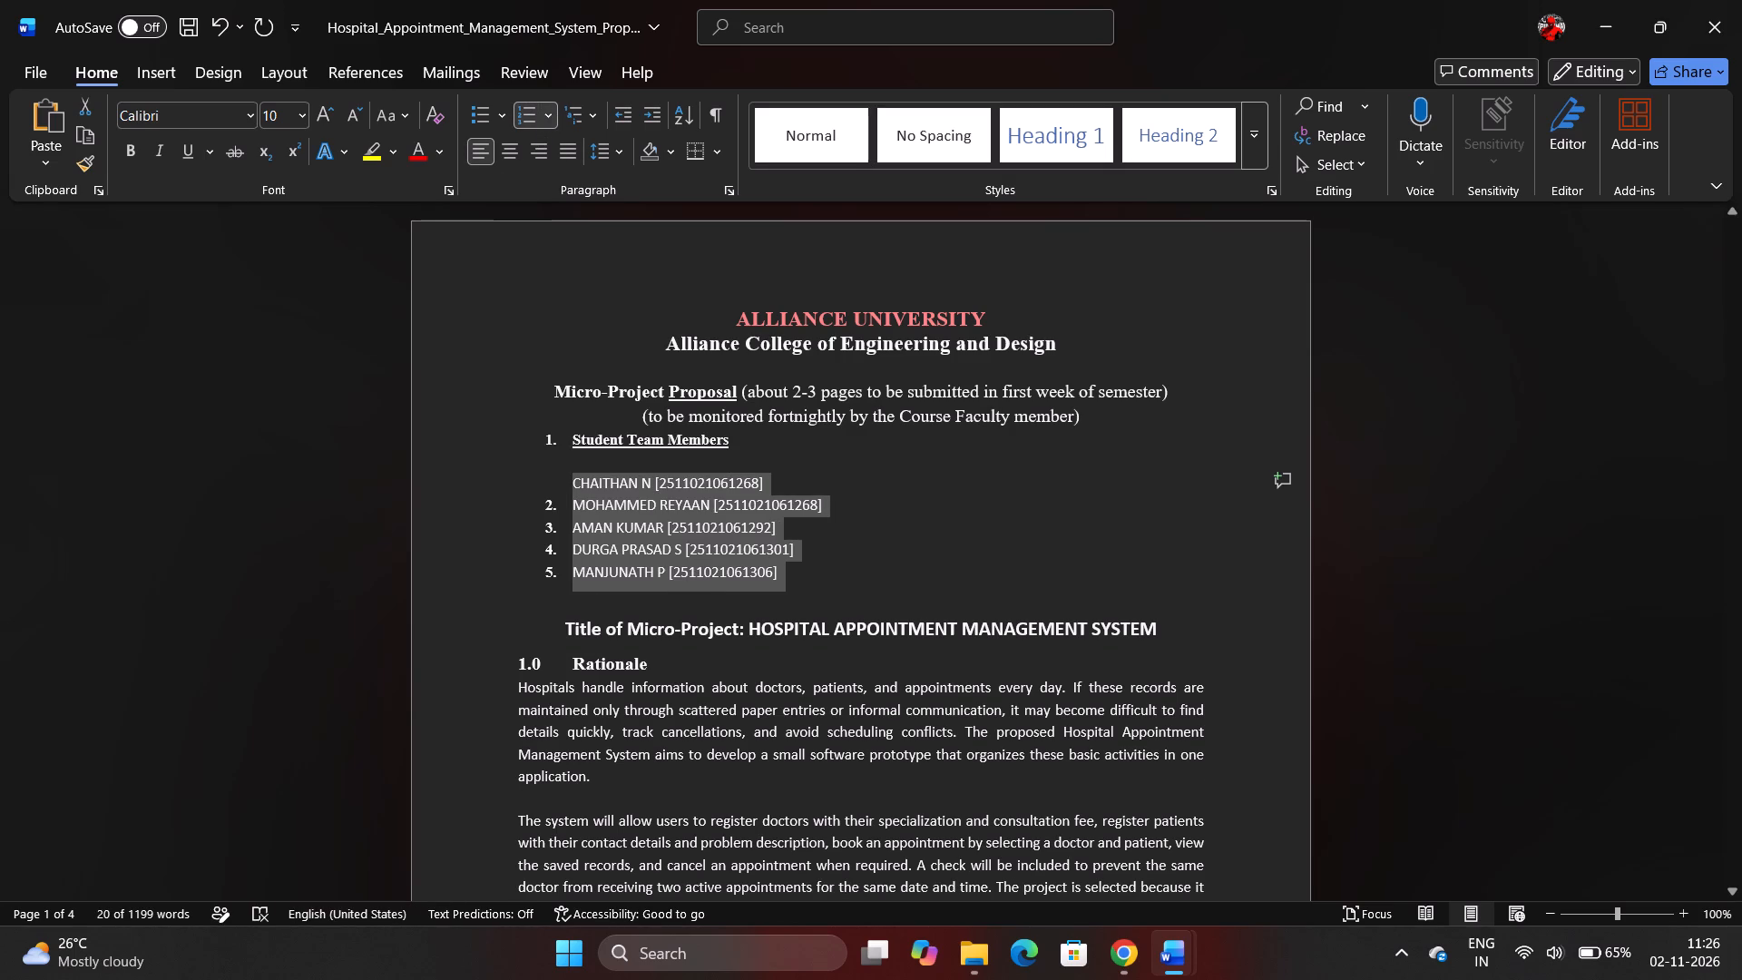
# Remove the automatic number from the Student Team Members heading, keeping its indentation.
pyautogui.click(584, 480)
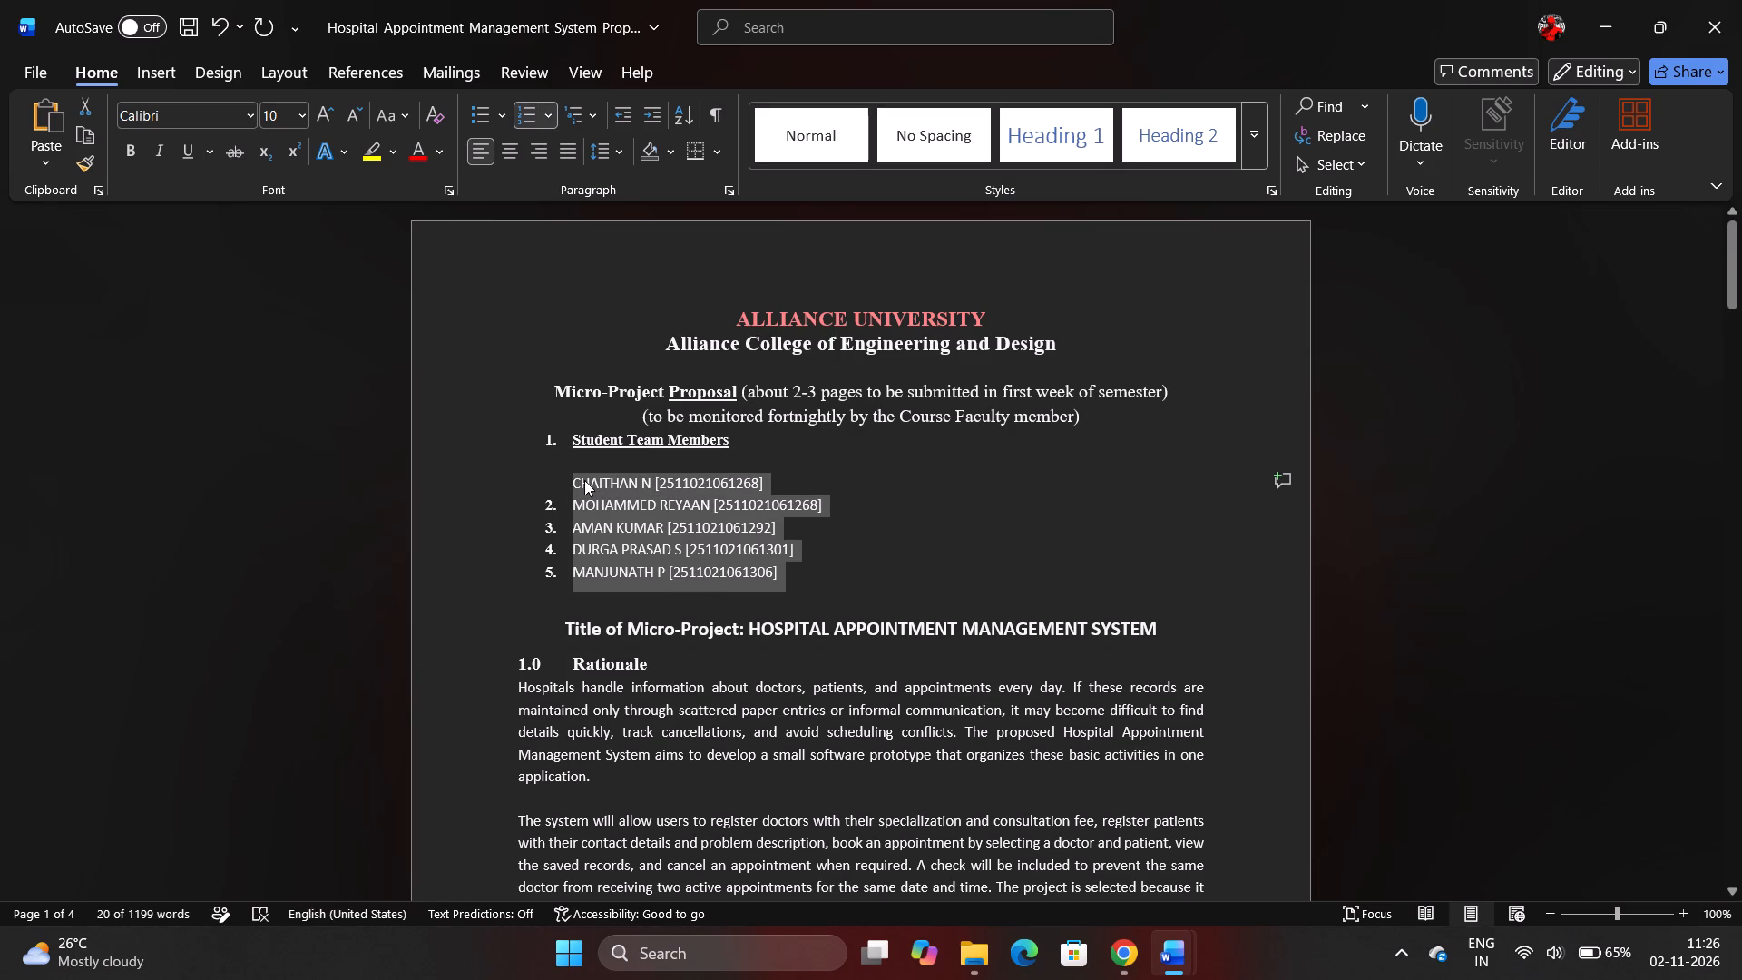
pyautogui.click(573, 479)
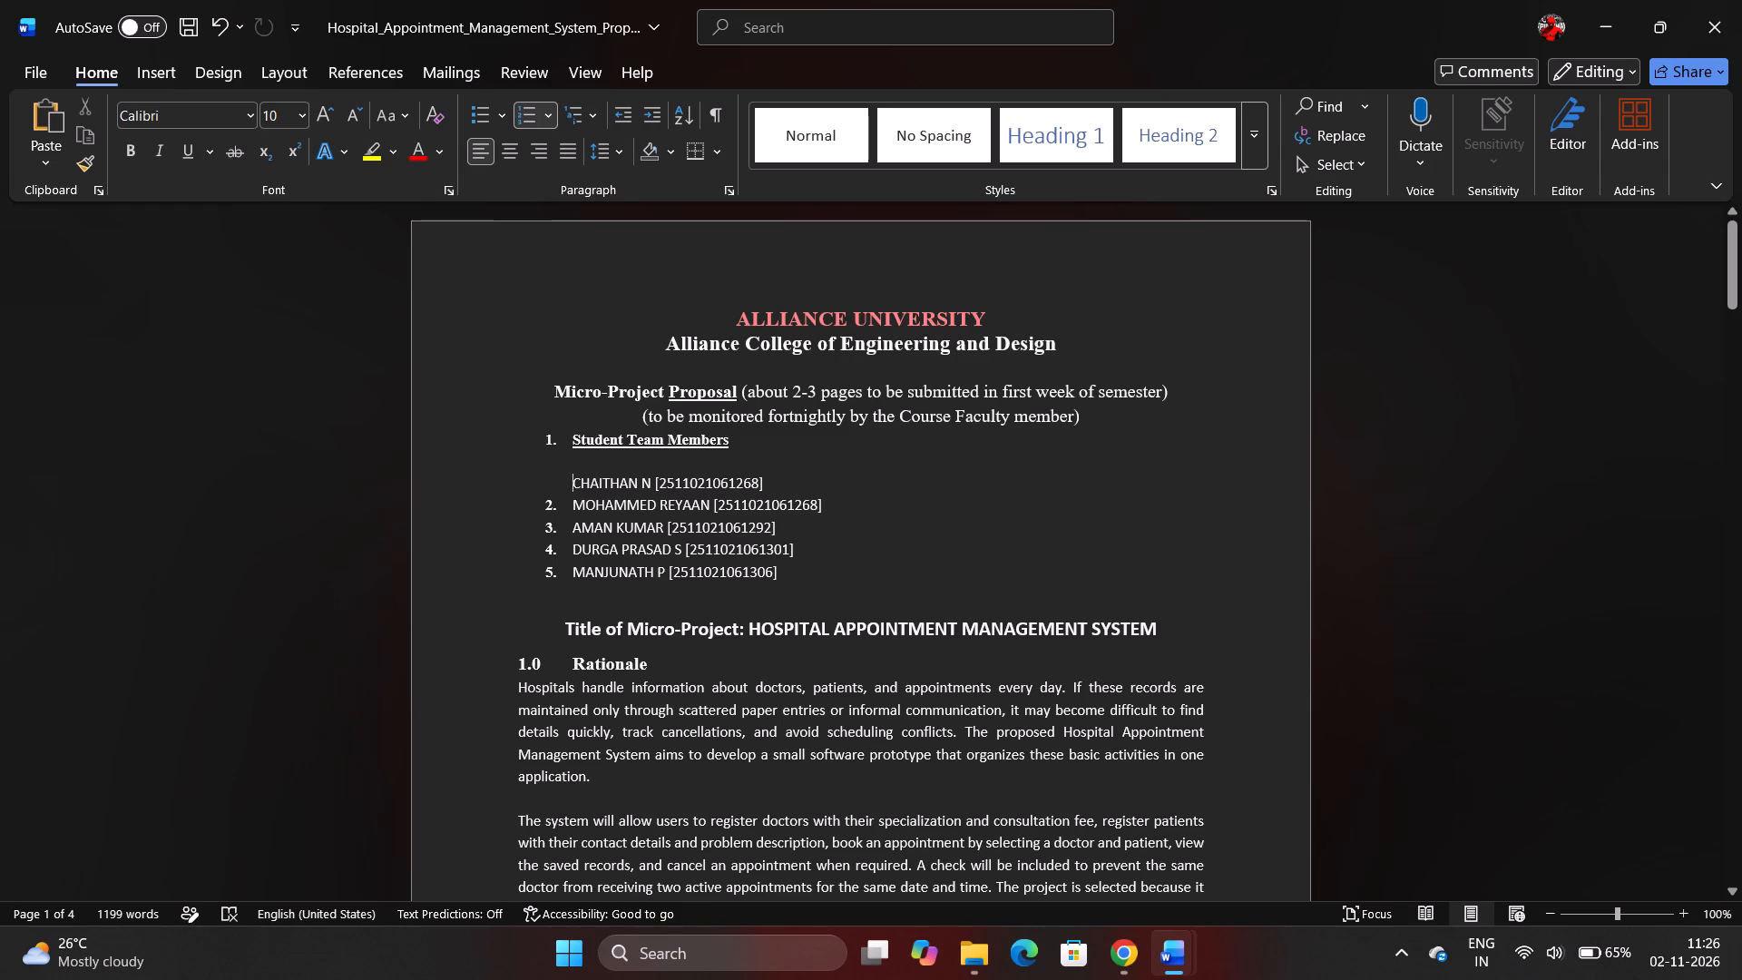
pyautogui.click(563, 441)
pyautogui.press('BackSpace')
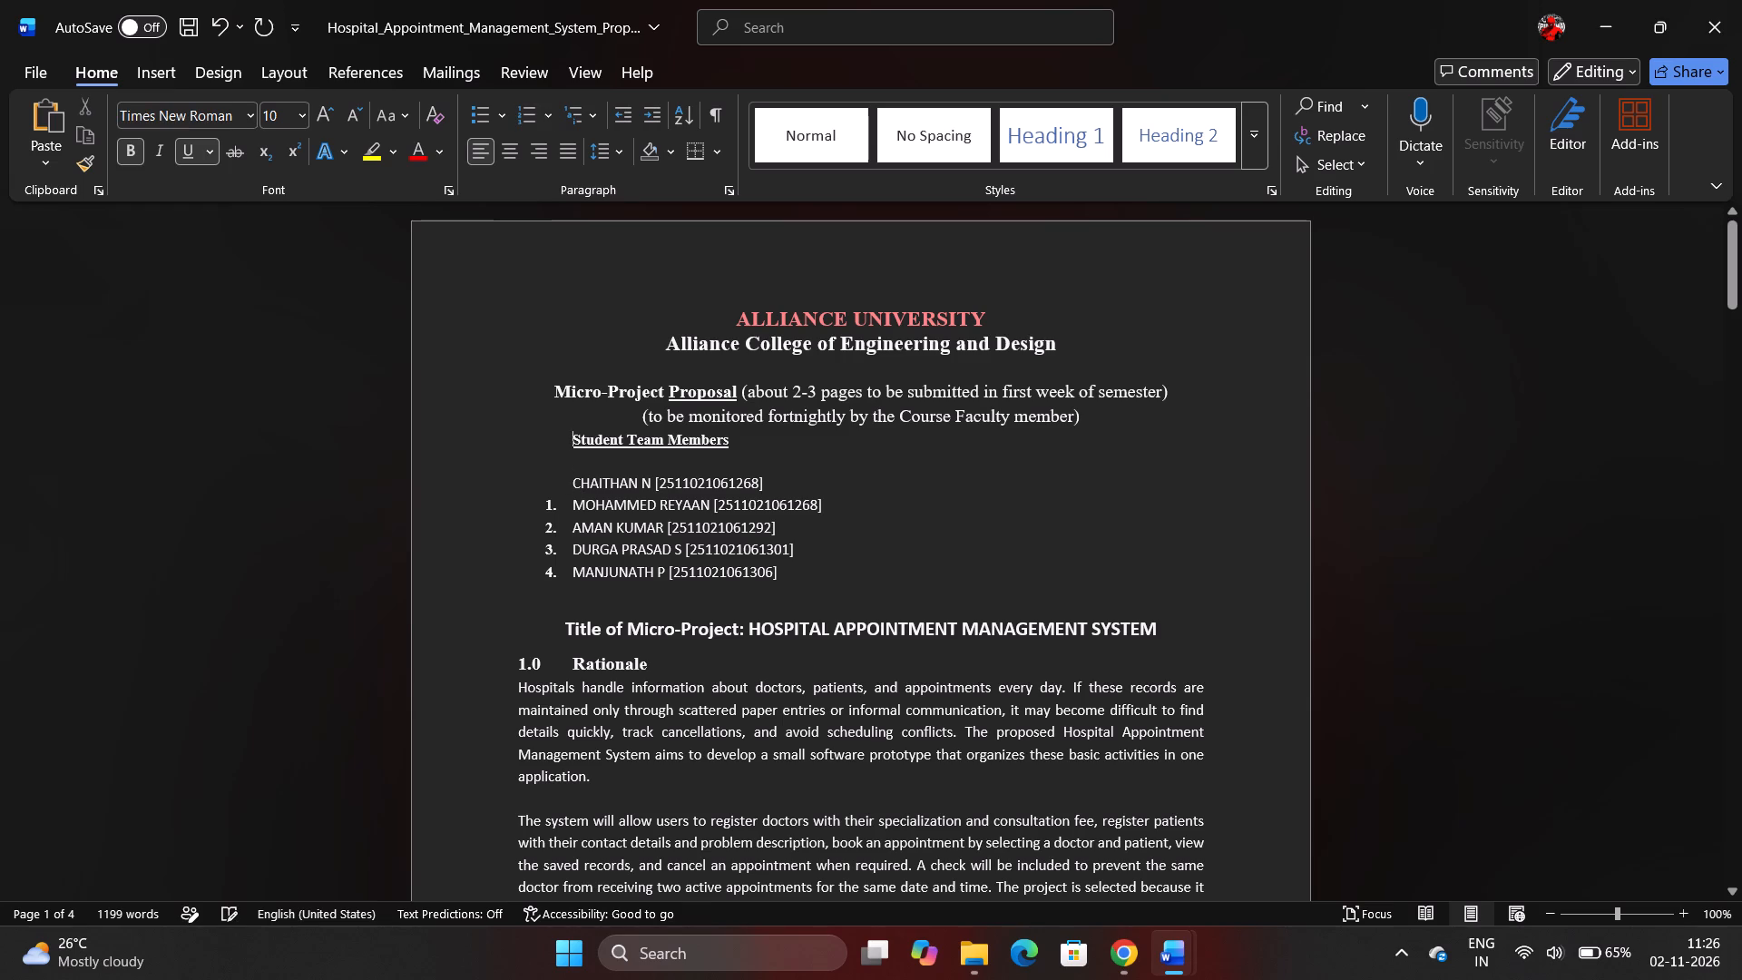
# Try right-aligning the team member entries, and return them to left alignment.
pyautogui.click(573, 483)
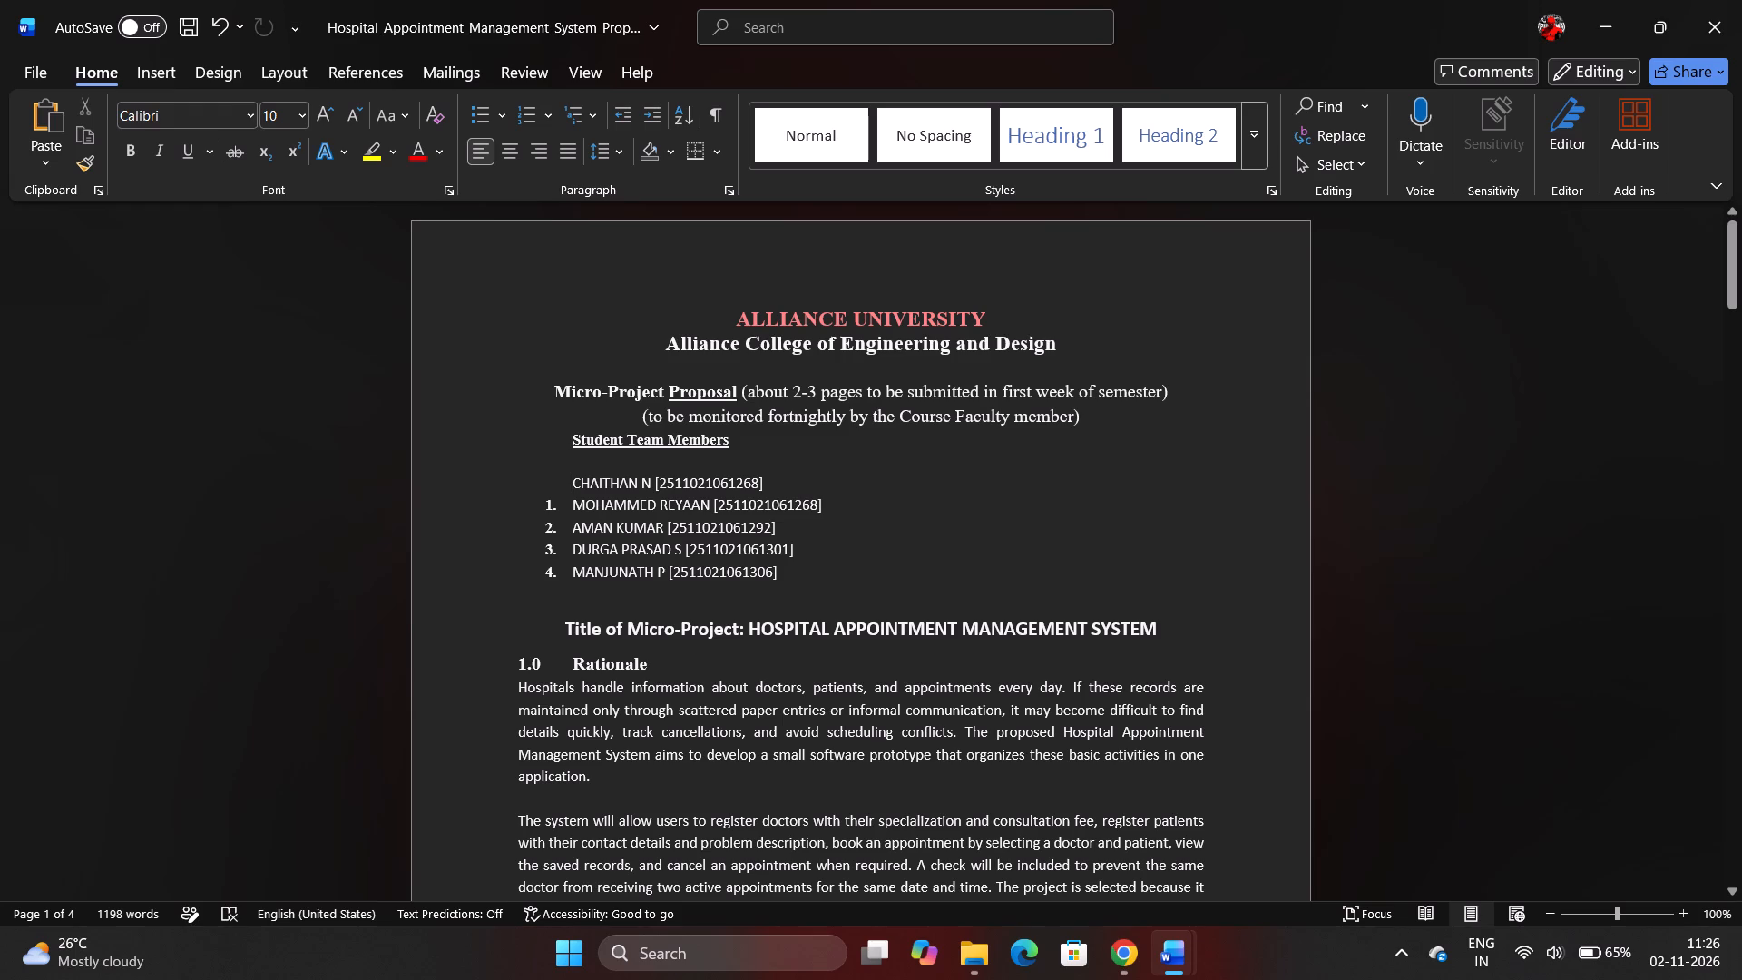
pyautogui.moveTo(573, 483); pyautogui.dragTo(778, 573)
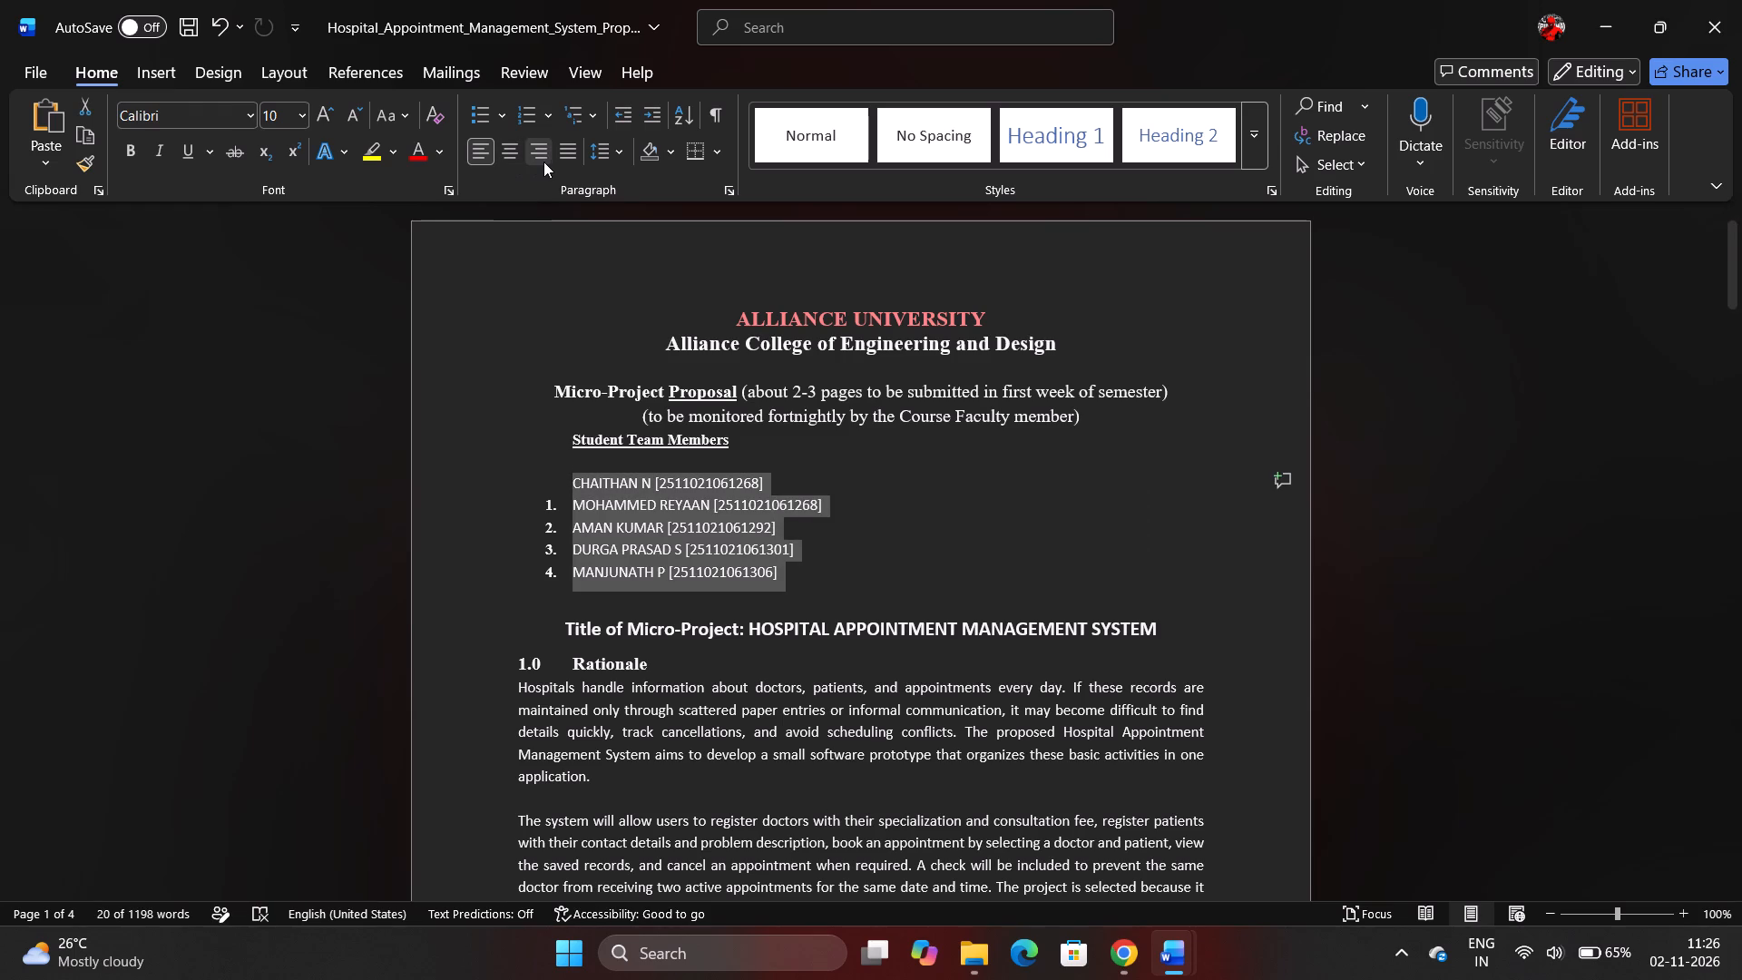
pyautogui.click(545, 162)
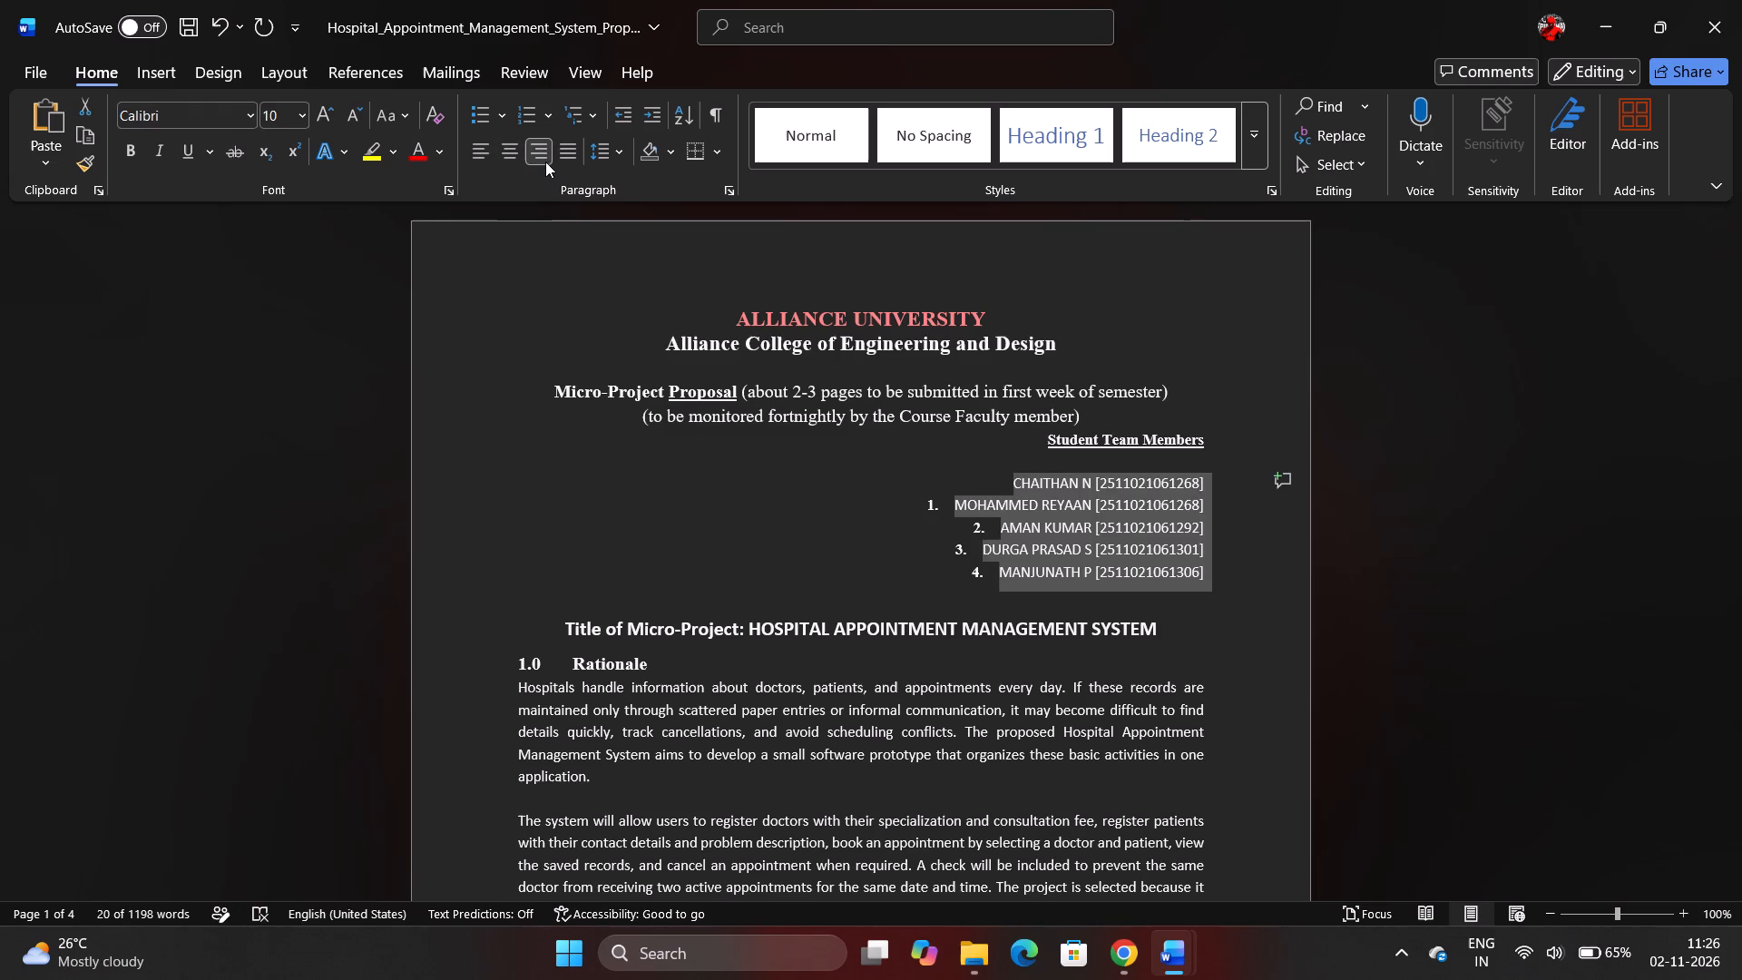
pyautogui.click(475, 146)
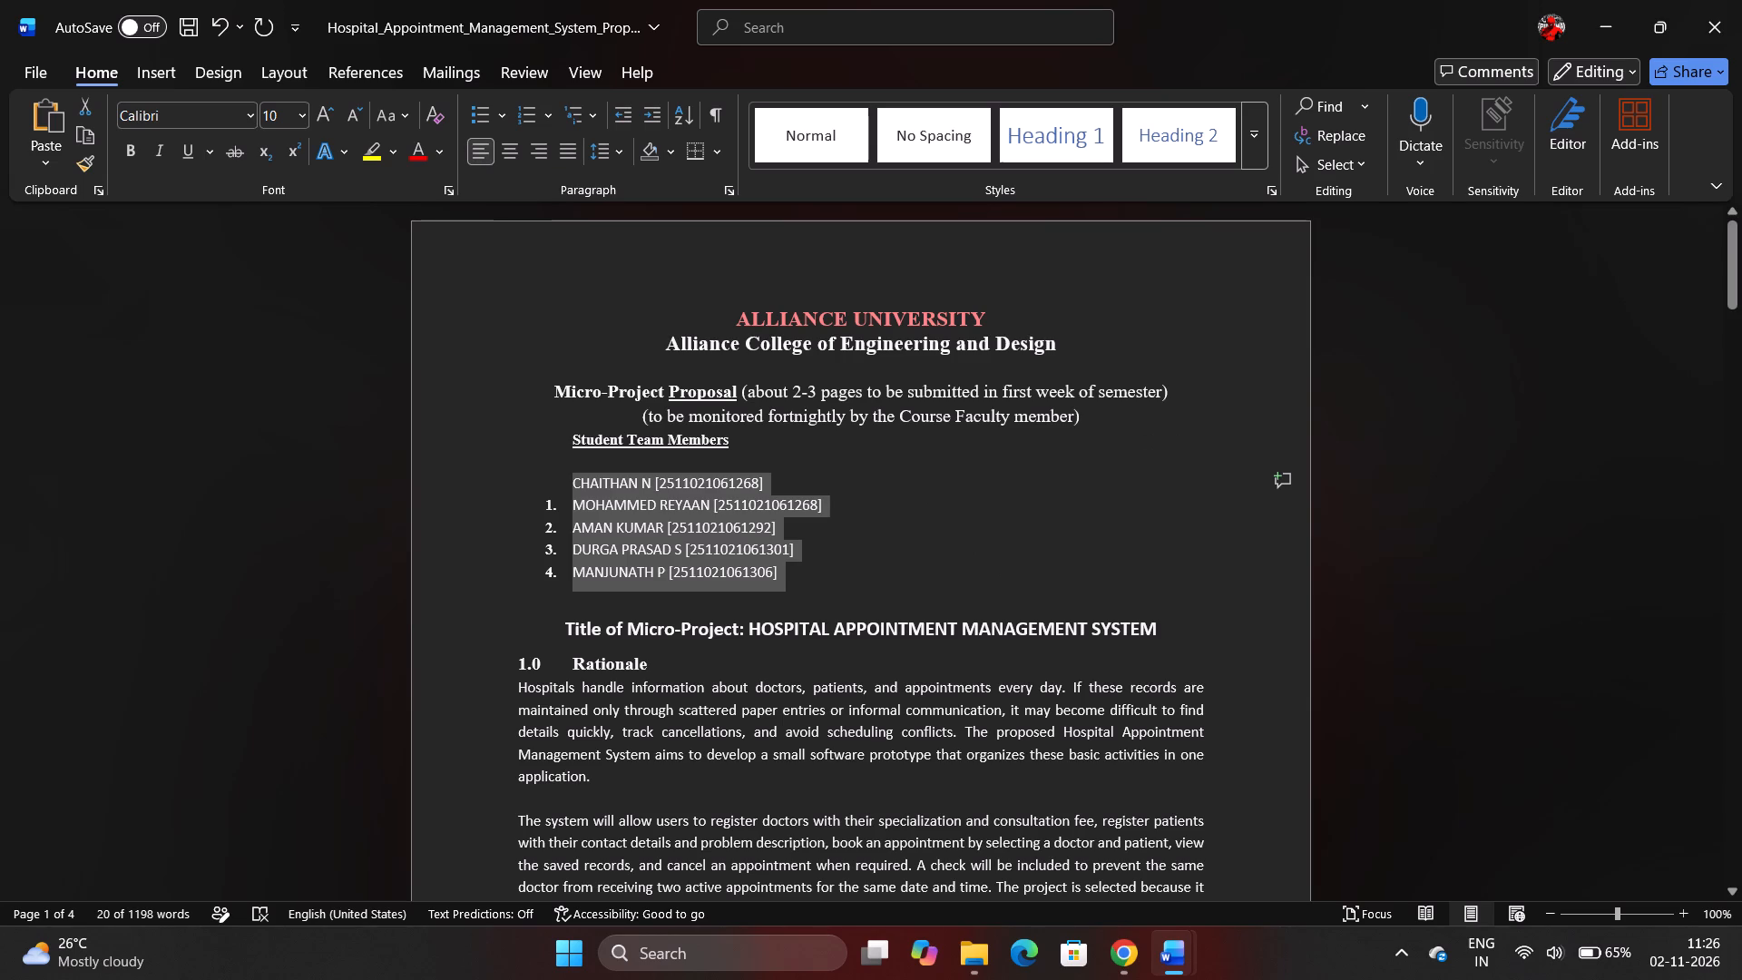
# Remove the automatic numbers from the last four team member entries, keeping them indented in line with the first entry.
pyautogui.click(572, 496)
pyautogui.press('BackSpace')
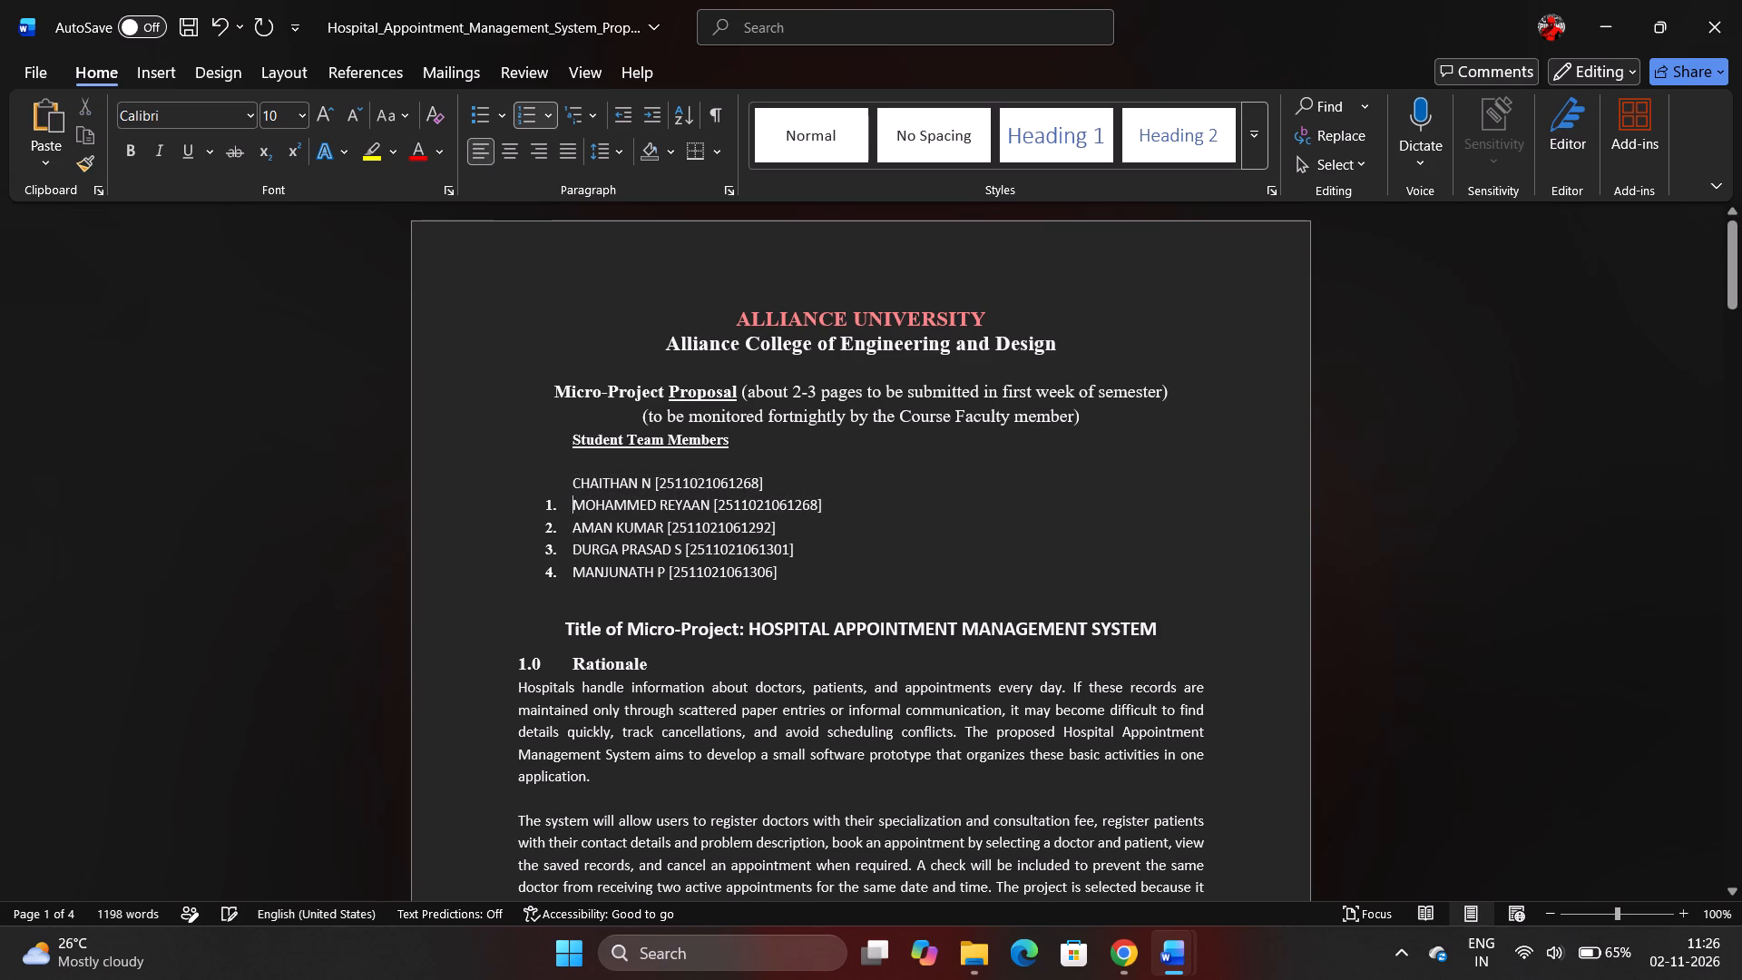
pyautogui.press('Up')
pyautogui.press('Down')
pyautogui.press('Down')
pyautogui.press('BackSpace')
pyautogui.press('Down')
pyautogui.press('BackSpace')
pyautogui.press('Down')
pyautogui.press('BackSpace')
pyautogui.click(593, 469)
# Delete the two parenthetical notes about page count and fortnightly monitoring that follow the Micro-Project Proposal title.
pyautogui.moveTo(1082, 416); pyautogui.dragTo(781, 420)
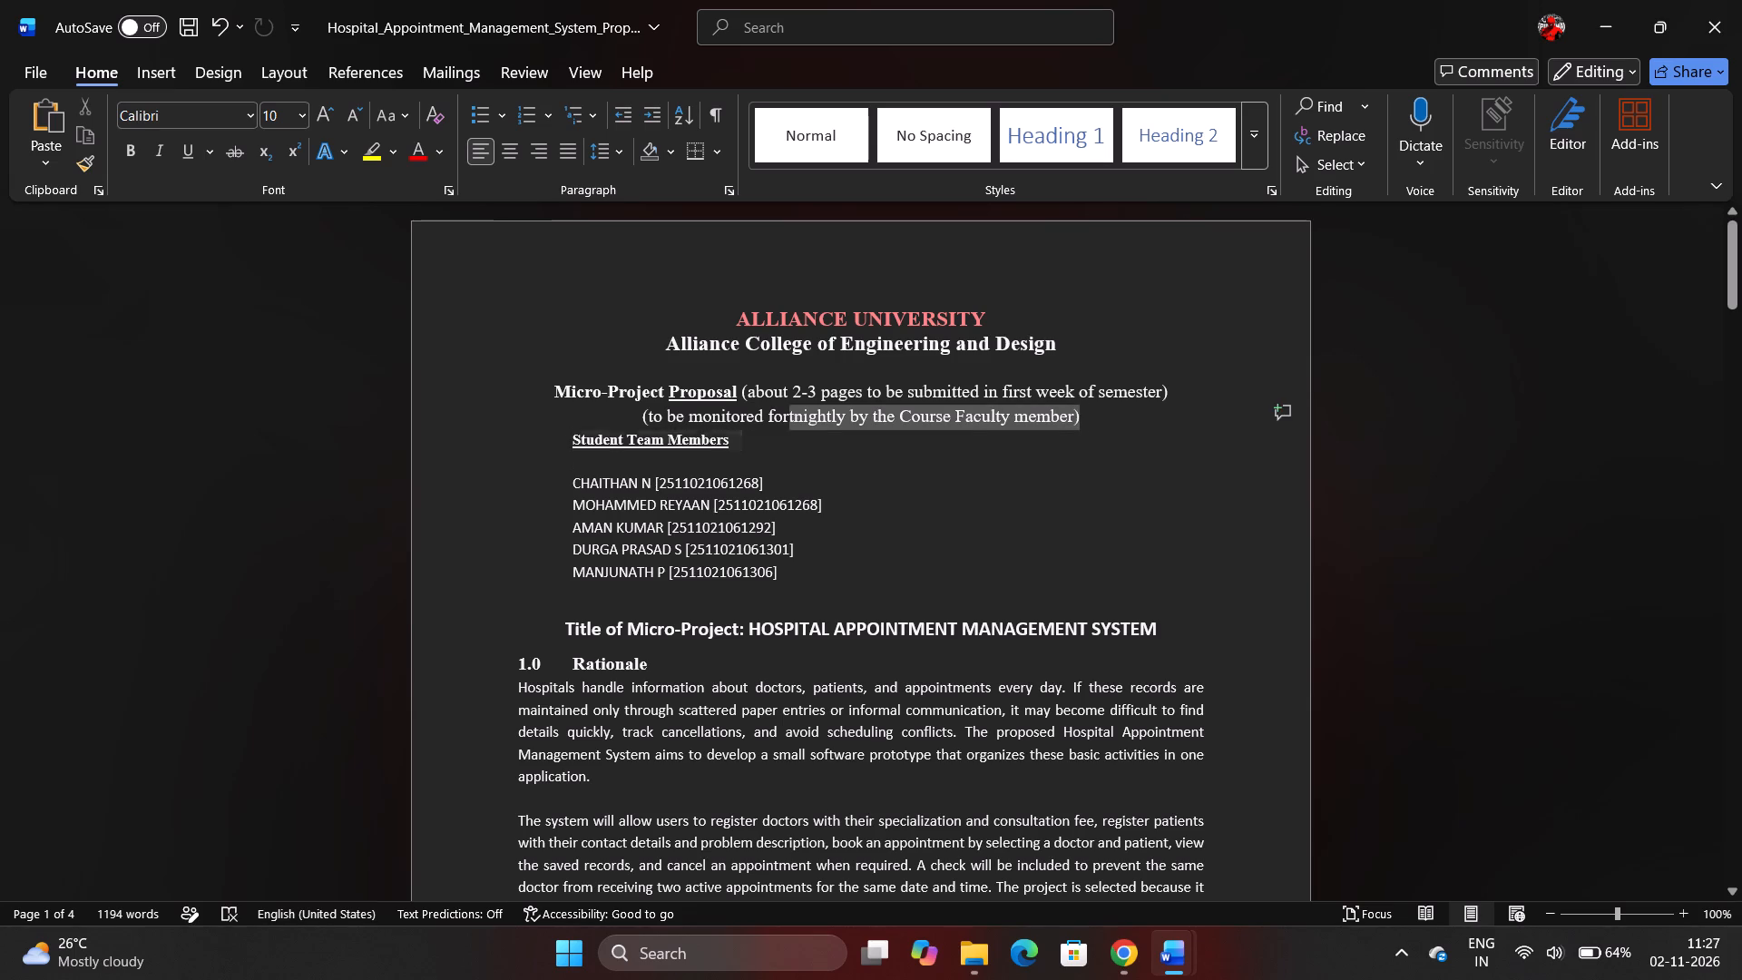
pyautogui.moveTo(781, 420); pyautogui.dragTo(743, 393)
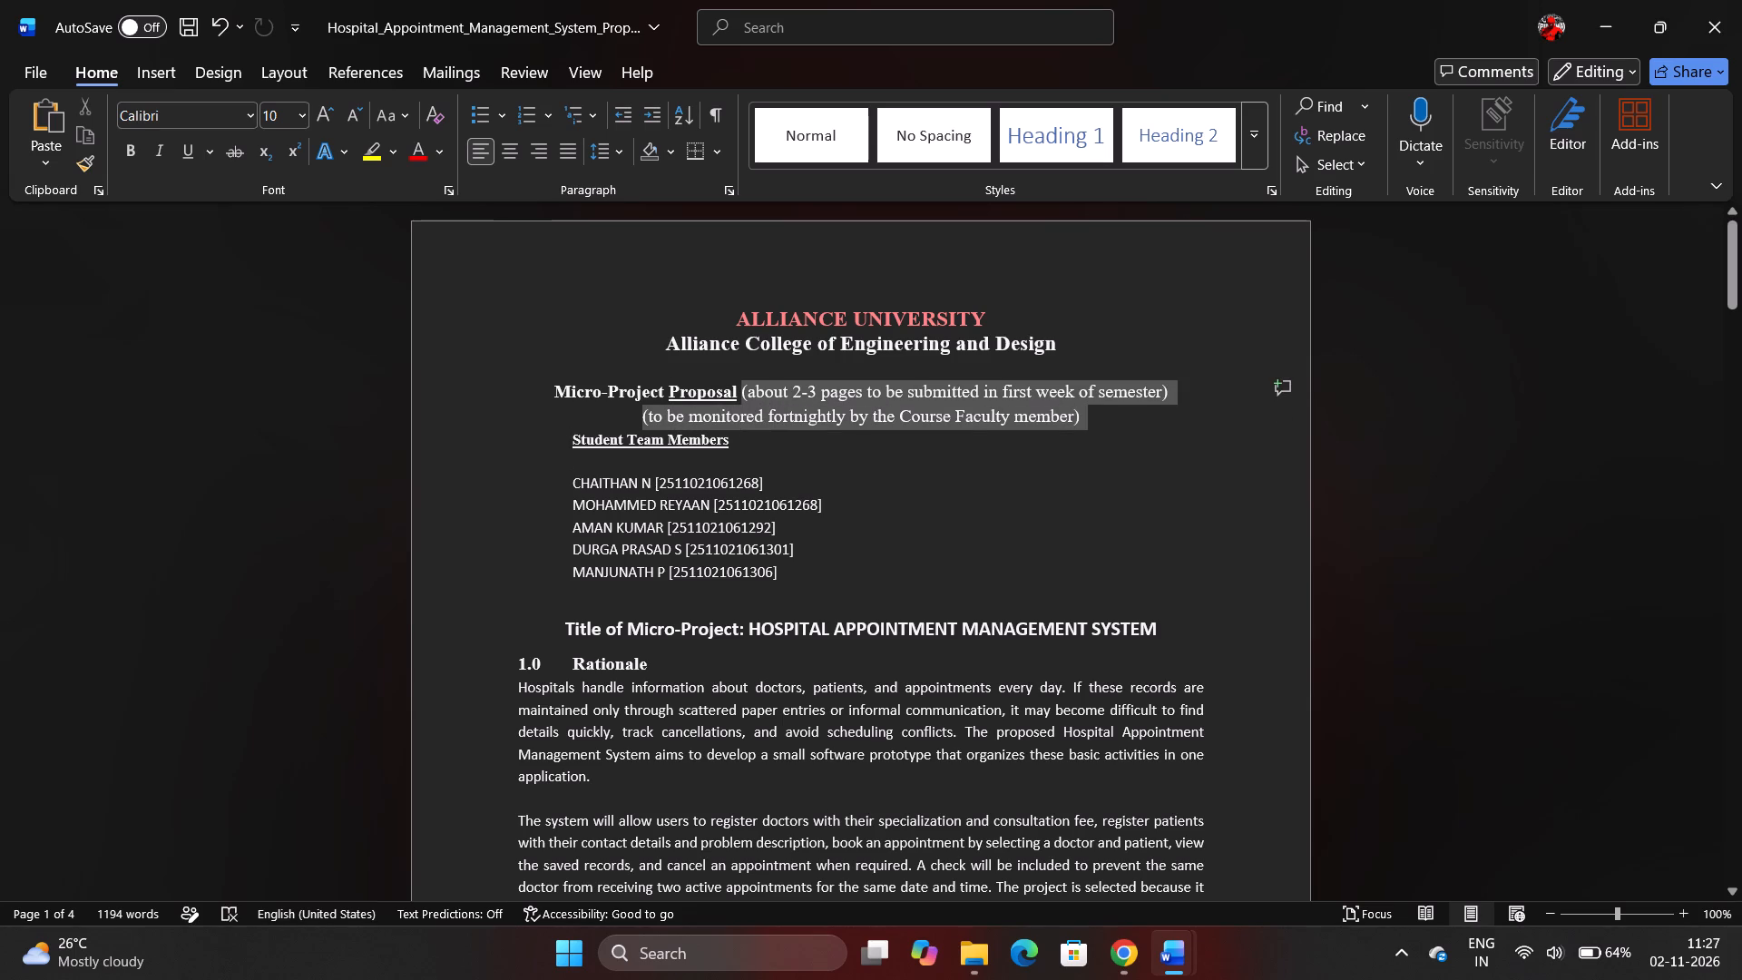
pyautogui.moveTo(743, 393); pyautogui.dragTo(743, 394)
pyautogui.press('BackSpace')
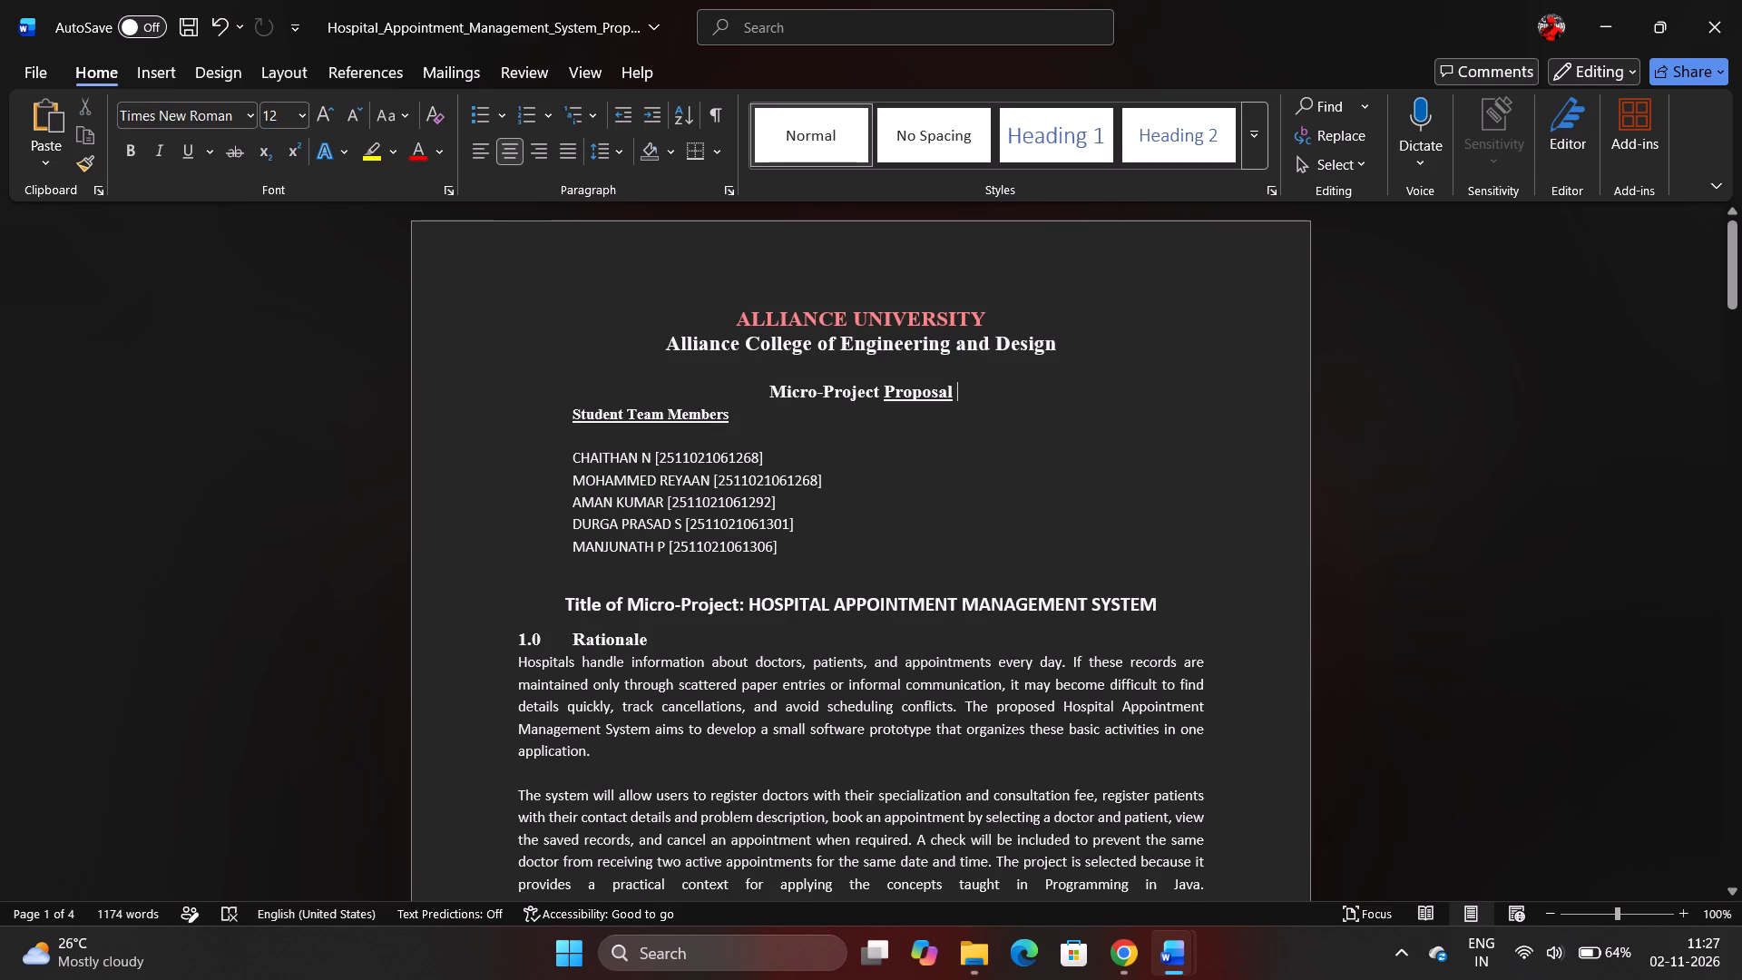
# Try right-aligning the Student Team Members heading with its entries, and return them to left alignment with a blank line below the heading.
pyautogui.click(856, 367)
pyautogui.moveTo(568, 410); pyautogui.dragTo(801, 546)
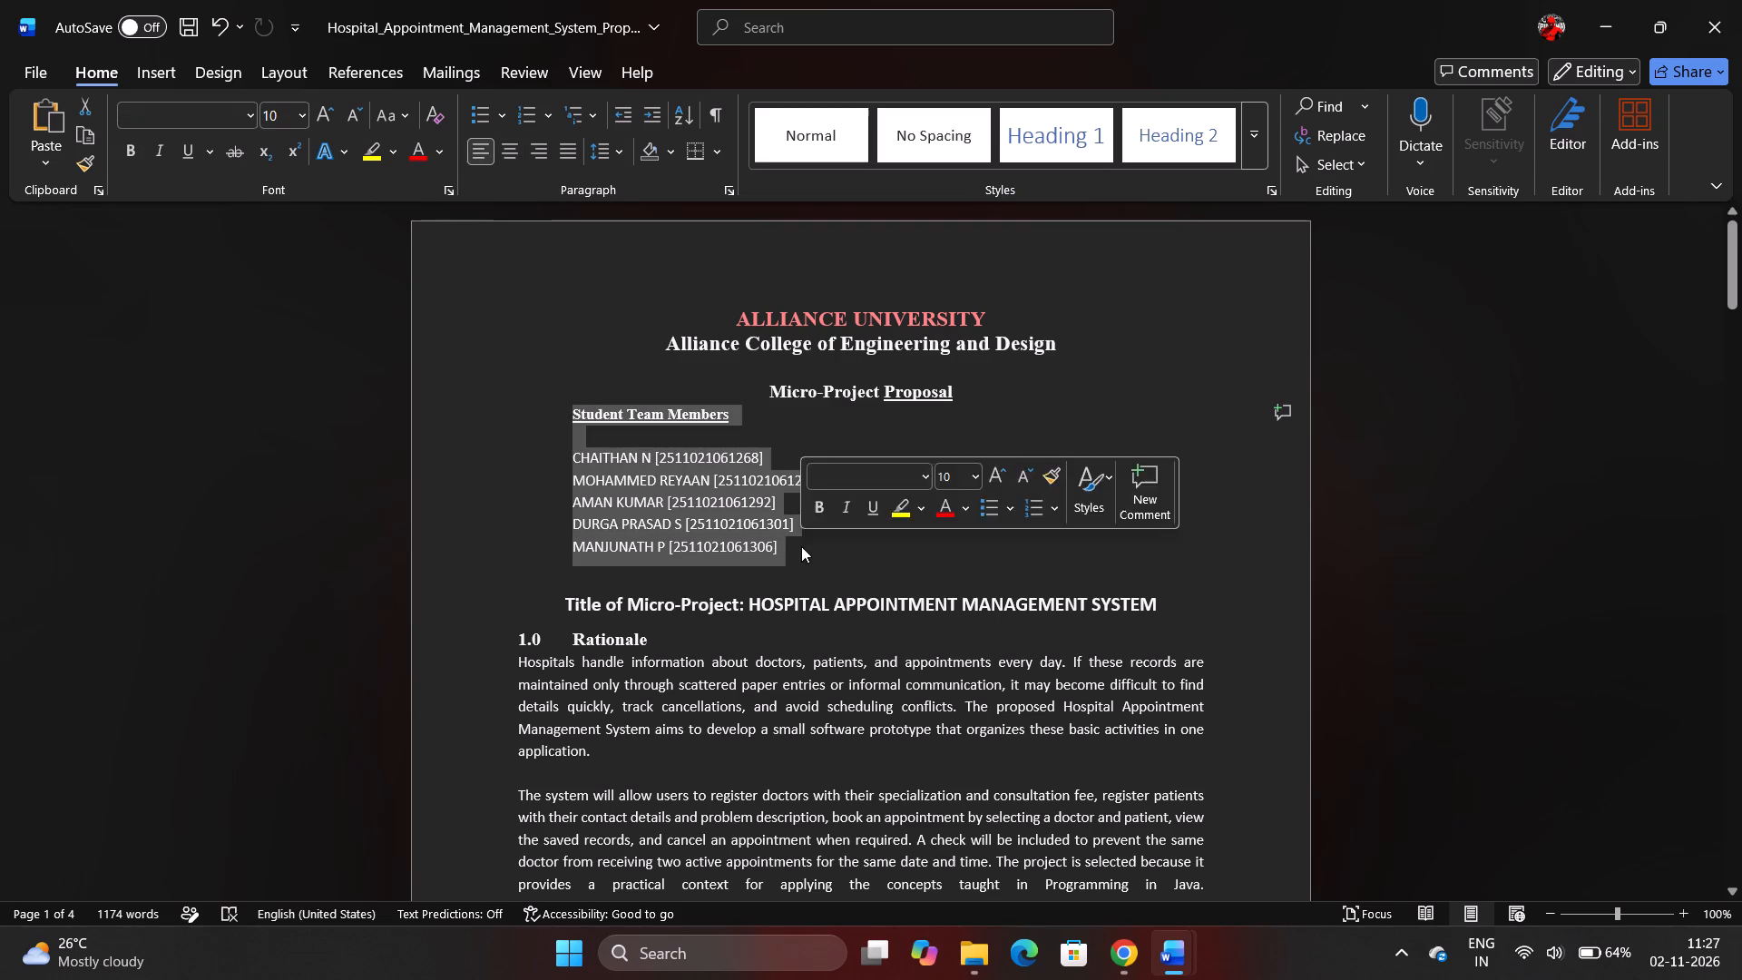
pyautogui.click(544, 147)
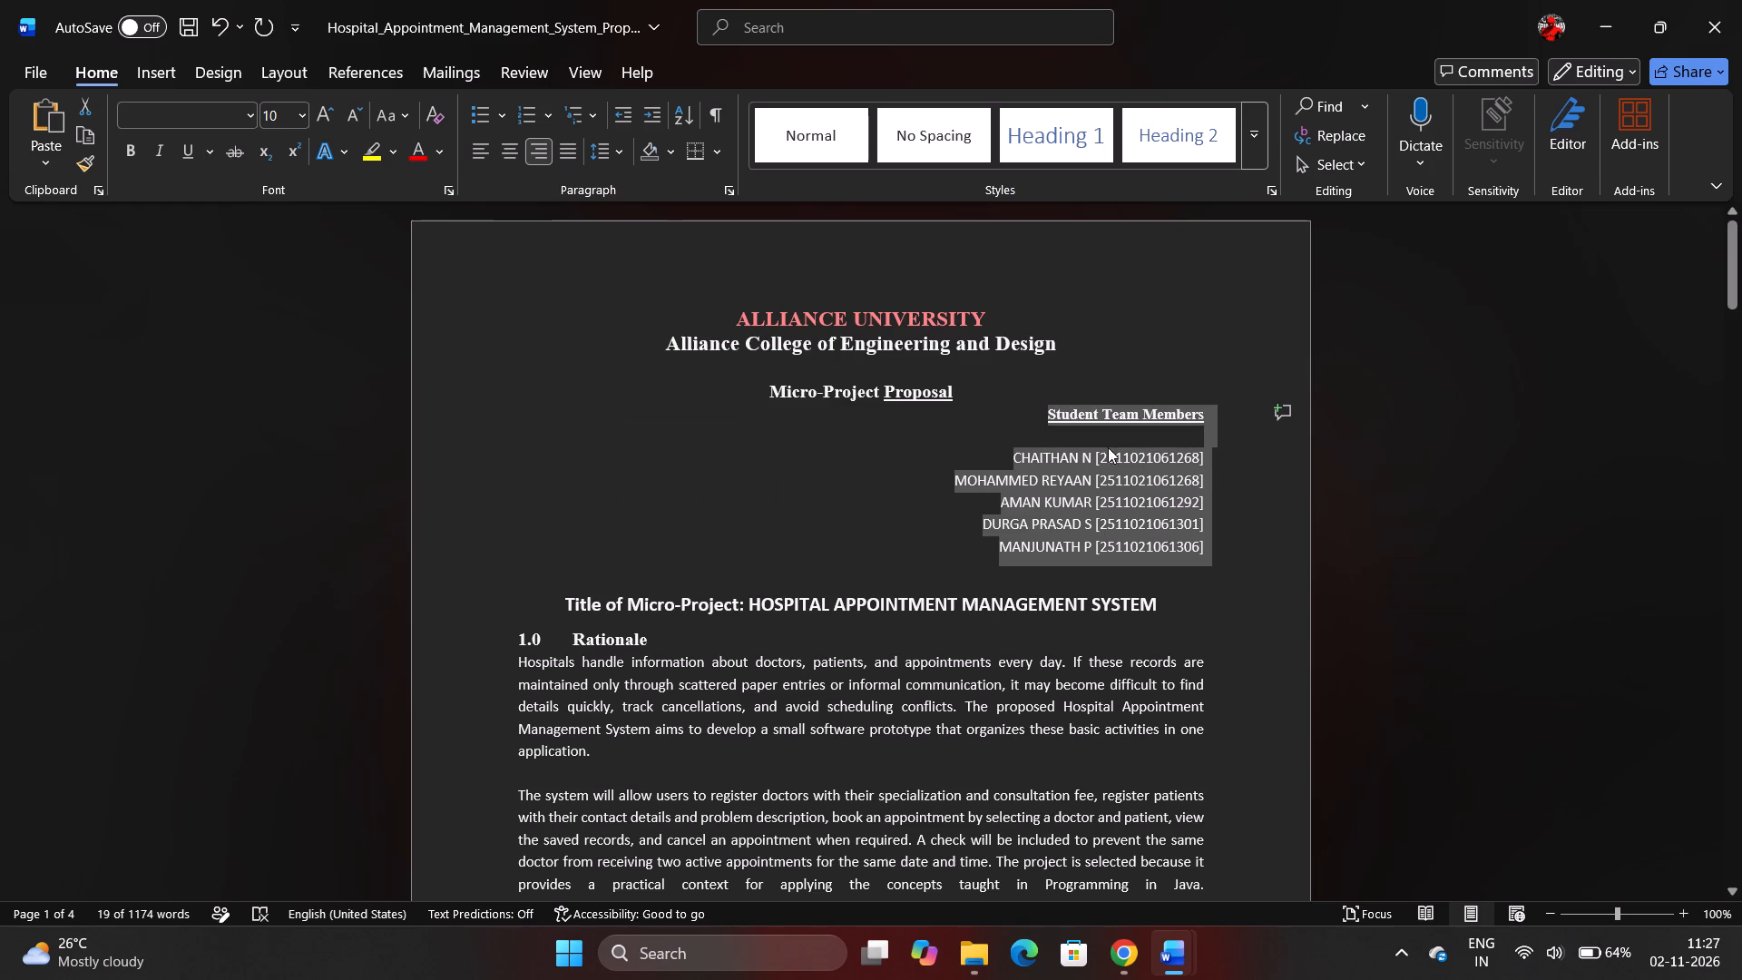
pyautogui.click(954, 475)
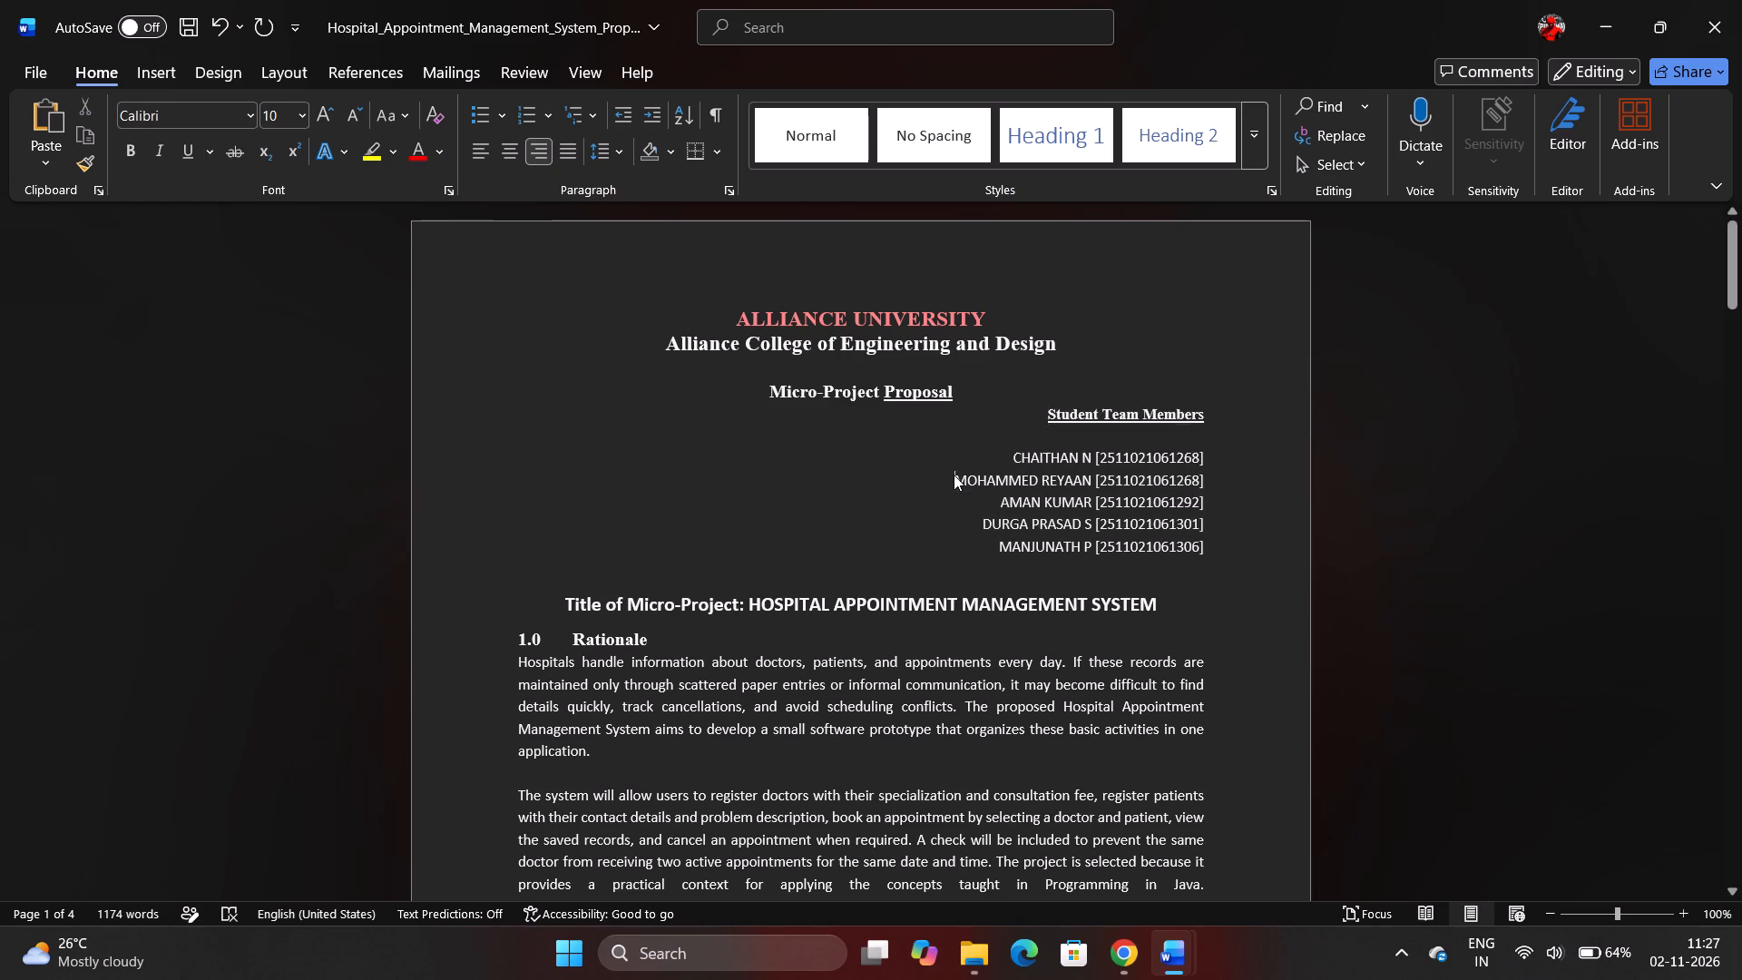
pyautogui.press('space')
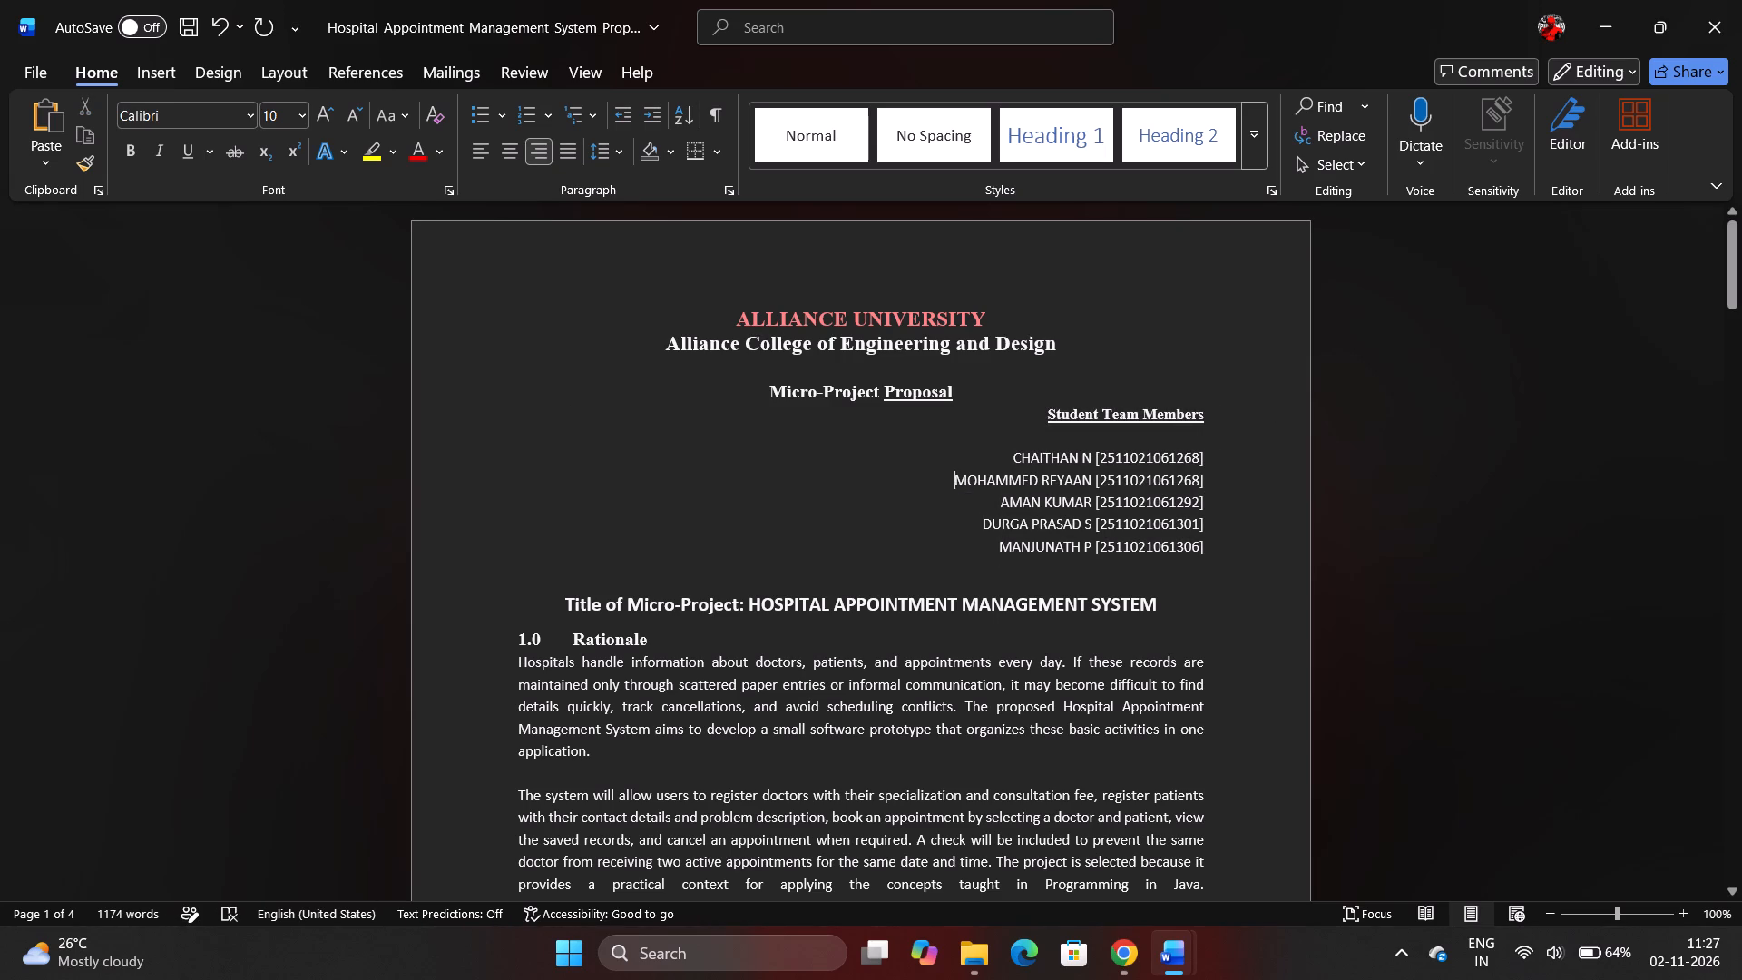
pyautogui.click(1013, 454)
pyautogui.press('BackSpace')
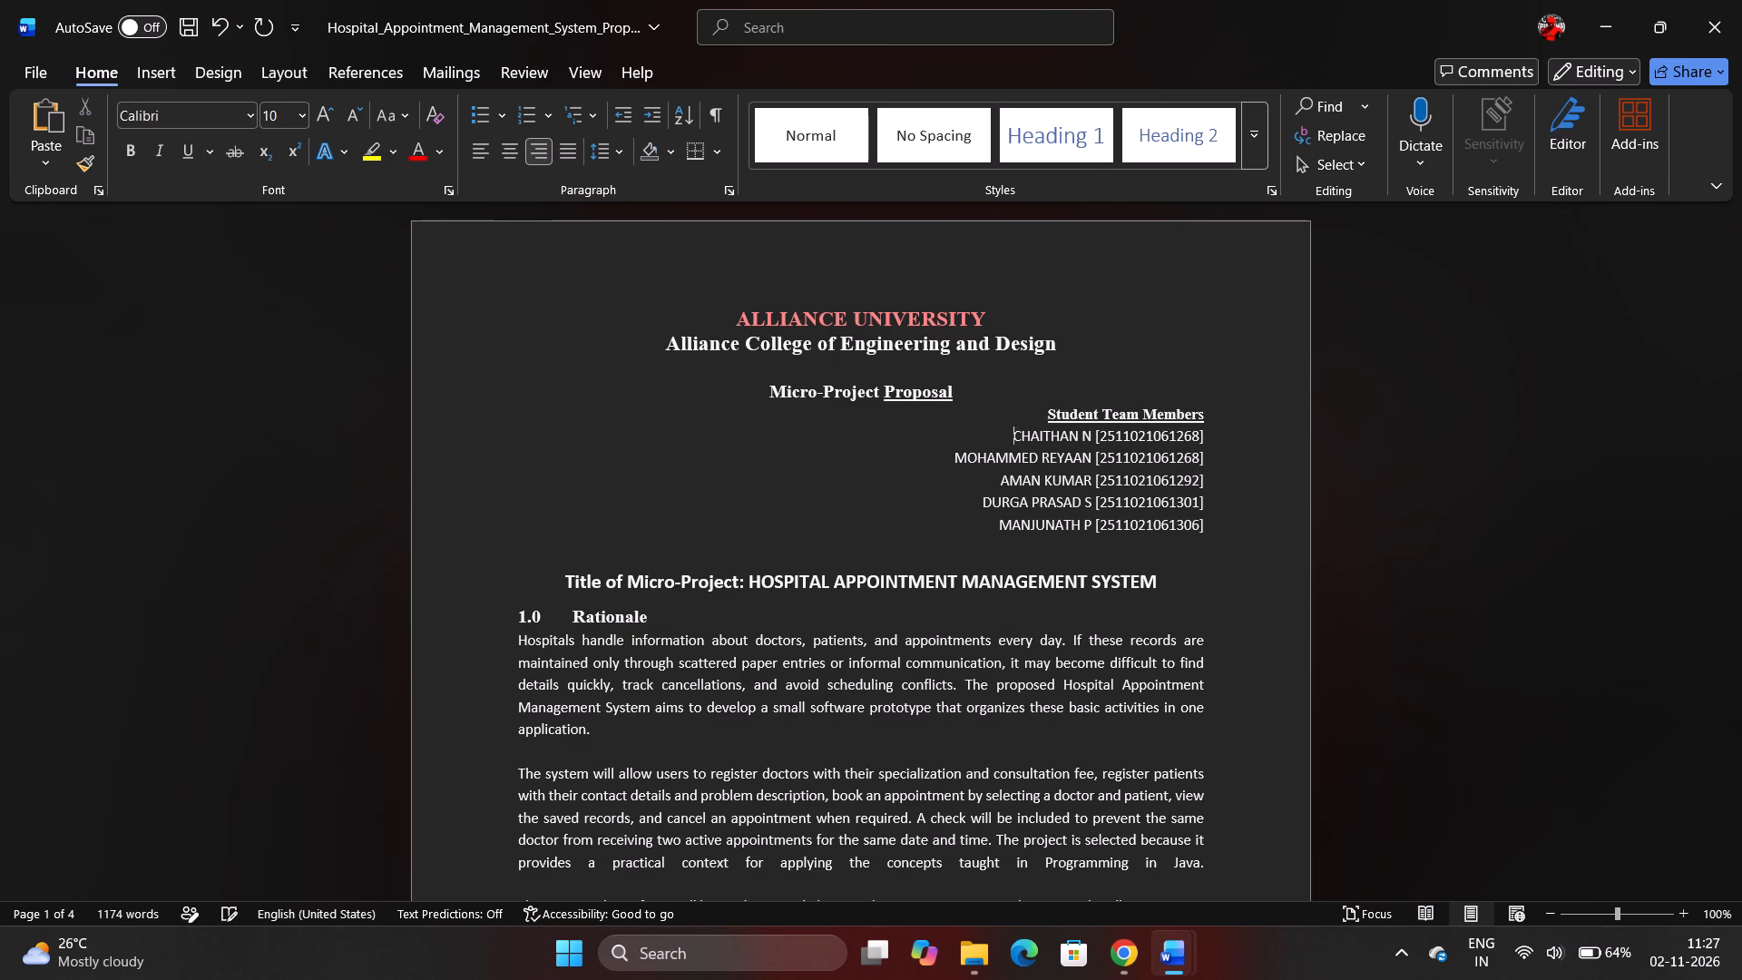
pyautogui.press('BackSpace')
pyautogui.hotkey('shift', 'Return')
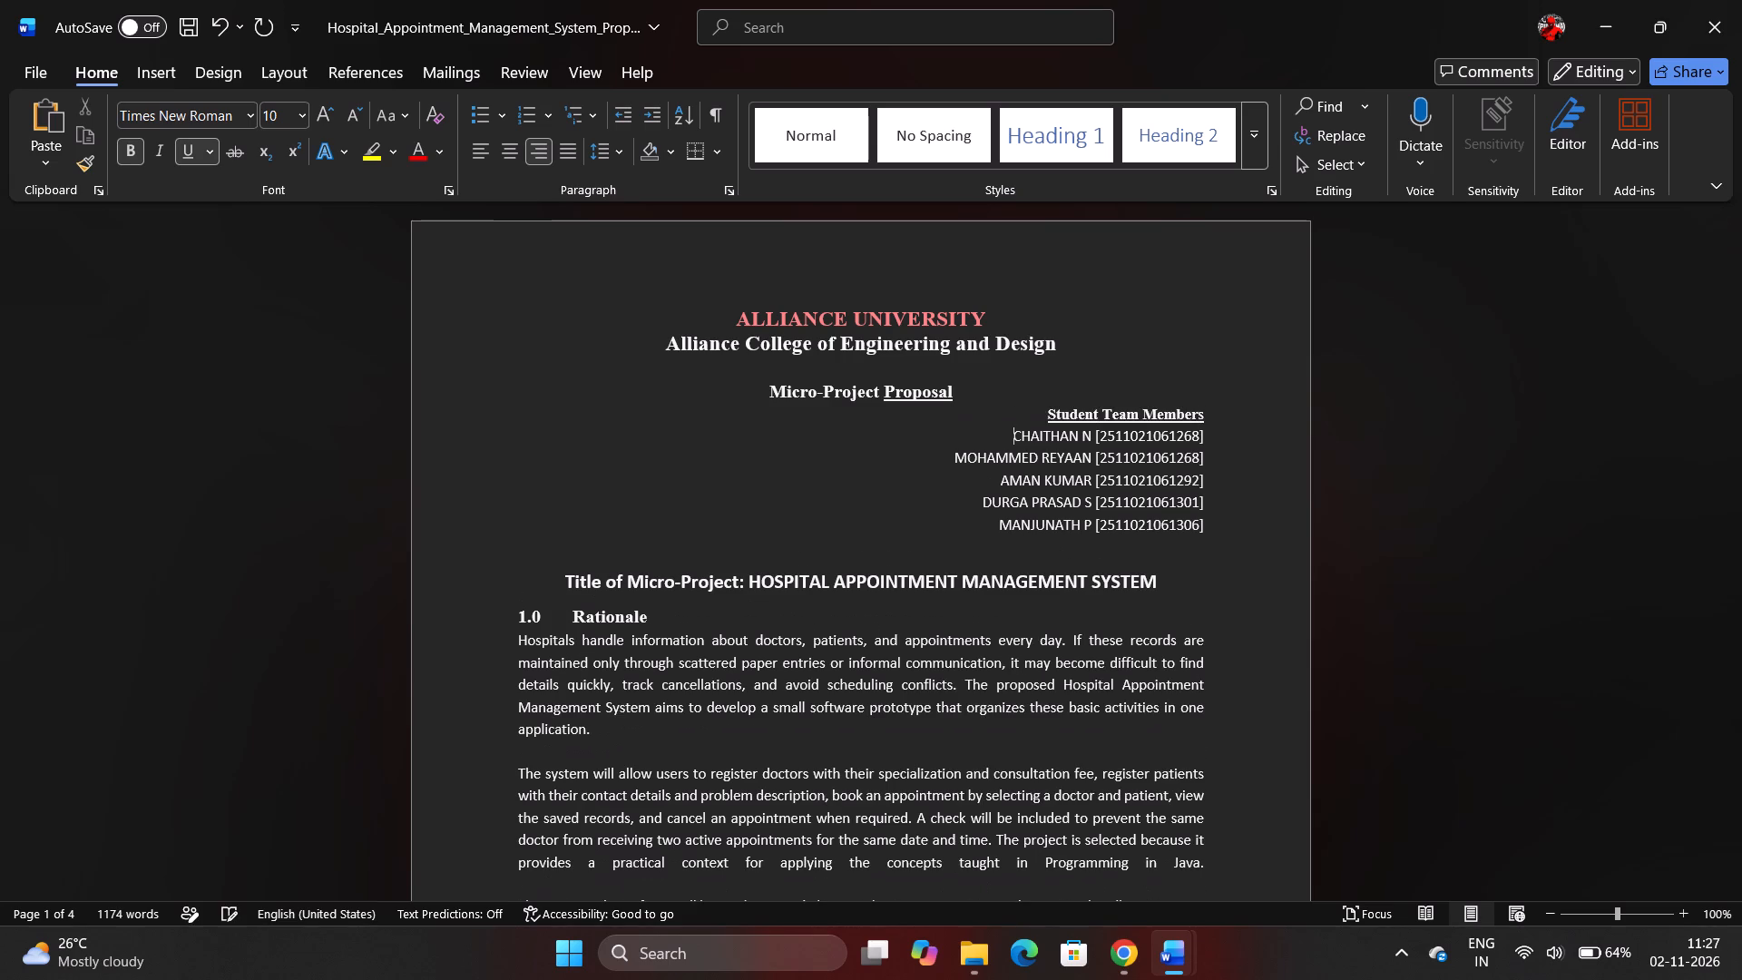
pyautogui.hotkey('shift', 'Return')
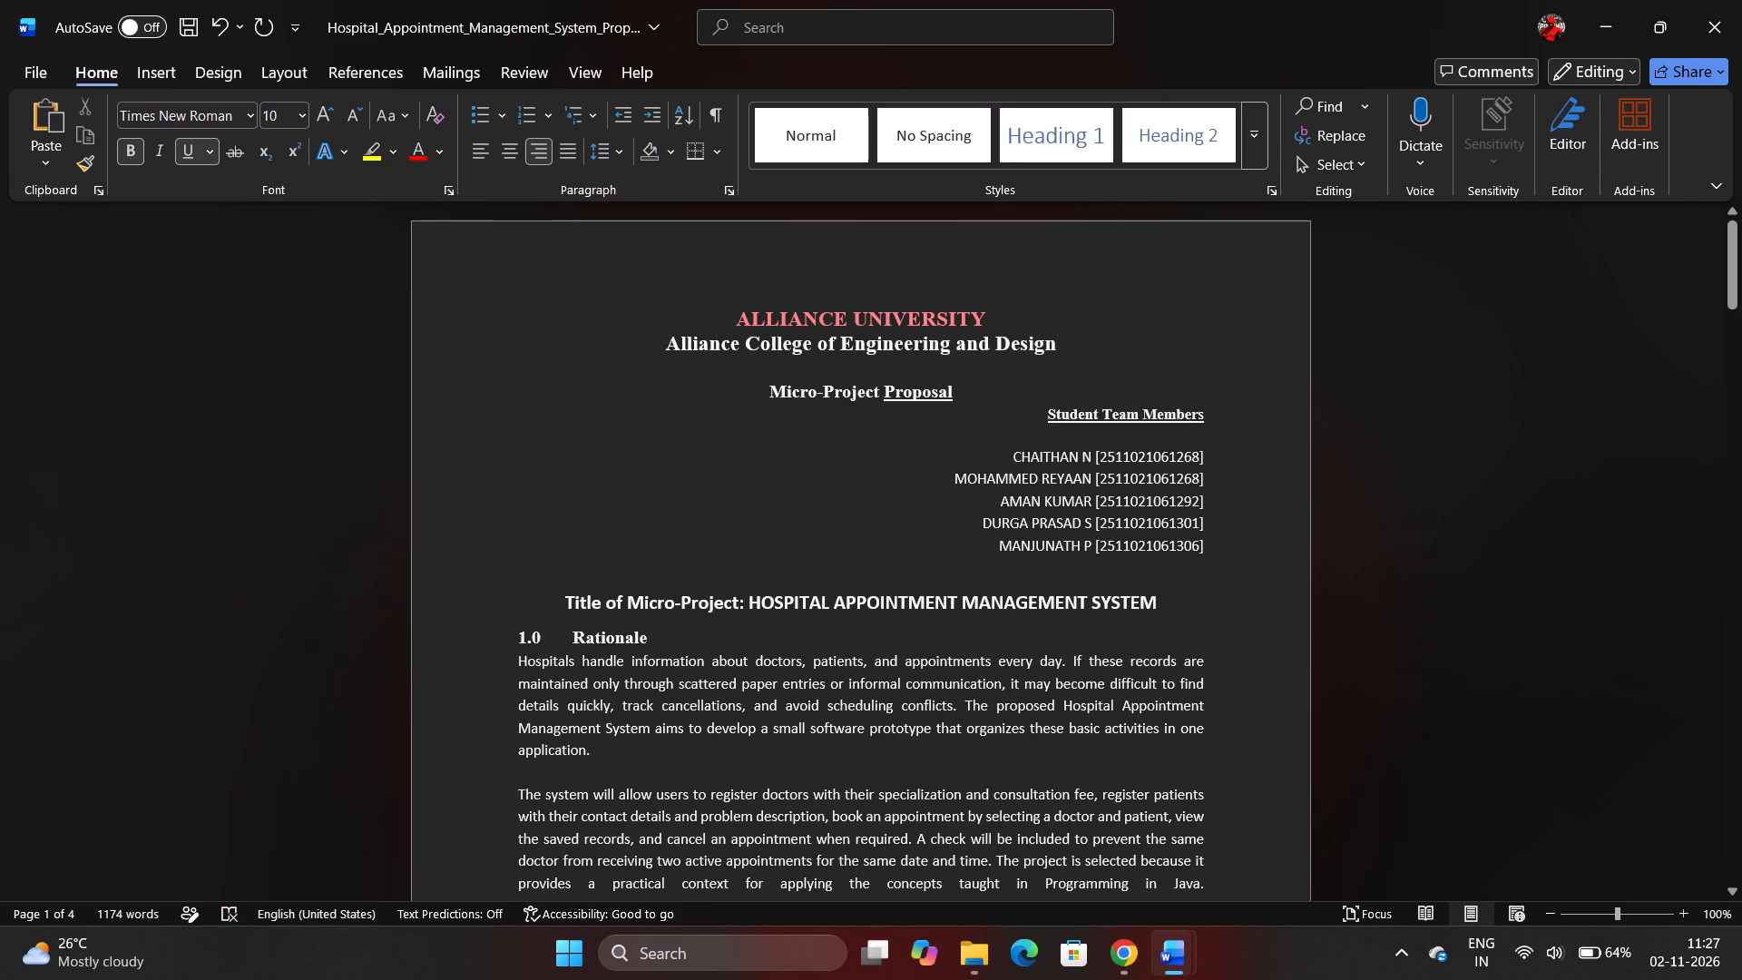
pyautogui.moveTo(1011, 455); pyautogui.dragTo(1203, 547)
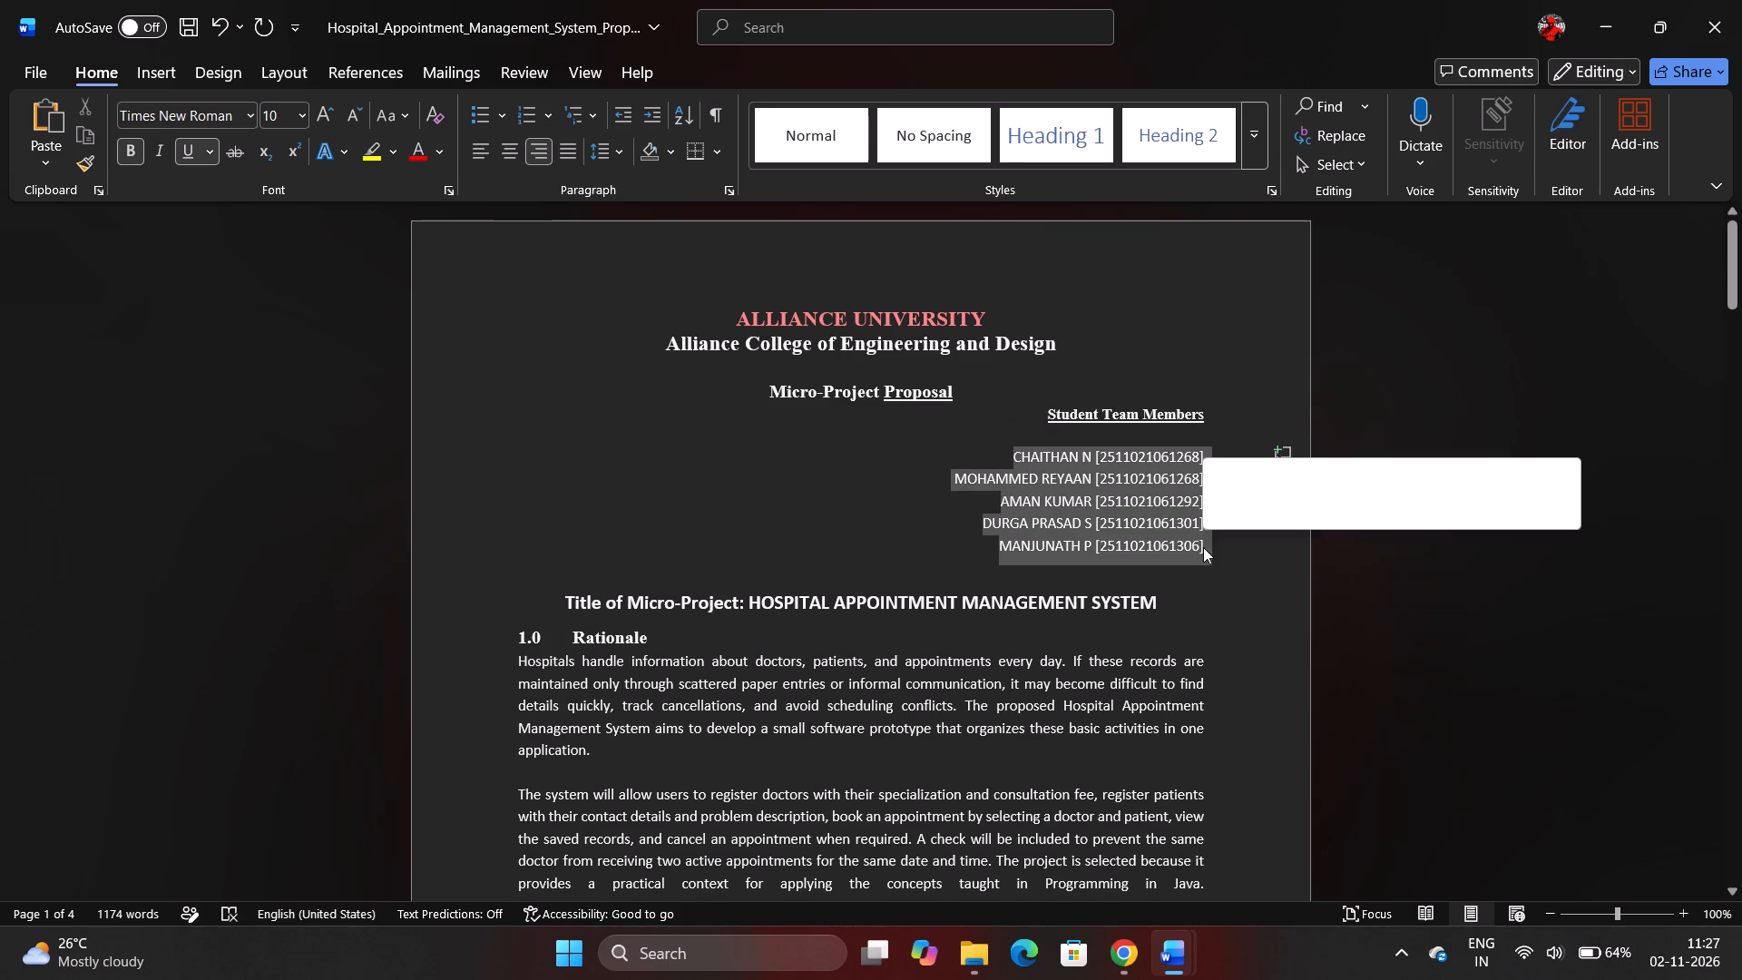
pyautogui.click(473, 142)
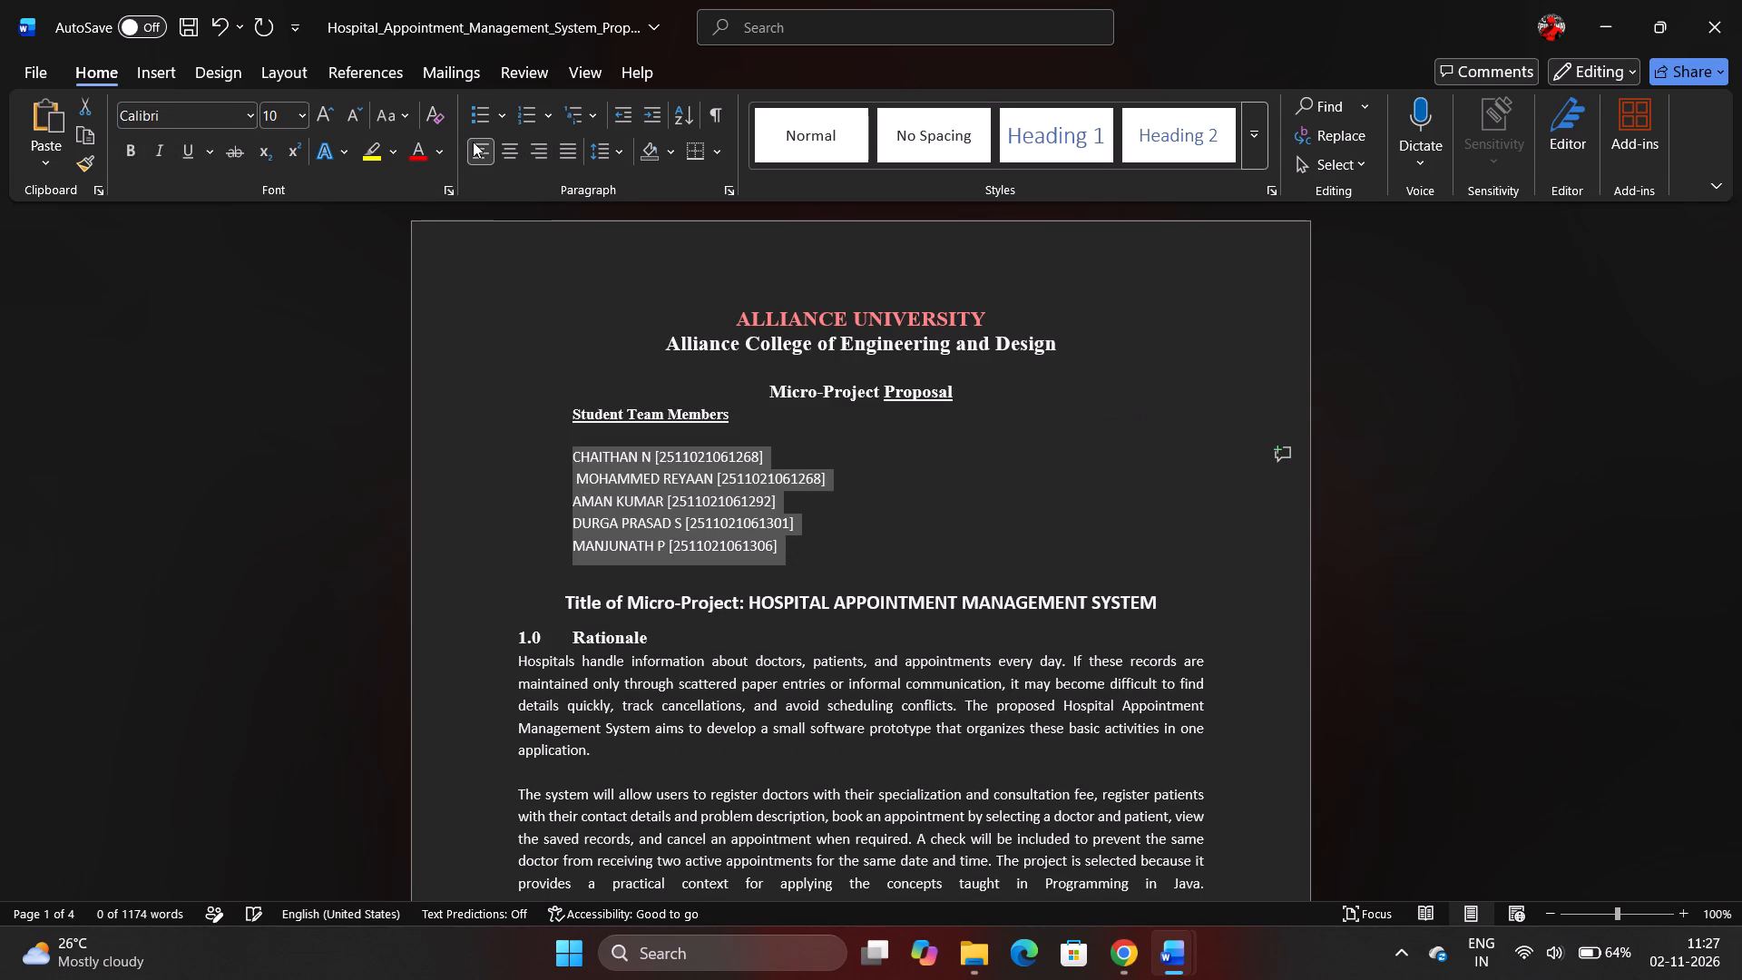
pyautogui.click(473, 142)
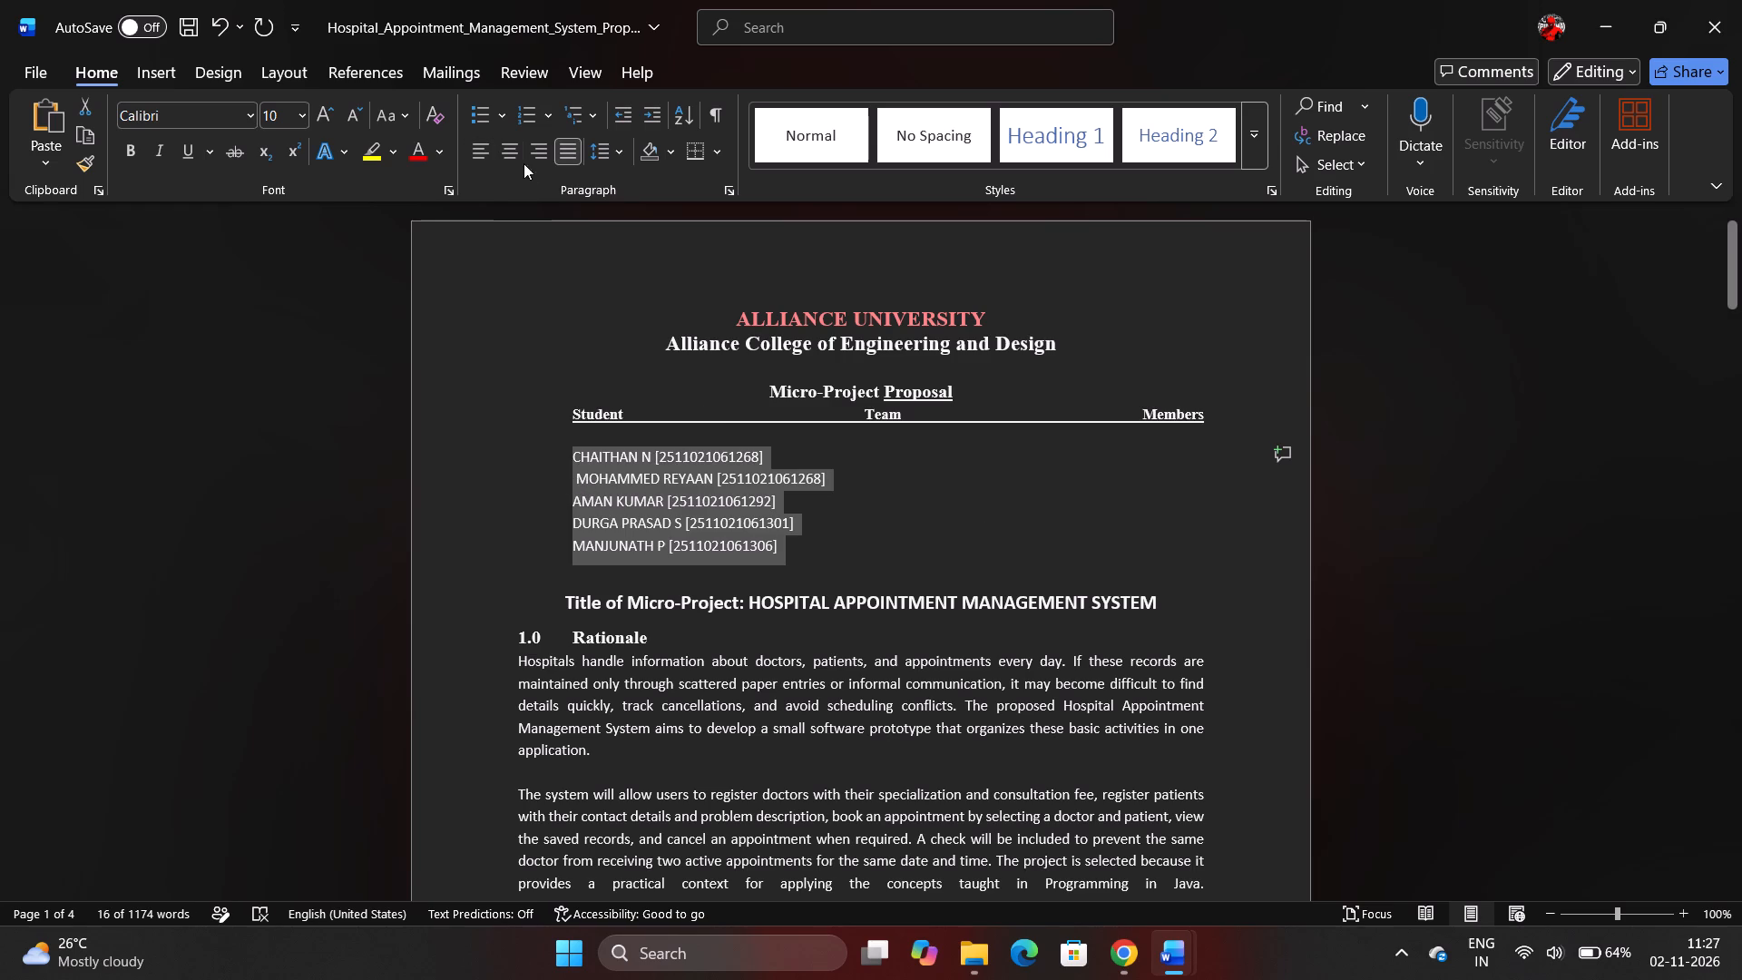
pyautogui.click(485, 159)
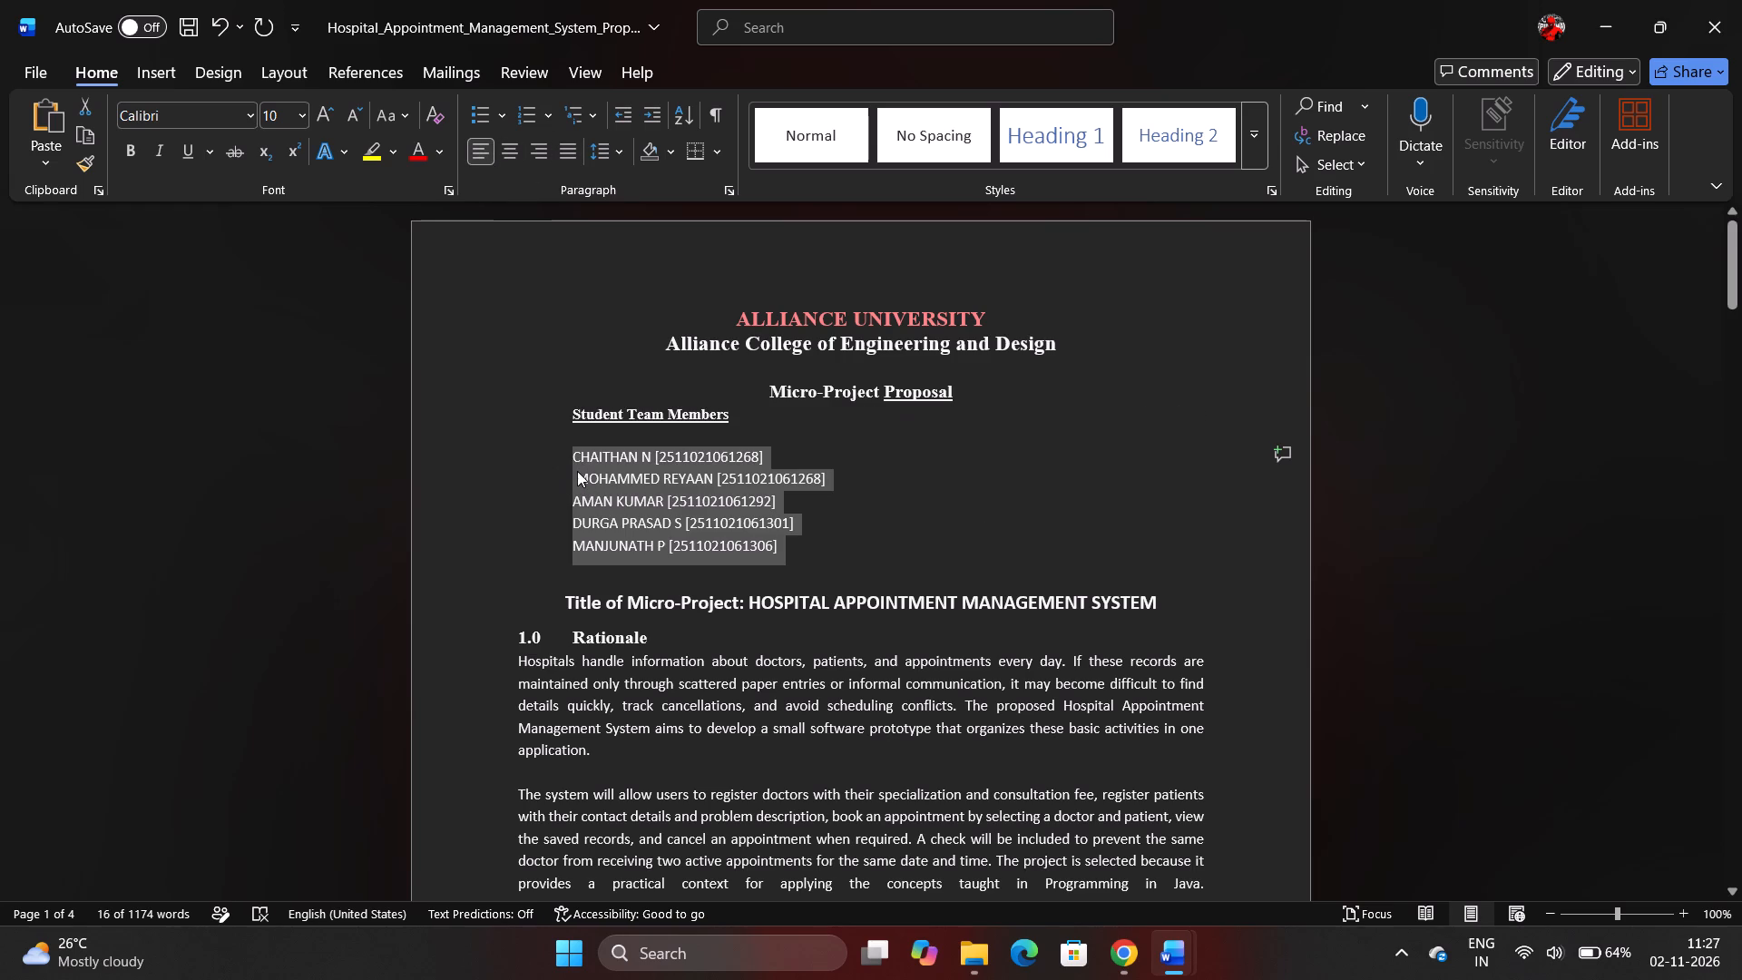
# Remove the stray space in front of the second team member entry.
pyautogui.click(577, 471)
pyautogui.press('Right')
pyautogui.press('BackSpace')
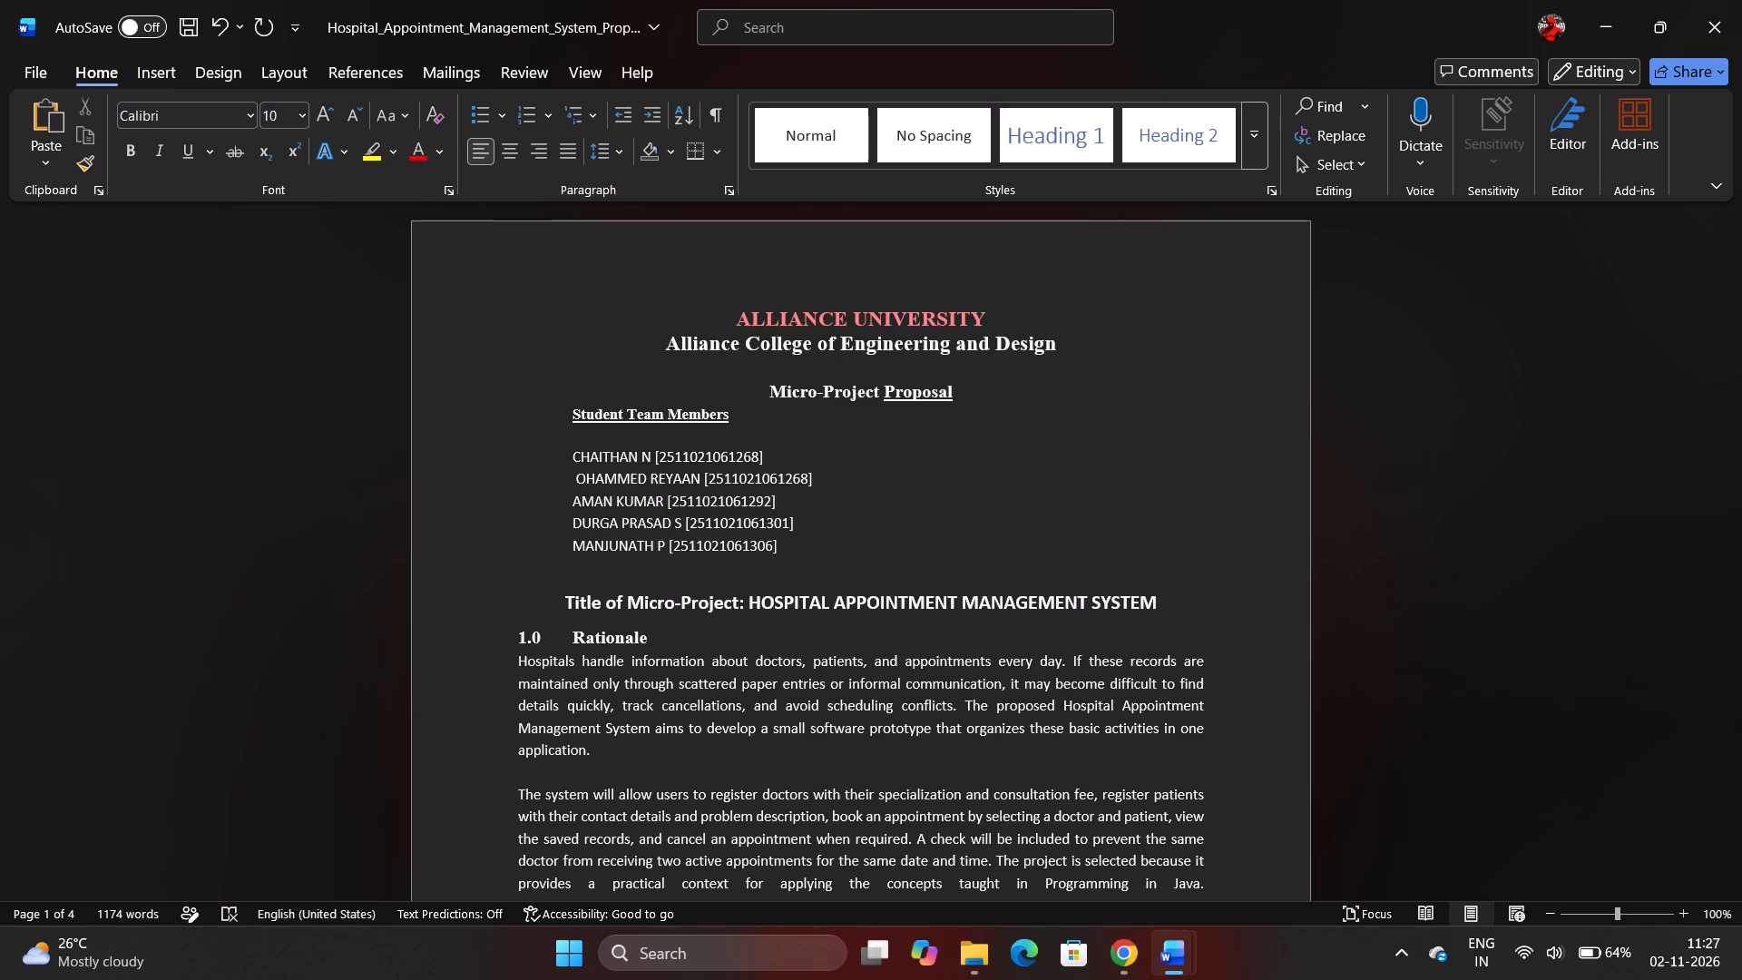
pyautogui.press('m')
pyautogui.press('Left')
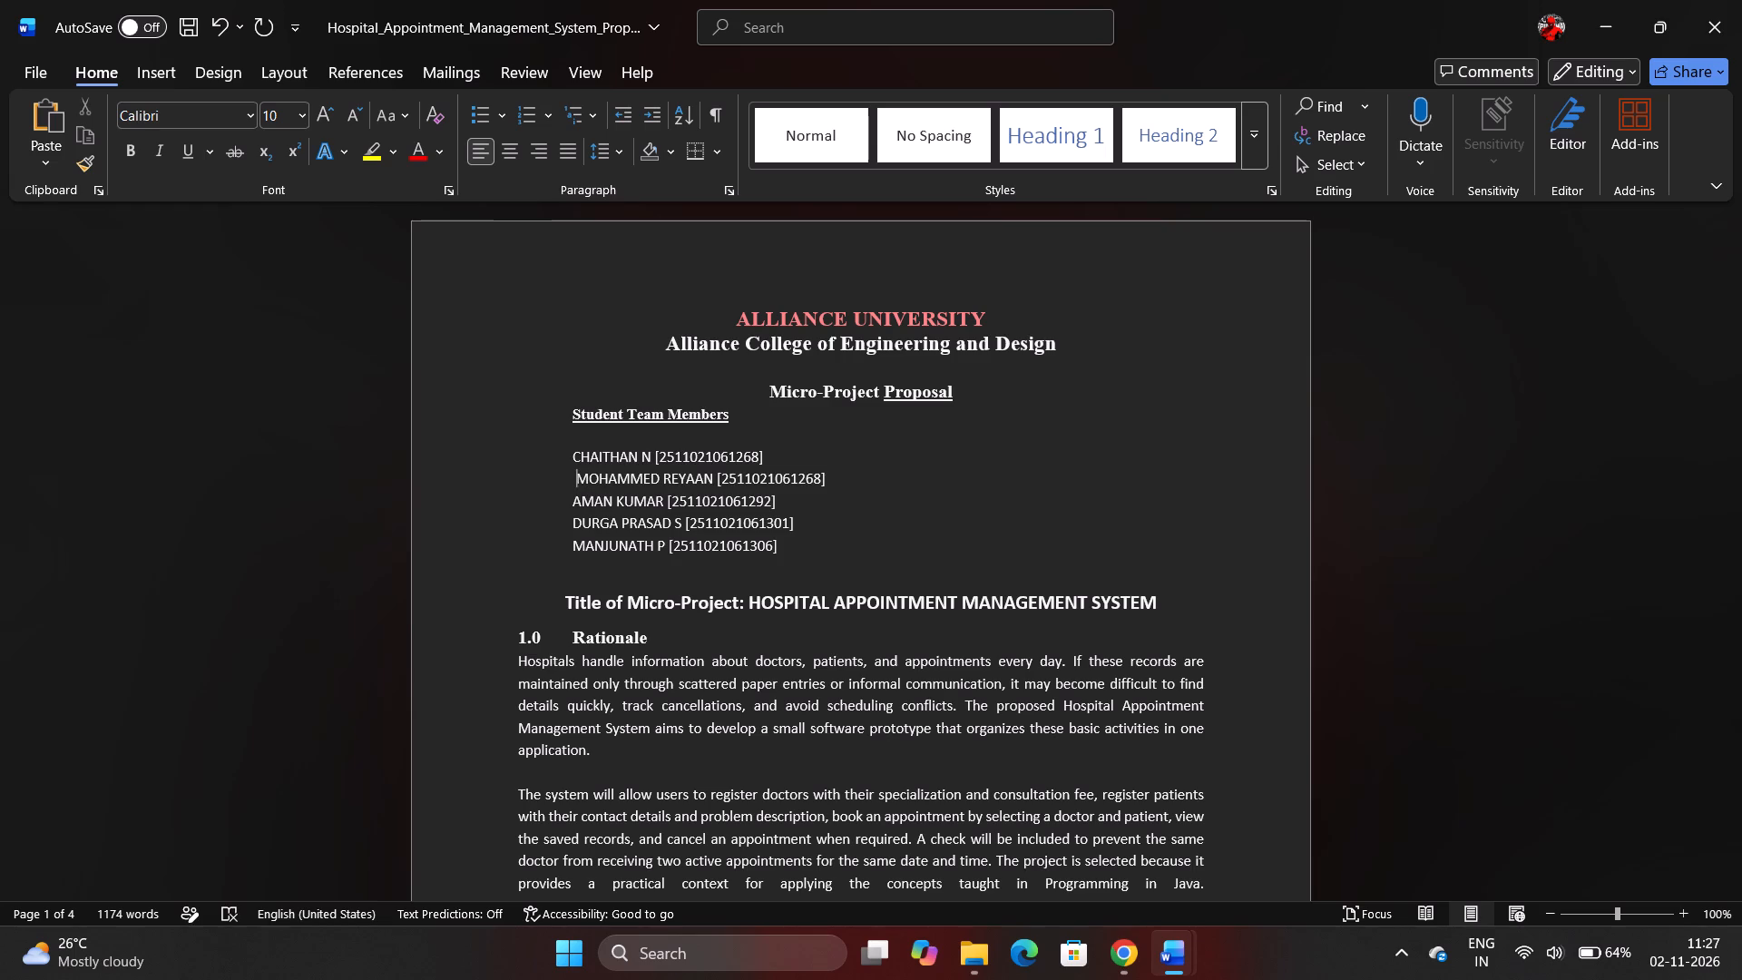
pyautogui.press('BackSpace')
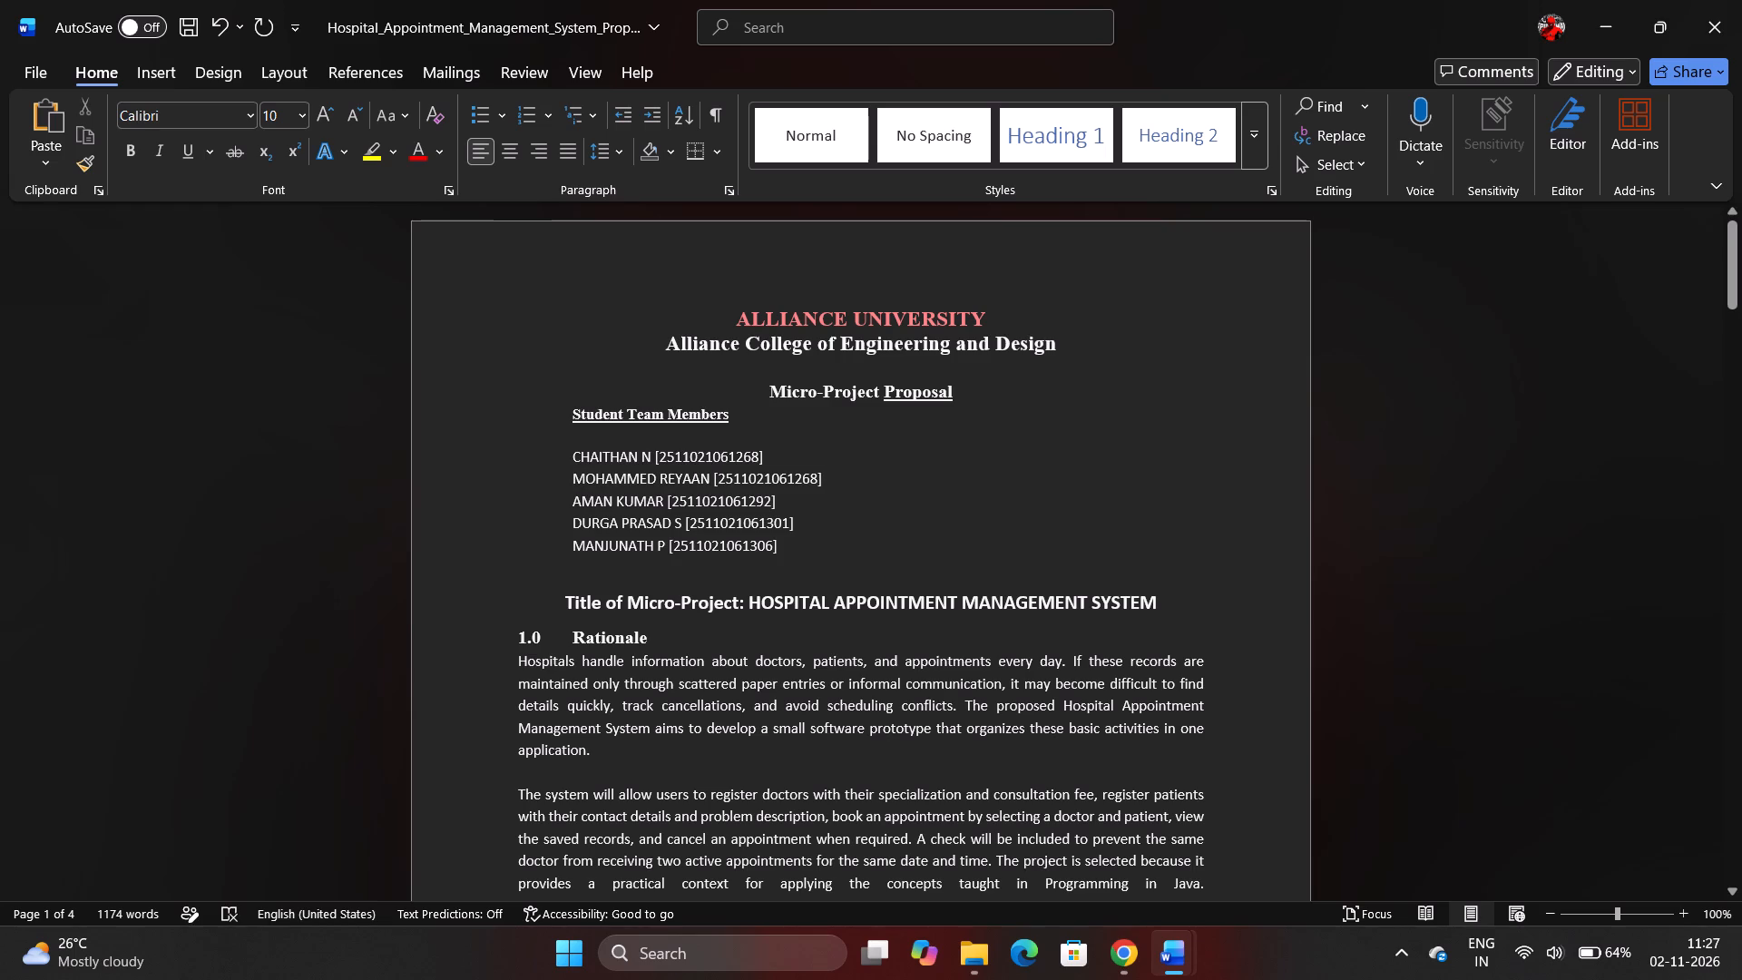
# Break the line after "Title of Micro-Project:" so that HOSPITAL APPOINTMENT MANAGEMENT SYSTEM sits on its own line.
pyautogui.scroll(-2, 758, 552)
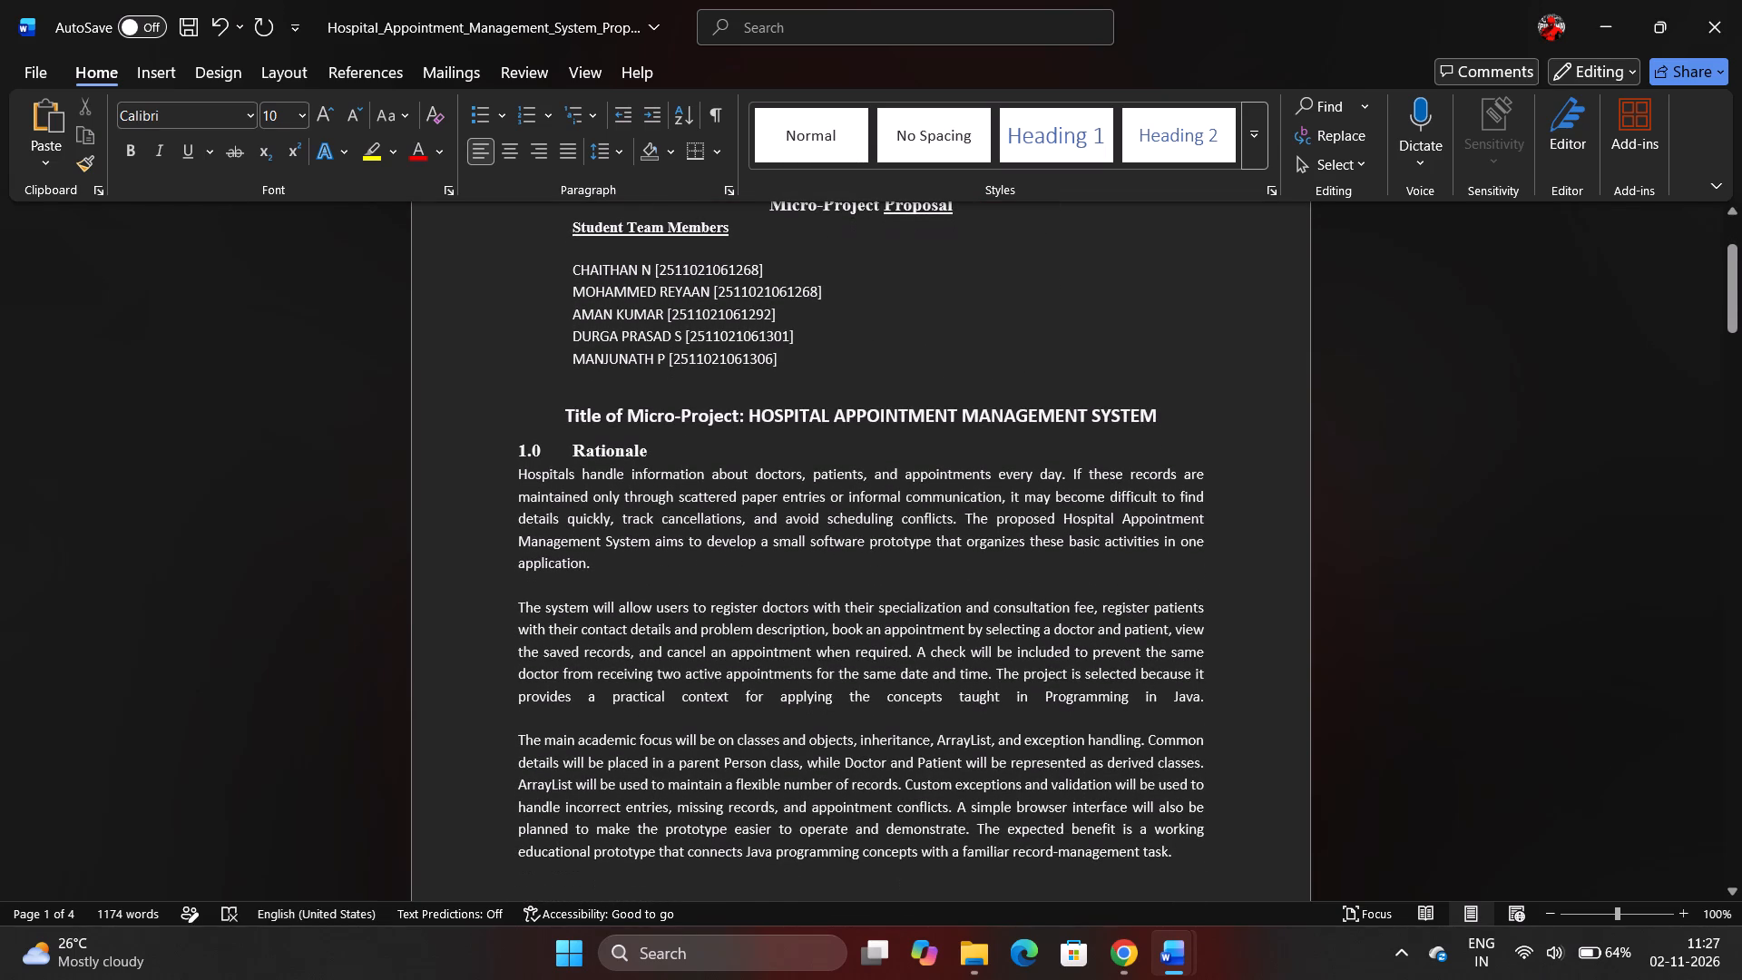
pyautogui.click(750, 412)
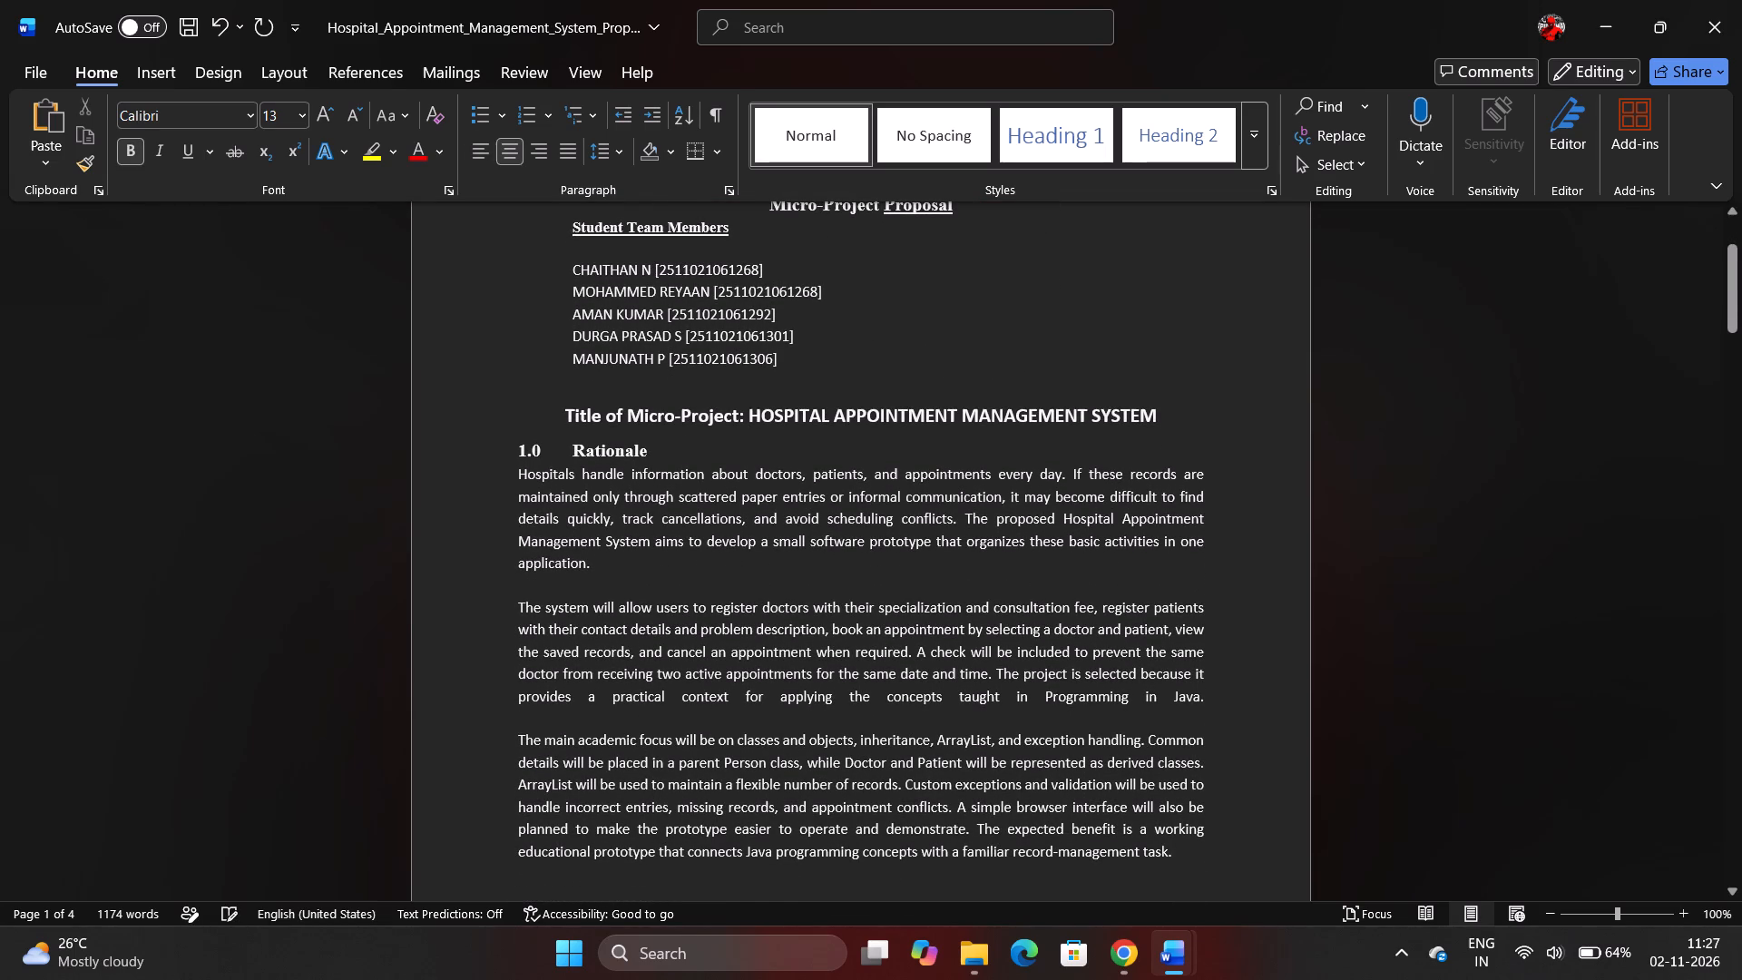
pyautogui.hotkey('shift', 'Return')
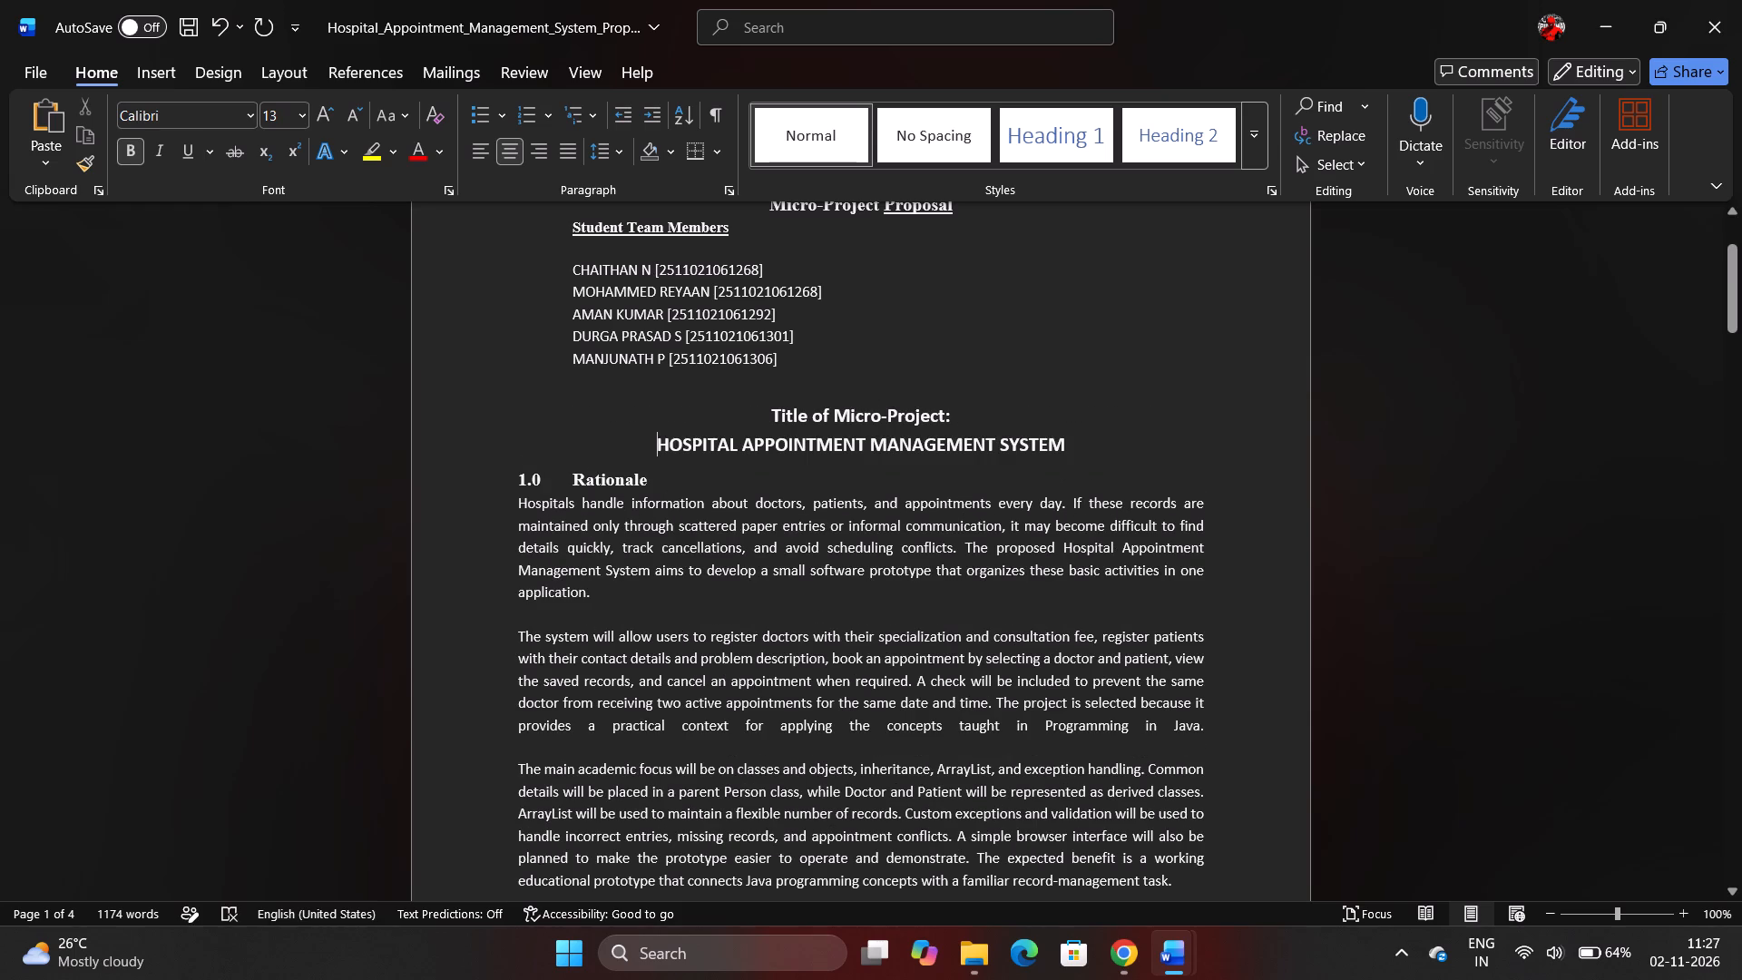
# Underline the whole Micro-Project Proposal title.
pyautogui.scroll(1, 849, 506)
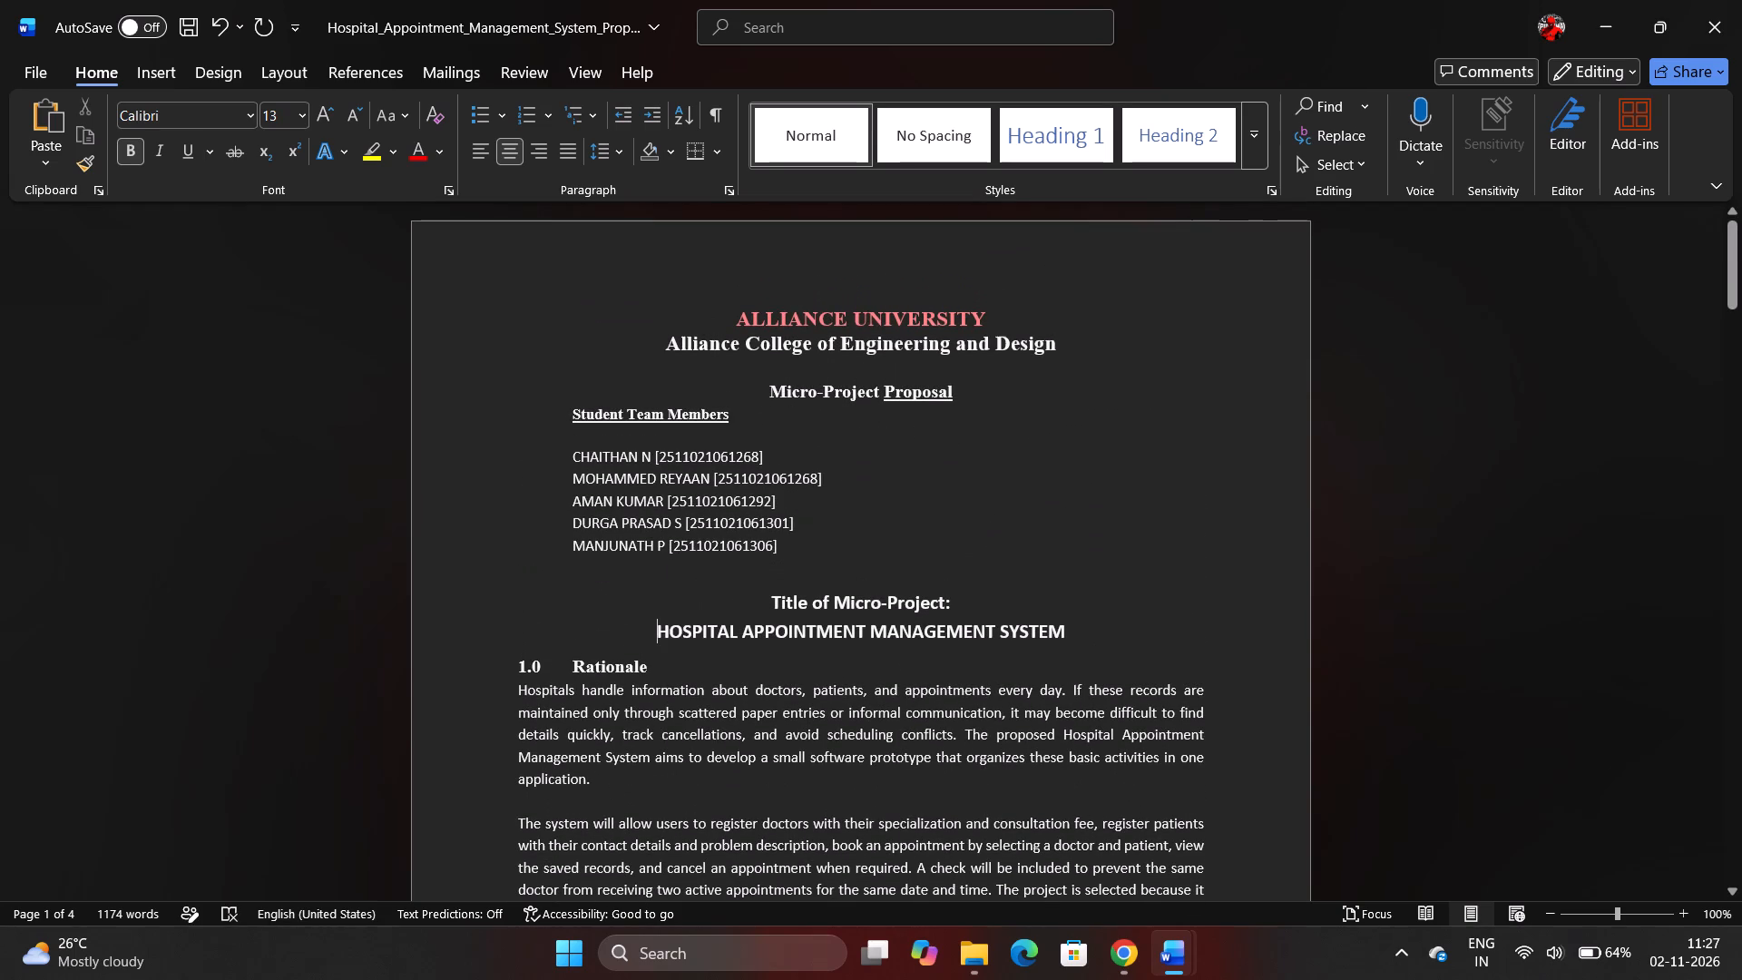
pyautogui.moveTo(958, 390); pyautogui.dragTo(772, 397)
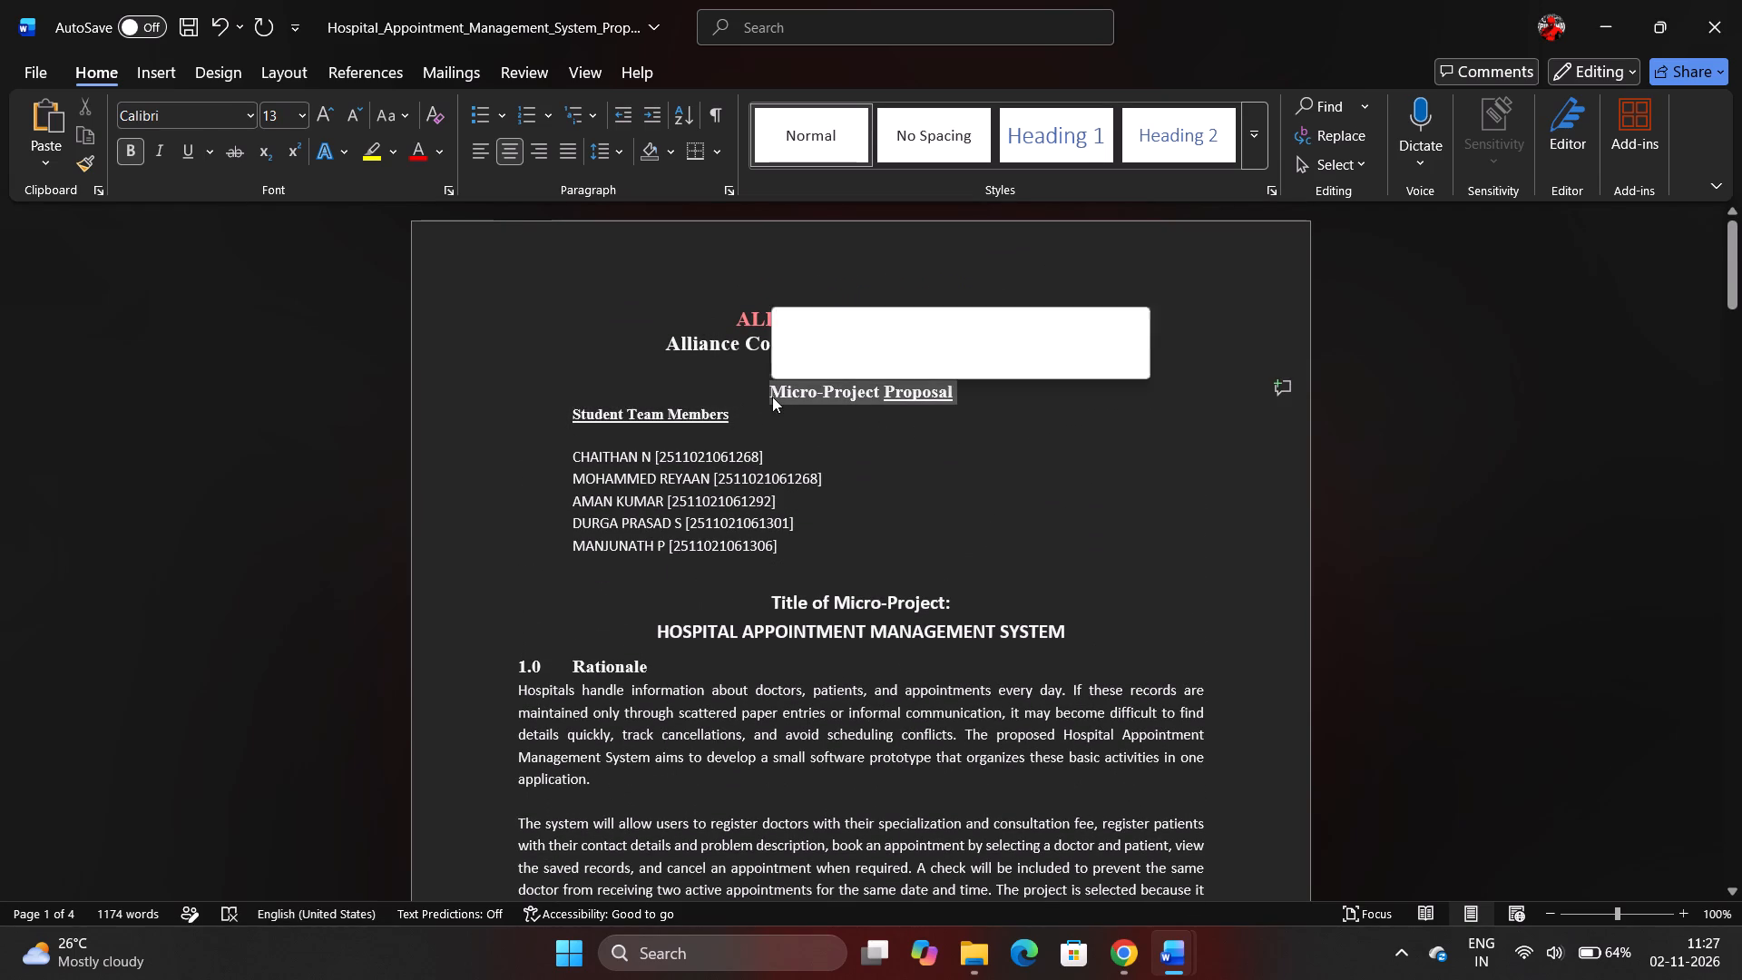
pyautogui.click(843, 354)
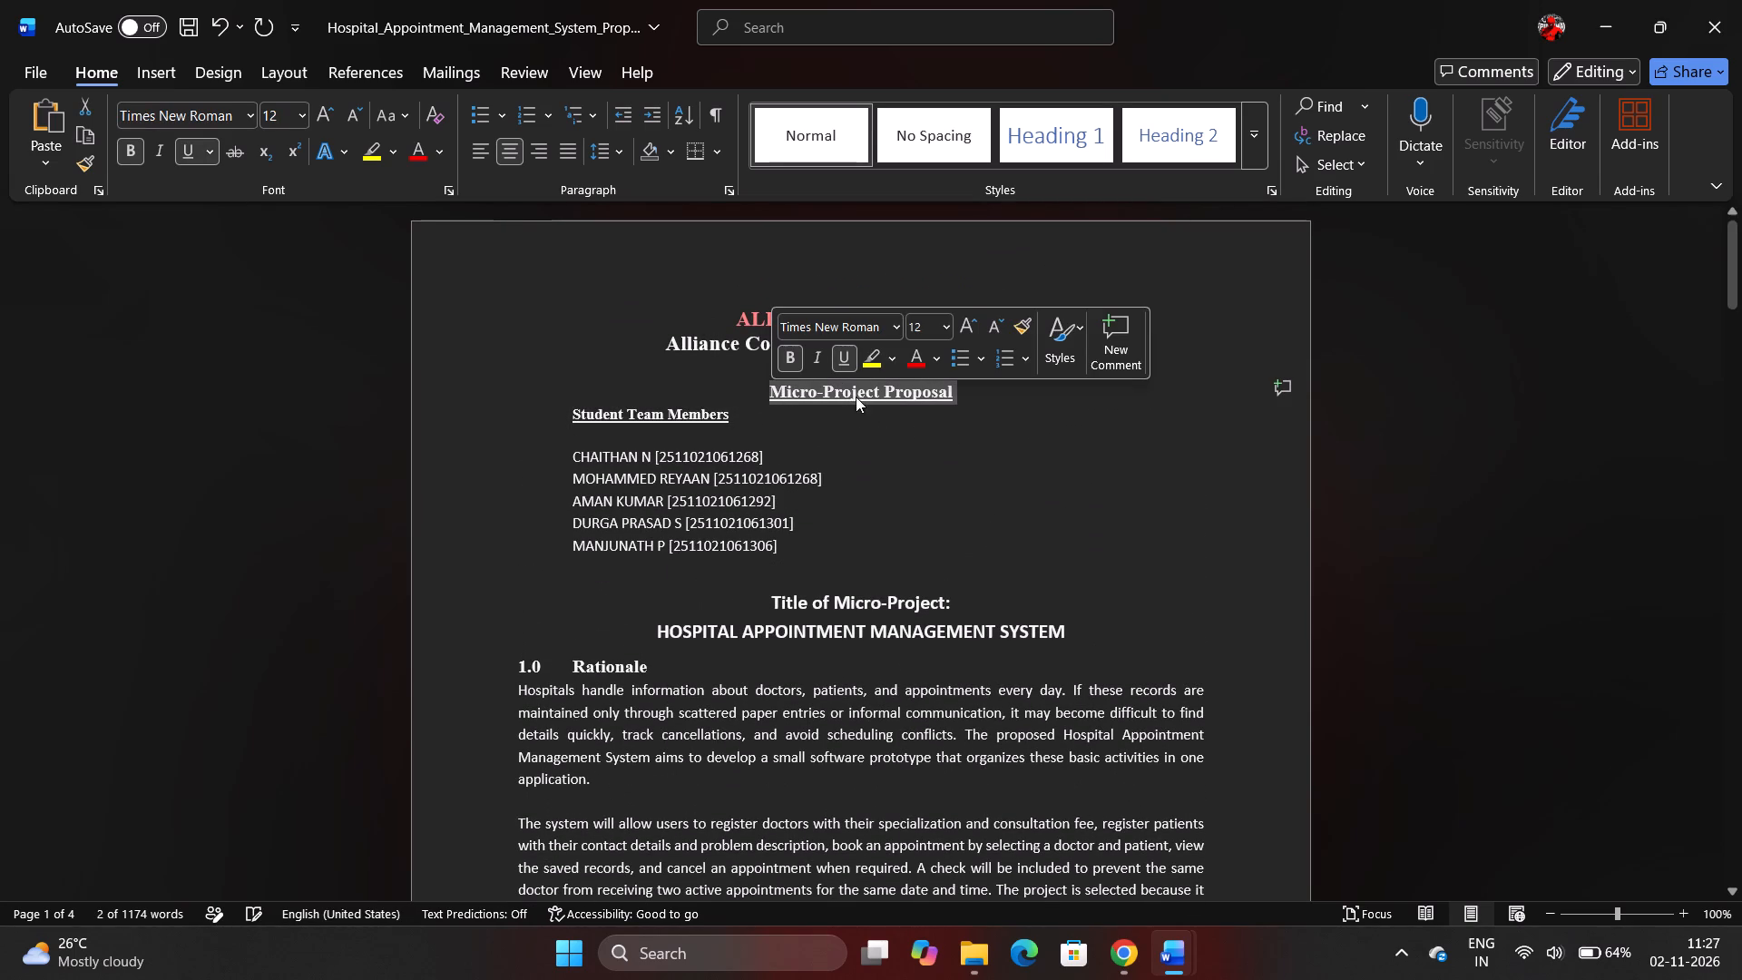
# Add a colon after the Student Team Members heading and insert a blank line above it.
pyautogui.click(835, 426)
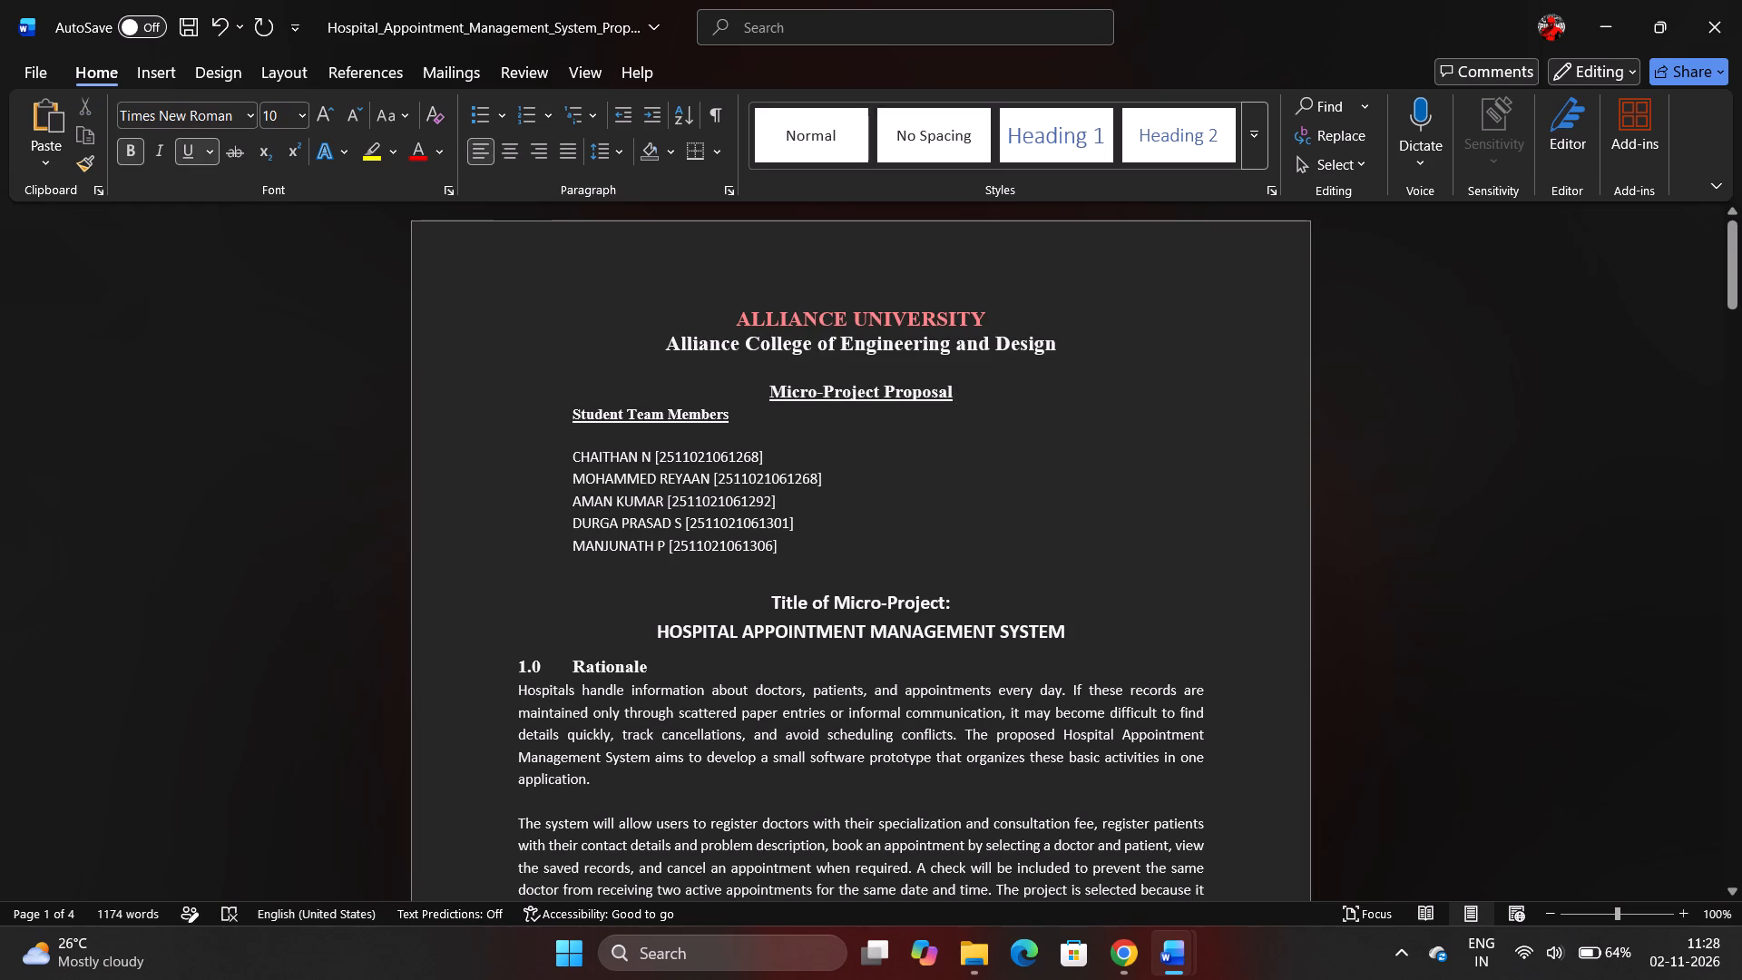
pyautogui.click(733, 416)
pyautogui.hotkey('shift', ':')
pyautogui.click(573, 414)
pyautogui.hotkey('shift', 'Return')
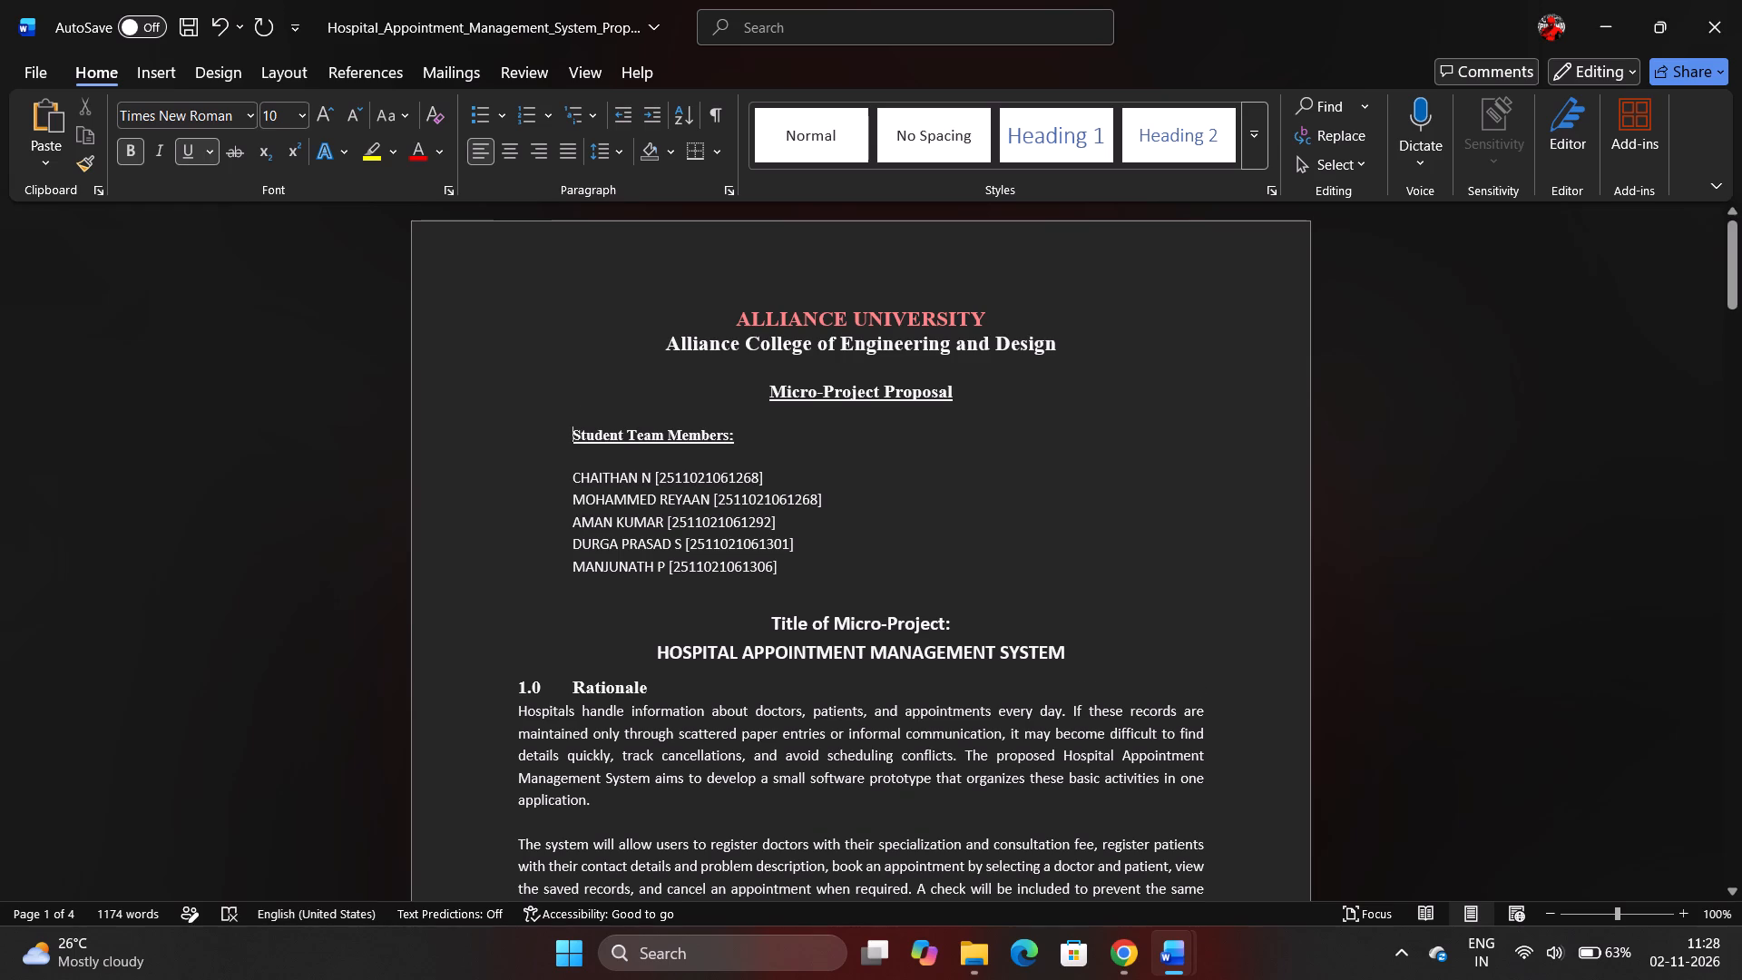
# Insert a blank line between the HOSPITAL APPOINTMENT MANAGEMENT SYSTEM title and the 1.0 Rationale heading.
pyautogui.scroll(-2, 900, 548)
pyautogui.scroll(1, 900, 548)
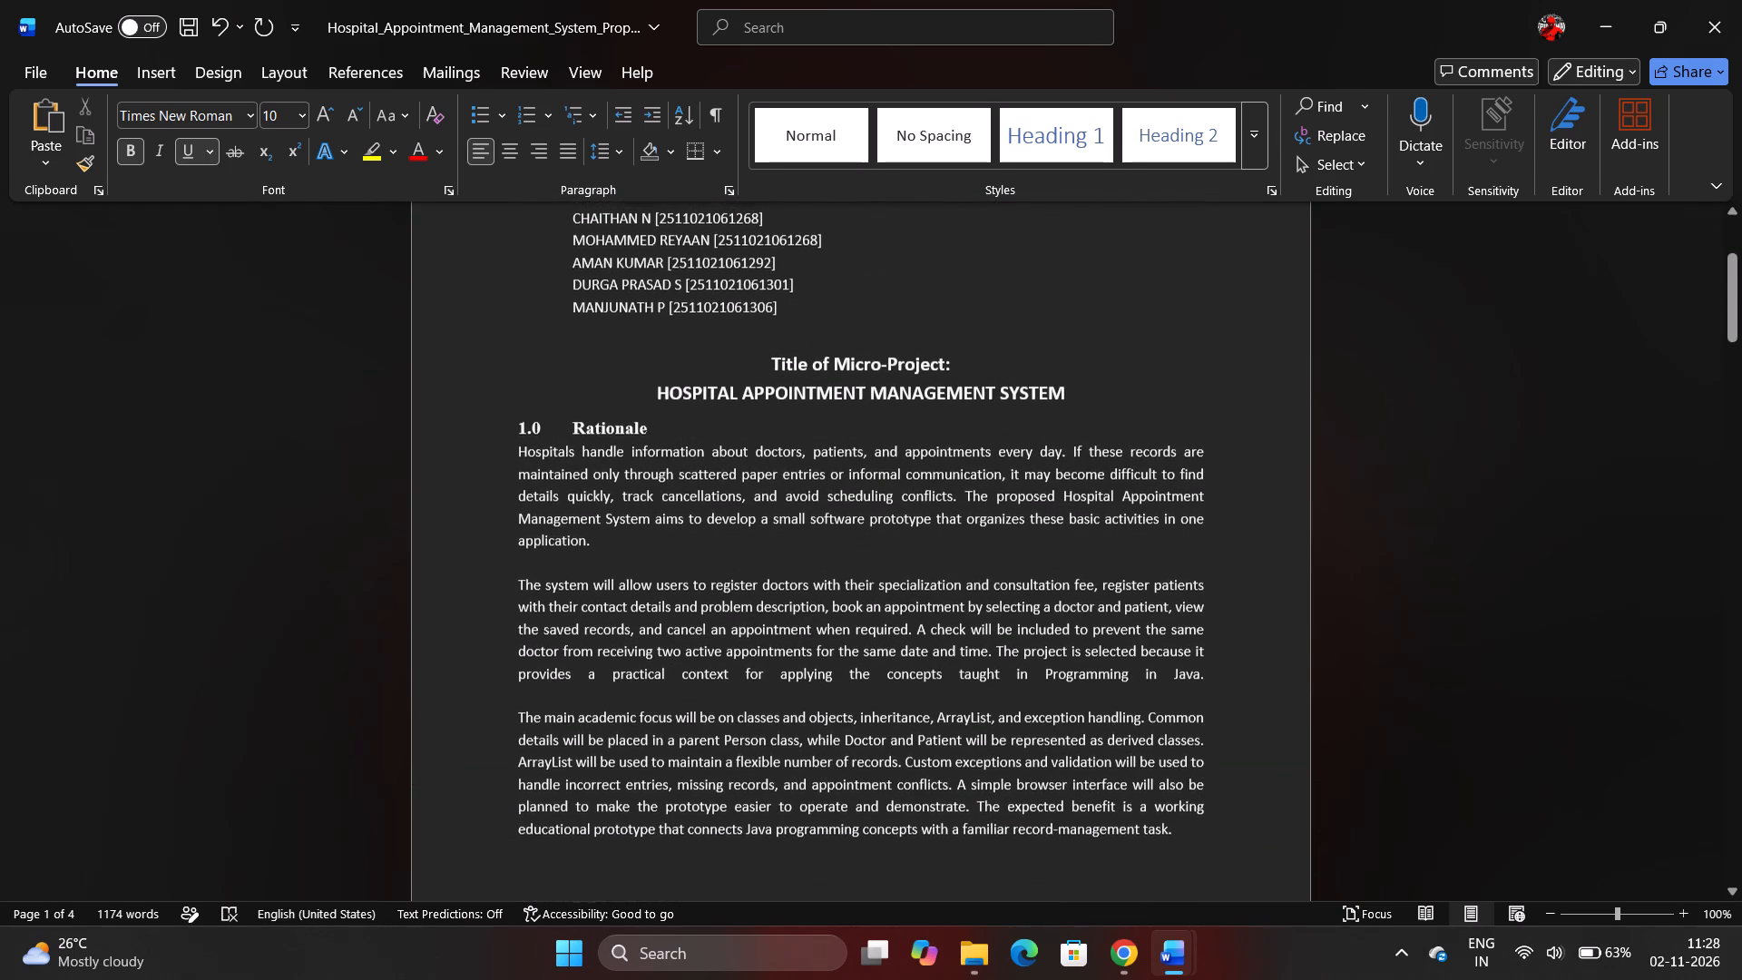
pyautogui.click(662, 412)
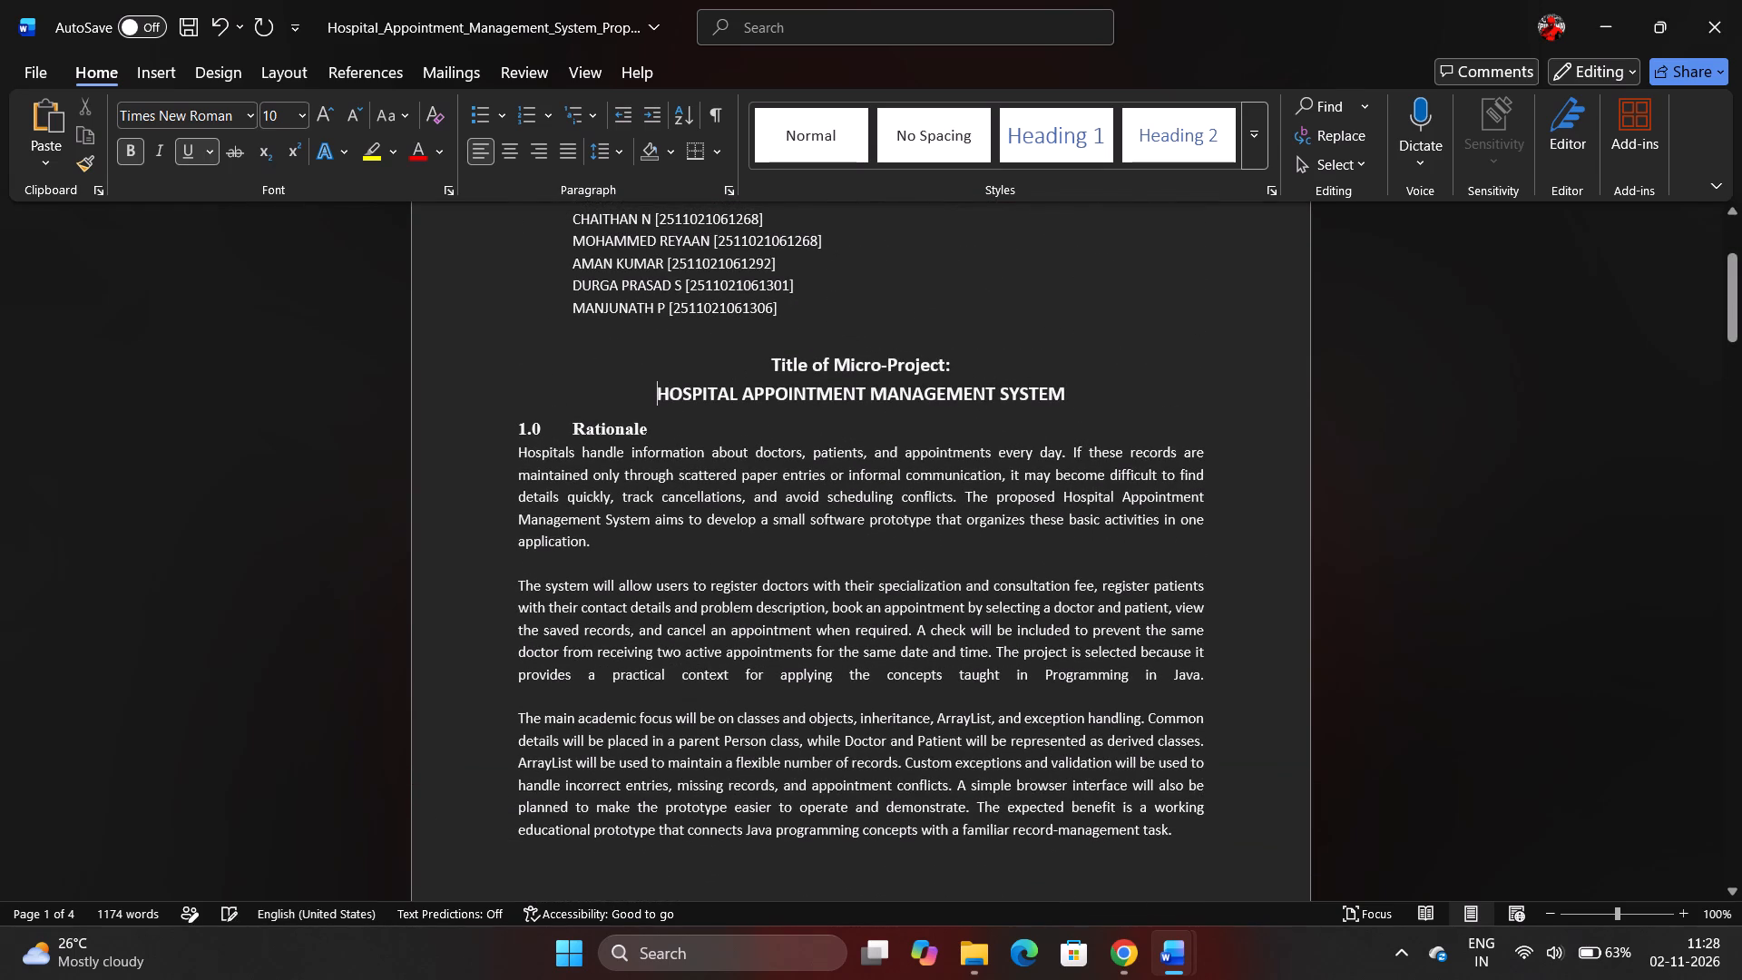
pyautogui.click(1082, 391)
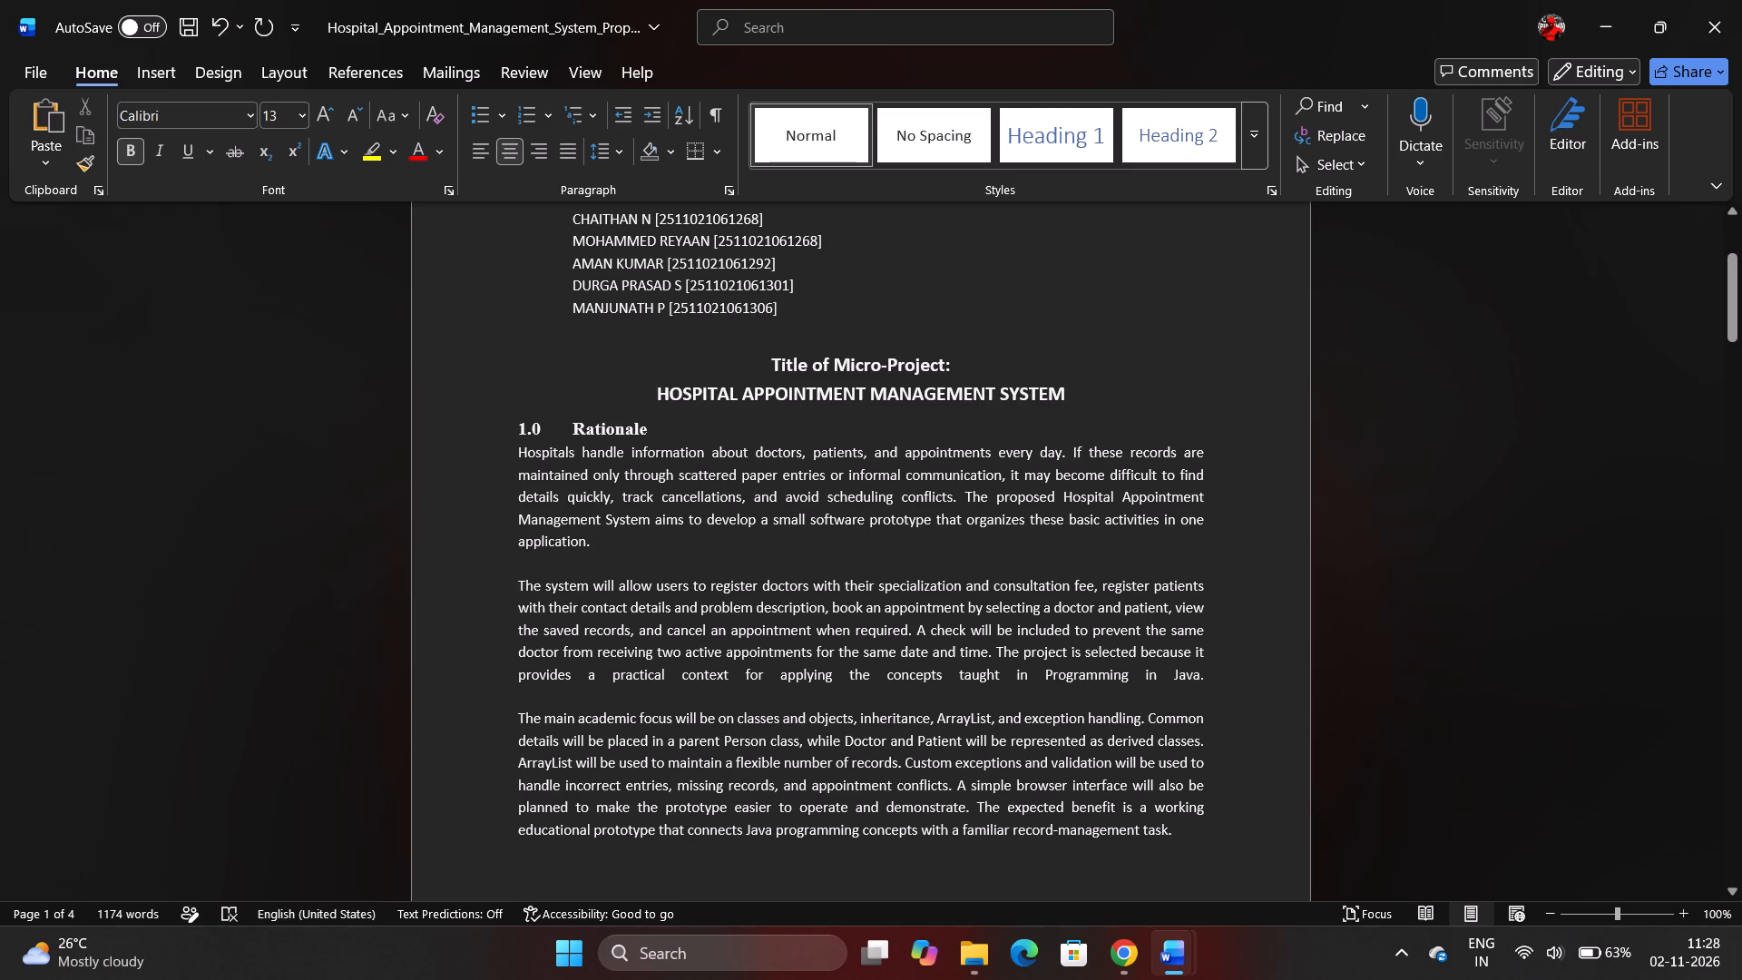
pyautogui.hotkey('shift', 'Return')
# Insert a blank line between the 1.0 Rationale heading and its first paragraph.
pyautogui.scroll(-3, 966, 484)
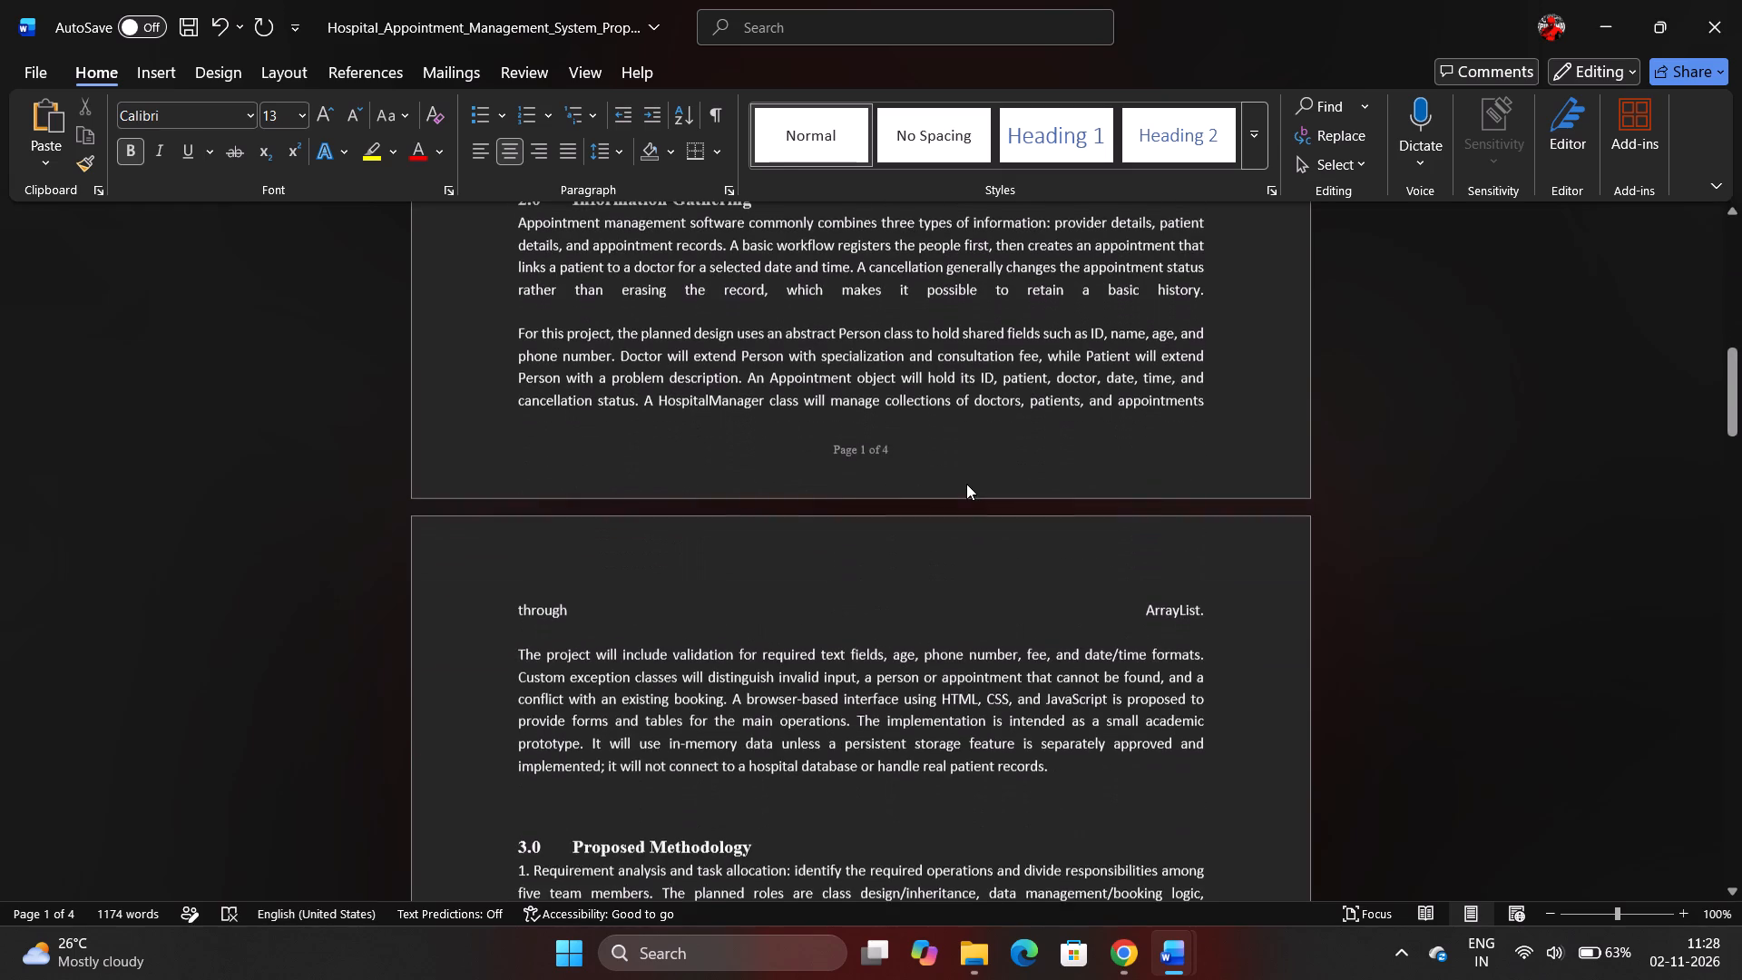
pyautogui.scroll(1, 966, 484)
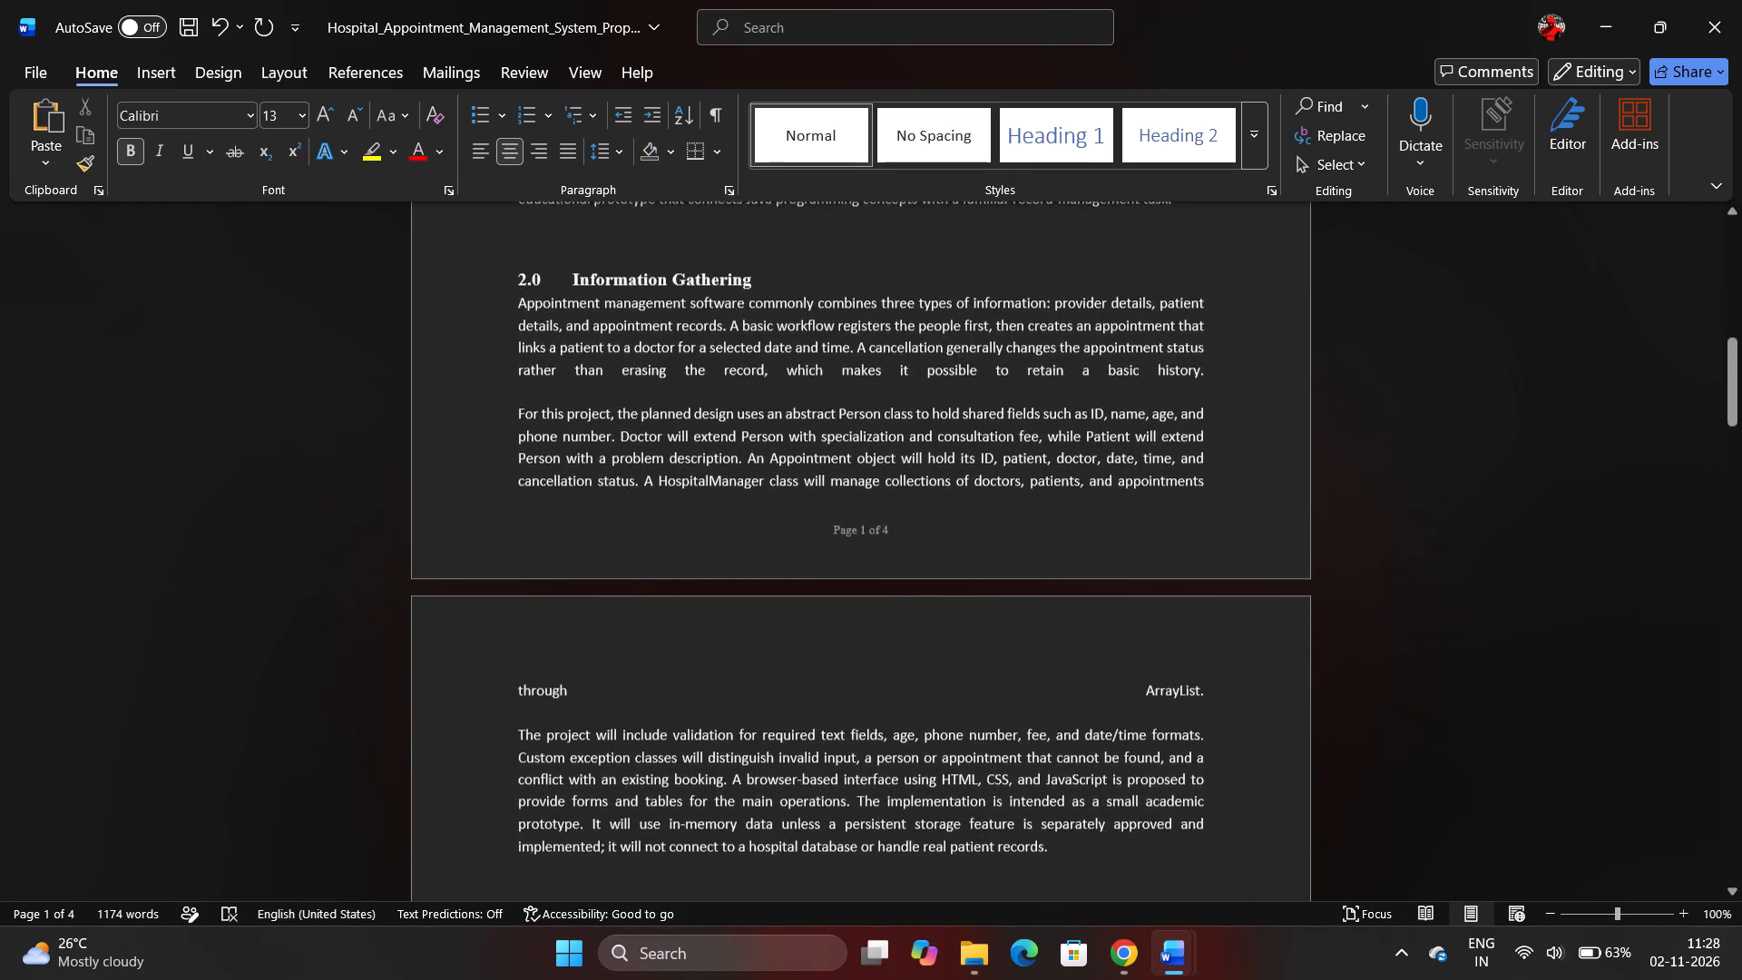
pyautogui.scroll(2, 966, 484)
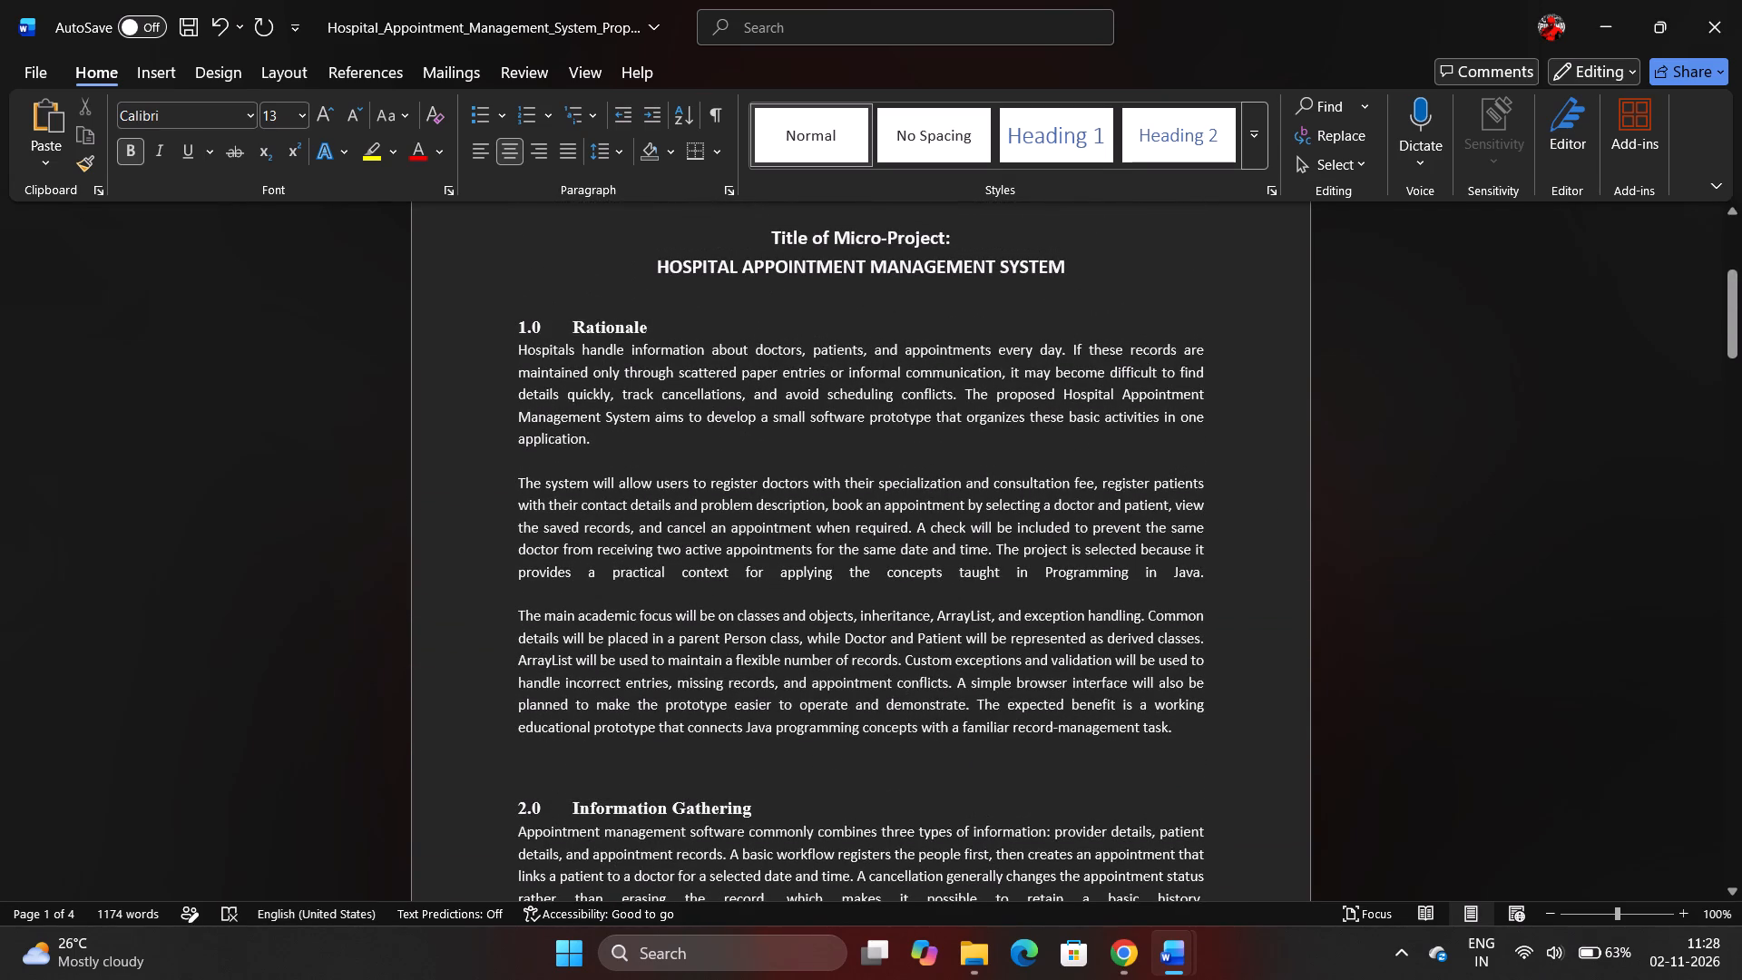
pyautogui.click(649, 328)
pyautogui.hotkey('shift', 'Return')
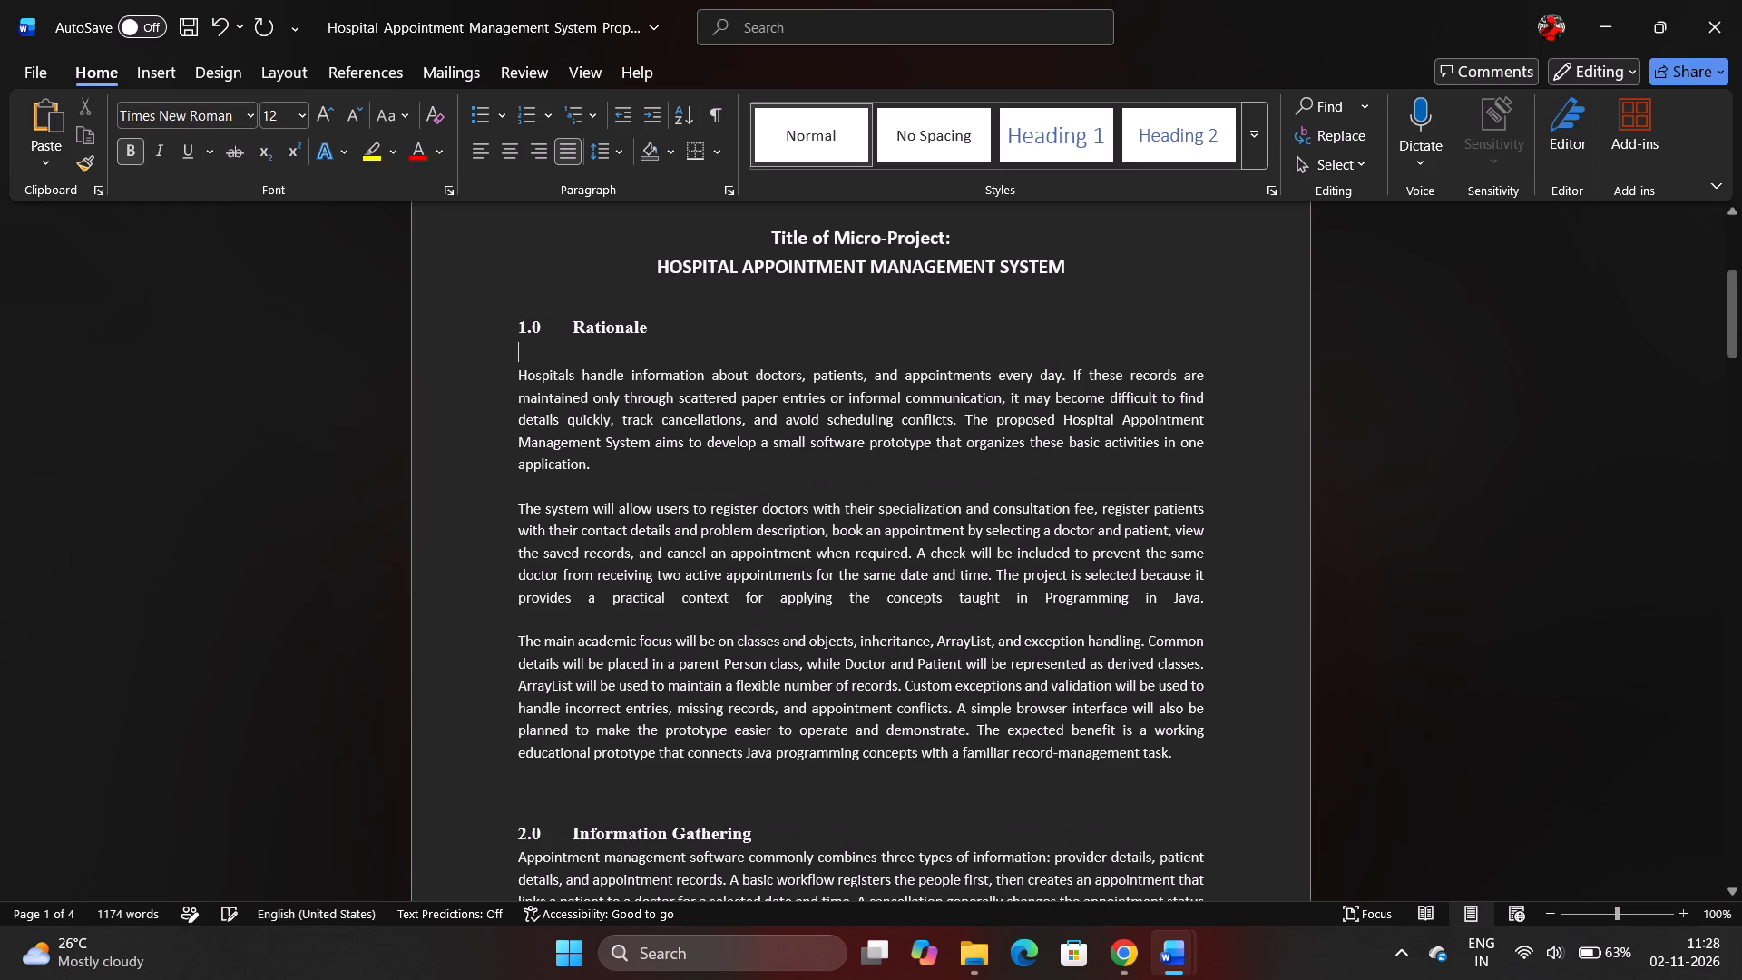
# Change the three Rationale paragraphs from justified to left alignment.
pyautogui.click(514, 374)
pyautogui.moveTo(514, 374); pyautogui.dragTo(993, 681)
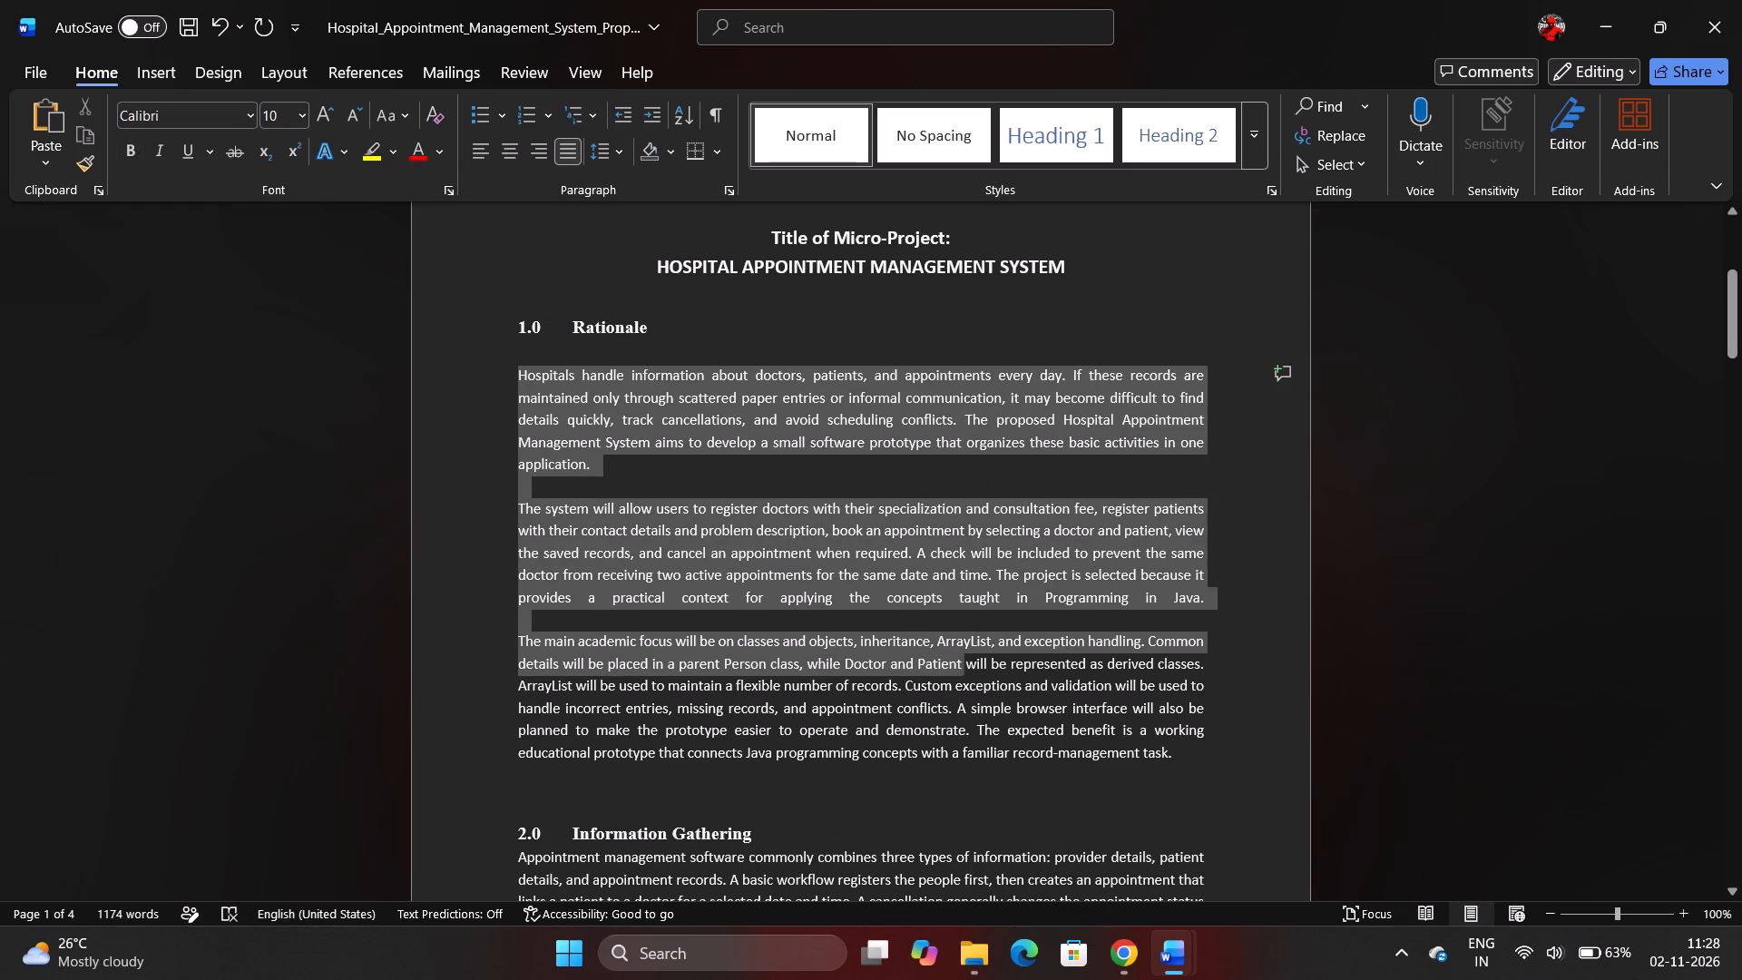
pyautogui.moveTo(993, 681); pyautogui.dragTo(1173, 759)
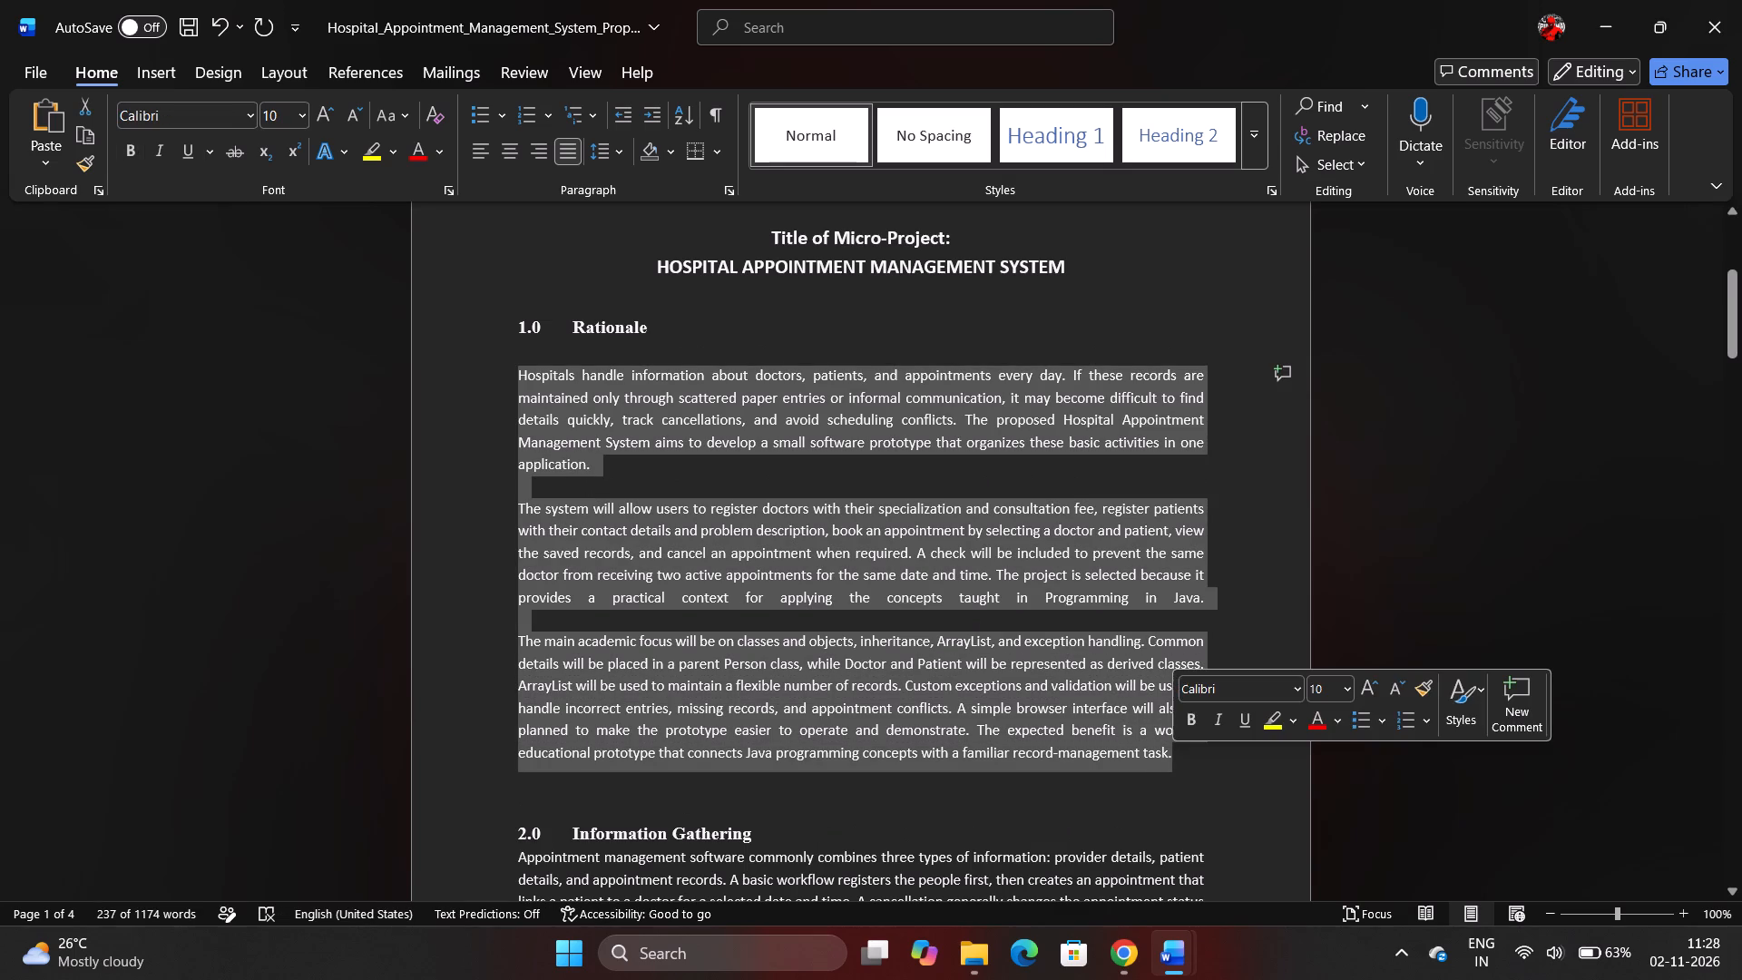
pyautogui.click(468, 153)
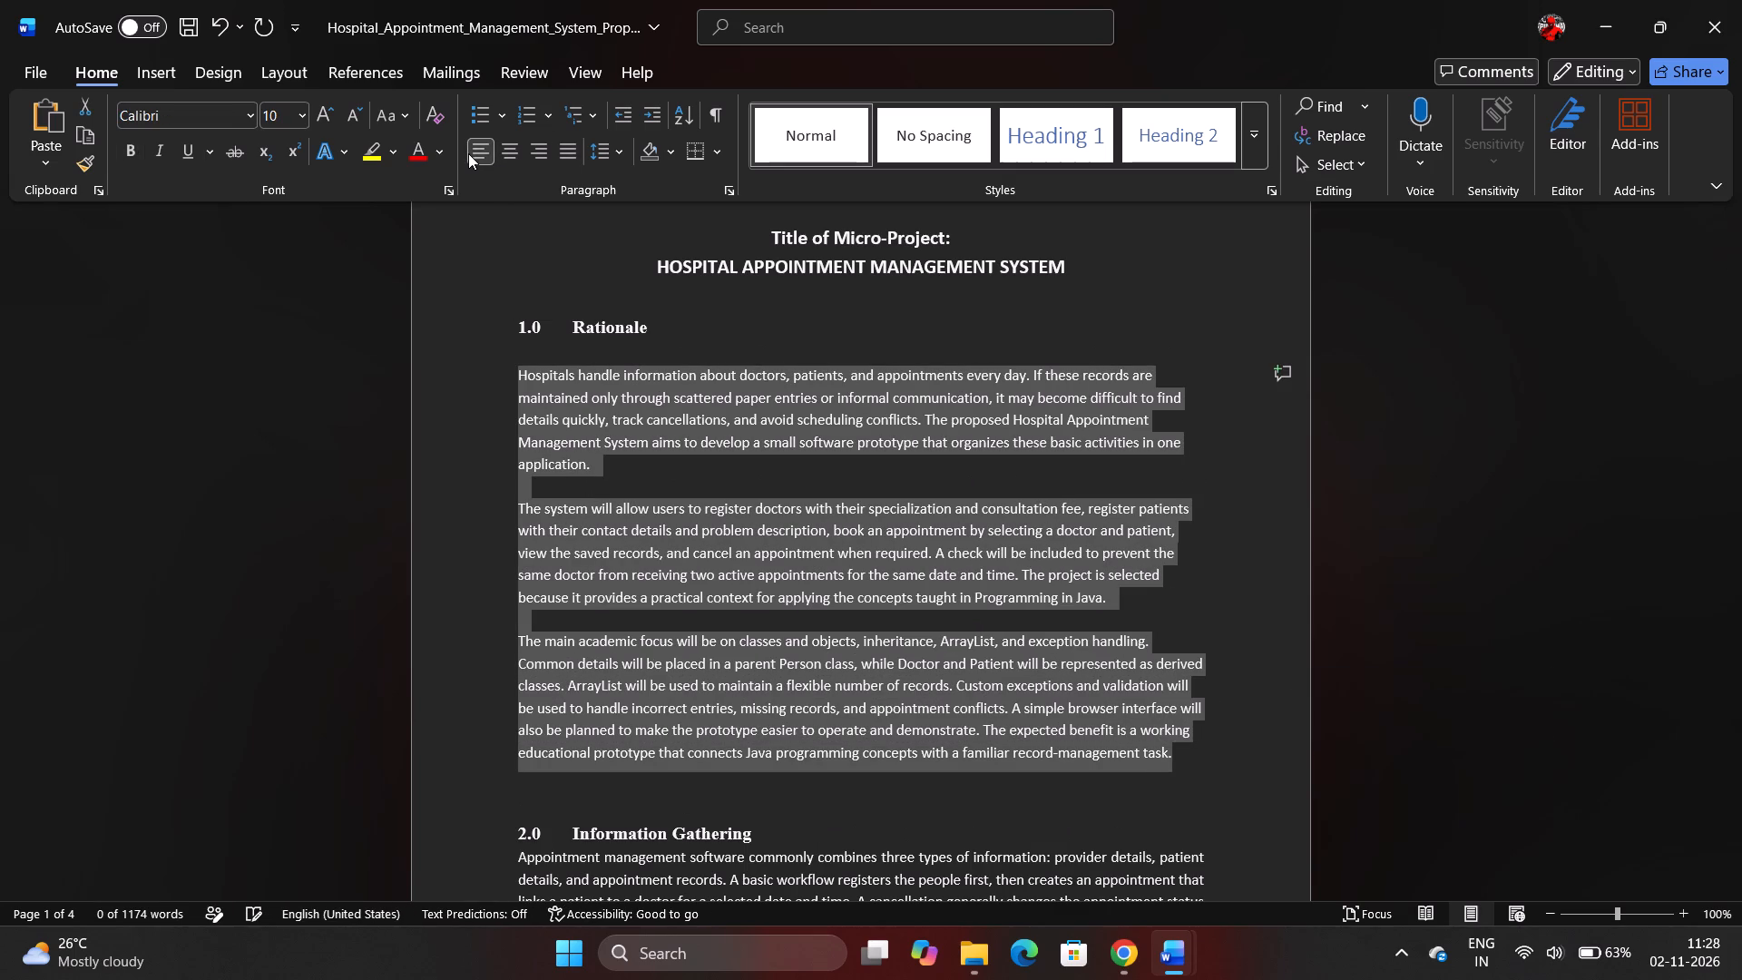
# Remove the extra blank line above the 2.0 Information Gathering heading.
pyautogui.click(703, 557)
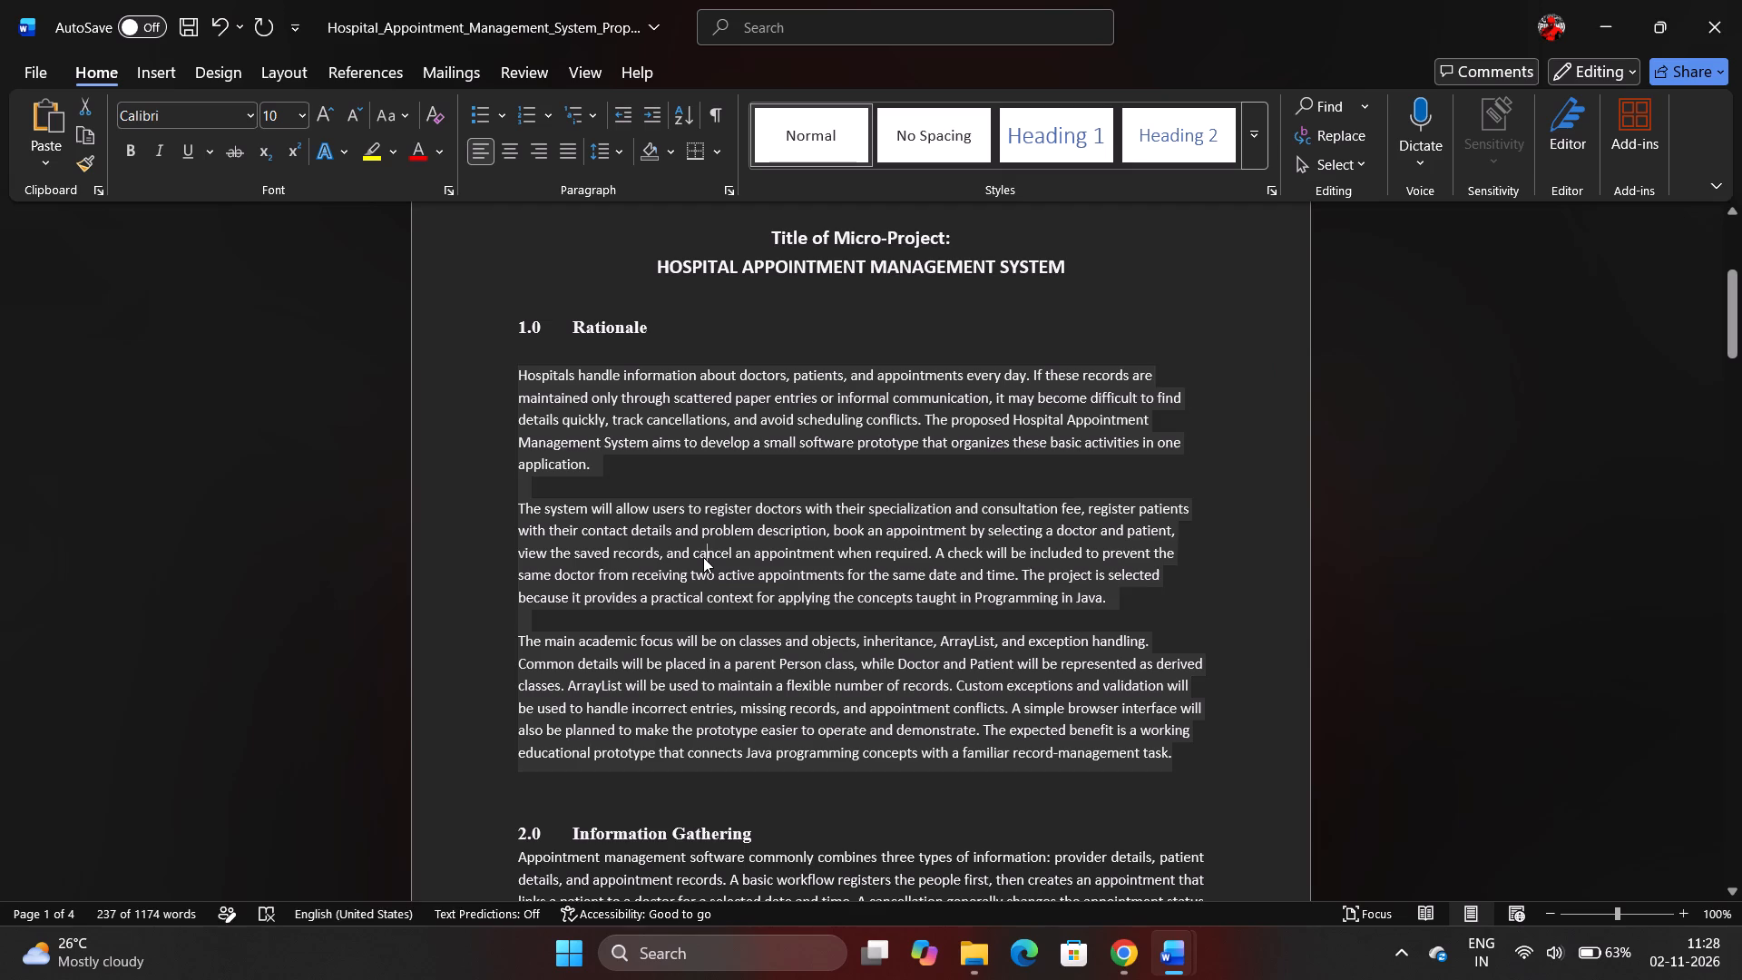
pyautogui.scroll(-2, 703, 557)
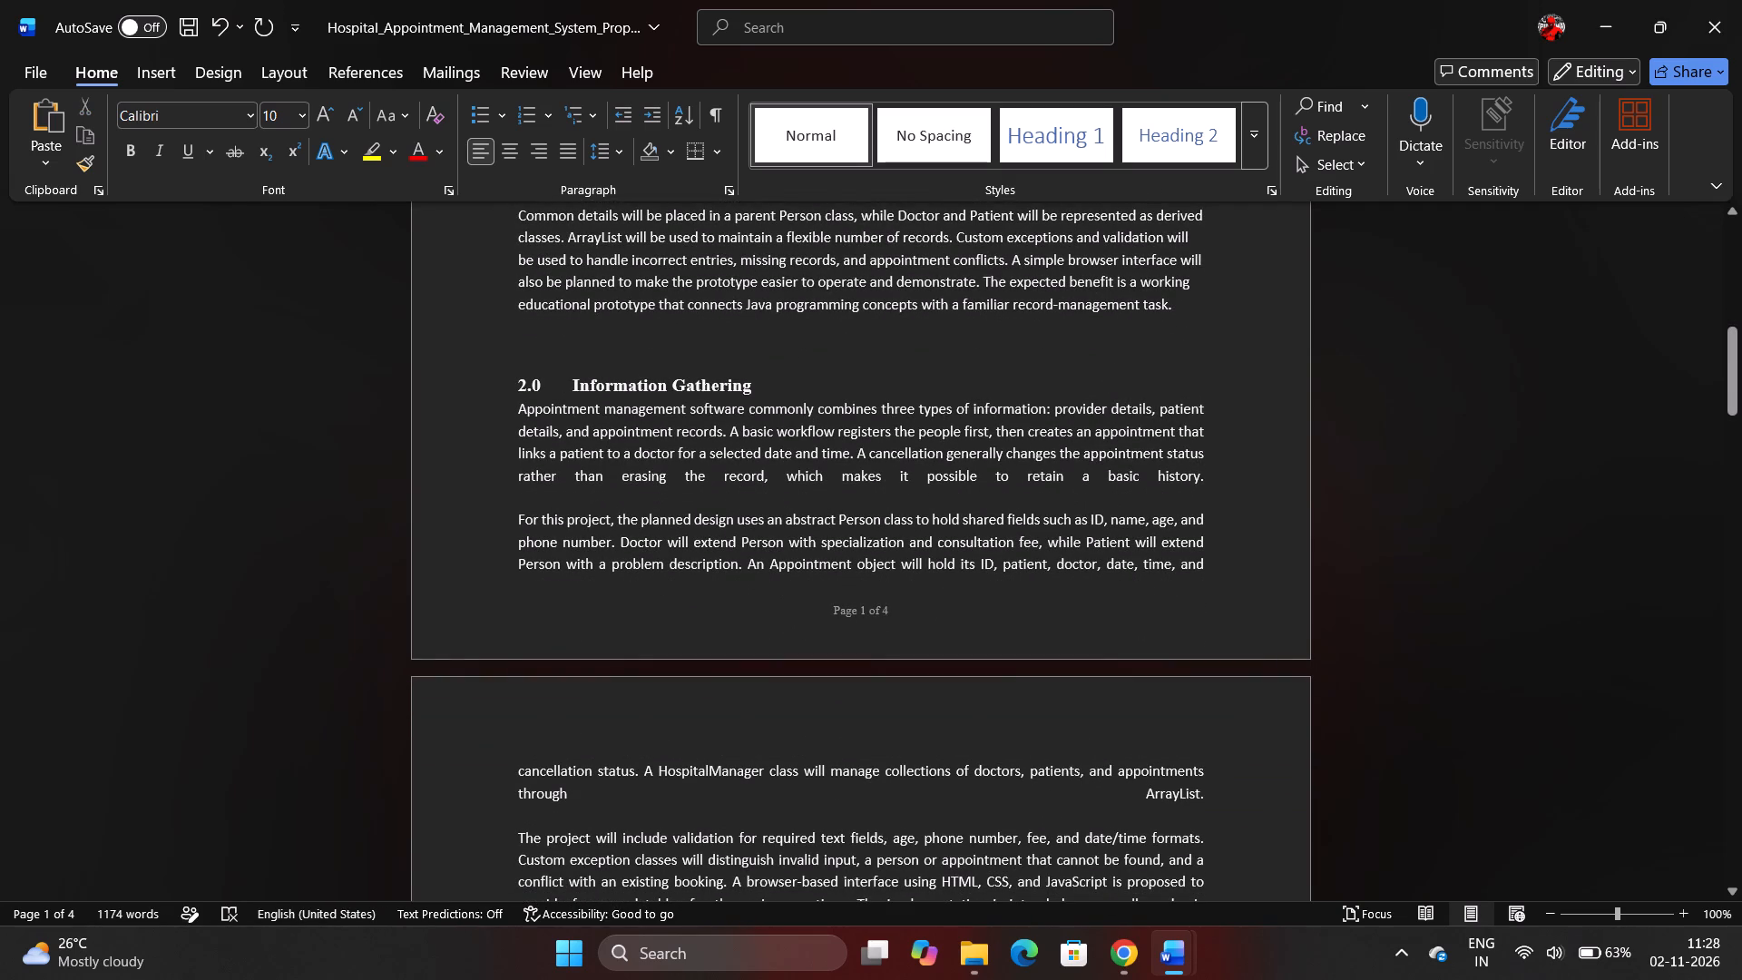
pyautogui.click(719, 355)
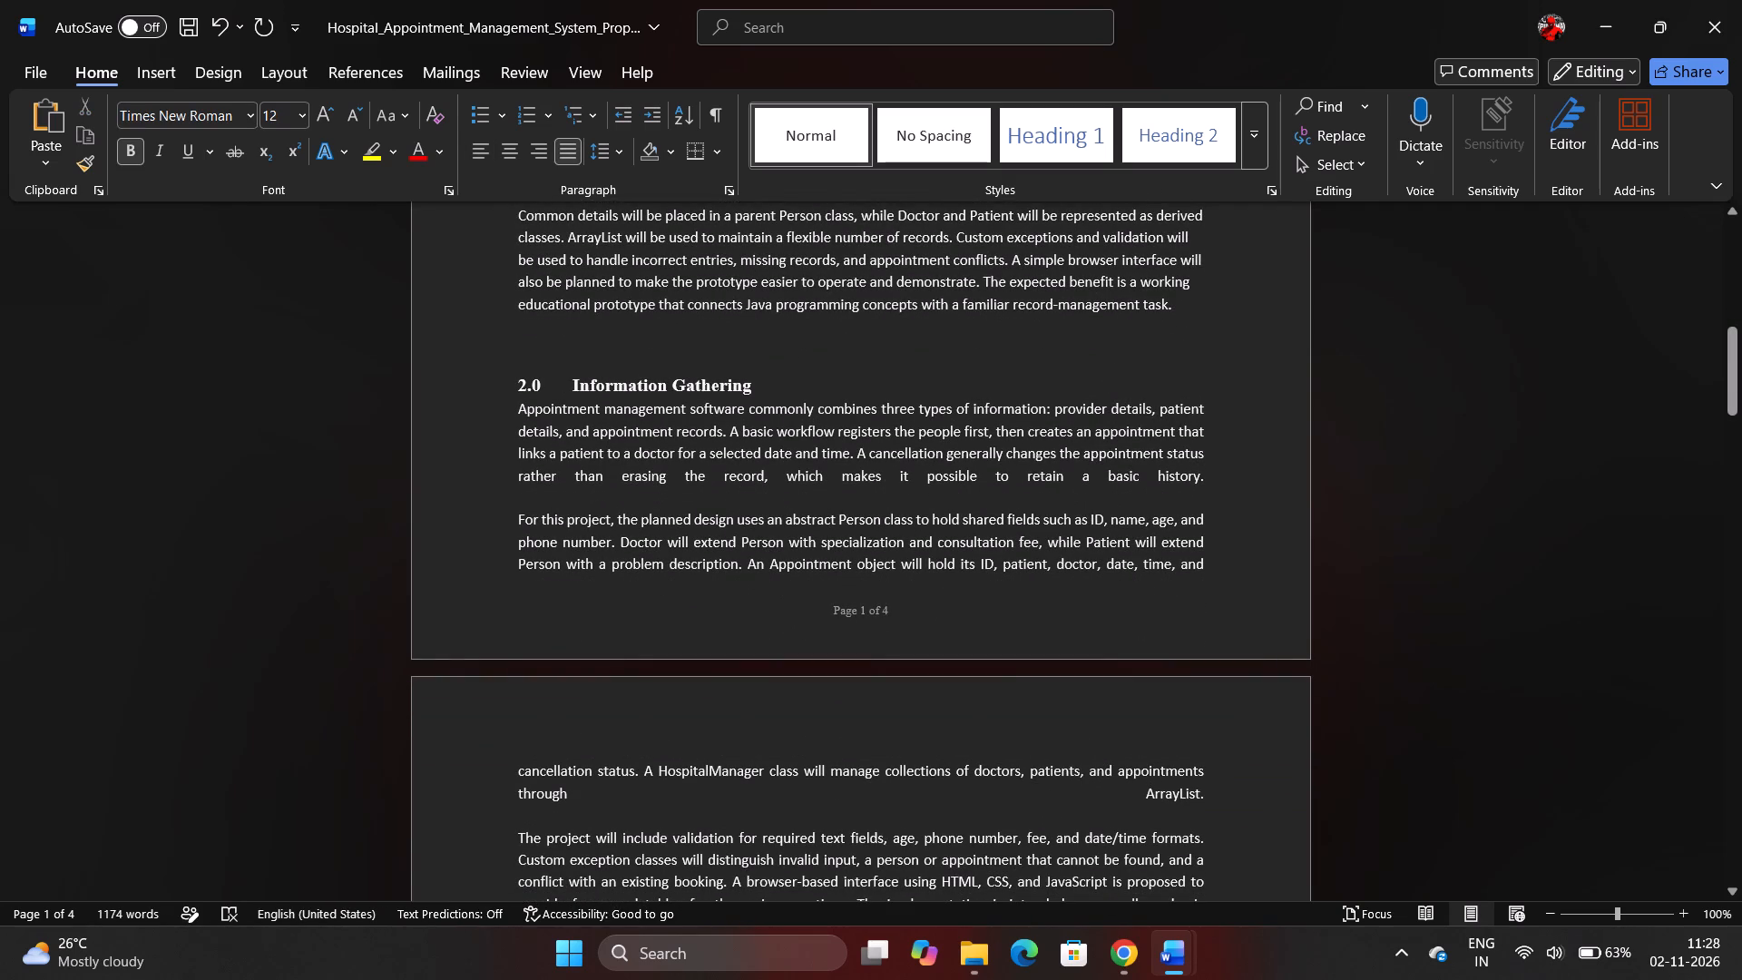
pyautogui.press('Up')
pyautogui.press('Down')
pyautogui.press('BackSpace')
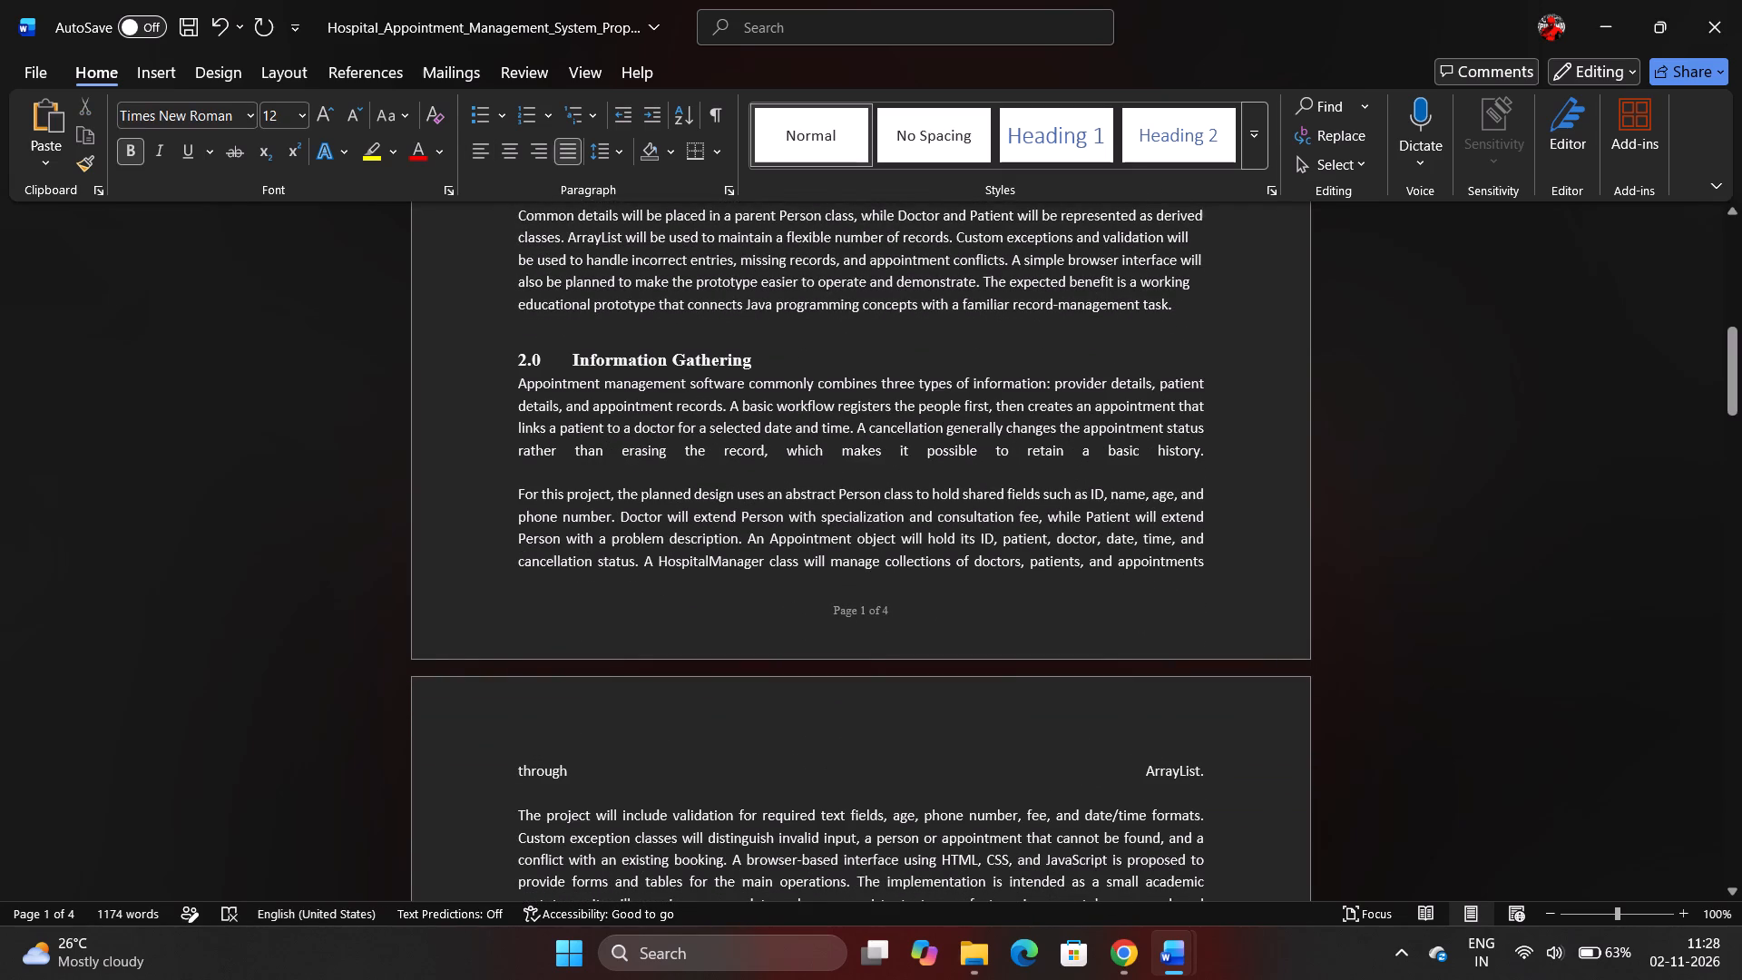
# Insert a blank line below the 2.0 Information Gathering heading and left-align the heading.
pyautogui.click(760, 367)
pyautogui.hotkey('shift', 'Return')
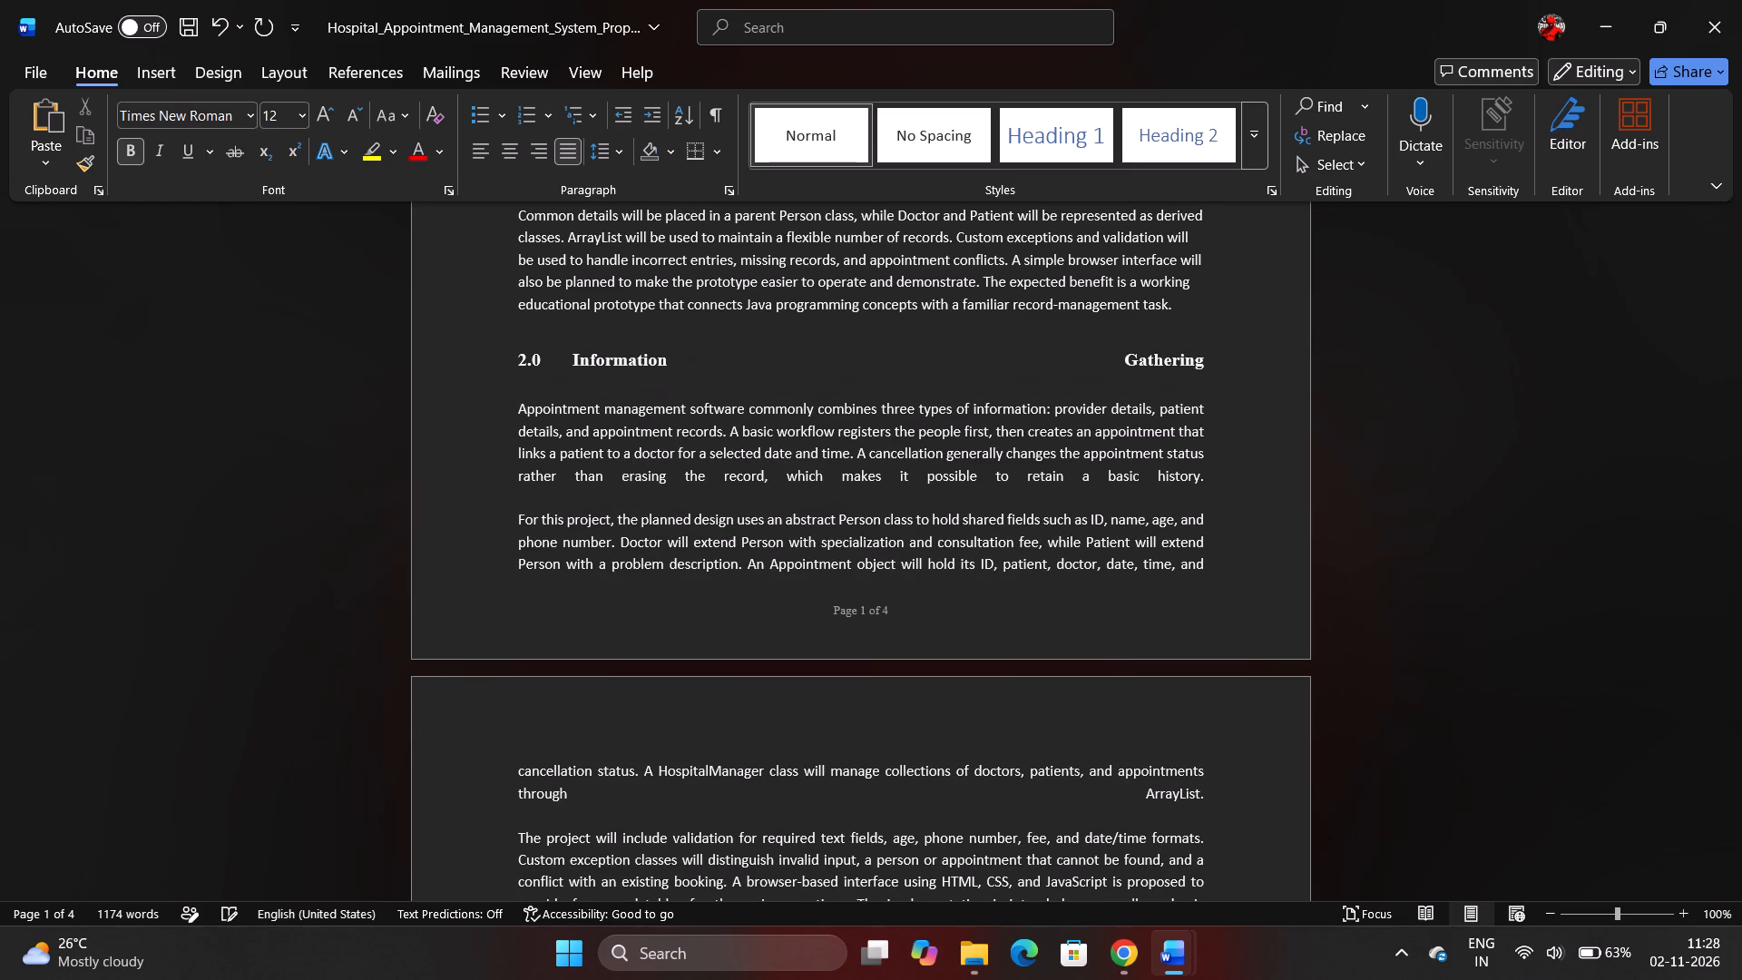
pyautogui.moveTo(1209, 359); pyautogui.dragTo(671, 415)
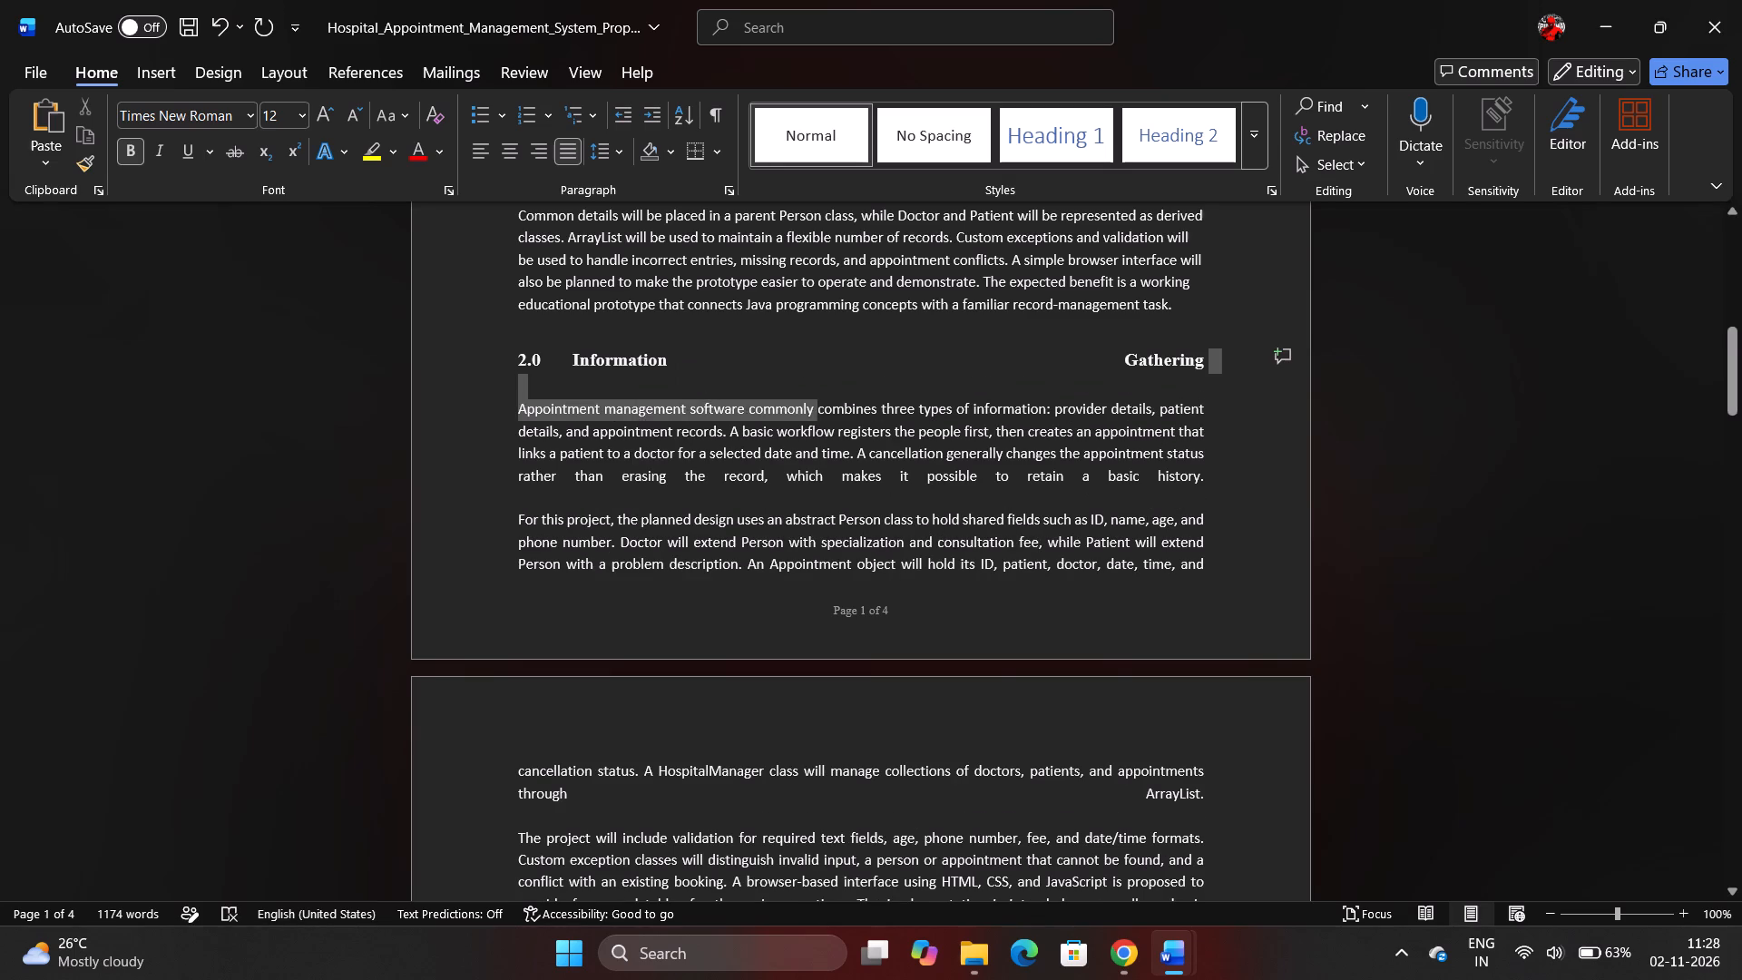
pyautogui.moveTo(671, 415); pyautogui.dragTo(498, 358)
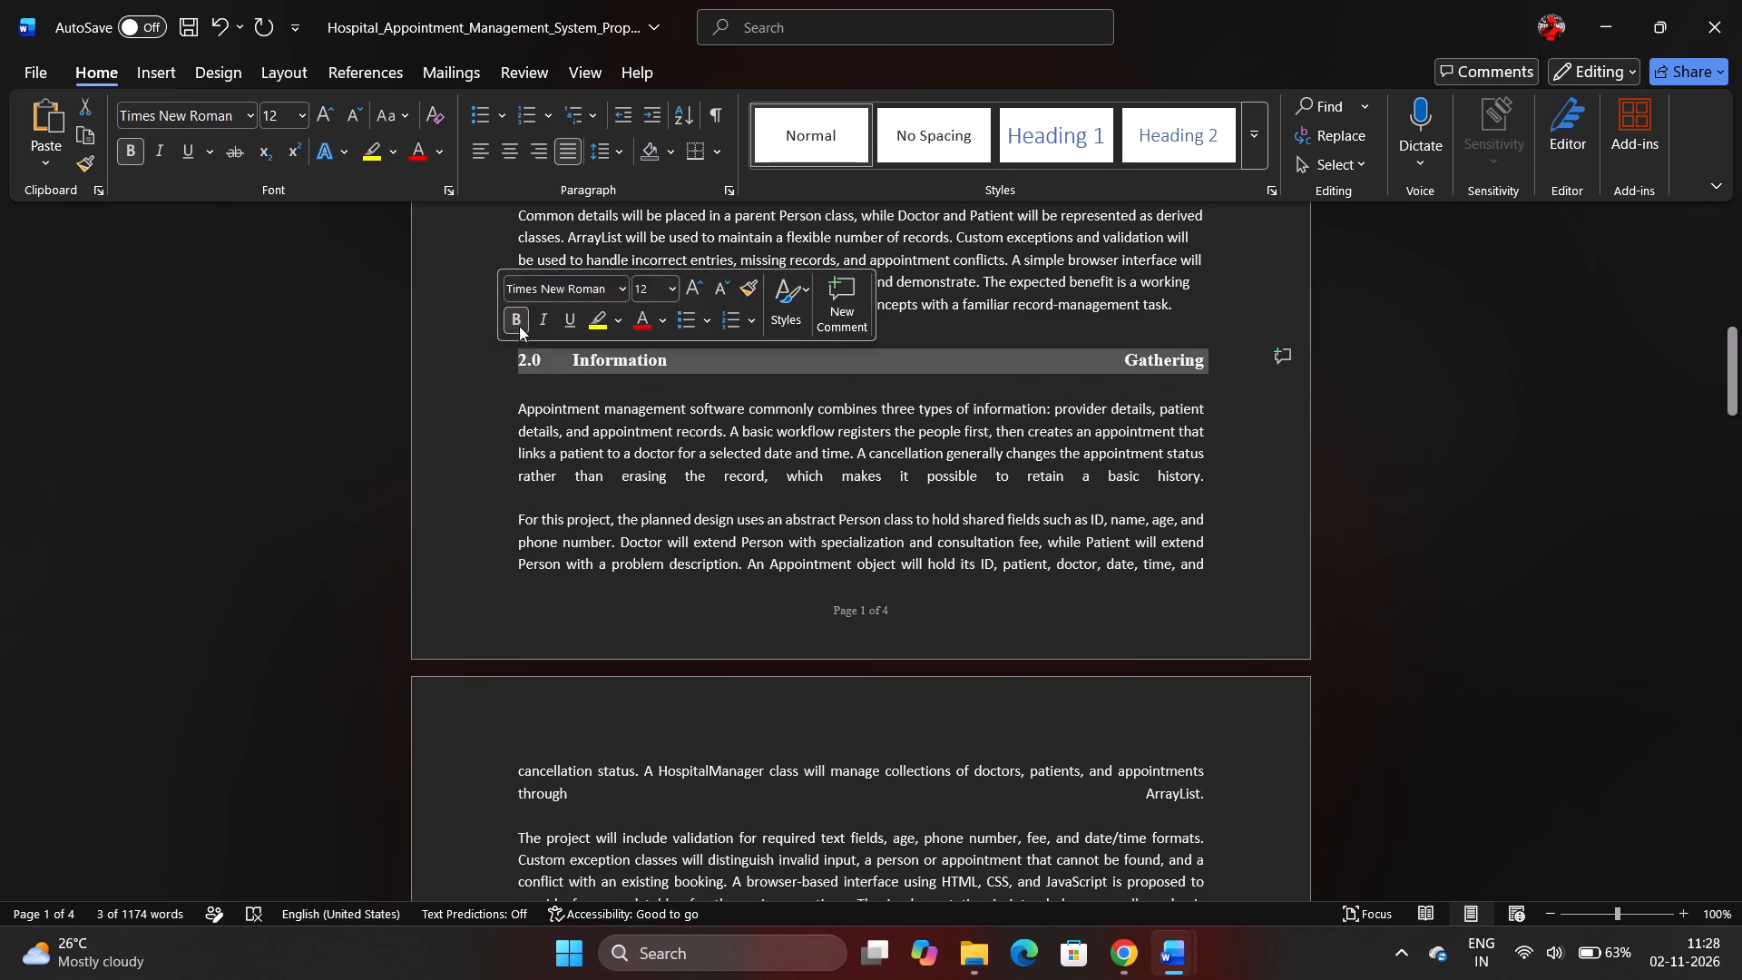
pyautogui.click(478, 150)
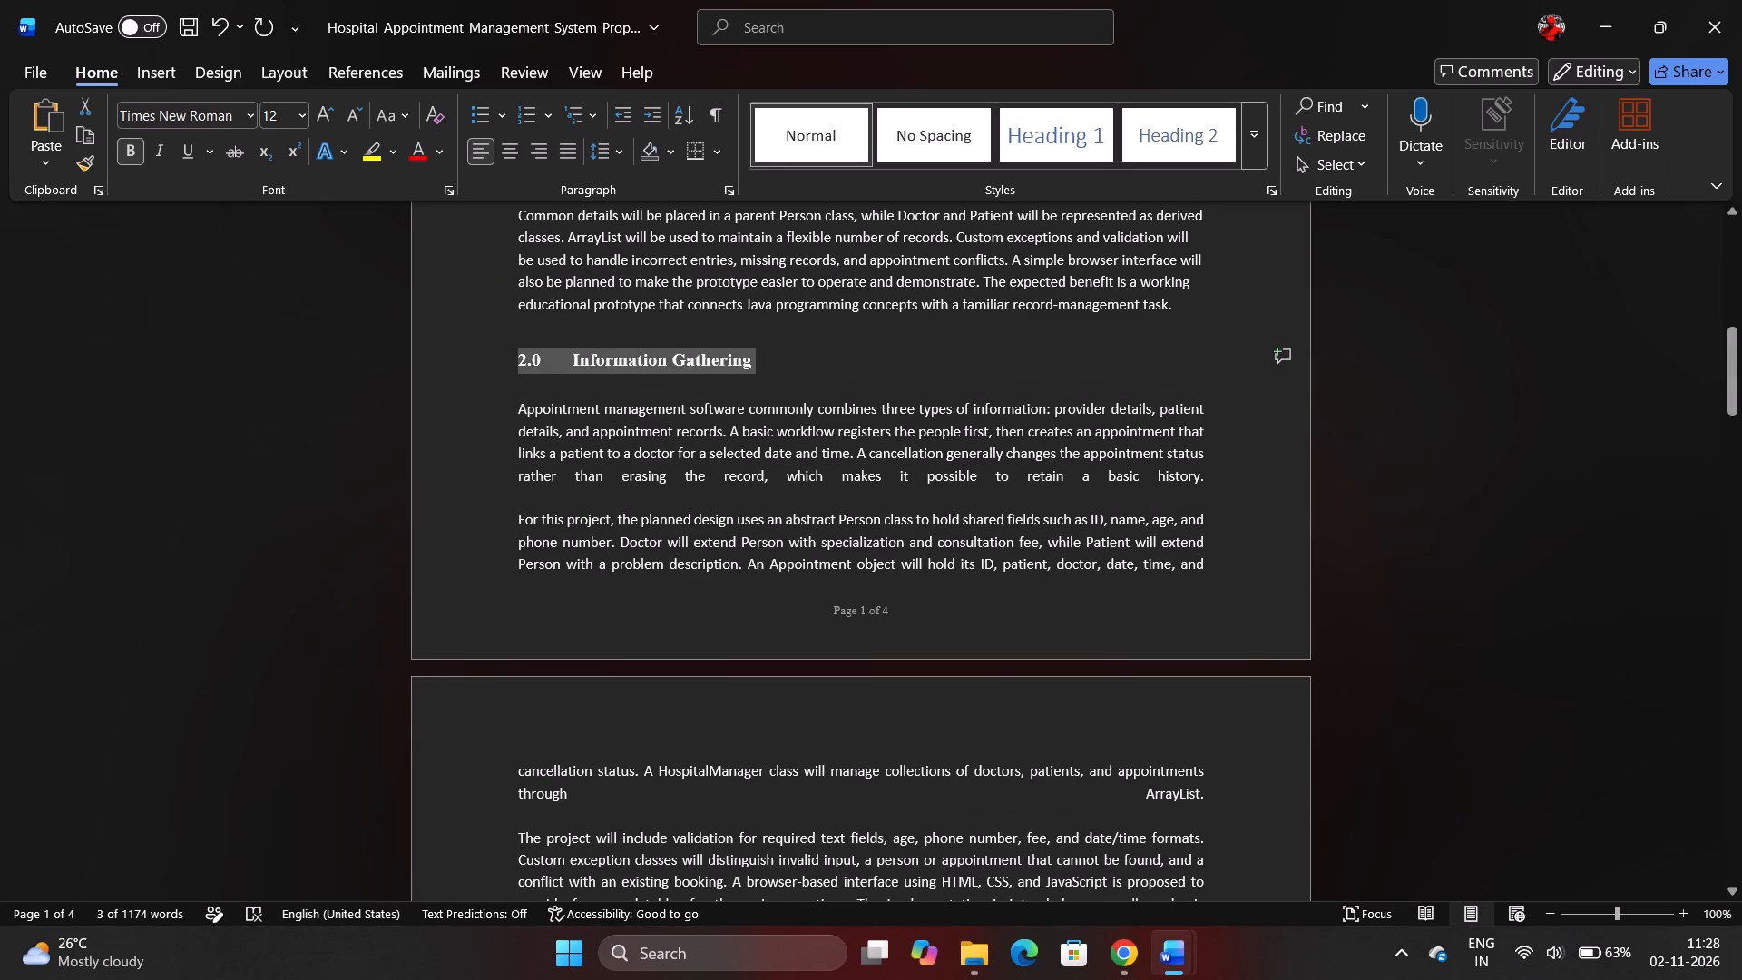
pyautogui.click(571, 370)
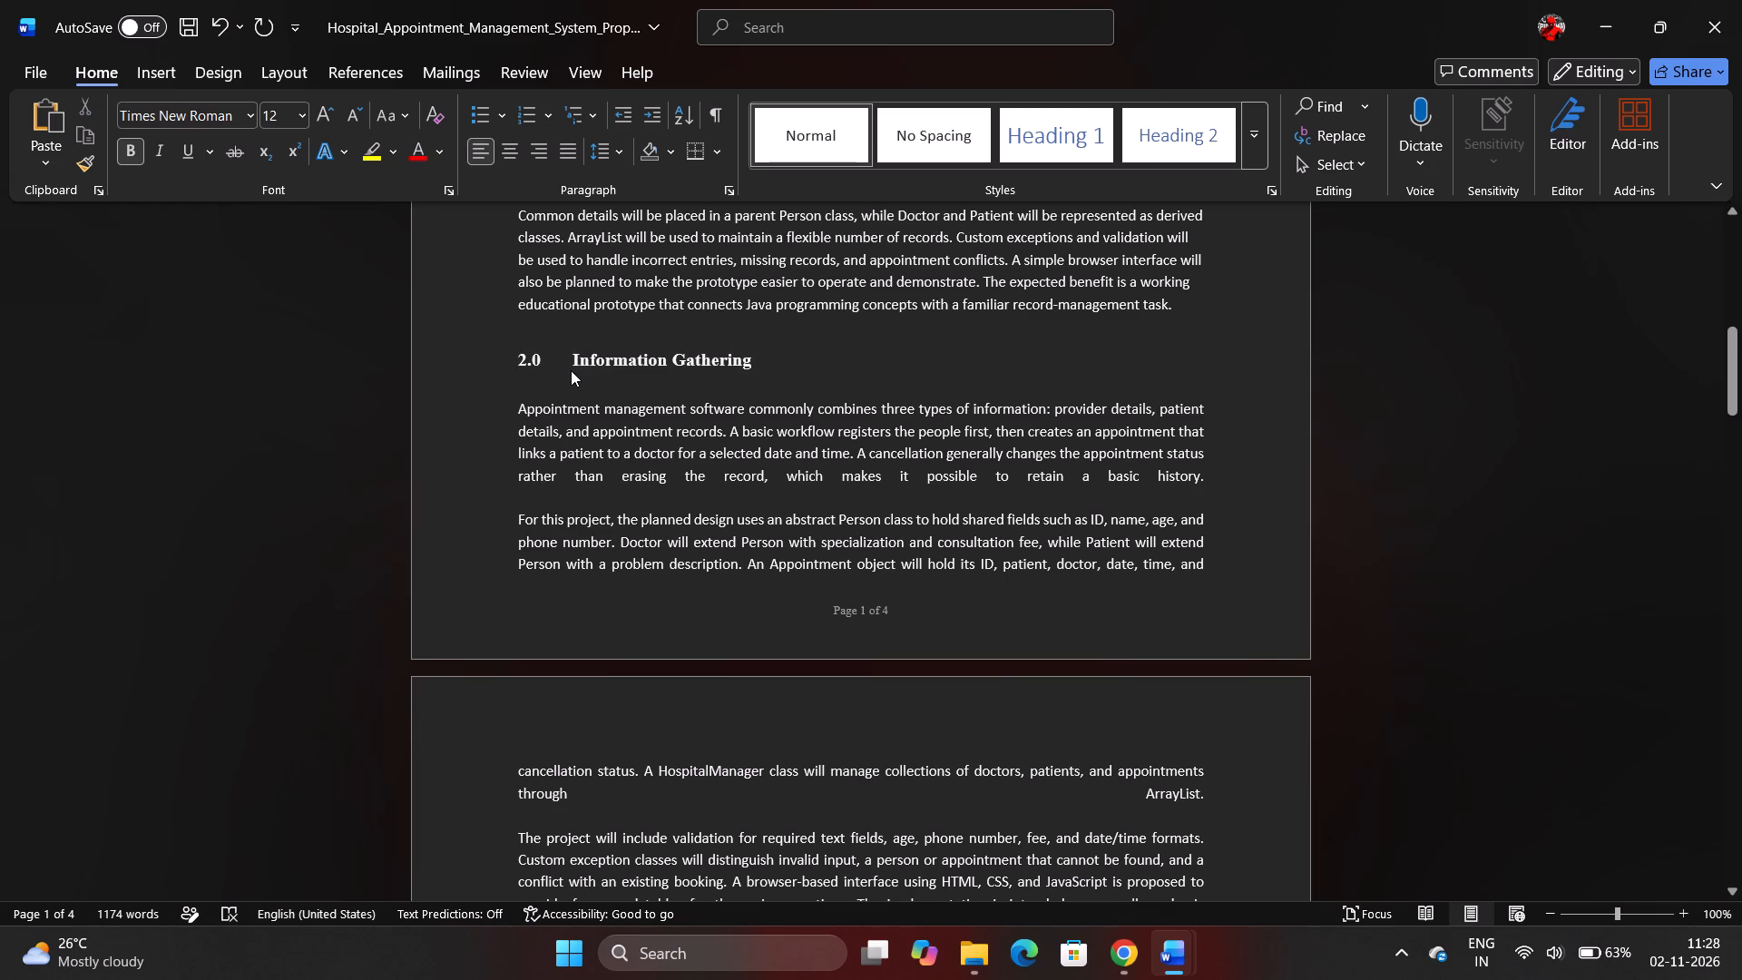
# Change the three Information Gathering paragraphs from justified to left alignment.
pyautogui.hscroll(1, 571, 370)
pyautogui.scroll(-1, 571, 370)
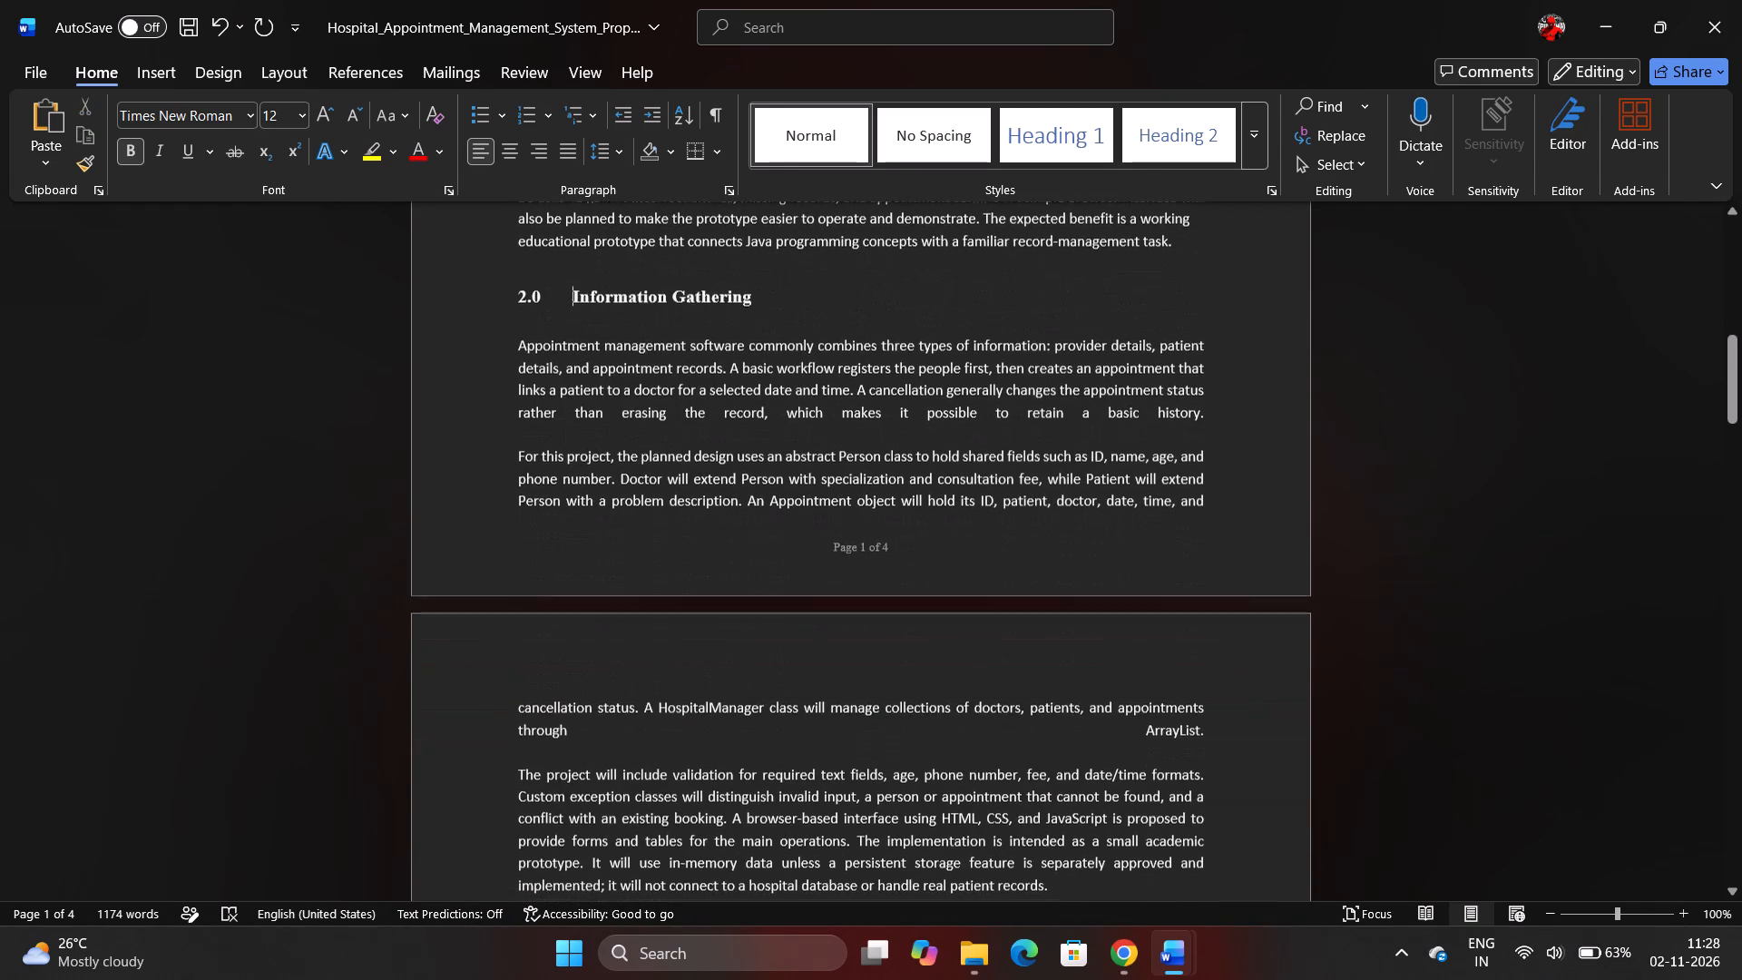
pyautogui.moveTo(514, 342); pyautogui.dragTo(893, 838)
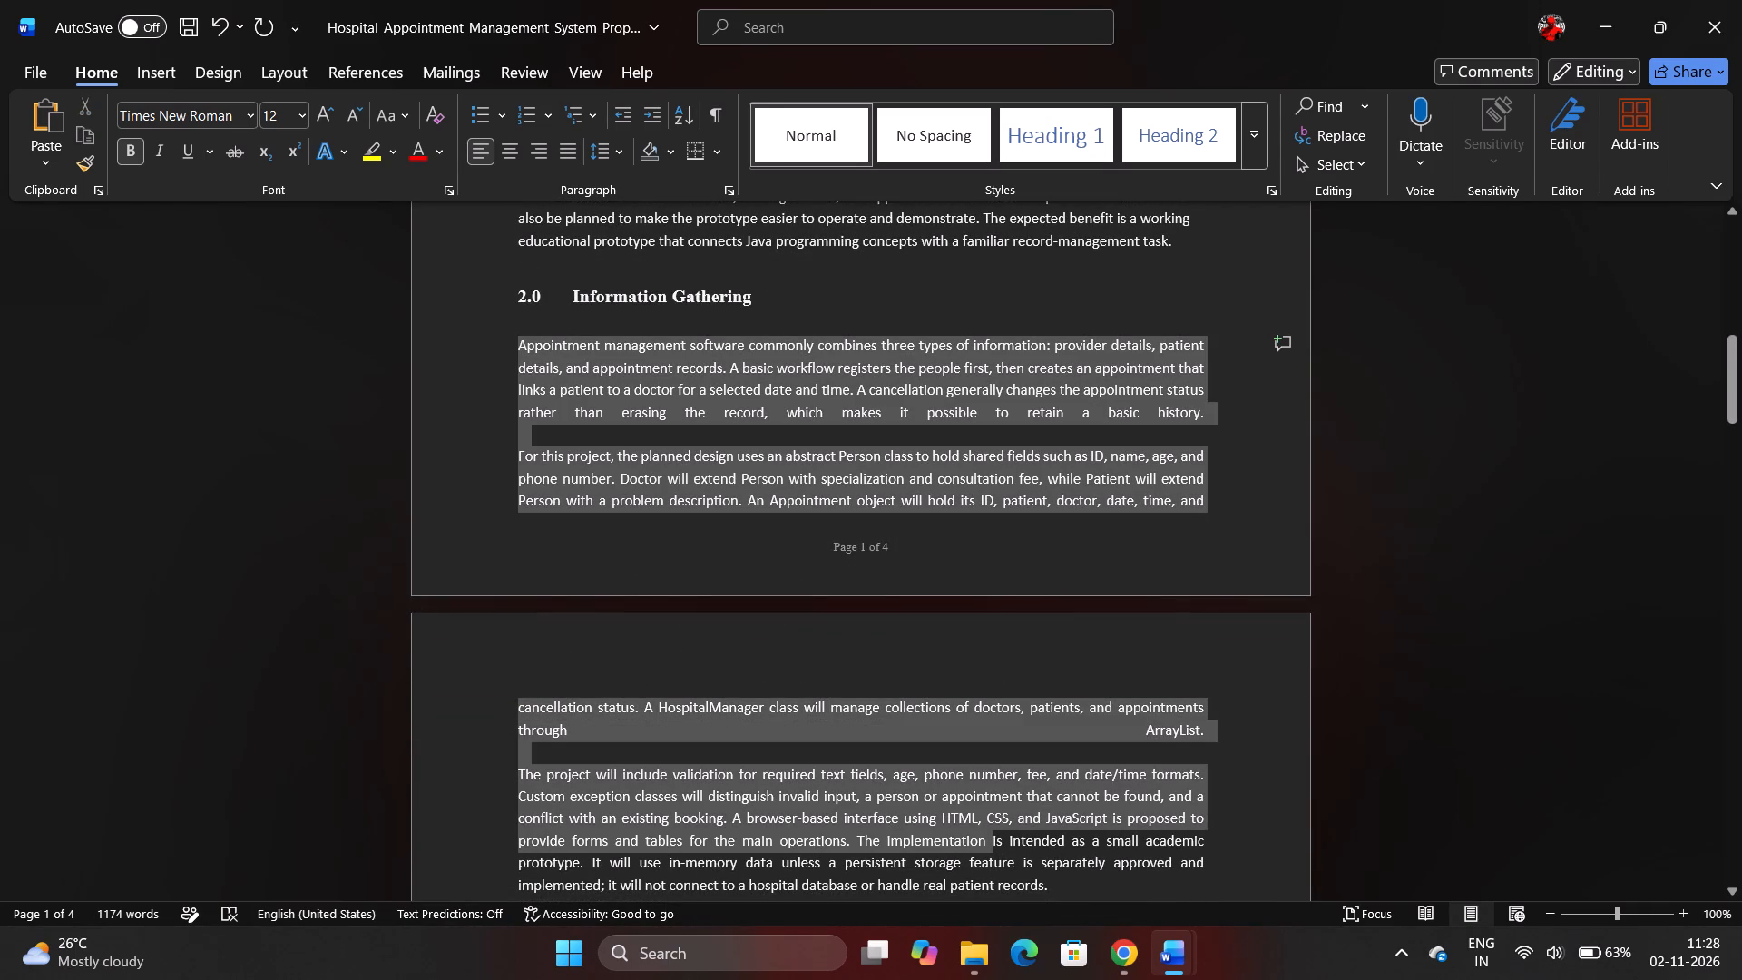
pyautogui.moveTo(893, 838); pyautogui.dragTo(1046, 751)
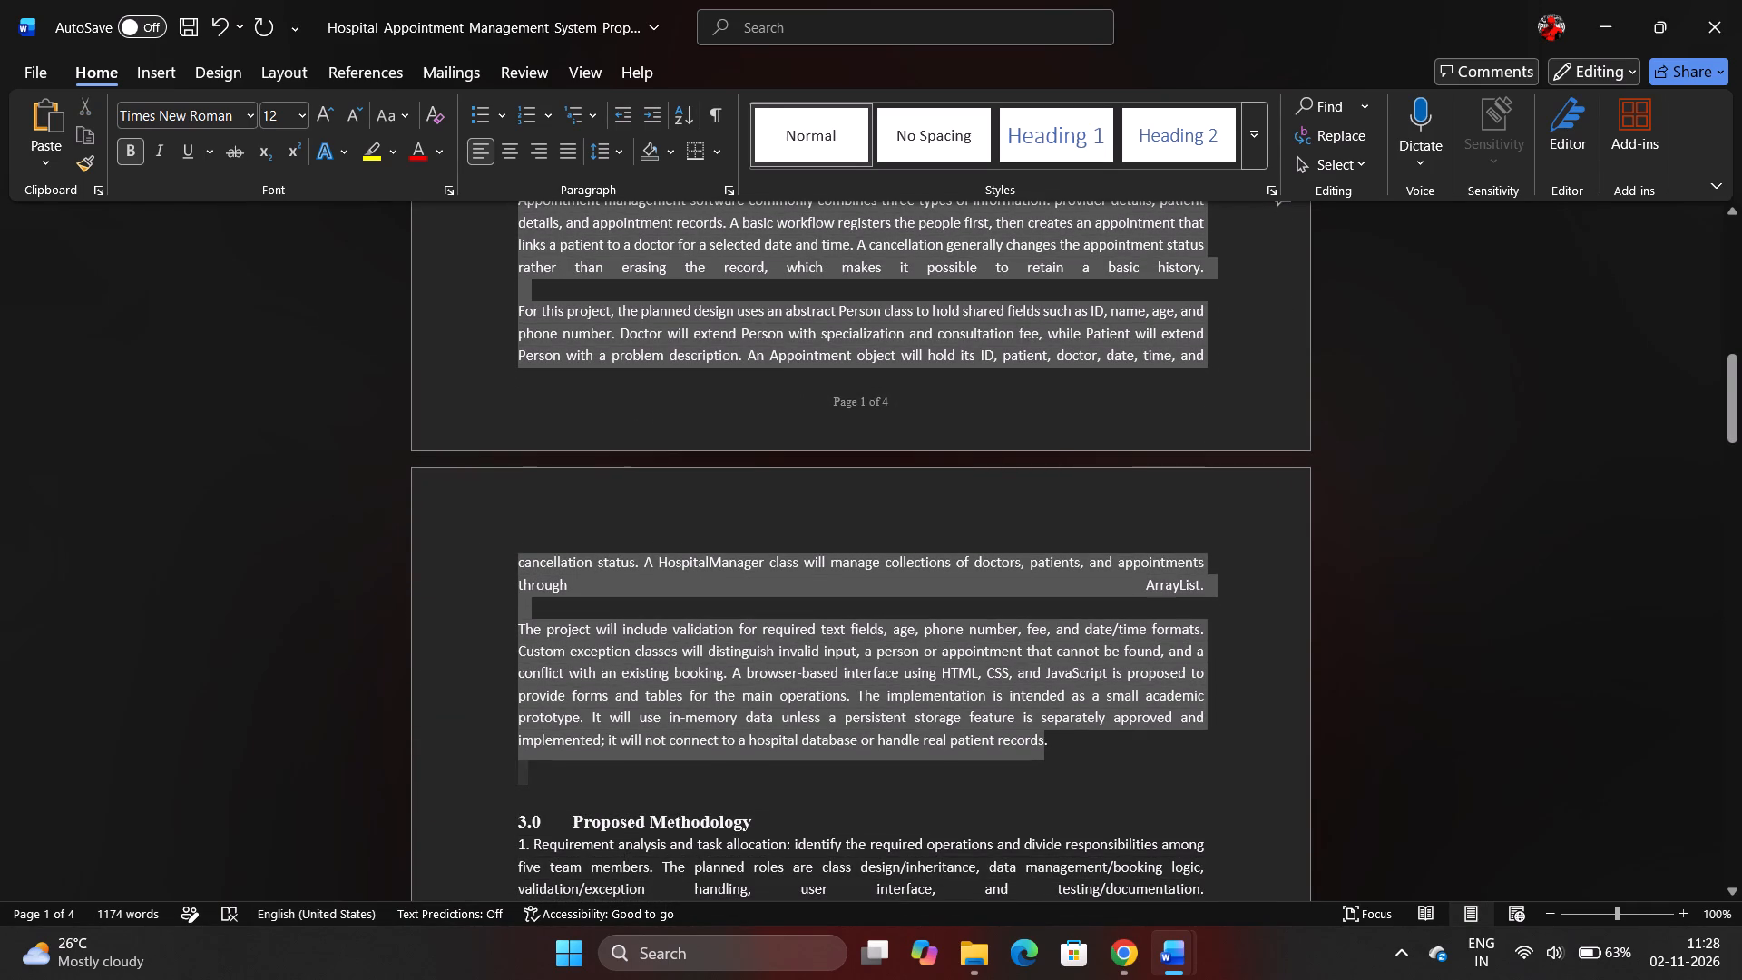
pyautogui.moveTo(1046, 751); pyautogui.dragTo(1046, 741)
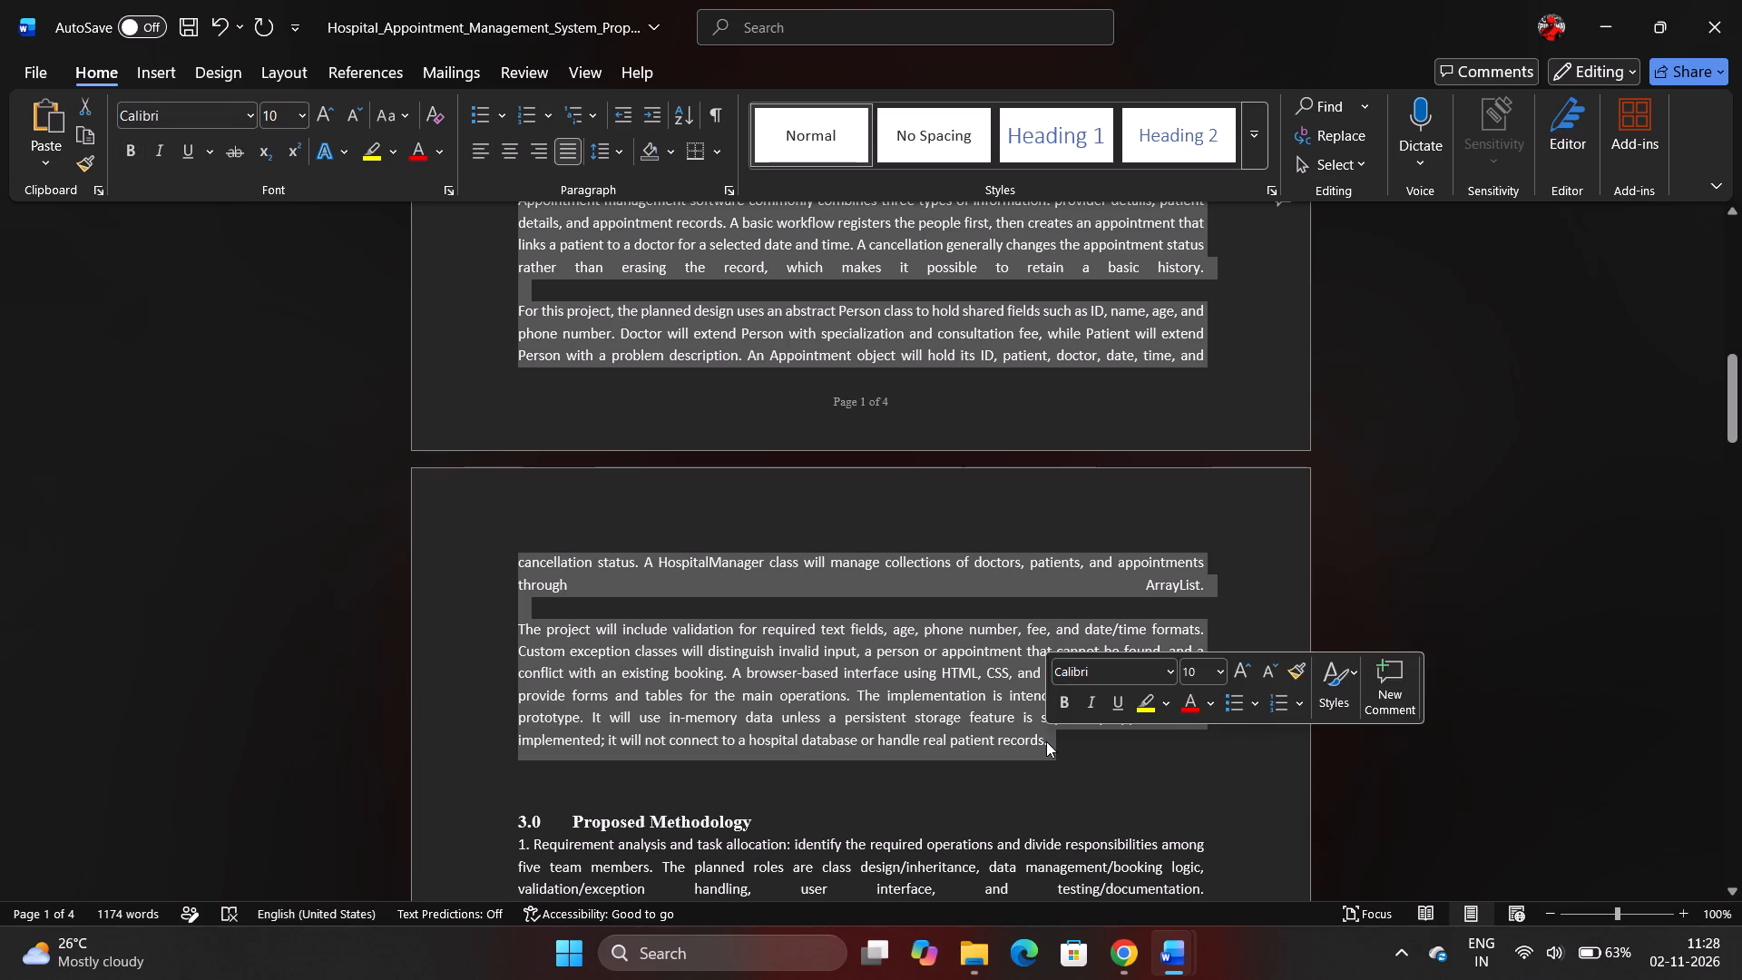
pyautogui.click(477, 148)
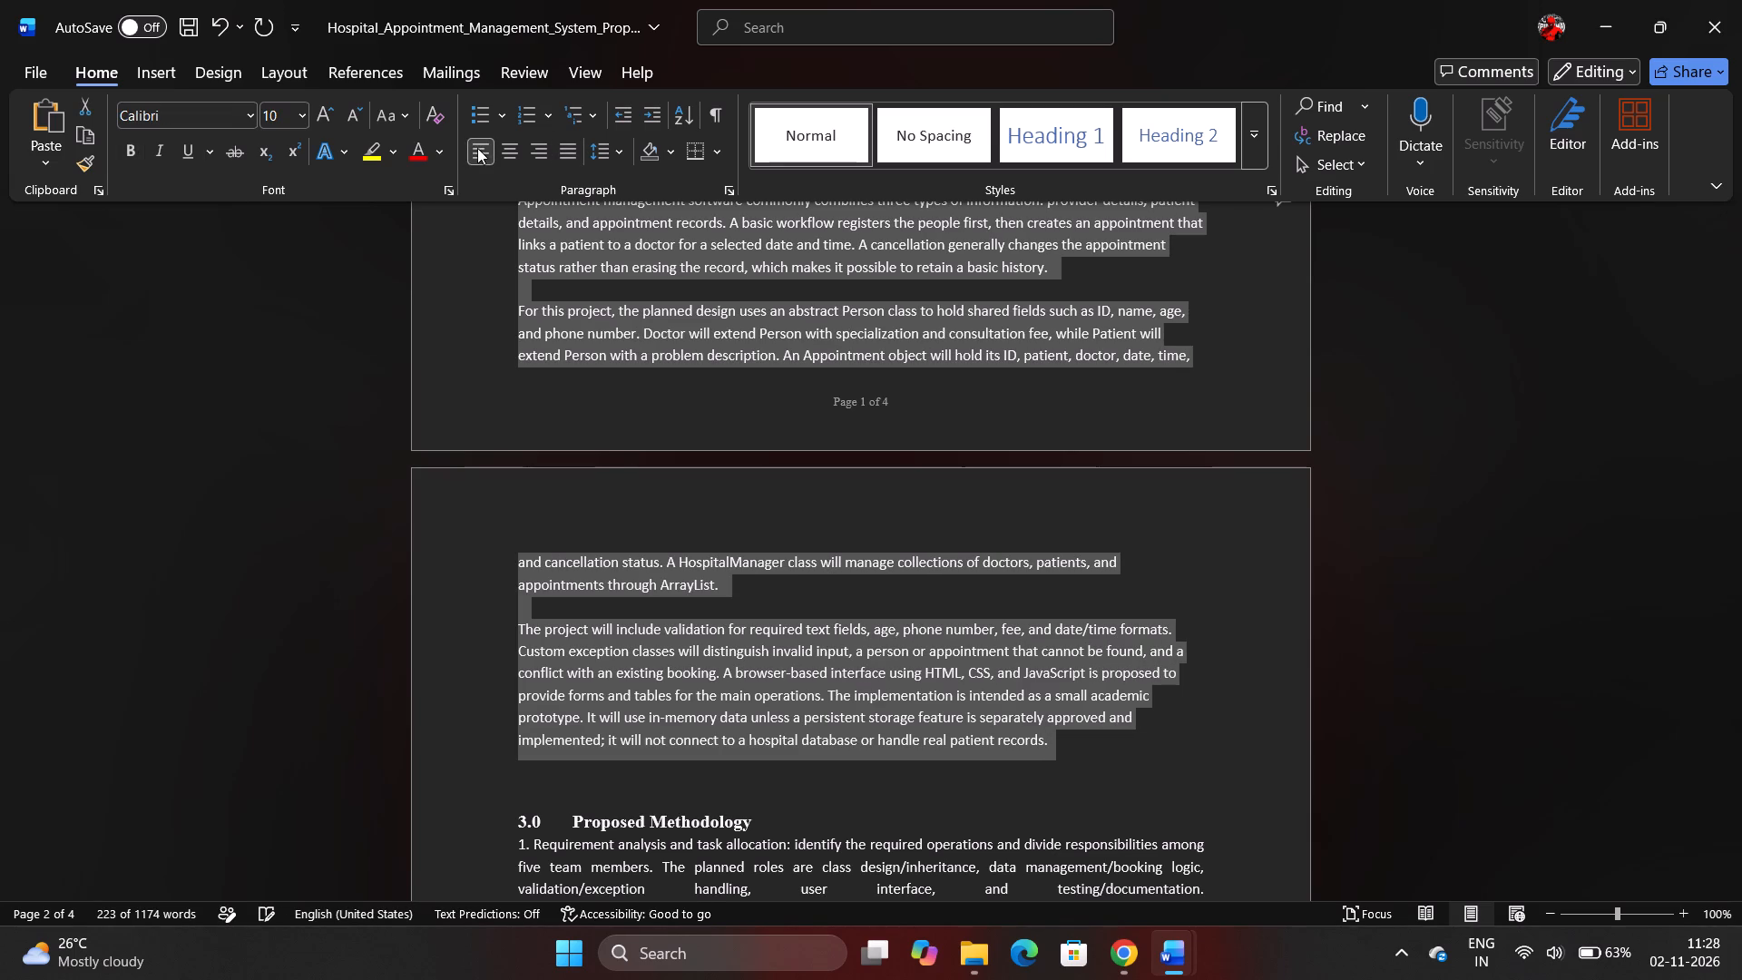
pyautogui.click(705, 658)
# Remove the extra blank line above the 3.0 Proposed Methodology heading.
pyautogui.scroll(-2, 705, 658)
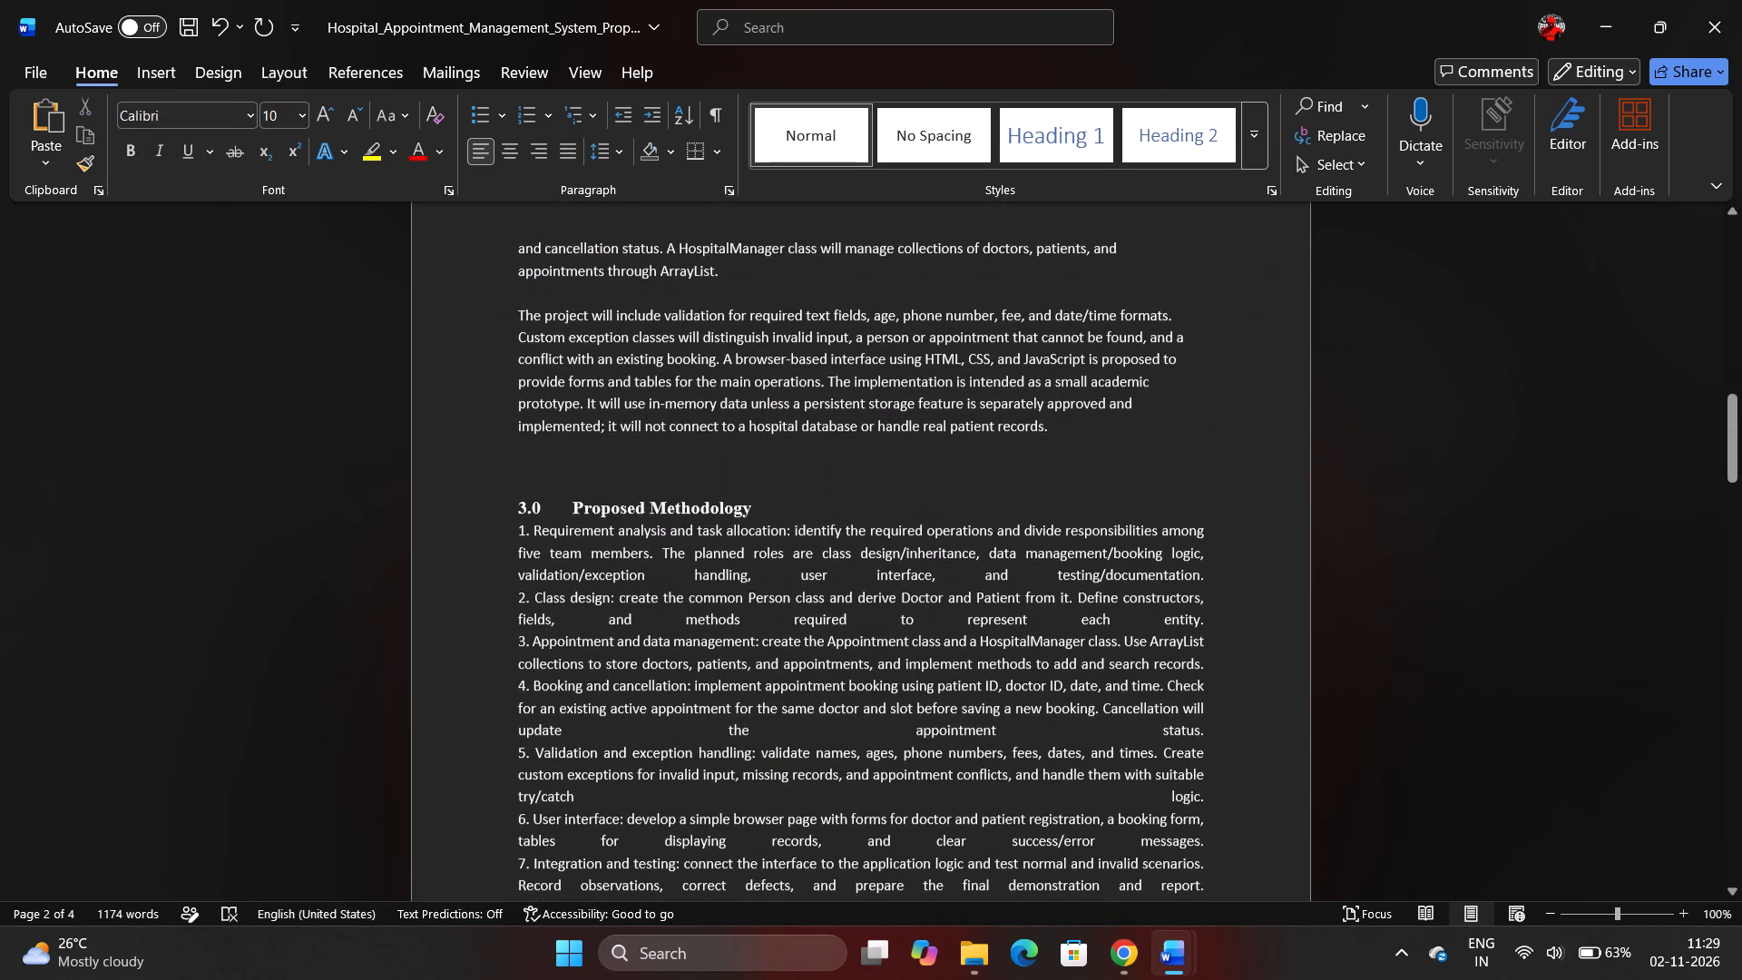
pyautogui.click(555, 494)
pyautogui.press('BackSpace')
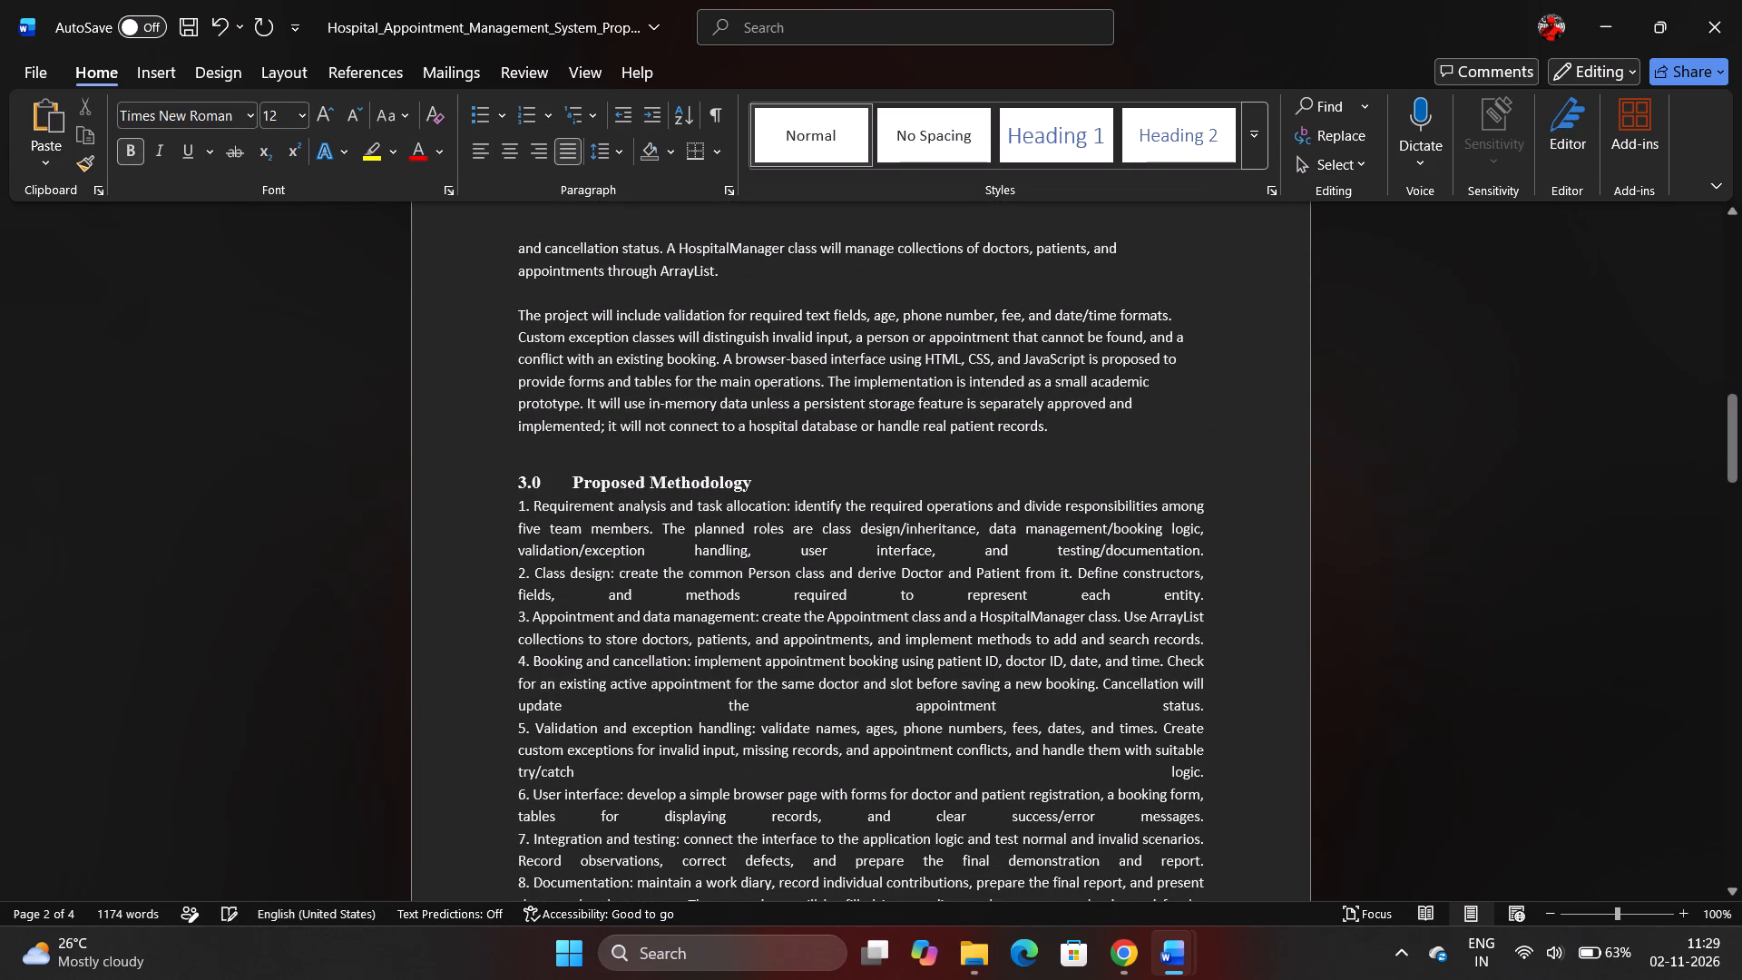
# Insert a blank line below the 3.0 Proposed Methodology heading and left-align the heading.
pyautogui.click(762, 485)
pyautogui.hotkey('shift', 'Return')
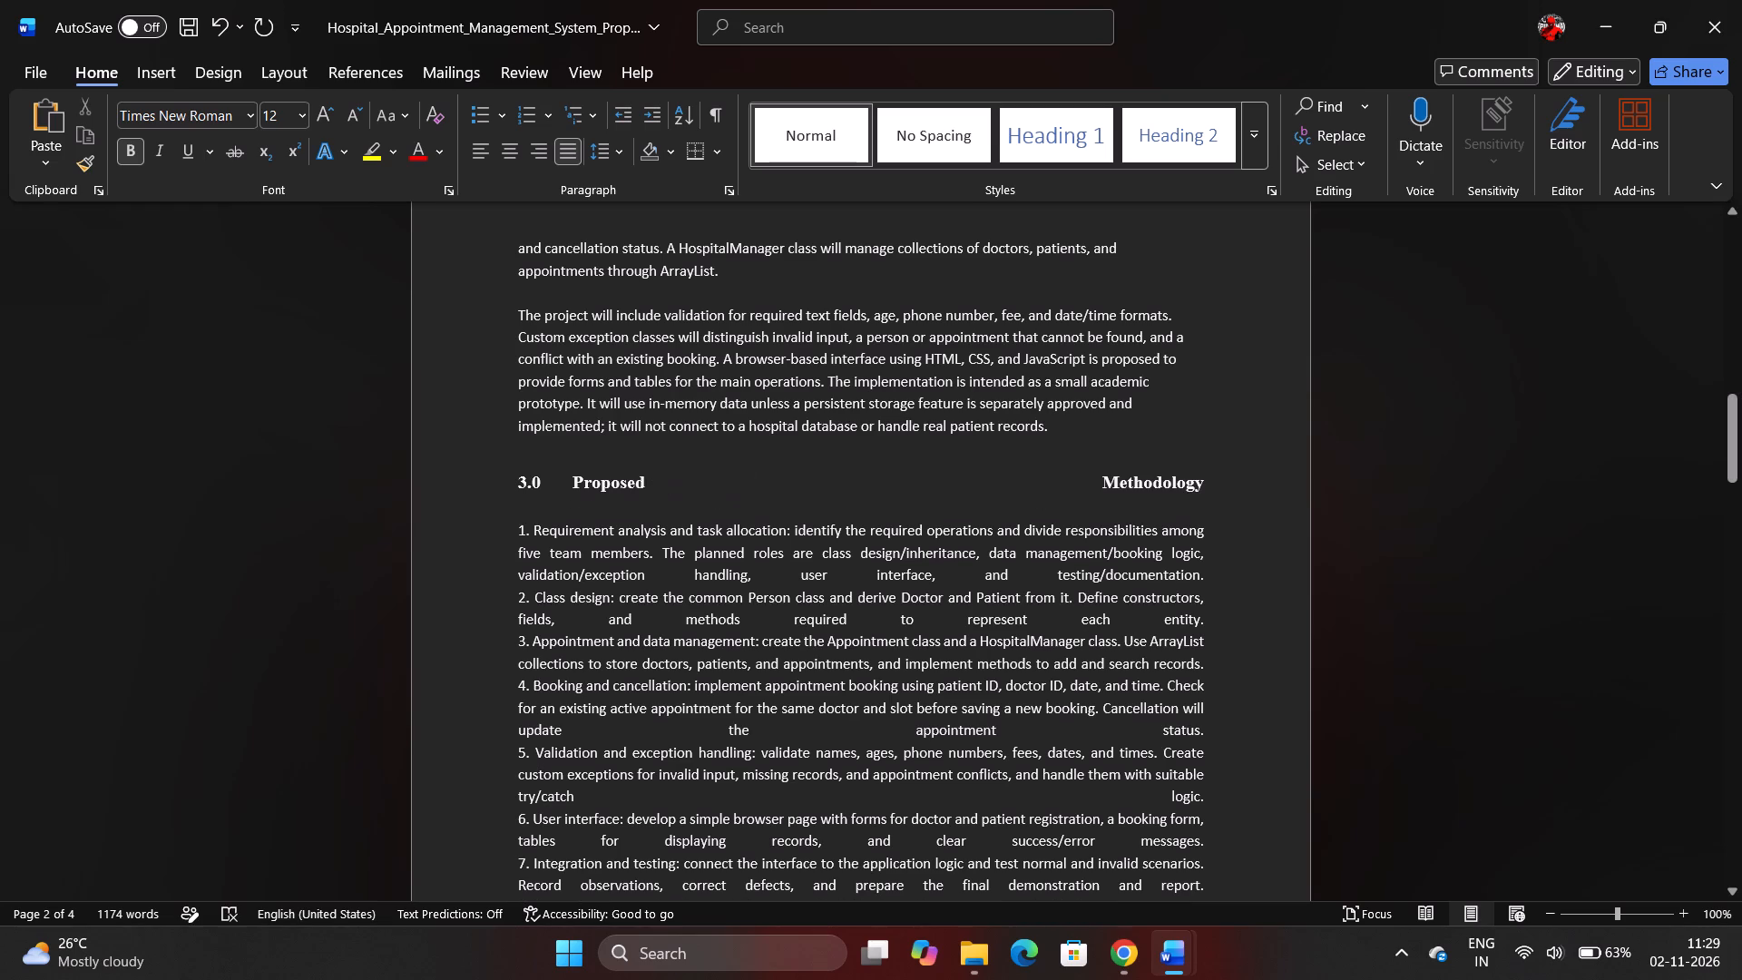
pyautogui.moveTo(1209, 493); pyautogui.dragTo(557, 480)
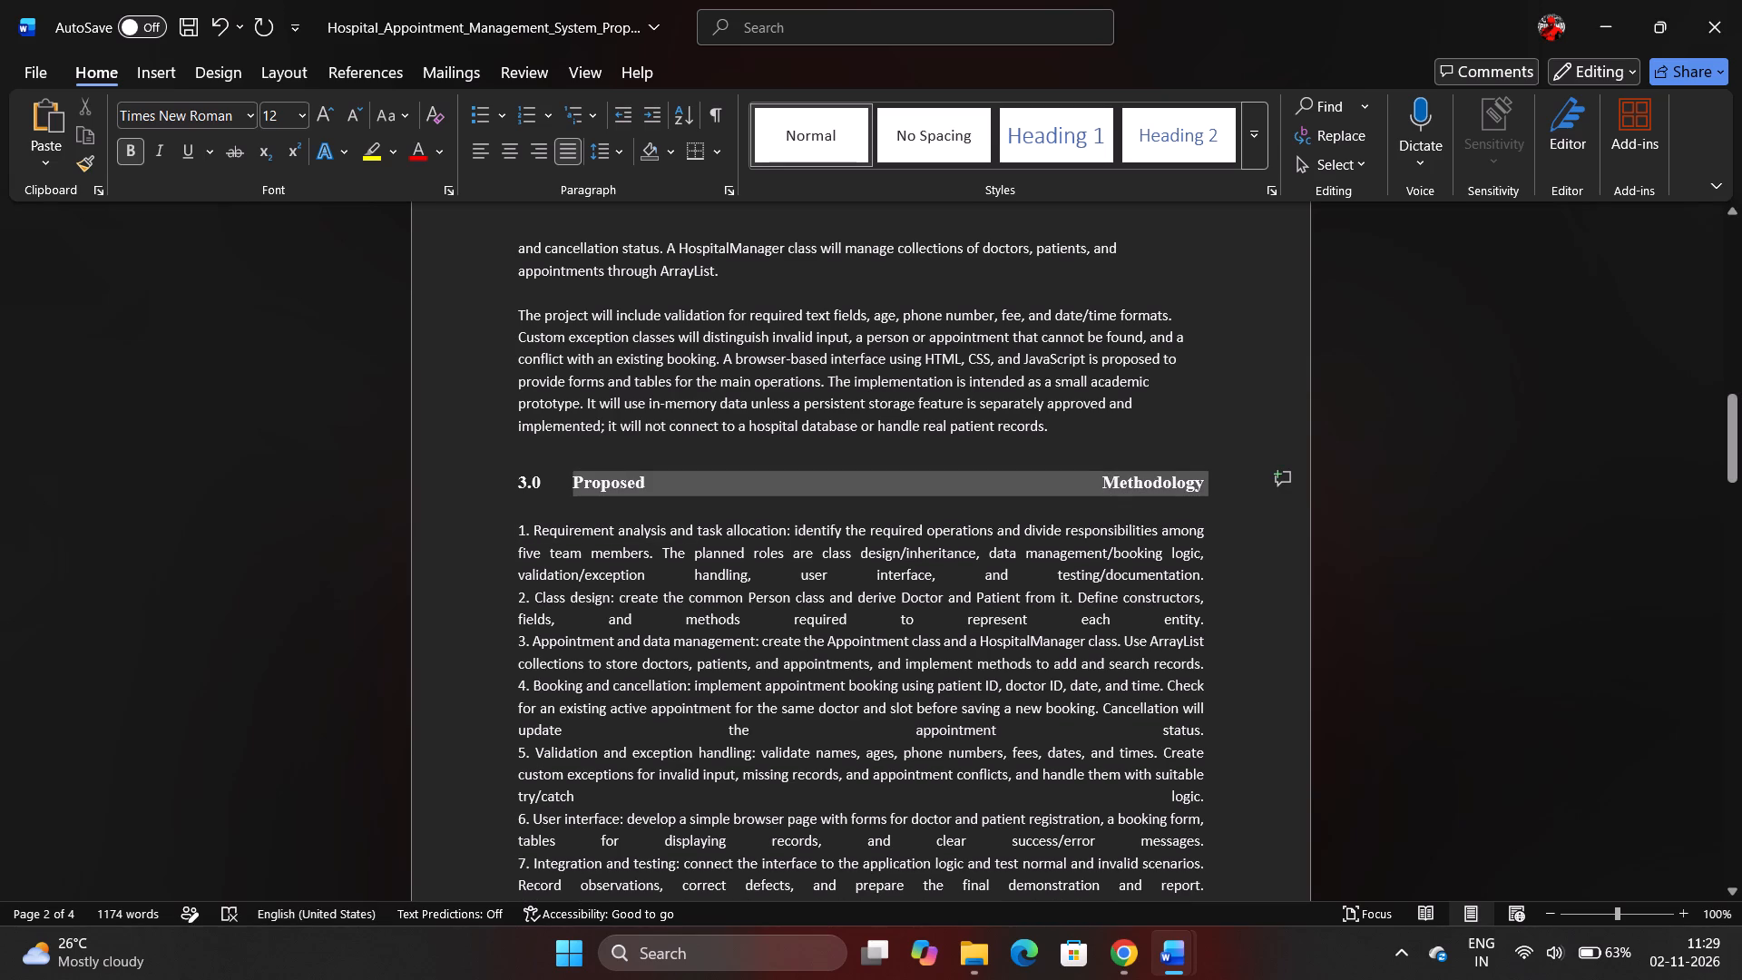
pyautogui.moveTo(557, 480); pyautogui.dragTo(512, 475)
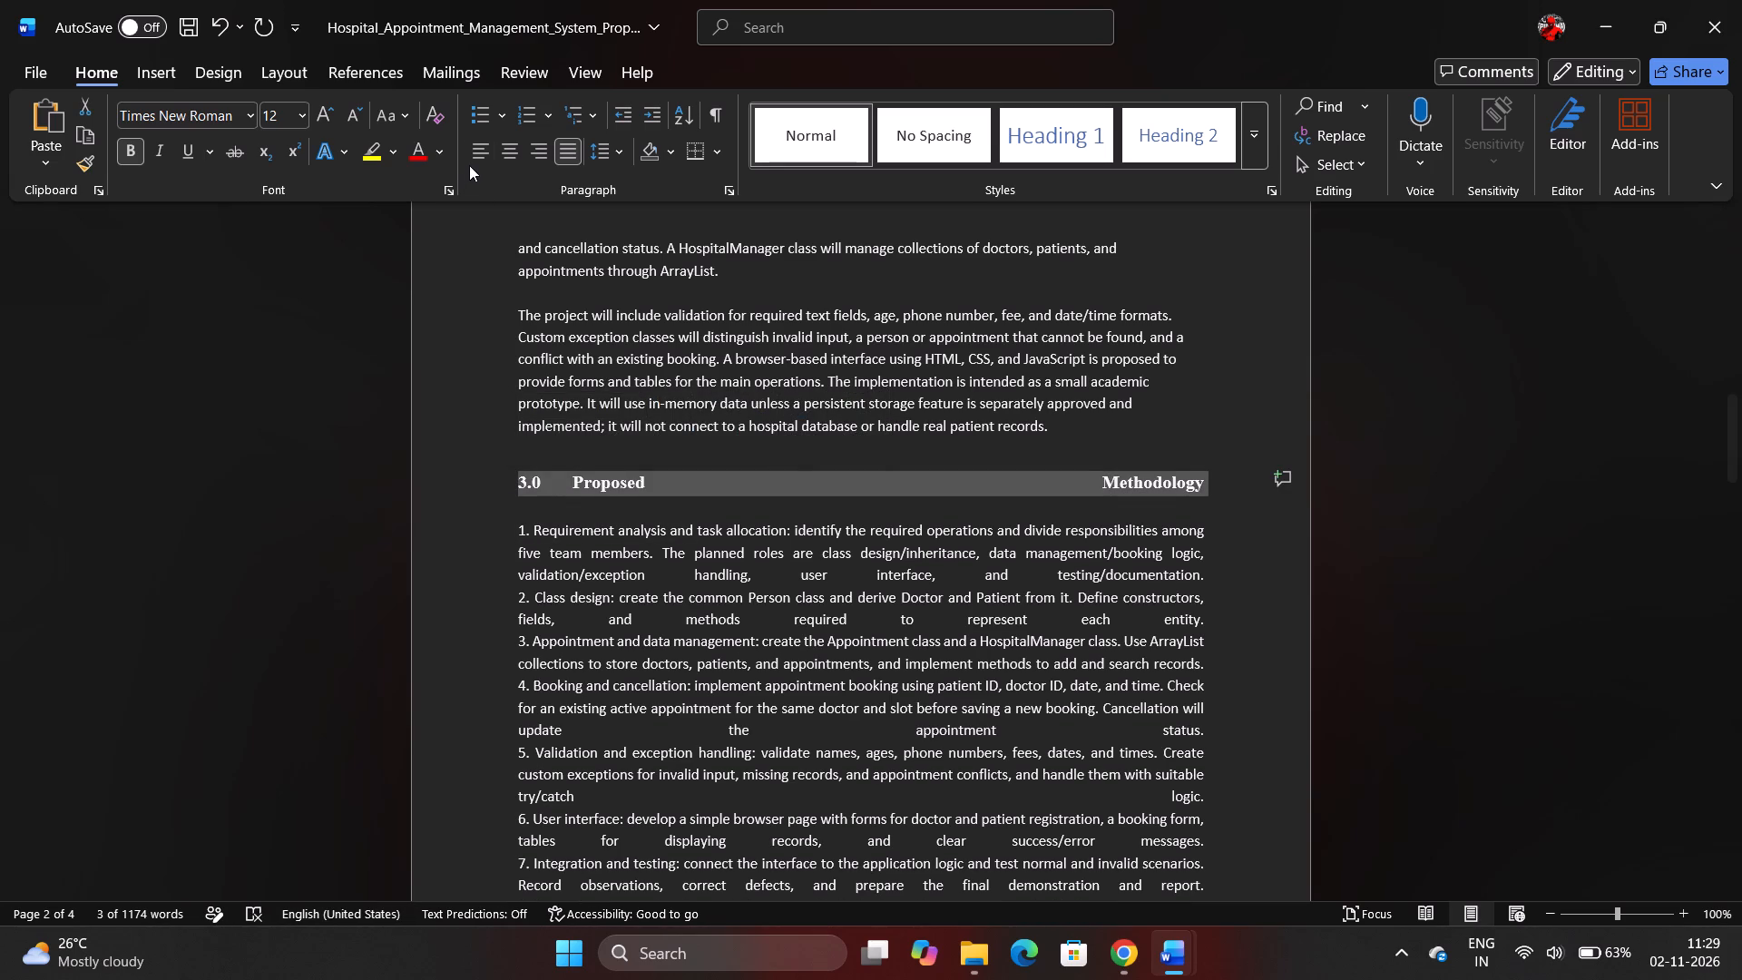
pyautogui.click(475, 157)
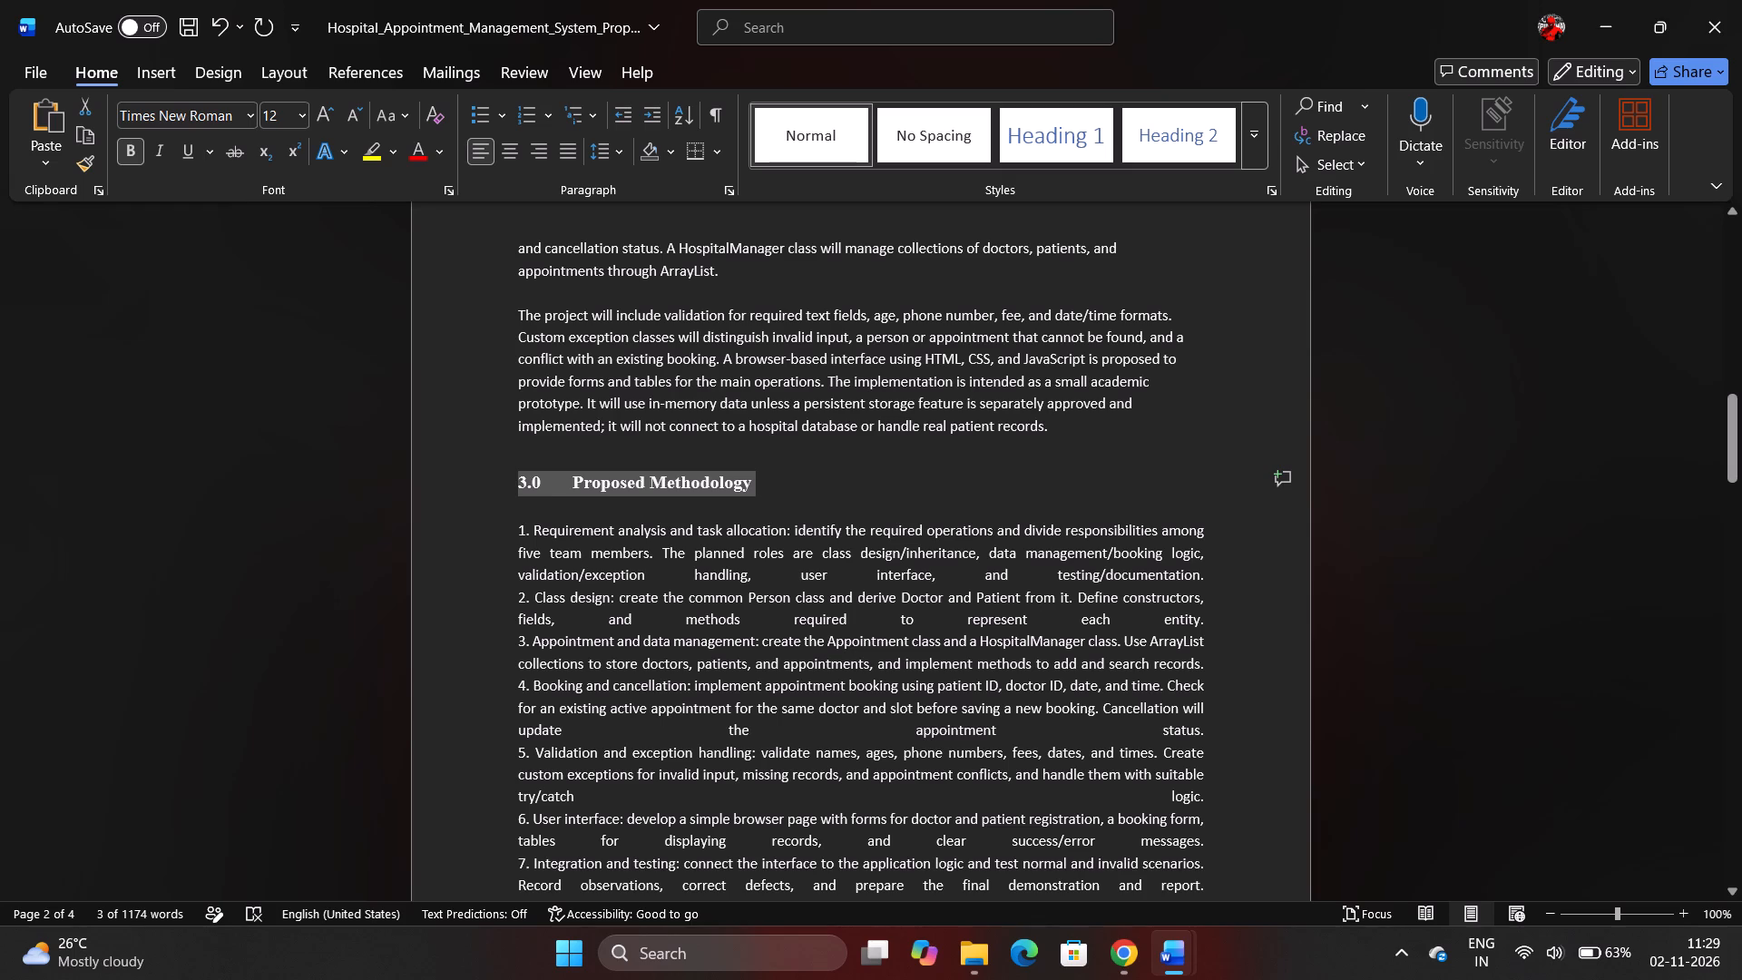
# Change the eight numbered Proposed Methodology items from justified to left alignment.
pyautogui.moveTo(516, 526); pyautogui.dragTo(643, 697)
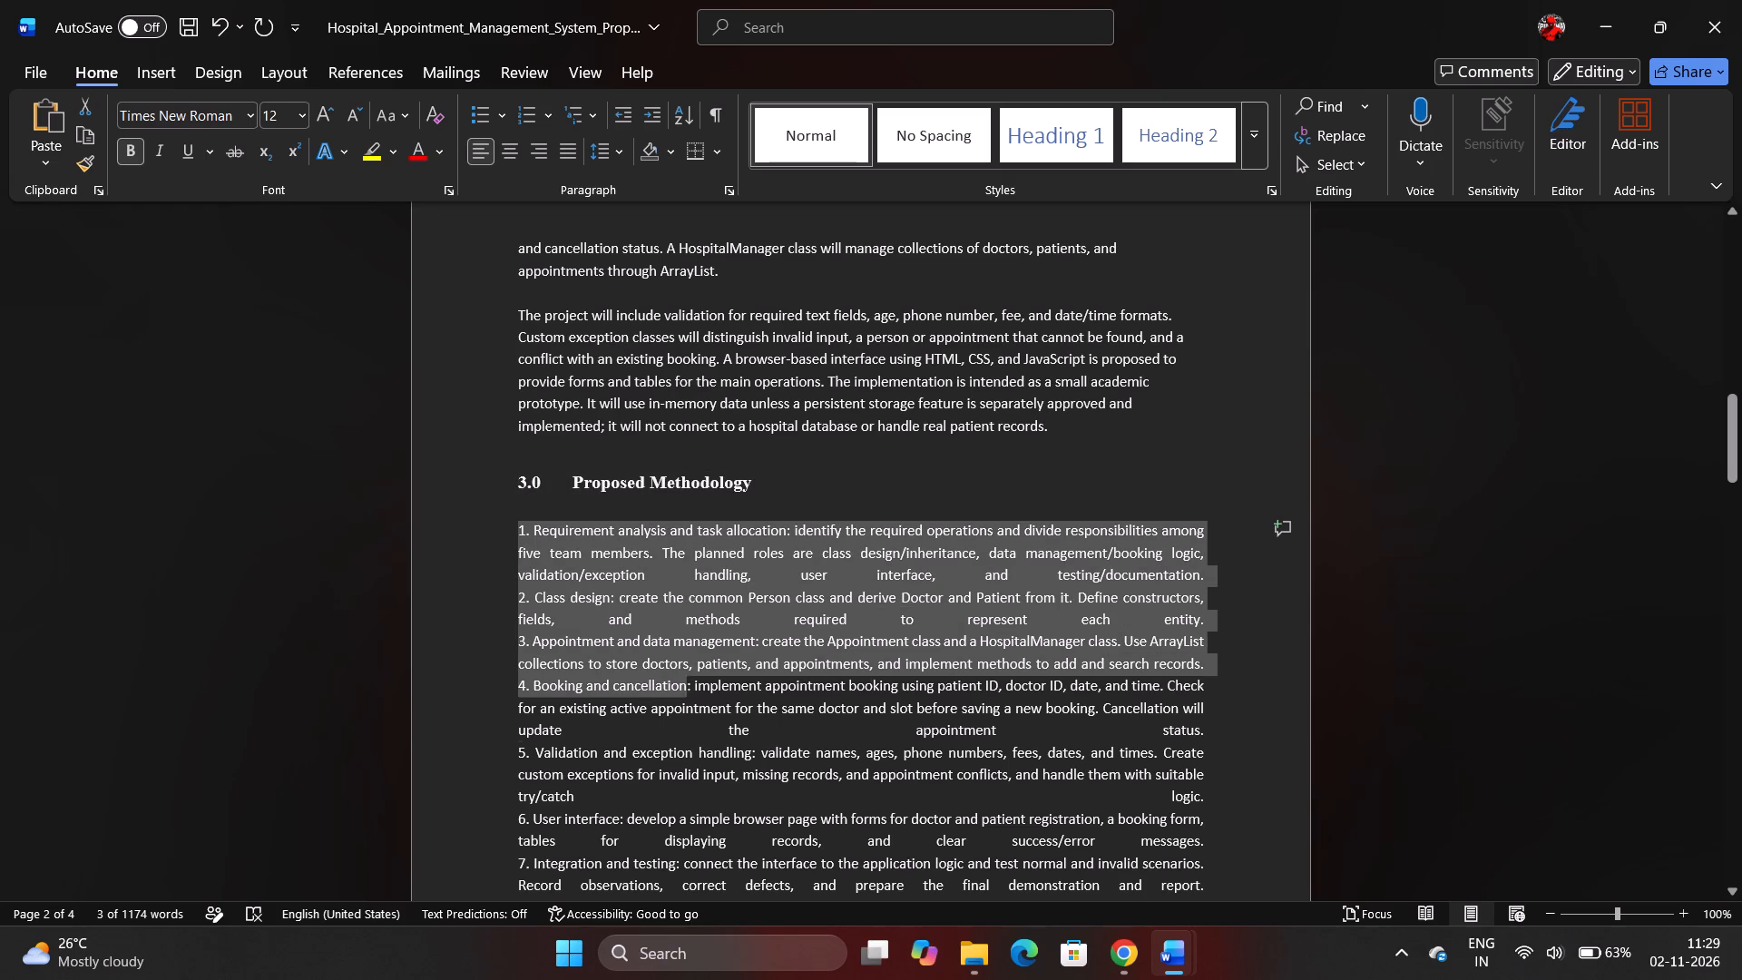
pyautogui.moveTo(643, 697); pyautogui.dragTo(717, 720)
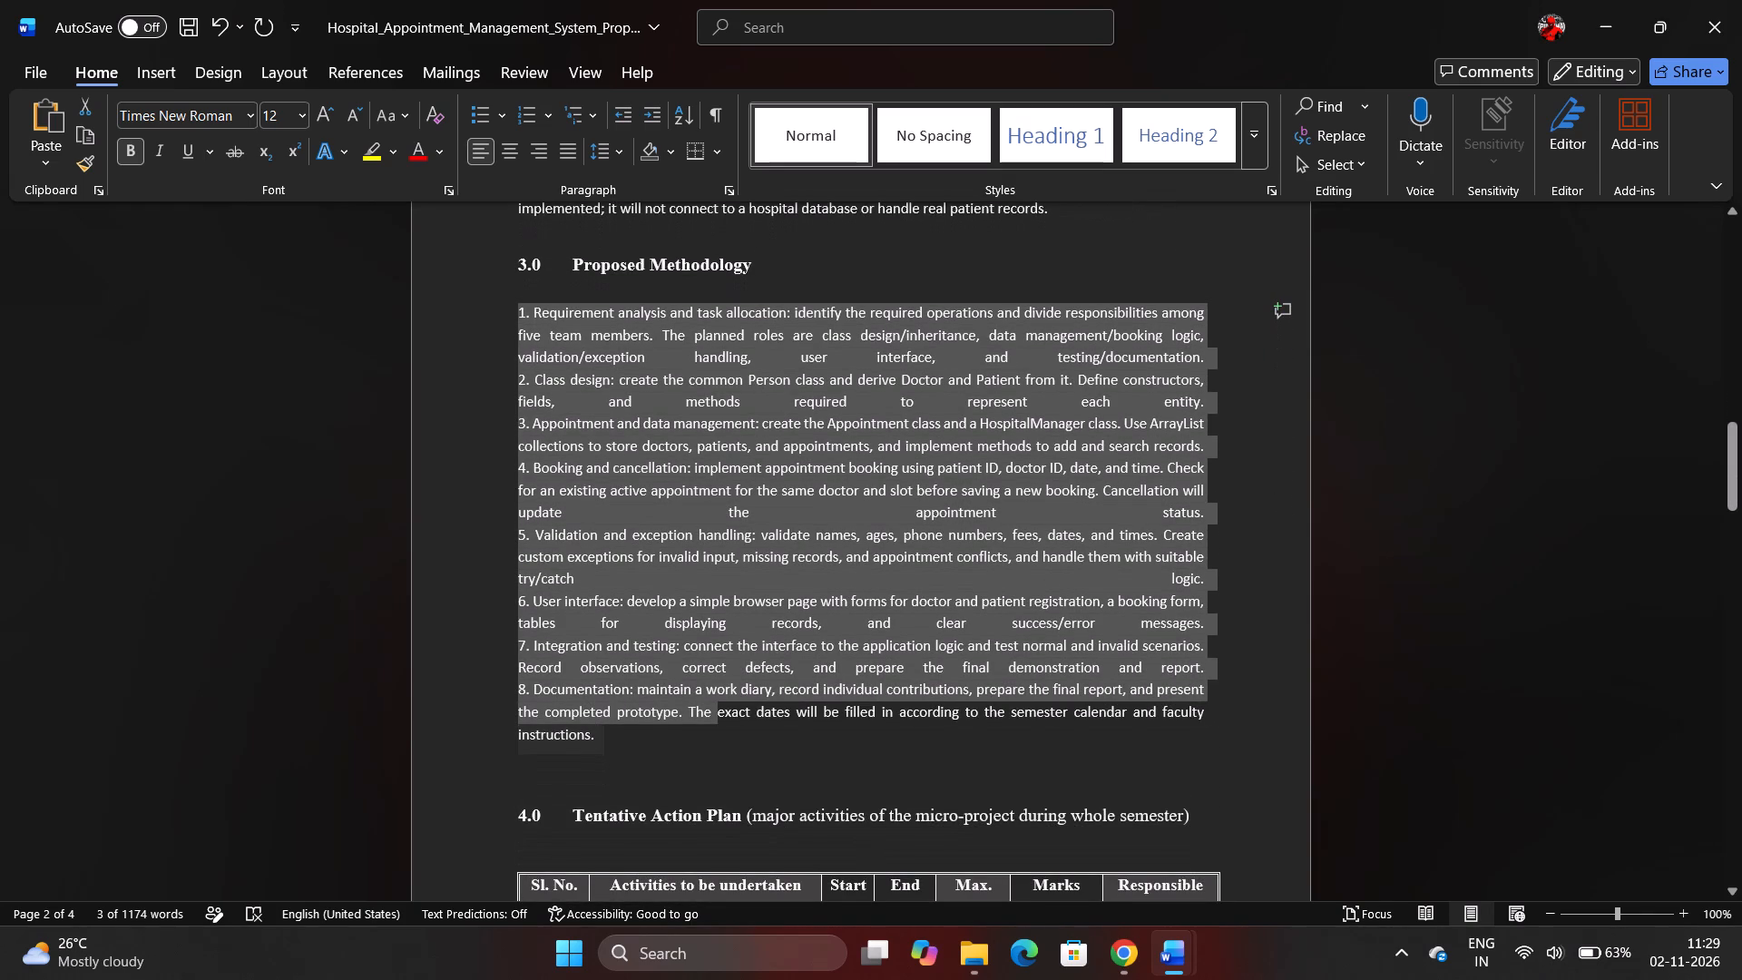
pyautogui.moveTo(717, 720); pyautogui.dragTo(715, 726)
pyautogui.click(484, 150)
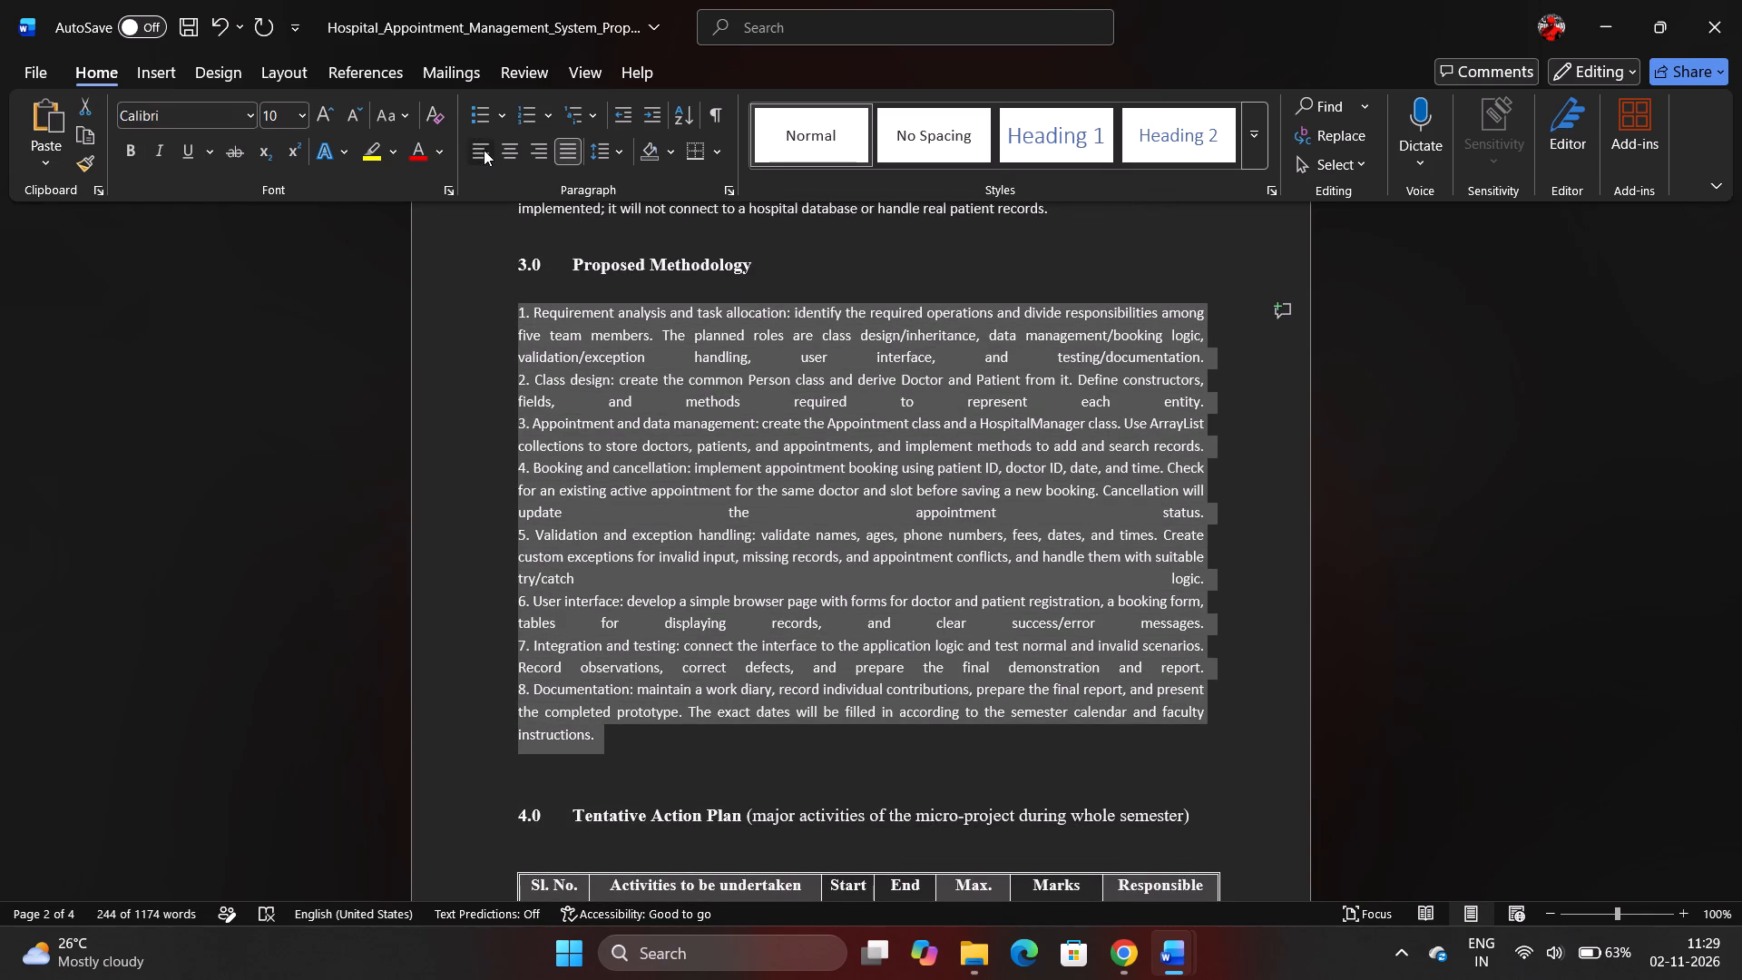
pyautogui.click(648, 777)
# Delete the text "(major activities of the micro-project during whole semester)" from the 4.0 Tentative Action Plan heading.
pyautogui.scroll(-2, 648, 777)
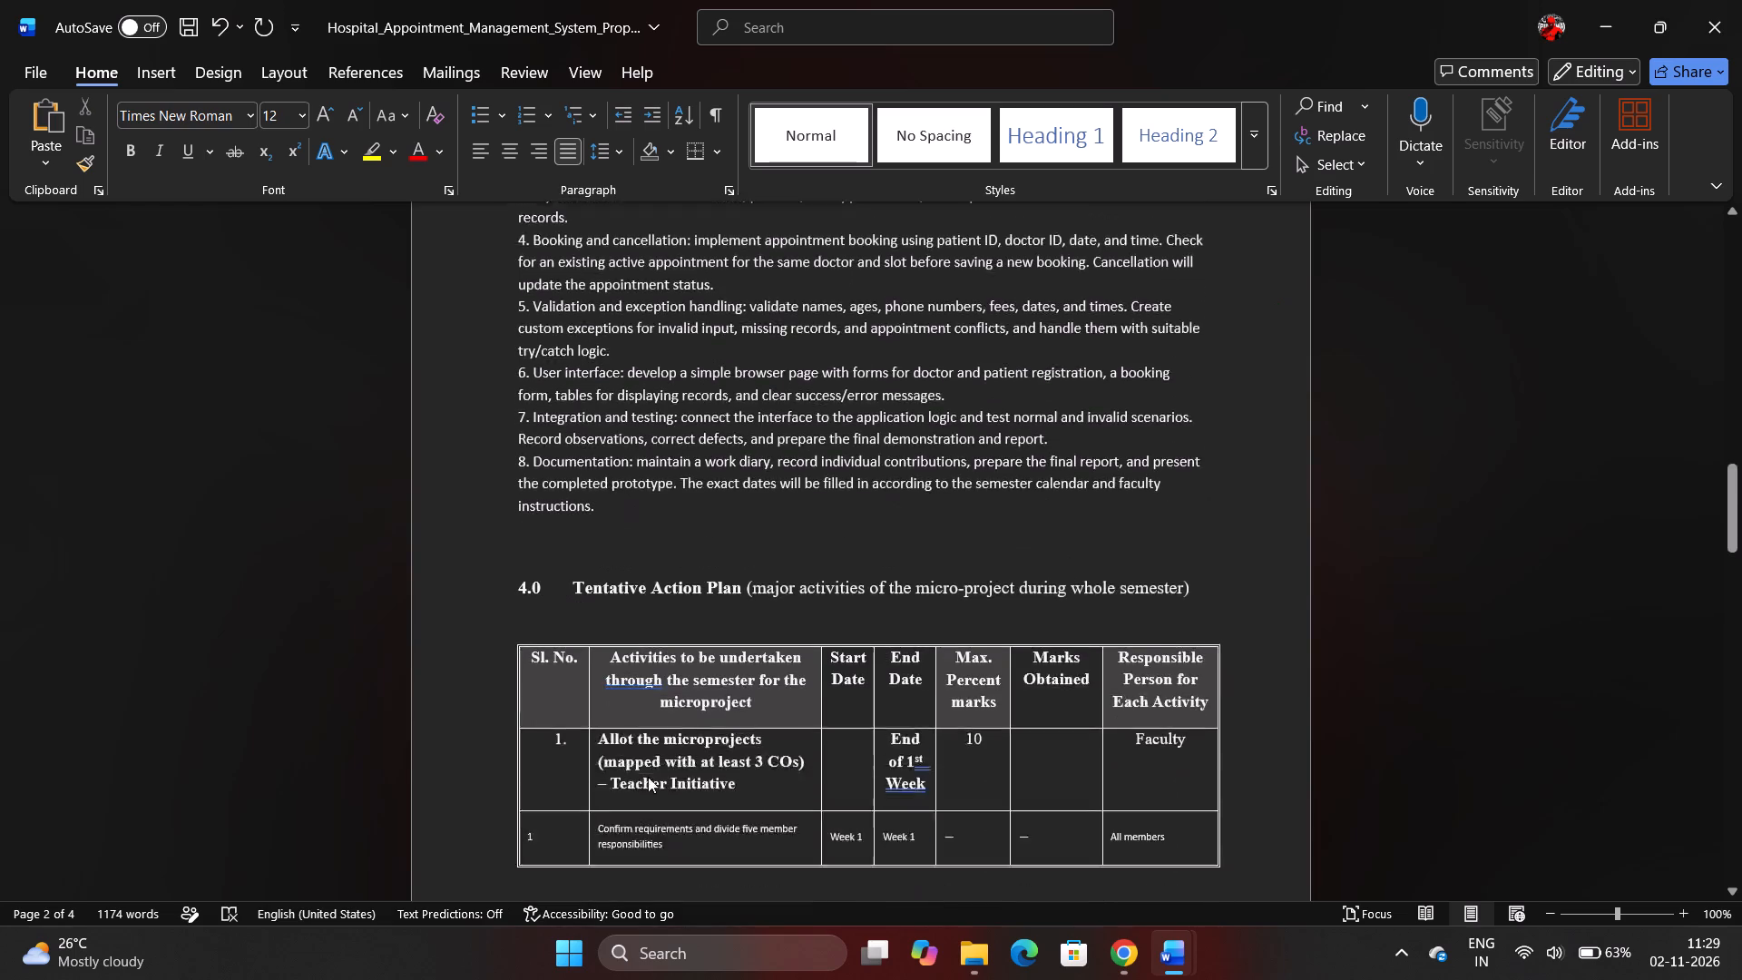
pyautogui.scroll(-2, 648, 777)
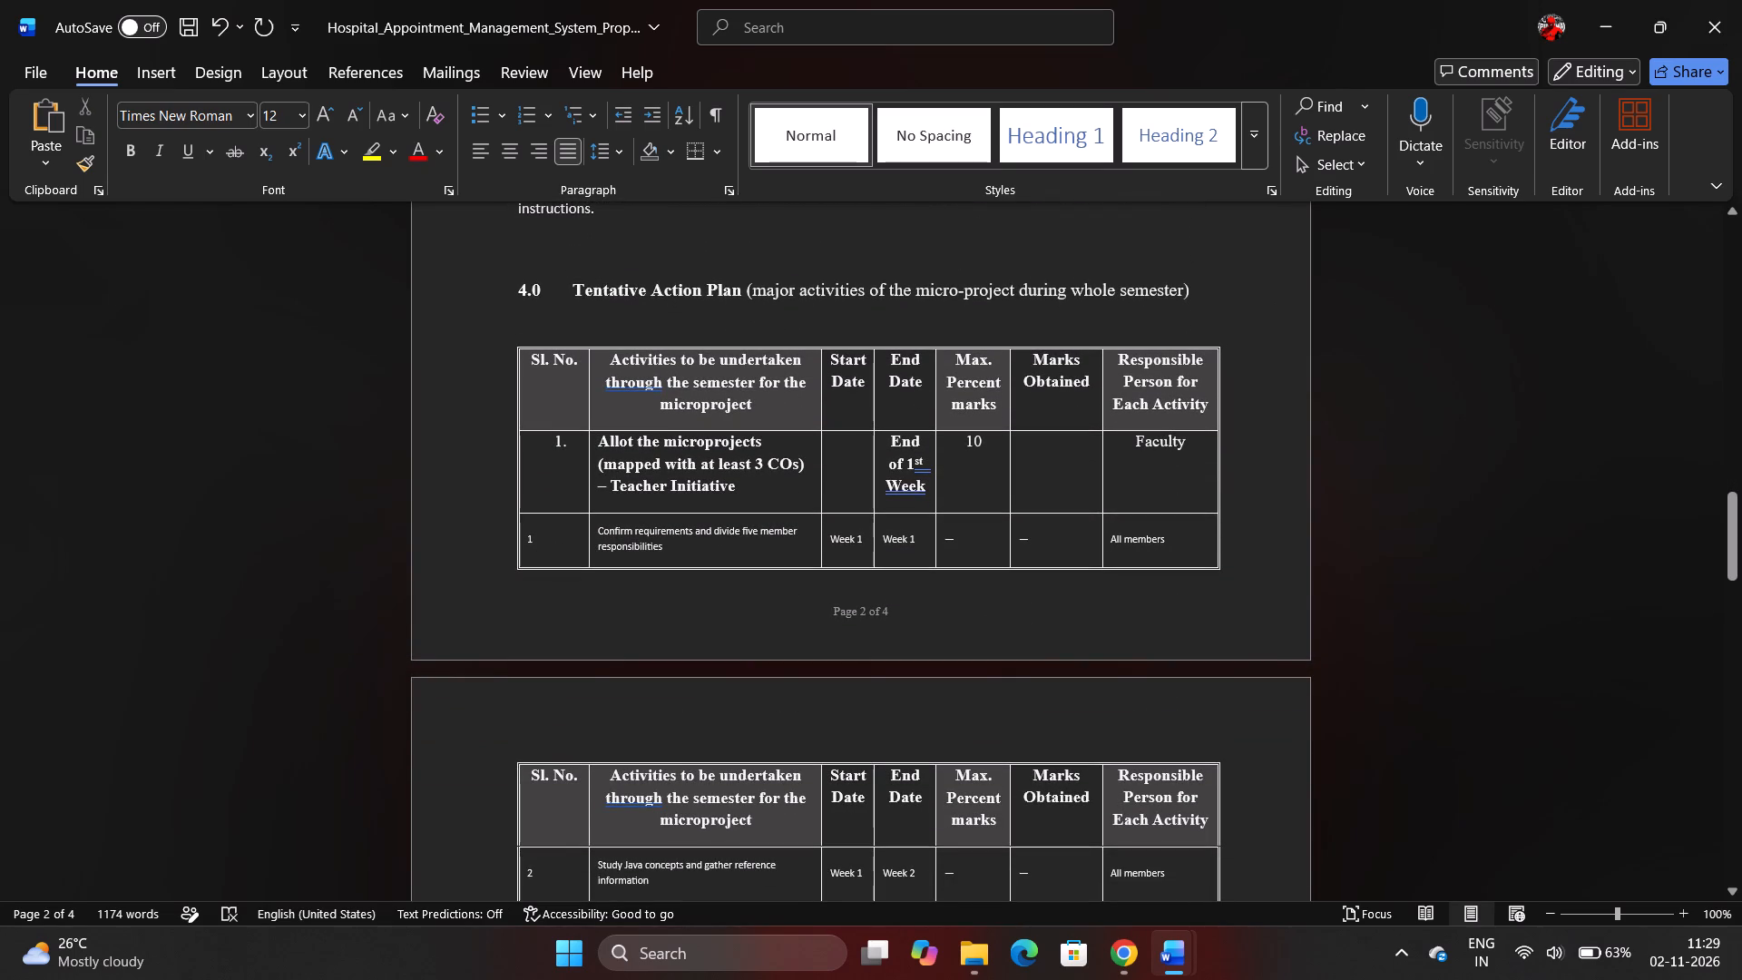
pyautogui.moveTo(1199, 287); pyautogui.dragTo(751, 282)
pyautogui.press('BackSpace')
pyautogui.press('BackSpace')
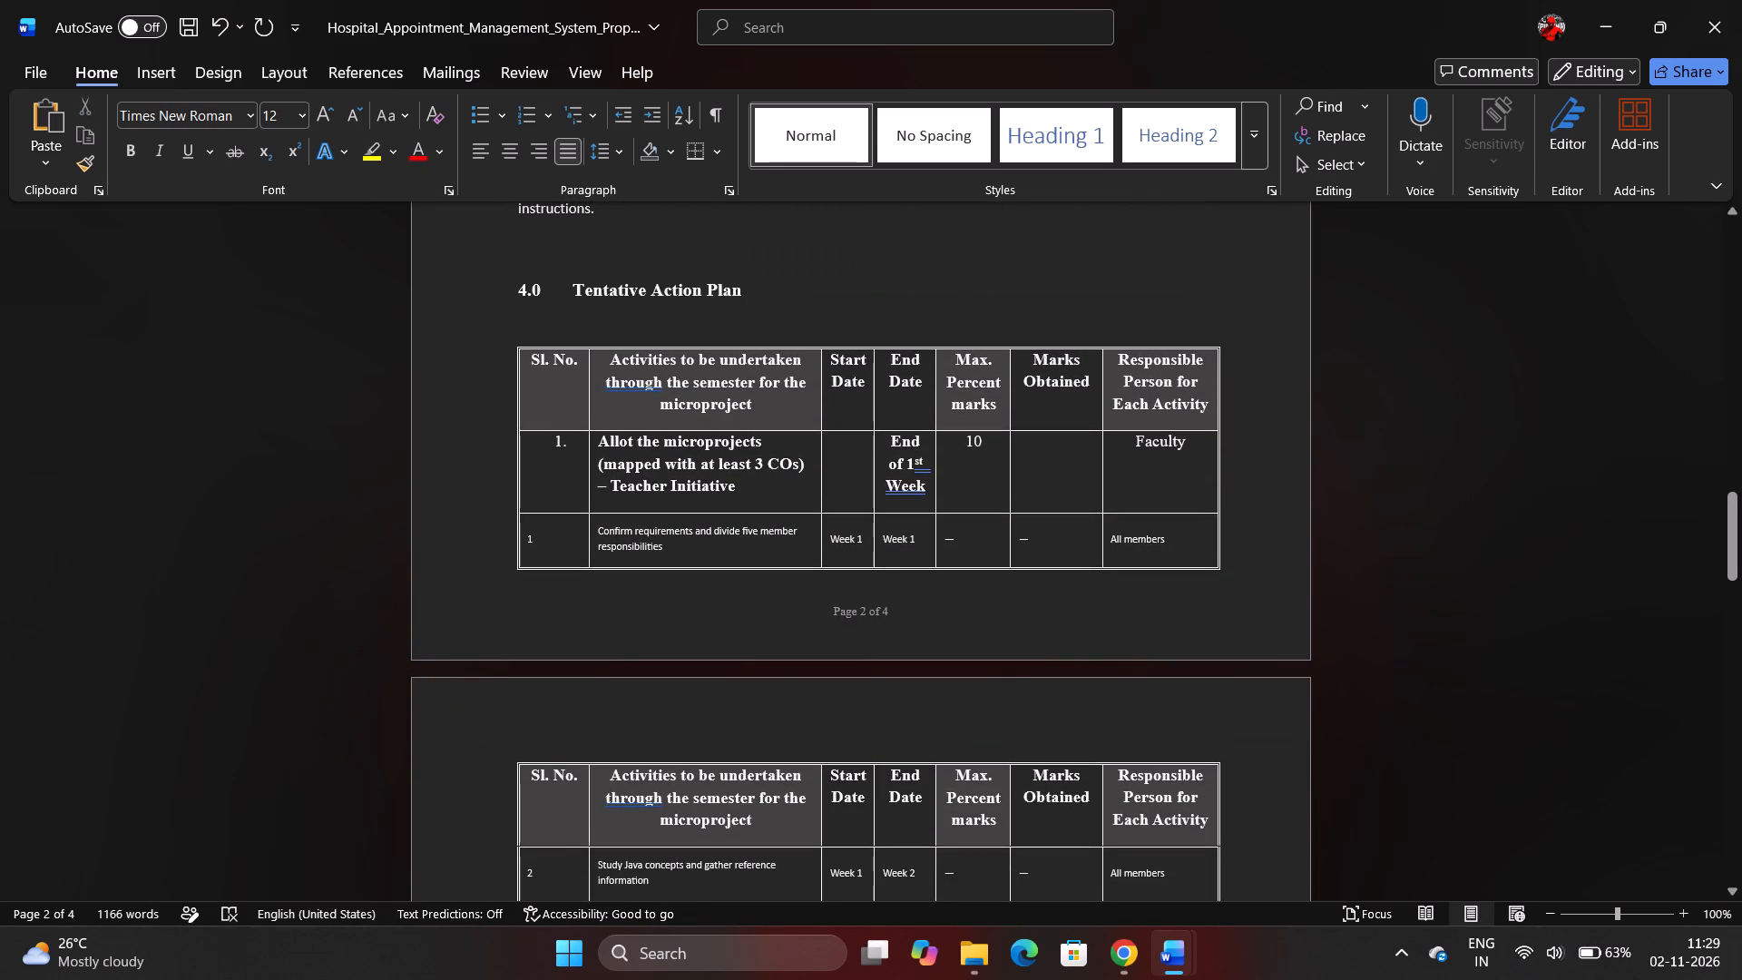
# Left-align the 4.0 Tentative Action Plan heading.
pyautogui.click(743, 292)
pyautogui.moveTo(743, 292); pyautogui.dragTo(508, 277)
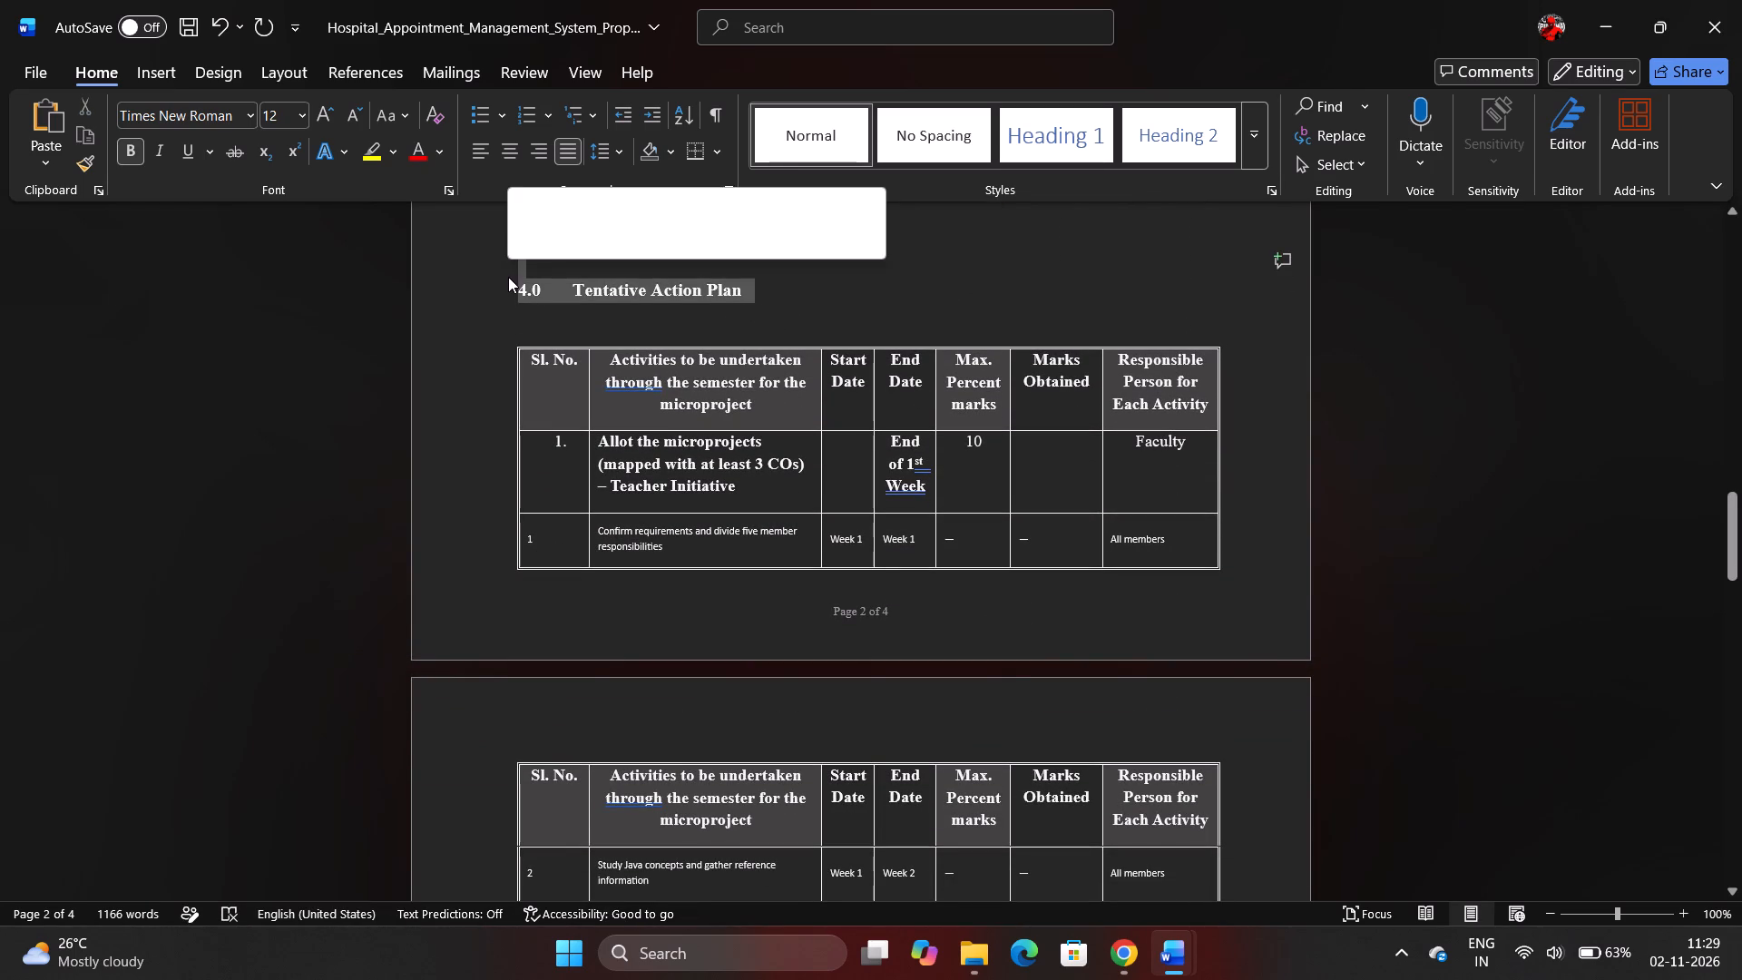
pyautogui.click(517, 285)
pyautogui.moveTo(517, 285); pyautogui.dragTo(743, 293)
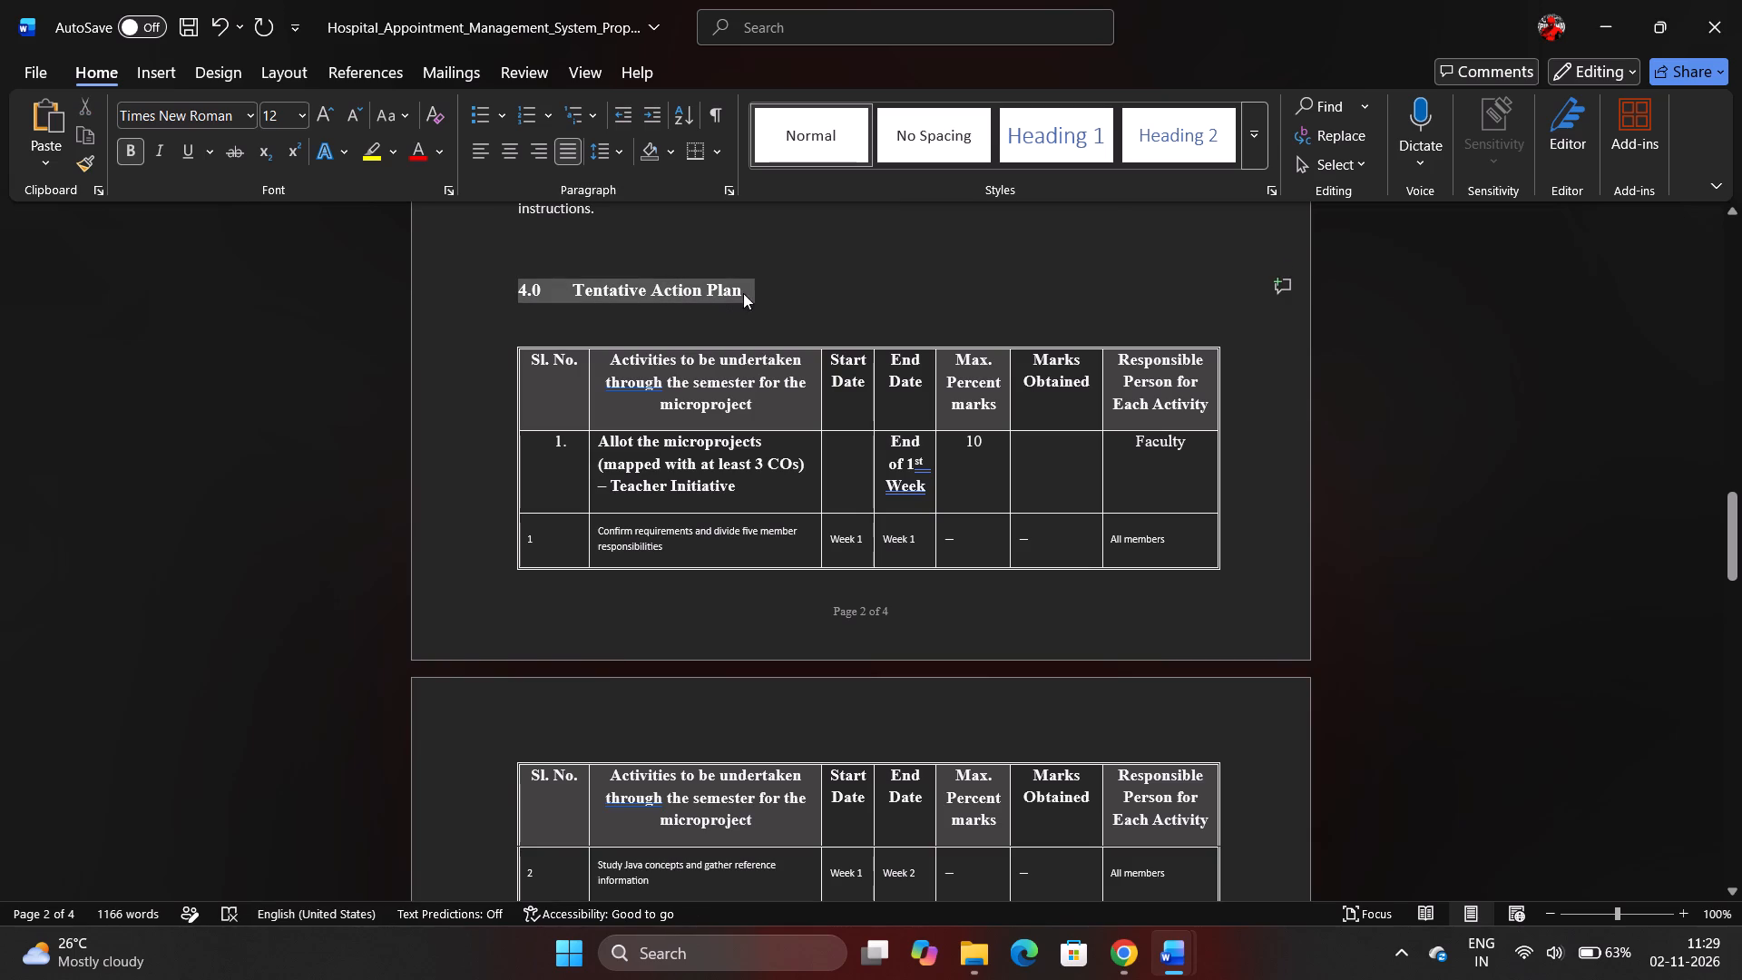
pyautogui.moveTo(743, 293); pyautogui.dragTo(740, 293)
pyautogui.click(477, 152)
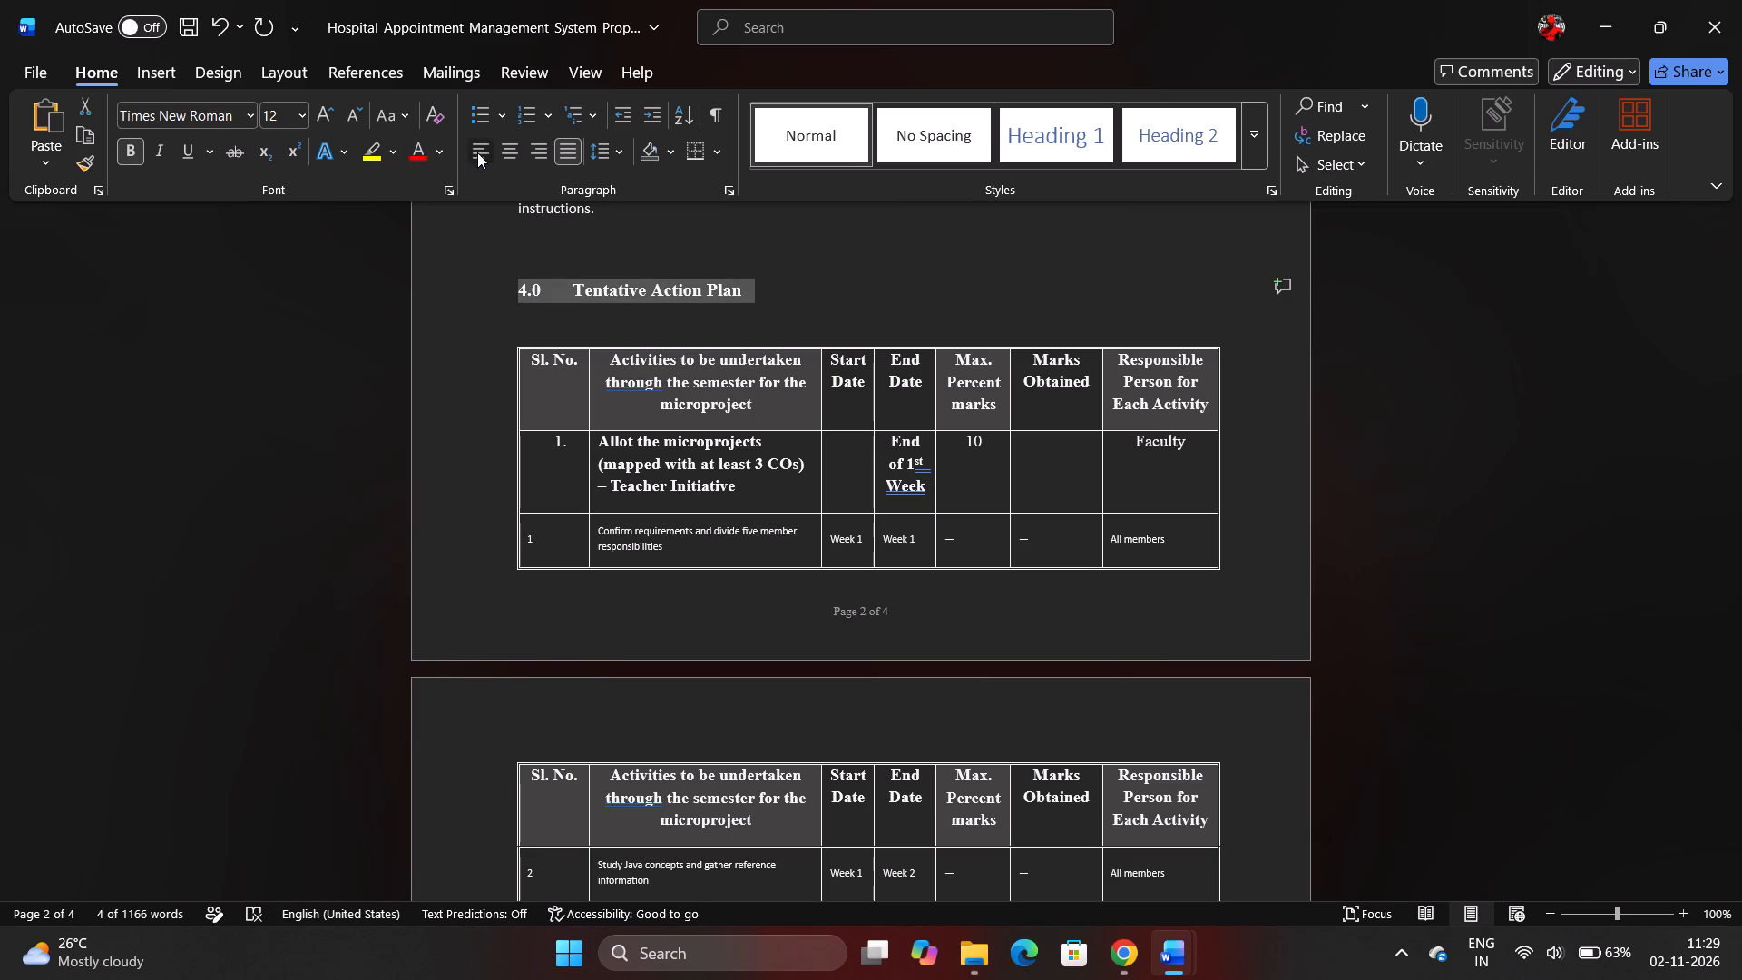
# Remove one blank line above the 4.0 Tentative Action Plan heading.
pyautogui.click(533, 269)
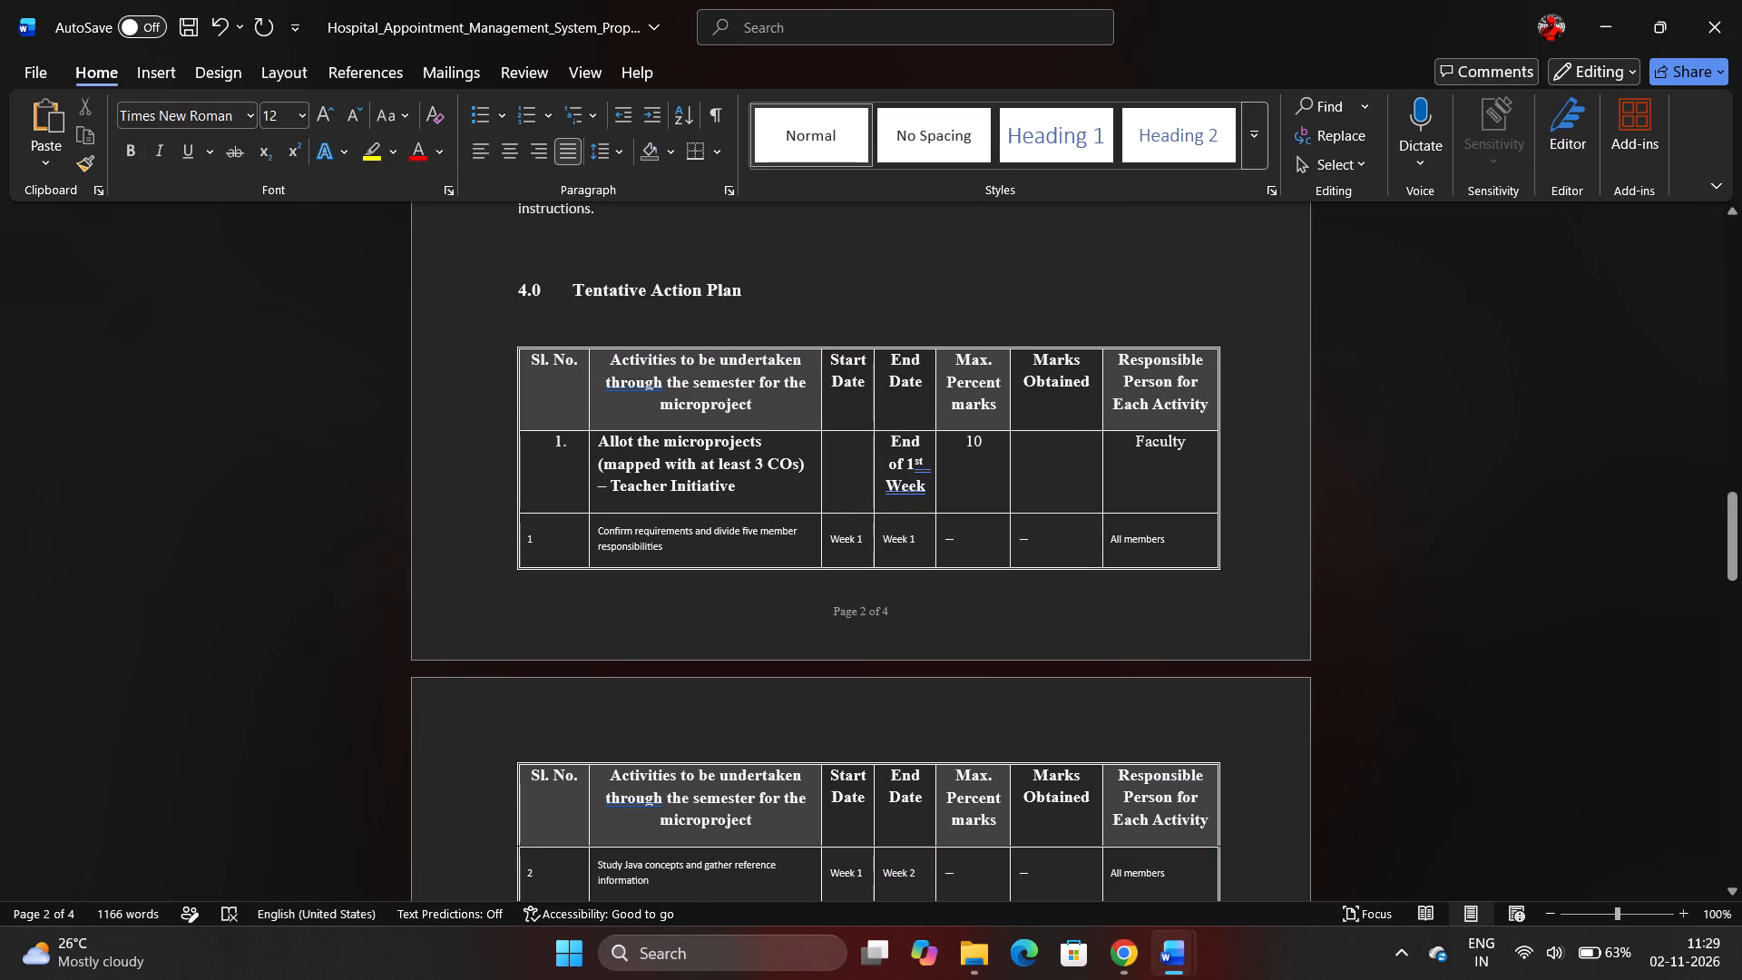
pyautogui.press('BackSpace')
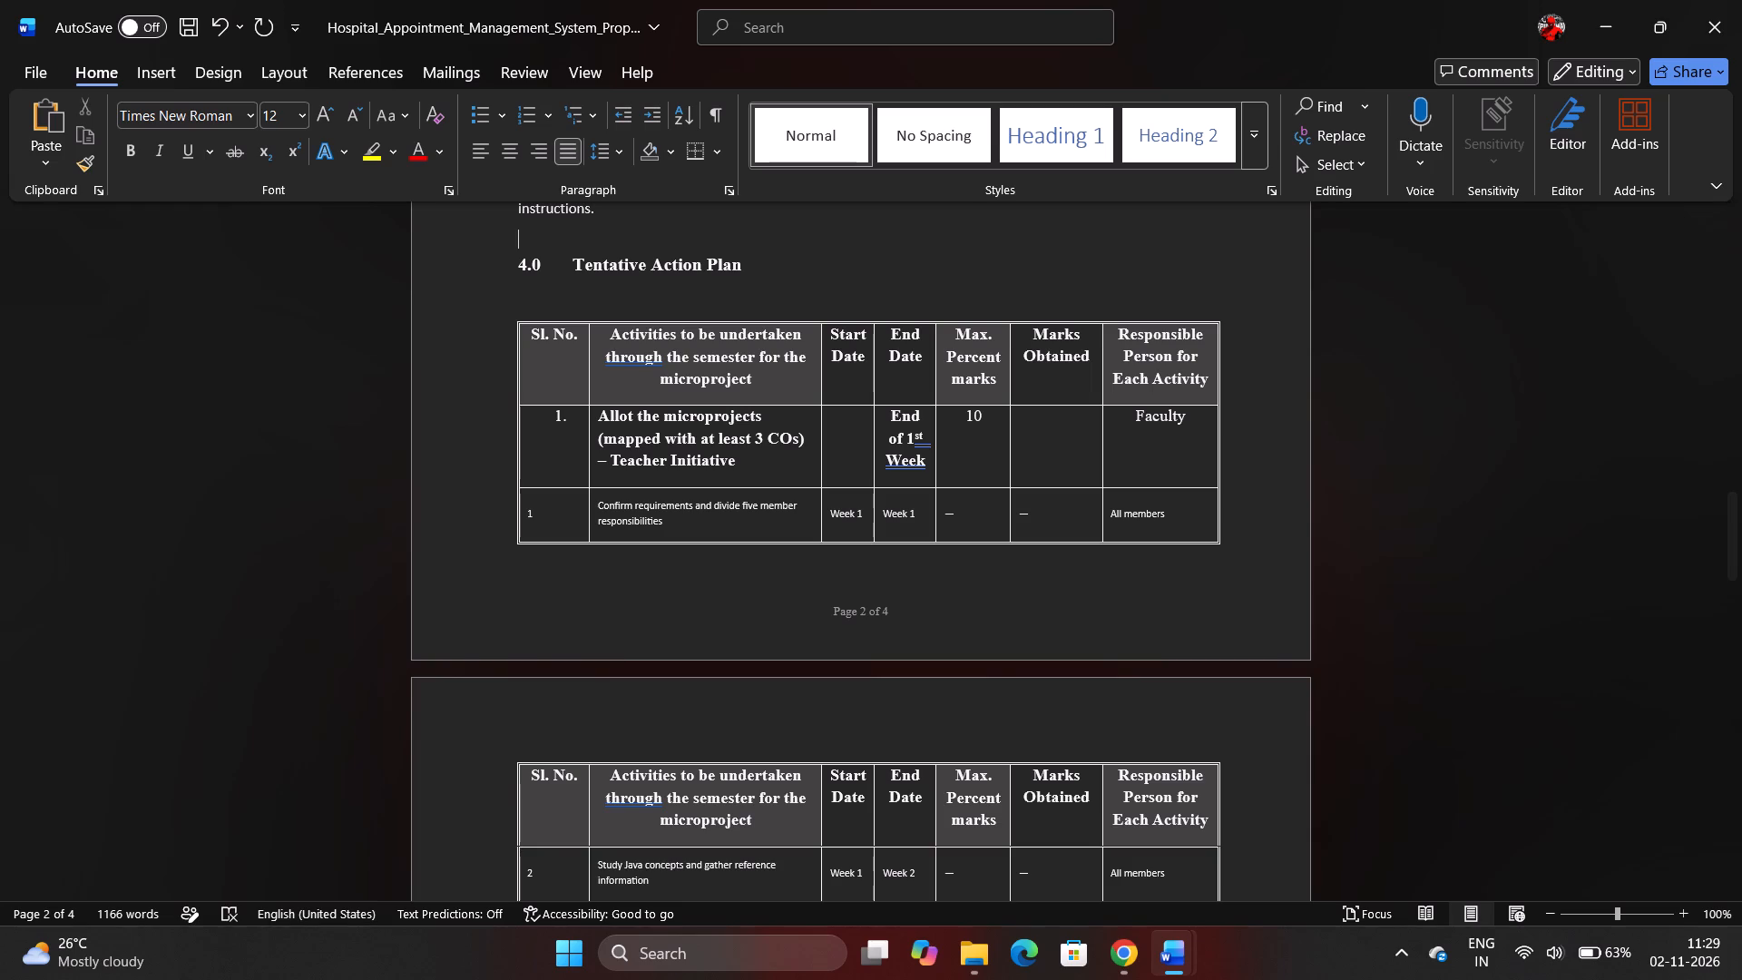
# Review the action plan and resources tables, and skim back through the Methodology, Information Gathering and Rationale sections.
pyautogui.scroll(-3, 738, 458)
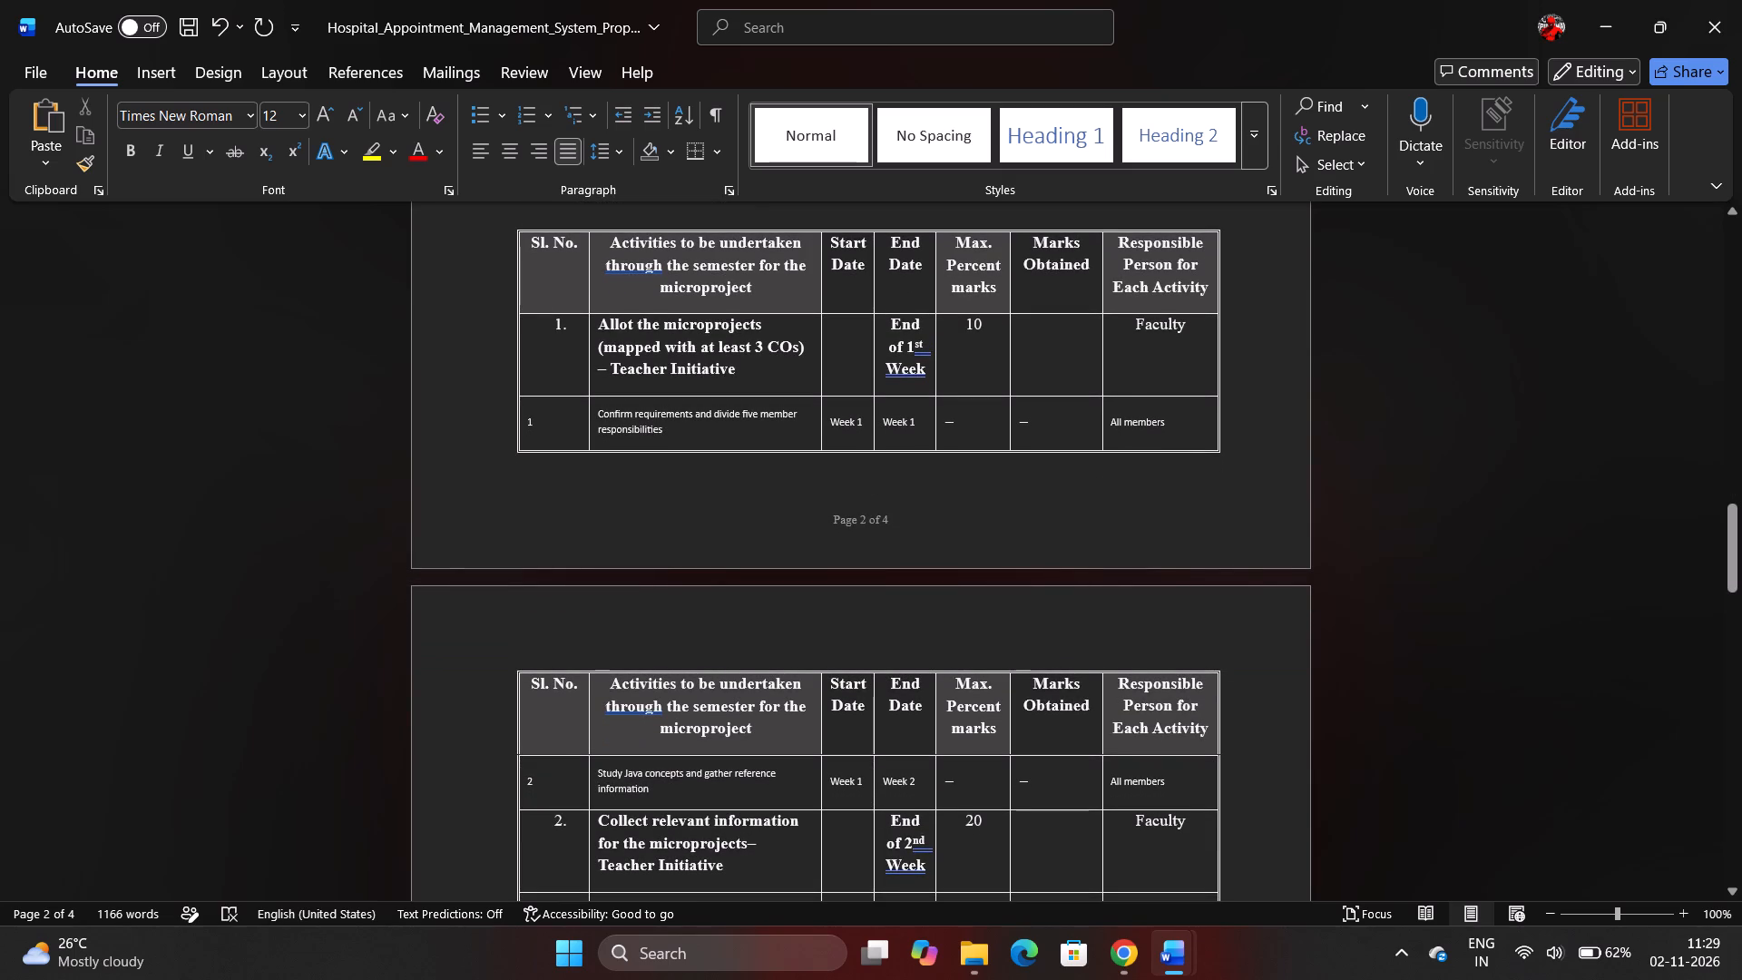
pyautogui.scroll(-6, 738, 458)
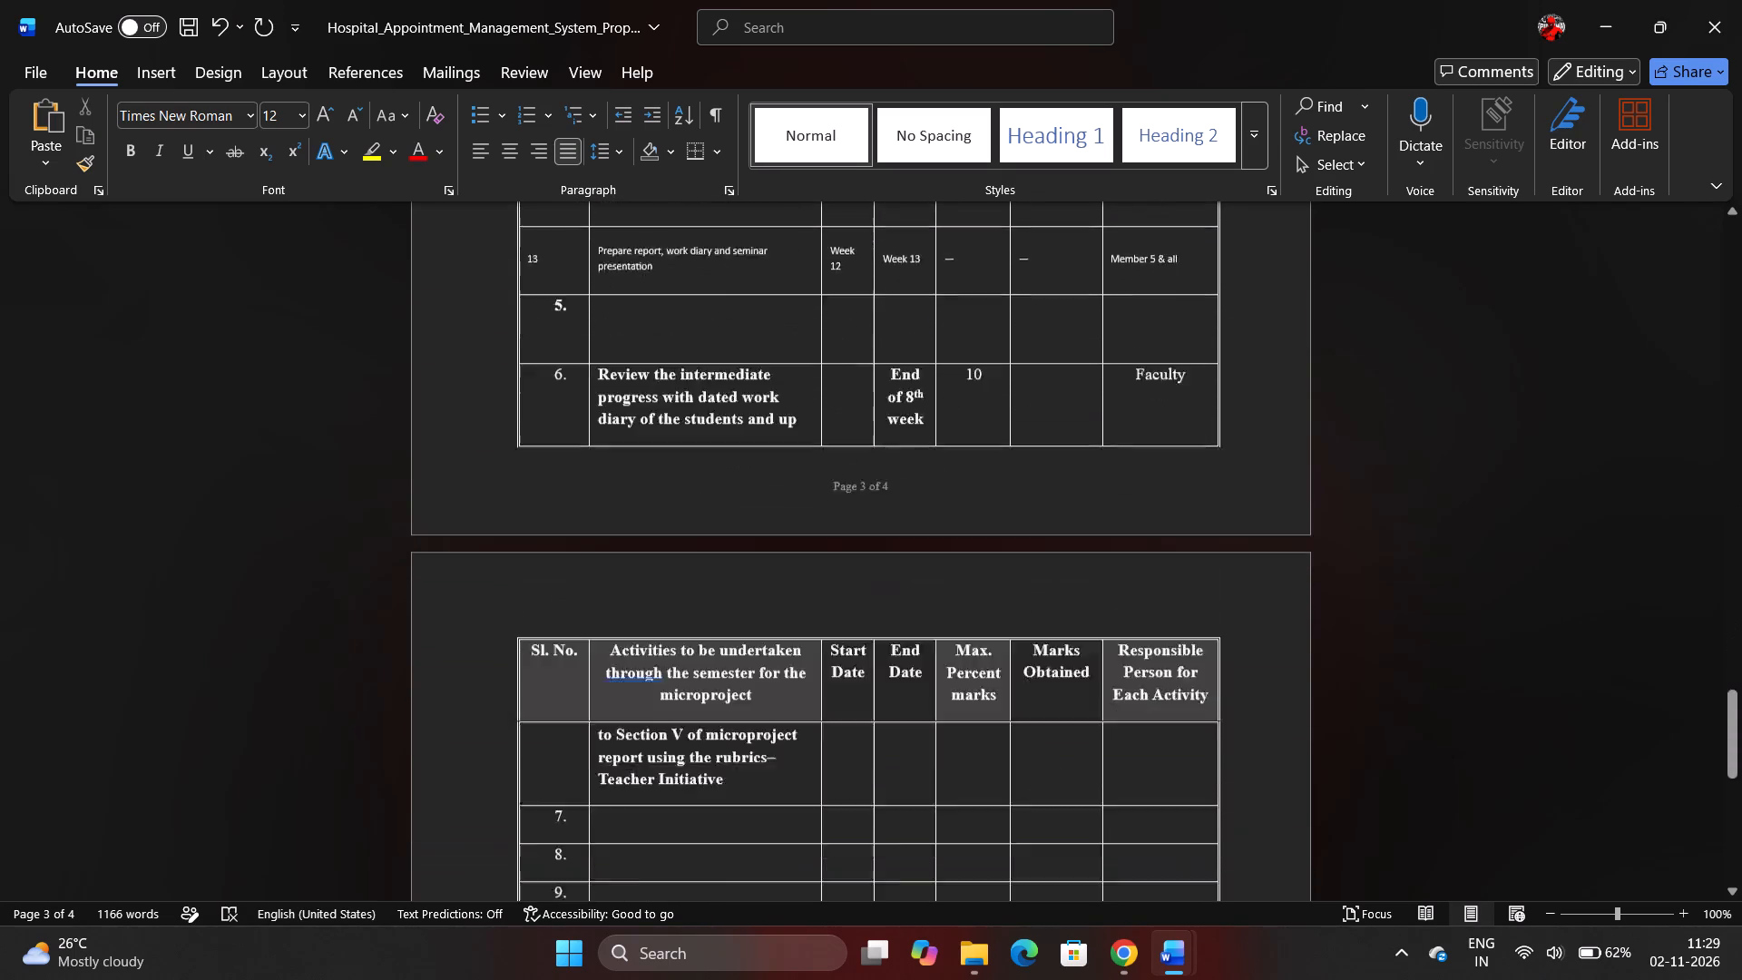
pyautogui.scroll(-3, 738, 458)
pyautogui.scroll(2, 738, 458)
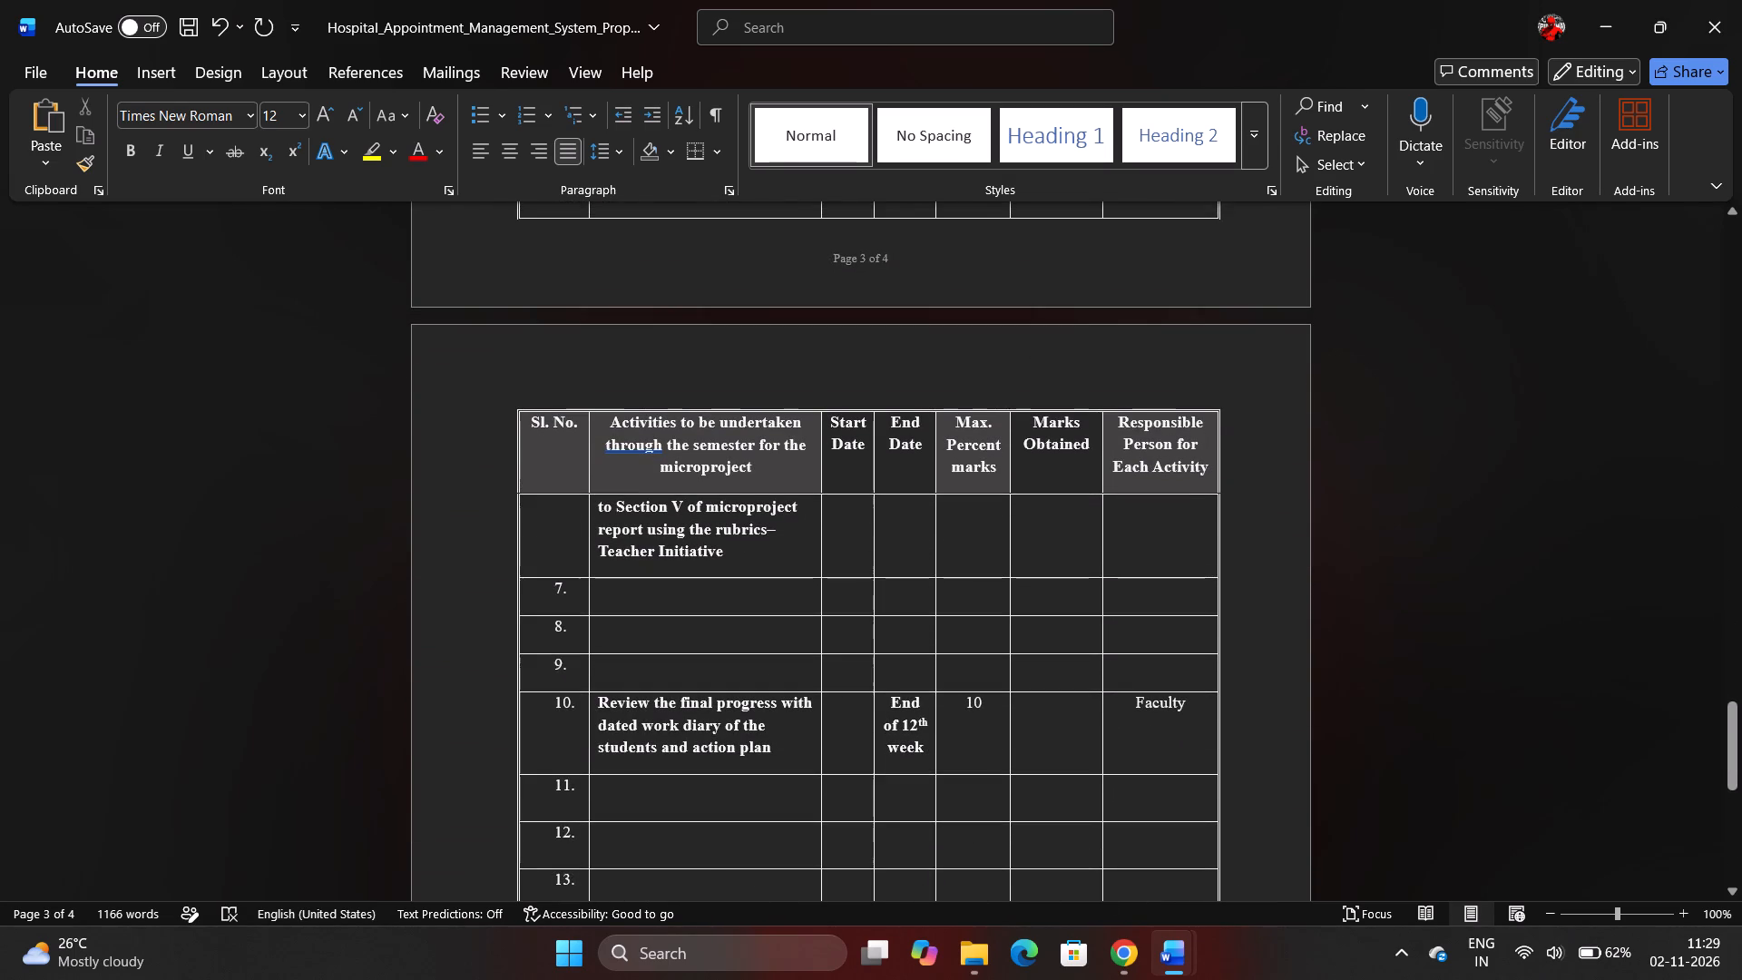
pyautogui.scroll(1, 738, 458)
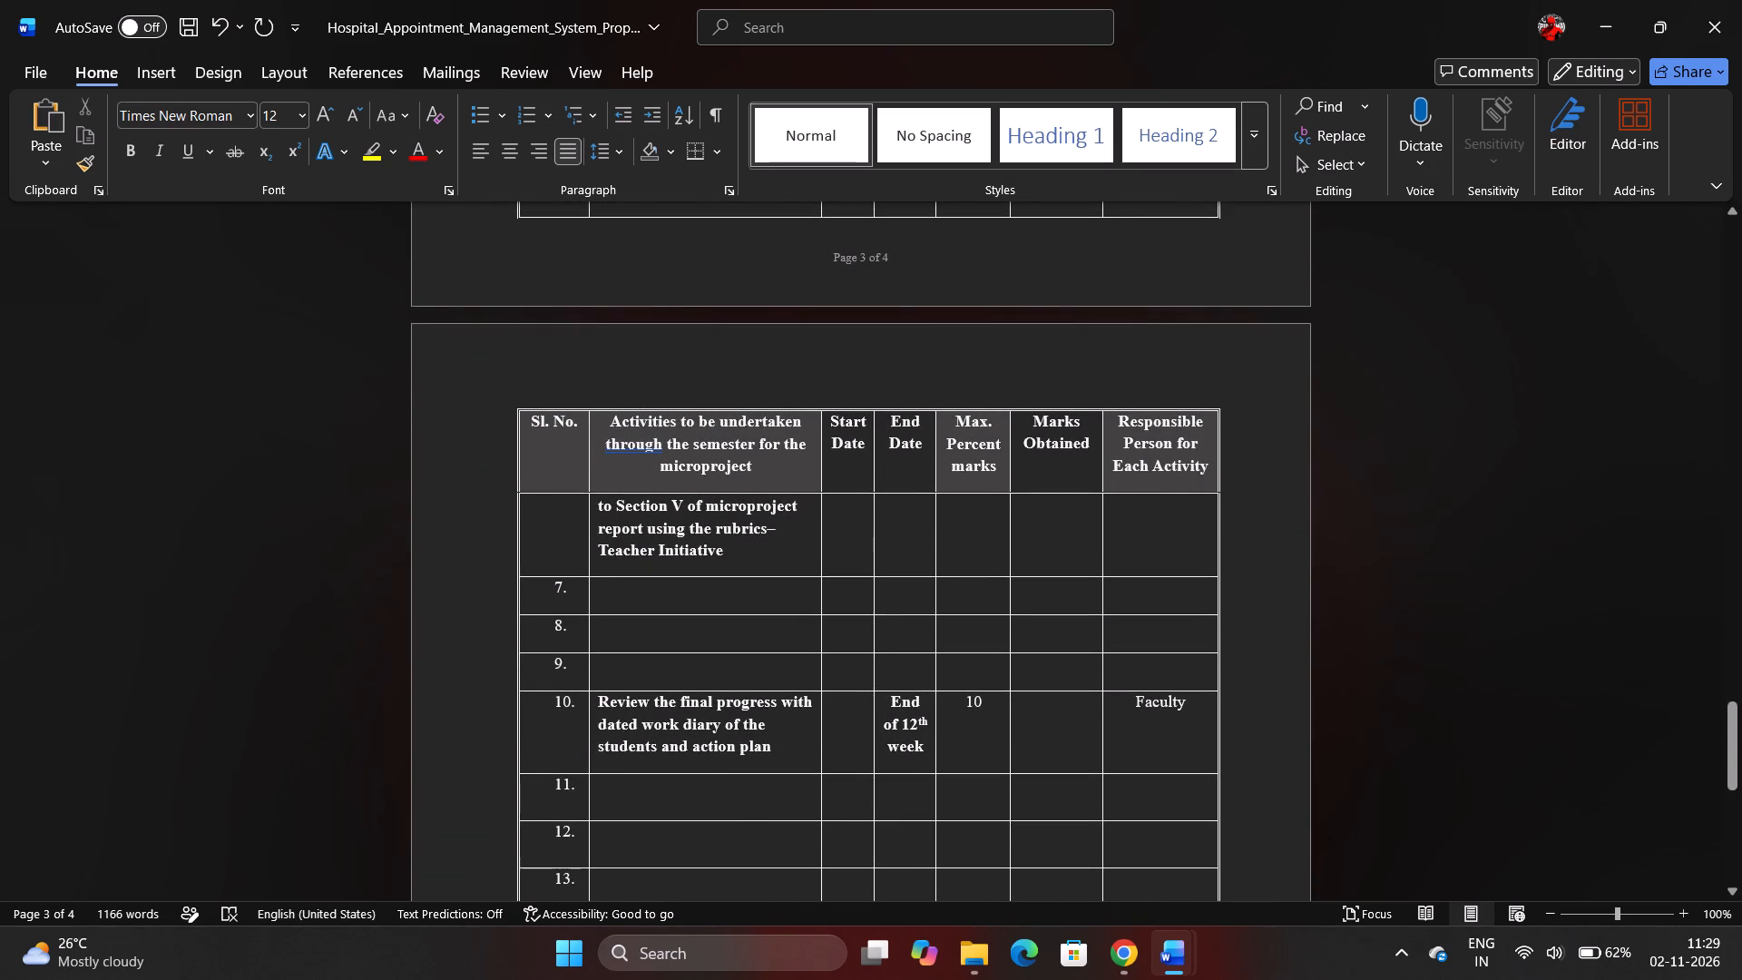
pyautogui.scroll(2, 738, 458)
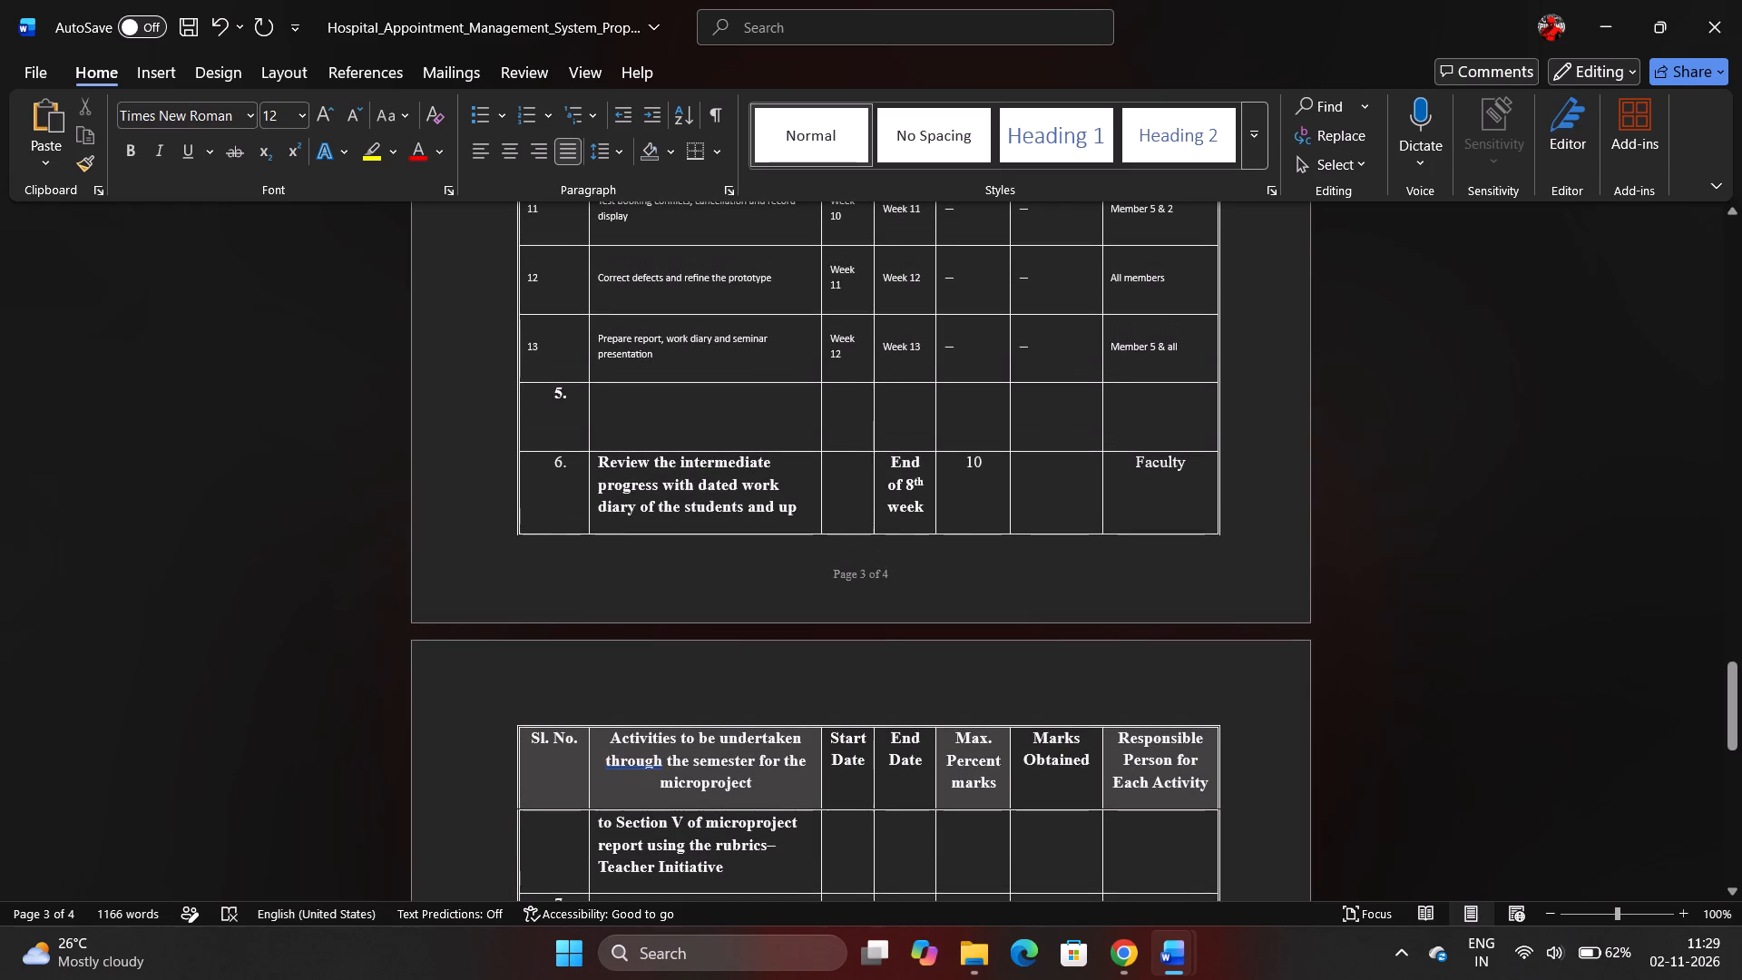
pyautogui.scroll(-1, 738, 458)
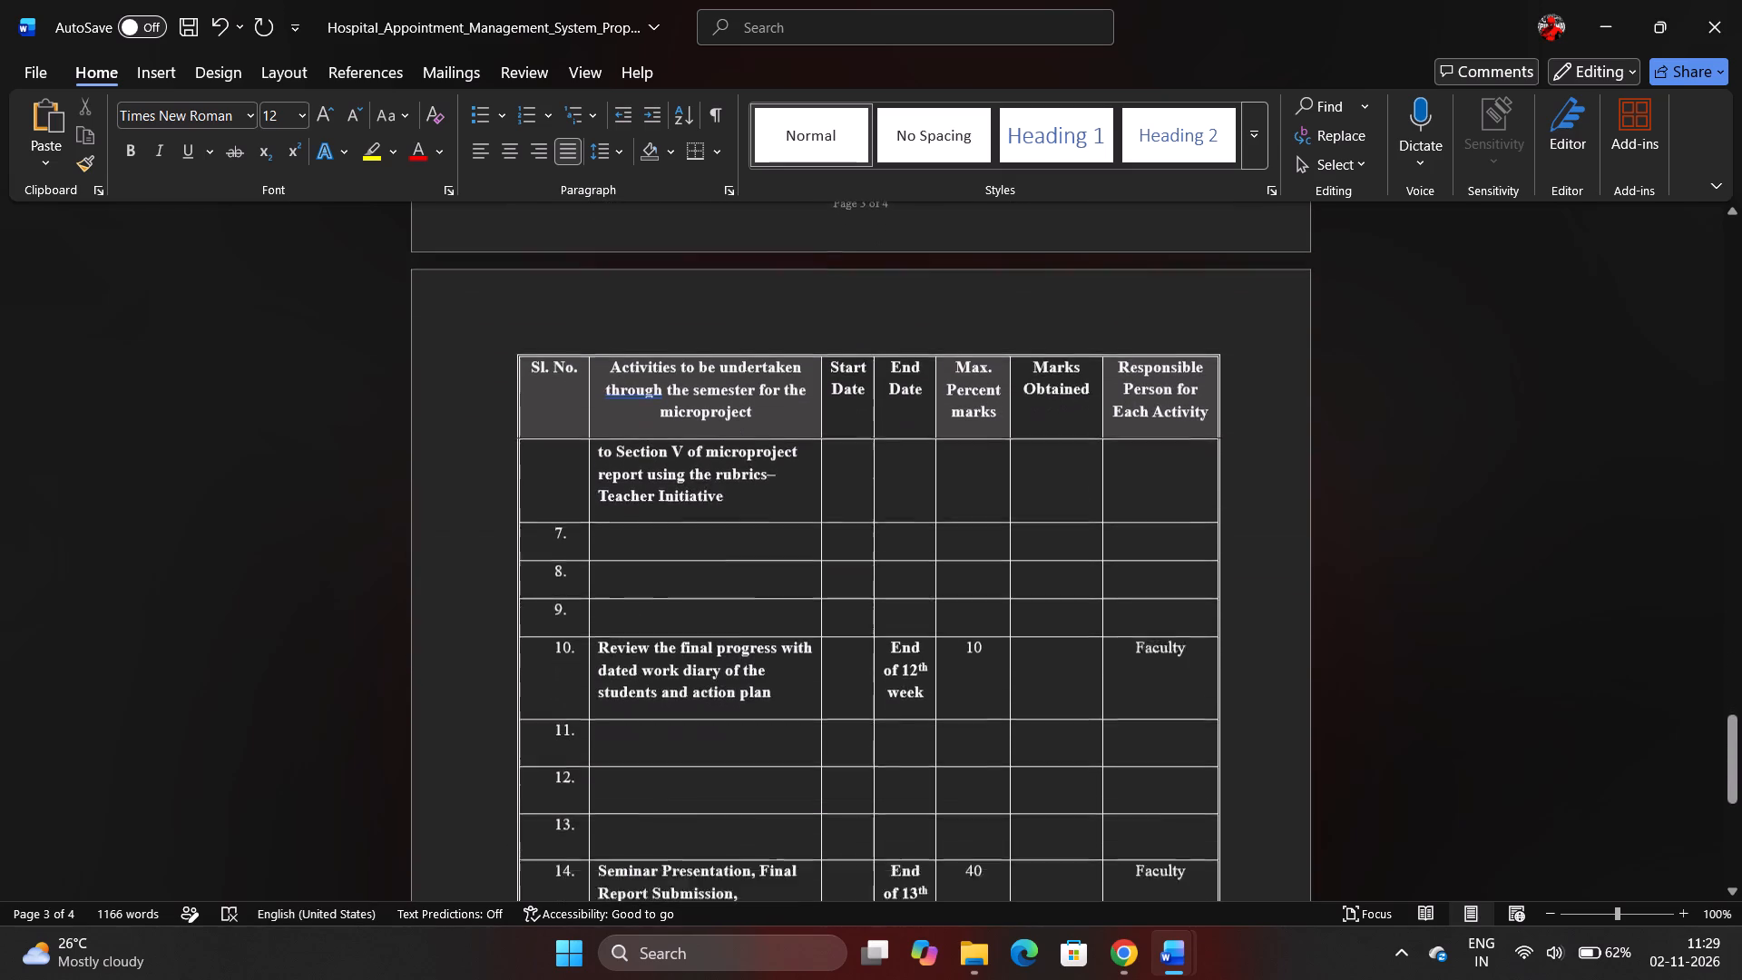
pyautogui.scroll(-3, 738, 458)
pyautogui.scroll(1, 738, 458)
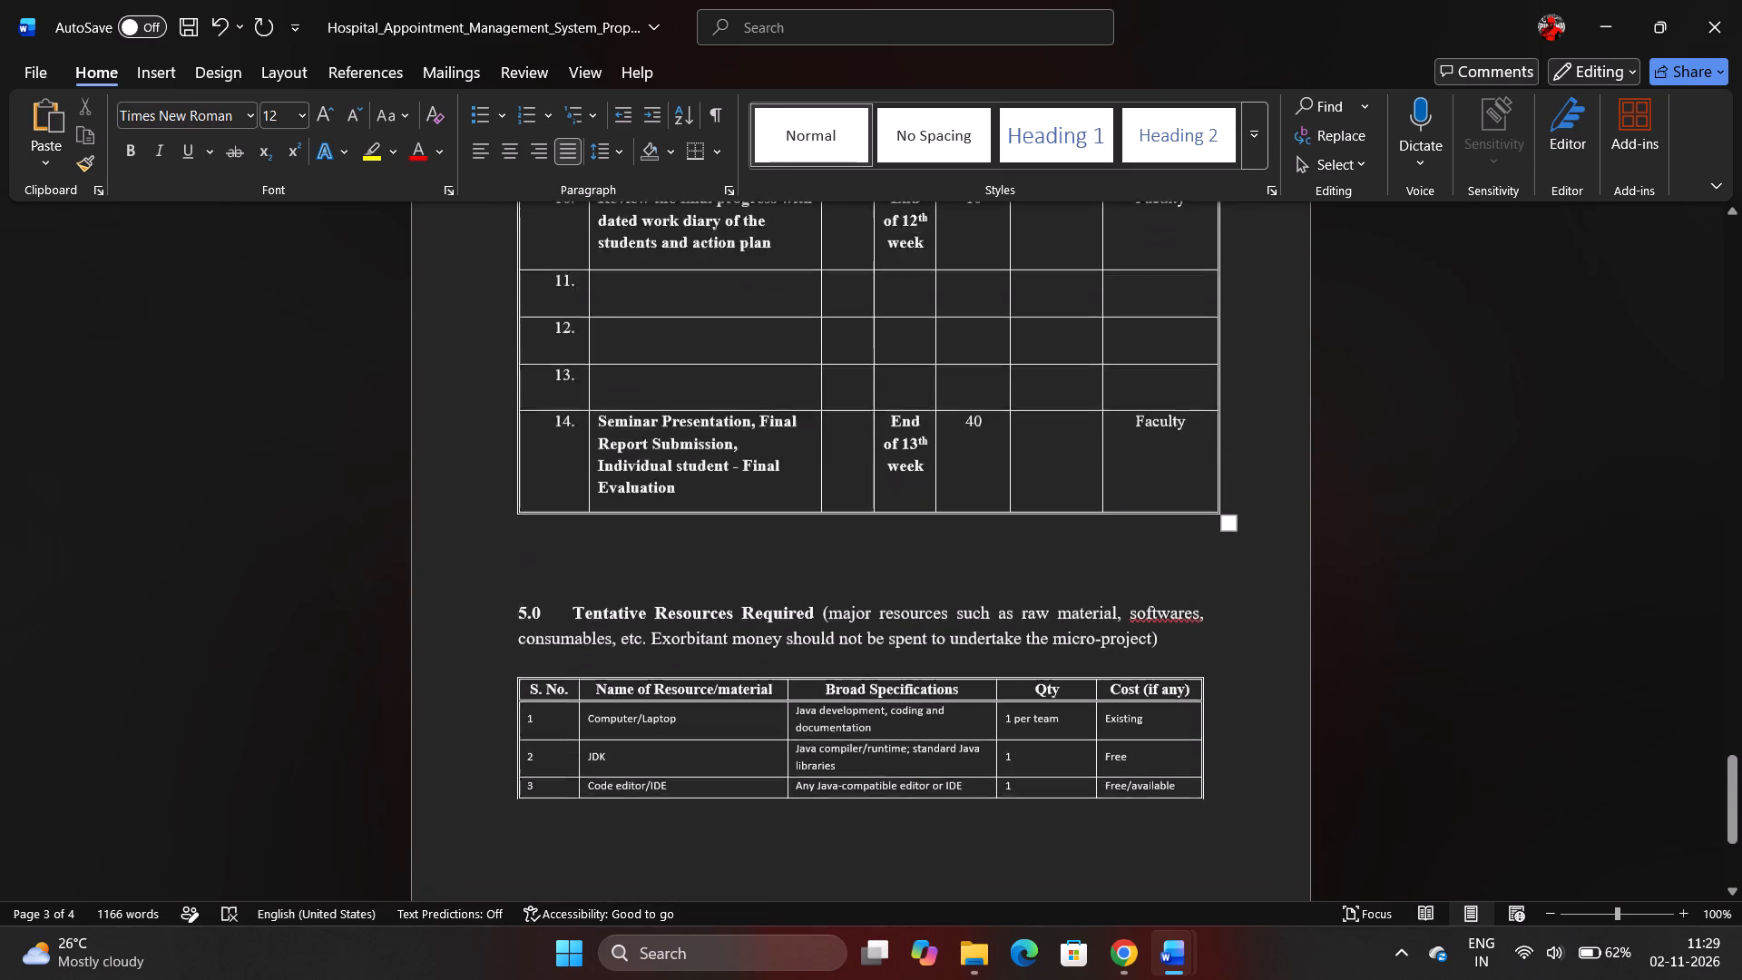
pyautogui.scroll(4, 738, 458)
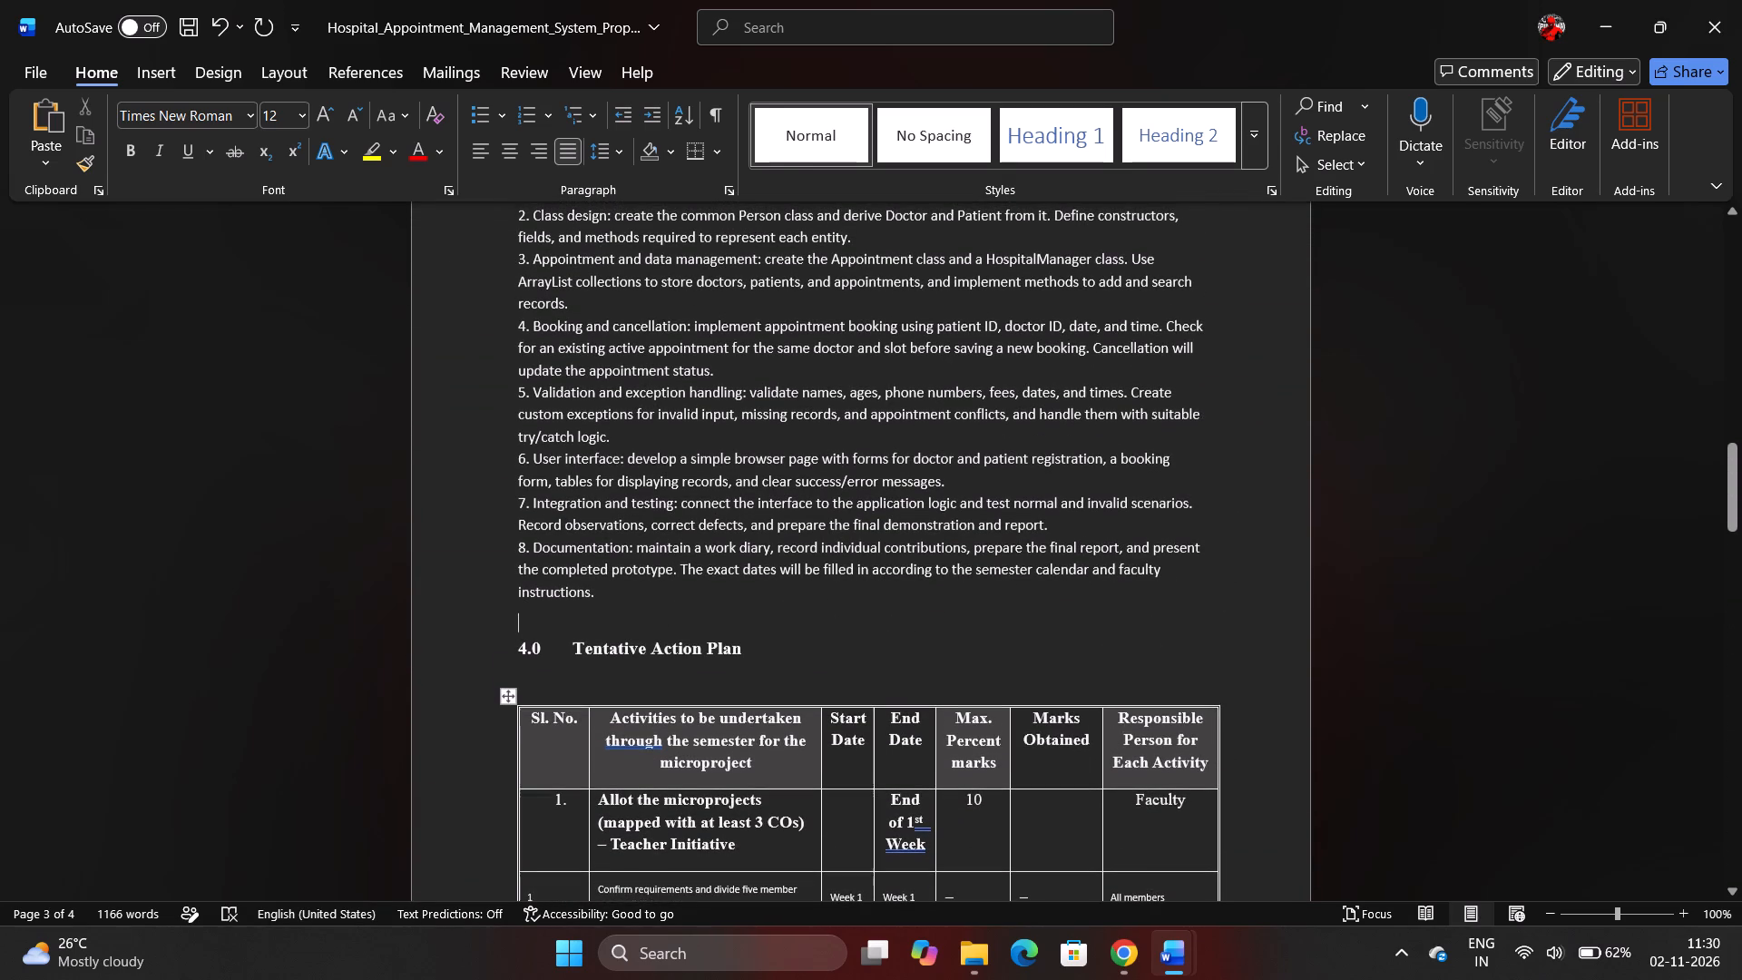
pyautogui.scroll(3, 738, 458)
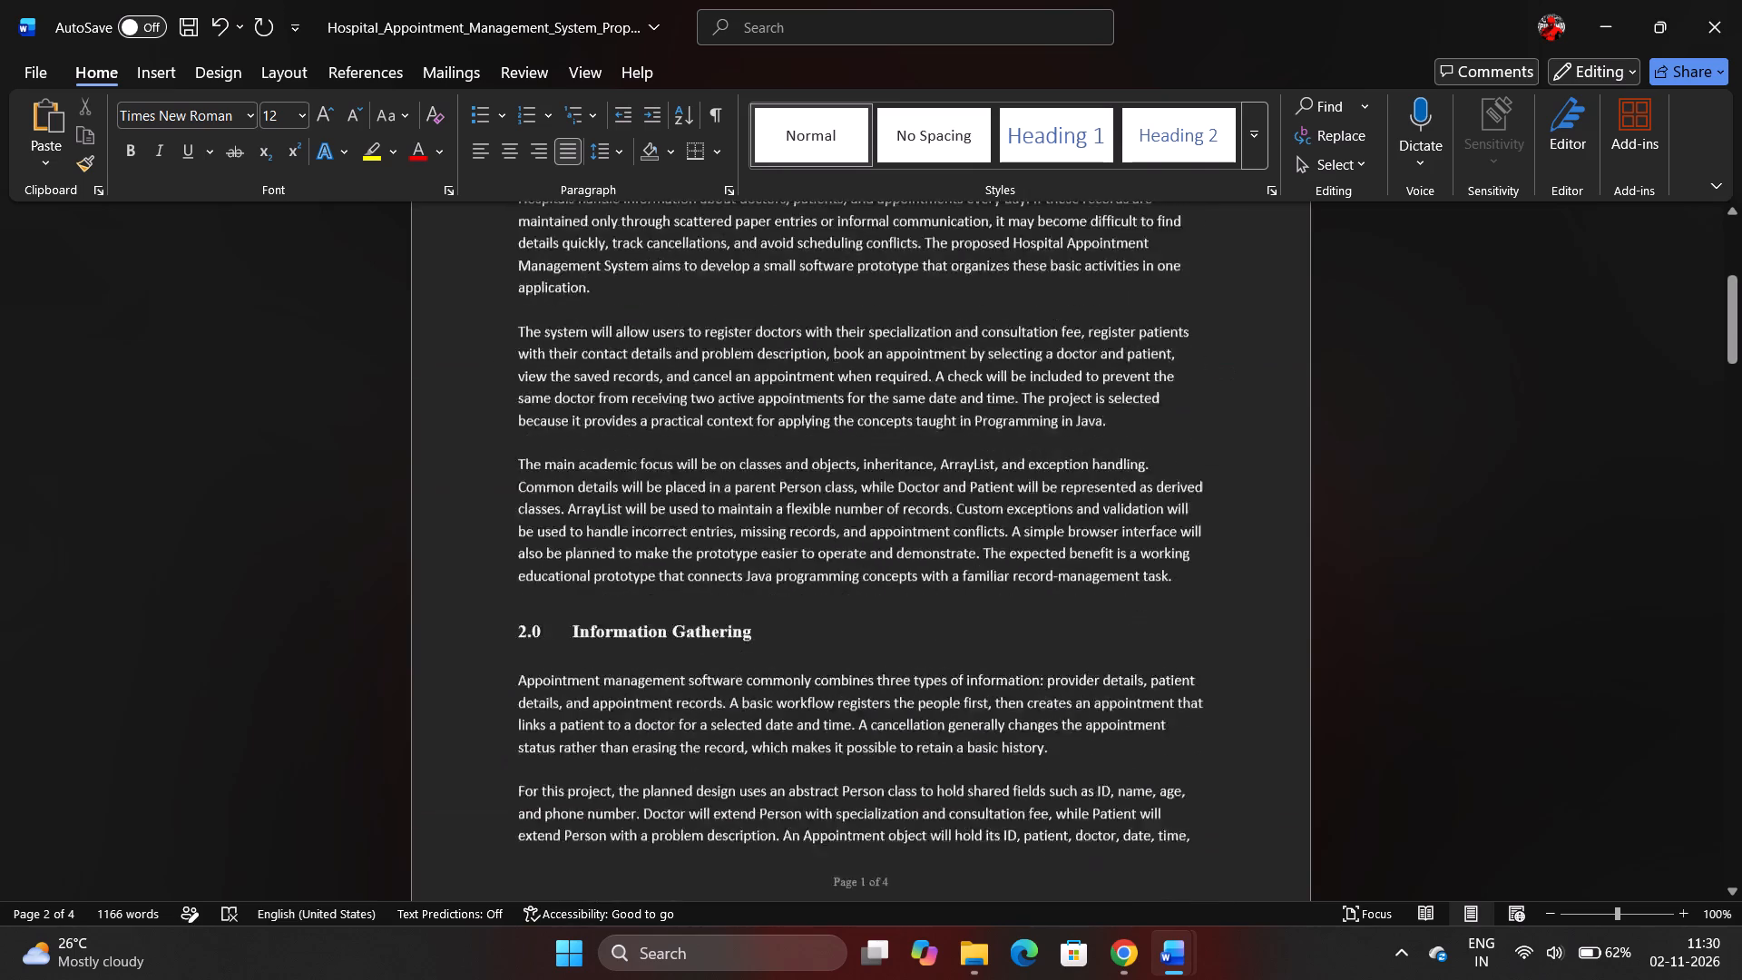
pyautogui.scroll(3, 738, 458)
pyautogui.scroll(-2, 738, 458)
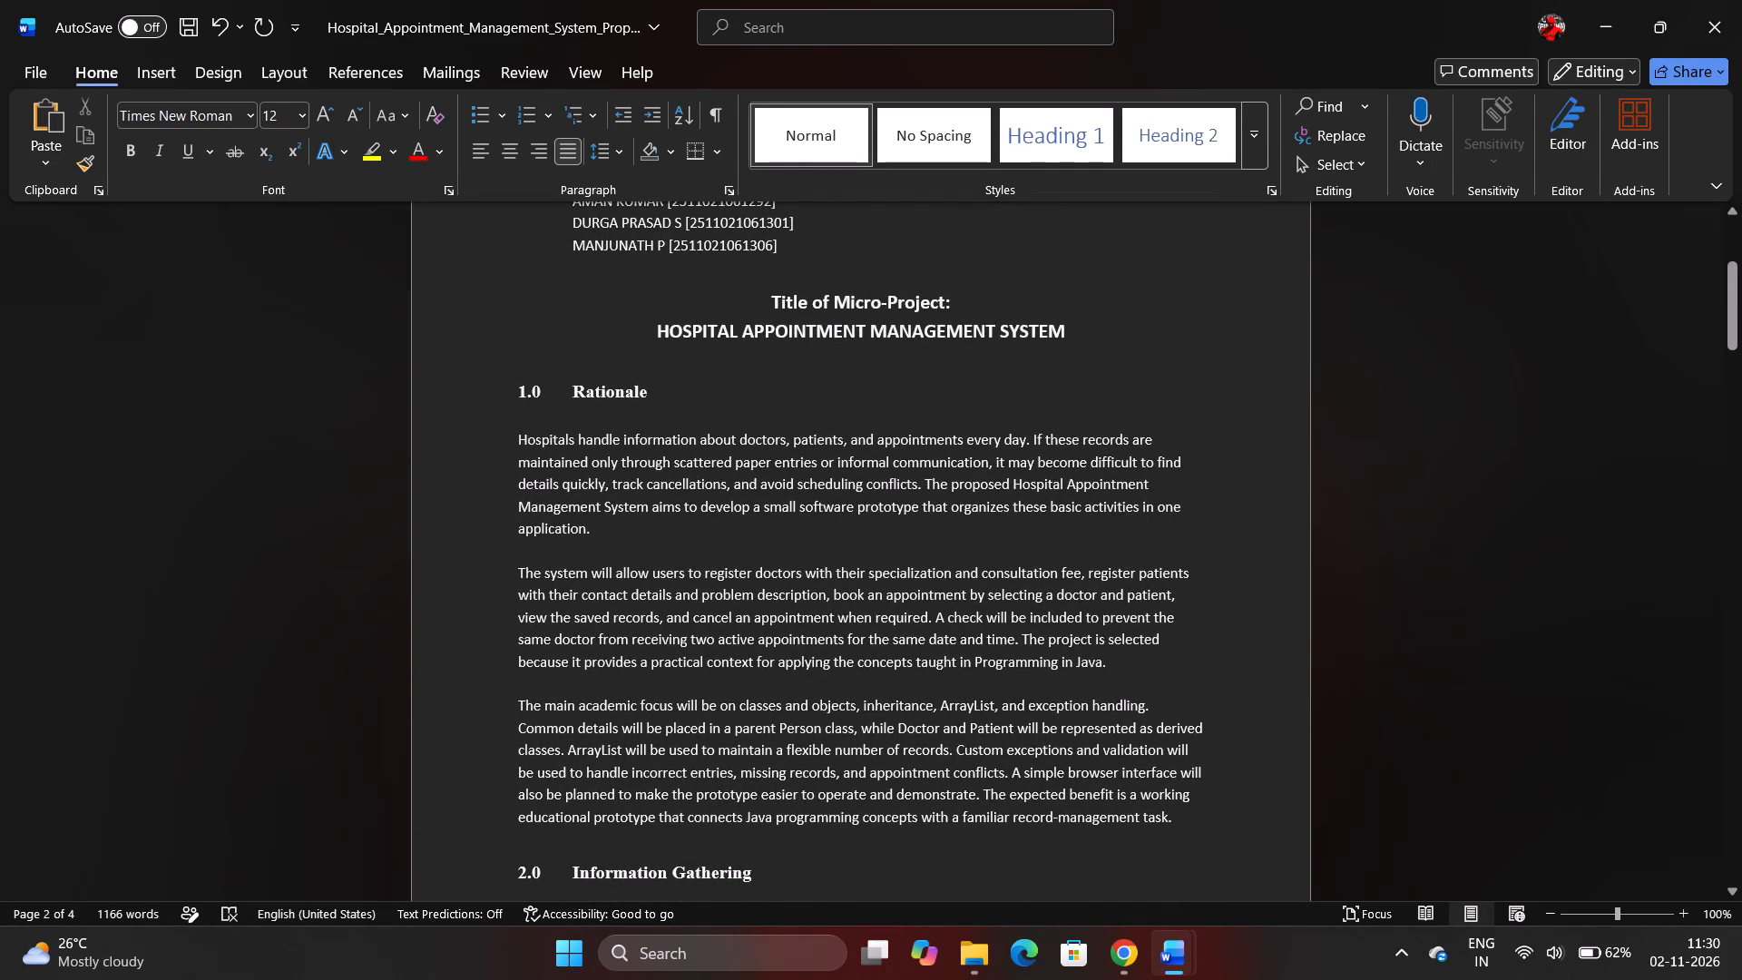
pyautogui.moveTo(641, 614); pyautogui.dragTo(811, 753)
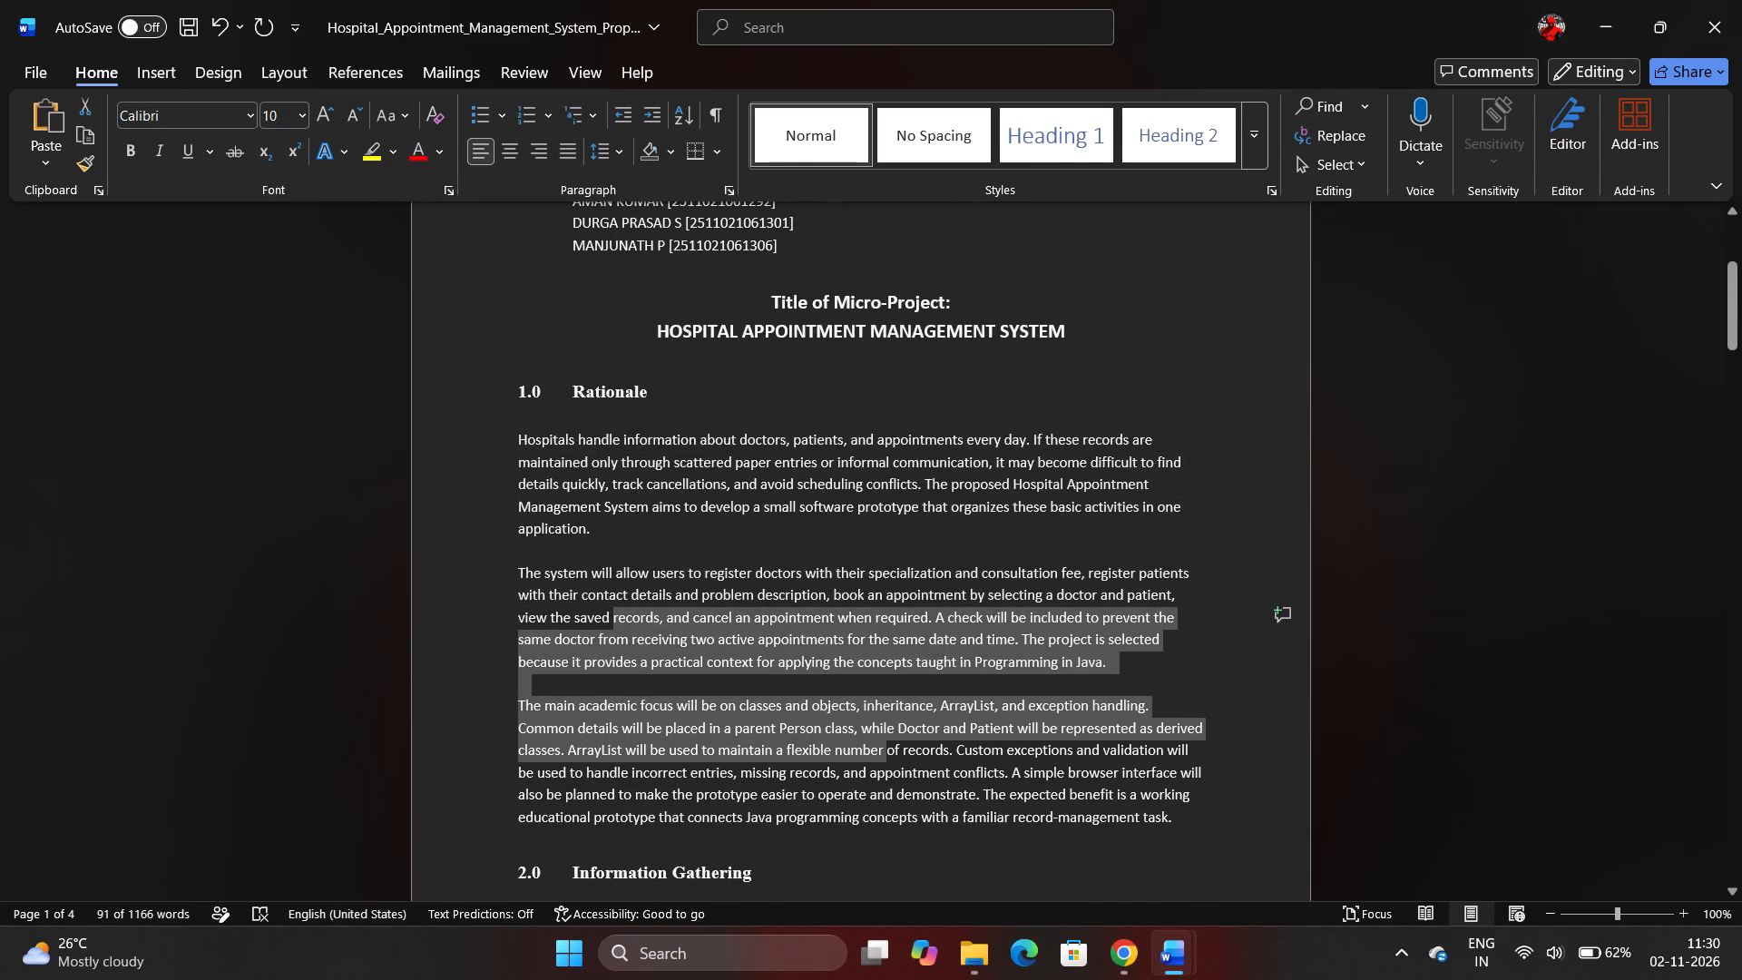
# Set the font size of the ALLIANCE UNIVERSITY title on the first page to 20.
pyautogui.scroll(3, 676, 386)
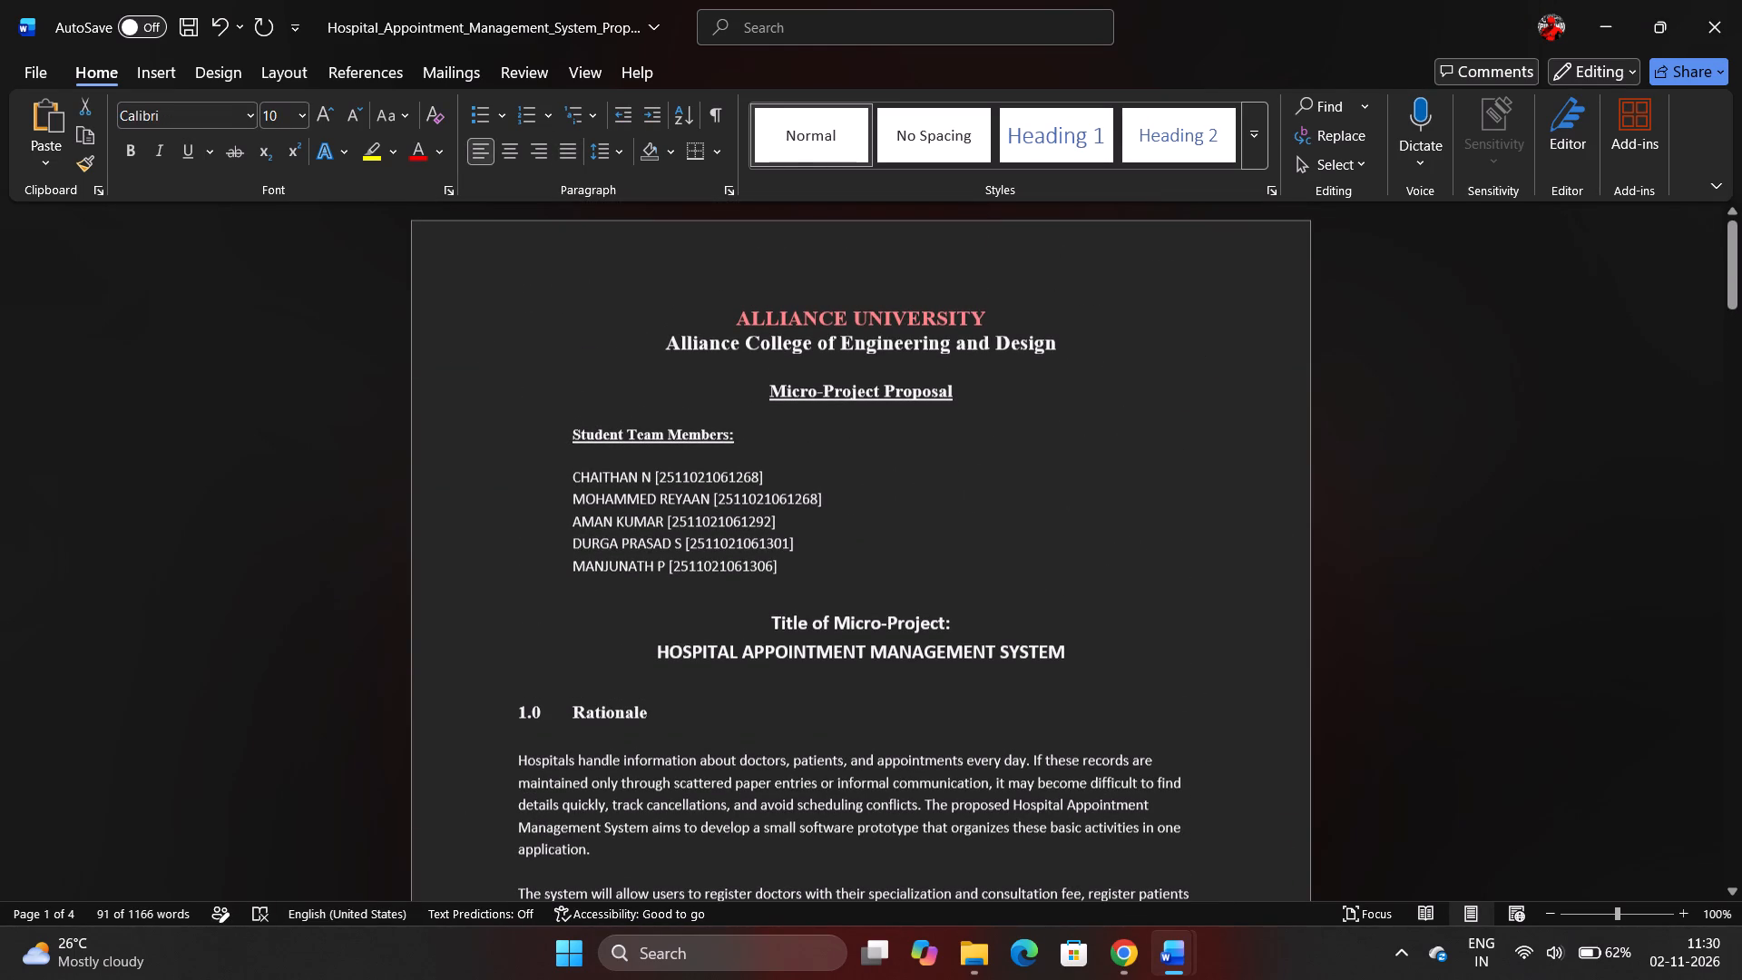
pyautogui.click(986, 314)
pyautogui.moveTo(986, 314); pyautogui.dragTo(726, 319)
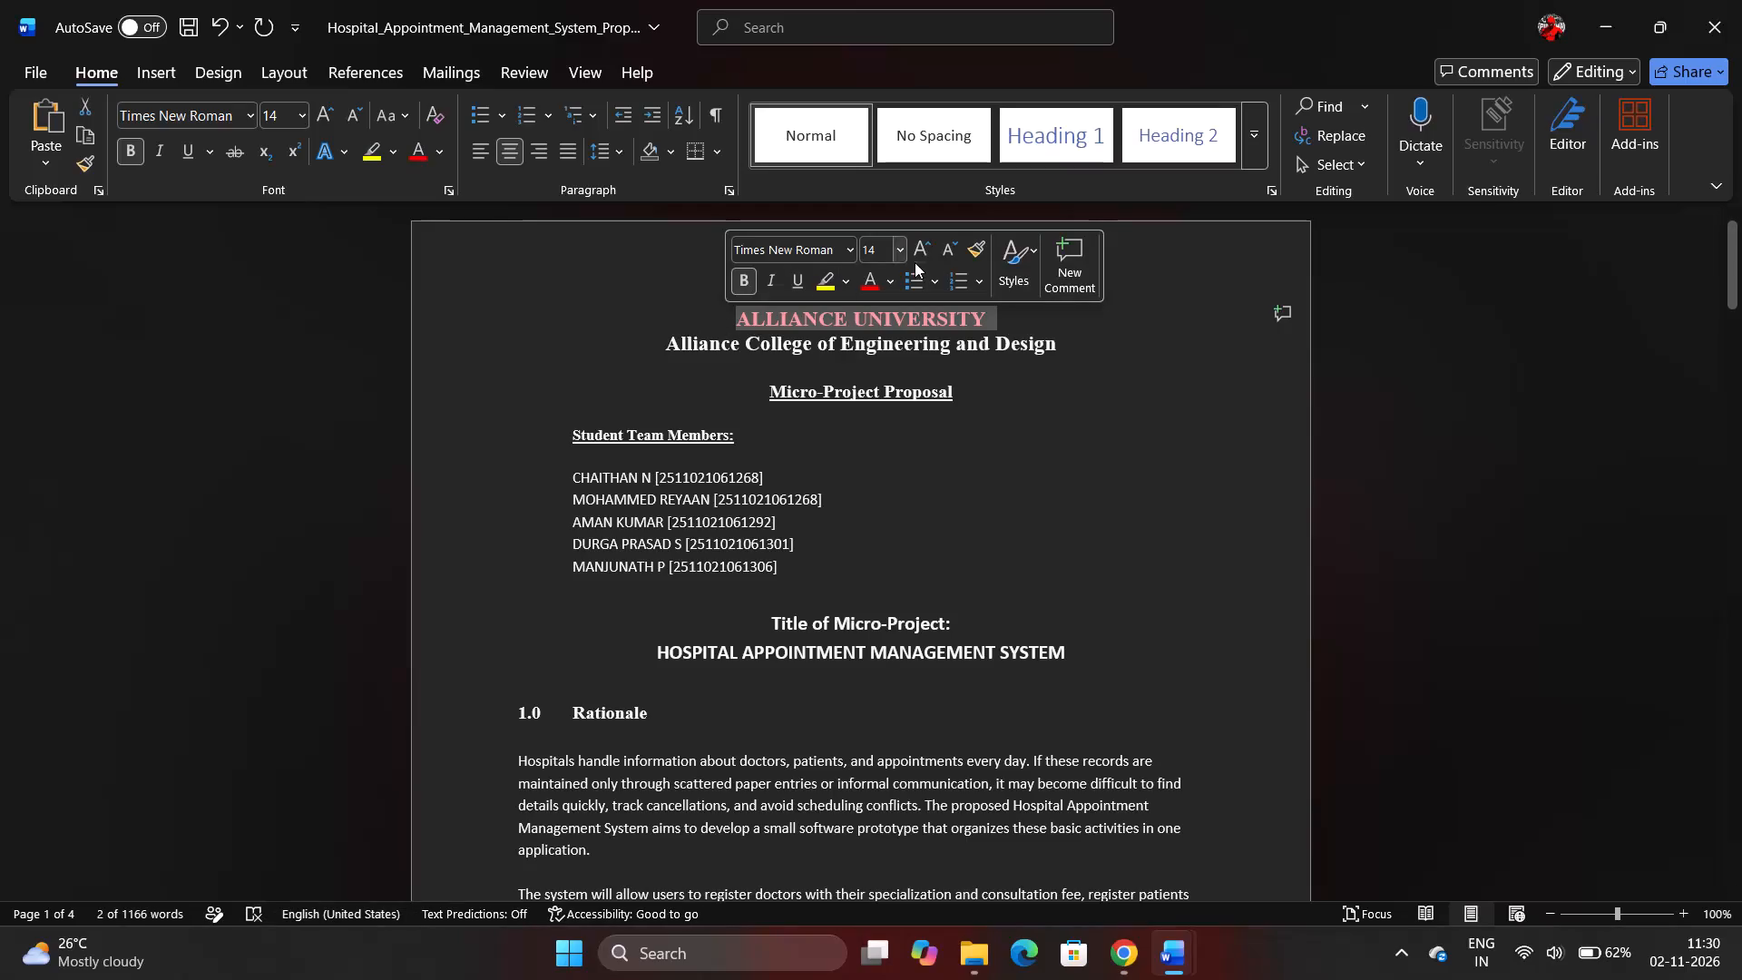
pyautogui.click(904, 257)
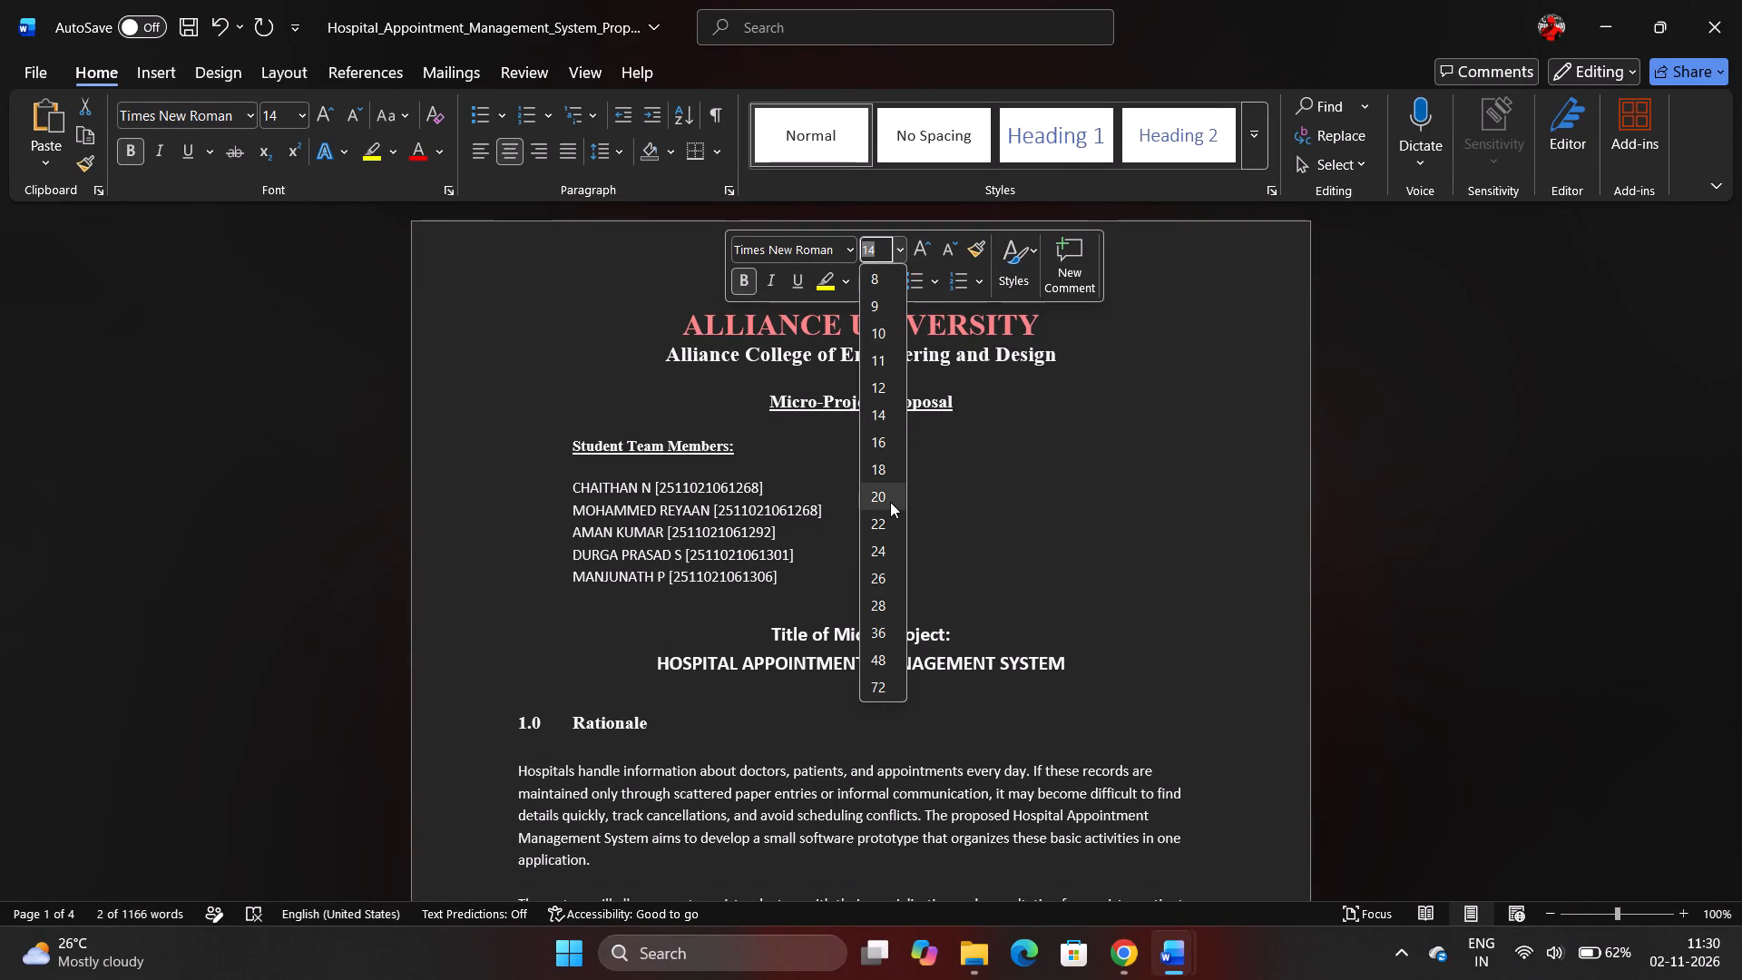
pyautogui.click(890, 502)
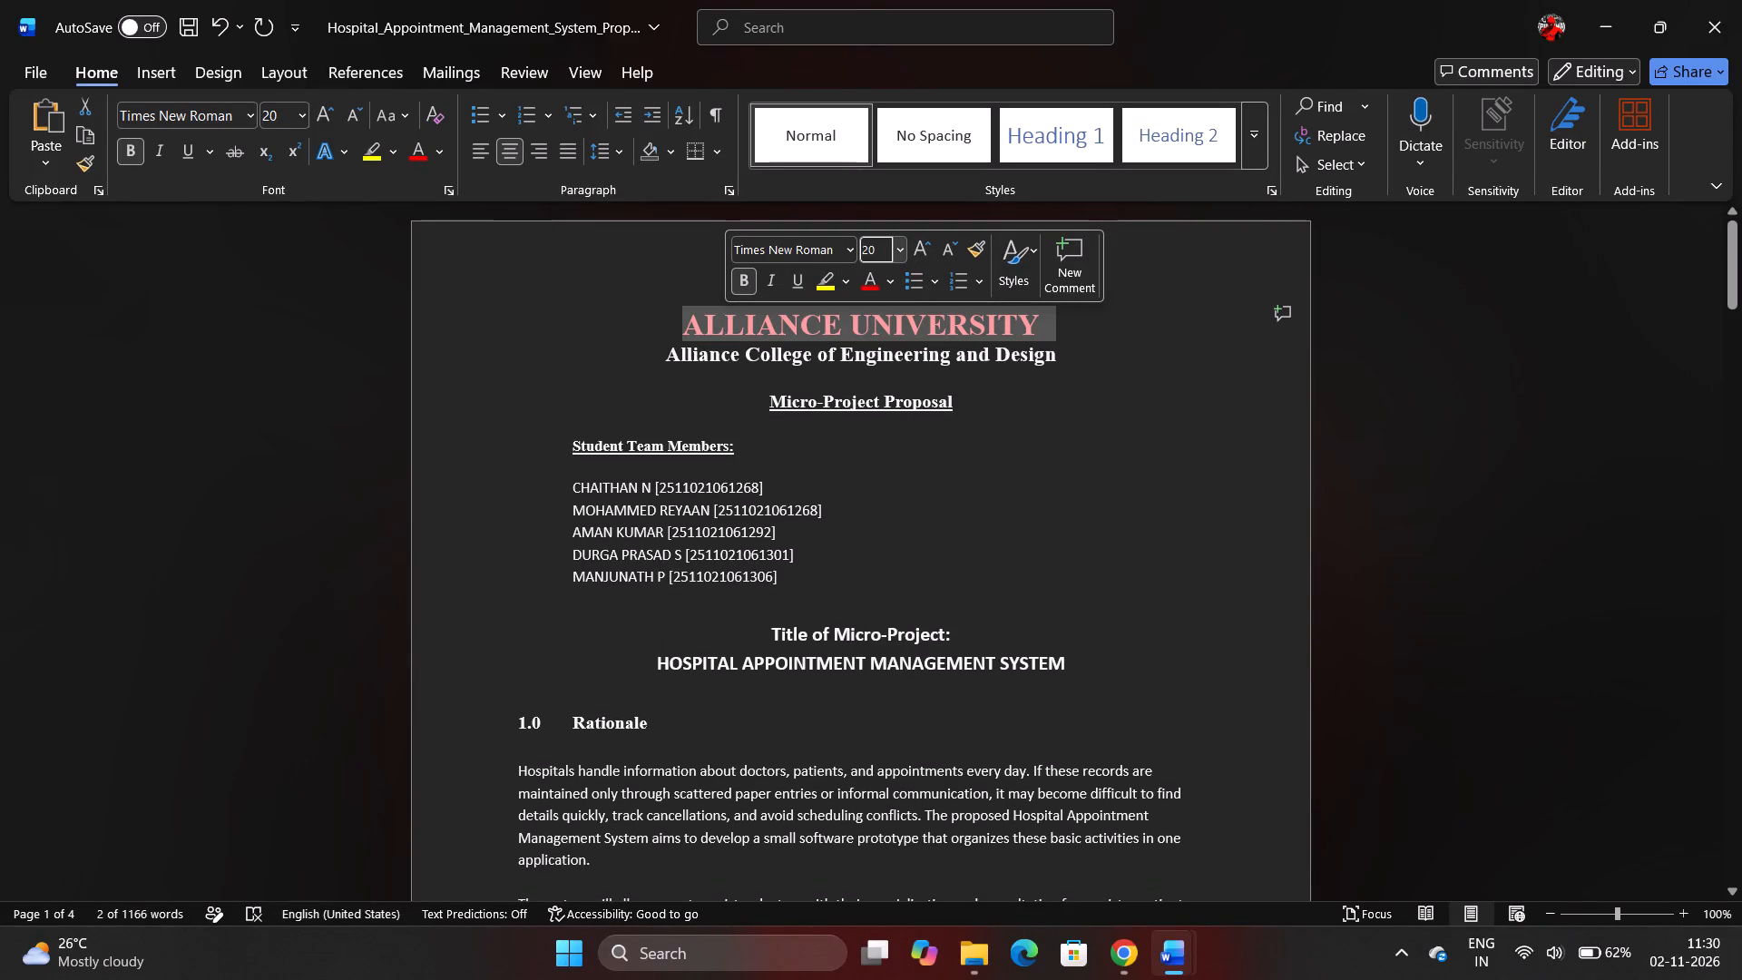
# Replace "College of Engineering and Design" with "School of Adavanced Computing" in the line below the university title.
pyautogui.click(1069, 360)
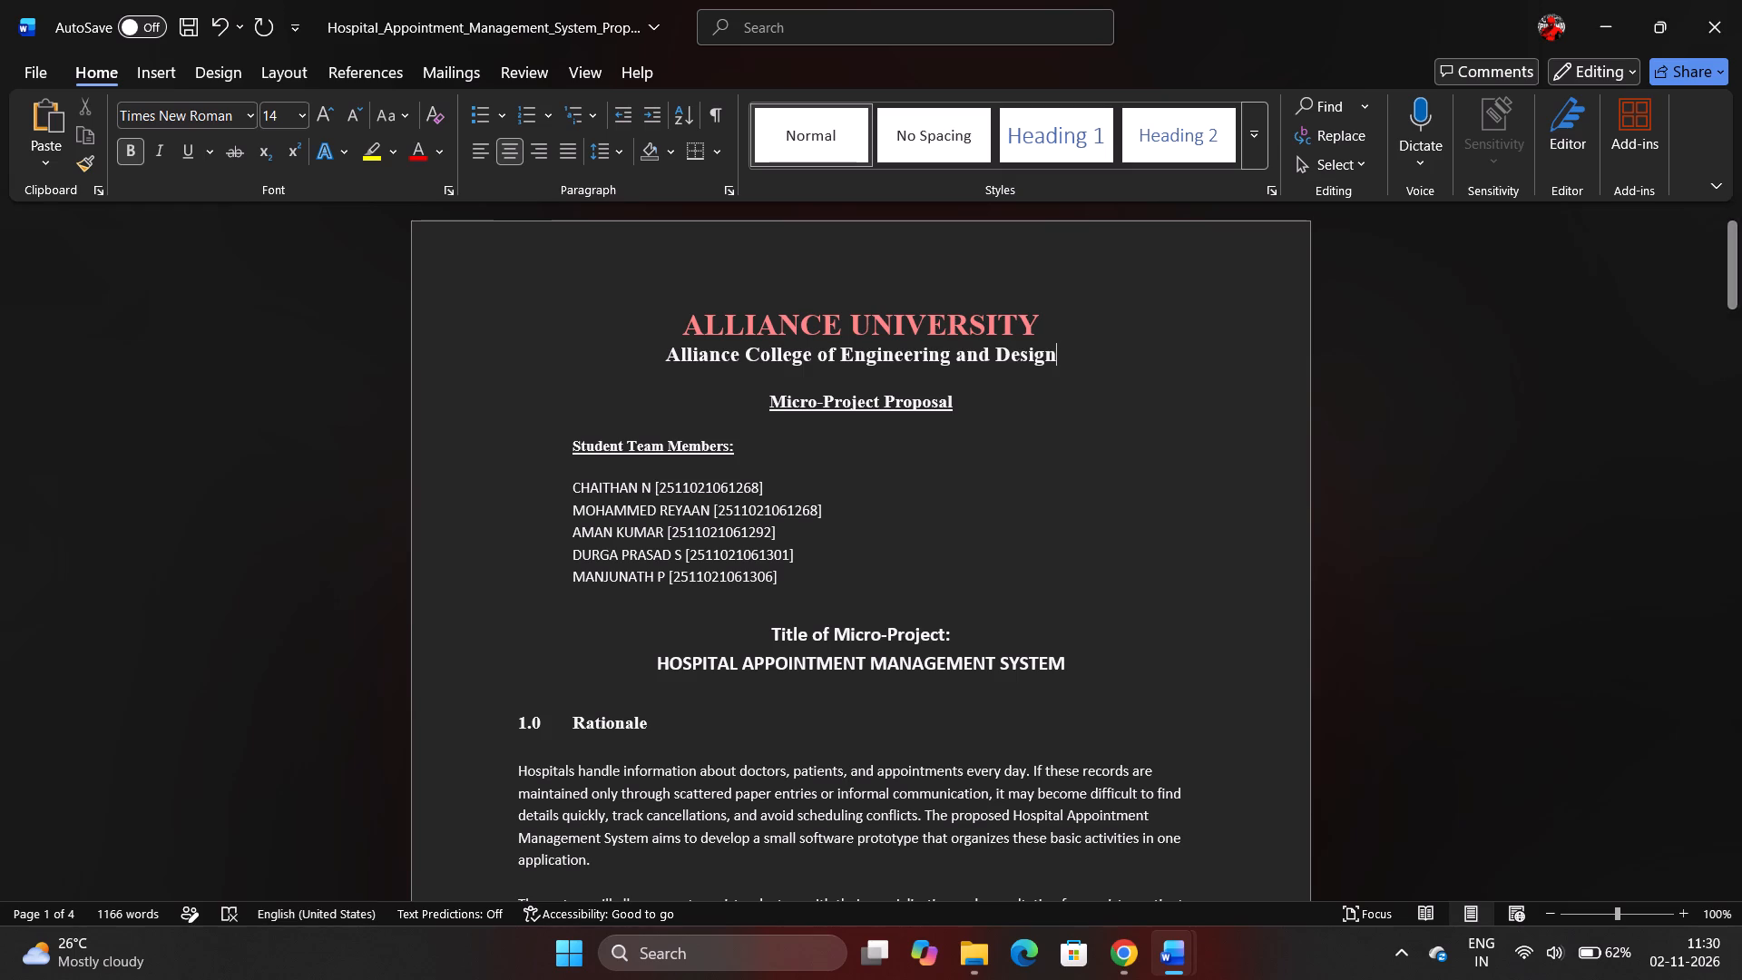
pyautogui.press('BackSpace')
pyautogui.press('BackSpace')
pyautogui.press('BackSpace')
pyautogui.press('BackSpace')
pyautogui.press('BackSpace')
pyautogui.press('BackSpace')
pyautogui.press('BackSpace')
pyautogui.press('BackSpace')
pyautogui.press('BackSpace')
pyautogui.press('BackSpace')
pyautogui.press('BackSpace')
pyautogui.press('BackSpace')
pyautogui.press('BackSpace')
pyautogui.press('BackSpace')
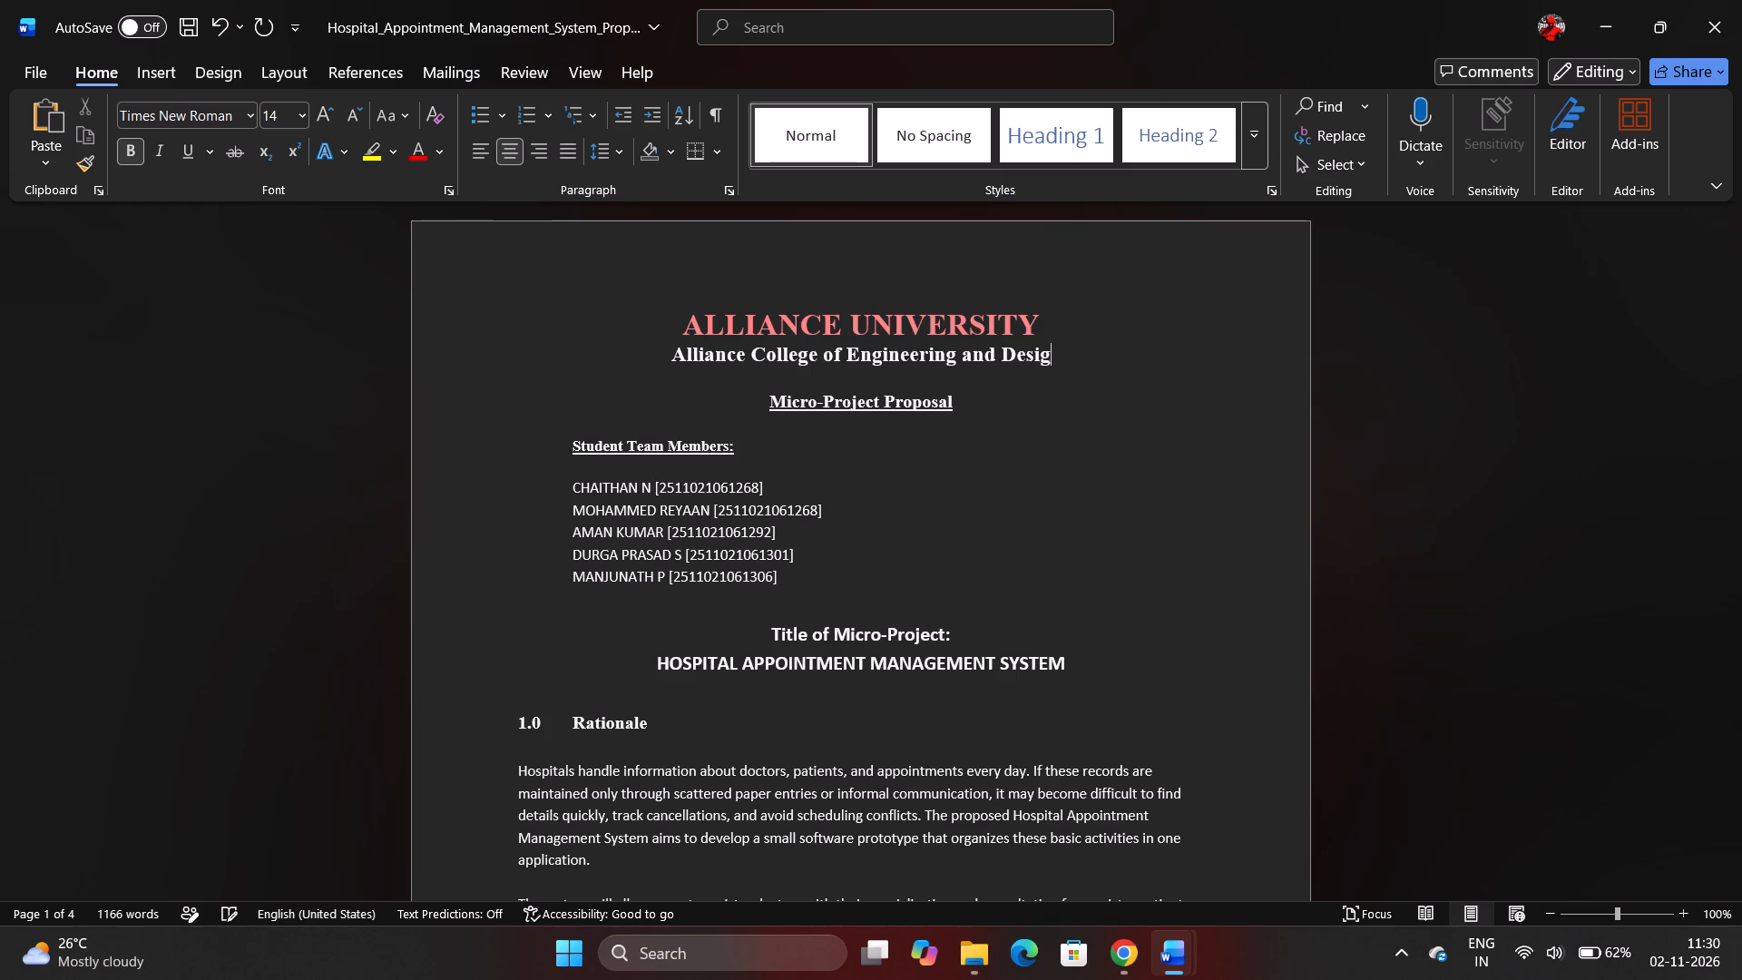
pyautogui.press('BackSpace')
pyautogui.press('BackSpace')
pyautogui.press('BackSpace')
pyautogui.press('BackSpace')
pyautogui.press('BackSpace')
pyautogui.press('BackSpace')
pyautogui.press('BackSpace')
pyautogui.press('BackSpace')
pyautogui.press('BackSpace')
pyautogui.press('BackSpace')
pyautogui.press('BackSpace')
pyautogui.press('BackSpace')
pyautogui.press('BackSpace')
pyautogui.press('BackSpace')
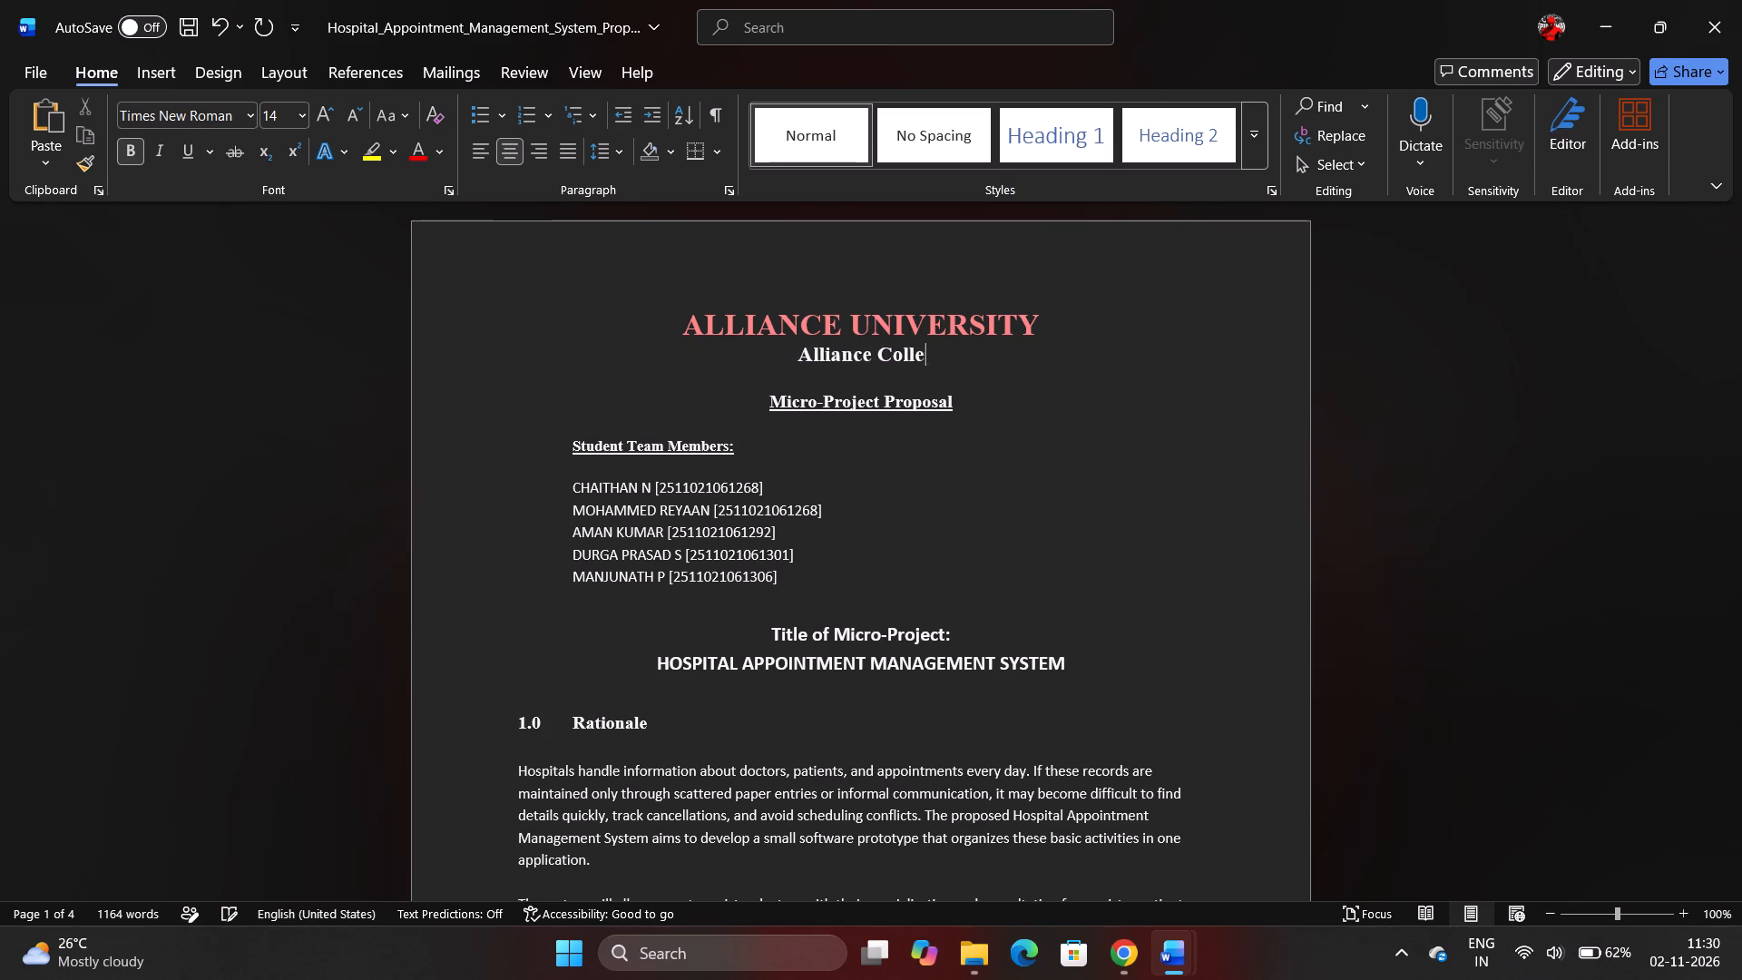
pyautogui.press('BackSpace')
pyautogui.press('BackSpace')
pyautogui.press('BackSpace')
pyautogui.press('BackSpace')
pyautogui.press('BackSpace')
pyautogui.press('BackSpace')
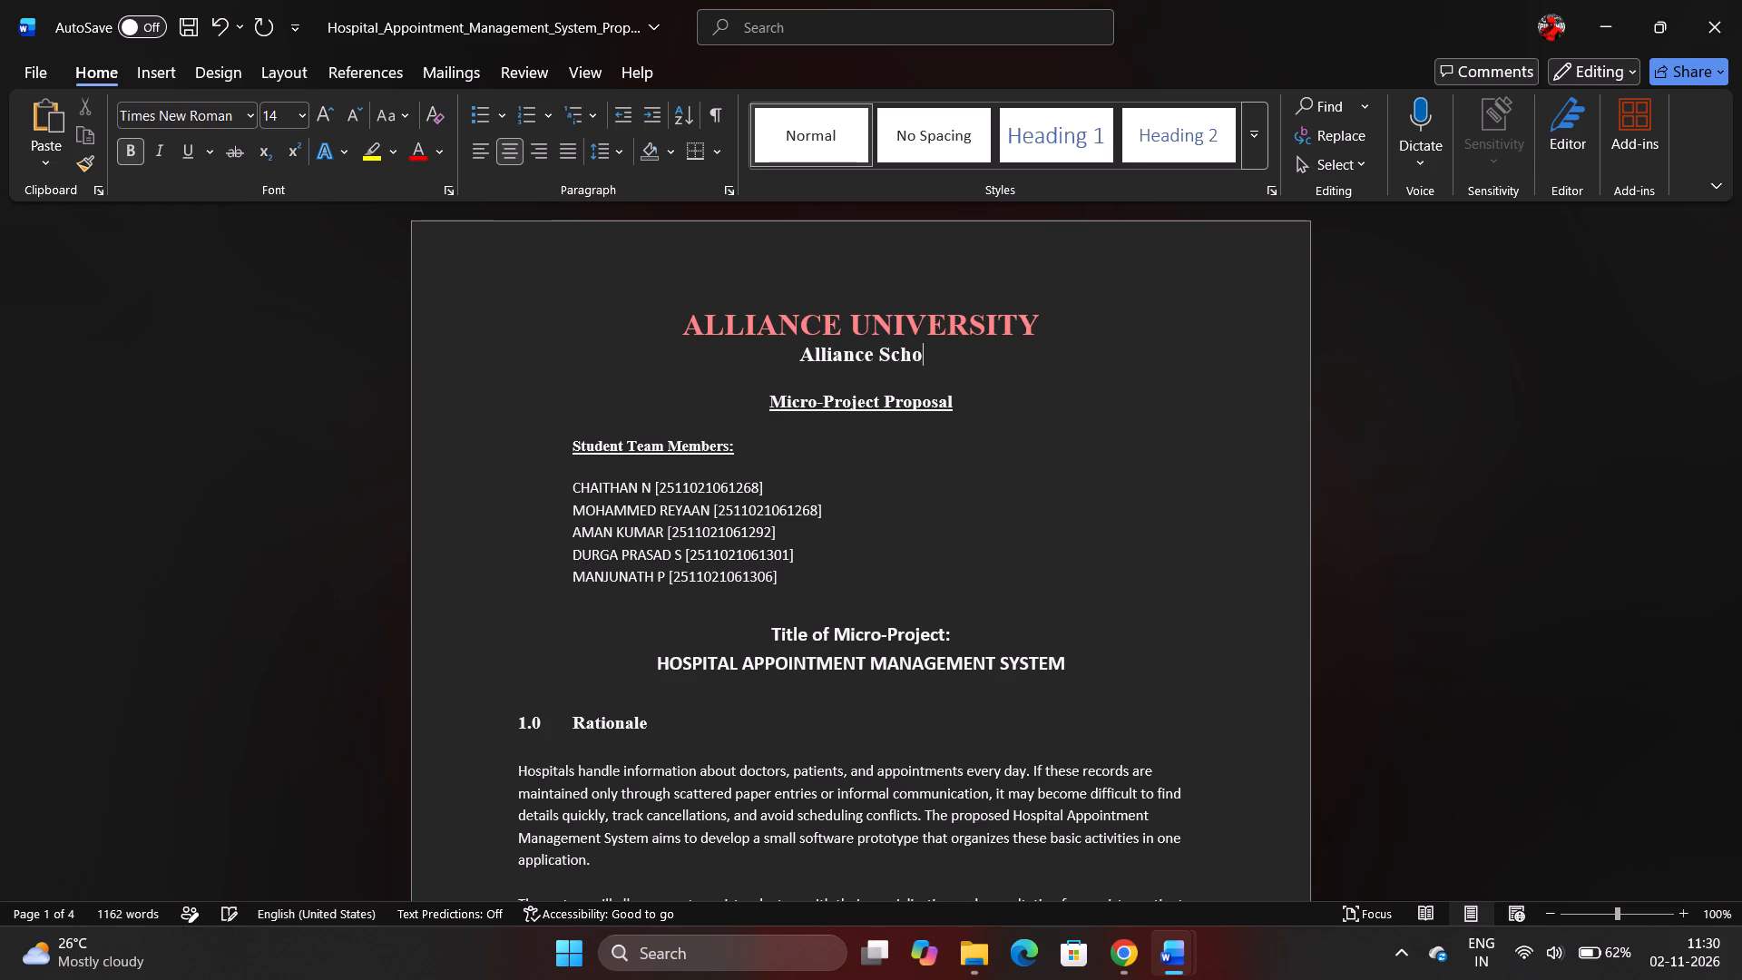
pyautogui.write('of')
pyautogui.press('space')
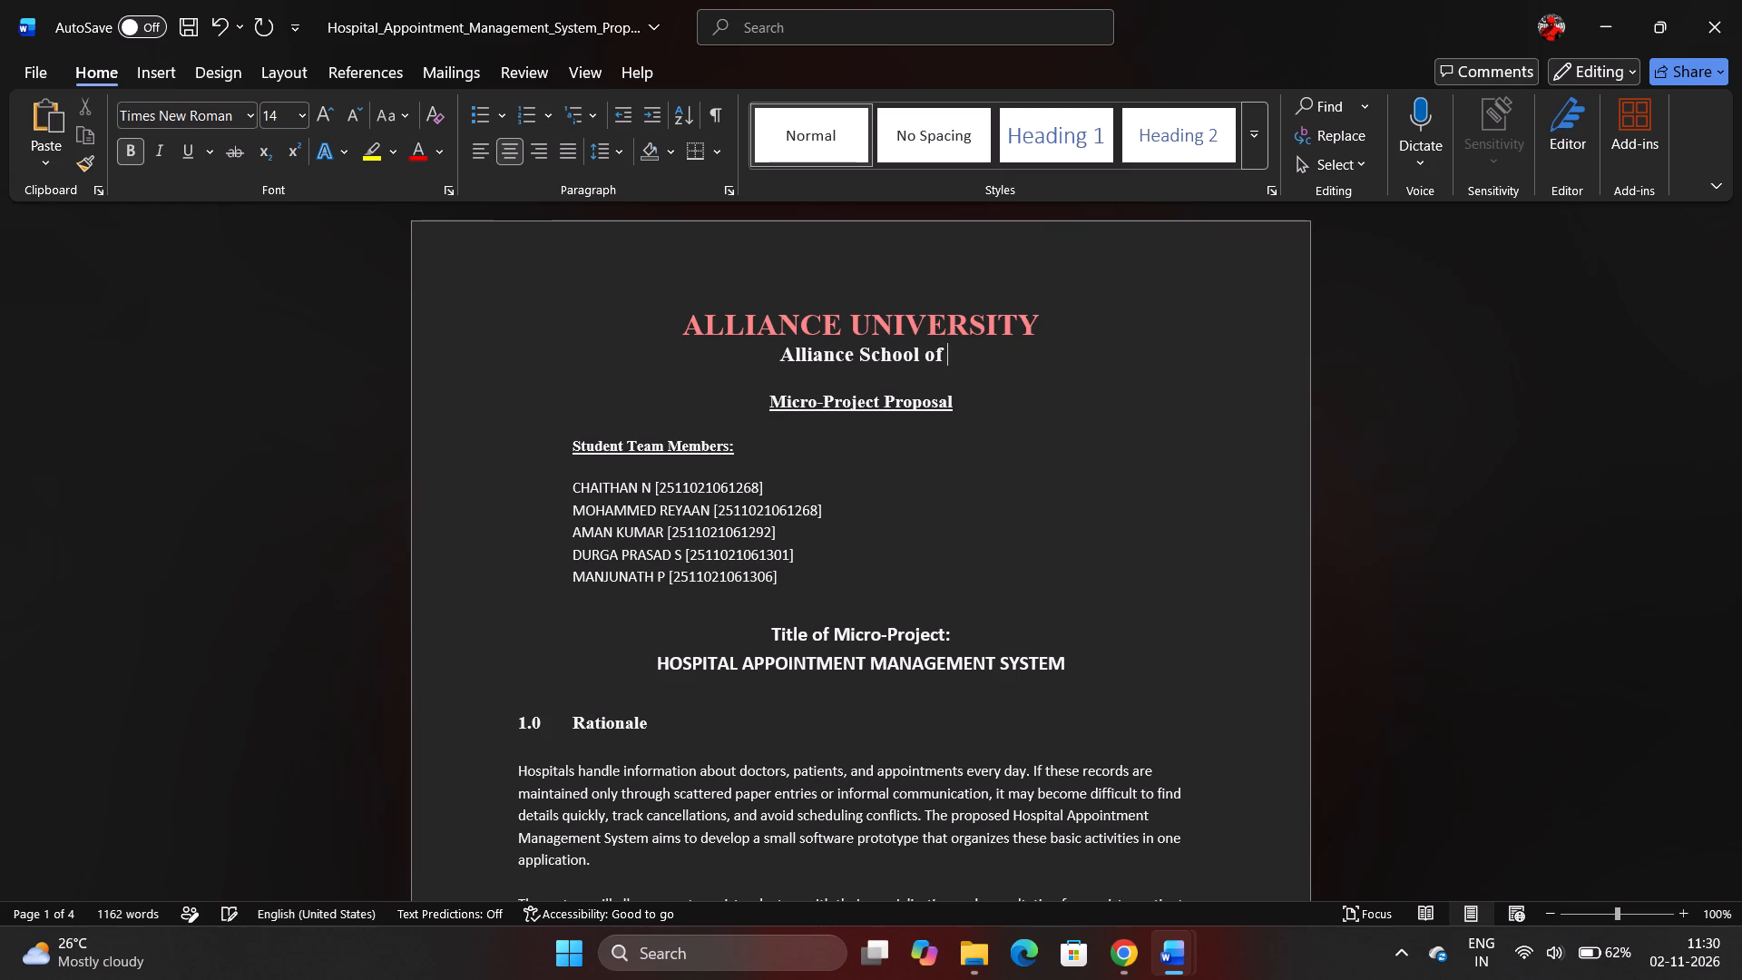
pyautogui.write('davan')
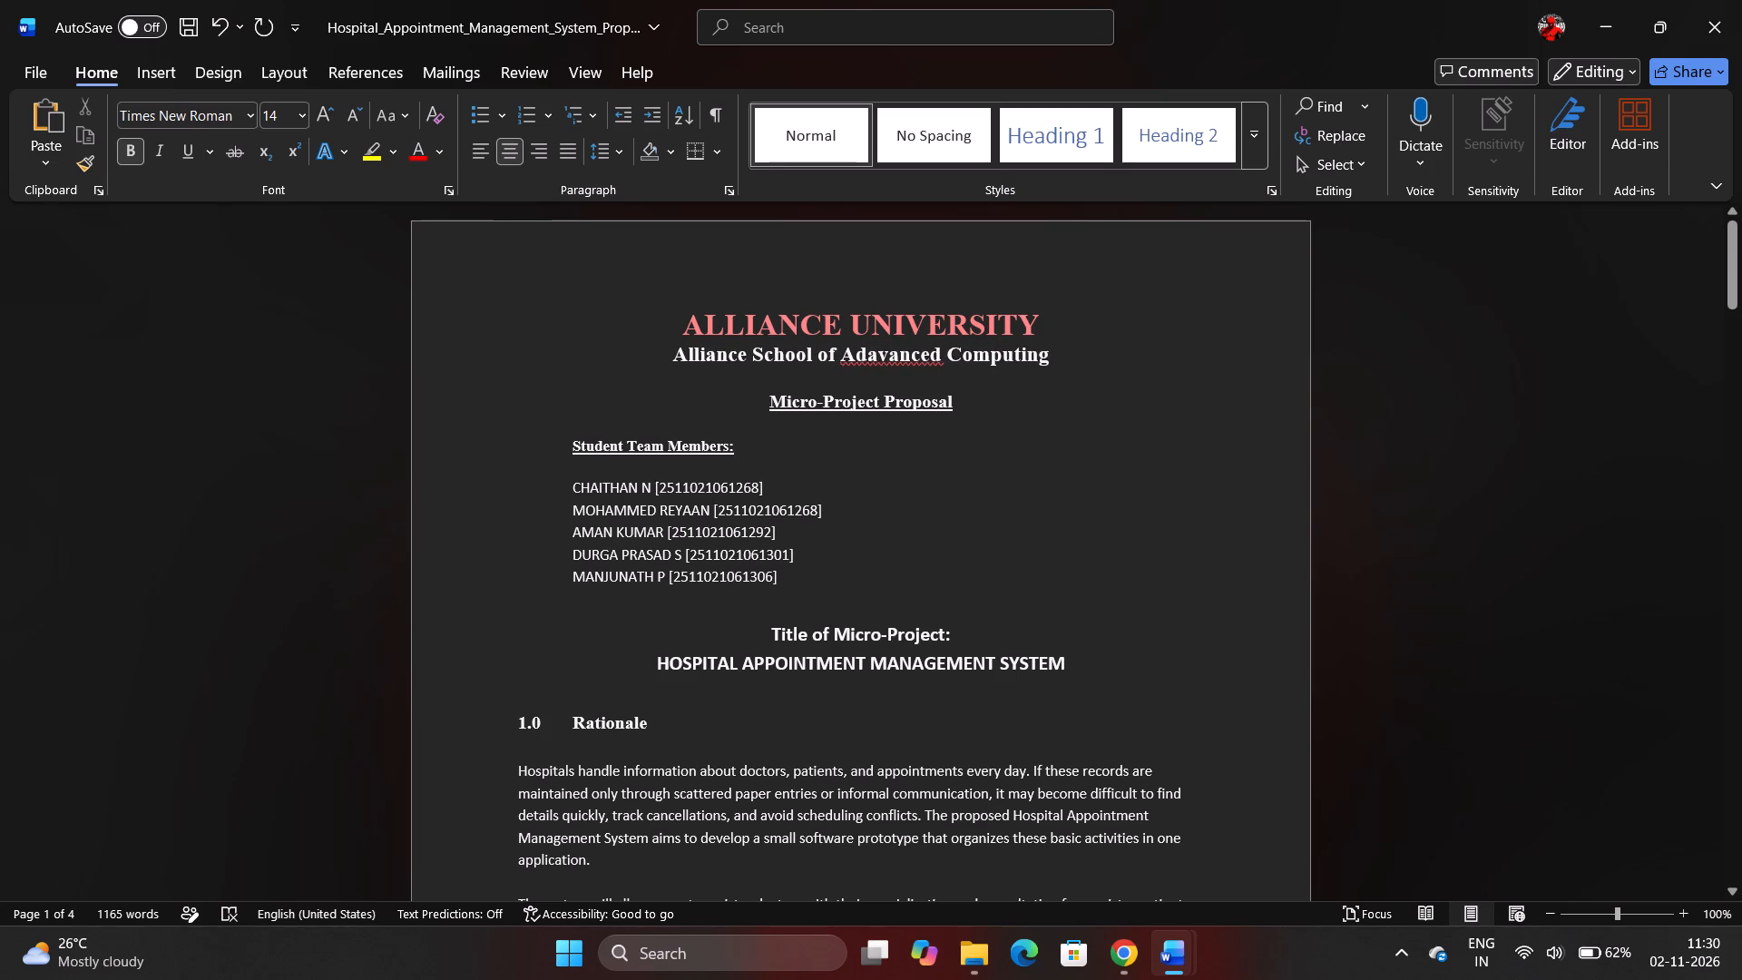
# Set the font size of the whole Alliance School line below the university title to 18.
pyautogui.moveTo(1063, 354); pyautogui.dragTo(679, 357)
pyautogui.click(679, 357)
pyautogui.moveTo(679, 357); pyautogui.dragTo(1038, 366)
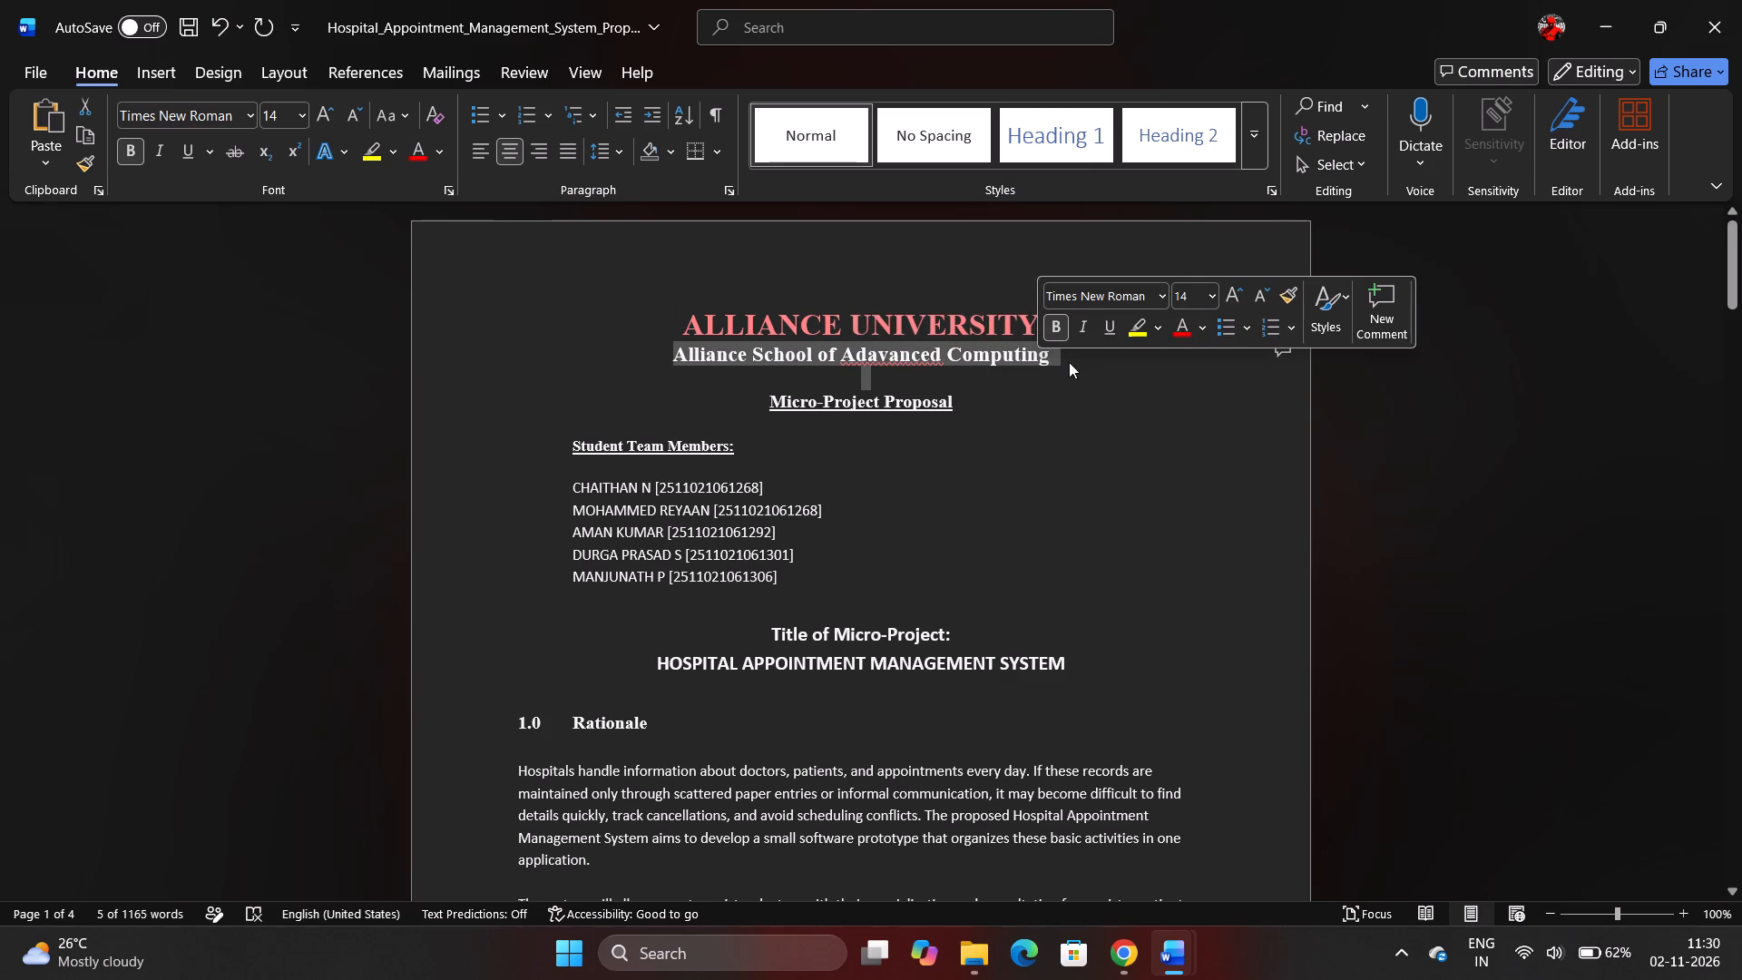
pyautogui.click(1054, 358)
pyautogui.moveTo(1054, 358); pyautogui.dragTo(729, 370)
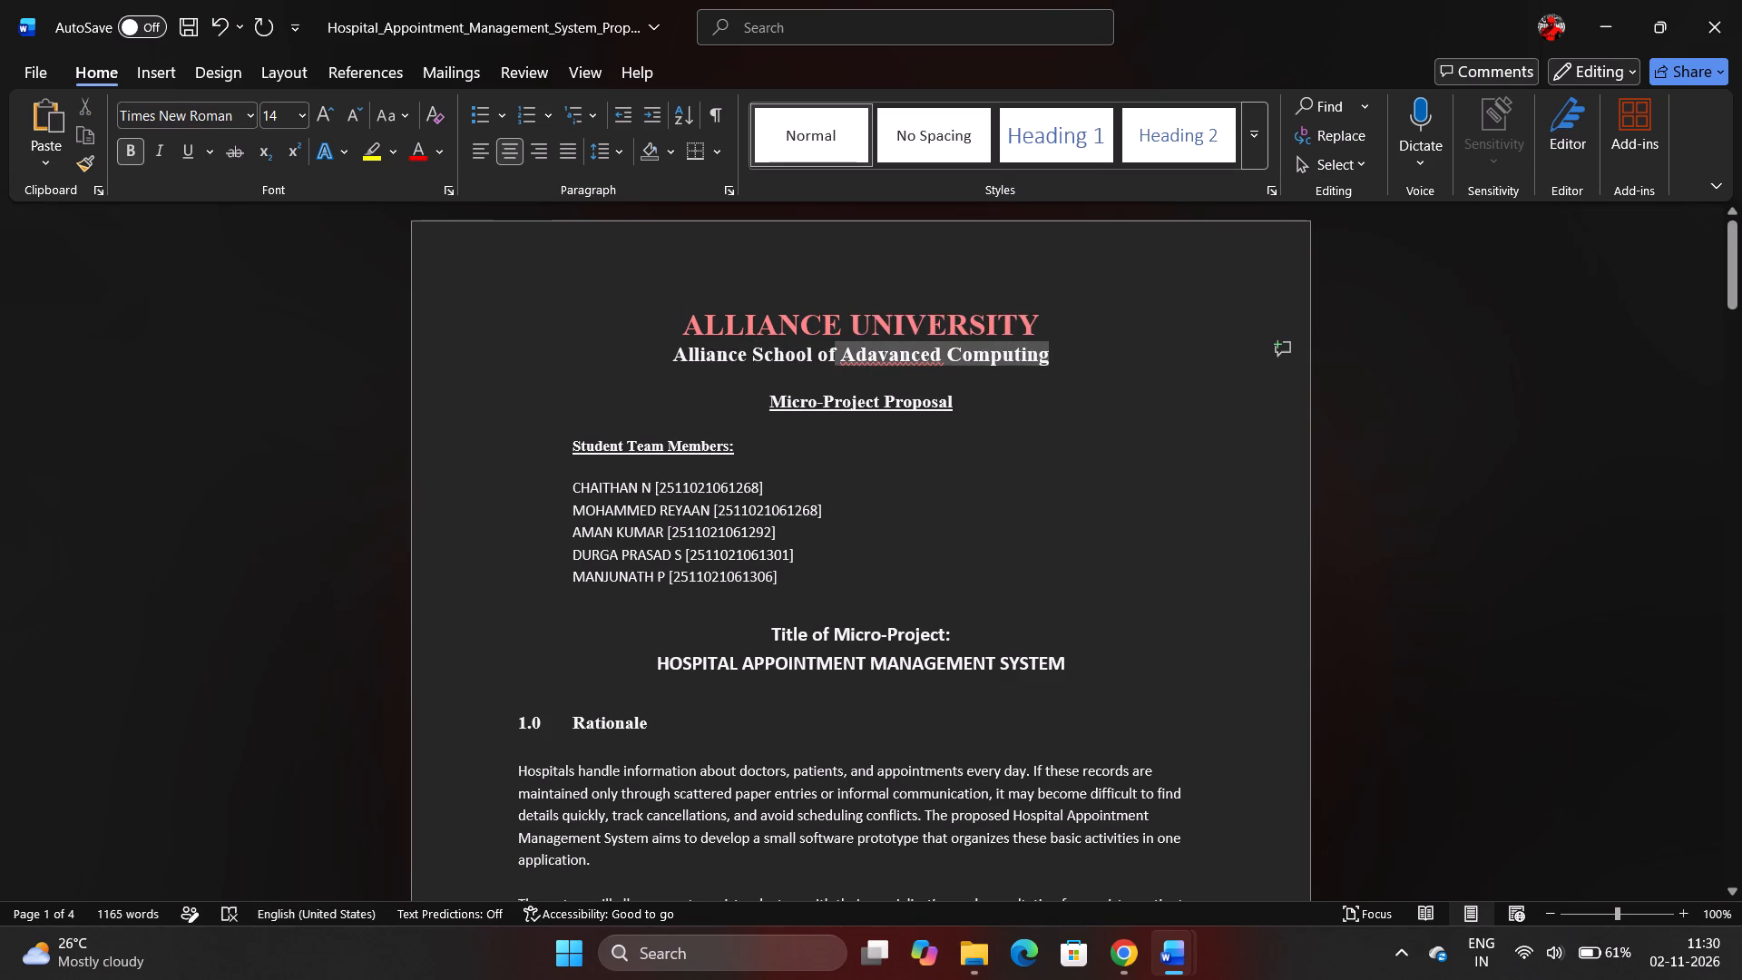
pyautogui.moveTo(729, 370); pyautogui.dragTo(662, 350)
pyautogui.click(834, 285)
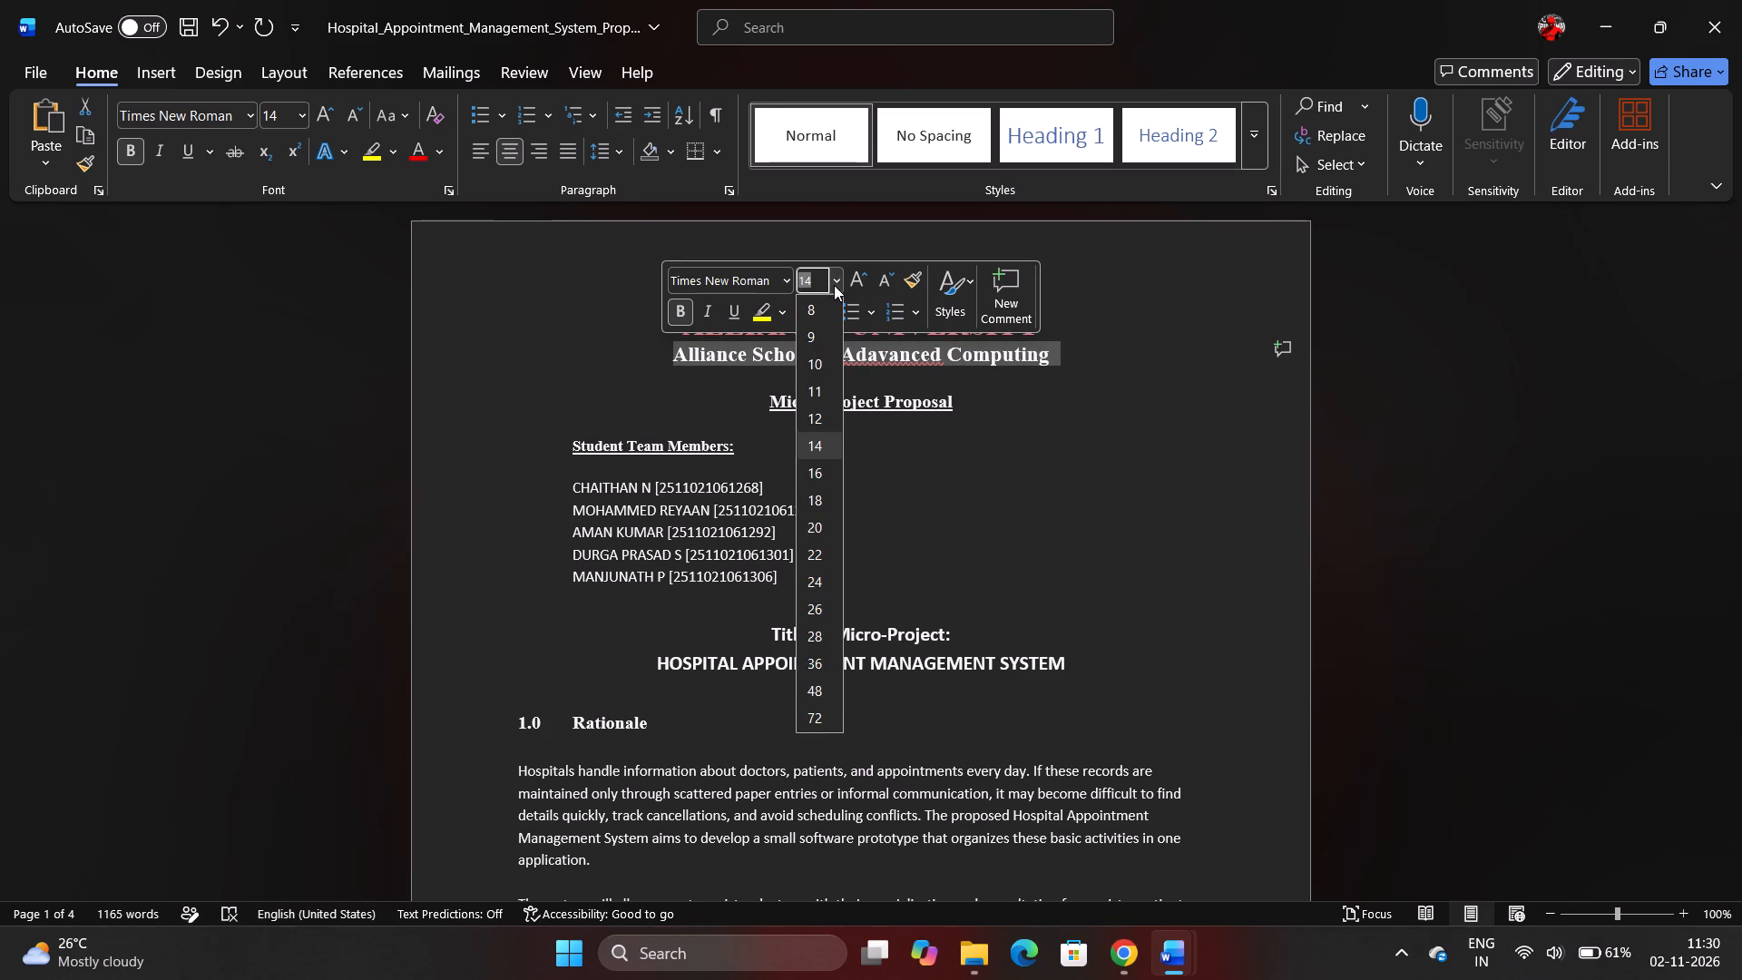
pyautogui.click(820, 488)
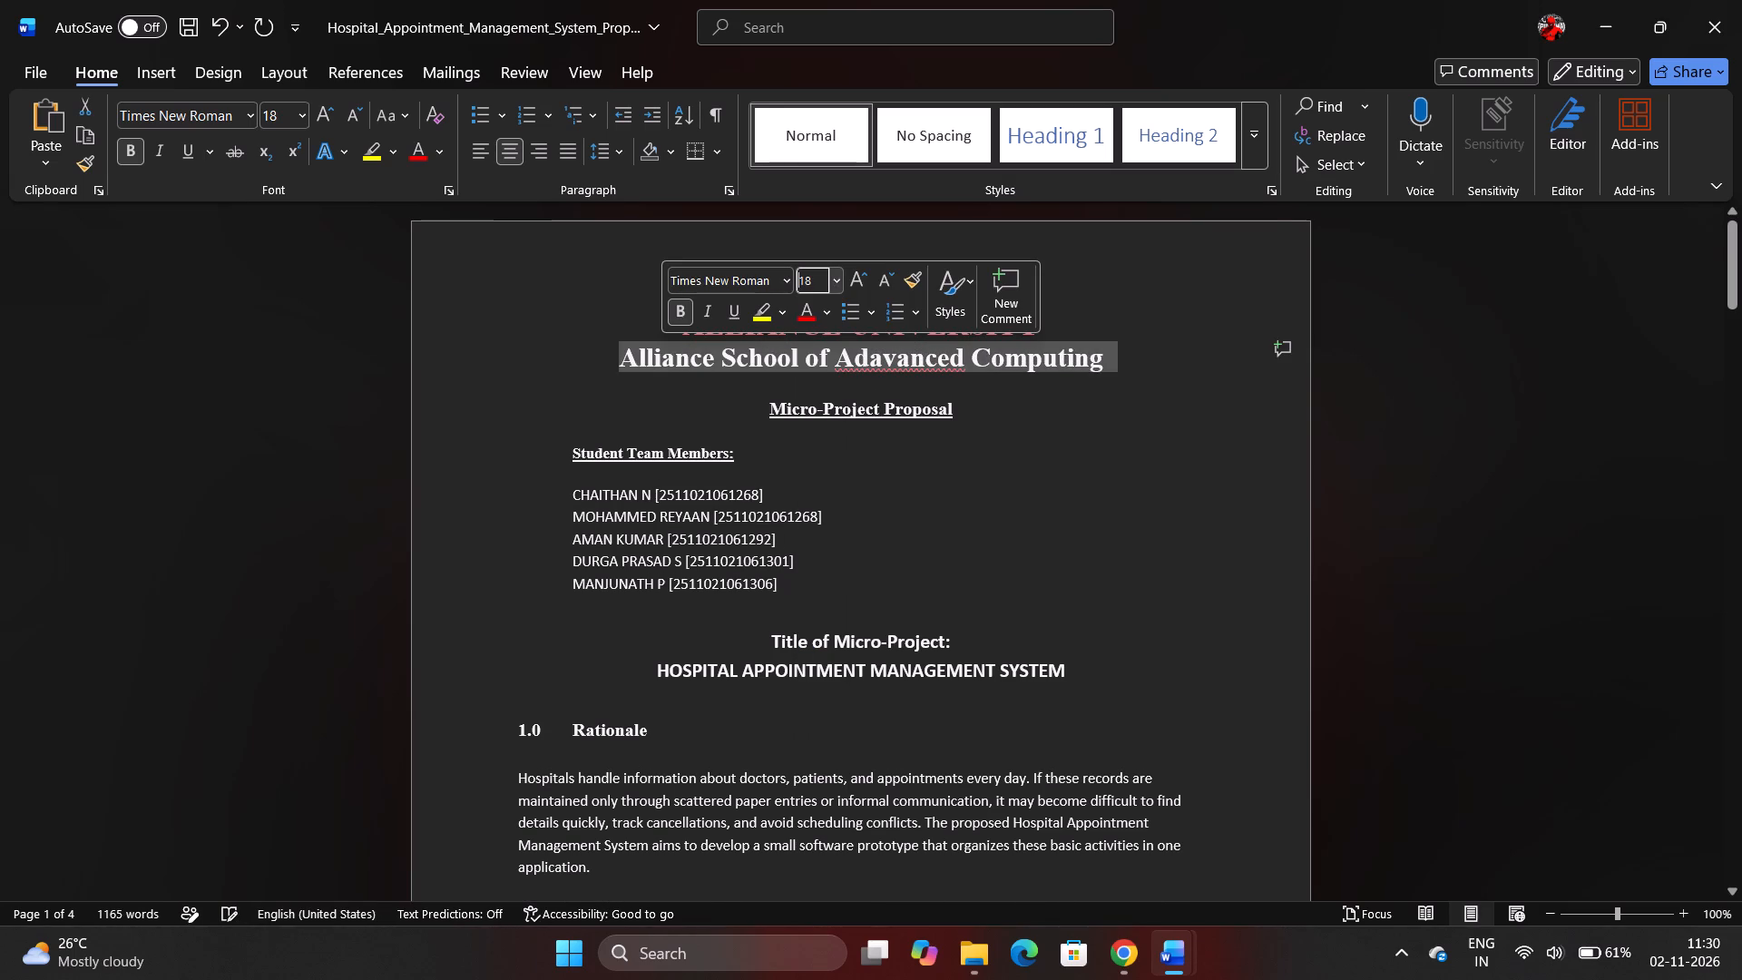
pyautogui.click(953, 416)
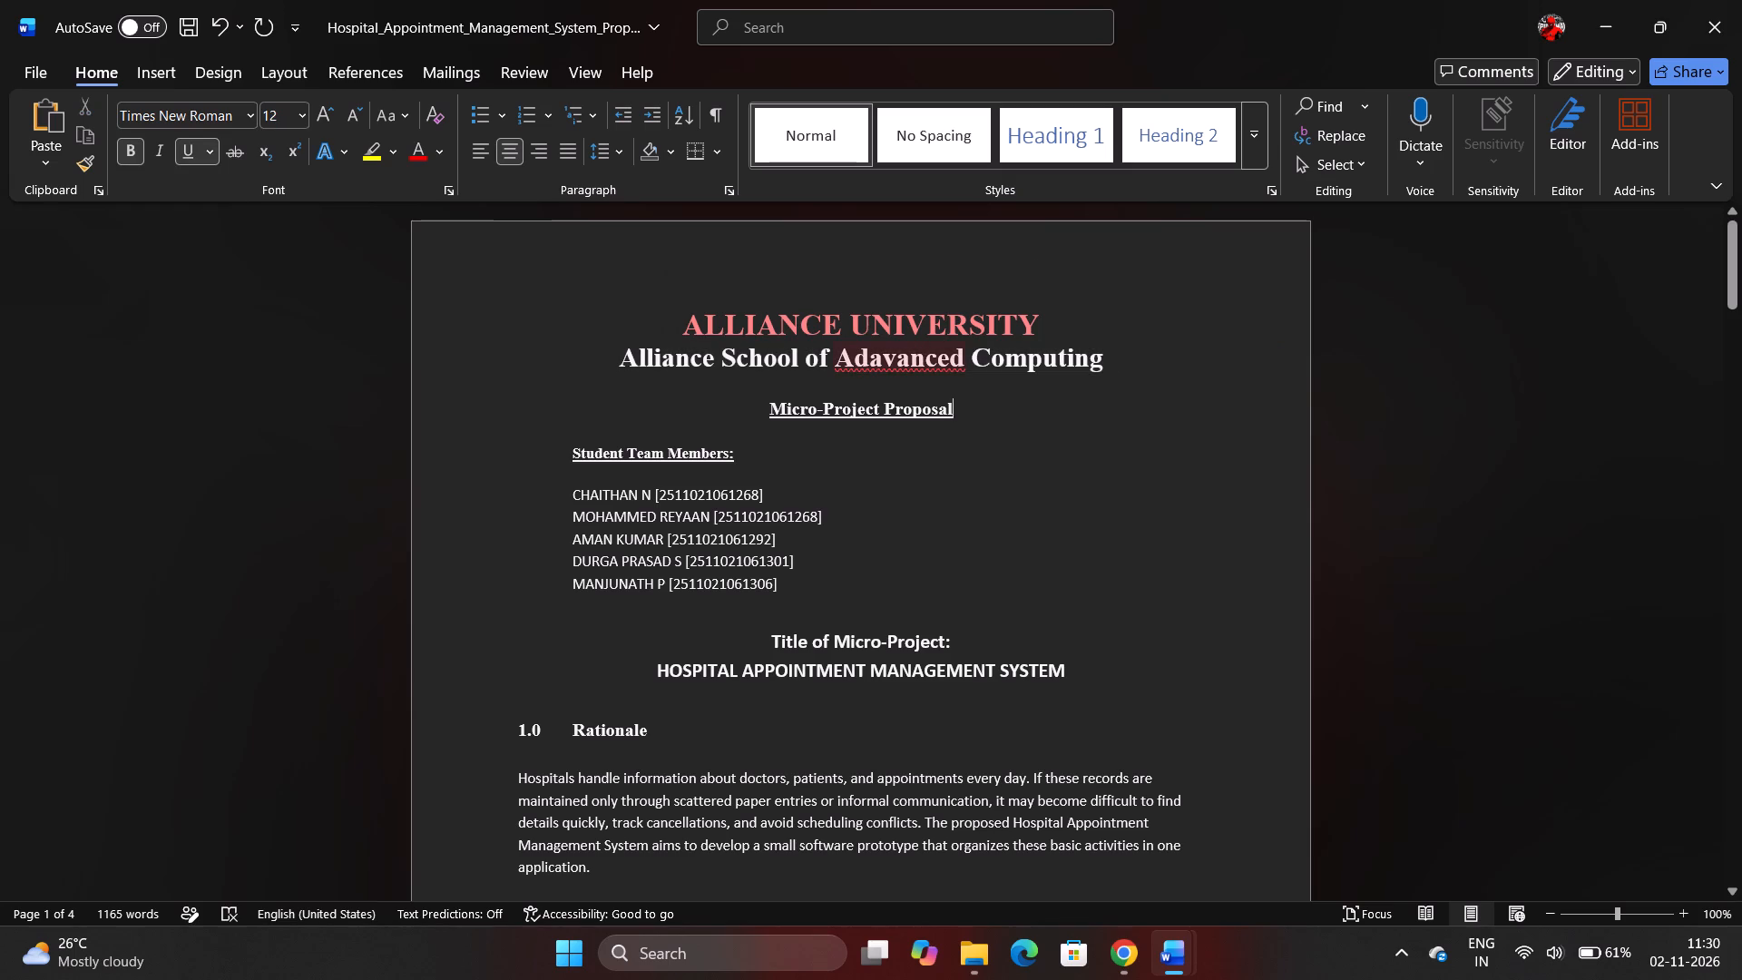
# Correct the misspelled word "Adavanced" to "Advanced" in the Alliance School line.
pyautogui.click(903, 367)
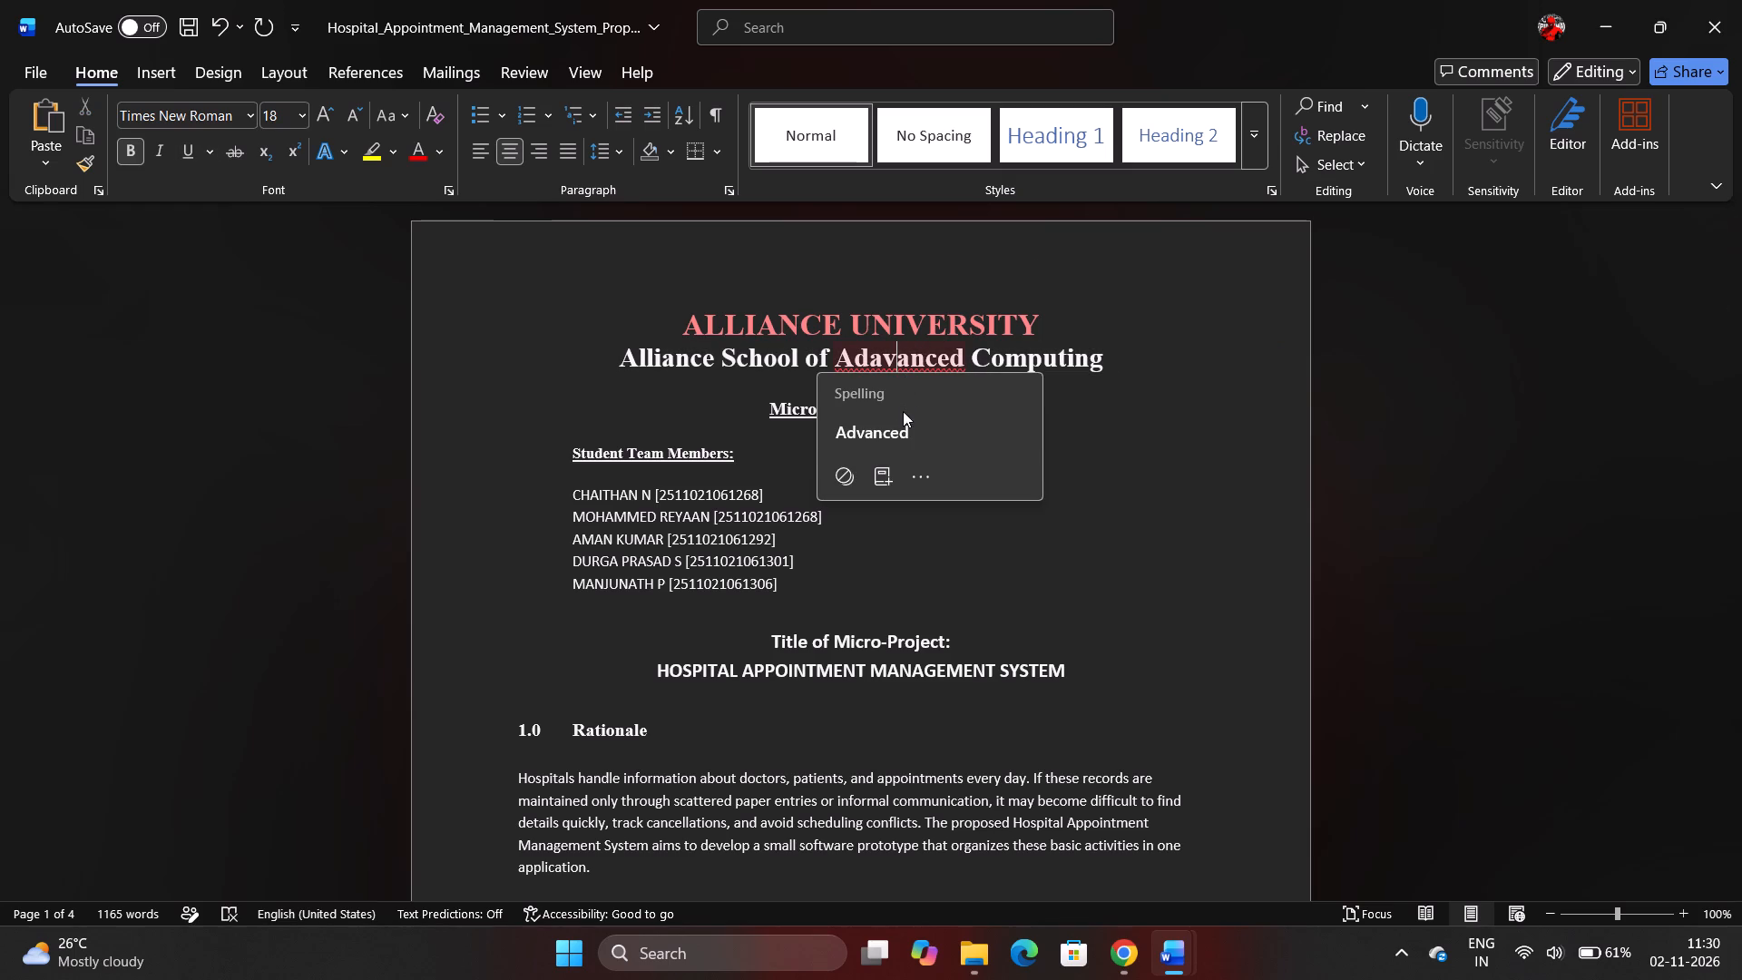
pyautogui.click(901, 418)
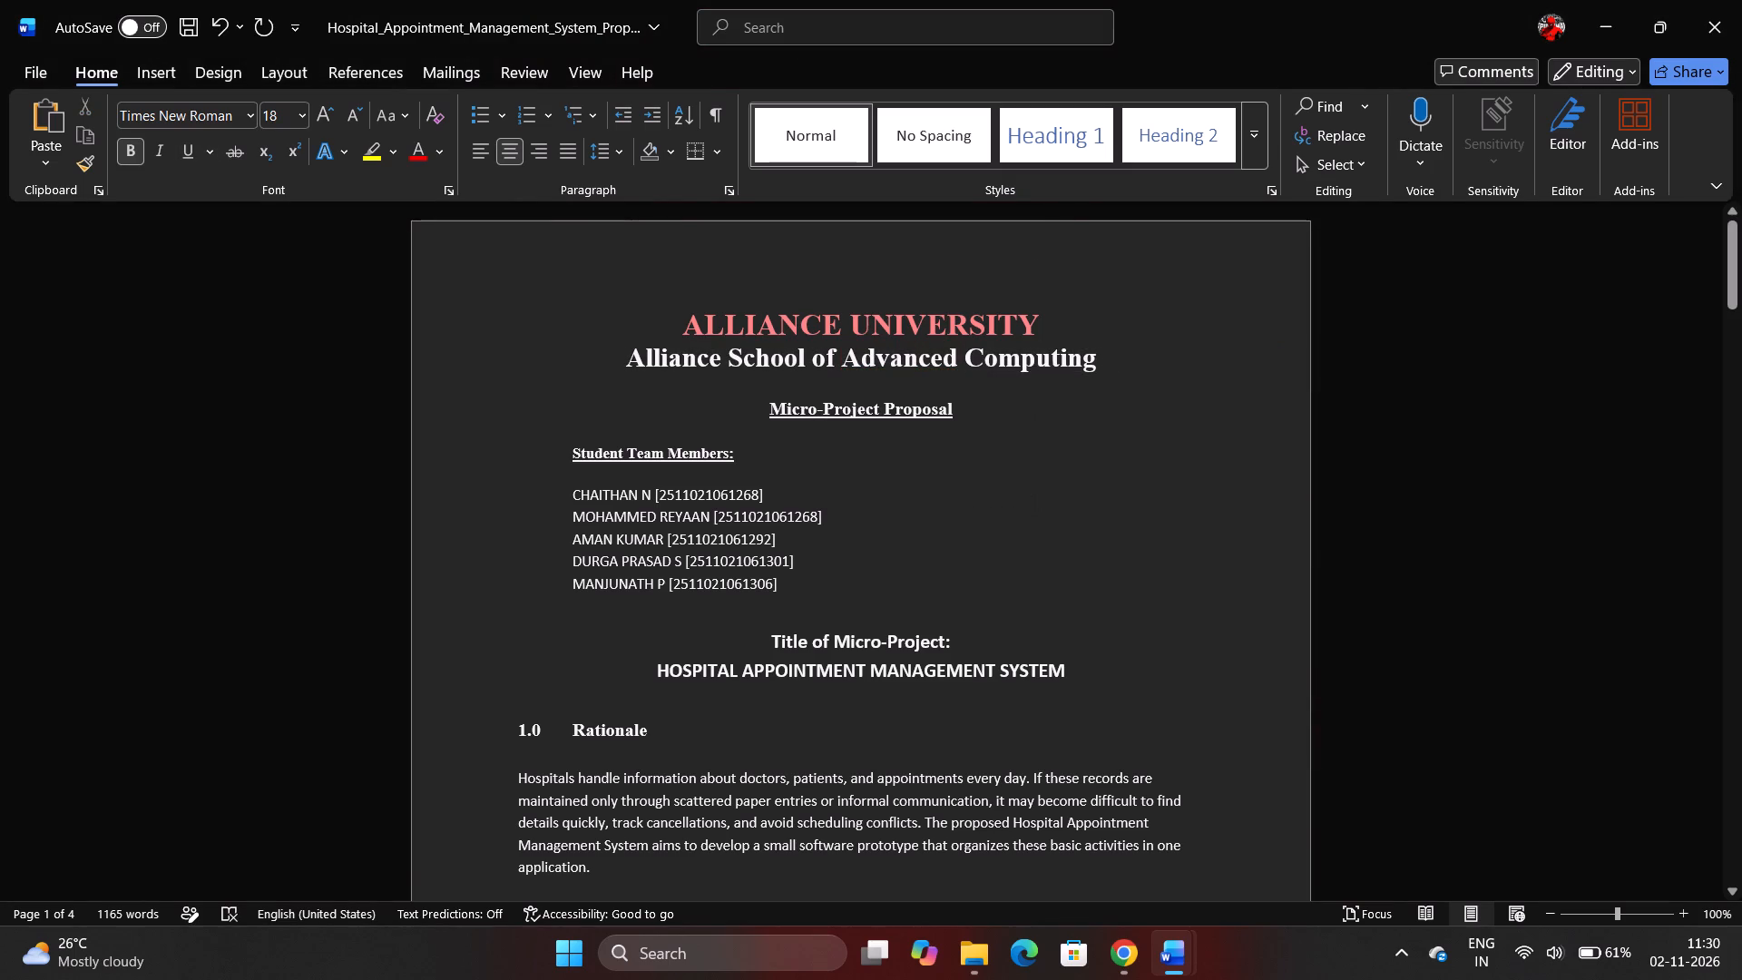
# Set the font size of the underlined Micro-Project Proposal heading to 14.
pyautogui.moveTo(959, 413); pyautogui.dragTo(768, 403)
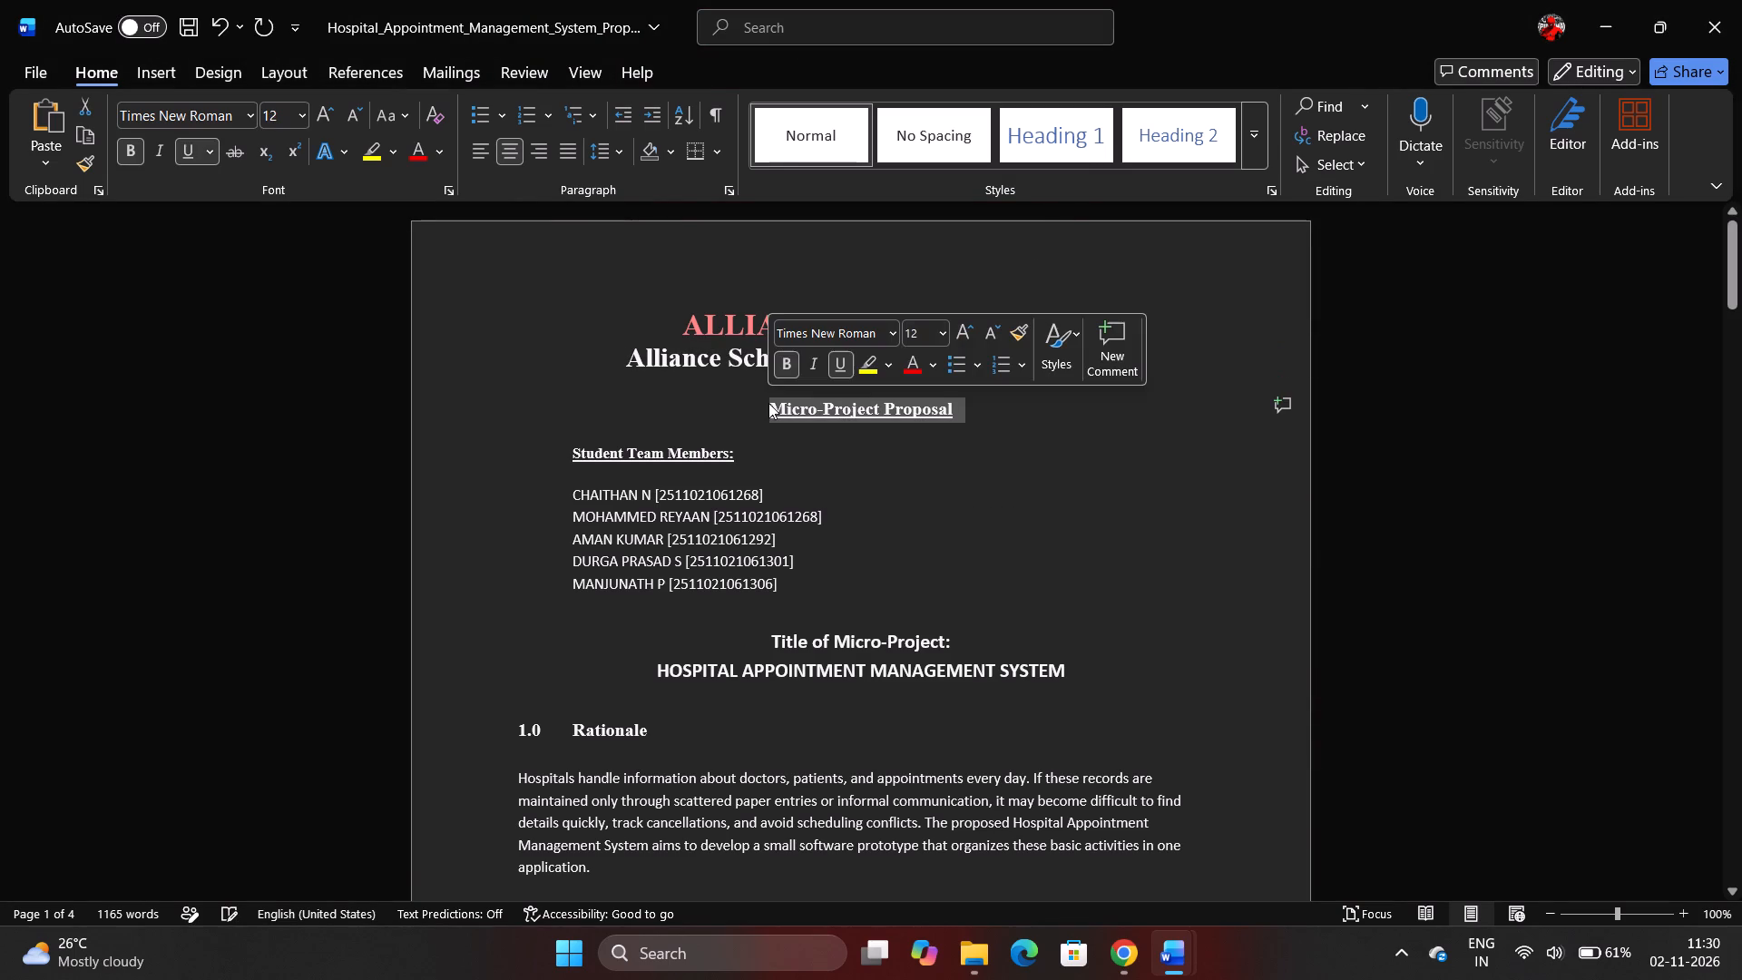
pyautogui.moveTo(944, 338); pyautogui.dragTo(937, 504)
pyautogui.click(937, 504)
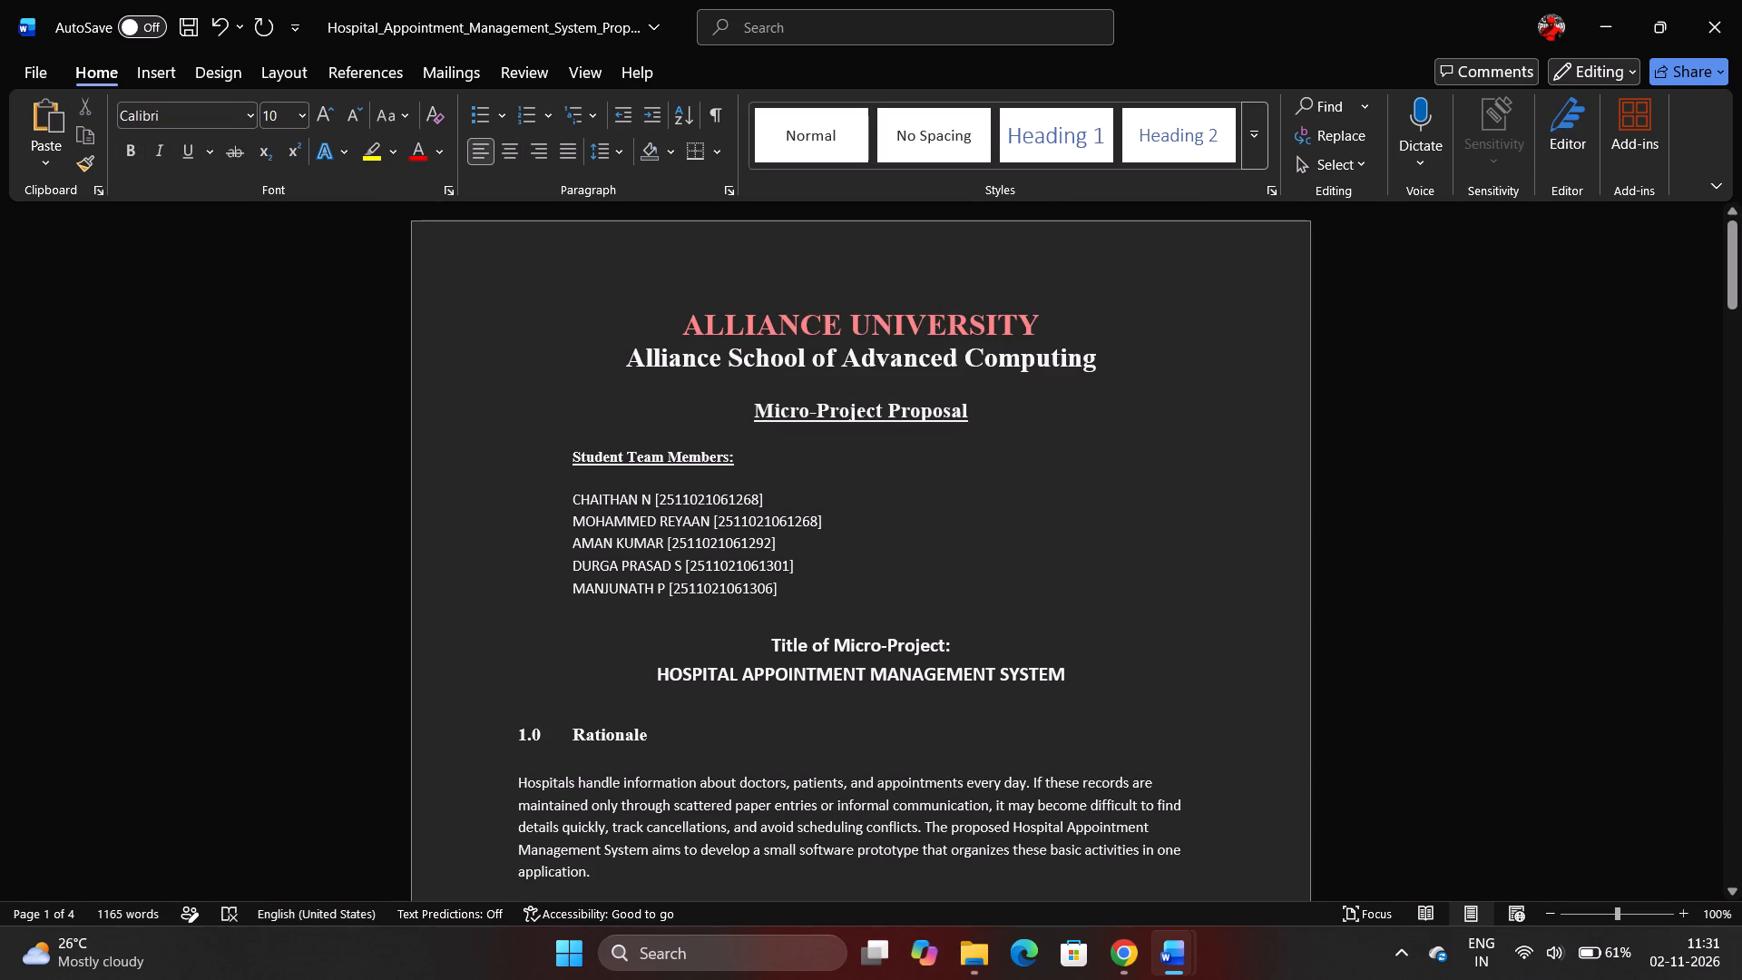
# Set the font size of the Student Team Members heading to 14.
pyautogui.moveTo(734, 460); pyautogui.dragTo(543, 456)
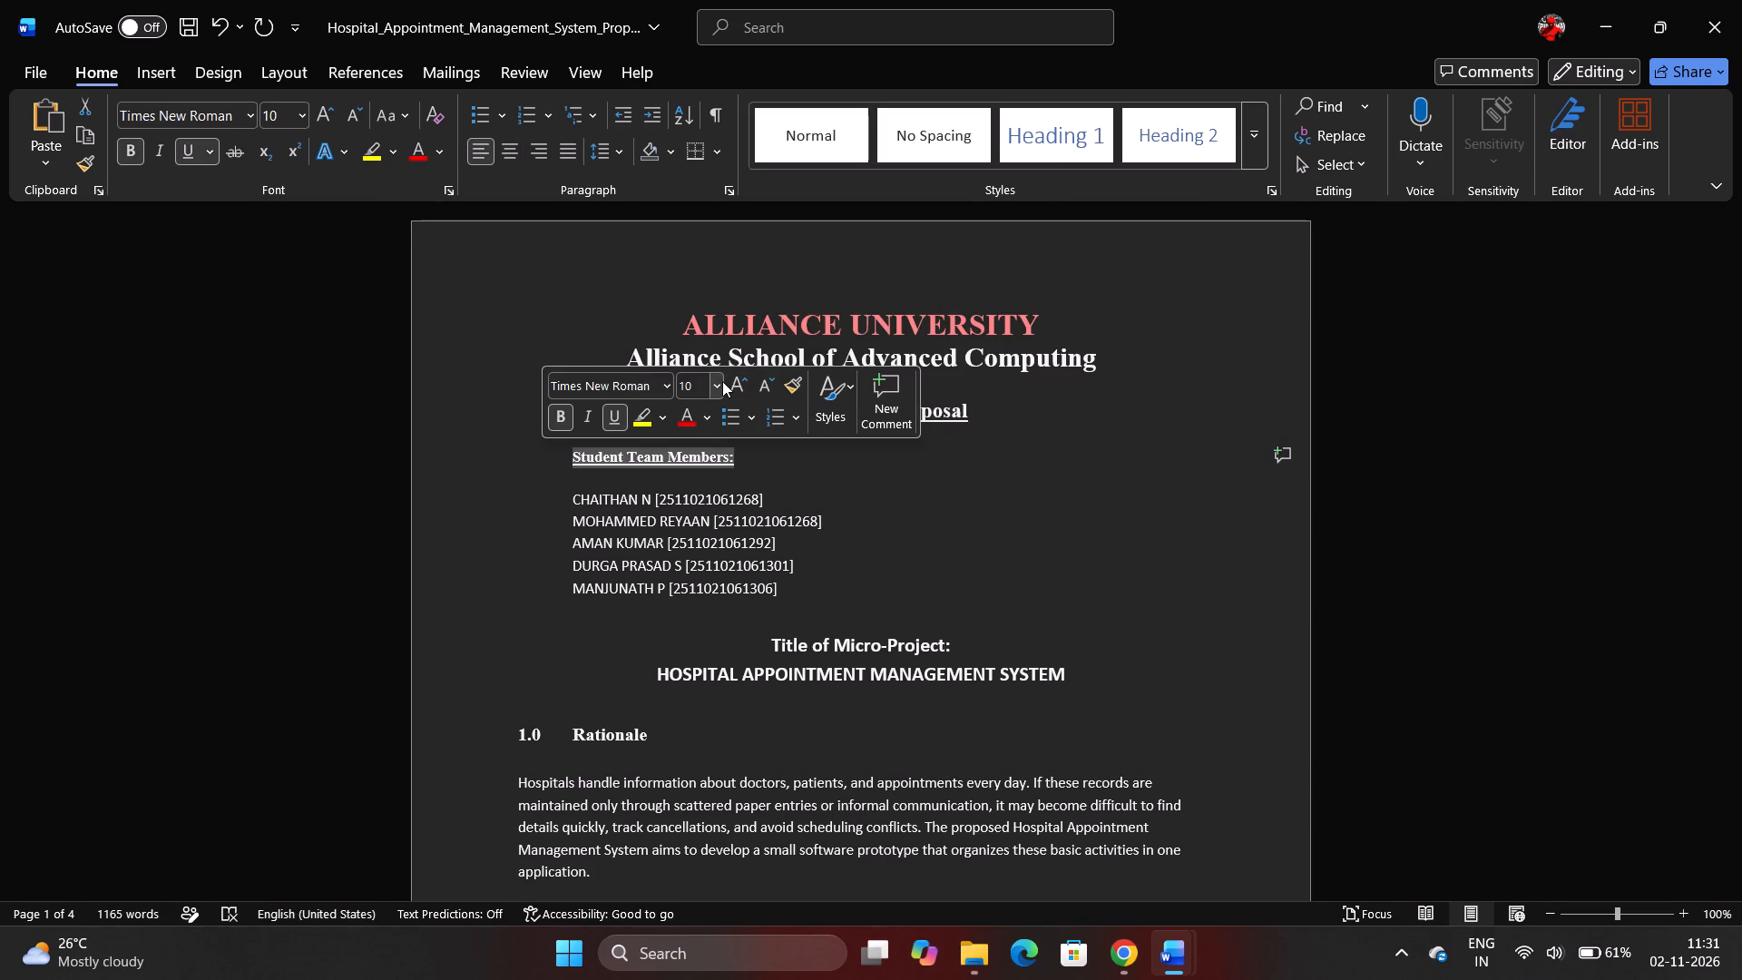
pyautogui.click(722, 381)
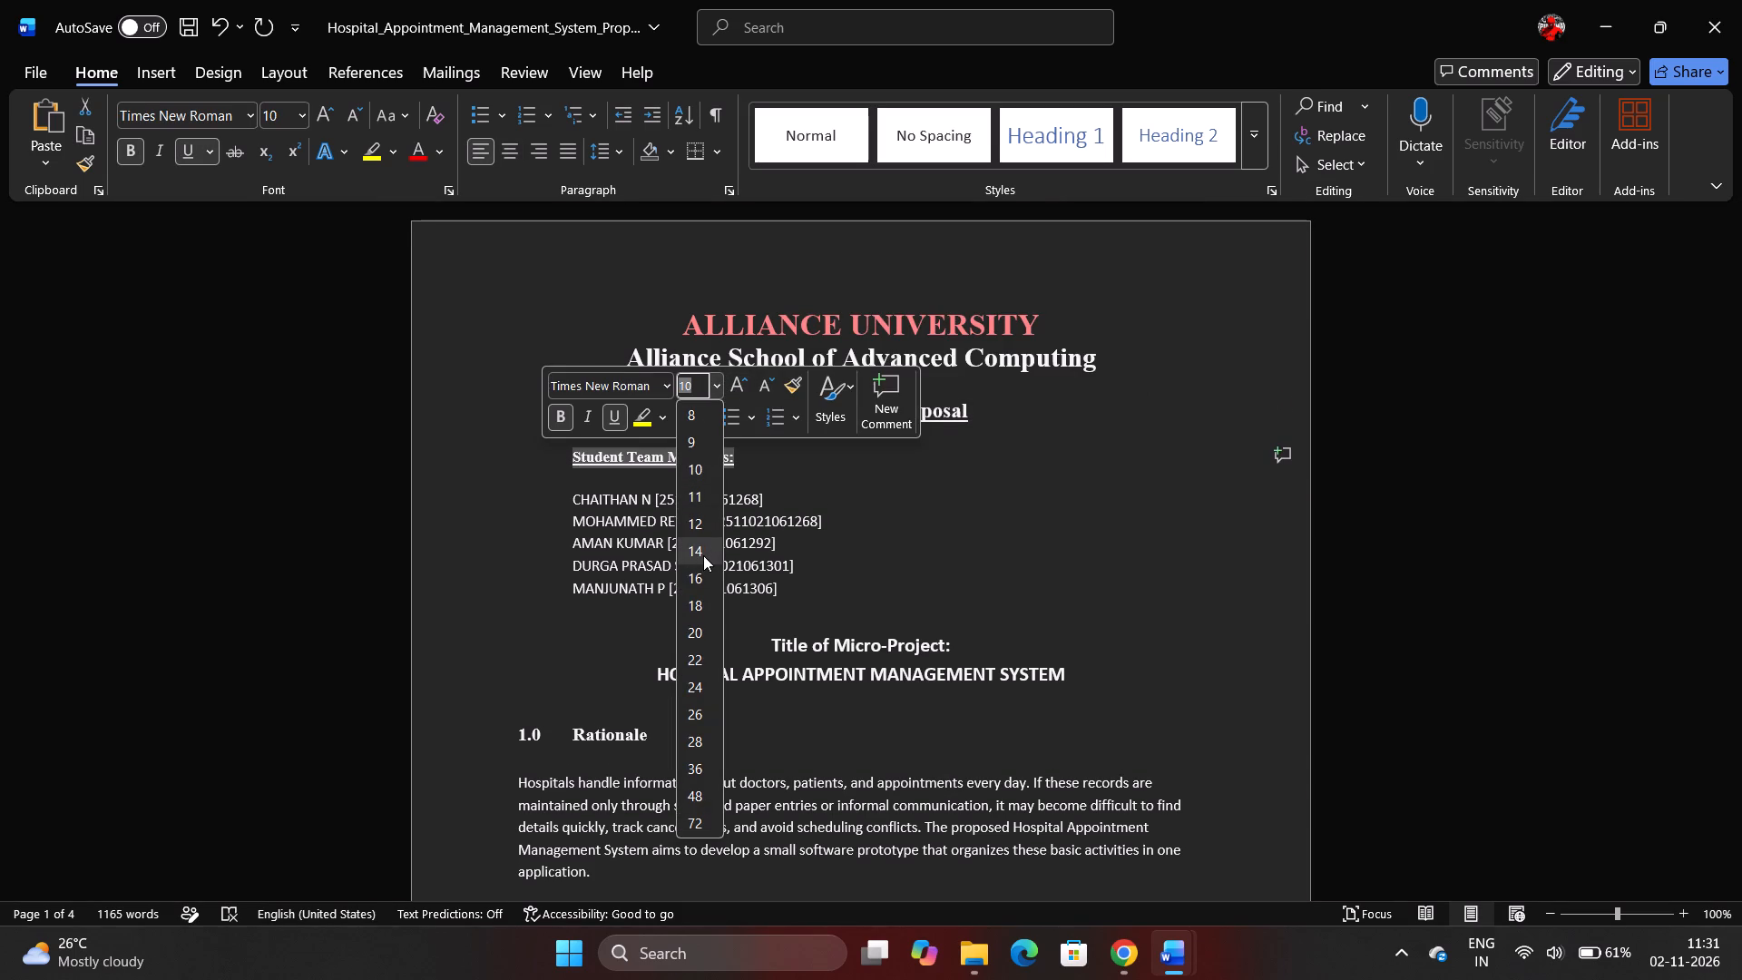
pyautogui.click(703, 555)
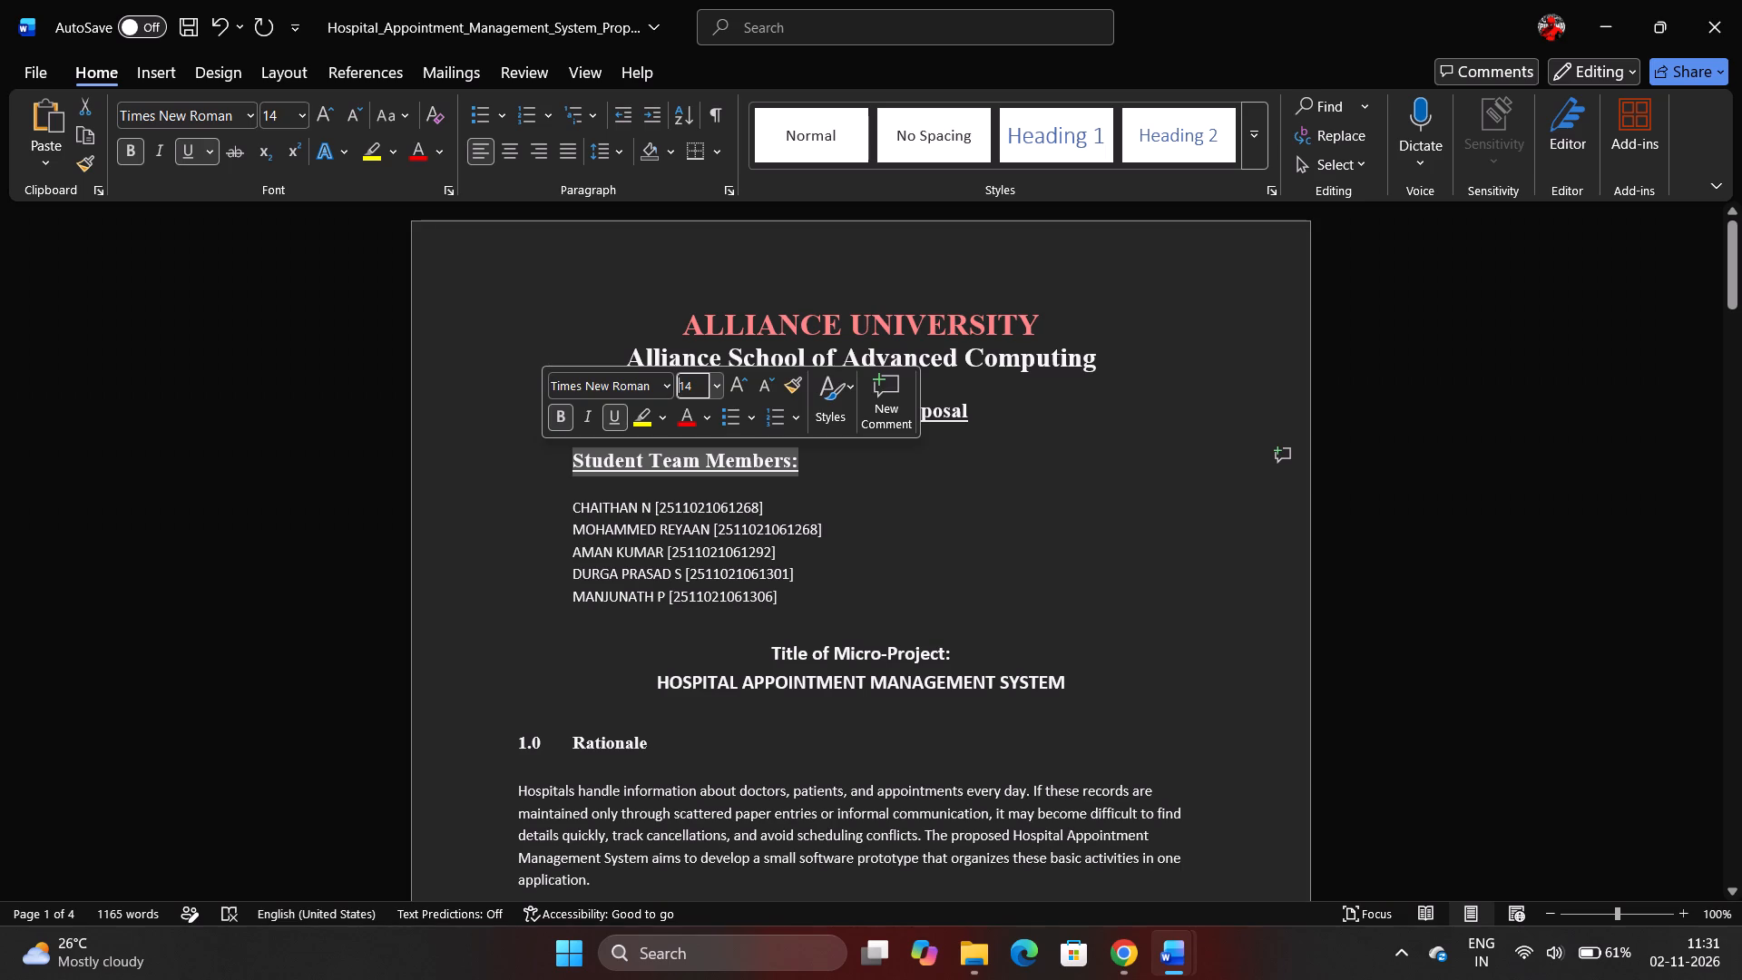
# Set the font size of the list of student names and numbers under Student Team Members to 12.
pyautogui.moveTo(783, 596); pyautogui.dragTo(575, 518)
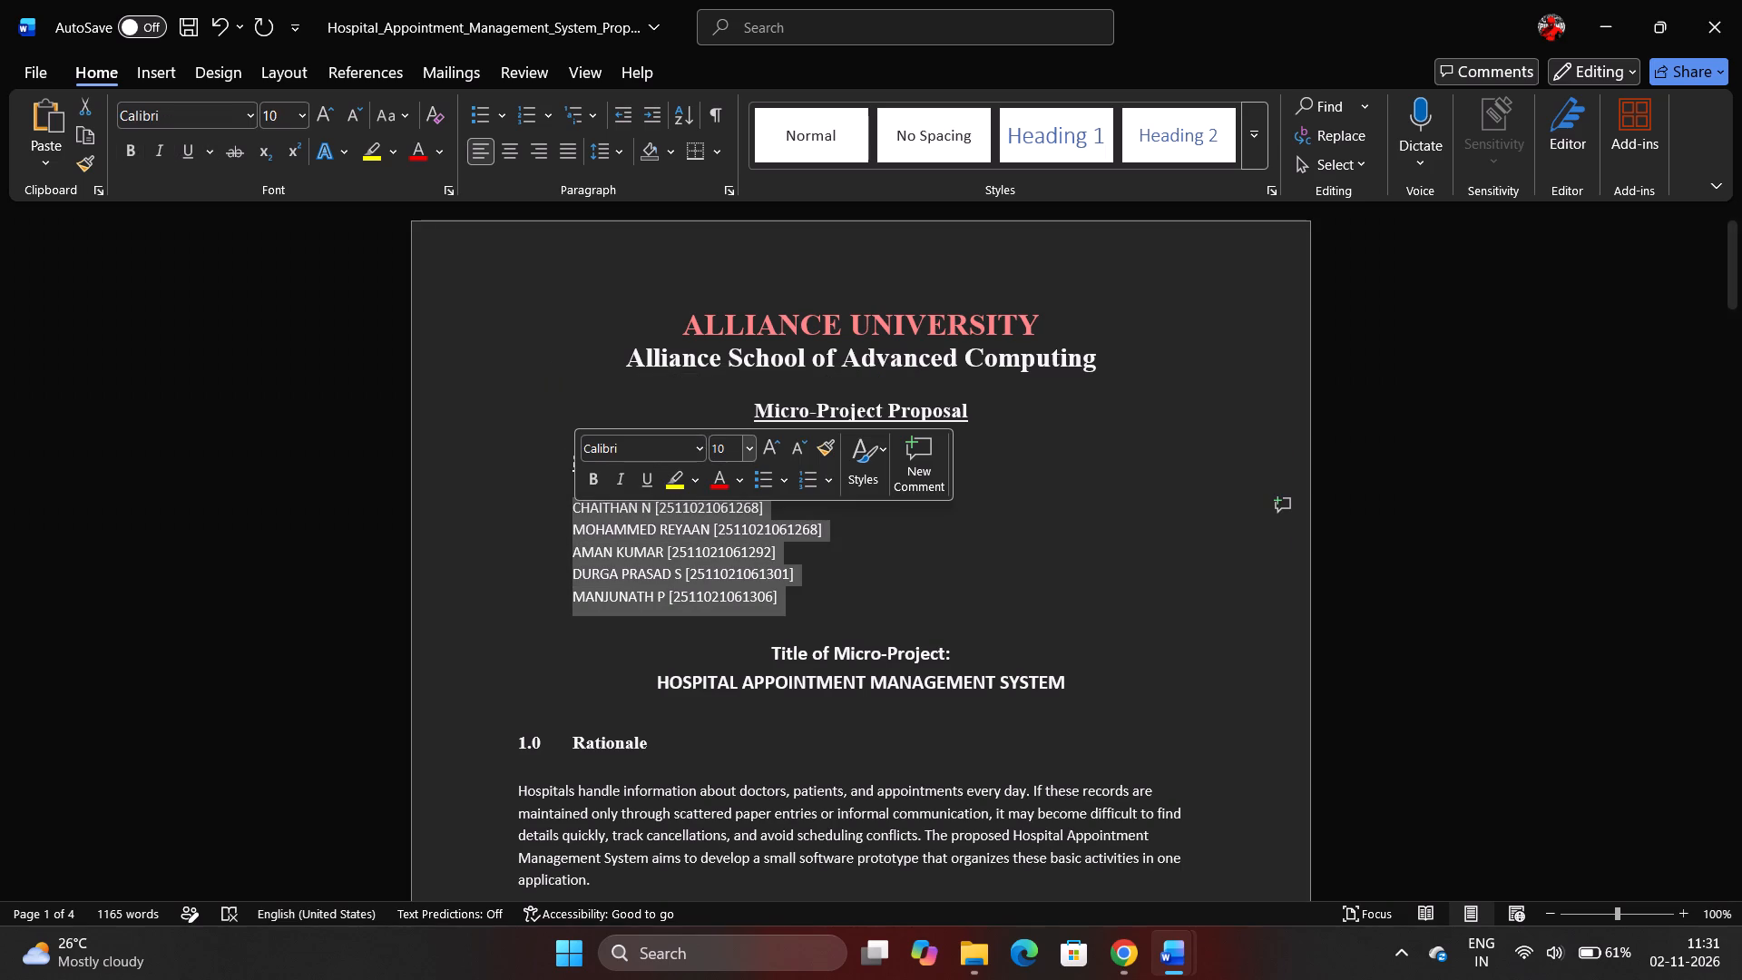
pyautogui.moveTo(749, 455); pyautogui.dragTo(723, 563)
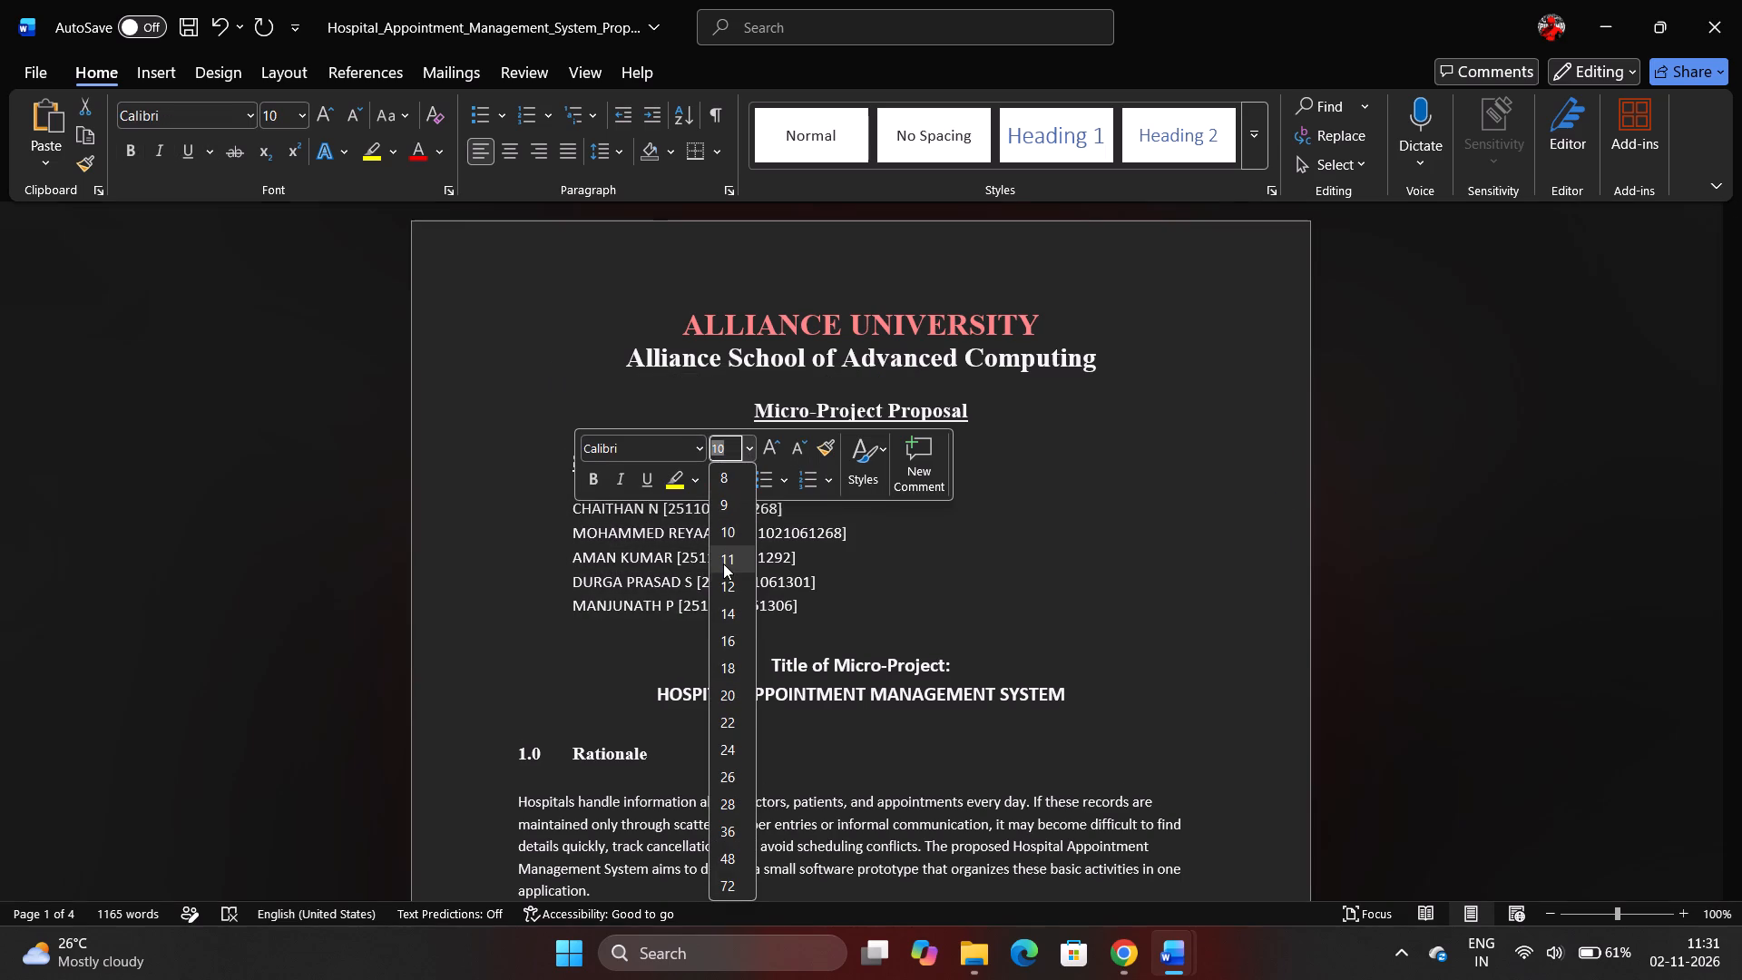
pyautogui.moveTo(723, 563); pyautogui.dragTo(726, 578)
pyautogui.click(726, 578)
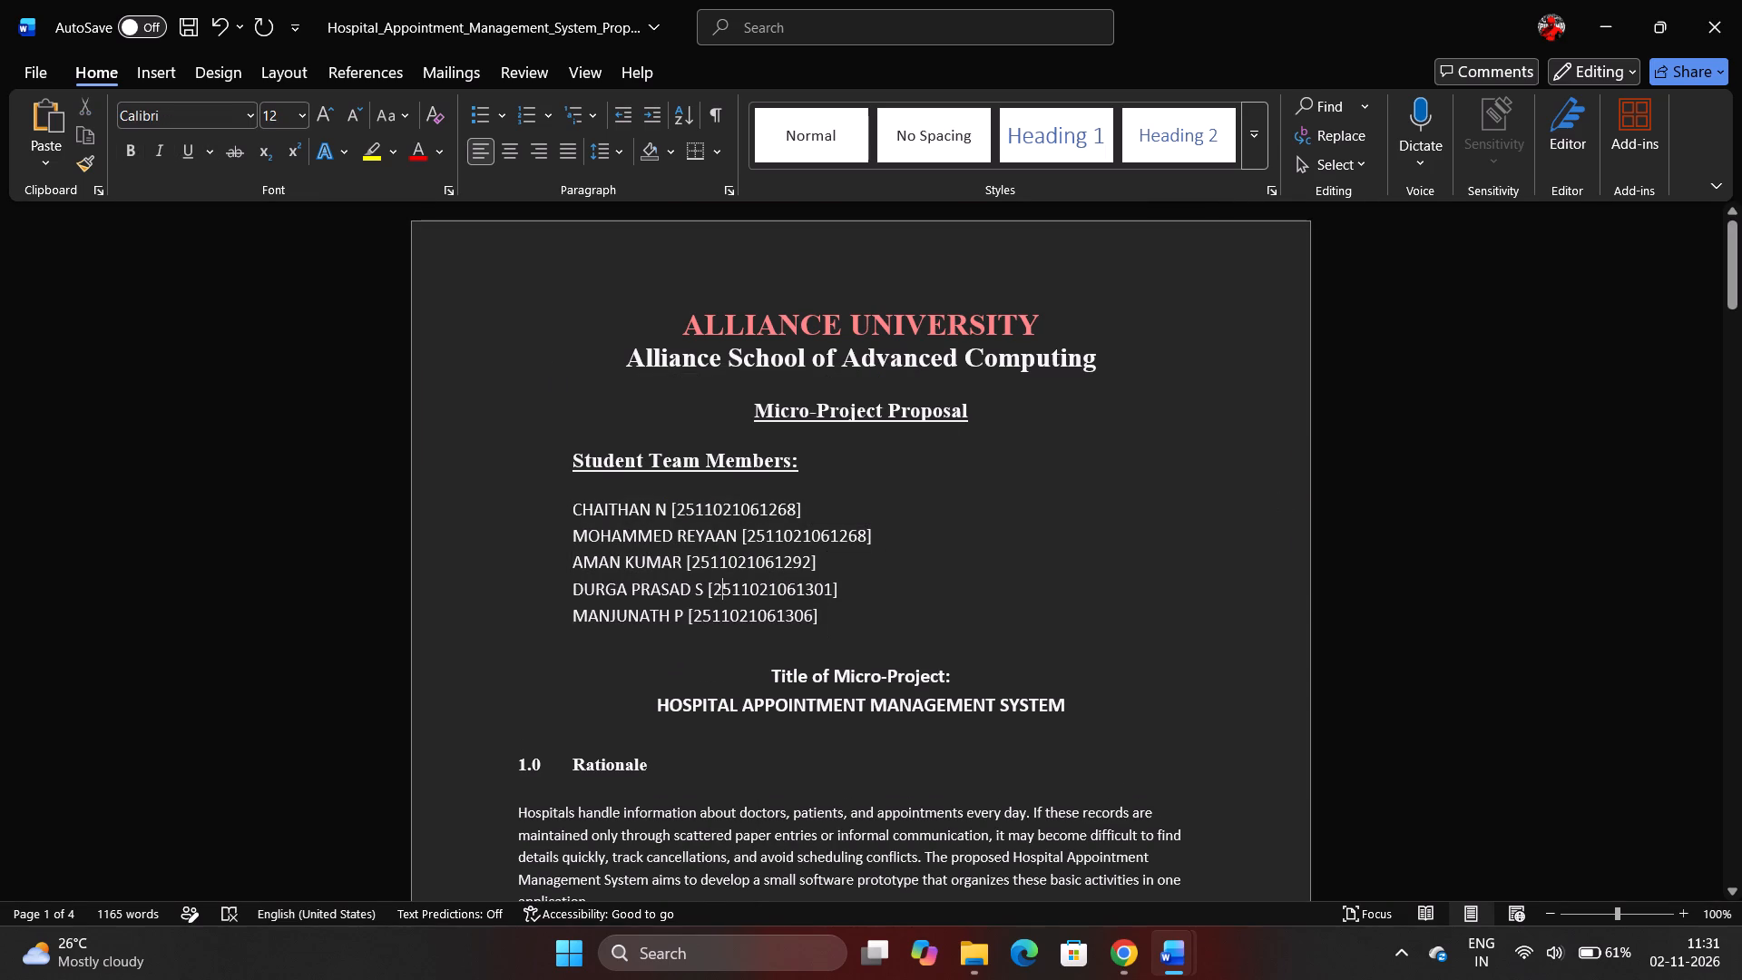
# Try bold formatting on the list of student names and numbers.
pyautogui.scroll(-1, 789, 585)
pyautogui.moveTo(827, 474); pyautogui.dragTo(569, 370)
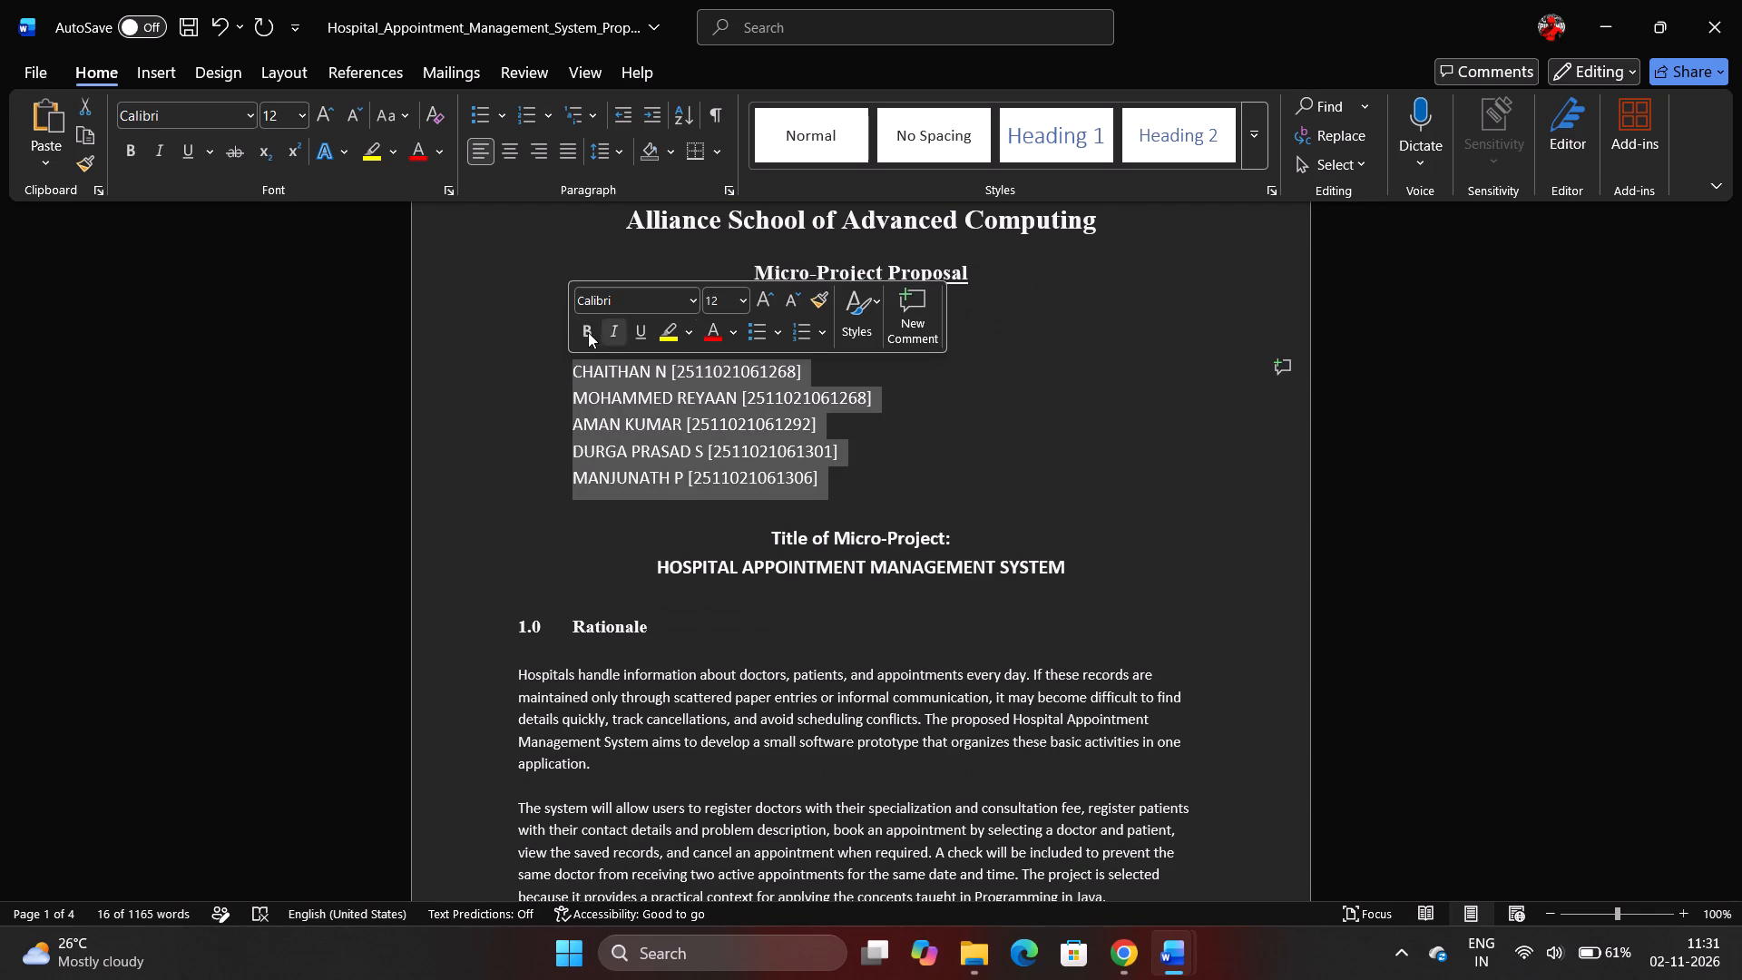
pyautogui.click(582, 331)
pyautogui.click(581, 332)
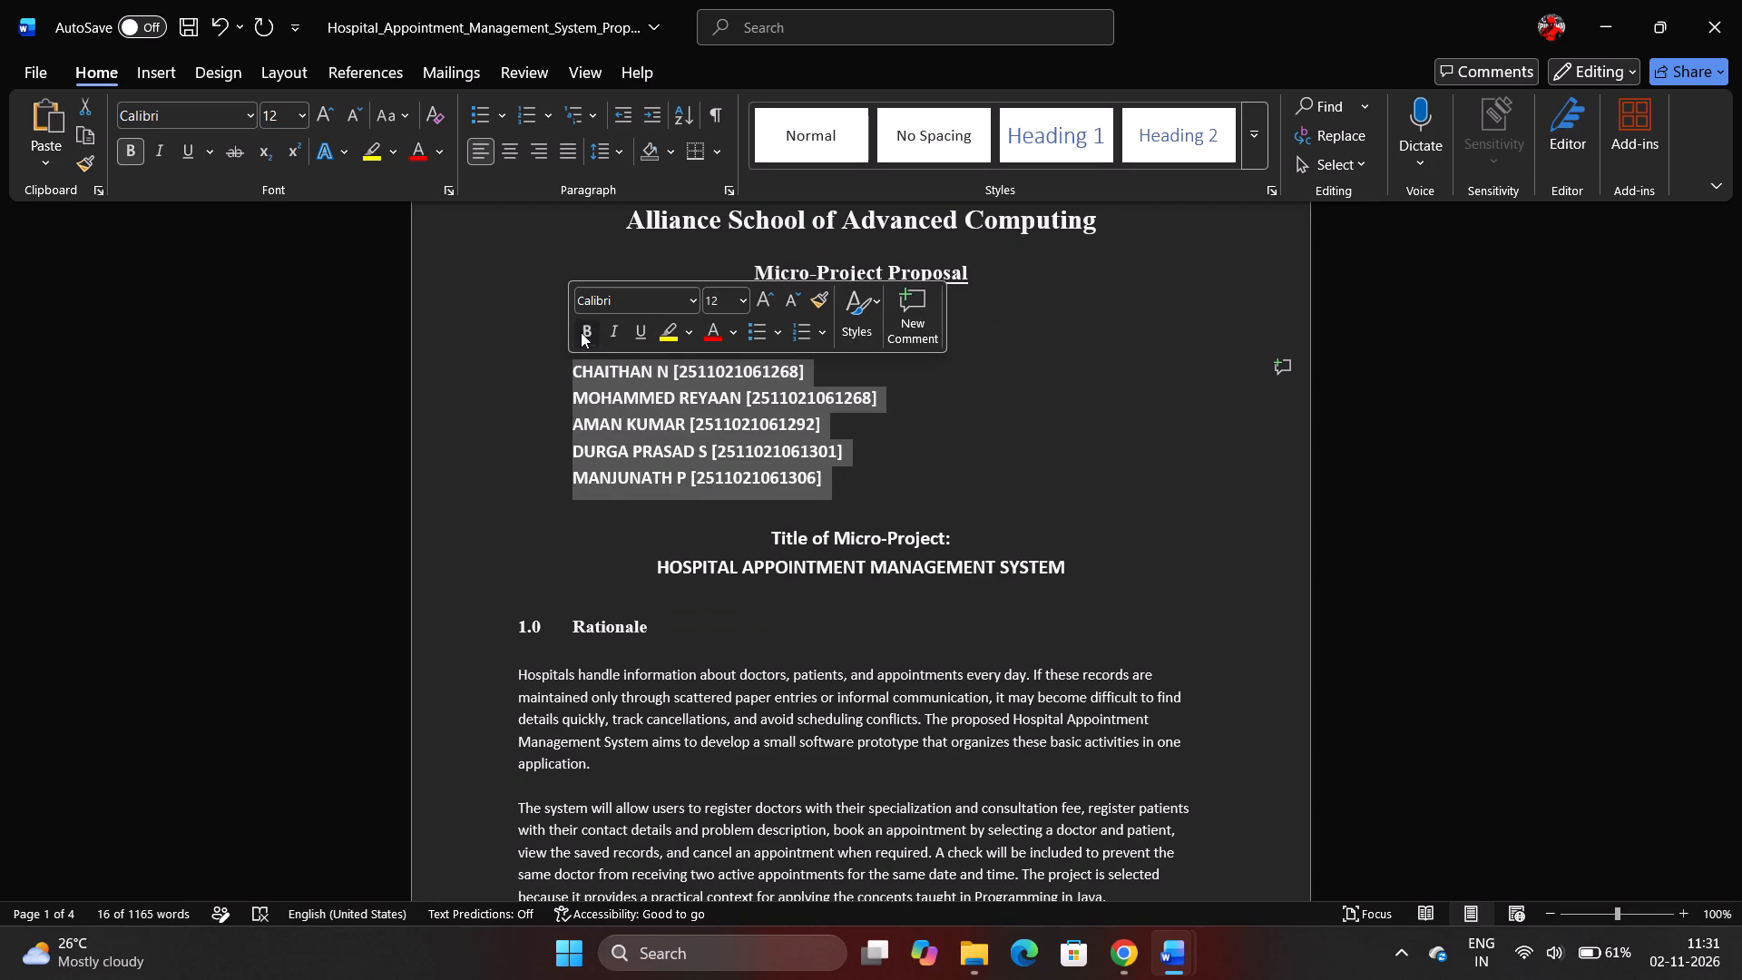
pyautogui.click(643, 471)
# Set the font size of the HOSPITAL APPOINTMENT MANAGEMENT SYSTEM title line to 18.
pyautogui.scroll(-1, 643, 471)
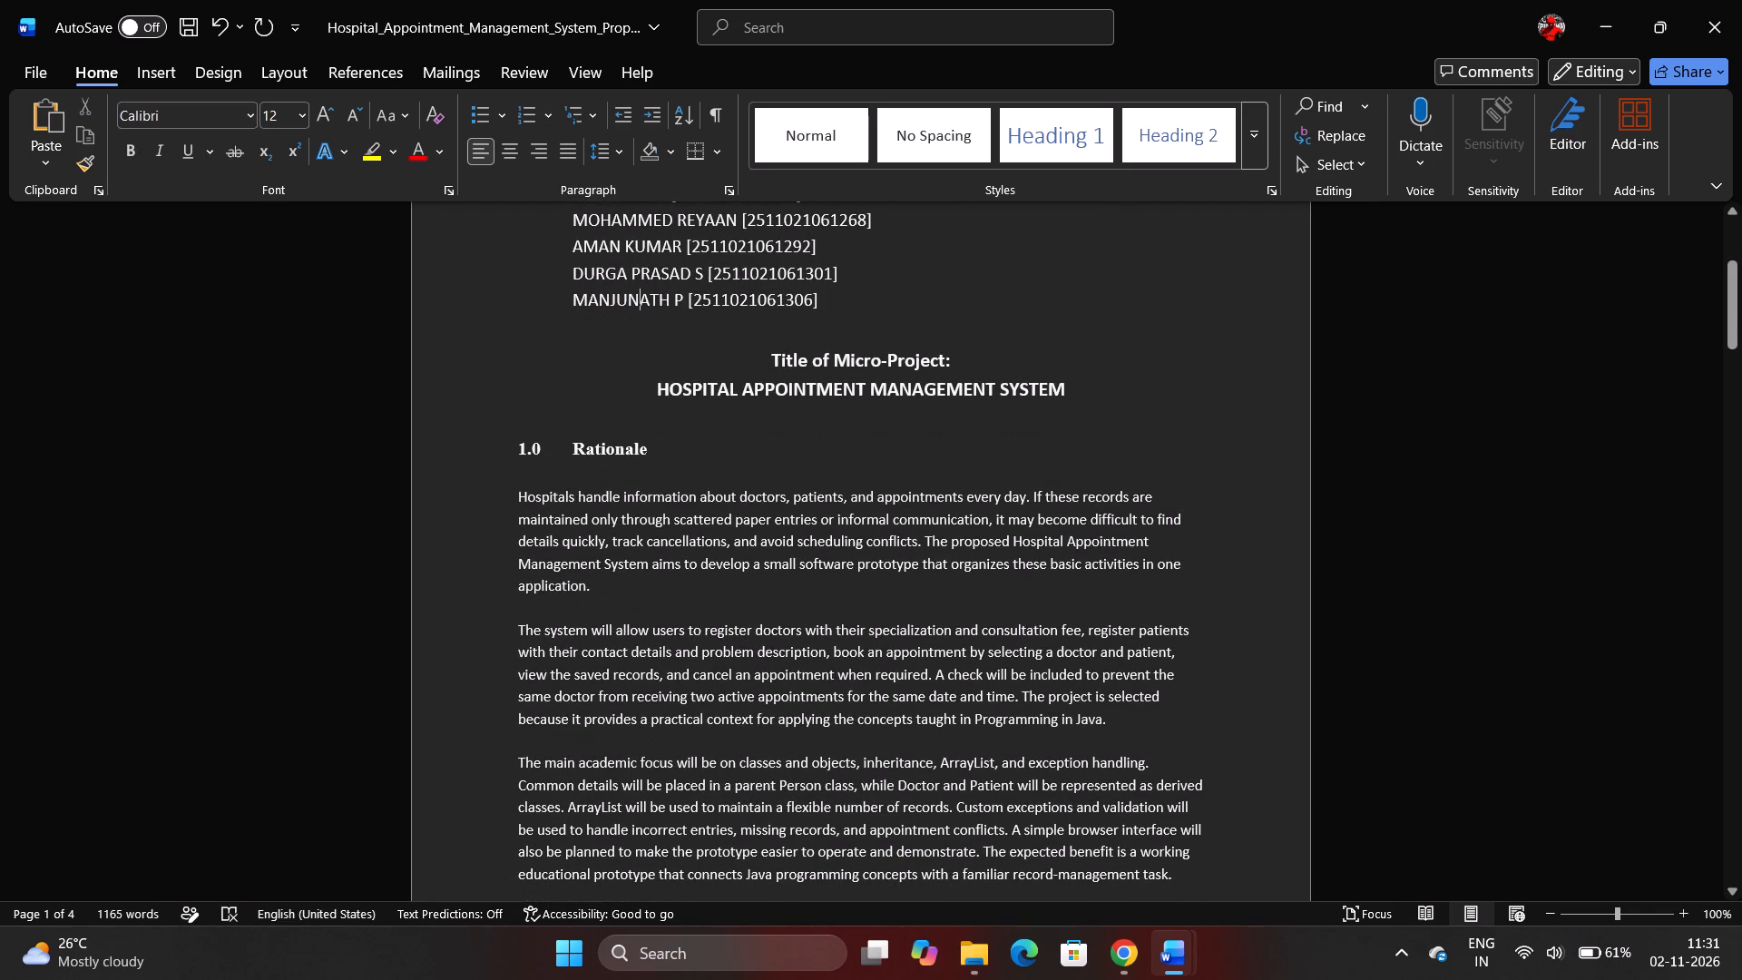
pyautogui.moveTo(1075, 393); pyautogui.dragTo(656, 396)
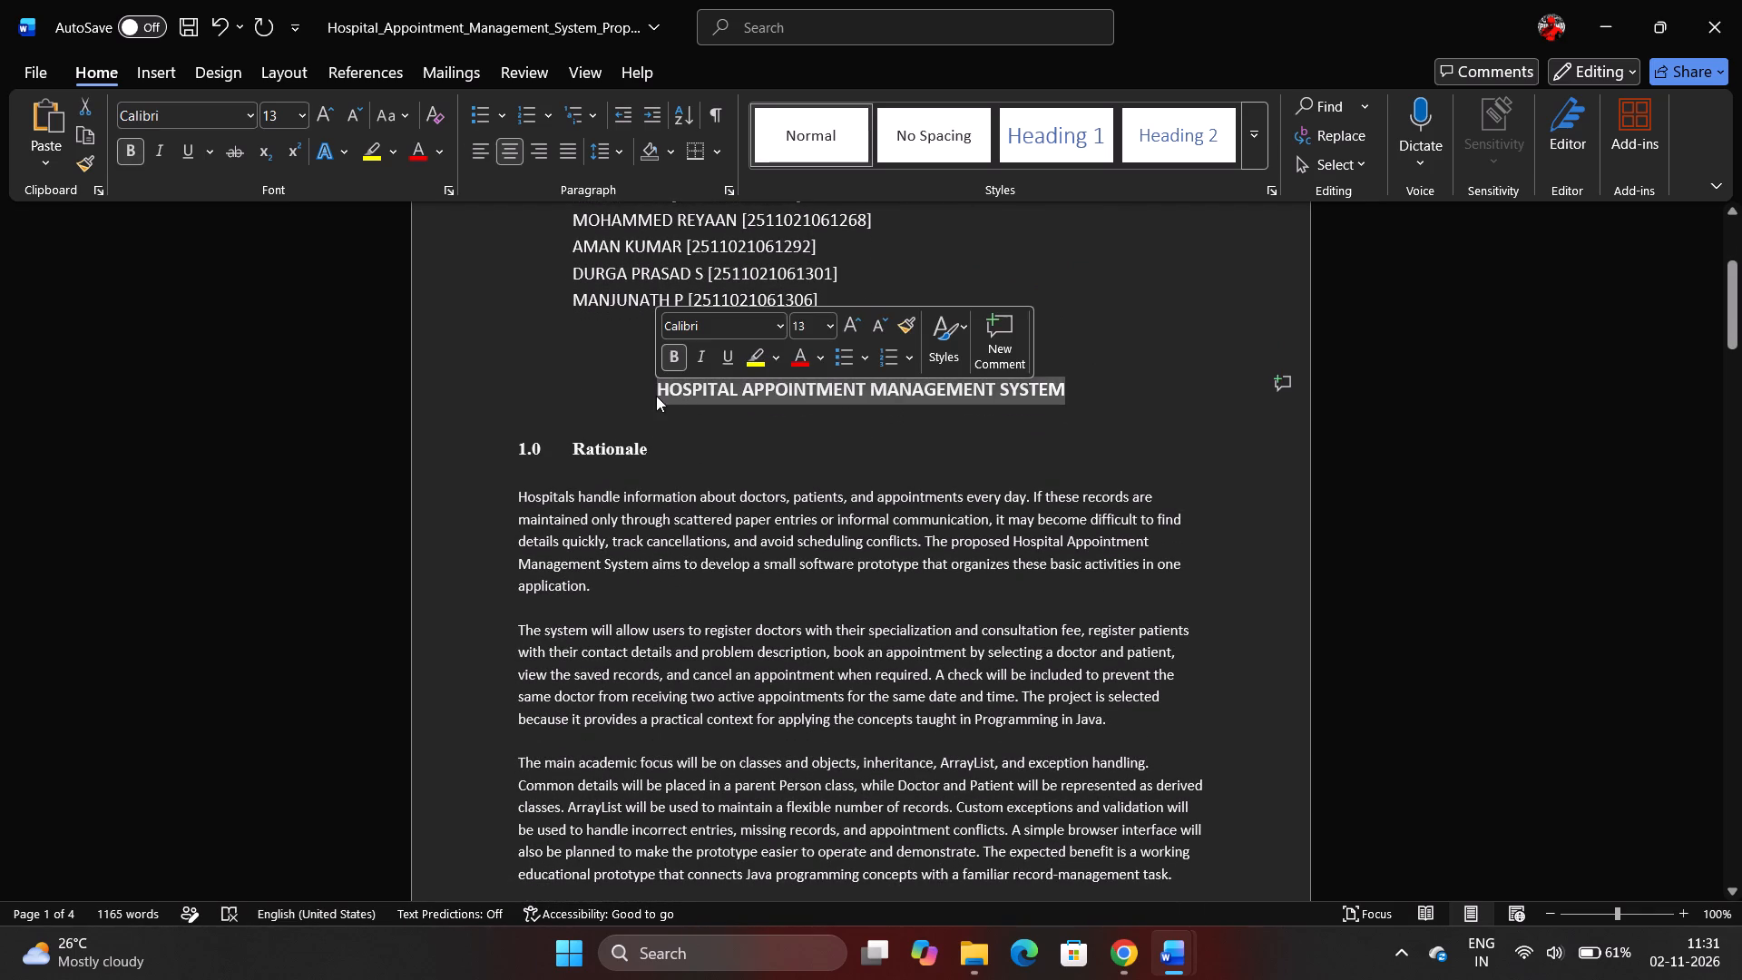
pyautogui.moveTo(823, 329); pyautogui.dragTo(817, 537)
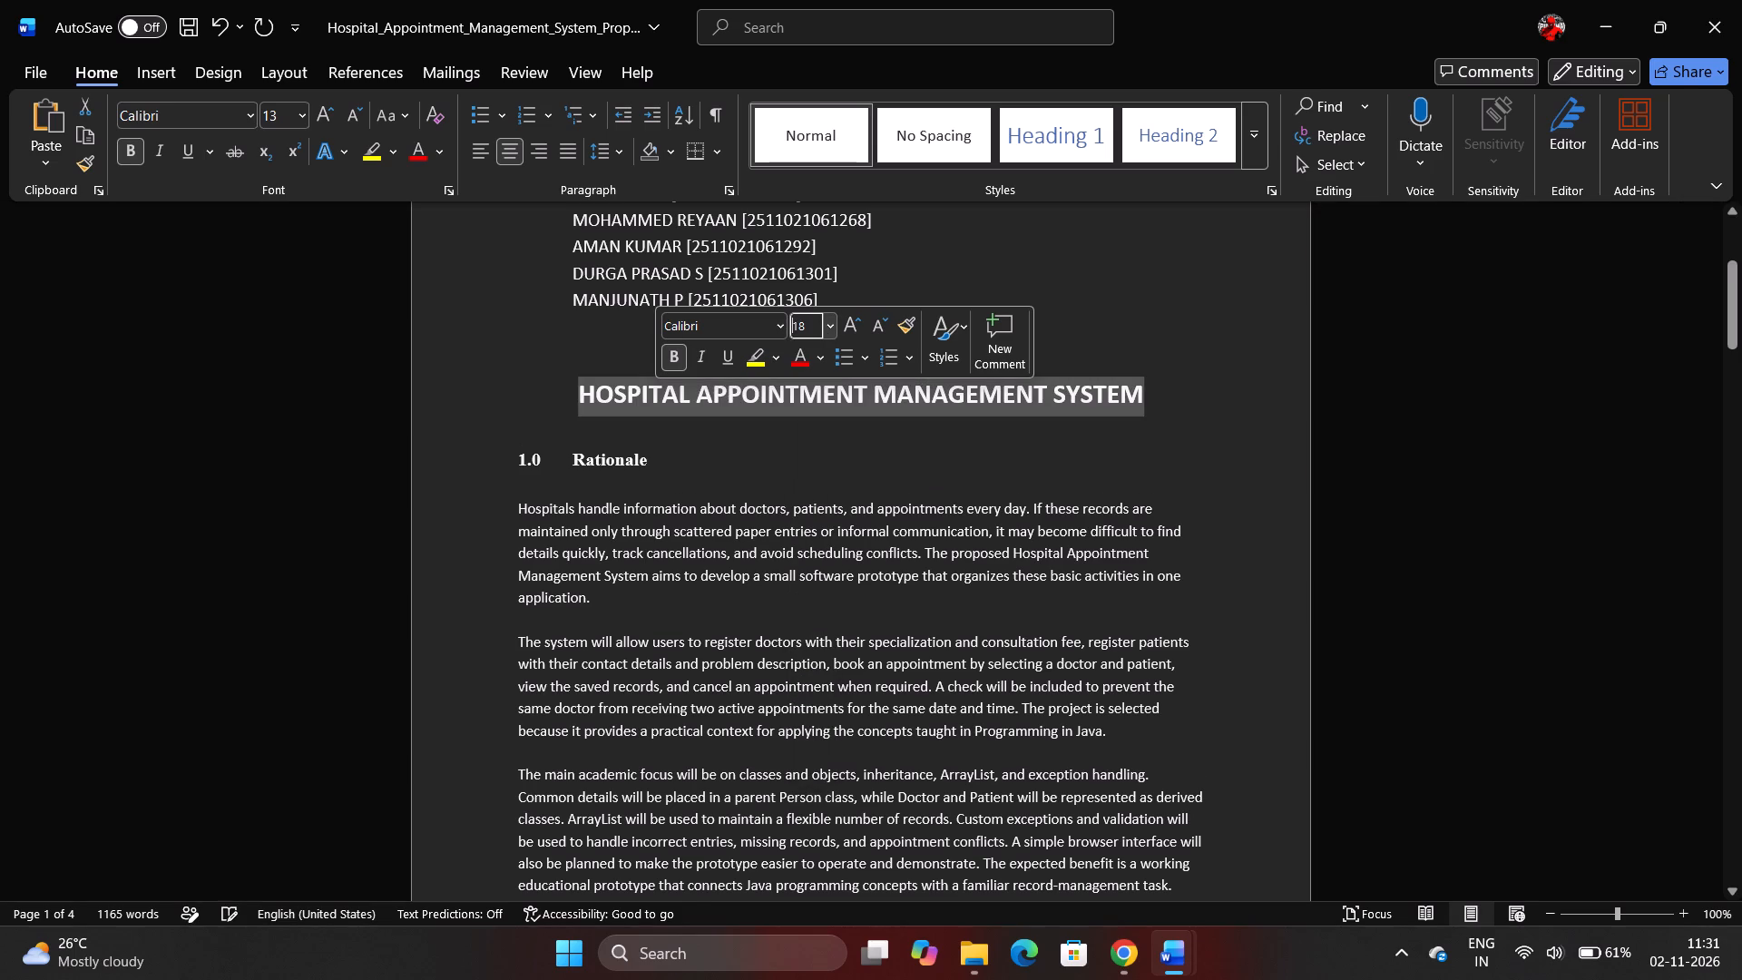
pyautogui.click(817, 537)
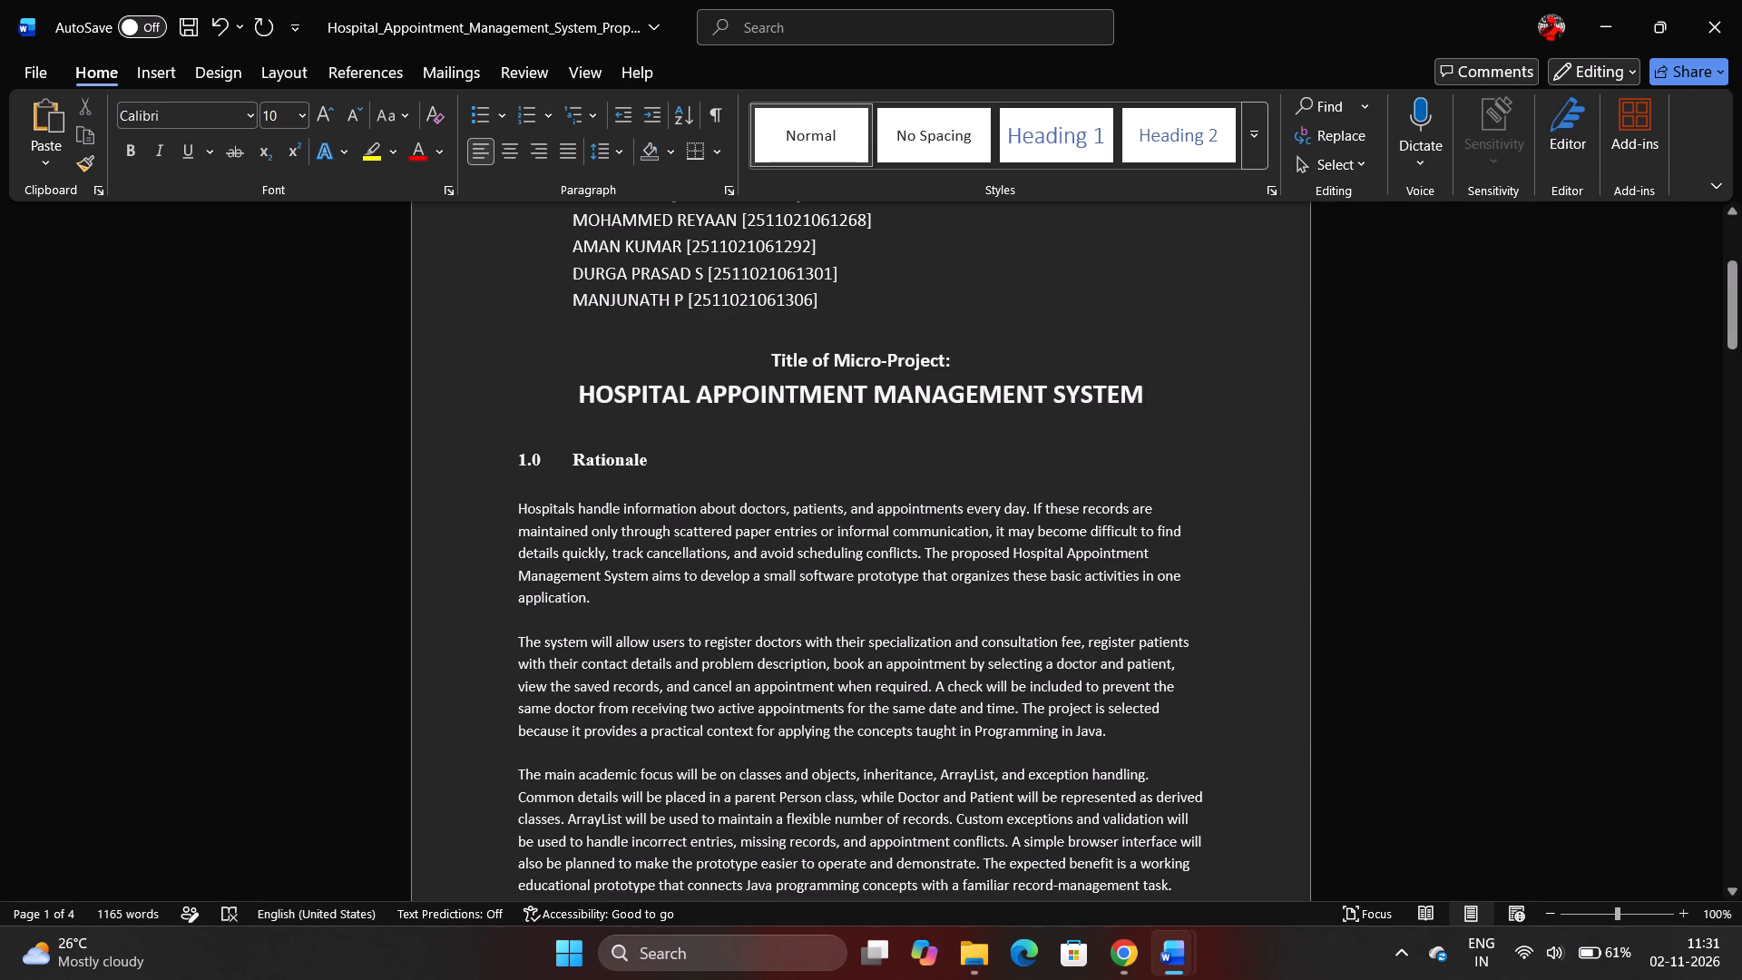
# Set the font size of the "Title of Micro-Project:" line above the project title to 16.
pyautogui.moveTo(955, 354); pyautogui.dragTo(784, 361)
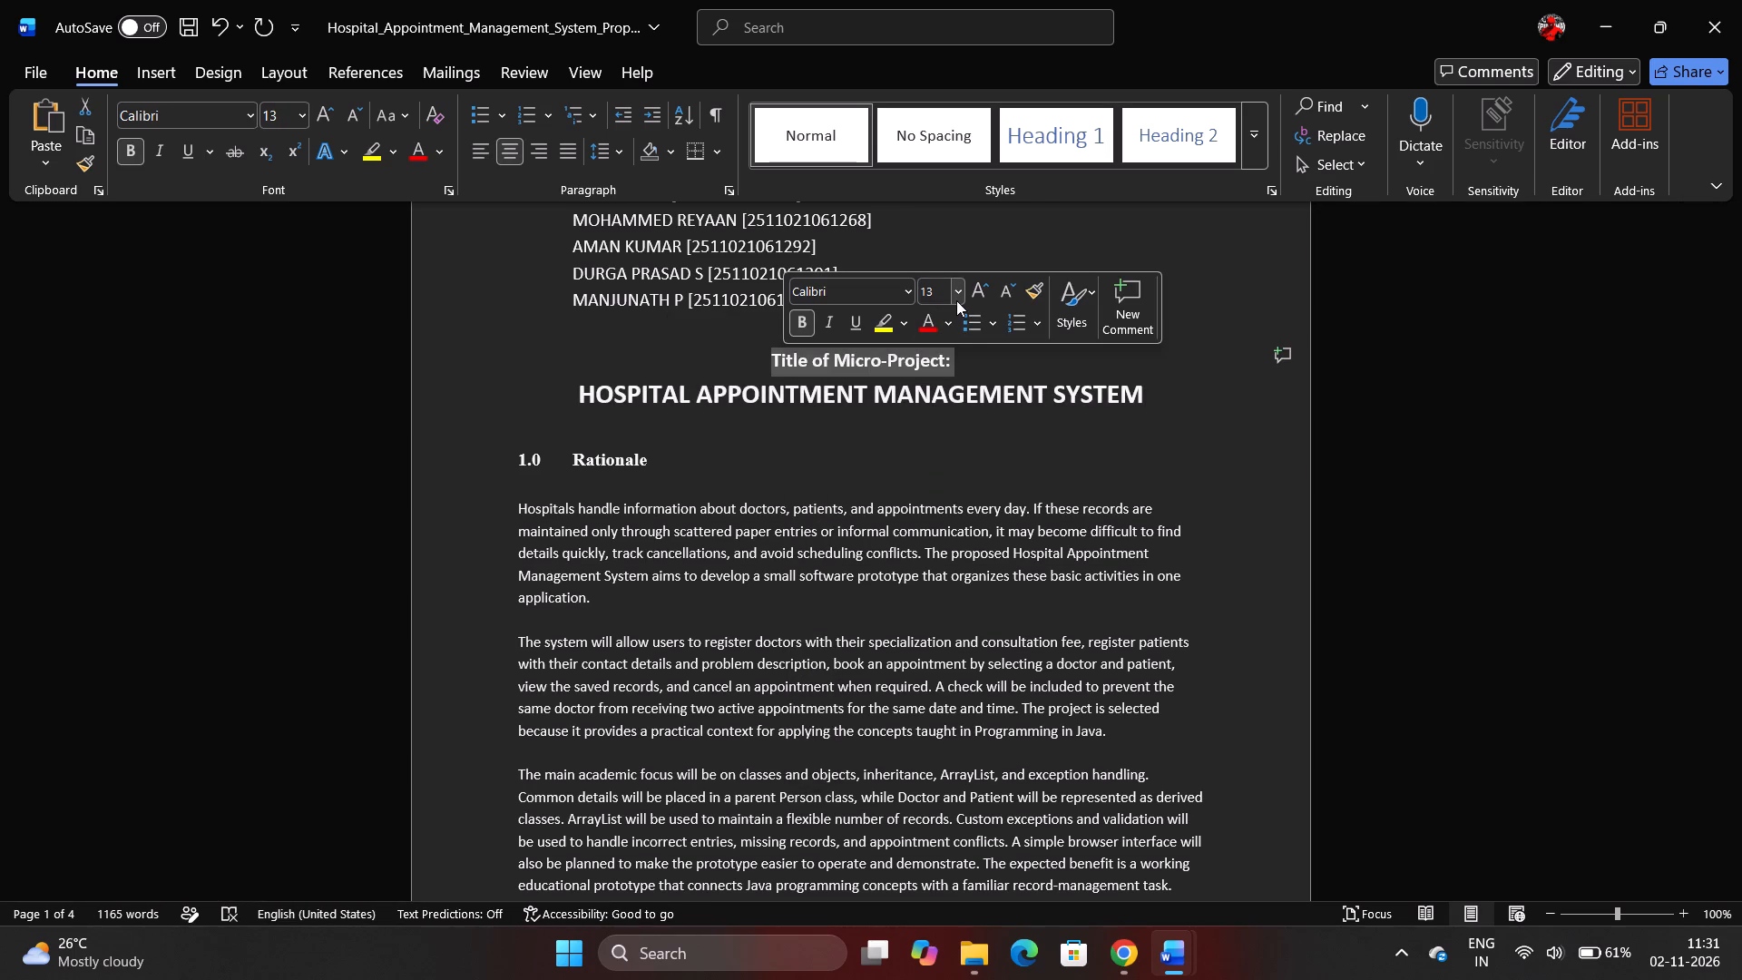
pyautogui.moveTo(956, 300); pyautogui.dragTo(939, 494)
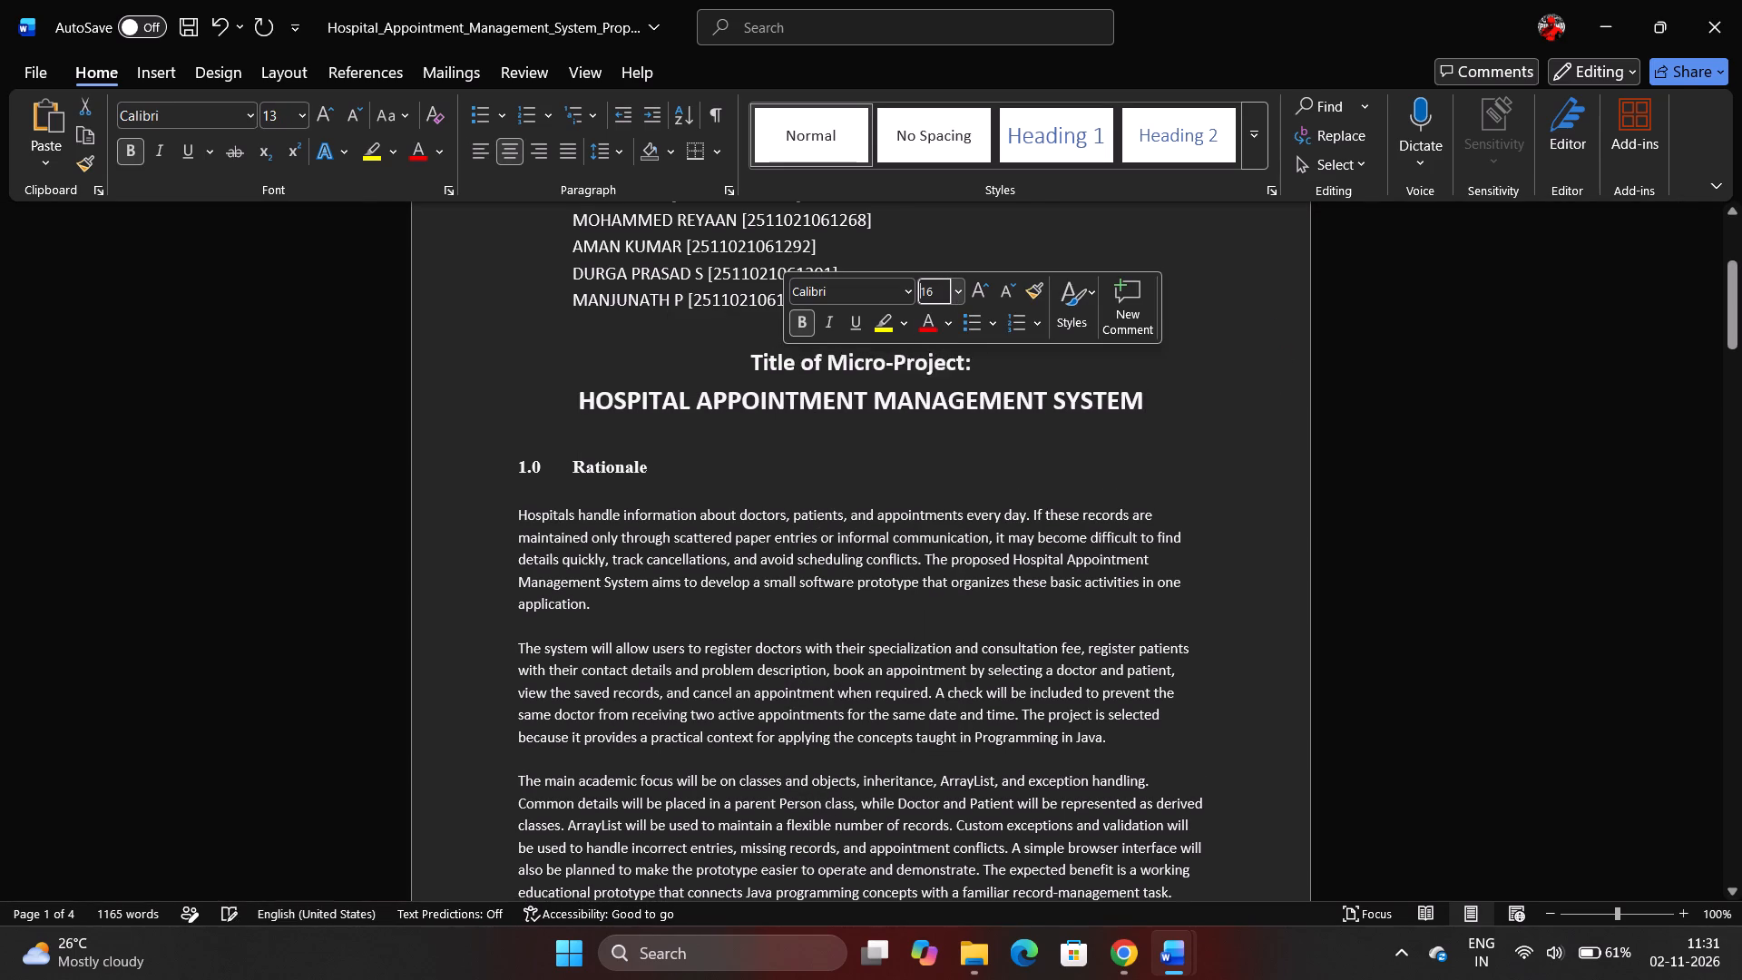
pyautogui.click(939, 494)
# Set the font size of the 1.0 Rationale section heading to 20.
pyautogui.scroll(-1, 939, 494)
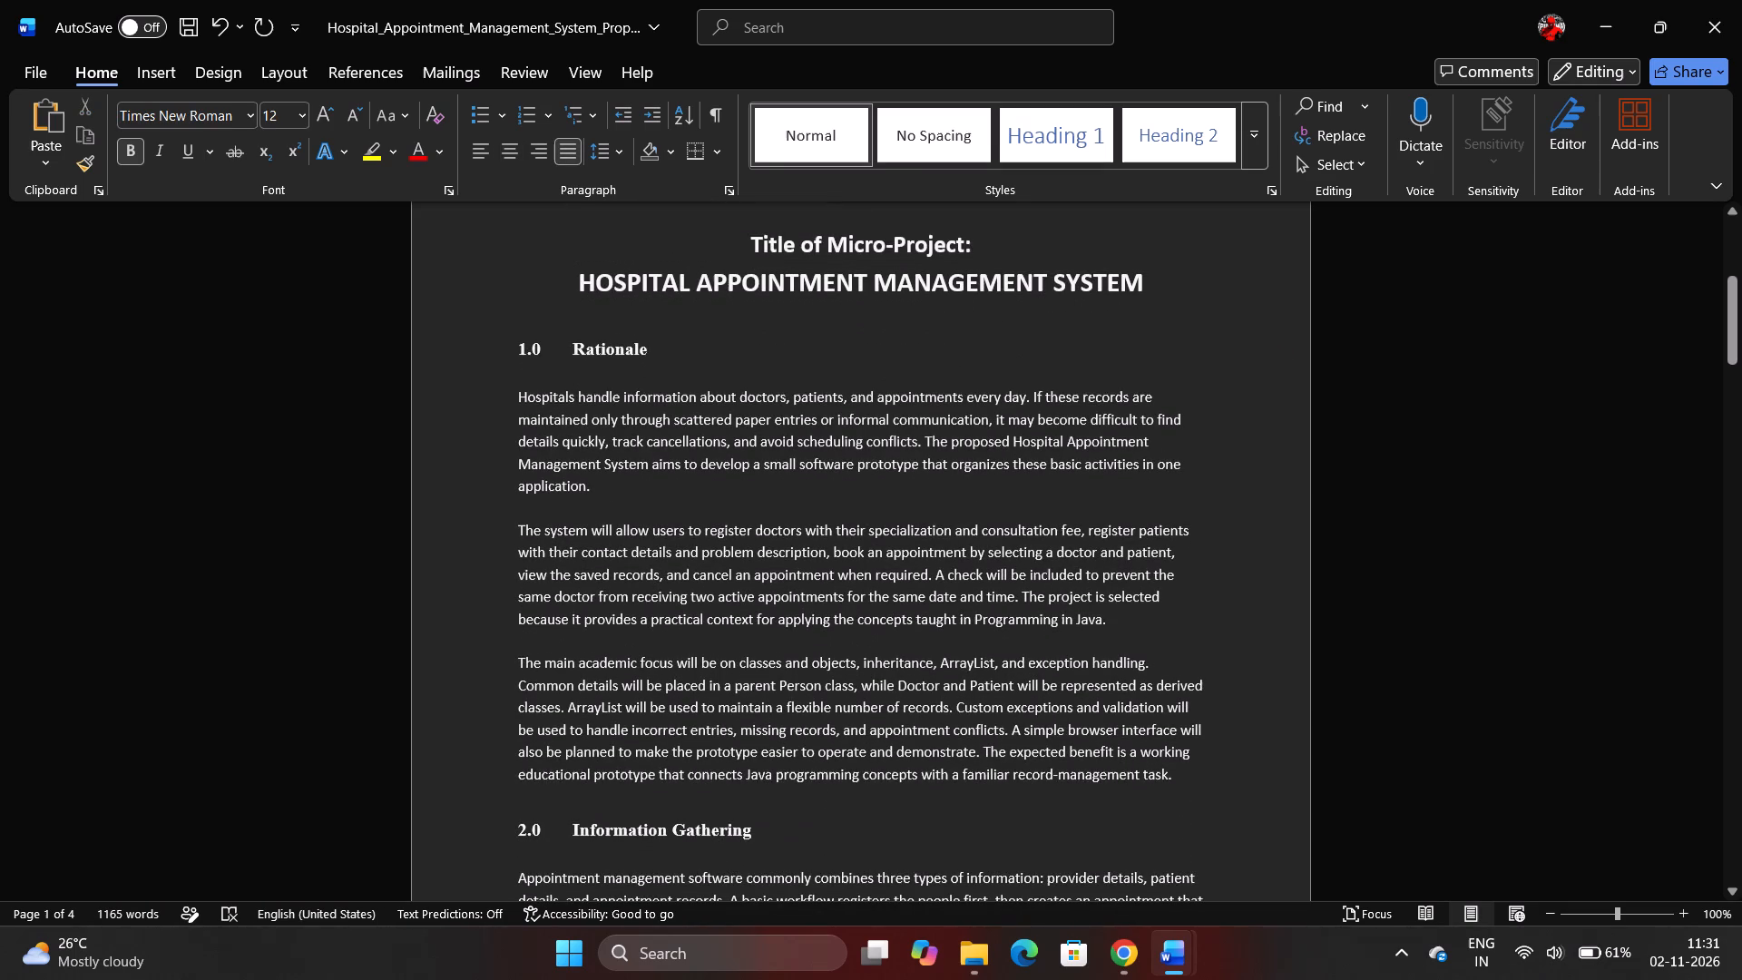
pyautogui.moveTo(656, 349); pyautogui.dragTo(505, 348)
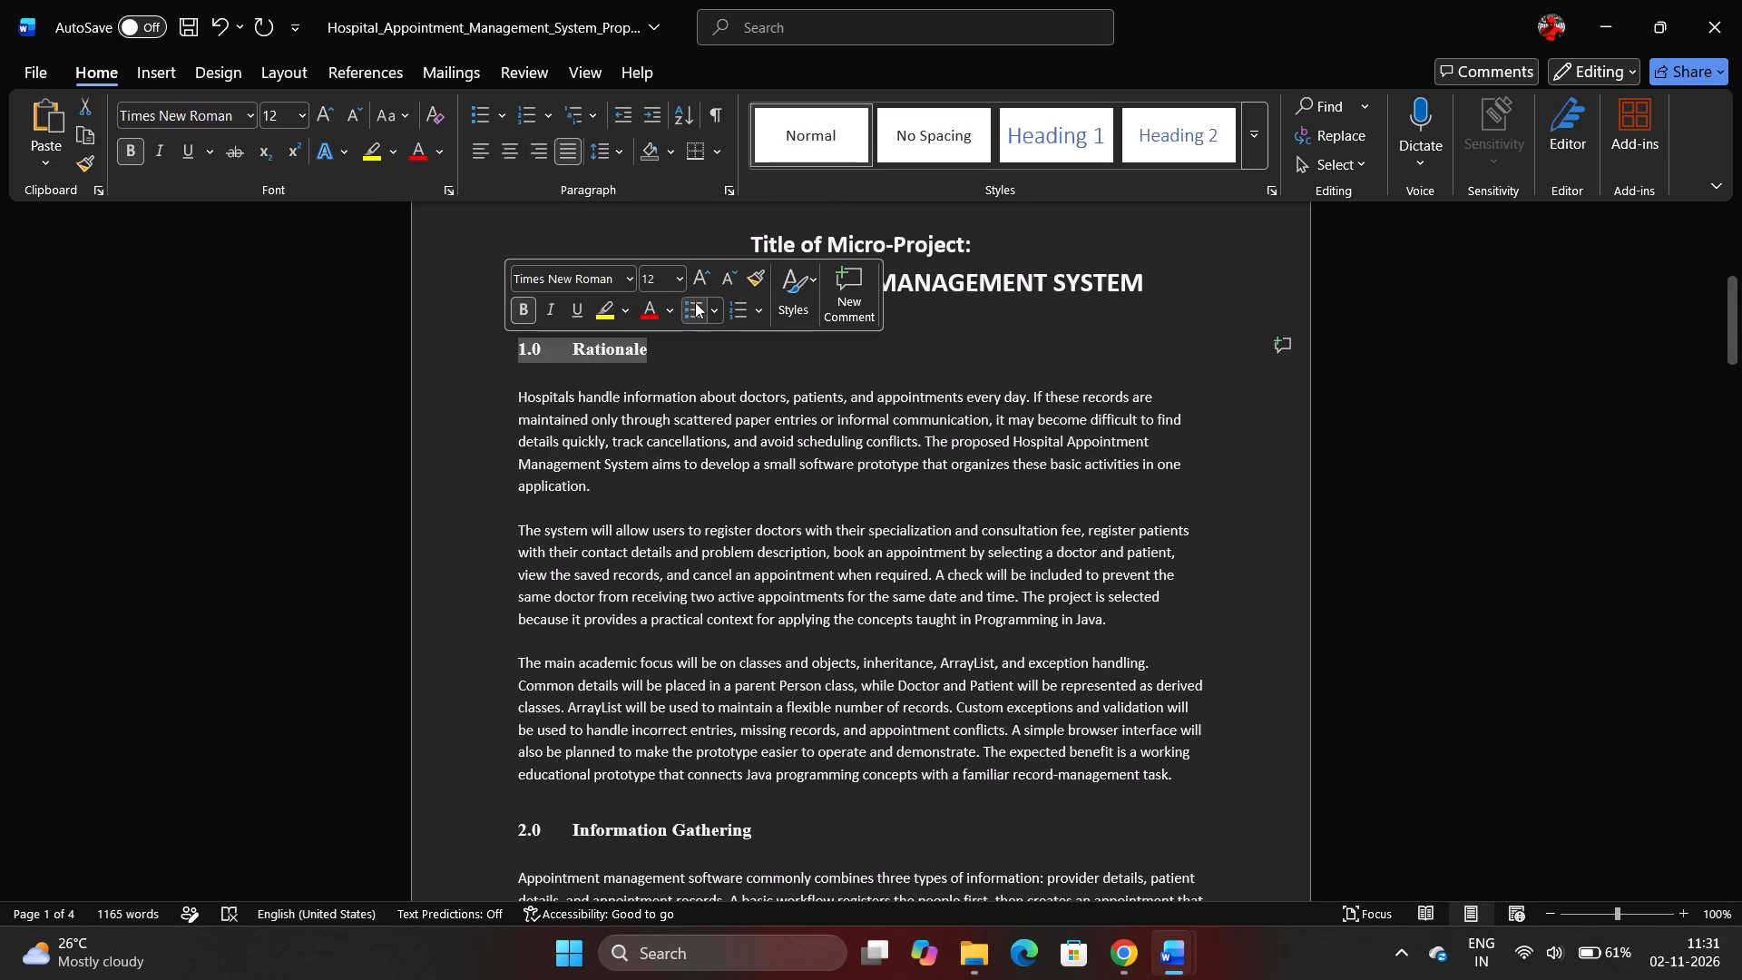
pyautogui.click(680, 285)
pyautogui.click(680, 519)
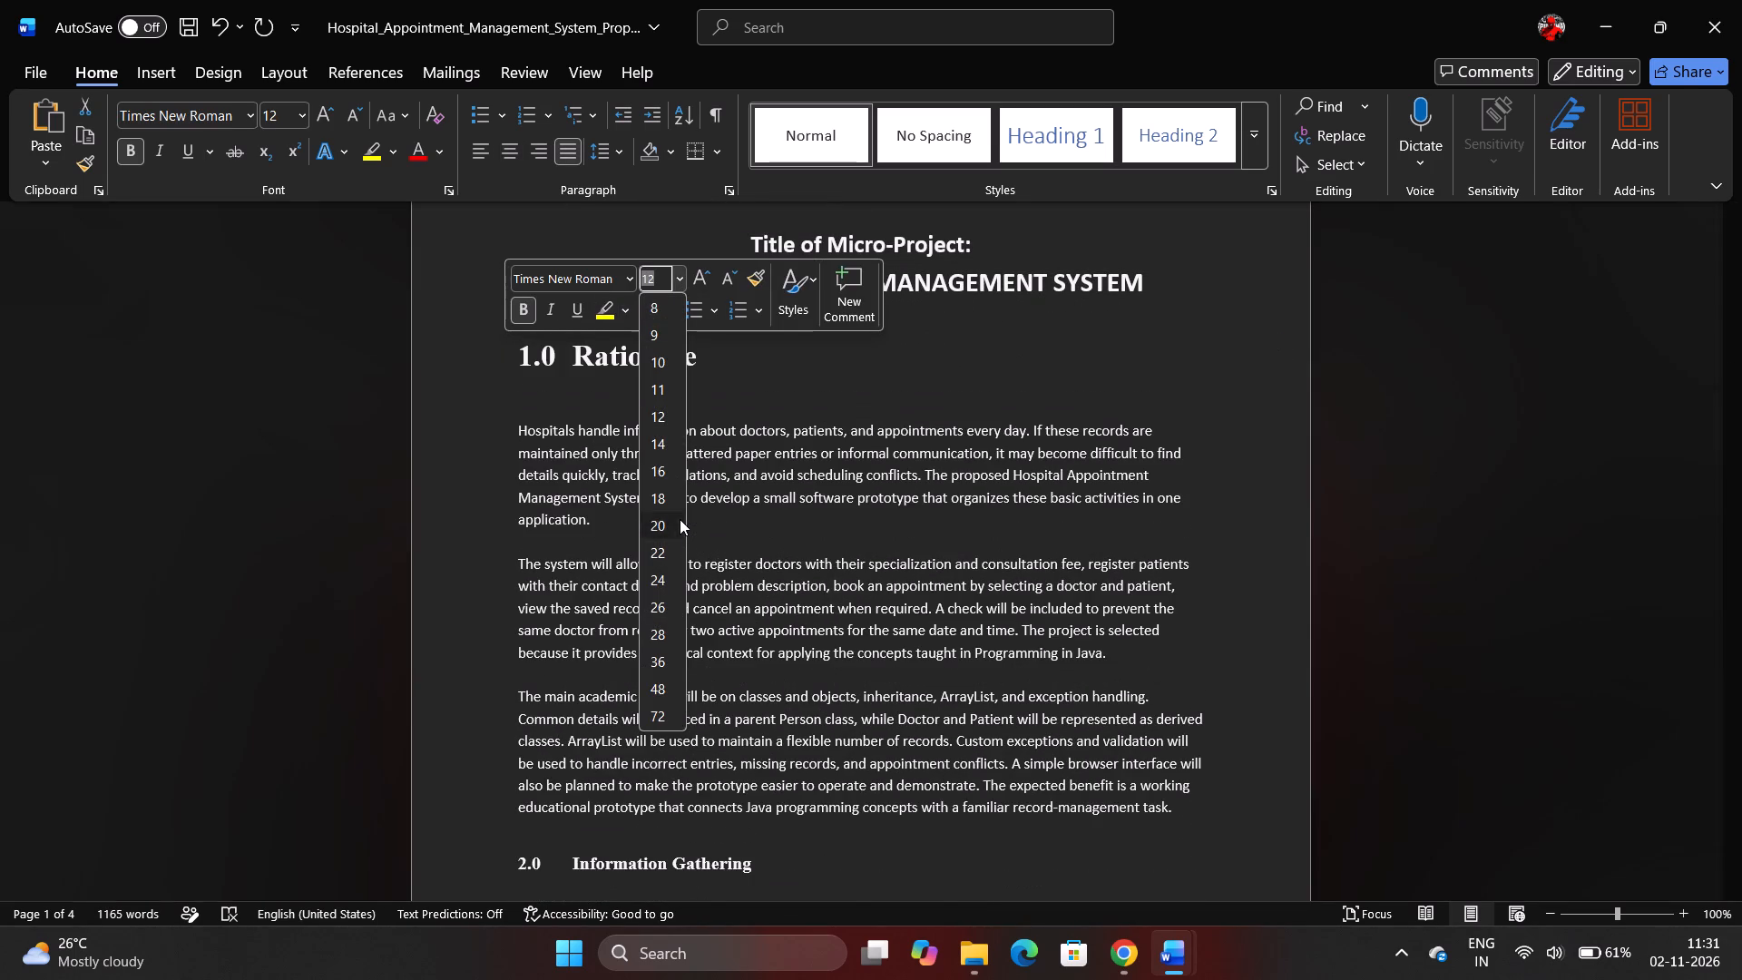
pyautogui.click(572, 406)
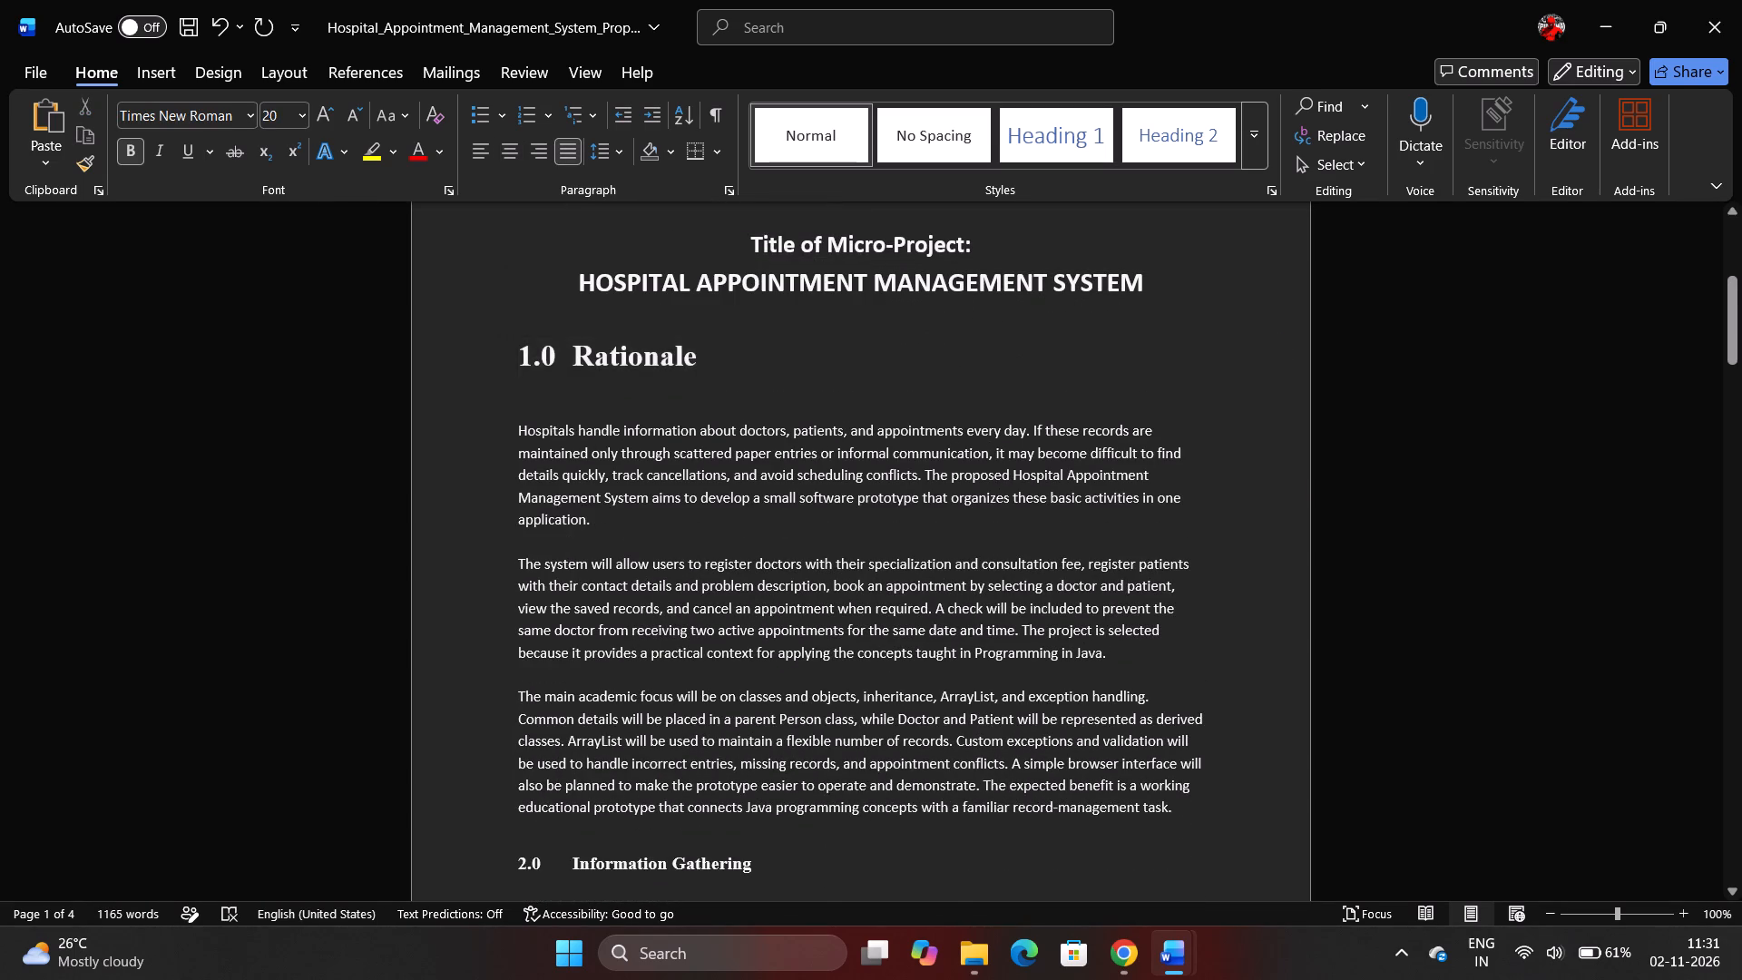
# Set the font size of the 2.0 Information Gathering section heading to 20.
pyautogui.scroll(-2, 572, 406)
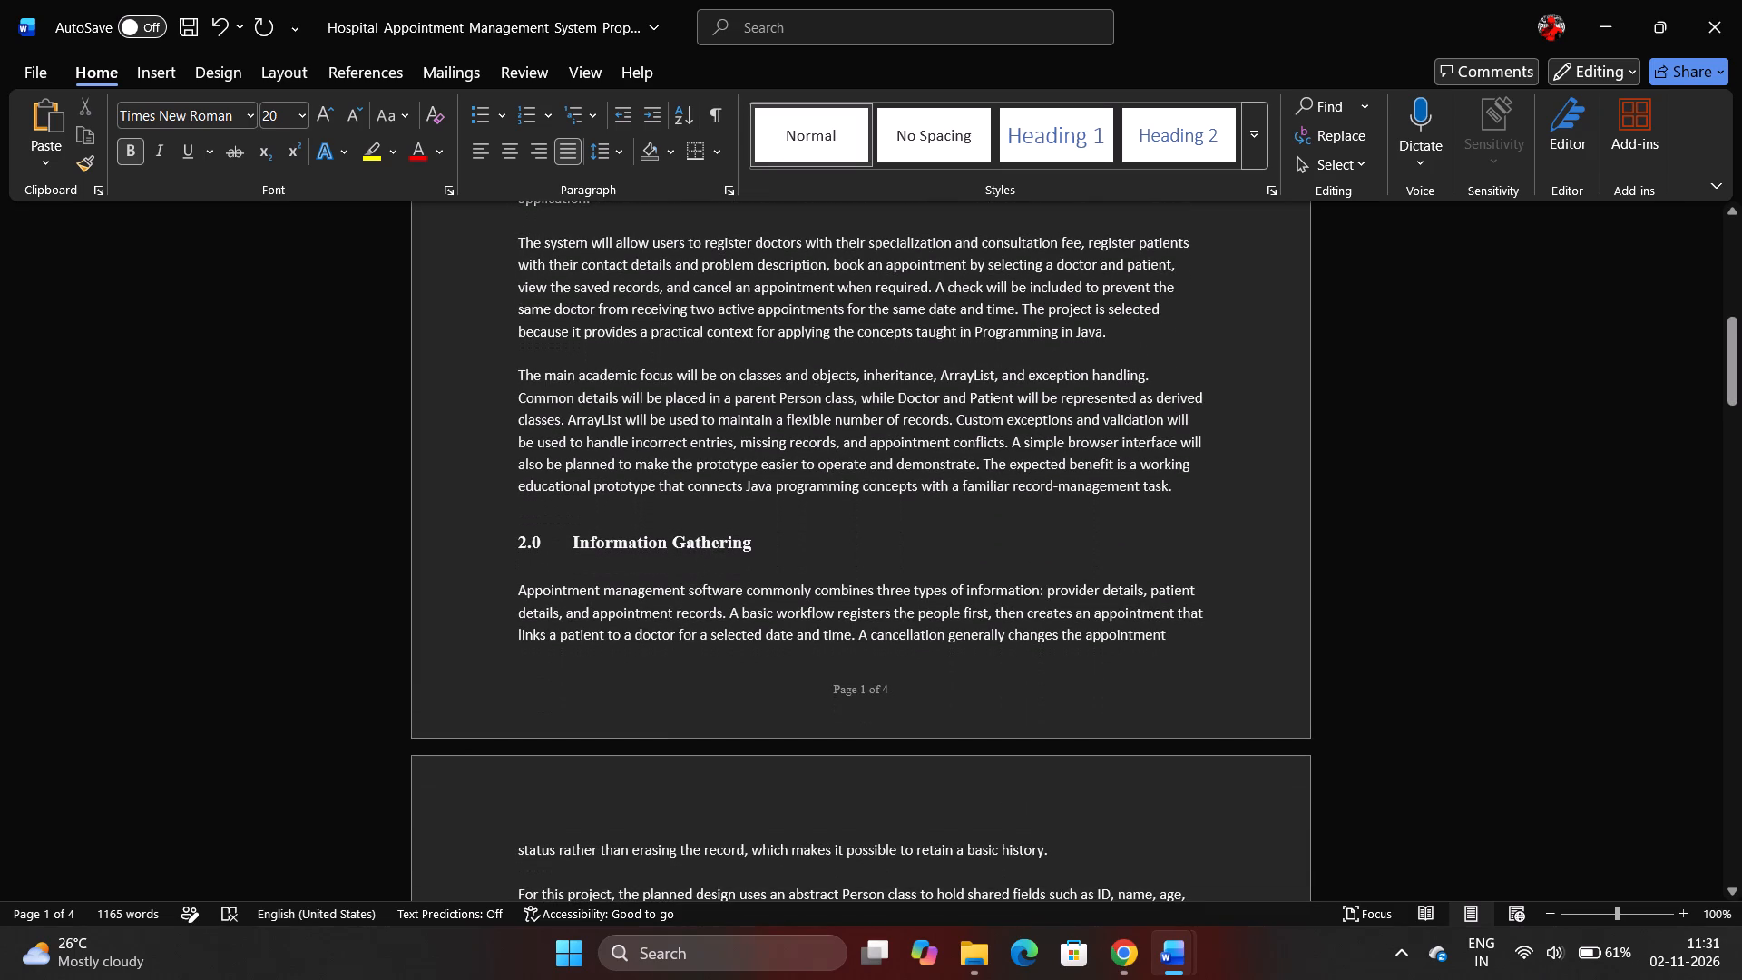
pyautogui.moveTo(750, 546); pyautogui.dragTo(519, 548)
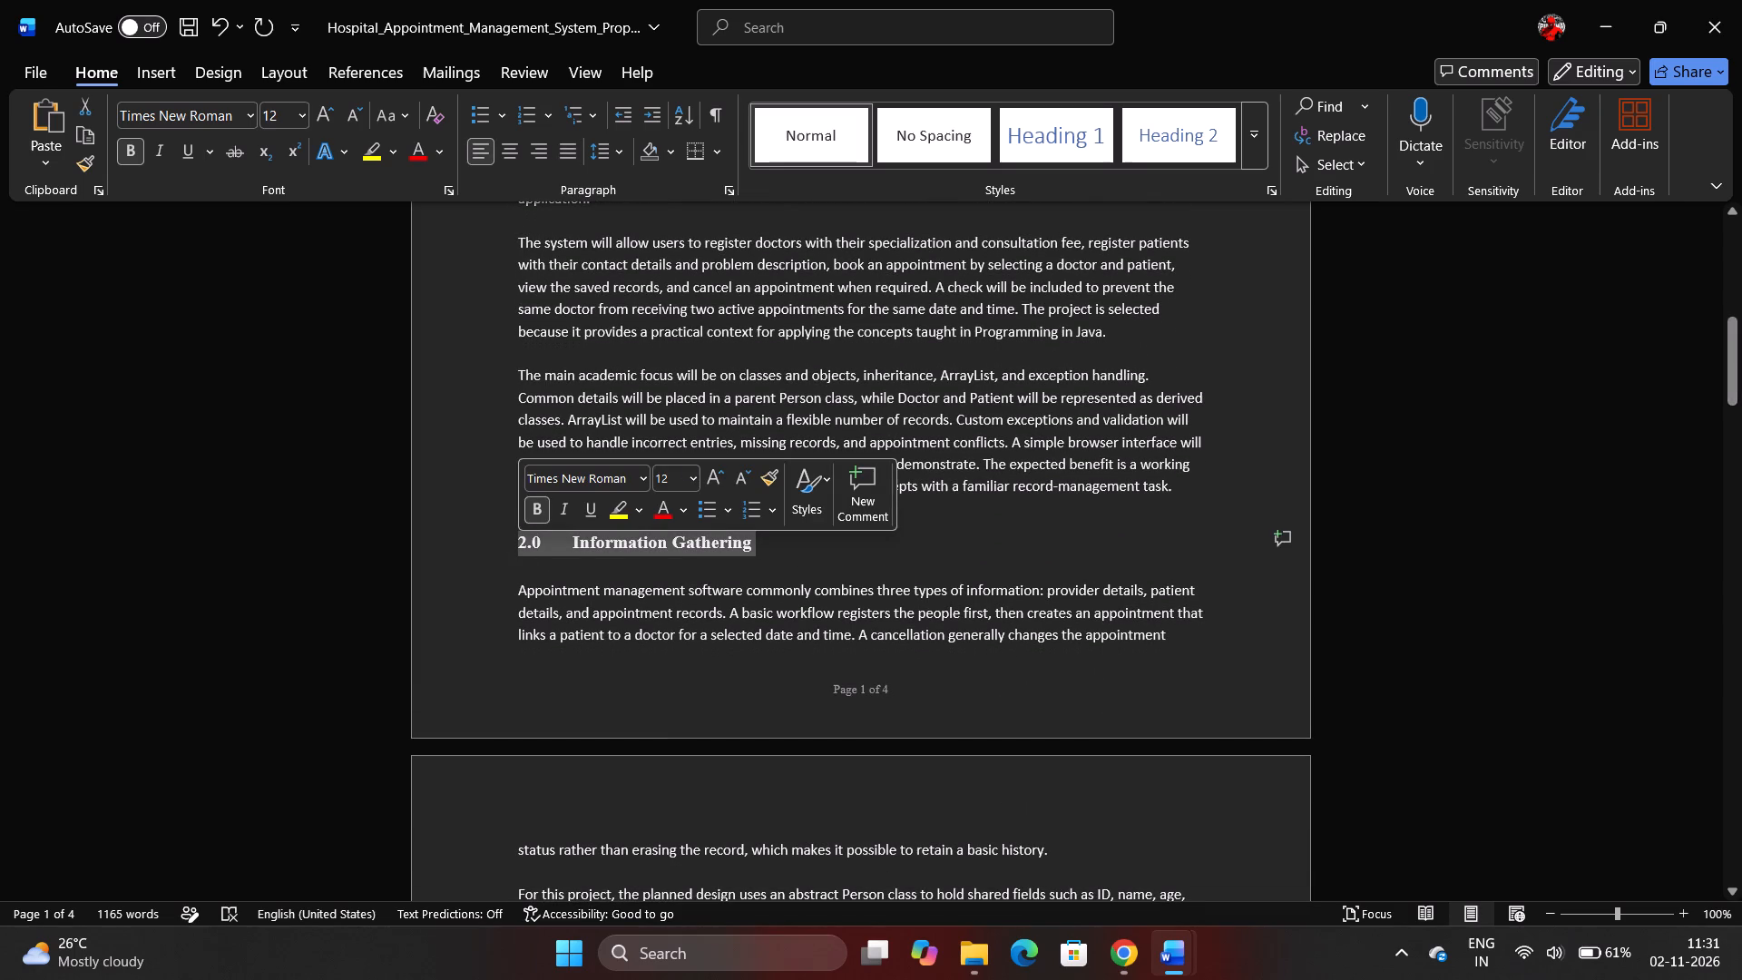
pyautogui.click(694, 485)
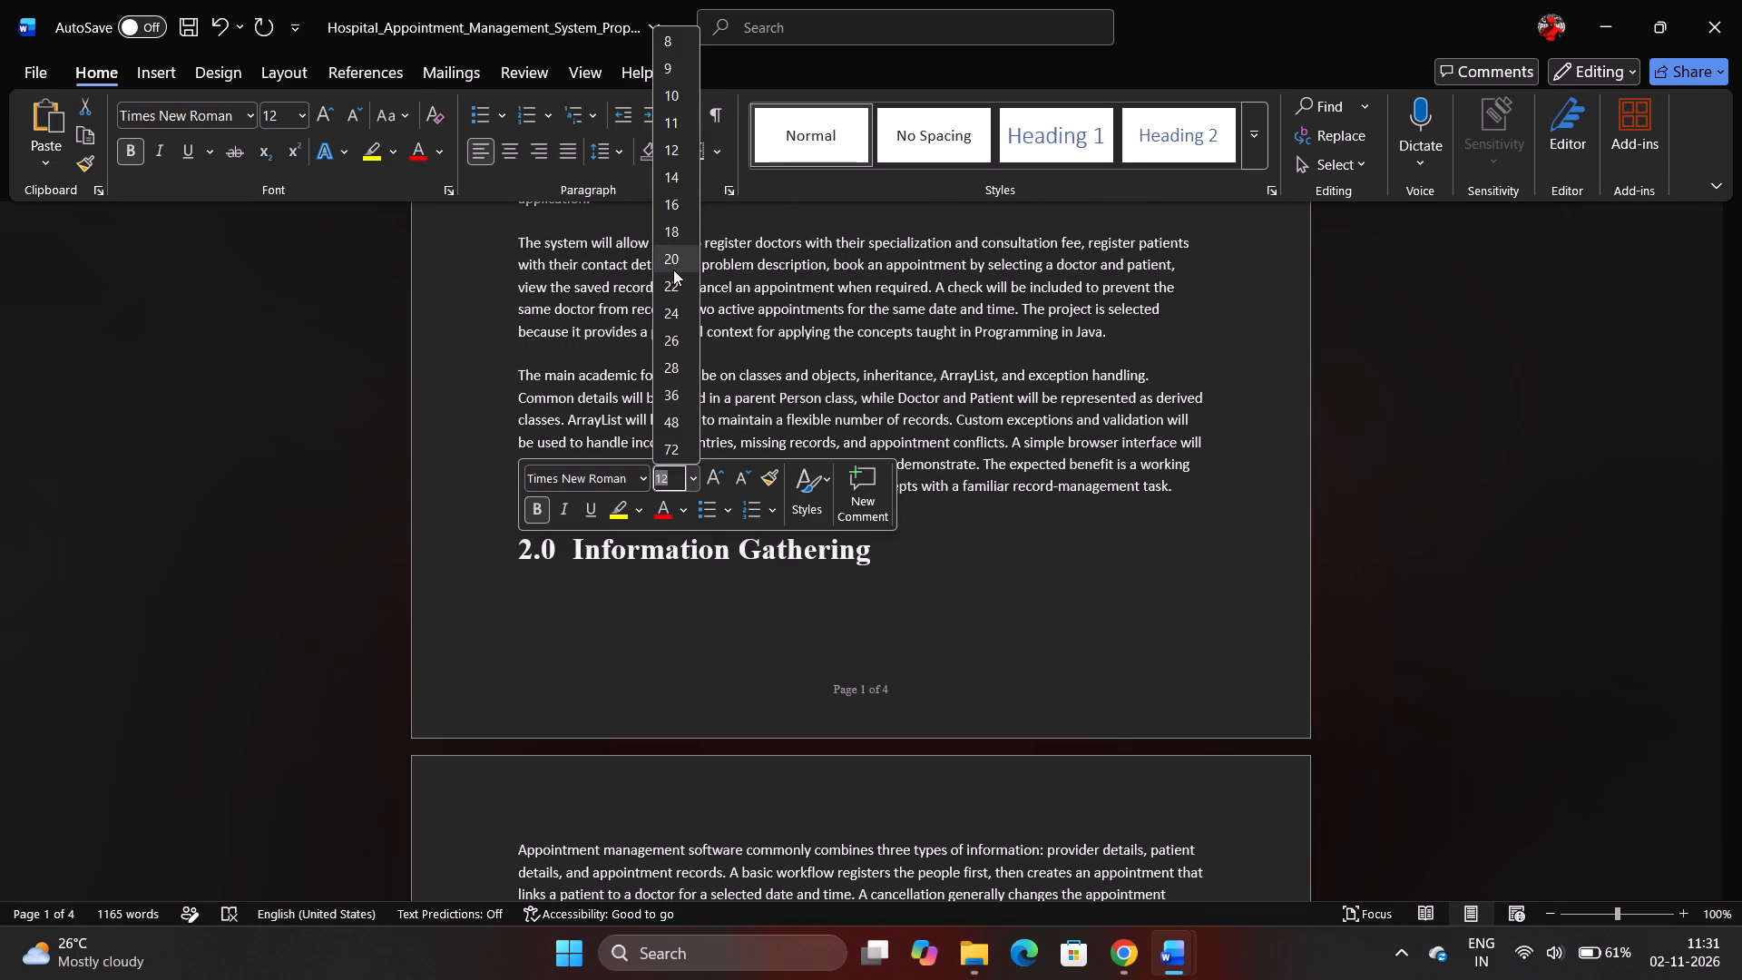
pyautogui.click(673, 269)
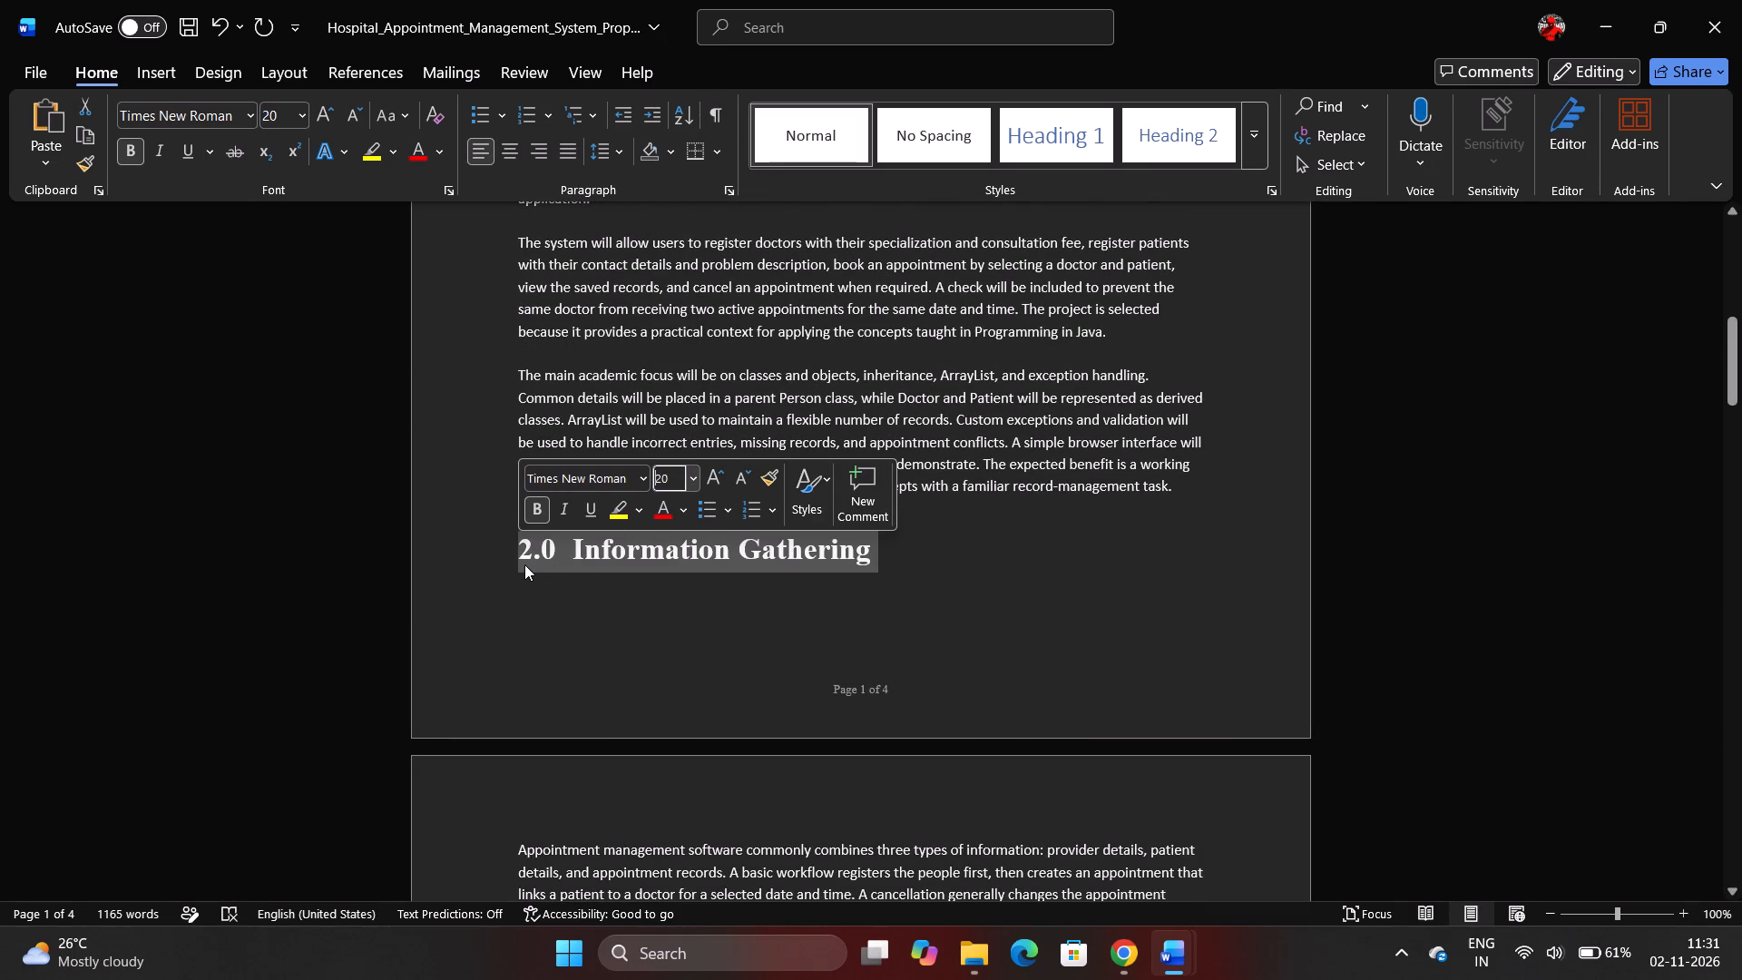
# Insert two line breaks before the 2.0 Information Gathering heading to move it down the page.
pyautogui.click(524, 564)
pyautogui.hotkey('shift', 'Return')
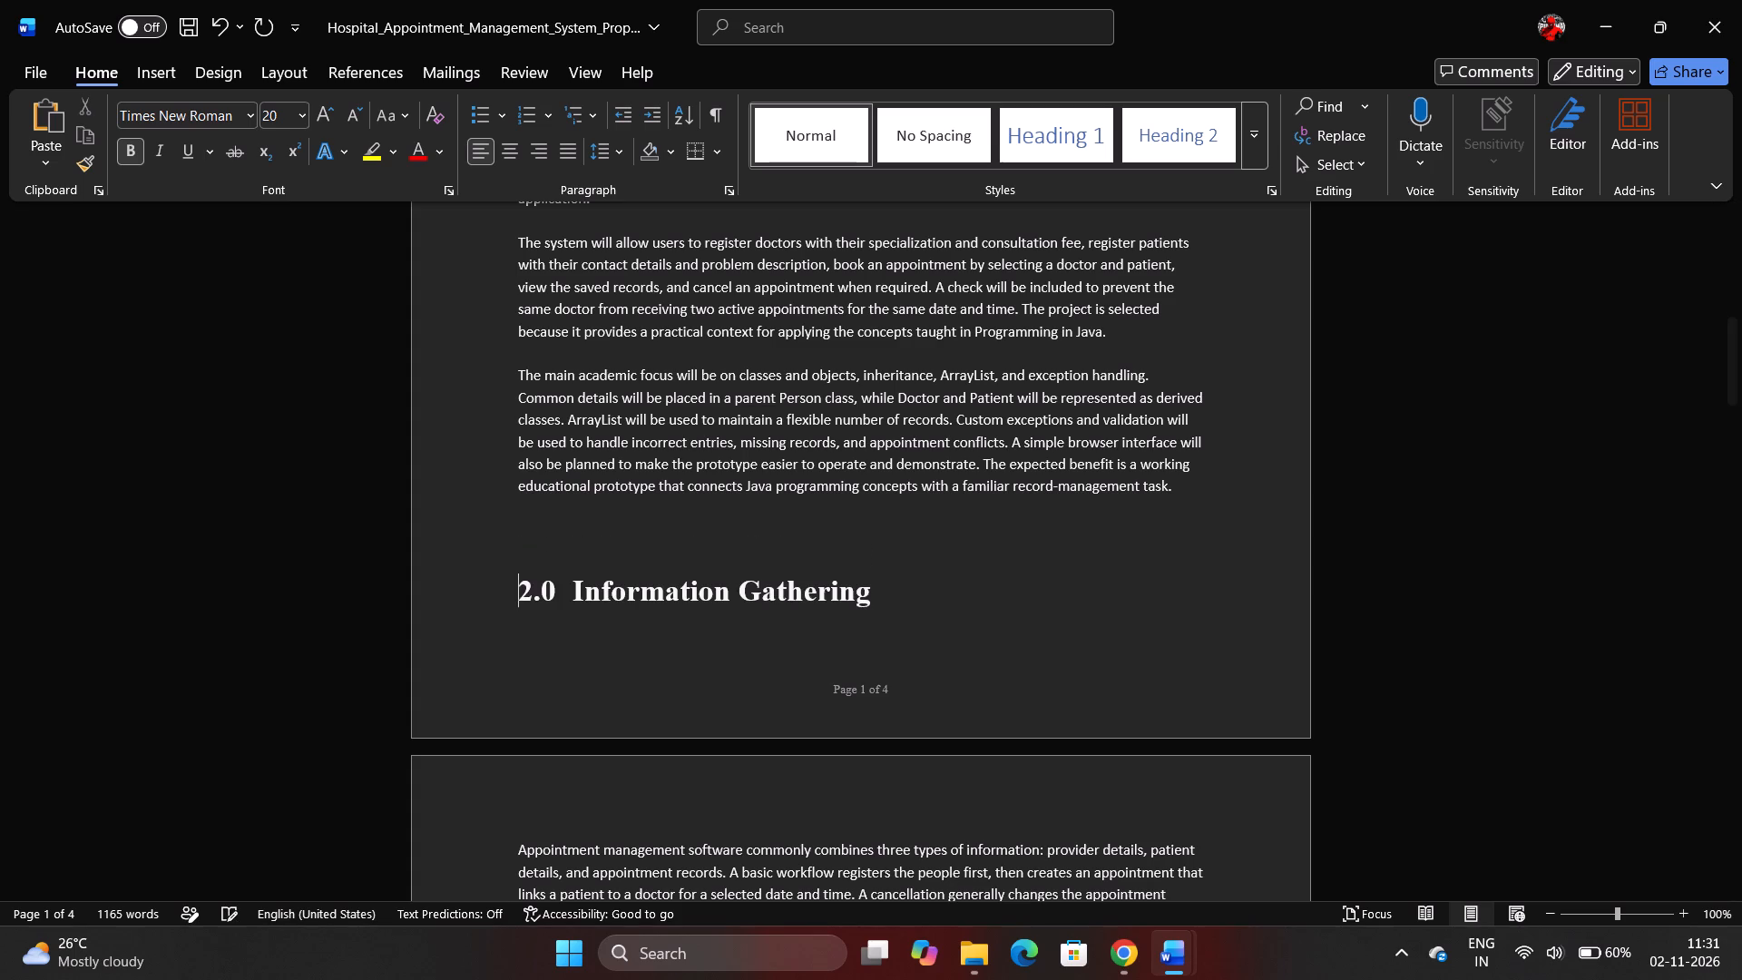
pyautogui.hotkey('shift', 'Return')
# Set the font size of the three body paragraphs under 1.0 Rationale to 12.
pyautogui.scroll(-4, 616, 632)
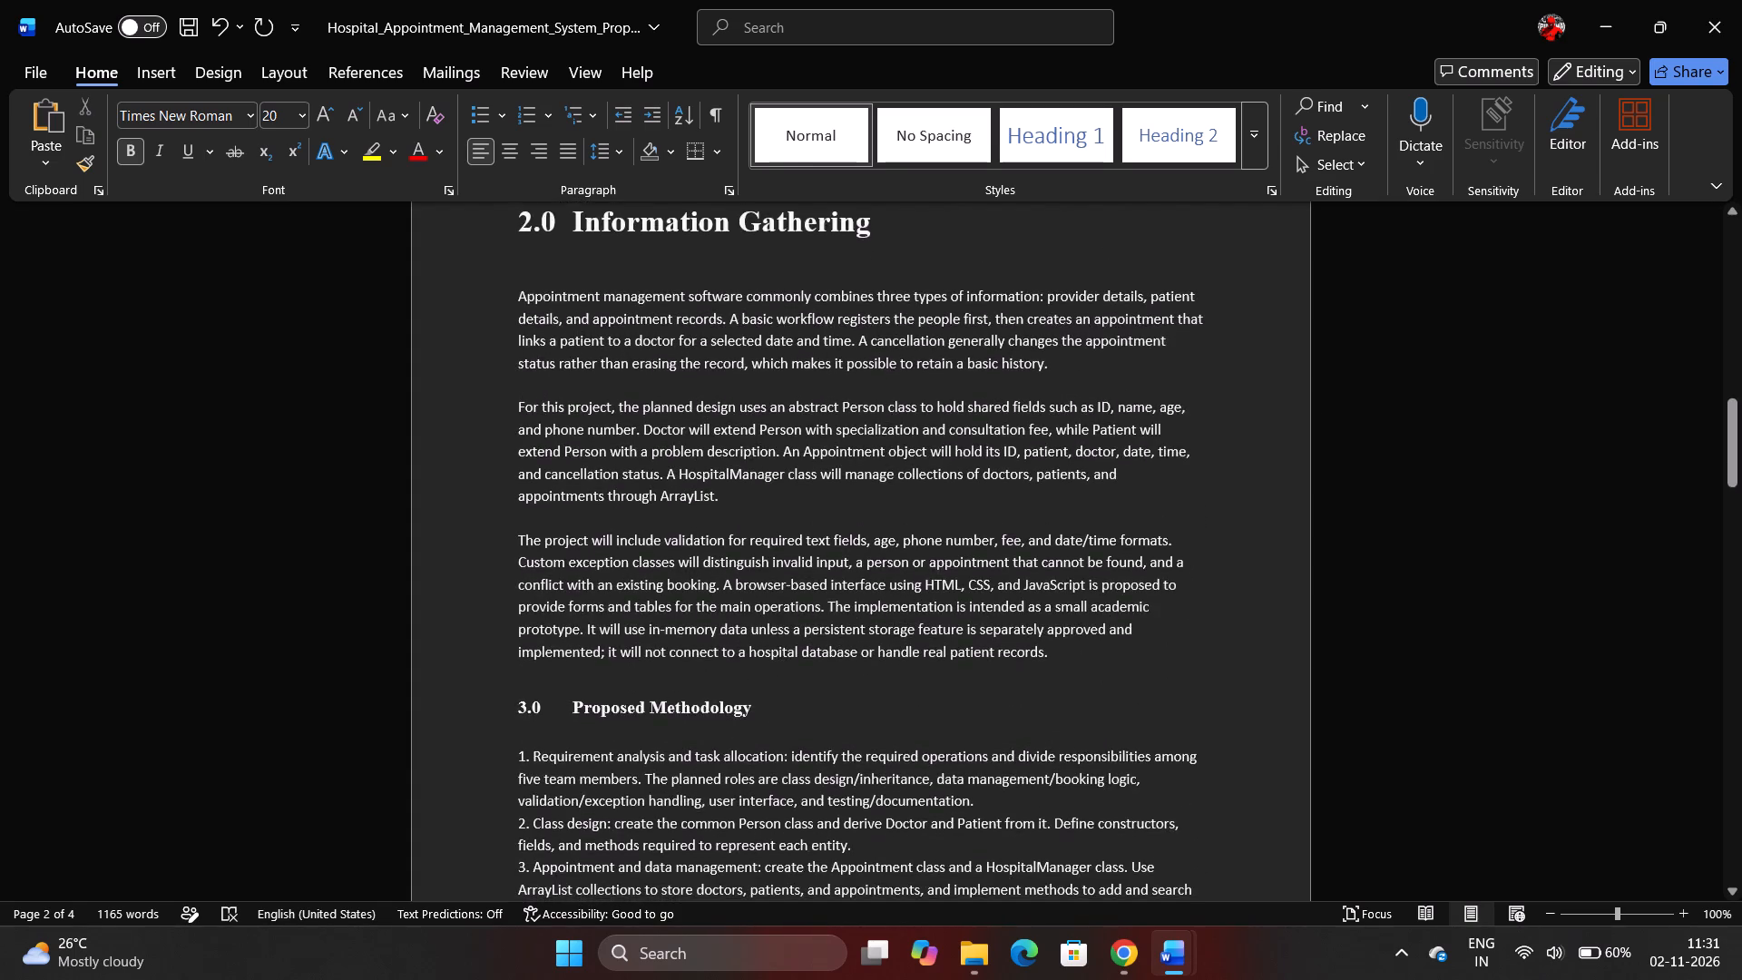
pyautogui.scroll(-1, 616, 632)
pyautogui.scroll(3, 786, 546)
pyautogui.scroll(-1, 786, 546)
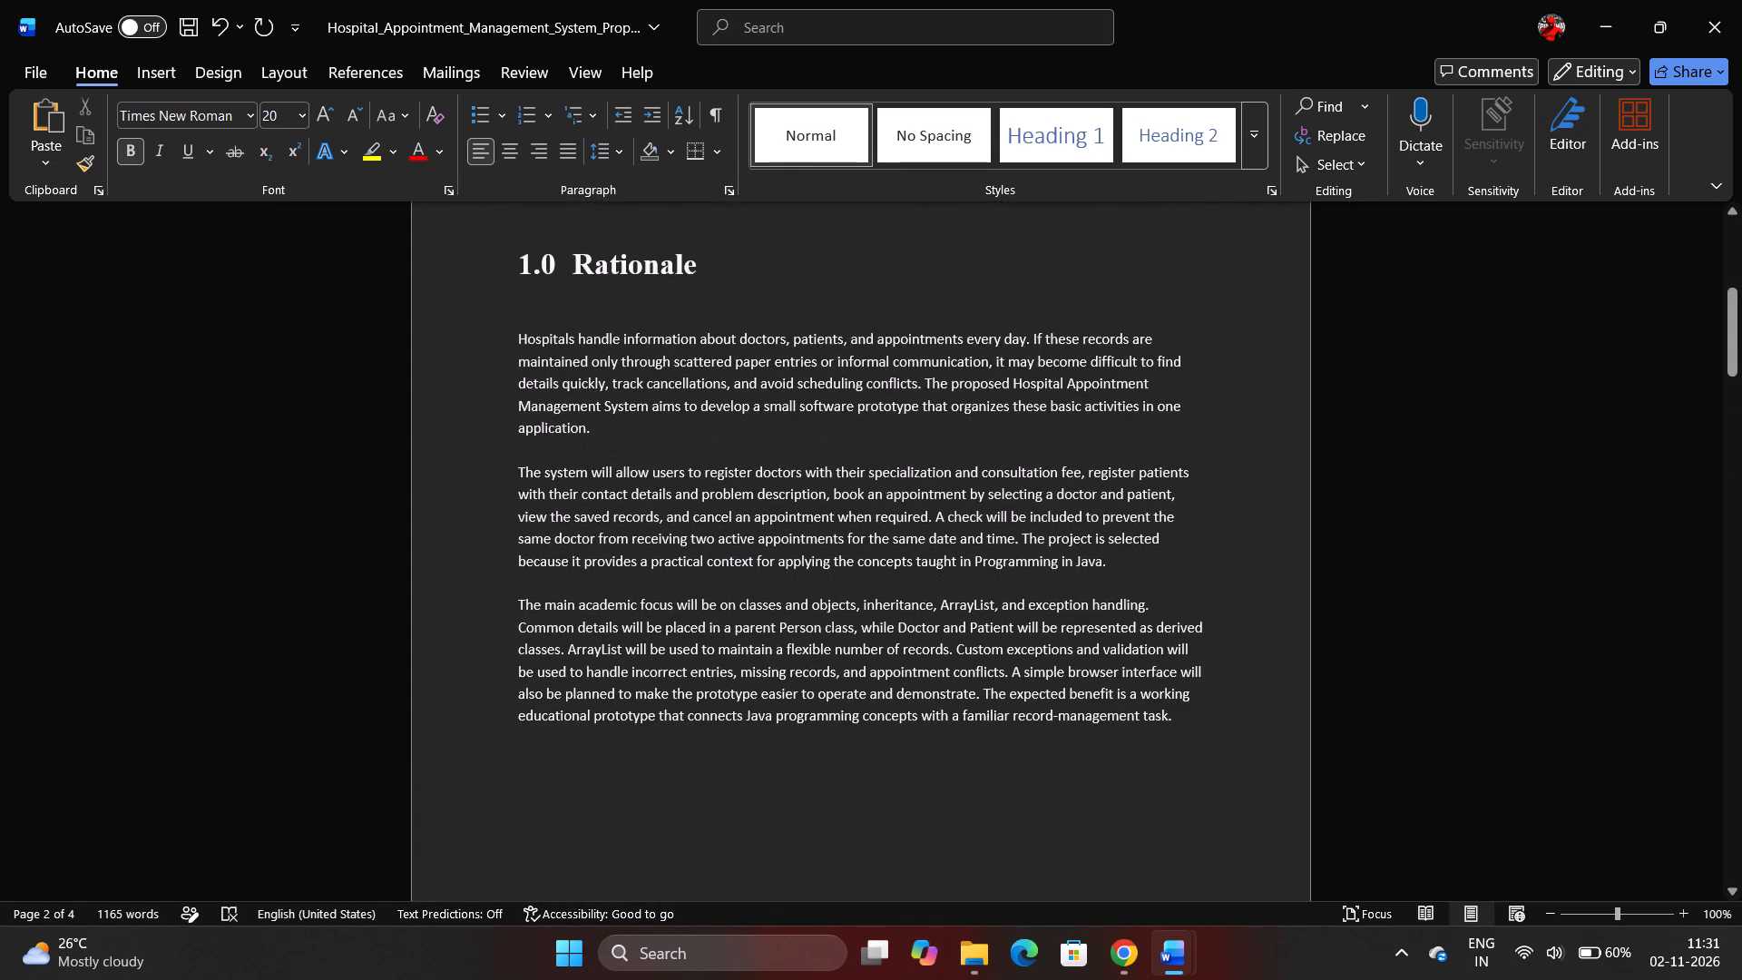
pyautogui.moveTo(1182, 730); pyautogui.dragTo(531, 351)
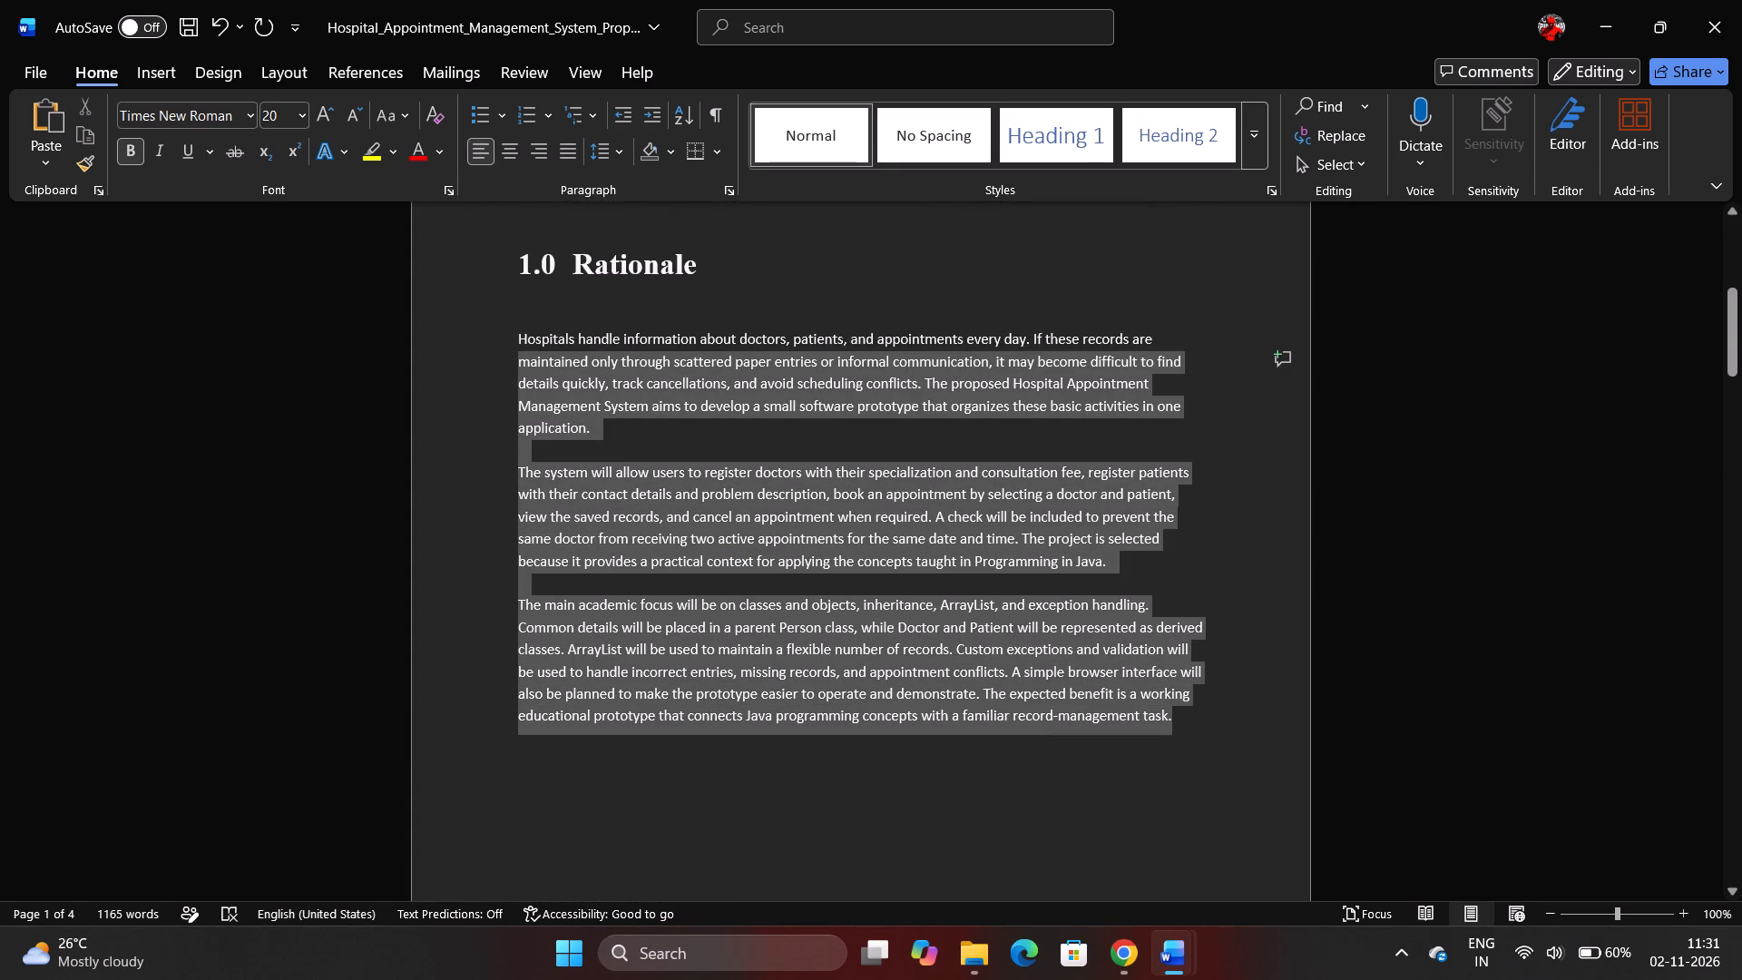
pyautogui.moveTo(531, 351); pyautogui.dragTo(526, 346)
pyautogui.click(696, 285)
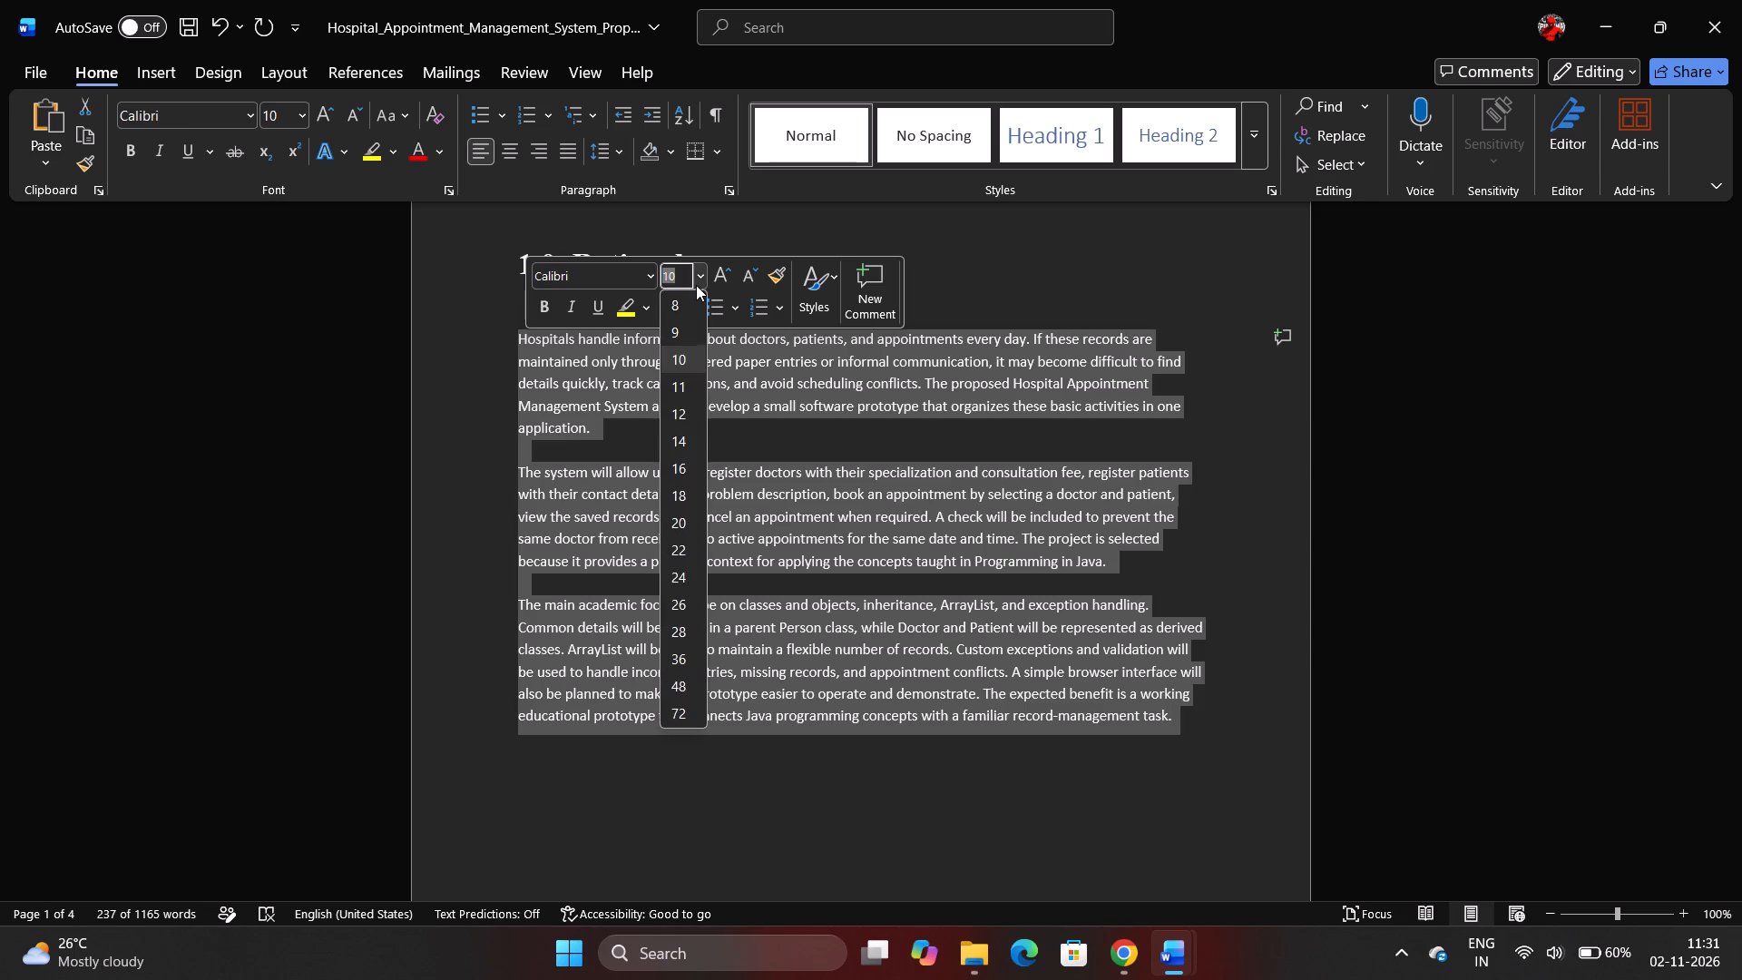
pyautogui.click(672, 416)
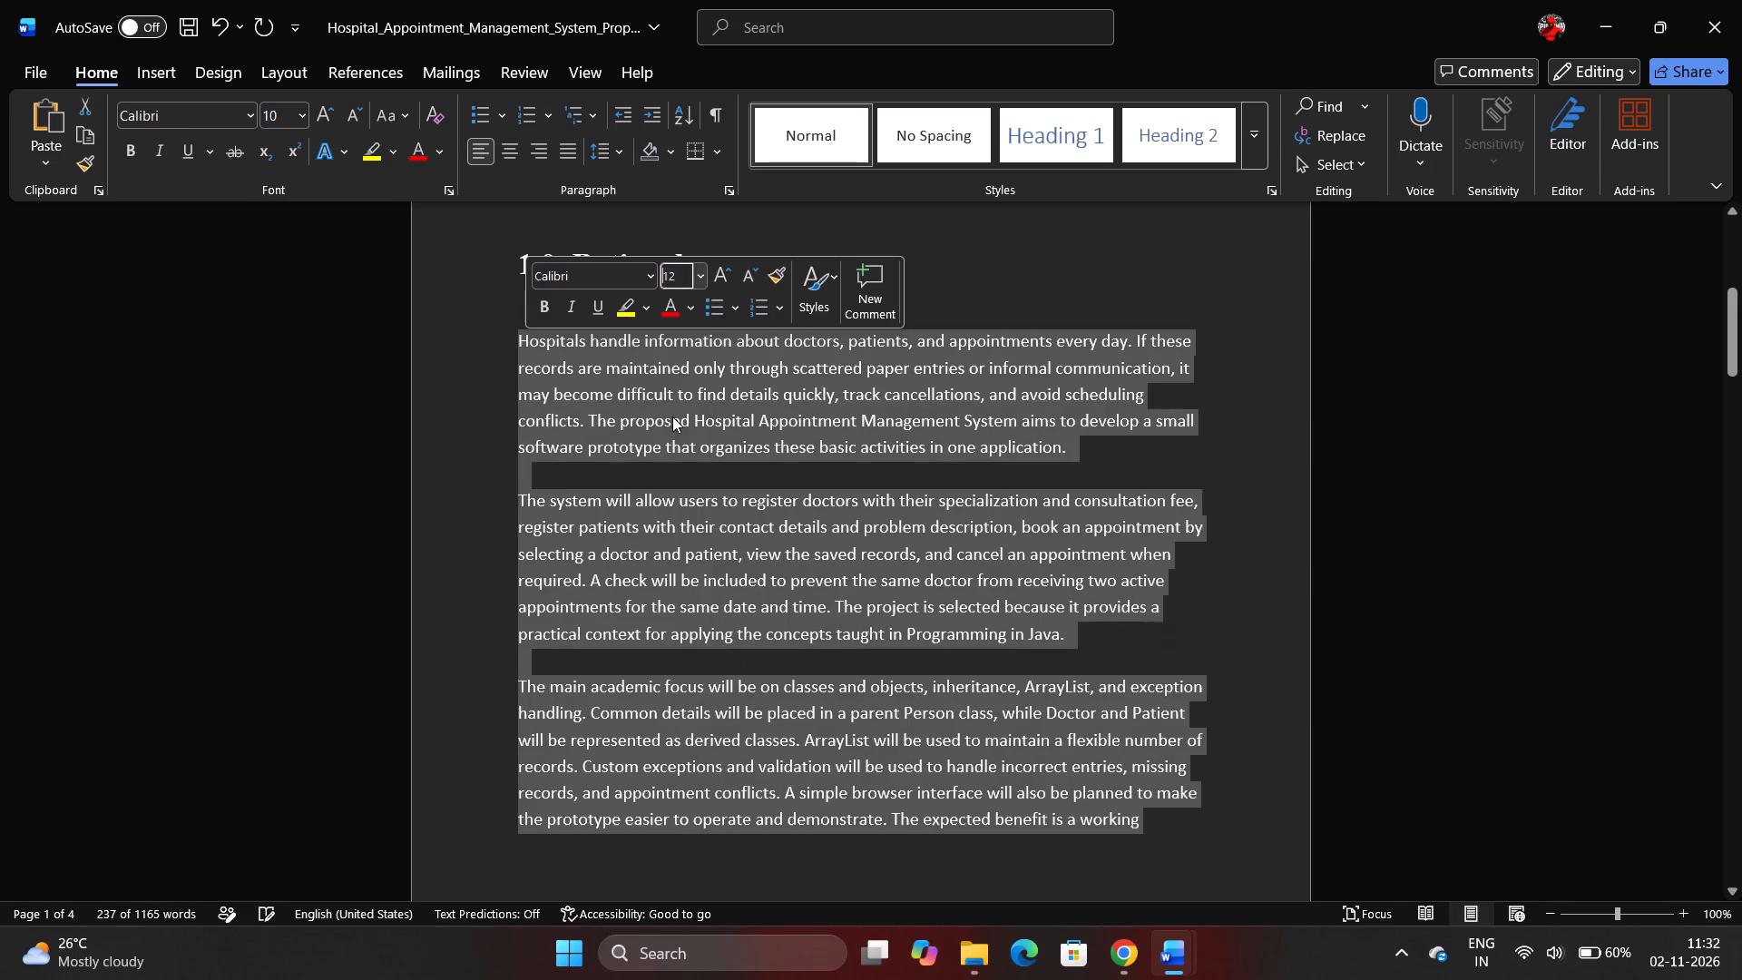
pyautogui.click(827, 653)
# Check how the Rationale paragraphs are spaced and break from the first page onto the second.
pyautogui.scroll(-2, 827, 653)
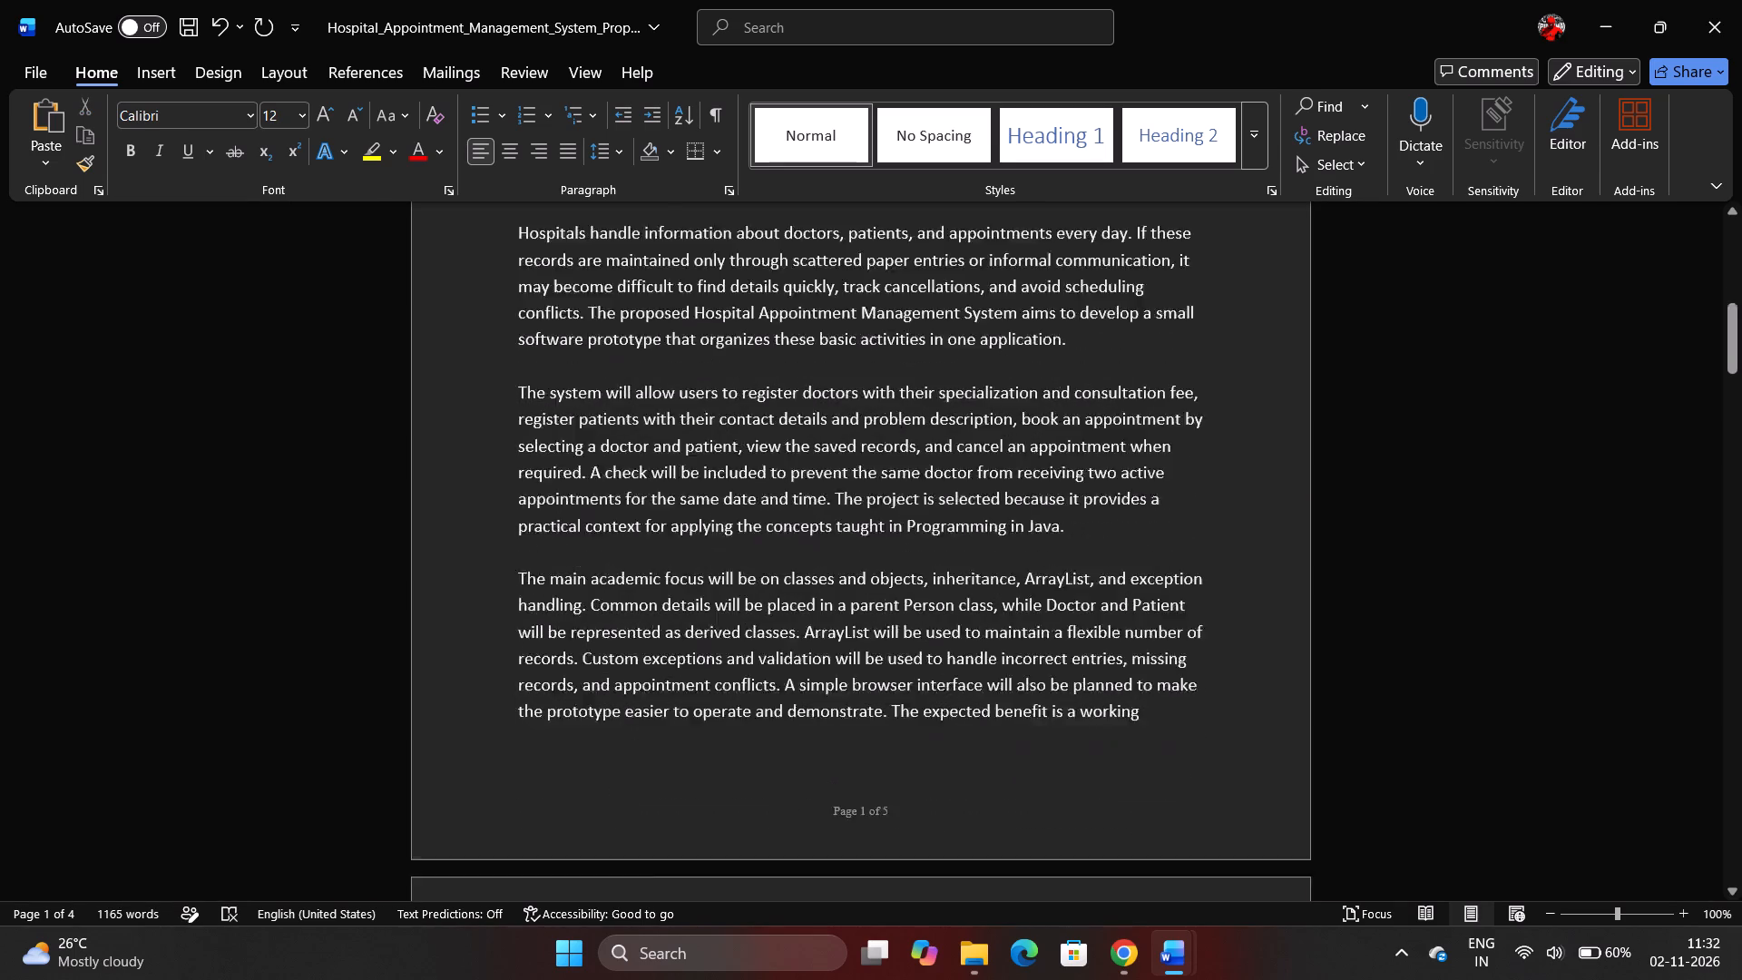
pyautogui.scroll(-3, 827, 653)
pyautogui.scroll(1, 827, 653)
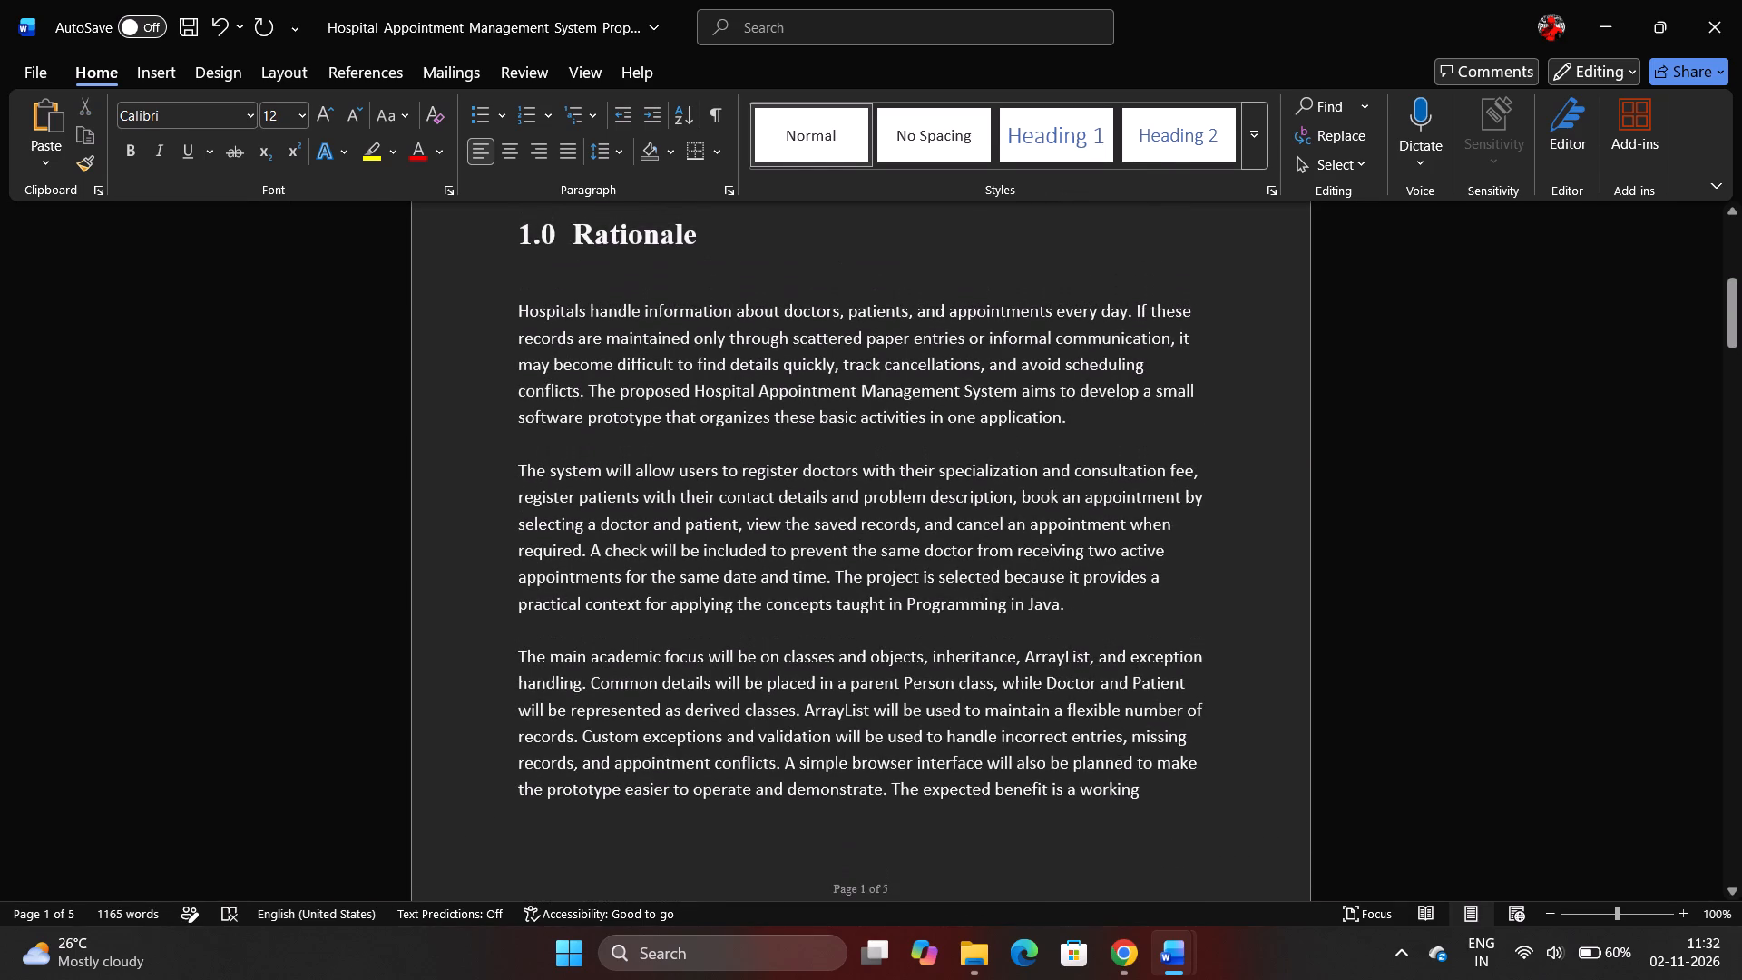
pyautogui.scroll(-2, 650, 769)
pyautogui.click(524, 553)
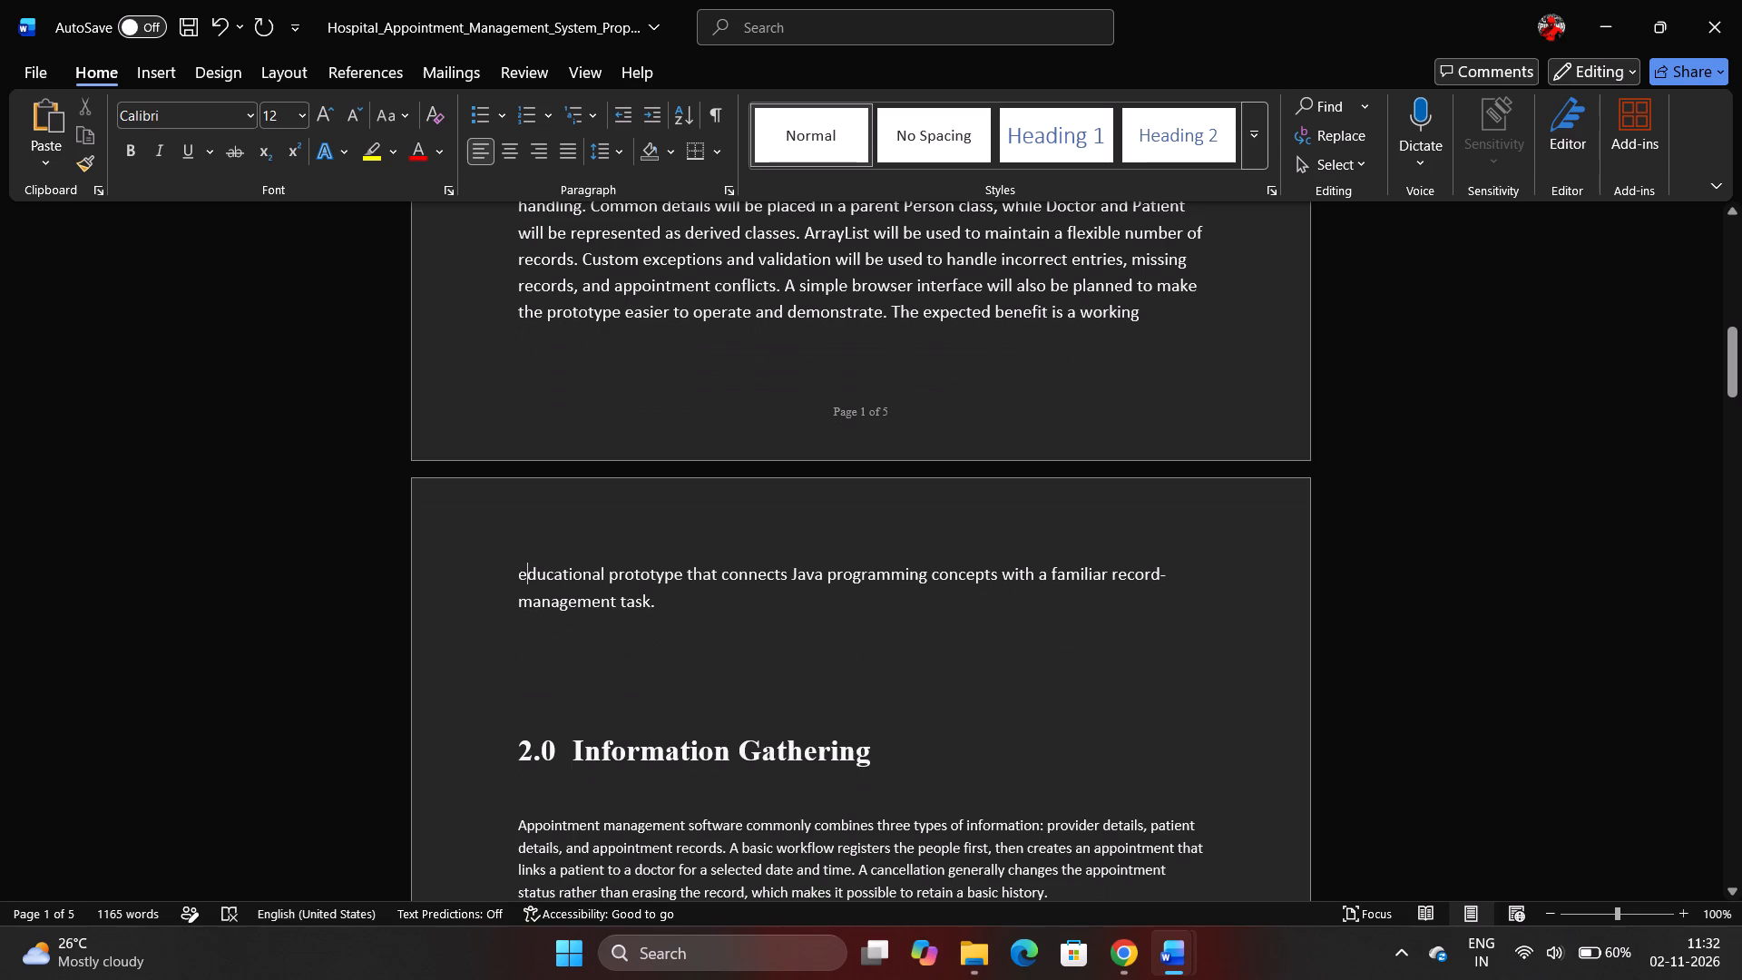
pyautogui.click(530, 347)
pyautogui.scroll(1, 530, 347)
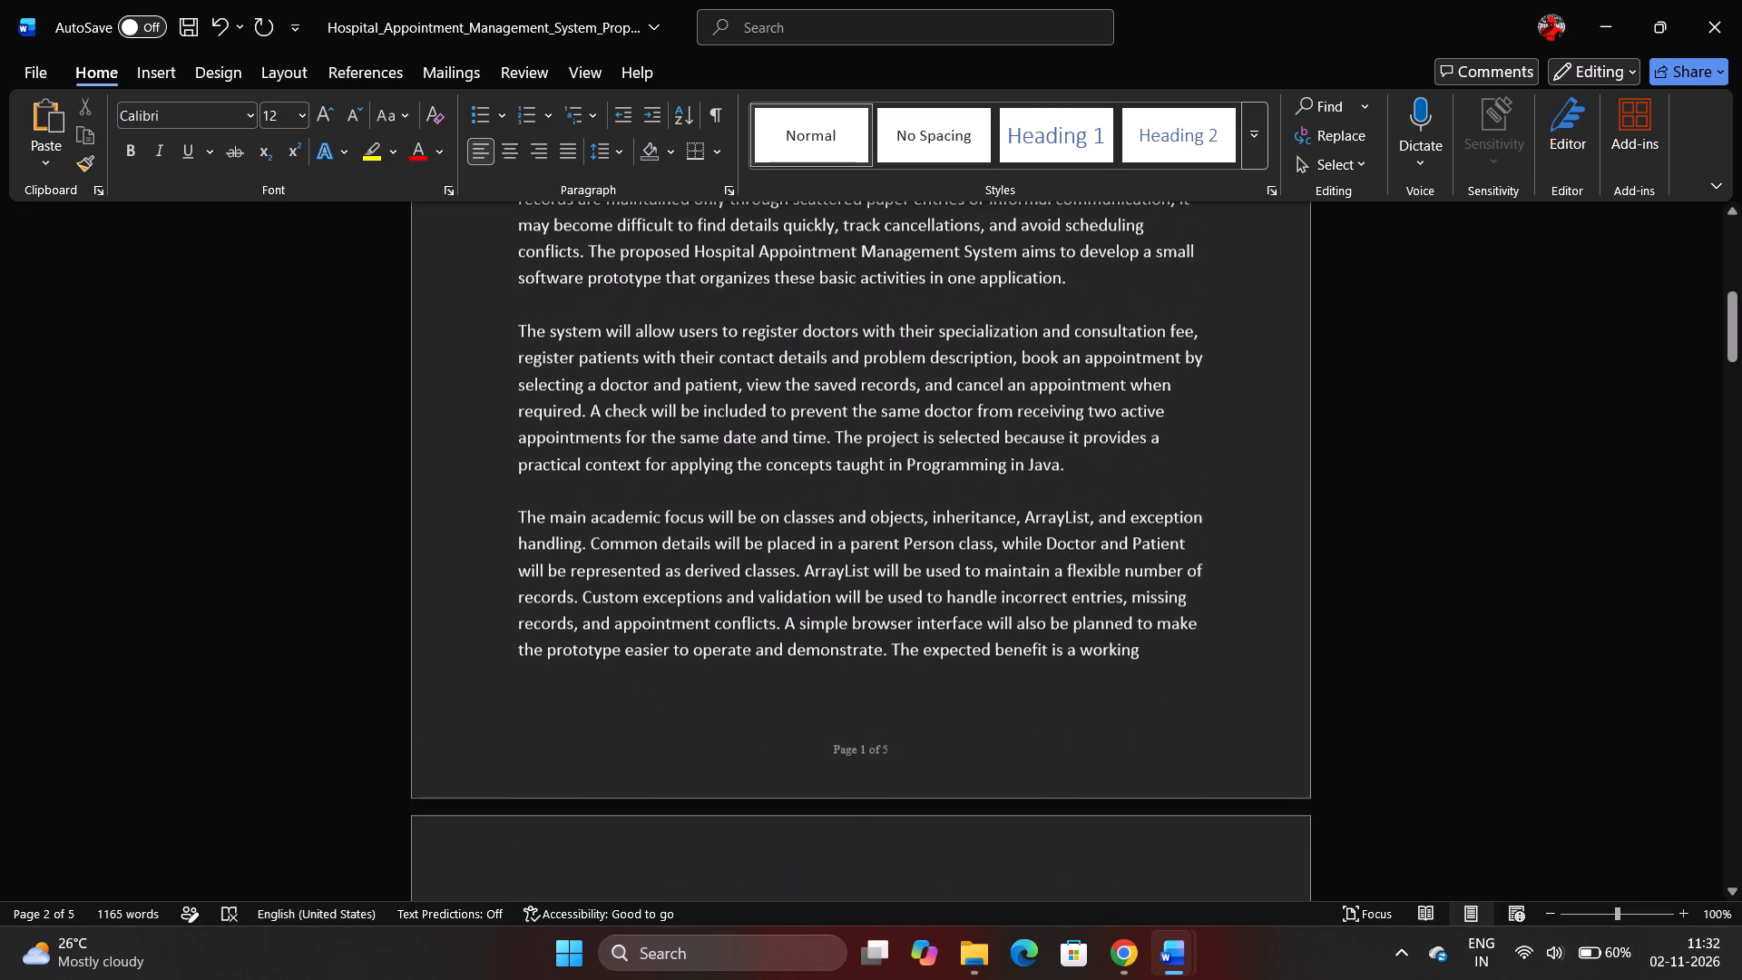
pyautogui.click(532, 502)
pyautogui.moveTo(532, 502); pyautogui.dragTo(513, 466)
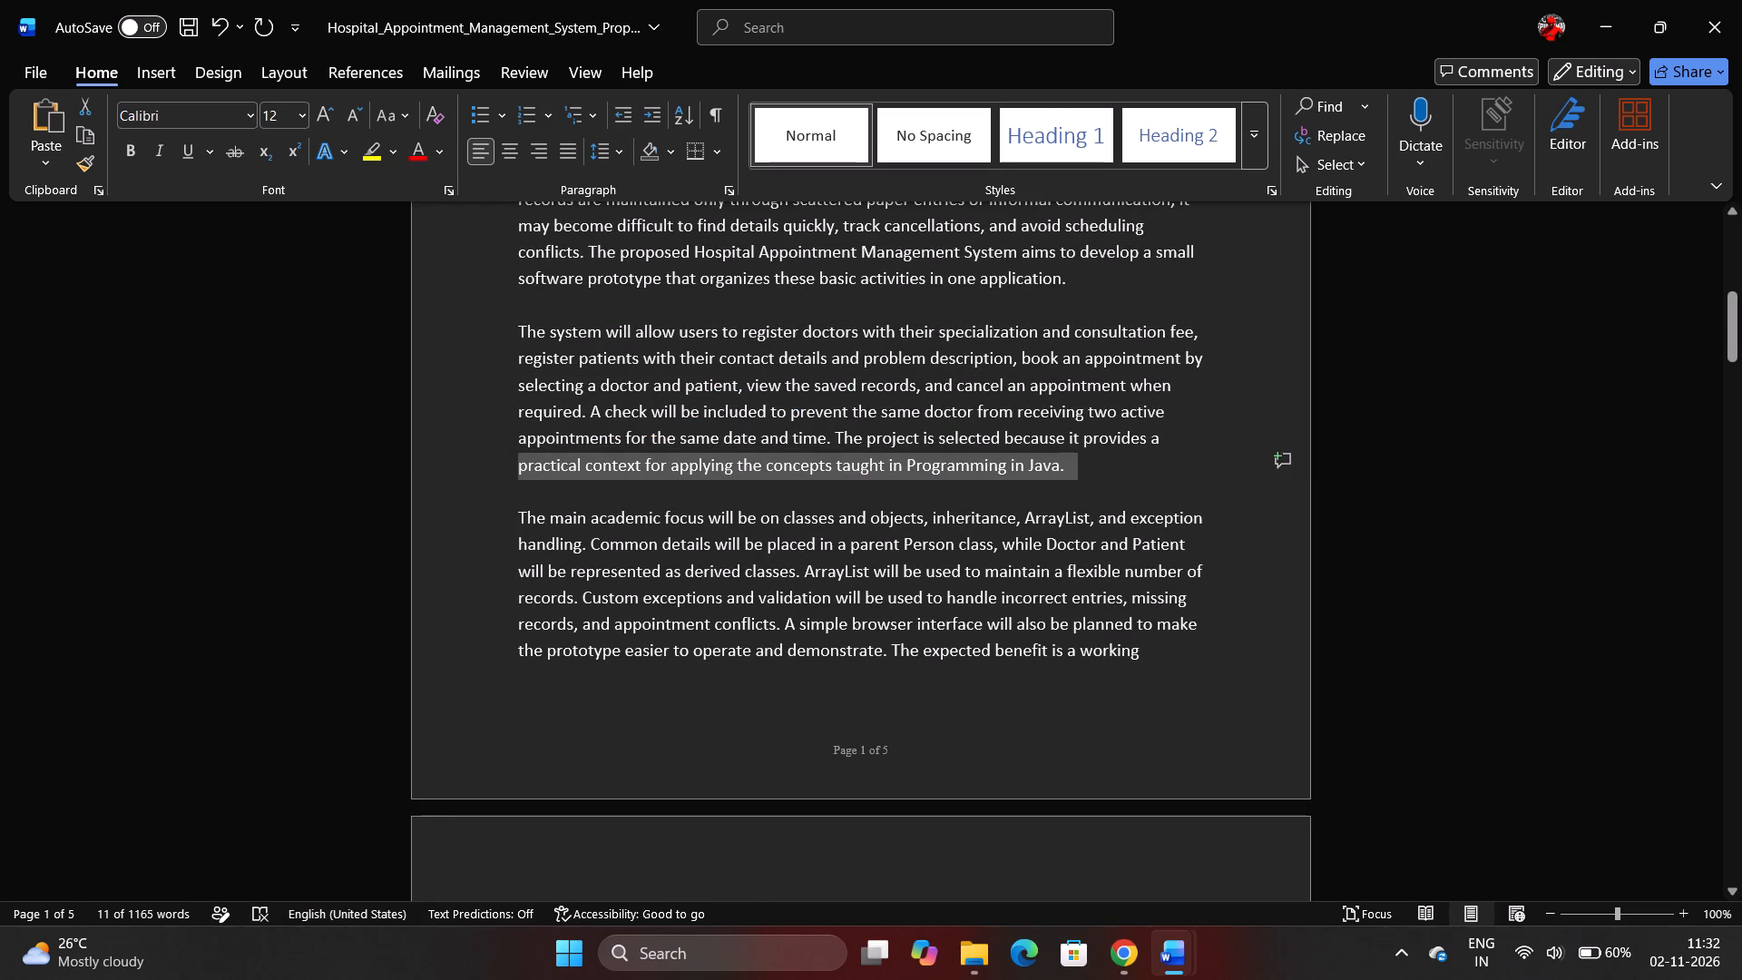
pyautogui.click(578, 564)
# Remove the extra blank lines above the 2.0 Information Gathering heading, leaving a single blank line before it.
pyautogui.scroll(-2, 578, 564)
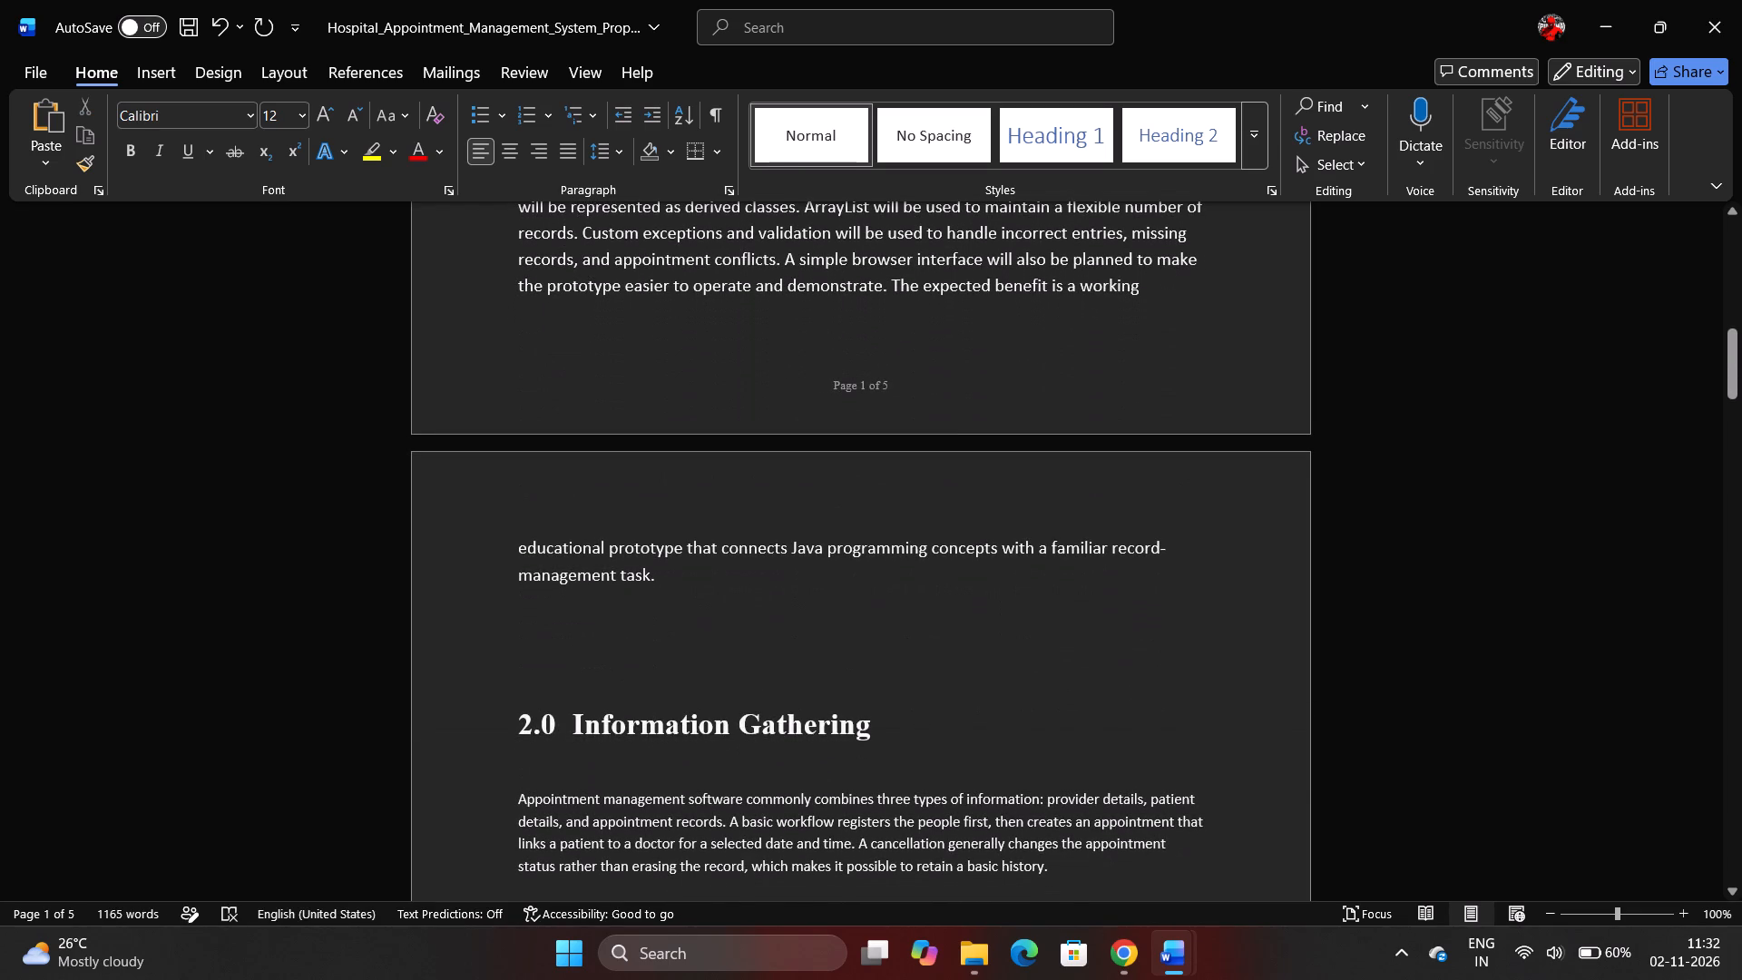
pyautogui.scroll(-1, 639, 654)
pyautogui.click(540, 517)
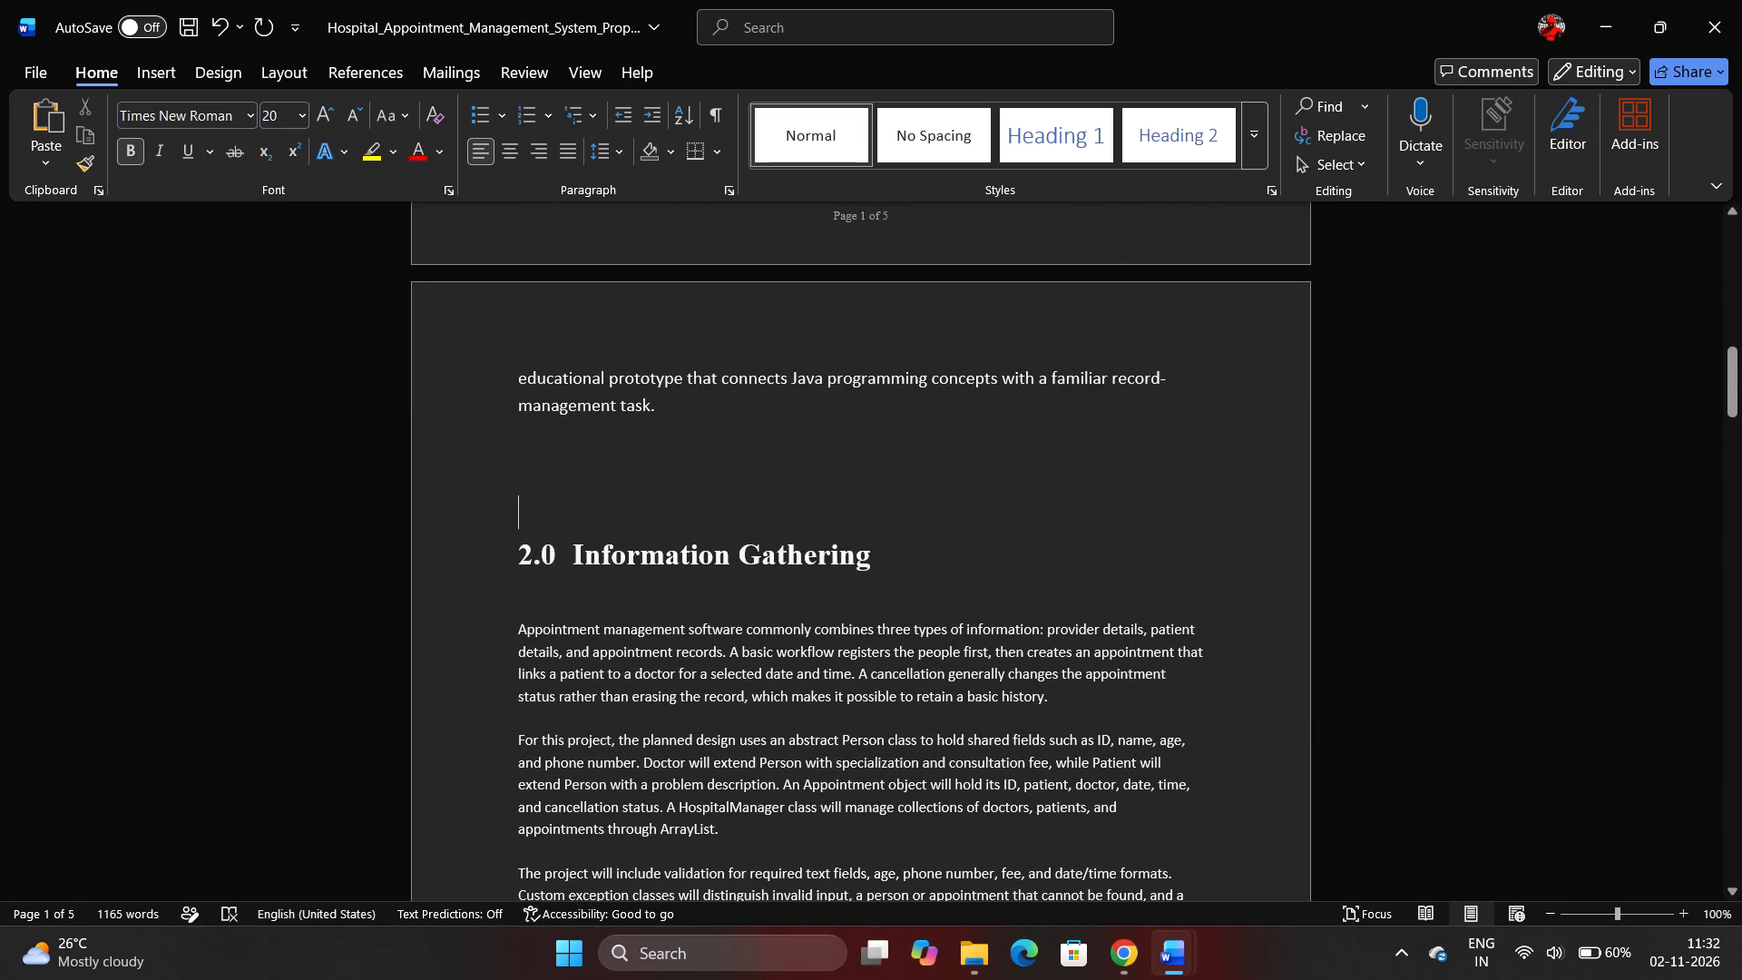
pyautogui.press('BackSpace')
pyautogui.press('BackSpace')
pyautogui.press('BackSpace')
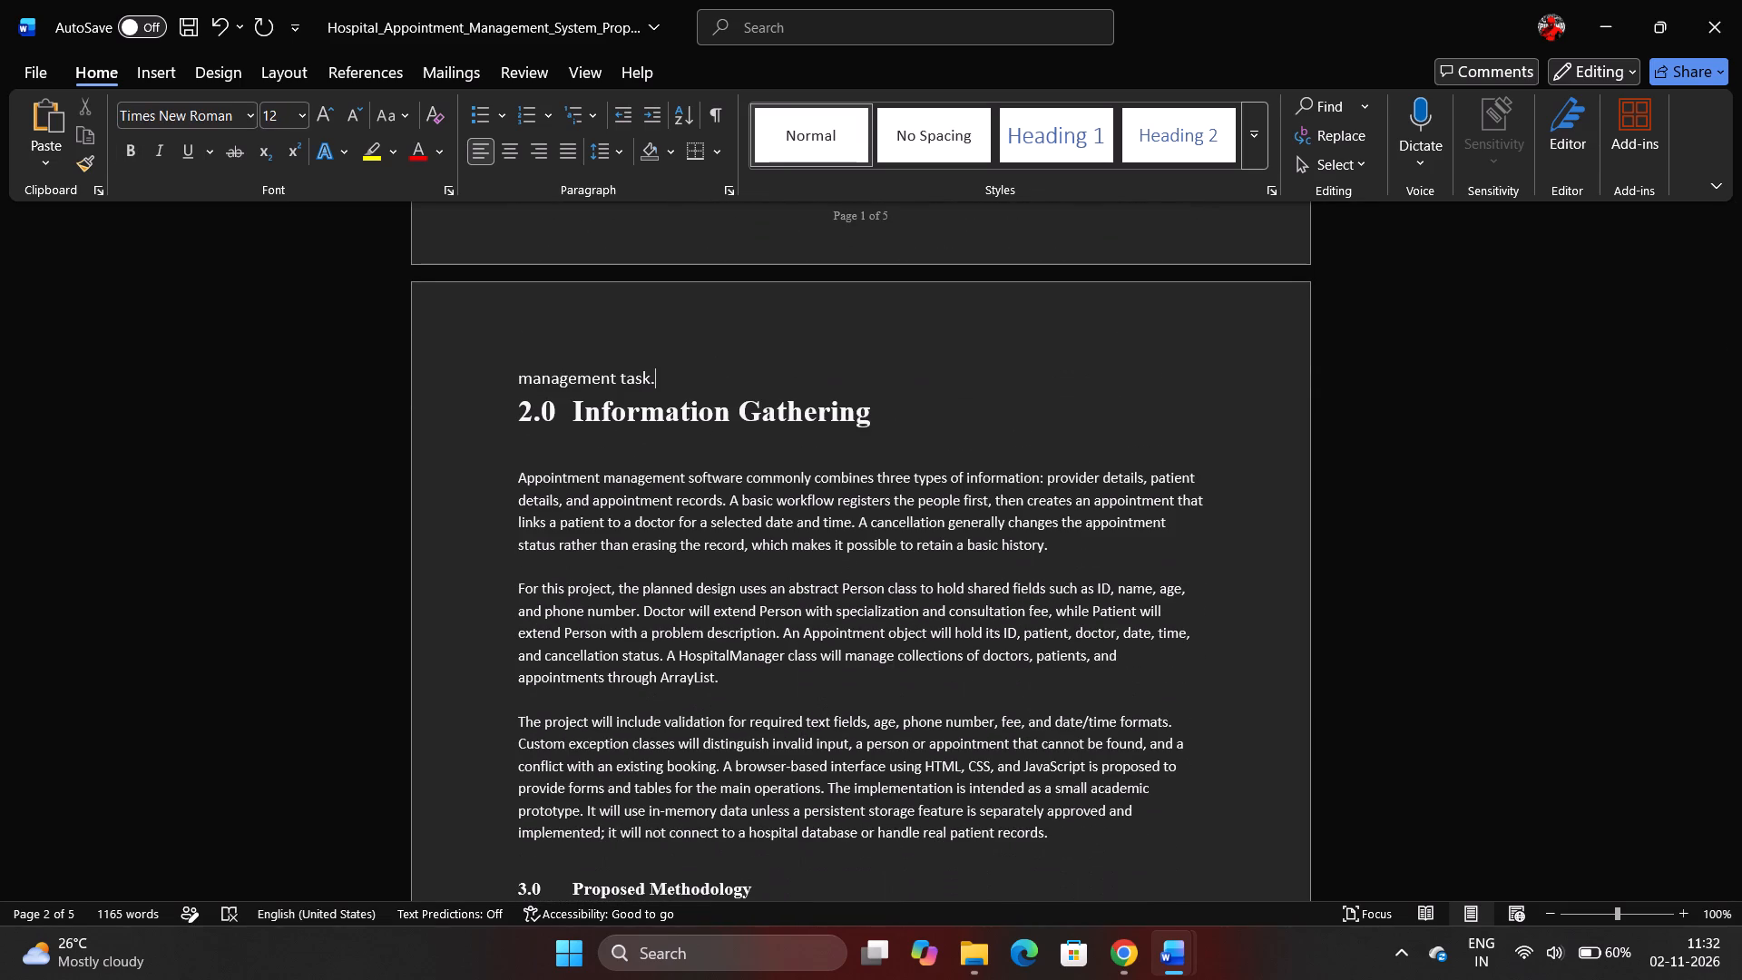
pyautogui.press('Down')
pyautogui.press('Up')
pyautogui.hotkey('shift', 'Return')
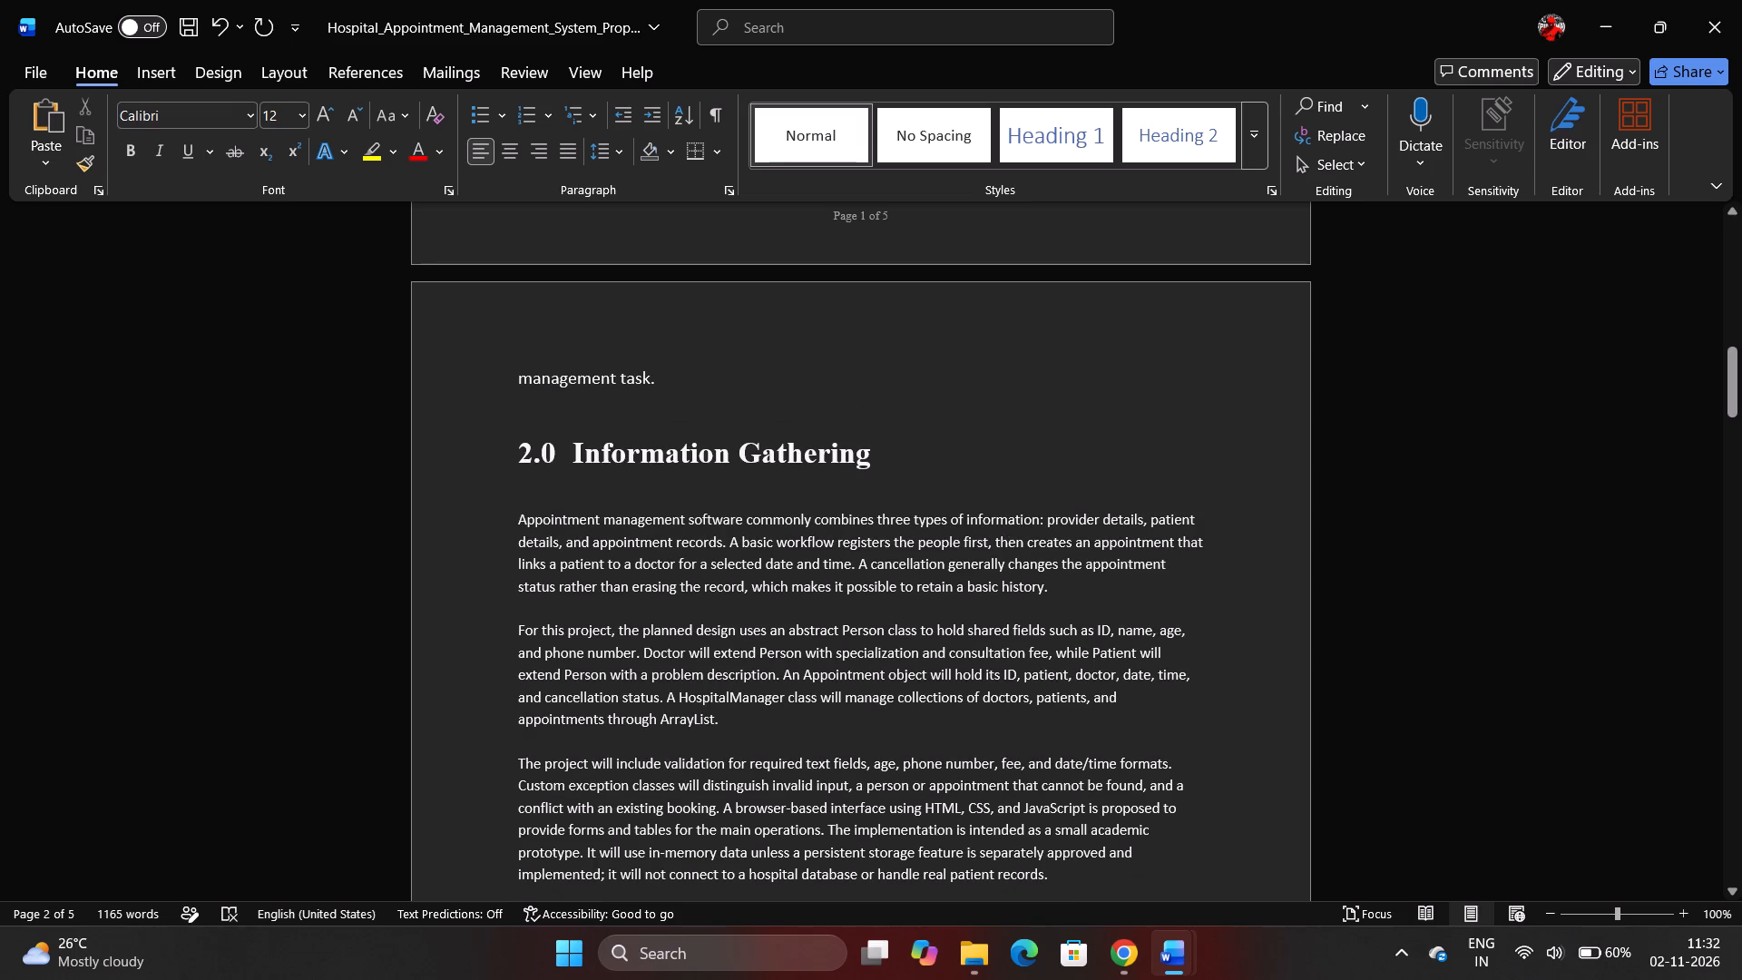
# Set the font size of the three body paragraphs under 2.0 Information Gathering to 12.
pyautogui.moveTo(514, 517); pyautogui.dragTo(705, 818)
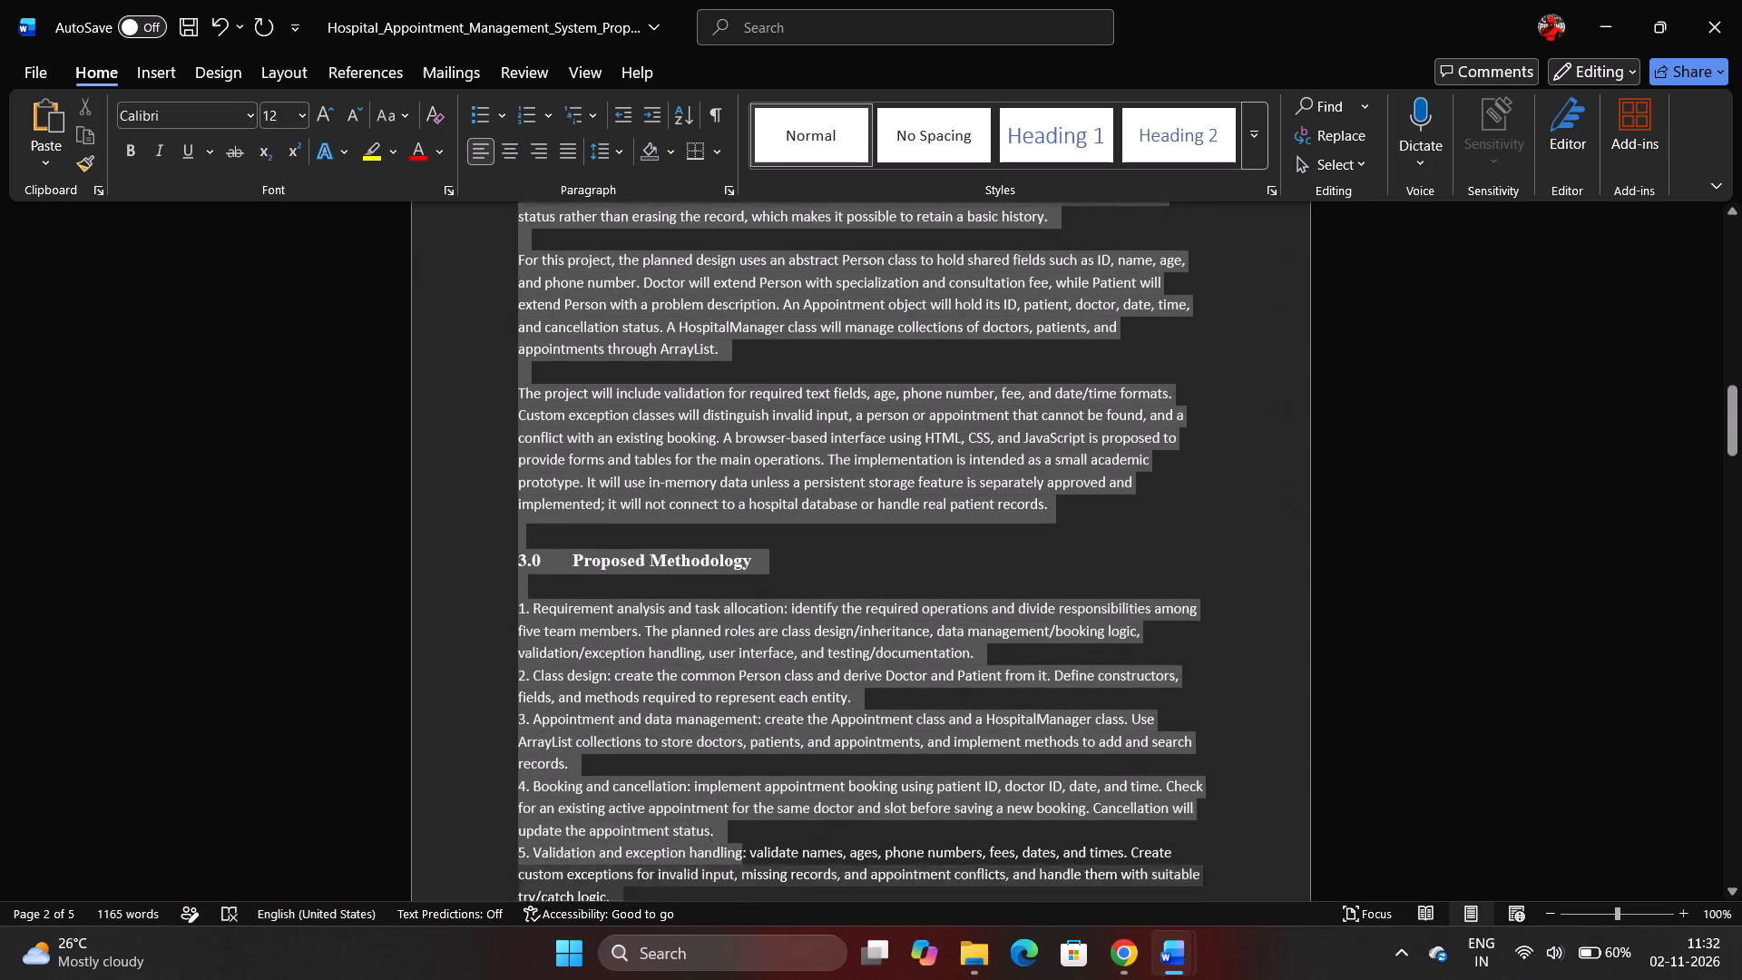
pyautogui.moveTo(705, 818); pyautogui.dragTo(991, 490)
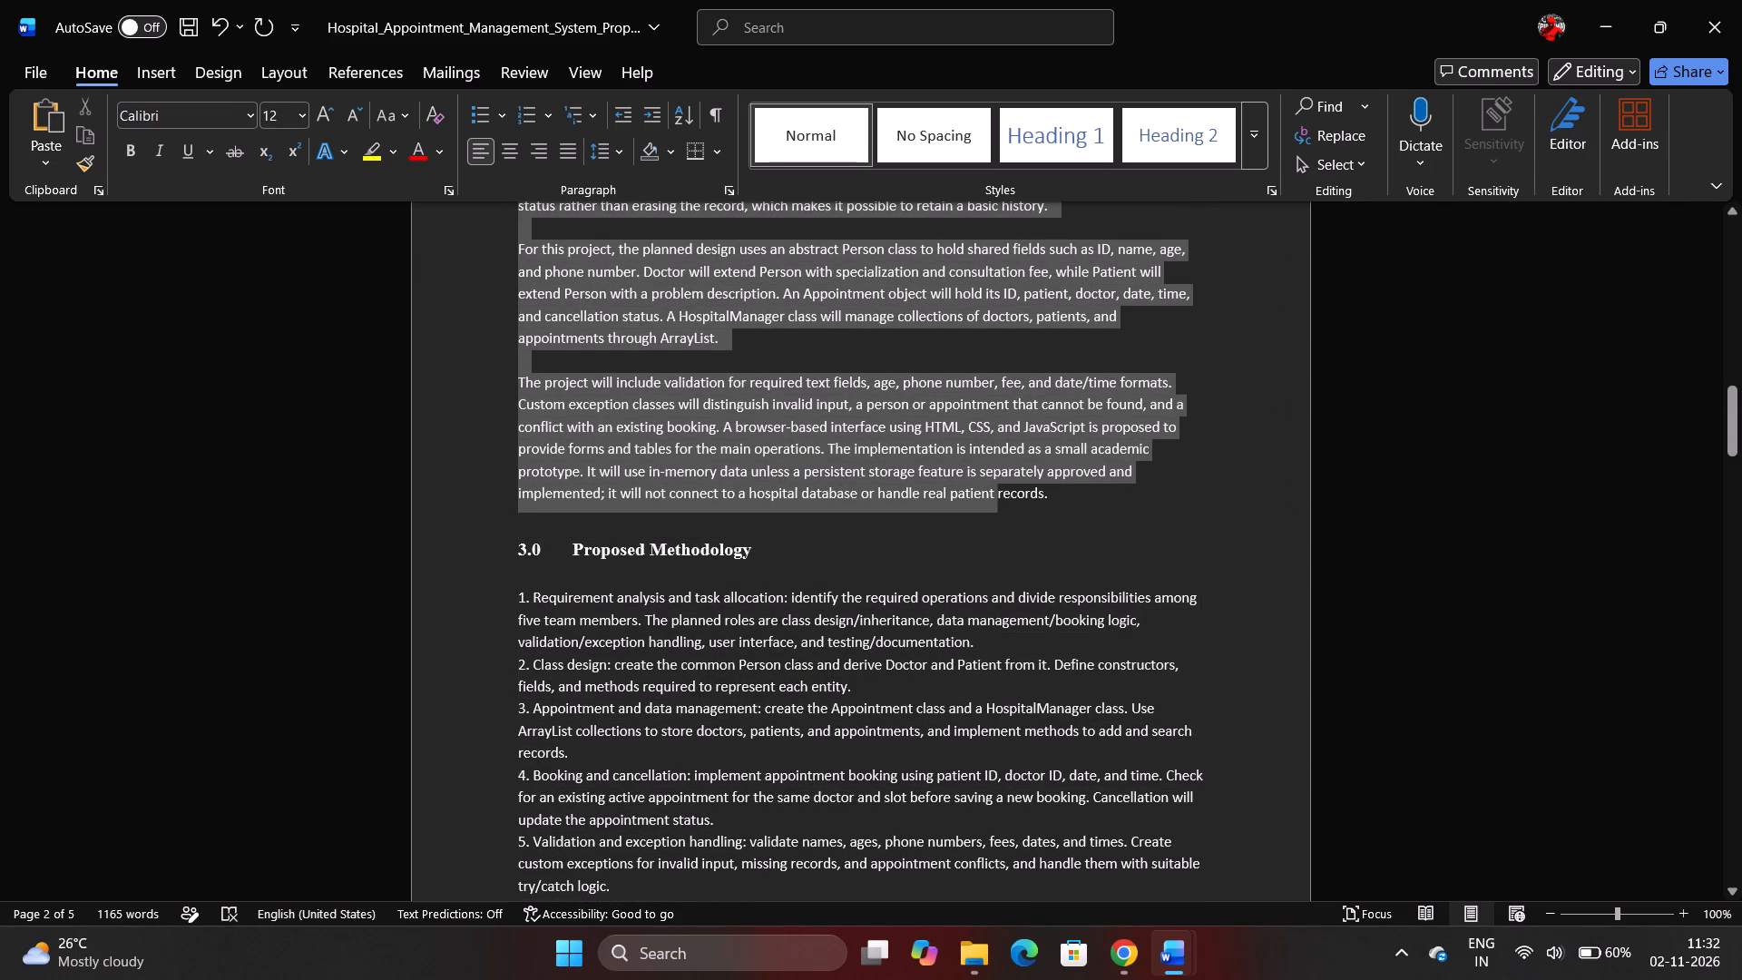
pyautogui.moveTo(991, 490); pyautogui.dragTo(1107, 491)
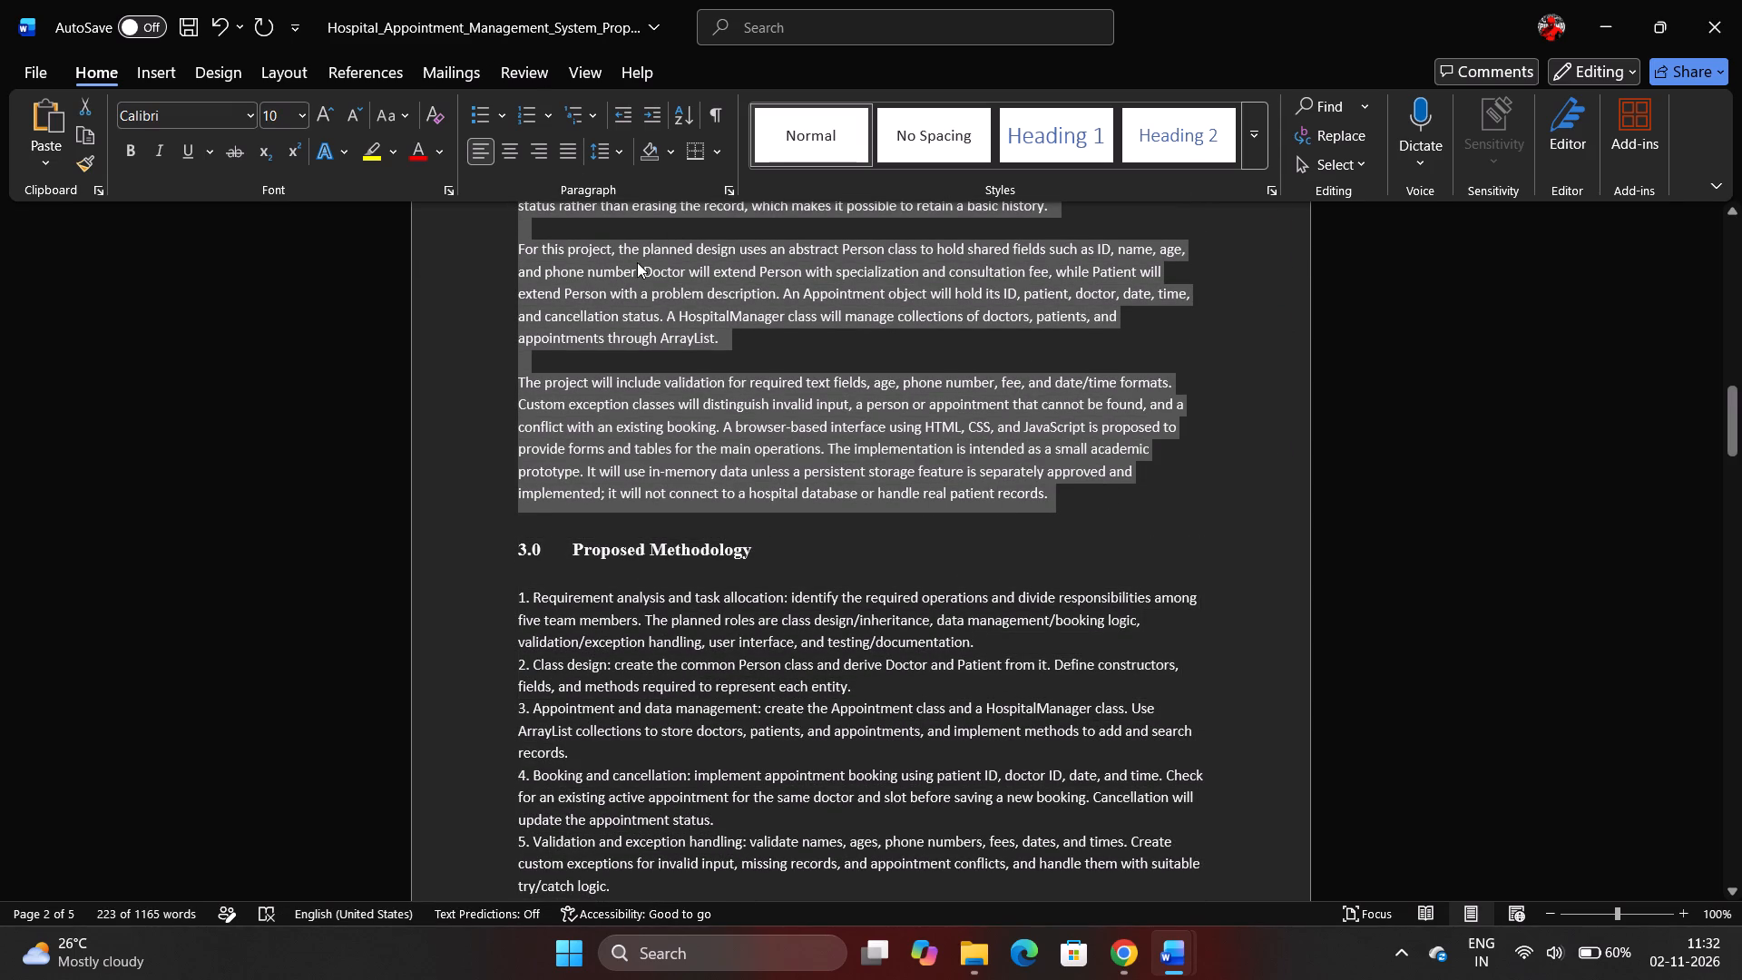
pyautogui.click(1045, 507)
pyautogui.moveTo(1049, 496); pyautogui.dragTo(520, 289)
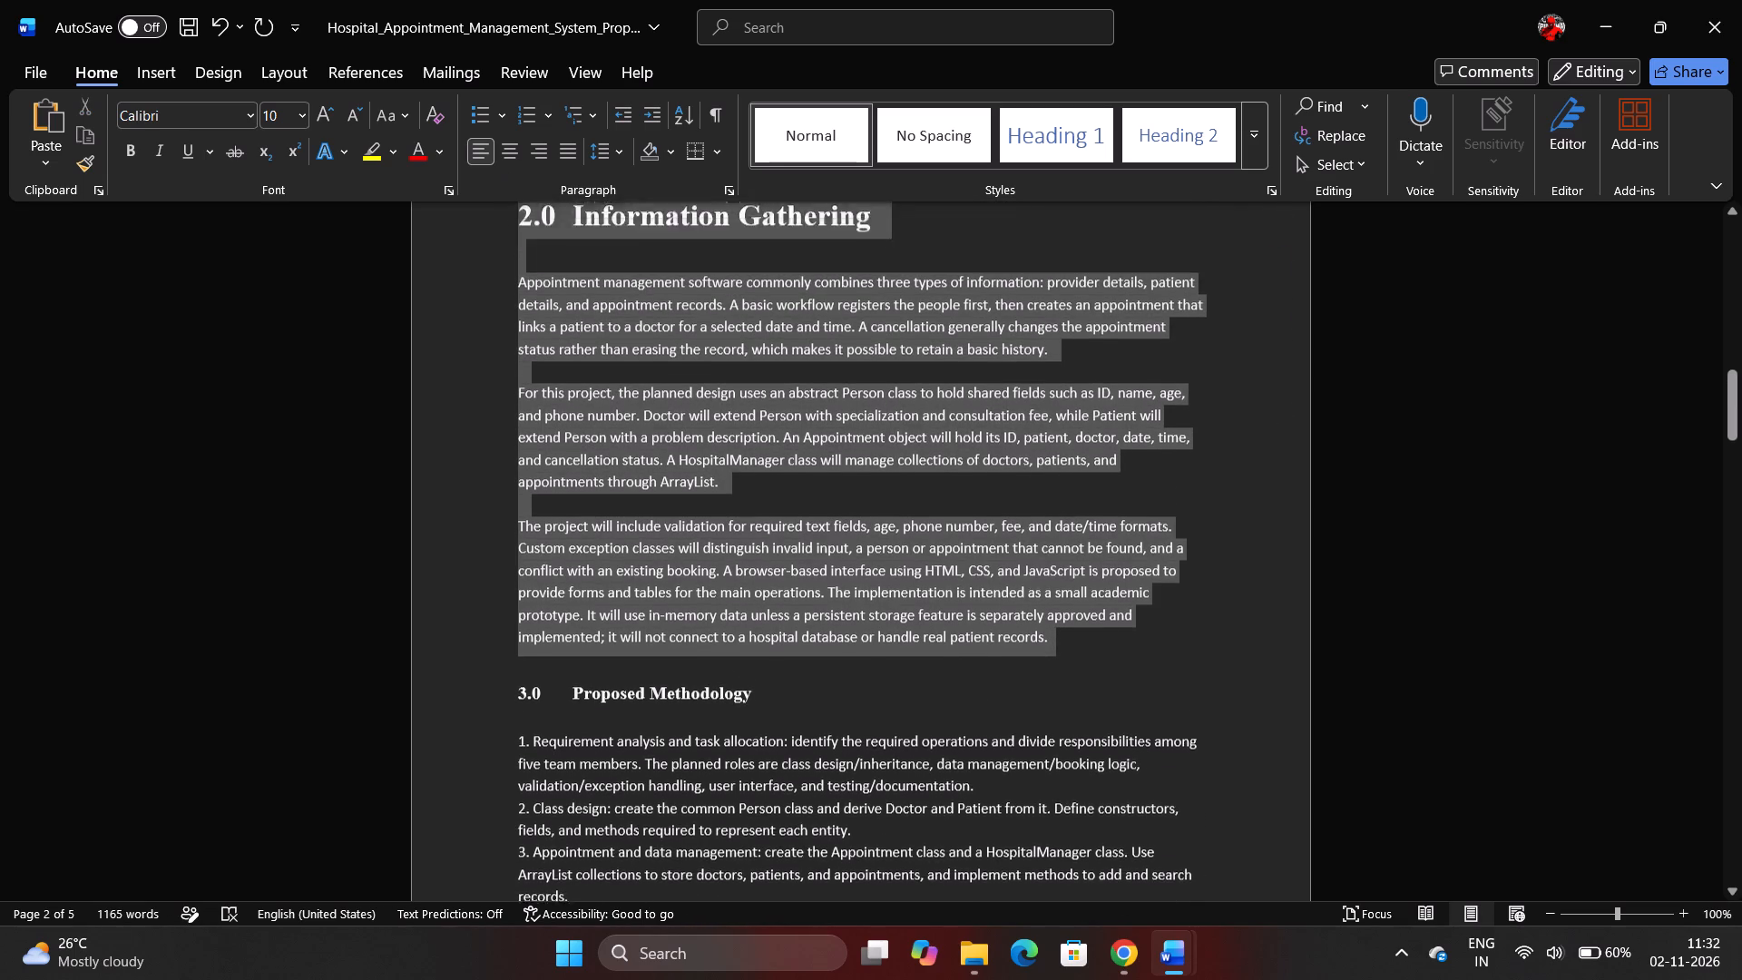
pyautogui.moveTo(520, 289); pyautogui.dragTo(514, 291)
pyautogui.click(515, 300)
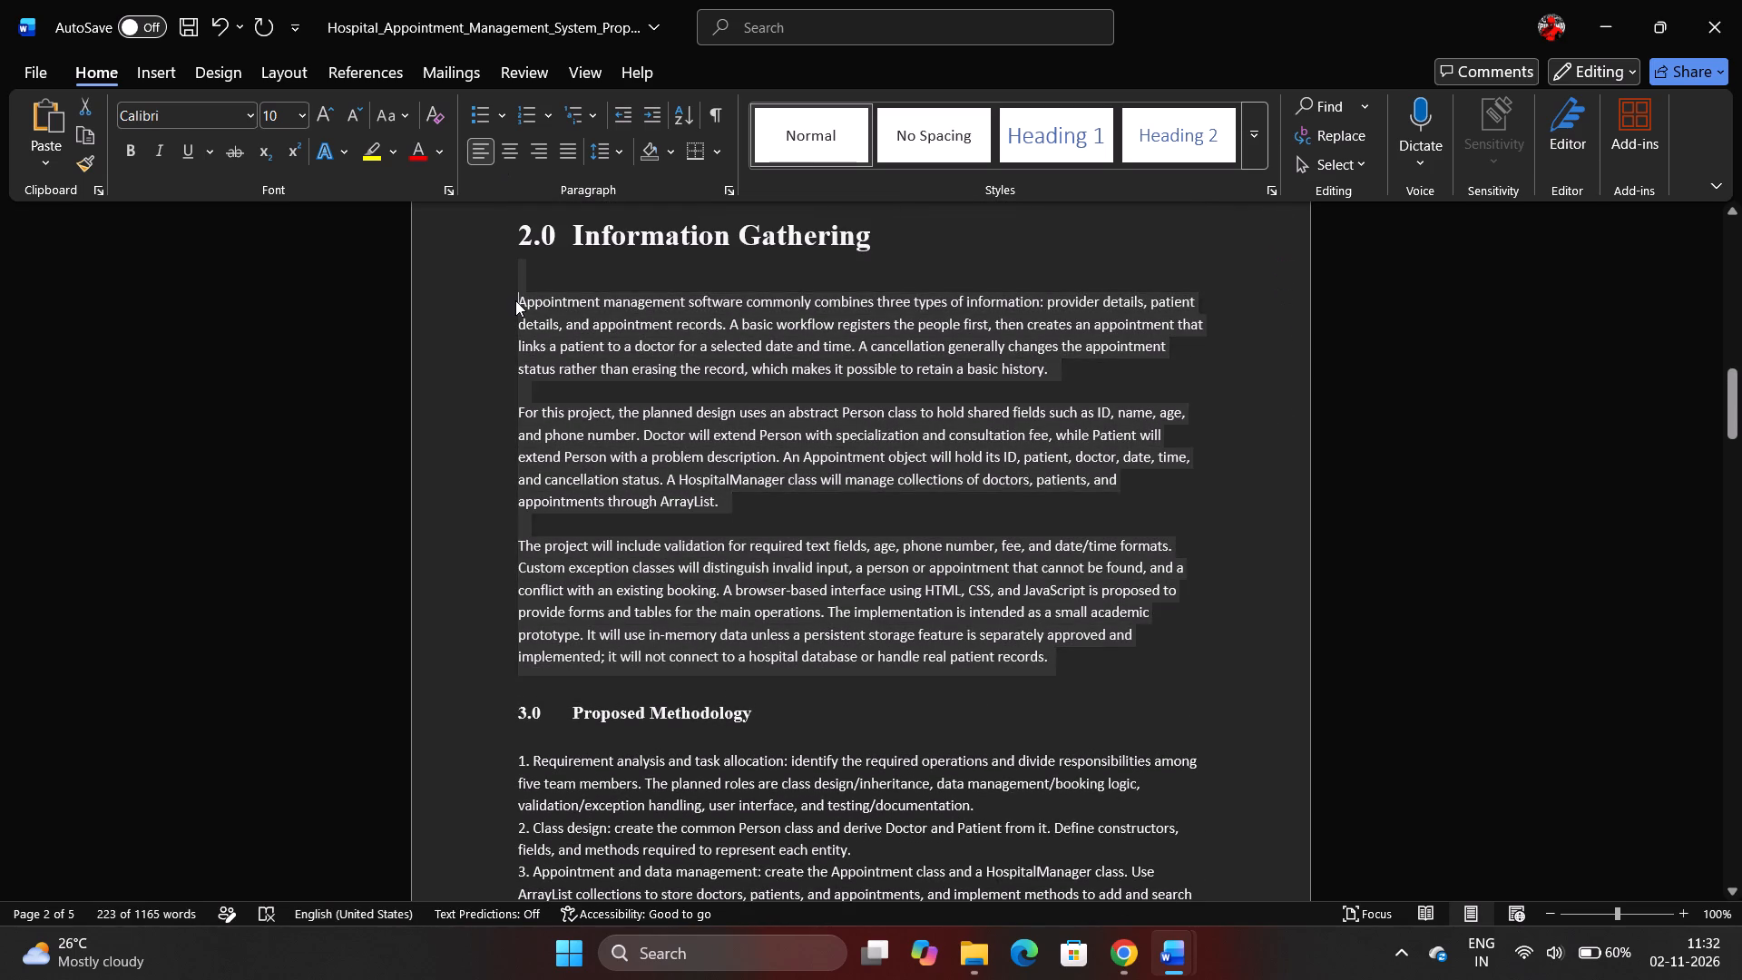
pyautogui.moveTo(515, 300); pyautogui.dragTo(1045, 660)
pyautogui.click(1224, 584)
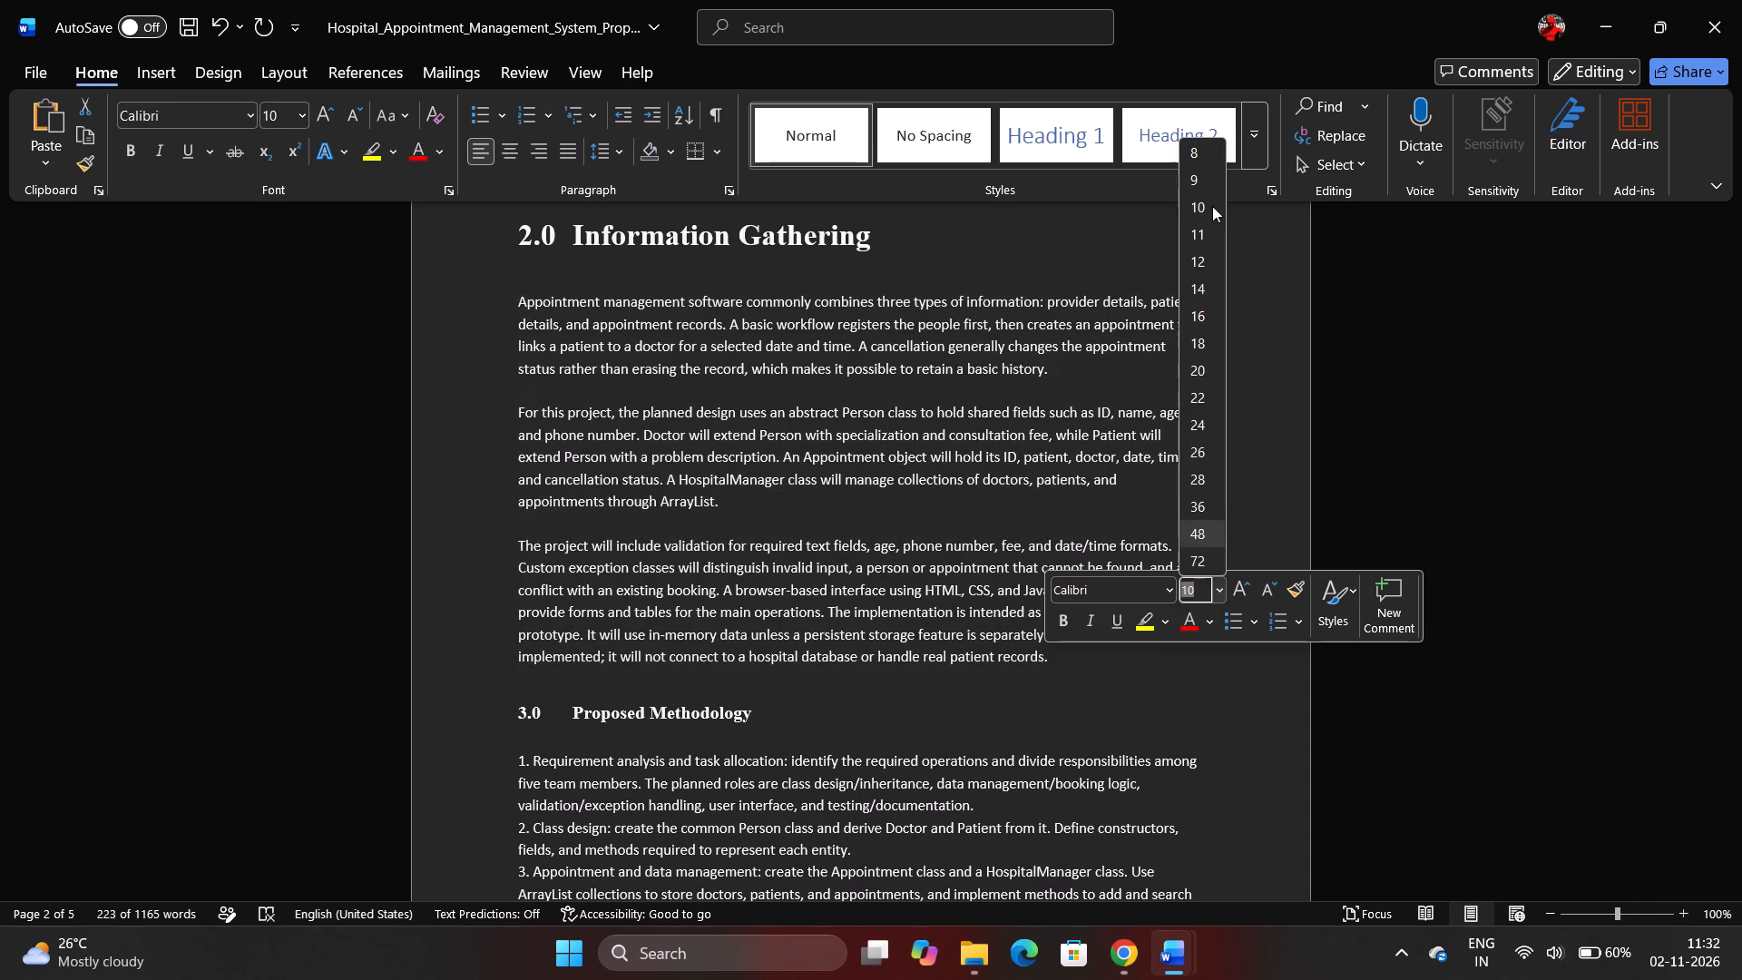
pyautogui.click(1191, 252)
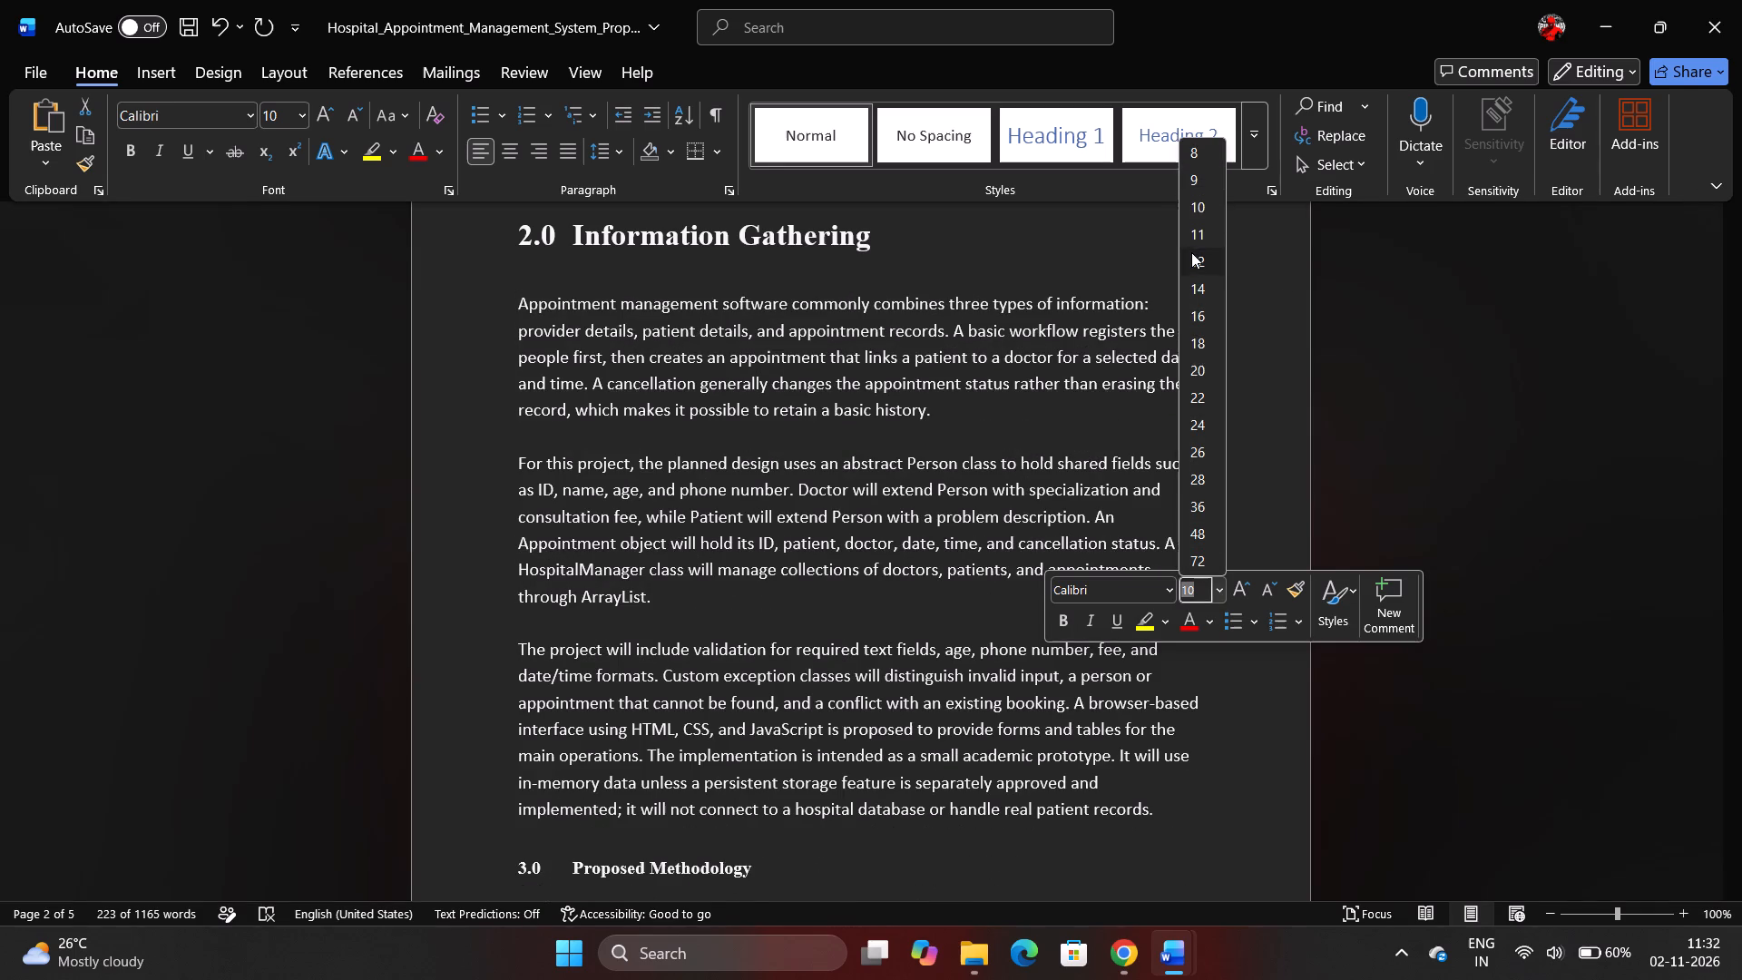
pyautogui.click(983, 748)
# Set the font size at the very end of the last Information Gathering paragraph, after "patient records", to 12.
pyautogui.scroll(-1, 983, 748)
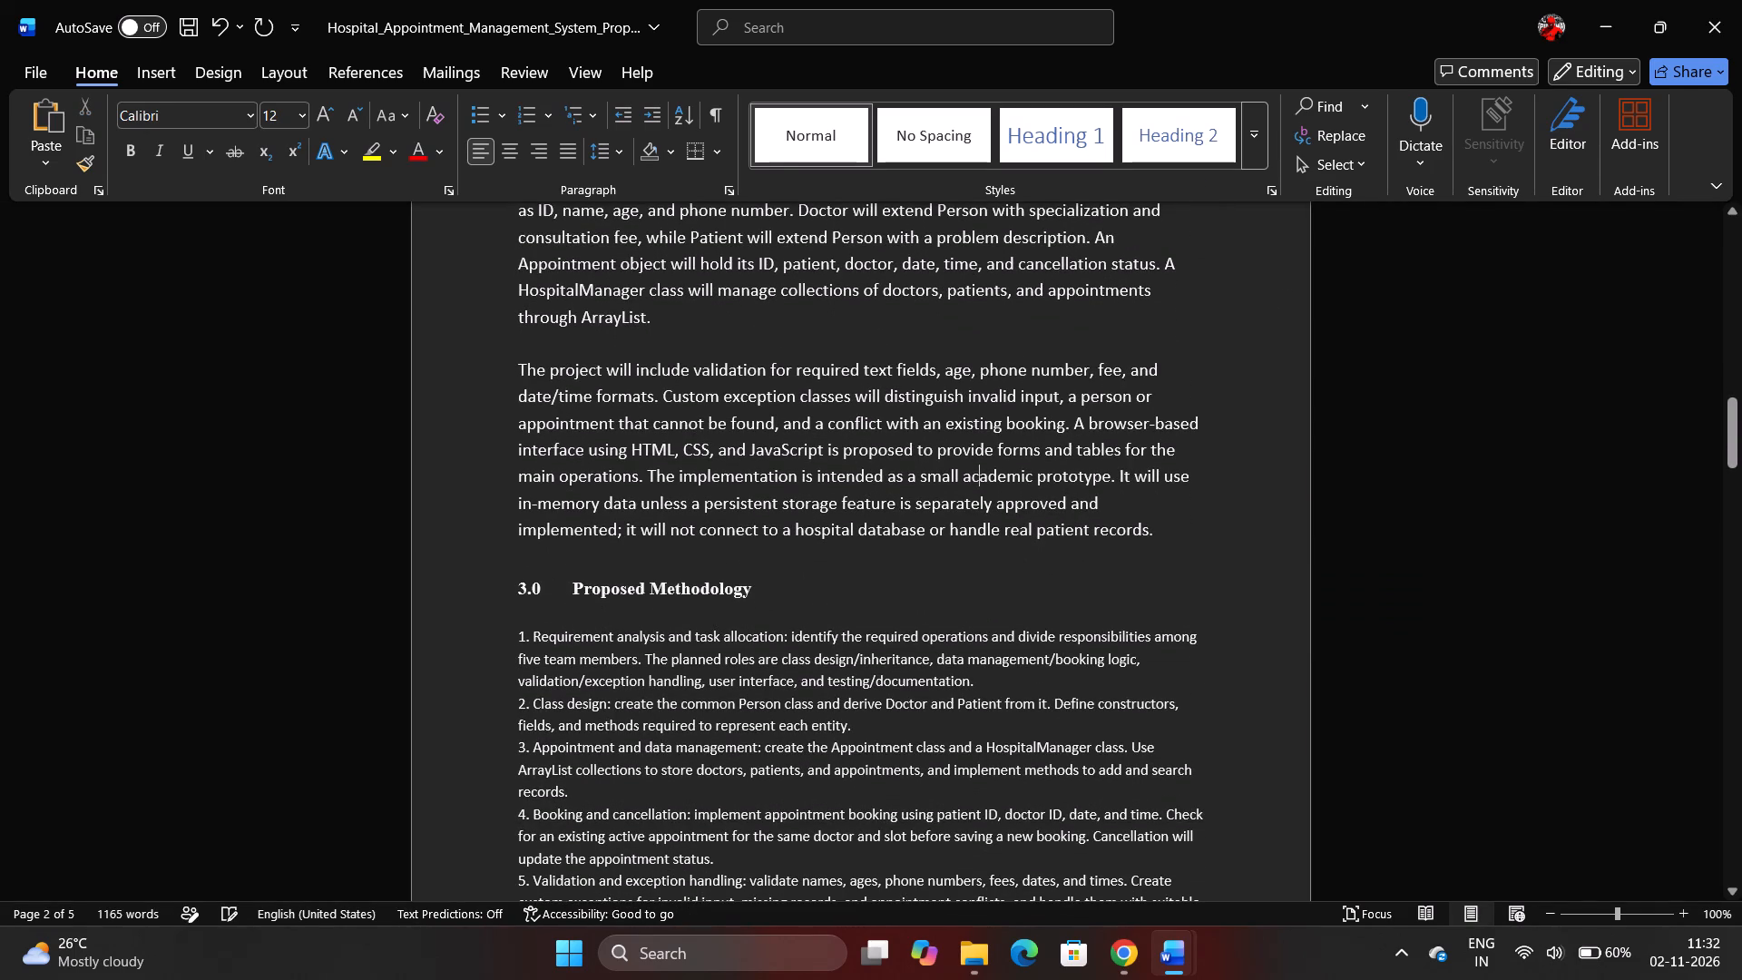
pyautogui.moveTo(1158, 534); pyautogui.dragTo(1150, 534)
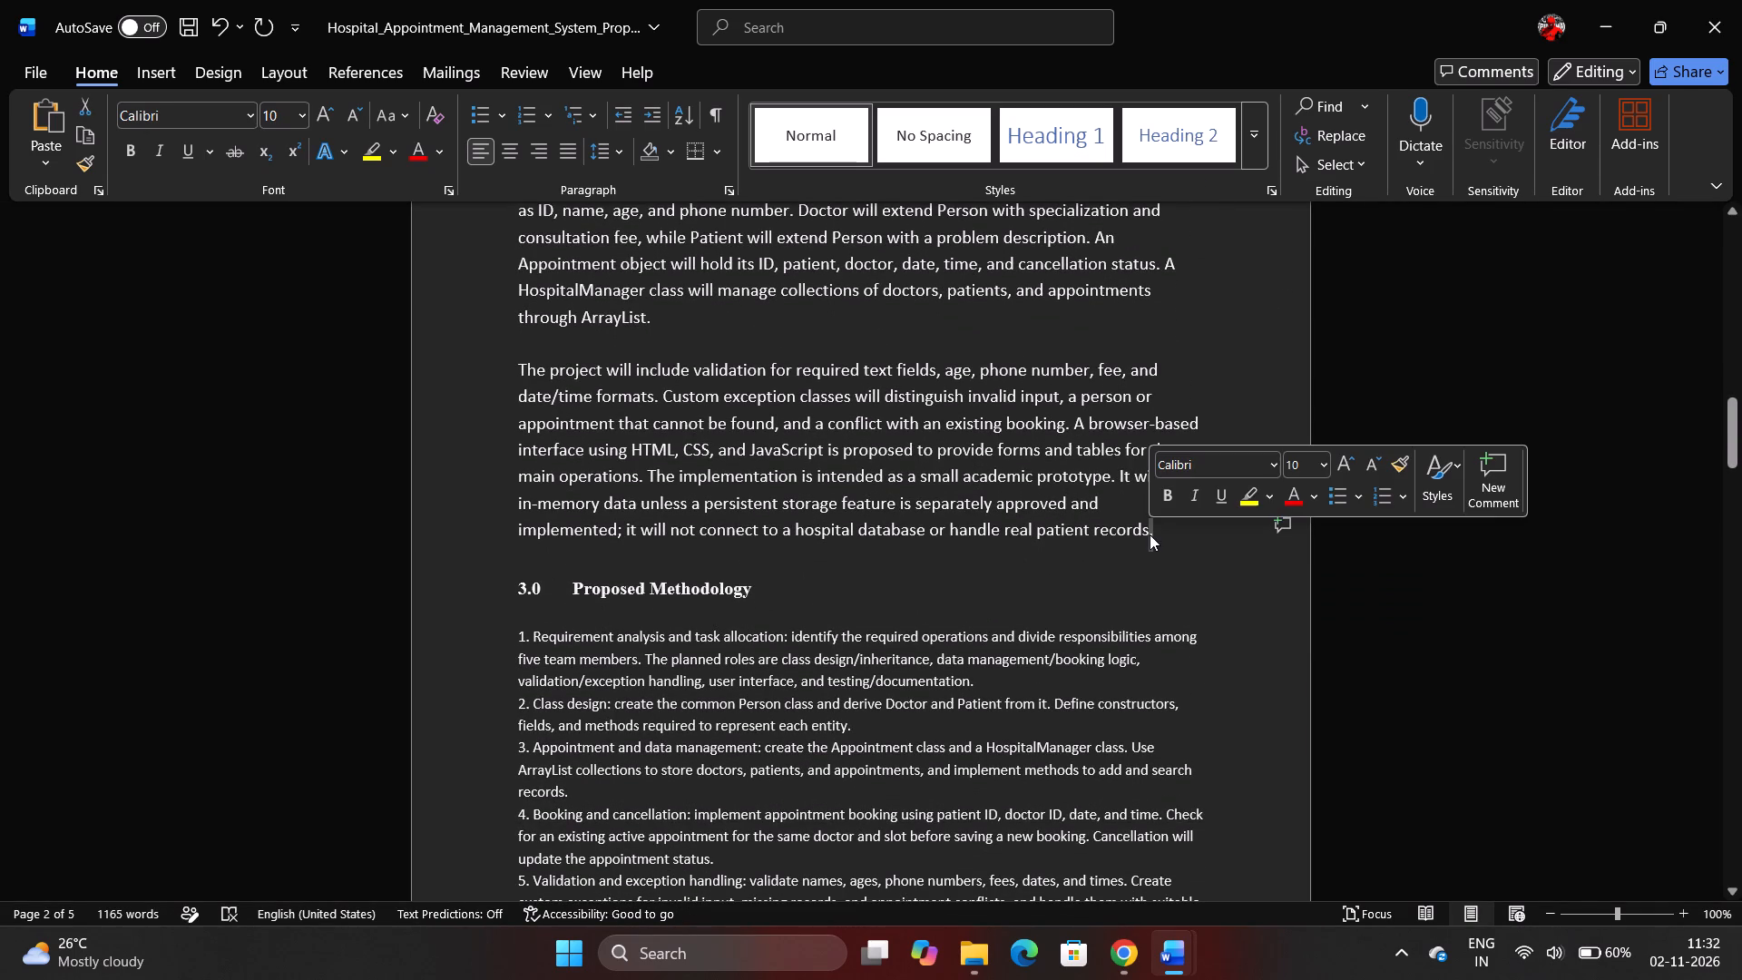
pyautogui.click(1320, 470)
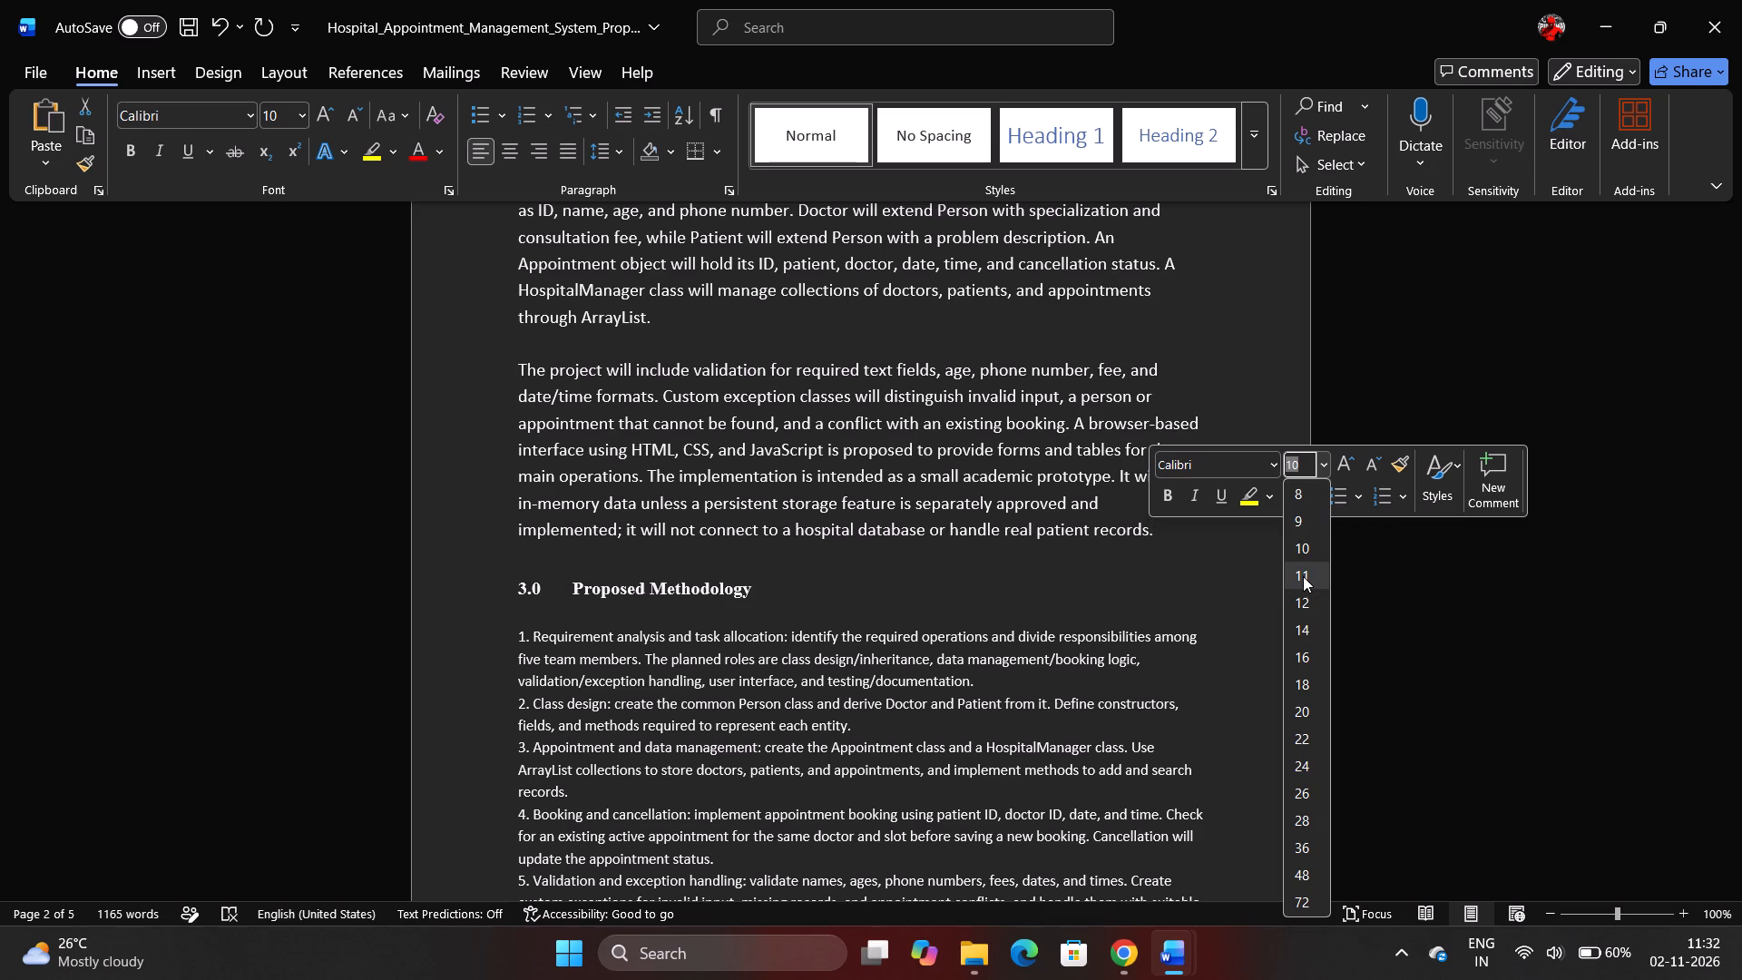
pyautogui.click(1298, 593)
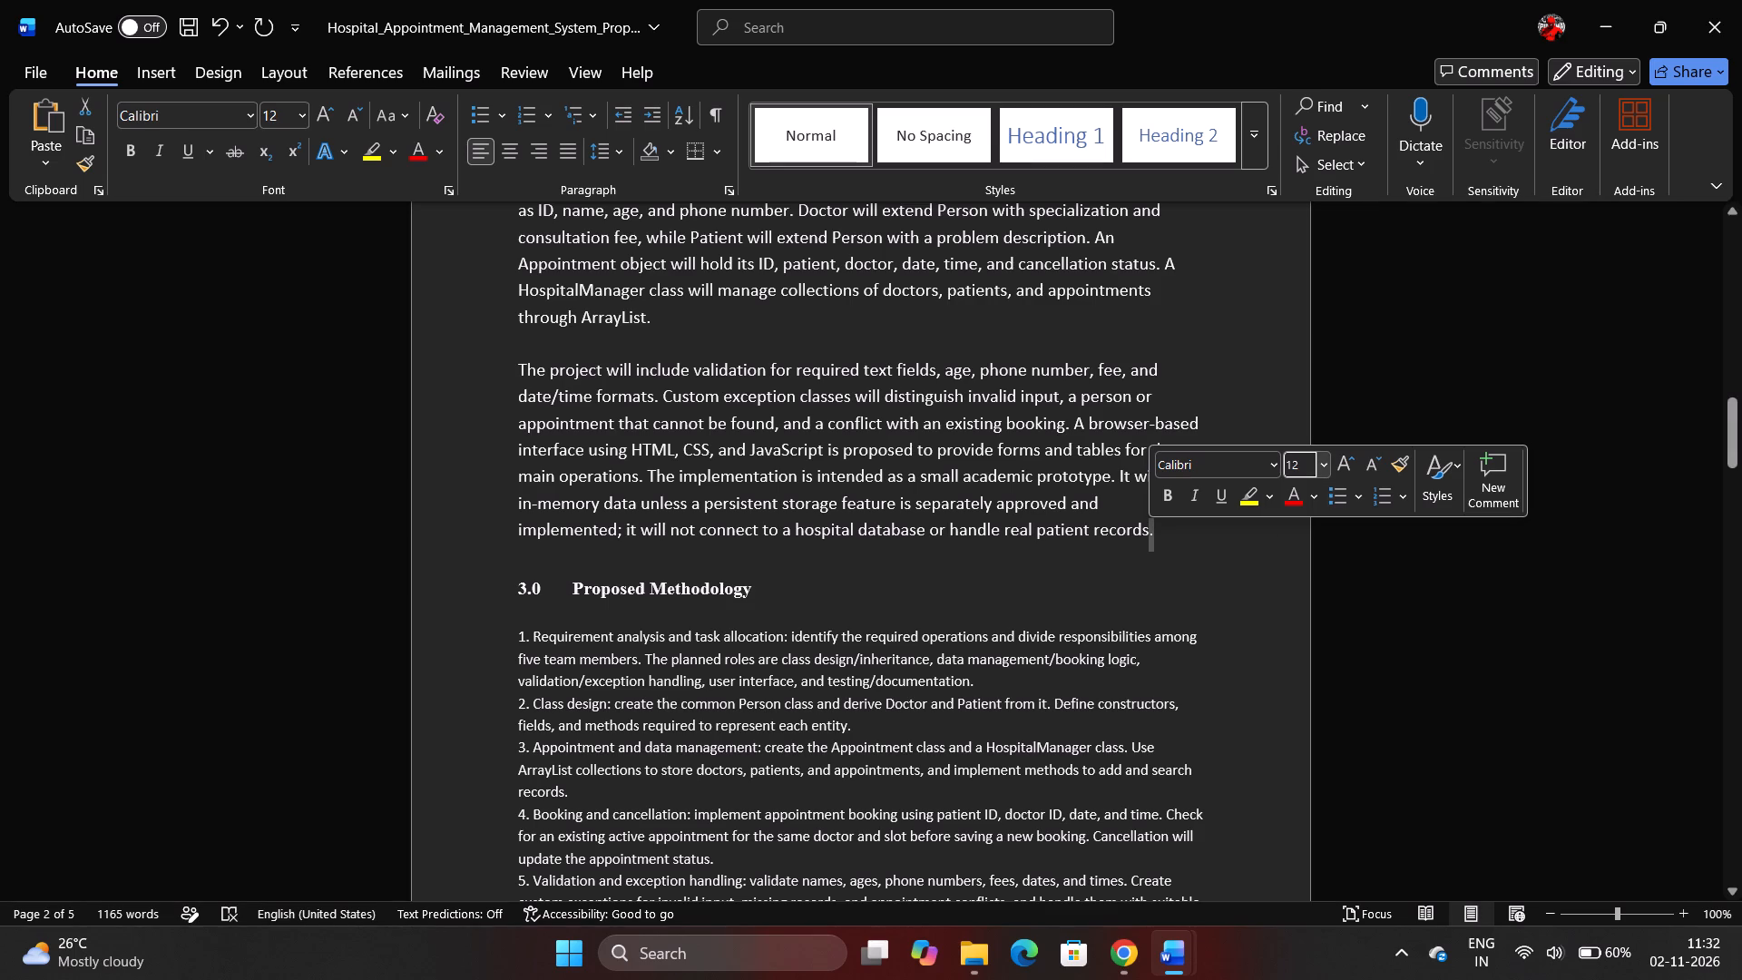
pyautogui.click(761, 559)
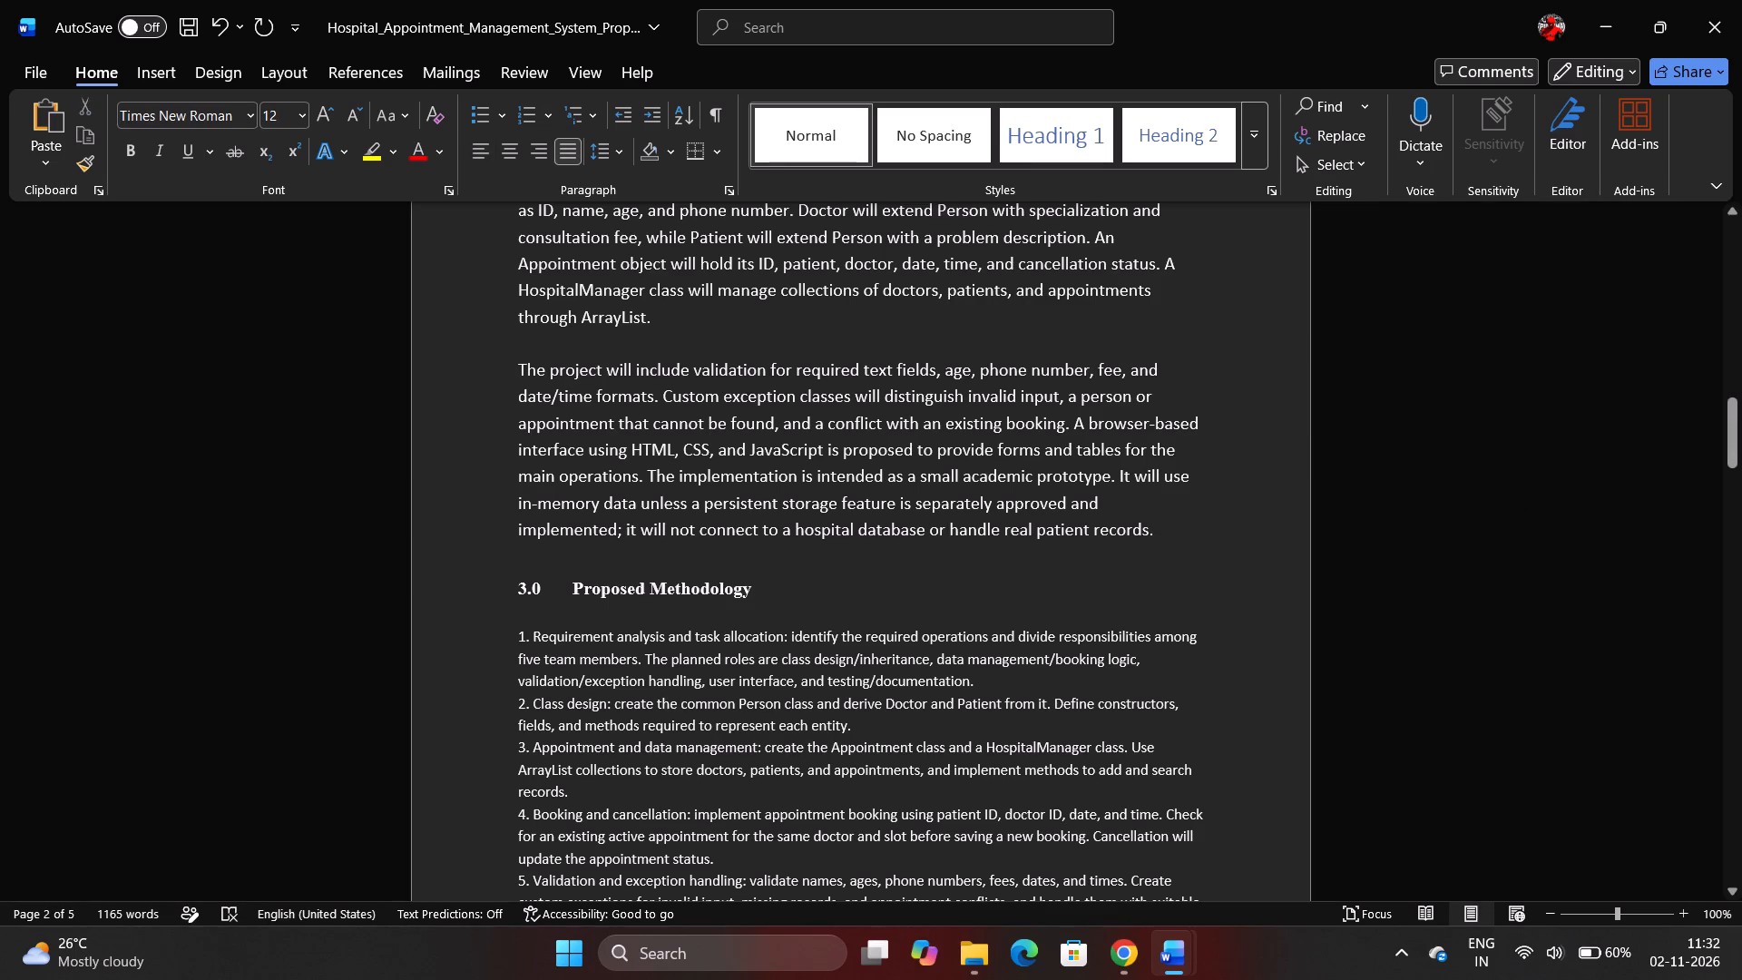
pyautogui.press('Up')
pyautogui.press('Down')
# Set the font size of the 3.0 Proposed Methodology heading to 20.
pyautogui.moveTo(755, 584); pyautogui.dragTo(512, 583)
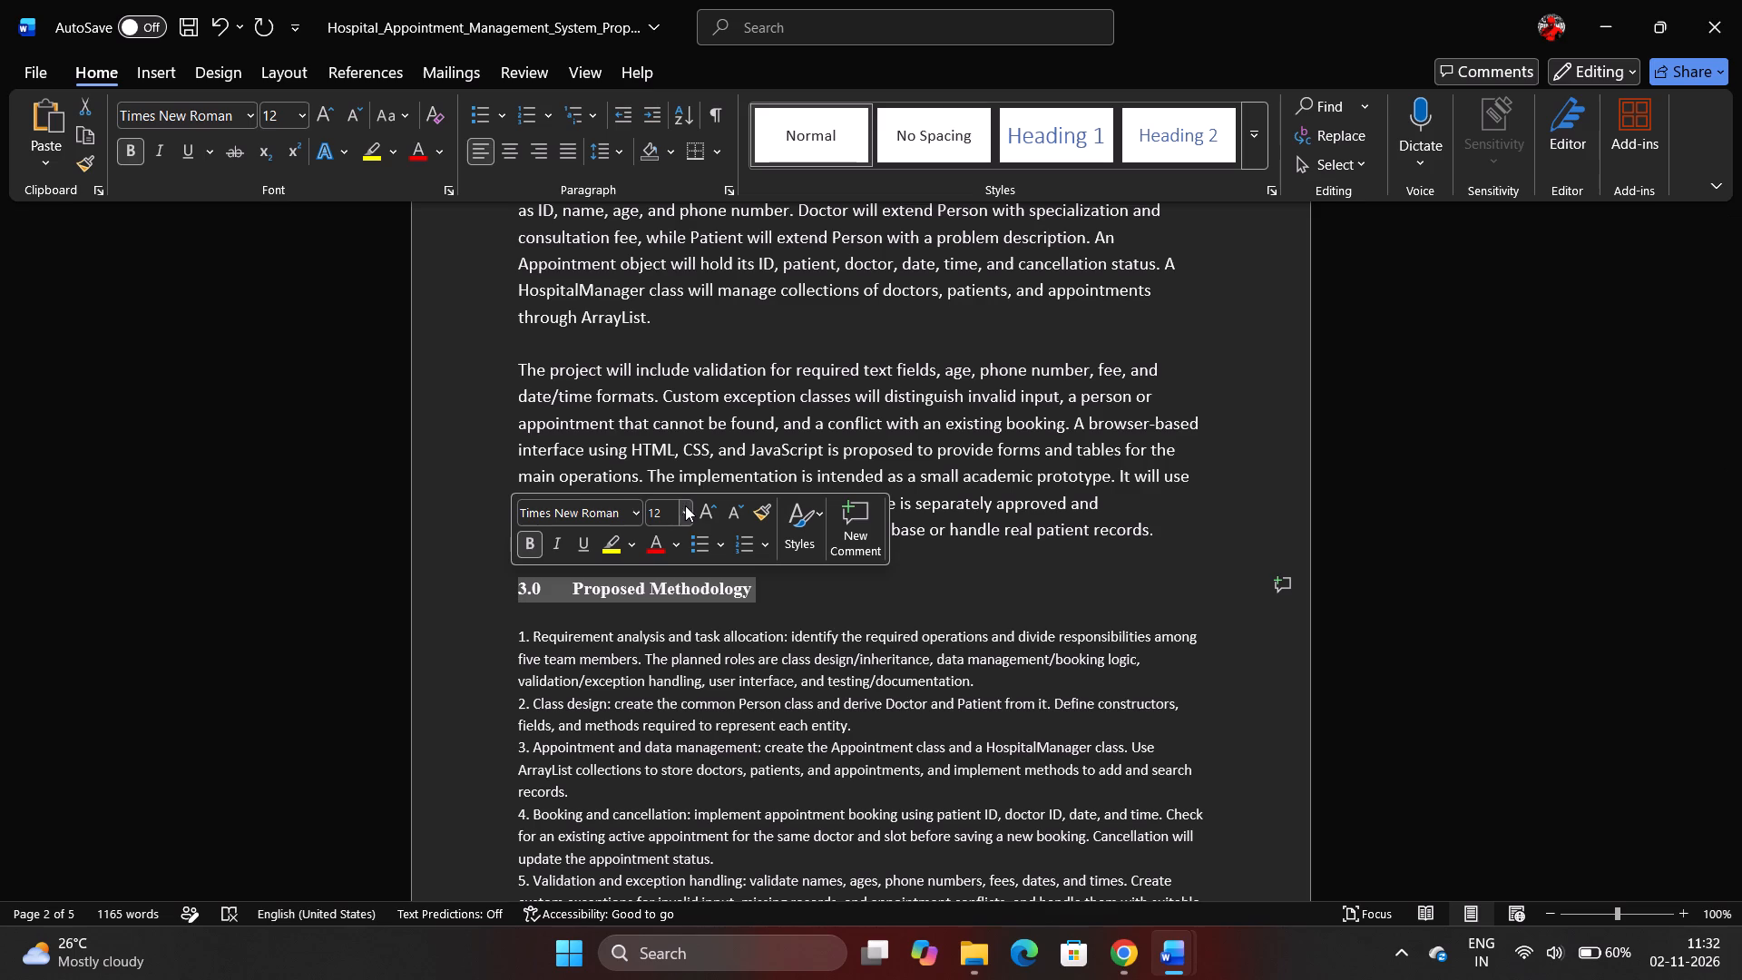
pyautogui.click(685, 506)
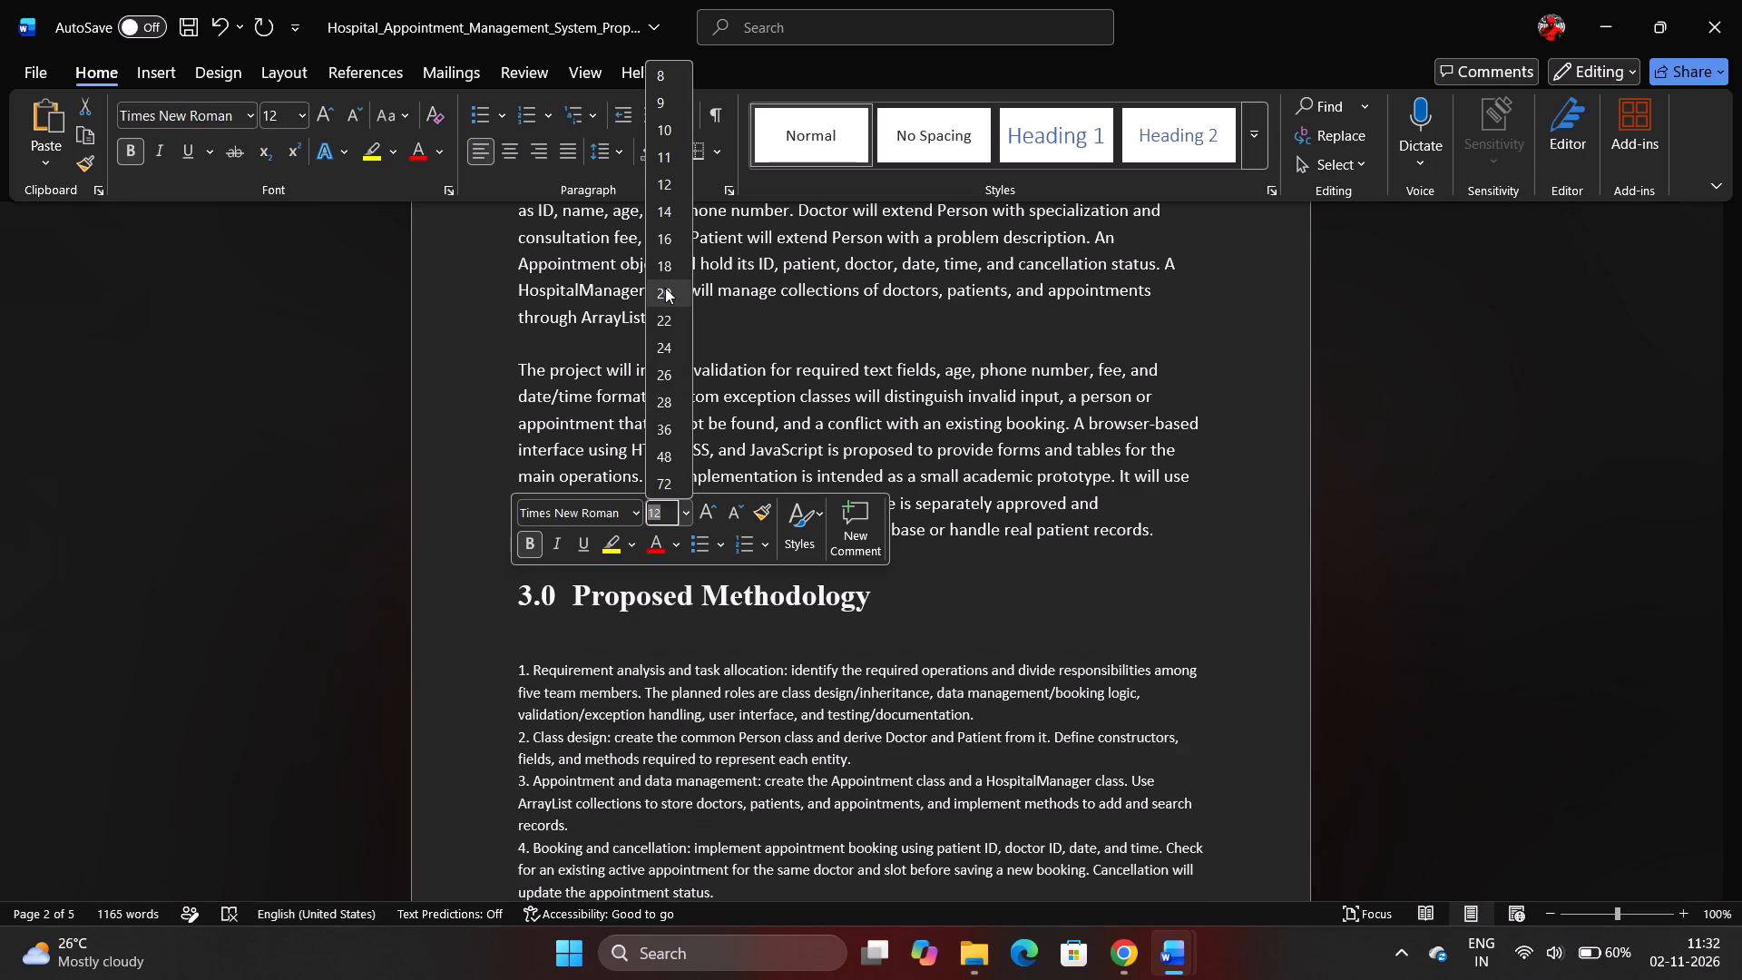
pyautogui.click(665, 288)
pyautogui.click(646, 658)
# Set the font size of all eight numbered items under 3.0 Proposed Methodology to 12.
pyautogui.scroll(-1, 646, 658)
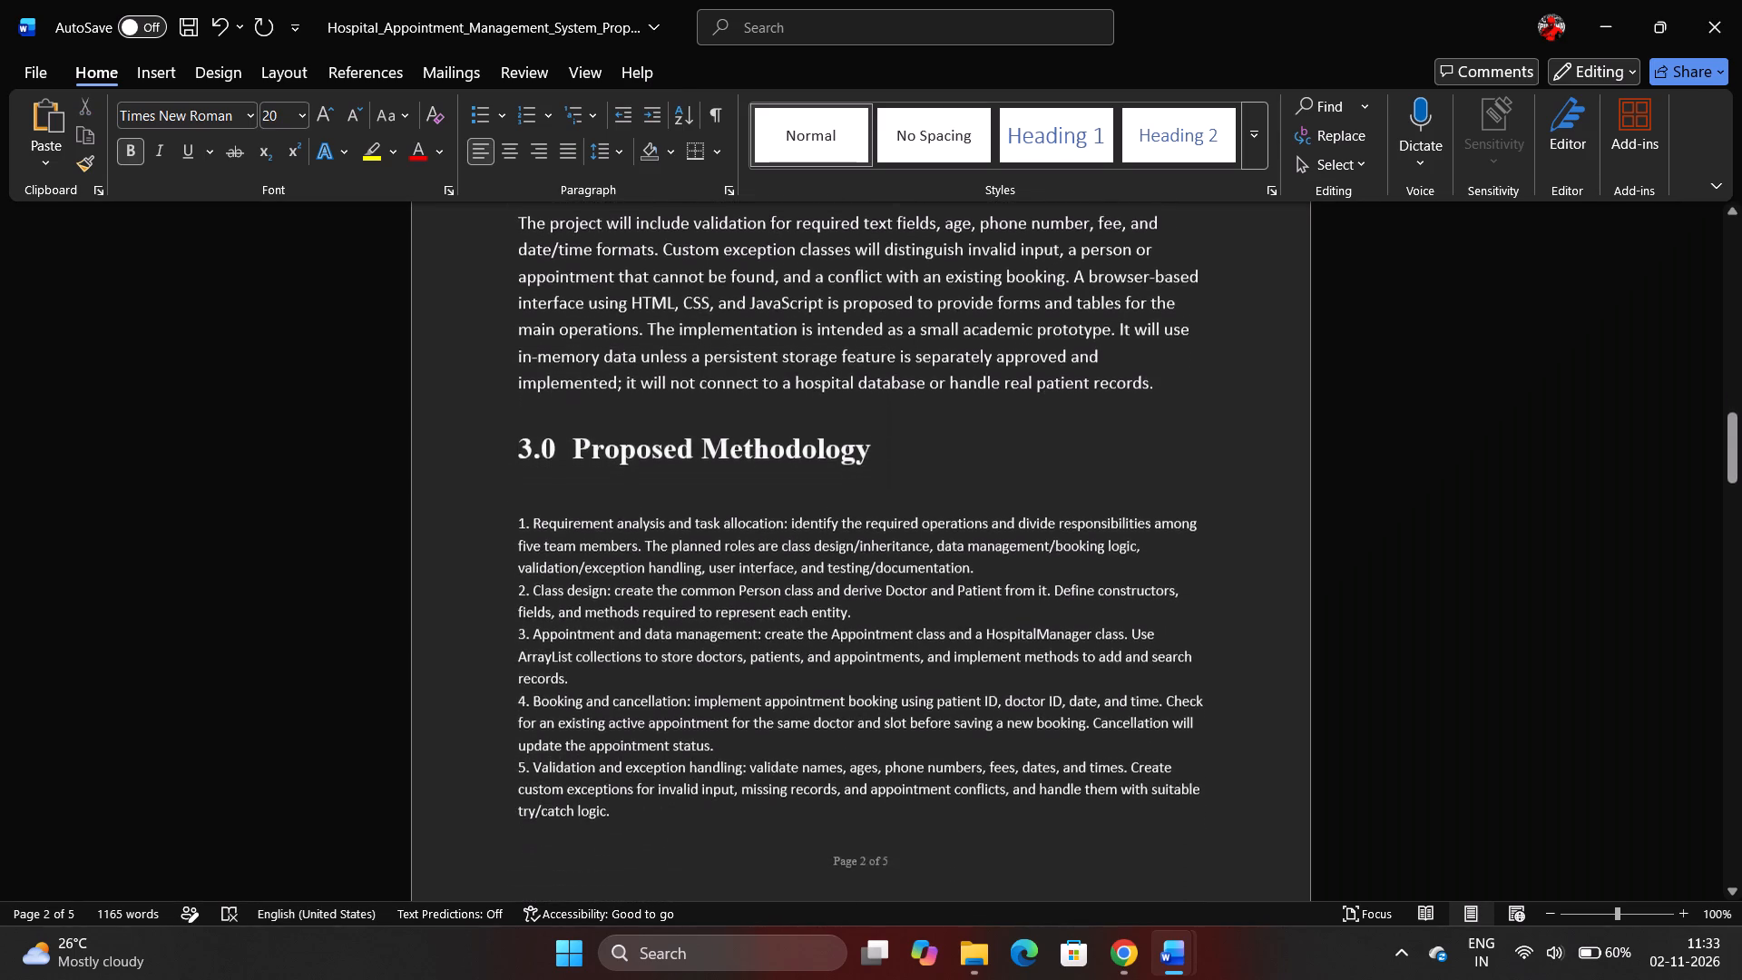
pyautogui.scroll(-1, 646, 658)
pyautogui.moveTo(517, 371); pyautogui.dragTo(602, 675)
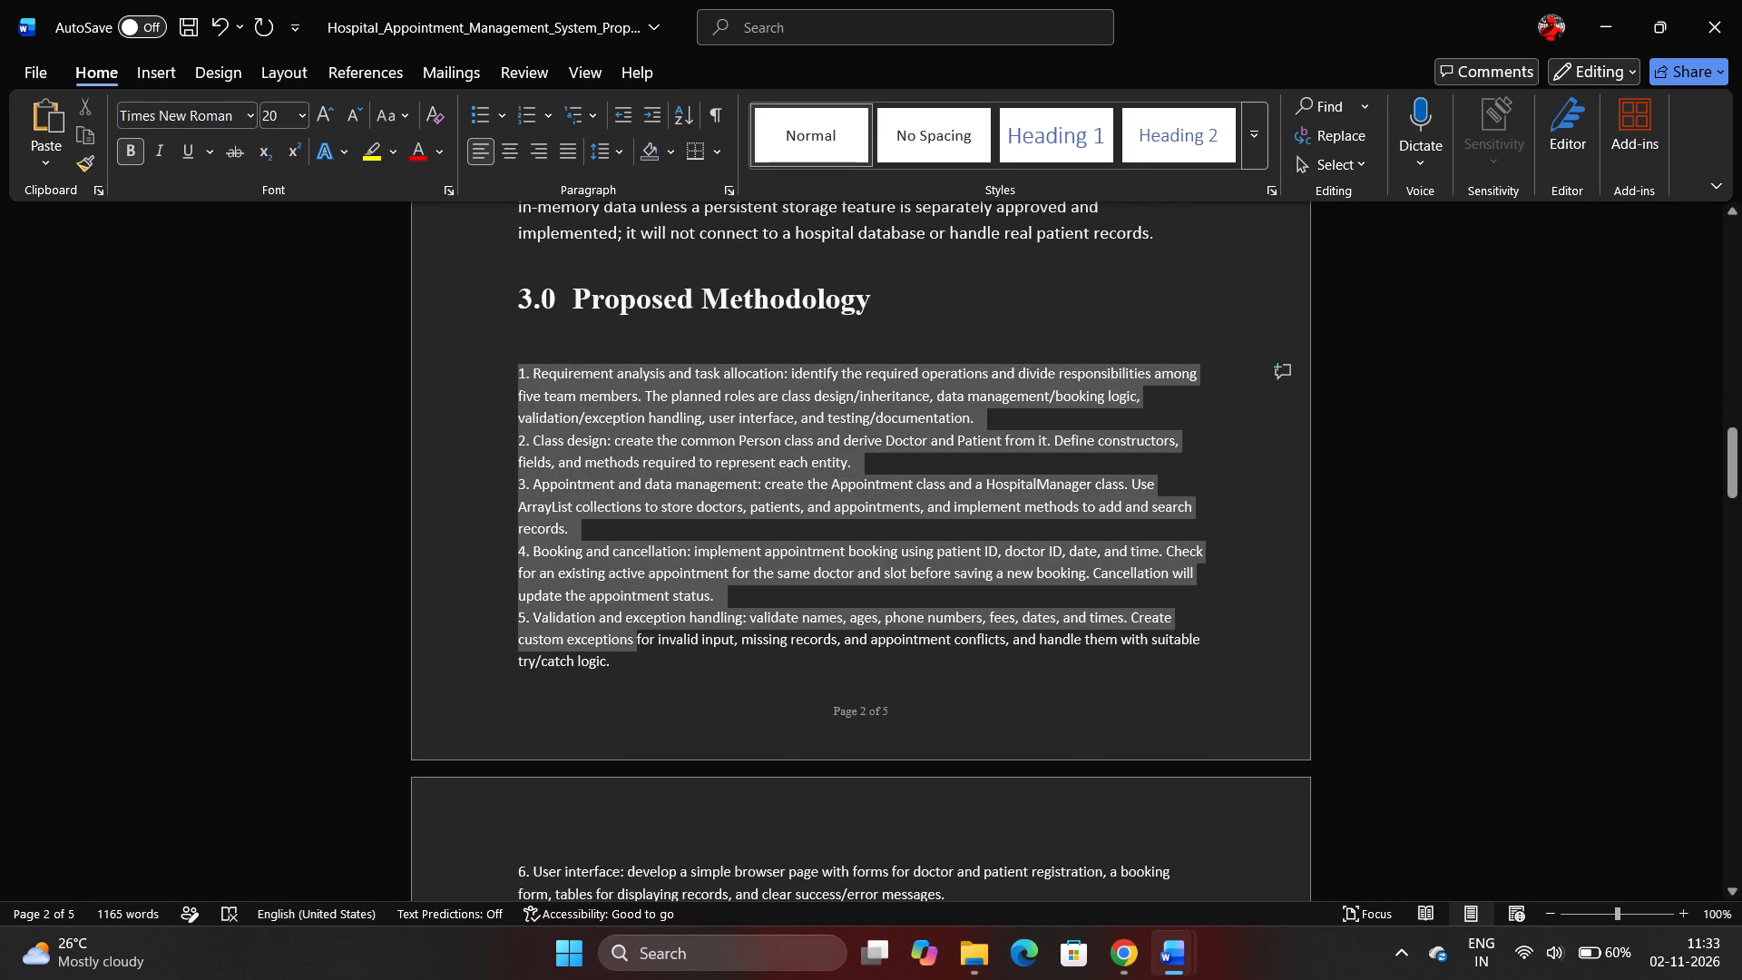
pyautogui.moveTo(602, 675); pyautogui.dragTo(646, 917)
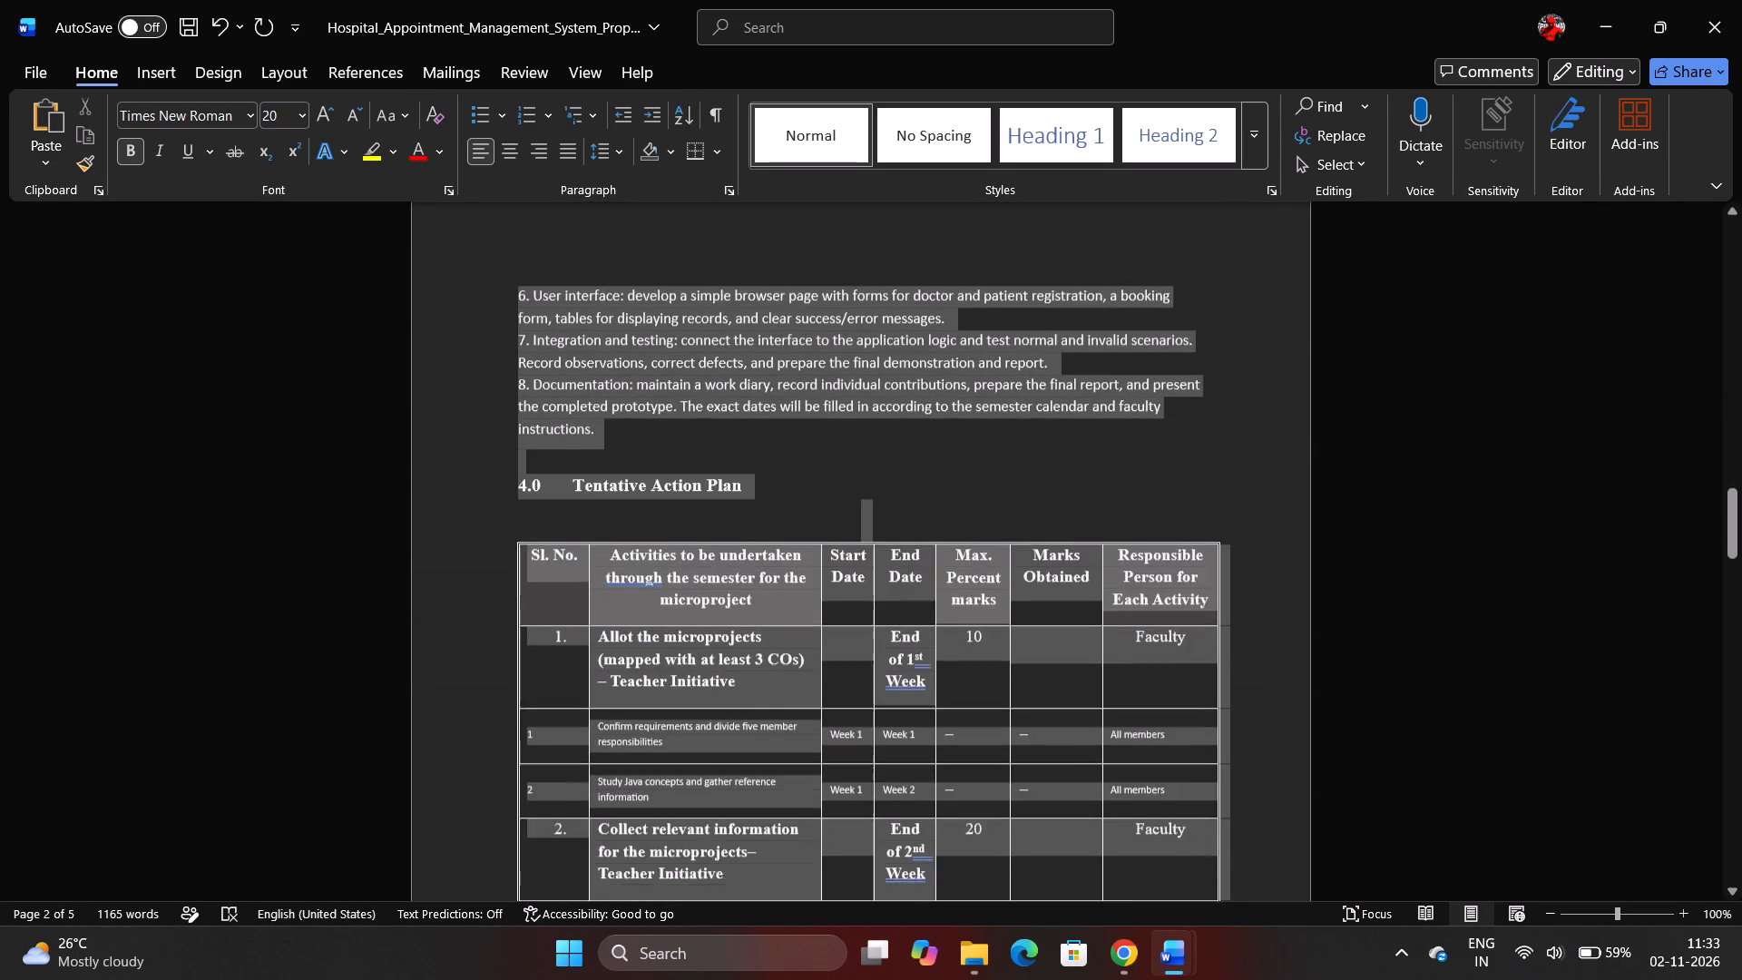
pyautogui.moveTo(646, 917); pyautogui.dragTo(621, 358)
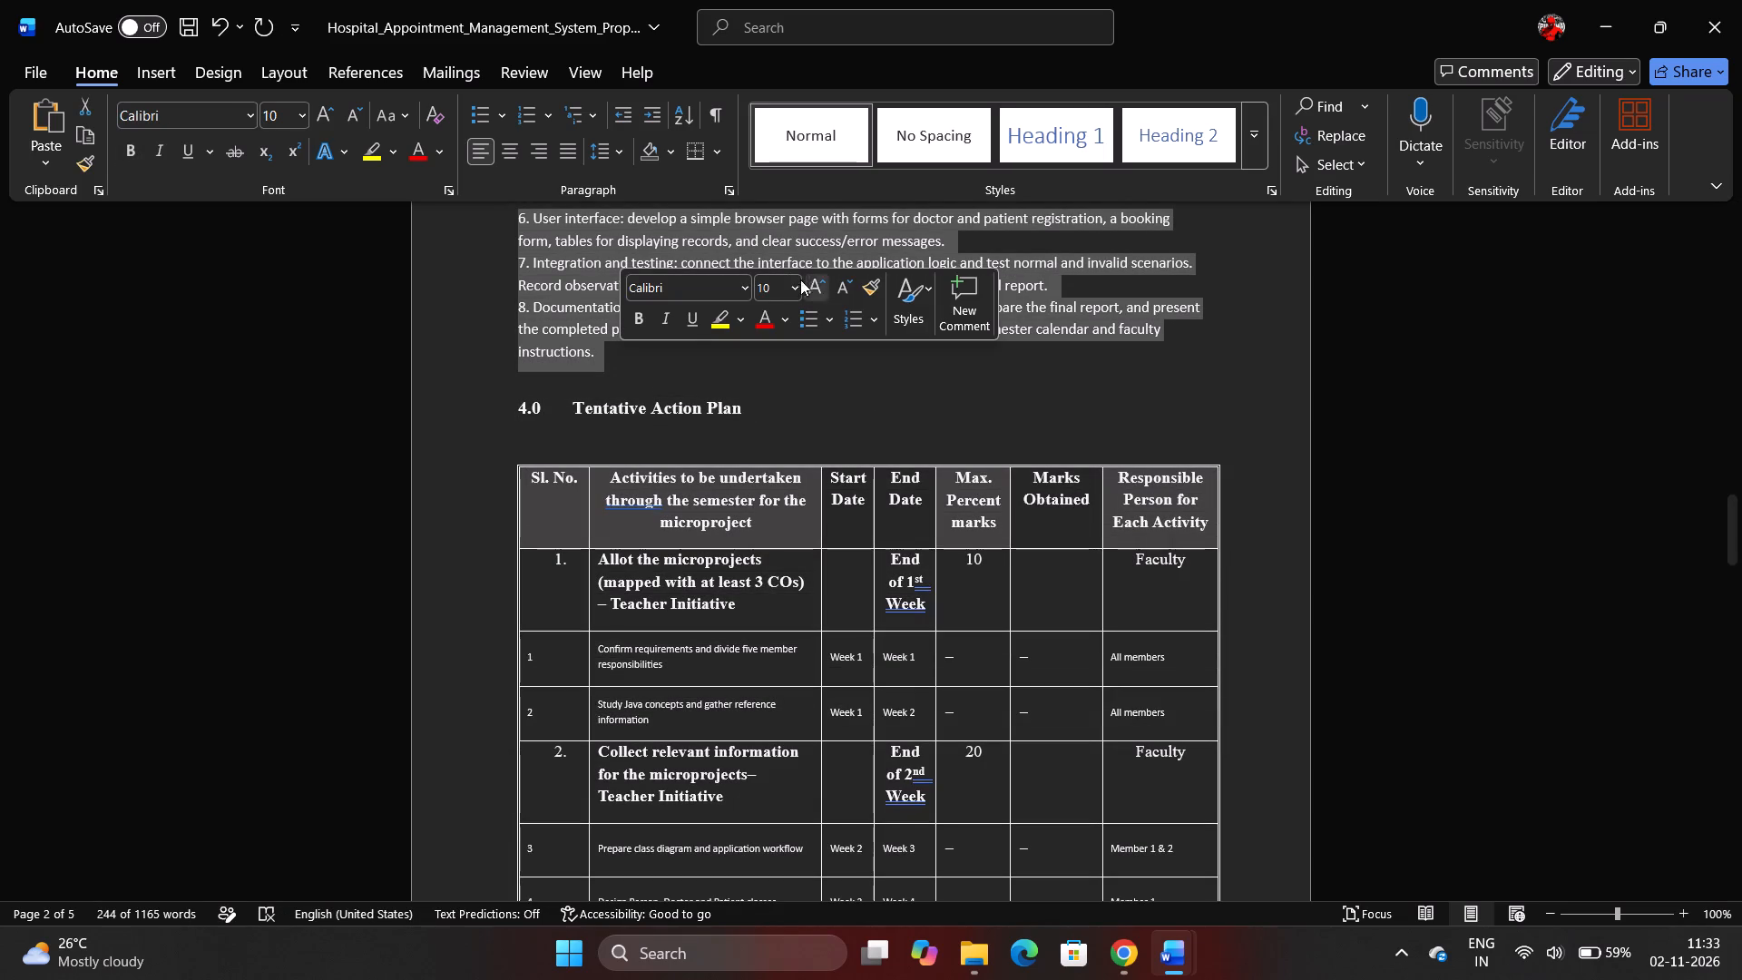
pyautogui.click(792, 289)
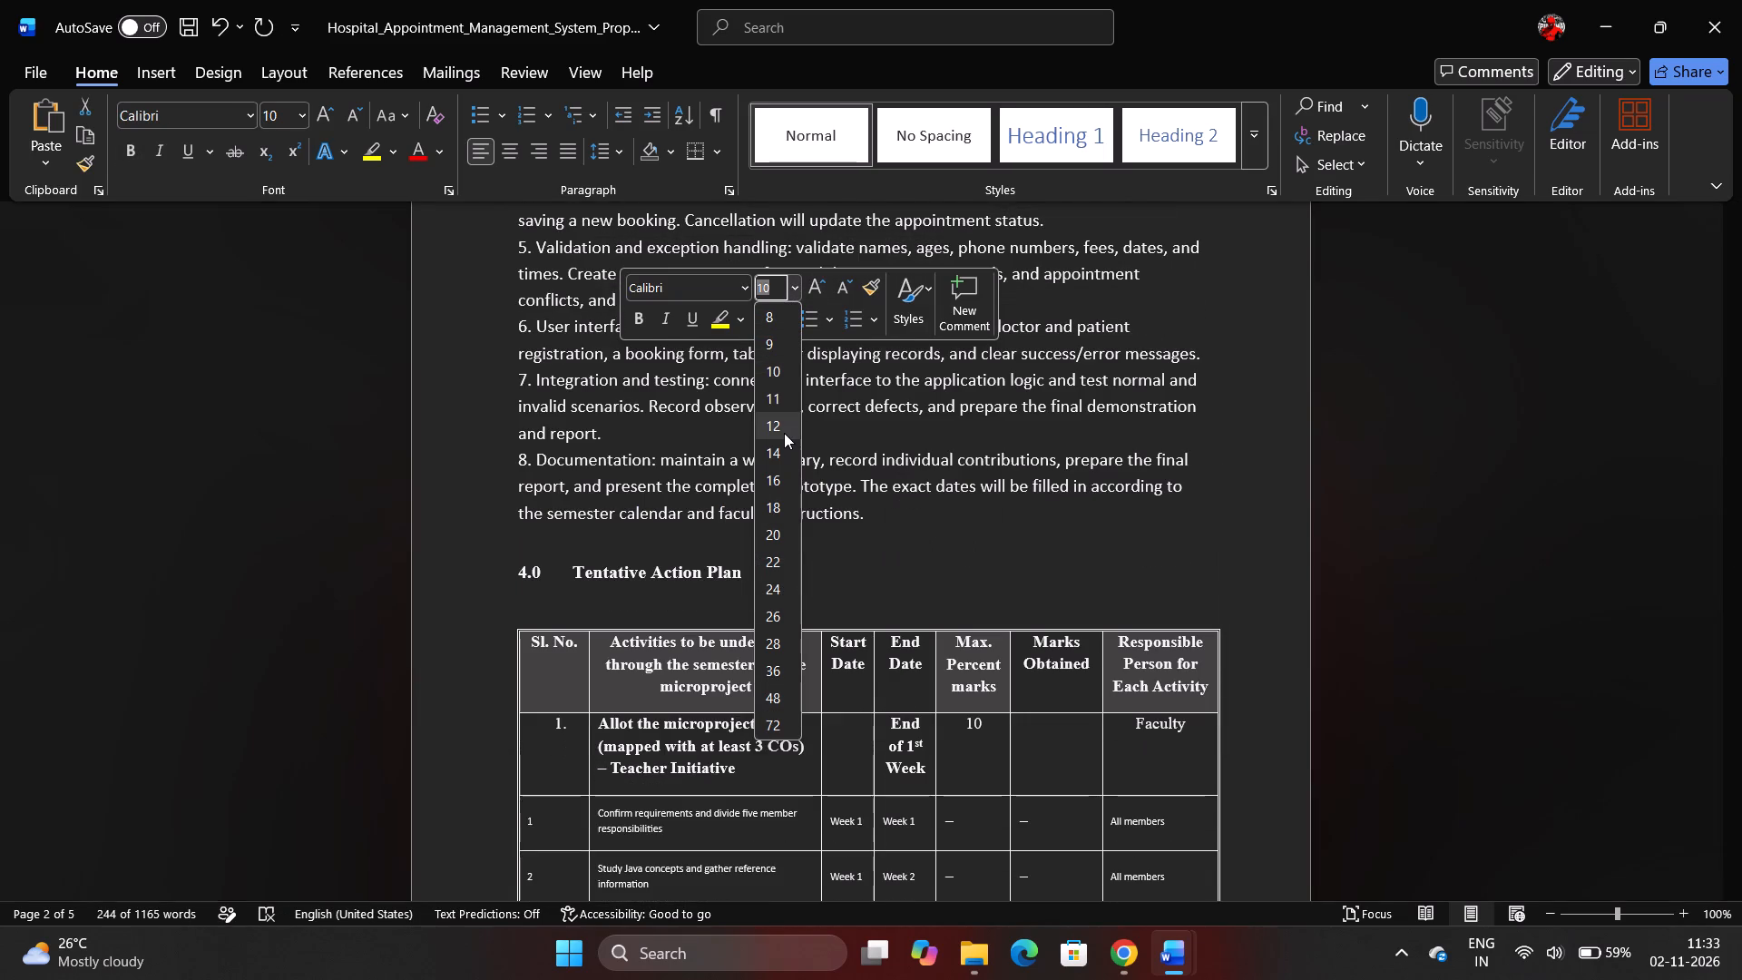
pyautogui.click(784, 433)
pyautogui.click(674, 491)
# Make the item 1 label "Requirement analysis and task allocation:" bold and set its font size to 14.
pyautogui.scroll(2, 674, 491)
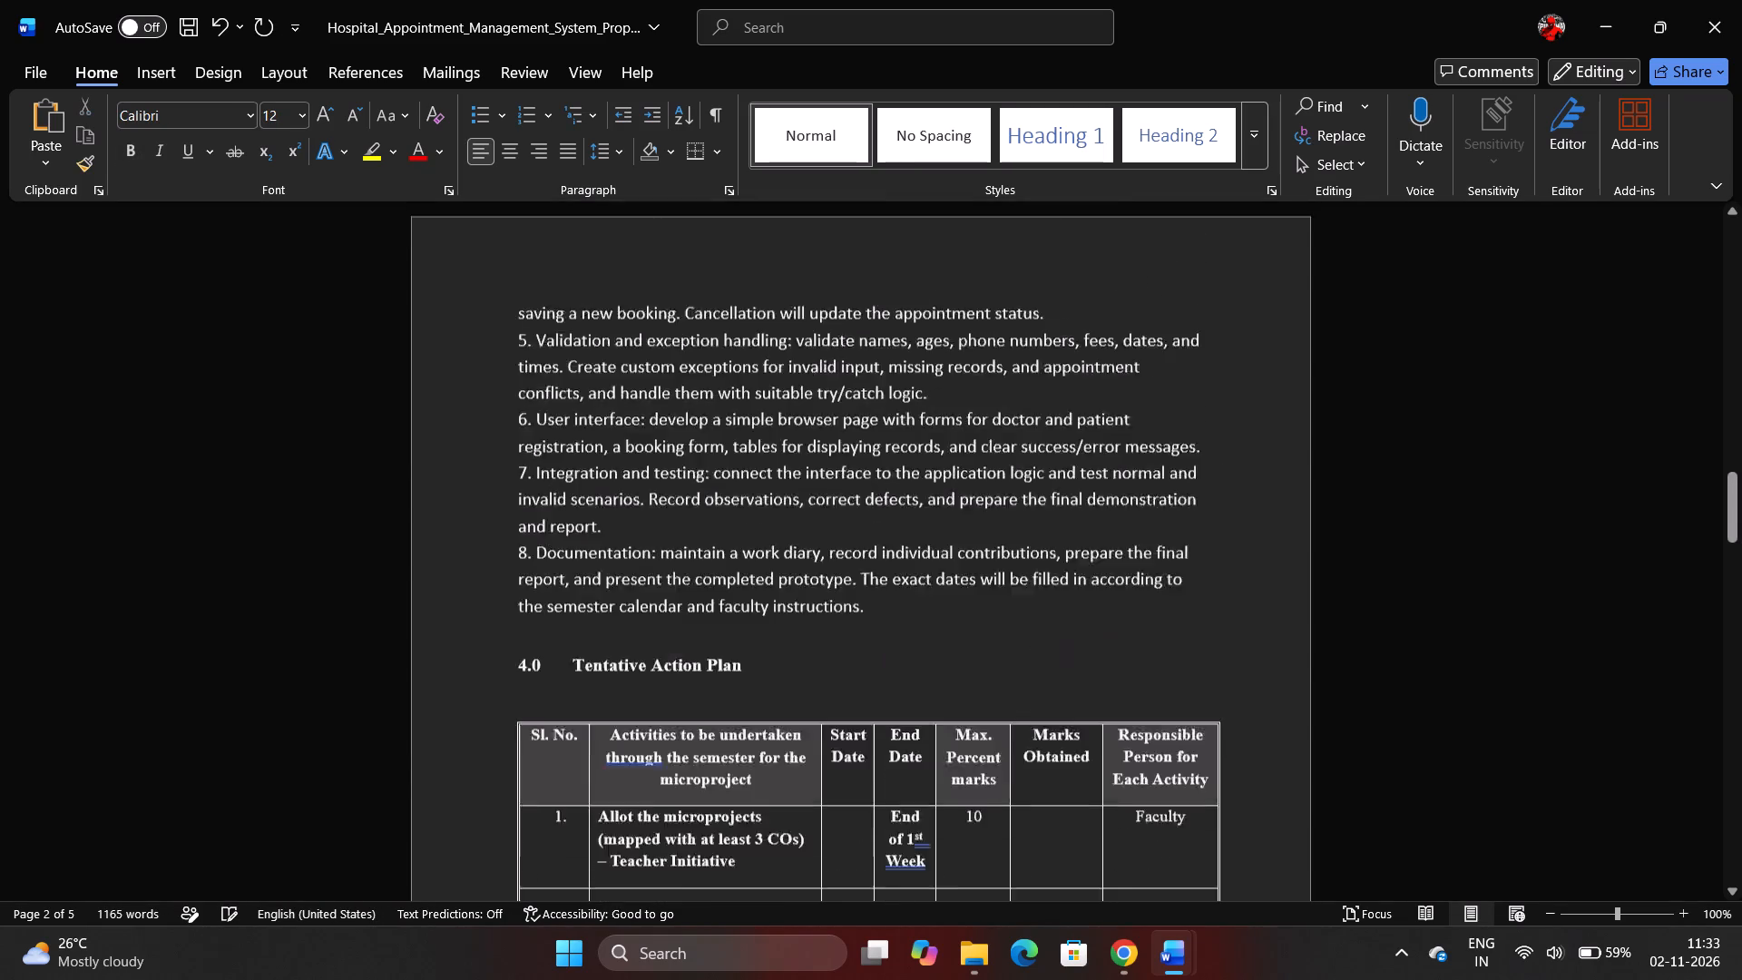
pyautogui.scroll(2, 674, 491)
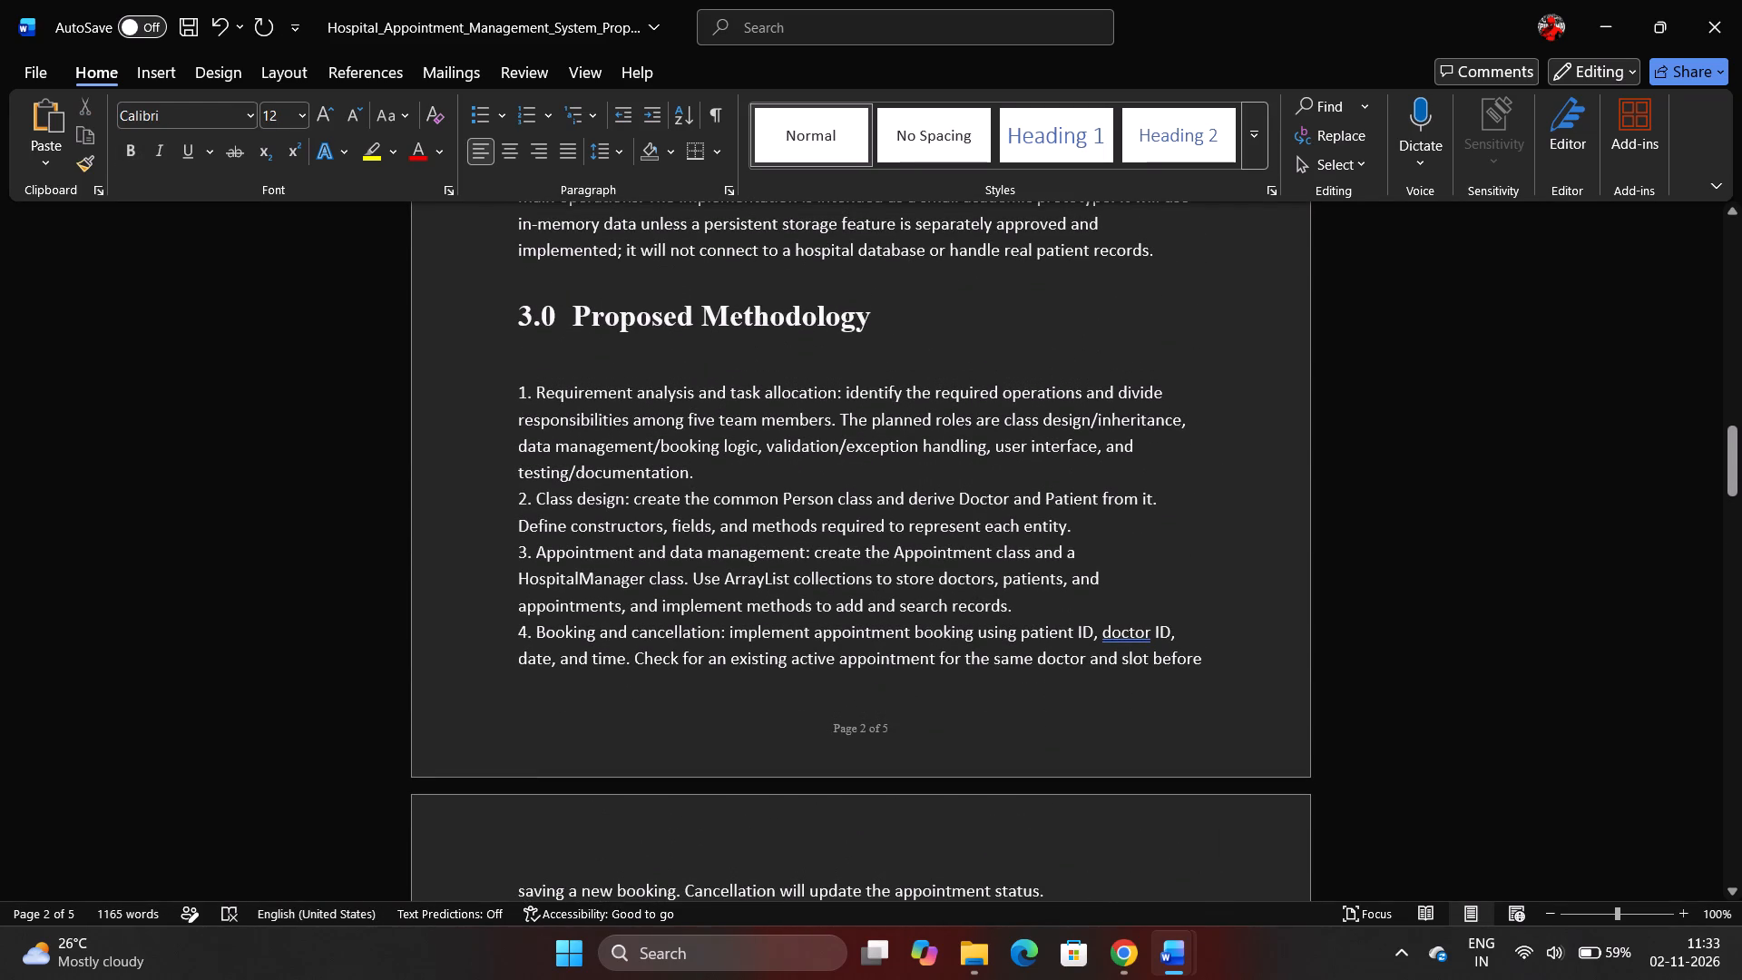
pyautogui.moveTo(840, 397); pyautogui.dragTo(565, 392)
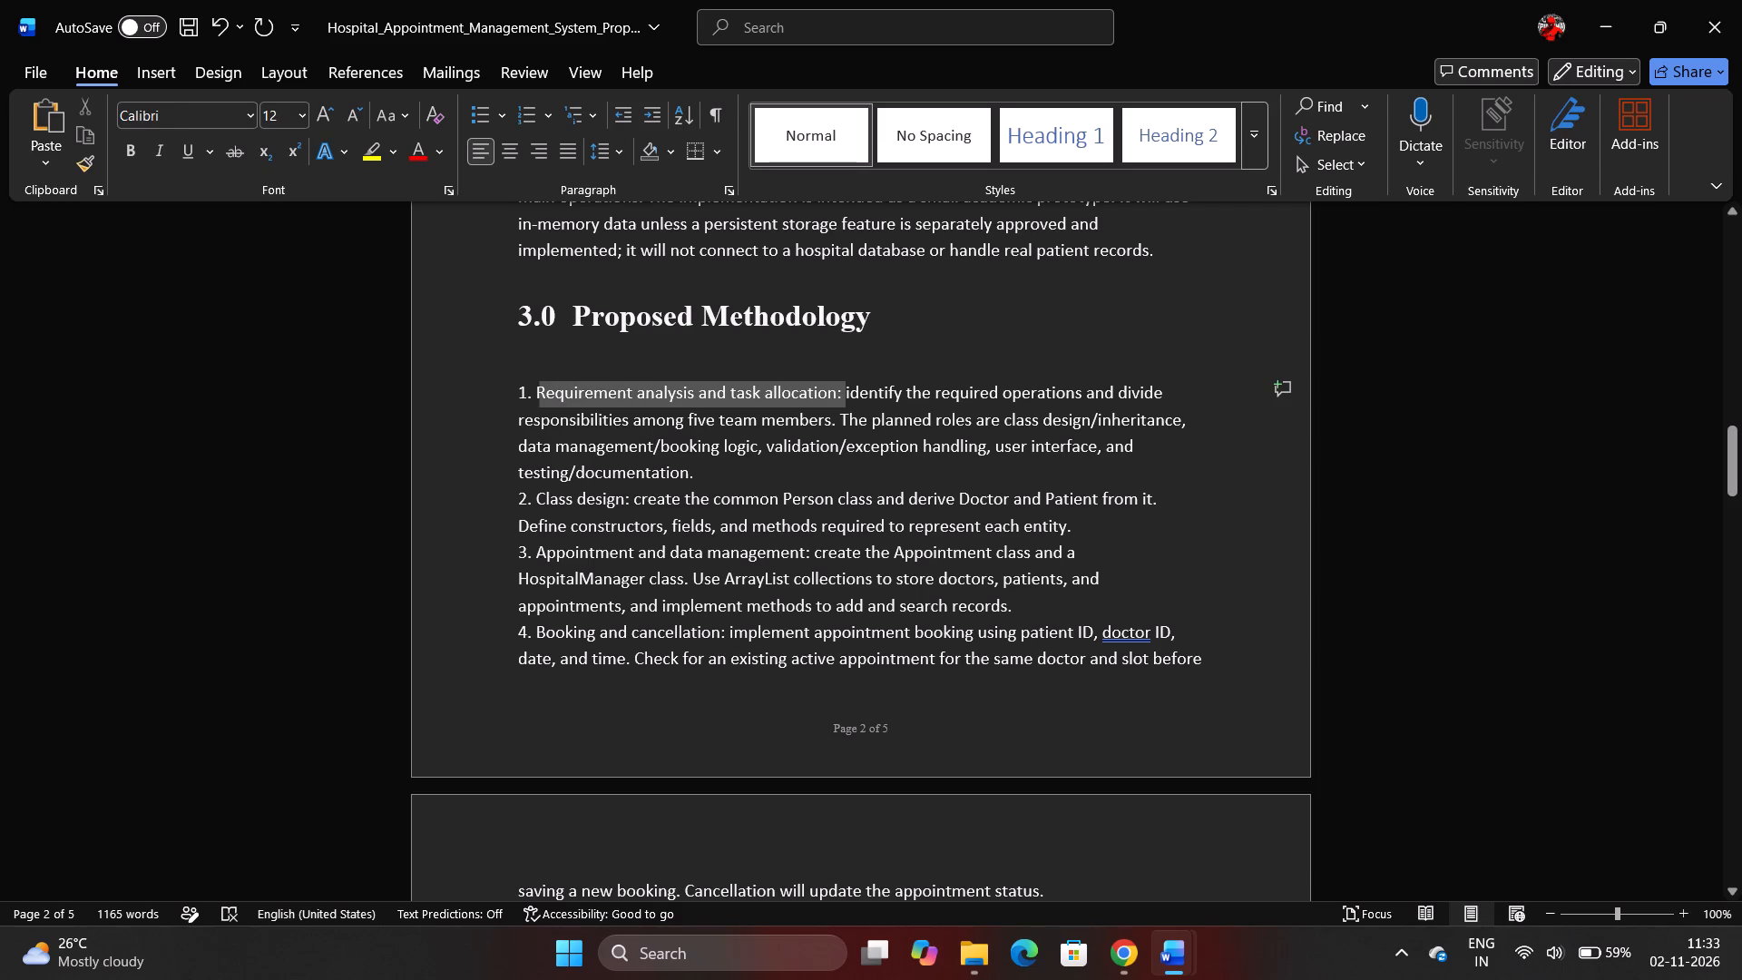
pyautogui.moveTo(565, 392); pyautogui.dragTo(566, 392)
pyautogui.click(580, 358)
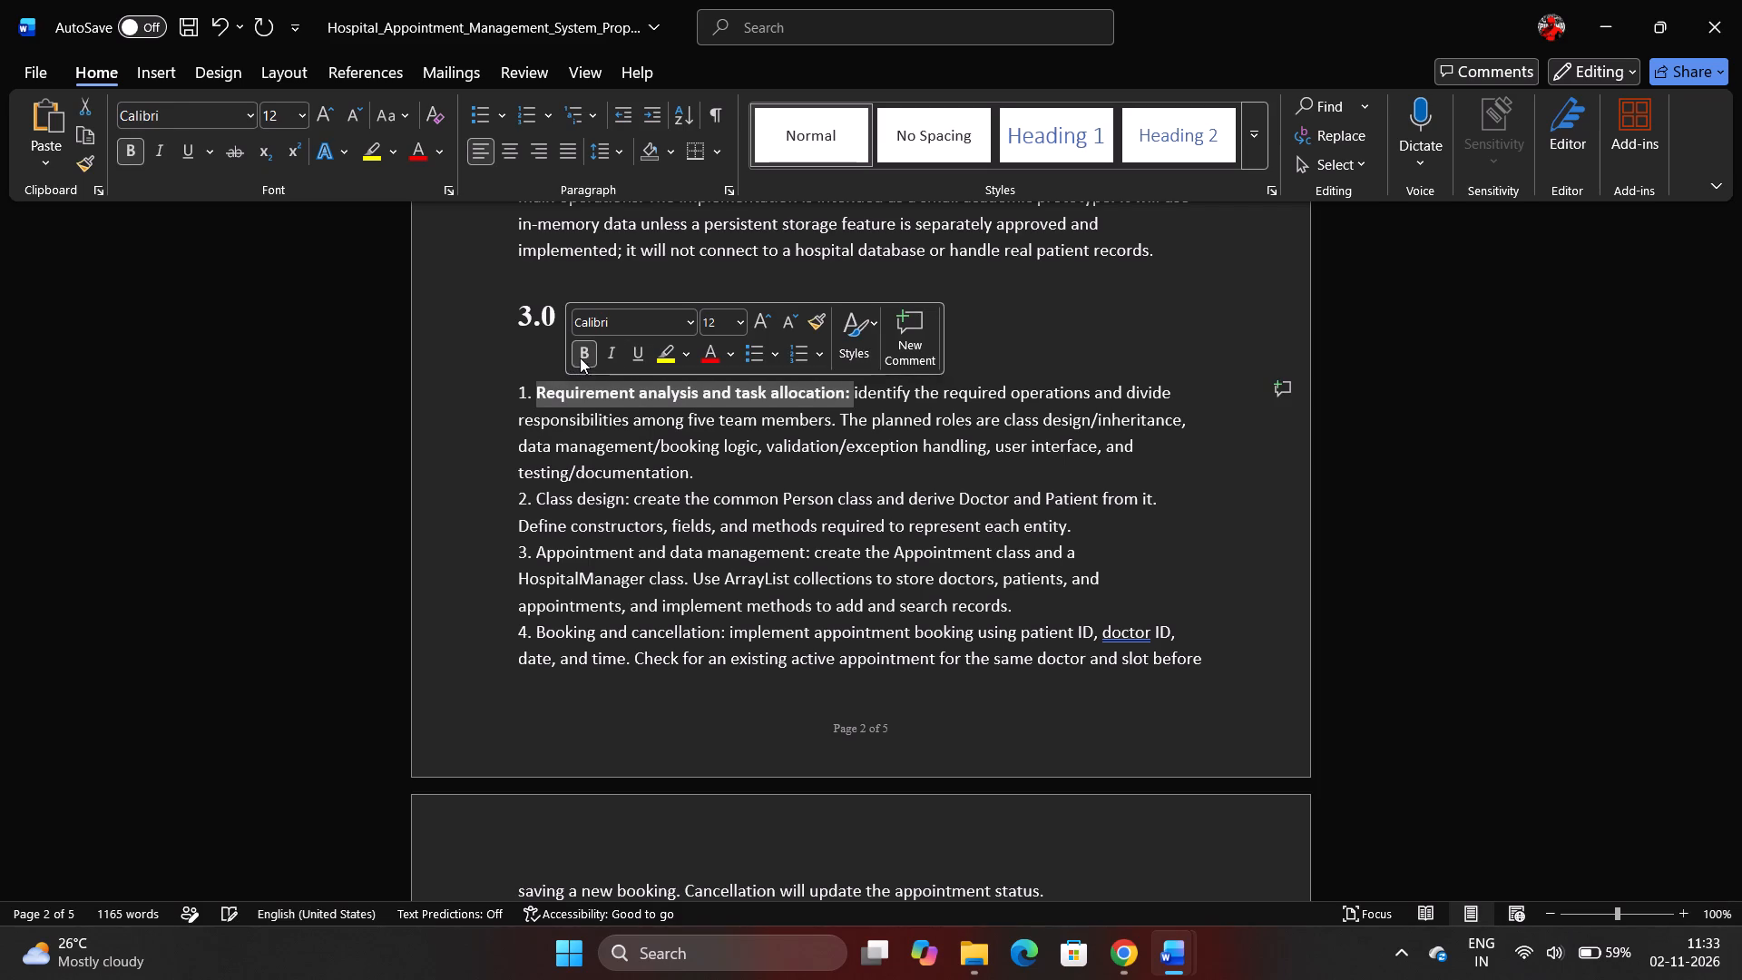
pyautogui.click(746, 320)
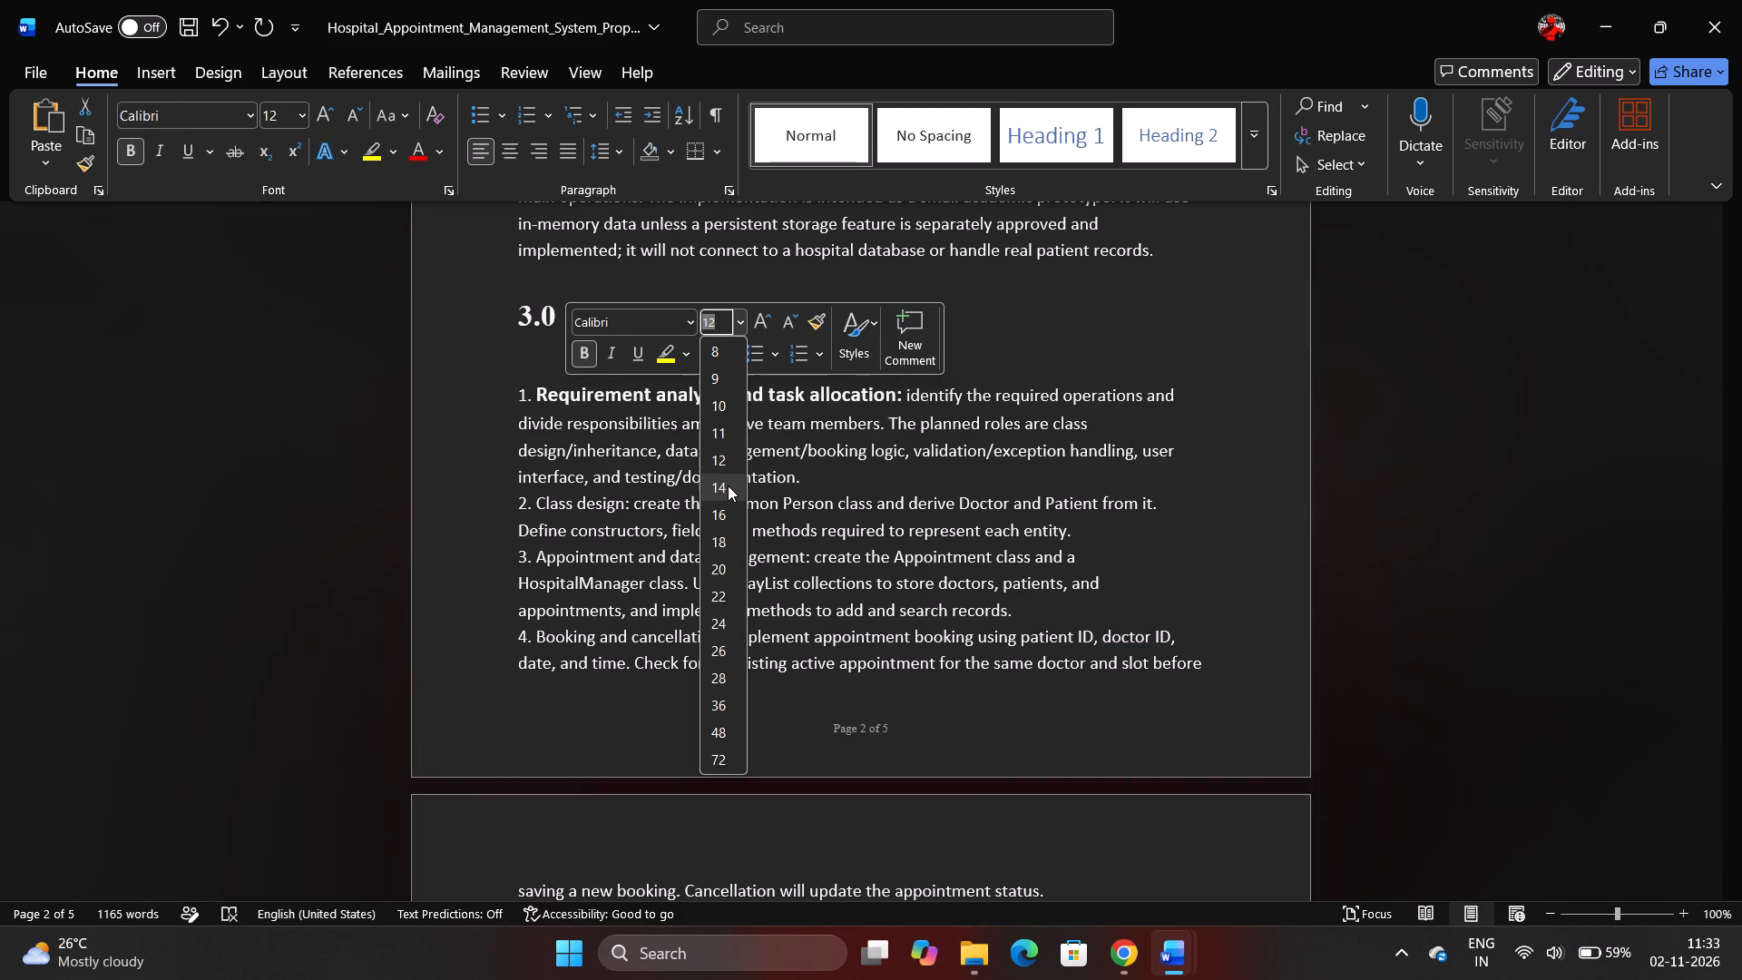
pyautogui.click(728, 485)
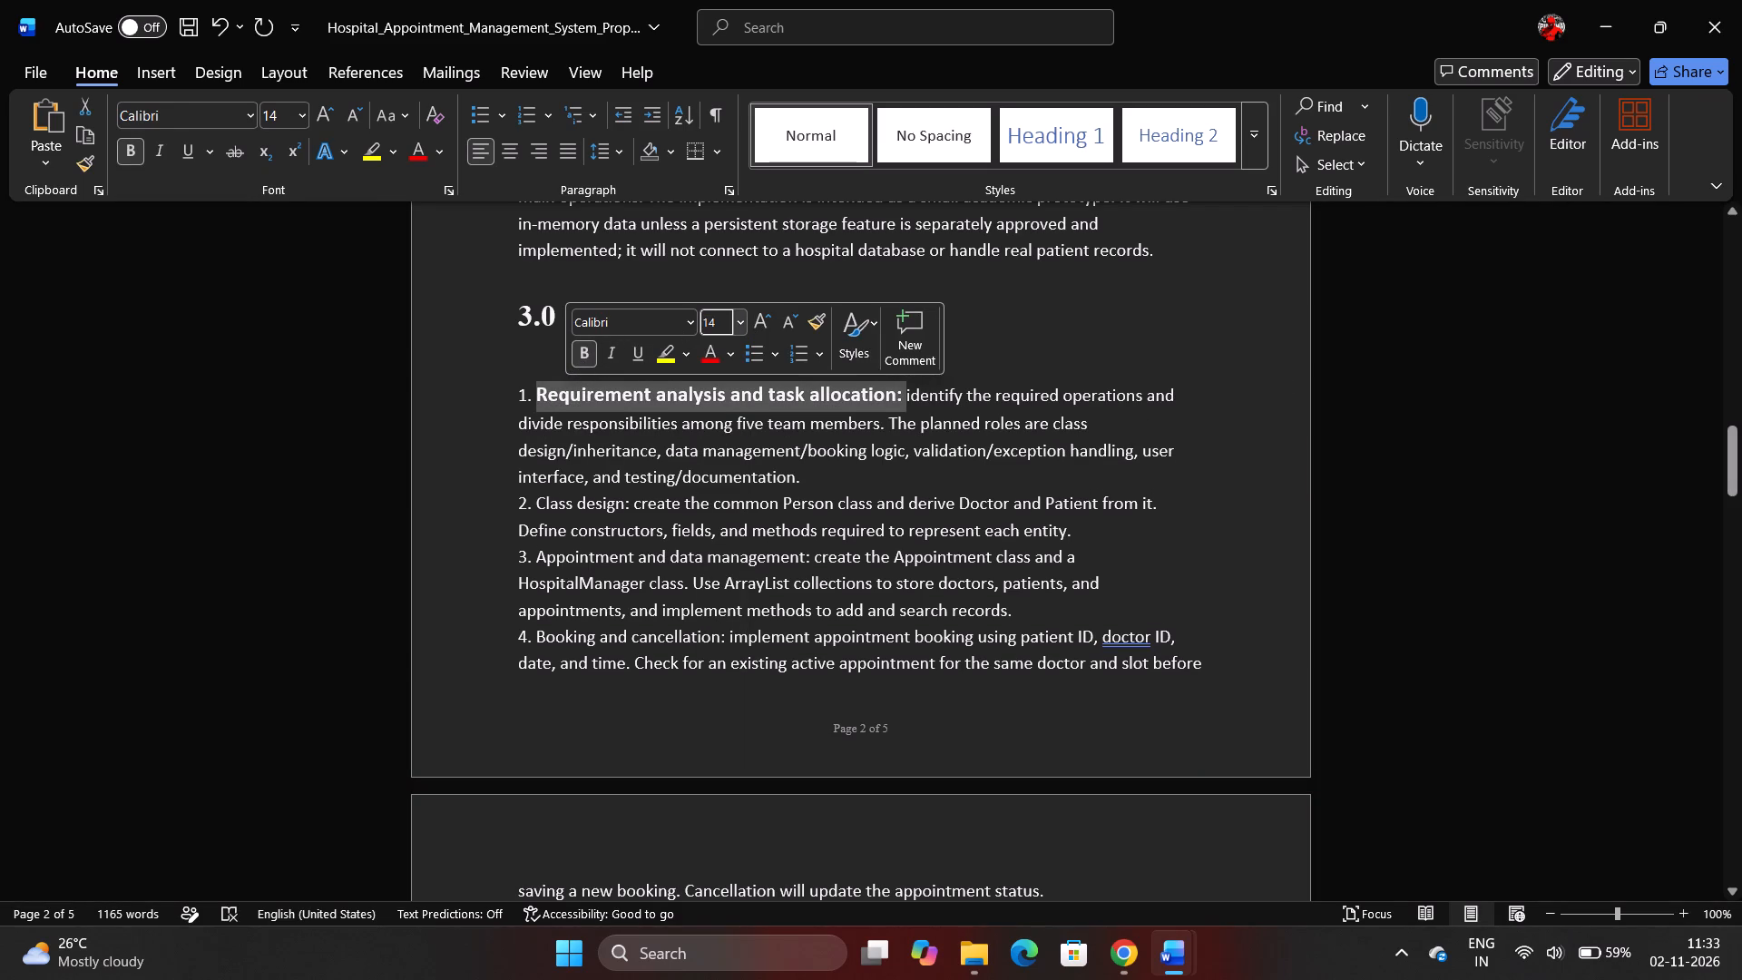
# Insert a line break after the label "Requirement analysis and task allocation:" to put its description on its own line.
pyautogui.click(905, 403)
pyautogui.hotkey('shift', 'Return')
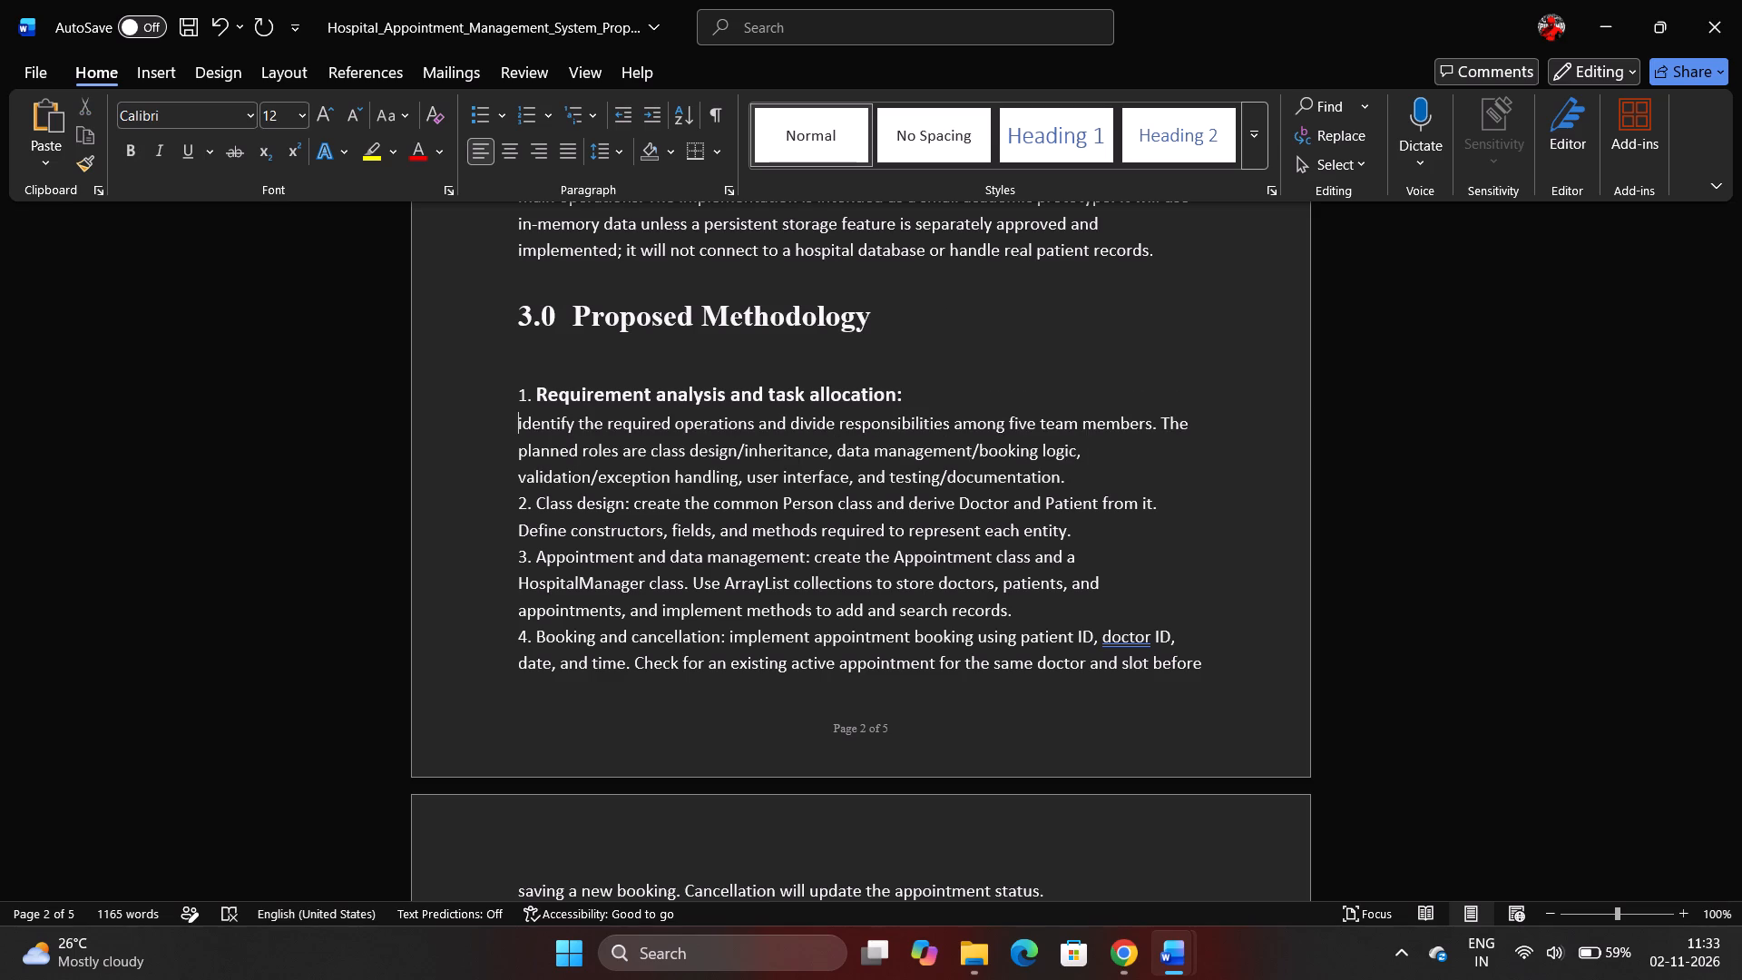
# Capitalise the first word of the item 1 description so it reads "Identify".
pyautogui.press('Right')
pyautogui.press('BackSpace')
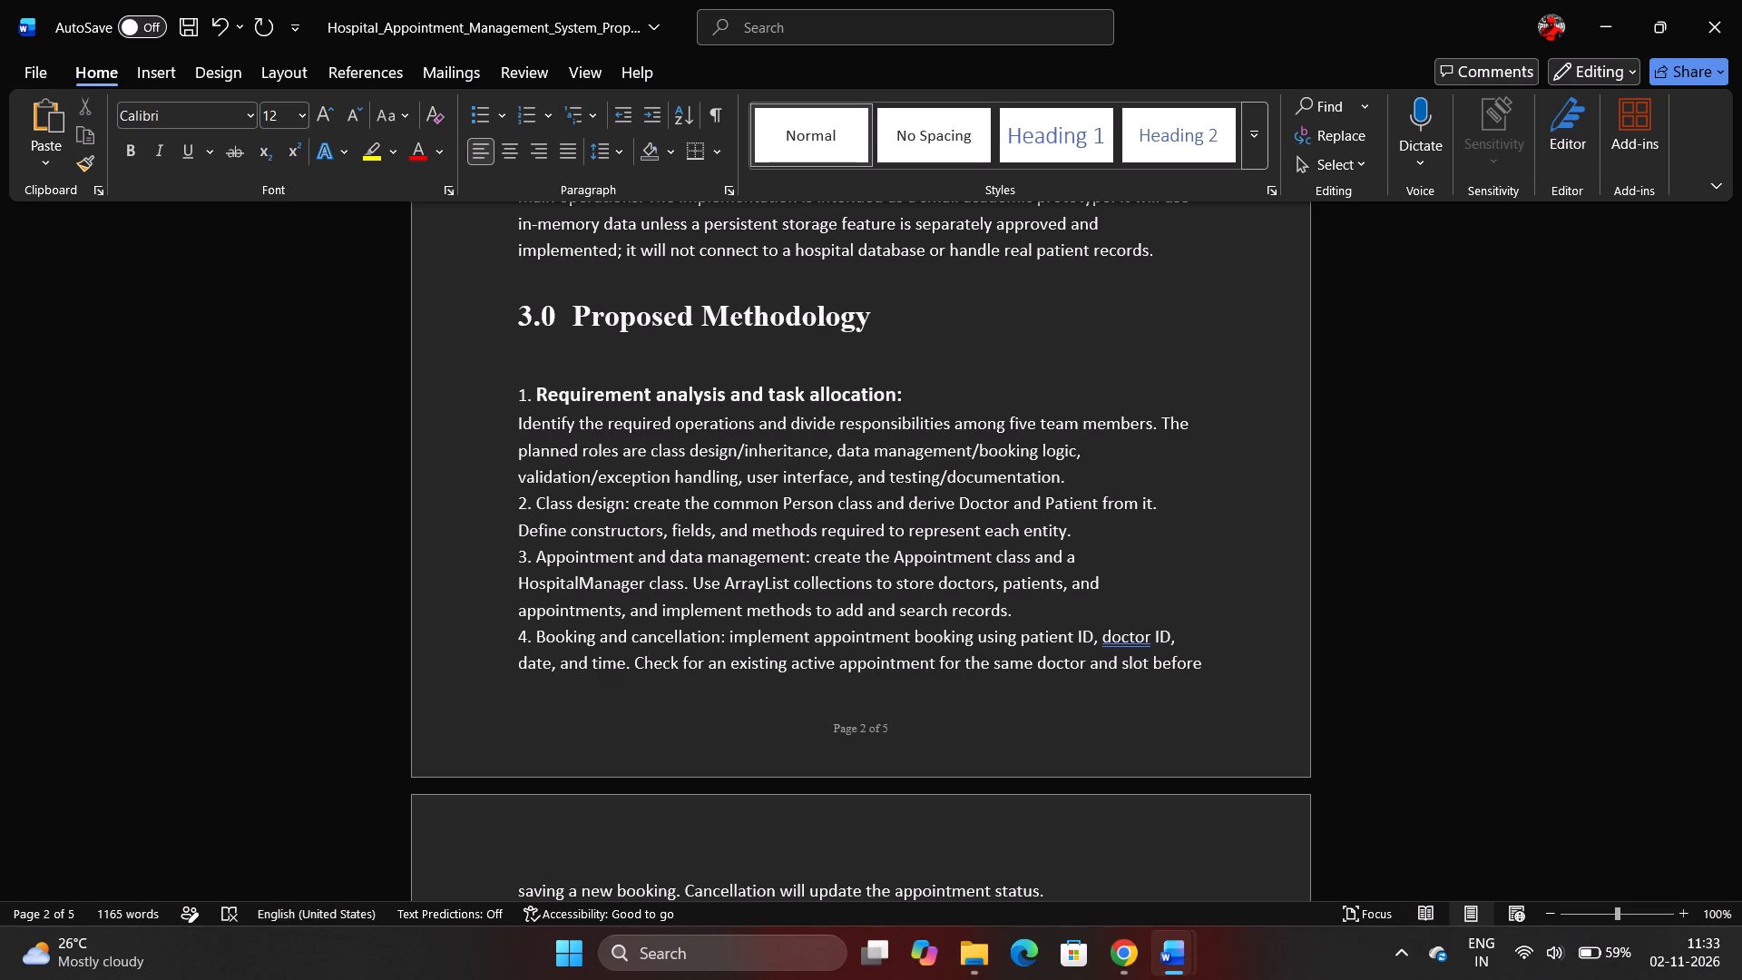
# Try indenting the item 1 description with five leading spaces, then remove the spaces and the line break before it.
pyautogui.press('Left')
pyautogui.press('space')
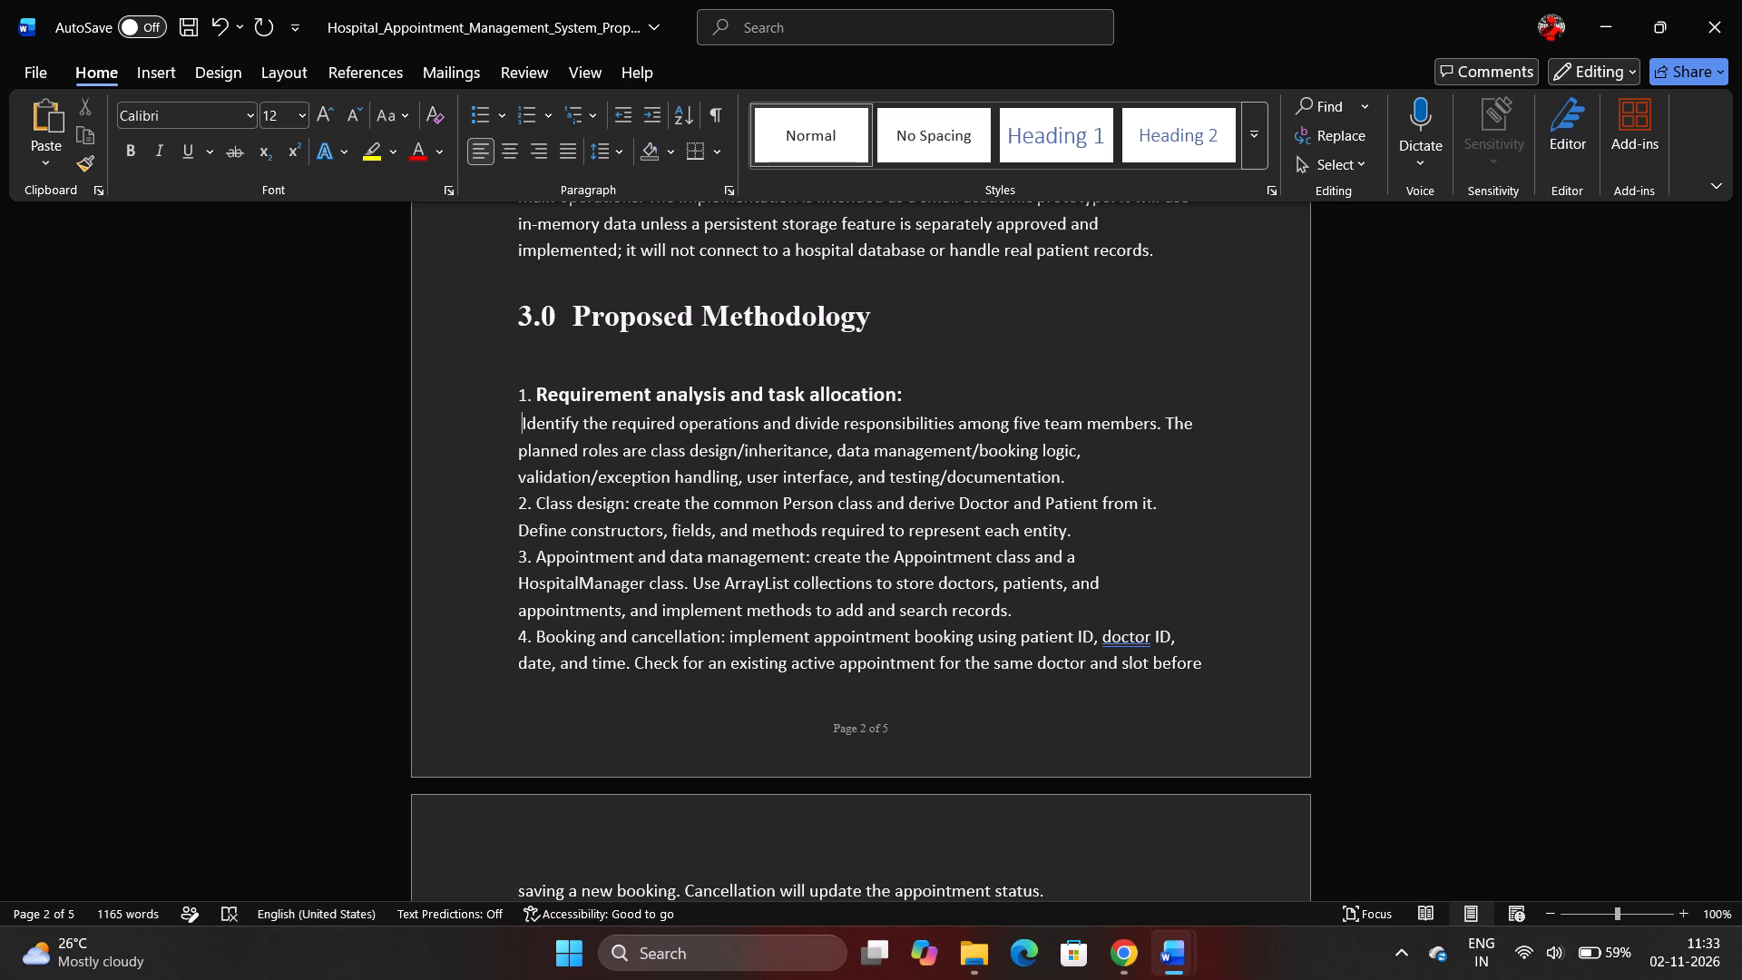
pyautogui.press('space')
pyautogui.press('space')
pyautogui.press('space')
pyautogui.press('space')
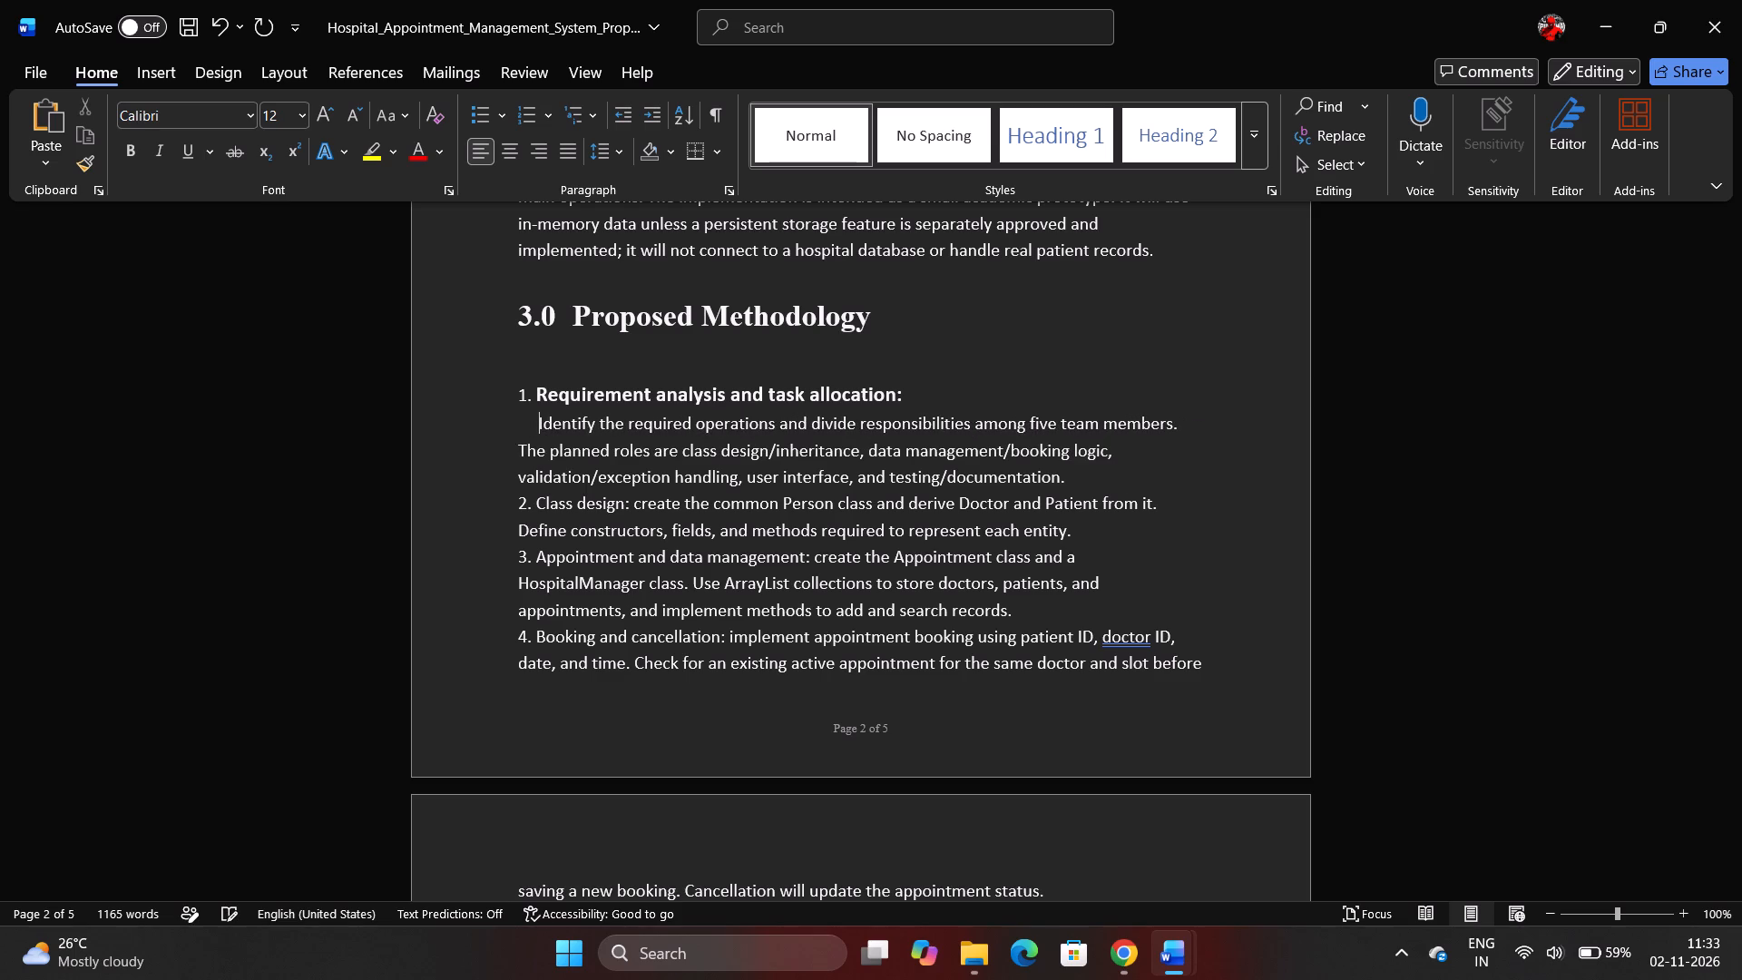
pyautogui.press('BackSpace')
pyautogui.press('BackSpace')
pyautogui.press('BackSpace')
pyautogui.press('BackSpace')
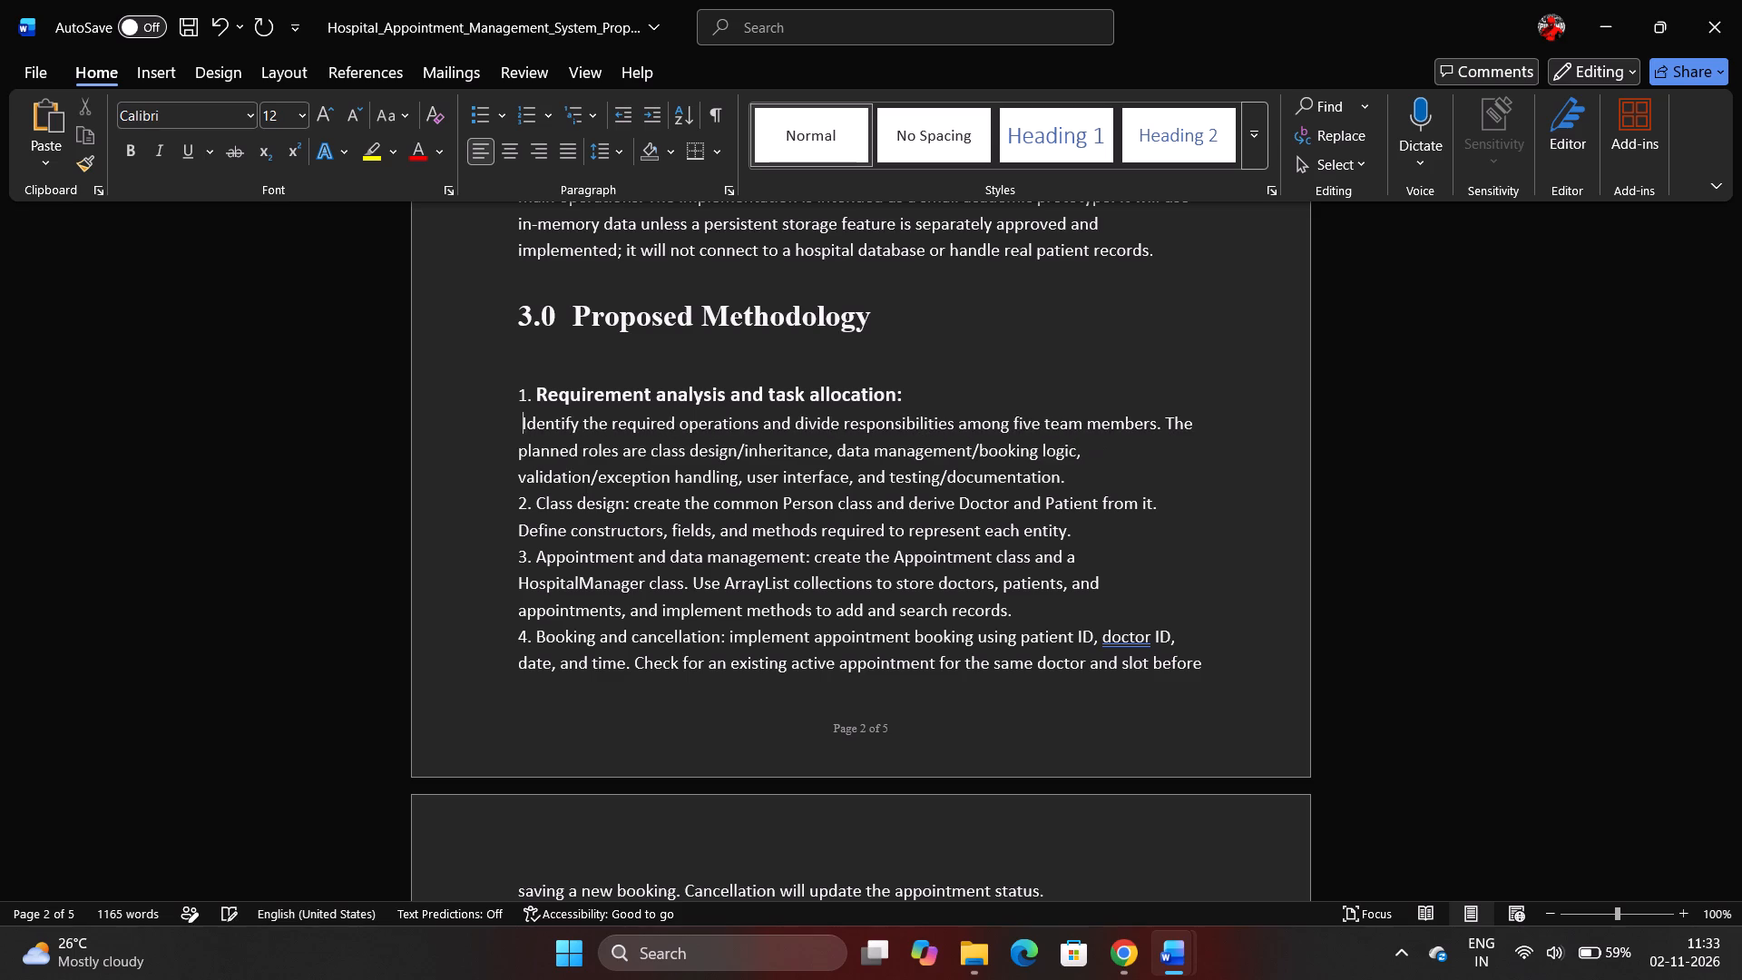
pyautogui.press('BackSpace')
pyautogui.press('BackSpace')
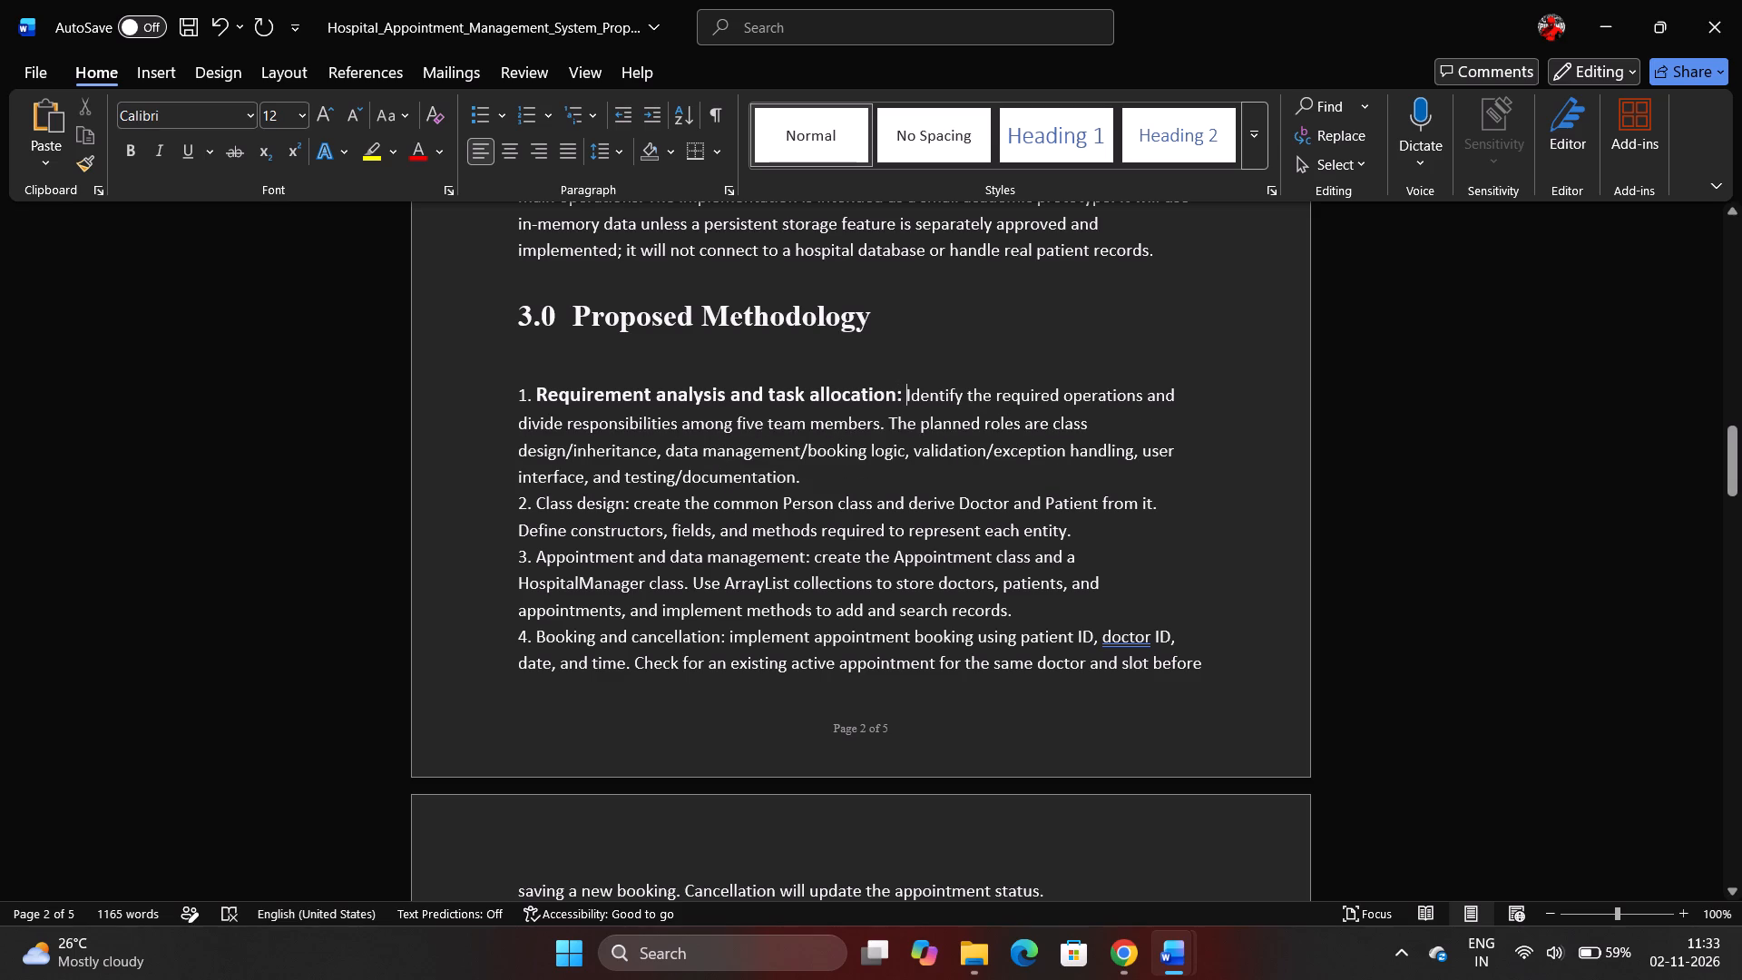
# Insert a line break at the end of item 1 to leave a blank line before "2. Class design".
pyautogui.click(799, 475)
pyautogui.hotkey('shift', 'Return')
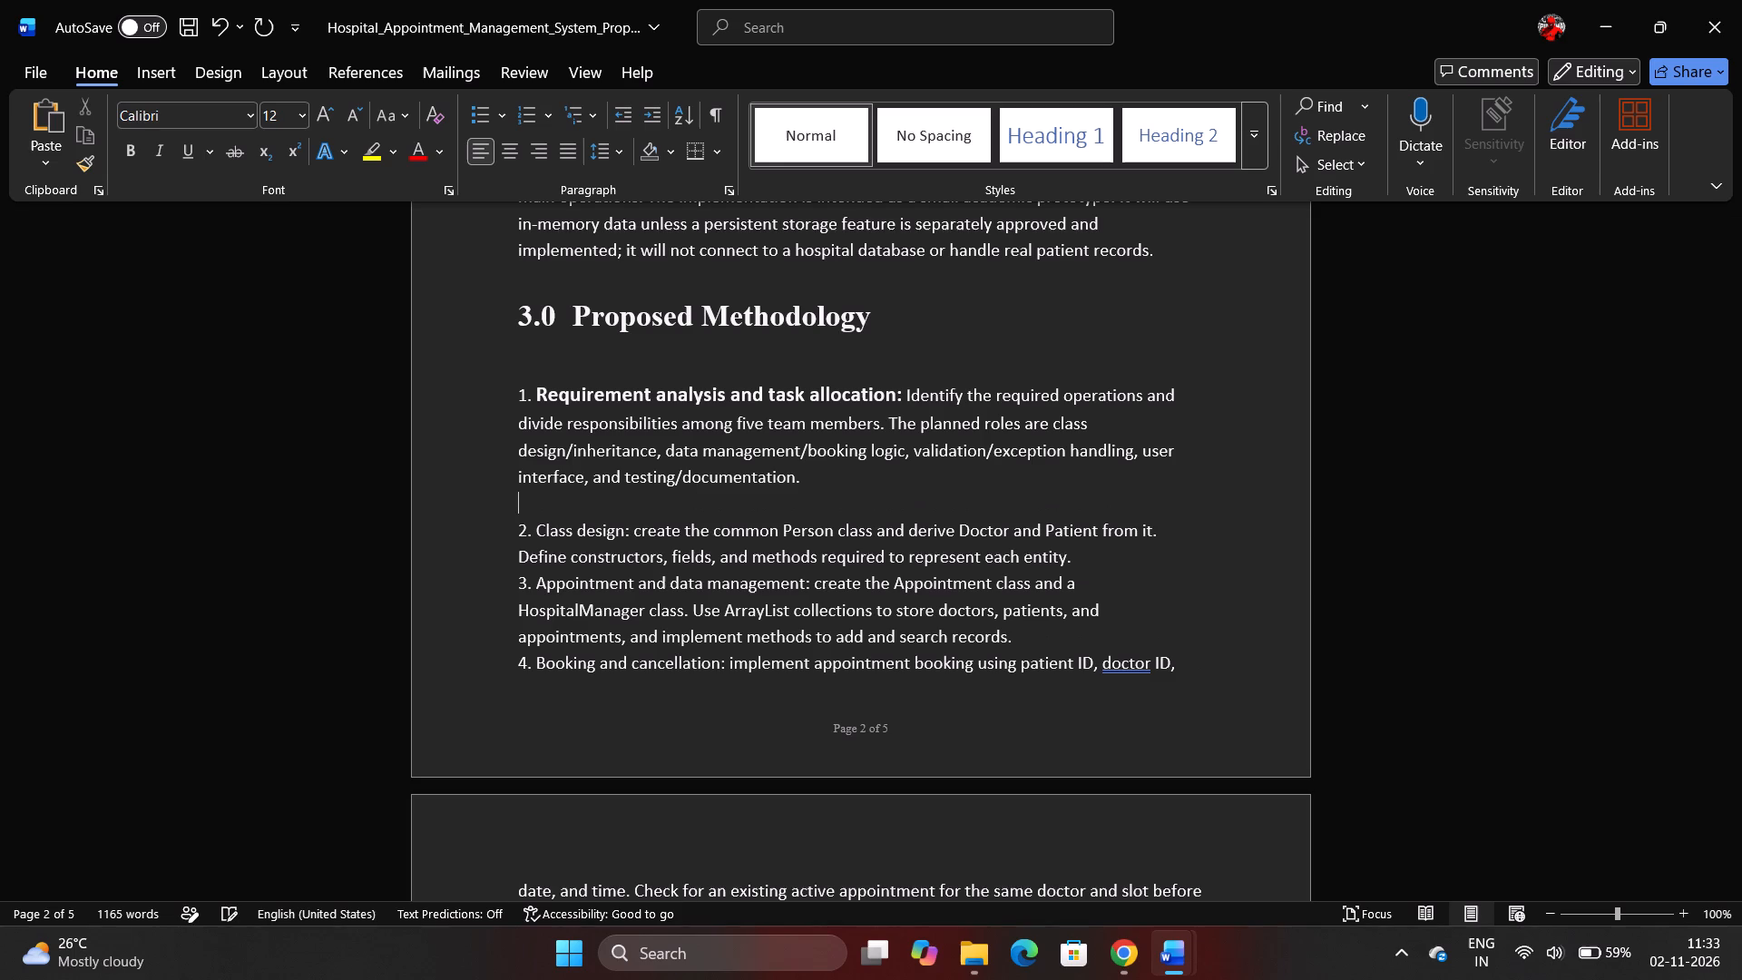
# Format the whole item 1 label, "1. Requirement analysis and task allocation:", including its number, as 14 pt bold.
pyautogui.moveTo(631, 528); pyautogui.dragTo(540, 530)
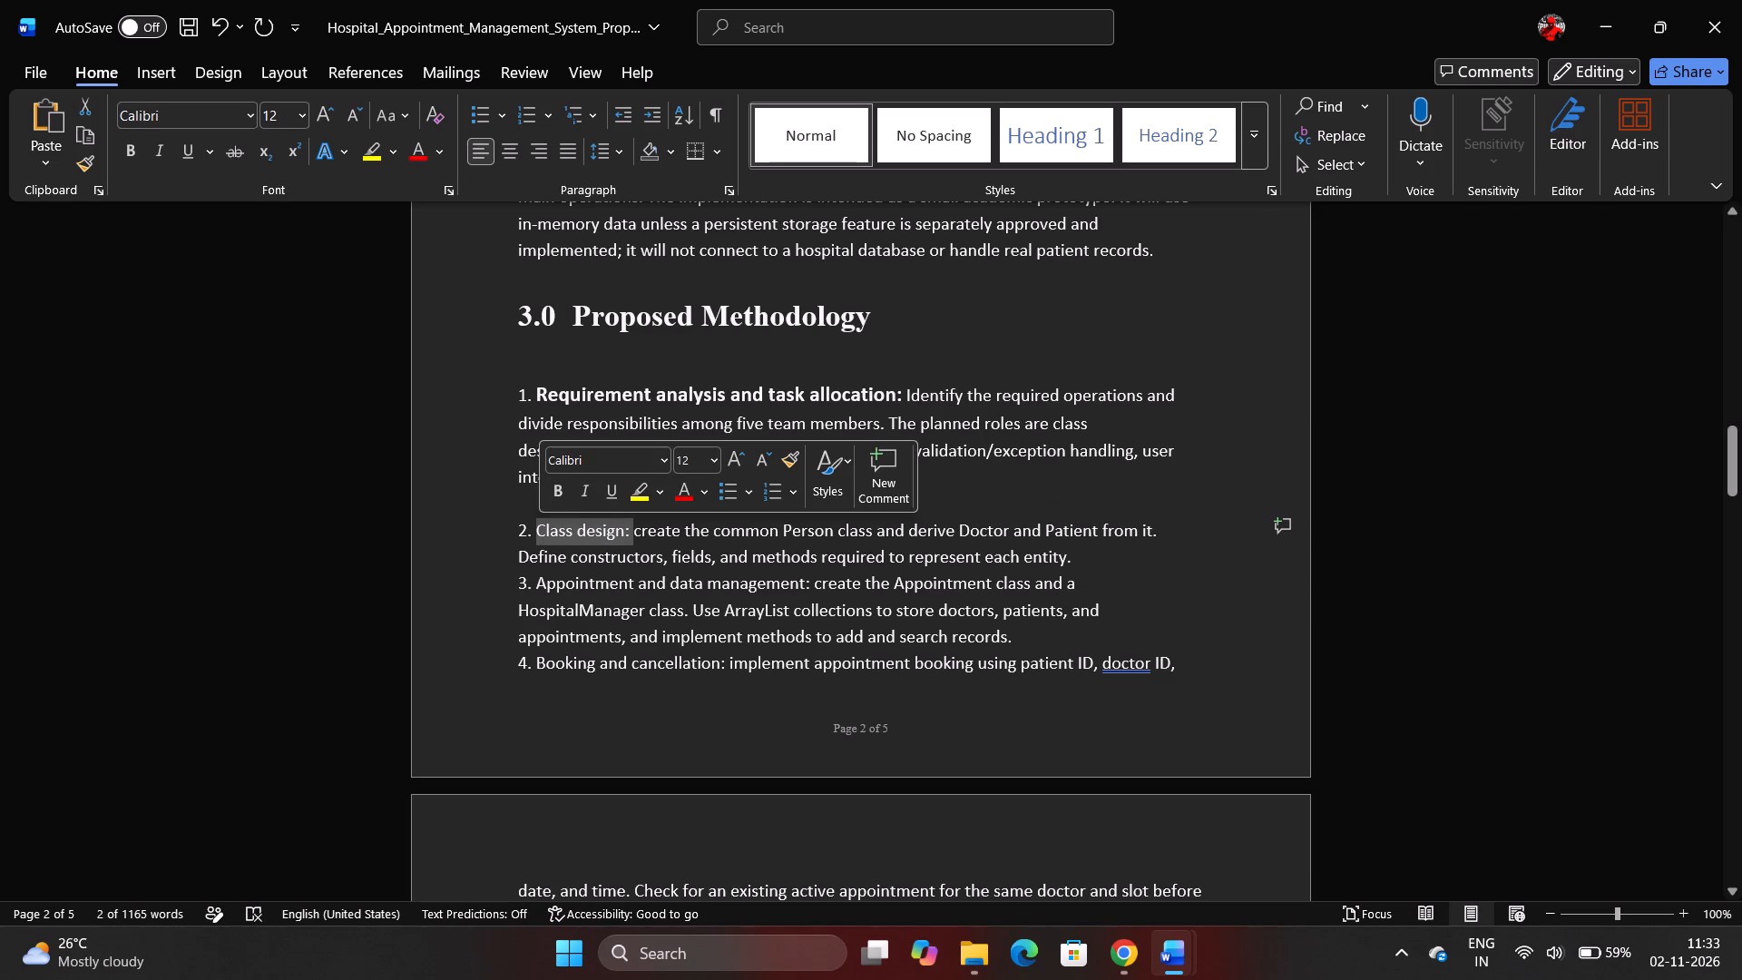
pyautogui.click(521, 397)
pyautogui.moveTo(521, 397); pyautogui.dragTo(909, 407)
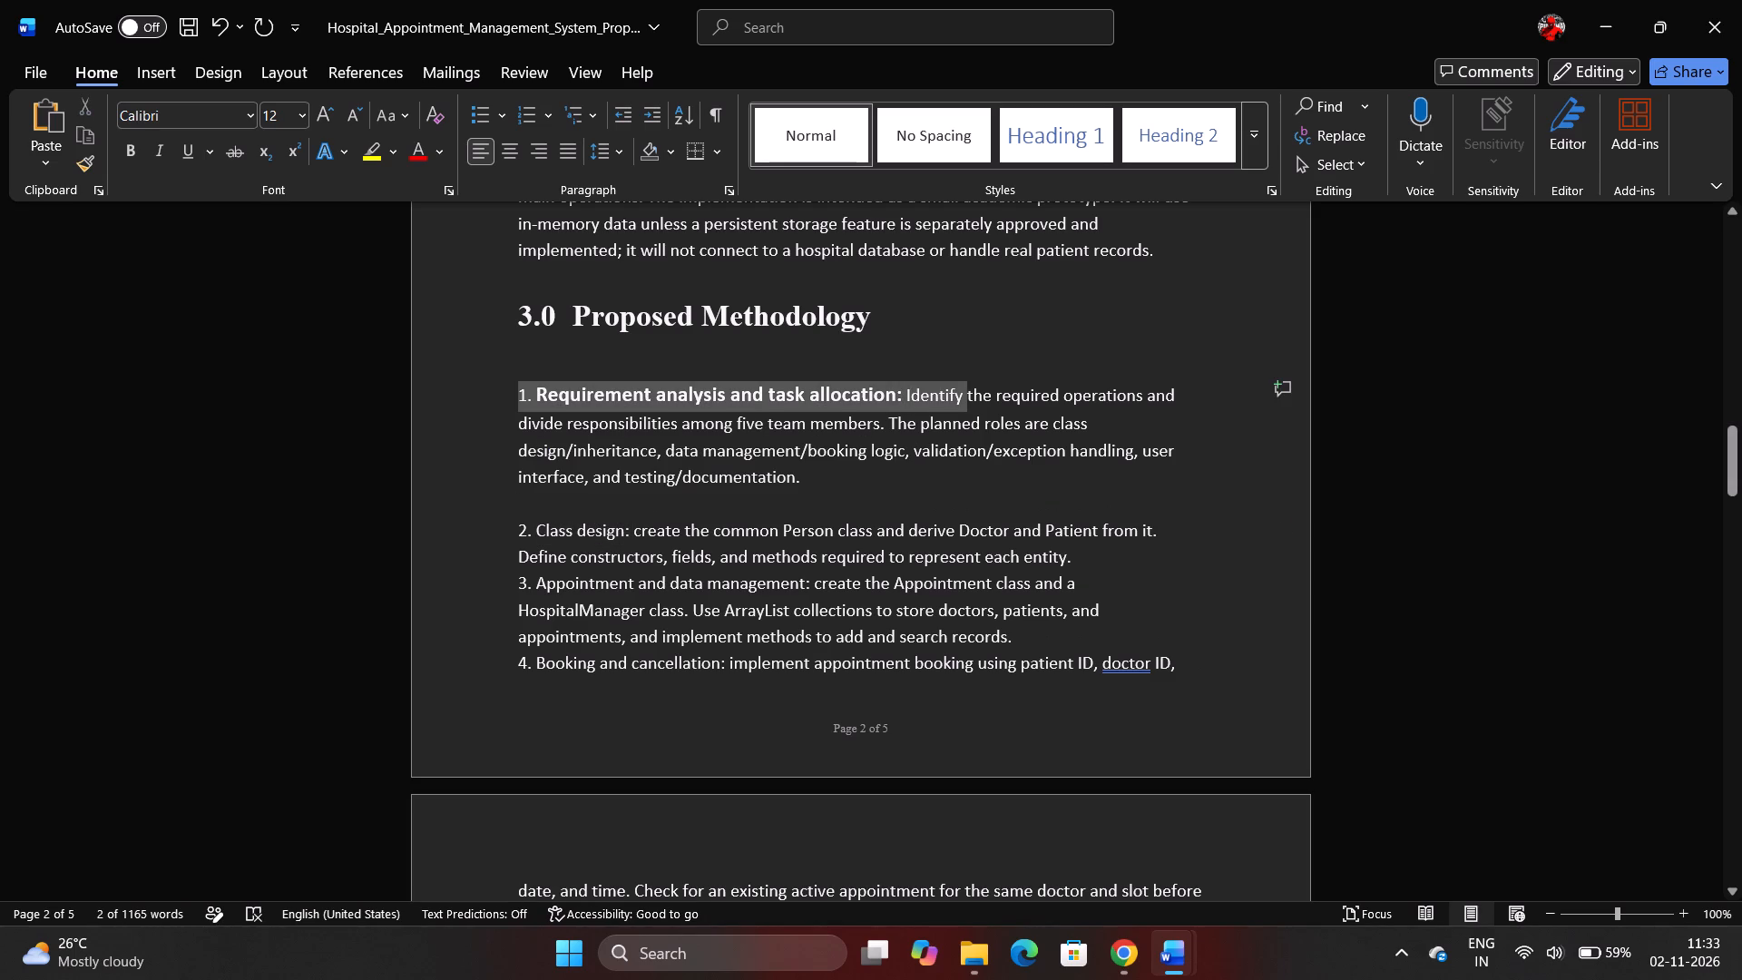
pyautogui.moveTo(909, 407); pyautogui.dragTo(899, 397)
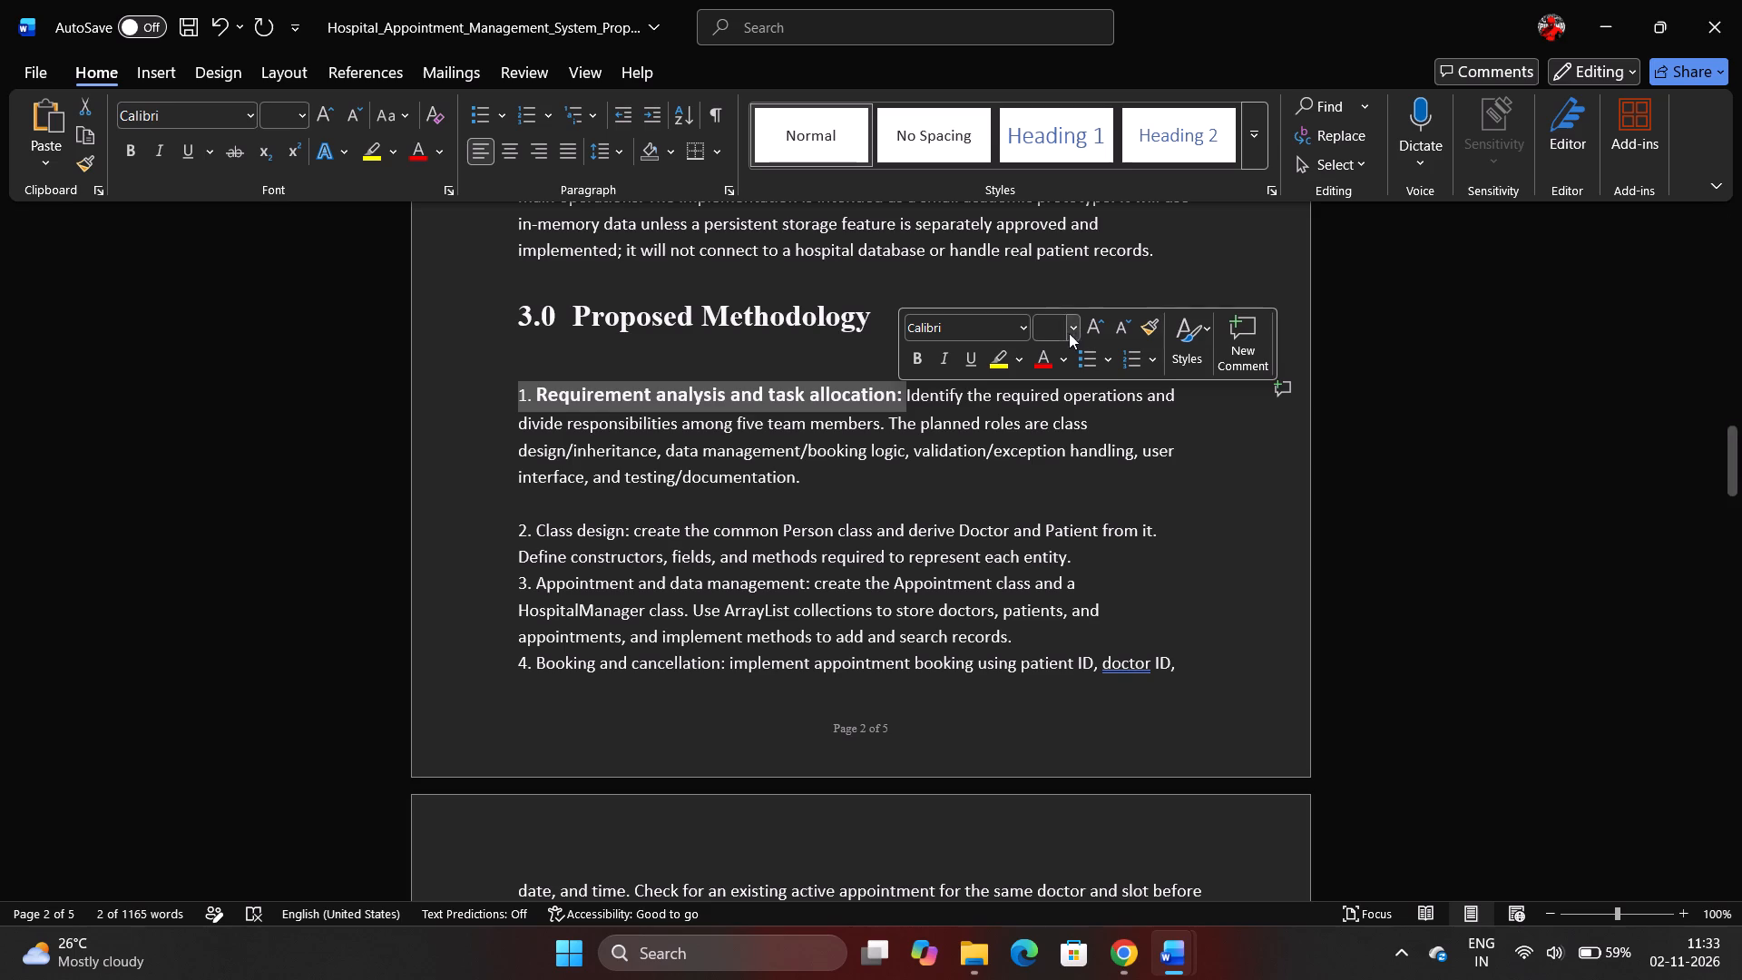
pyautogui.click(1074, 332)
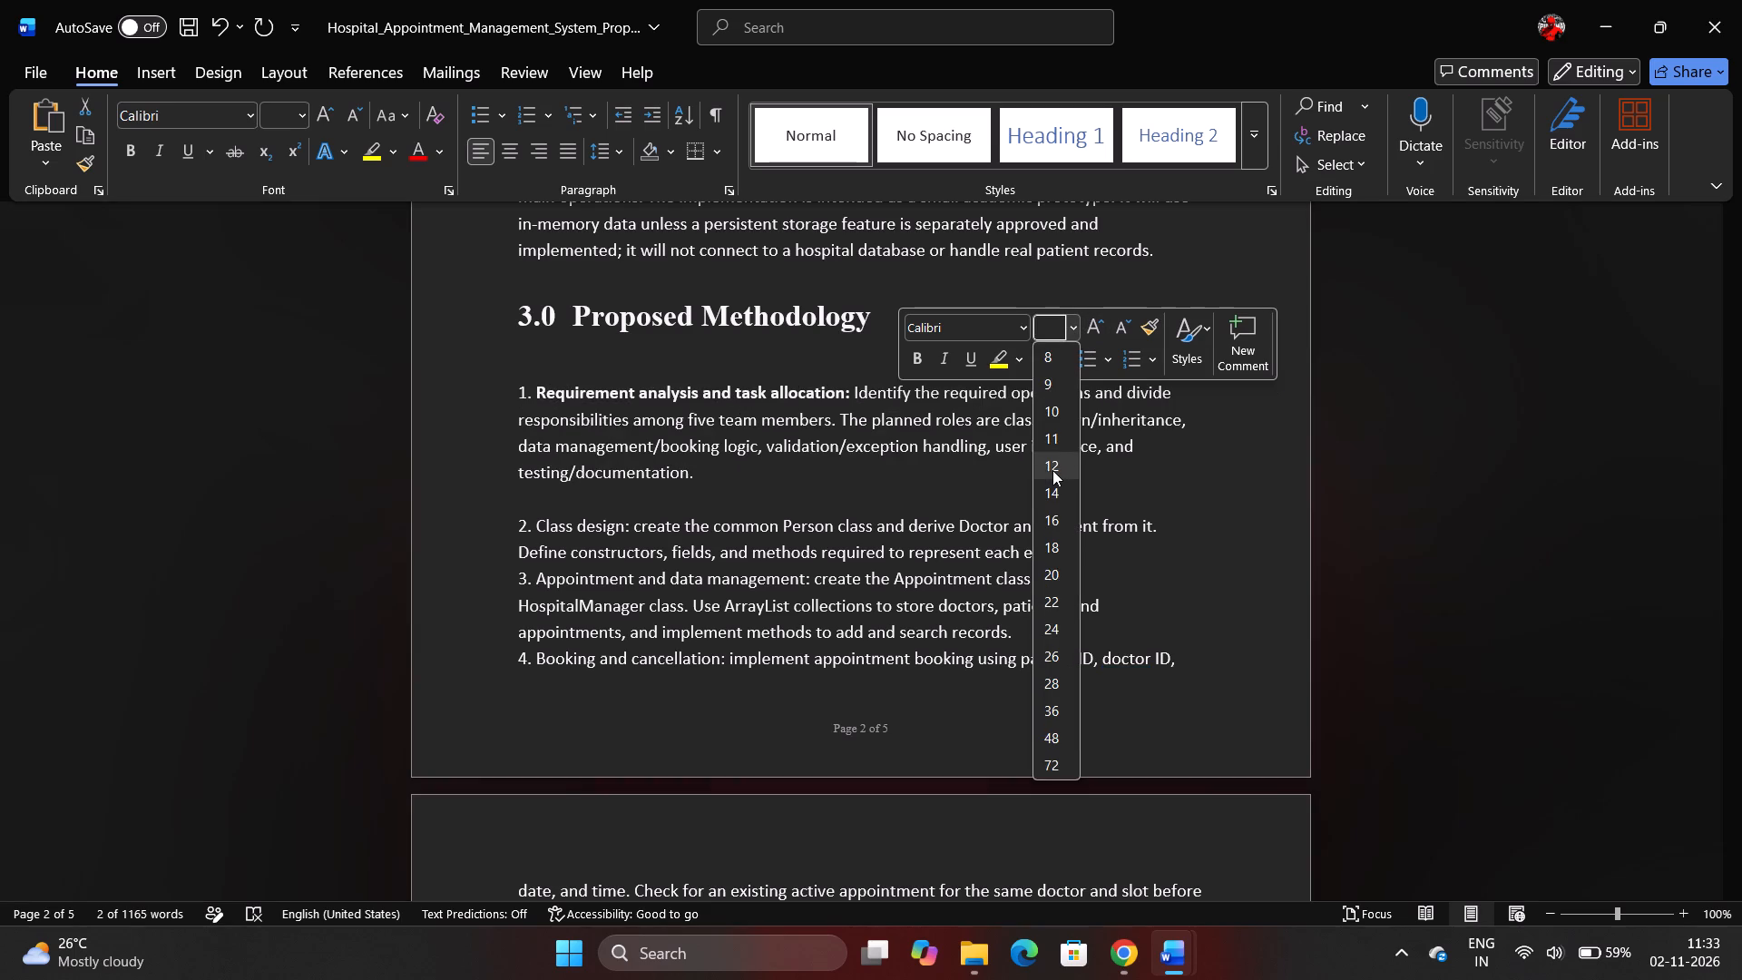
pyautogui.click(1055, 497)
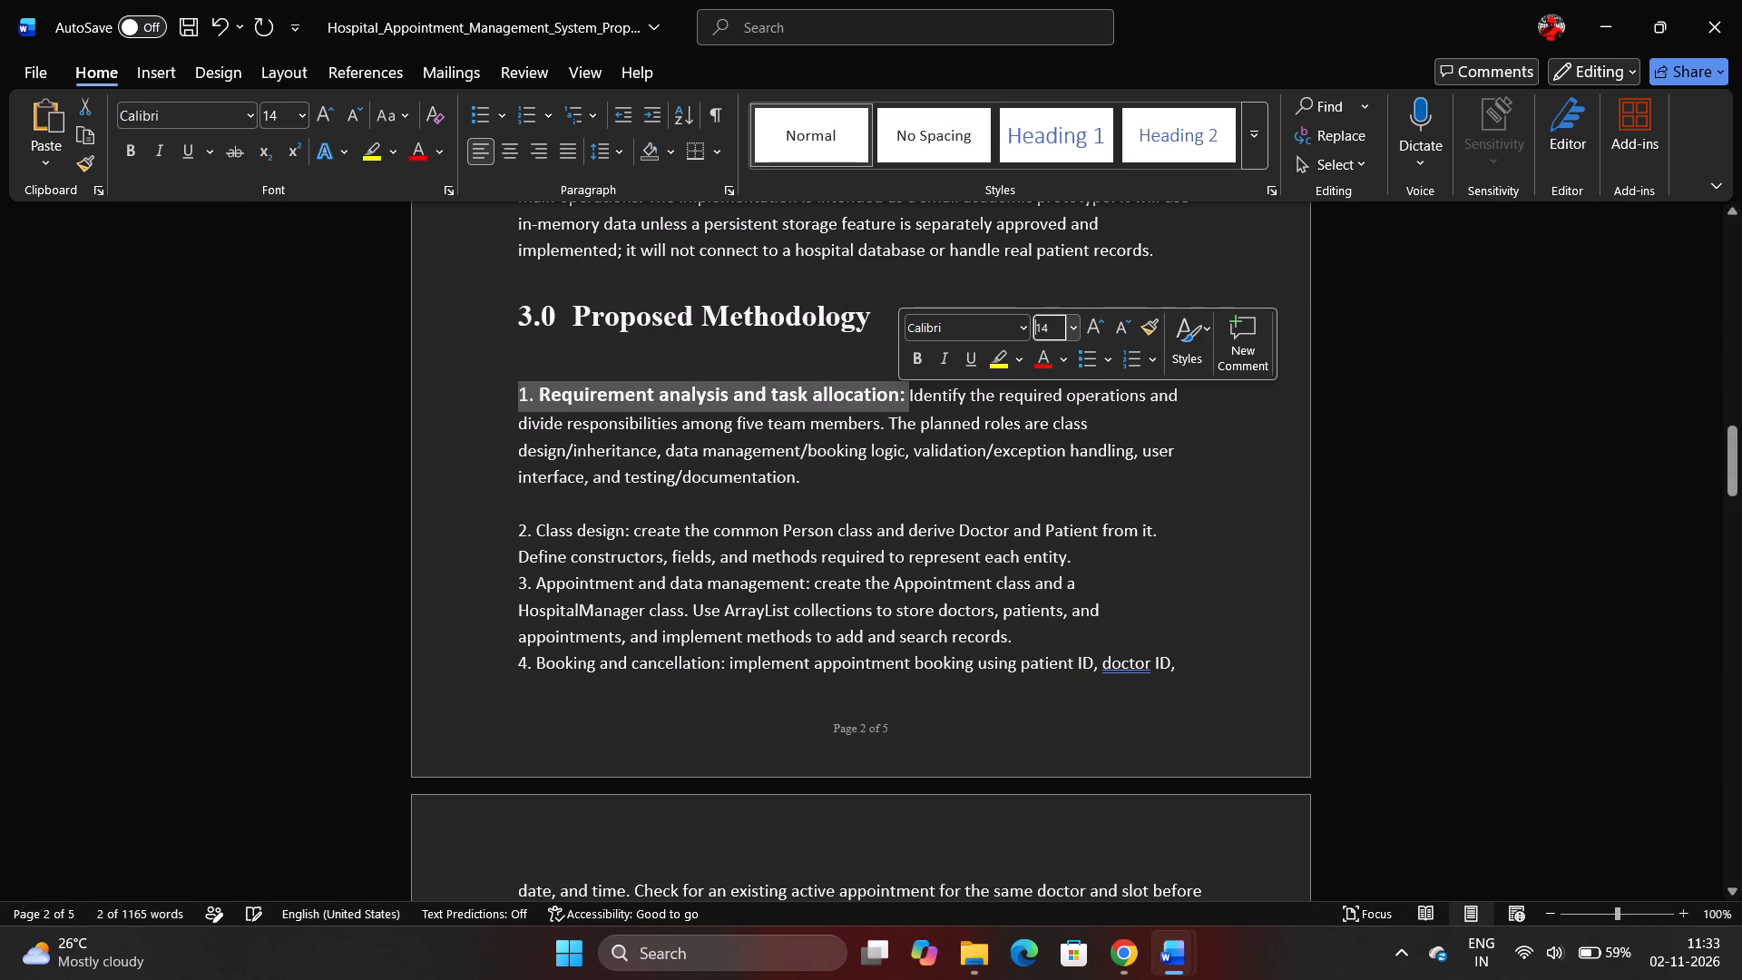
pyautogui.click(919, 364)
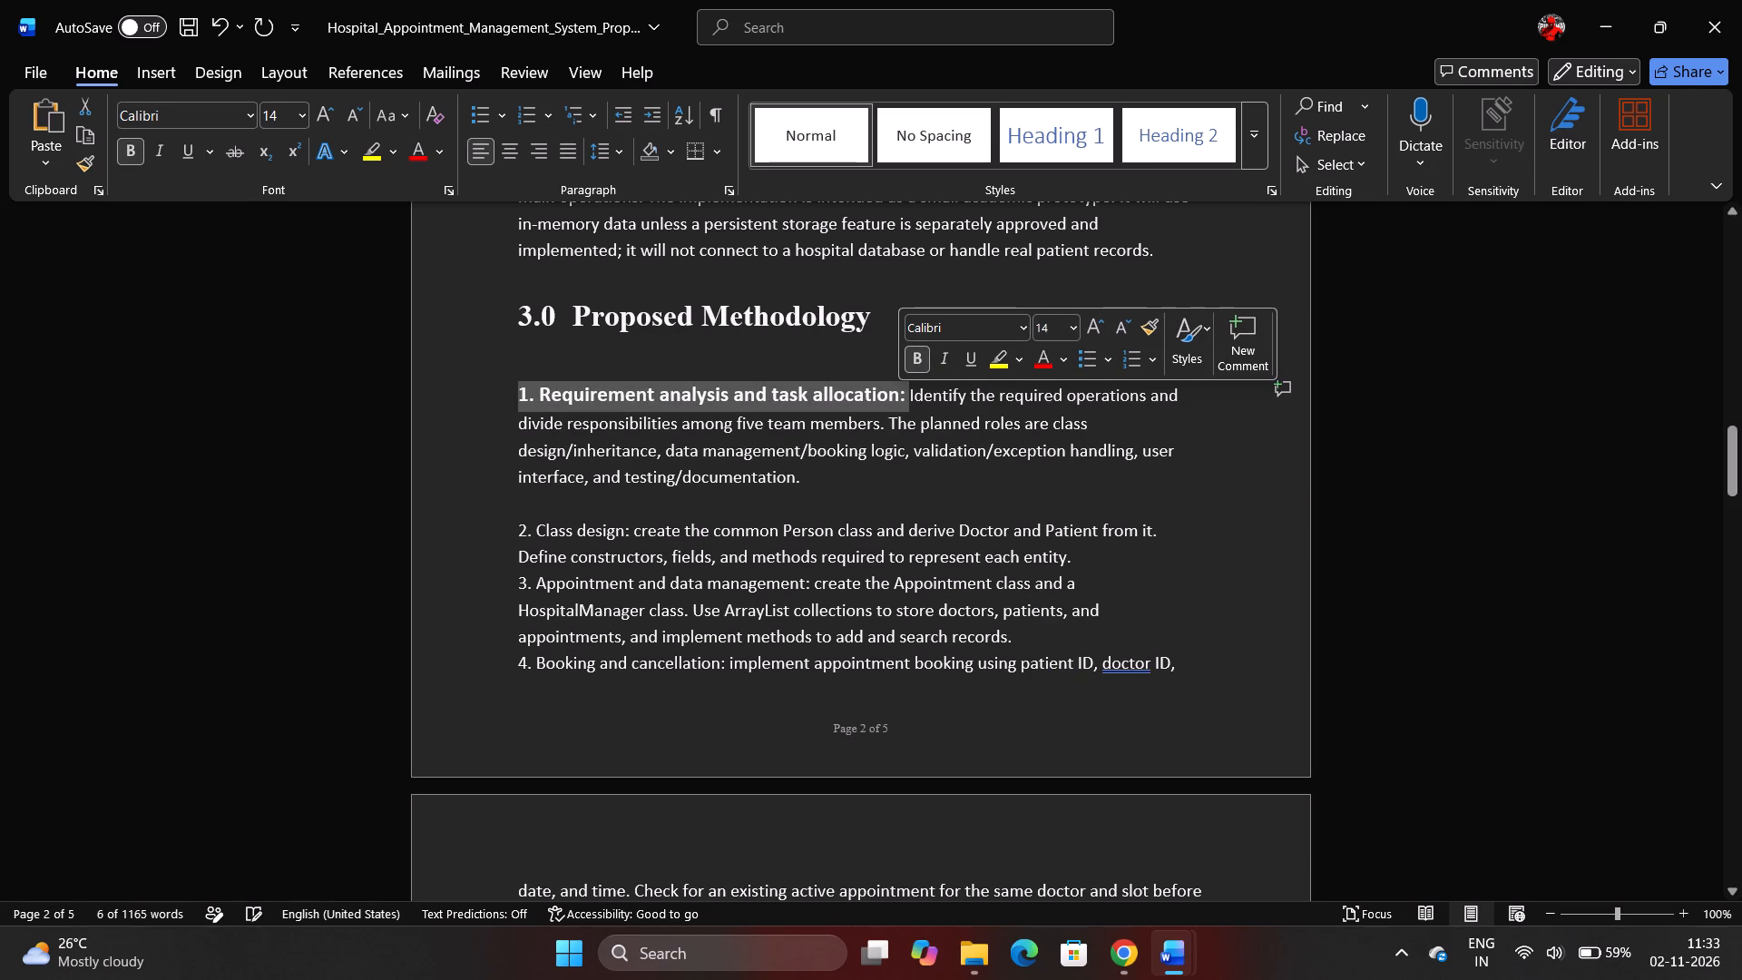
# Format the label "2. Class design:" under Proposed Methodology as bold at 14 pt.
pyautogui.click(631, 532)
pyautogui.moveTo(631, 532); pyautogui.dragTo(520, 531)
pyautogui.click(535, 501)
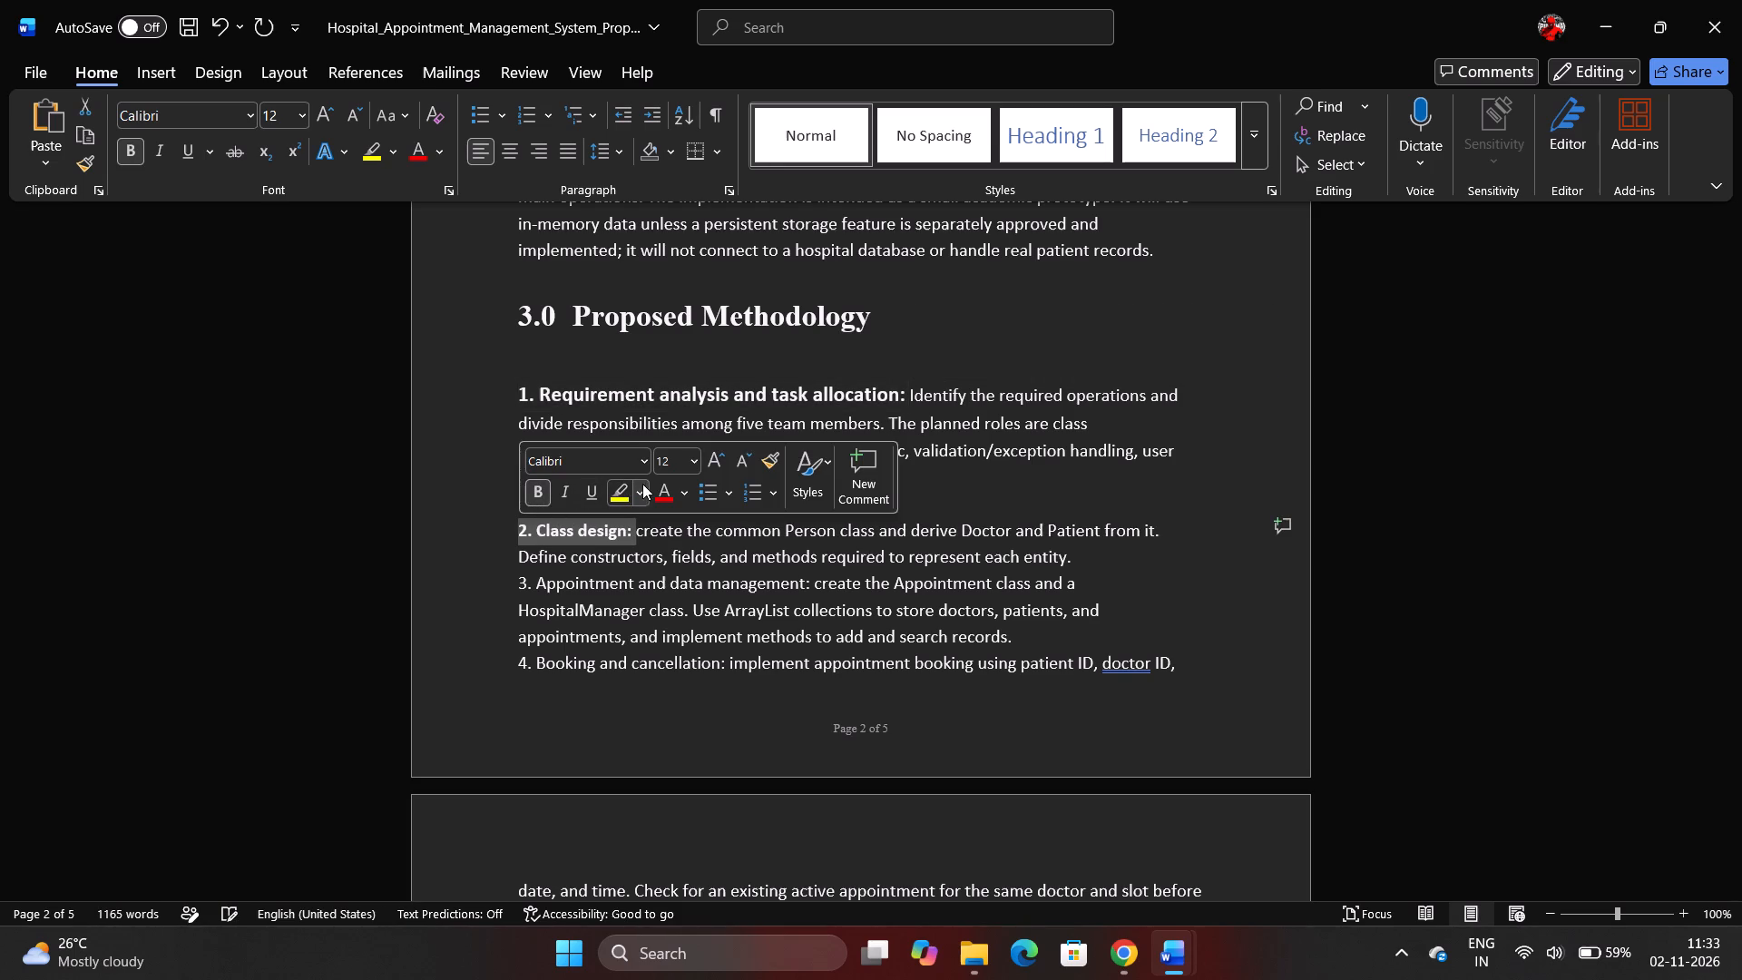
pyautogui.click(690, 465)
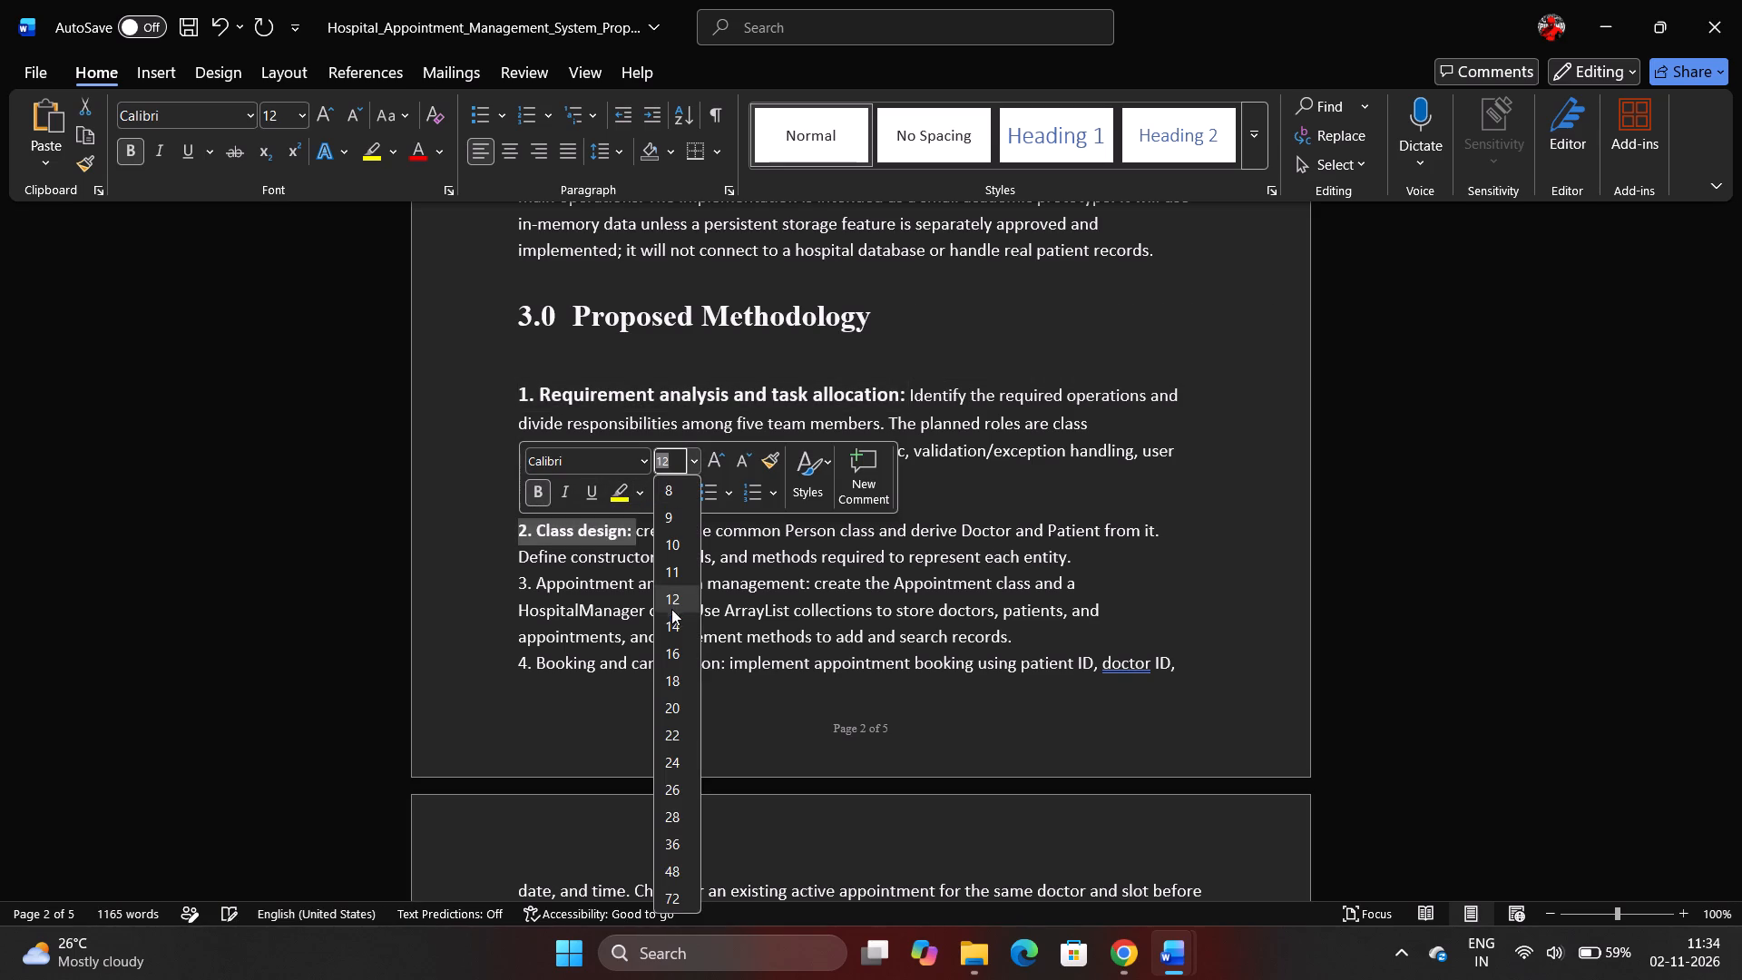
pyautogui.click(671, 617)
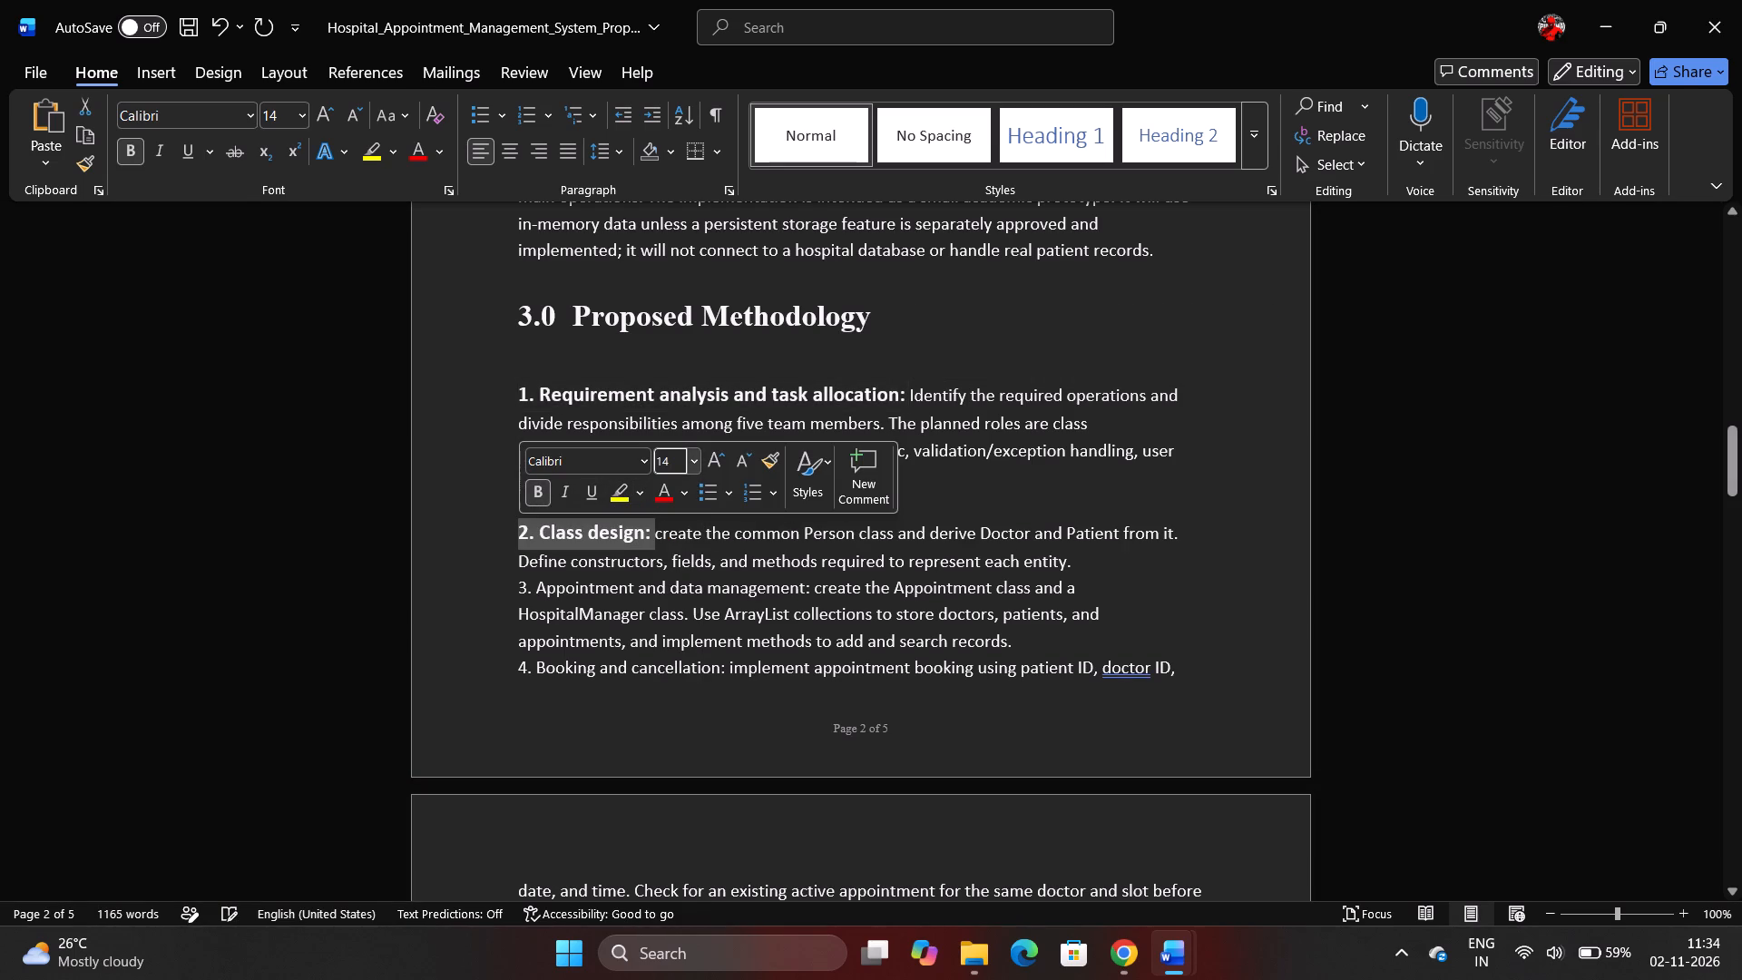
# Insert a line break at the end of item 2 to leave a blank line before item 3.
pyautogui.click(1081, 561)
pyautogui.hotkey('shift', 'Return')
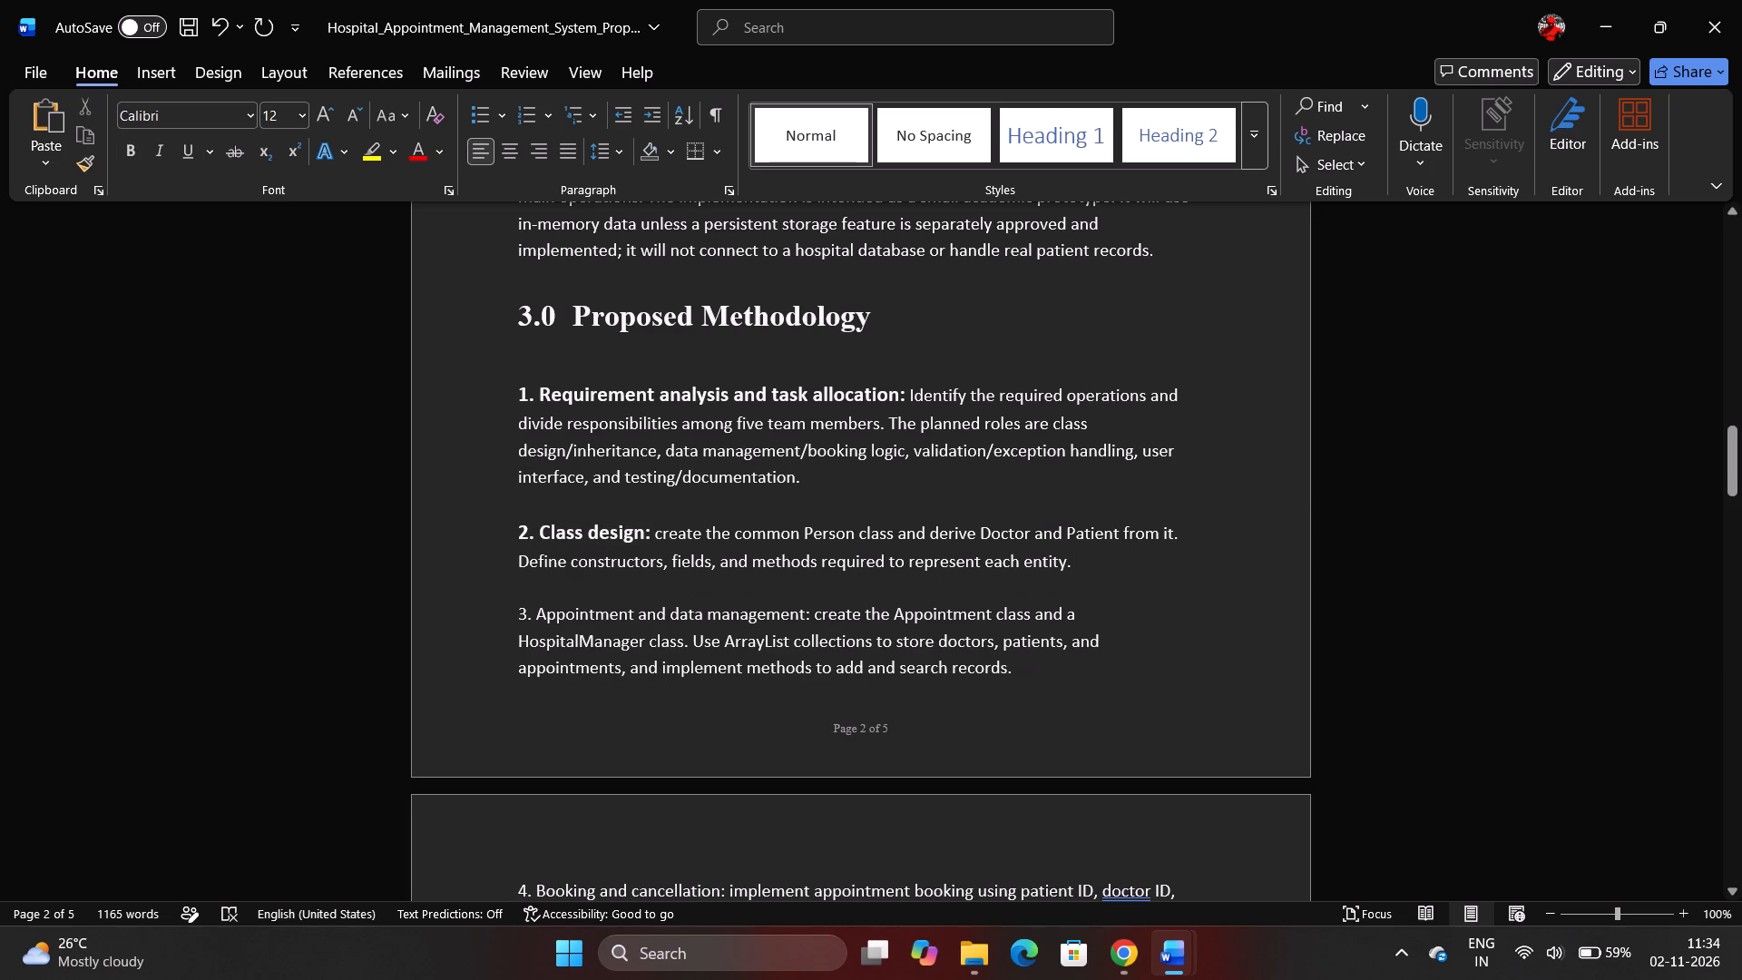
# Format the label "3. Appointment and data management:" as 14 pt bold.
pyautogui.click(808, 617)
pyautogui.moveTo(808, 617); pyautogui.dragTo(510, 618)
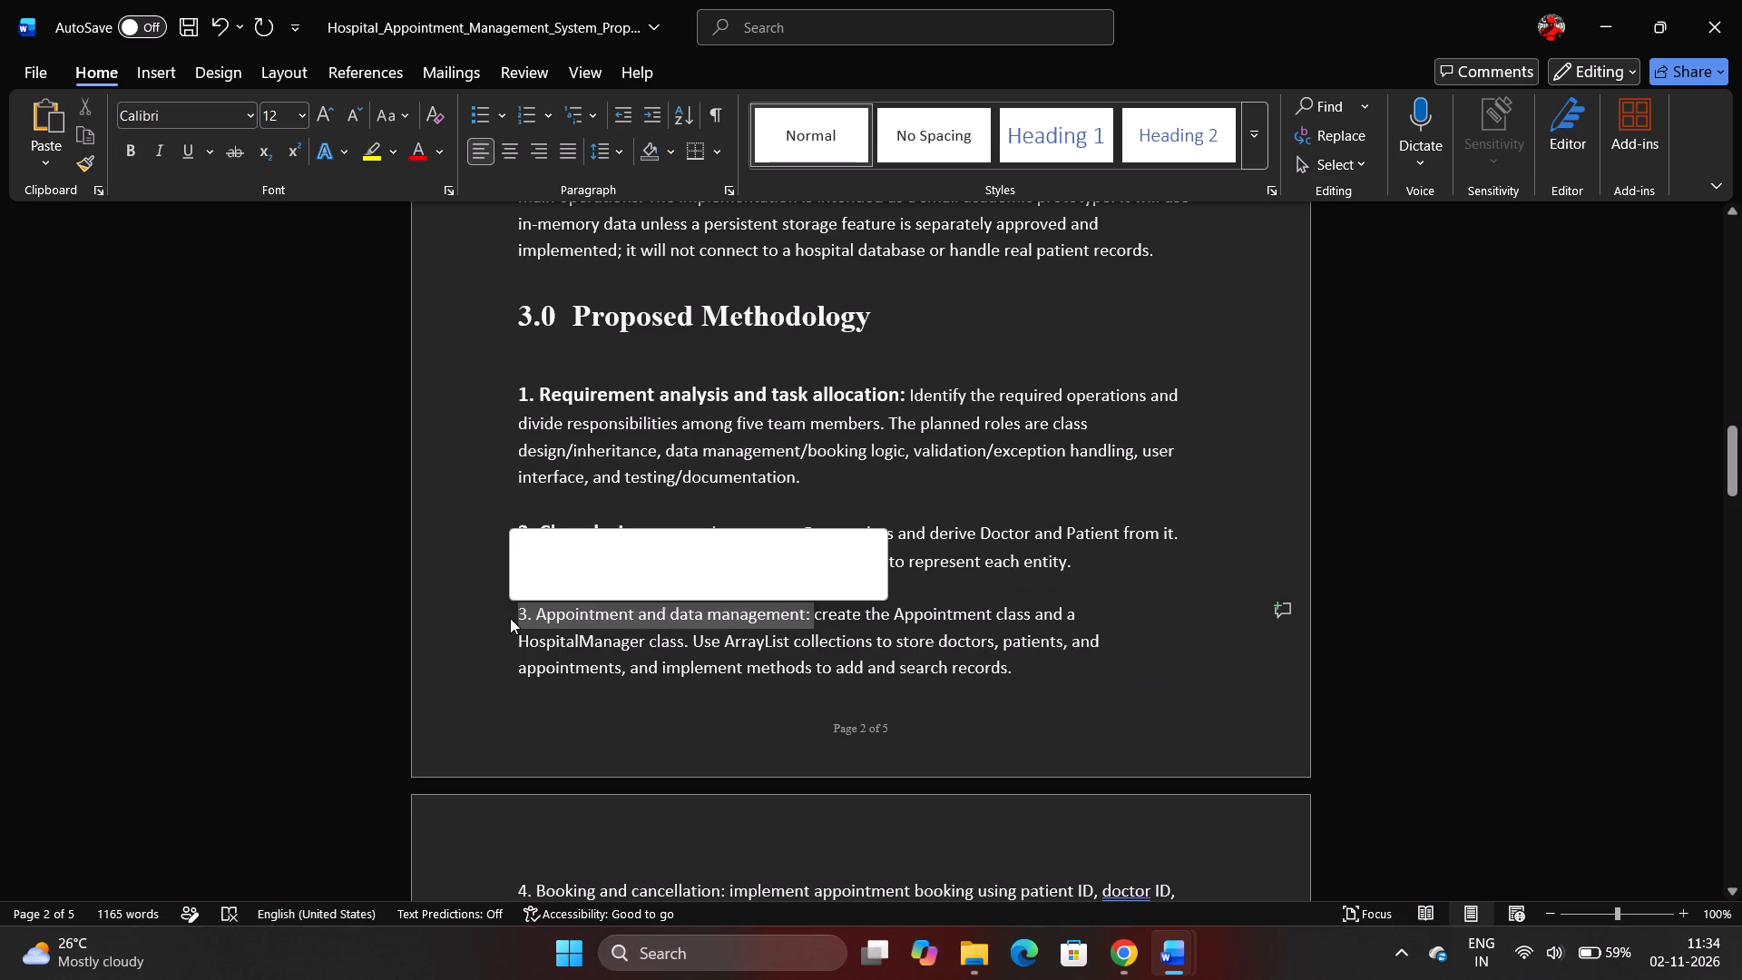
pyautogui.click(680, 554)
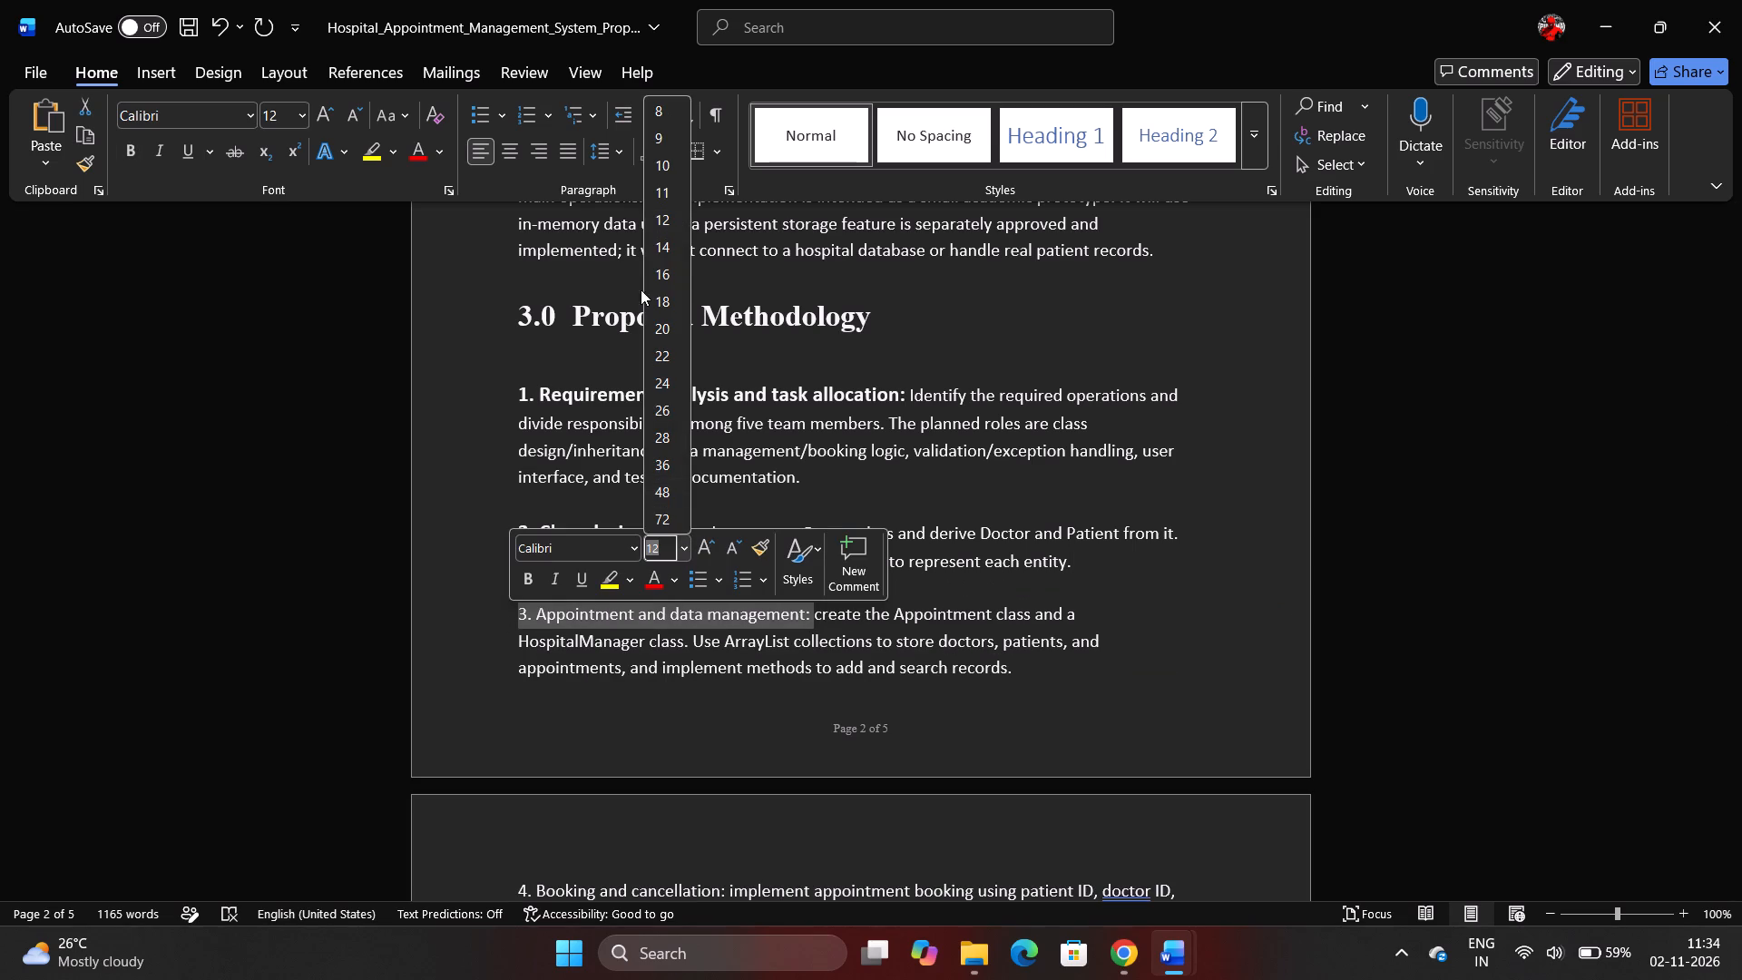
pyautogui.click(672, 254)
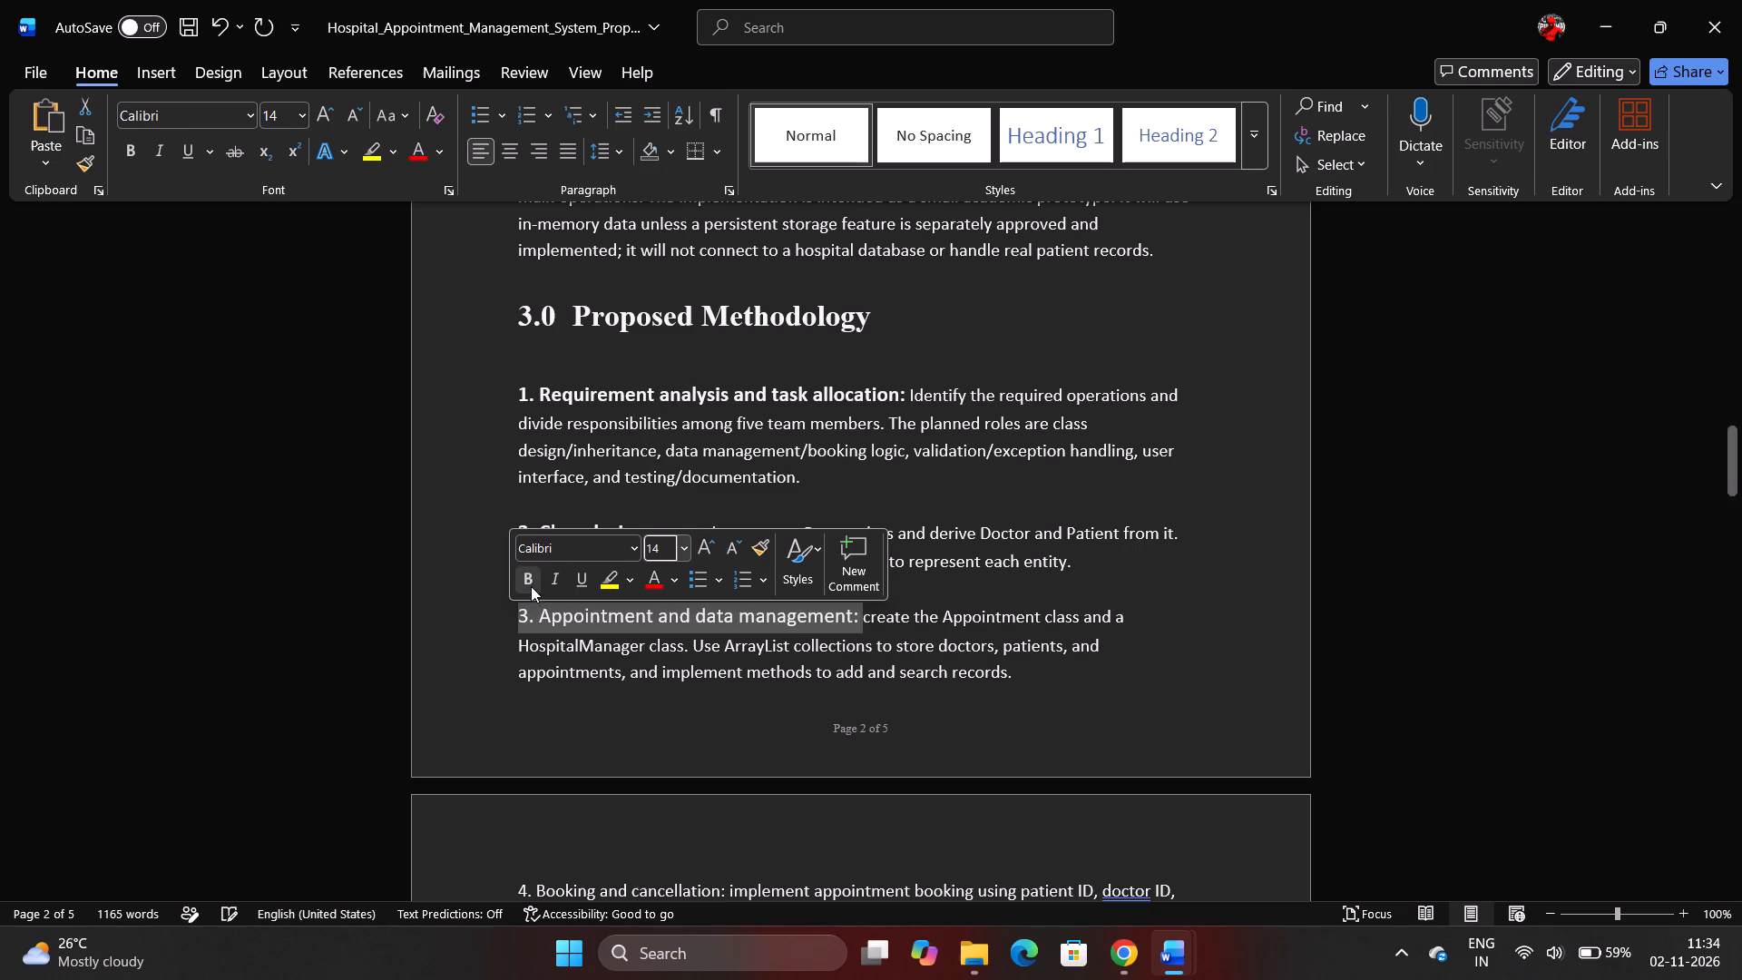
pyautogui.click(530, 584)
pyautogui.click(562, 676)
# Format the label "4. Booking and cancellation:" on the following page as bold at 14 pt.
pyautogui.scroll(-1, 562, 676)
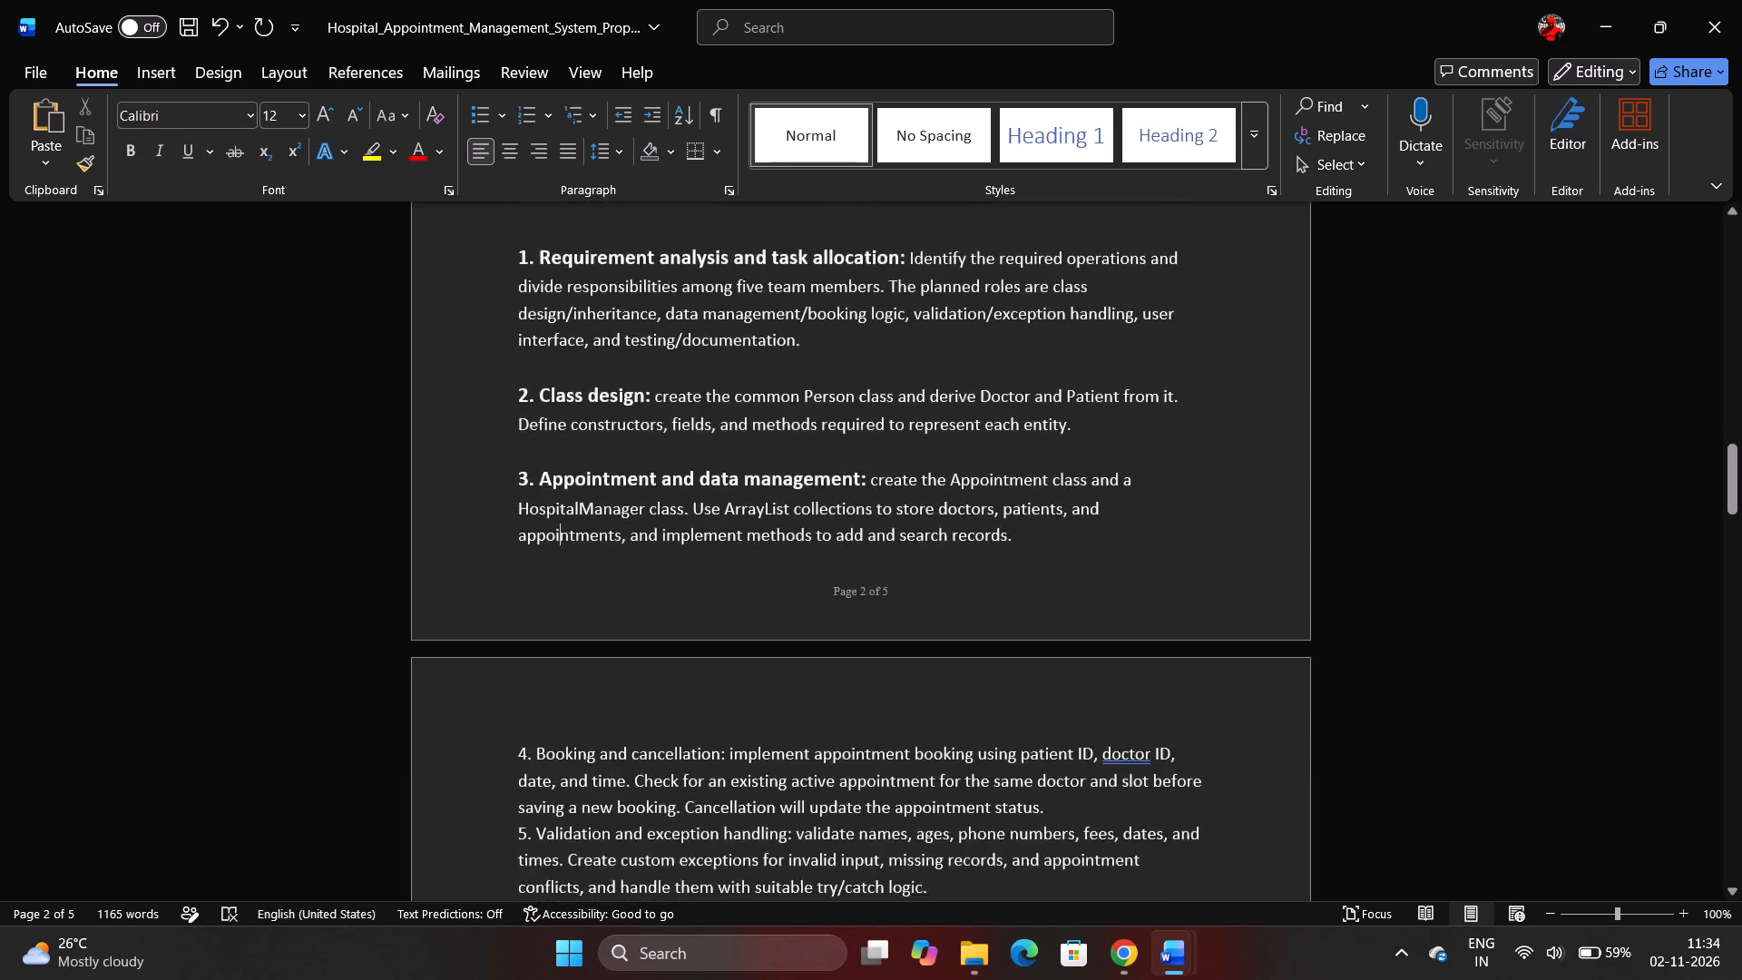
pyautogui.scroll(-1, 562, 676)
pyautogui.moveTo(724, 559); pyautogui.dragTo(518, 551)
pyautogui.click(525, 516)
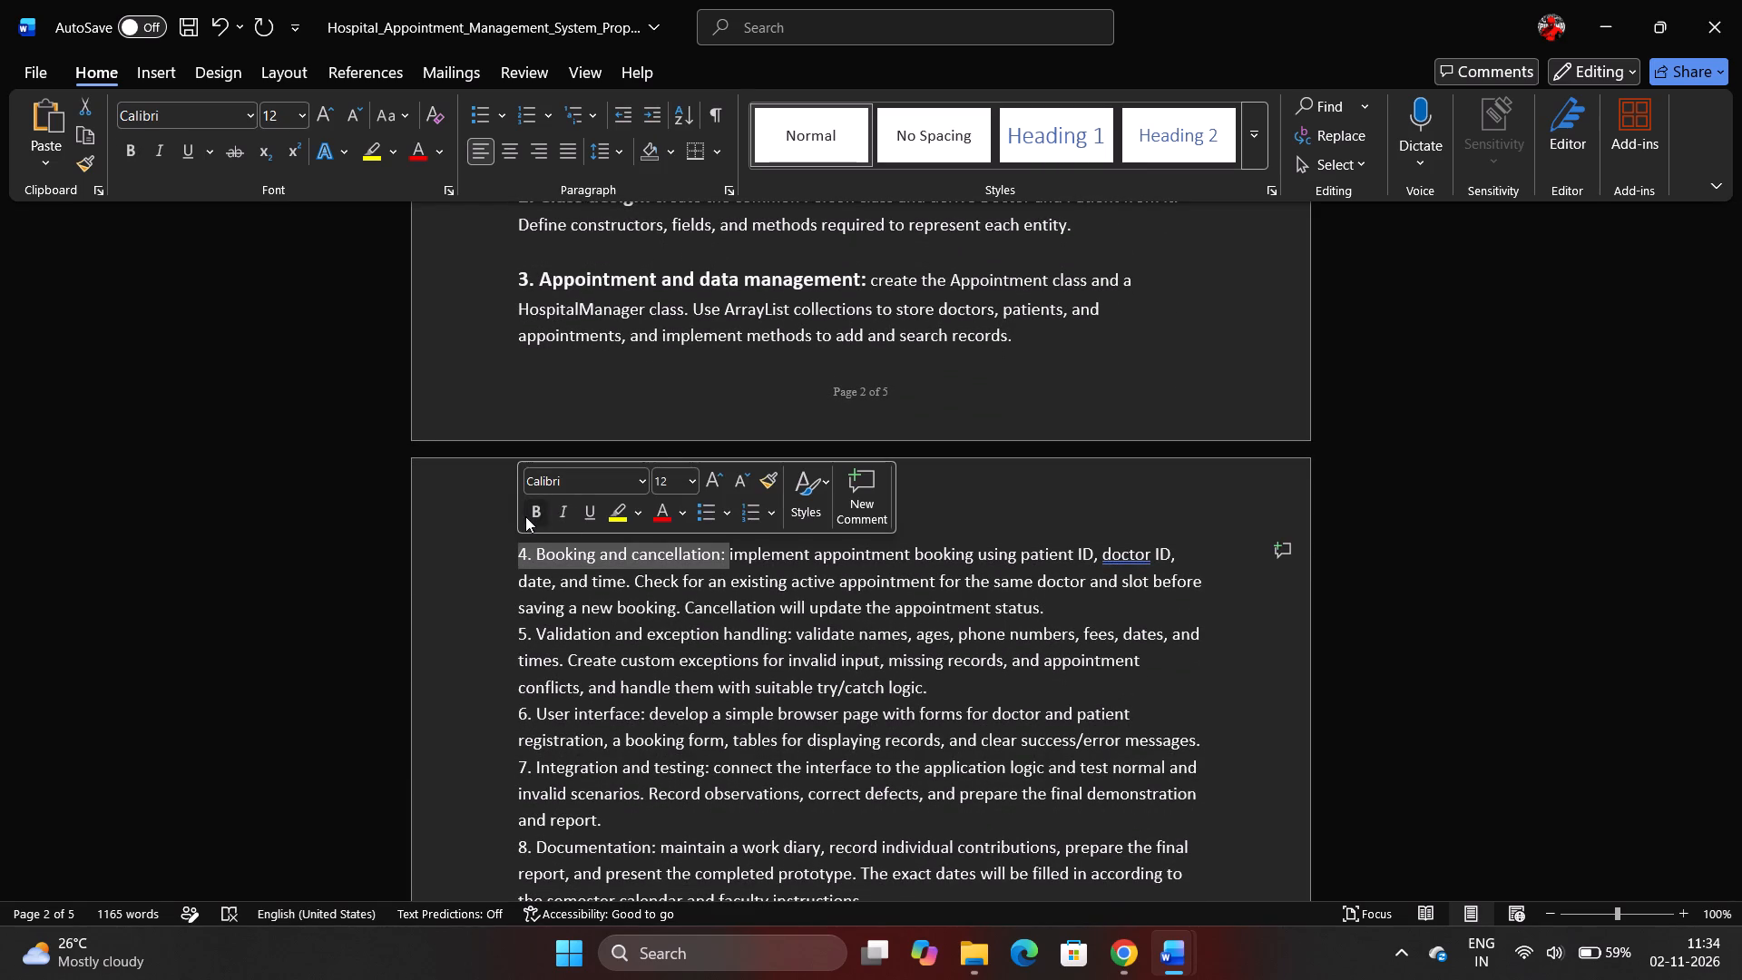
pyautogui.click(694, 486)
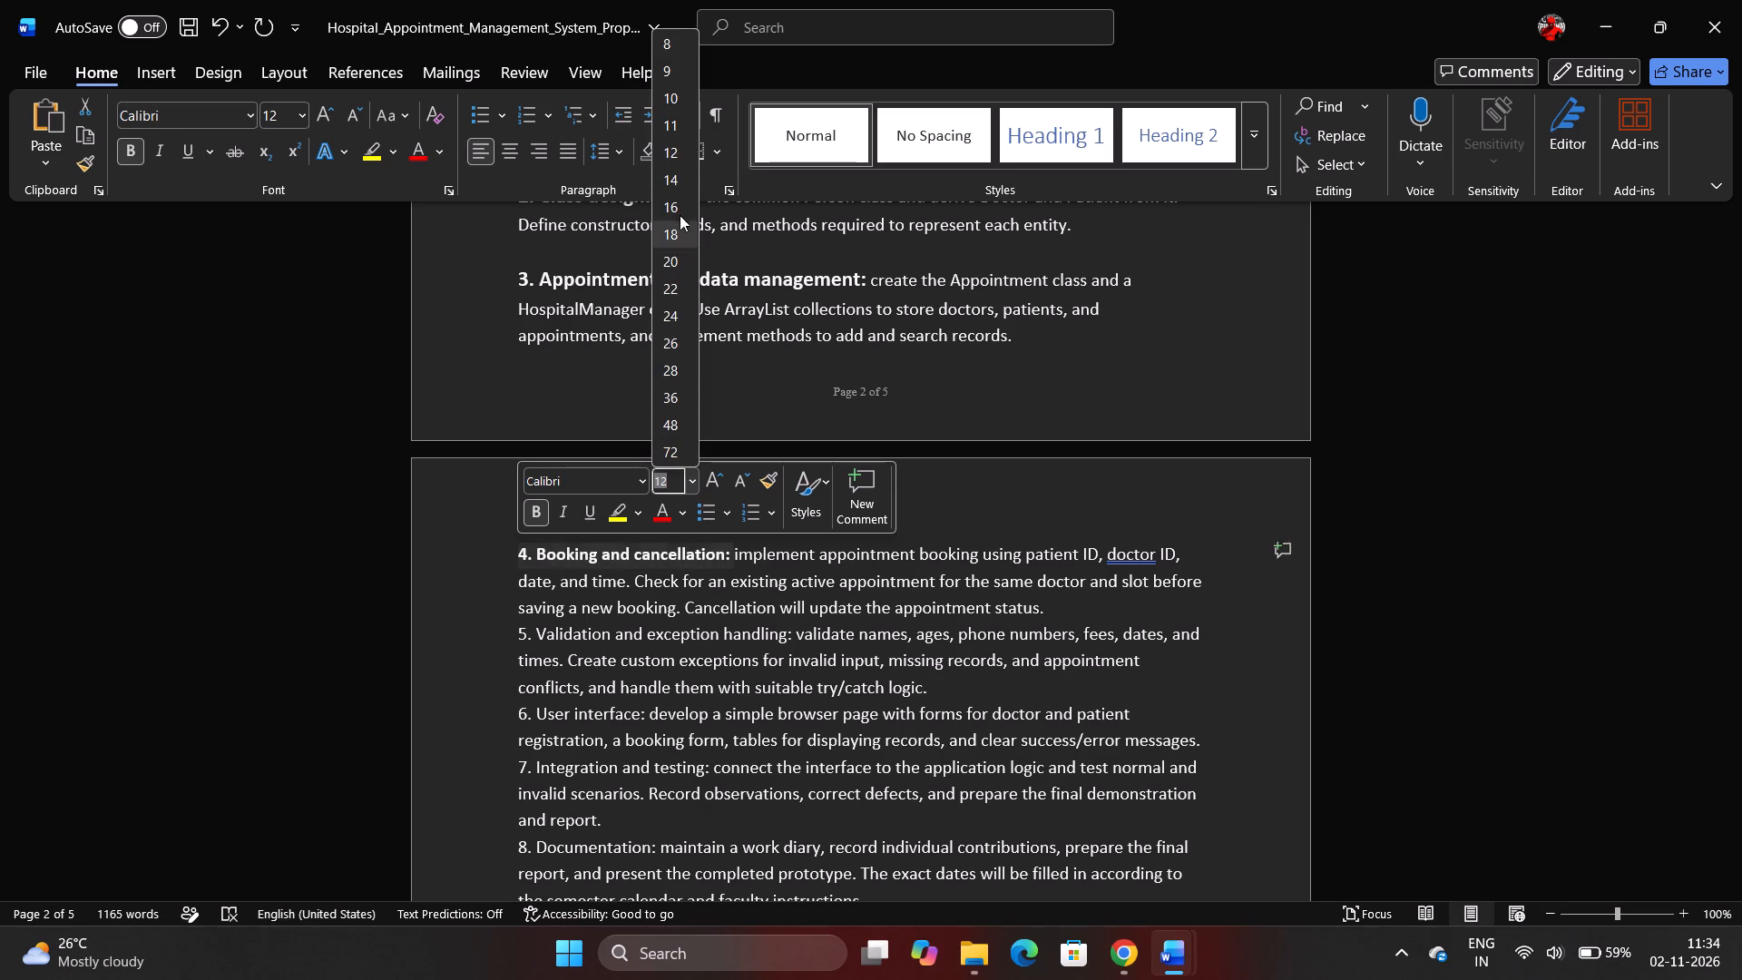
pyautogui.click(670, 190)
pyautogui.click(605, 603)
# Format the label "5. Validation and exception handling", without its colon, as bold at 14 pt.
pyautogui.scroll(-1, 605, 603)
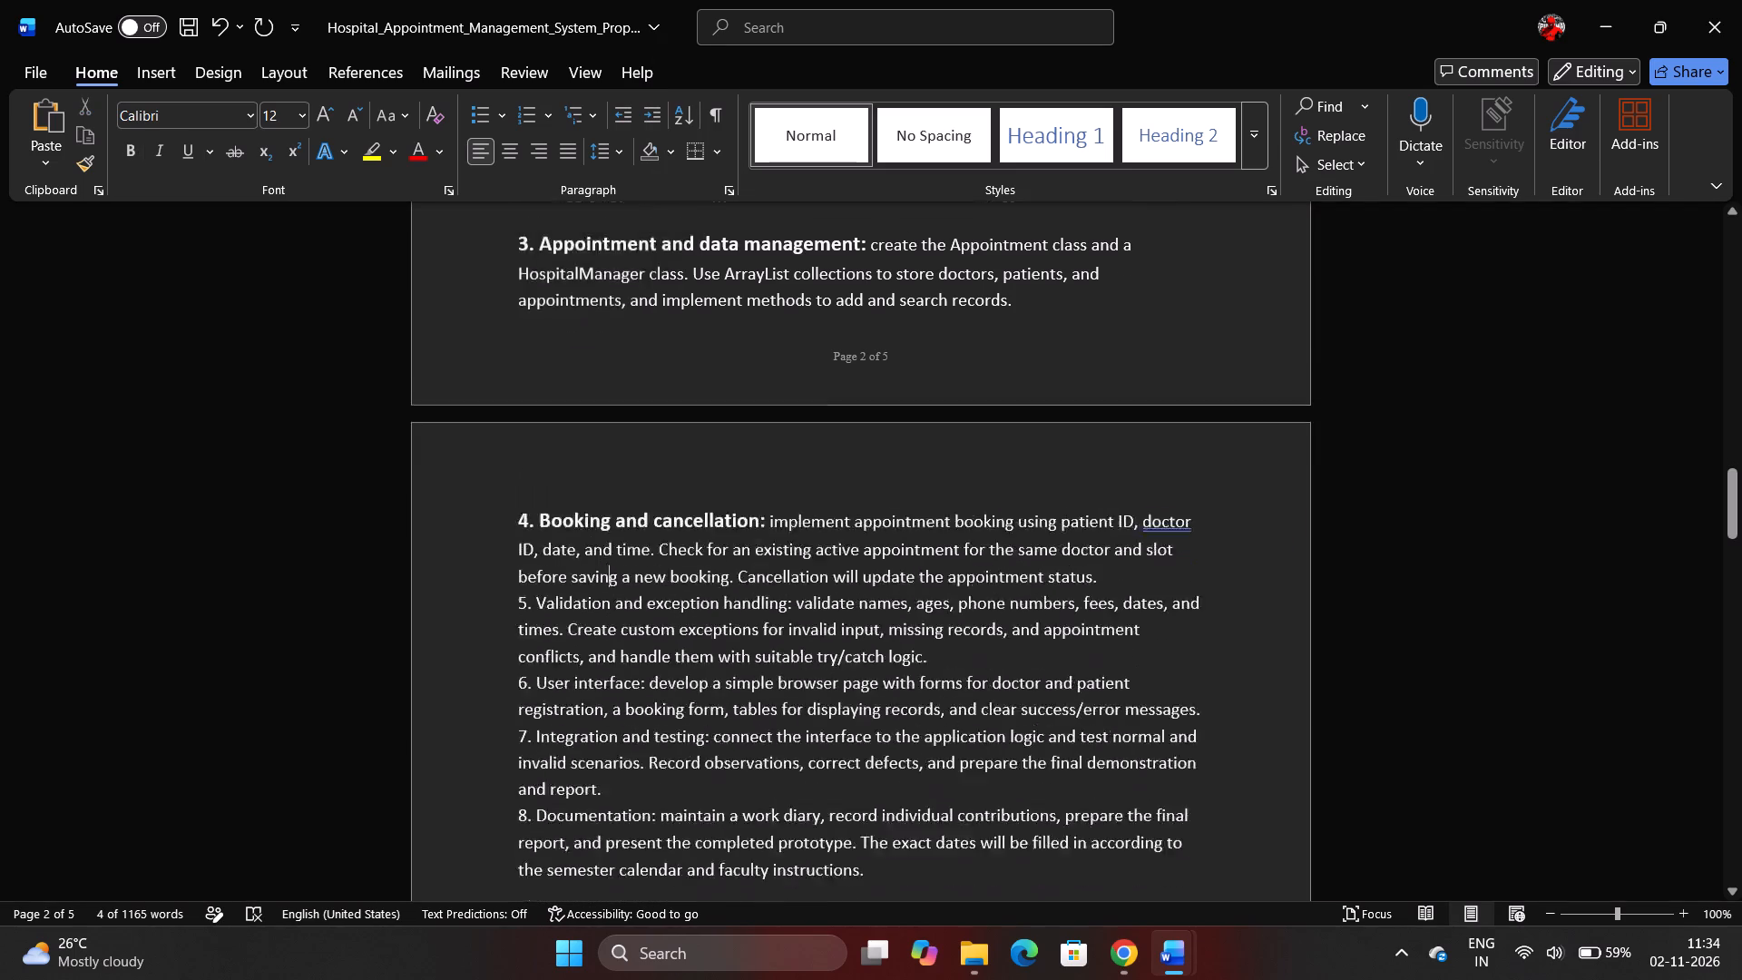
pyautogui.scroll(-1, 605, 603)
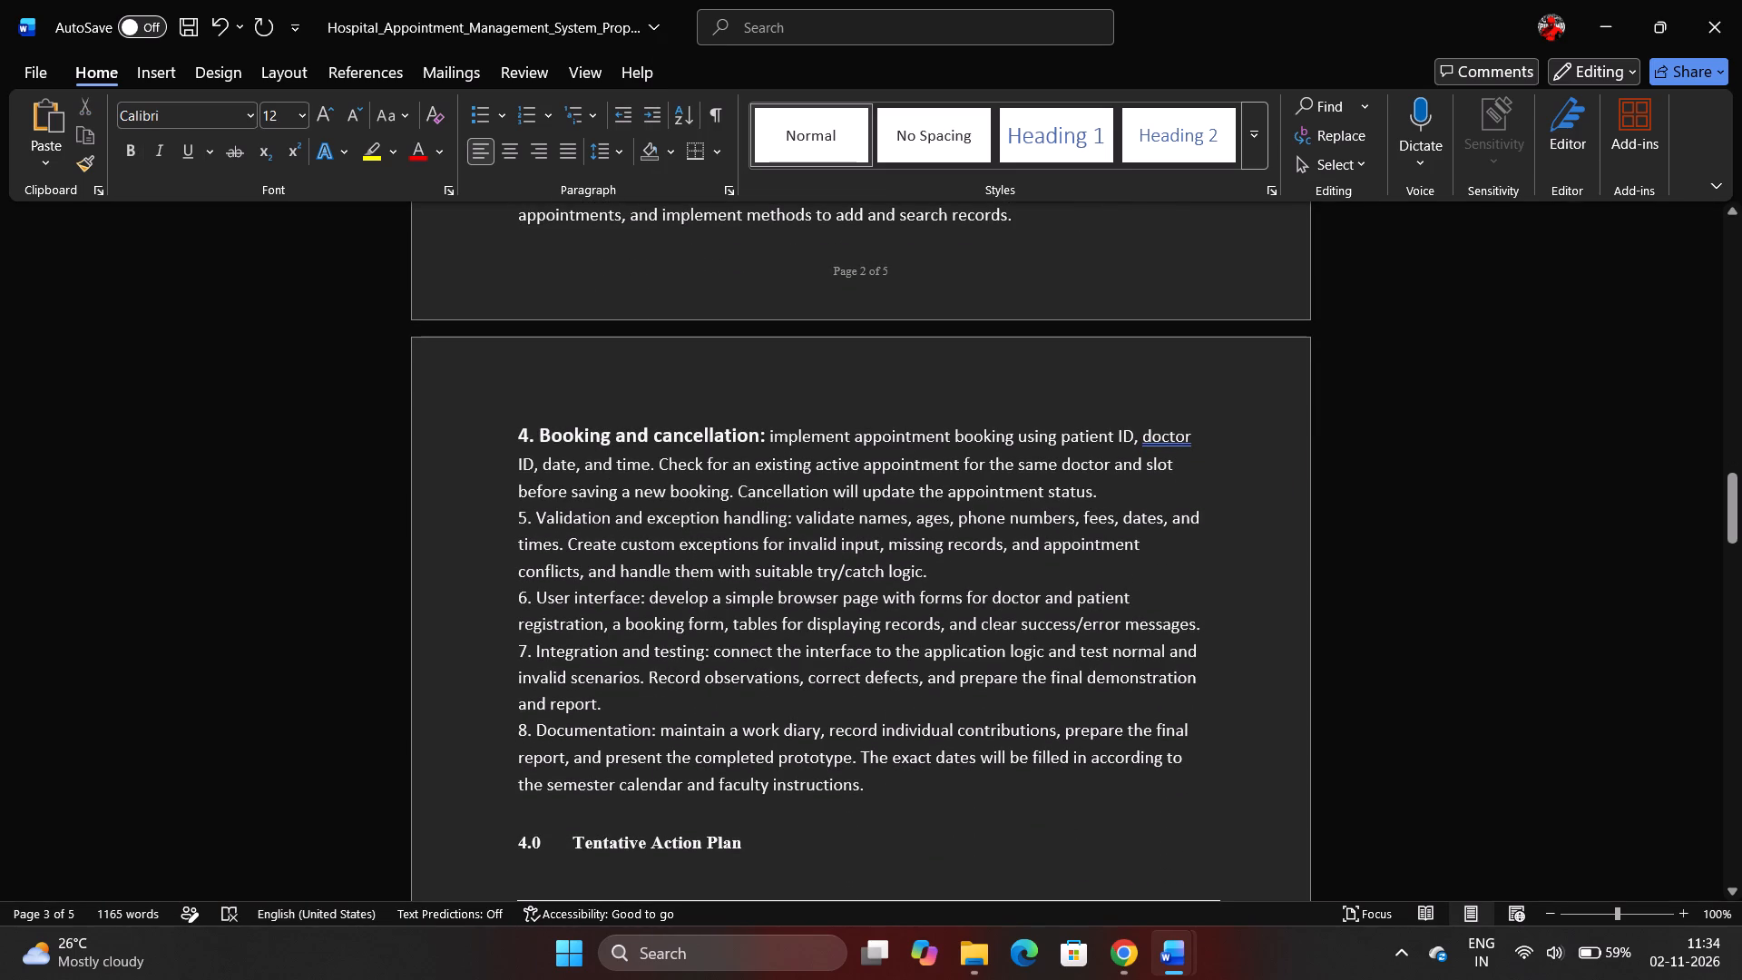
pyautogui.click(789, 519)
pyautogui.moveTo(789, 519); pyautogui.dragTo(507, 525)
pyautogui.click(524, 489)
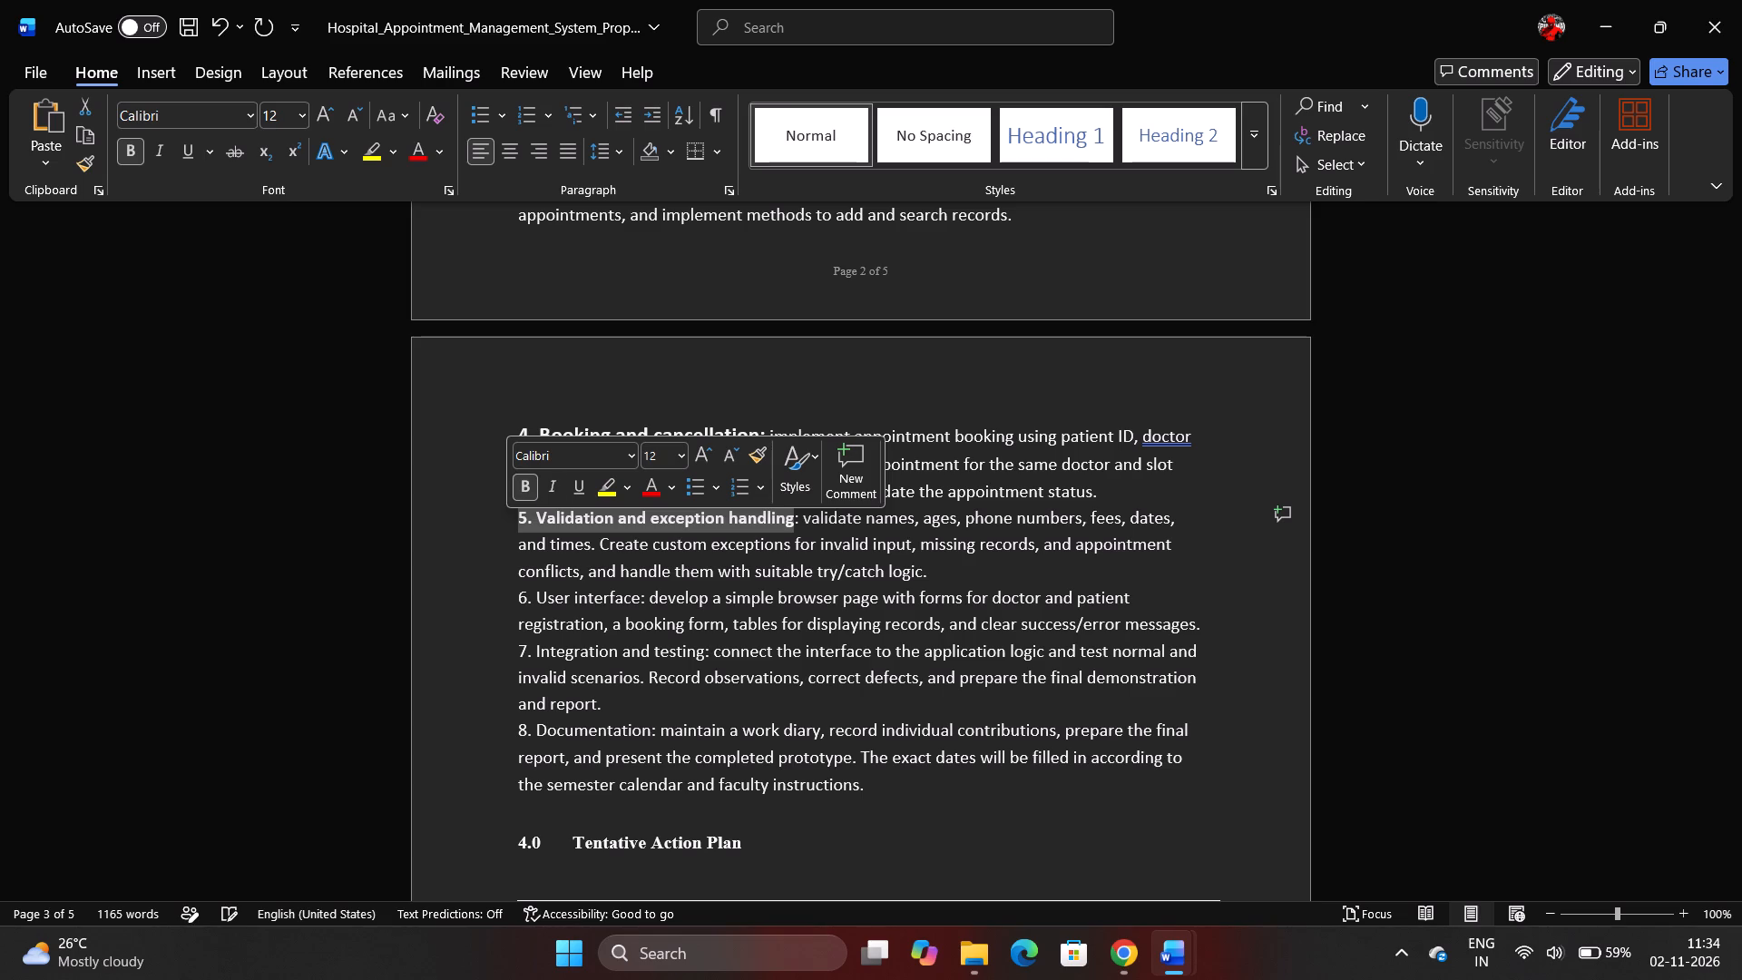
pyautogui.click(678, 455)
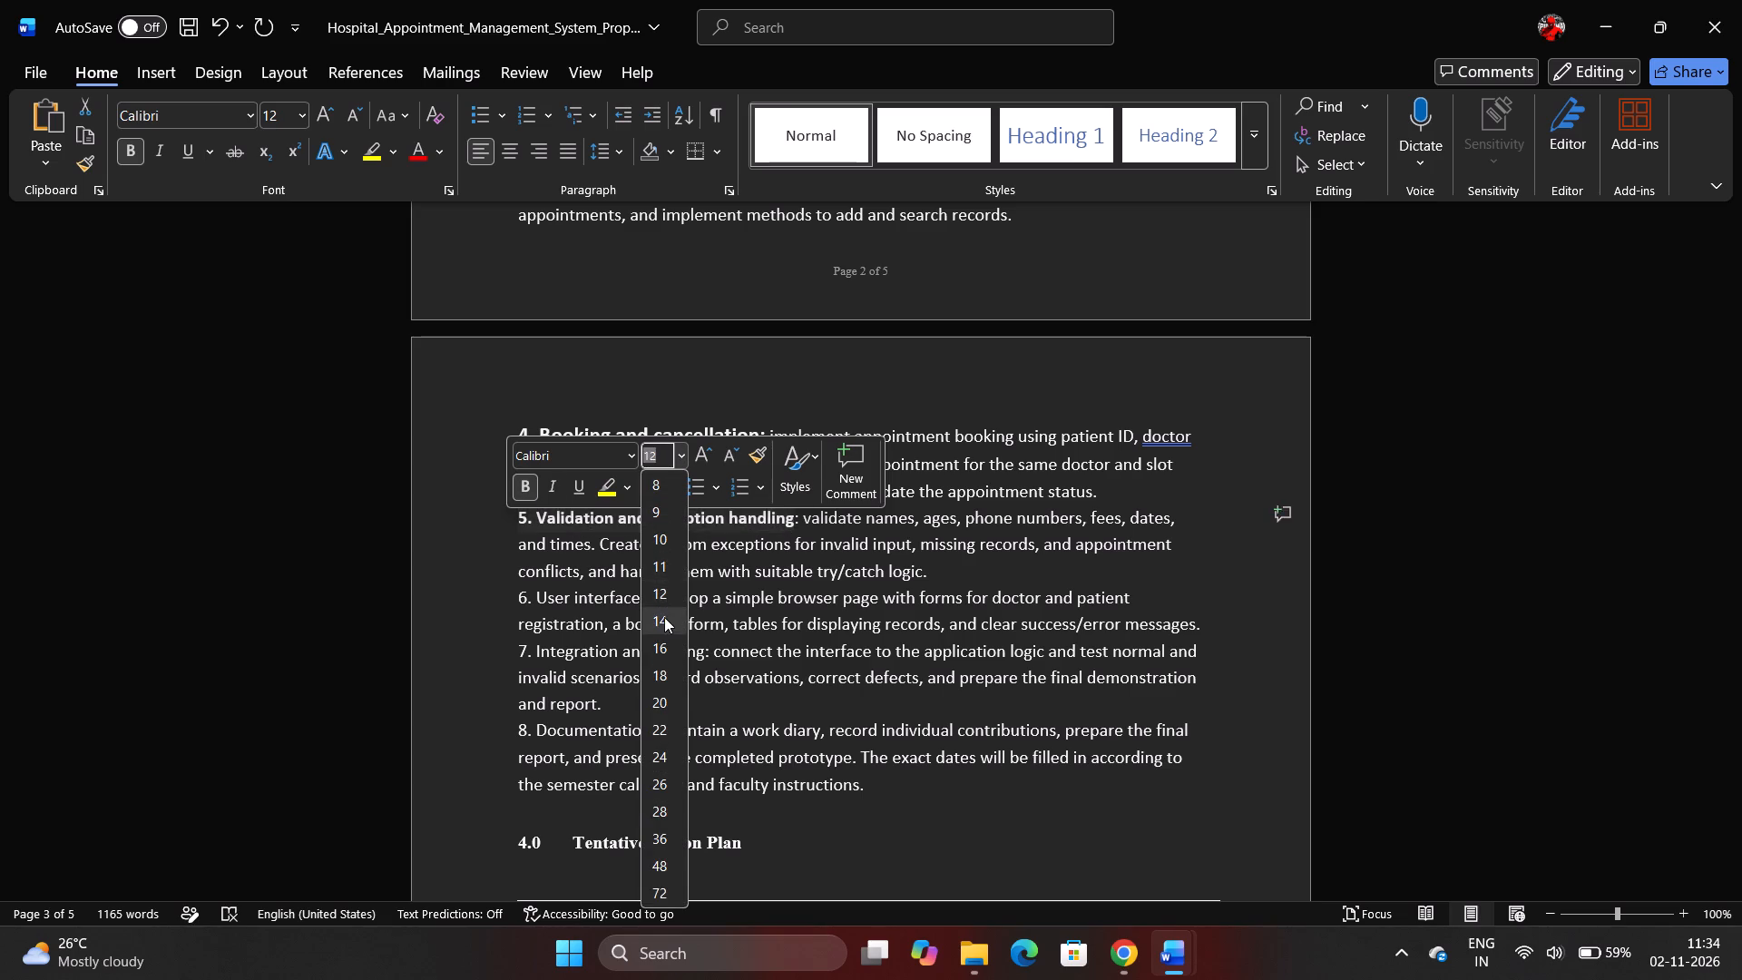
pyautogui.click(663, 617)
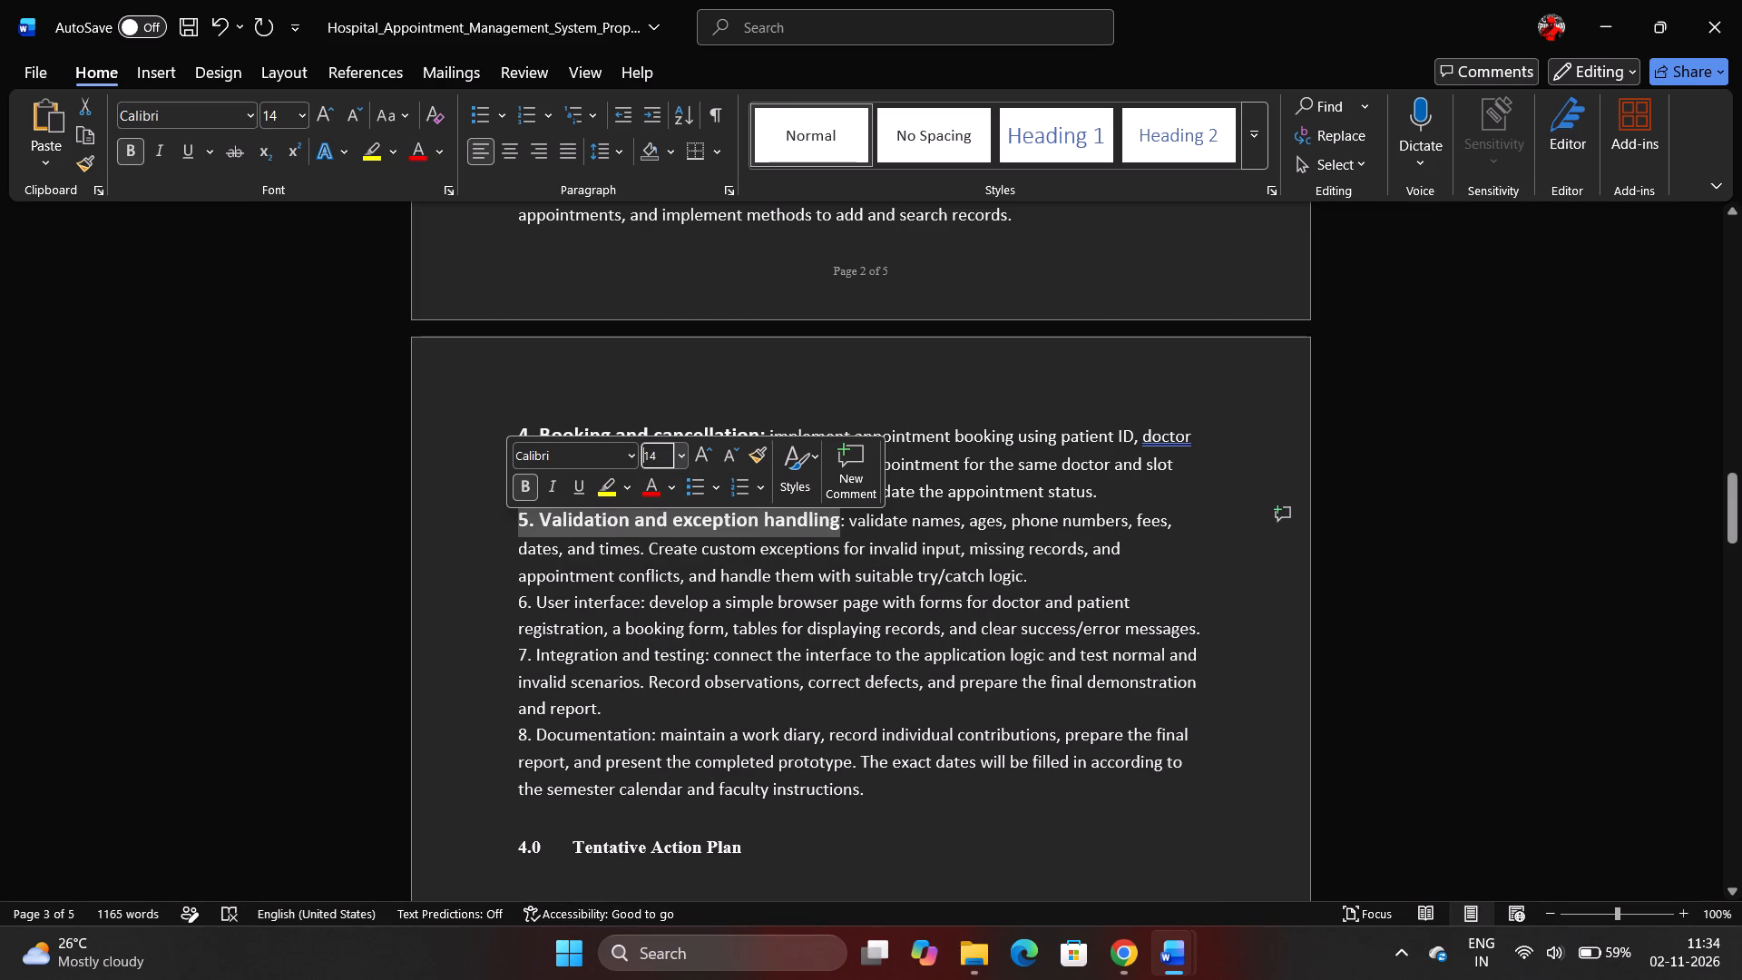
# Format the label "6. User interface:" in the methodology list as bold at 14 pt.
pyautogui.click(644, 598)
pyautogui.moveTo(644, 598); pyautogui.dragTo(517, 600)
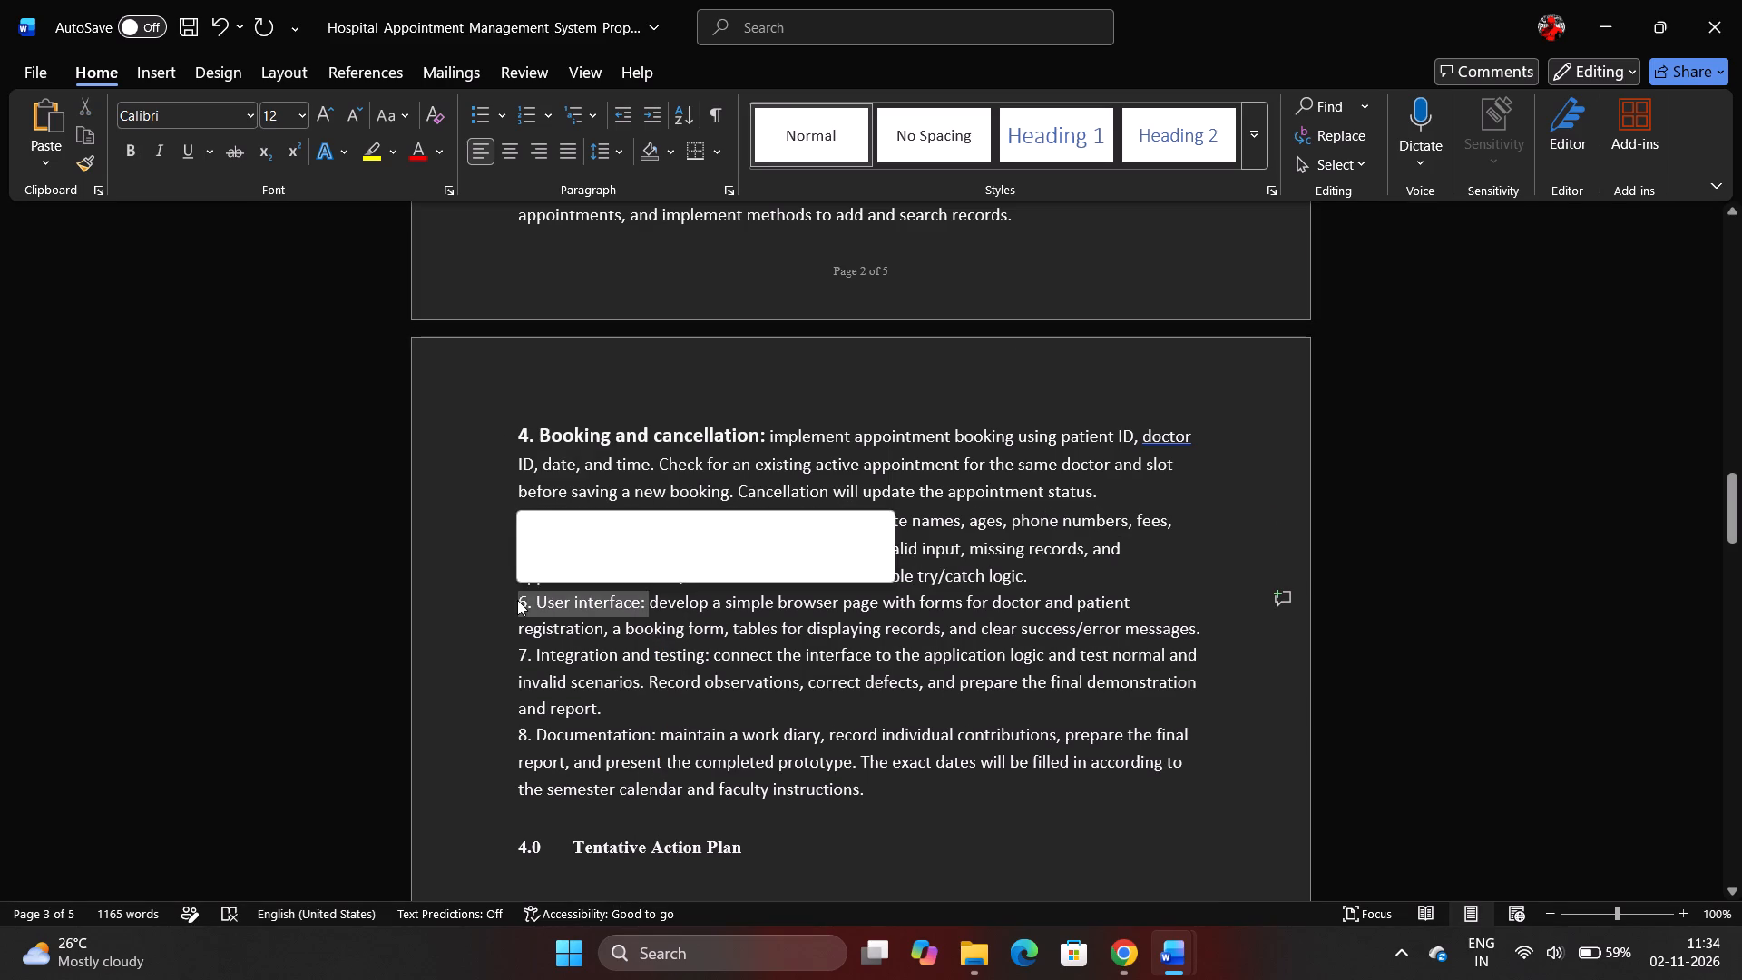
pyautogui.click(538, 550)
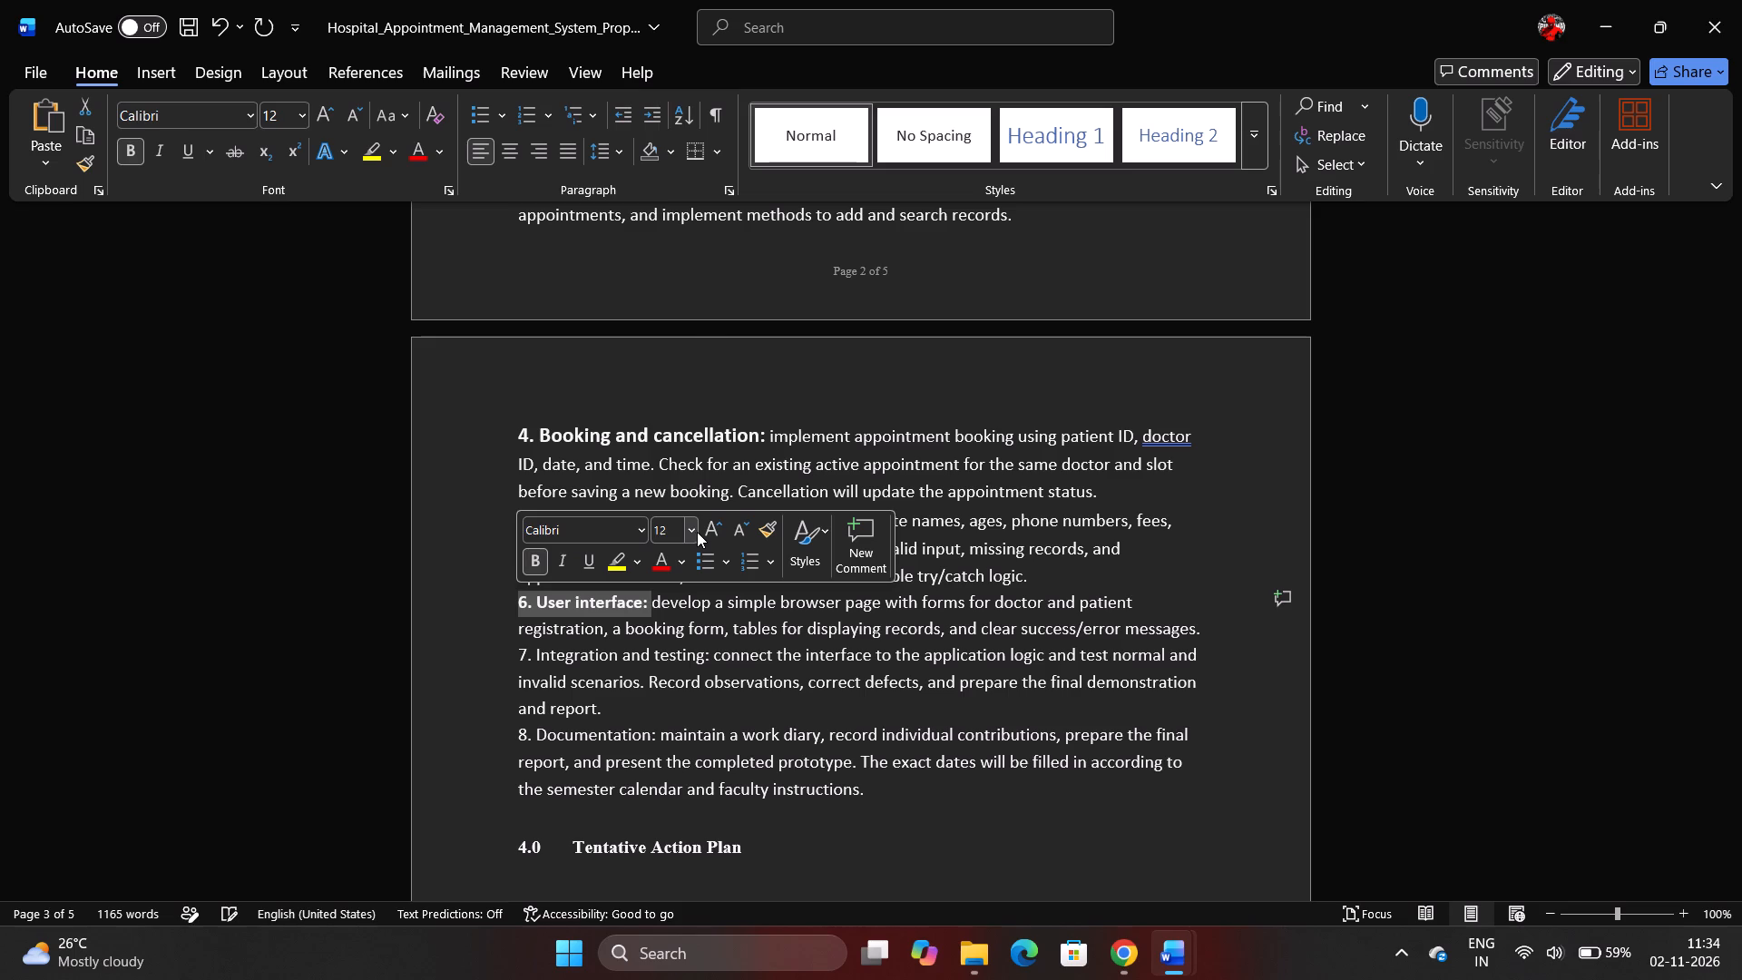
pyautogui.click(697, 532)
pyautogui.click(680, 219)
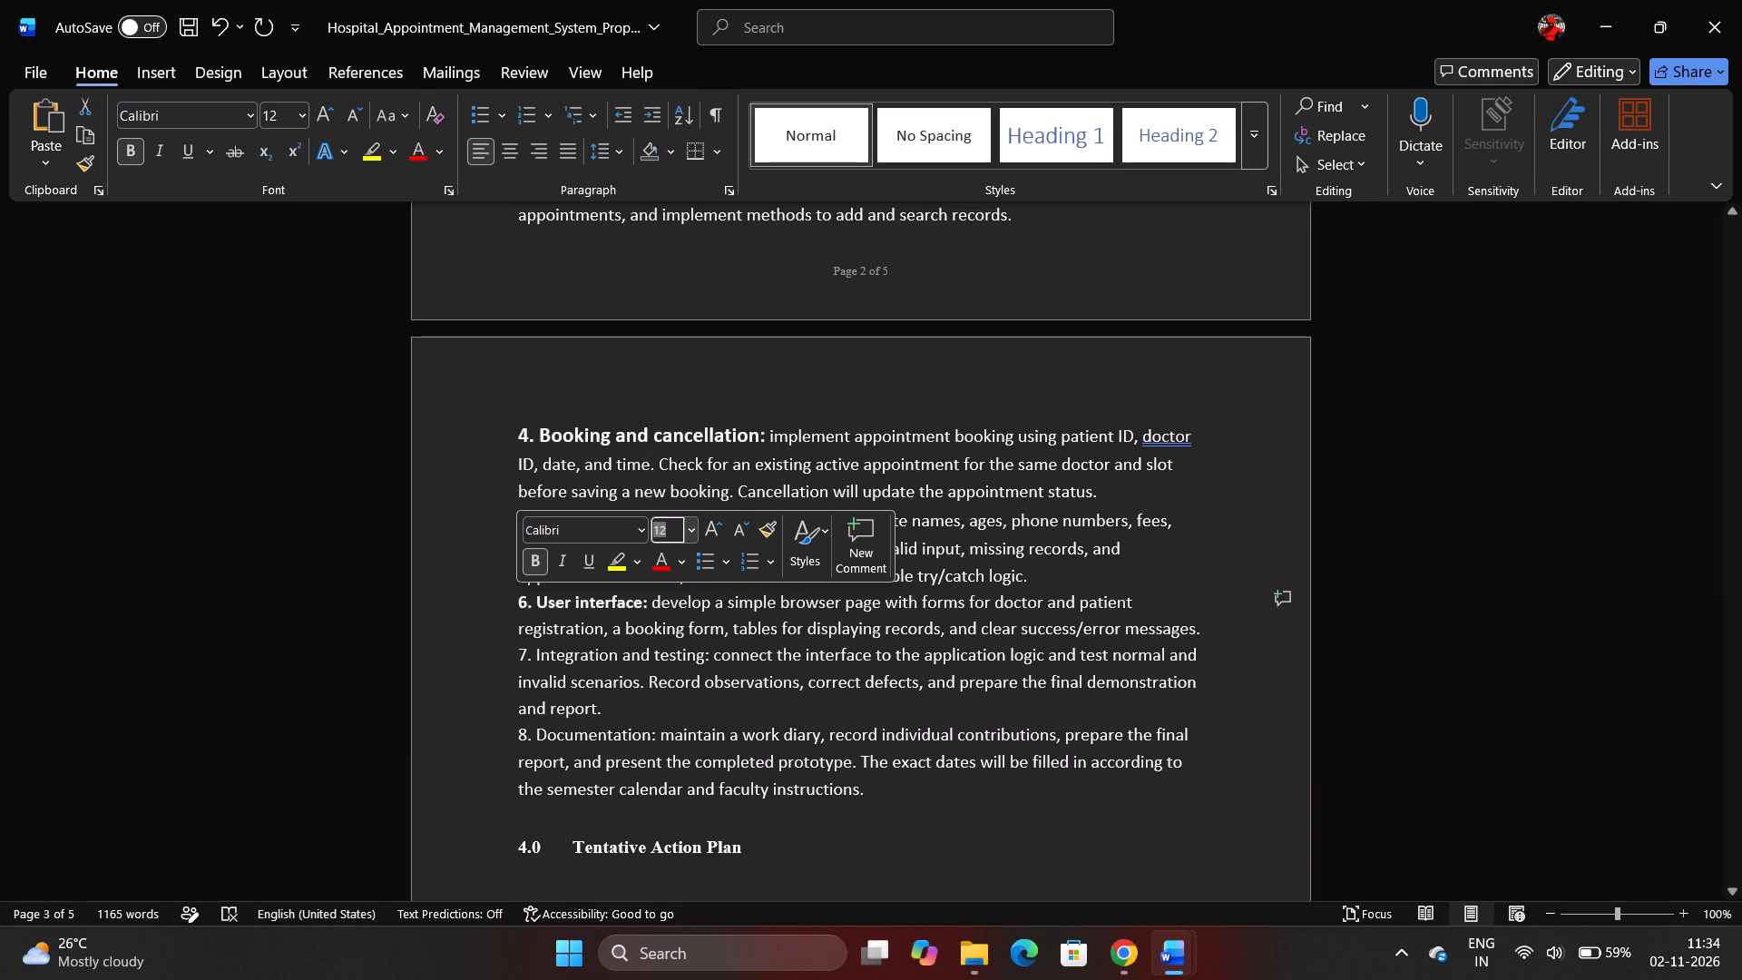
# Format the label "7. Integration and testing:" in the methodology list as bold at 14 pt.
pyautogui.click(709, 664)
pyautogui.moveTo(709, 664); pyautogui.dragTo(514, 666)
pyautogui.click(532, 624)
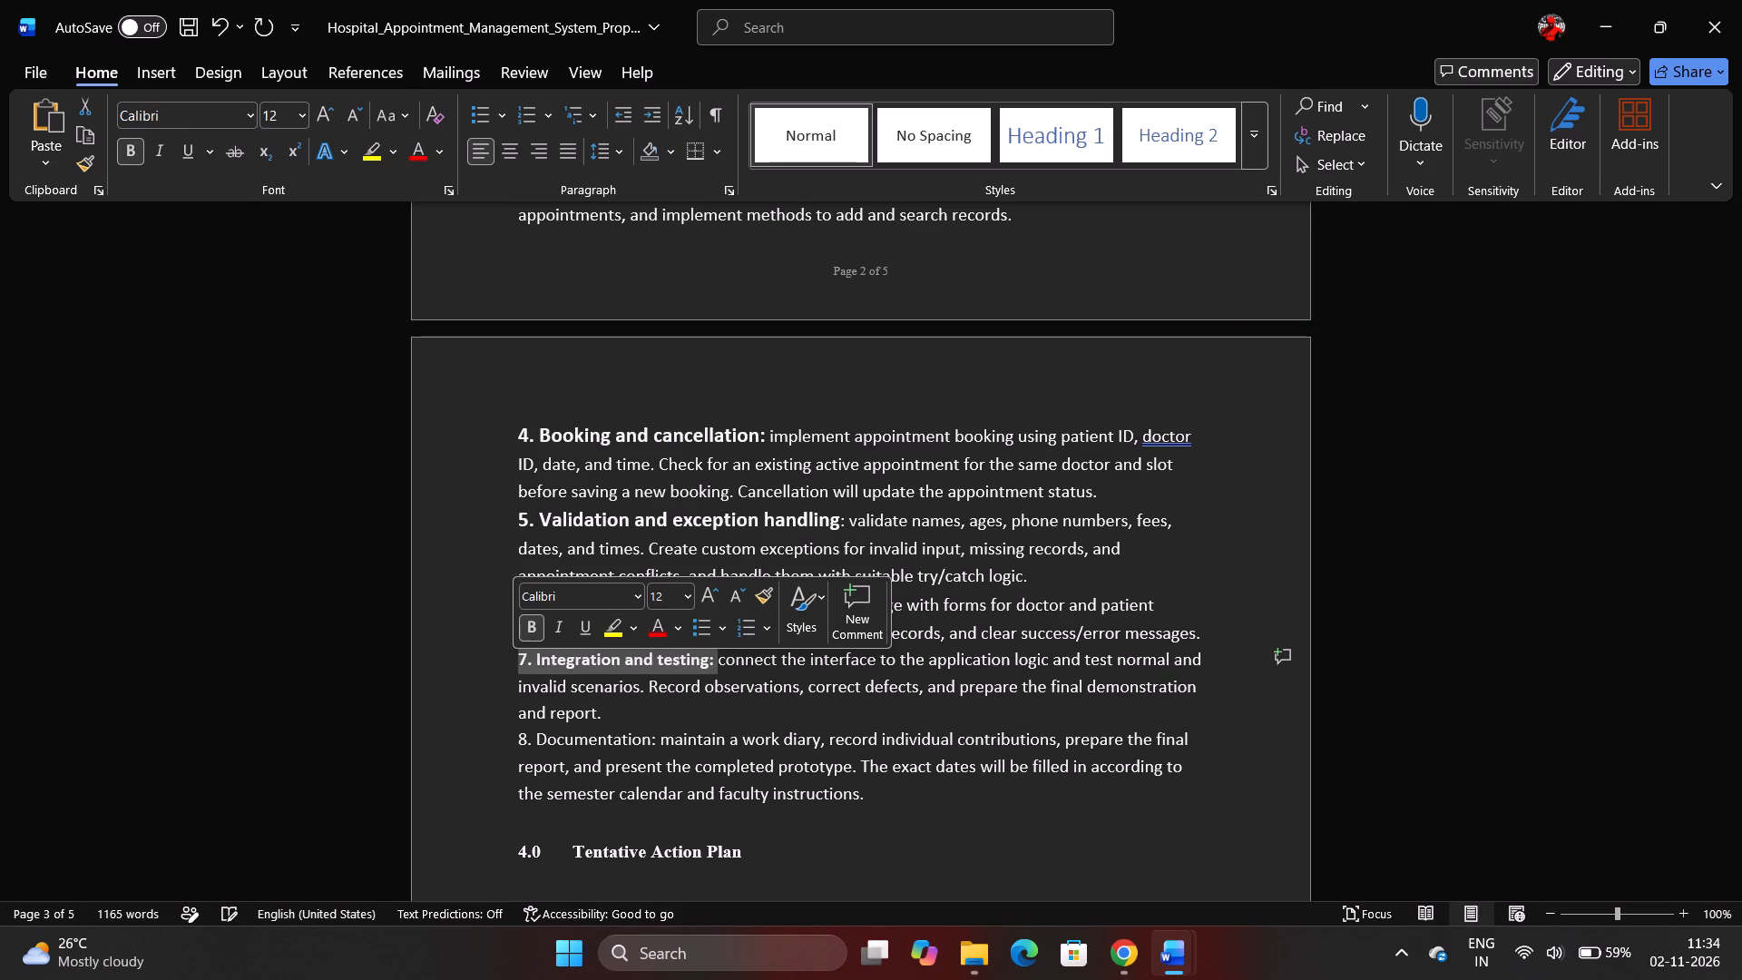
pyautogui.click(685, 593)
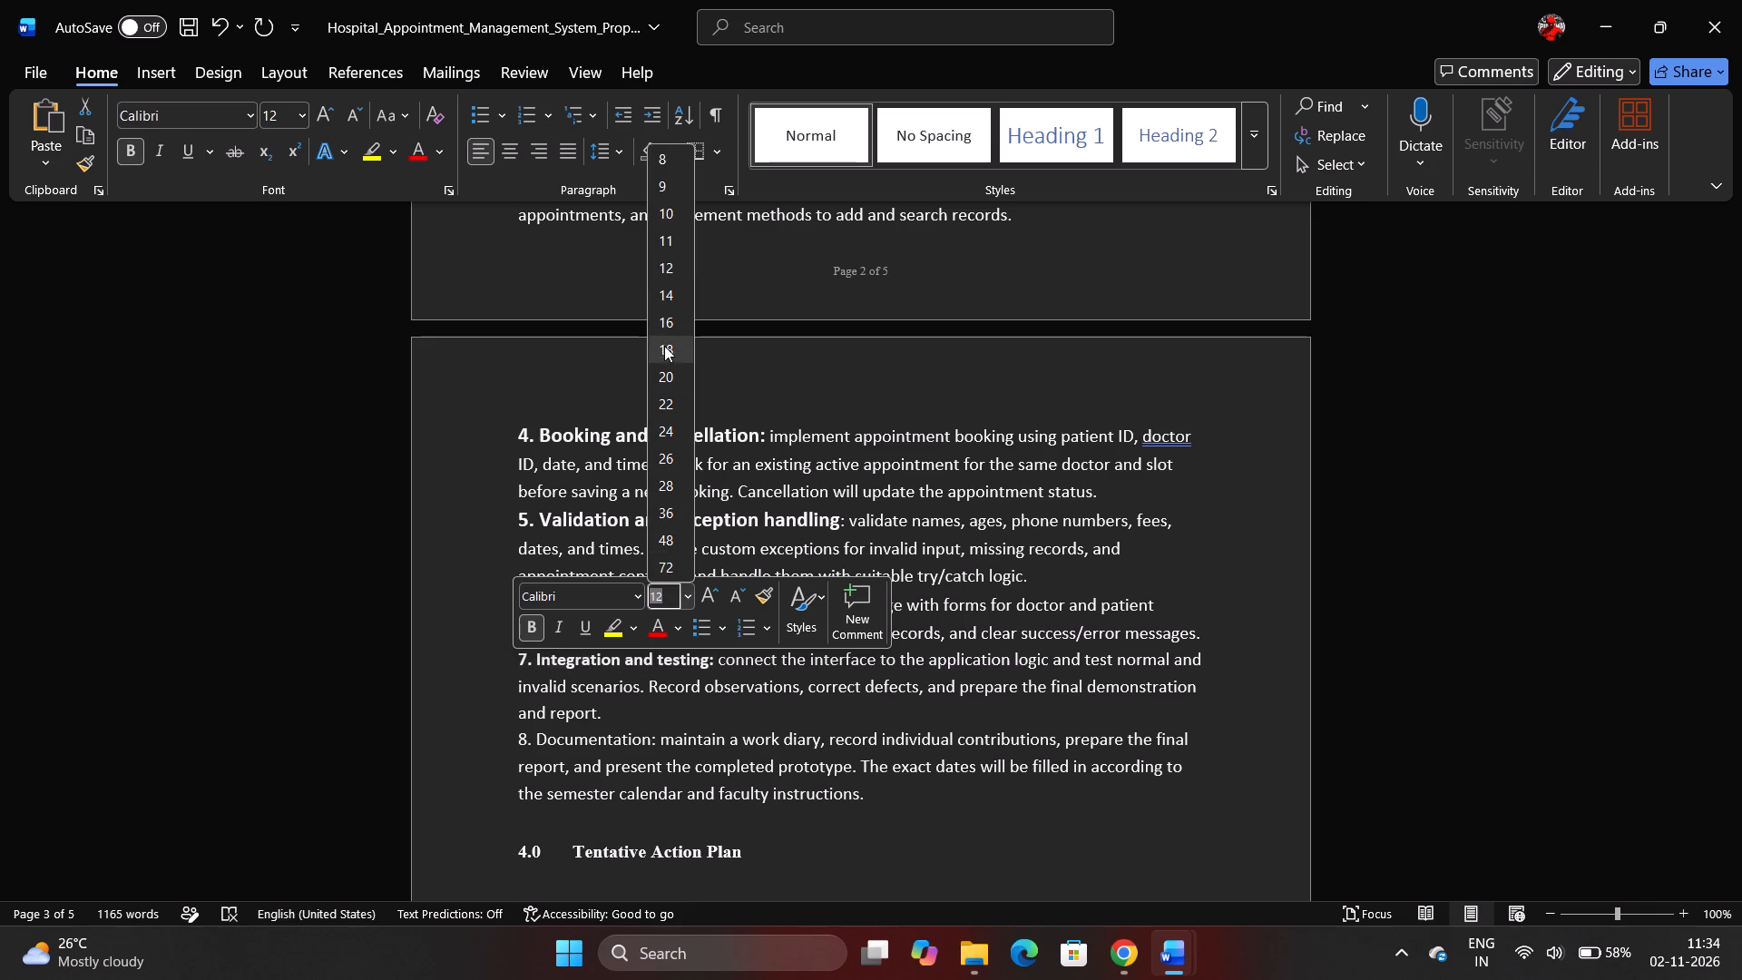
pyautogui.click(662, 303)
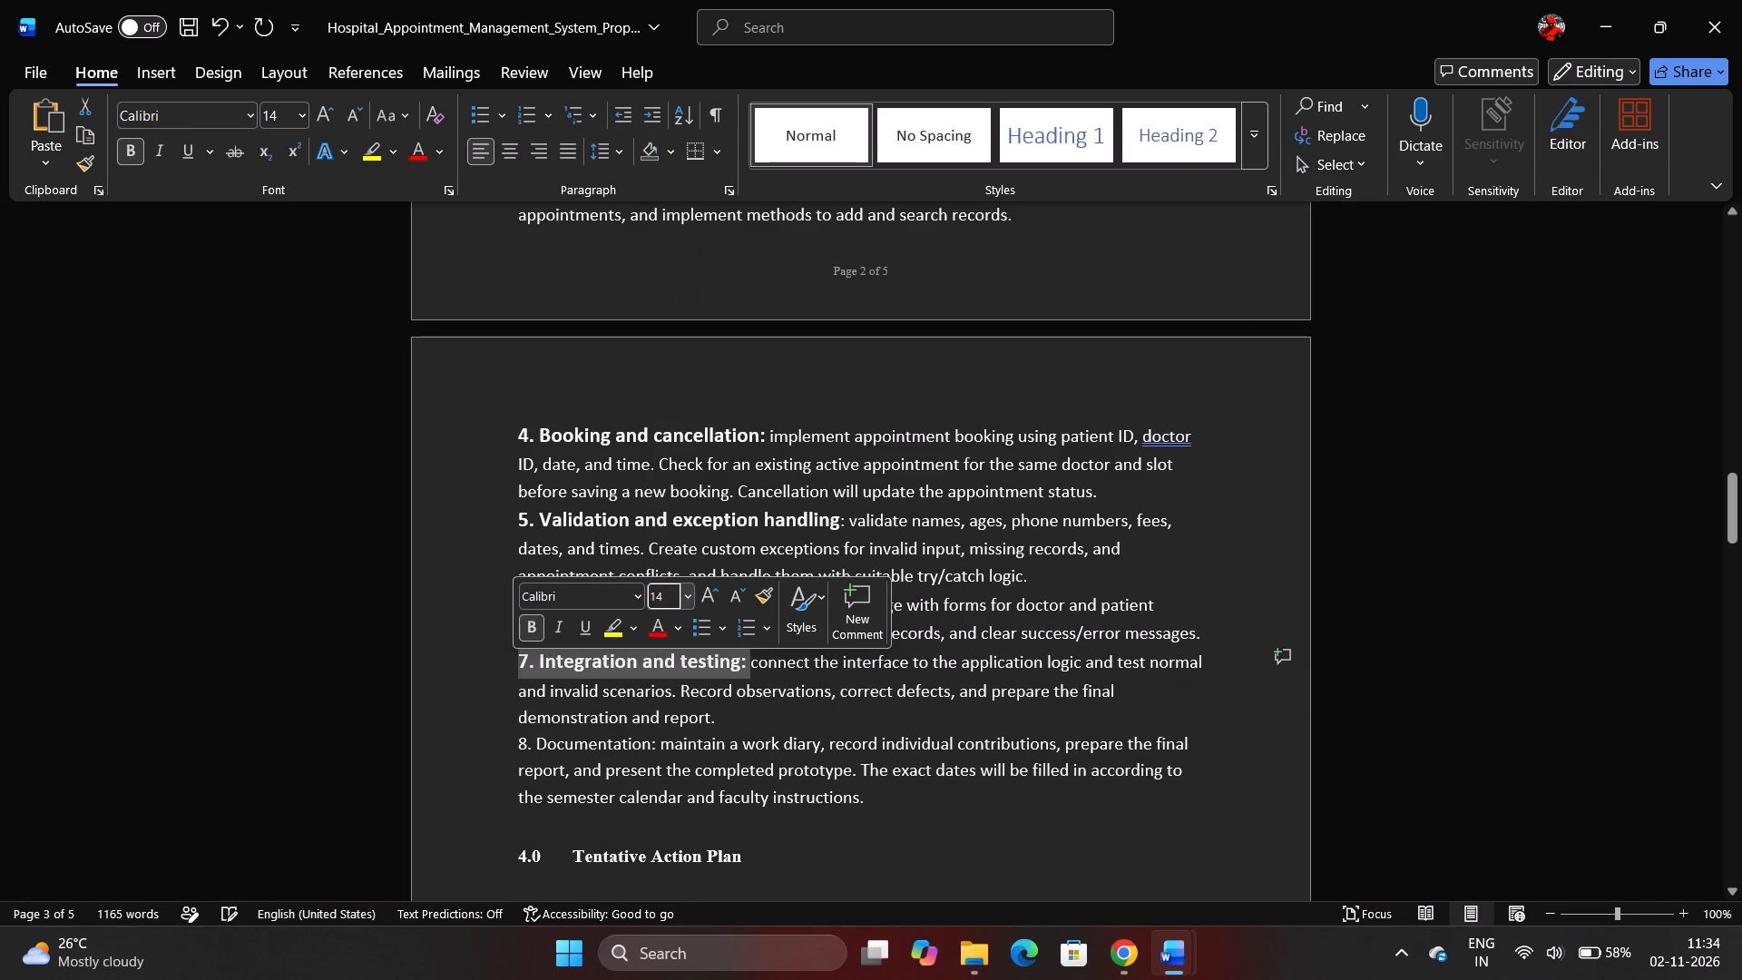
# Format the label "8. Documentation:" in the methodology list as bold at 14 pt.
pyautogui.click(656, 742)
pyautogui.moveTo(656, 742); pyautogui.dragTo(513, 744)
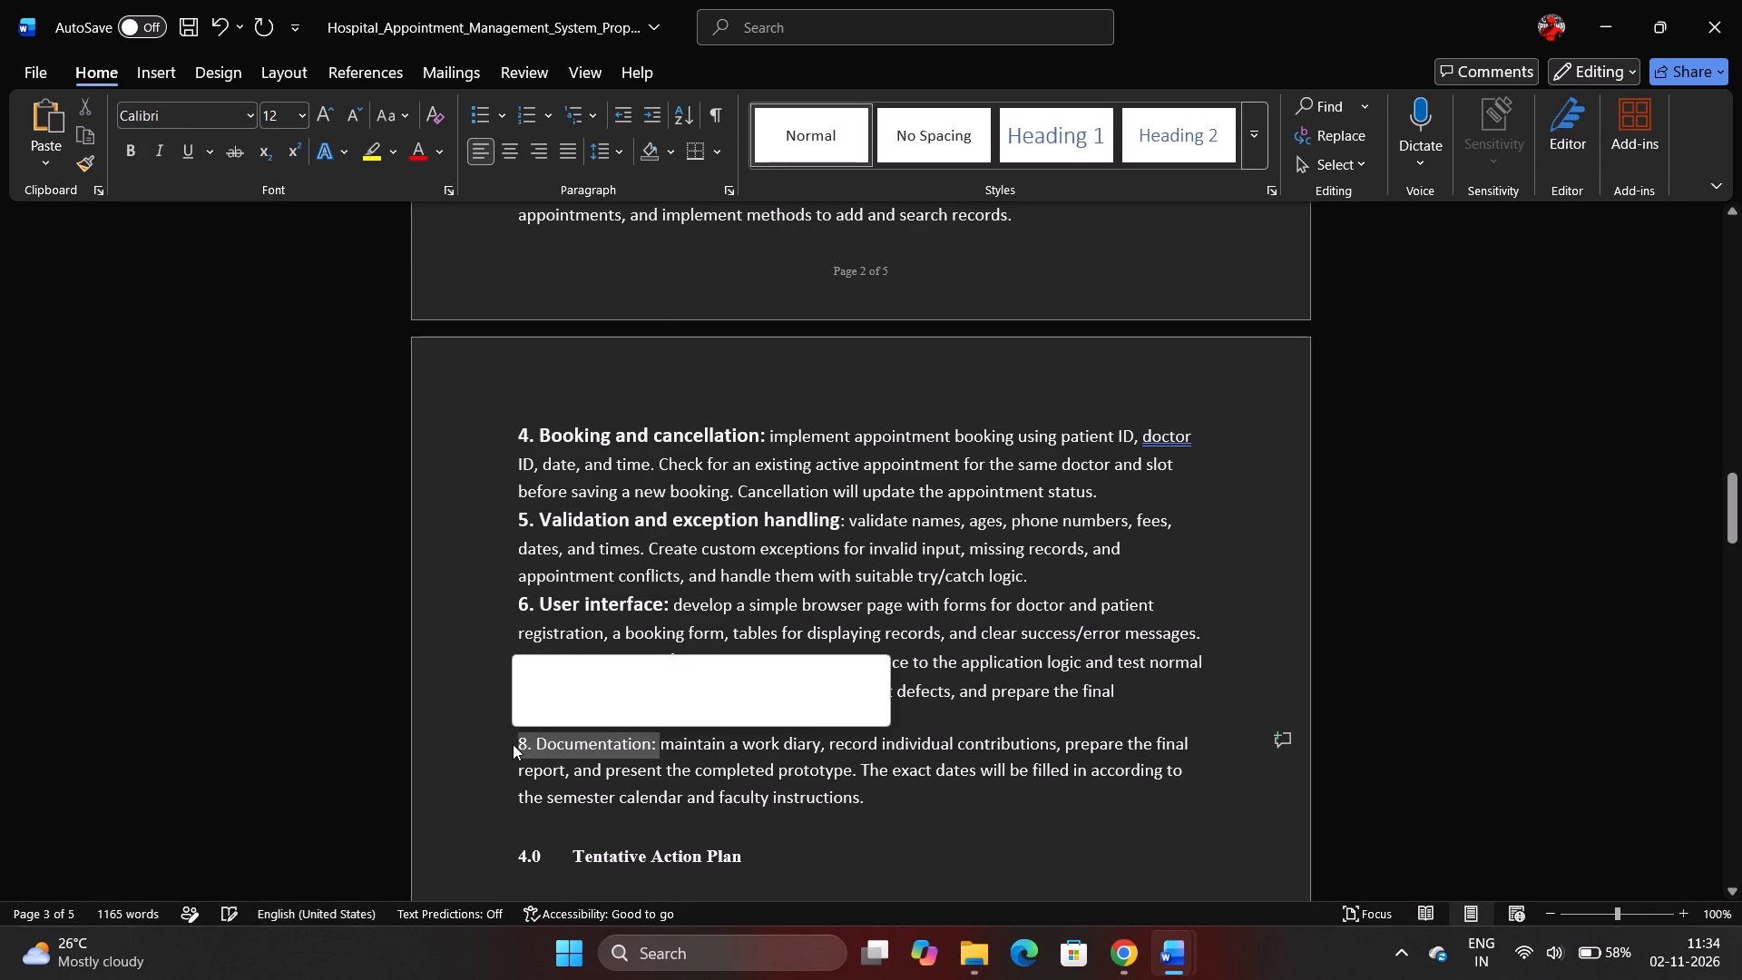
pyautogui.click(533, 702)
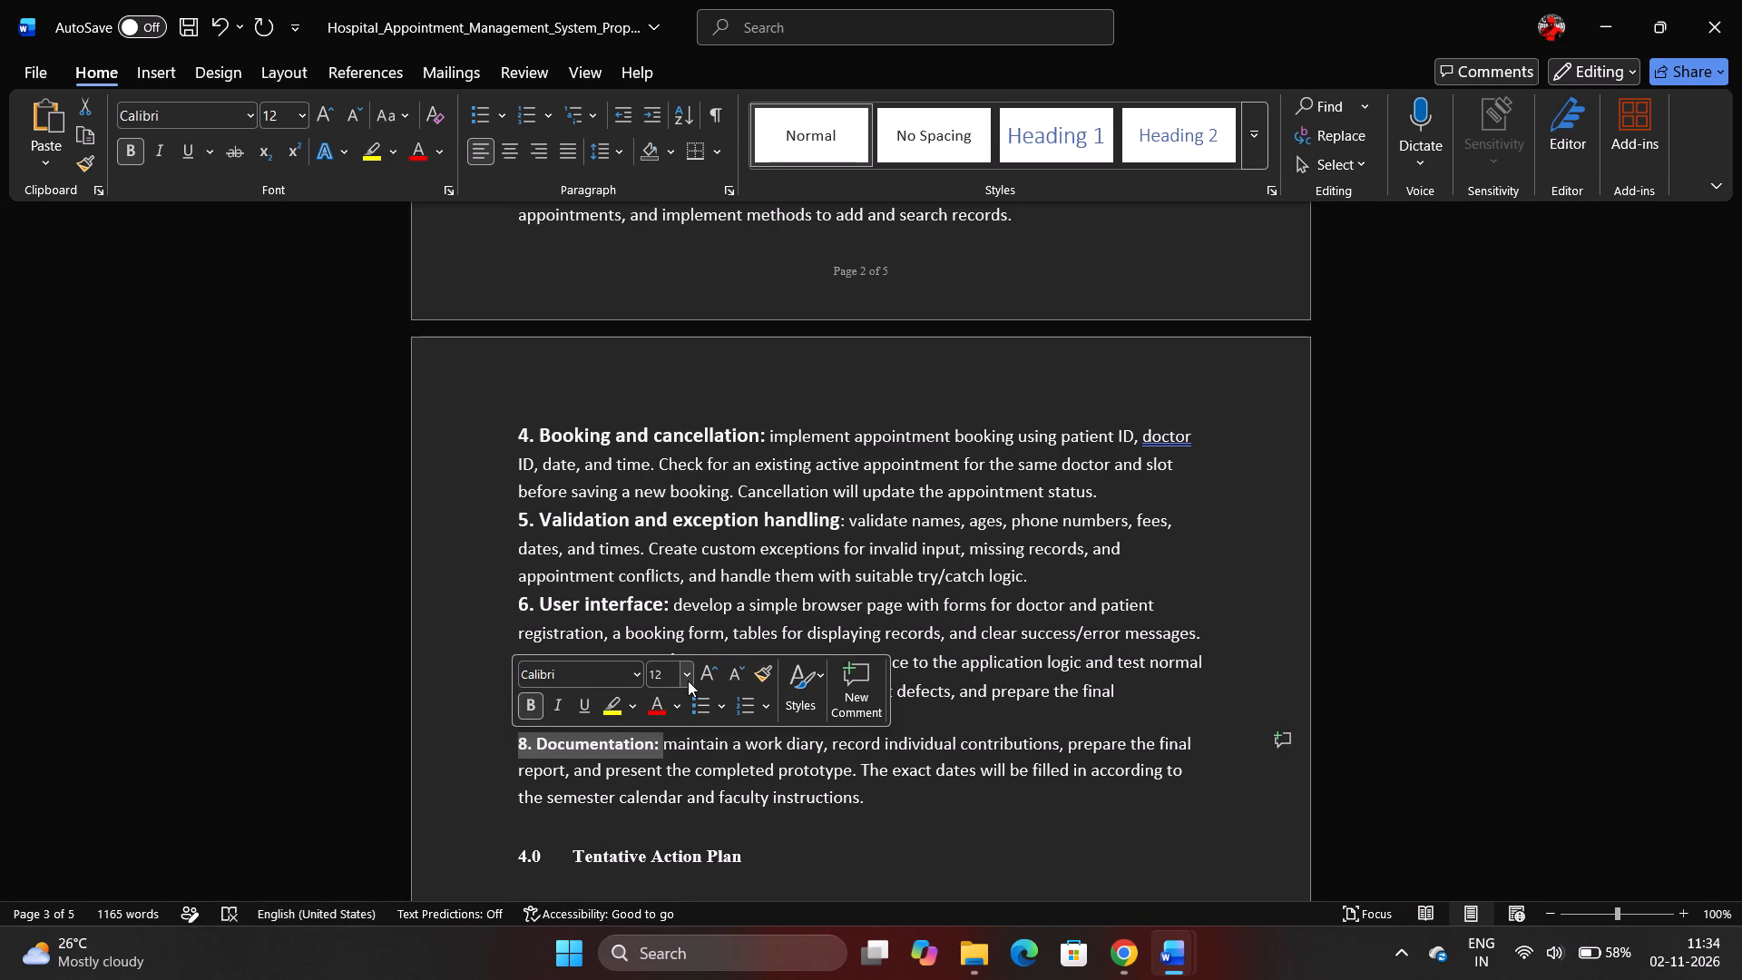
pyautogui.click(688, 681)
pyautogui.click(676, 368)
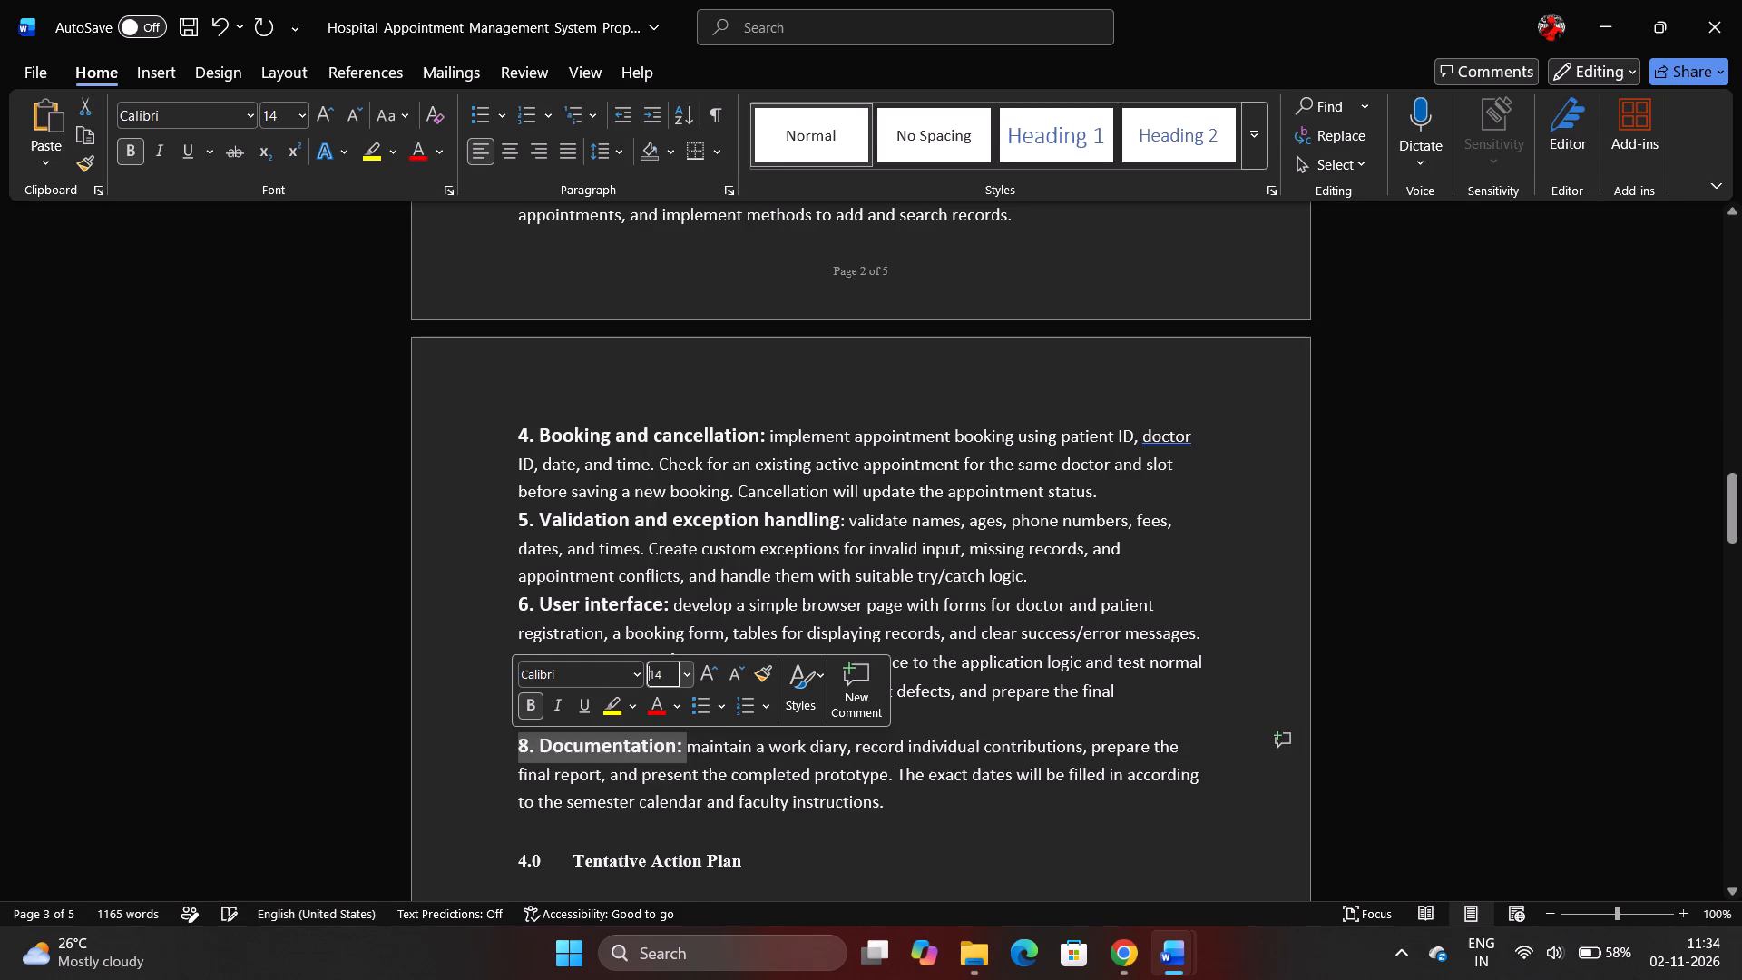
pyautogui.click(782, 517)
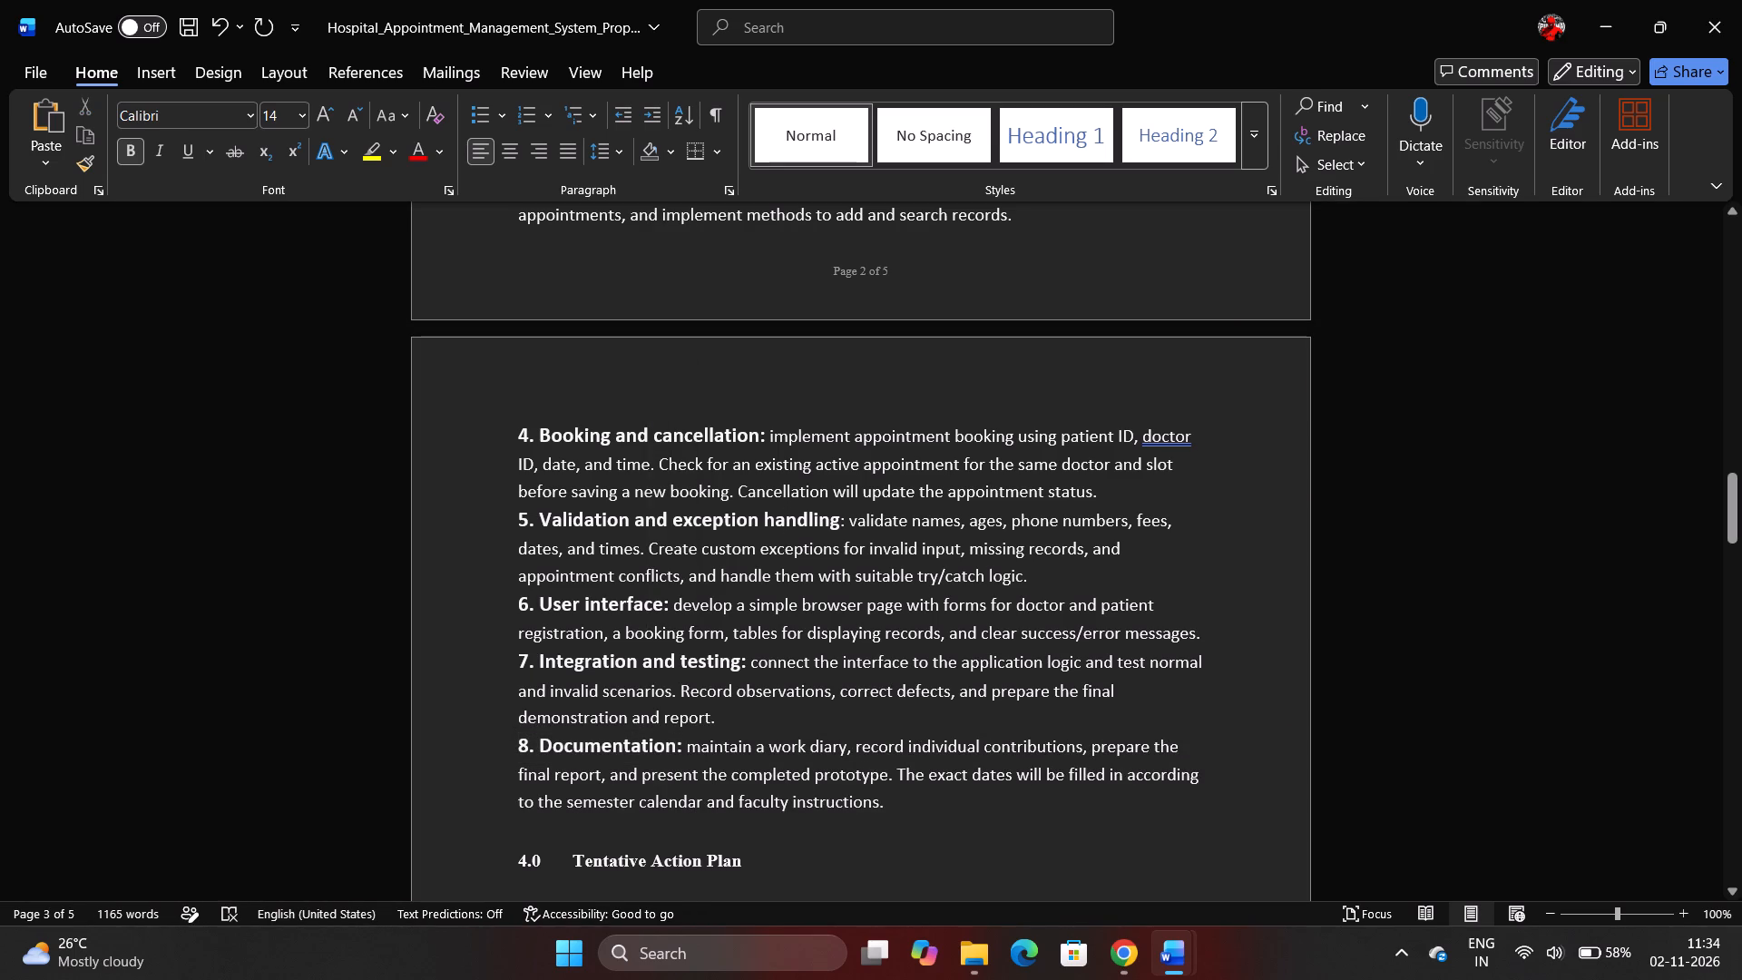
# Insert a line break at the end of item 4 to leave a blank line before item 5.
pyautogui.click(1113, 484)
pyautogui.hotkey('shift', 'Return')
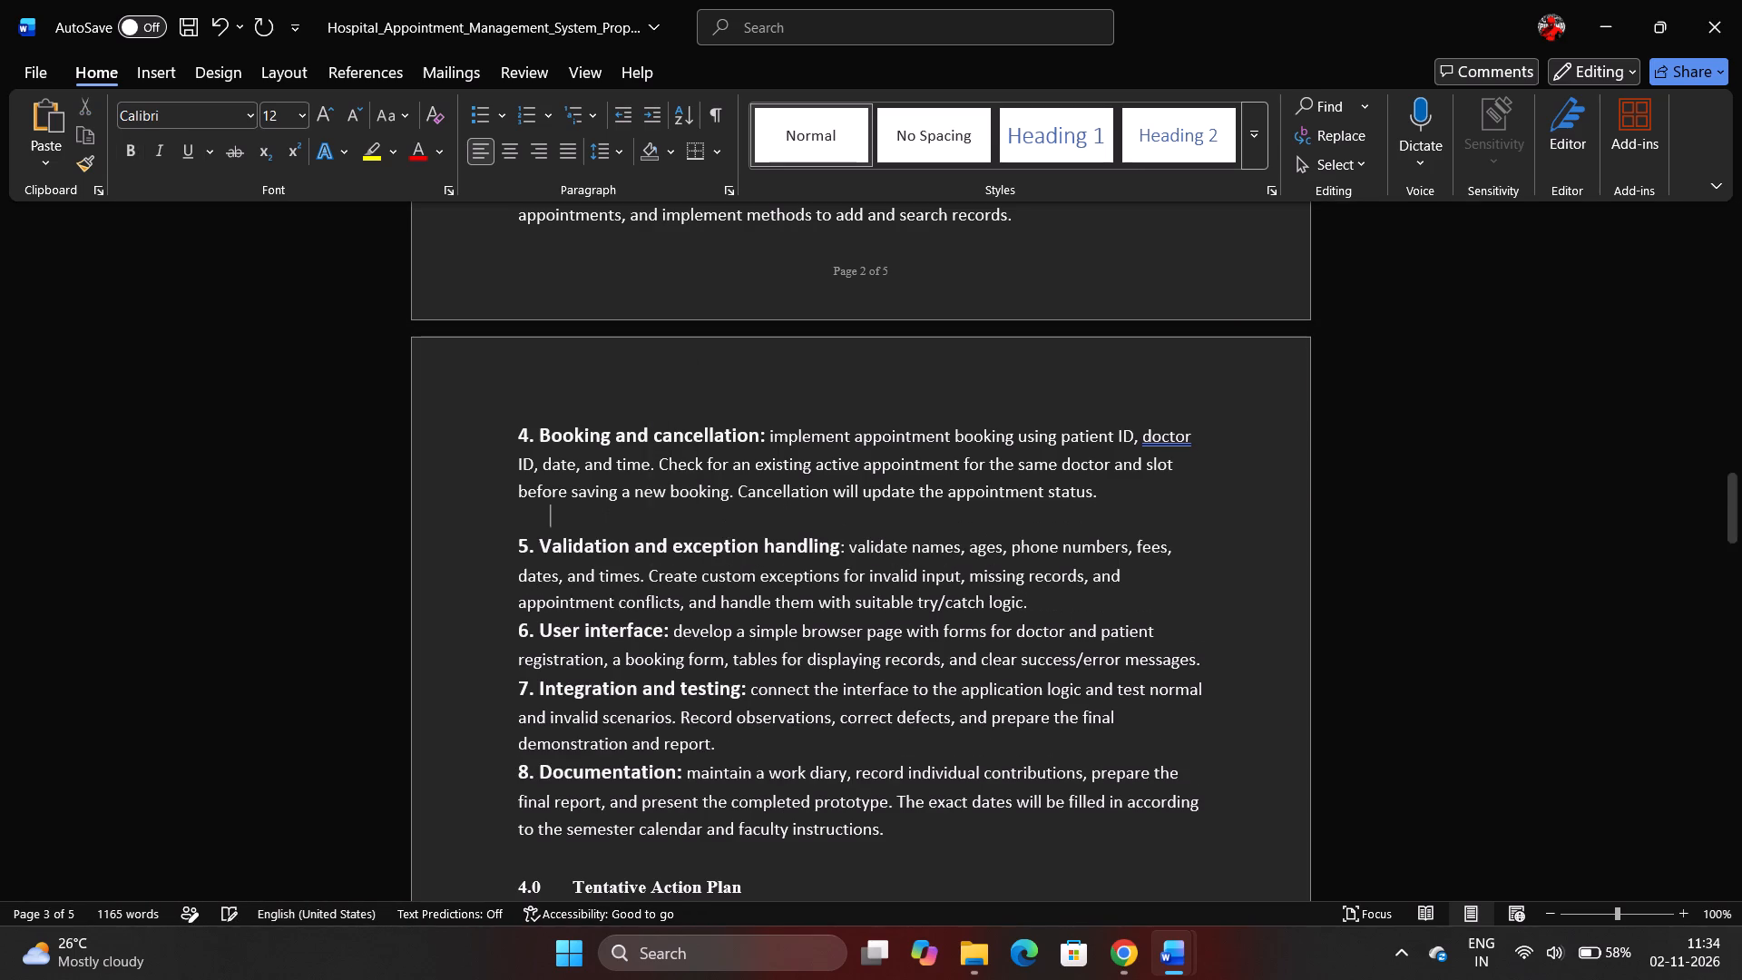
# Insert a line break at the end of item 5 to leave a blank line before item 6.
pyautogui.press('Down')
pyautogui.press('Down')
pyautogui.press('Down')
pyautogui.press('Down')
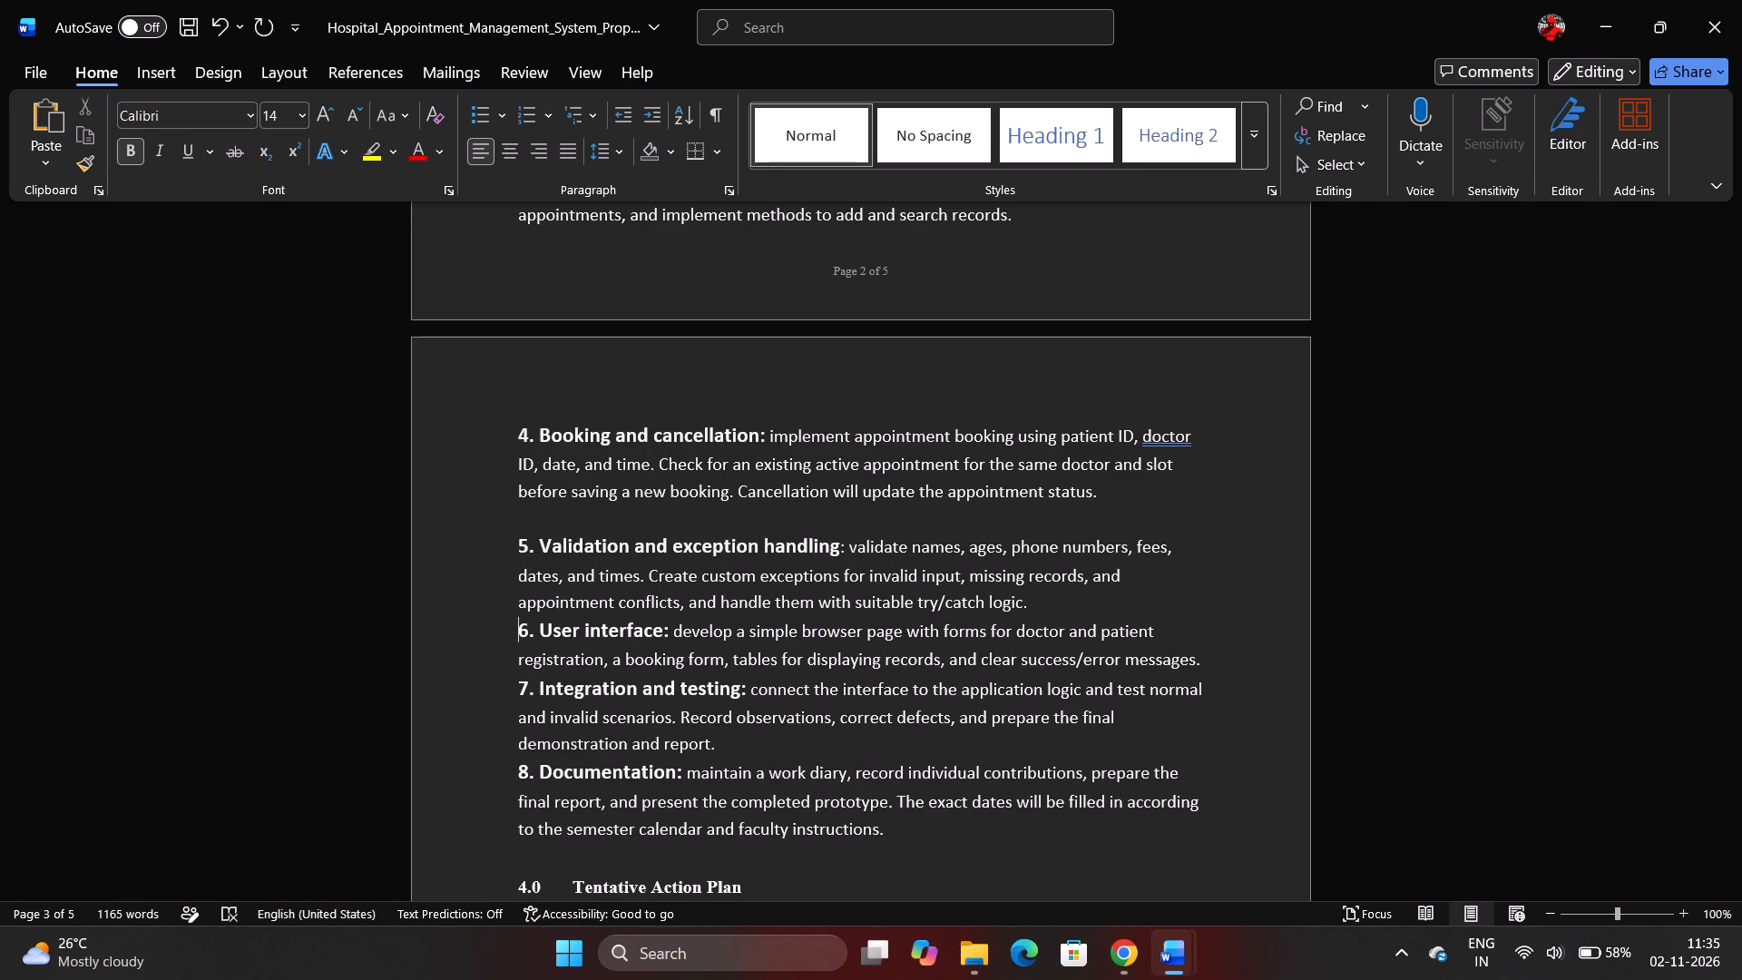
pyautogui.press('Down')
pyautogui.press('Up')
pyautogui.press('Up')
pyautogui.press('Right')
pyautogui.press('Right')
pyautogui.press('Right')
pyautogui.press('Right')
pyautogui.press('Right')
pyautogui.press('Right')
pyautogui.press('Right')
pyautogui.press('Right')
pyautogui.press('Right')
pyautogui.press('Right')
pyautogui.press('Right')
pyautogui.press('Right')
pyautogui.press('Right')
pyautogui.press('Right')
pyautogui.press('Right')
pyautogui.press('Right')
pyautogui.press('Right')
pyautogui.press('Right')
pyautogui.press('Right')
pyautogui.press('Right')
pyautogui.press('Left')
pyautogui.hotkey('shift', 'Return')
# Insert a line break at the end of item 6 to leave a blank line before item 7.
pyautogui.press('Down')
pyautogui.press('Down')
pyautogui.press('Down')
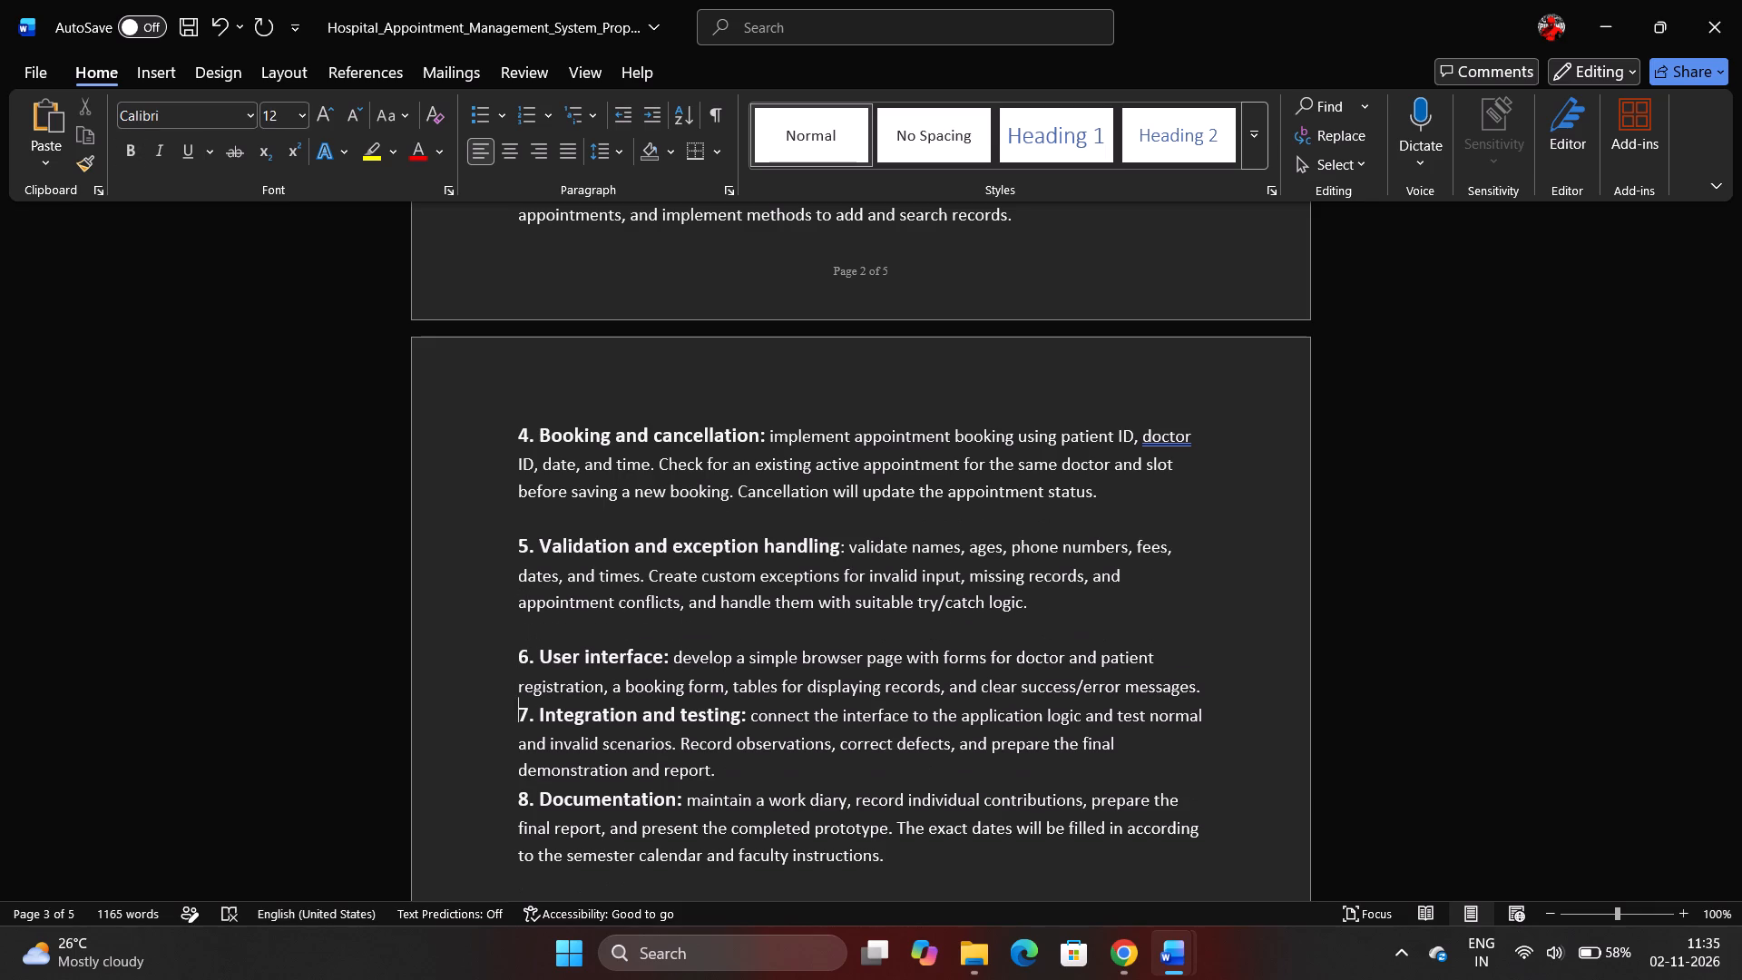
pyautogui.press('Left')
pyautogui.hotkey('shift', 'Return')
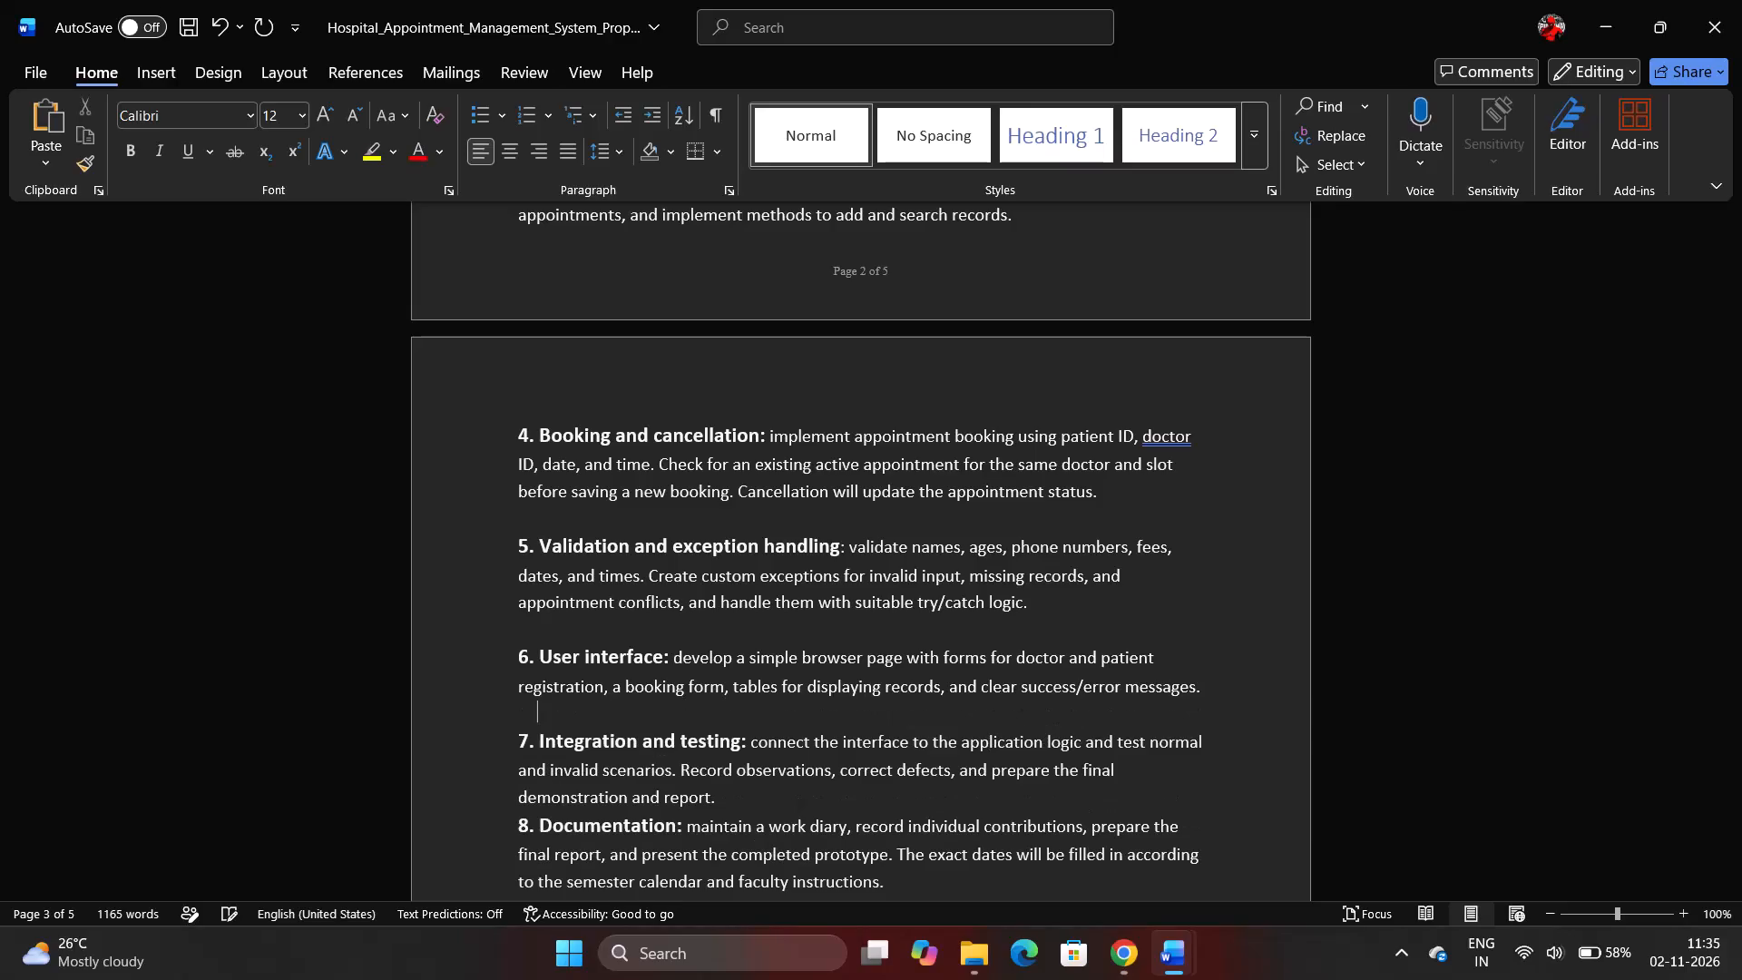
# Insert a line break at the end of item 7 to leave a blank line before item 8.
pyautogui.press('Down')
pyautogui.press('Down')
pyautogui.press('Down')
pyautogui.press('Down')
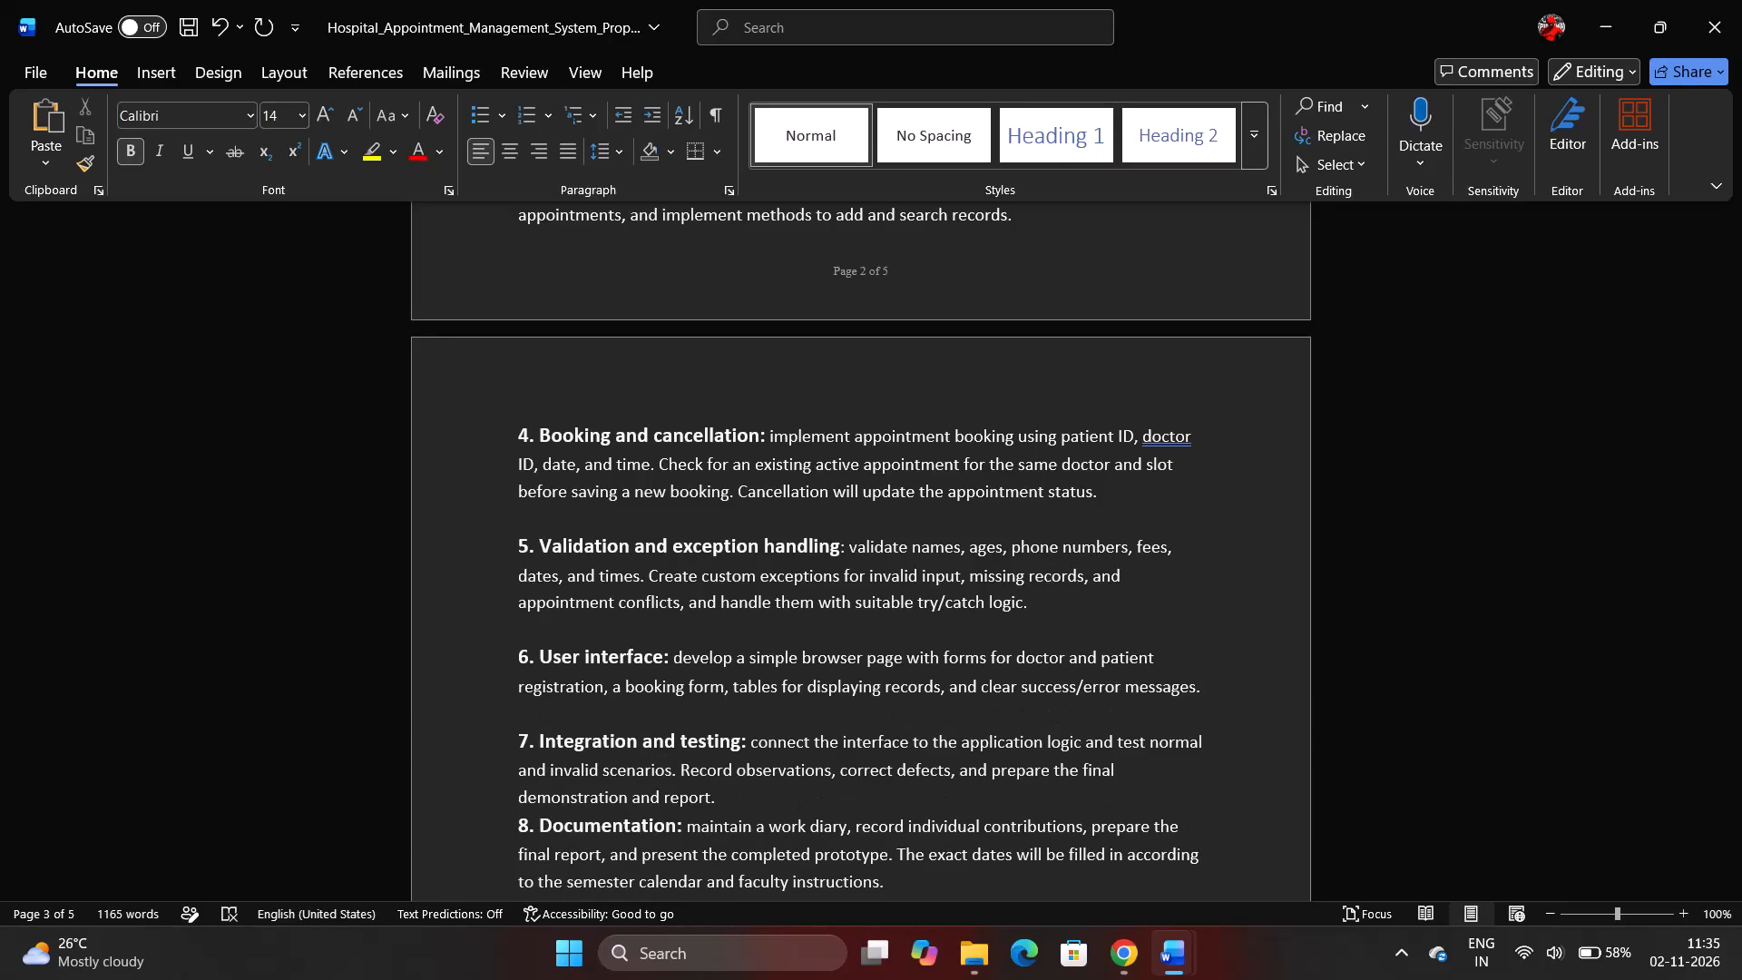
pyautogui.press('Left')
pyautogui.hotkey('shift', 'Return')
# Set the whole heading "4.0 Tentative Action Plan" to 20 pt.
pyautogui.press('Down')
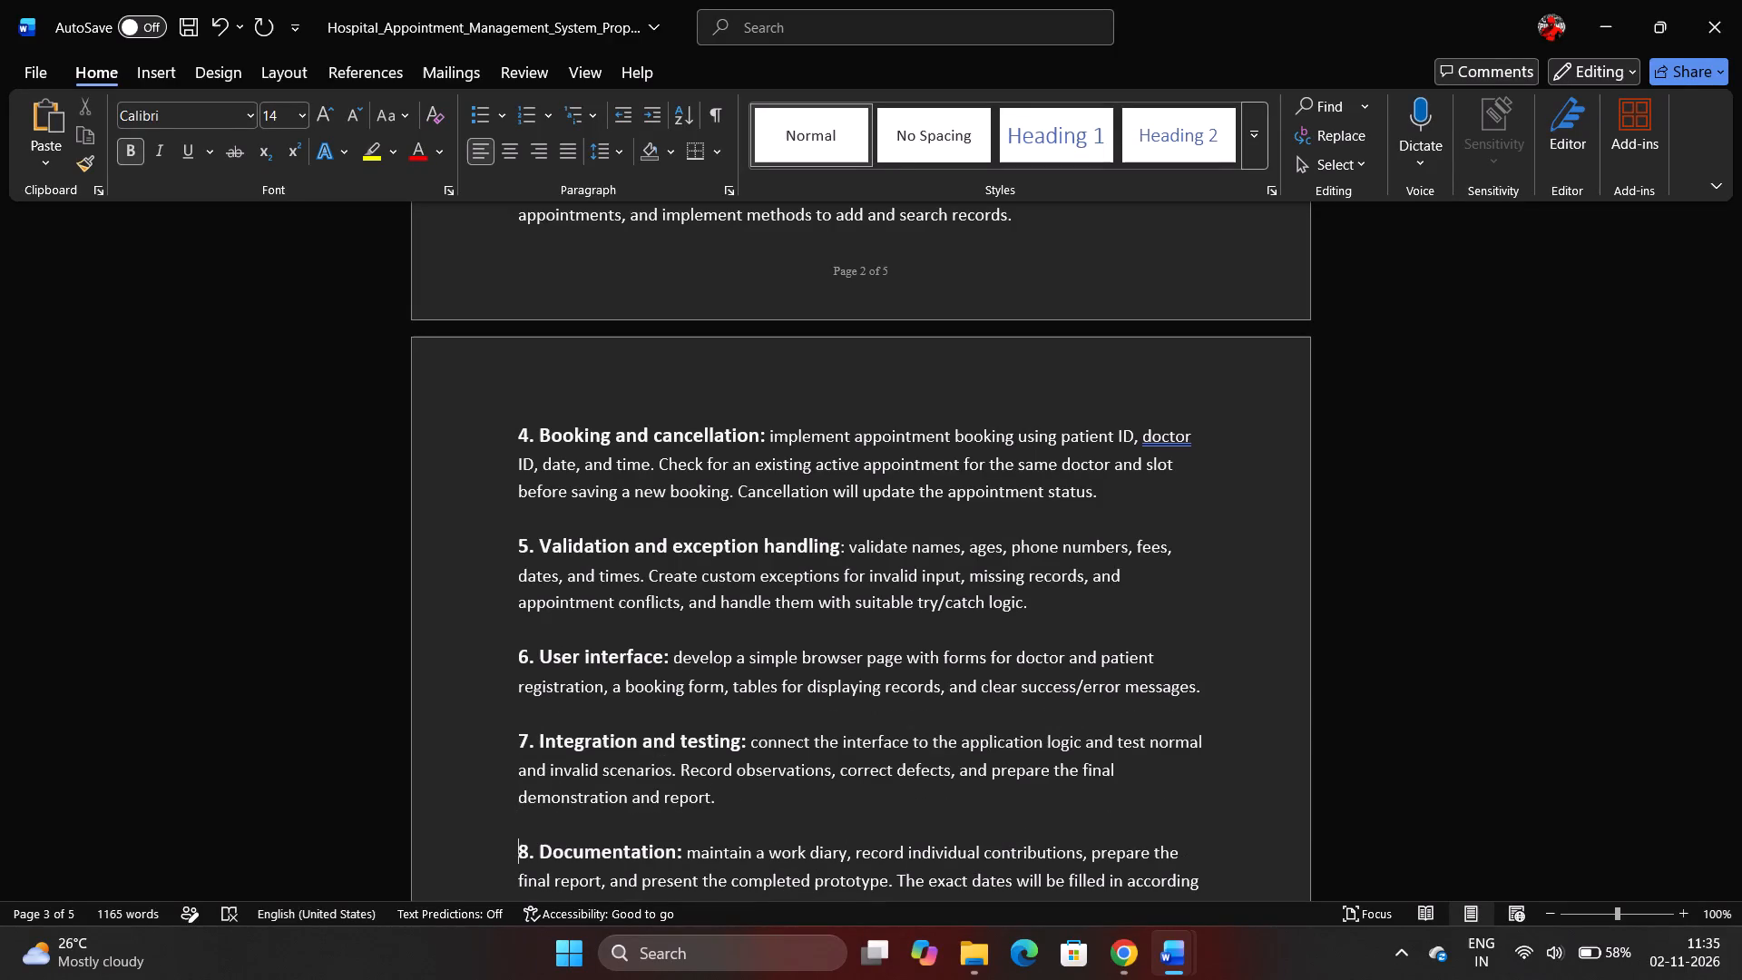
pyautogui.press('Down')
pyautogui.press('Down')
pyautogui.press('Down')
pyautogui.press('Down')
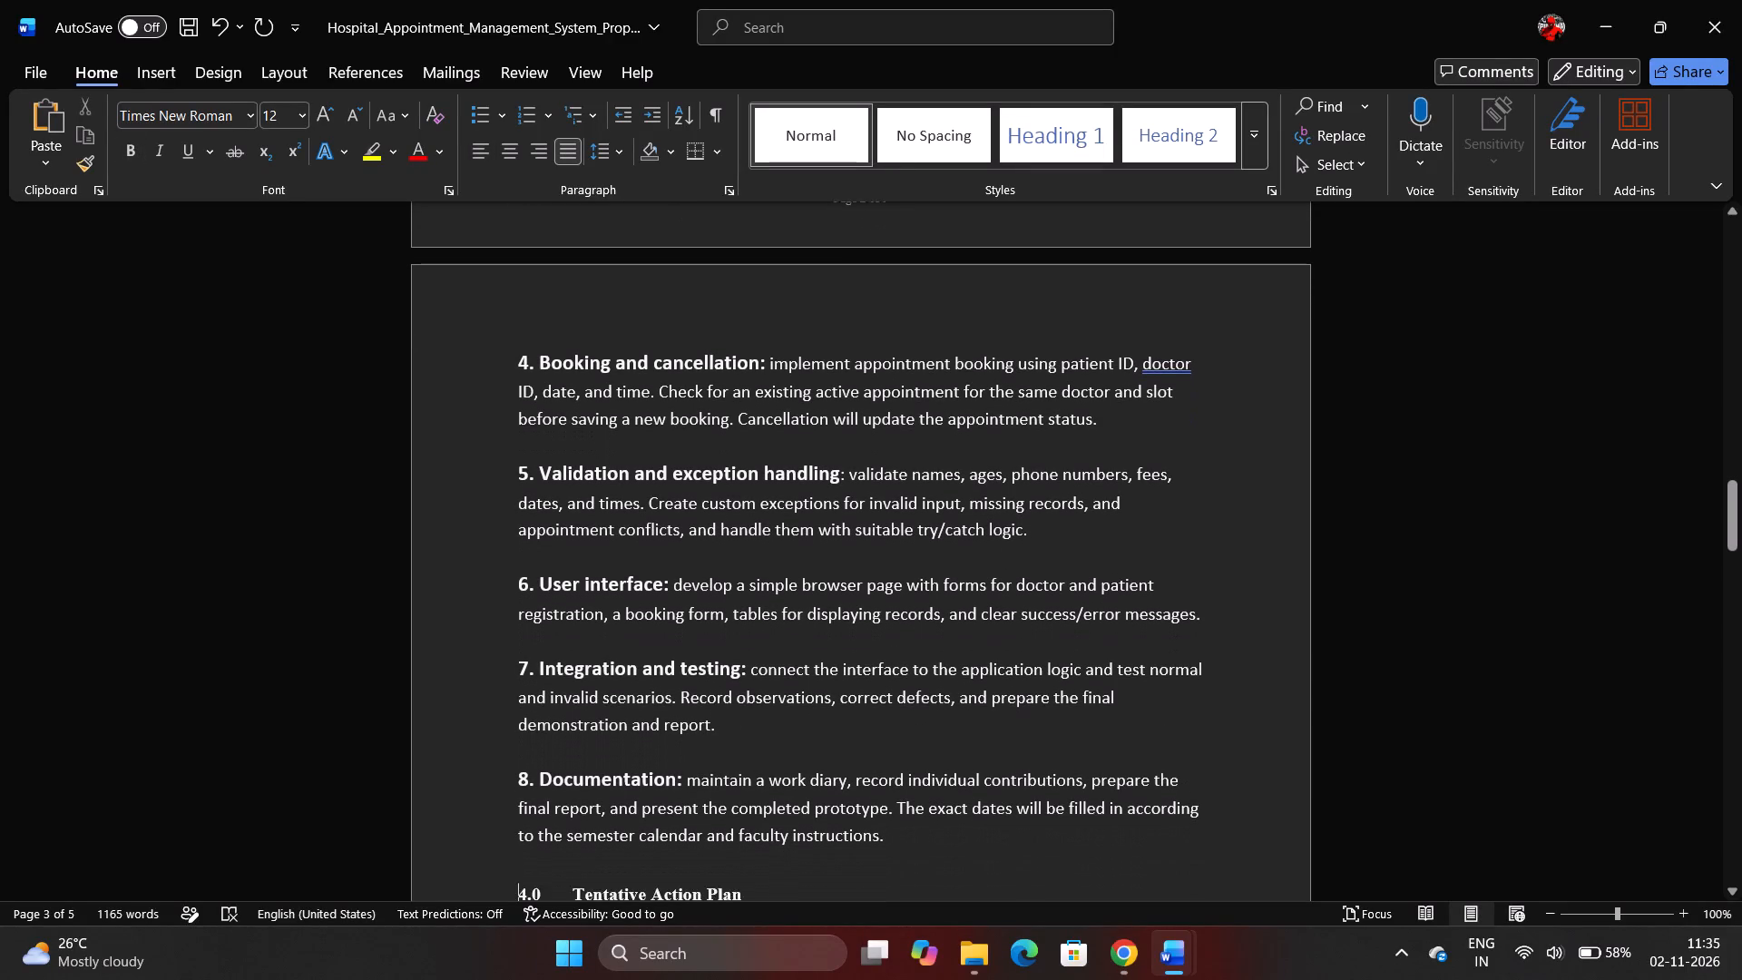
pyautogui.press('Down')
pyautogui.scroll(-1, 1113, 484)
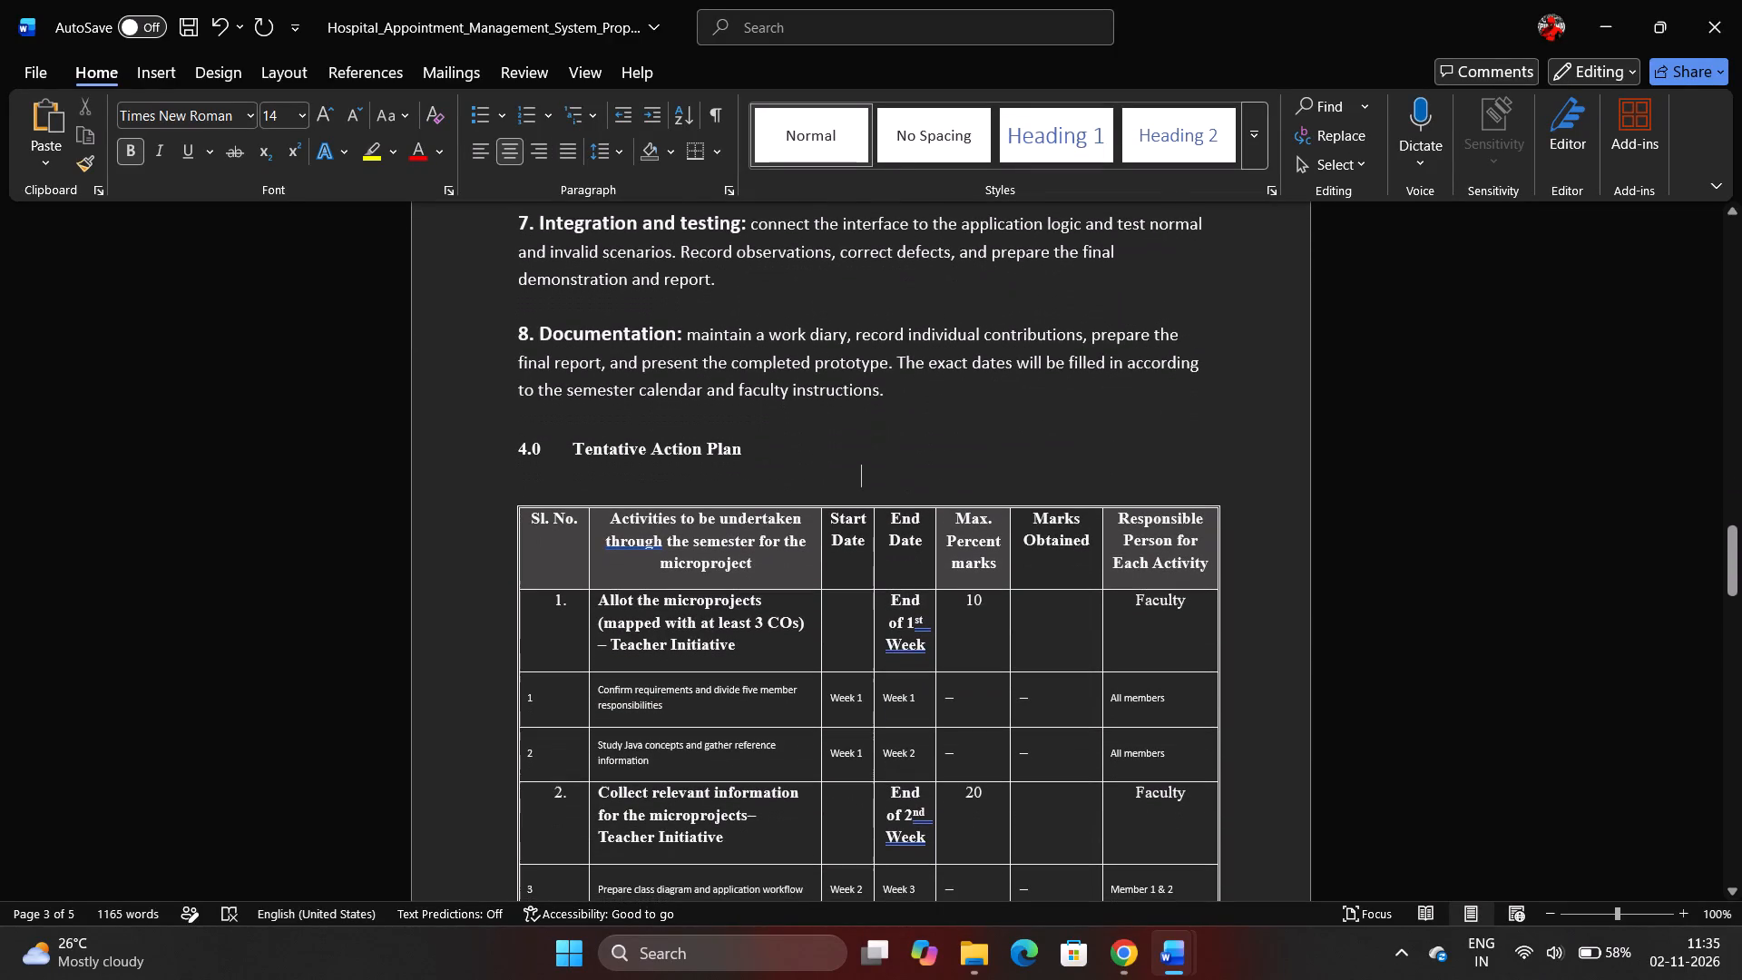
pyautogui.click(617, 426)
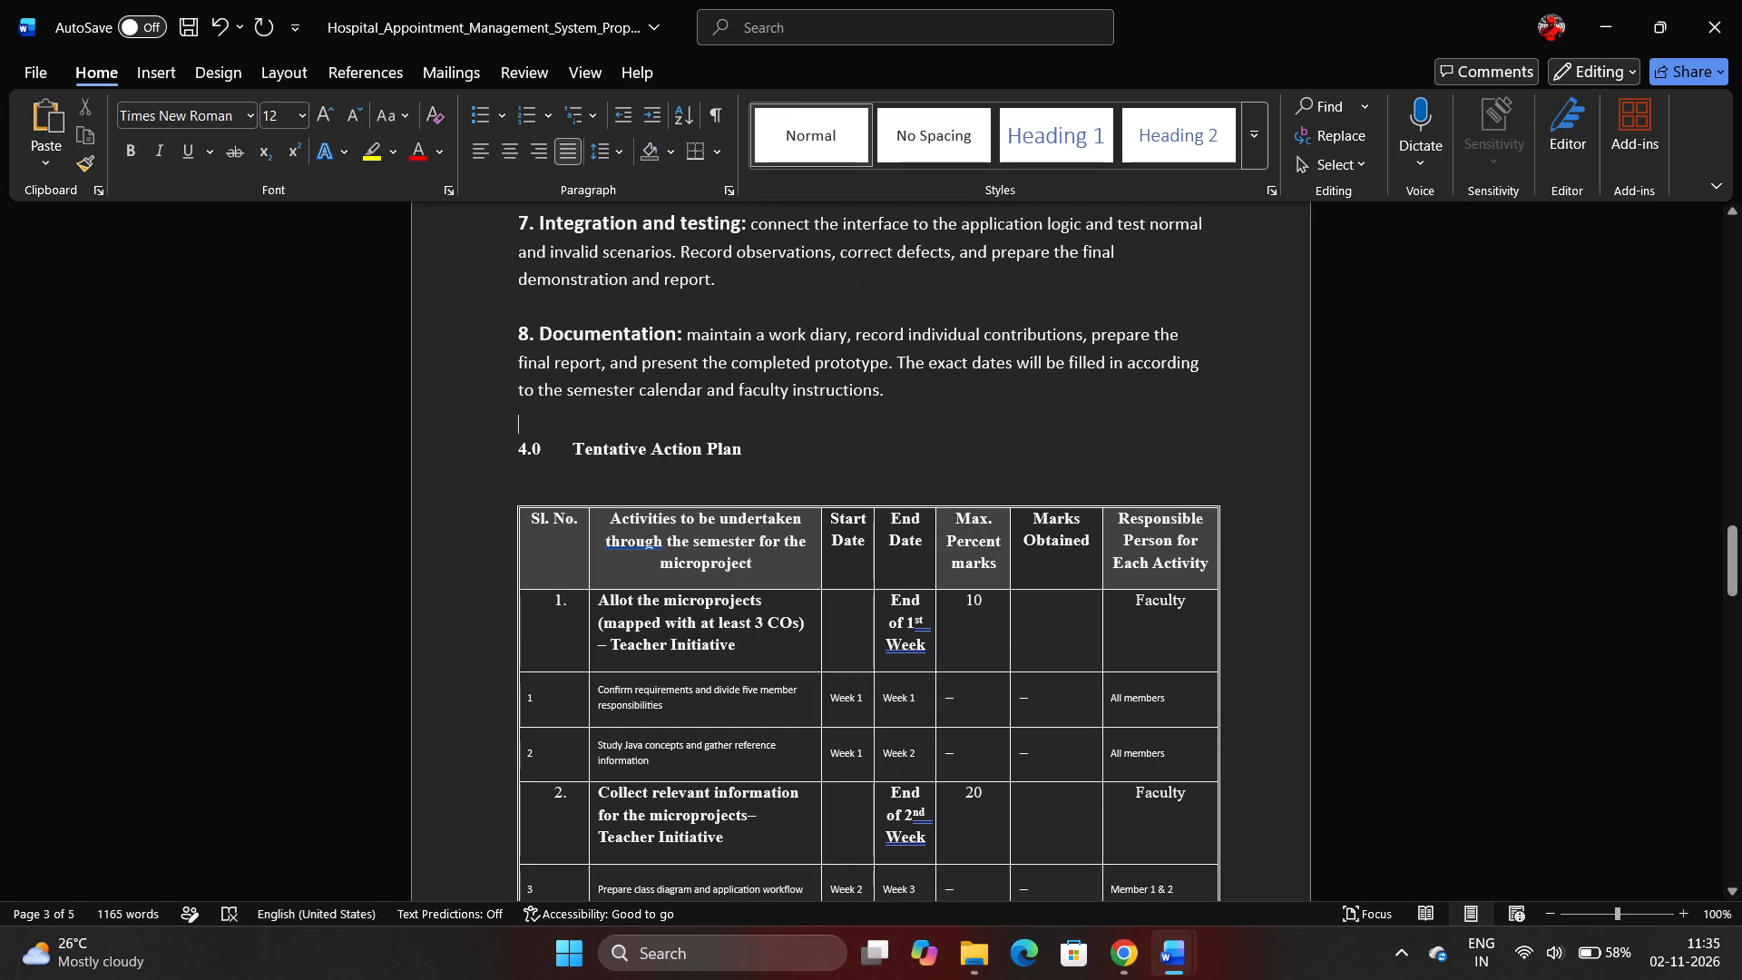
pyautogui.moveTo(762, 449); pyautogui.dragTo(508, 445)
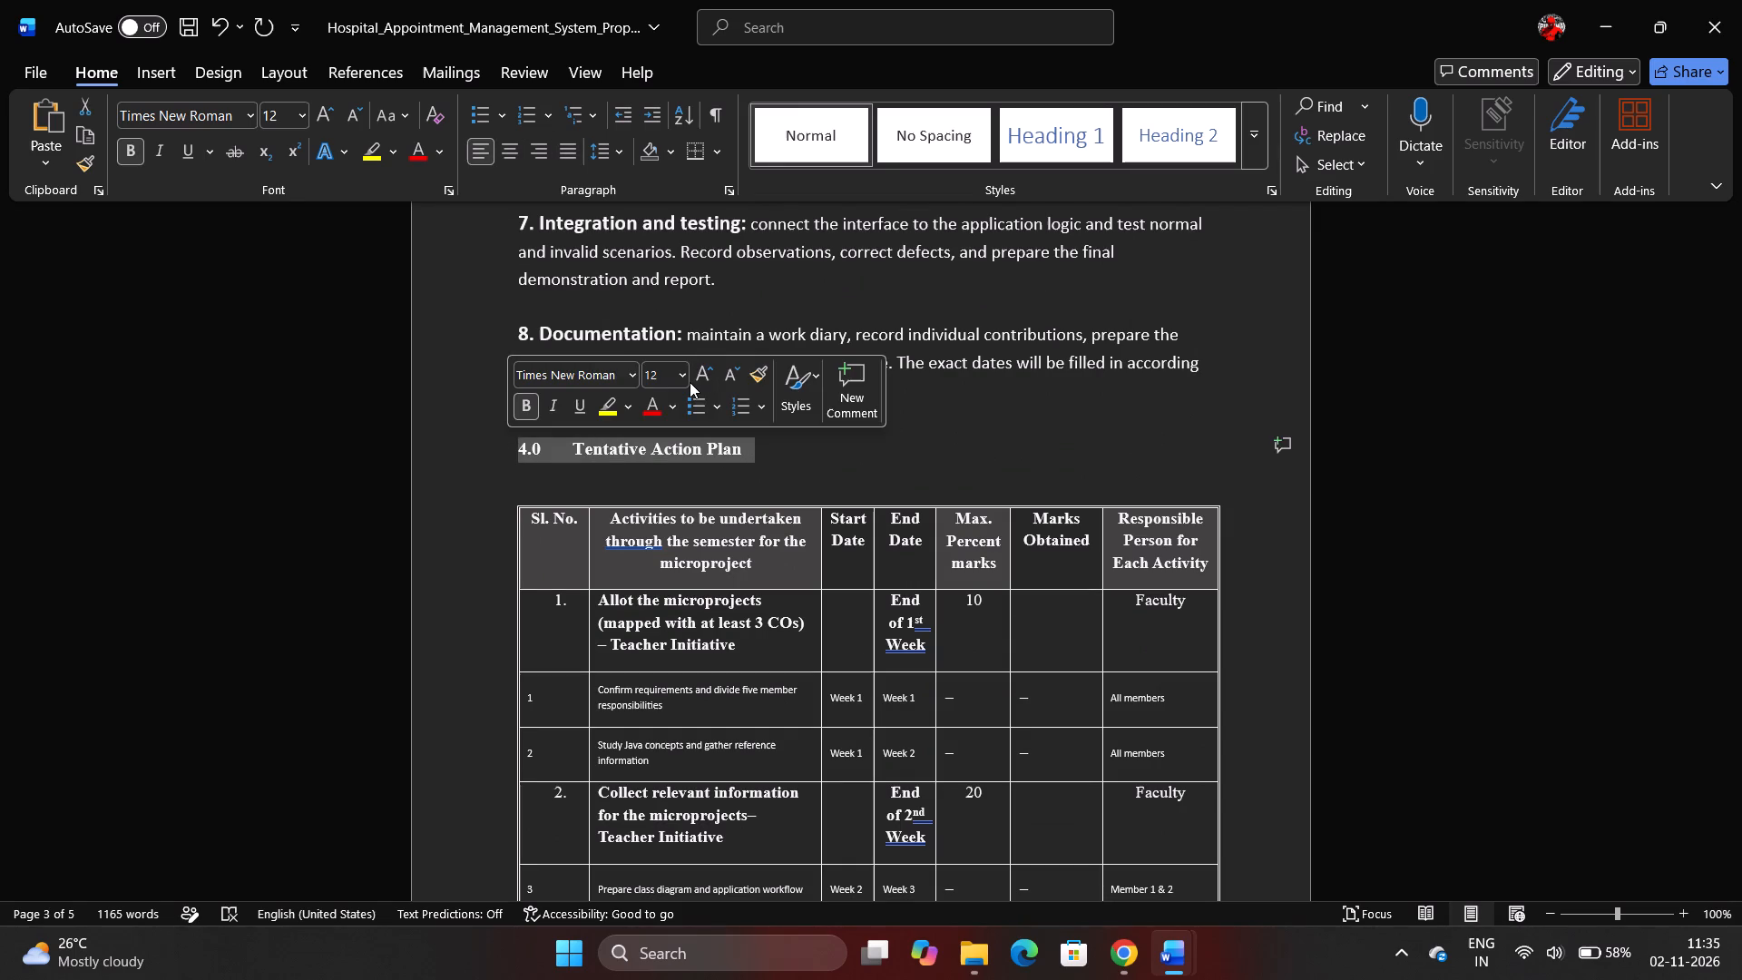
pyautogui.click(686, 382)
pyautogui.click(669, 622)
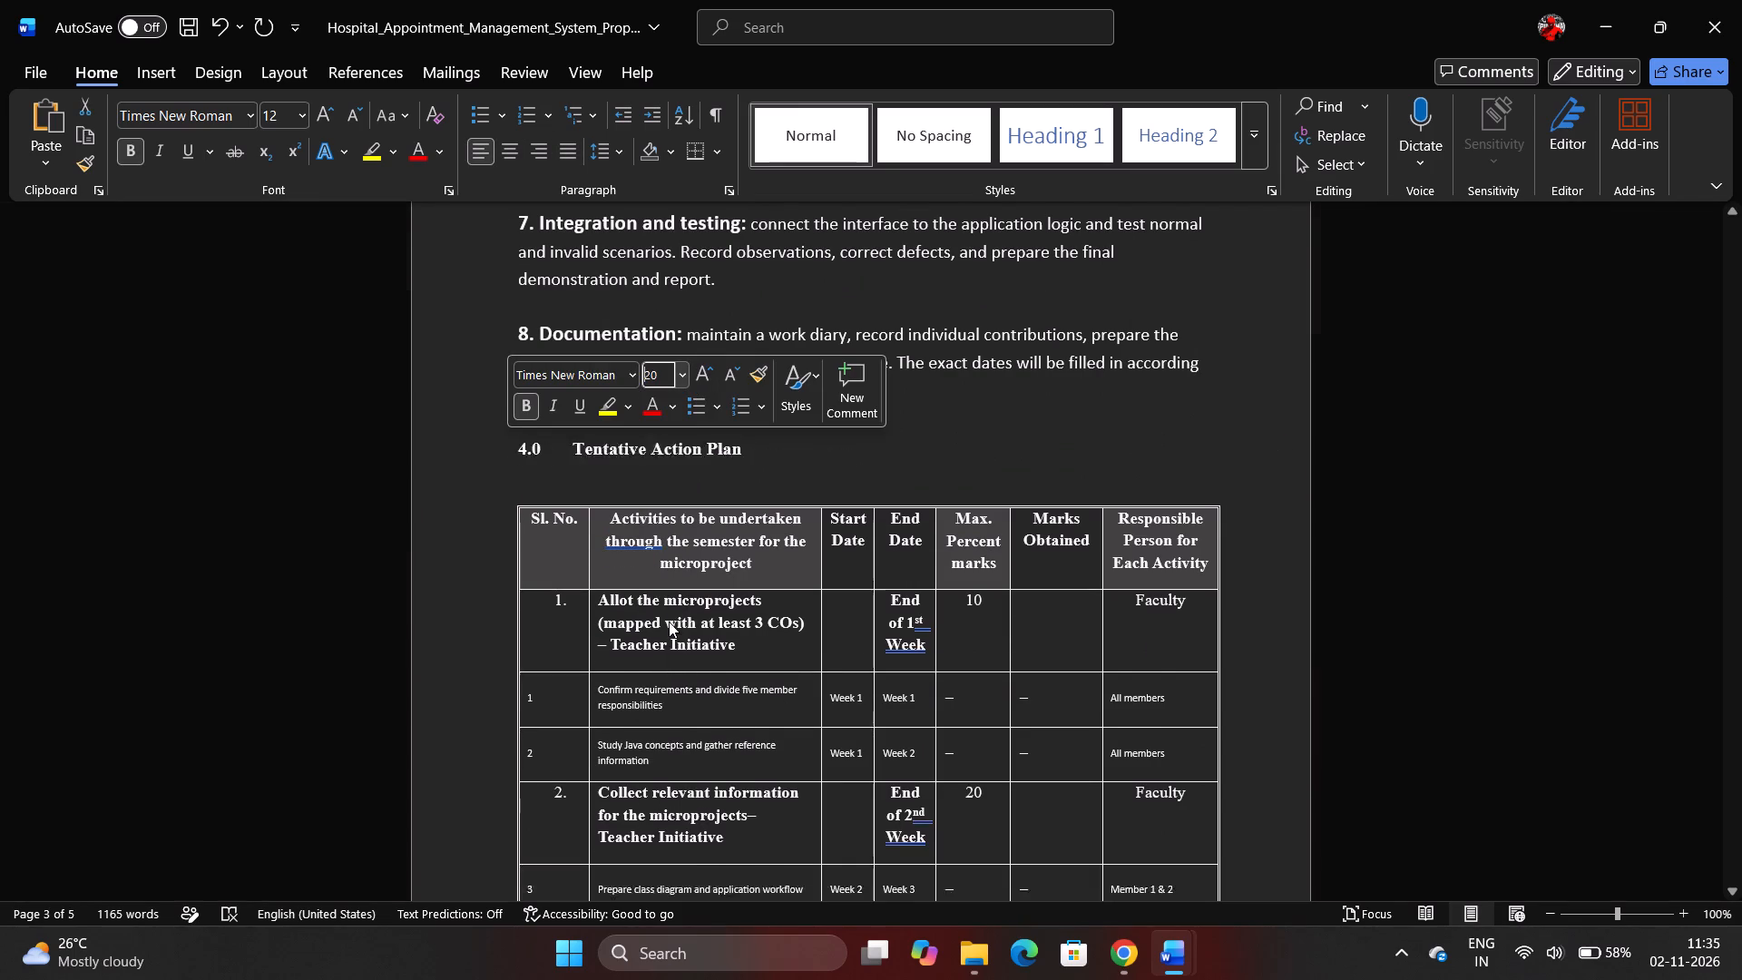
pyautogui.click(697, 489)
# Delete the bracketed note about major resources and exorbitant money from the heading "5.0 Tentative Resources Required".
pyautogui.scroll(-9, 825, 523)
pyautogui.scroll(1, 825, 523)
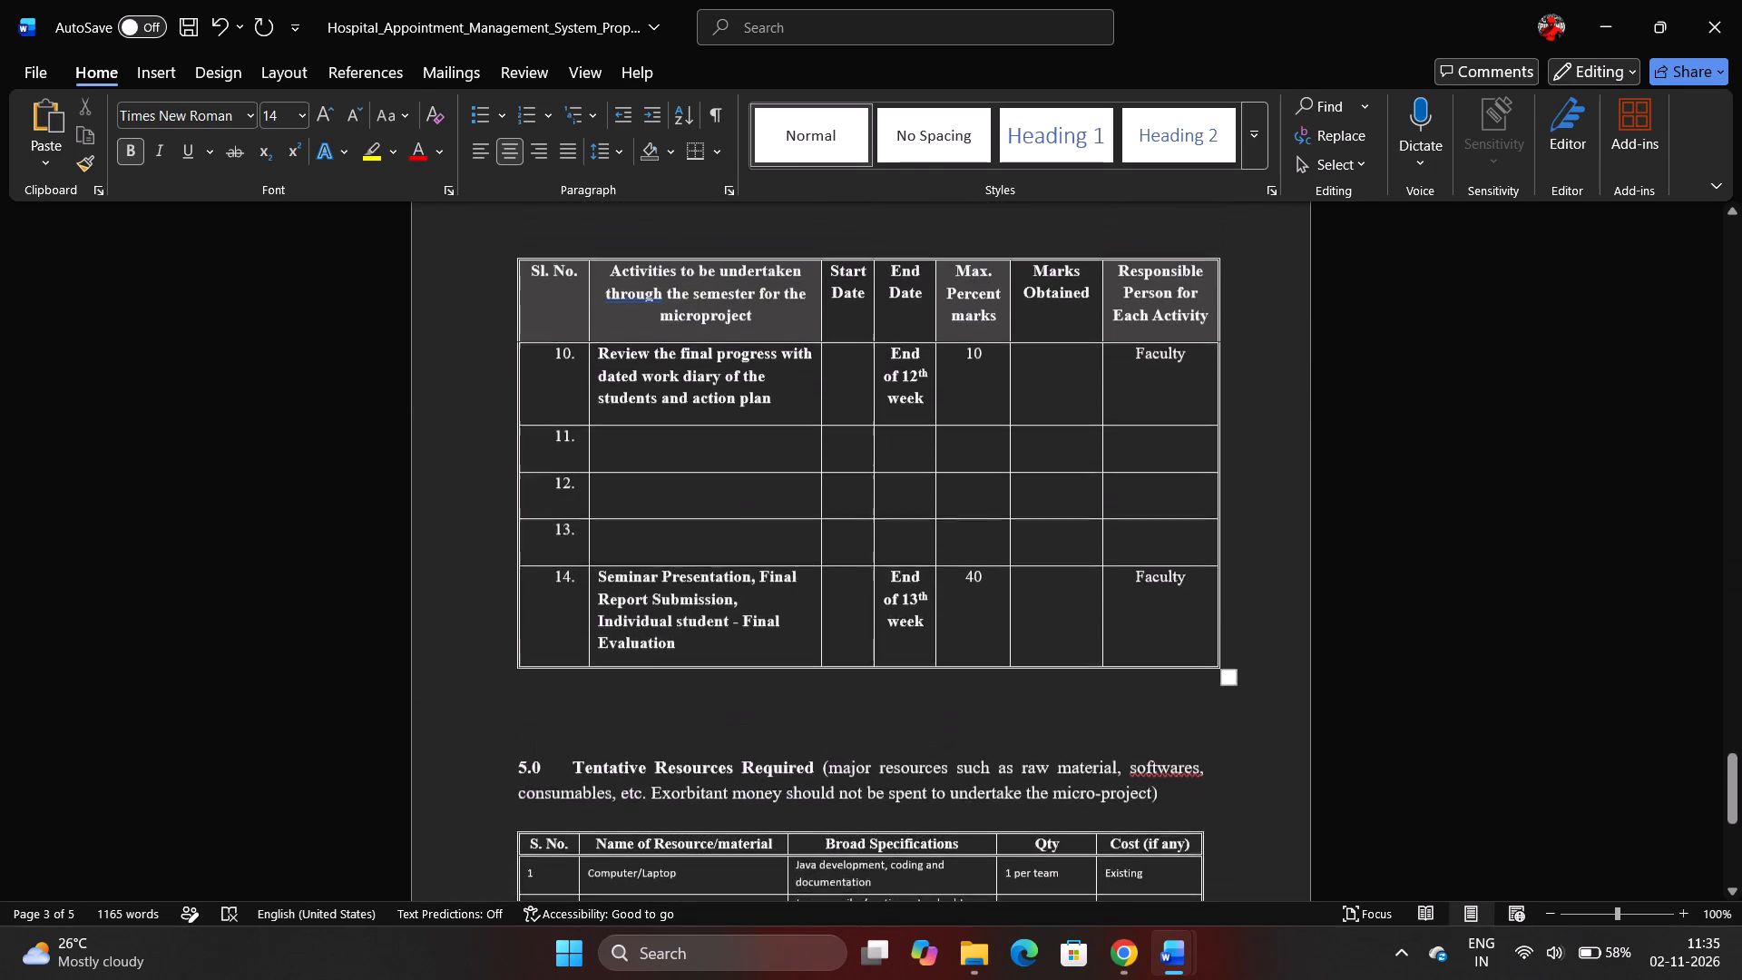
pyautogui.scroll(-1, 825, 523)
pyautogui.moveTo(825, 523); pyautogui.dragTo(845, 531)
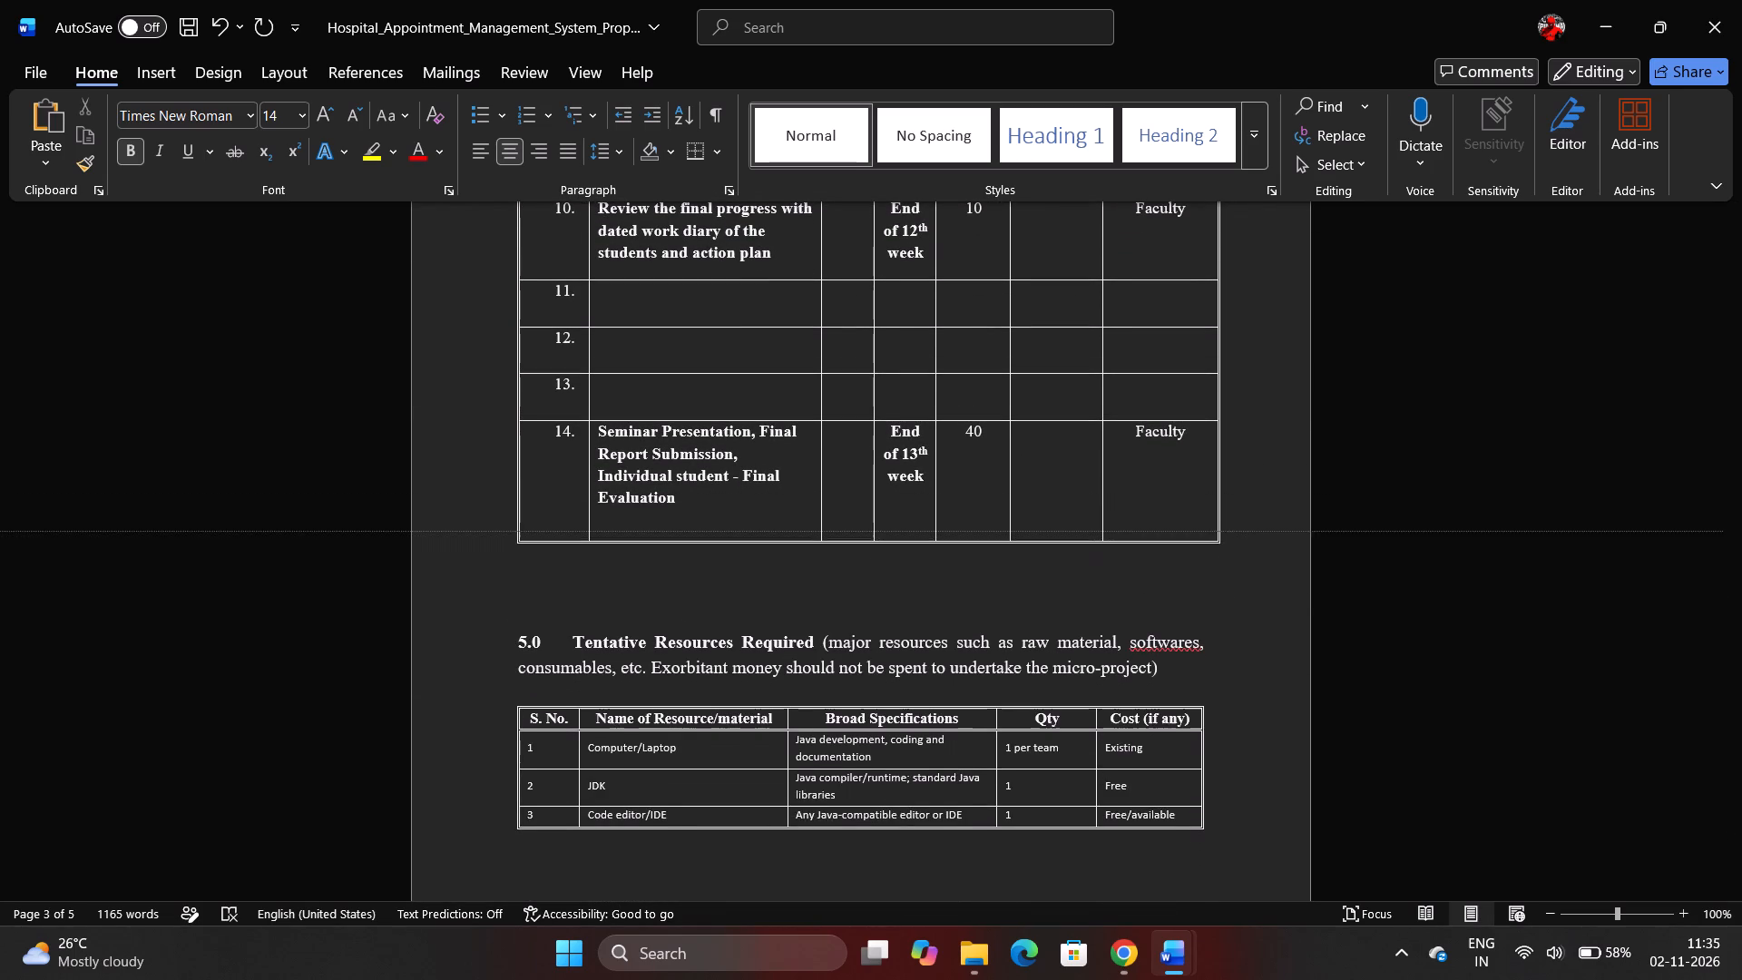
pyautogui.moveTo(845, 531); pyautogui.dragTo(849, 507)
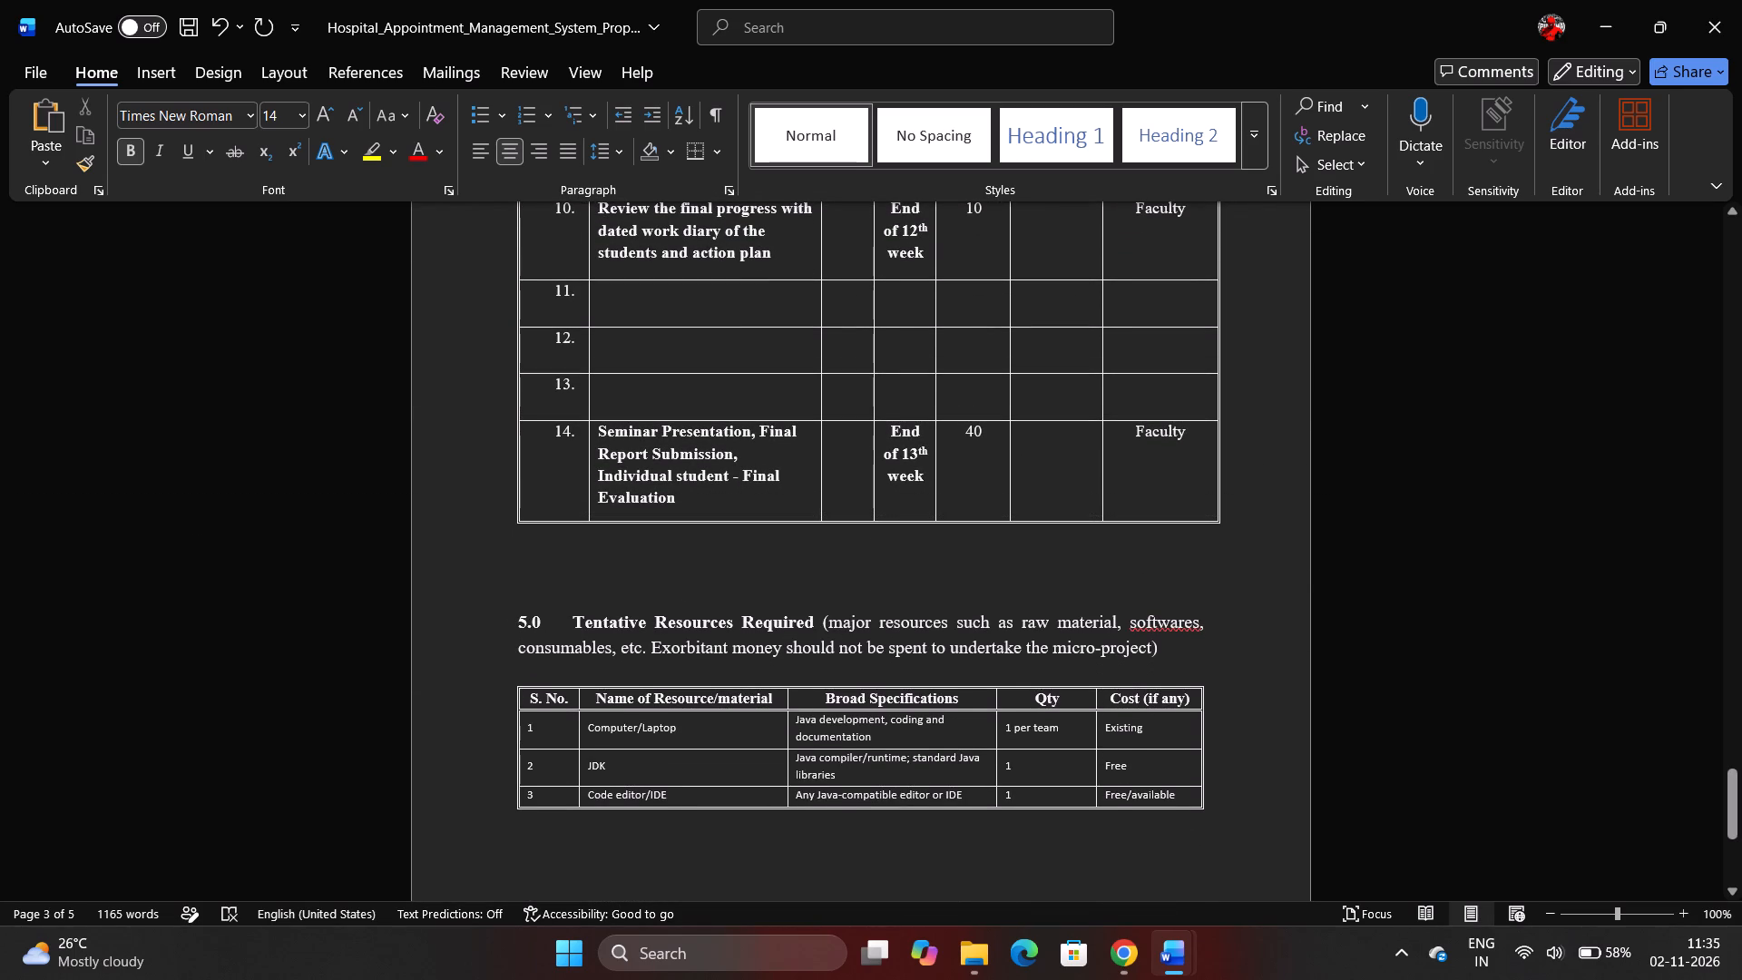
pyautogui.moveTo(820, 621); pyautogui.dragTo(1161, 657)
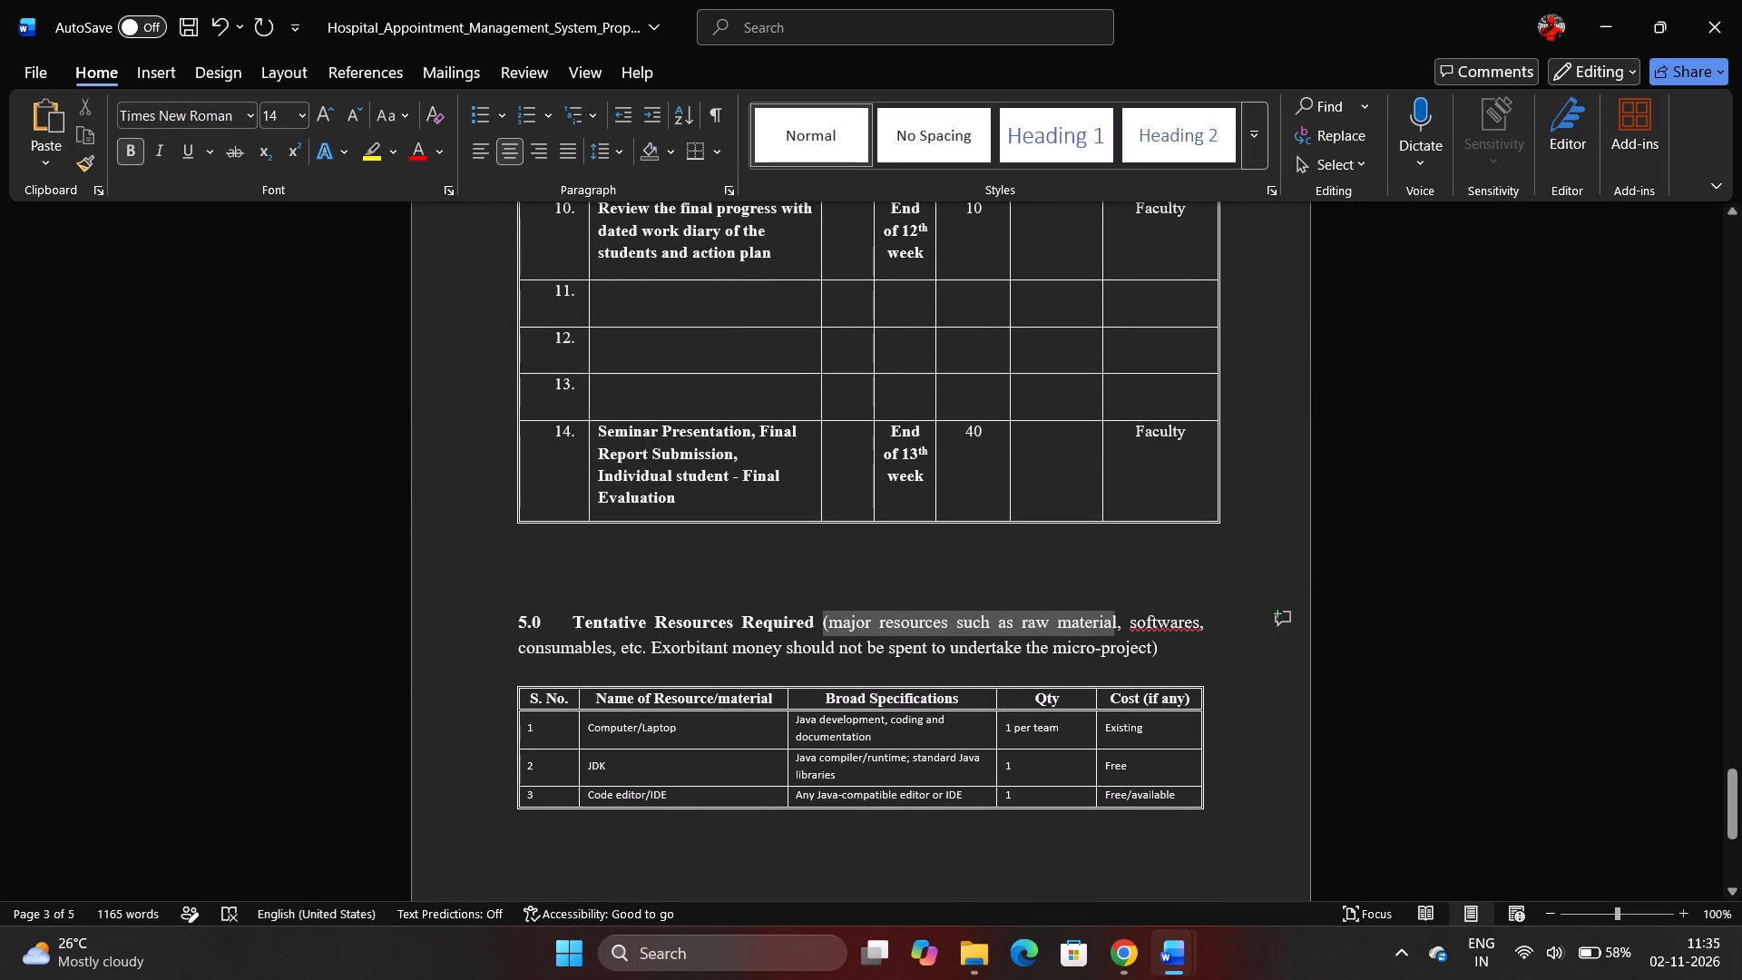
pyautogui.moveTo(1161, 657); pyautogui.dragTo(1166, 657)
pyautogui.press('BackSpace')
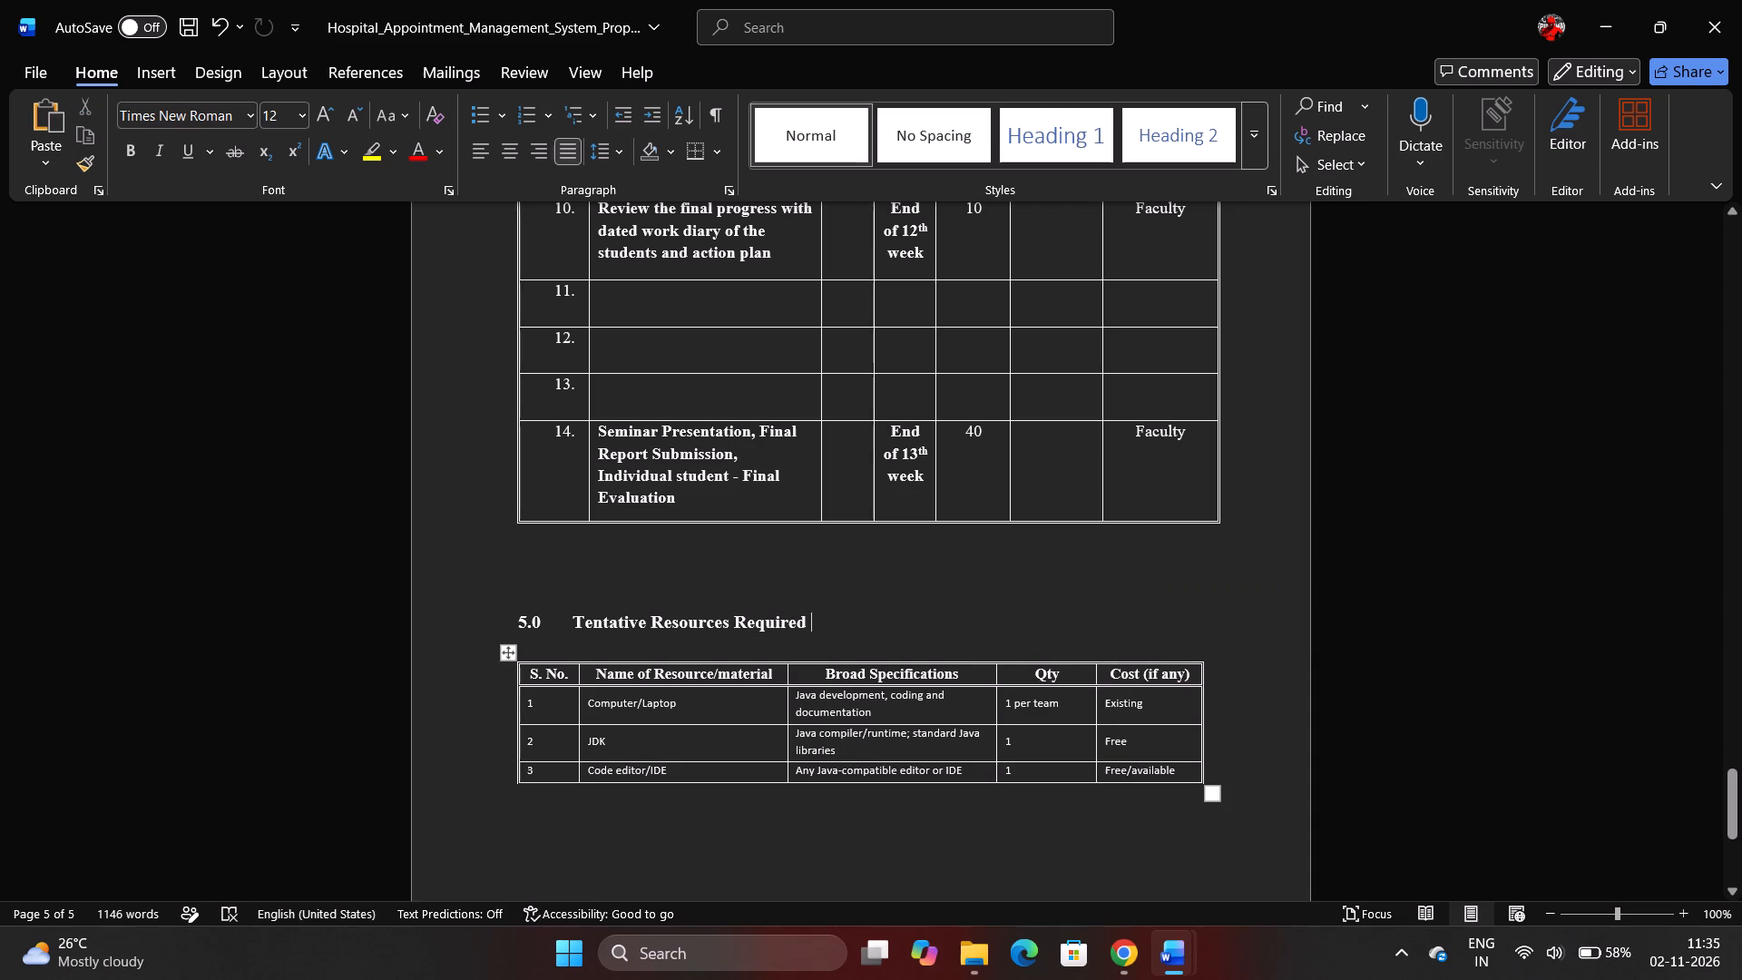
# Set the whole heading "5.0 Tentative Resources Required" to 20 pt.
pyautogui.moveTo(815, 632); pyautogui.dragTo(504, 622)
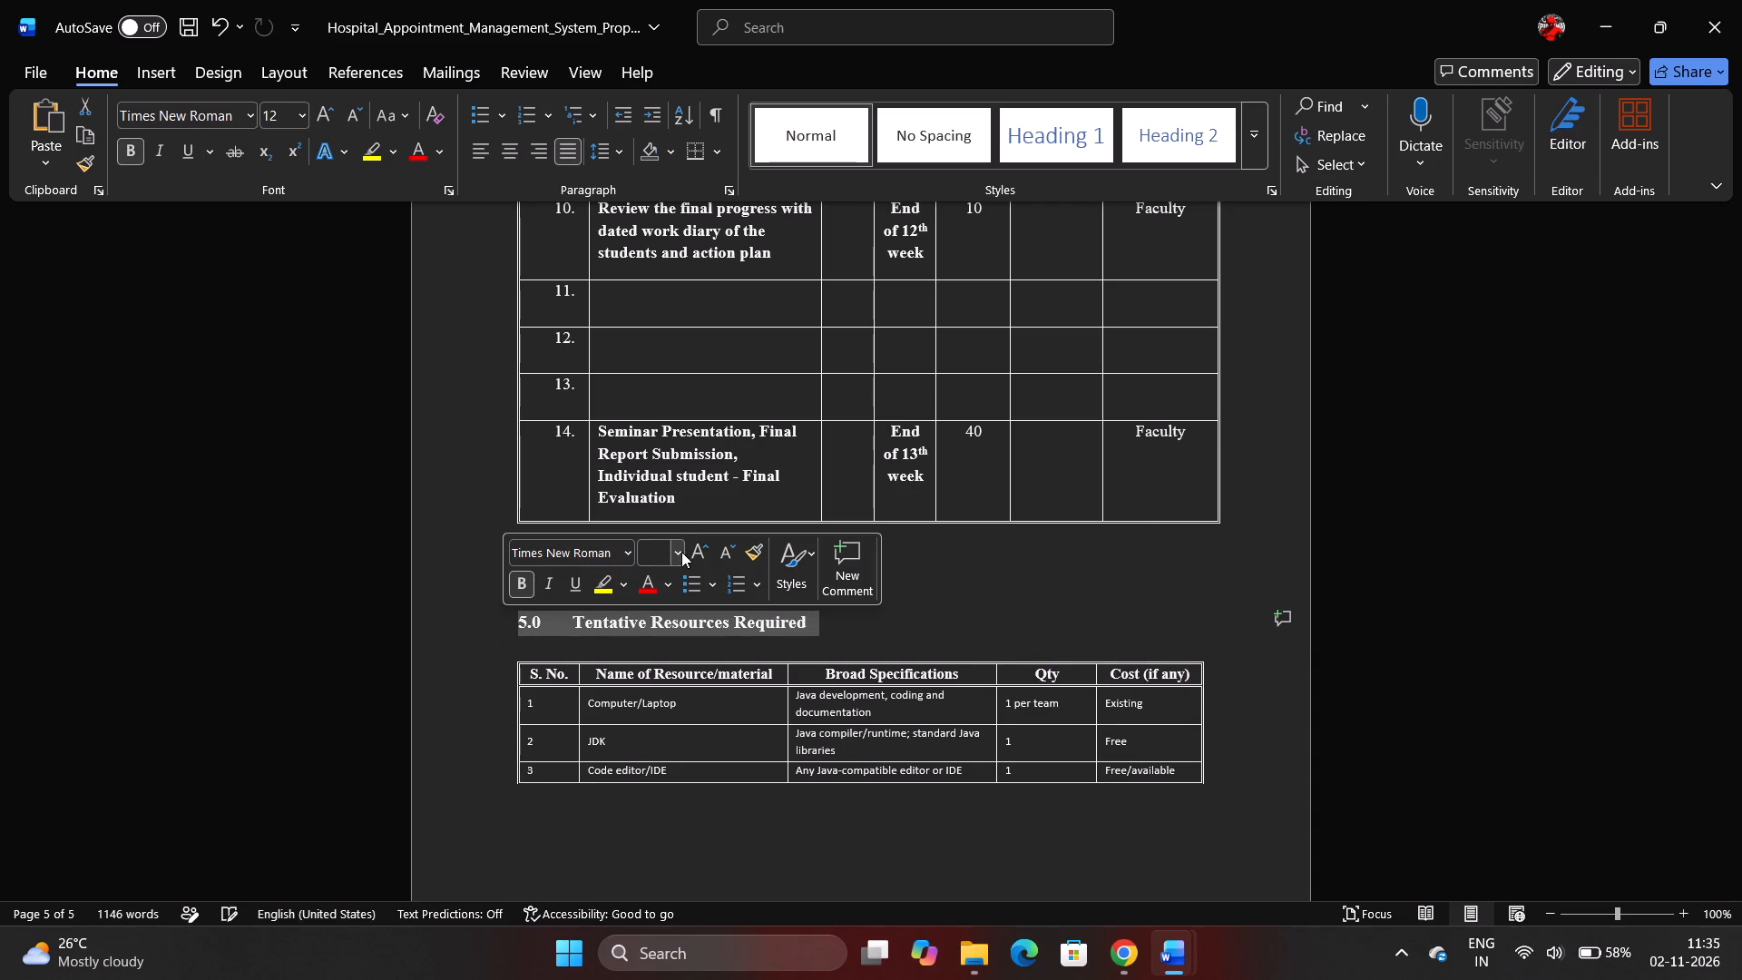
pyautogui.click(684, 551)
pyautogui.click(668, 341)
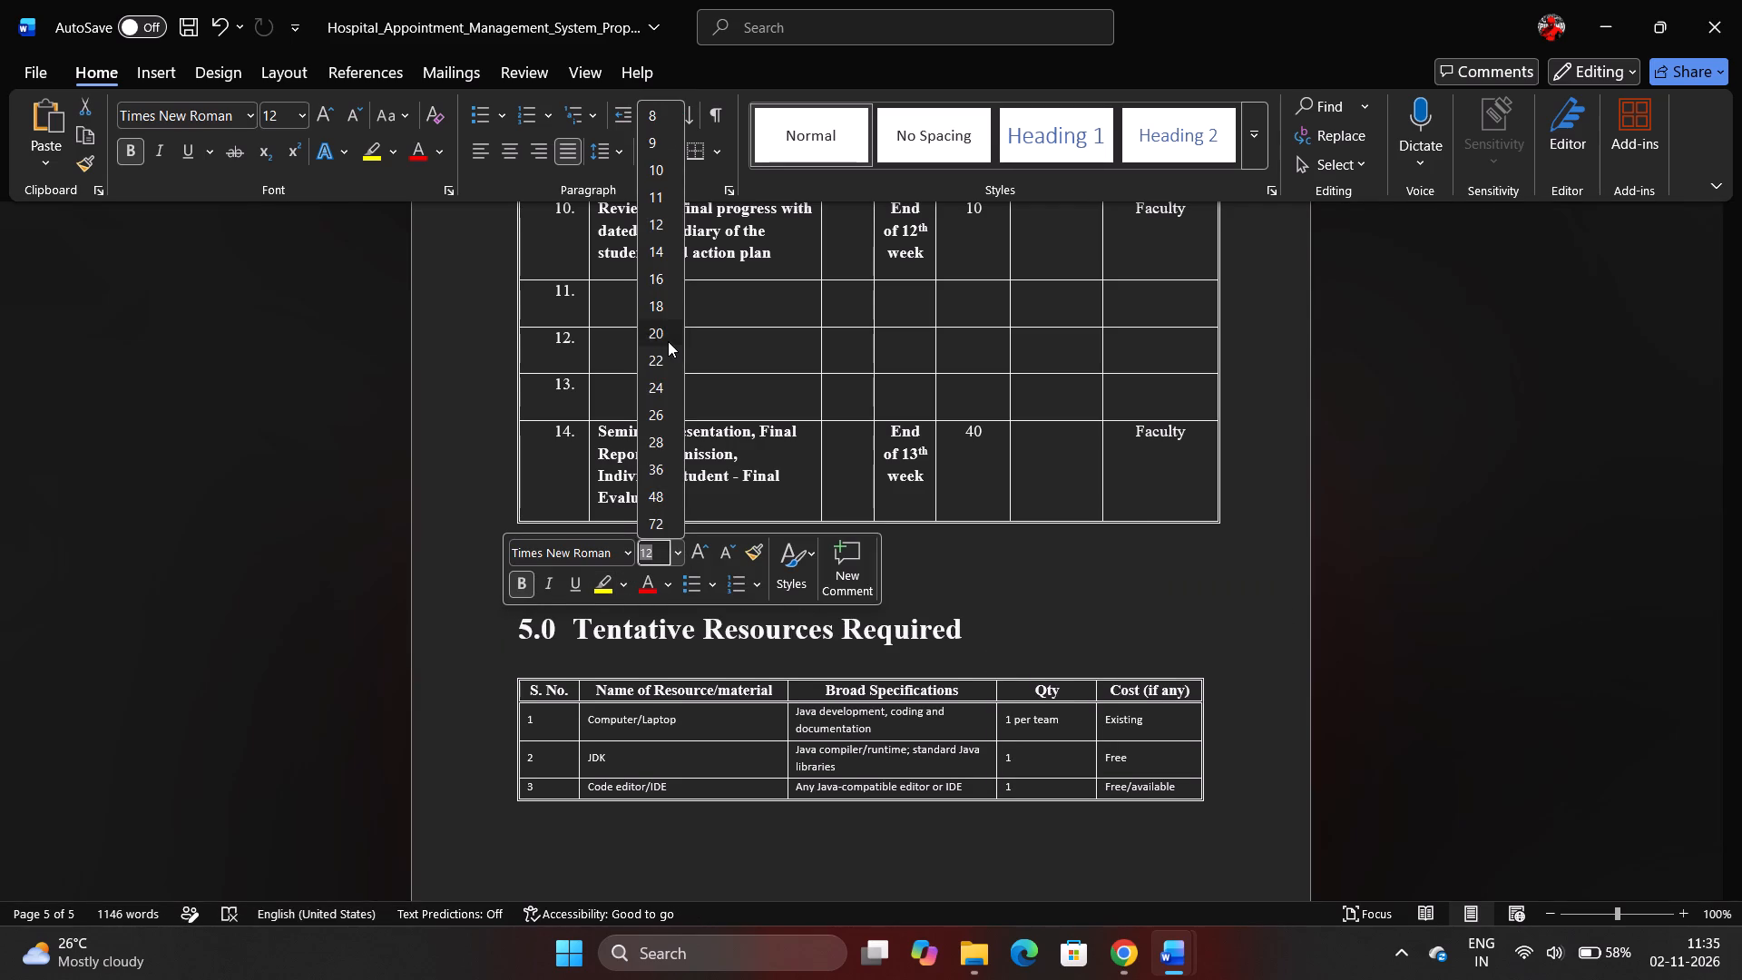
pyautogui.click(900, 651)
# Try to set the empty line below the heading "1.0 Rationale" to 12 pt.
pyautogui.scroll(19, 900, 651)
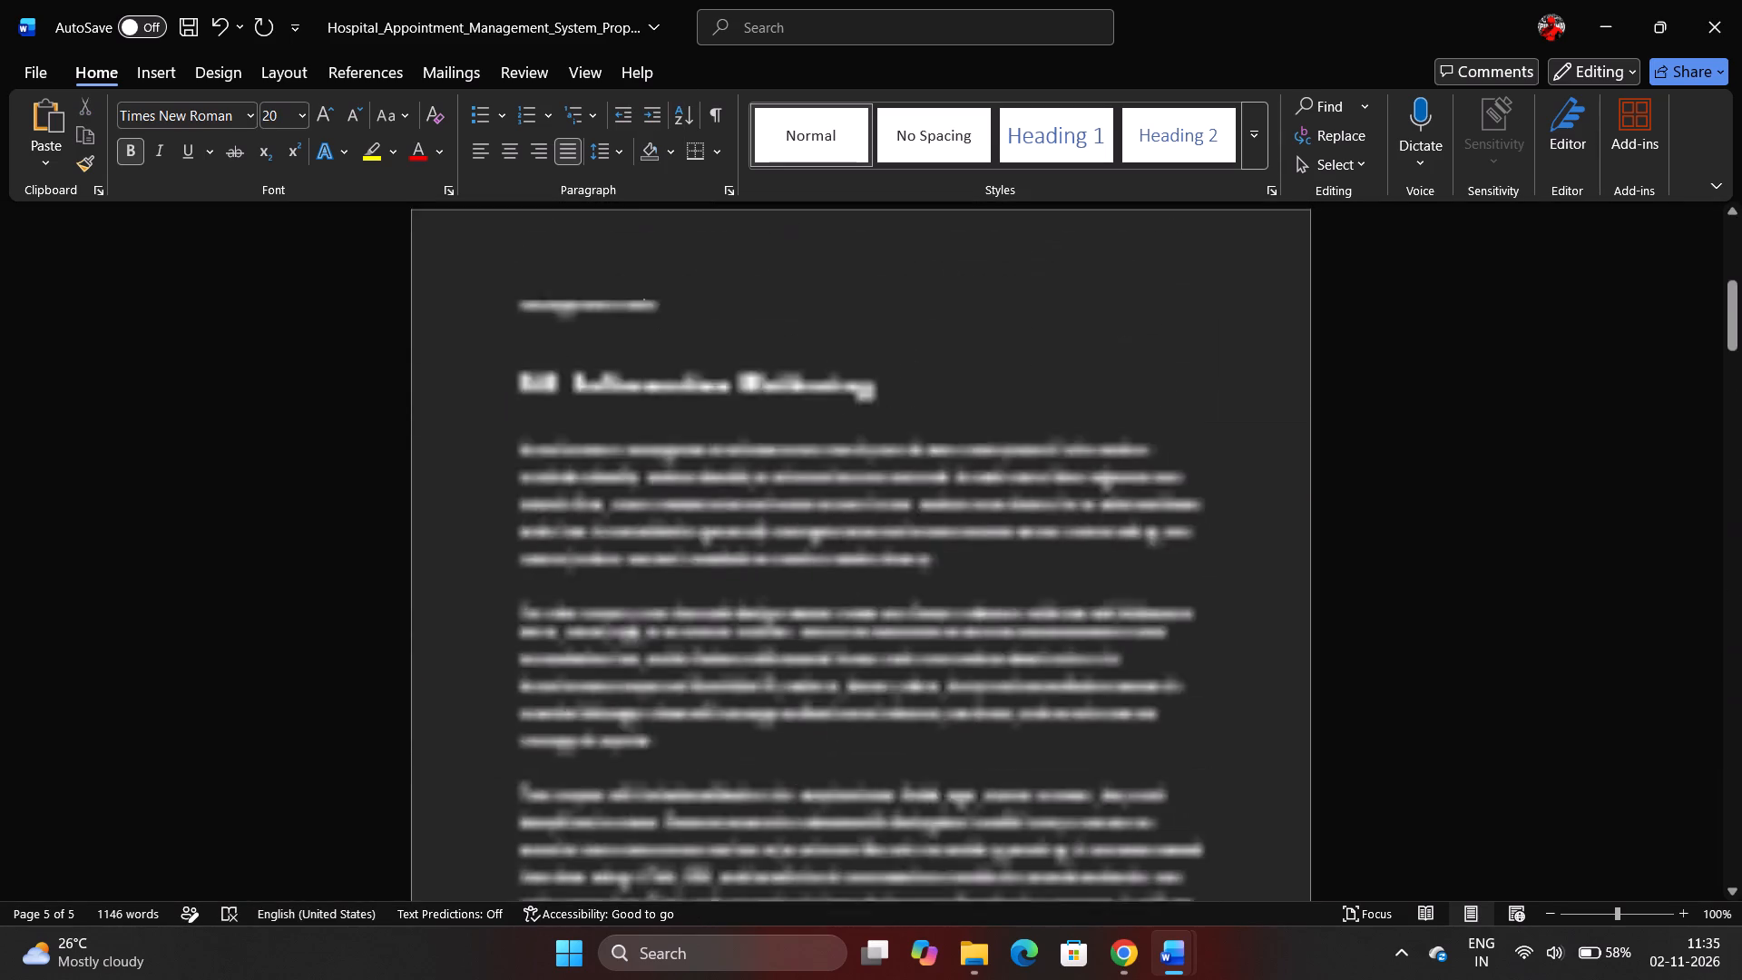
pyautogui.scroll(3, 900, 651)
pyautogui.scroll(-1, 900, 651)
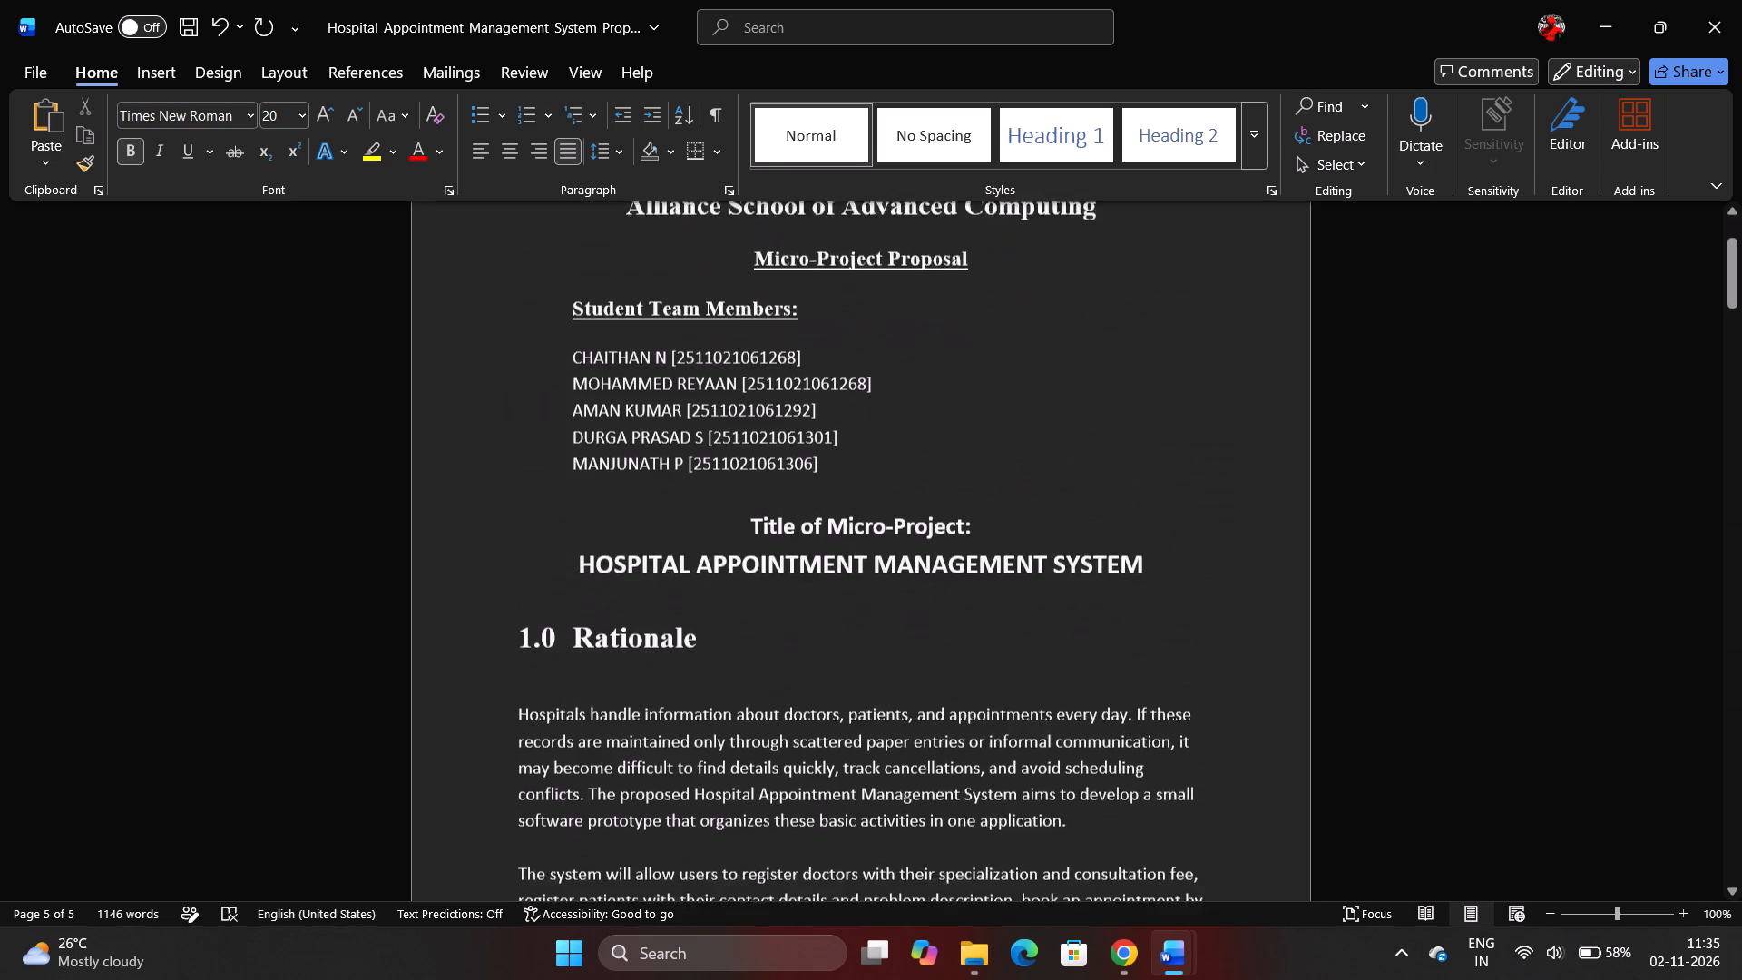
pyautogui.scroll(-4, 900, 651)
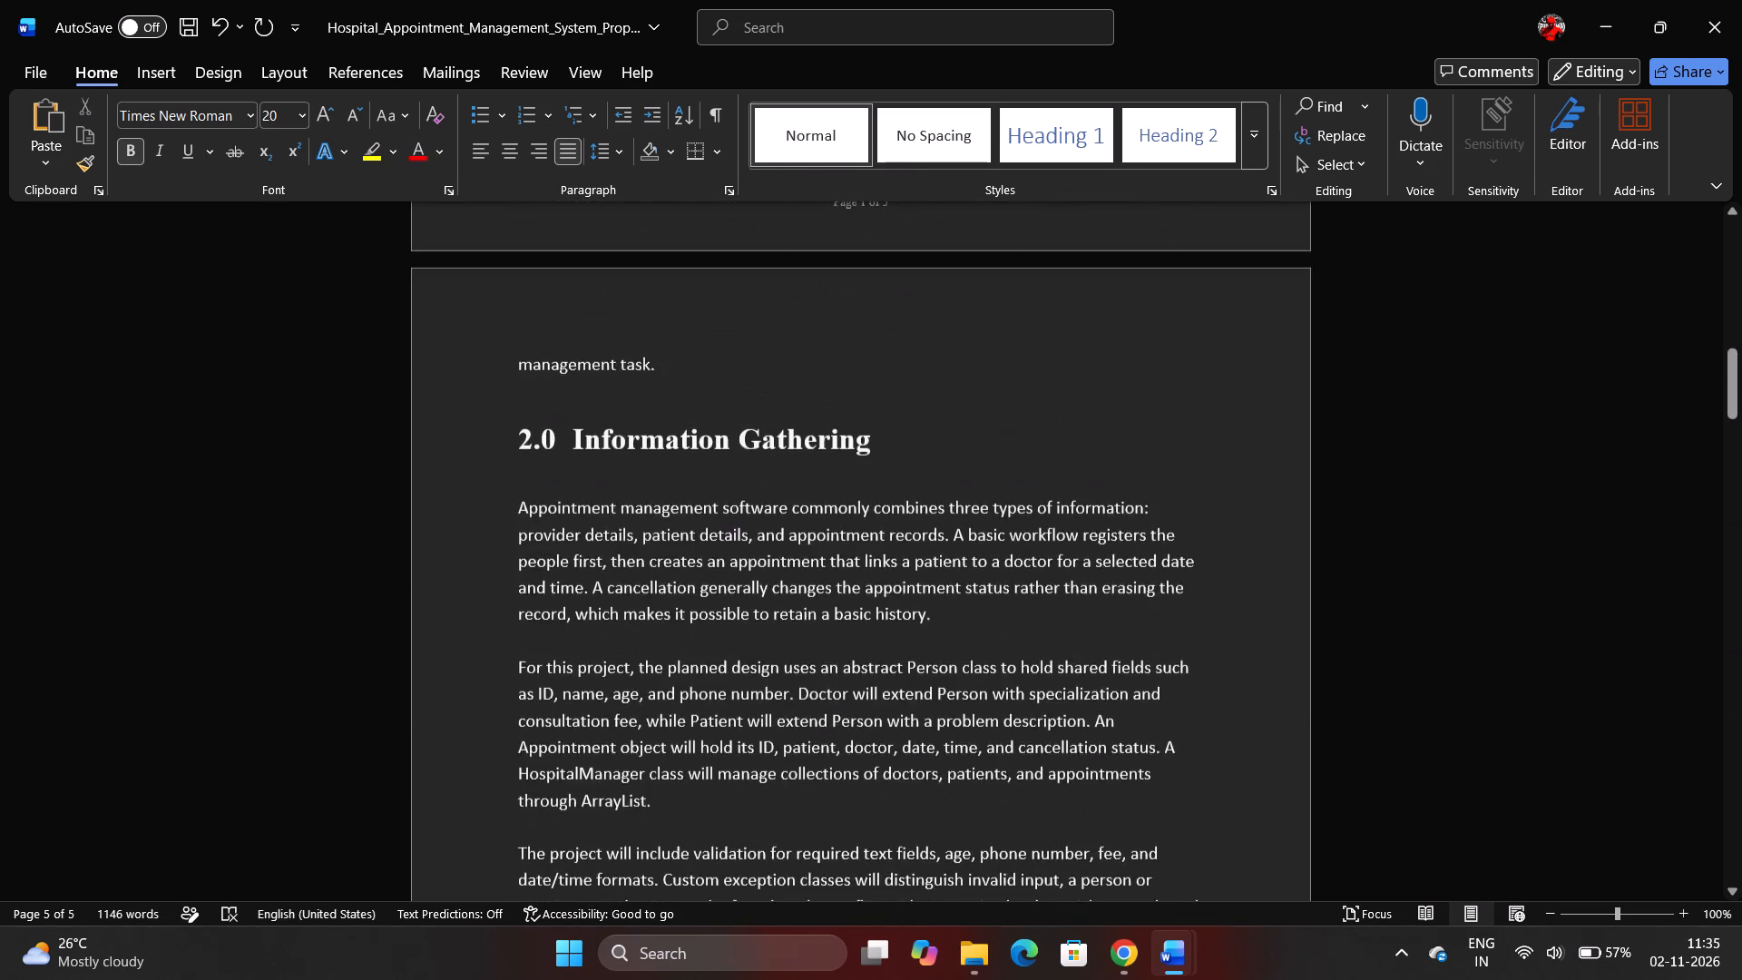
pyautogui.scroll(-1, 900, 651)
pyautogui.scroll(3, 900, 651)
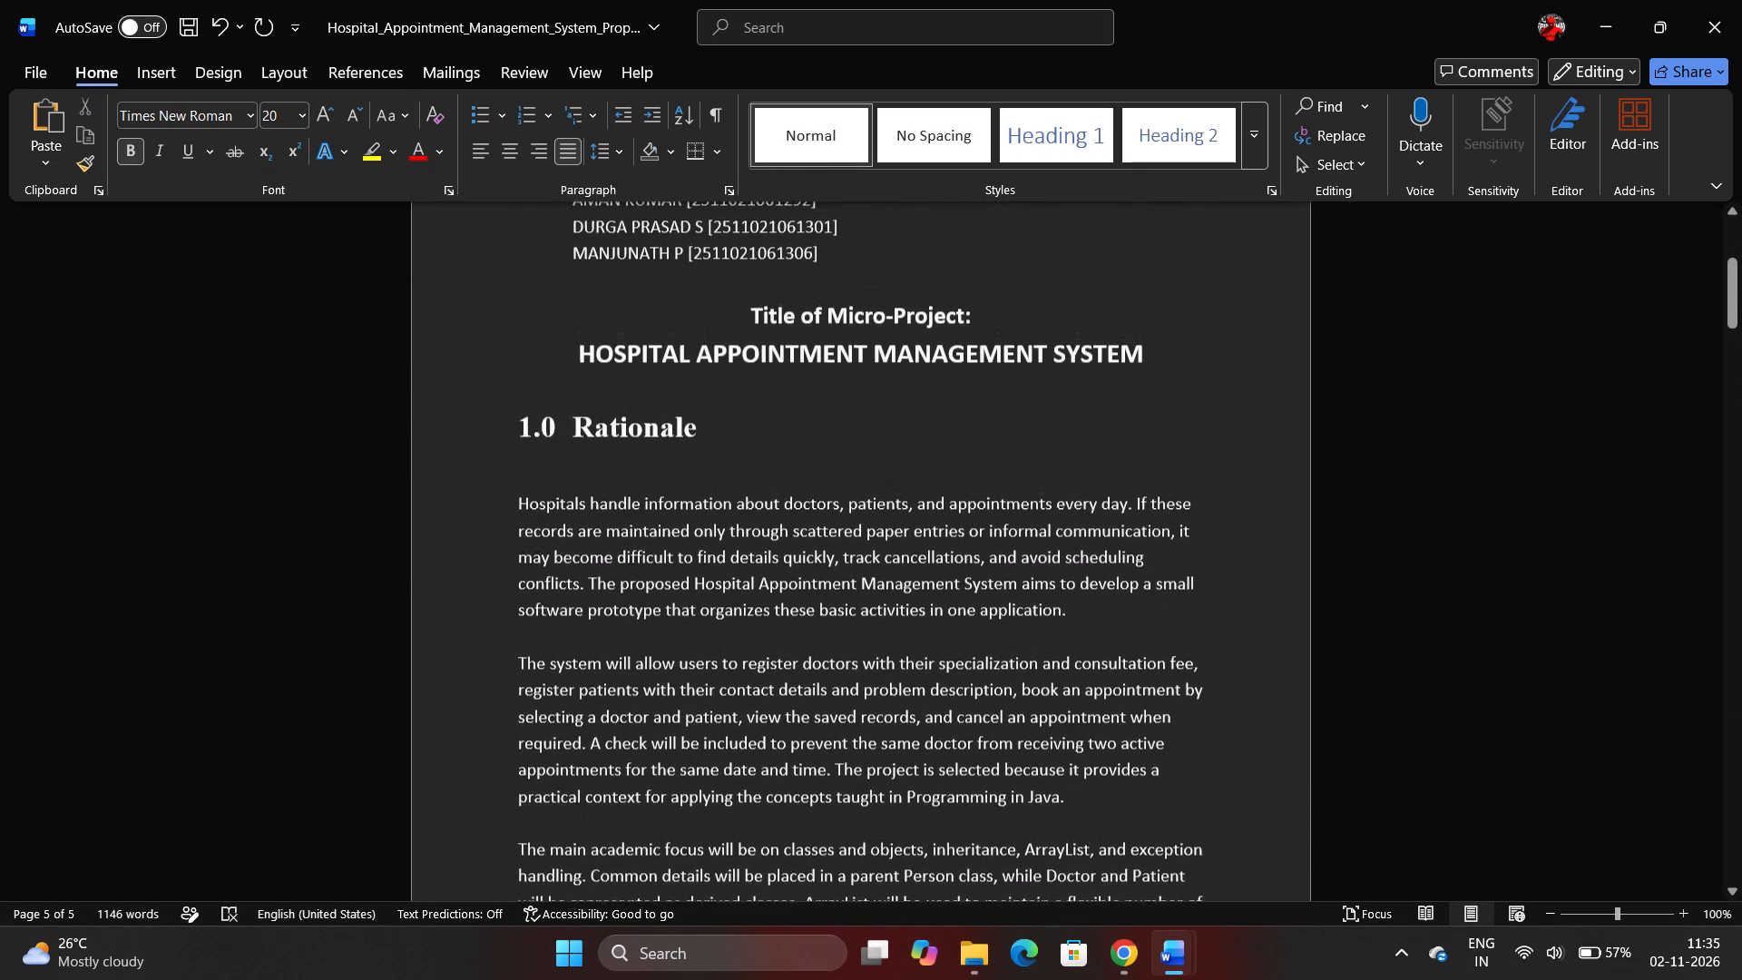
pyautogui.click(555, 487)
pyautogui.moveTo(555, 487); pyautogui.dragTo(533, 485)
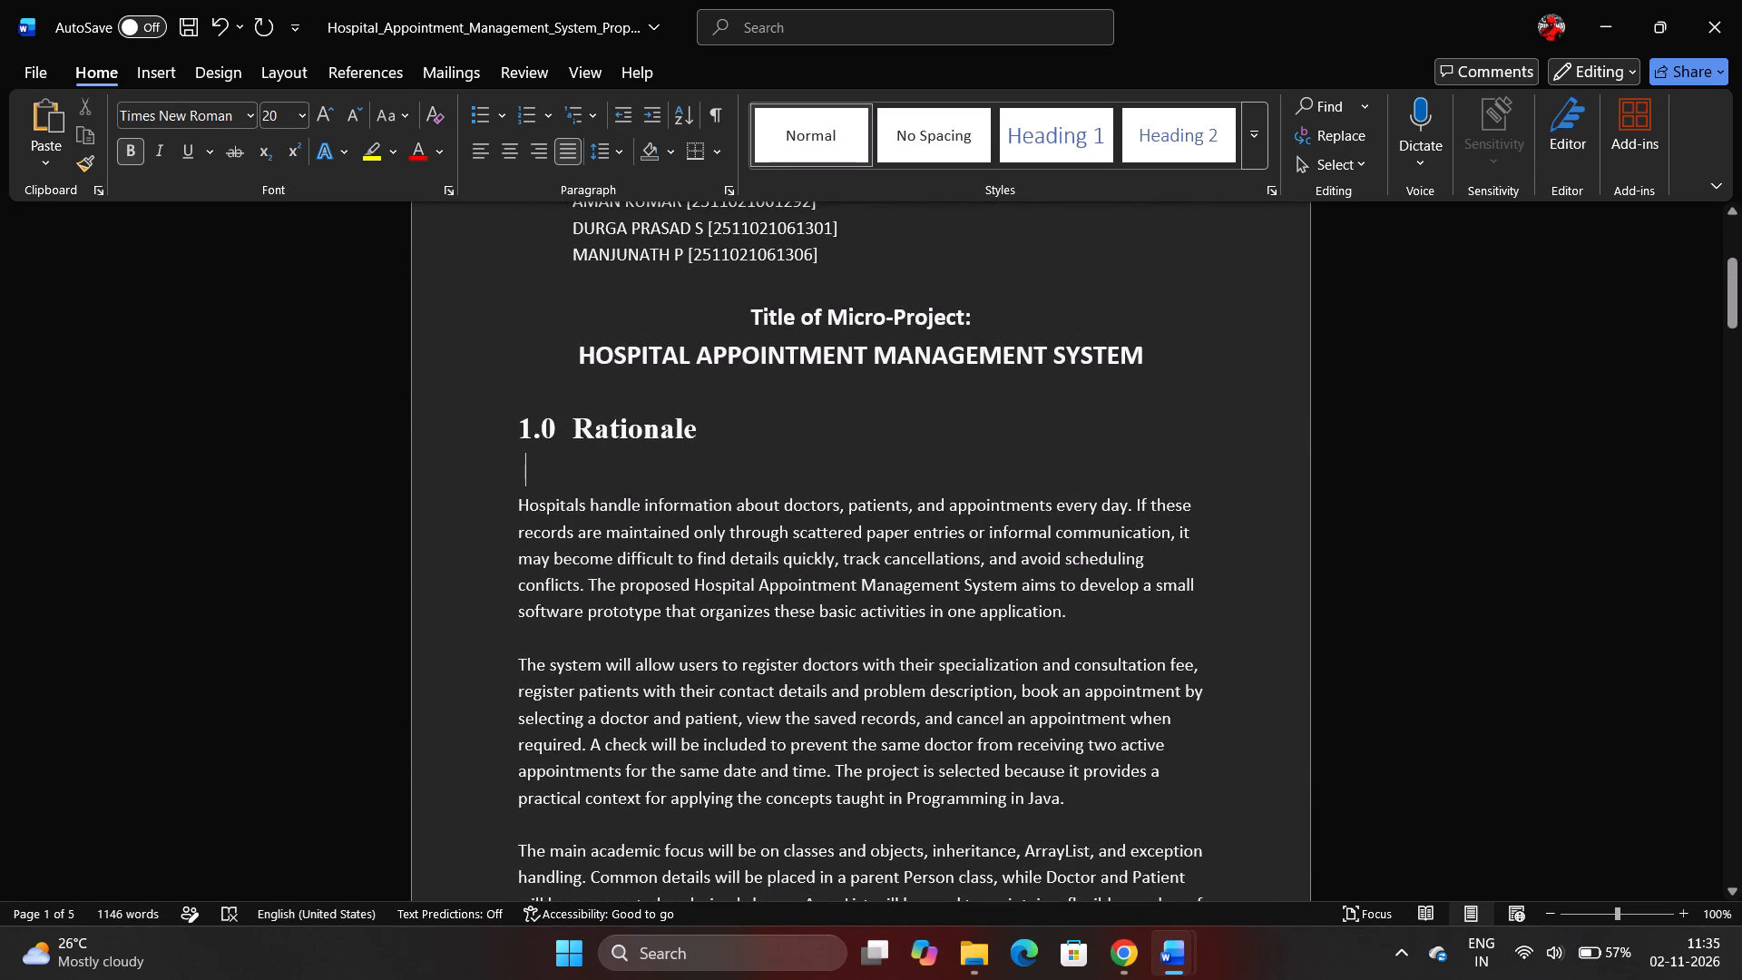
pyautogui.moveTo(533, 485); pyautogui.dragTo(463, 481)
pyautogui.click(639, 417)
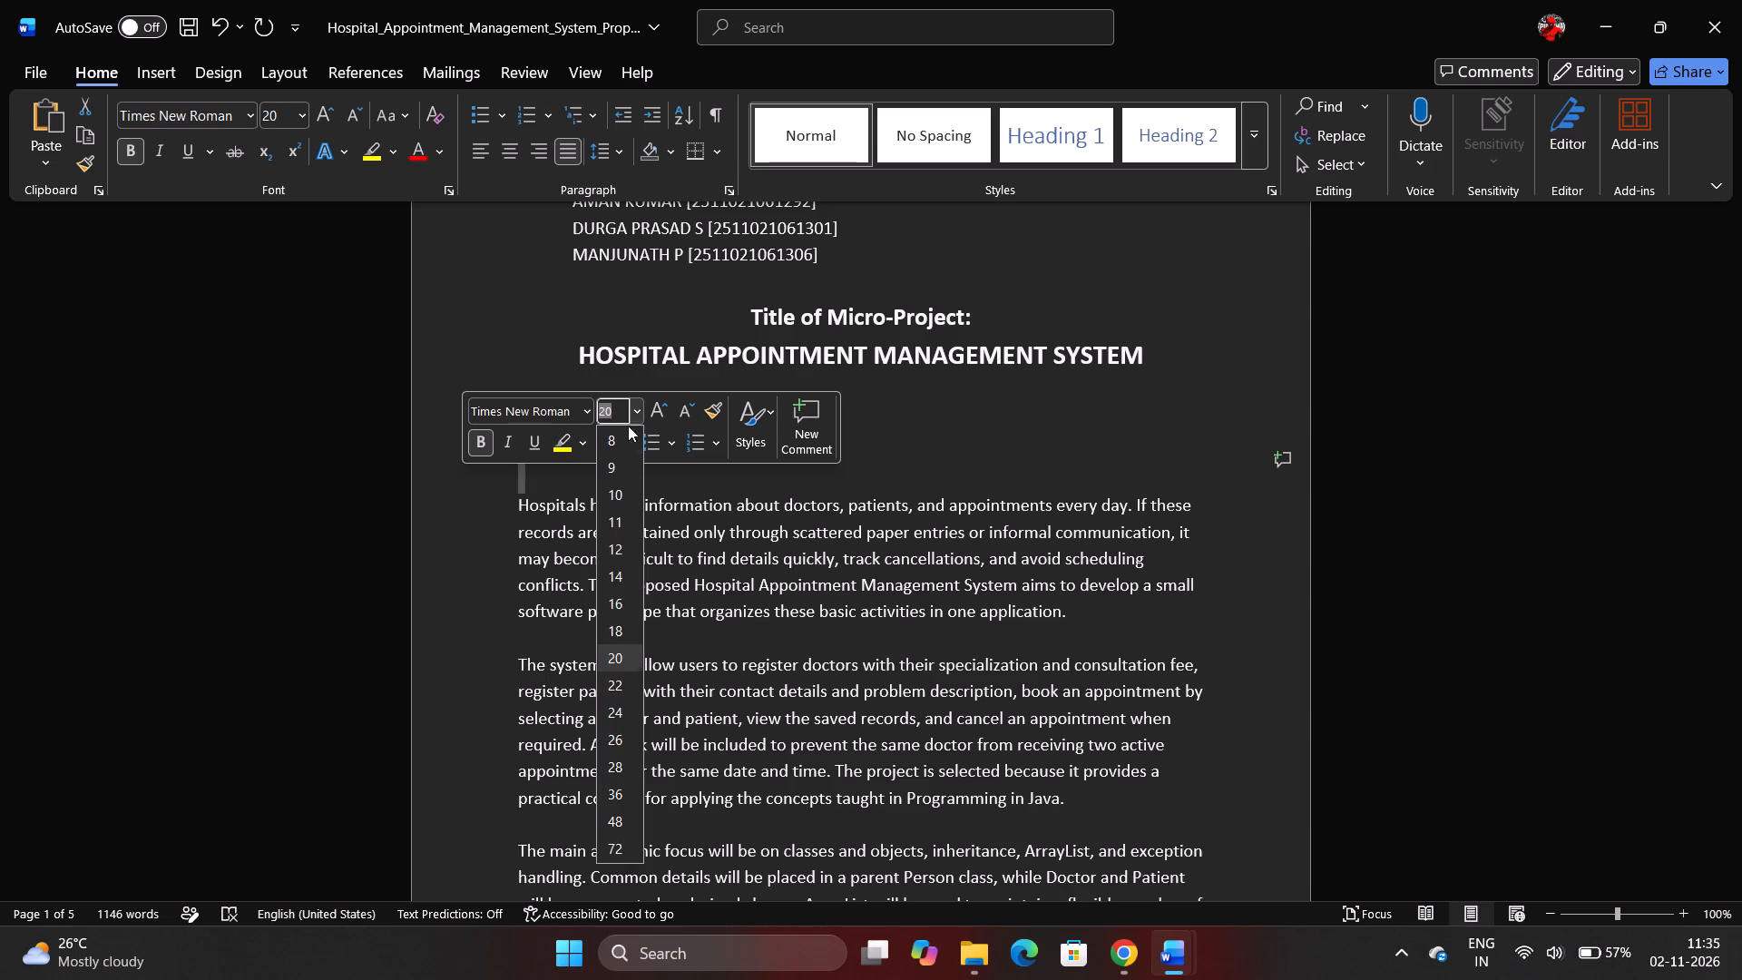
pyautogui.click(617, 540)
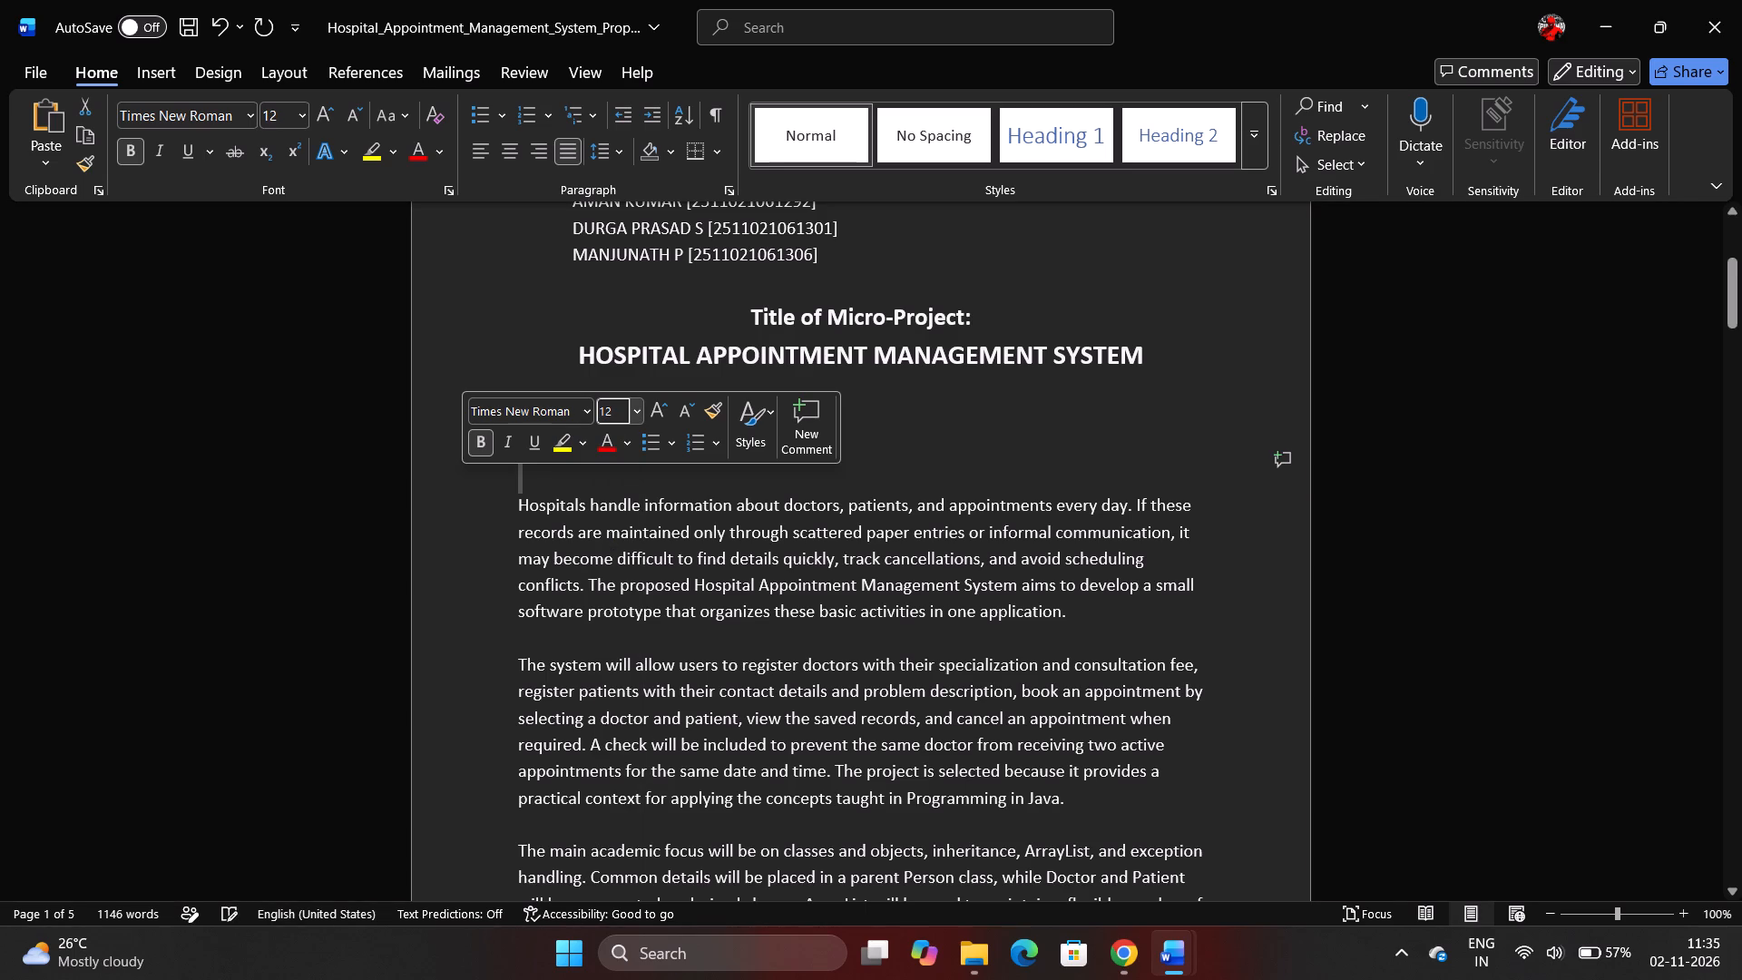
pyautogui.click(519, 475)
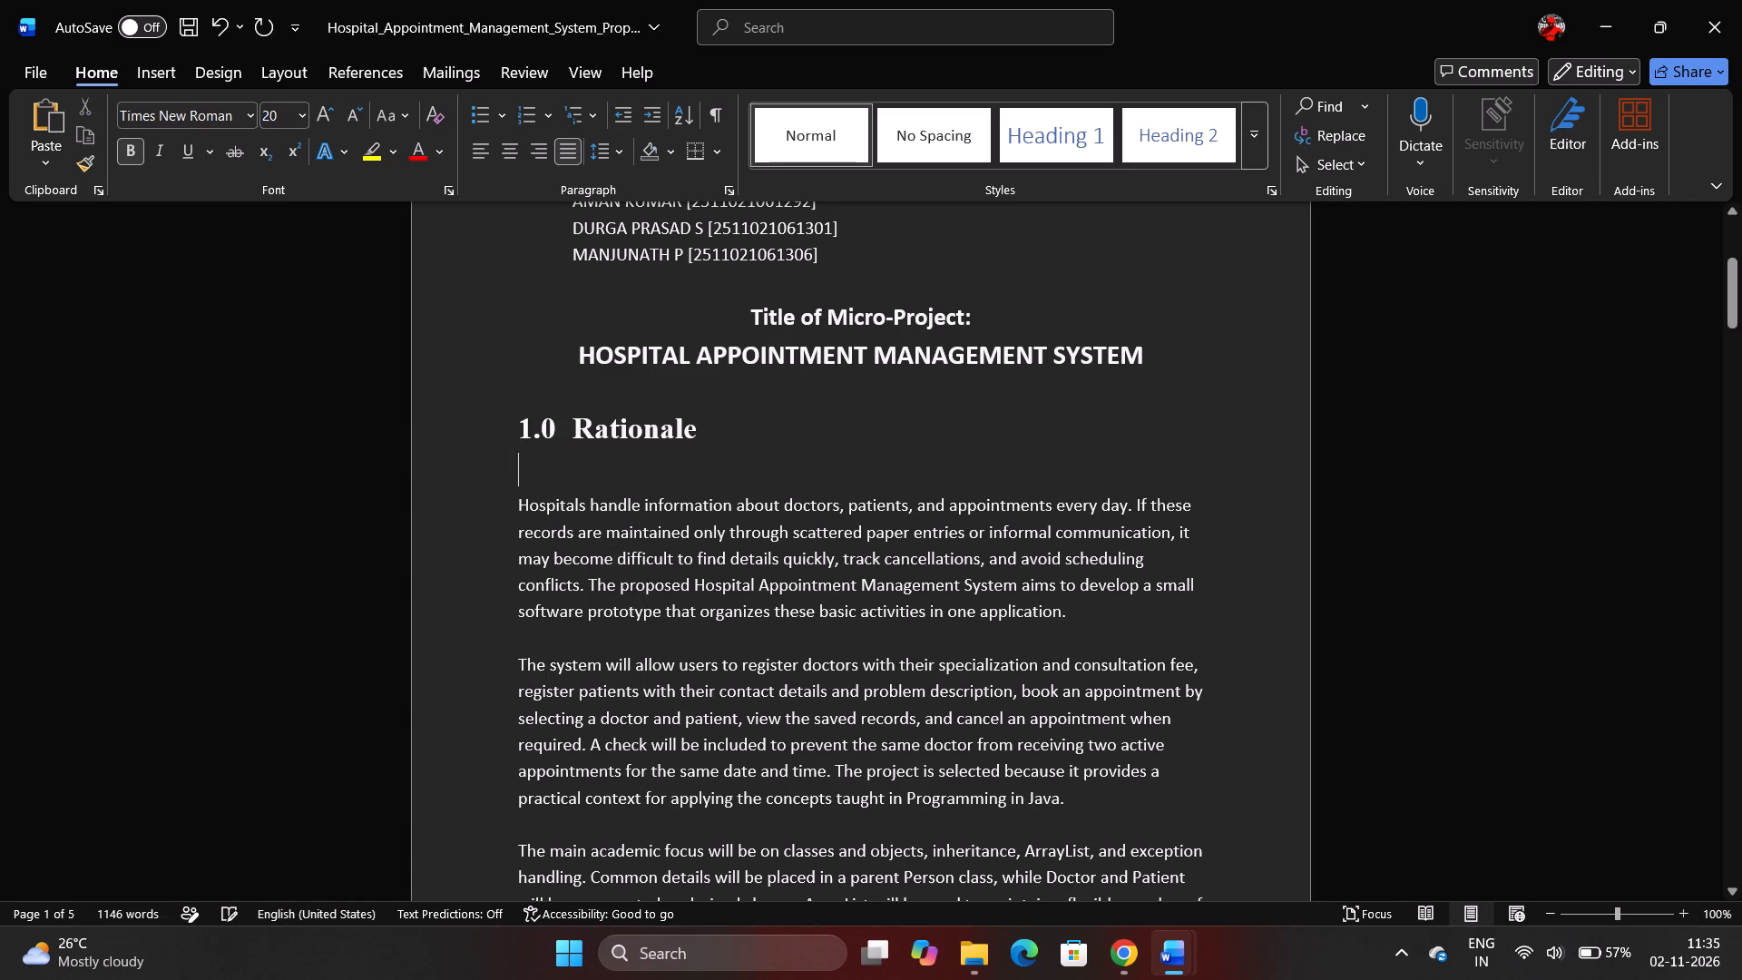
# Replace the empty paragraph below "1.0 Rationale" with a line break at the start of the first Rationale paragraph.
pyautogui.click(519, 475)
pyautogui.press('BackSpace')
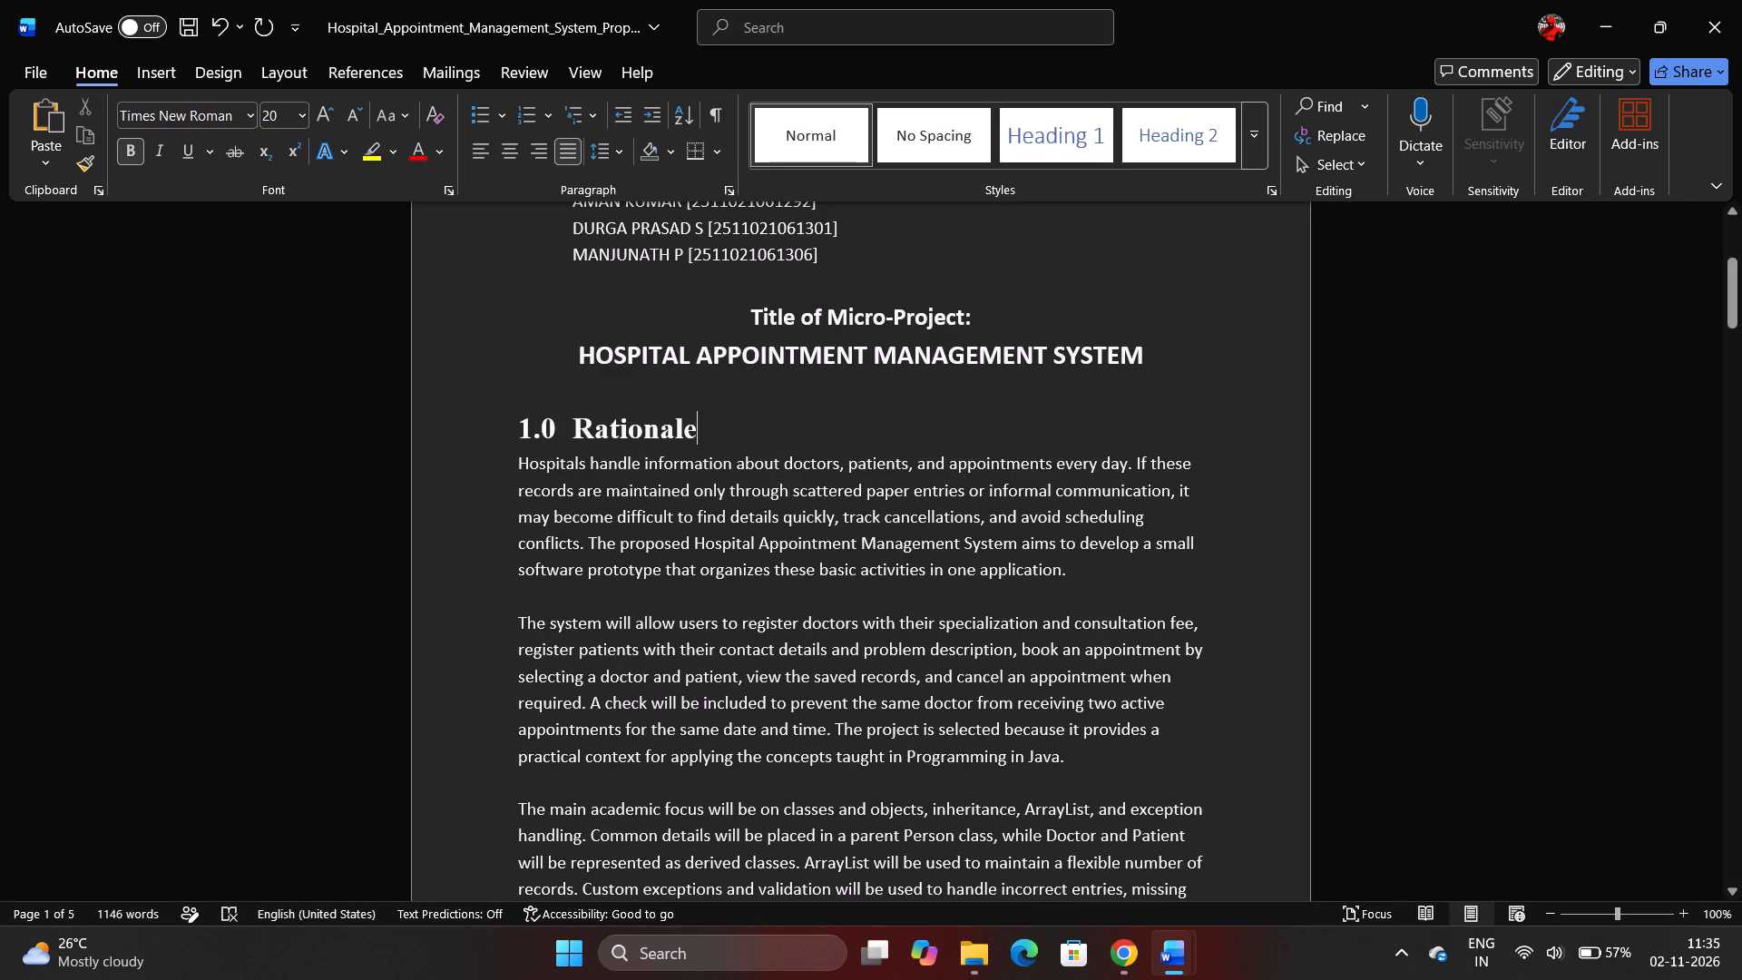
pyautogui.click(515, 453)
pyautogui.hotkey('shift', 'Return')
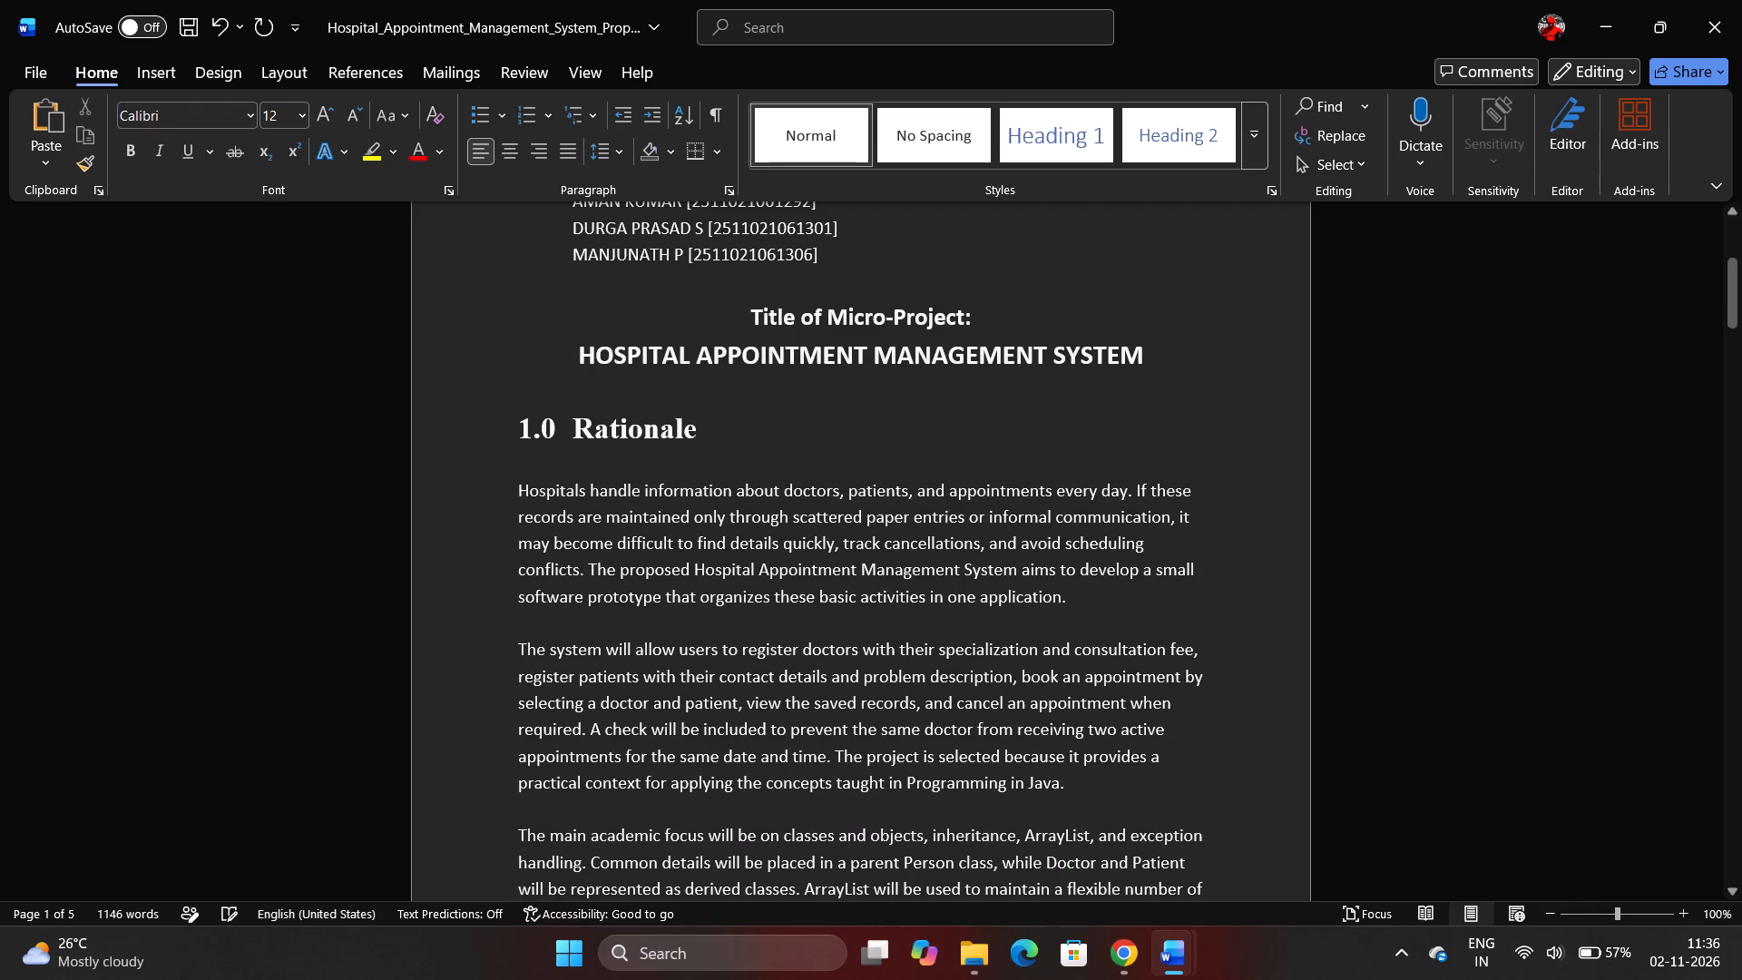
# Examine the layout and spacing of the first page, from the university title down to the Rationale section.
pyautogui.scroll(-3, 599, 583)
pyautogui.scroll(4, 599, 583)
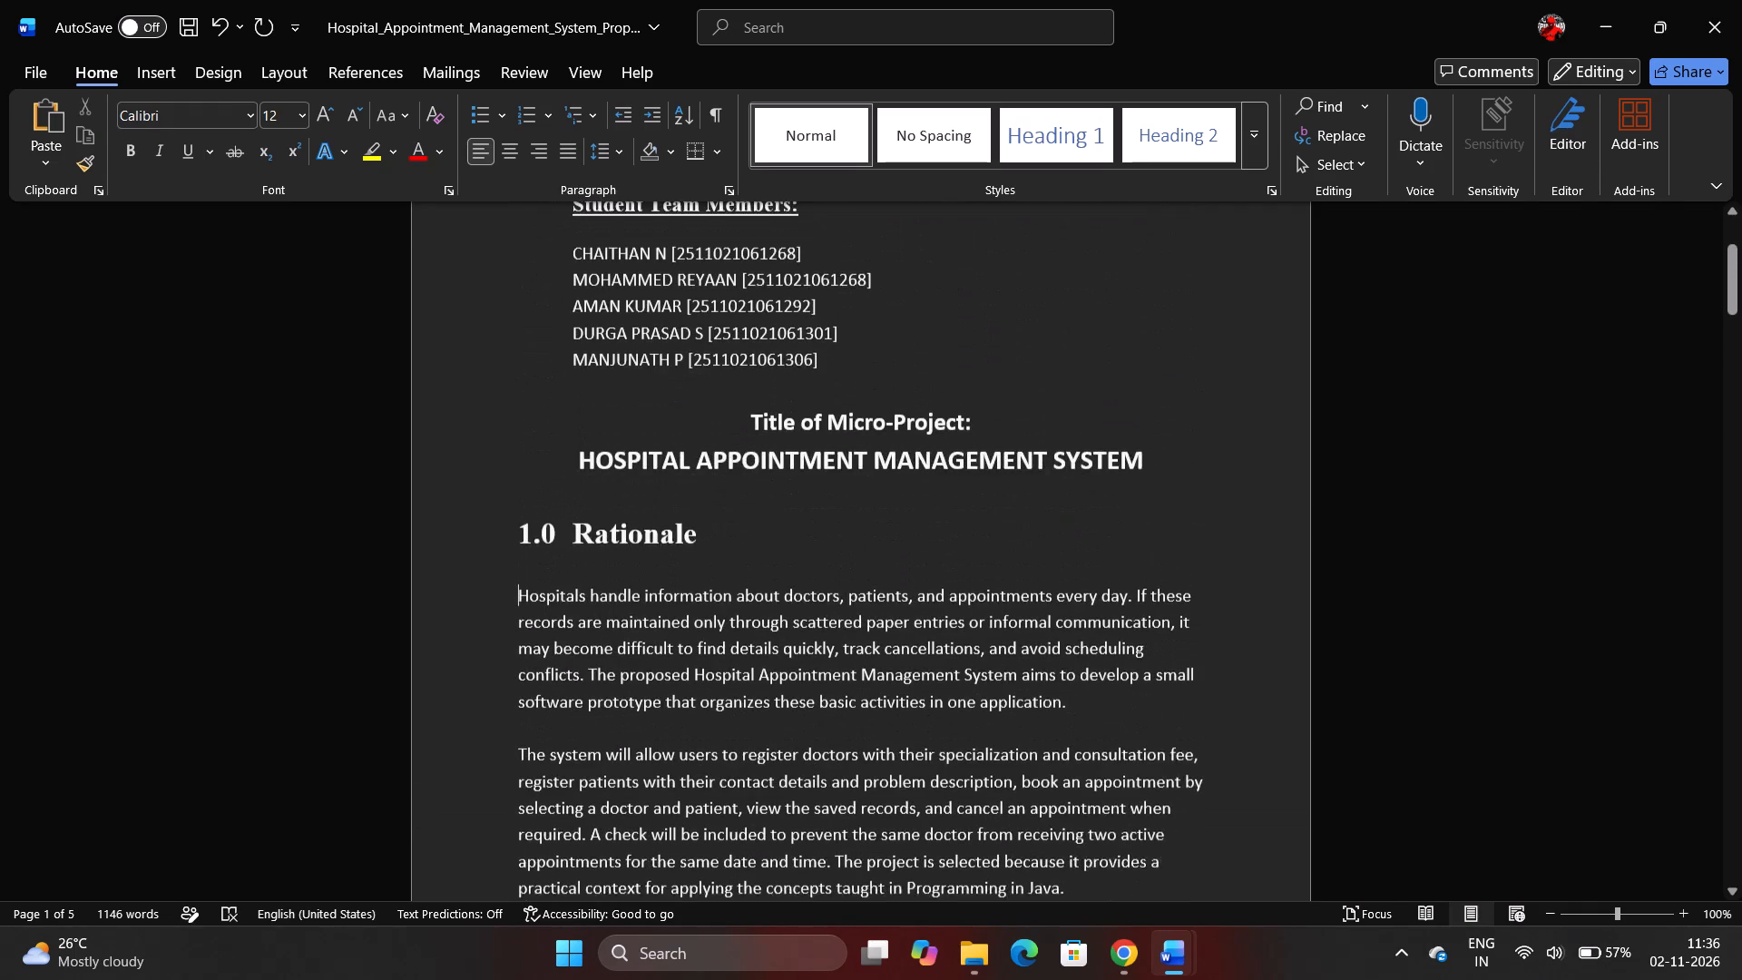
pyautogui.scroll(1, 599, 583)
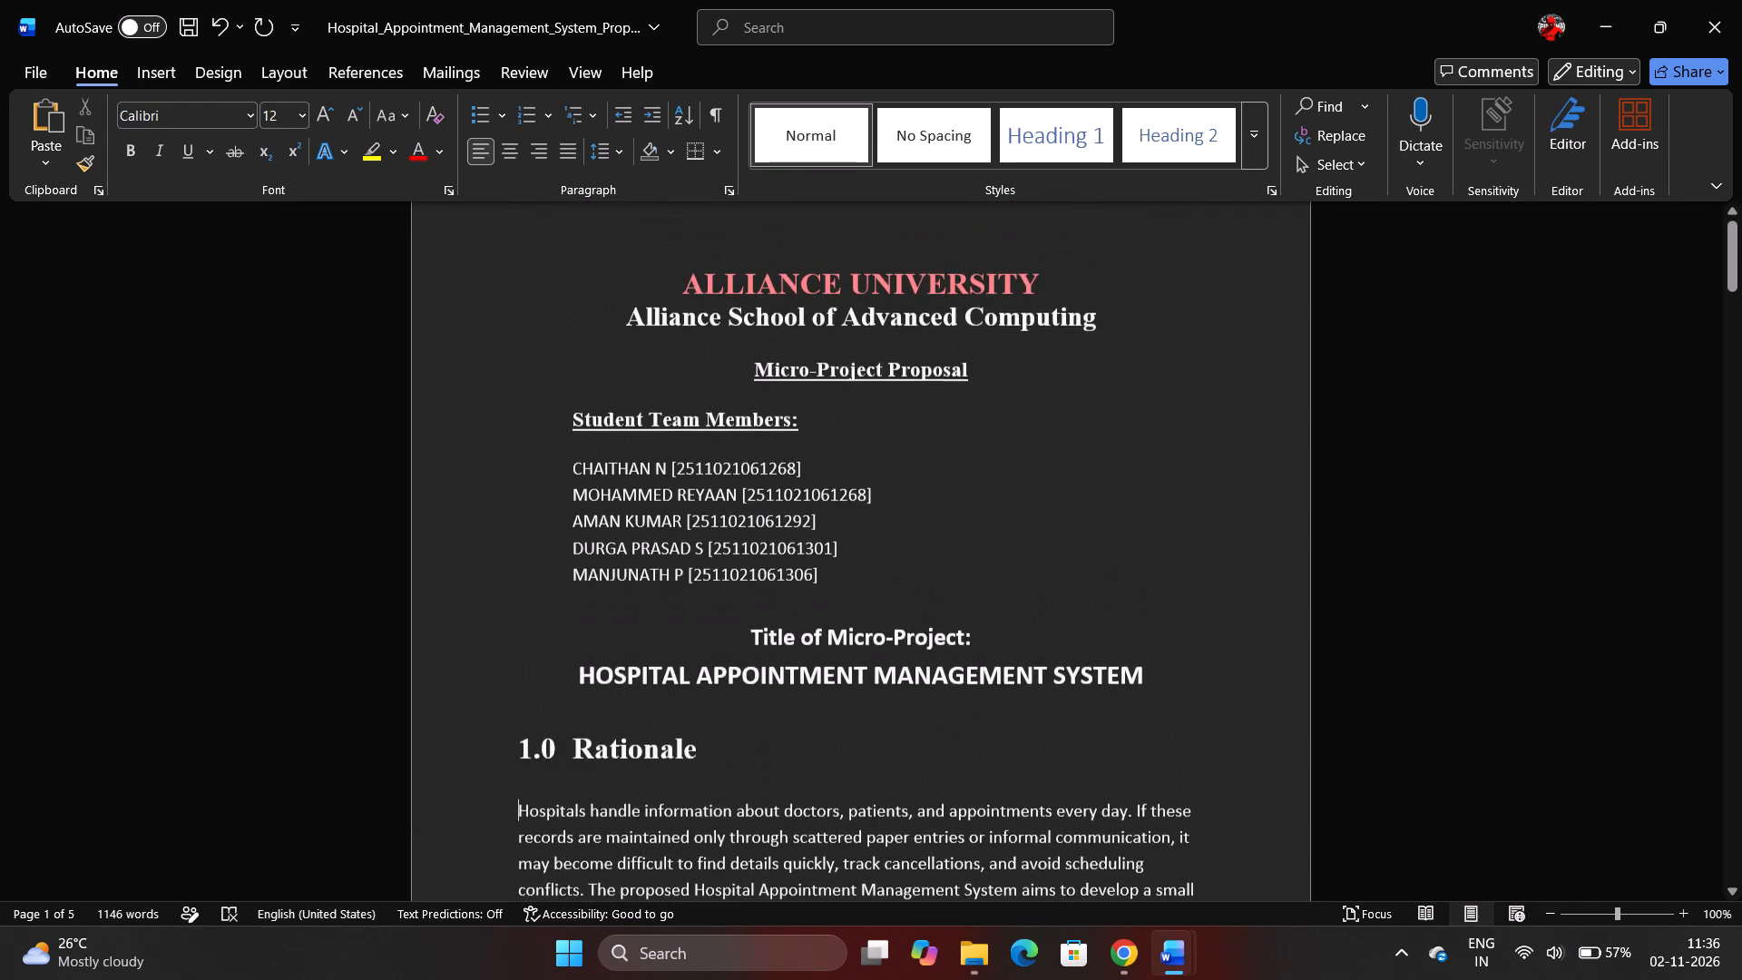
pyautogui.scroll(1, 599, 583)
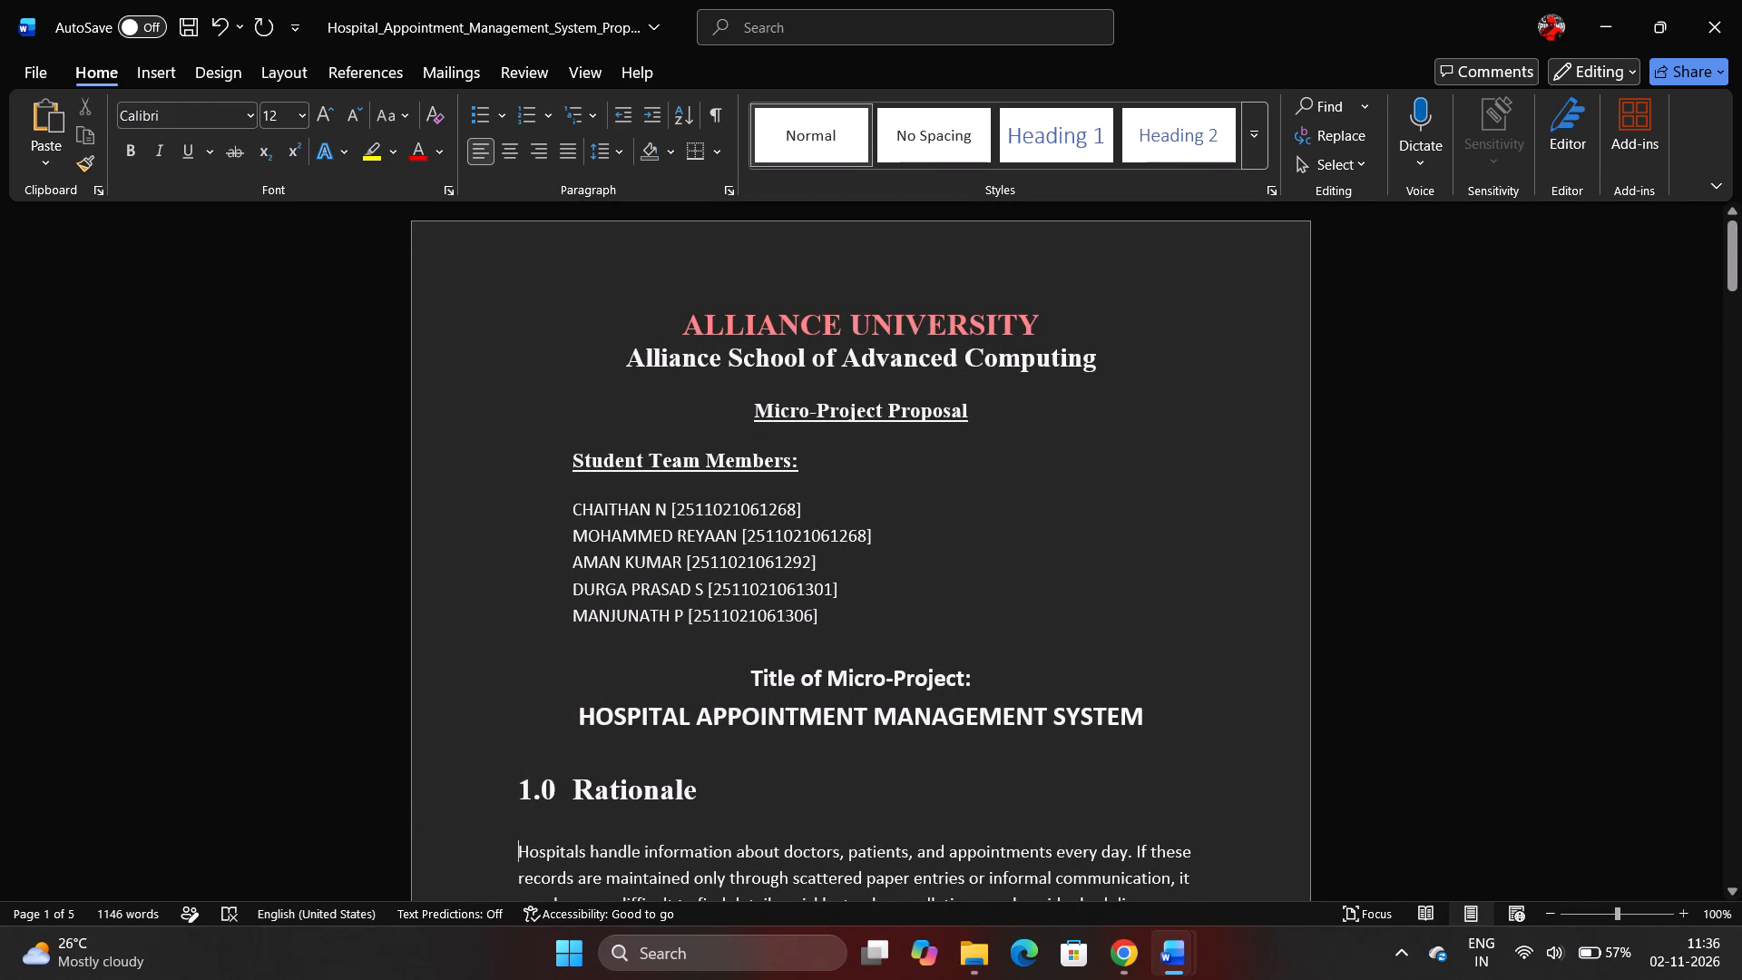
pyautogui.scroll(-2, 599, 583)
pyautogui.scroll(3, 599, 583)
pyautogui.scroll(-1, 593, 823)
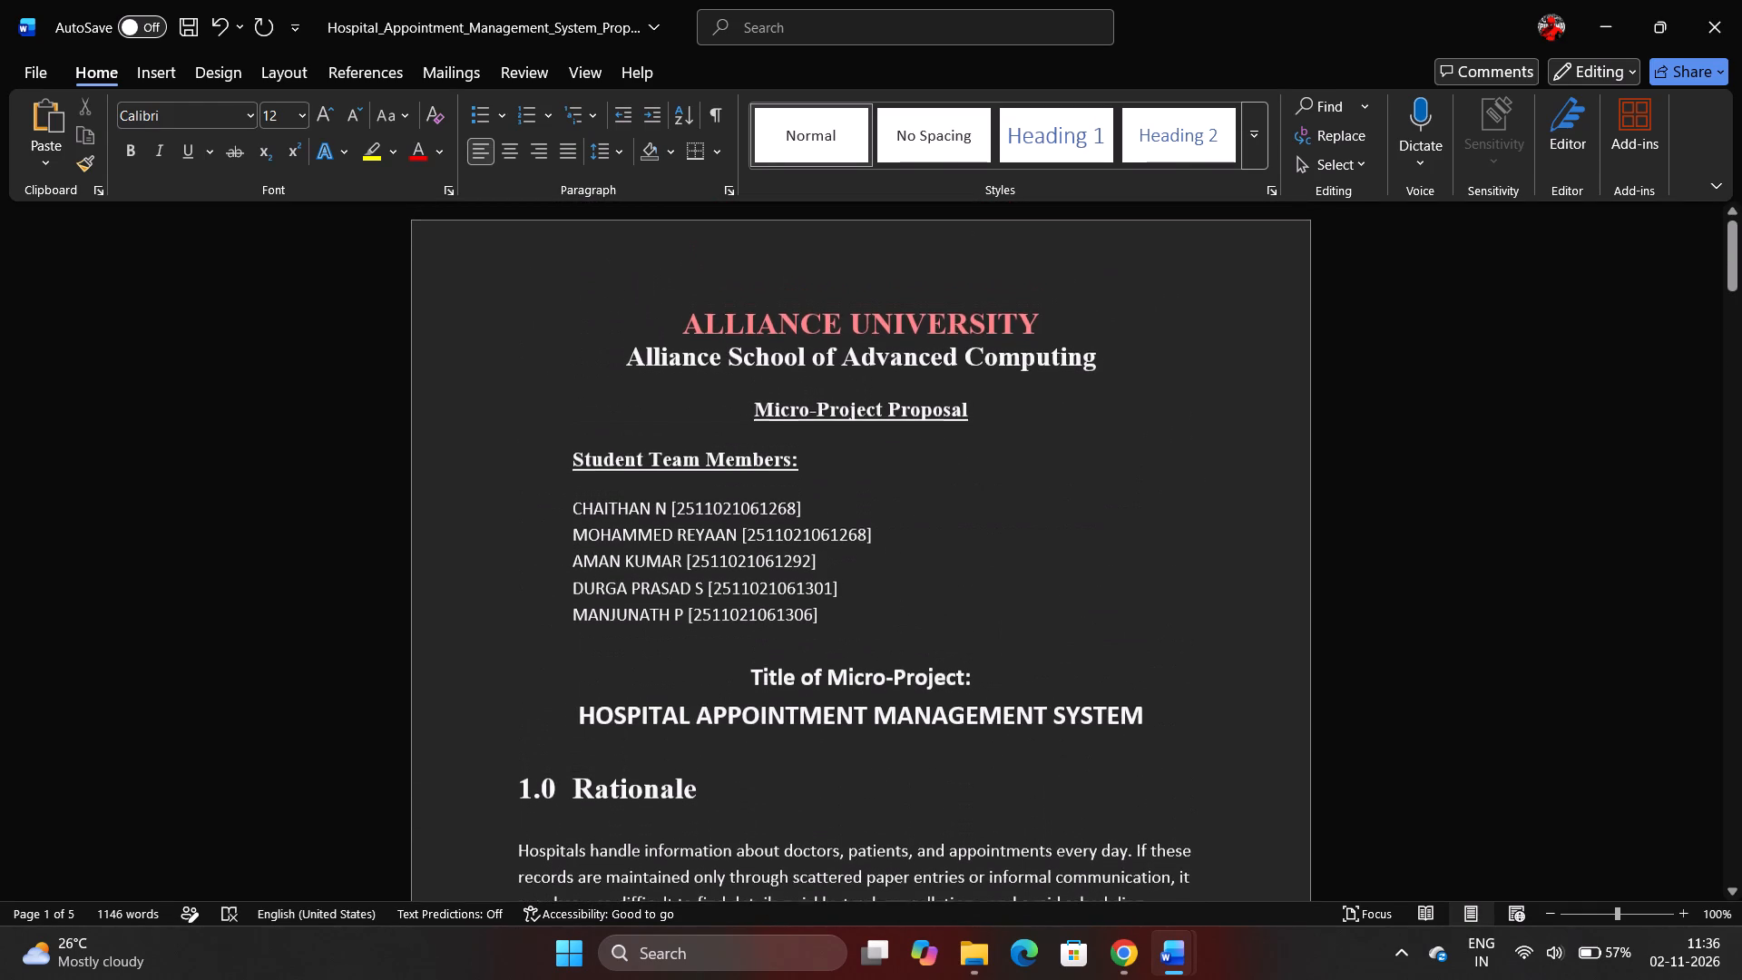
pyautogui.scroll(-1, 593, 823)
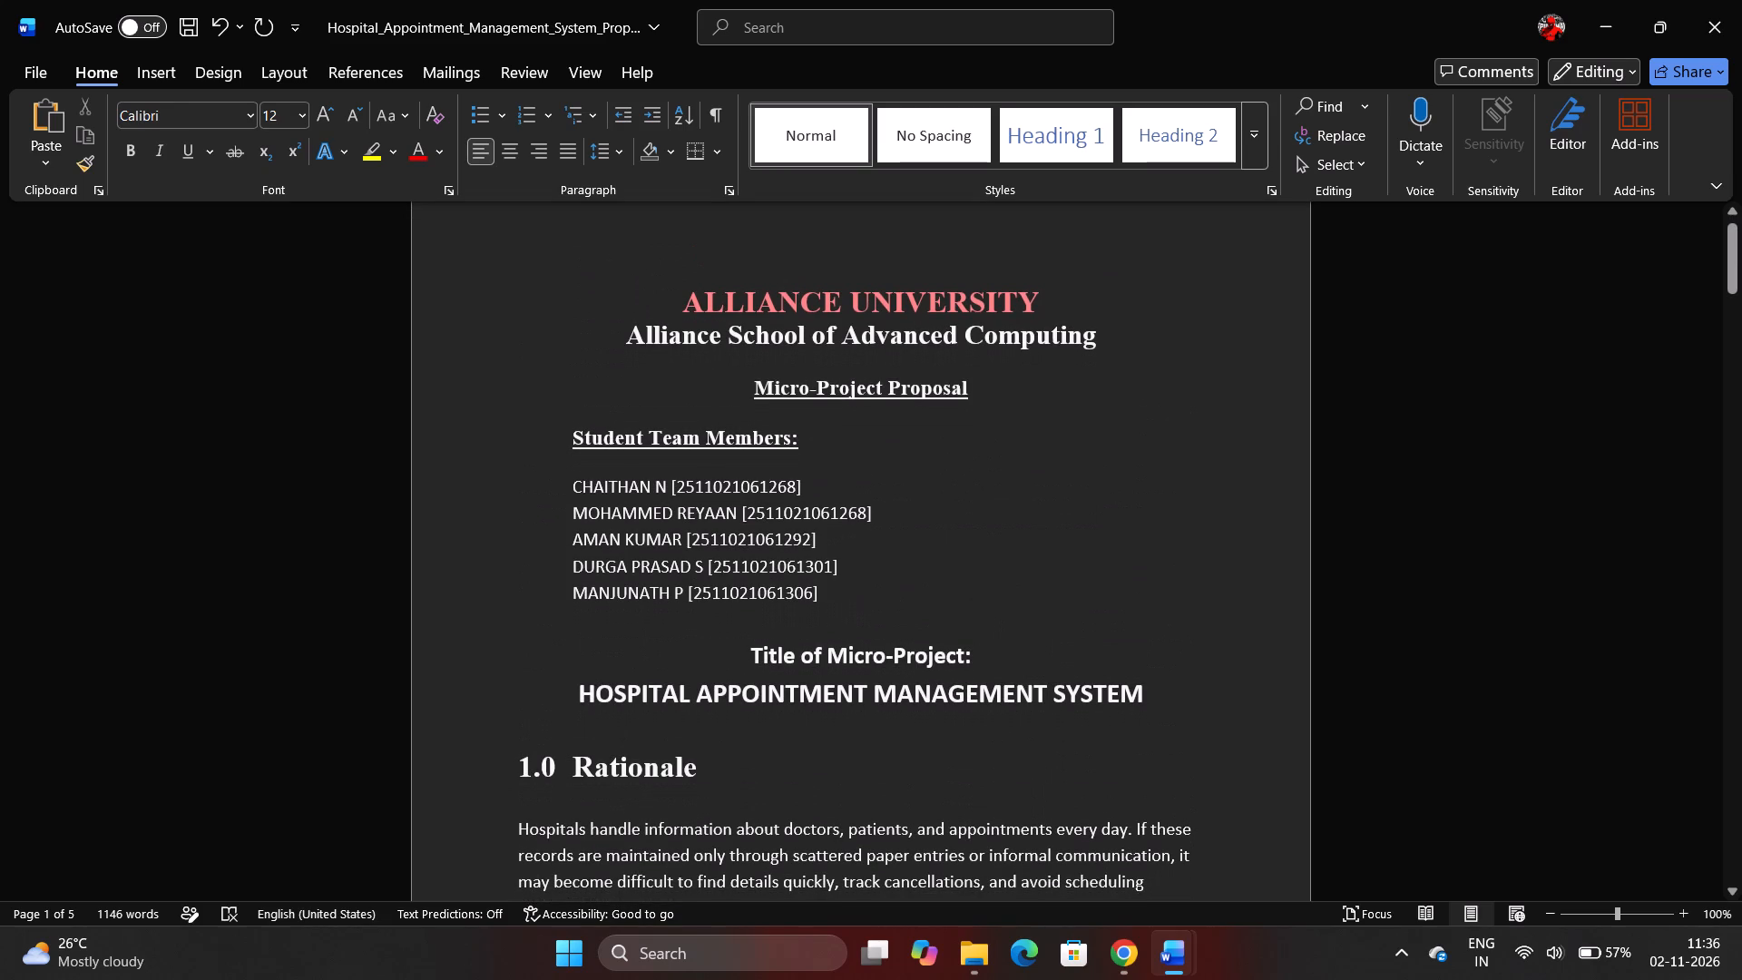
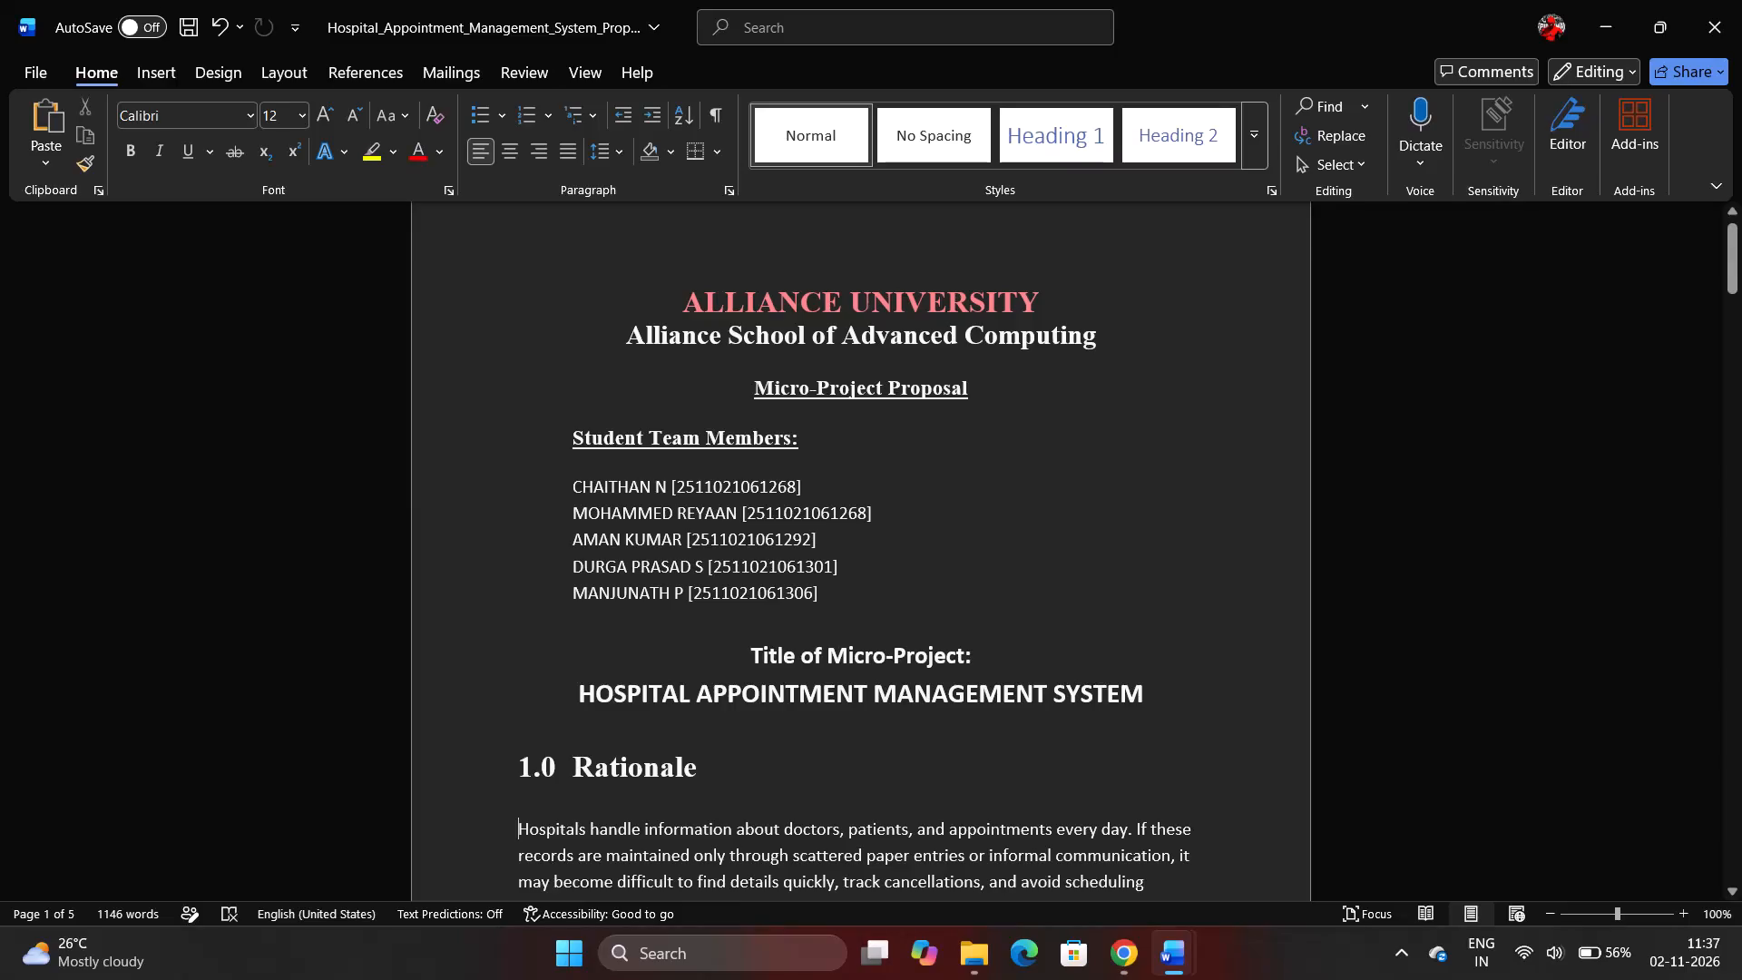
# Examine the rest of the proposal, including the action plan table, its header text formatting and the resources table.
pyautogui.scroll(-5, 844, 648)
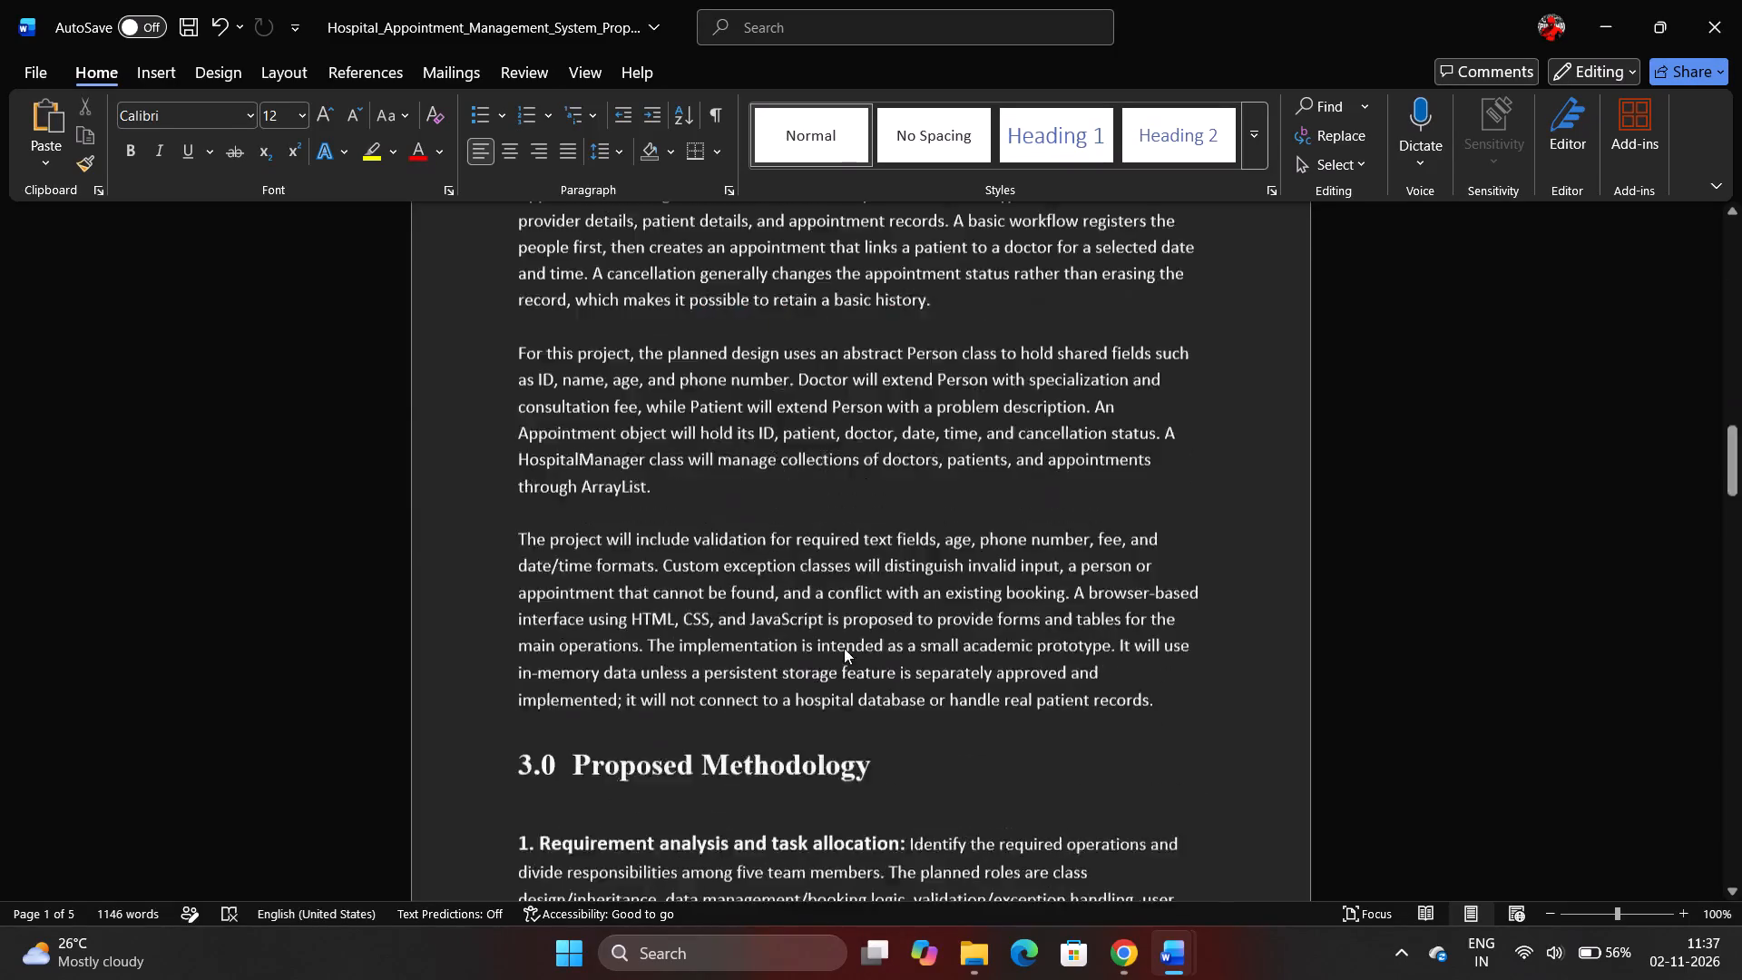
pyautogui.scroll(-3, 844, 648)
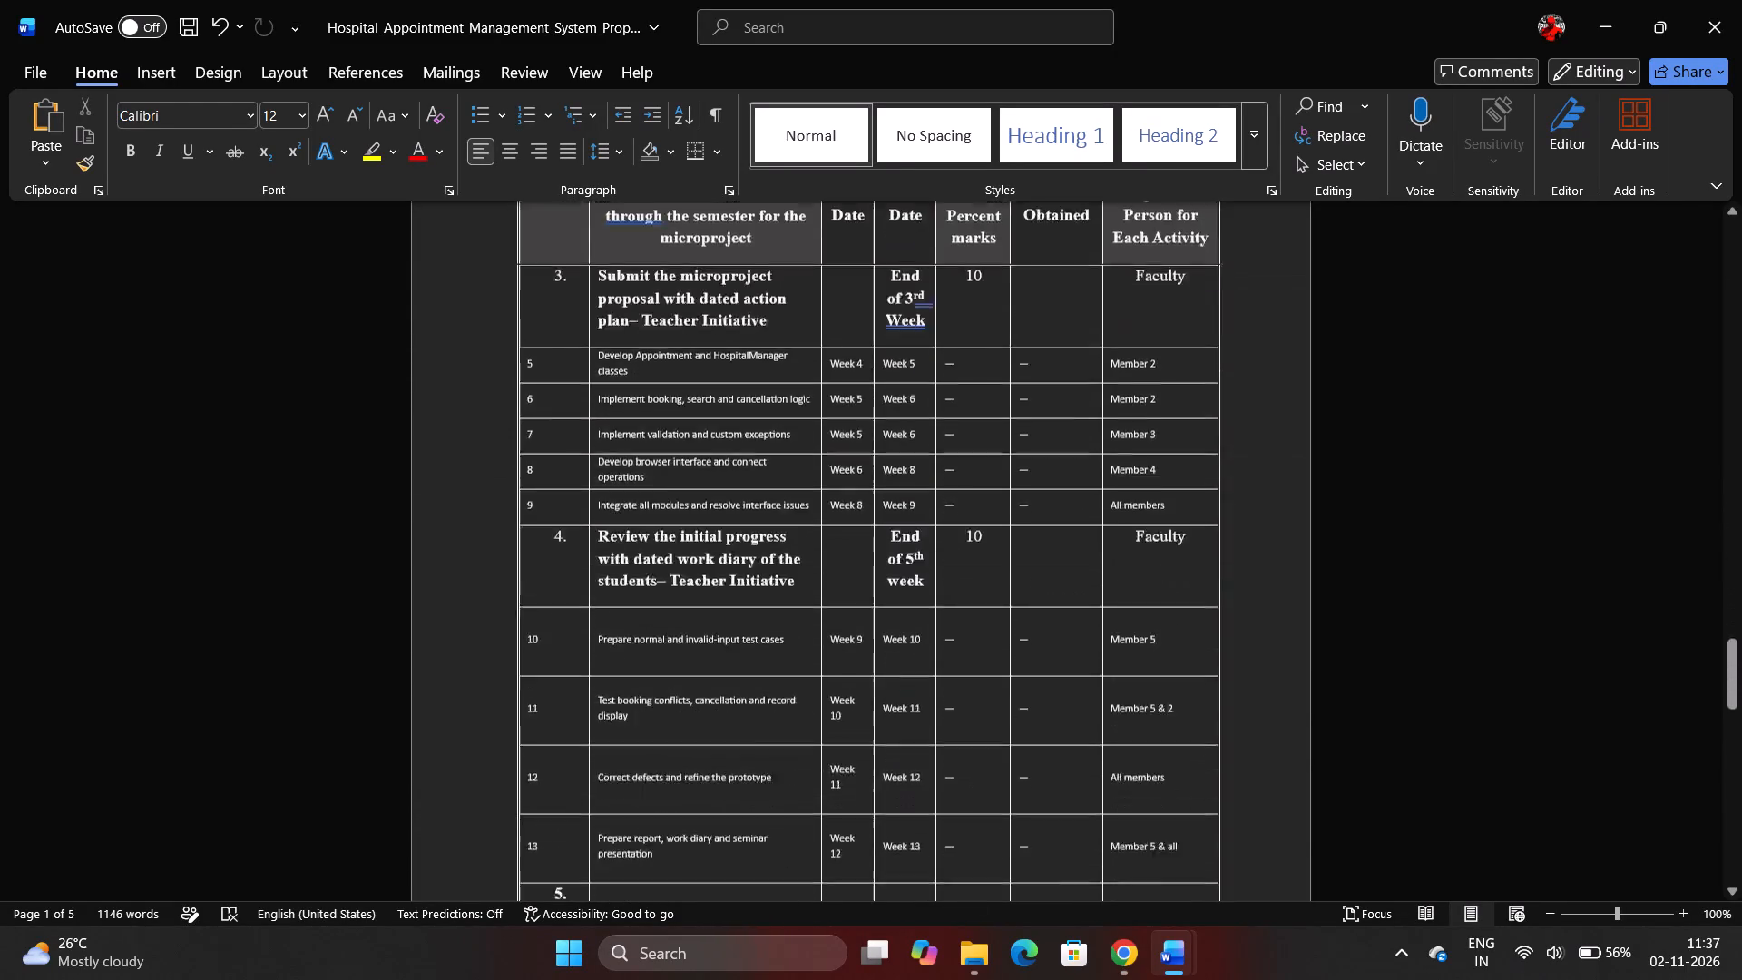
pyautogui.scroll(-3, 844, 648)
pyautogui.scroll(1, 844, 648)
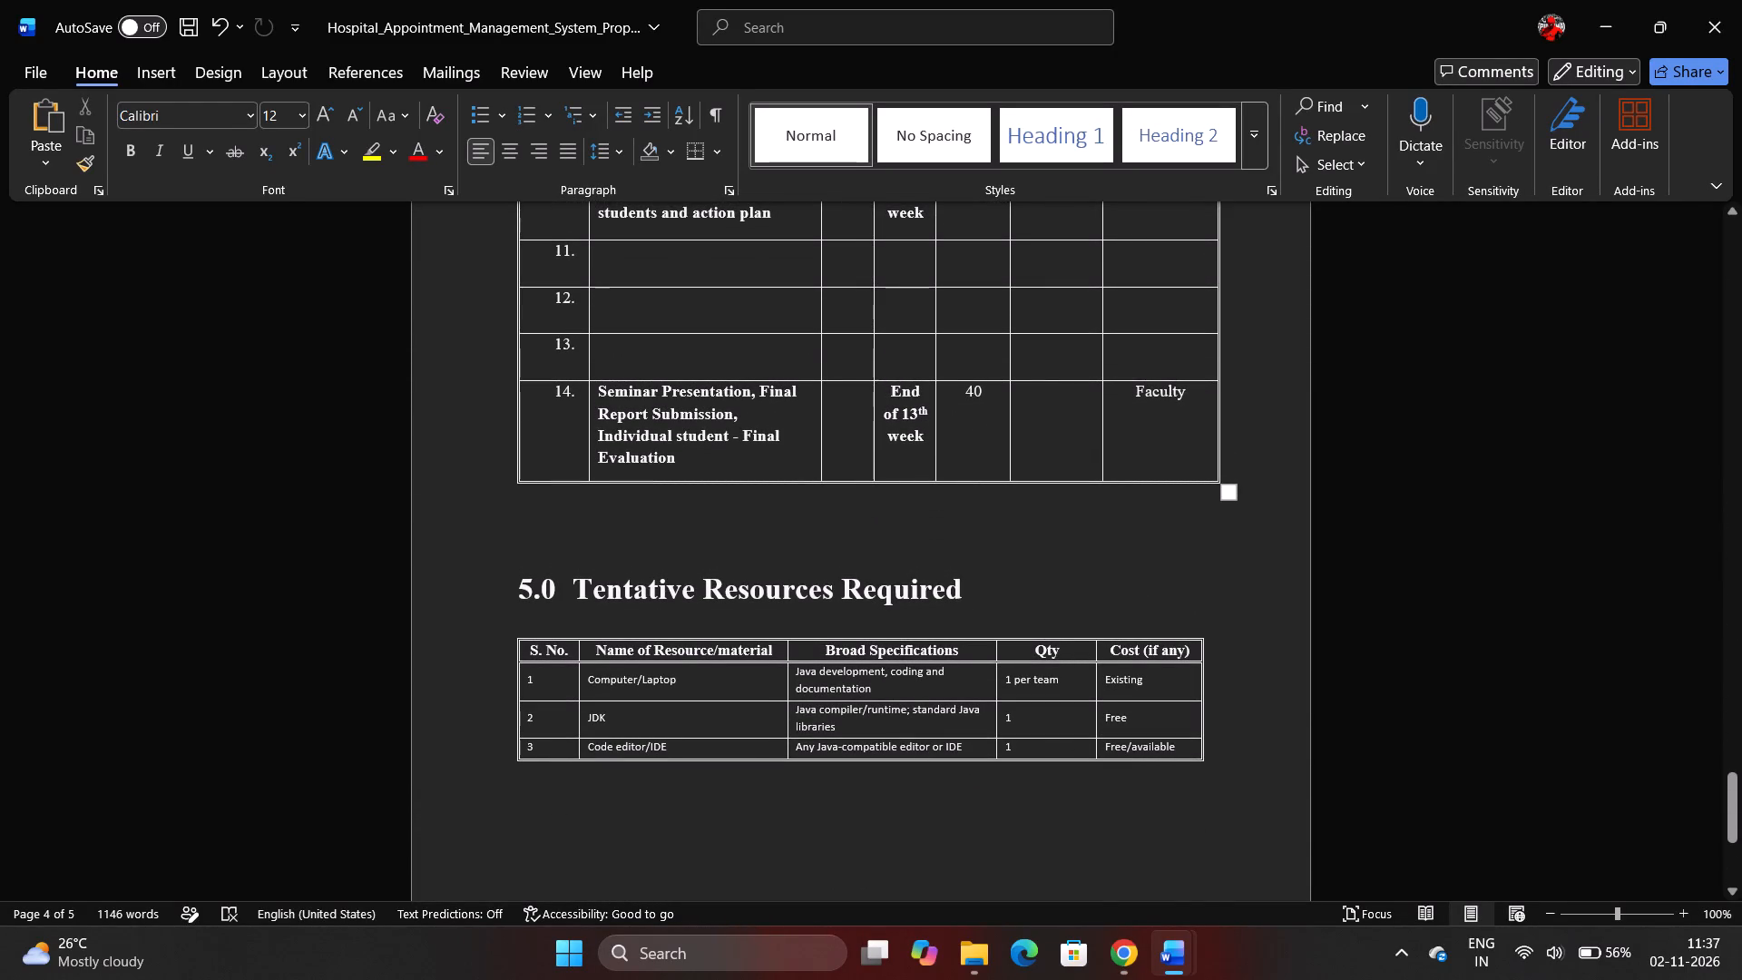
pyautogui.scroll(4, 746, 527)
pyautogui.scroll(-1, 756, 461)
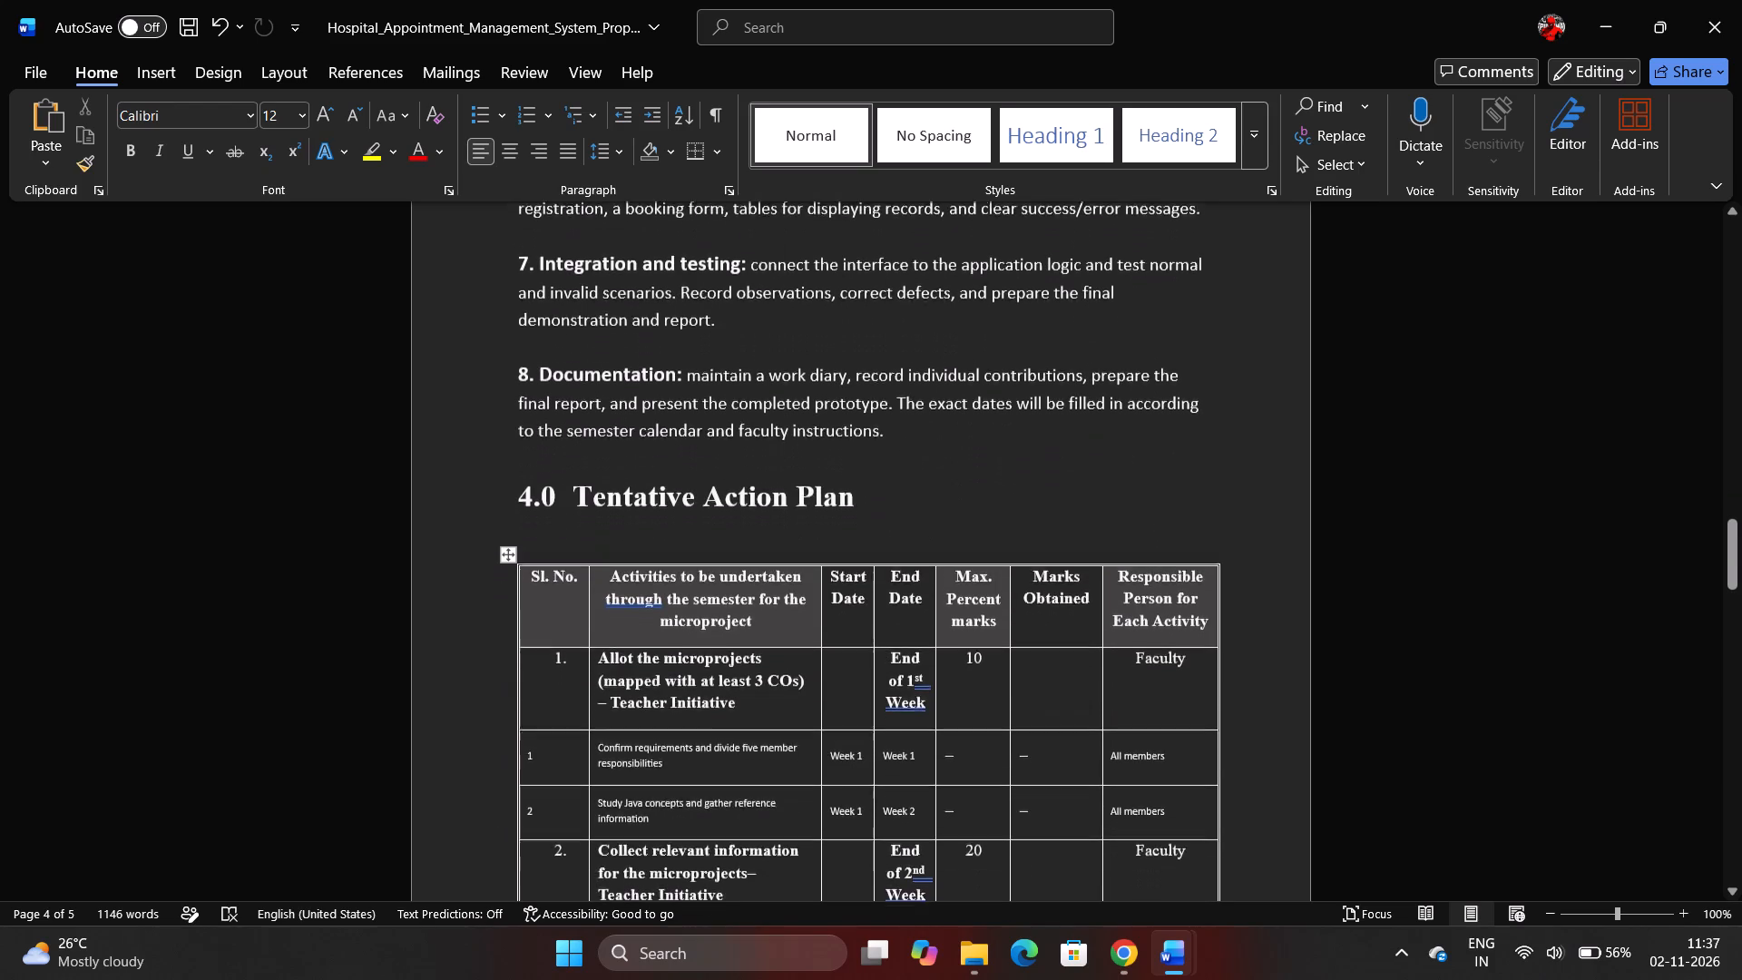
pyautogui.moveTo(755, 613); pyautogui.dragTo(678, 614)
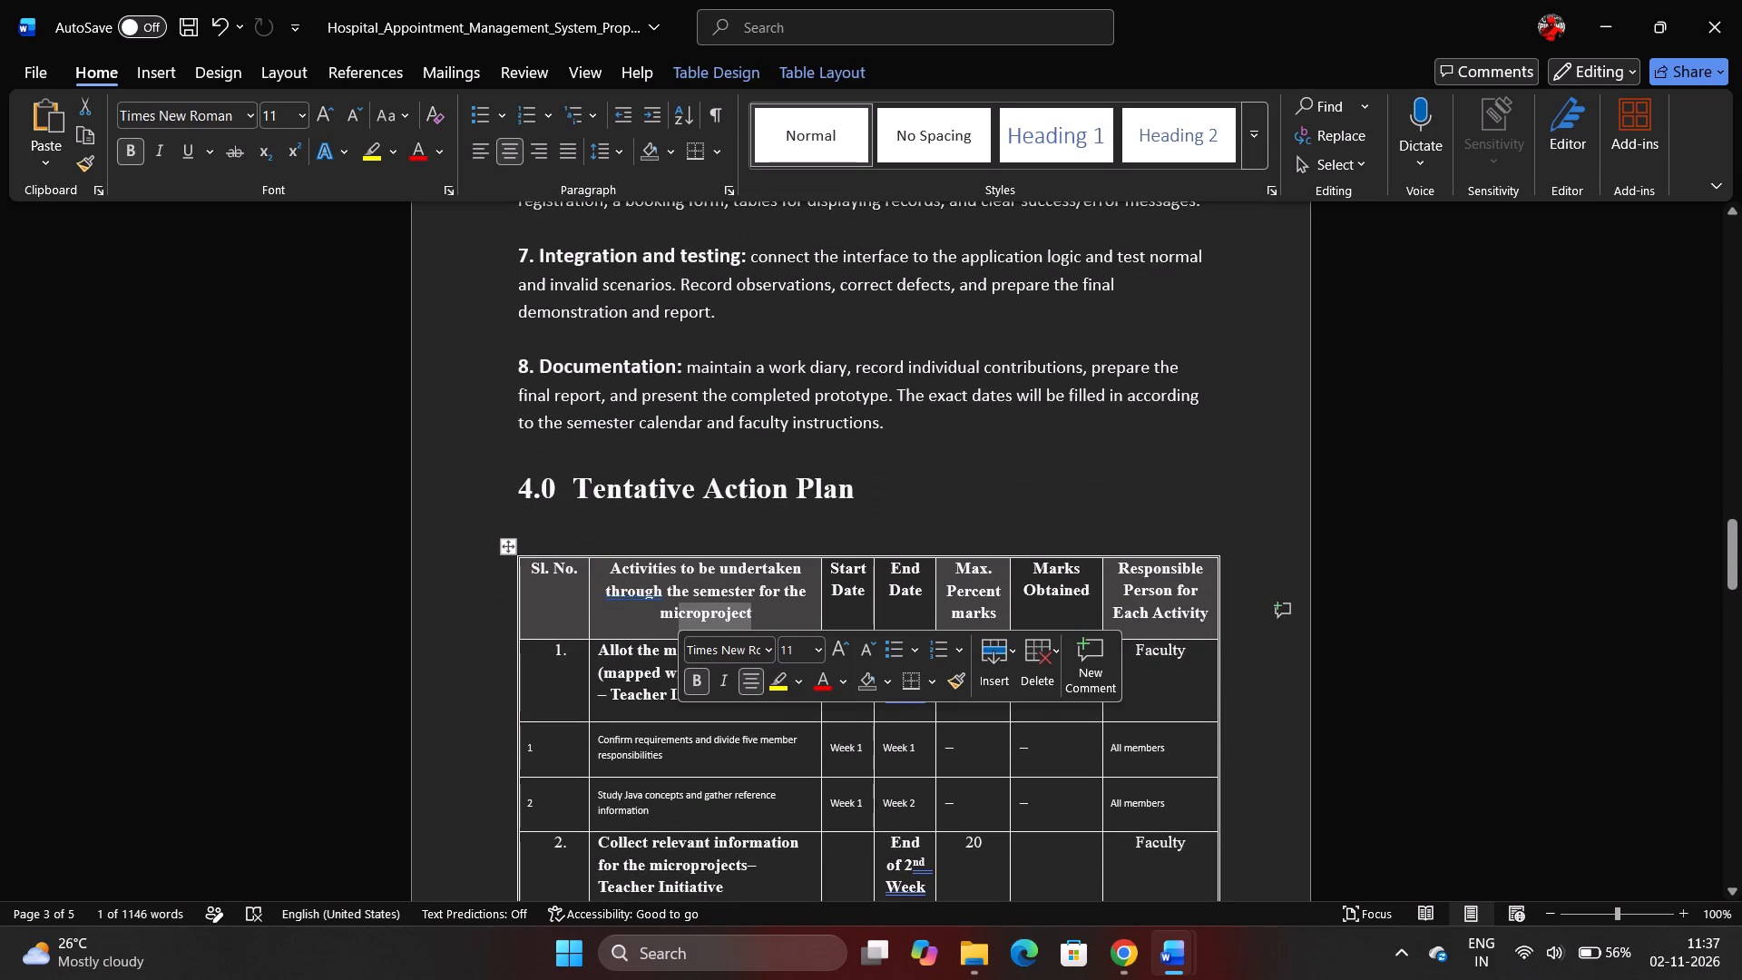
# Set the header row of the "5.0 Tentative Resources Required" table to 14 pt.
pyautogui.scroll(-4, 678, 614)
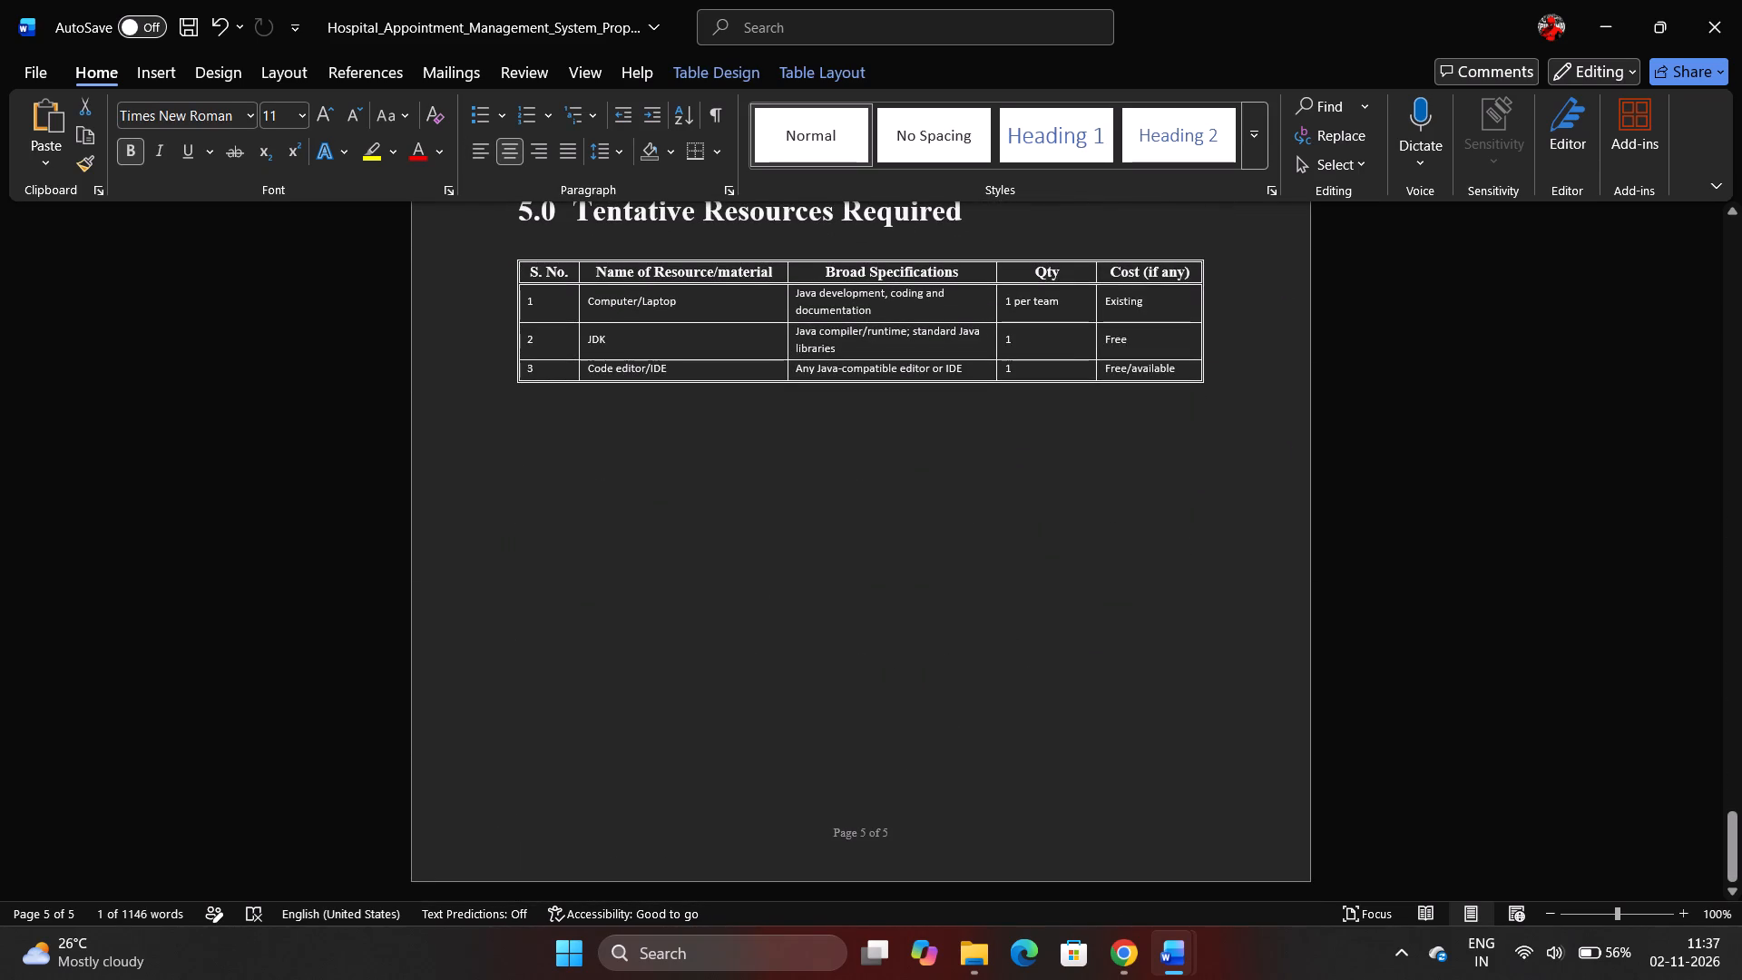
pyautogui.moveTo(530, 272); pyautogui.dragTo(1104, 269)
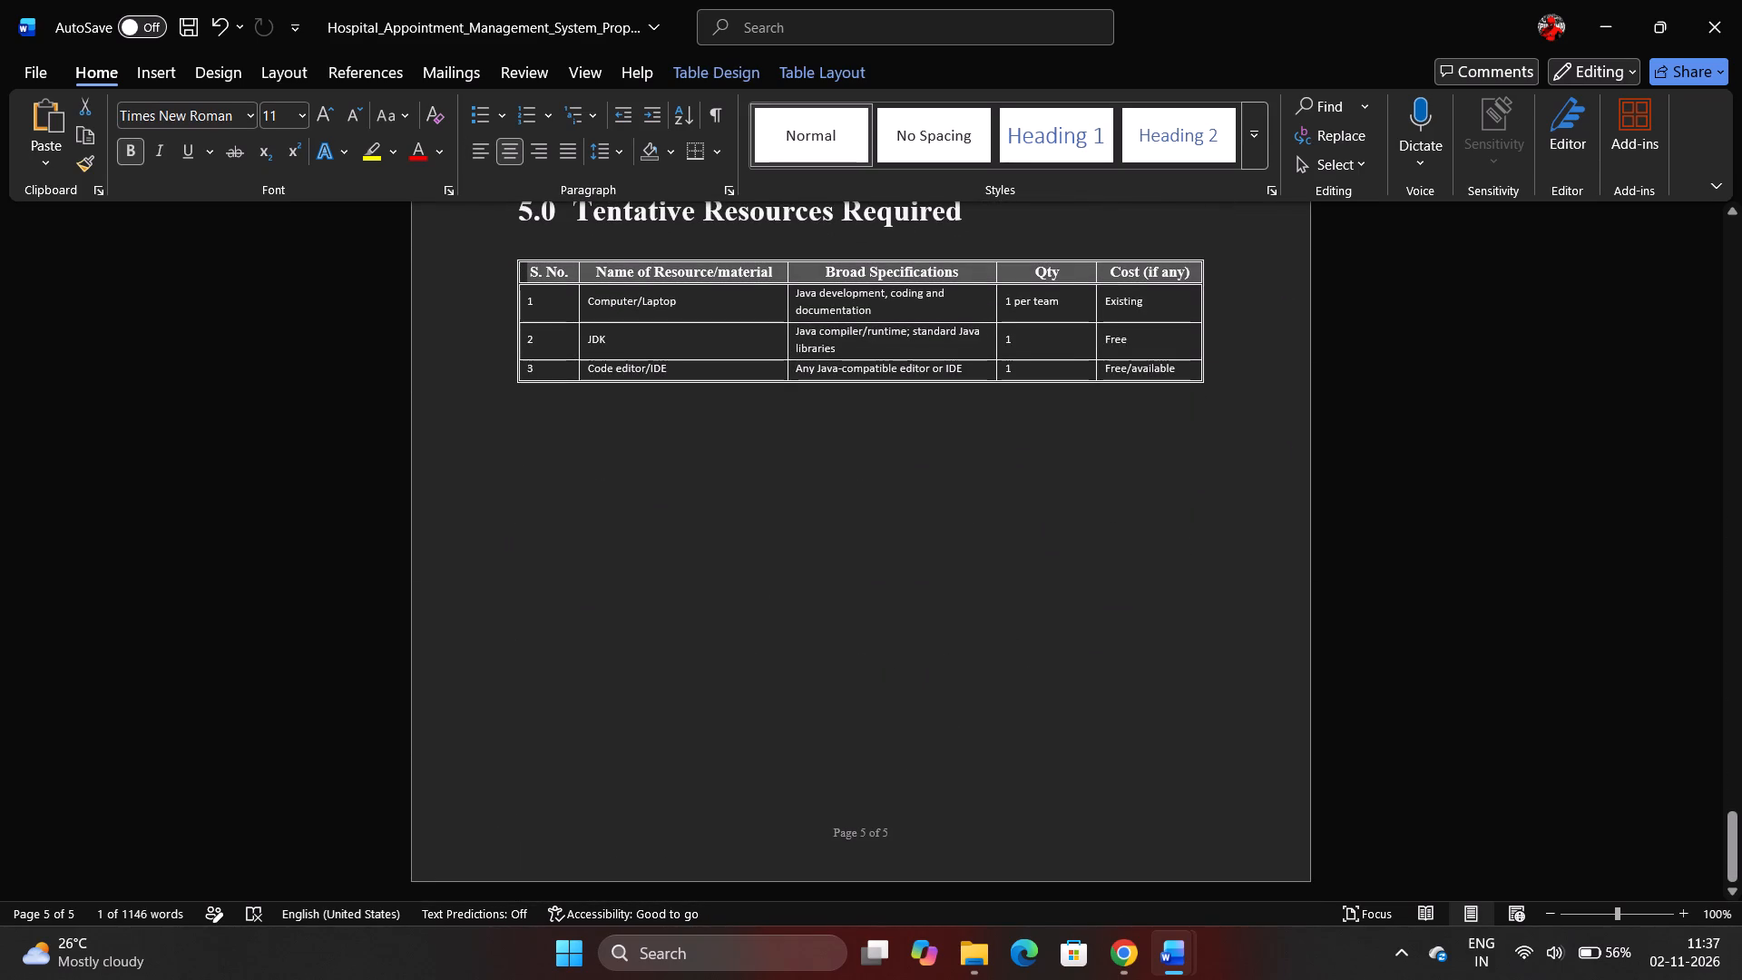
pyautogui.moveTo(1104, 269); pyautogui.dragTo(1139, 270)
pyautogui.click(1286, 299)
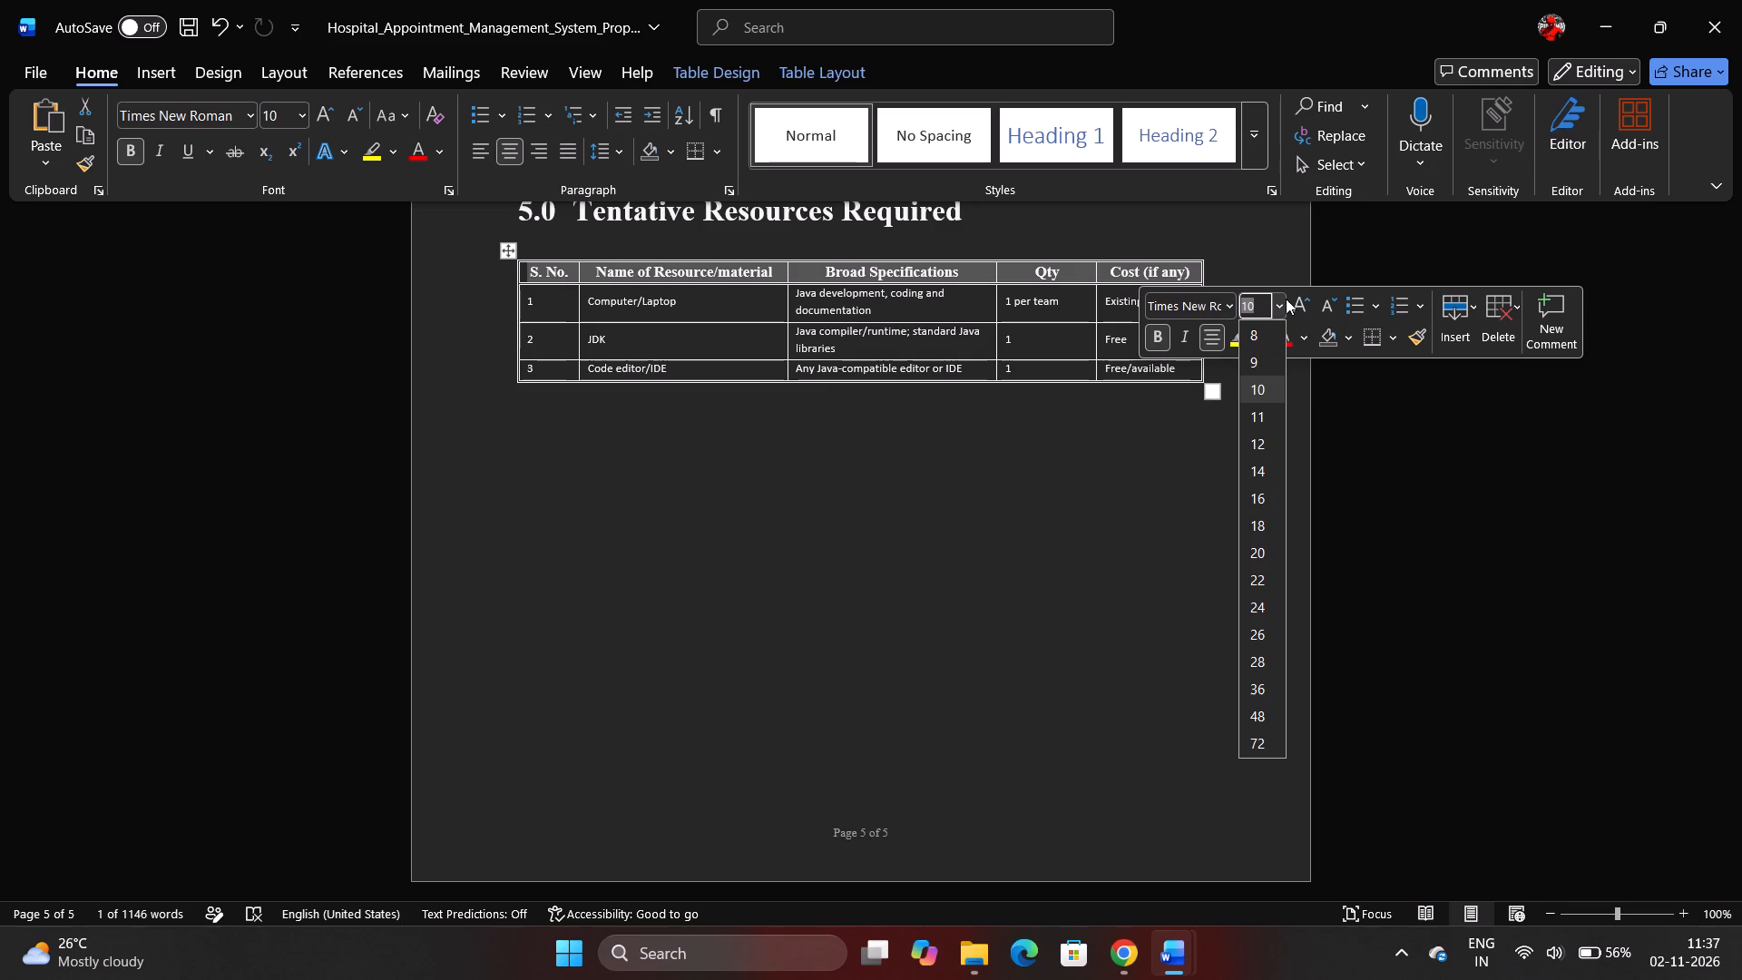
pyautogui.click(1265, 475)
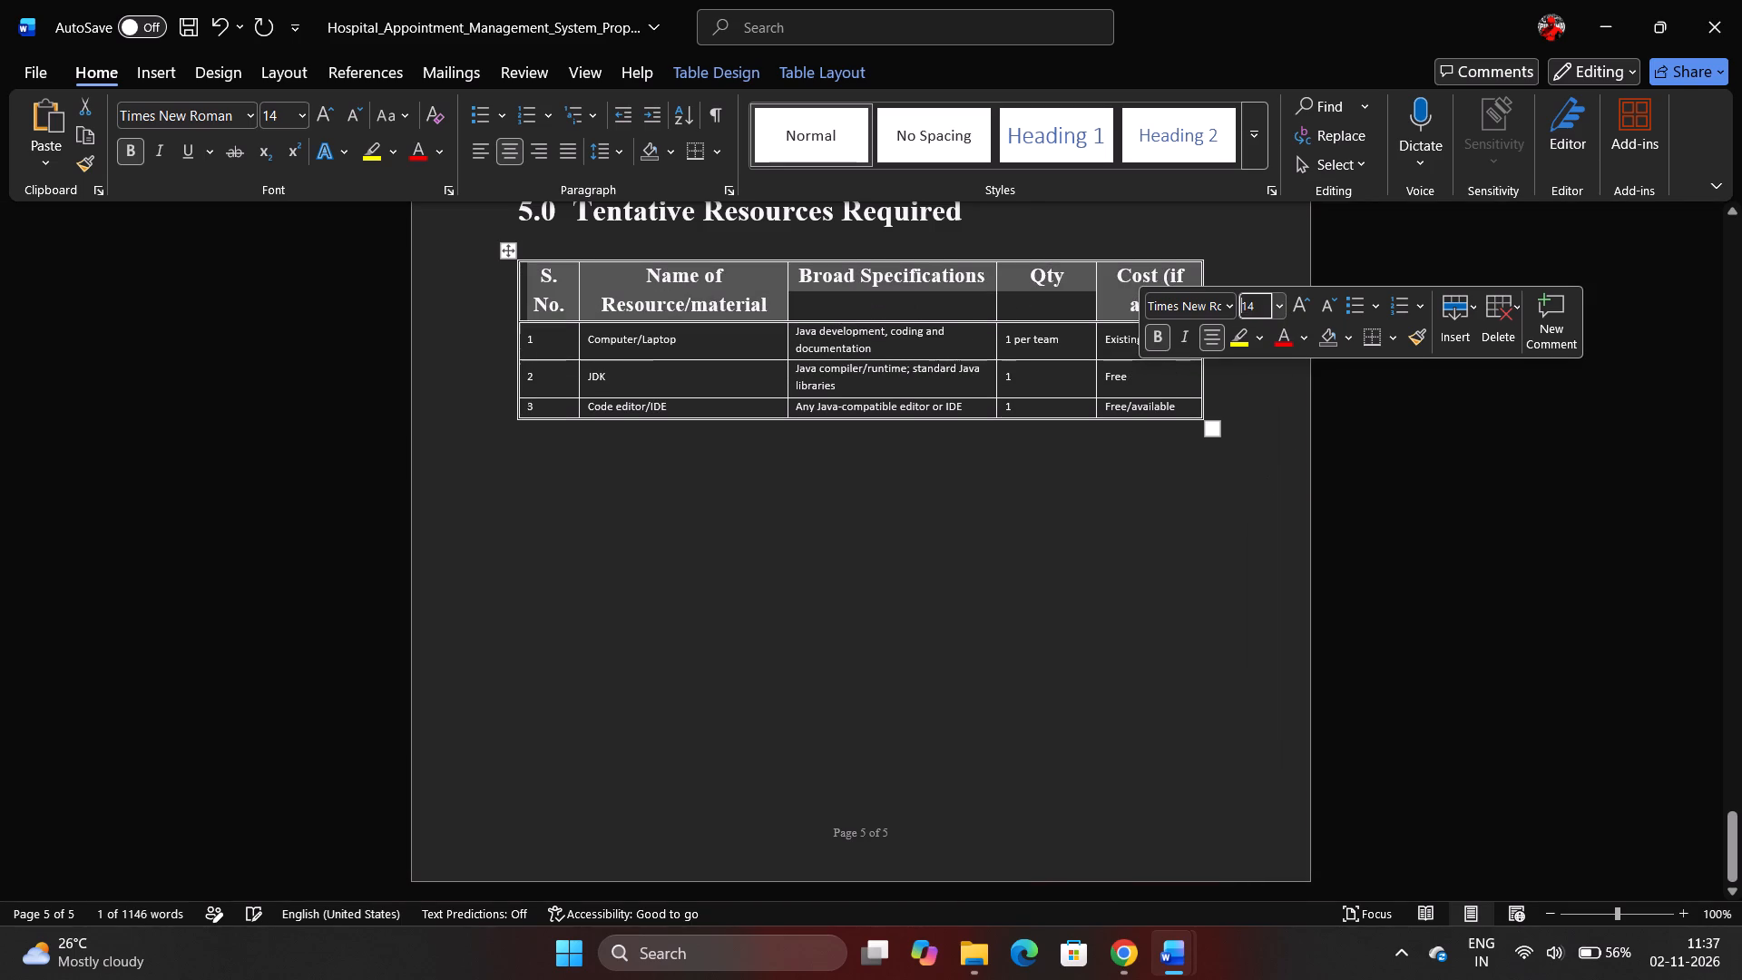
pyautogui.click(759, 298)
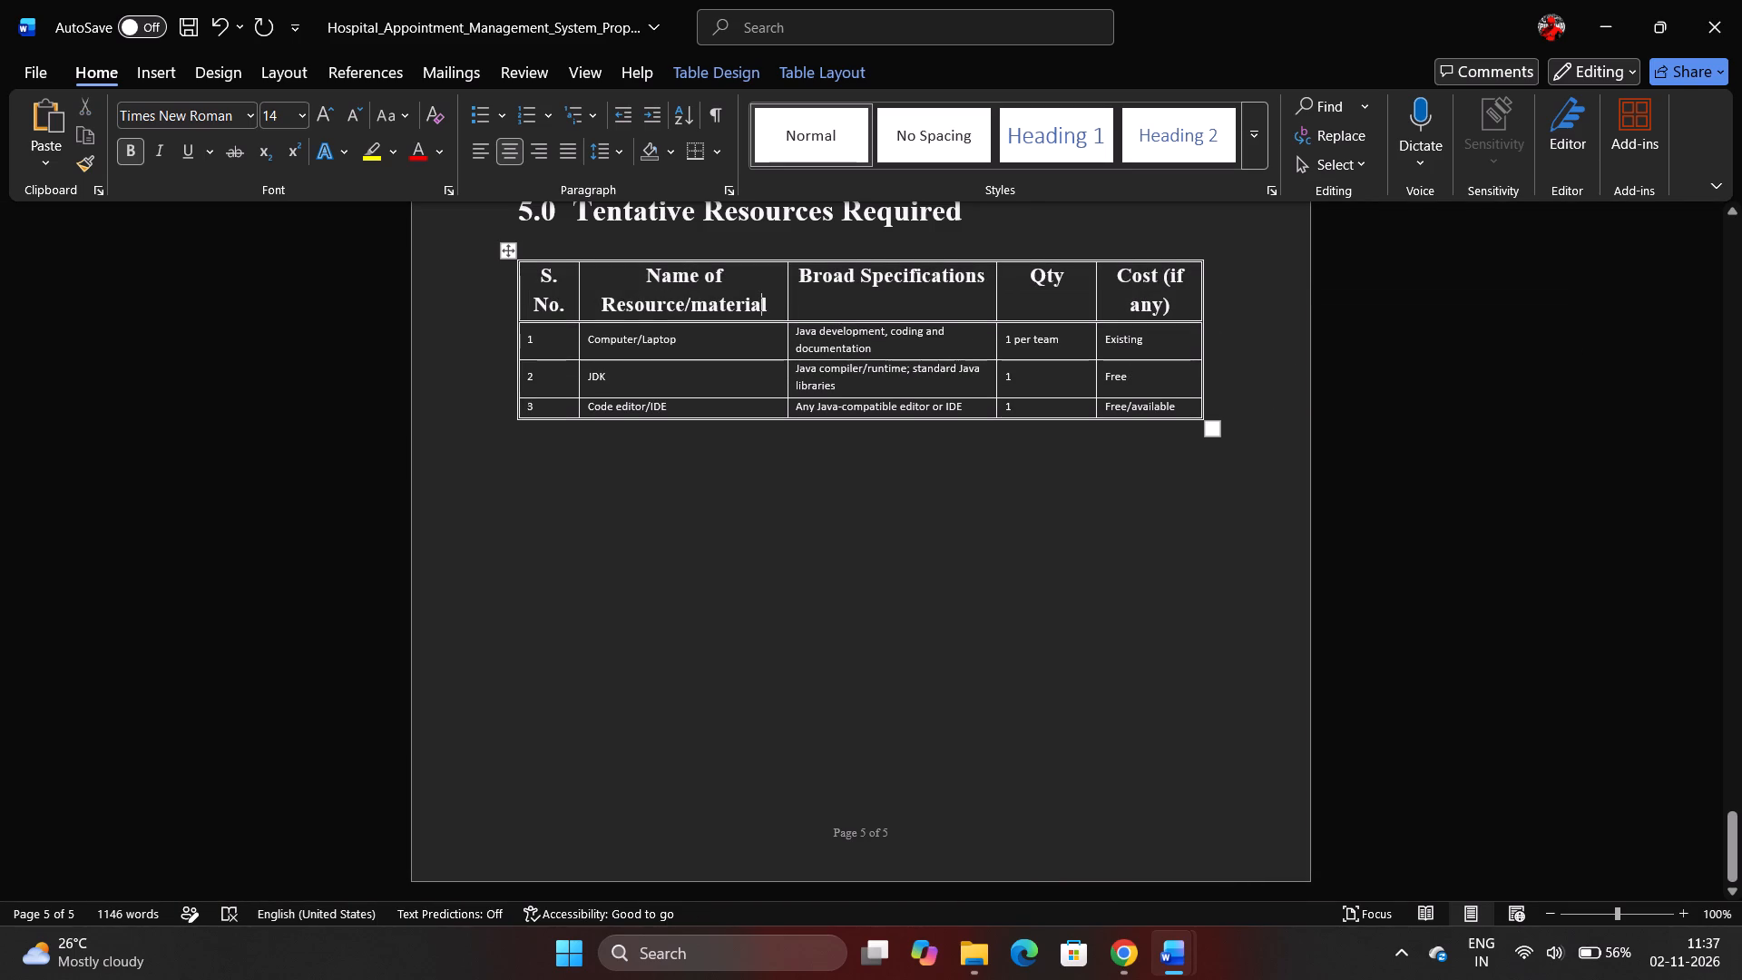
# Left-align the "S. No." and "Name of Resource/material" header cells in the resources table.
pyautogui.moveTo(563, 302); pyautogui.dragTo(532, 275)
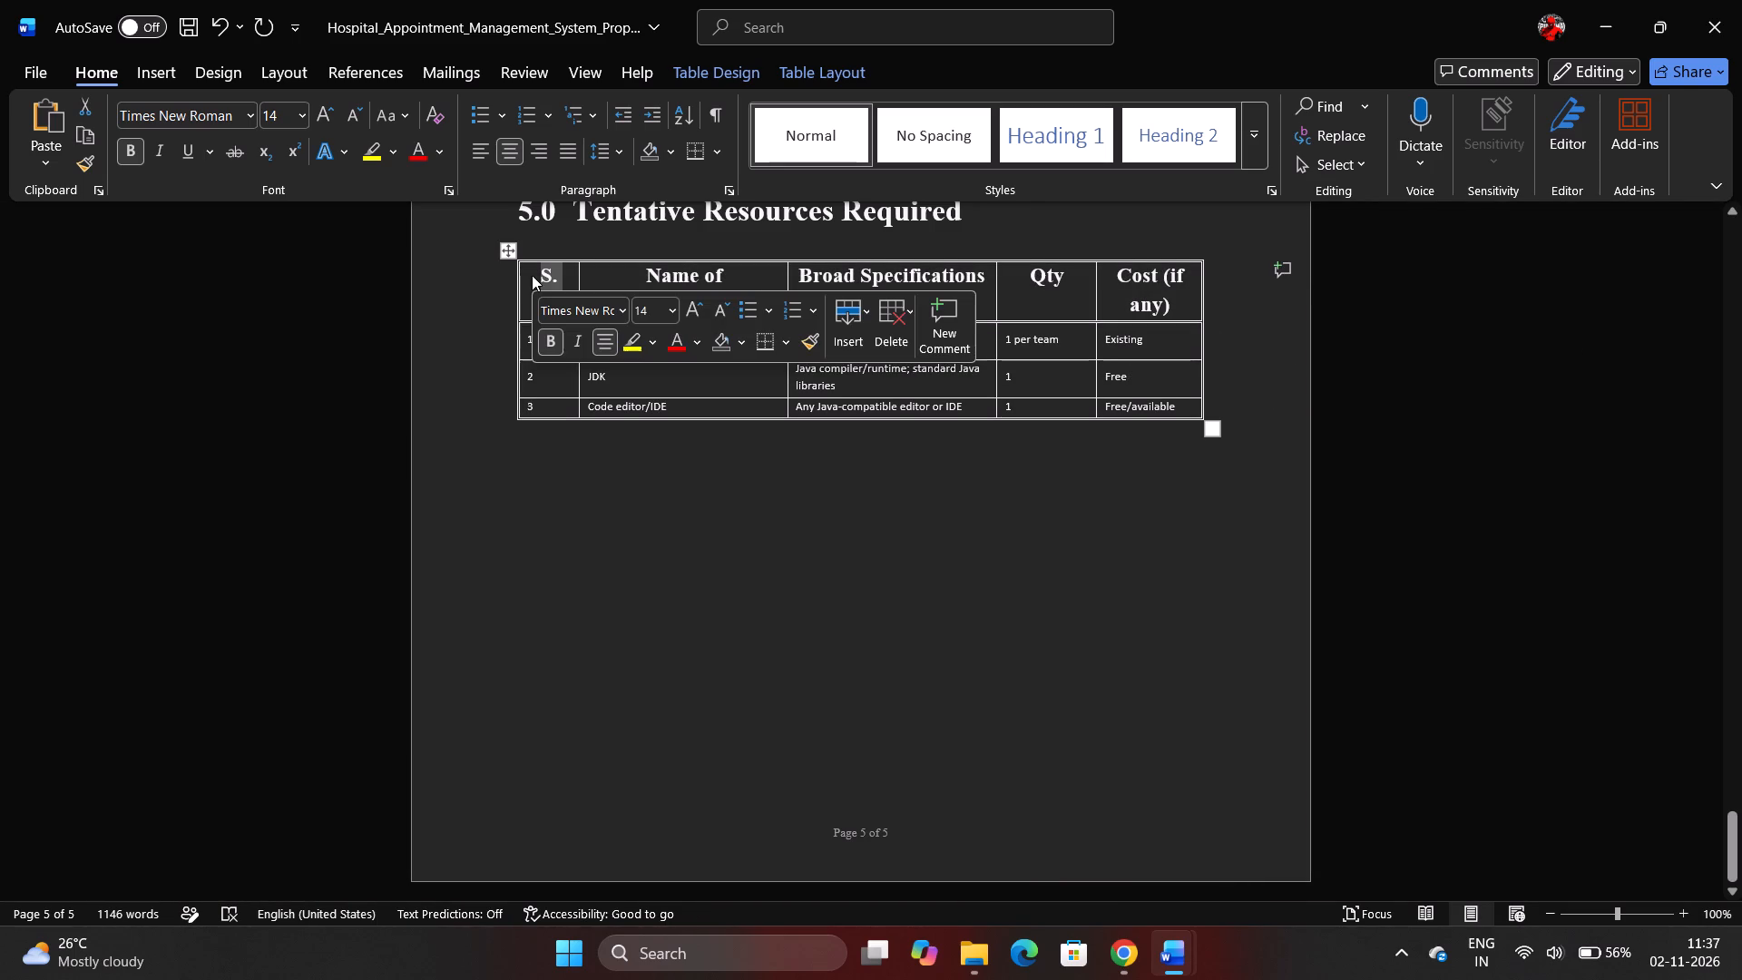
pyautogui.click(478, 146)
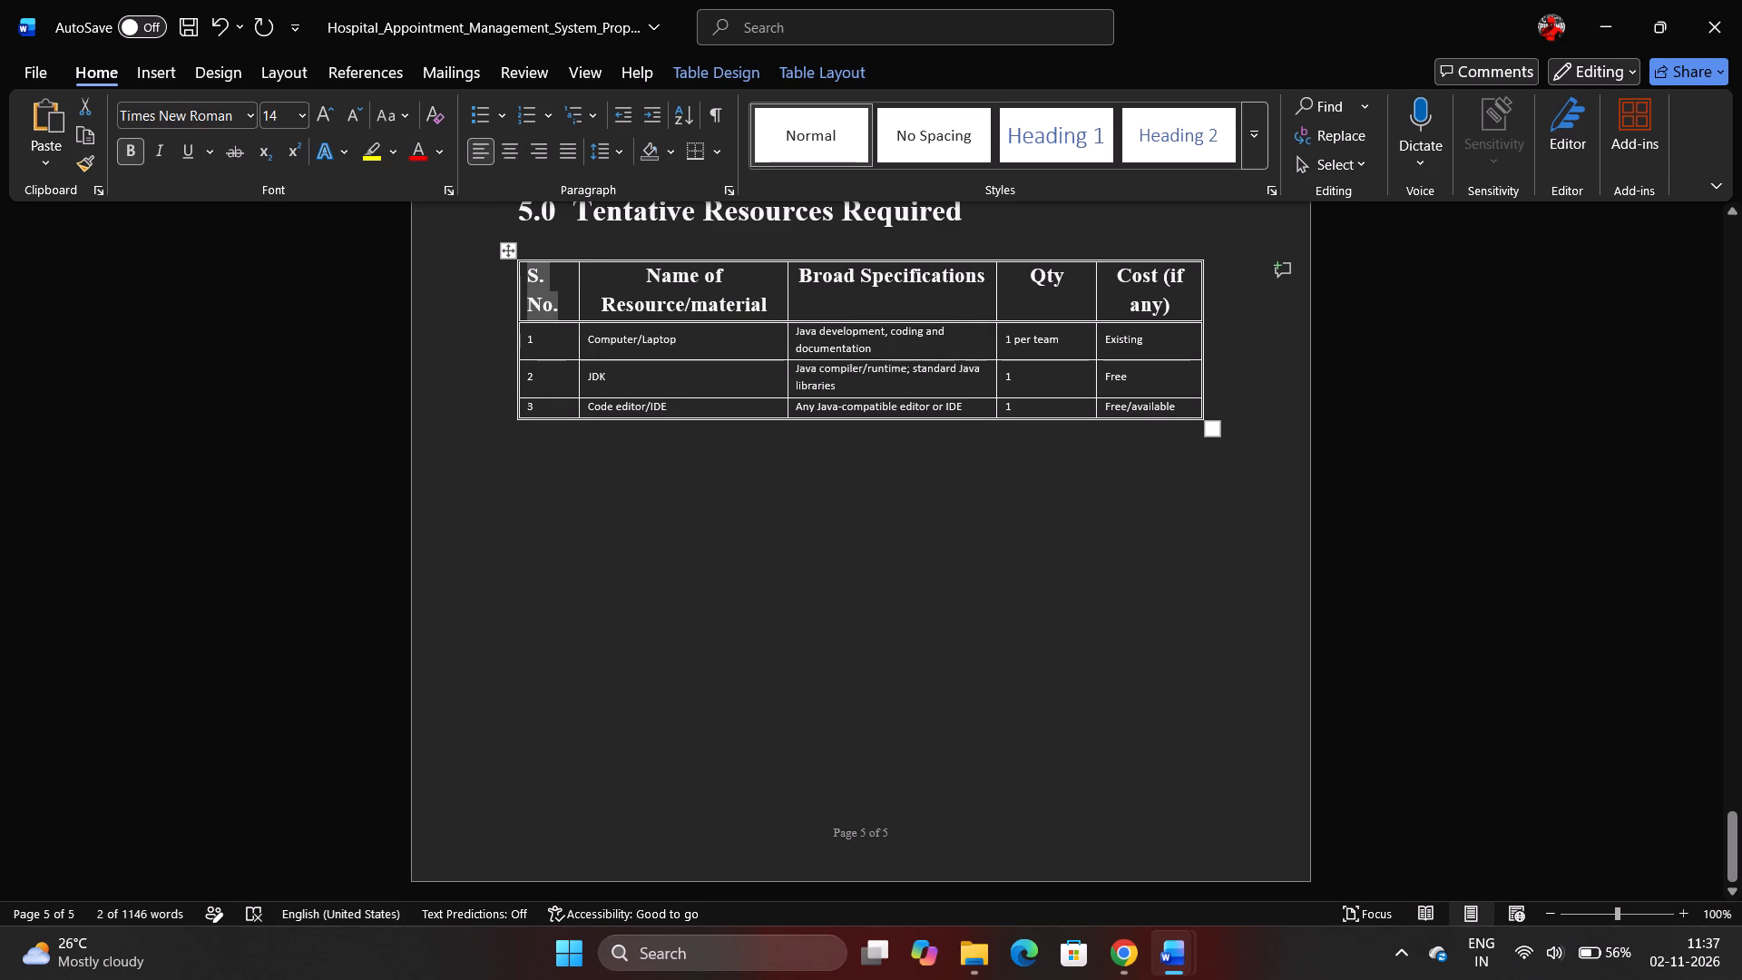
pyautogui.moveTo(768, 300); pyautogui.dragTo(626, 284)
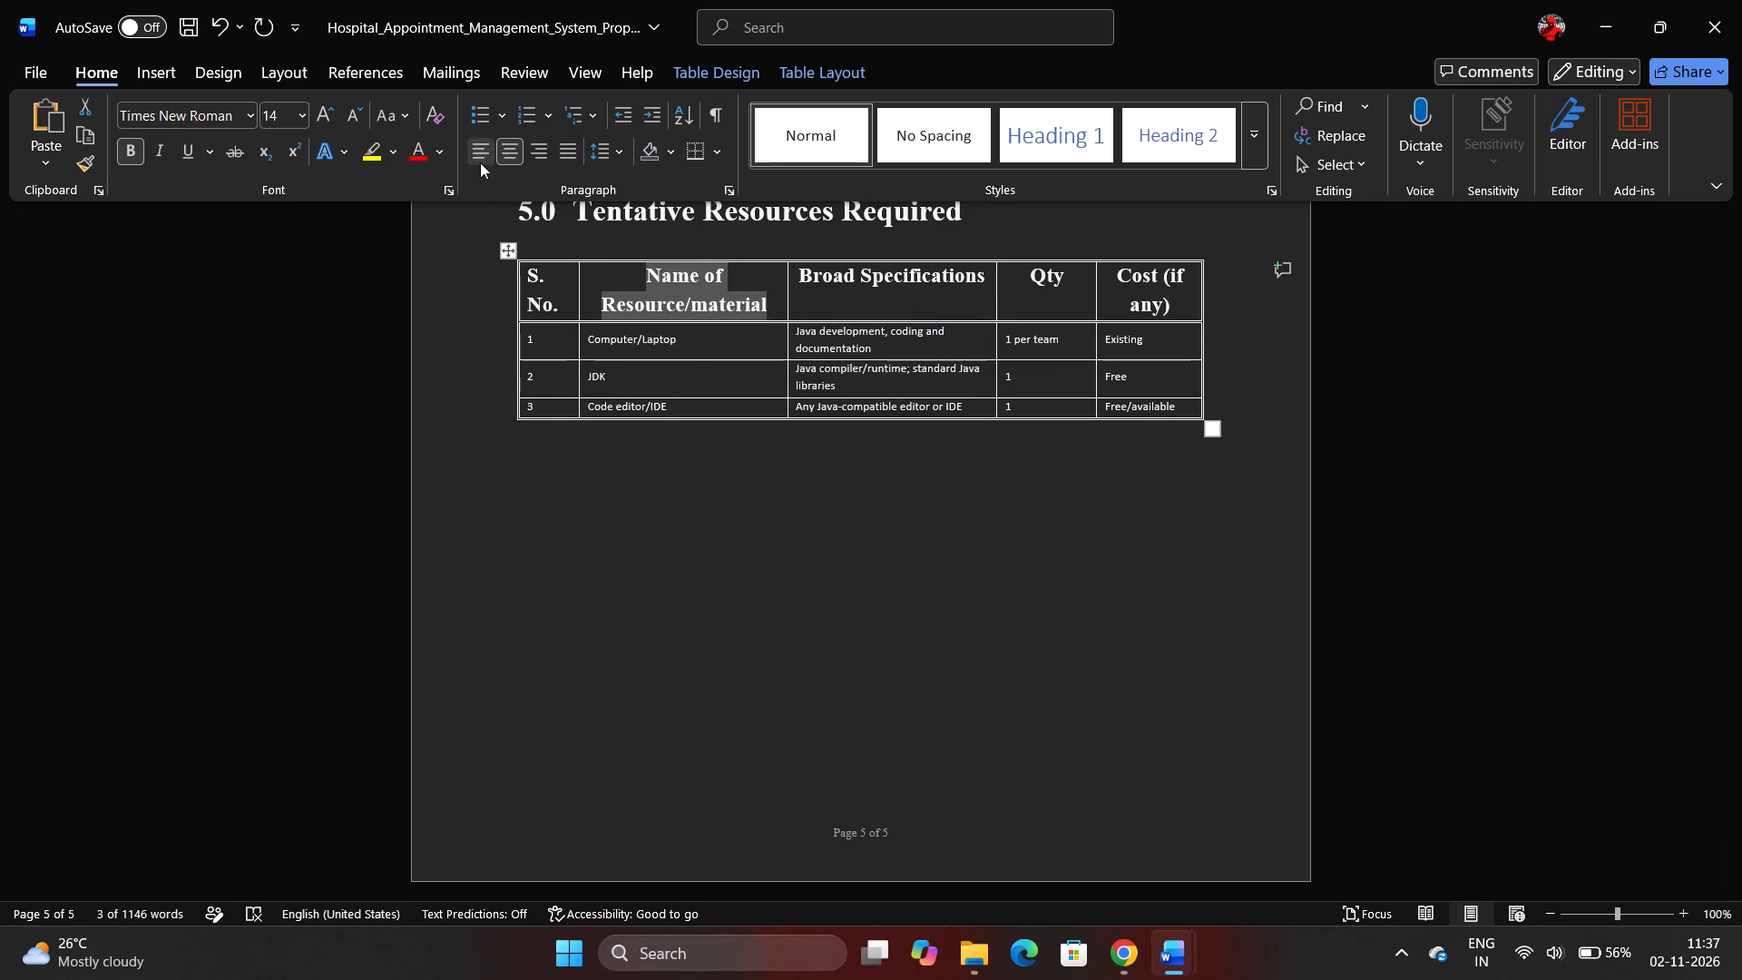
pyautogui.click(480, 162)
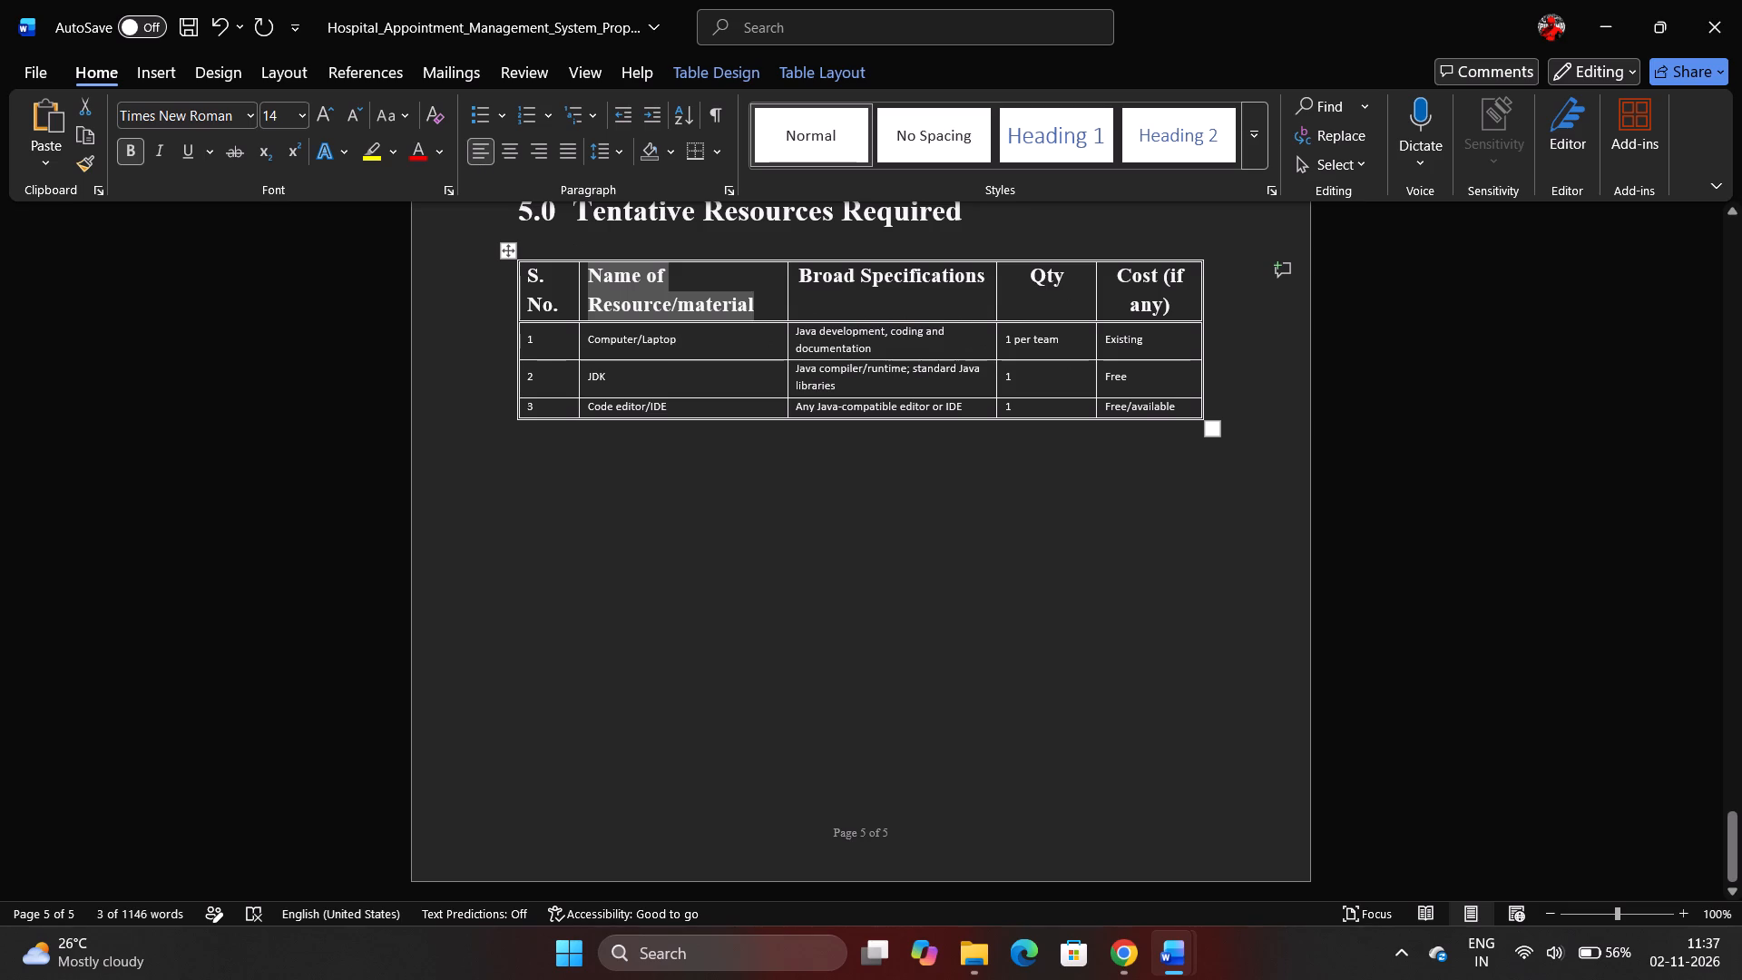
# Auto-fit the widths of the "Broad Specifications", "S. No." and "Name of Resource/material" columns in the resources table.
pyautogui.doubleClick(993, 276)
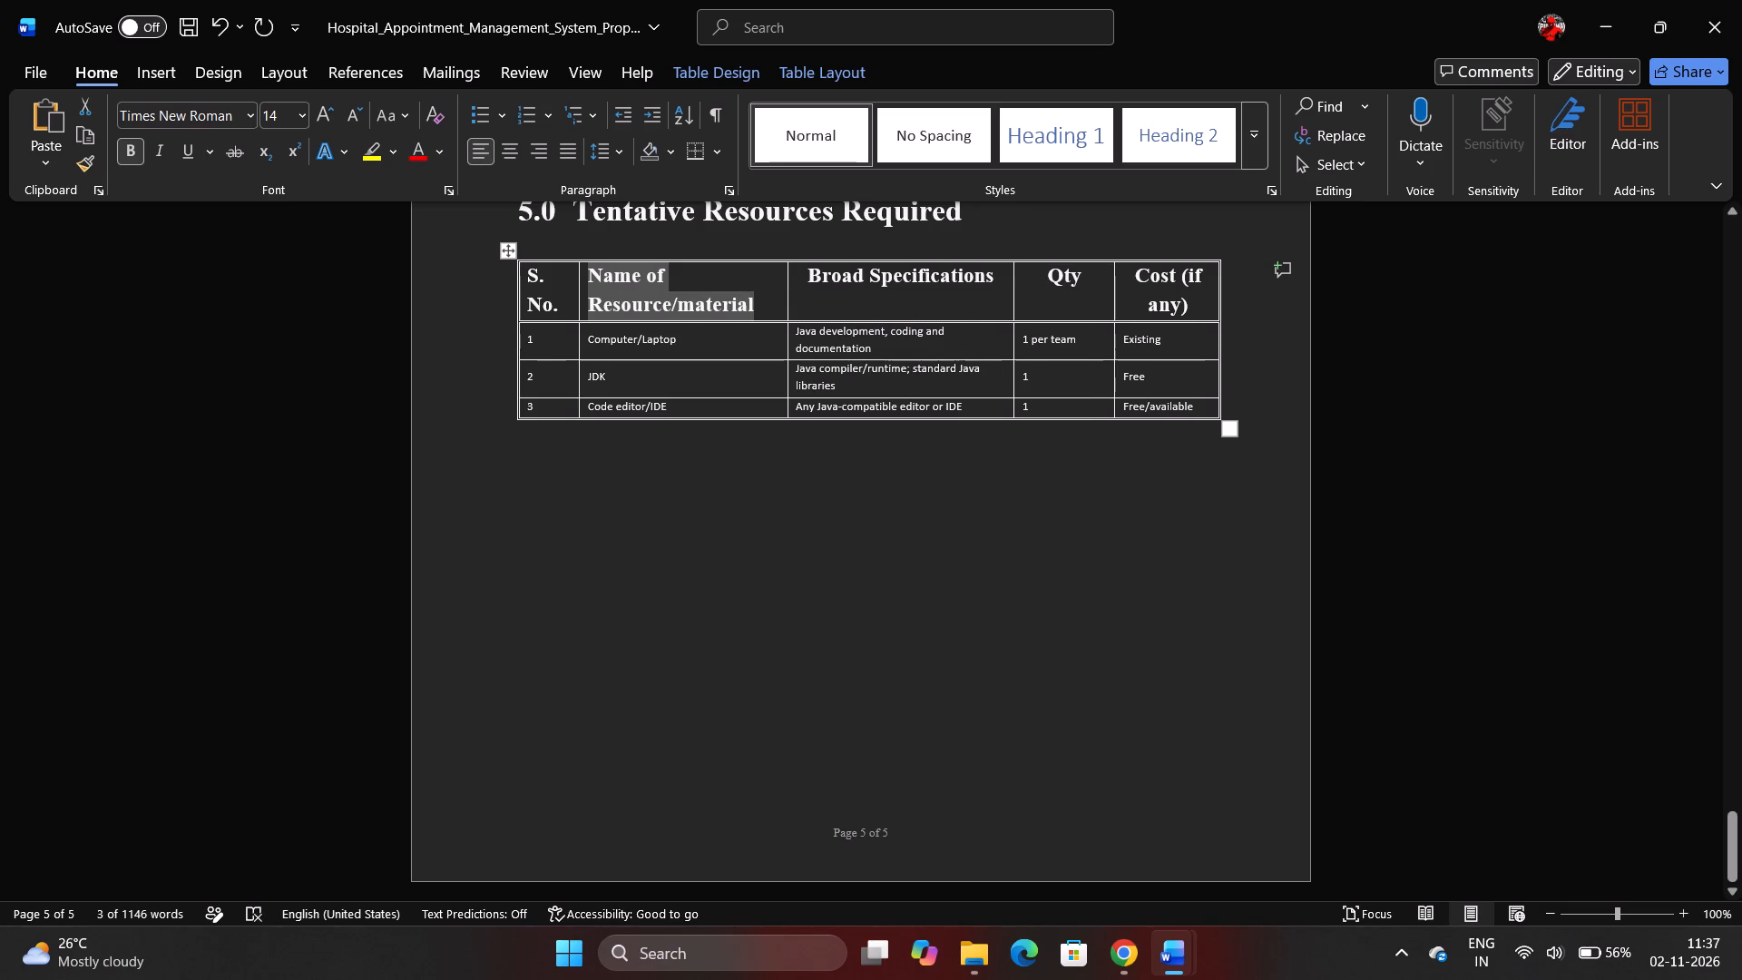
pyautogui.doubleClick(578, 289)
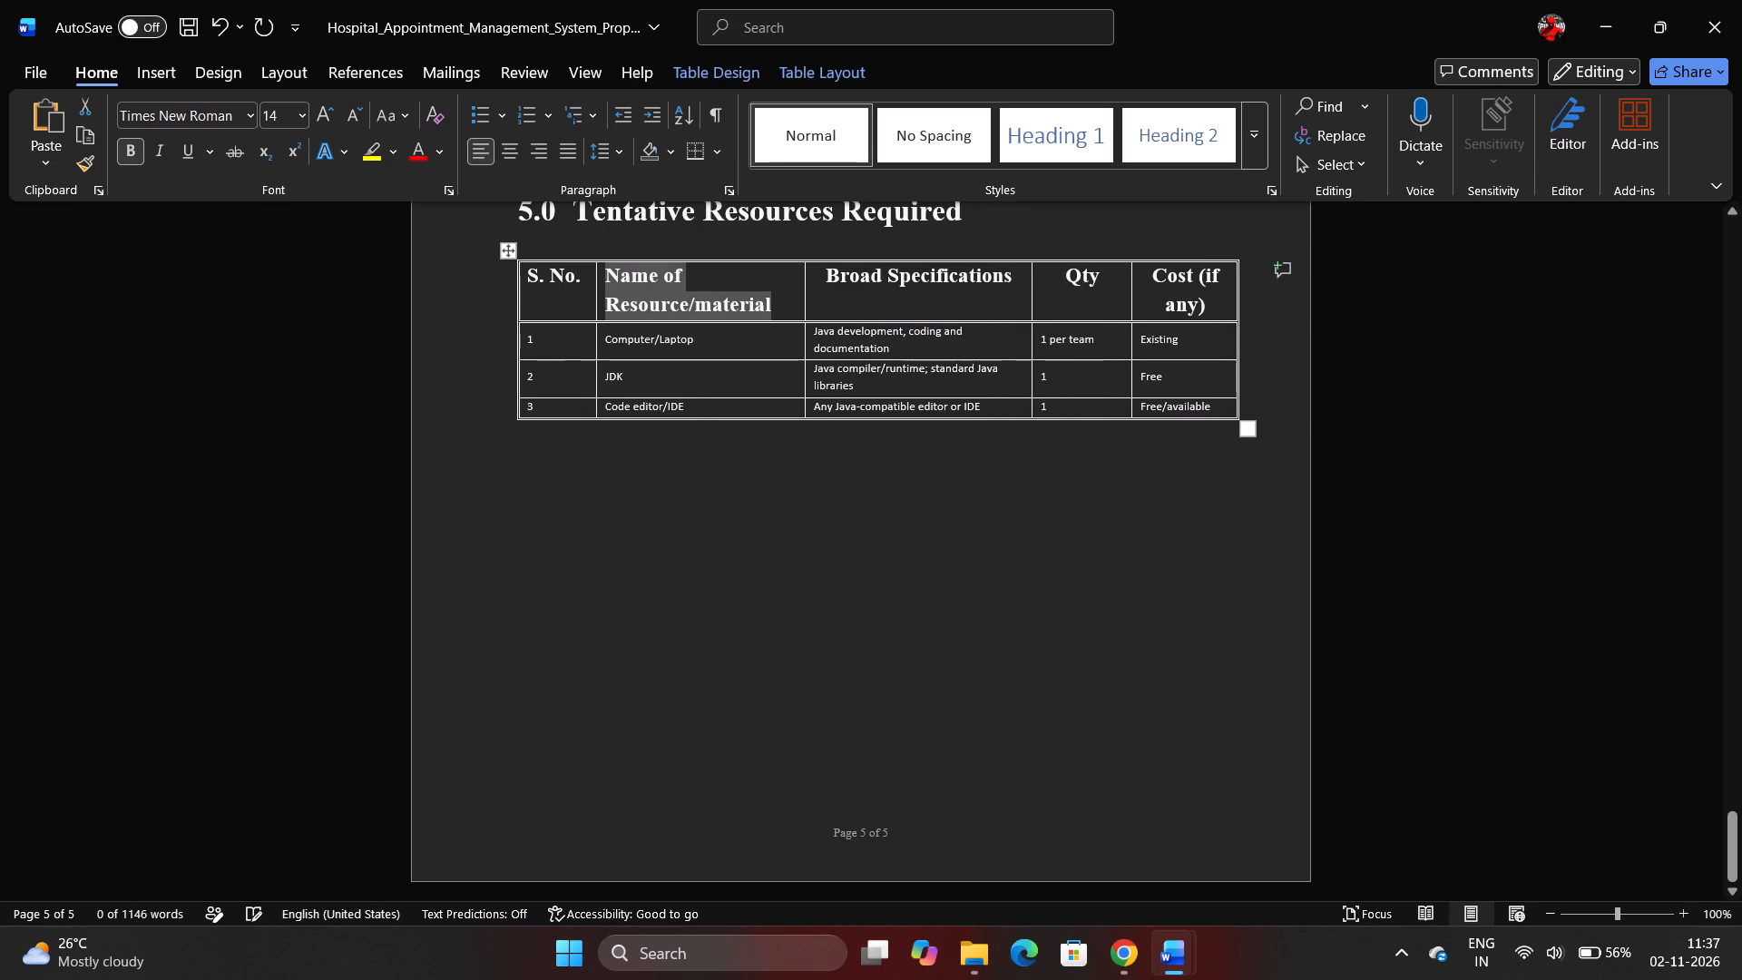
pyautogui.doubleClick(805, 297)
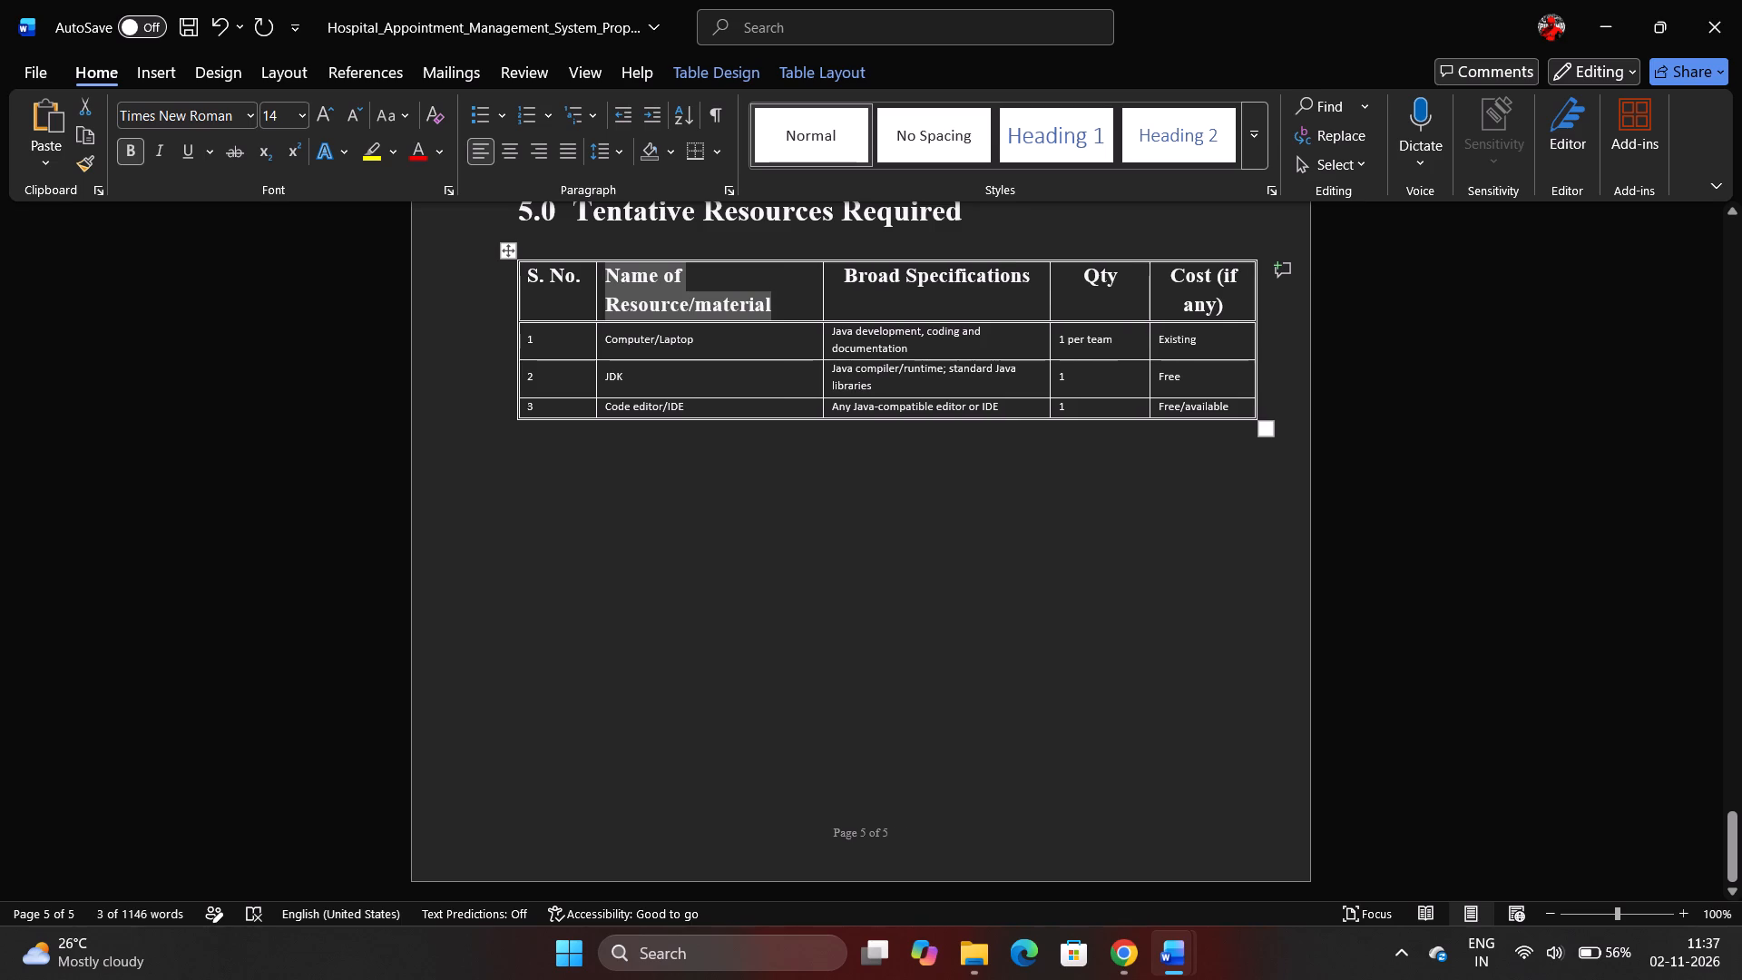
pyautogui.doubleClick(824, 298)
pyautogui.click(915, 541)
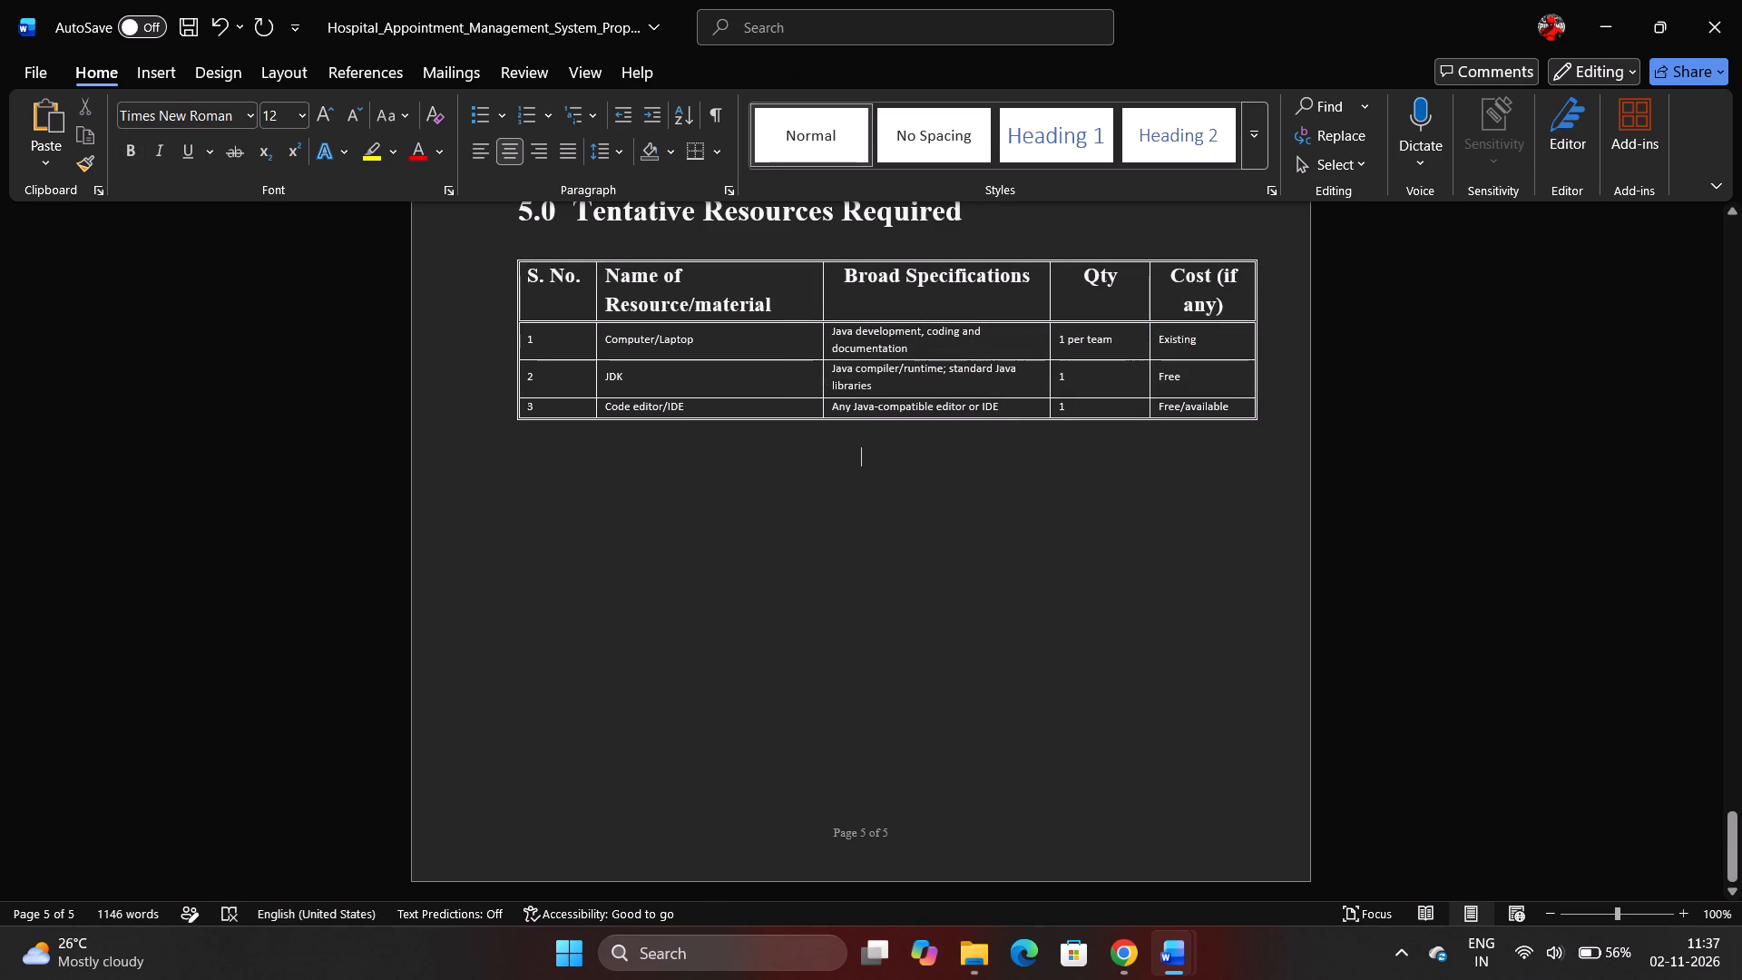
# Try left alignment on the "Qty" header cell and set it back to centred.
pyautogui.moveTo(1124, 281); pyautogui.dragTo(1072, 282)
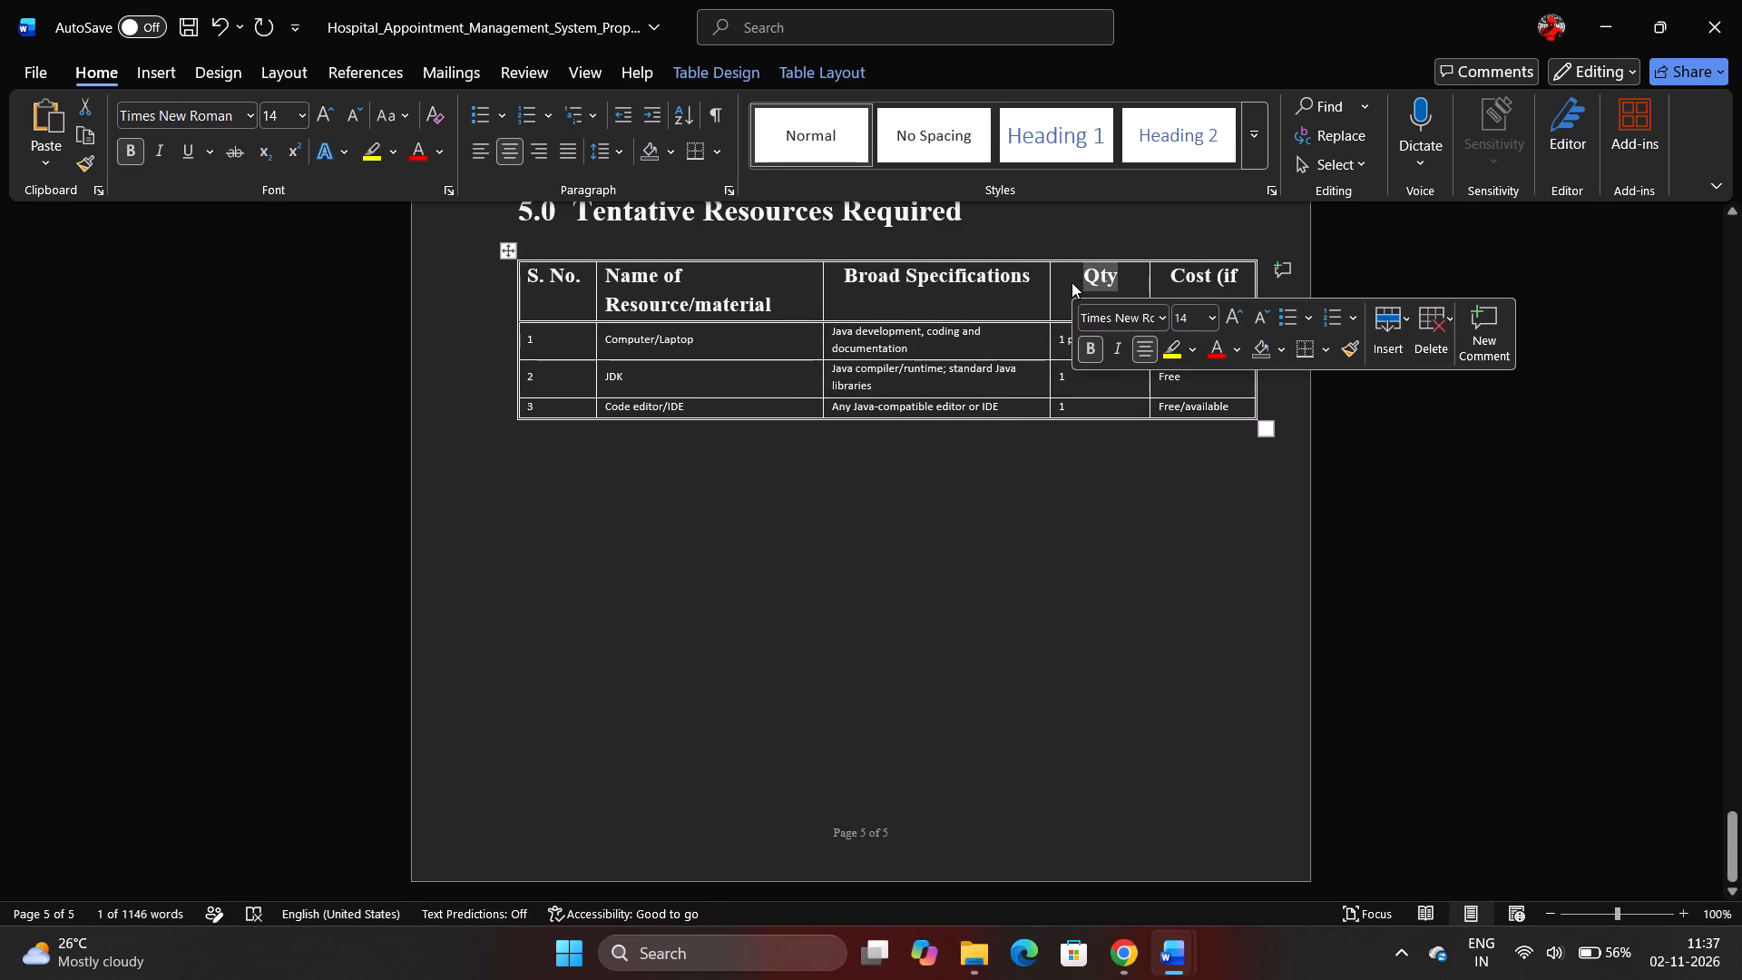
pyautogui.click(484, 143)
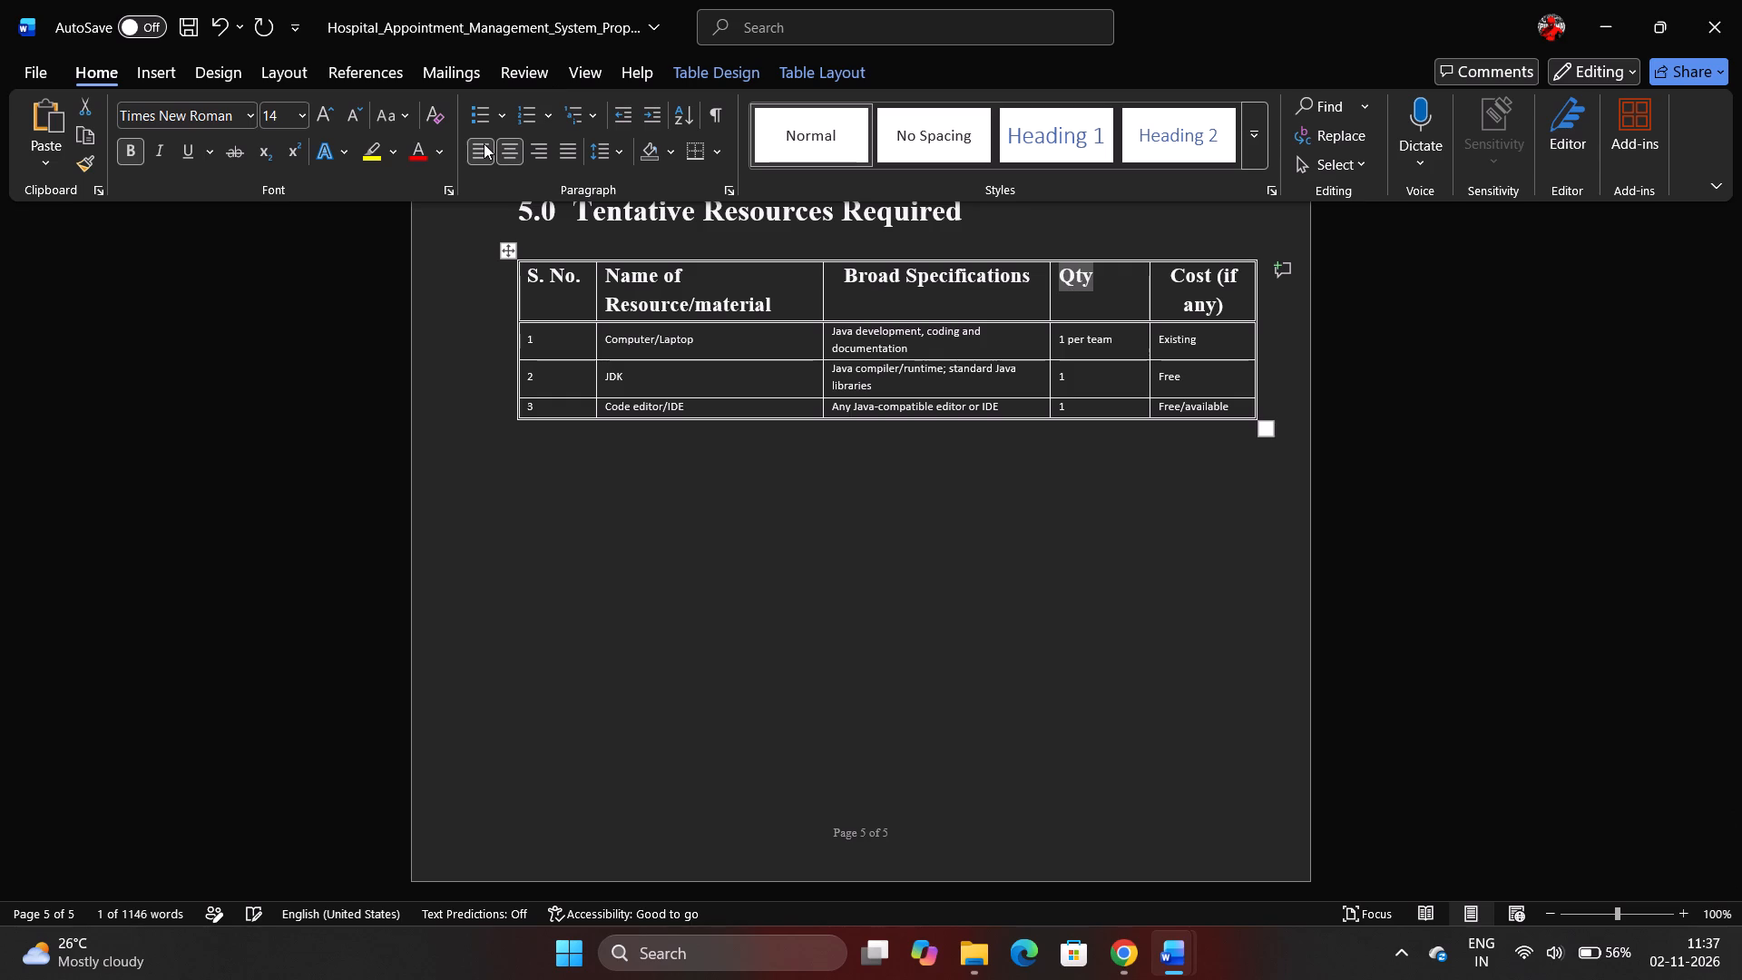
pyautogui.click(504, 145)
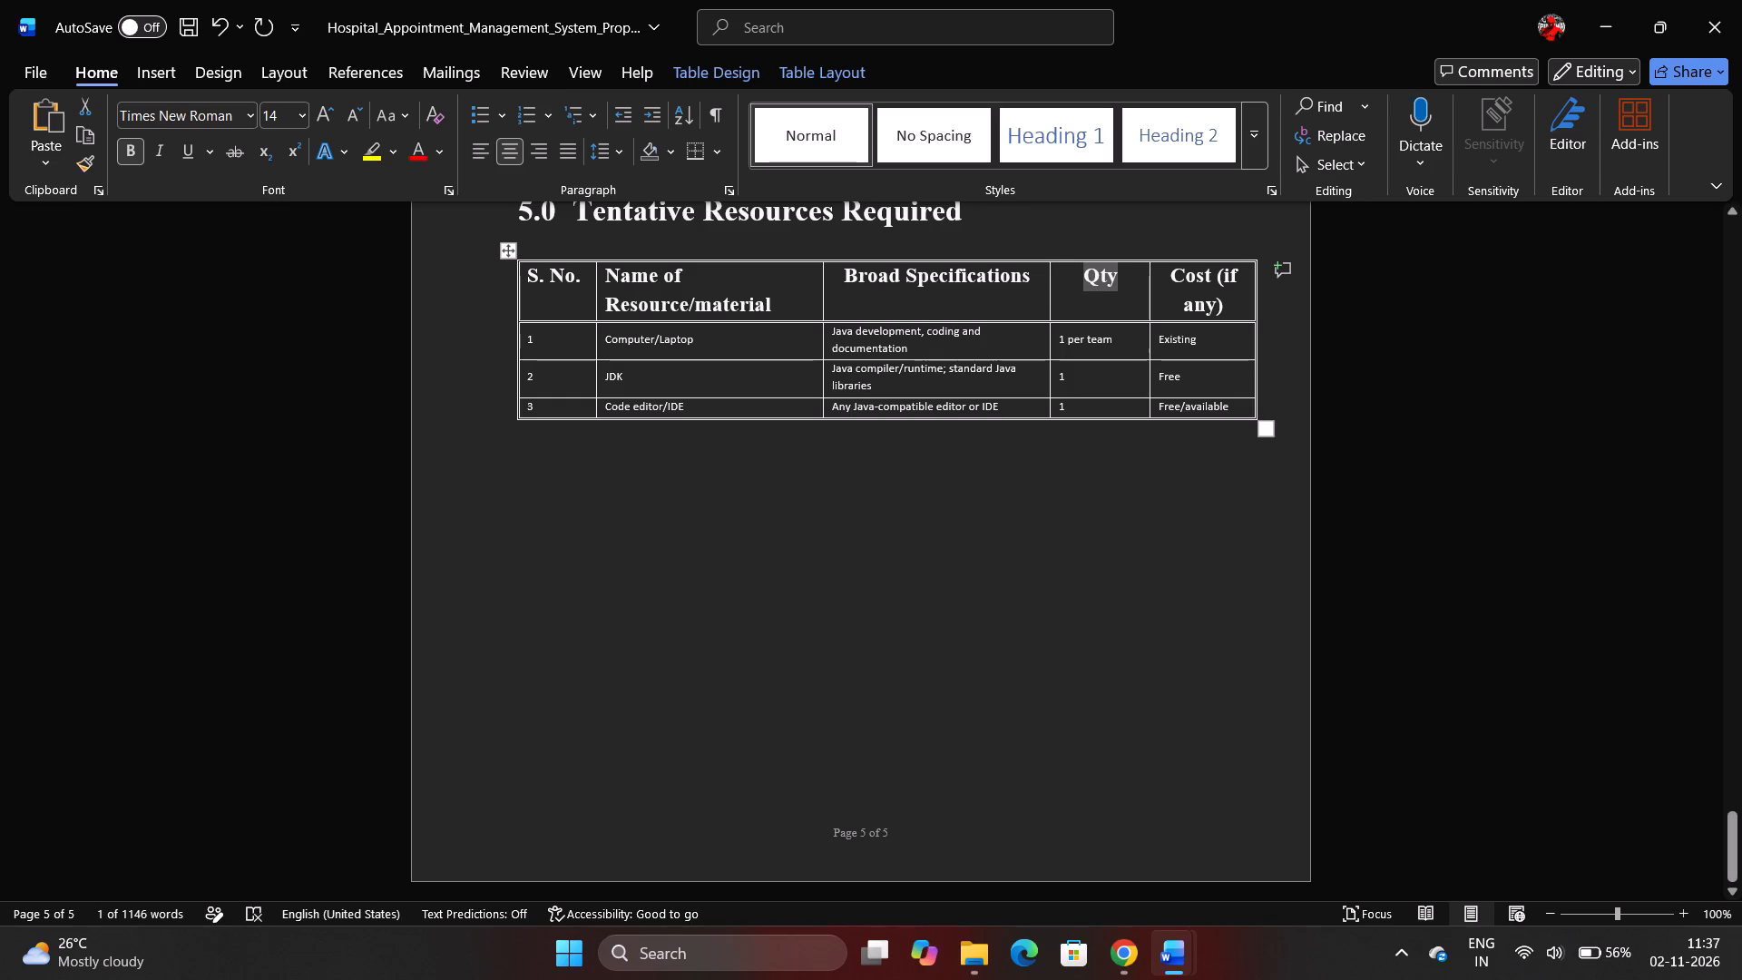
# Left-align the "Cost (if any)" header cell in the resources table.
pyautogui.moveTo(1228, 302); pyautogui.dragTo(1164, 275)
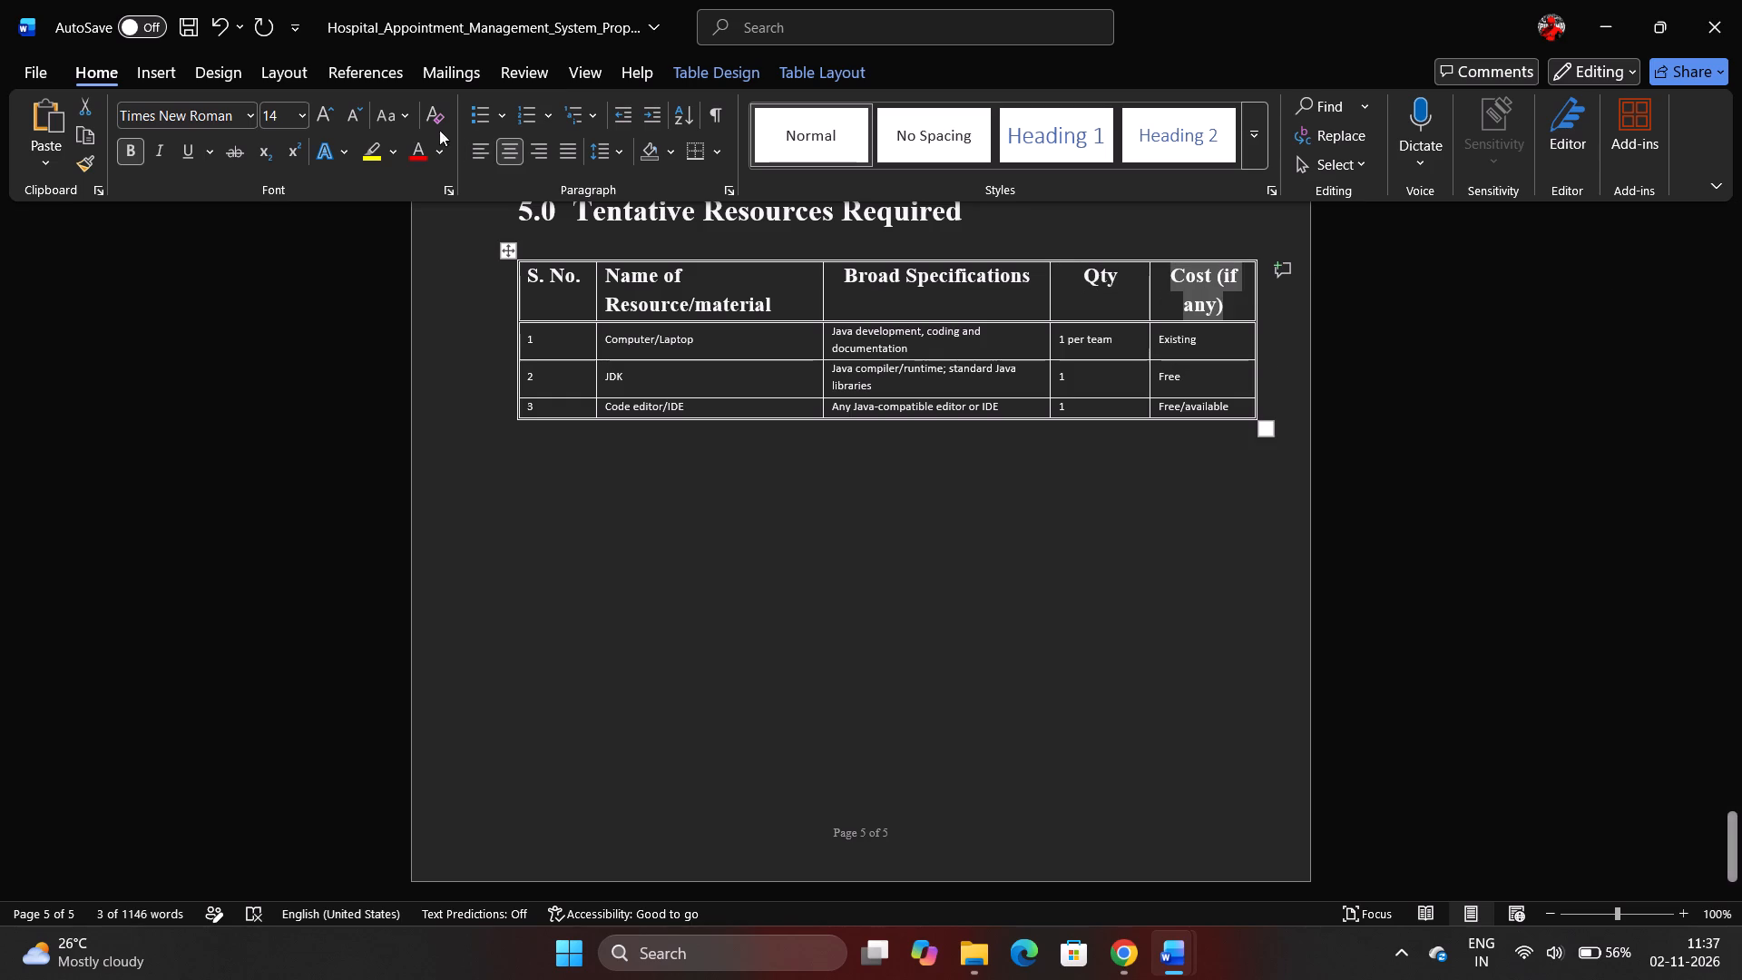
pyautogui.moveTo(475, 168); pyautogui.dragTo(475, 155)
pyautogui.click(475, 155)
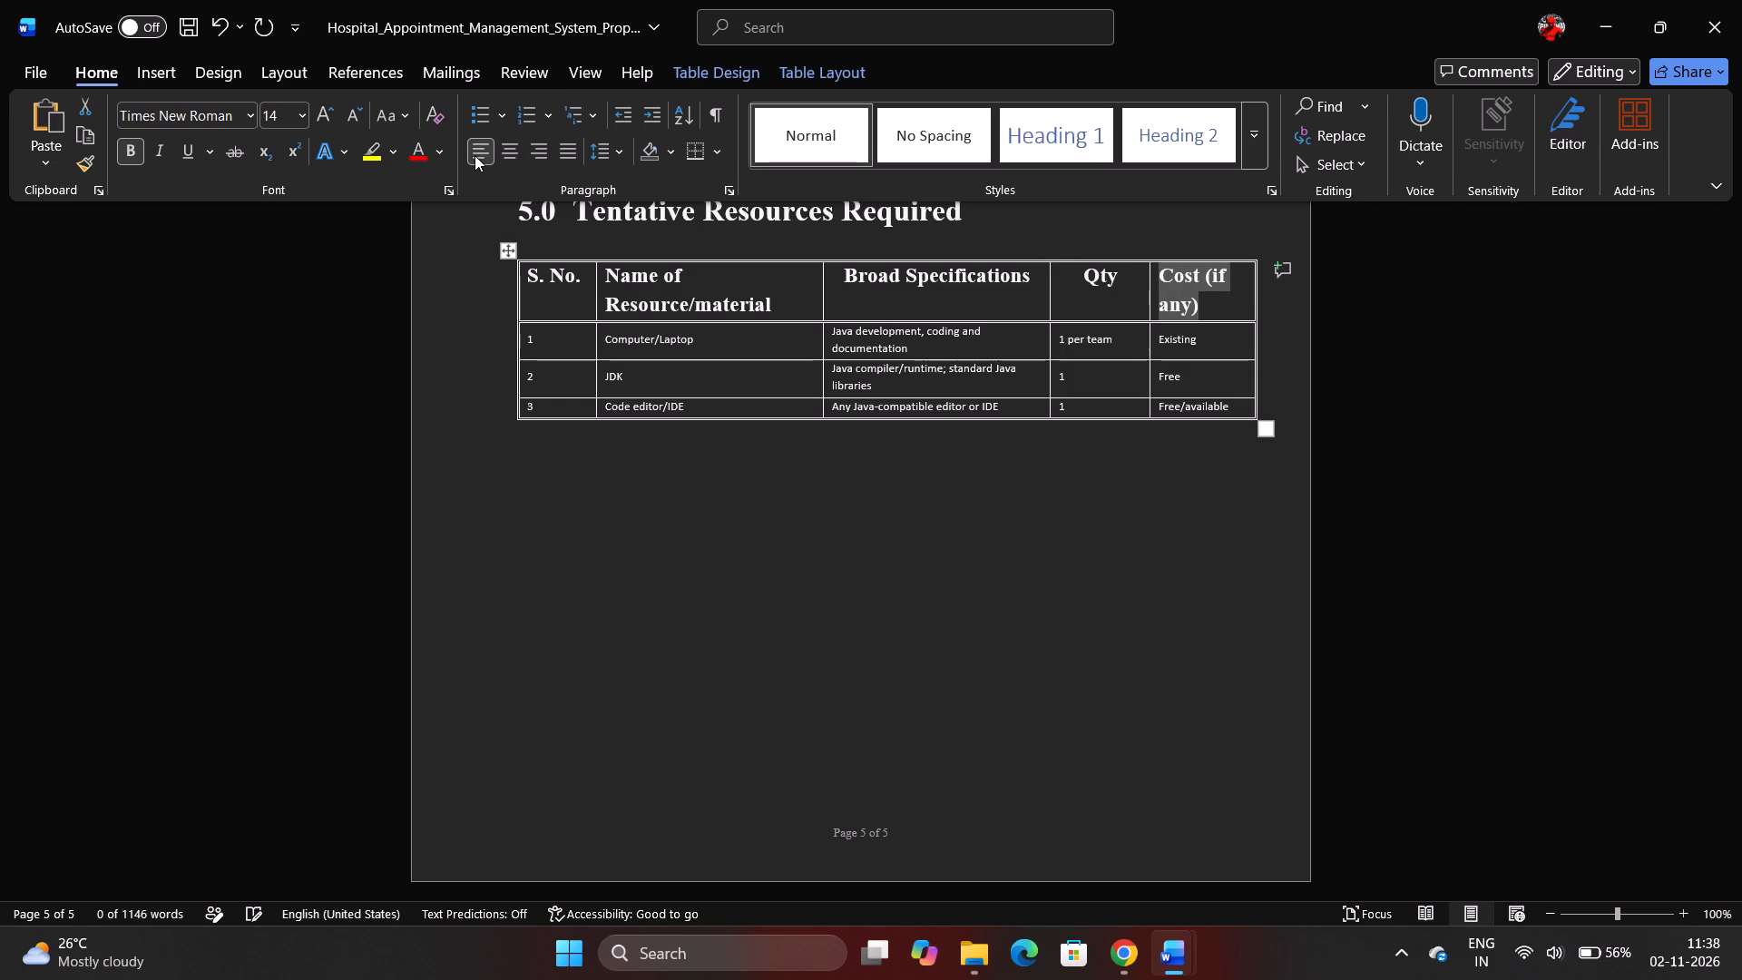
# Widen the "Cost (if any)" column to fit its heading on one line and auto-fit all resources table columns to their contents.
pyautogui.doubleClick(1256, 300)
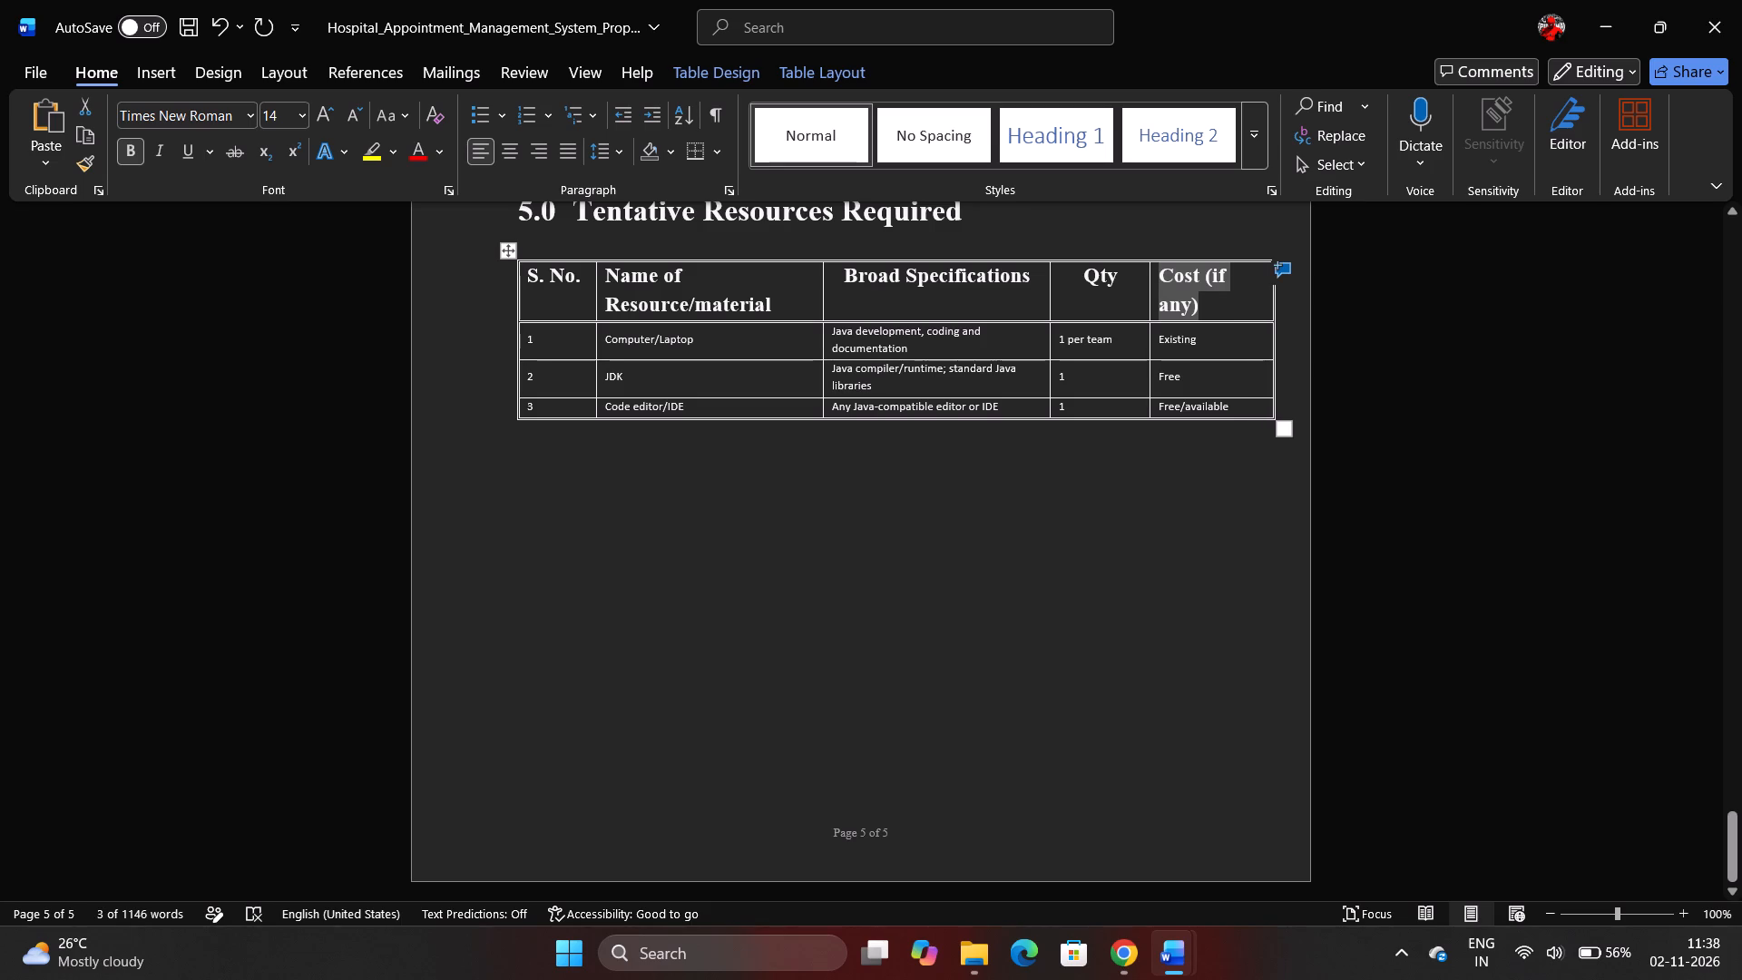
pyautogui.doubleClick(1271, 297)
pyautogui.doubleClick(1275, 298)
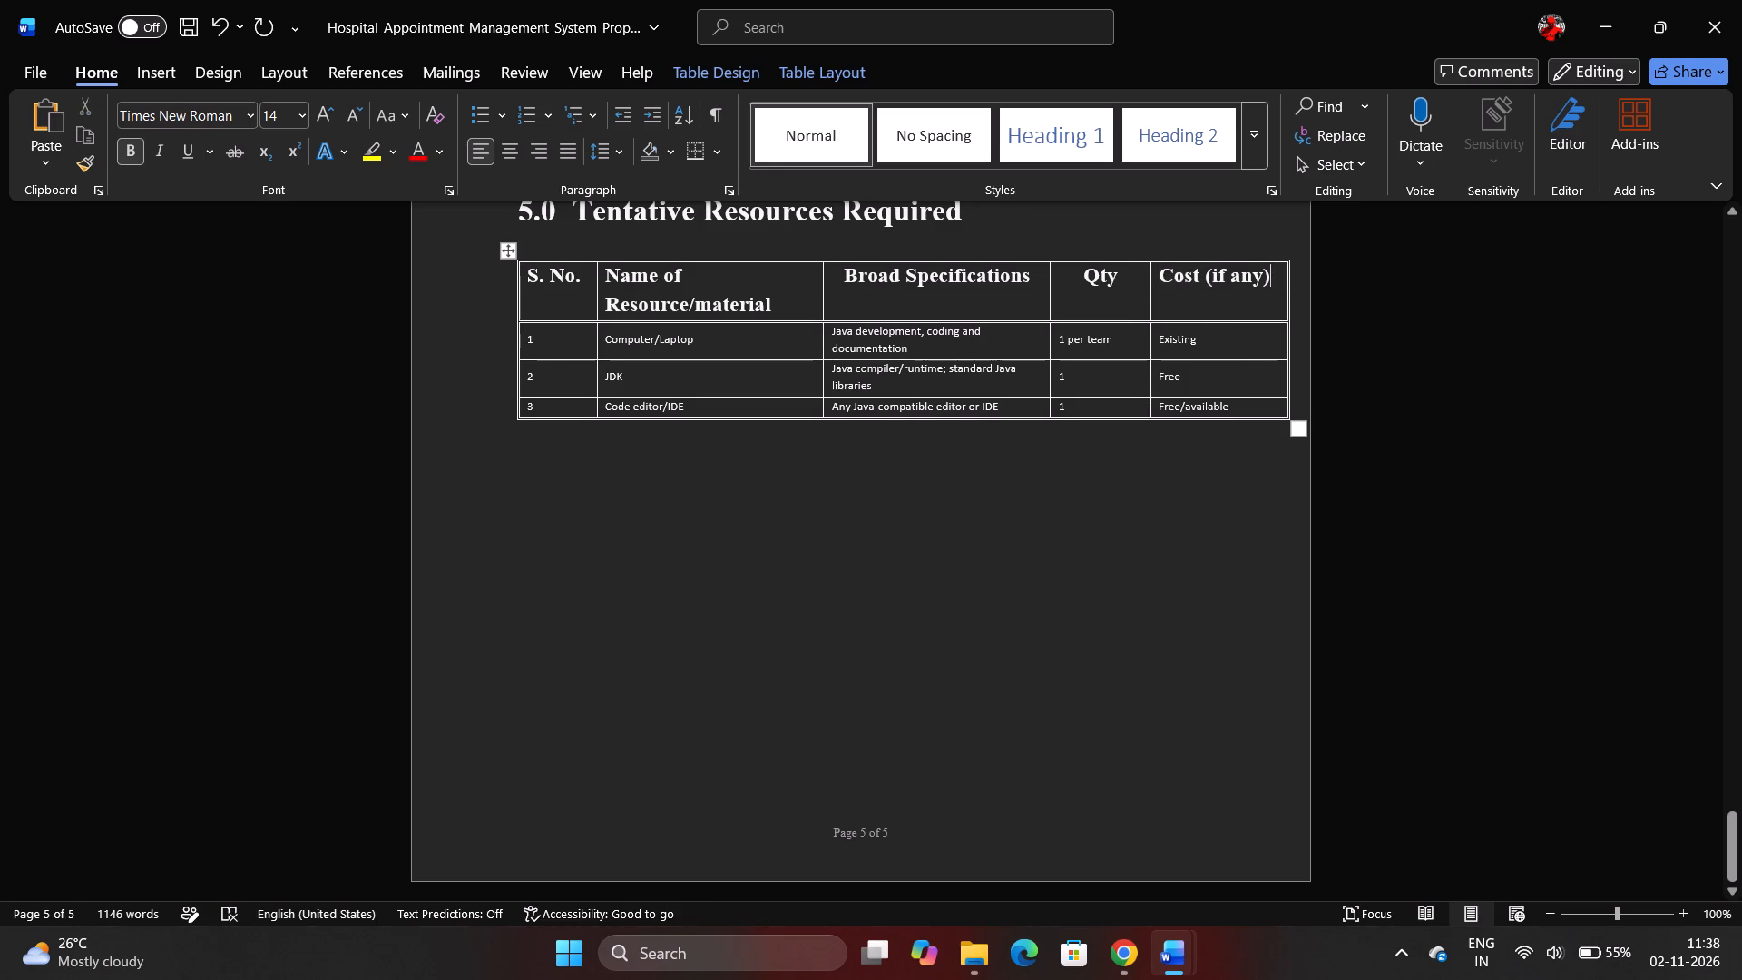
pyautogui.doubleClick(518, 294)
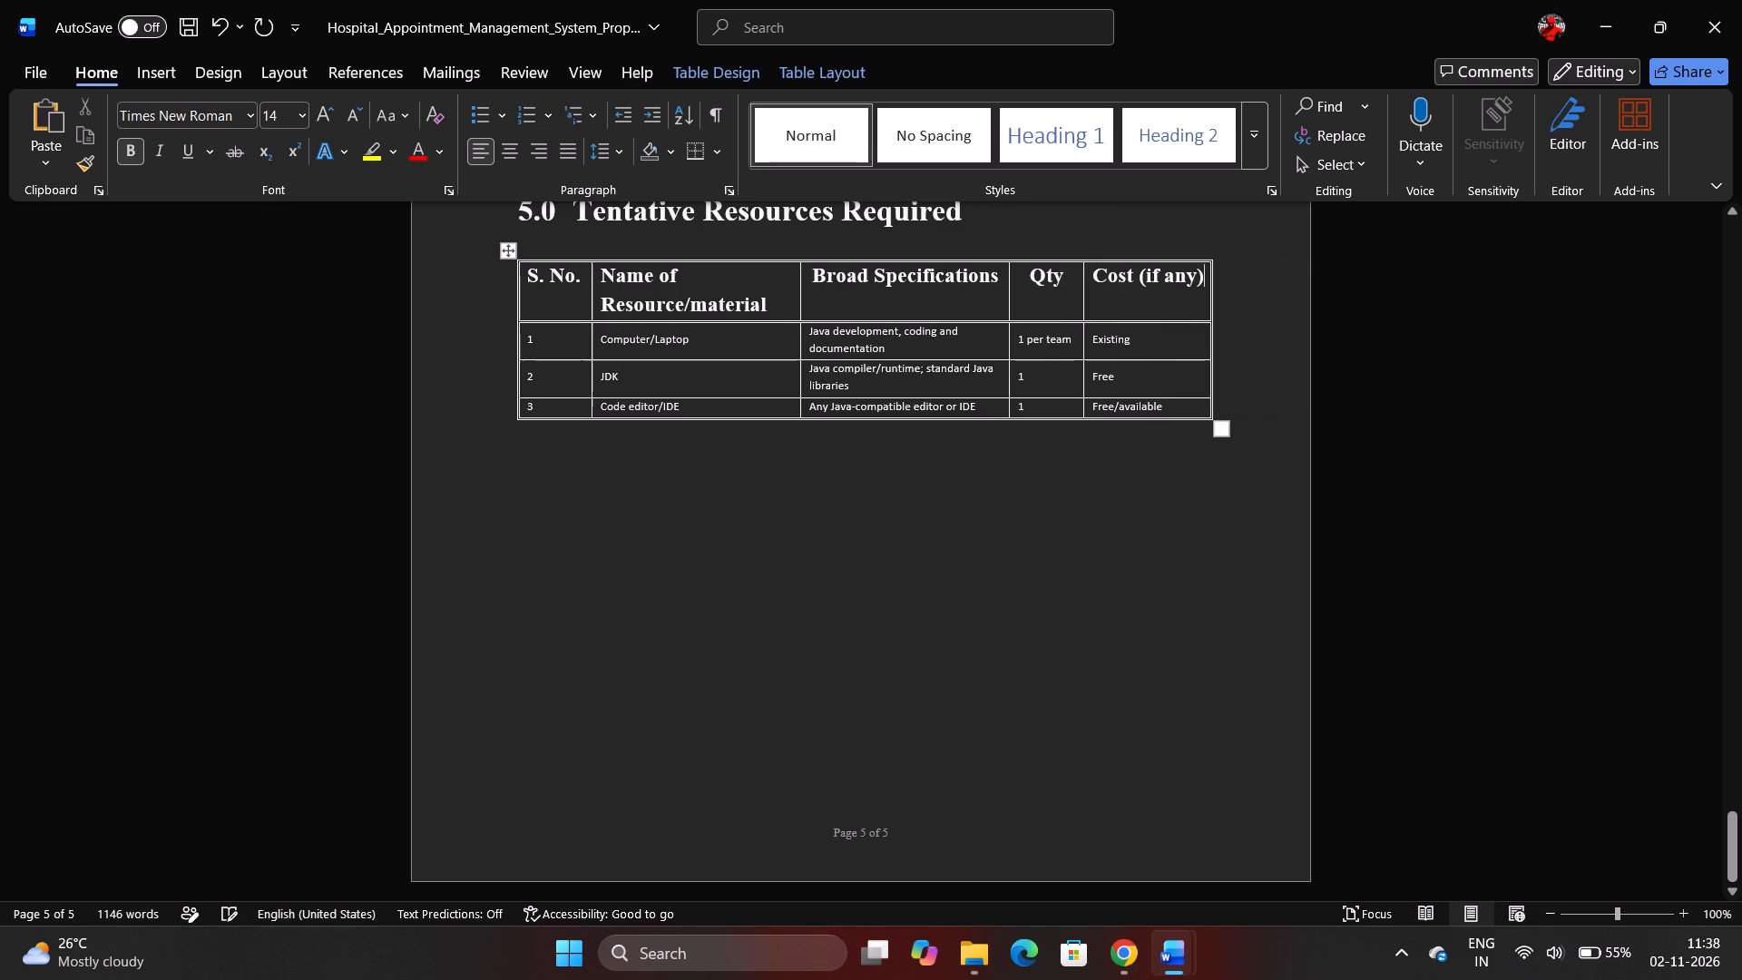
pyautogui.click(698, 612)
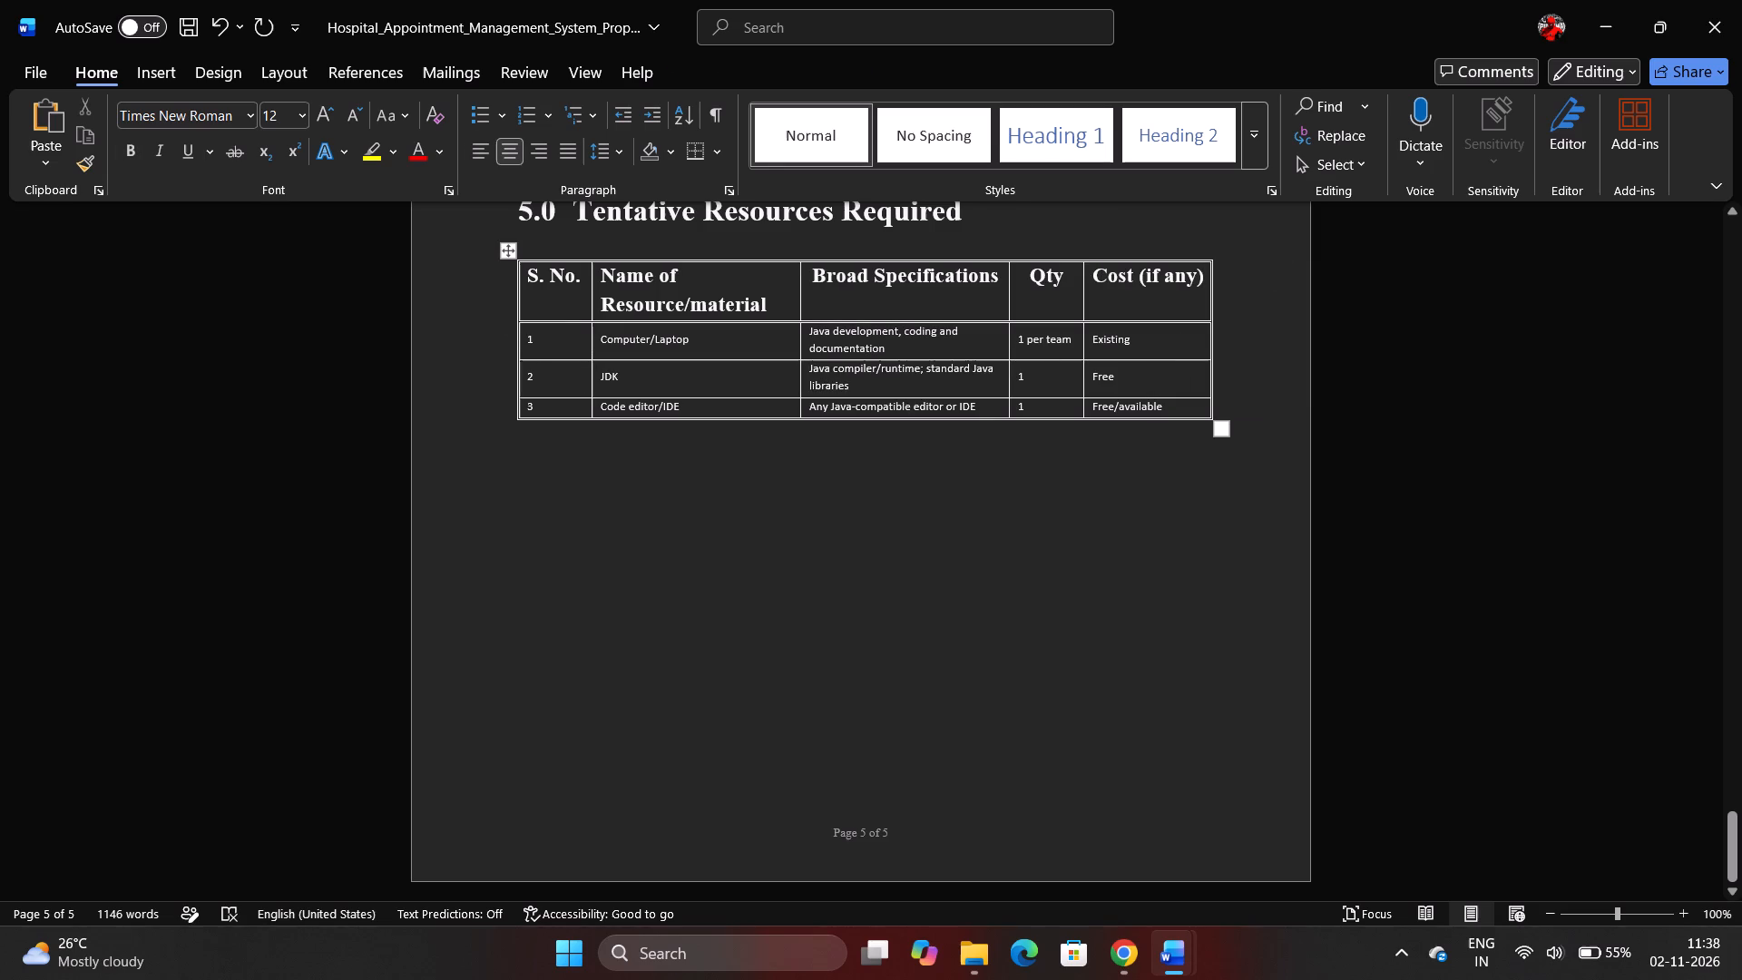
# Set all three body rows of the resources table, from Computer/Laptop to Code editor/IDE, to 12 pt.
pyautogui.moveTo(528, 336); pyautogui.dragTo(1140, 402)
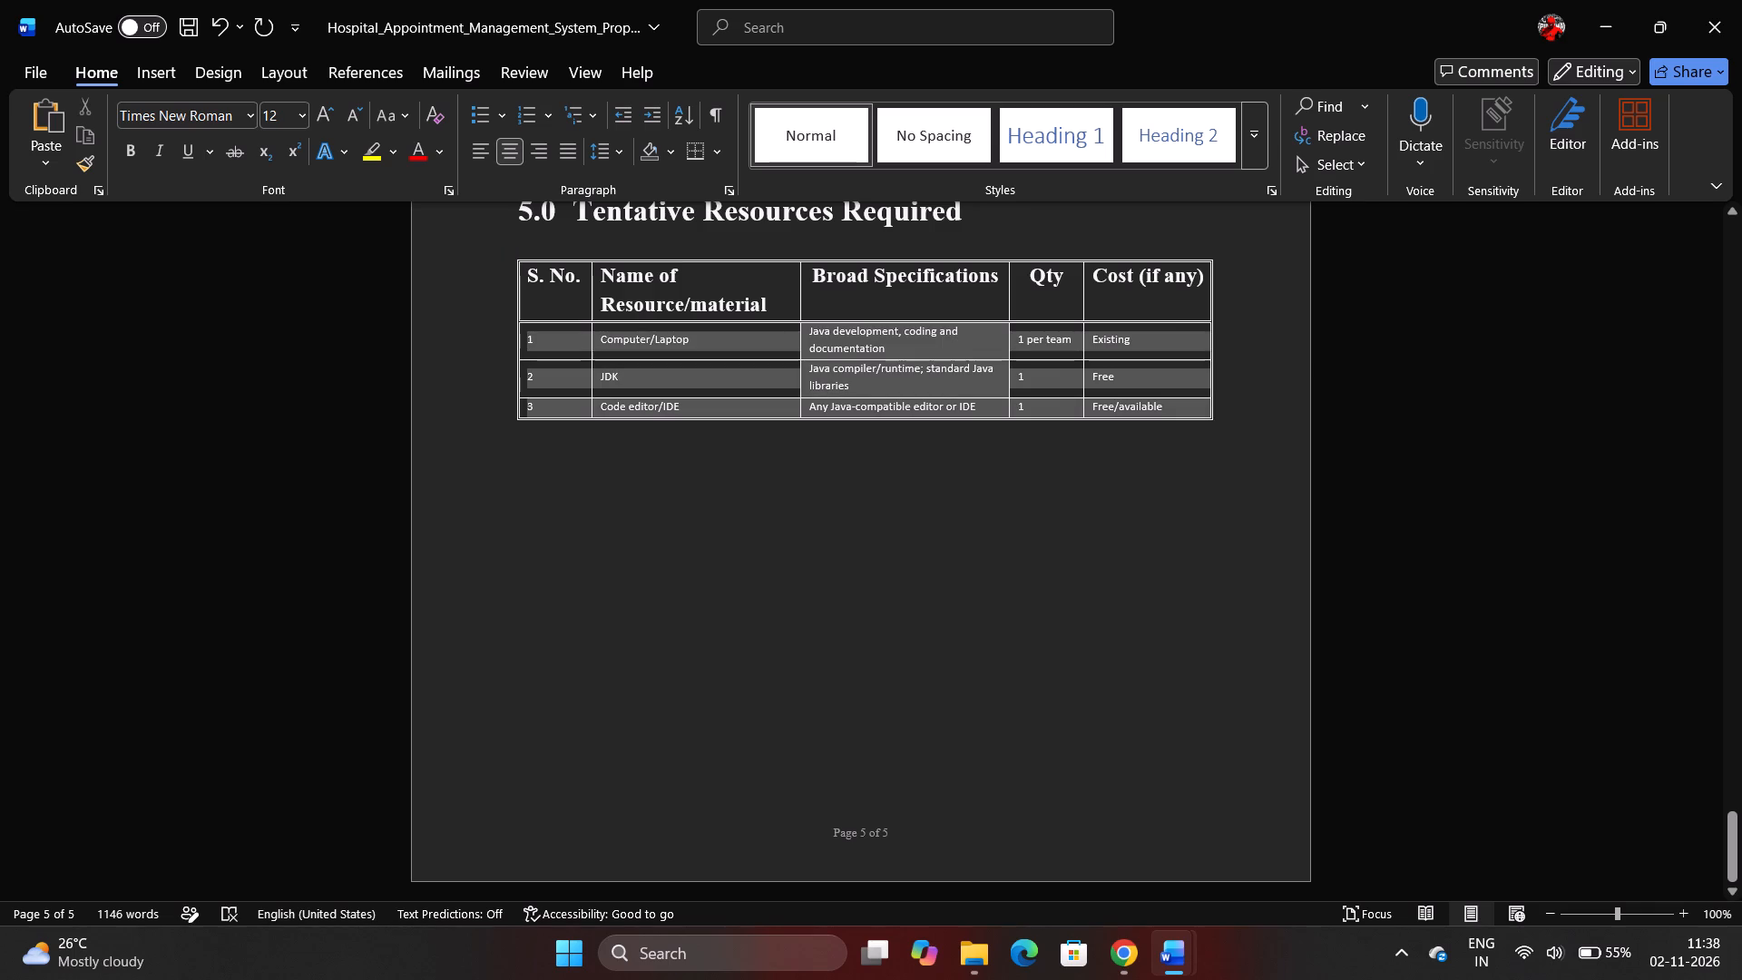
pyautogui.moveTo(1140, 402); pyautogui.dragTo(1161, 403)
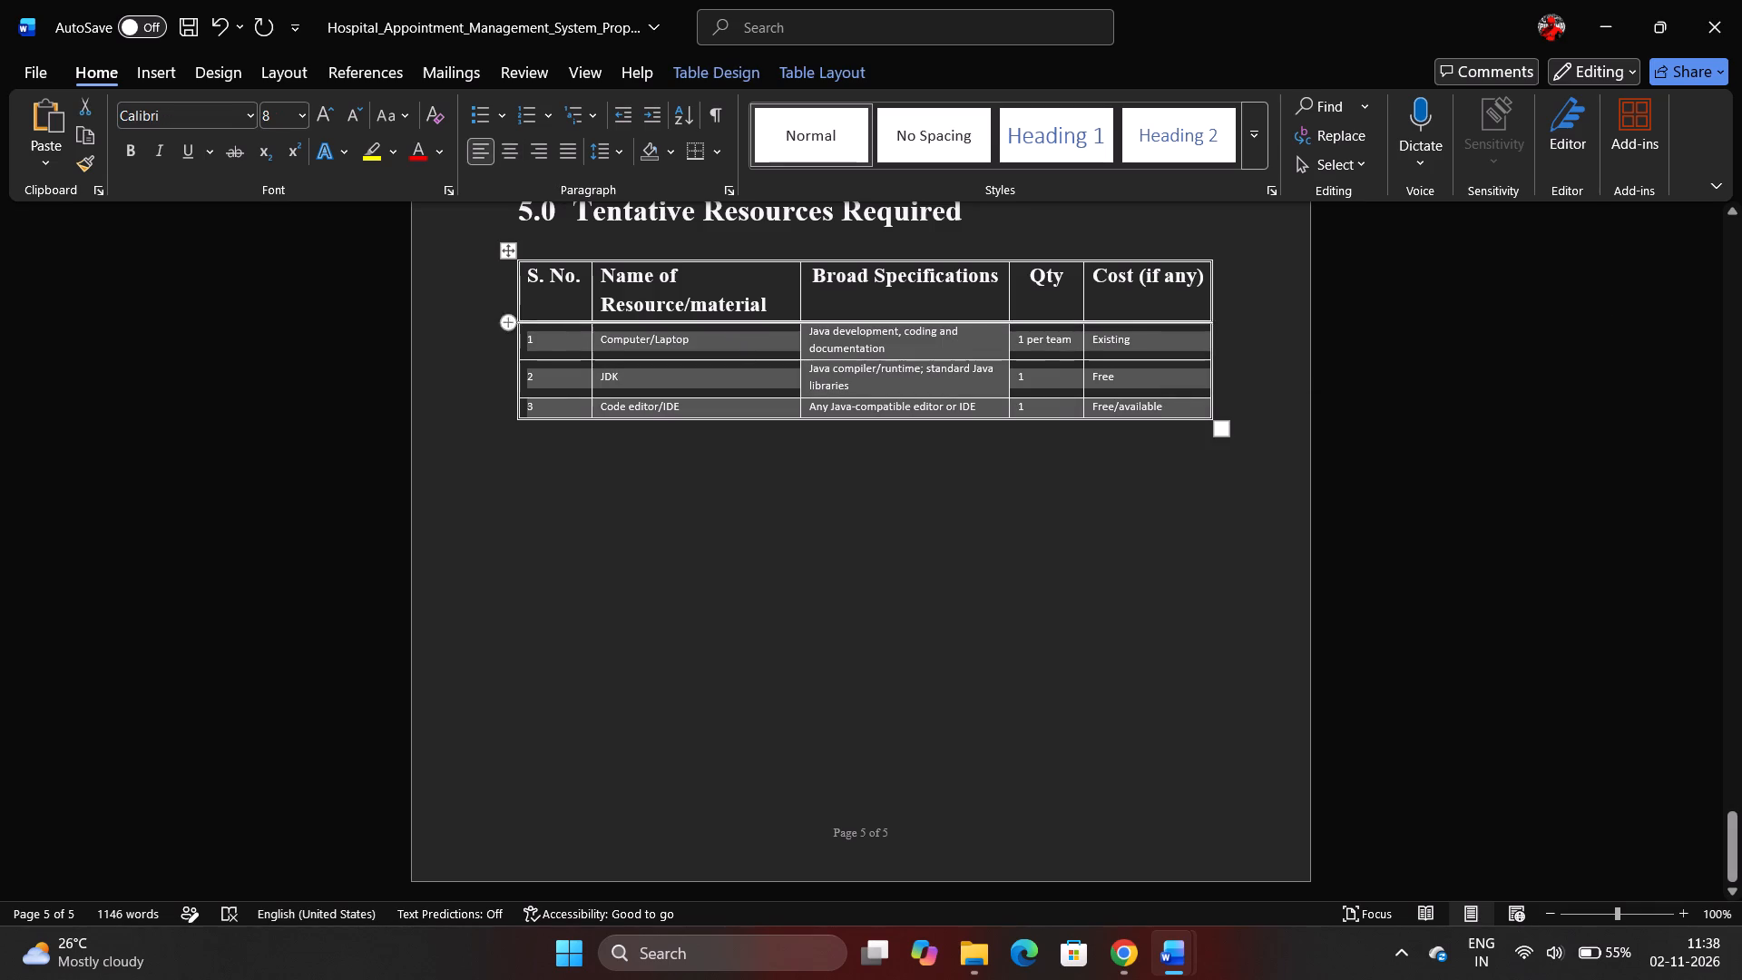
pyautogui.click(298, 111)
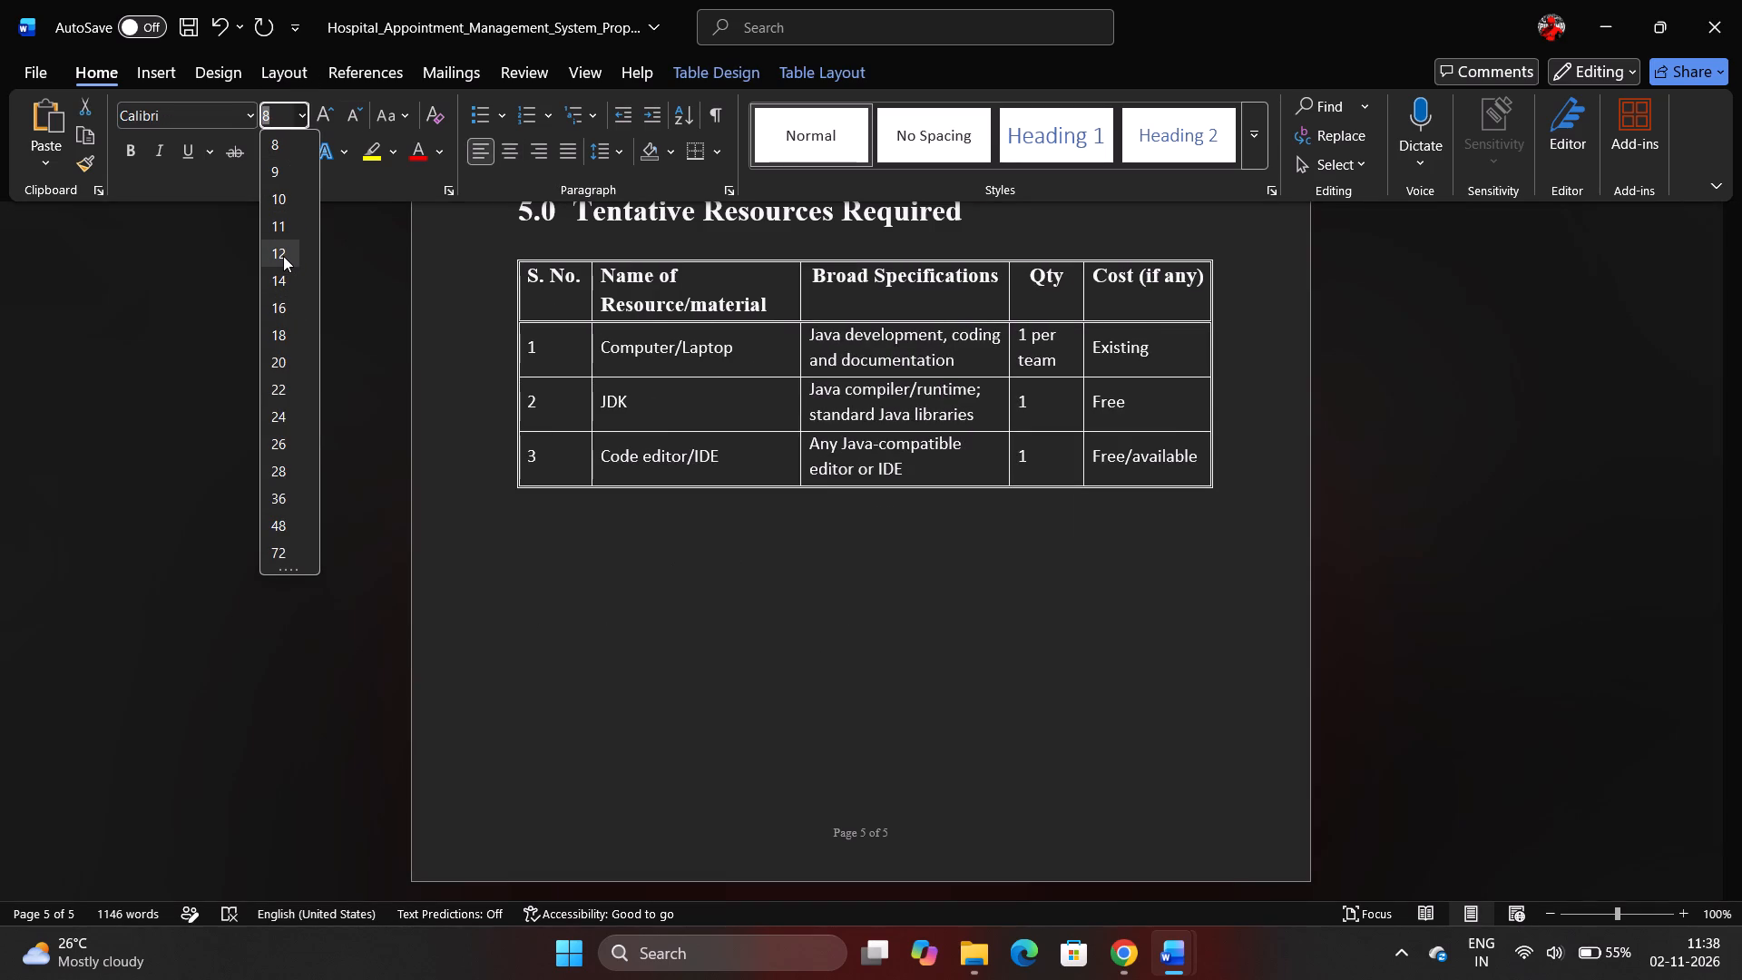
pyautogui.click(283, 256)
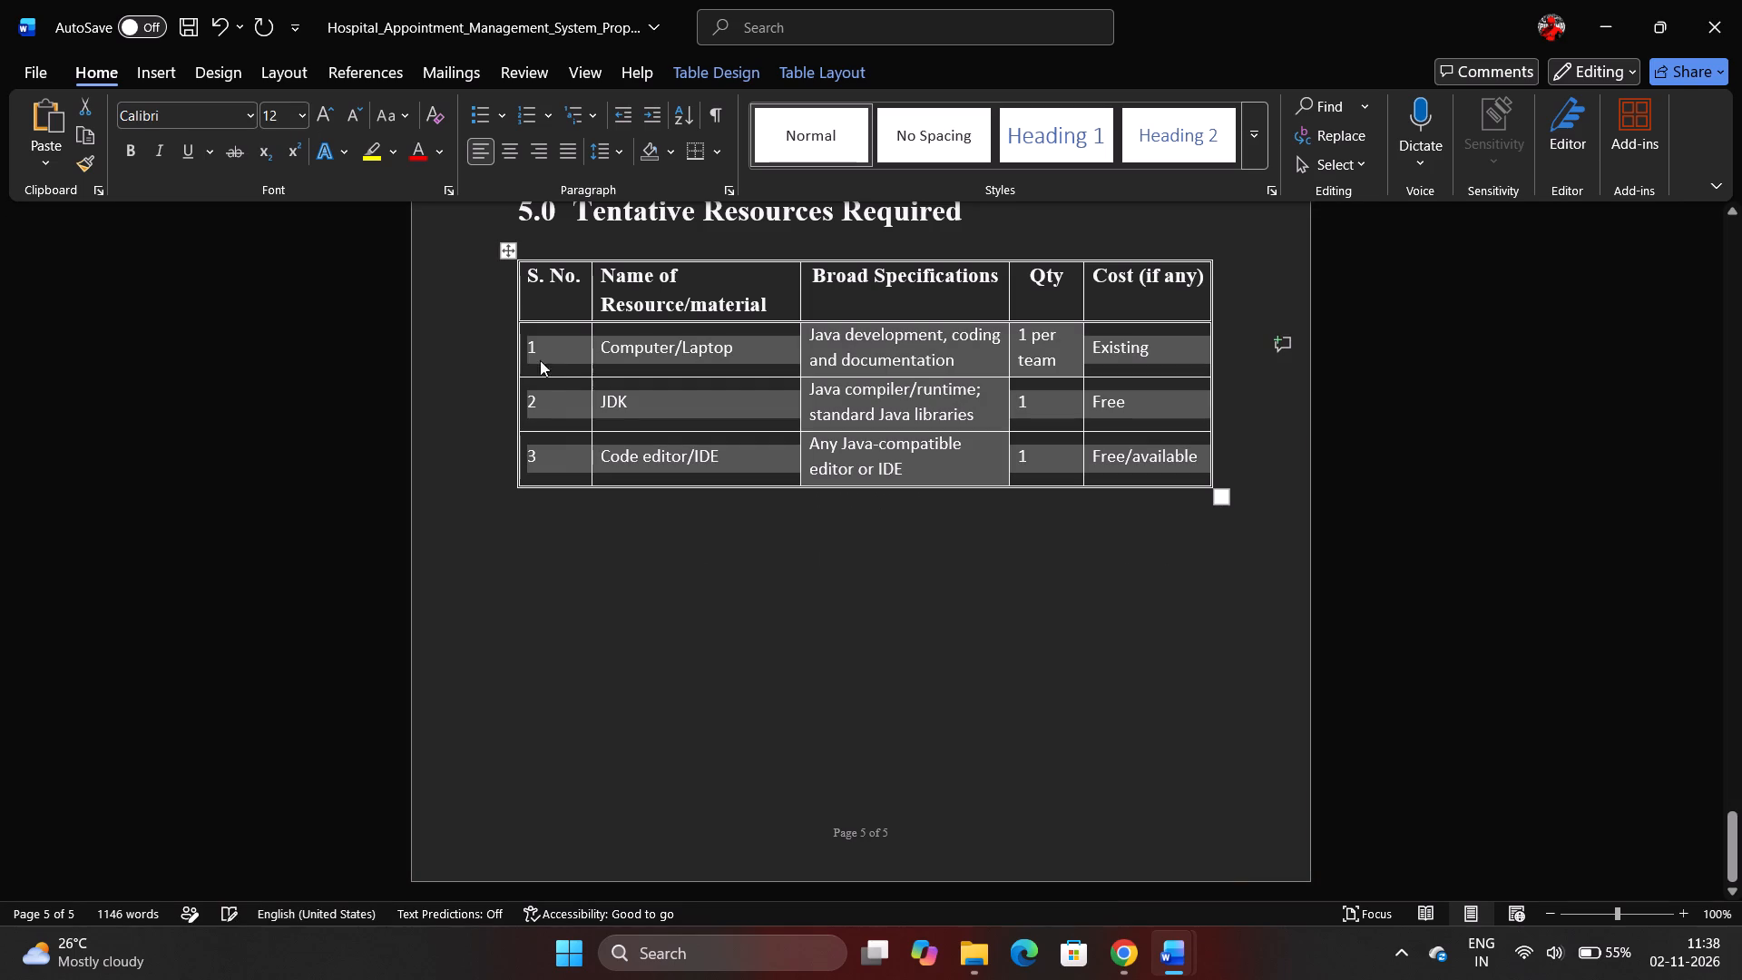
pyautogui.click(541, 352)
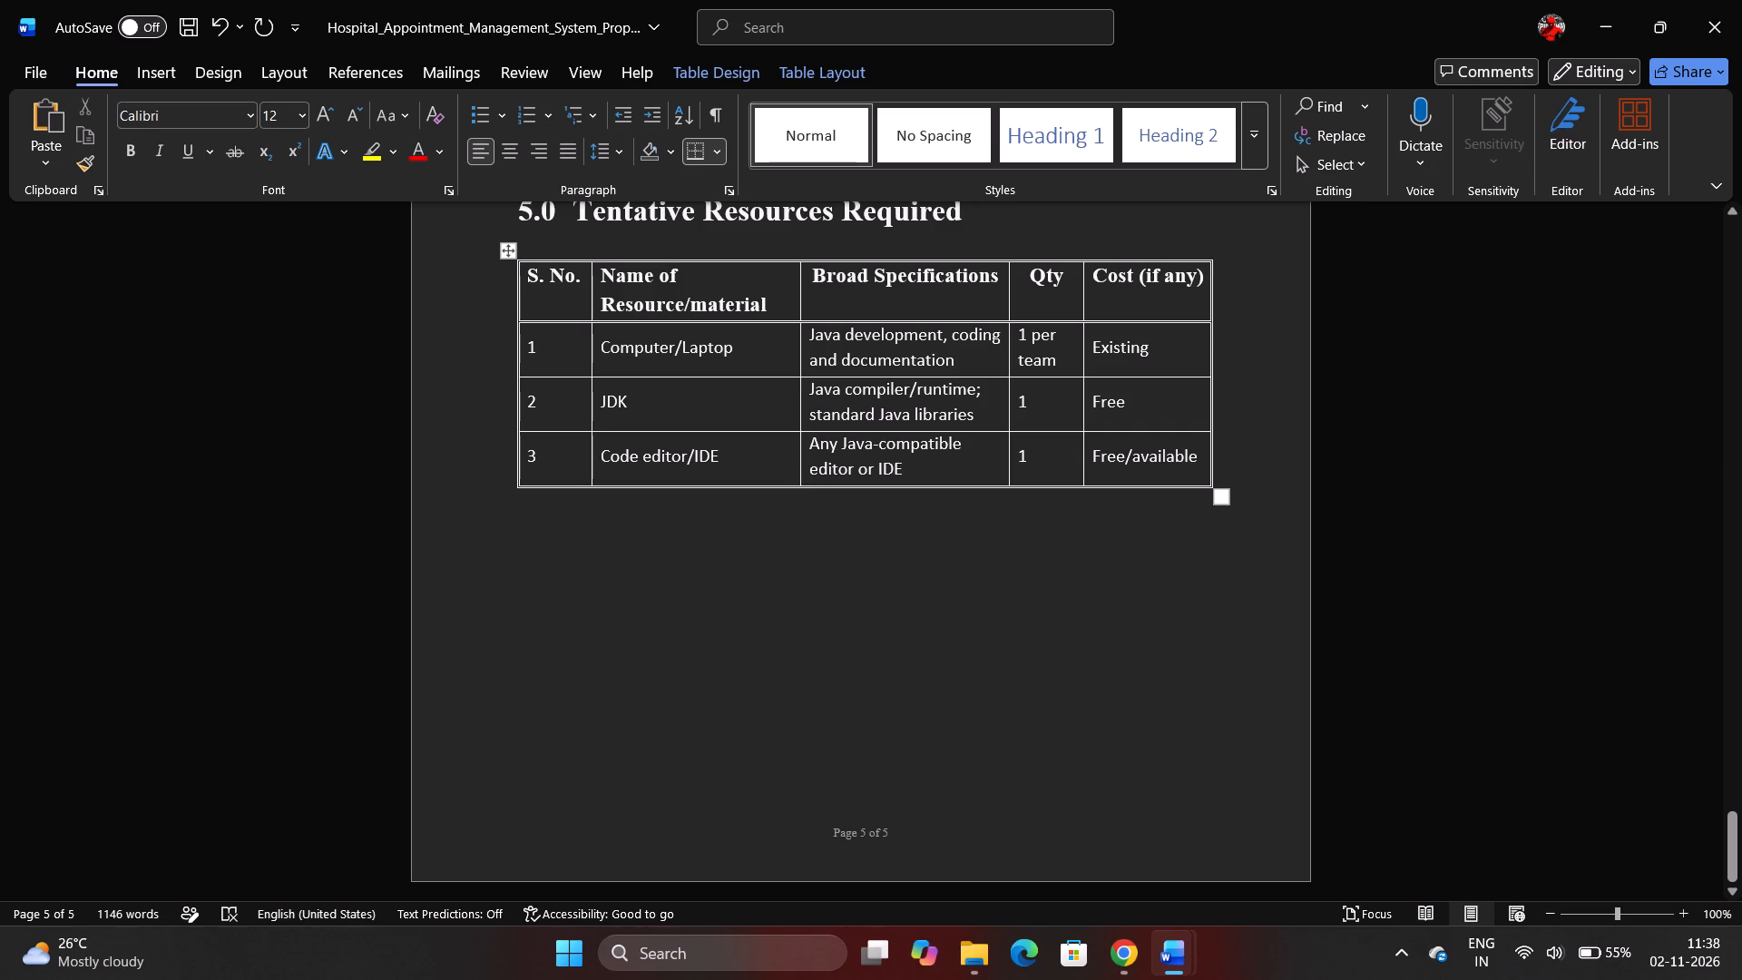
pyautogui.scroll(6, 823, 524)
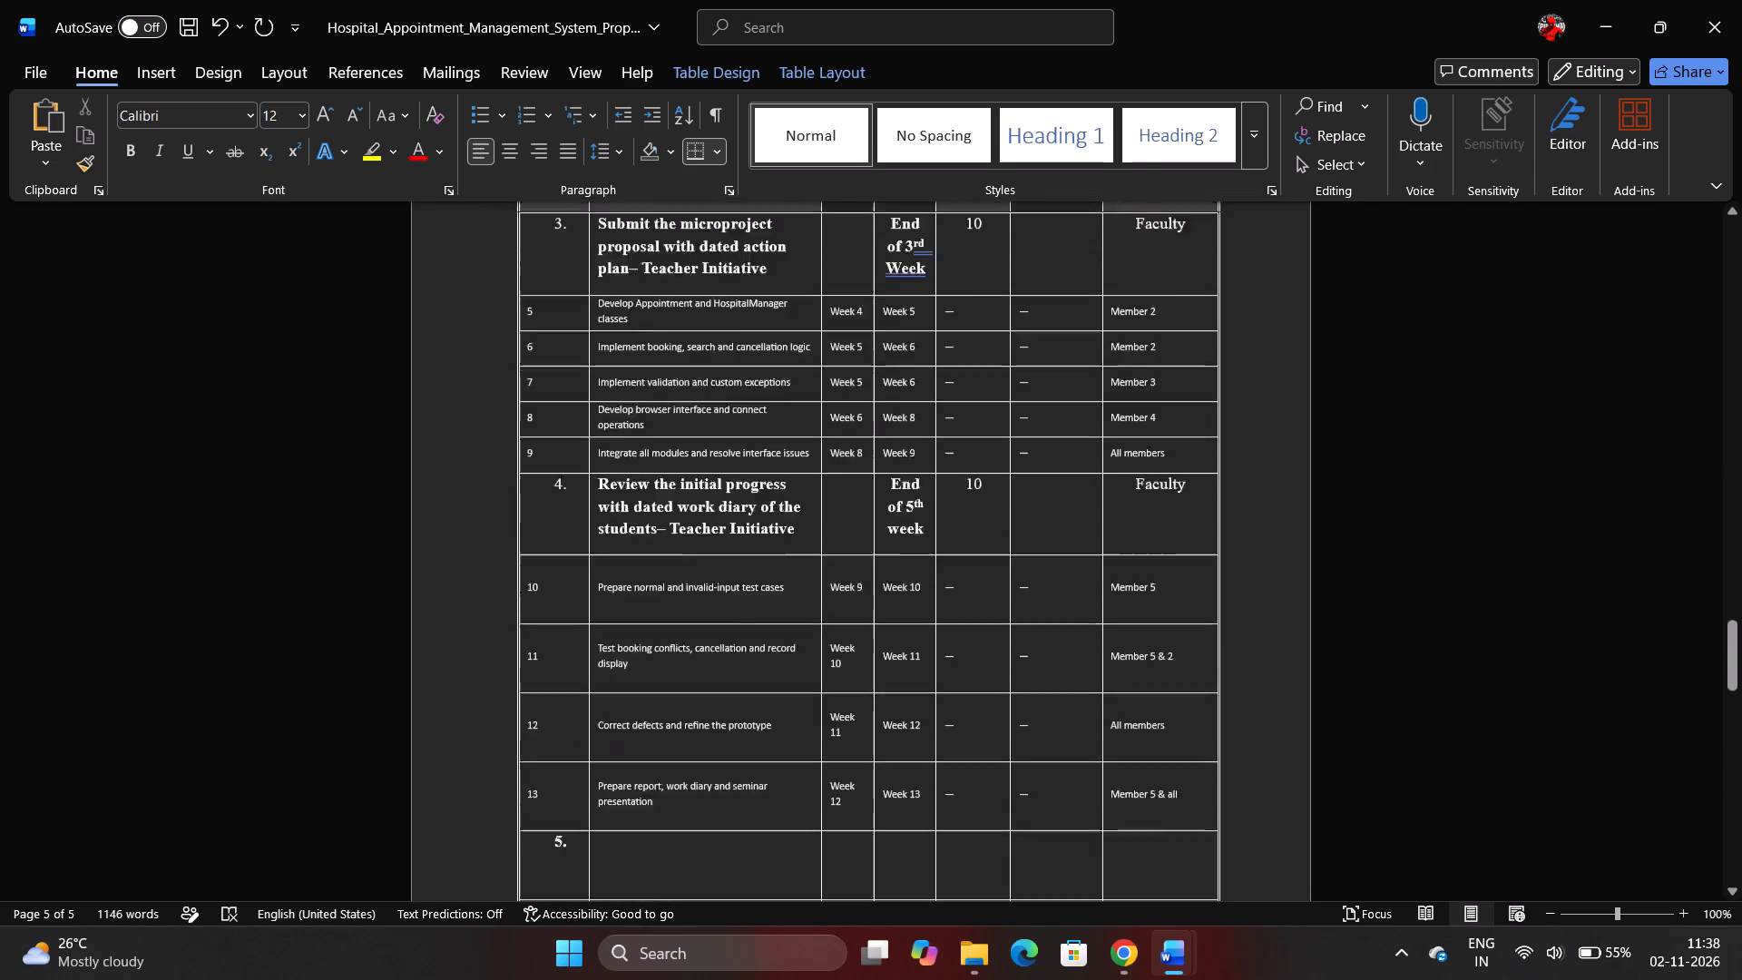
pyautogui.scroll(2, 823, 524)
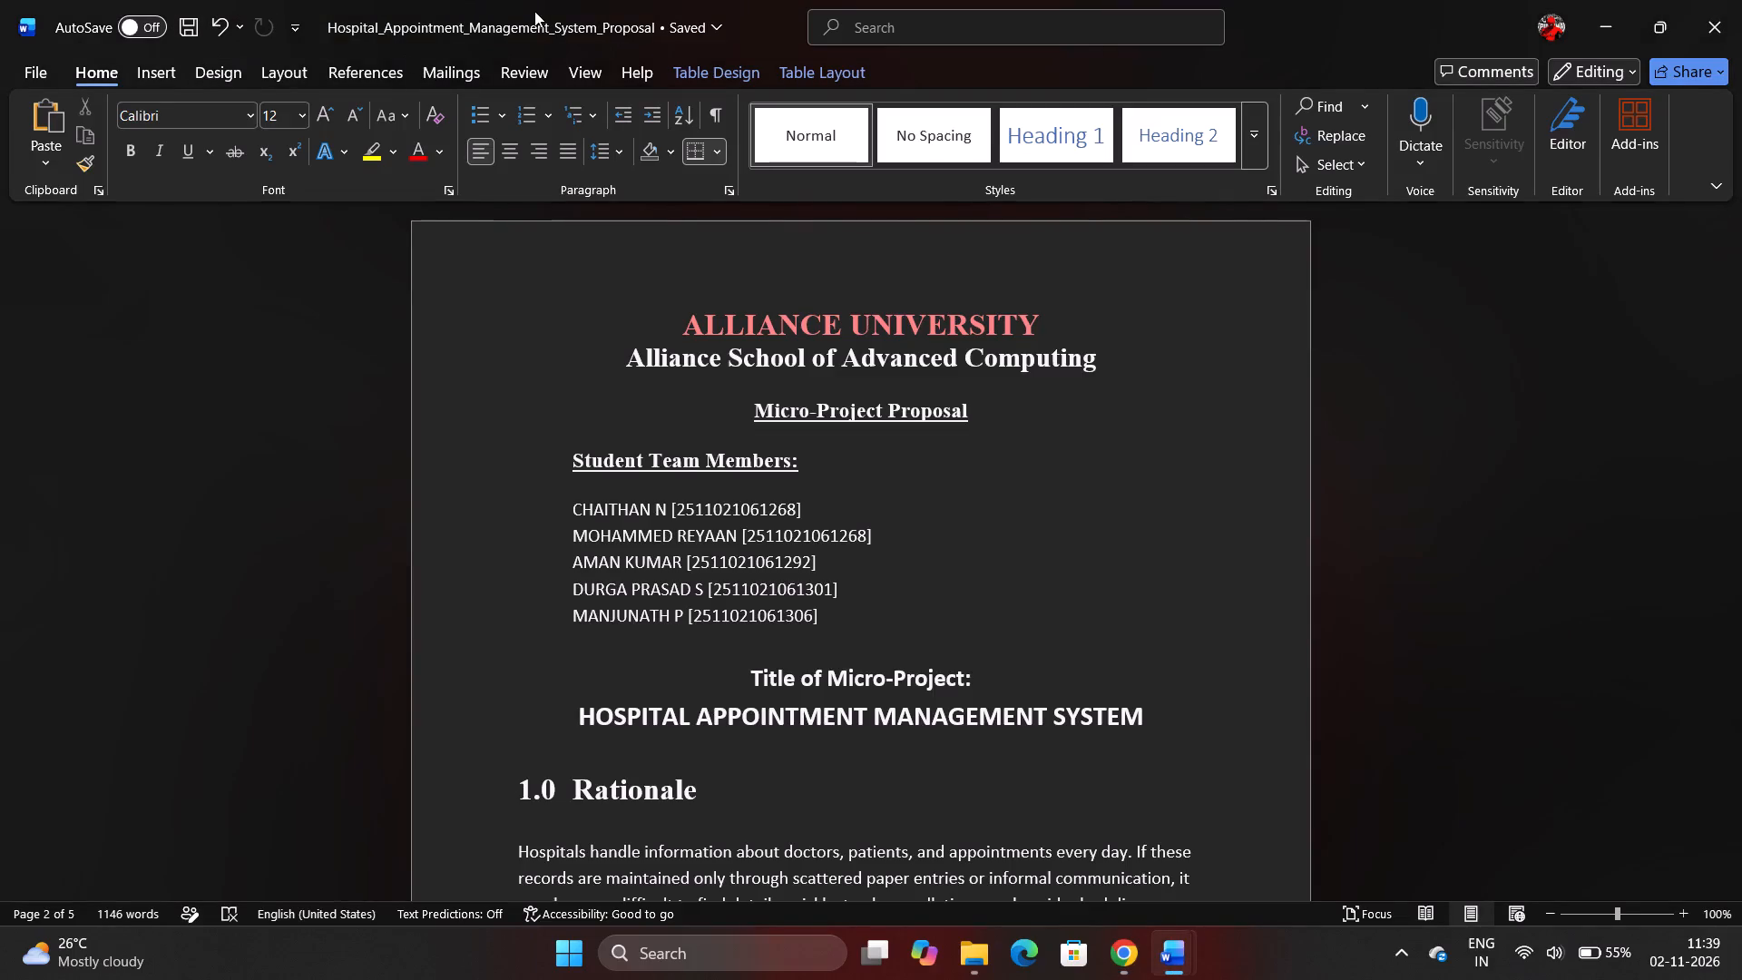
# Turn on AutoSave for the proposal by uploading it to OneDrive - Personal, and dismiss the AutoSave notice.
pyautogui.click(142, 29)
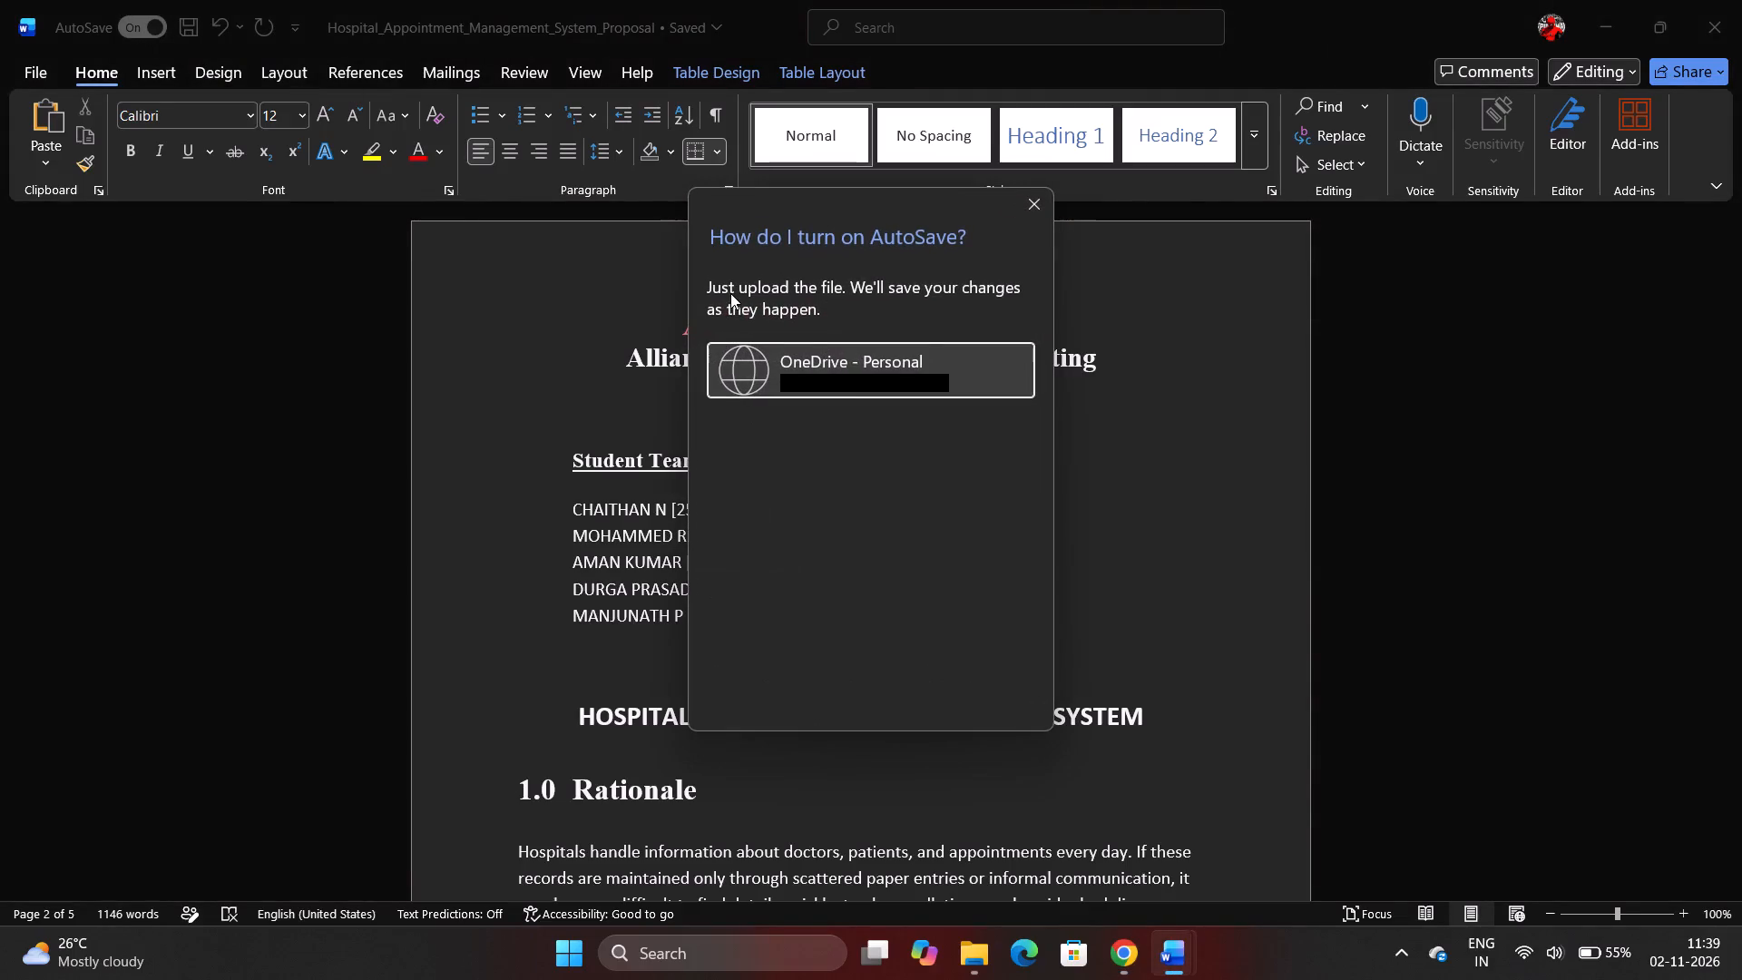
pyautogui.doubleClick(828, 380)
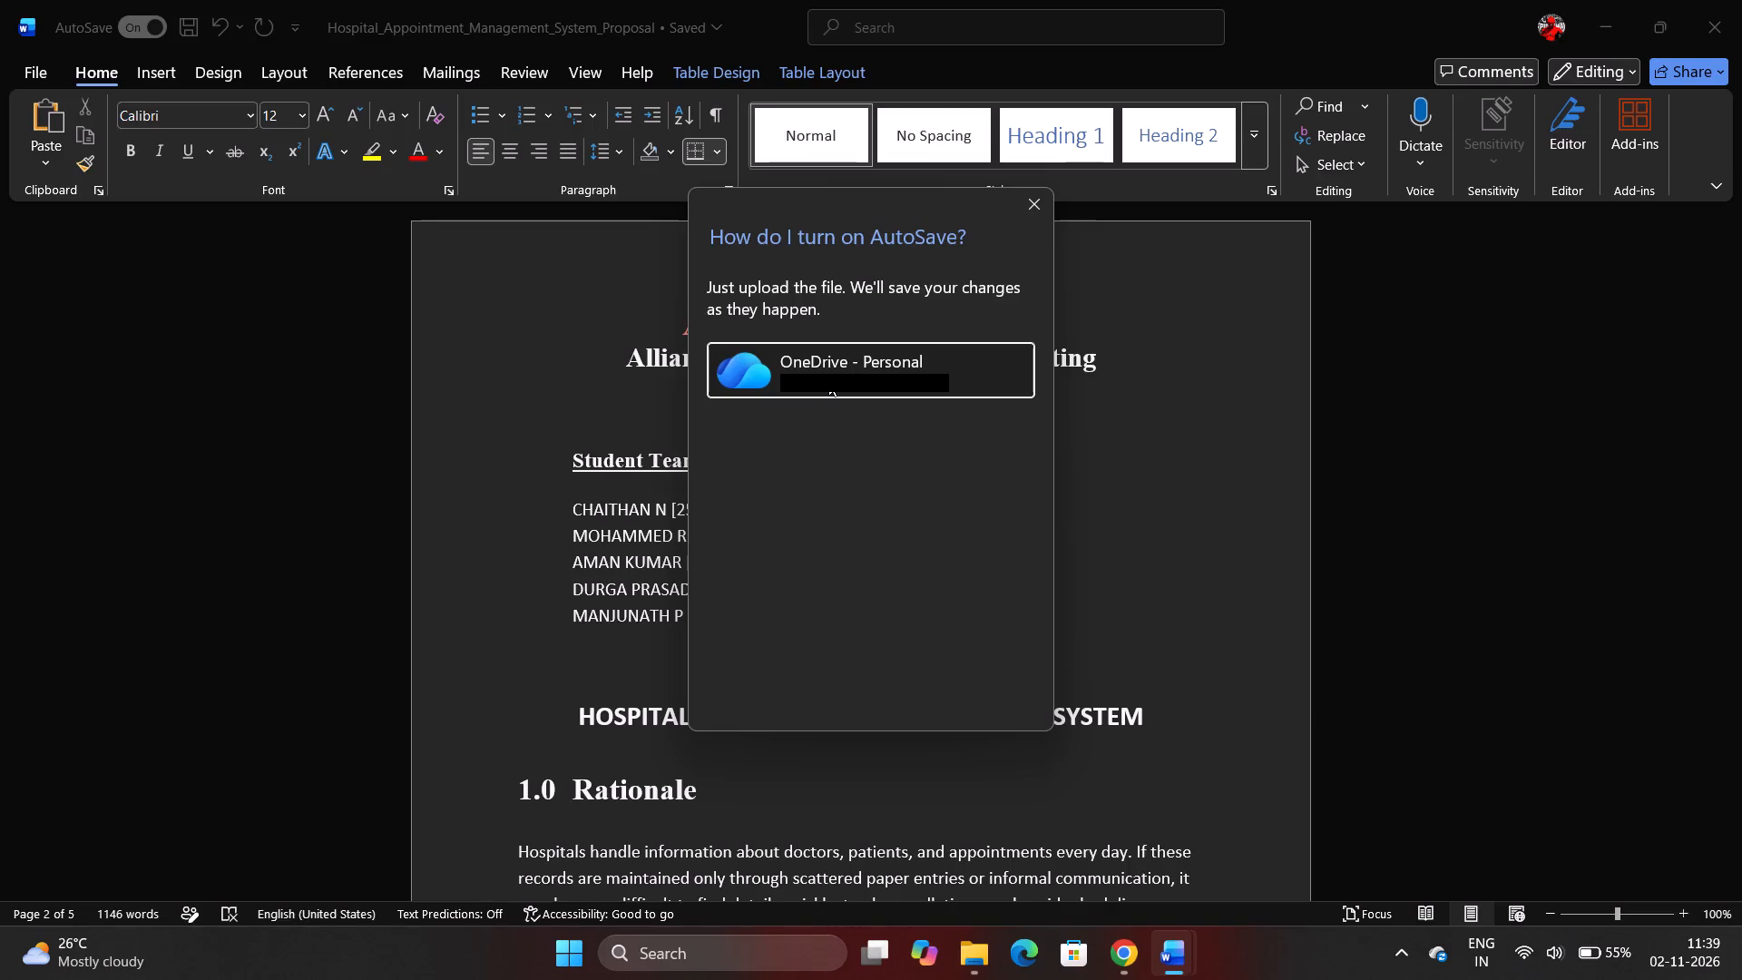
pyautogui.doubleClick(828, 380)
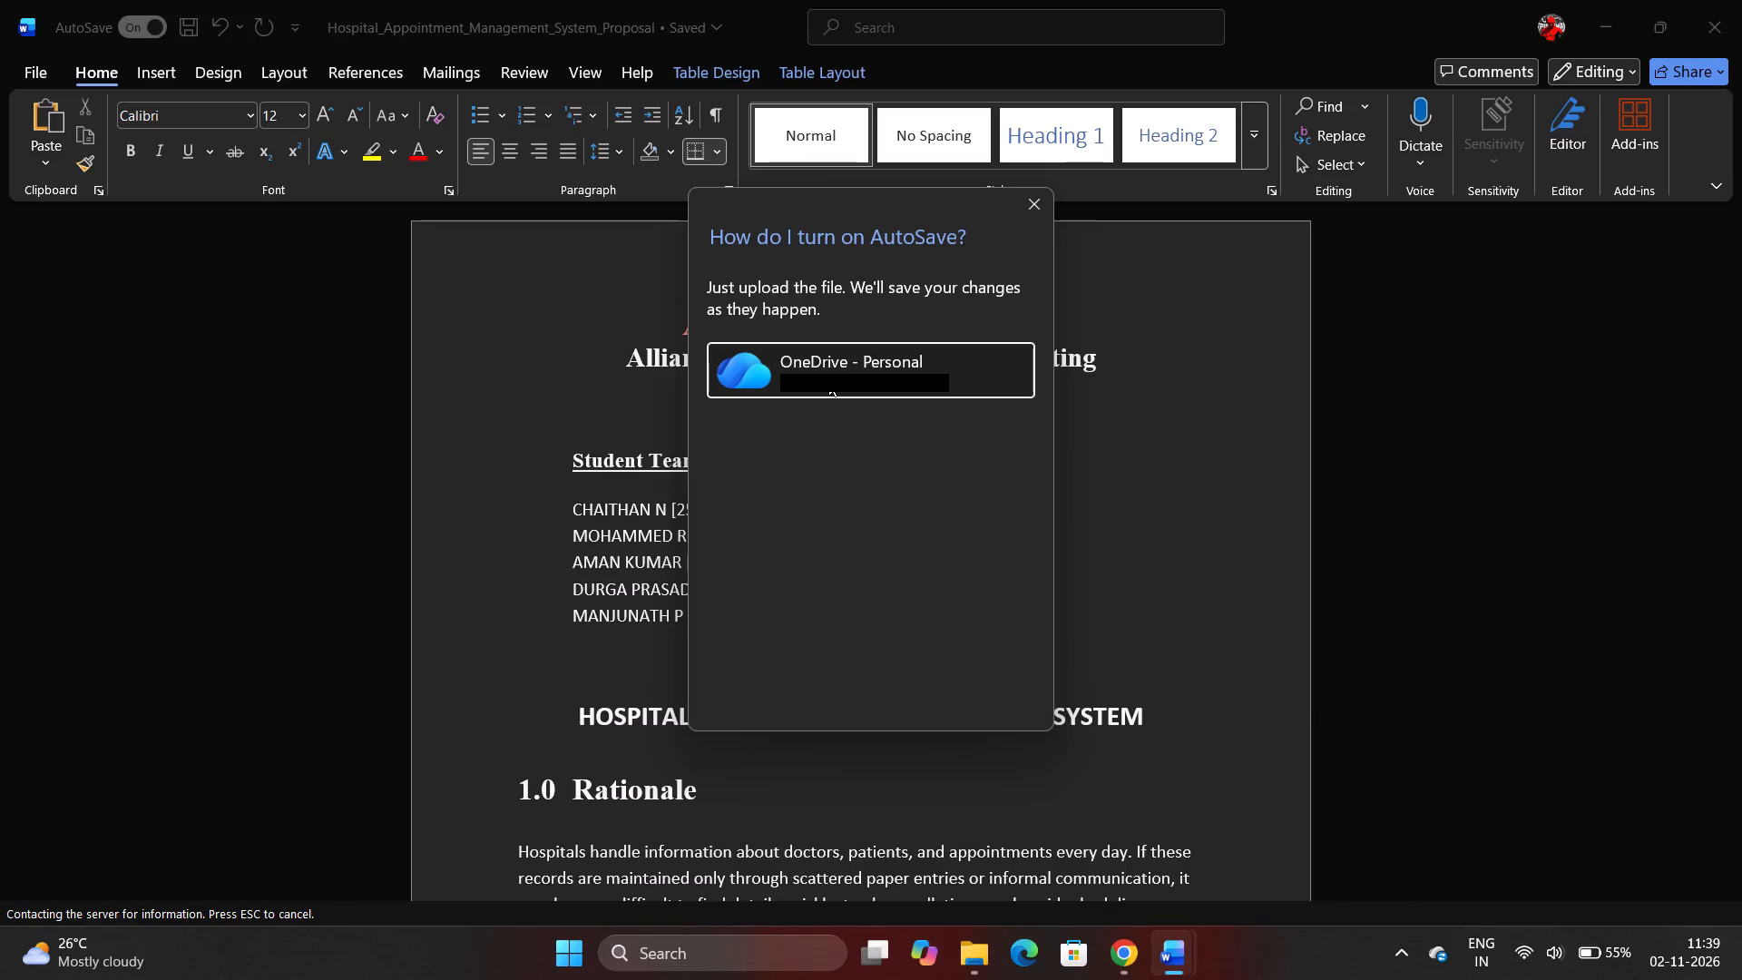
pyautogui.tripleClick(748, 351)
pyautogui.tripleClick(748, 351)
pyautogui.click(1025, 203)
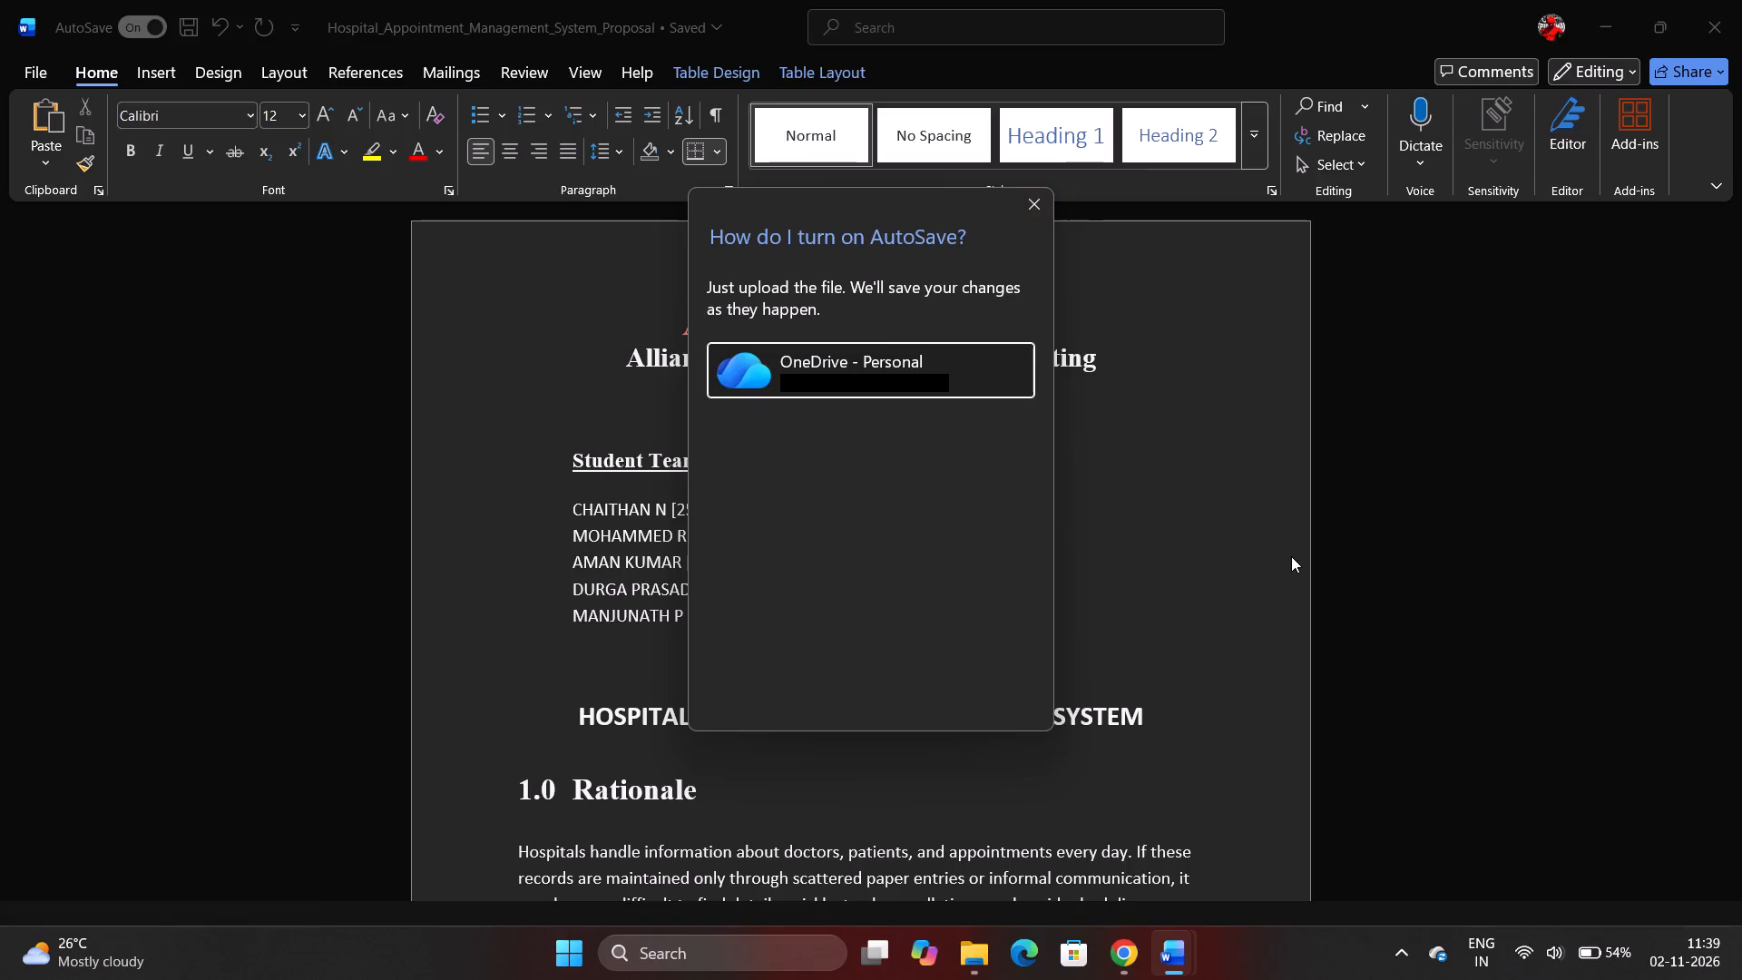
pyautogui.tripleClick(1038, 201)
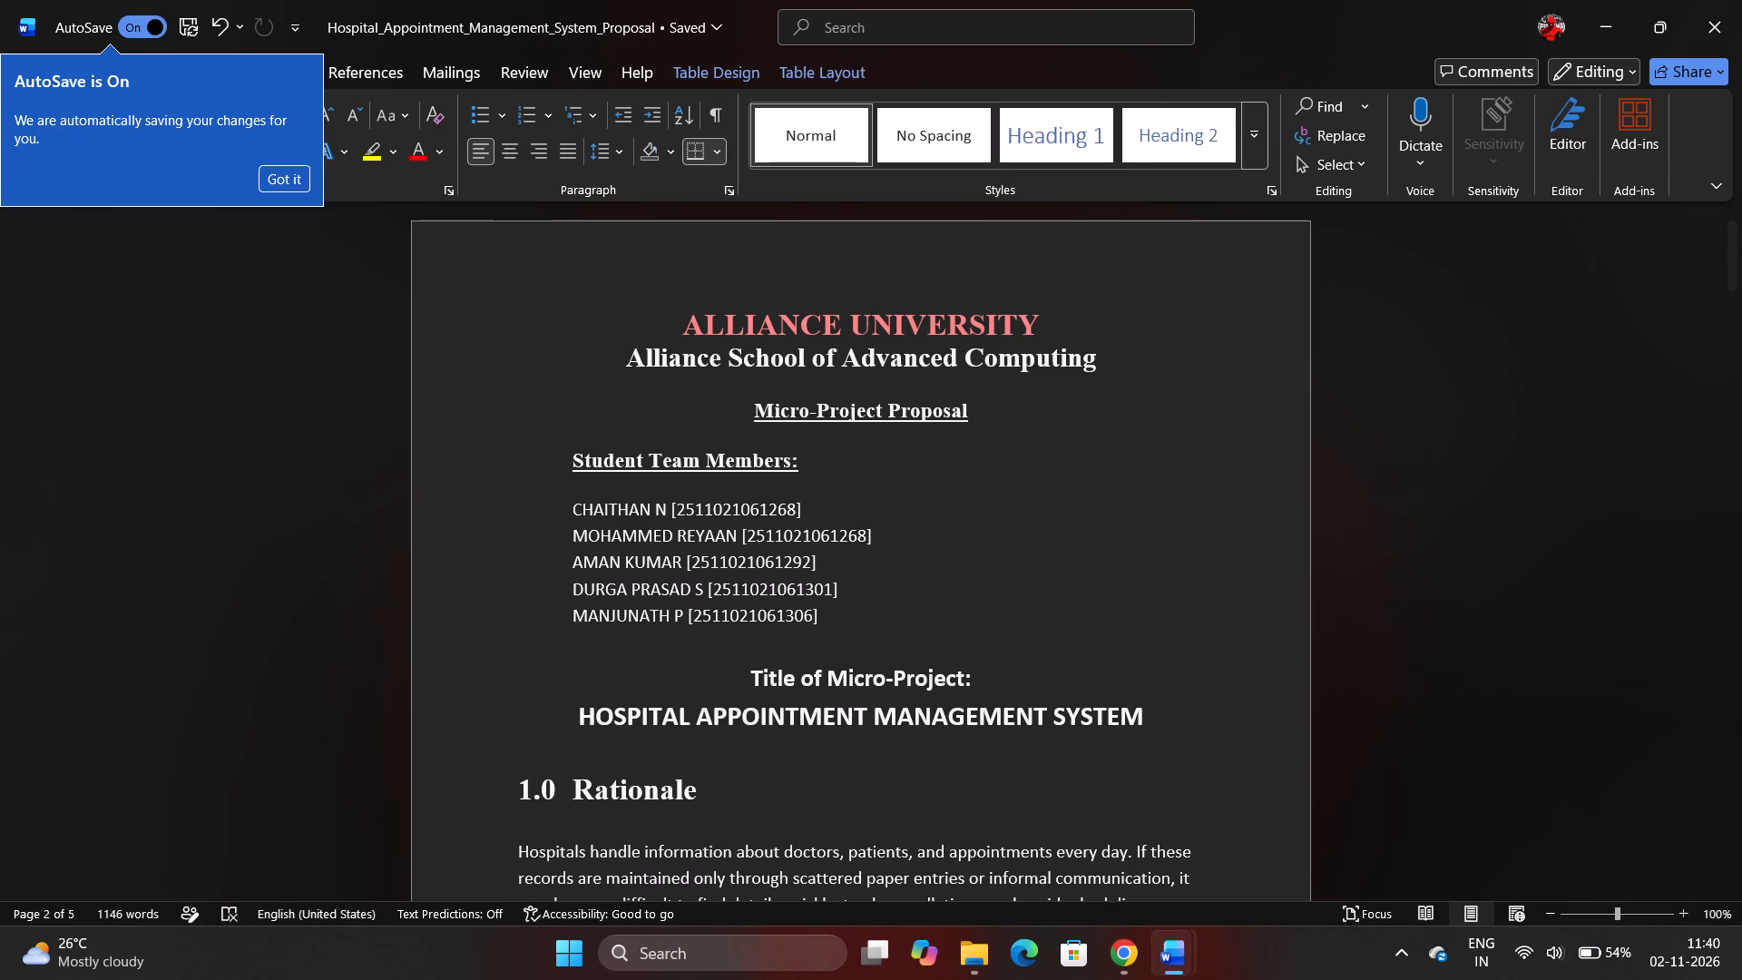
pyautogui.click(269, 174)
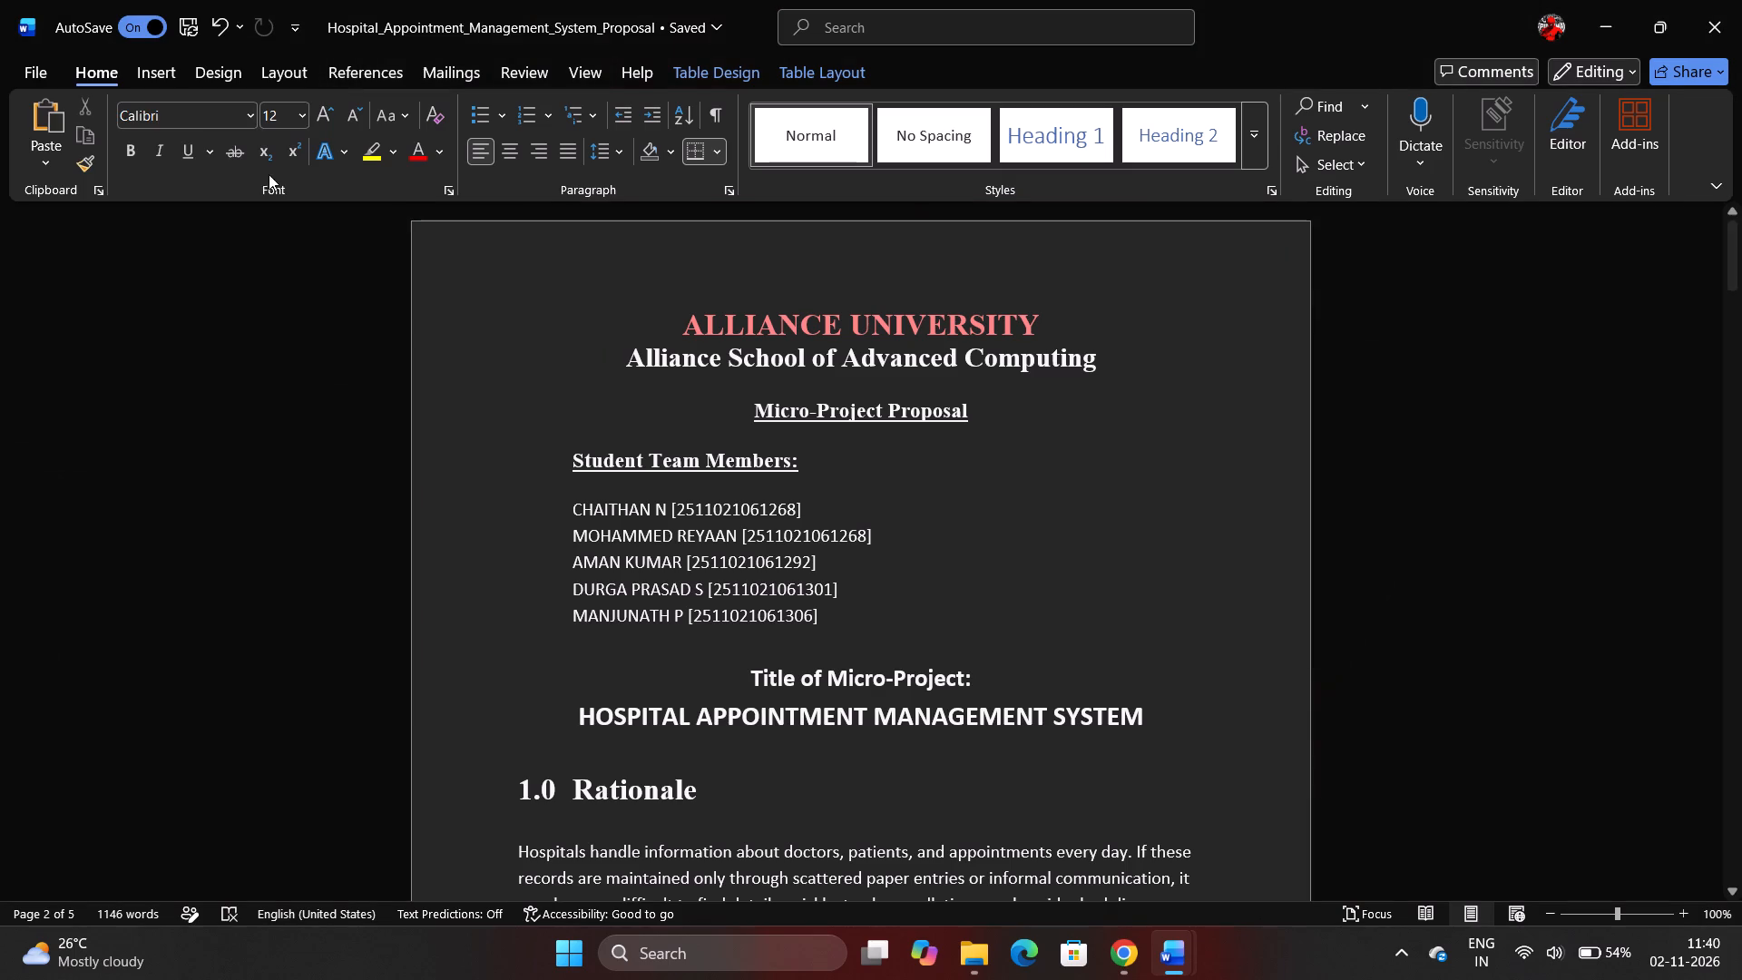
pyautogui.scroll(-8, 661, 644)
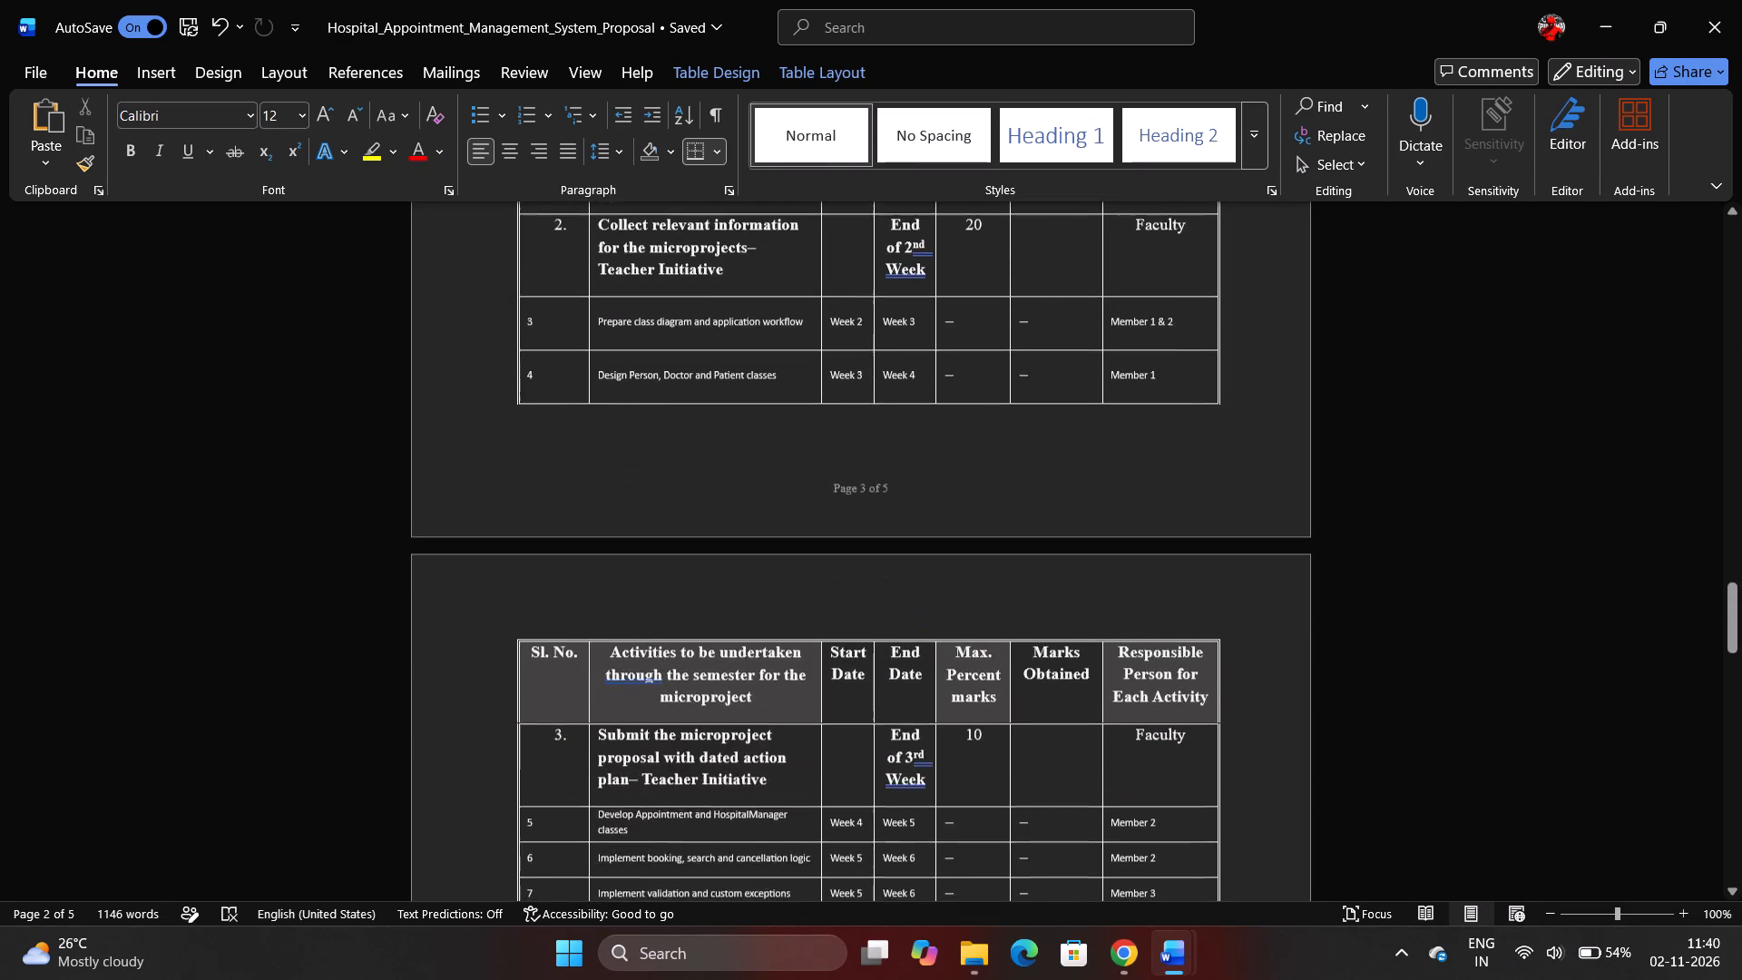
pyautogui.scroll(-2, 661, 644)
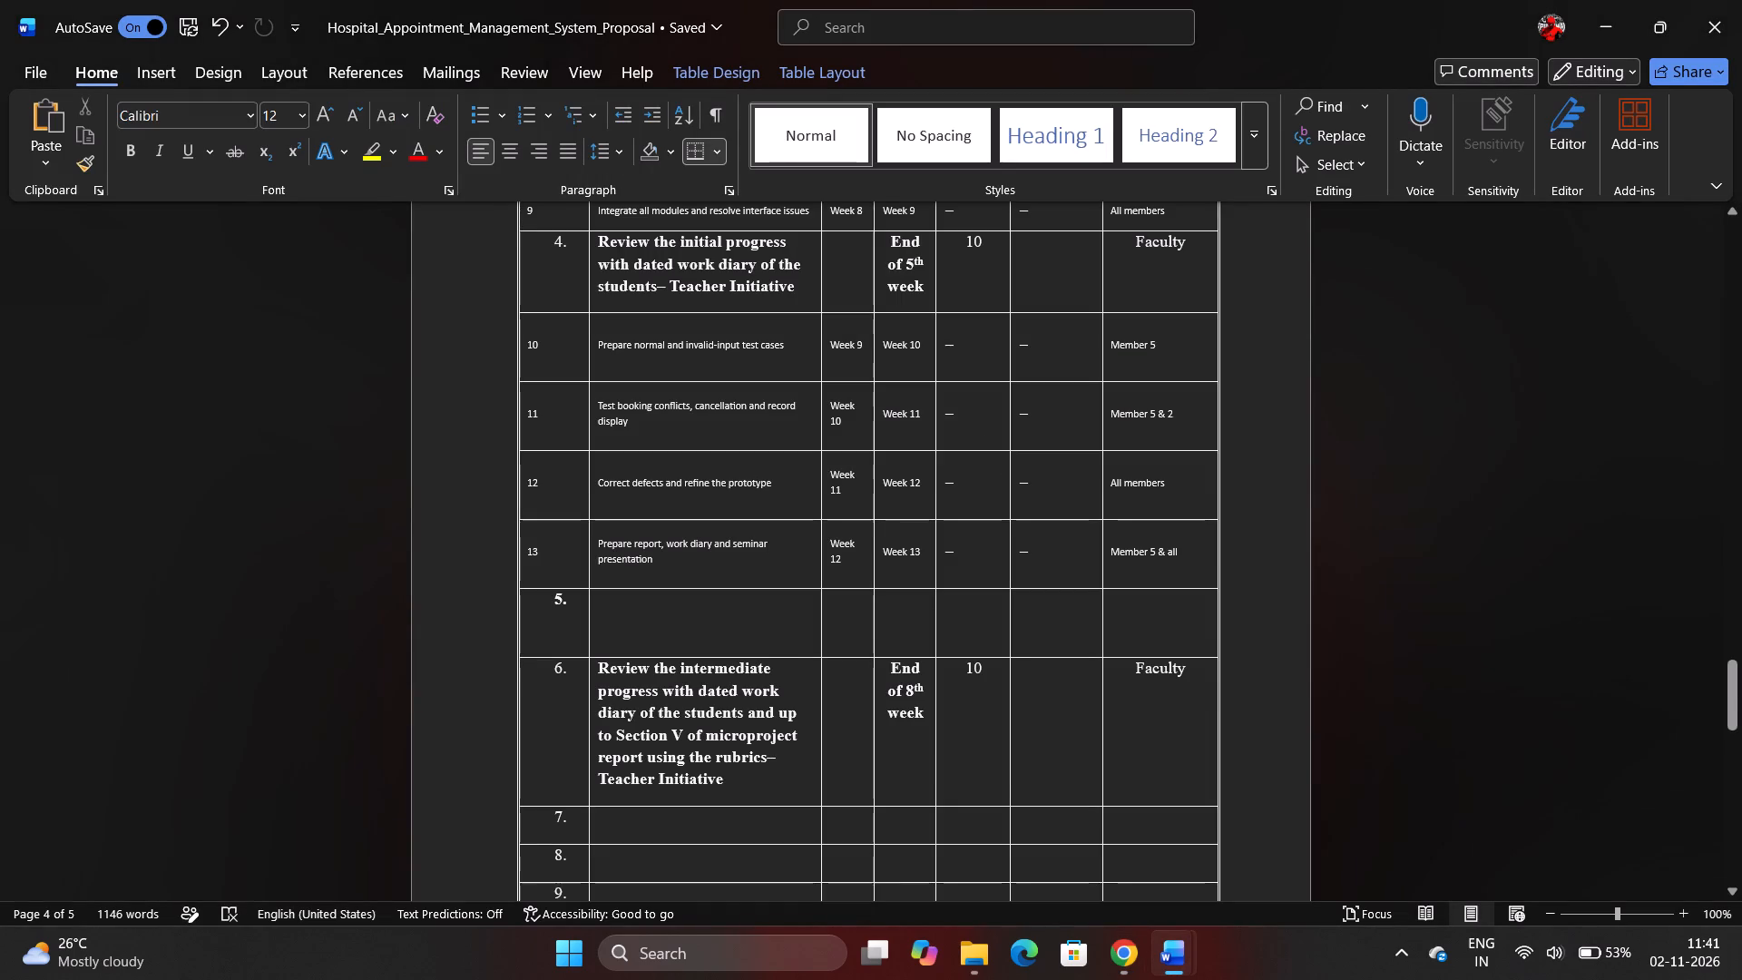
pyautogui.scroll(-1, 753, 595)
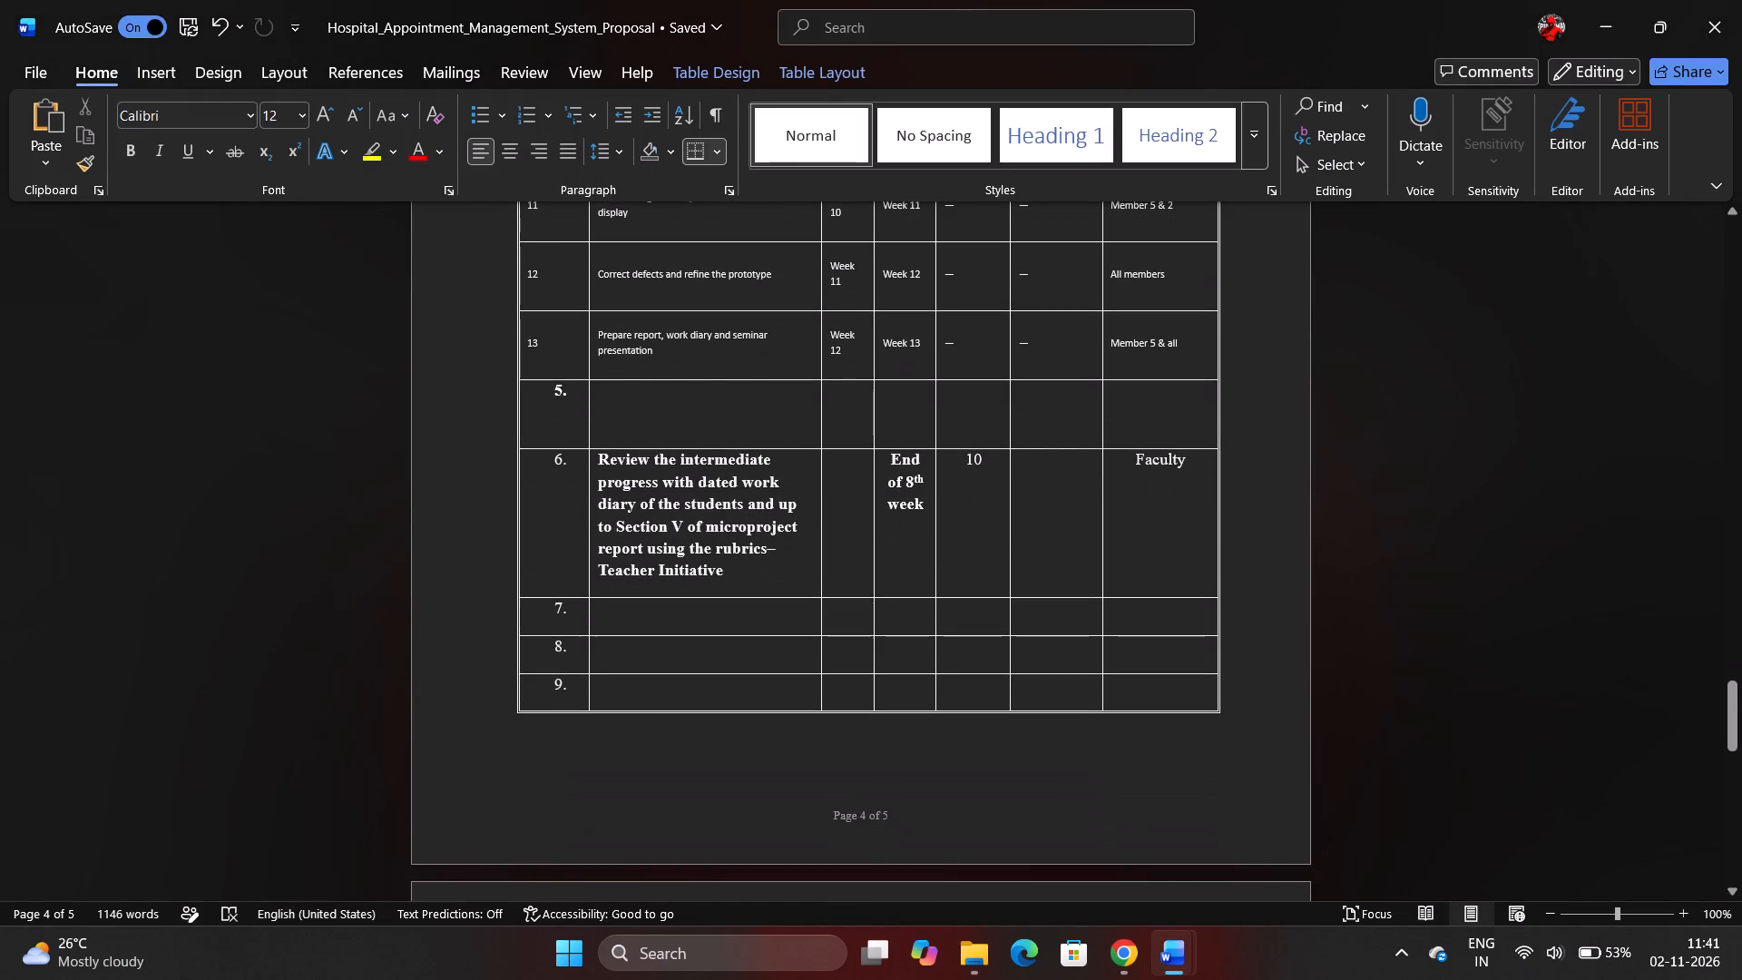
# Copy the activity "Connect the HTML/JavaScript interface with the Java server and verify data exchange" from ChatGPT's preview into row 7 of Word's action plan.
pyautogui.hotkey('alt', 'Tab')
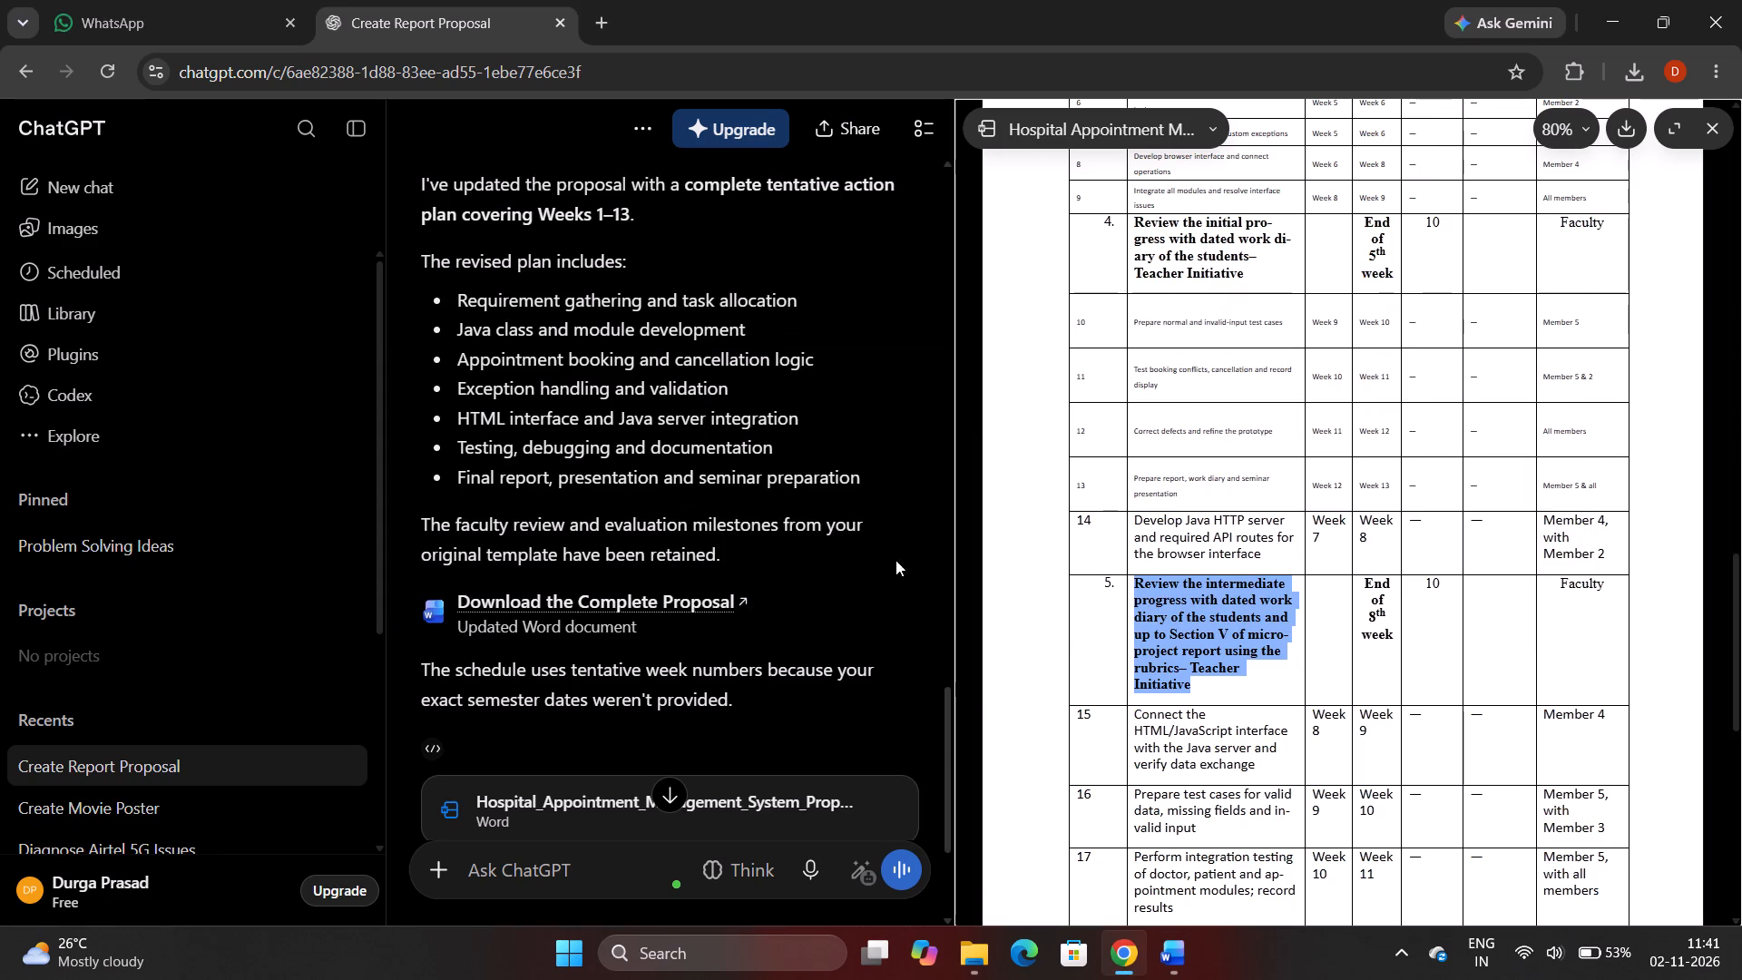
pyautogui.scroll(-1, 1158, 769)
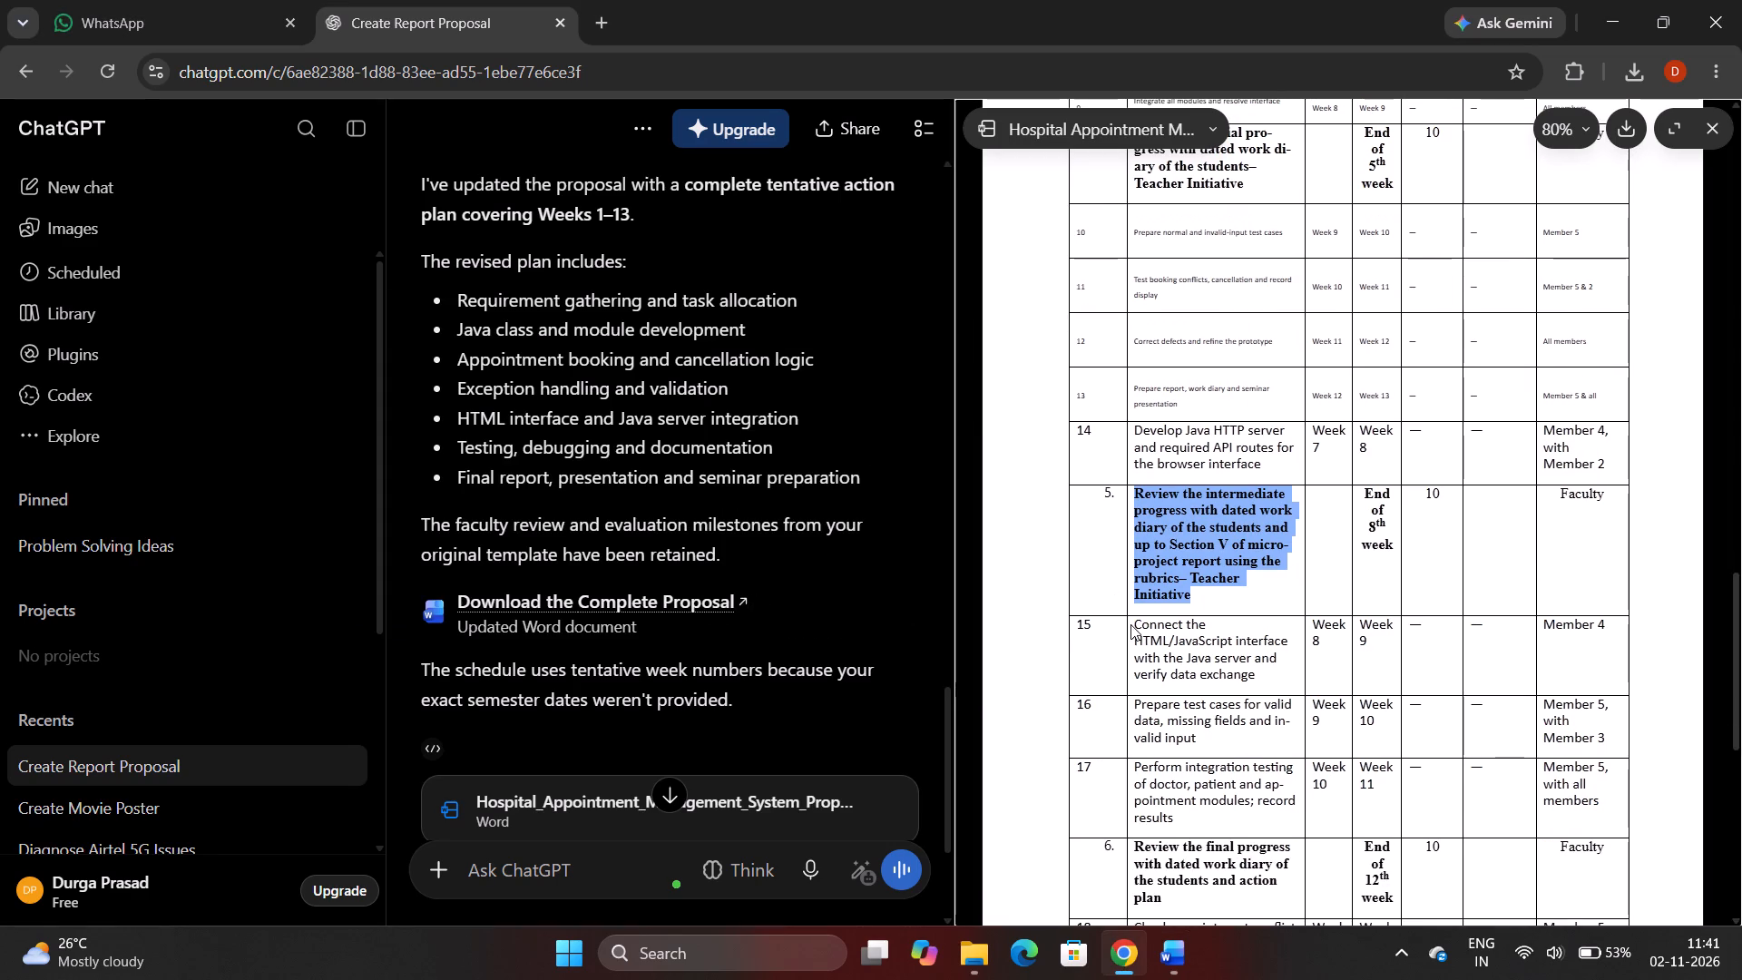
pyautogui.moveTo(1134, 624); pyautogui.dragTo(1261, 680)
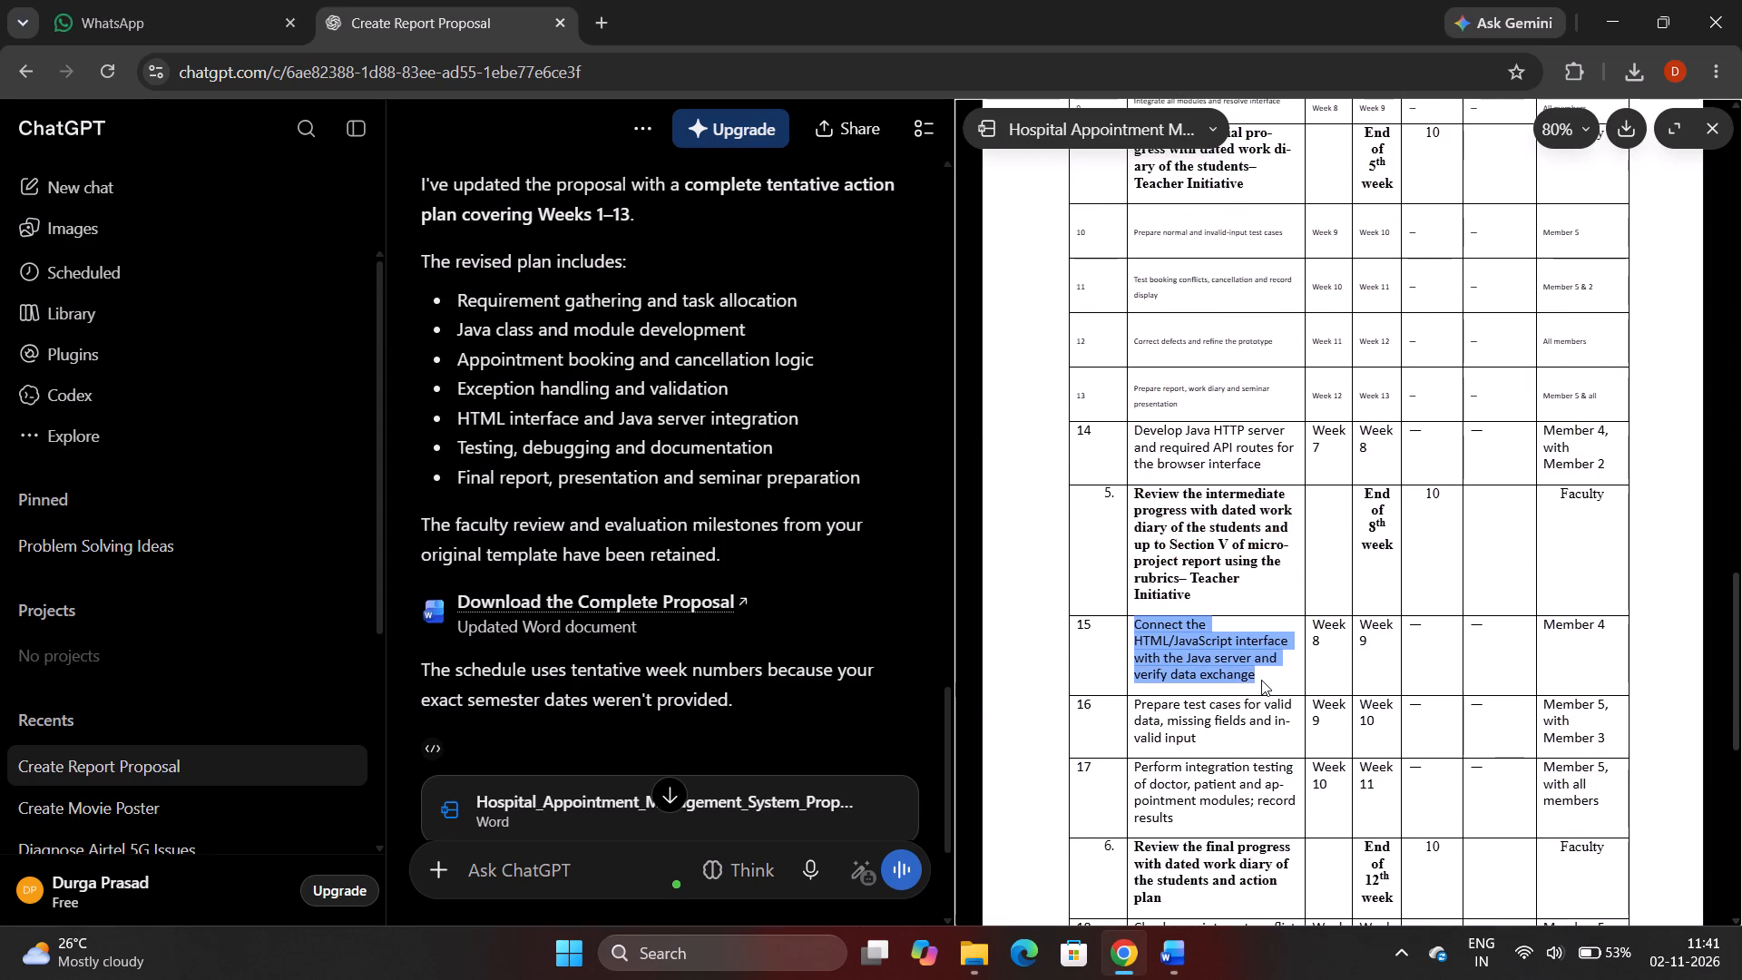
pyautogui.hotkey('ctrl', 'c')
pyautogui.hotkey('alt', 'Tab')
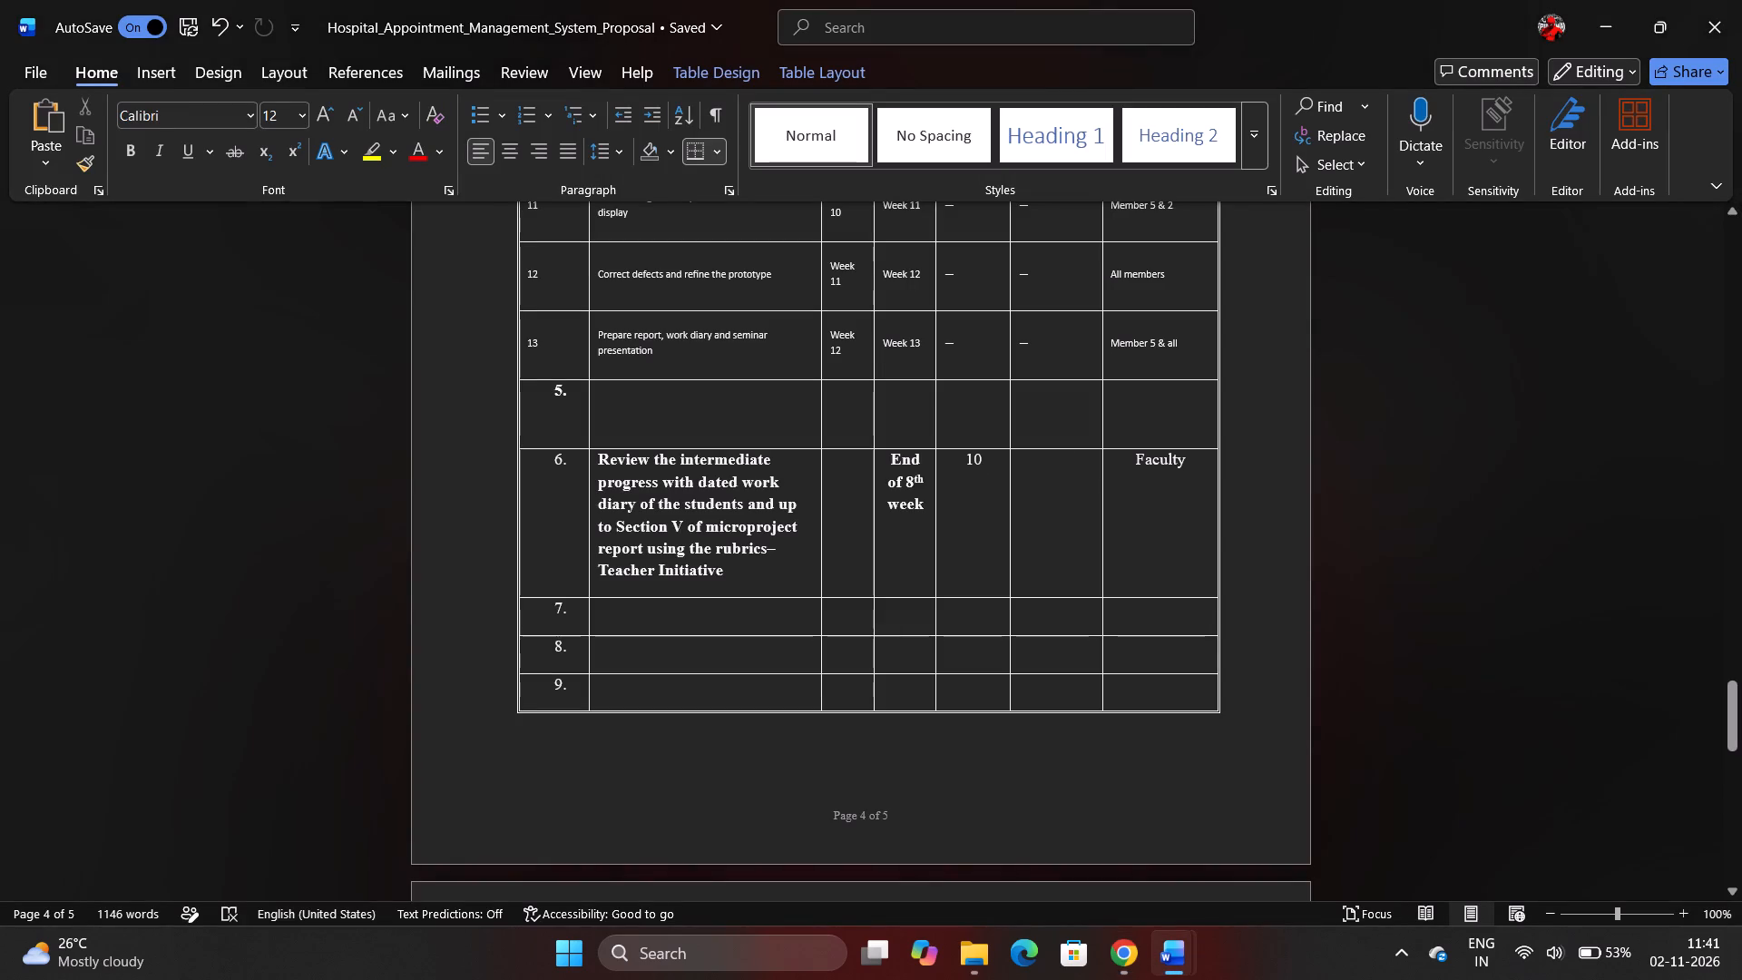
pyautogui.click(615, 620)
pyautogui.hotkey('ctrl', 'v')
pyautogui.scroll(1, 663, 530)
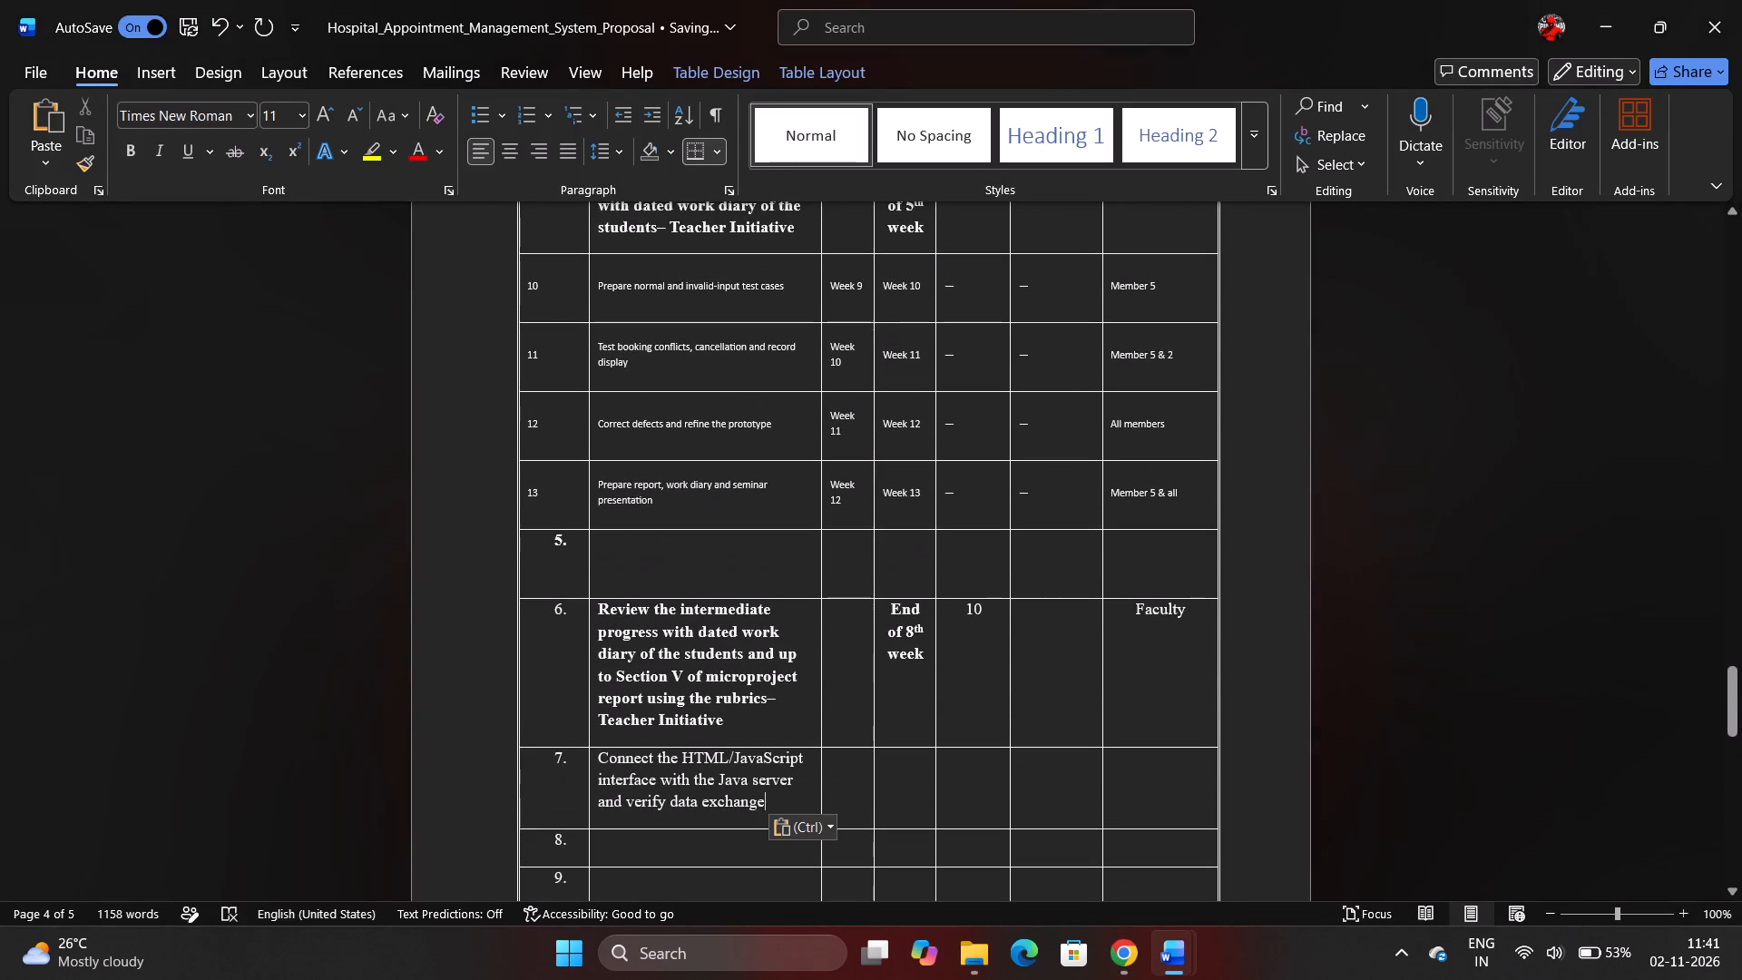
pyautogui.scroll(-1, 663, 530)
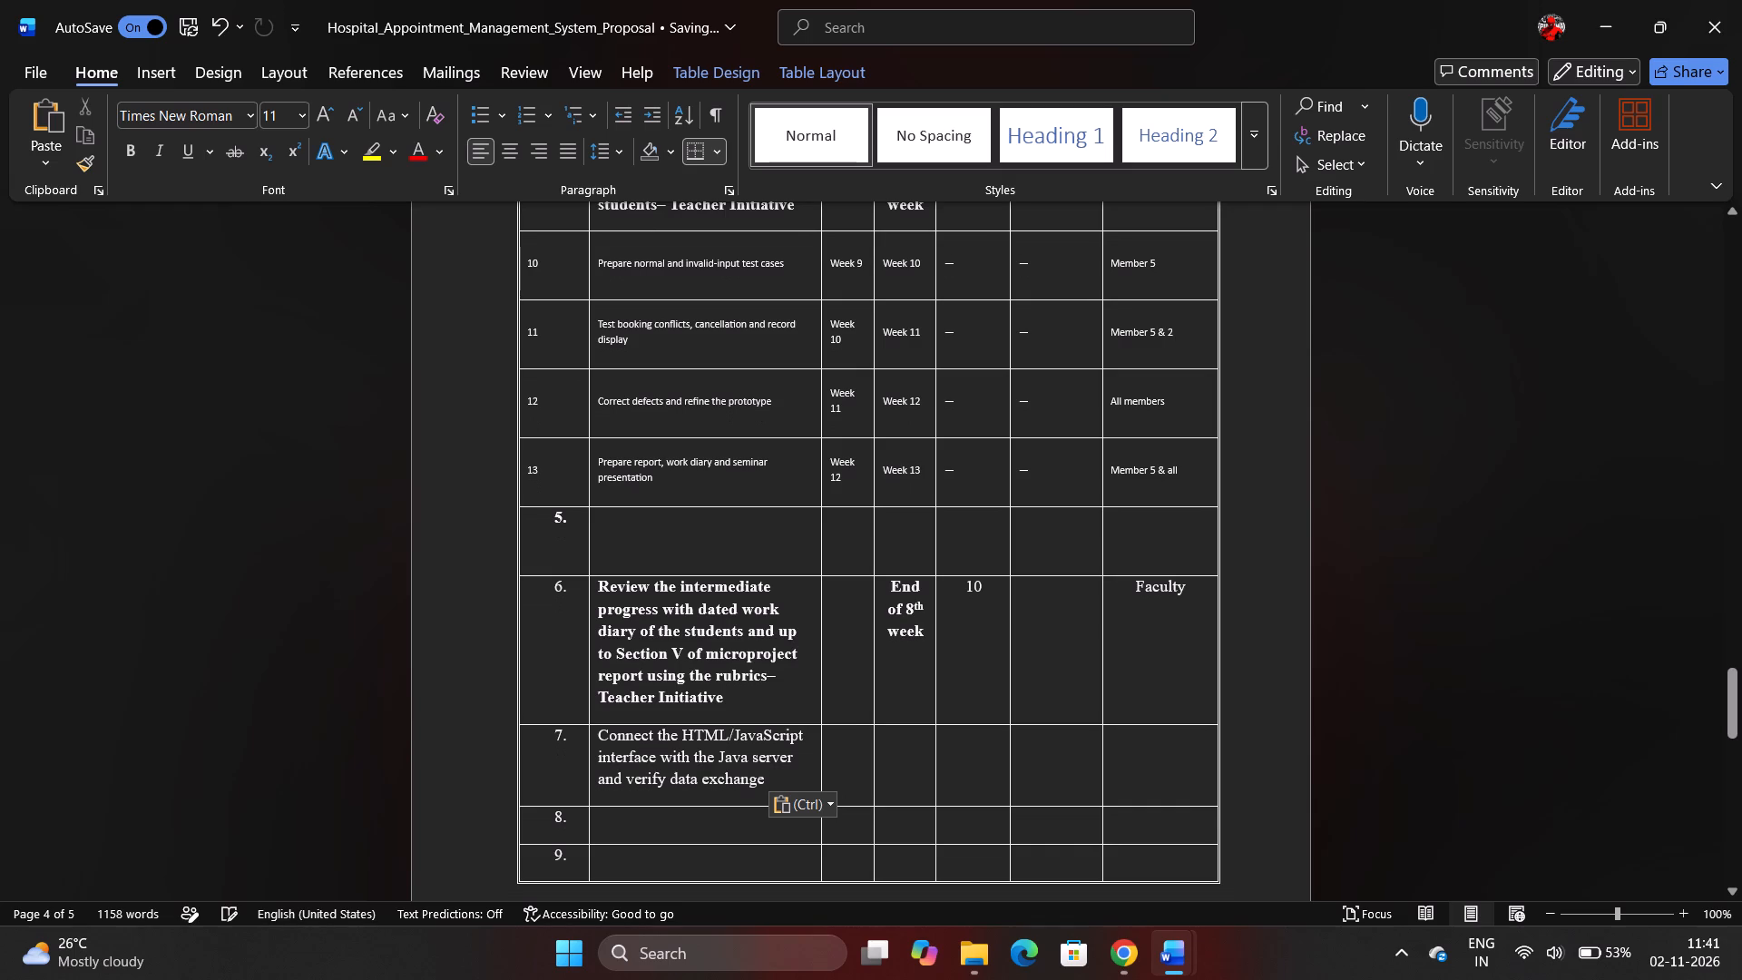
# Copy "Develop Java HTTP server and required API routes for the browser interface" from ChatGPT's preview into the empty row 5 activity cell in Word.
pyautogui.hotkey('alt', 'Tab')
pyautogui.click(1134, 527)
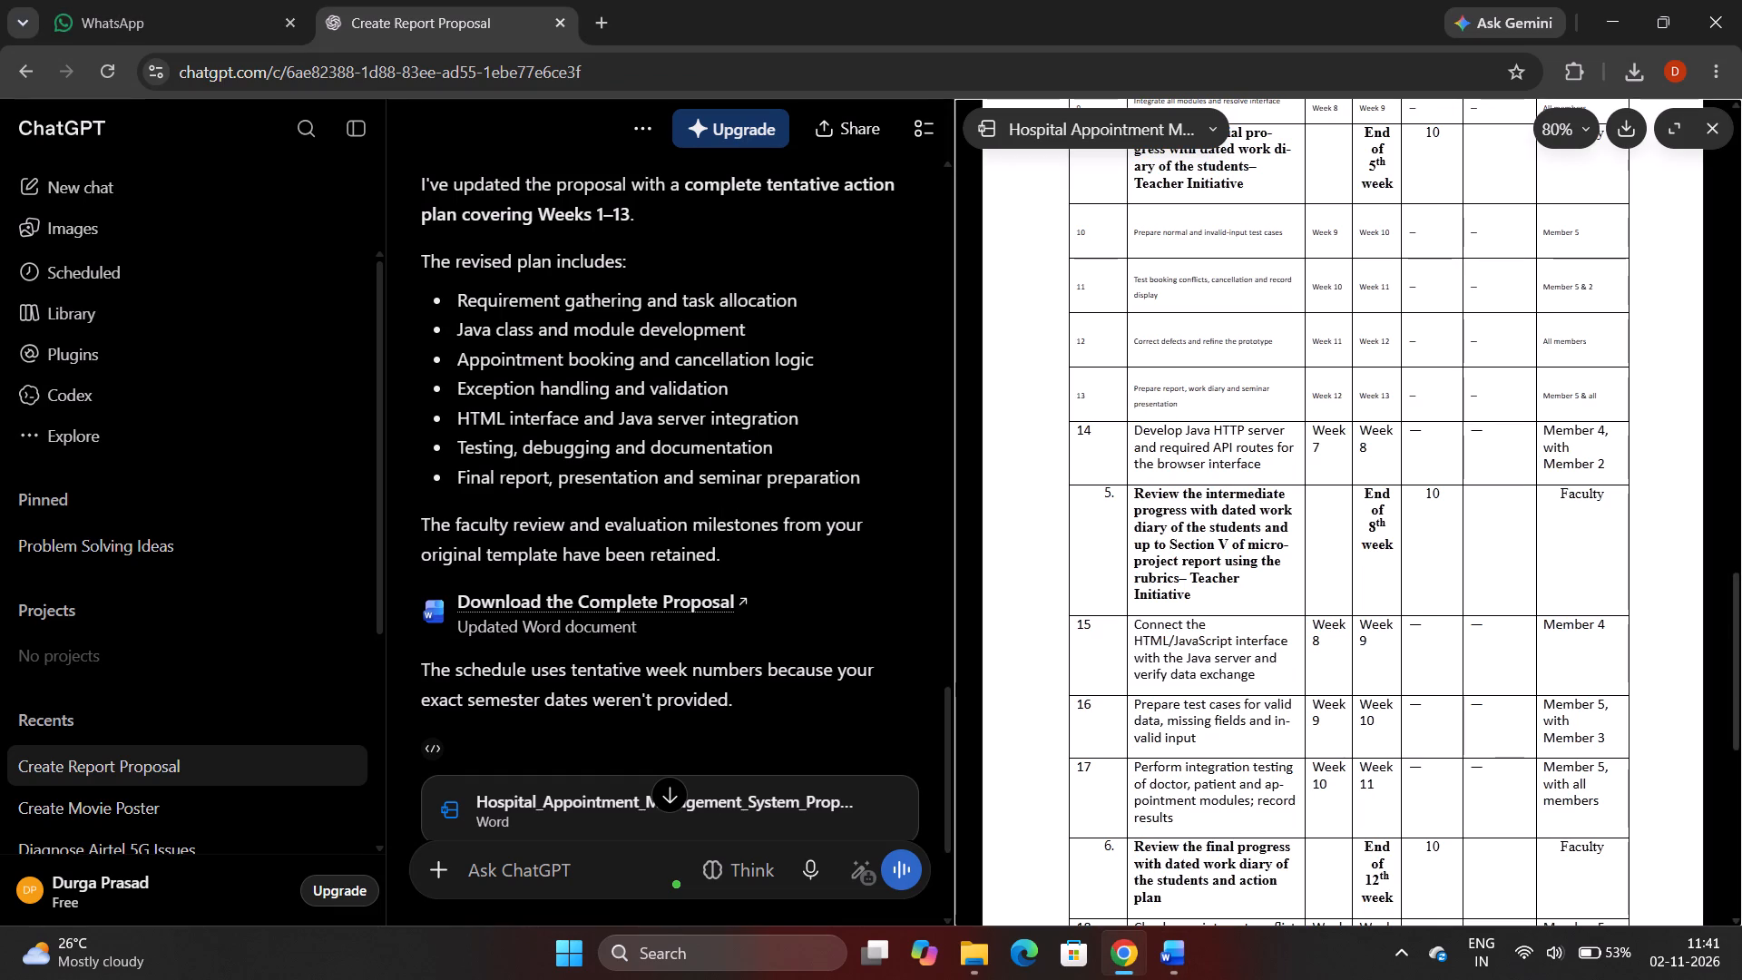
pyautogui.moveTo(1258, 464); pyautogui.dragTo(1129, 431)
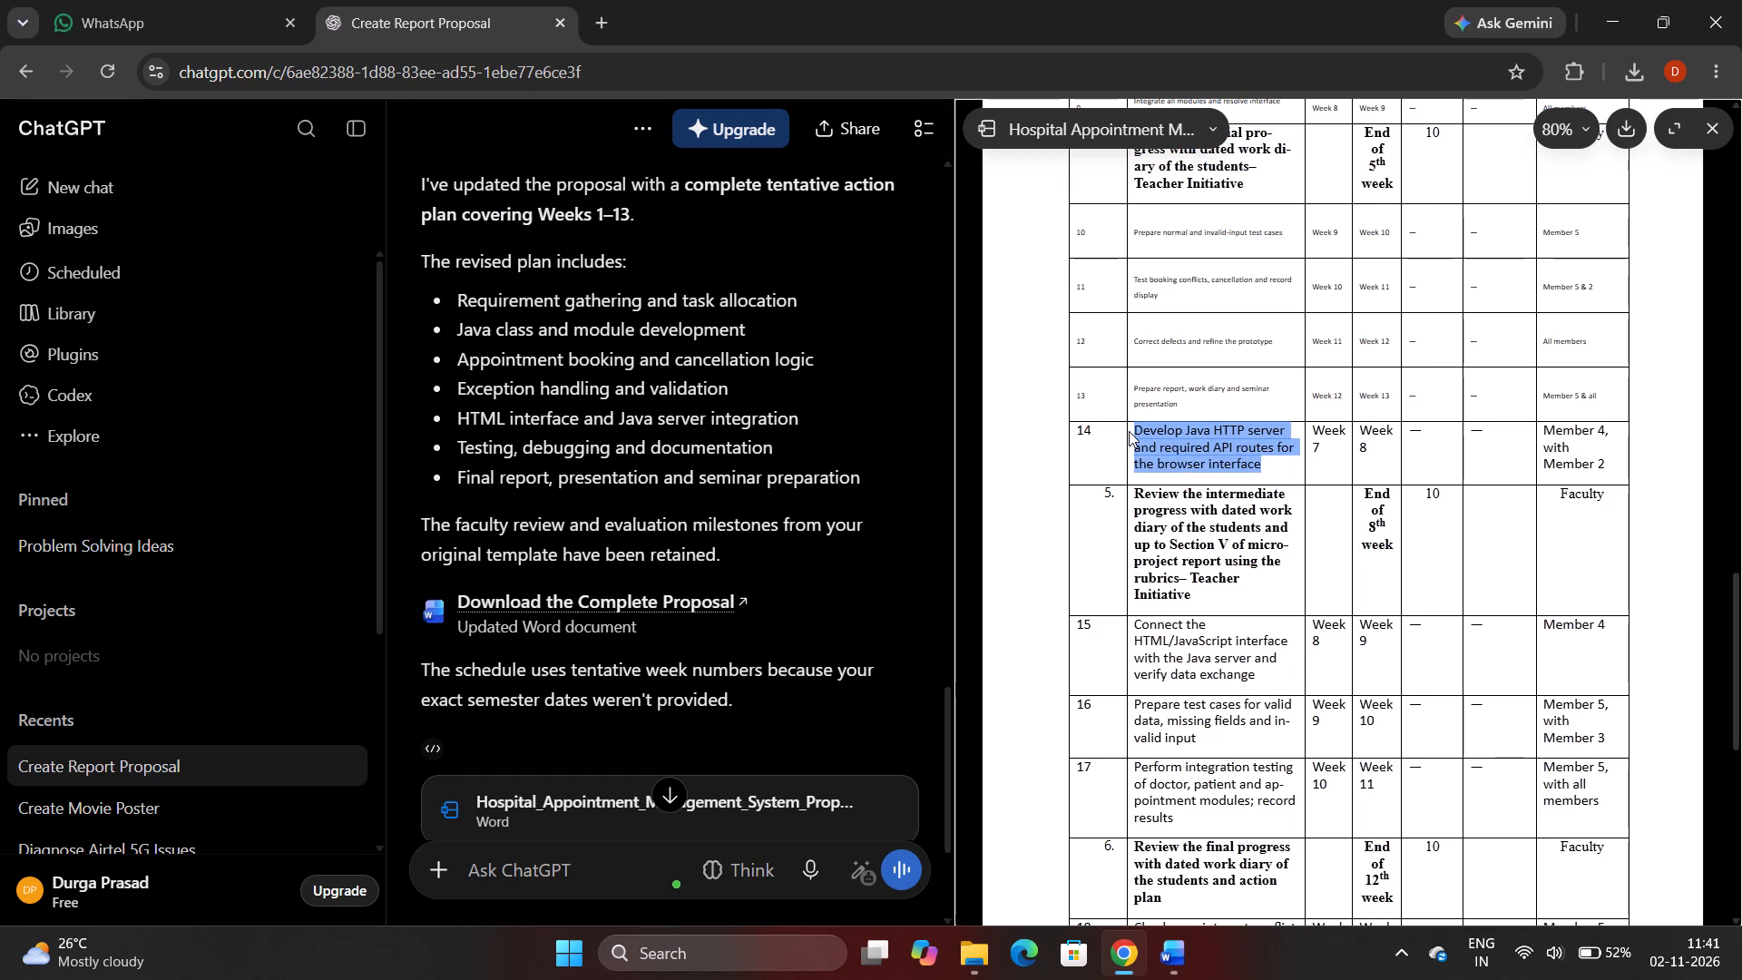
pyautogui.hotkey('ctrl', 'alt', 'space')
pyautogui.hotkey('ctrl', 'c')
pyautogui.hotkey('ctrl', 'c')
pyautogui.hotkey('alt', 'Tab')
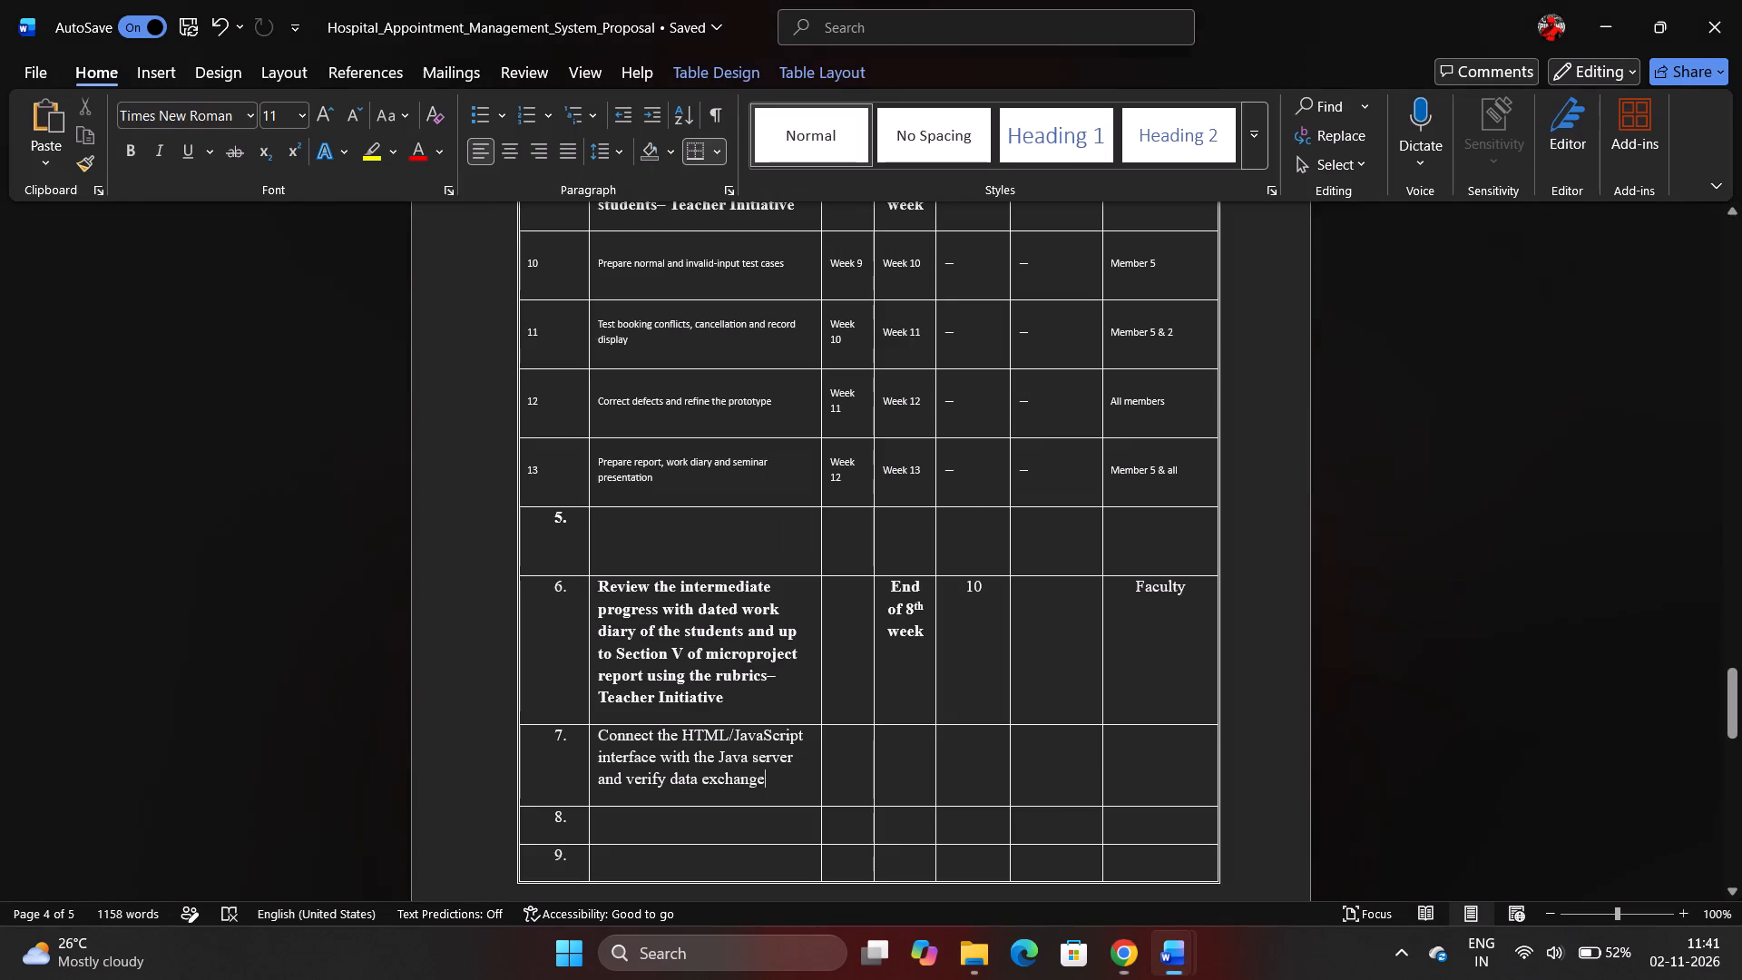
pyautogui.click(656, 520)
pyautogui.hotkey('ctrl', 'v')
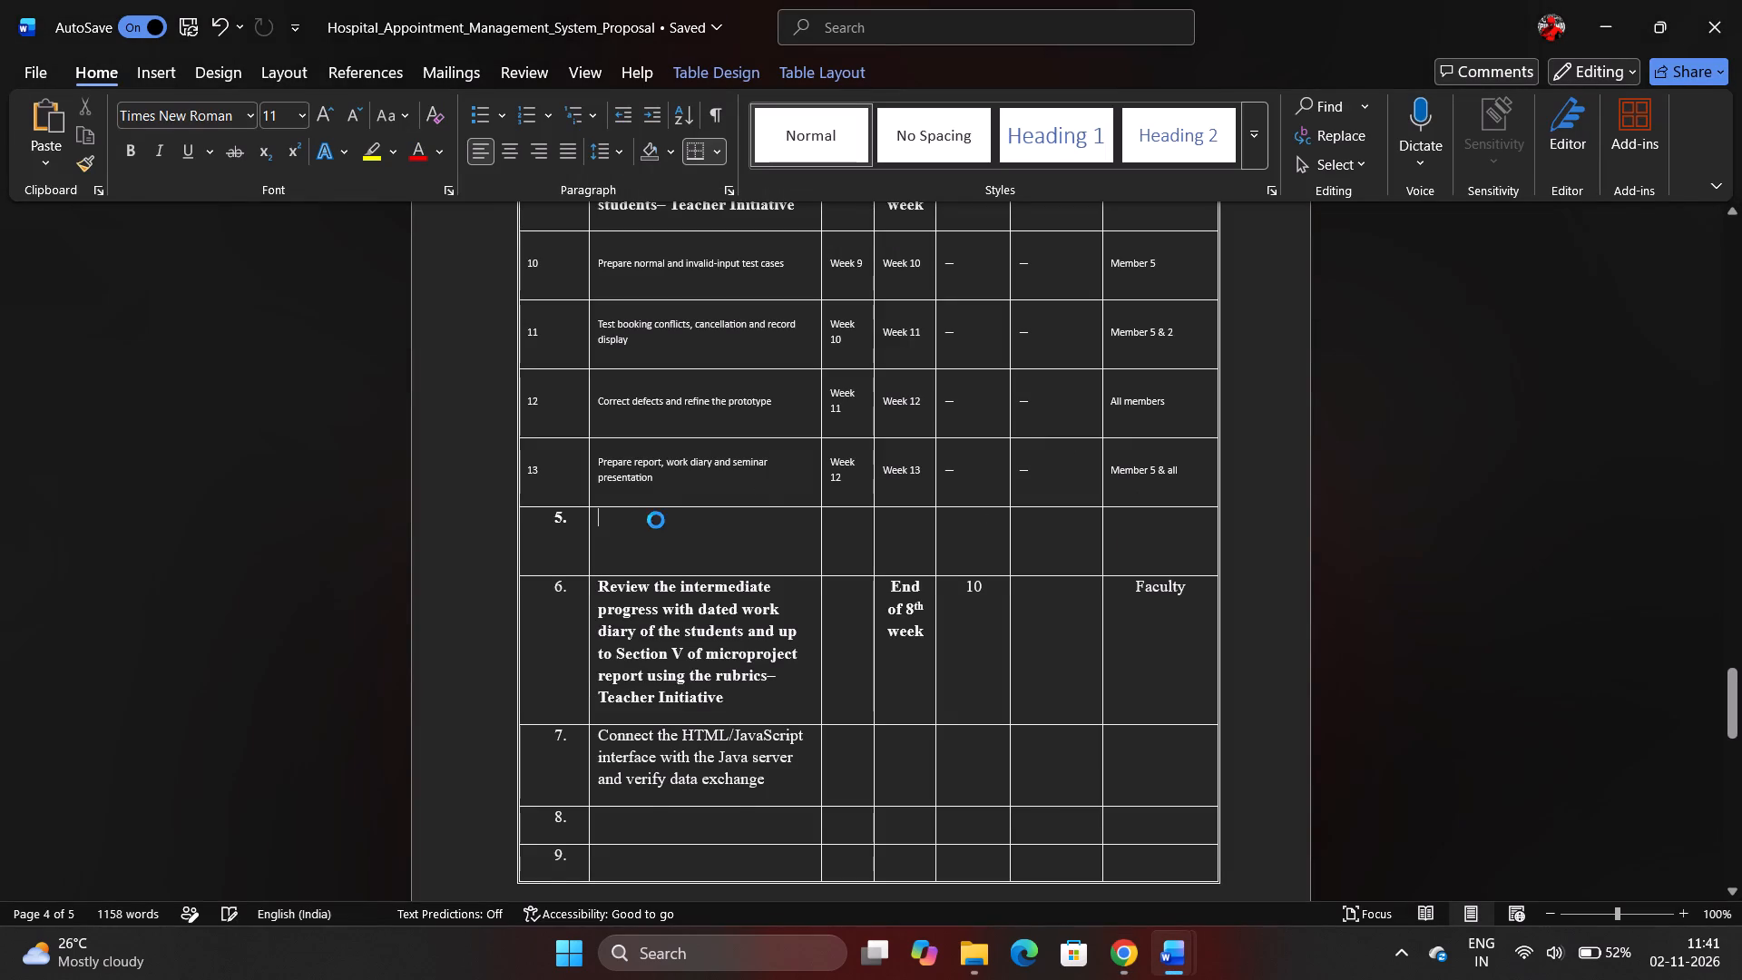
# Remove the automatic list number from the serial number cell of the Develop Java HTTP server row.
pyautogui.click(571, 521)
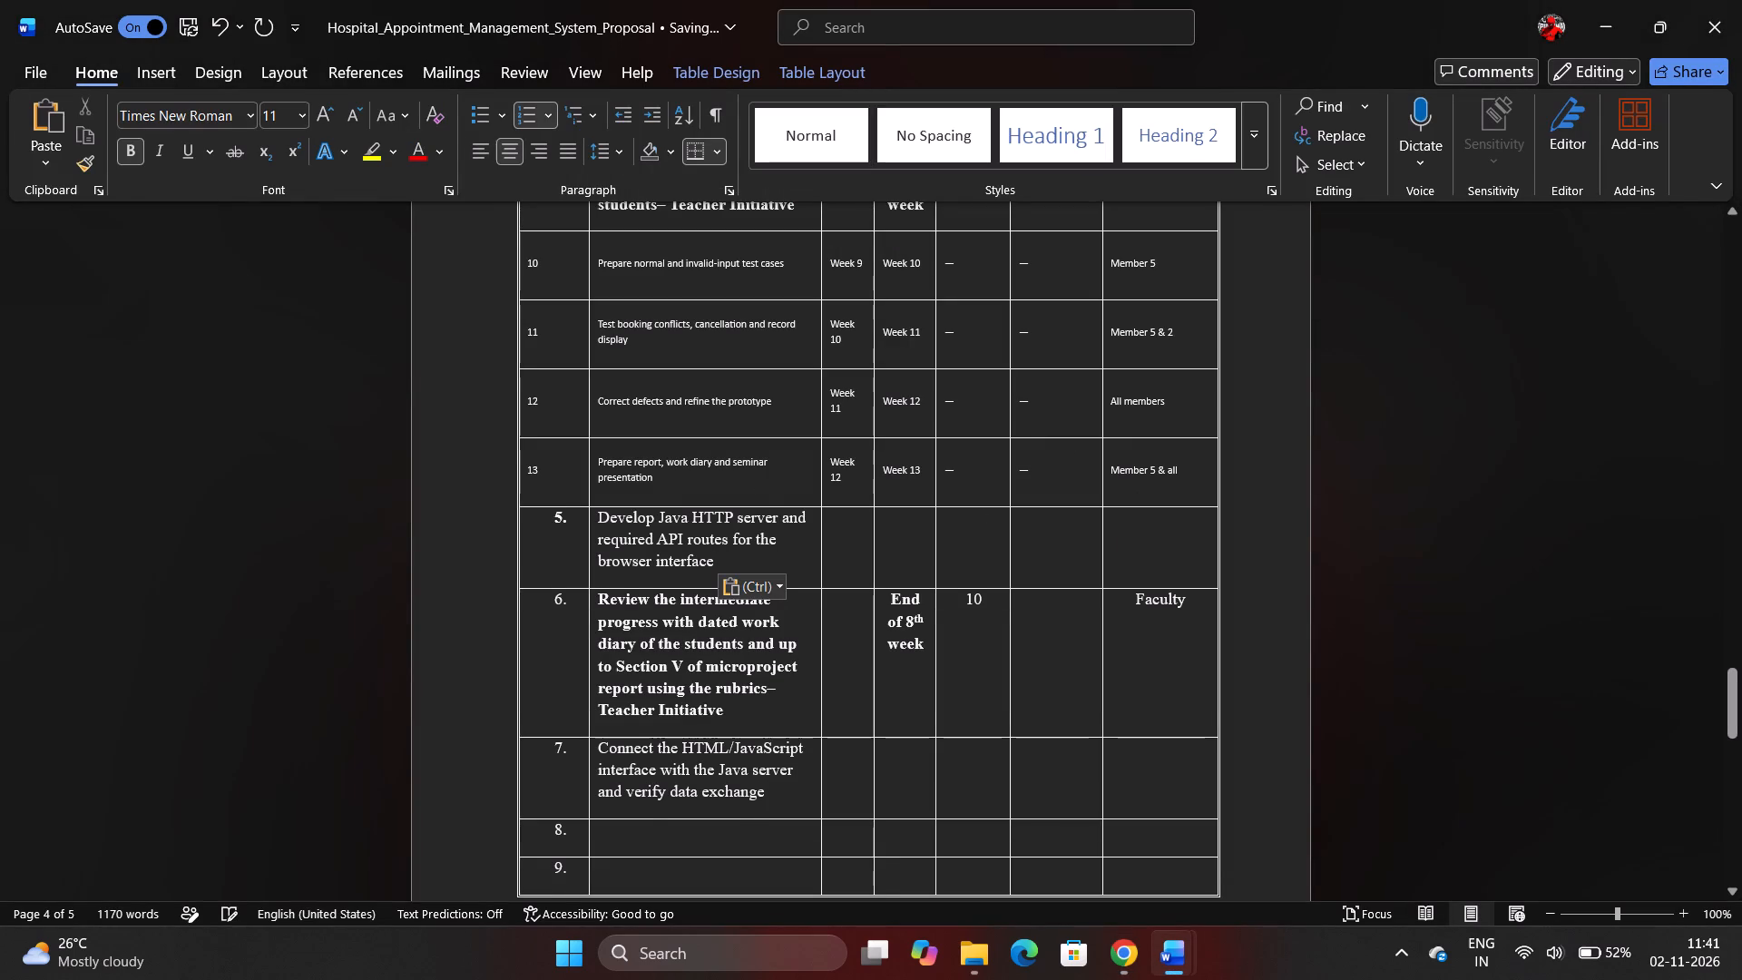
pyautogui.moveTo(567, 520); pyautogui.dragTo(562, 521)
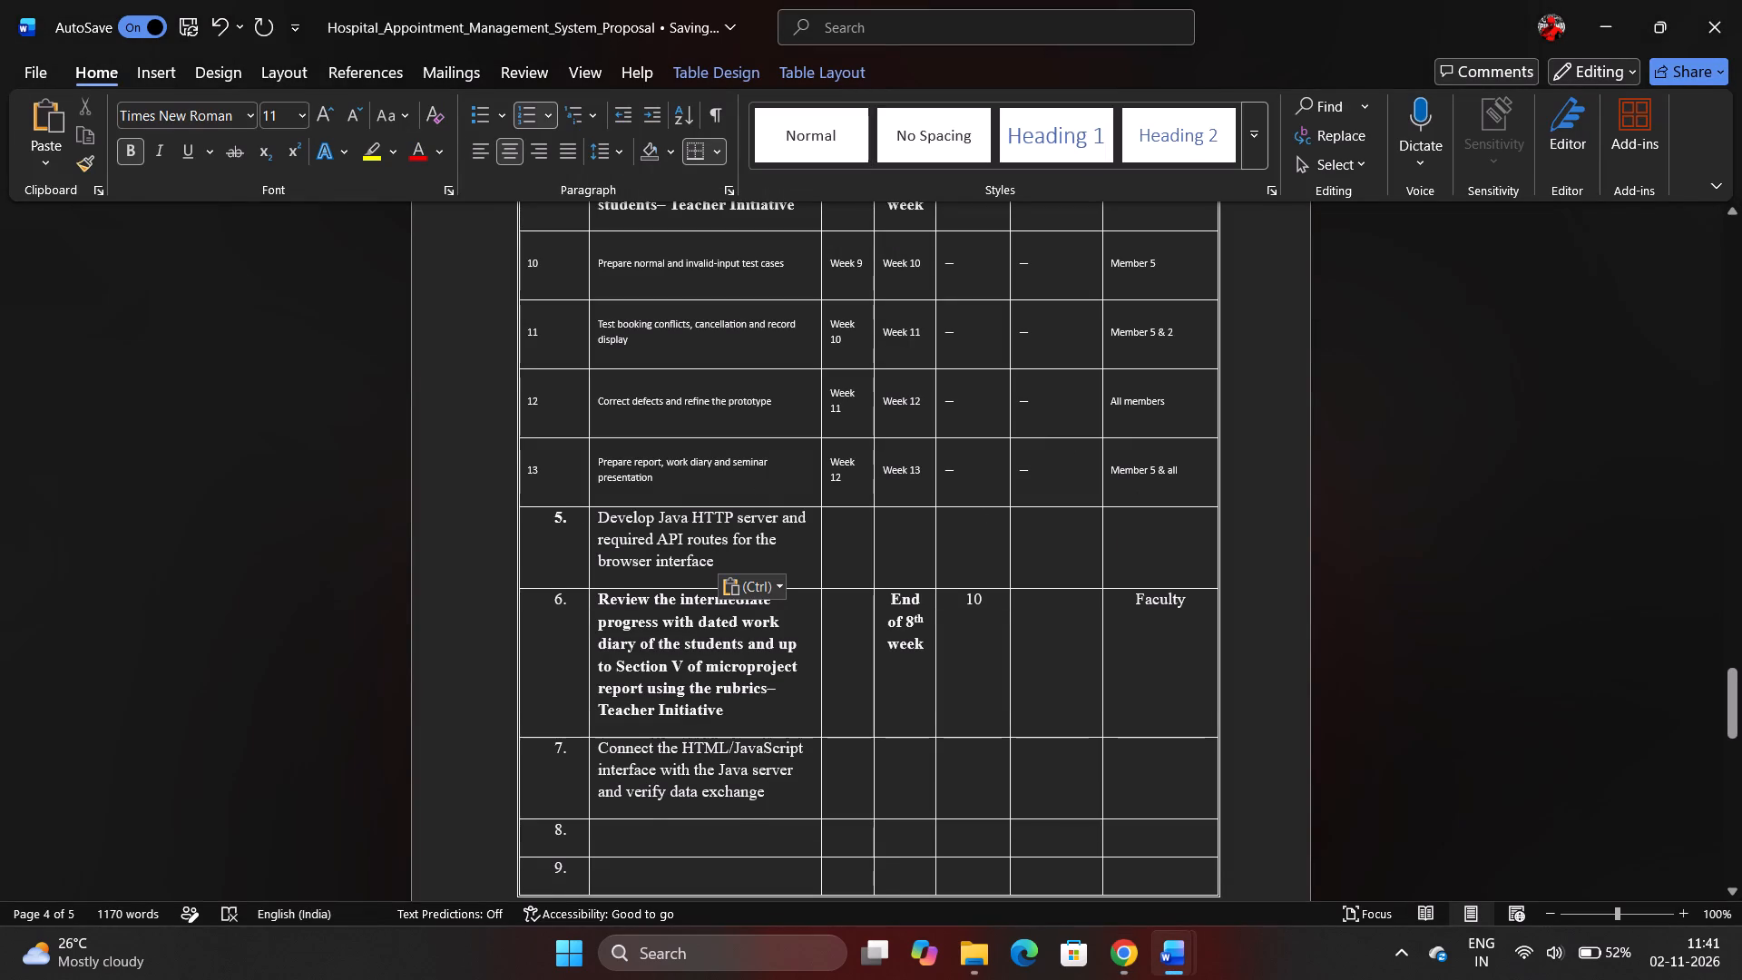
pyautogui.moveTo(562, 521); pyautogui.dragTo(556, 521)
pyautogui.tripleClick(556, 521)
pyautogui.doubleClick(556, 521)
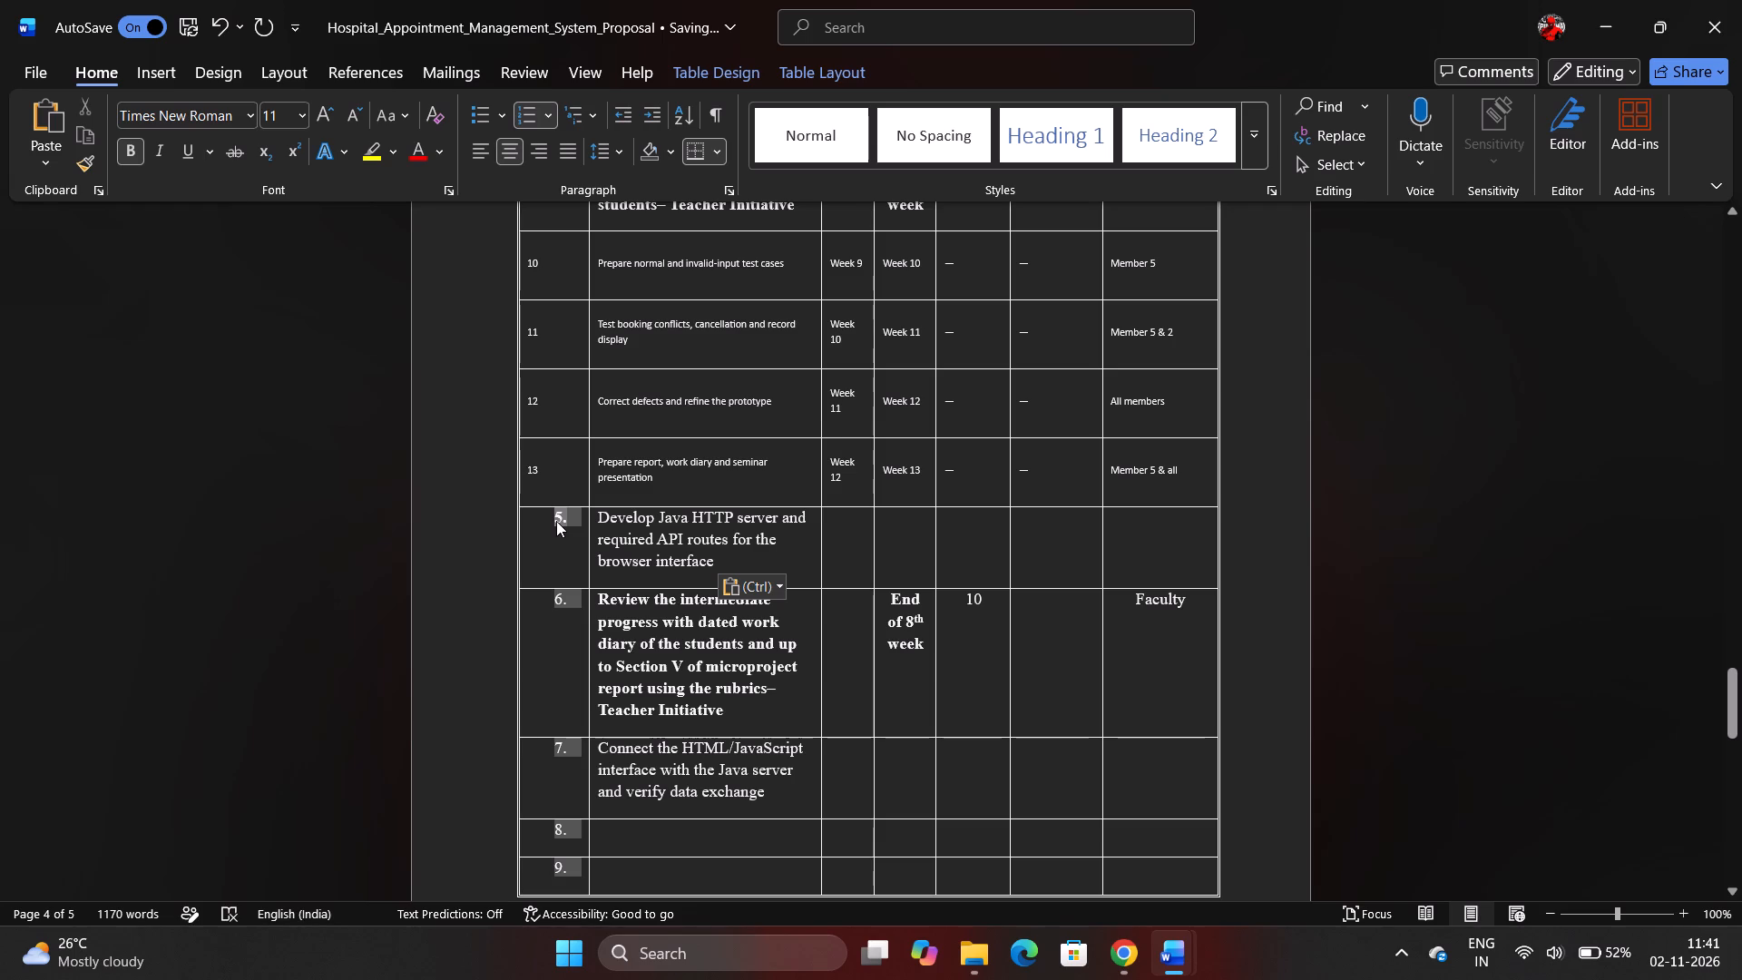
pyautogui.tripleClick(556, 521)
pyautogui.click(571, 522)
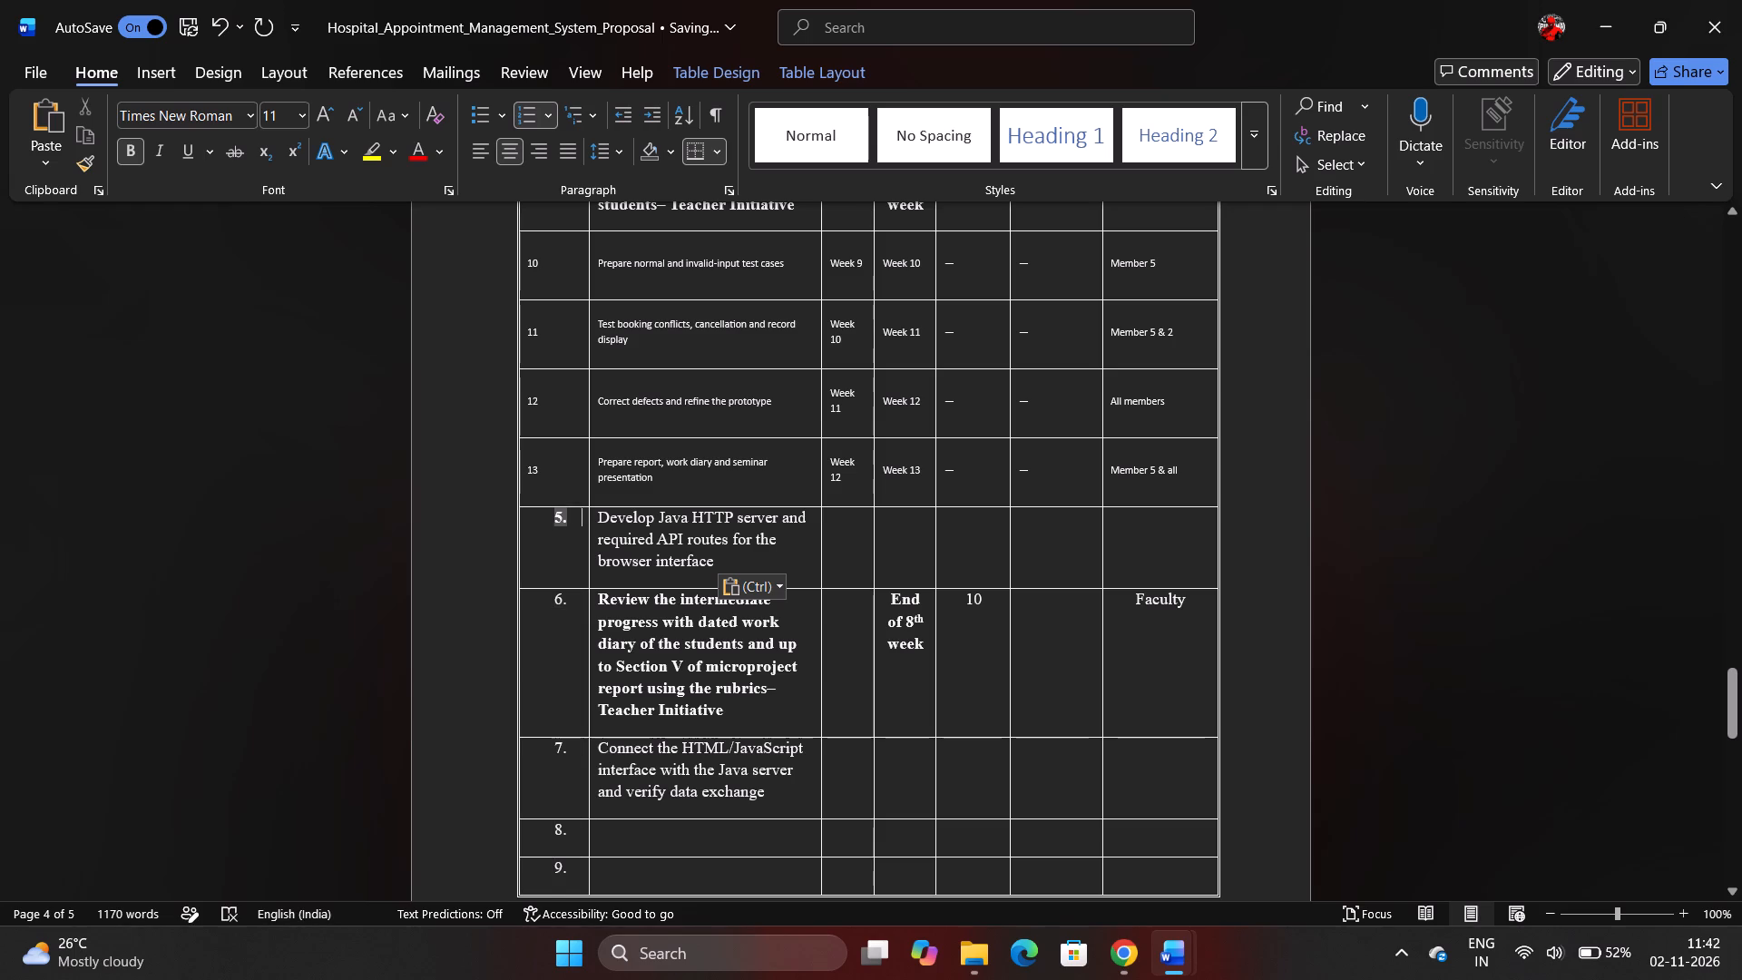
pyautogui.press('BackSpace')
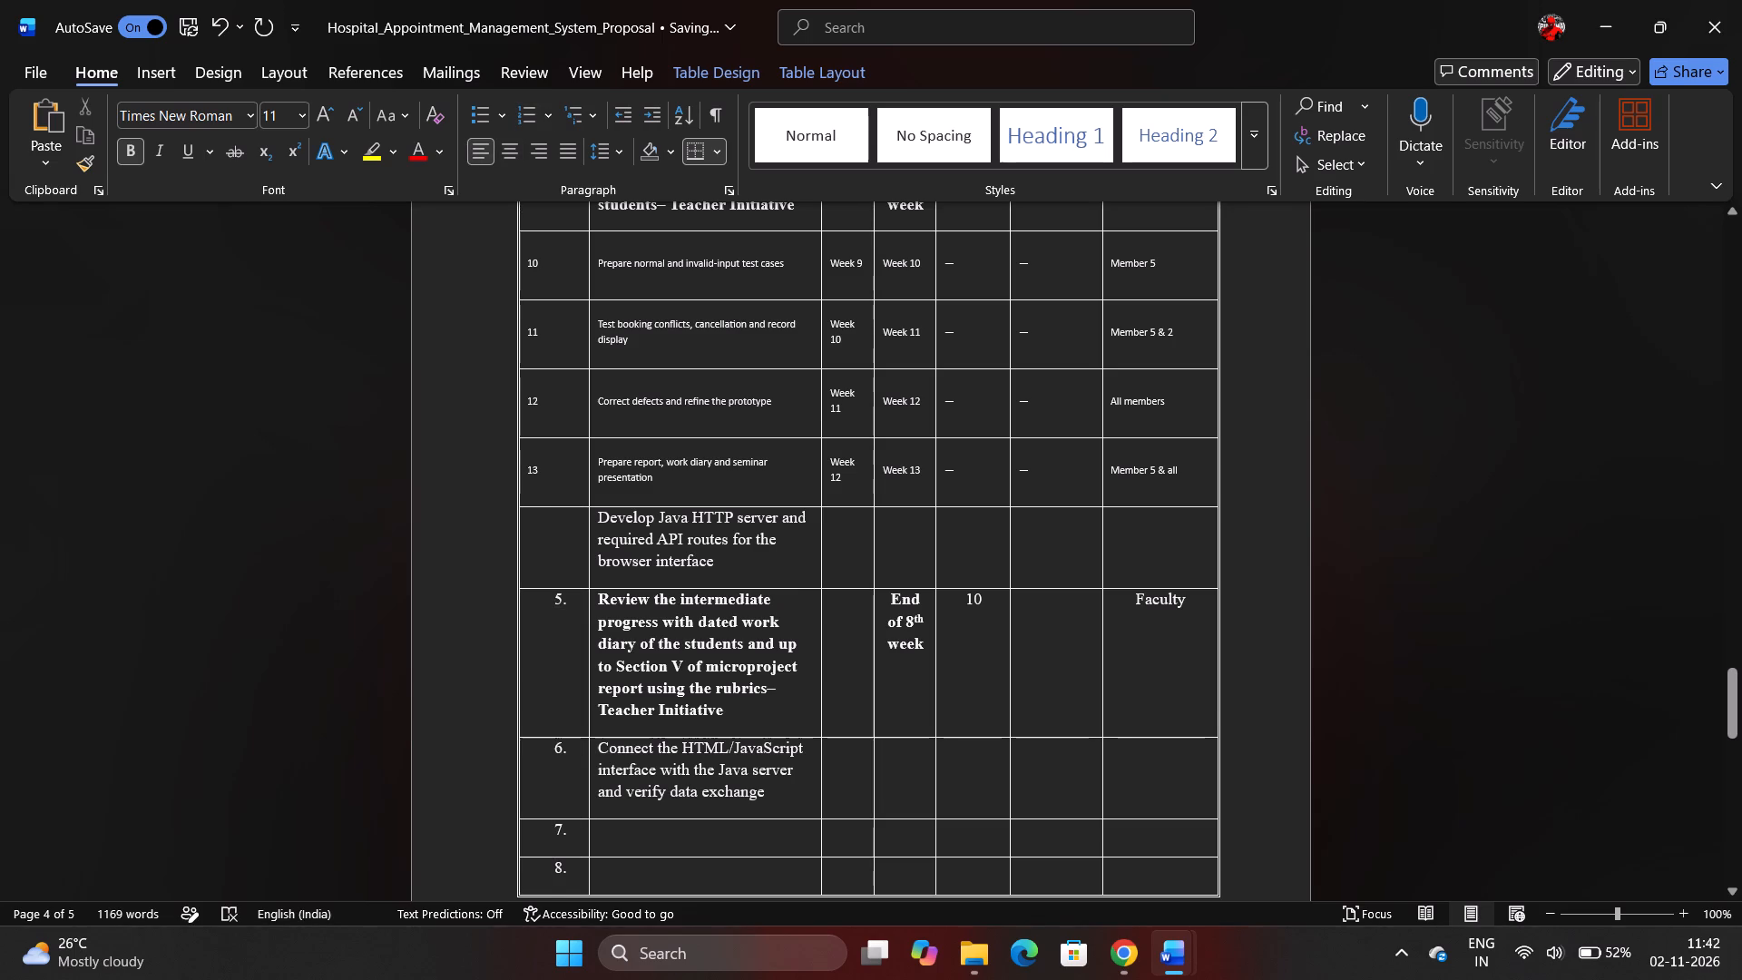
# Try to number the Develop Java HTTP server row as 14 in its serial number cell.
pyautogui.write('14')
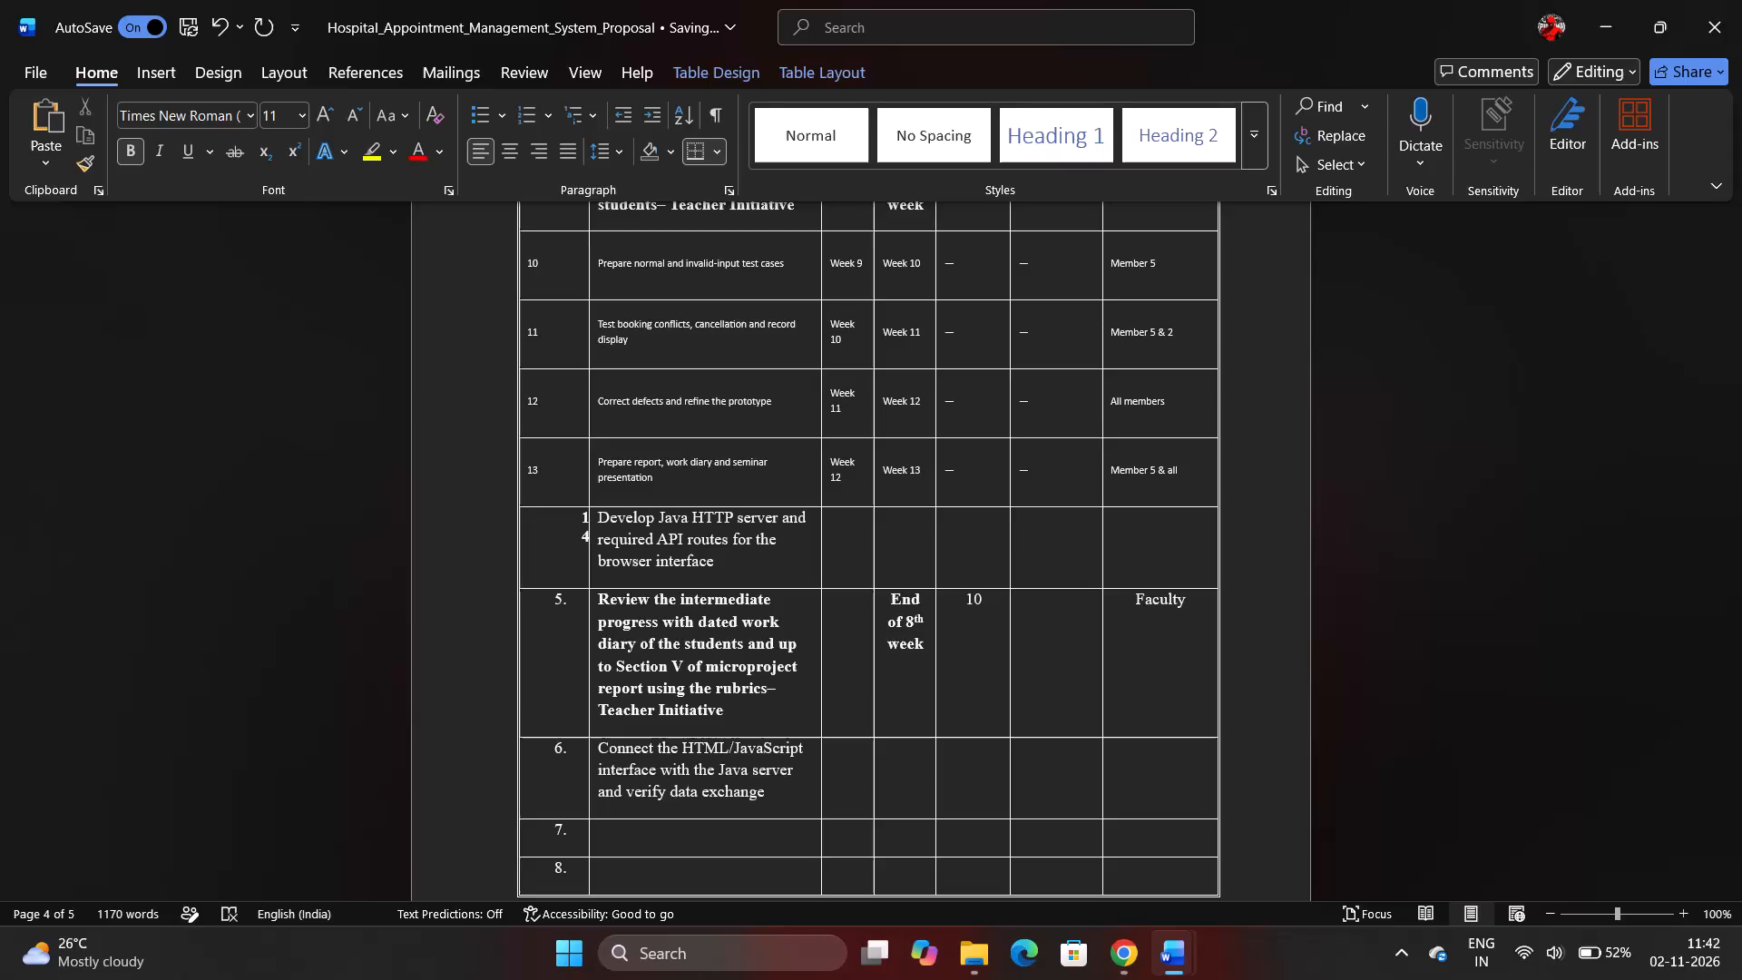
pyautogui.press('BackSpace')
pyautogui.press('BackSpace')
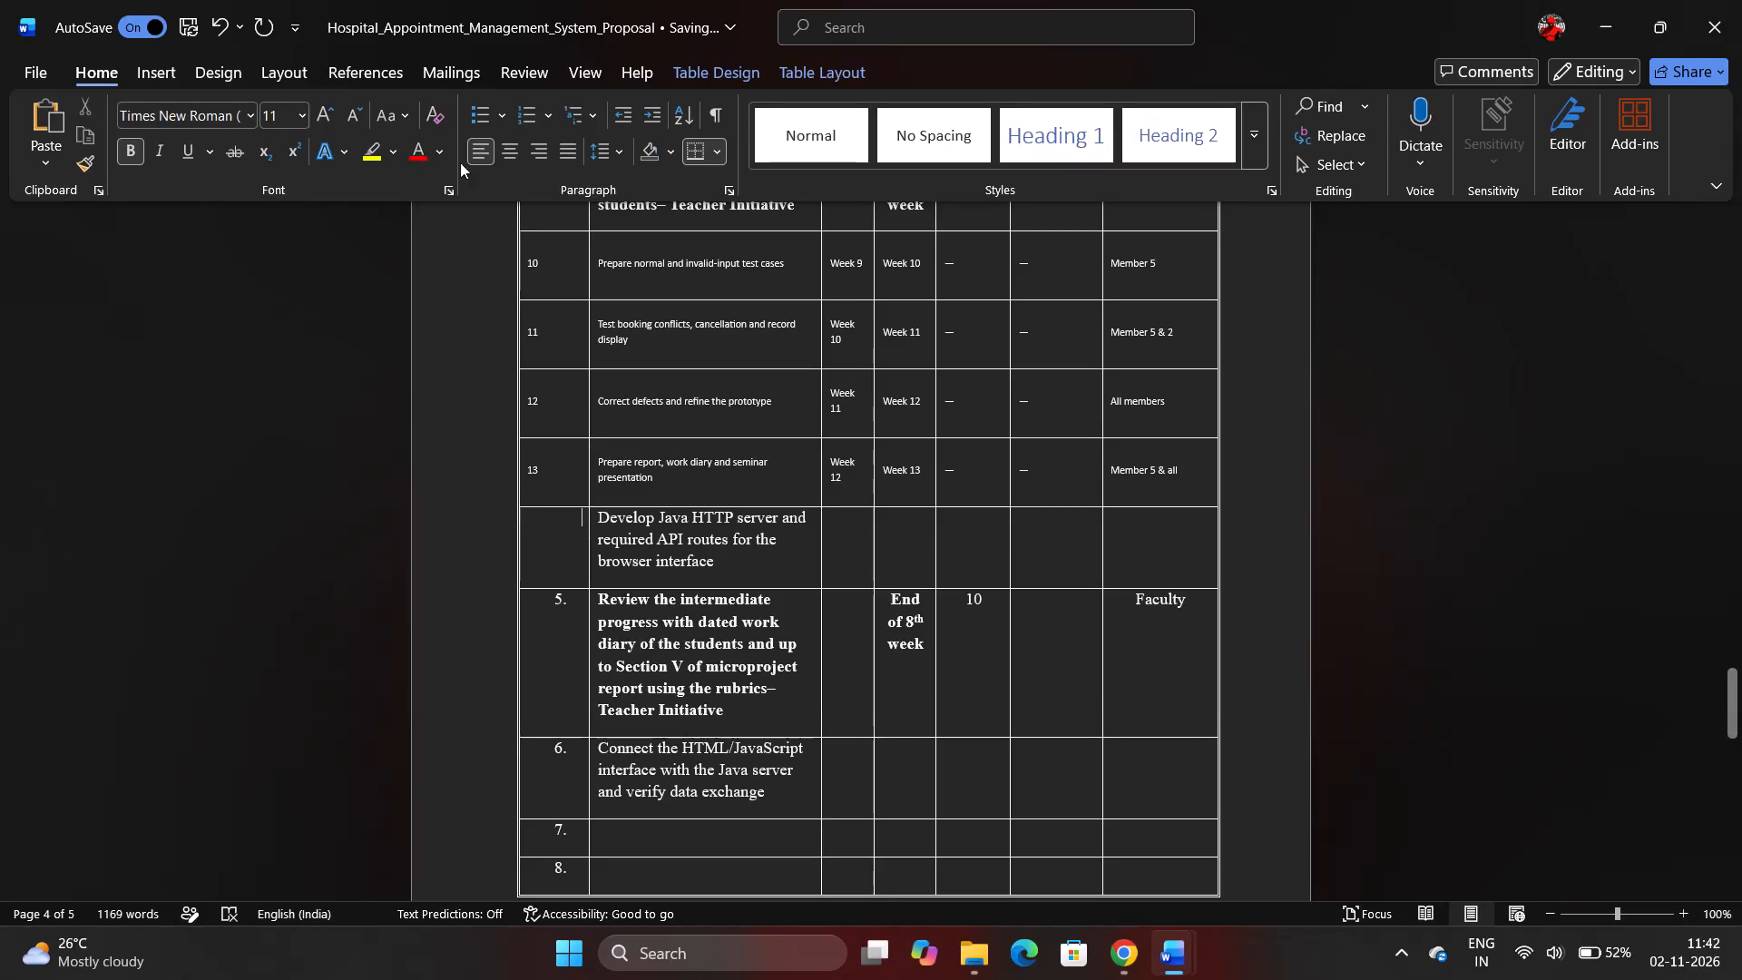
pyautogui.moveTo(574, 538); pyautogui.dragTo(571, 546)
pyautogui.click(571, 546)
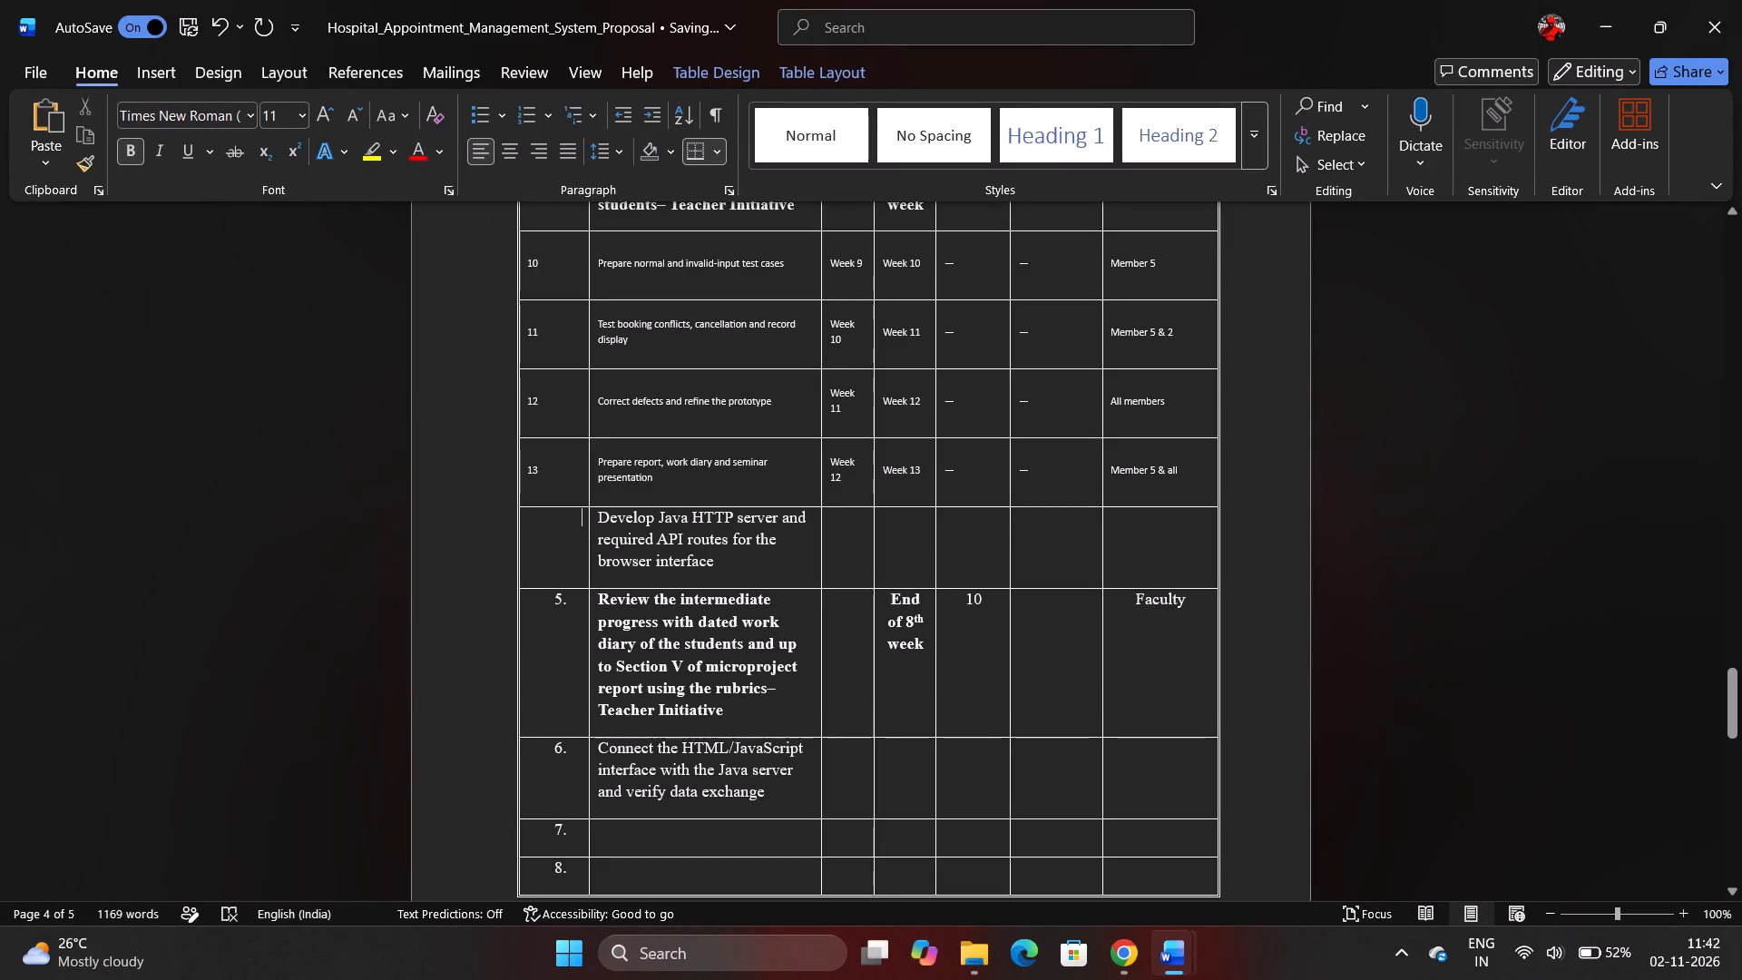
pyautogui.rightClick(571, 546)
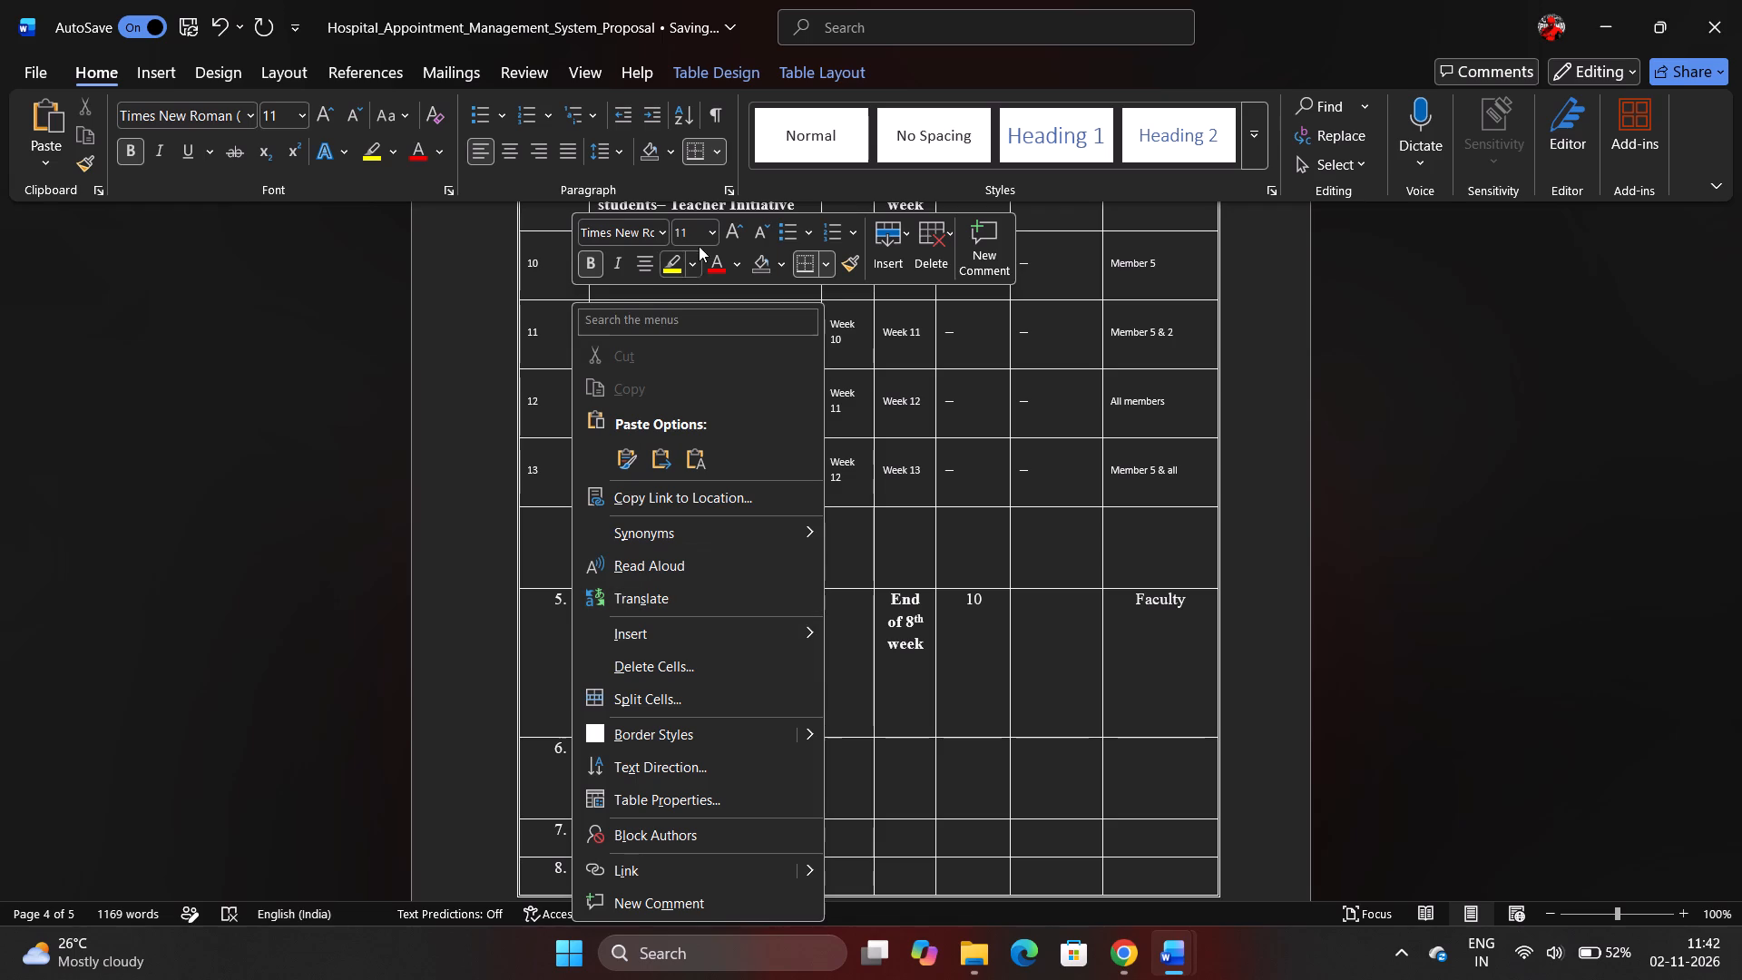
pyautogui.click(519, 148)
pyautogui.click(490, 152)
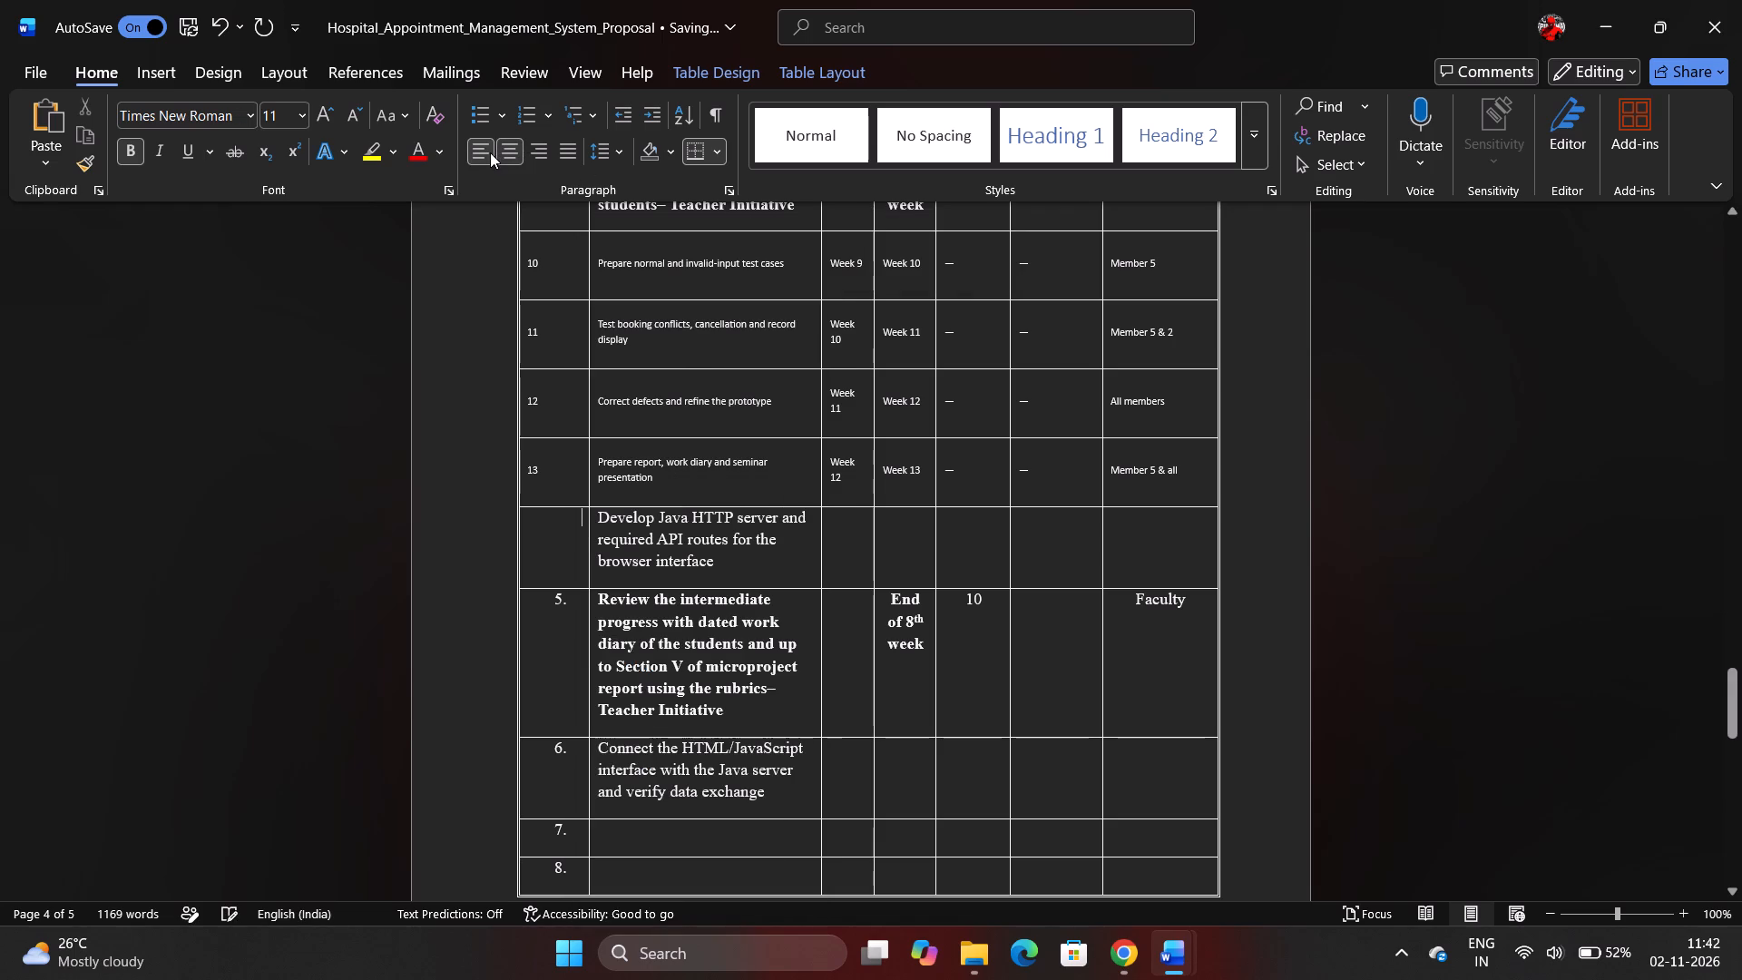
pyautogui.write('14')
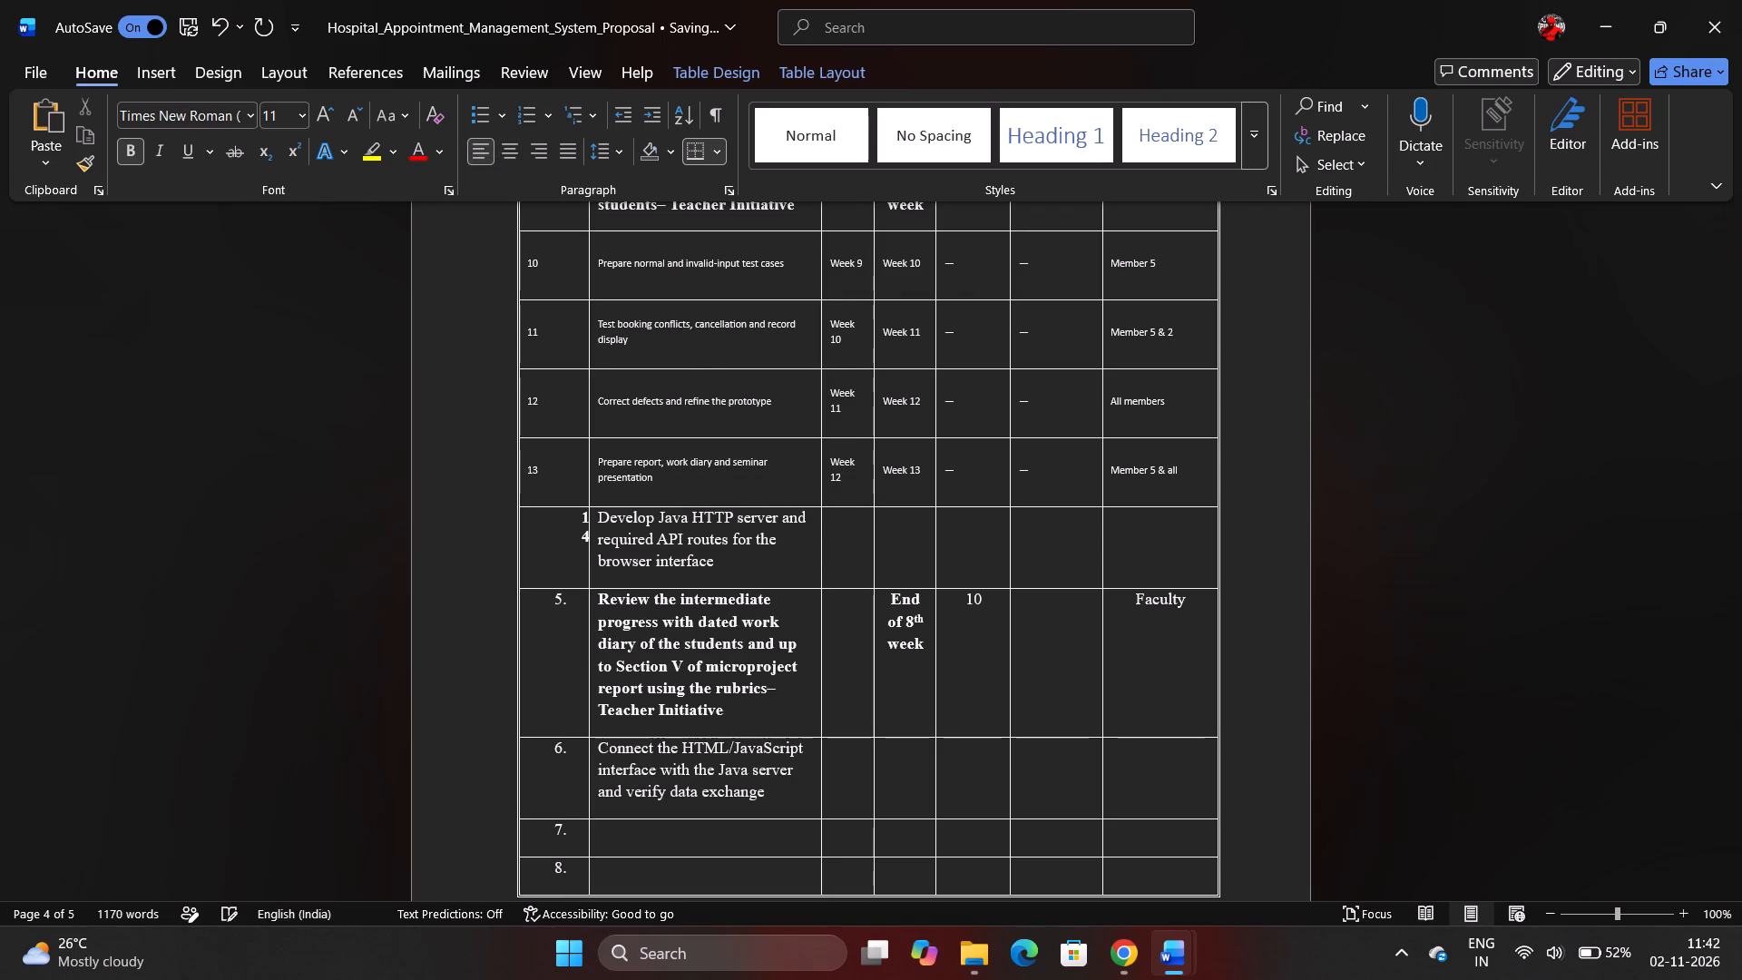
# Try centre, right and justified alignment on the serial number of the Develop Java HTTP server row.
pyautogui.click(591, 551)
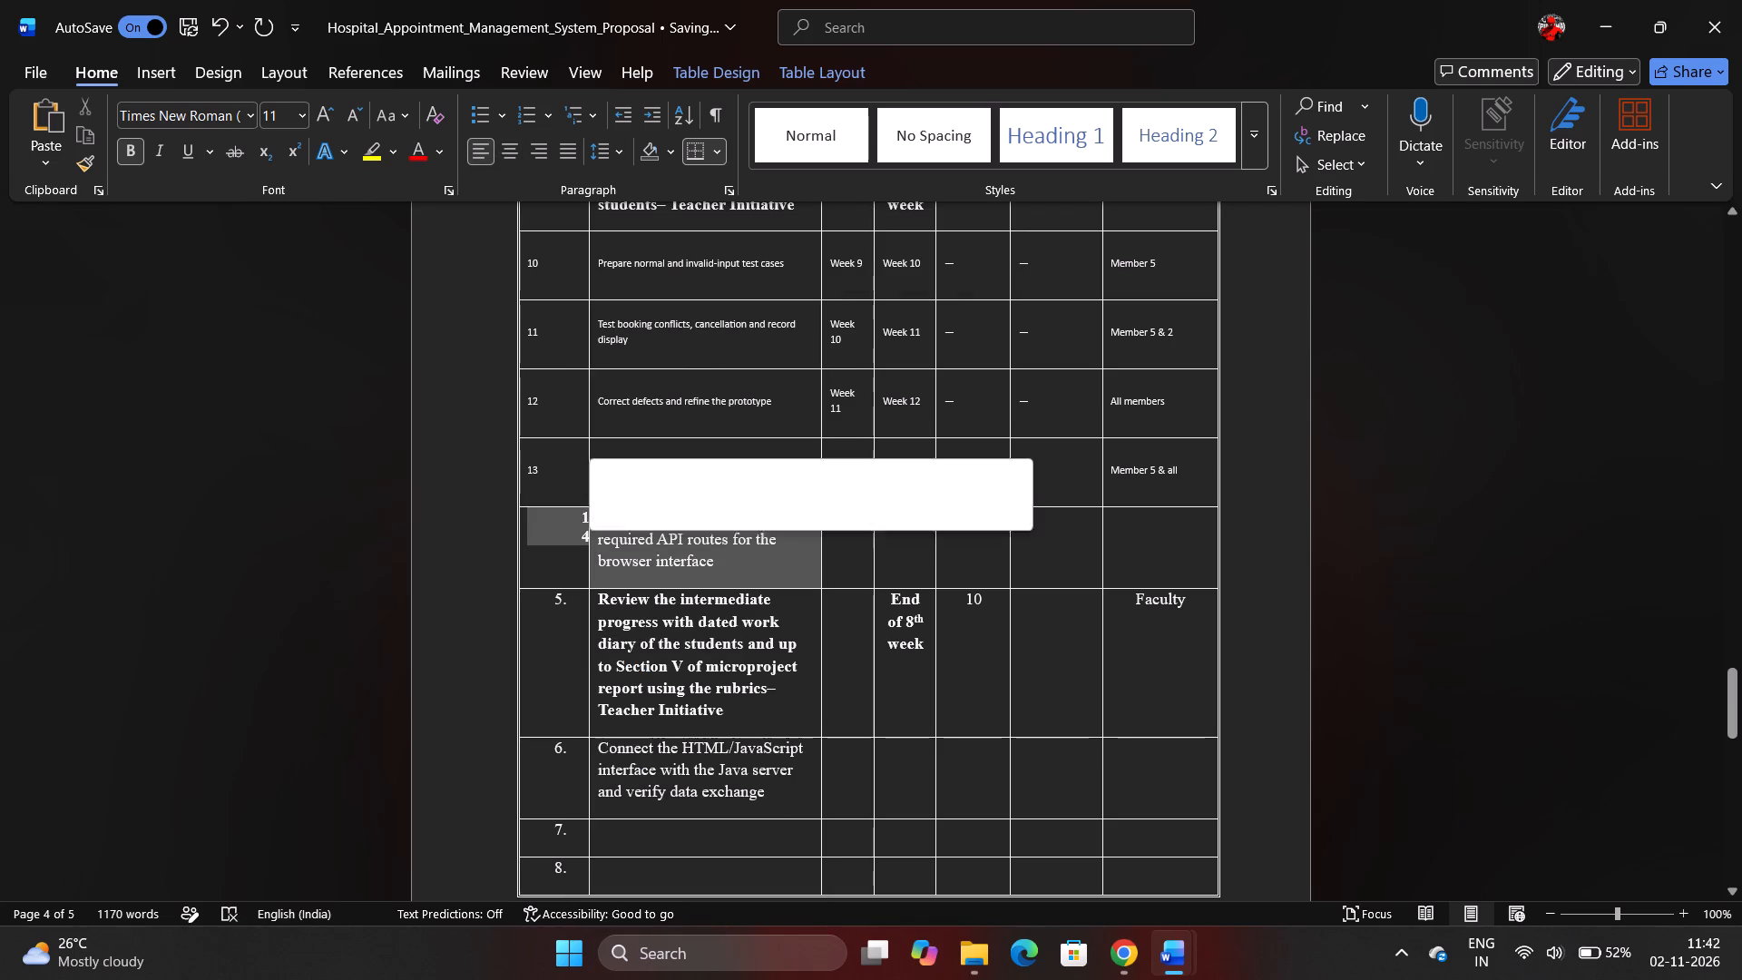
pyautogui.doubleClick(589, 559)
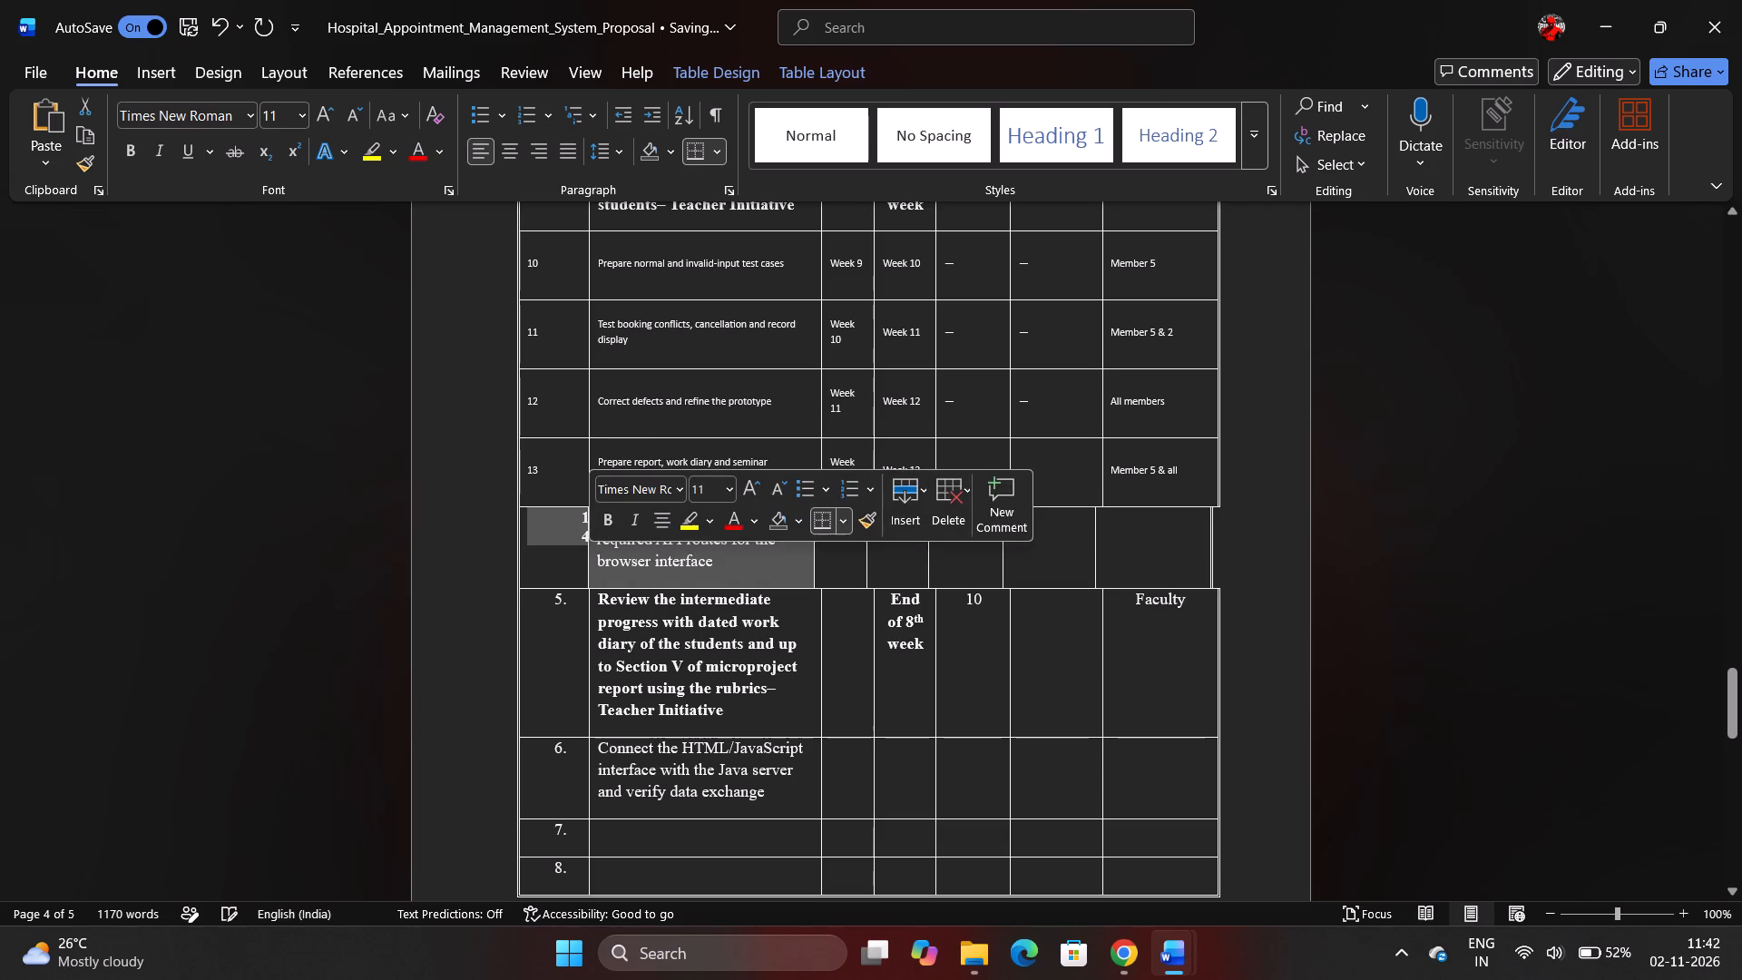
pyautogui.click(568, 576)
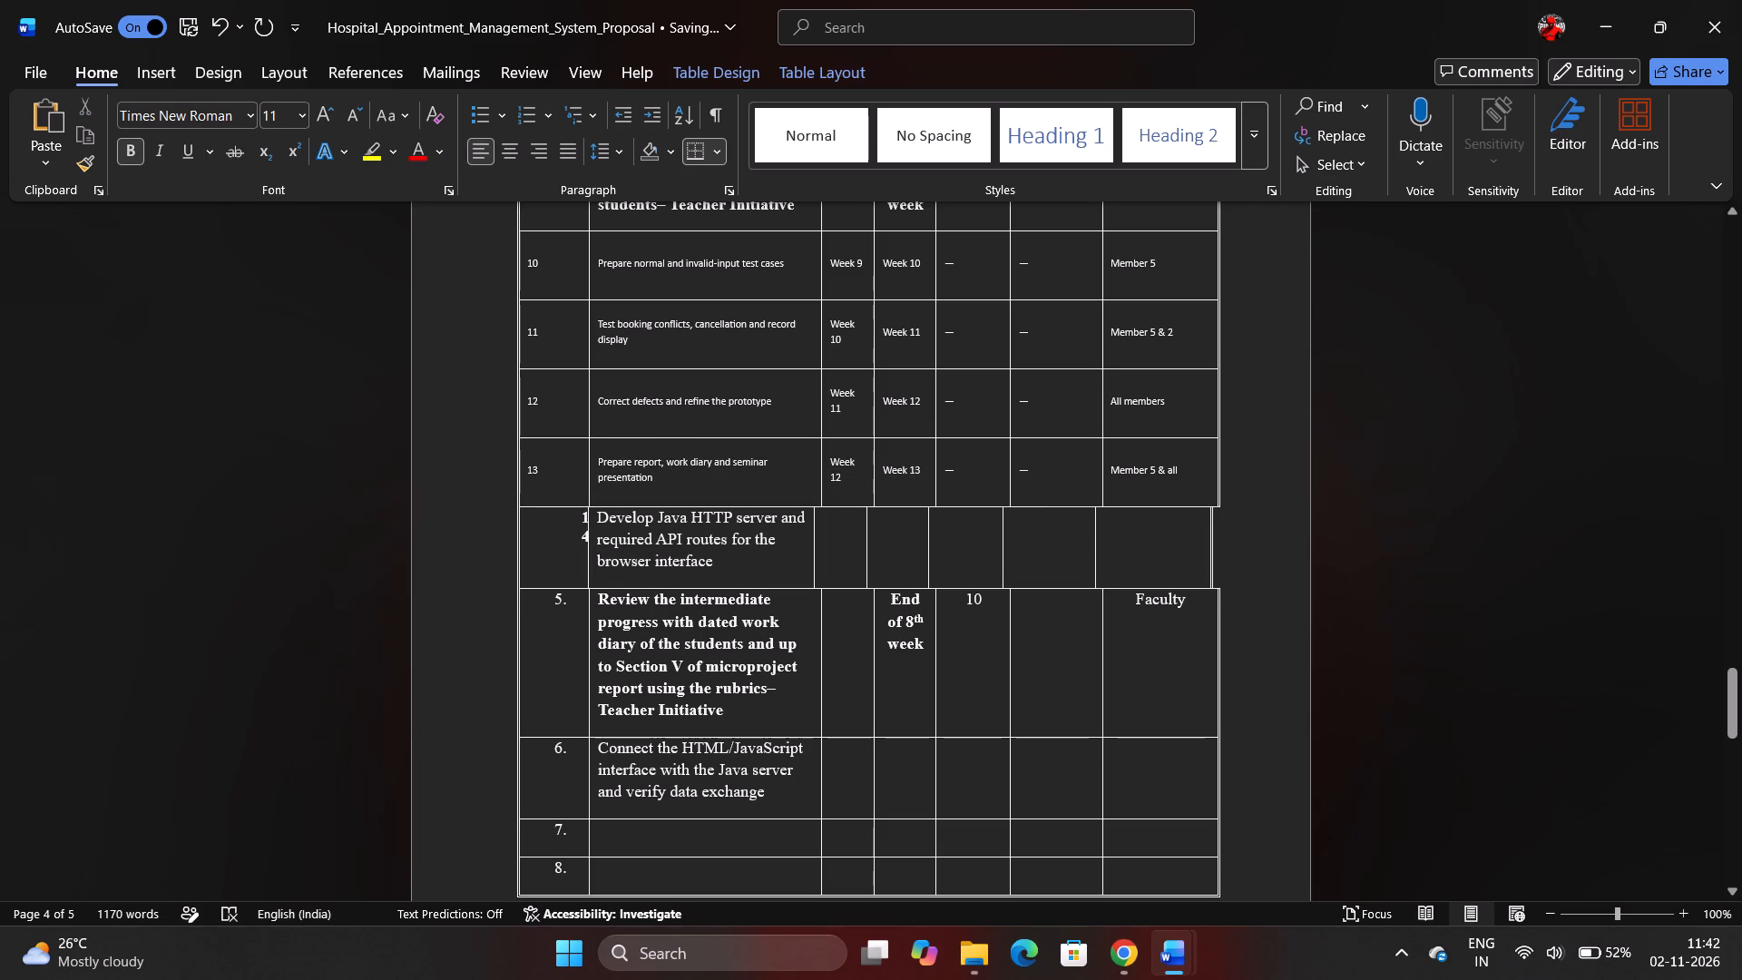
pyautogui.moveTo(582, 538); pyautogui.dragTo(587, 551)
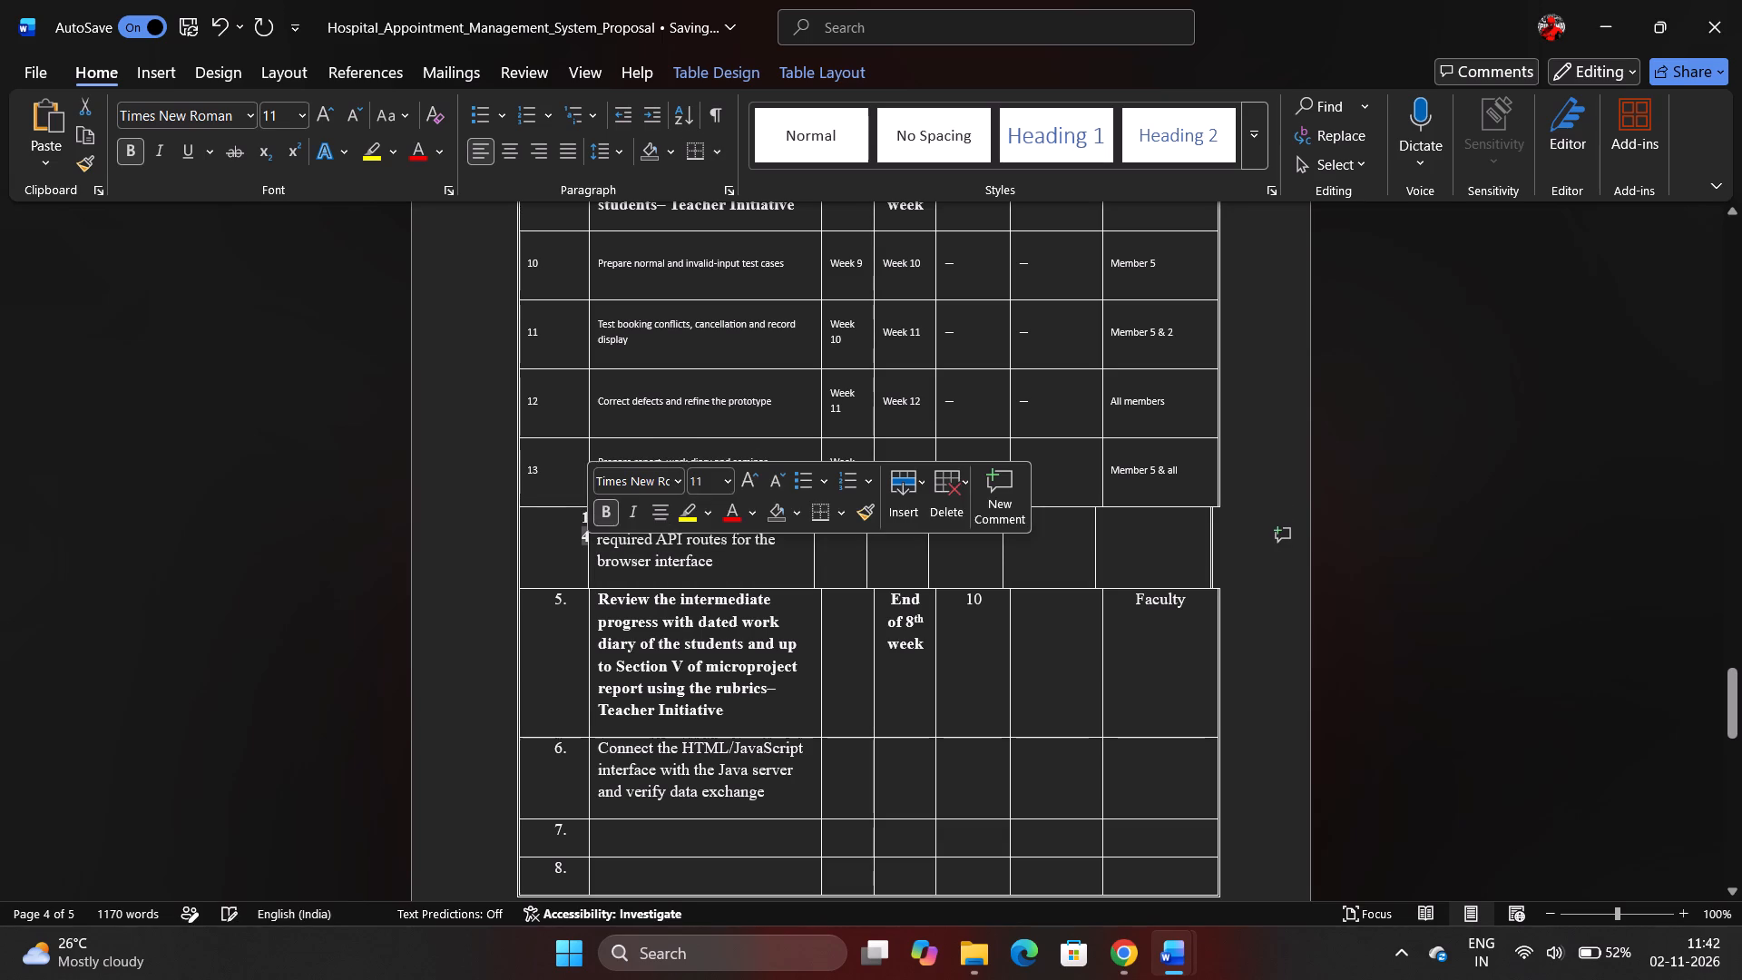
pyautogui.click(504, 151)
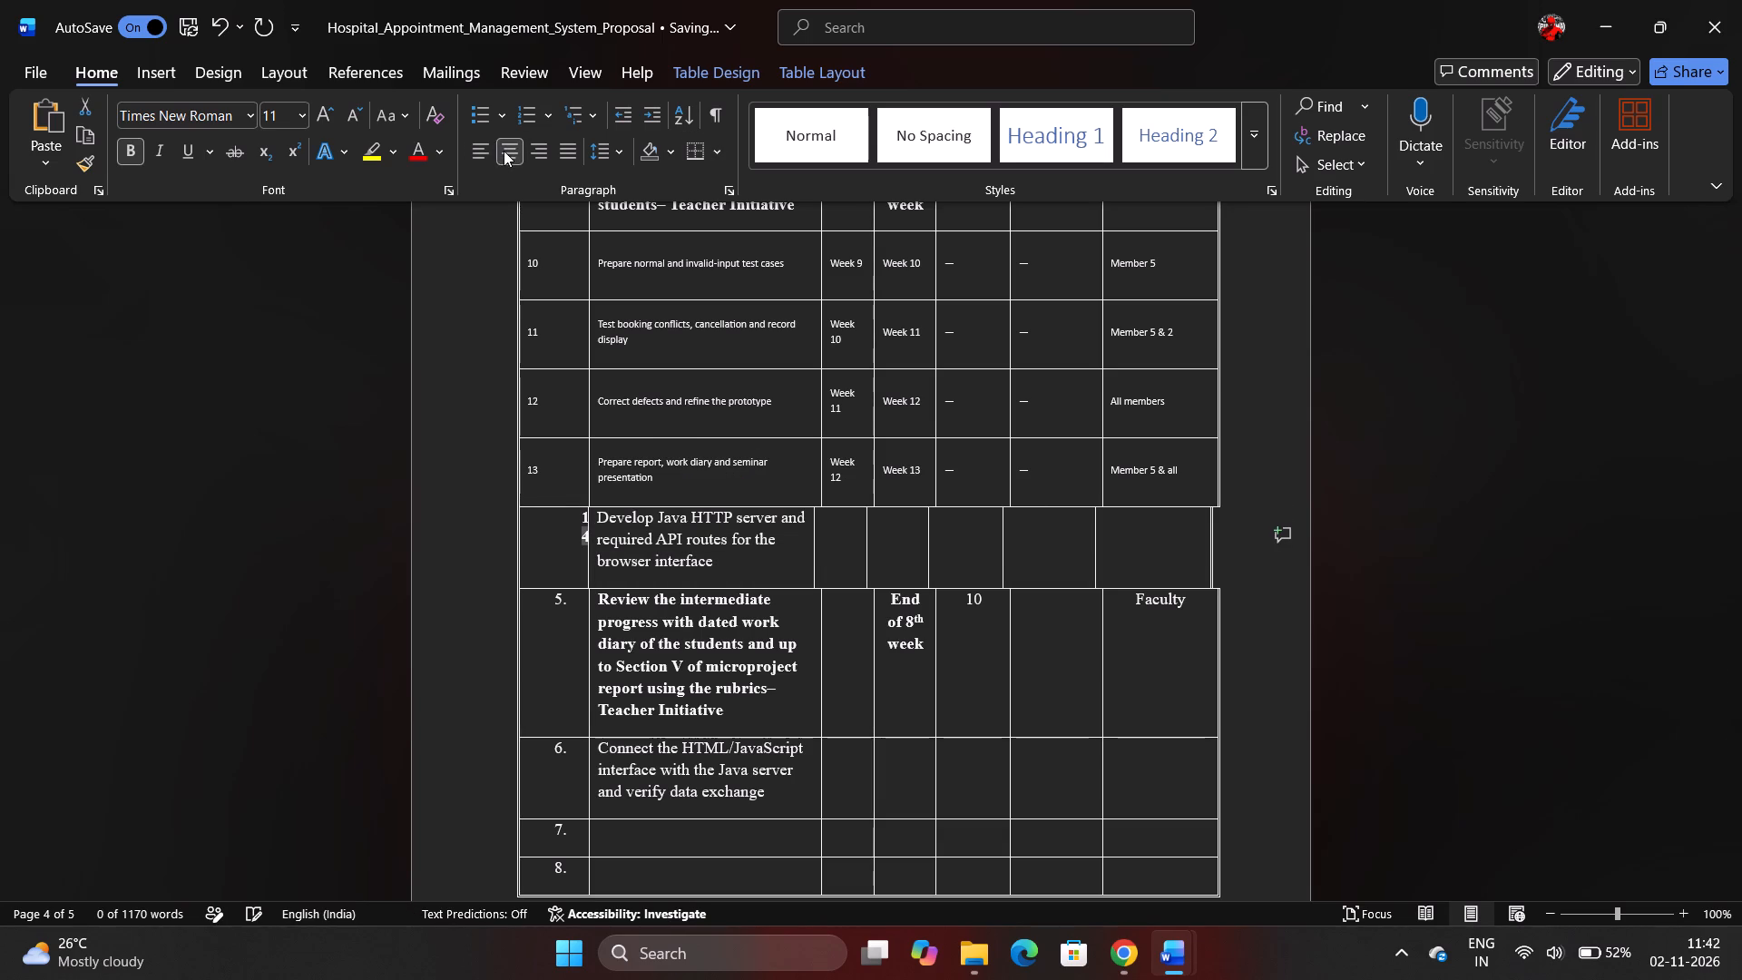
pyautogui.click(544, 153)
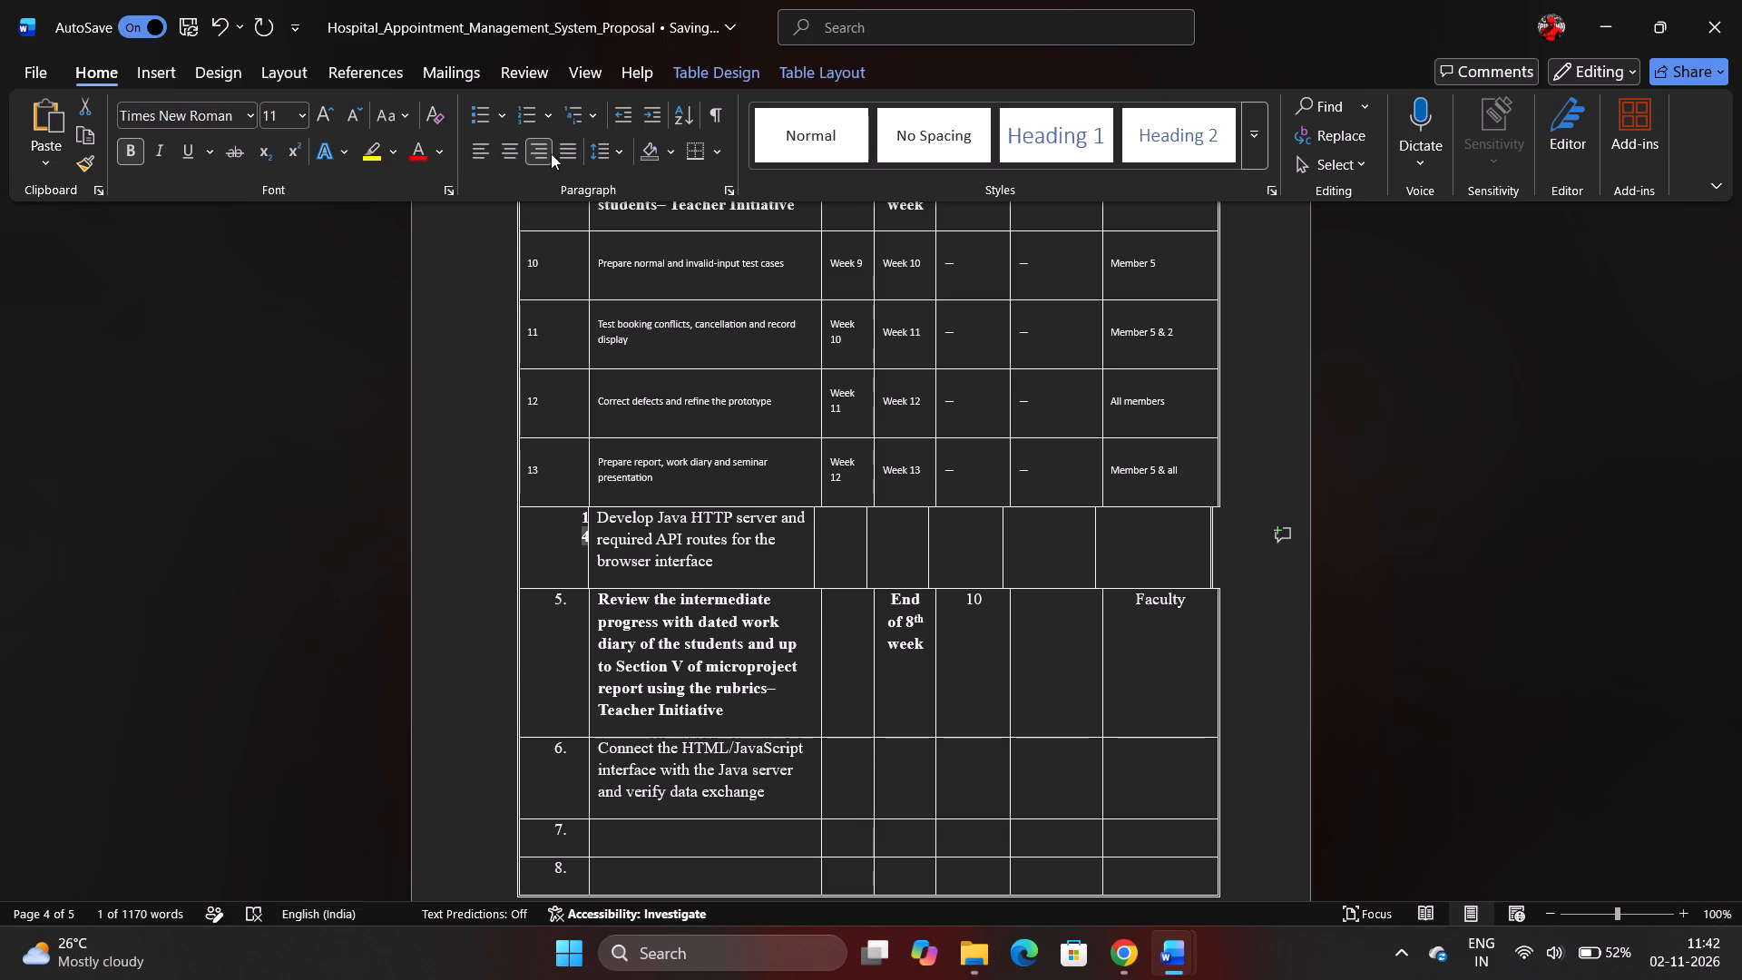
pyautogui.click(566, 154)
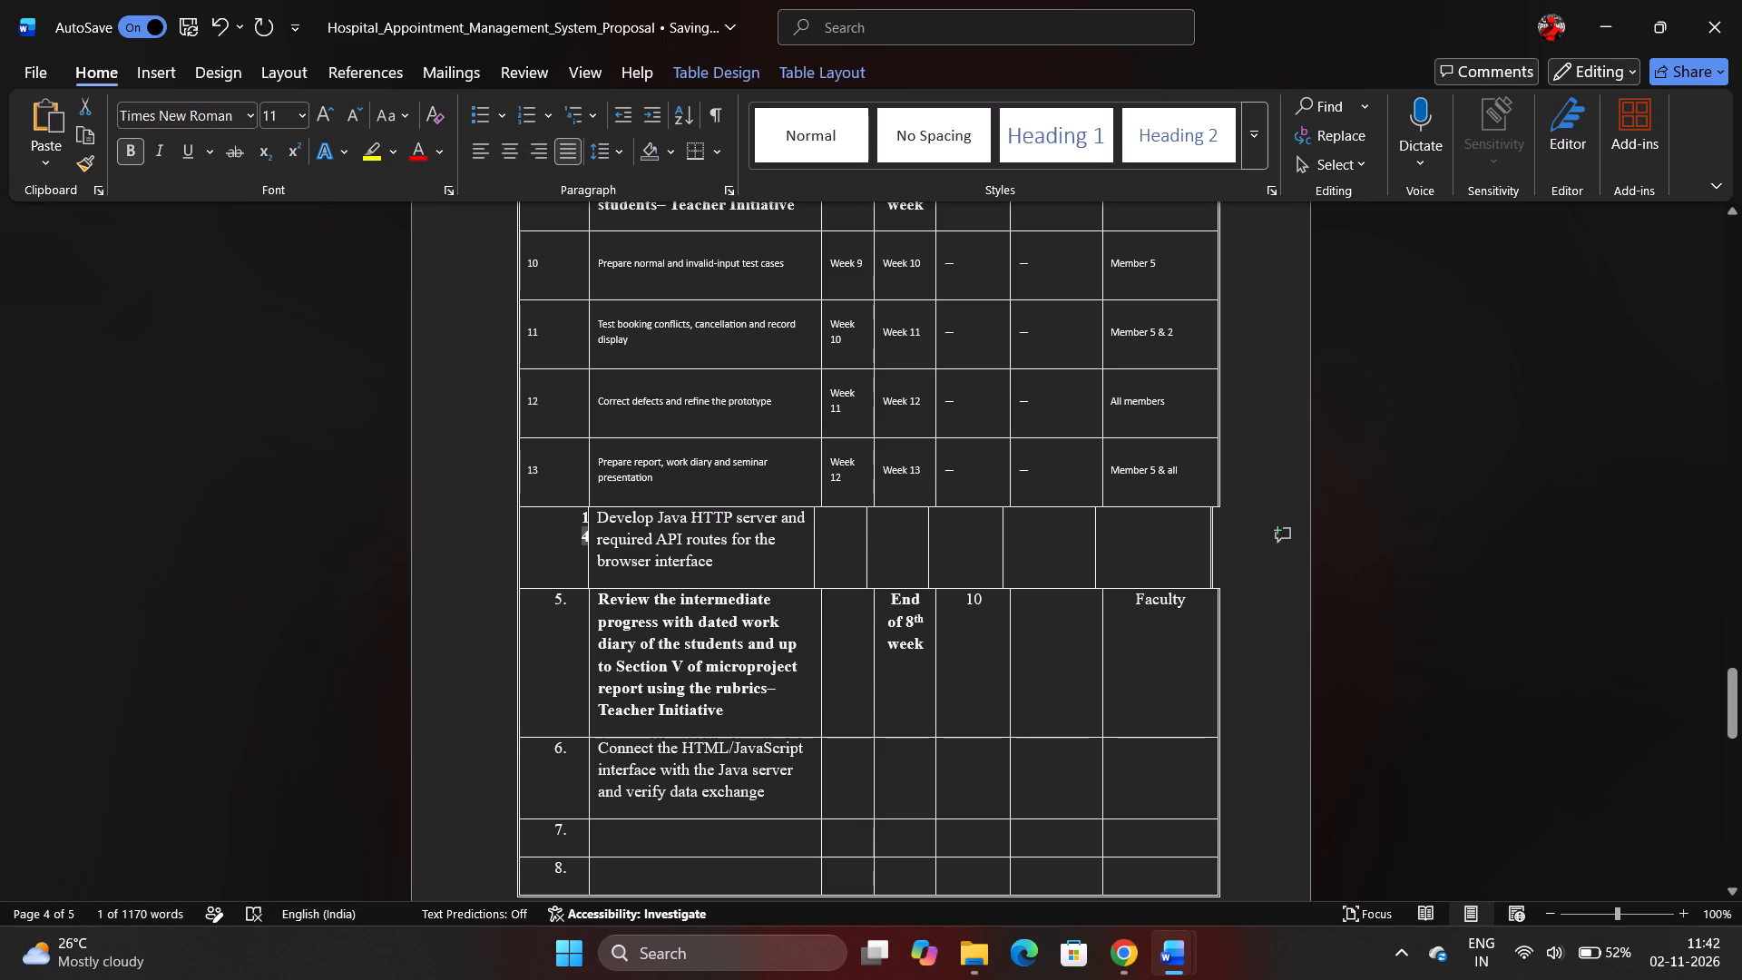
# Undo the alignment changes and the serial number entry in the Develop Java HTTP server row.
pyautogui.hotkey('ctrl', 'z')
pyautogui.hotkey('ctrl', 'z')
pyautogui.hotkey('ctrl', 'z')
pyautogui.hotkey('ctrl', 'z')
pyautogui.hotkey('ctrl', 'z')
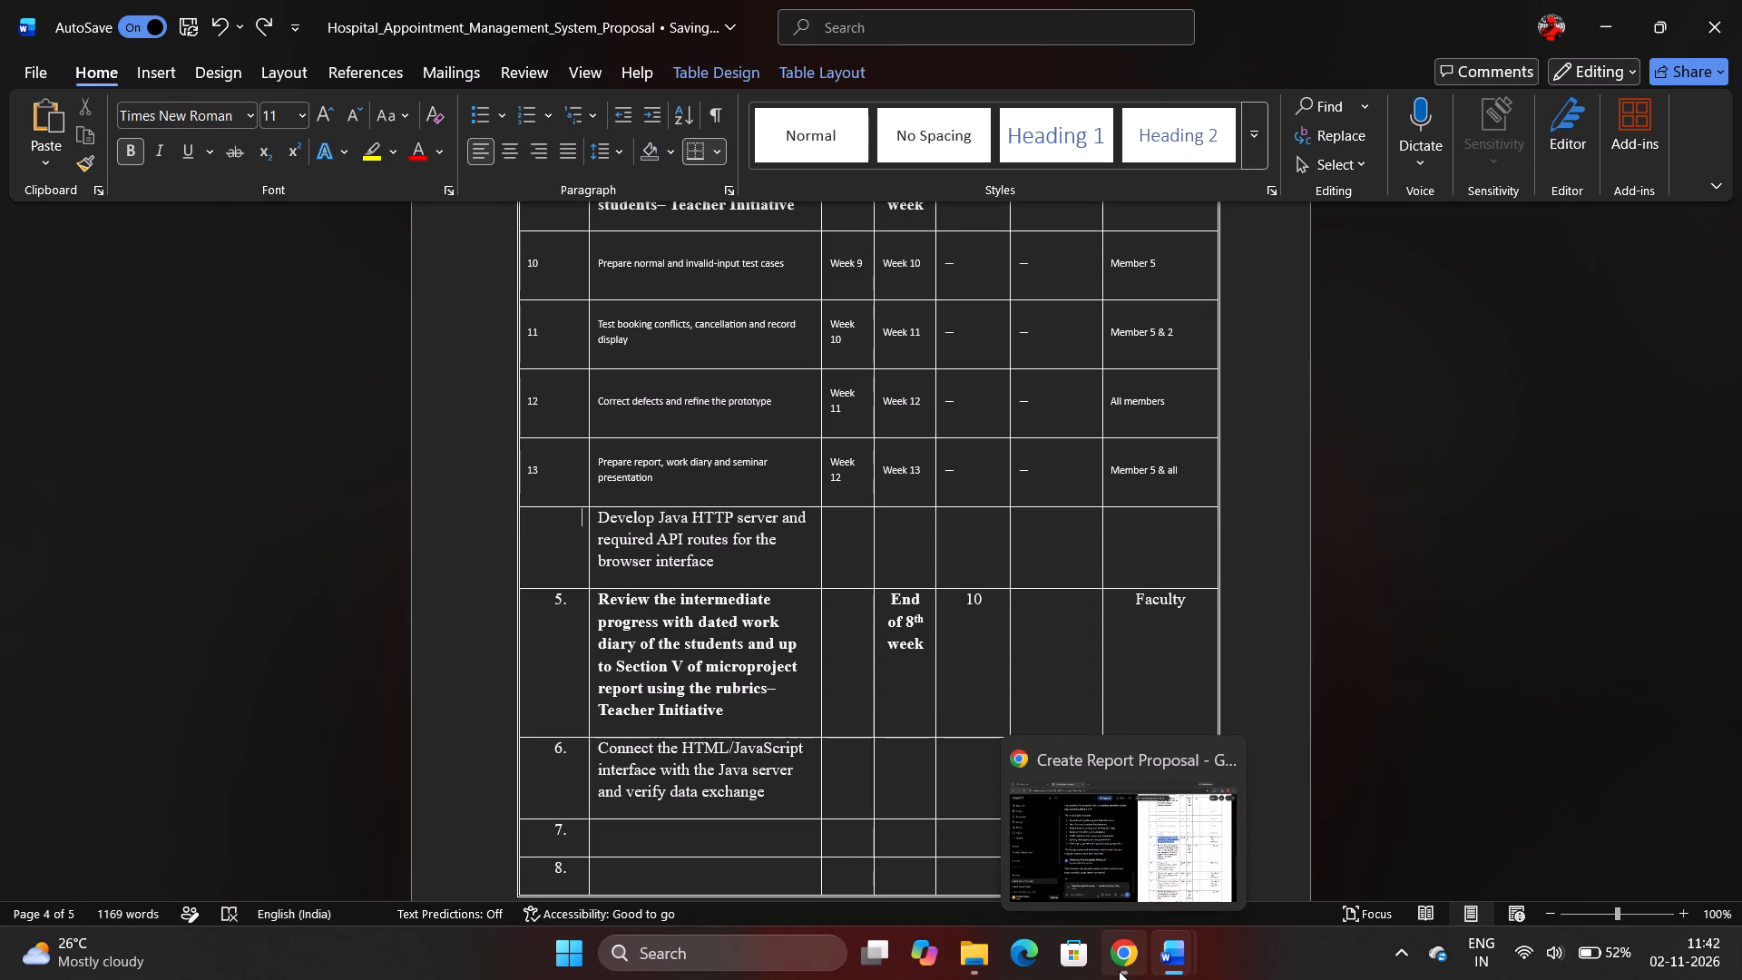
pyautogui.click(981, 961)
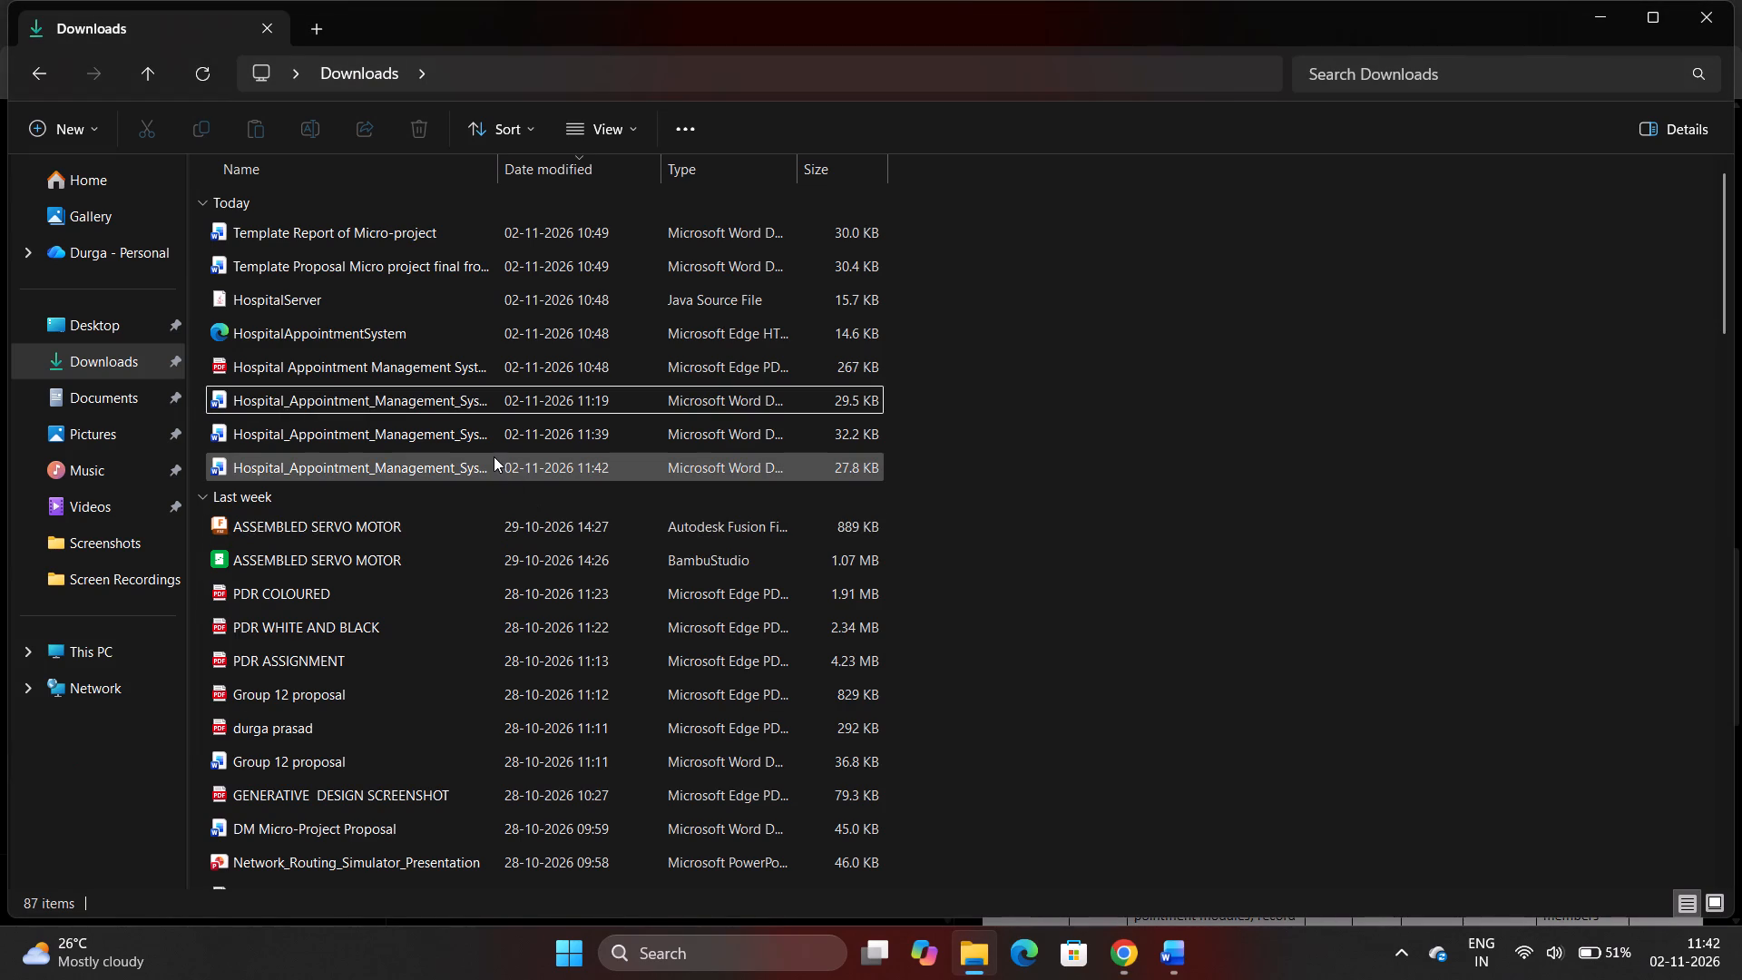
pyautogui.doubleClick(493, 456)
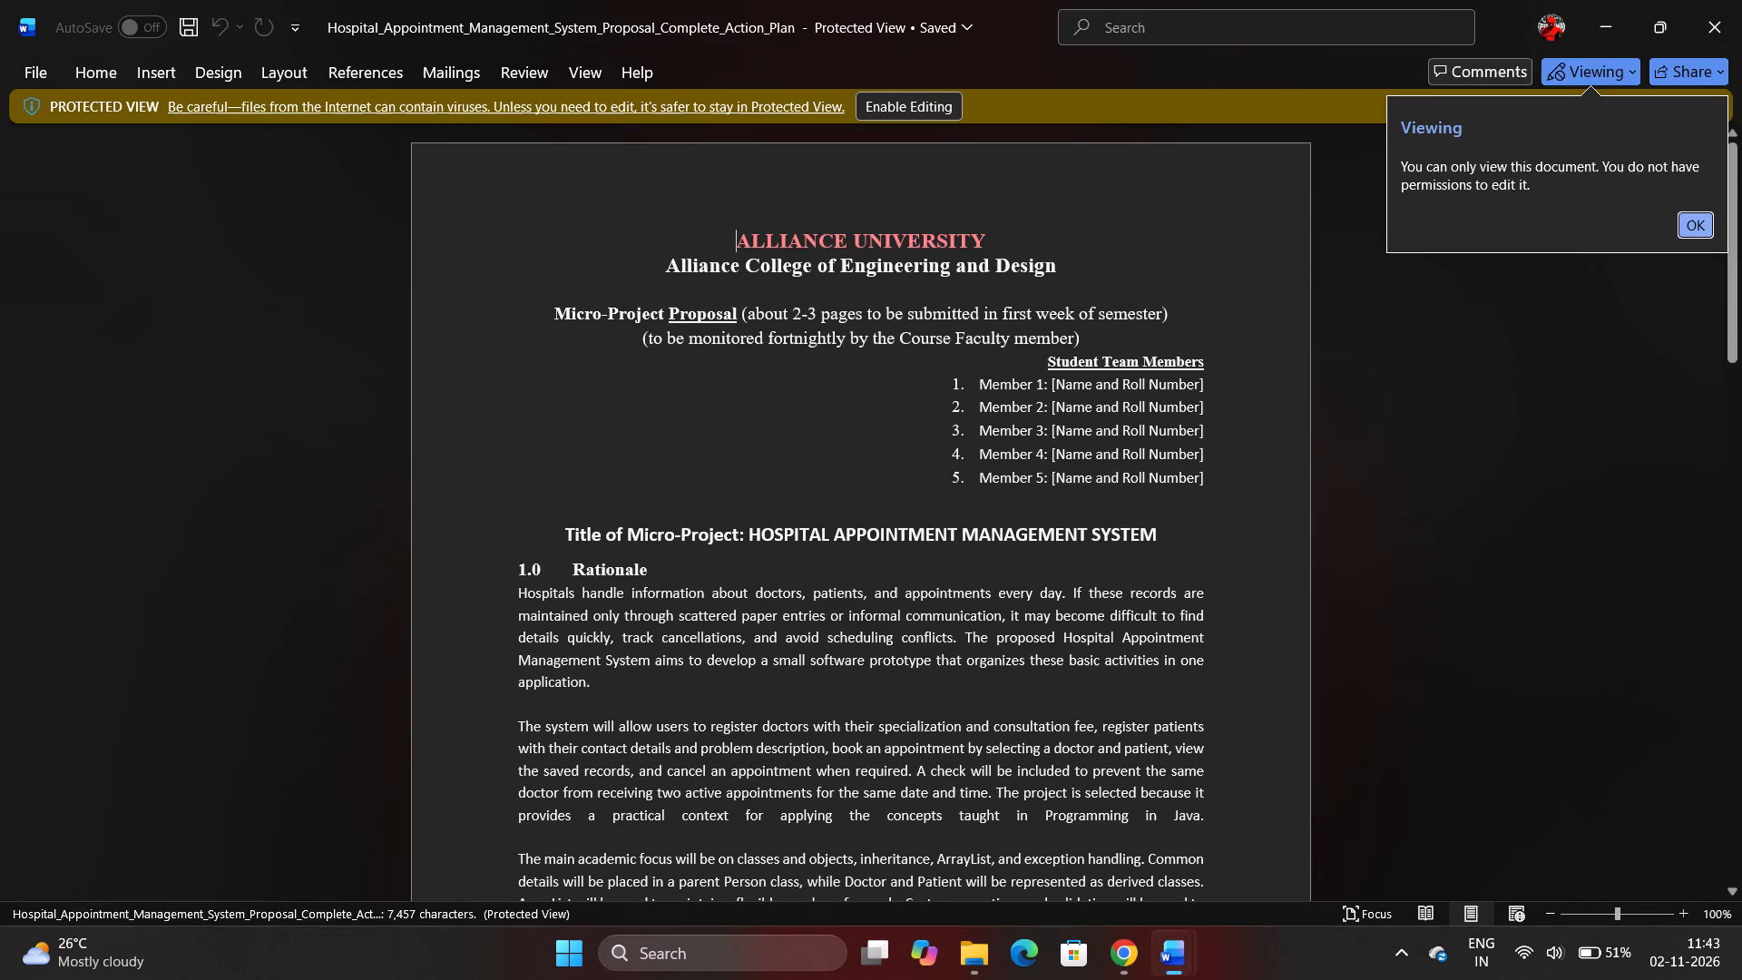
# Look through the downloaded proposal from its title page to the Tentative Action Plan and Tentative Resources Required tables.
pyautogui.scroll(-5, 956, 628)
pyautogui.scroll(11, 956, 628)
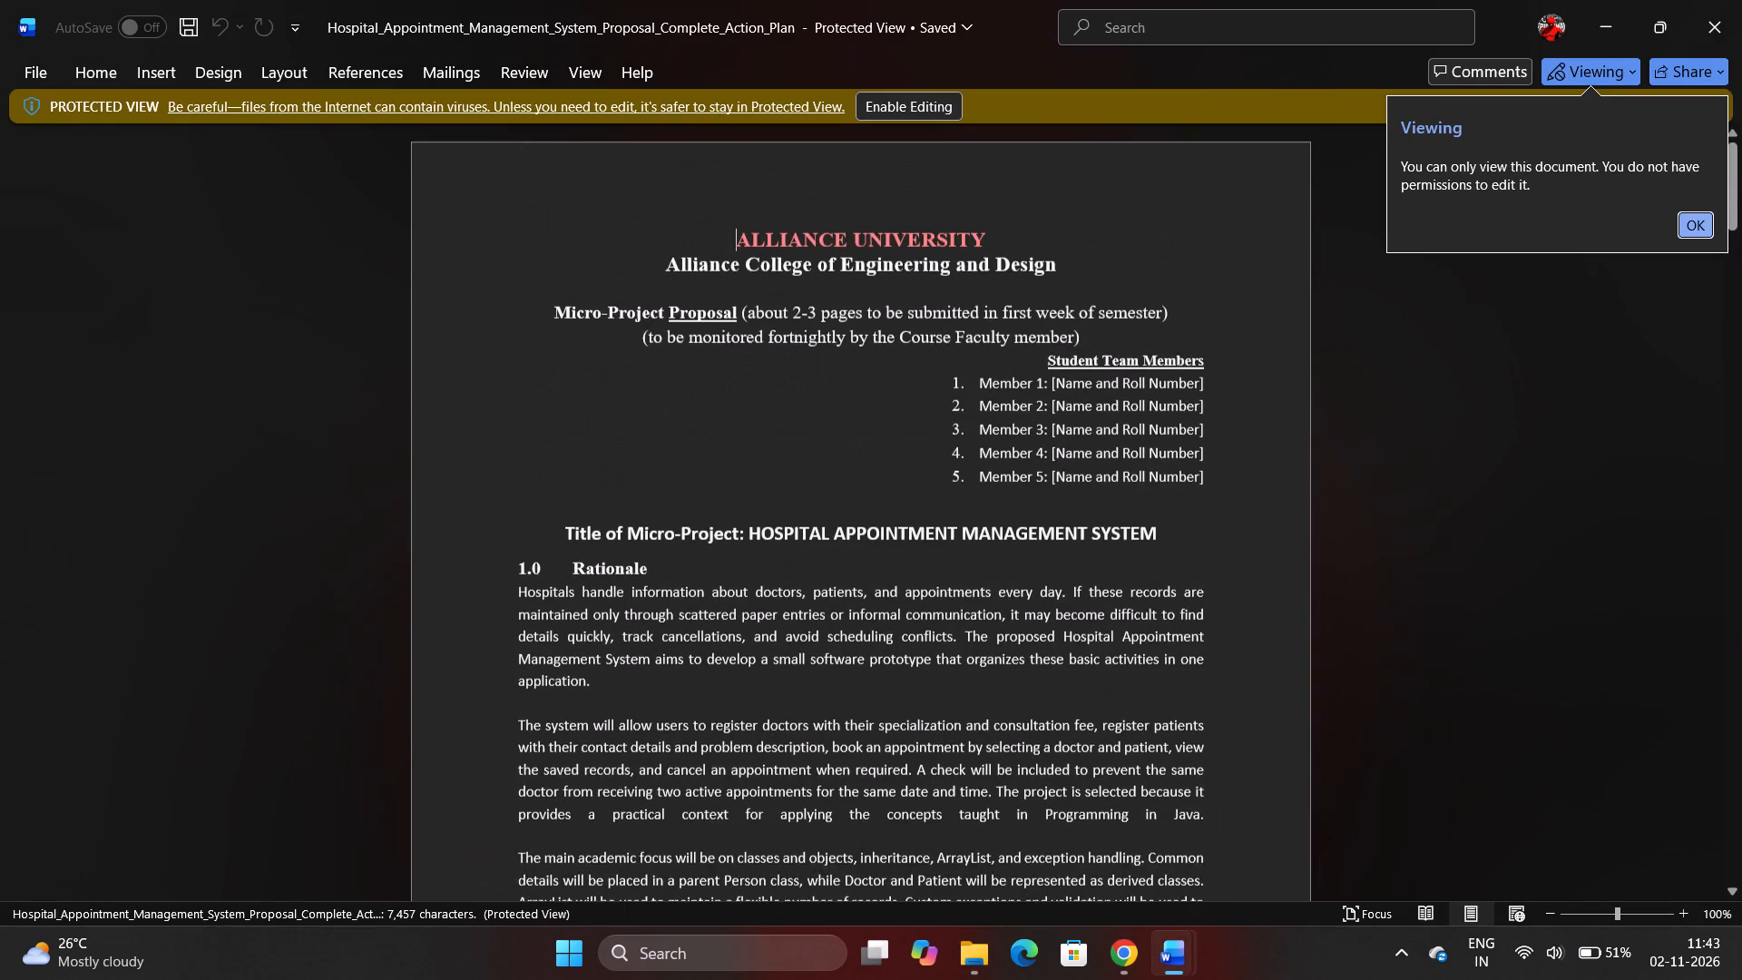
pyautogui.scroll(-7, 956, 628)
pyautogui.scroll(2, 956, 628)
pyautogui.scroll(-1, 956, 628)
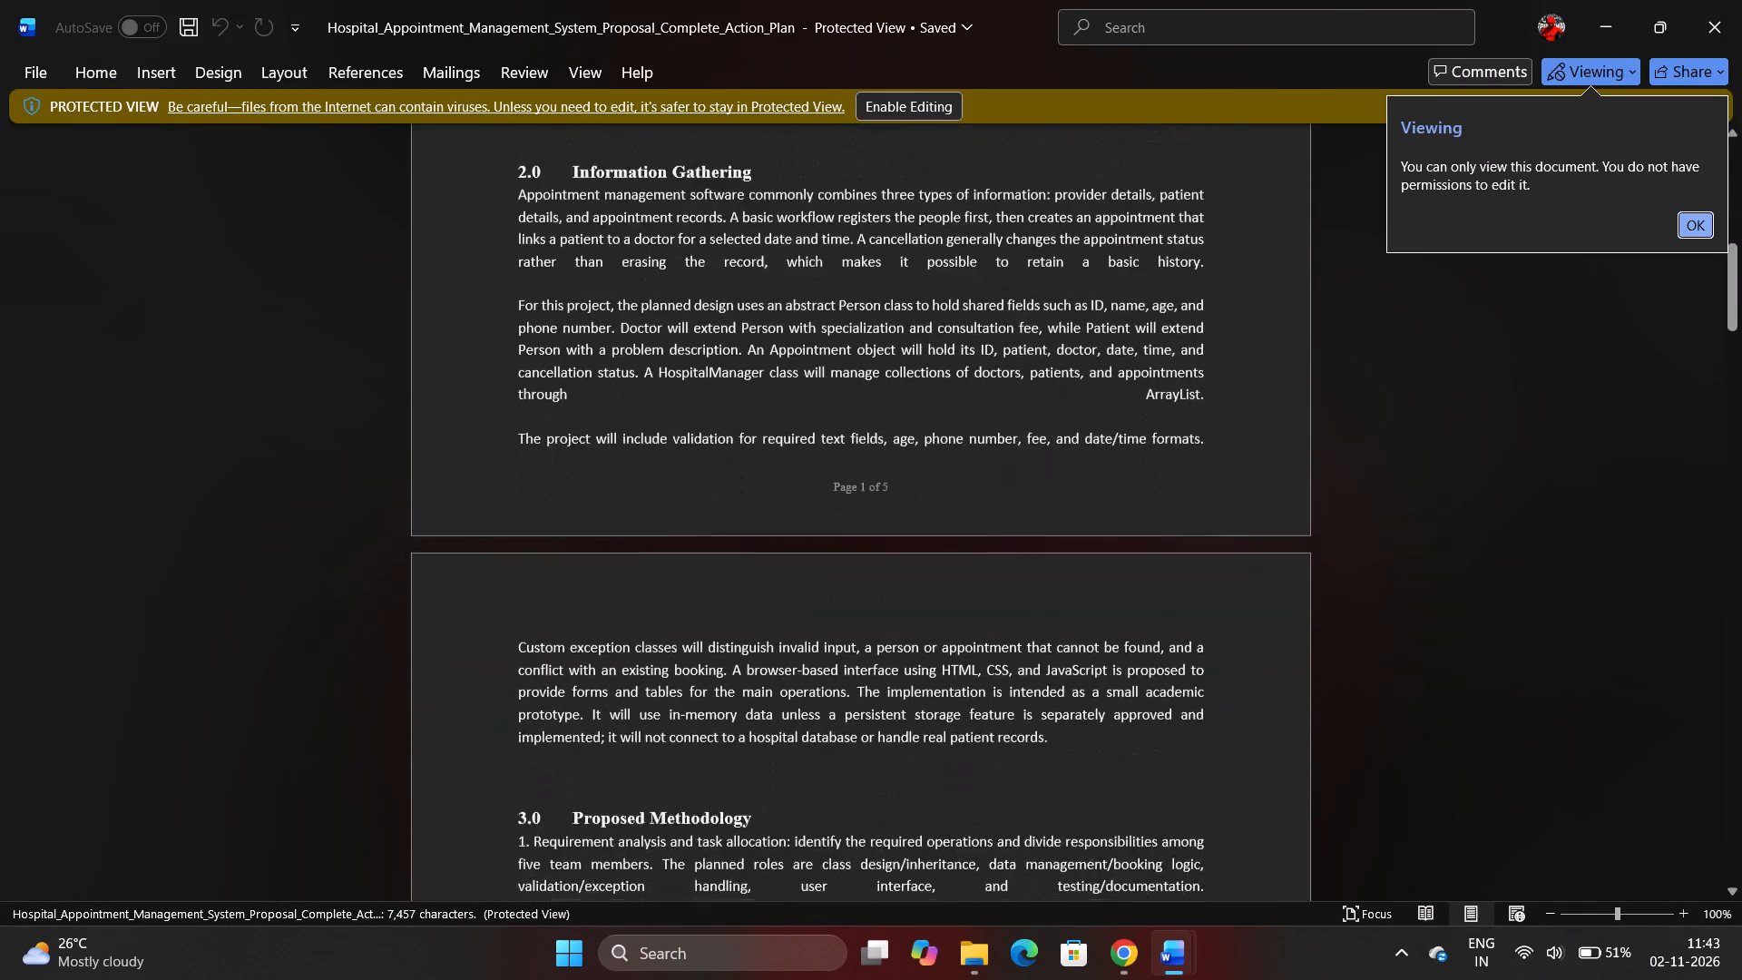
pyautogui.scroll(-5, 956, 628)
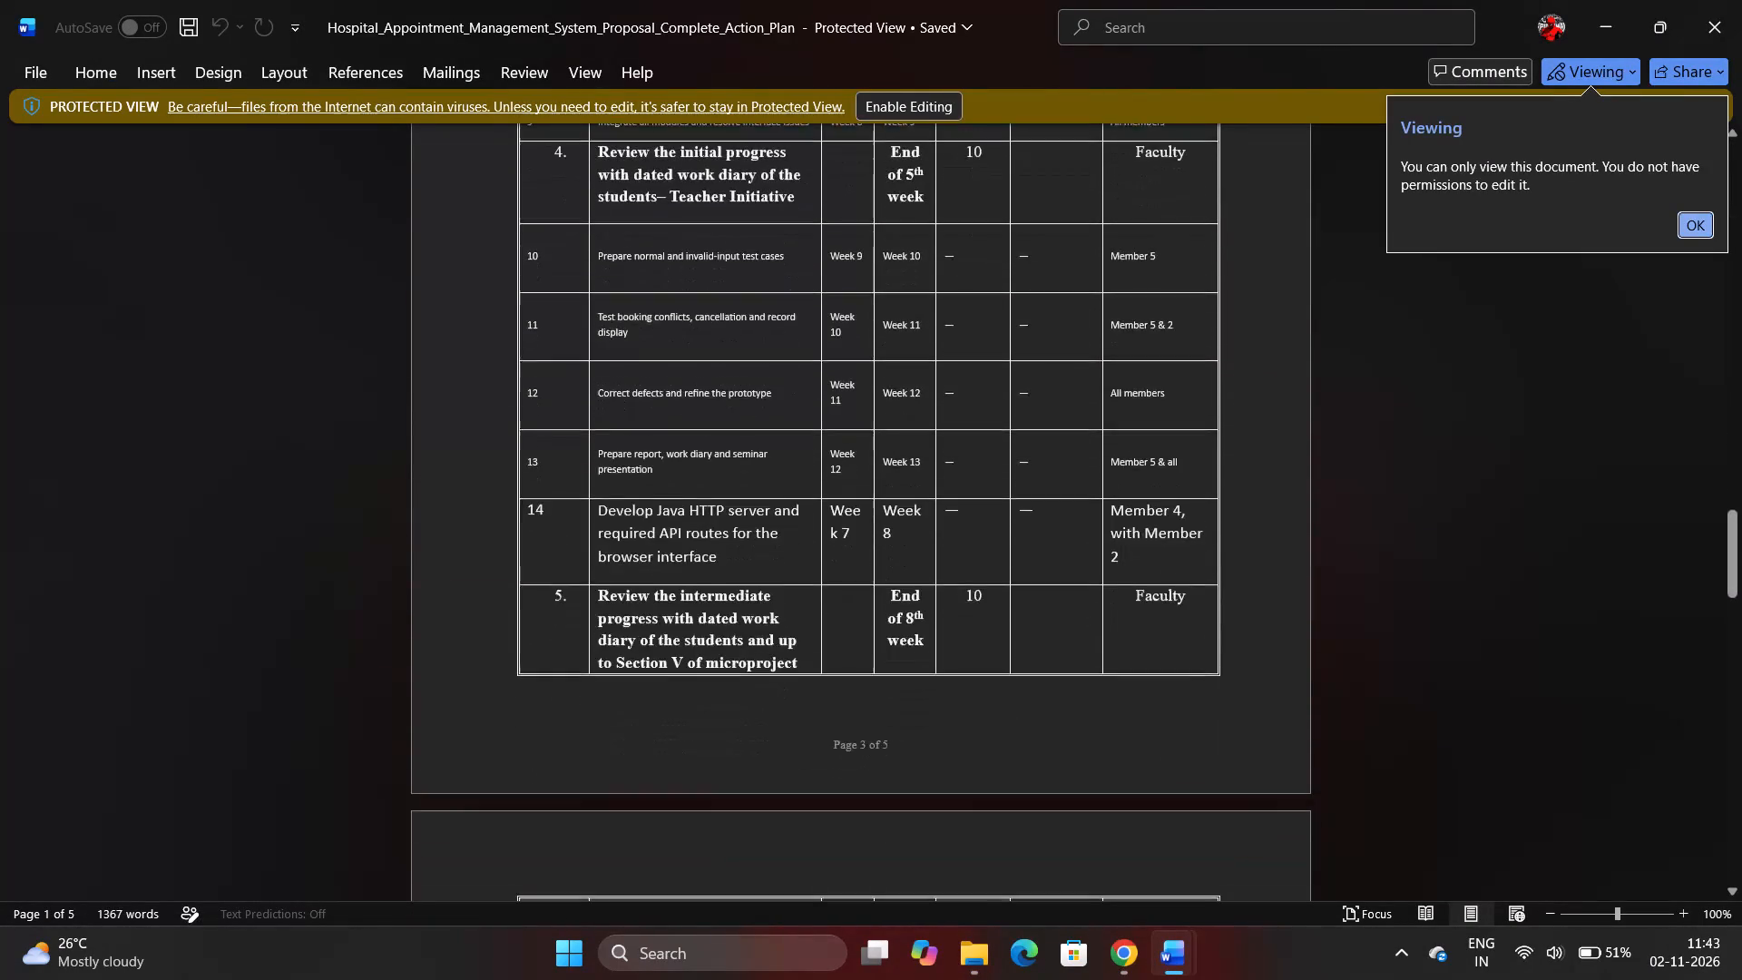
pyautogui.scroll(-4, 956, 628)
pyautogui.scroll(1, 956, 628)
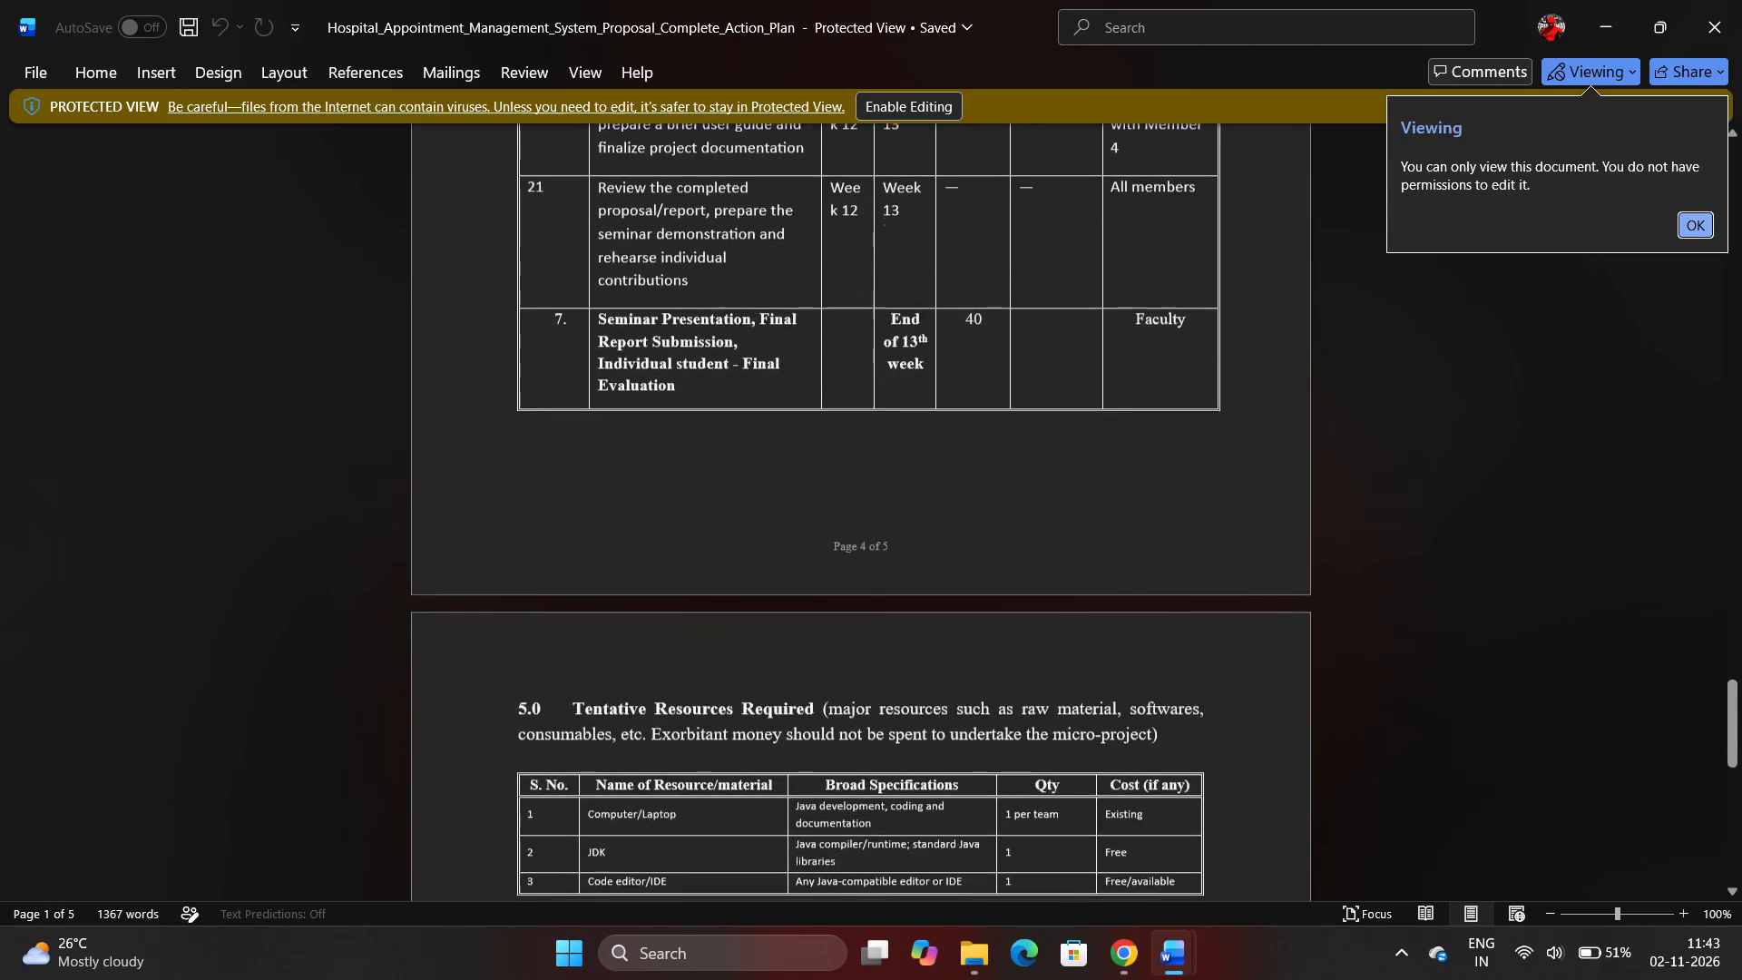
# Copy the whole Tentative Action Plan table, from its header row on page 2 through the Seminar Presentation row.
pyautogui.scroll(3, 956, 628)
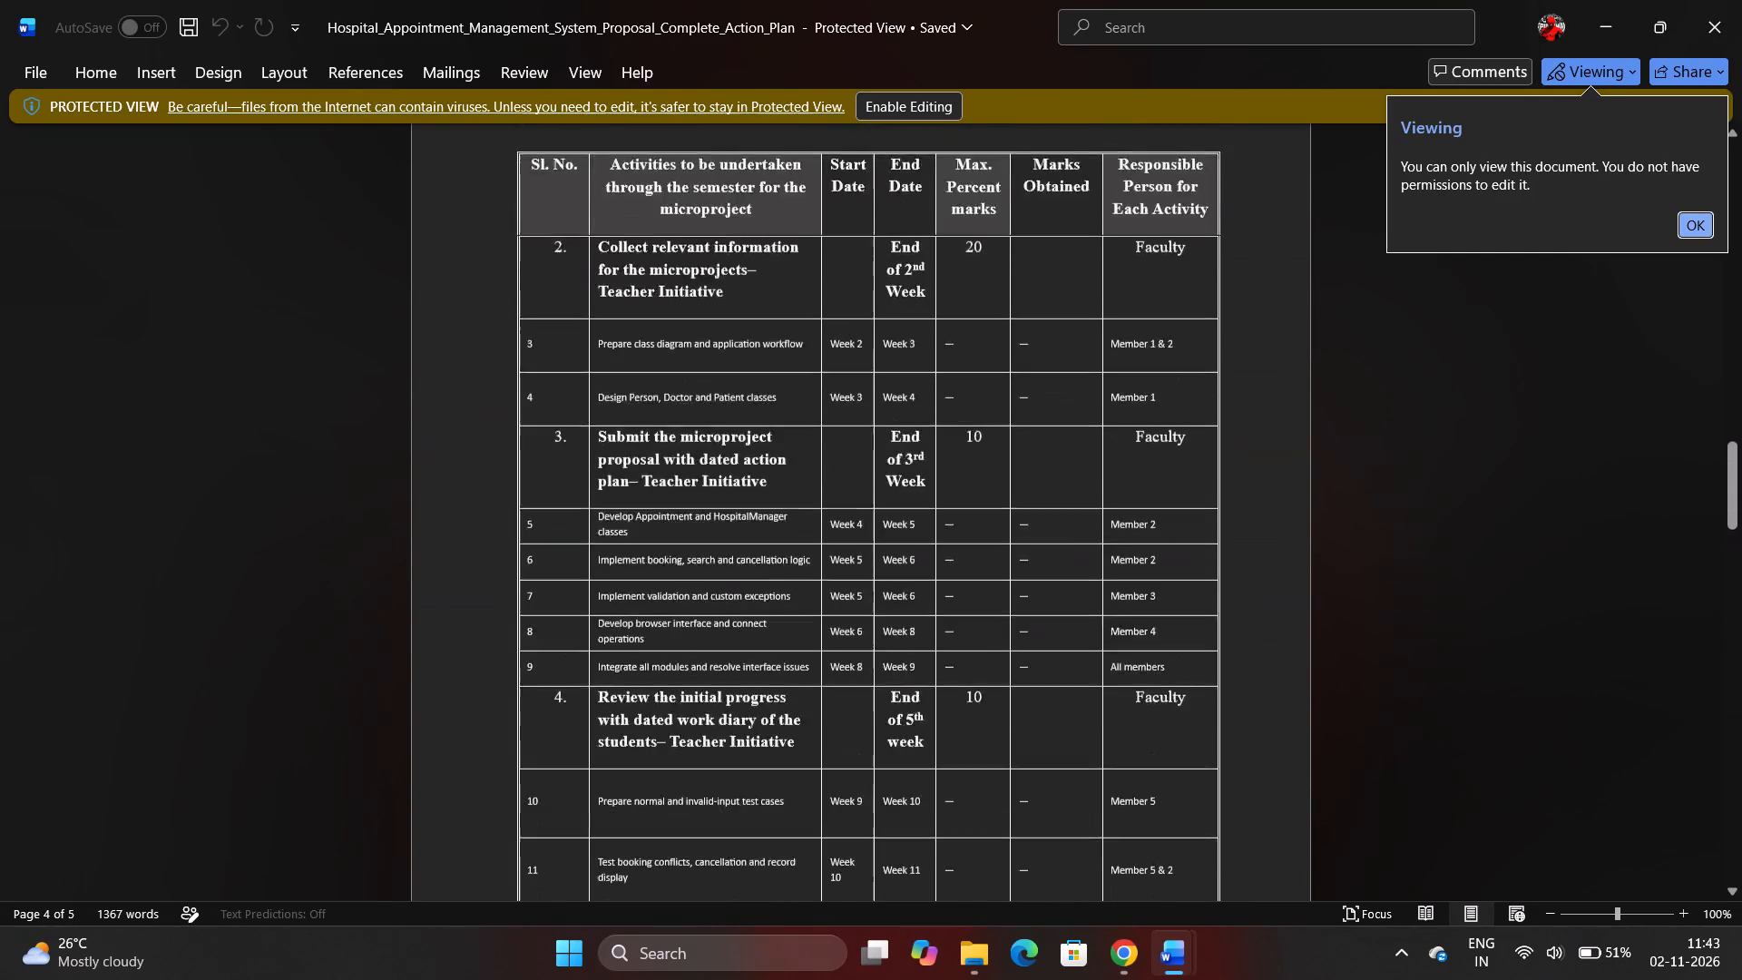
pyautogui.scroll(2, 935, 600)
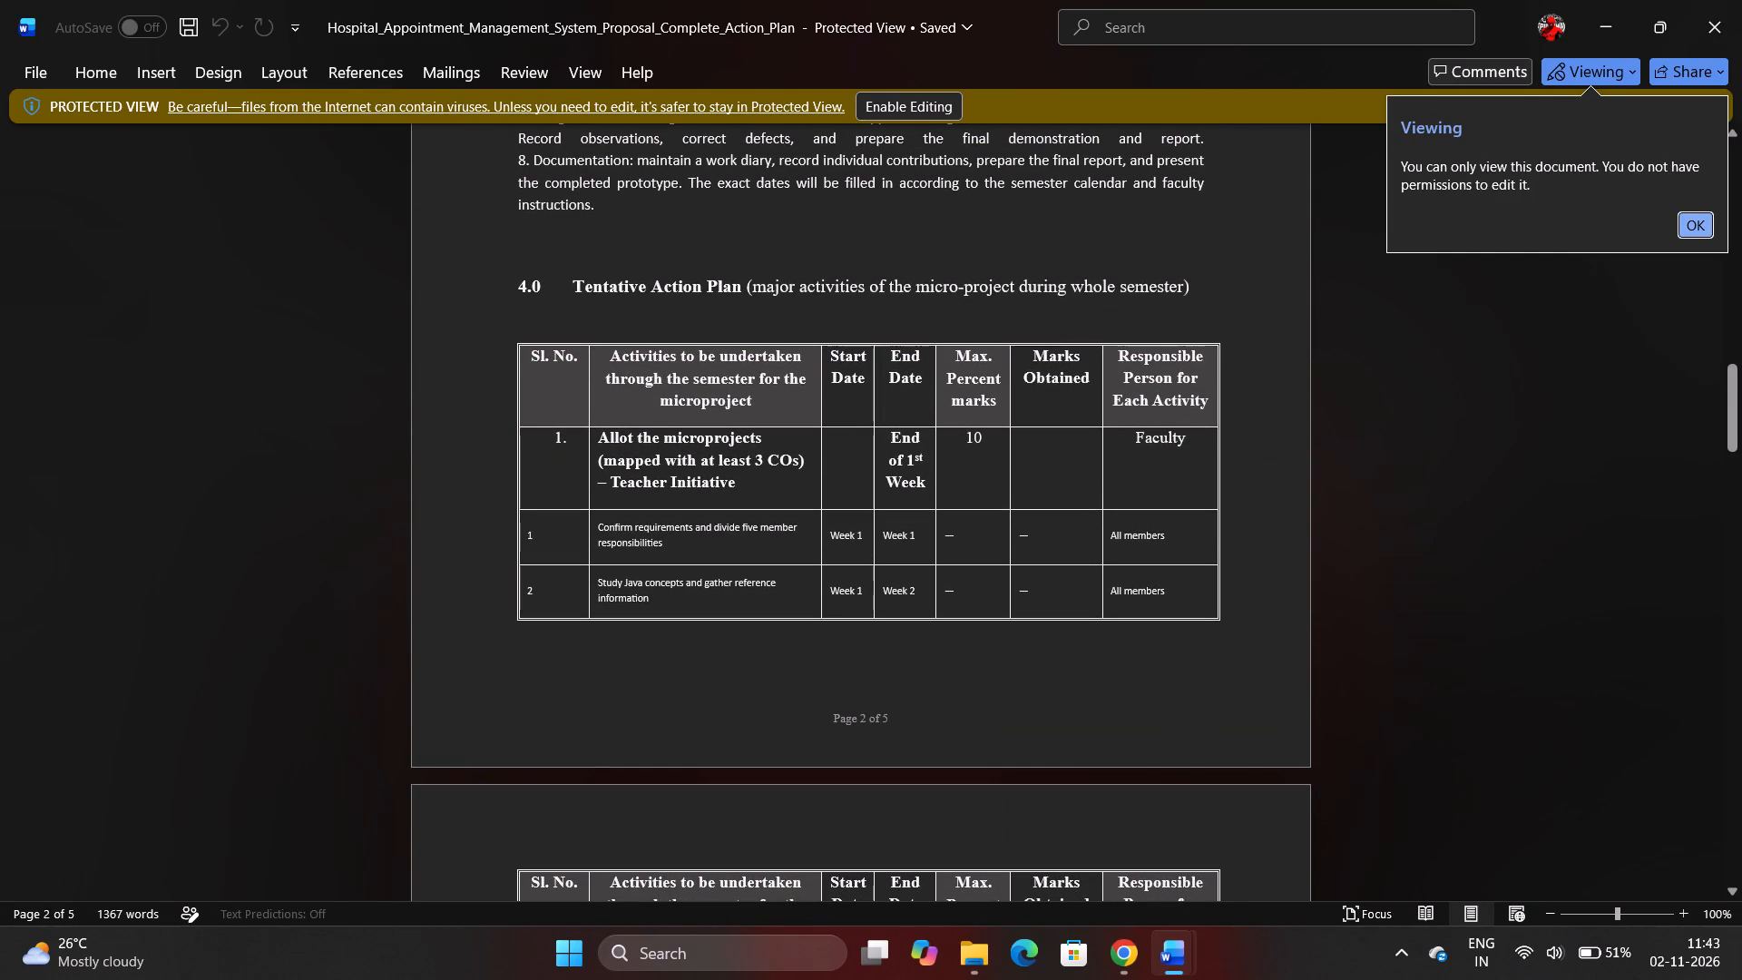
pyautogui.moveTo(529, 354); pyautogui.dragTo(1089, 804)
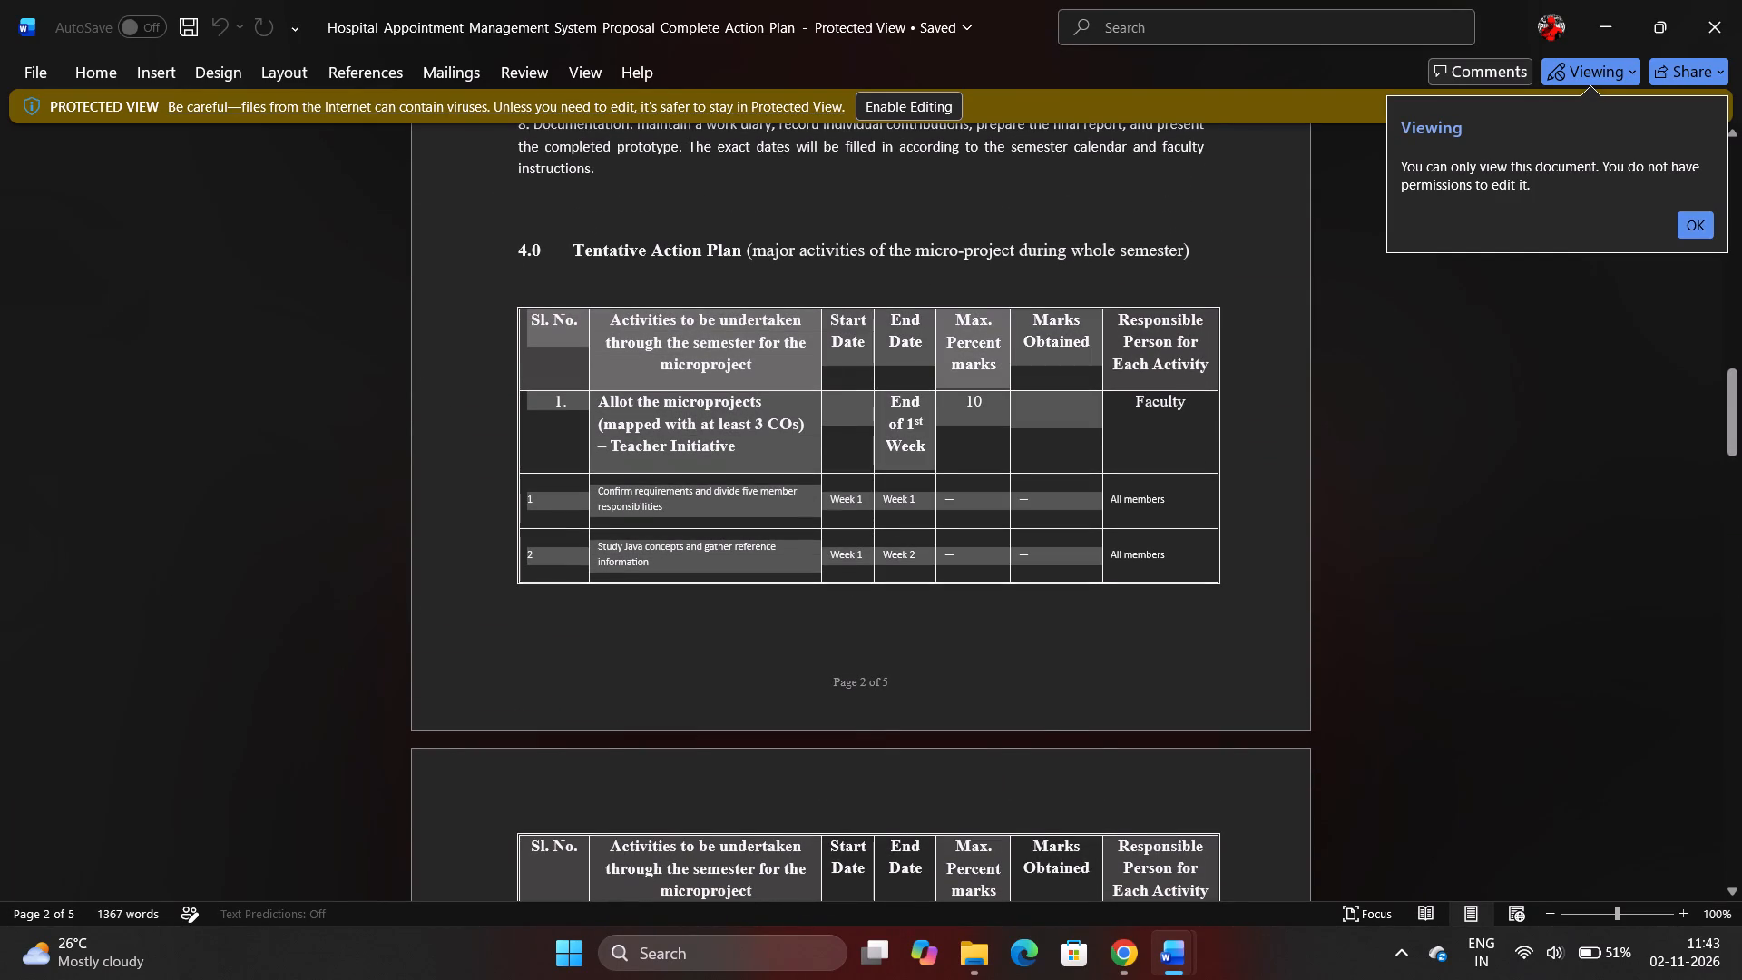
pyautogui.moveTo(1089, 804); pyautogui.dragTo(1202, 903)
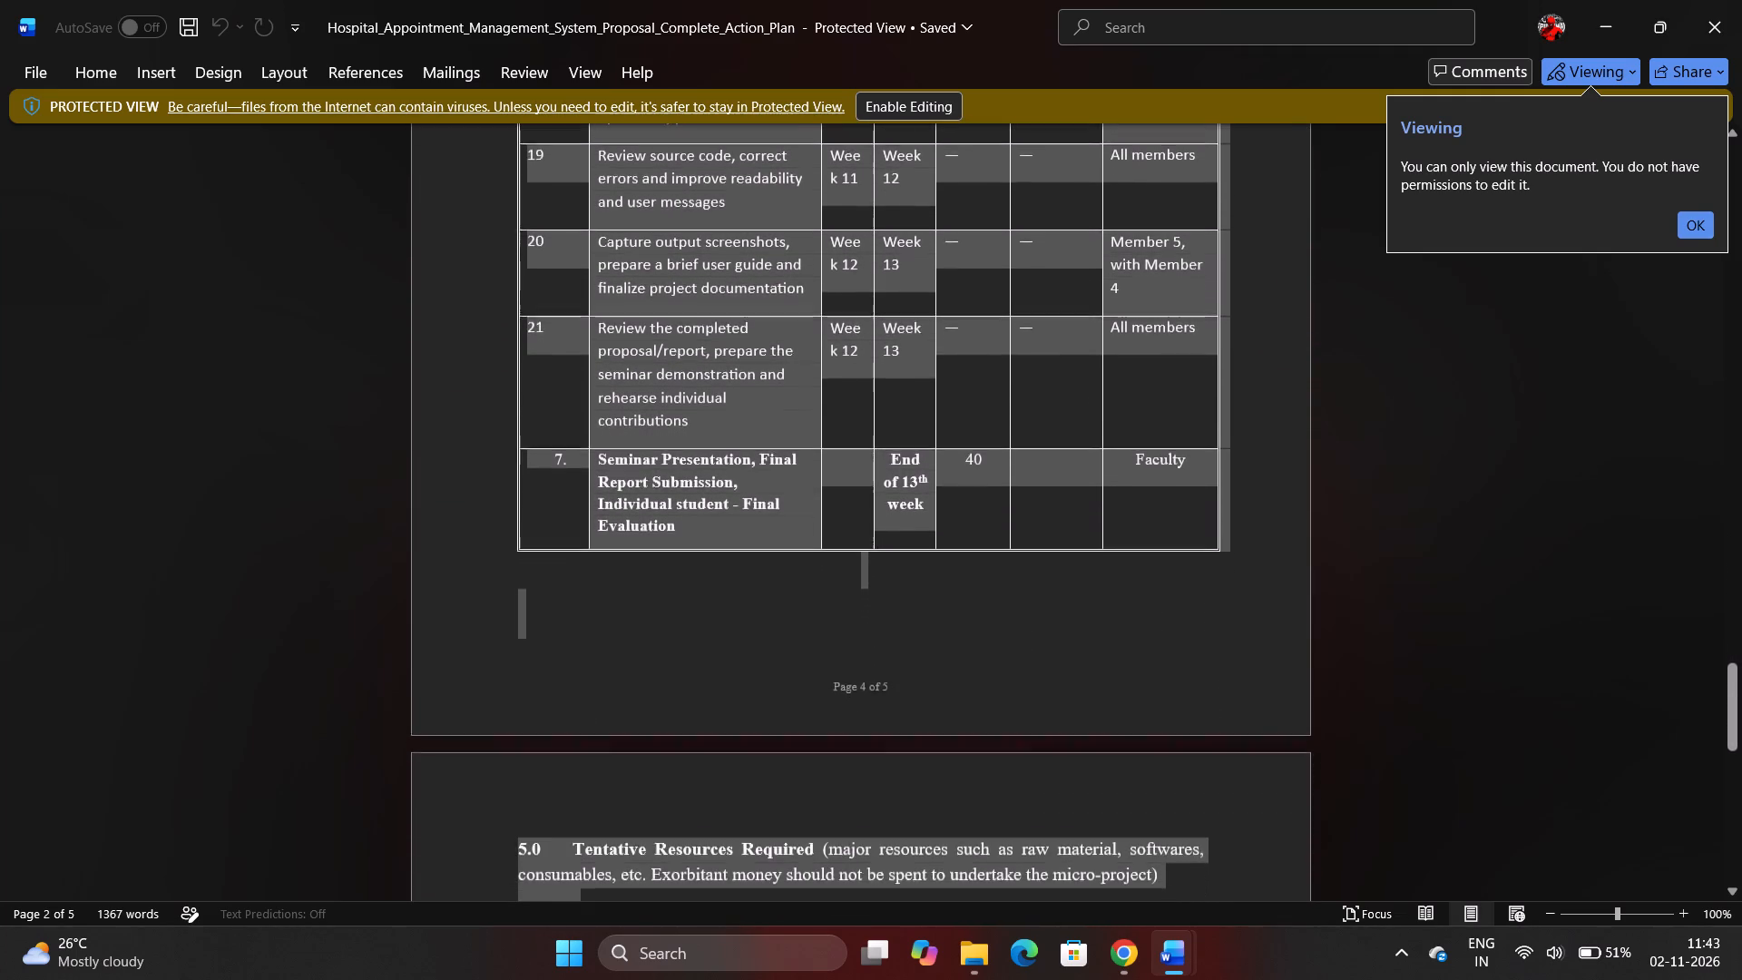
pyautogui.moveTo(1202, 903); pyautogui.dragTo(1194, 457)
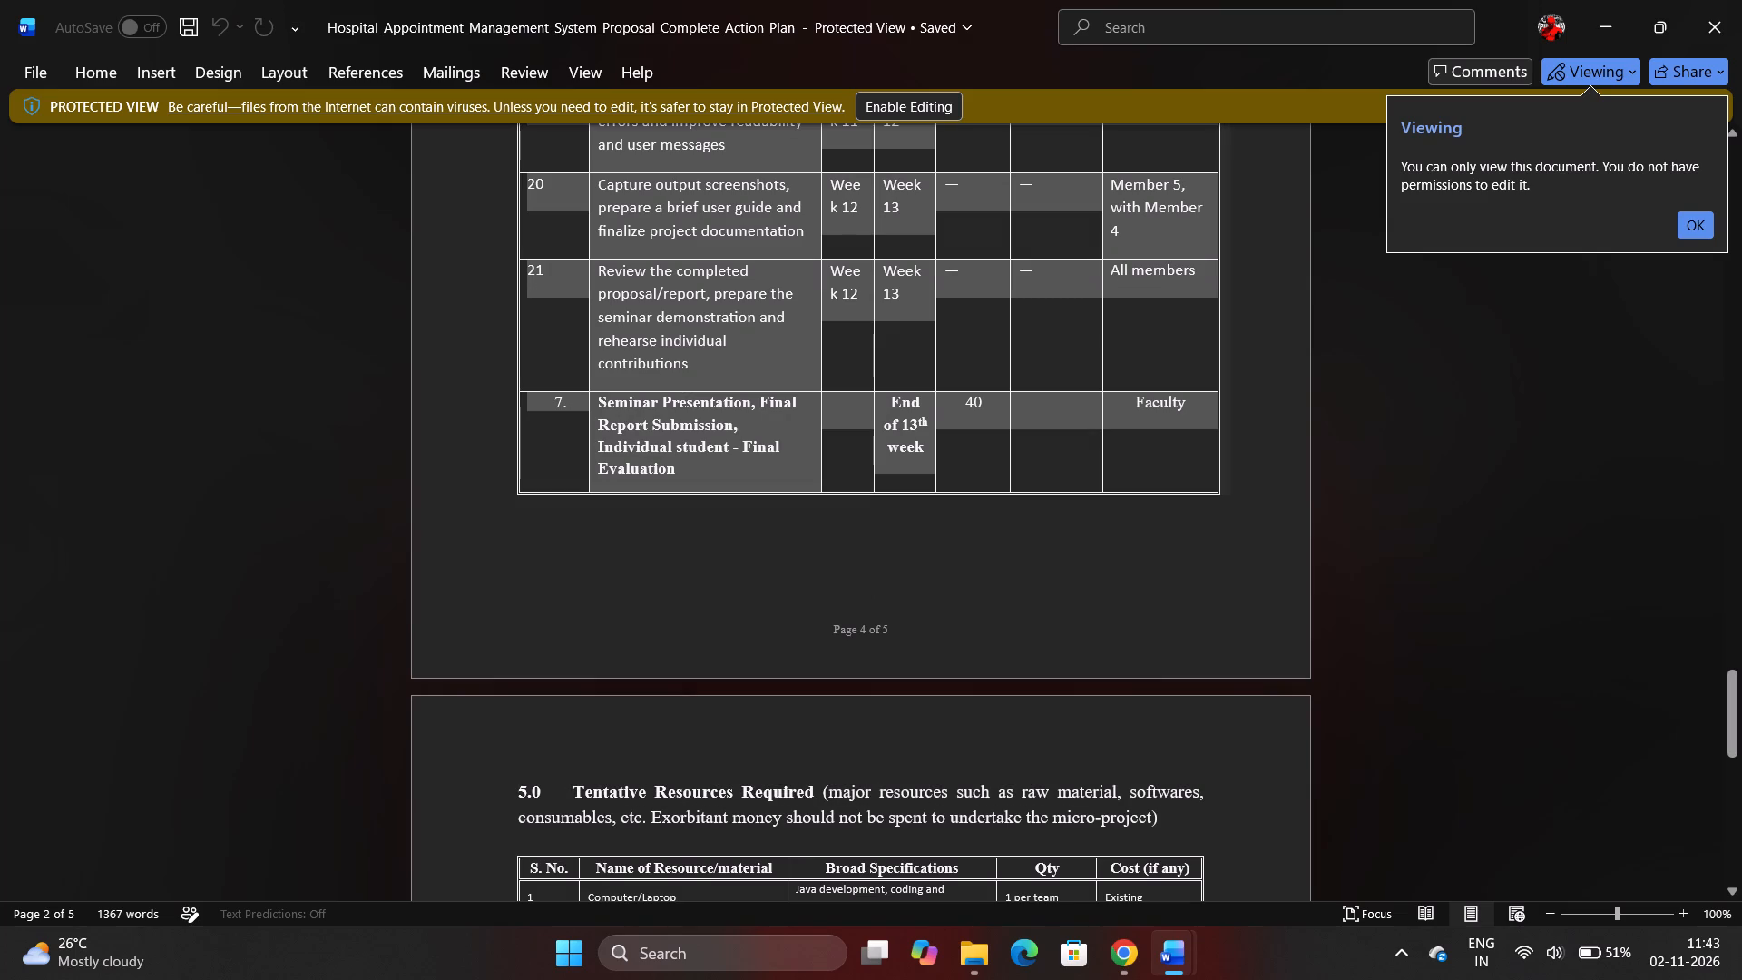
pyautogui.hotkey('ctrl', 'c')
pyautogui.hotkey('ctrl', 'c')
pyautogui.hotkey('ctrl', 'c')
pyautogui.hotkey('ctrl', 'c')
pyautogui.hotkey('ctrl', 'c')
pyautogui.hotkey('ctrl', 'c')
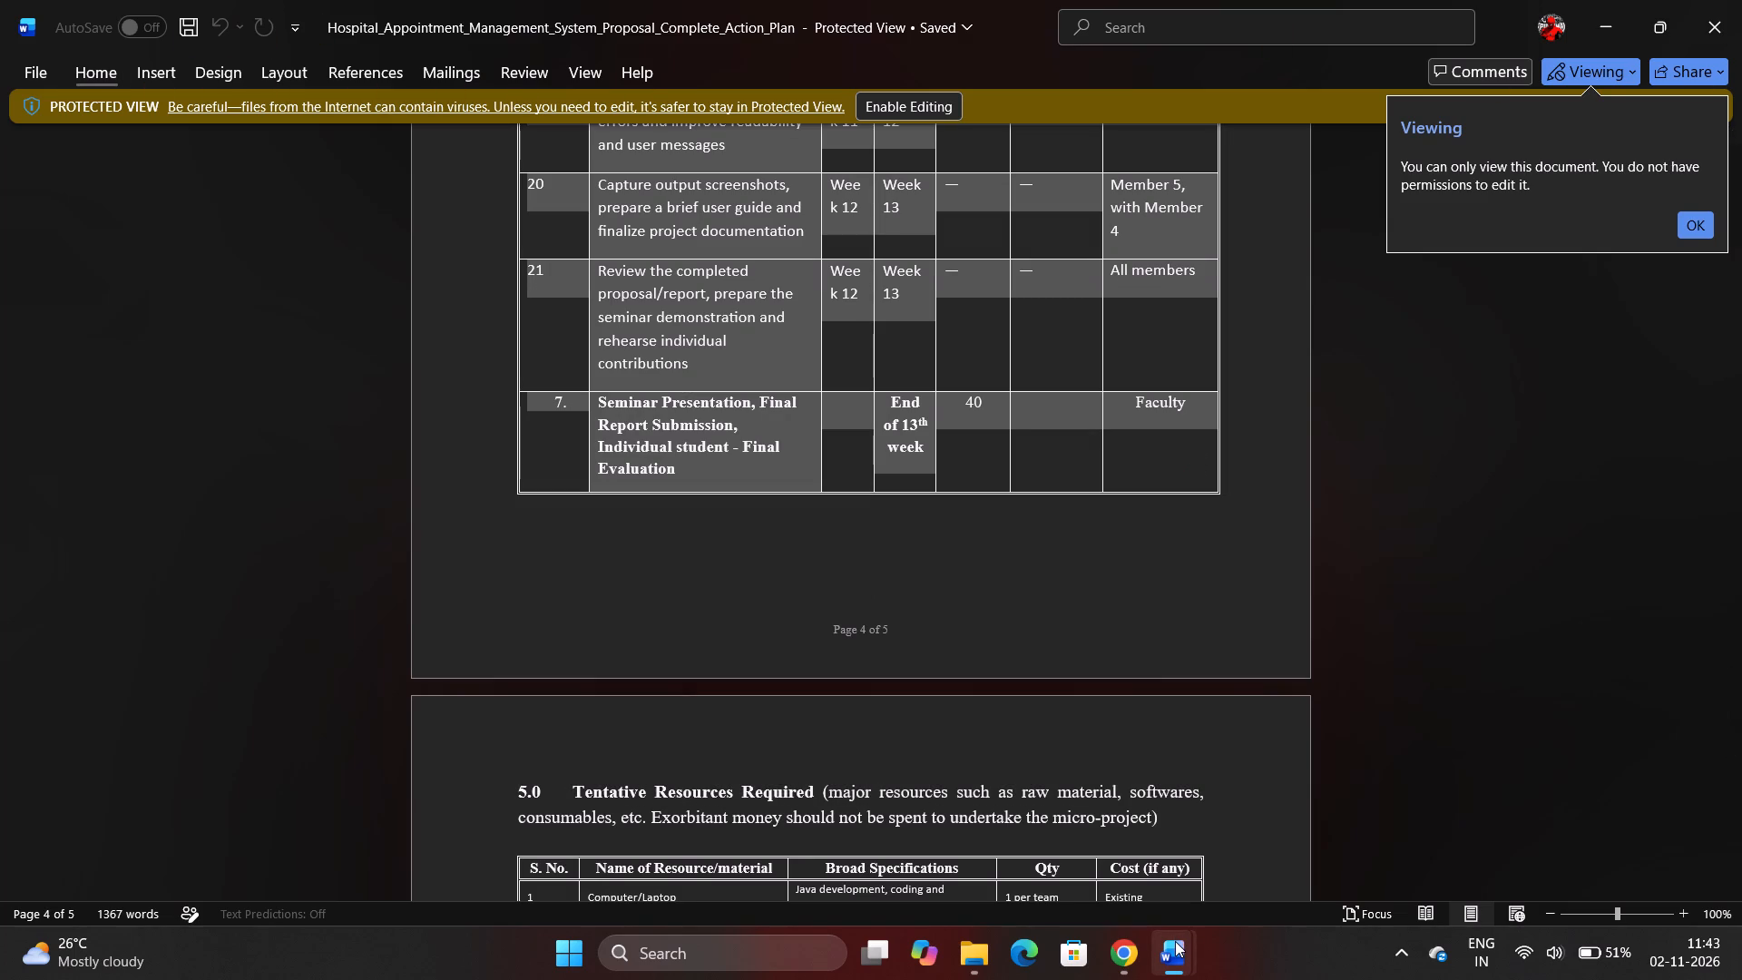
# Switch to the Hospital_Appointment_Management_System_Proposal document and paste the copied table over its whole Tentative Action Plan table, header row through Seminar Presentation.
pyautogui.click(1205, 861)
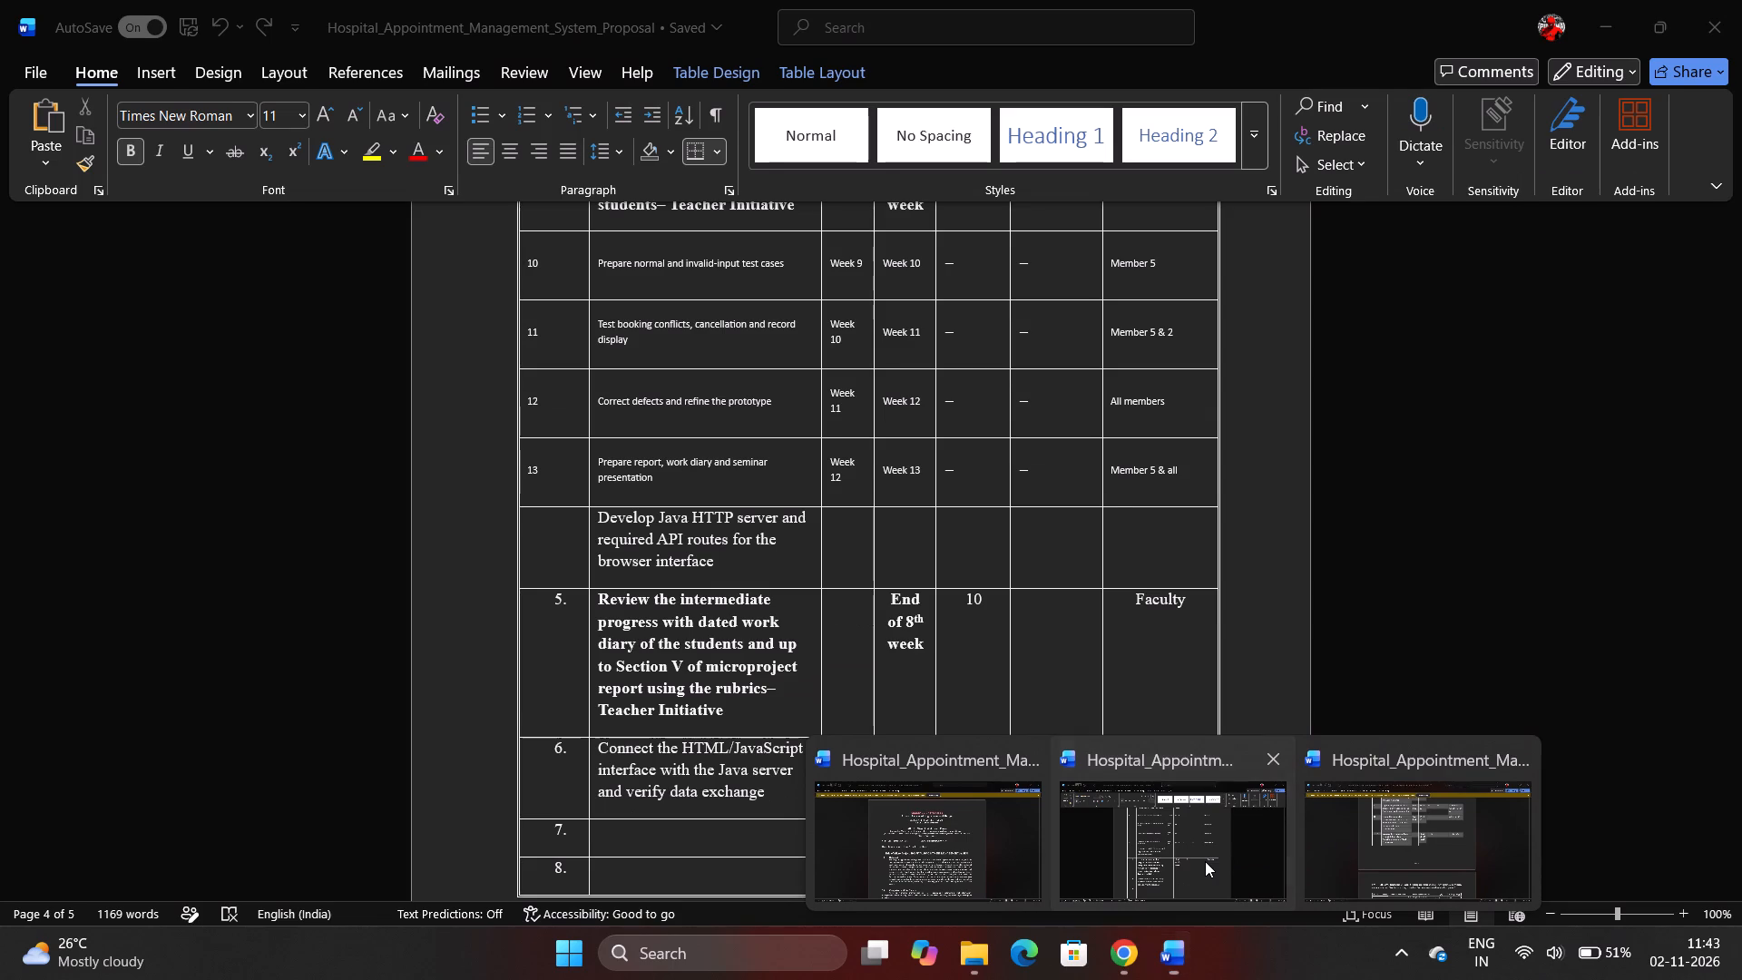
pyautogui.scroll(4, 923, 603)
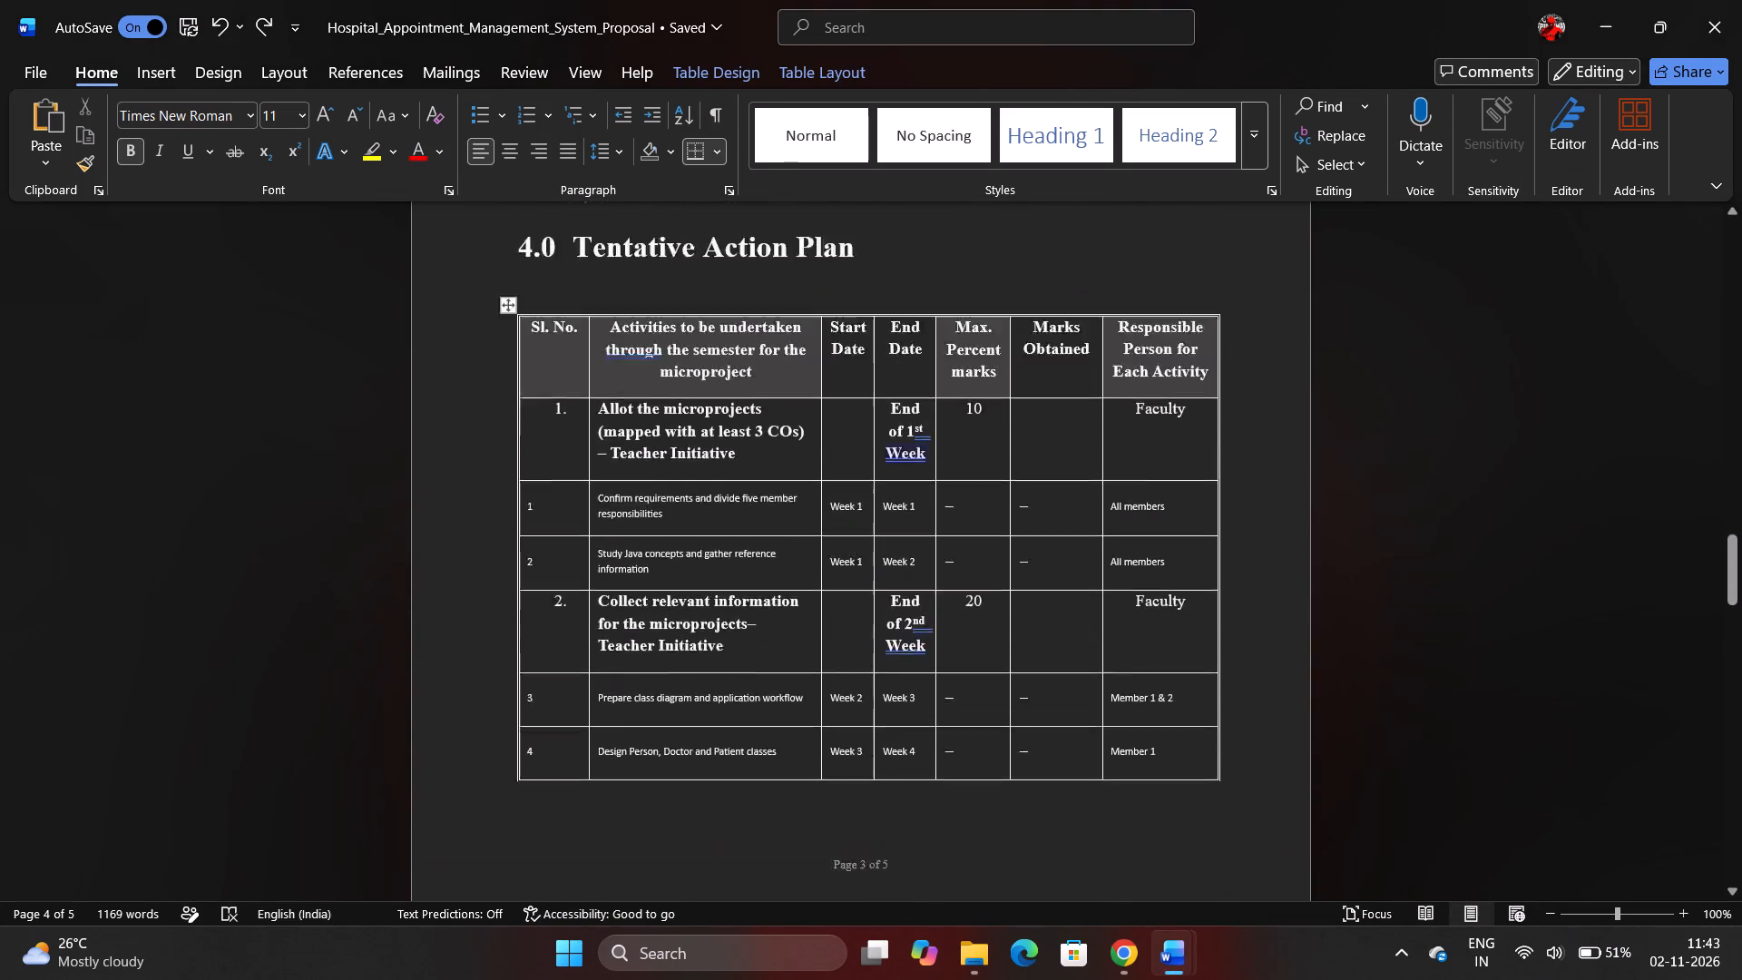
pyautogui.scroll(1, 923, 603)
pyautogui.moveTo(532, 536); pyautogui.dragTo(753, 740)
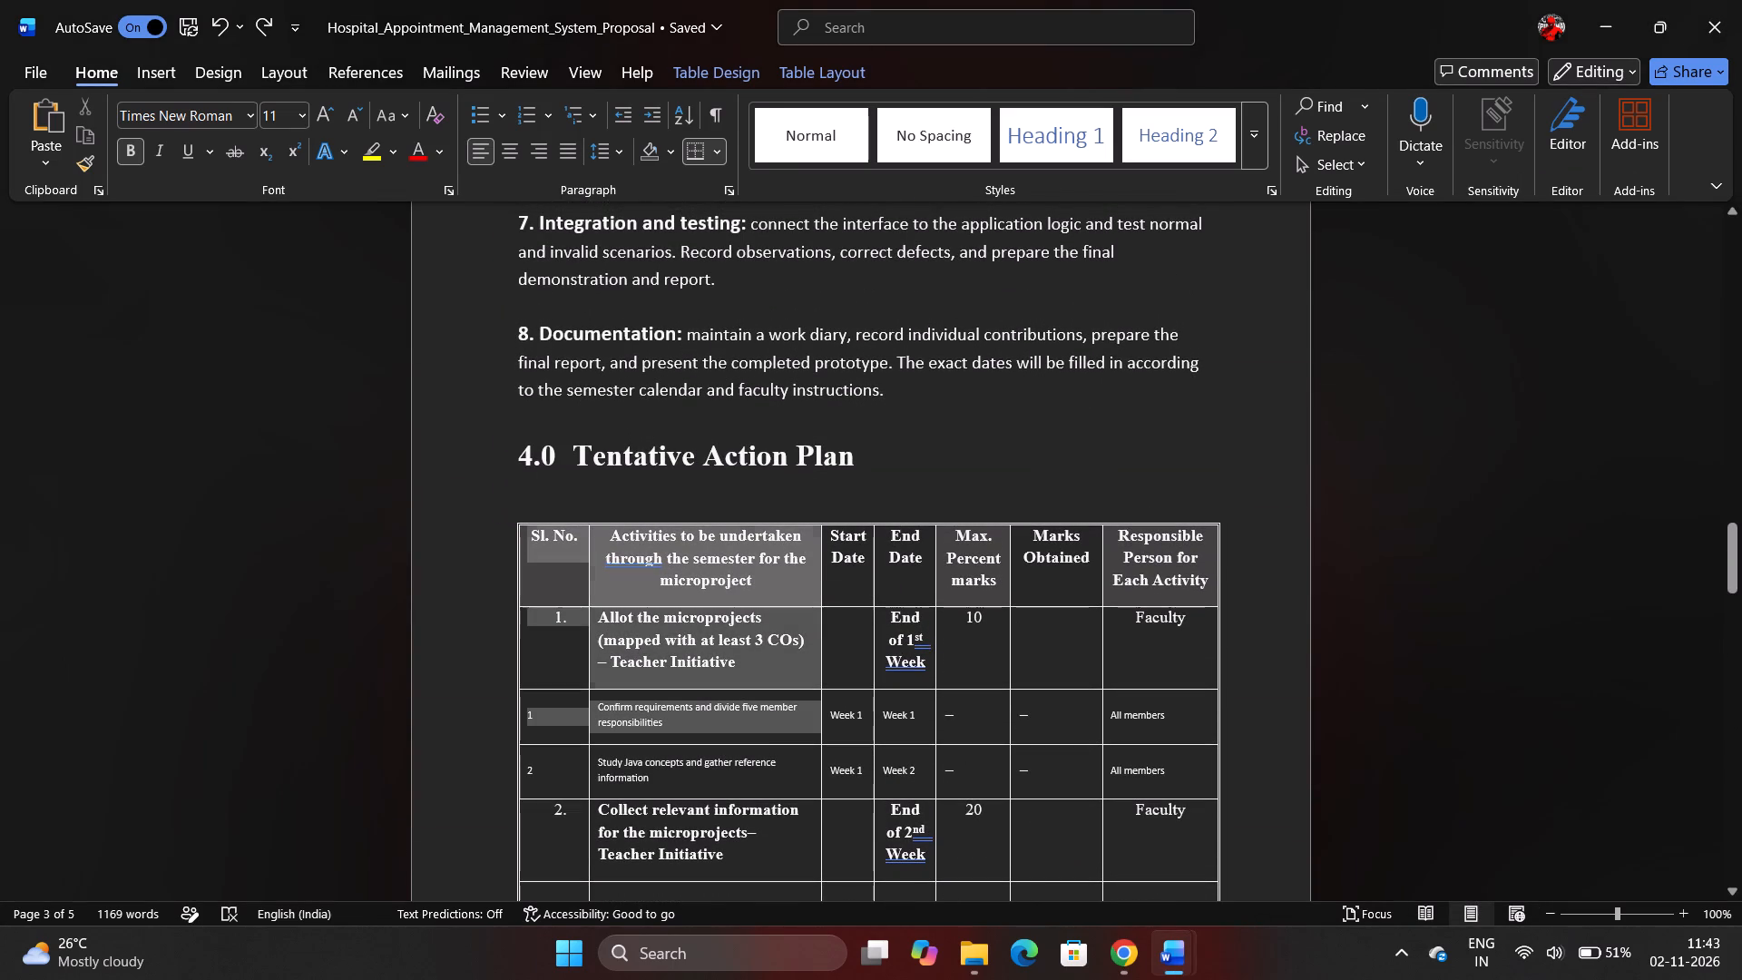
pyautogui.moveTo(753, 740); pyautogui.dragTo(1149, 899)
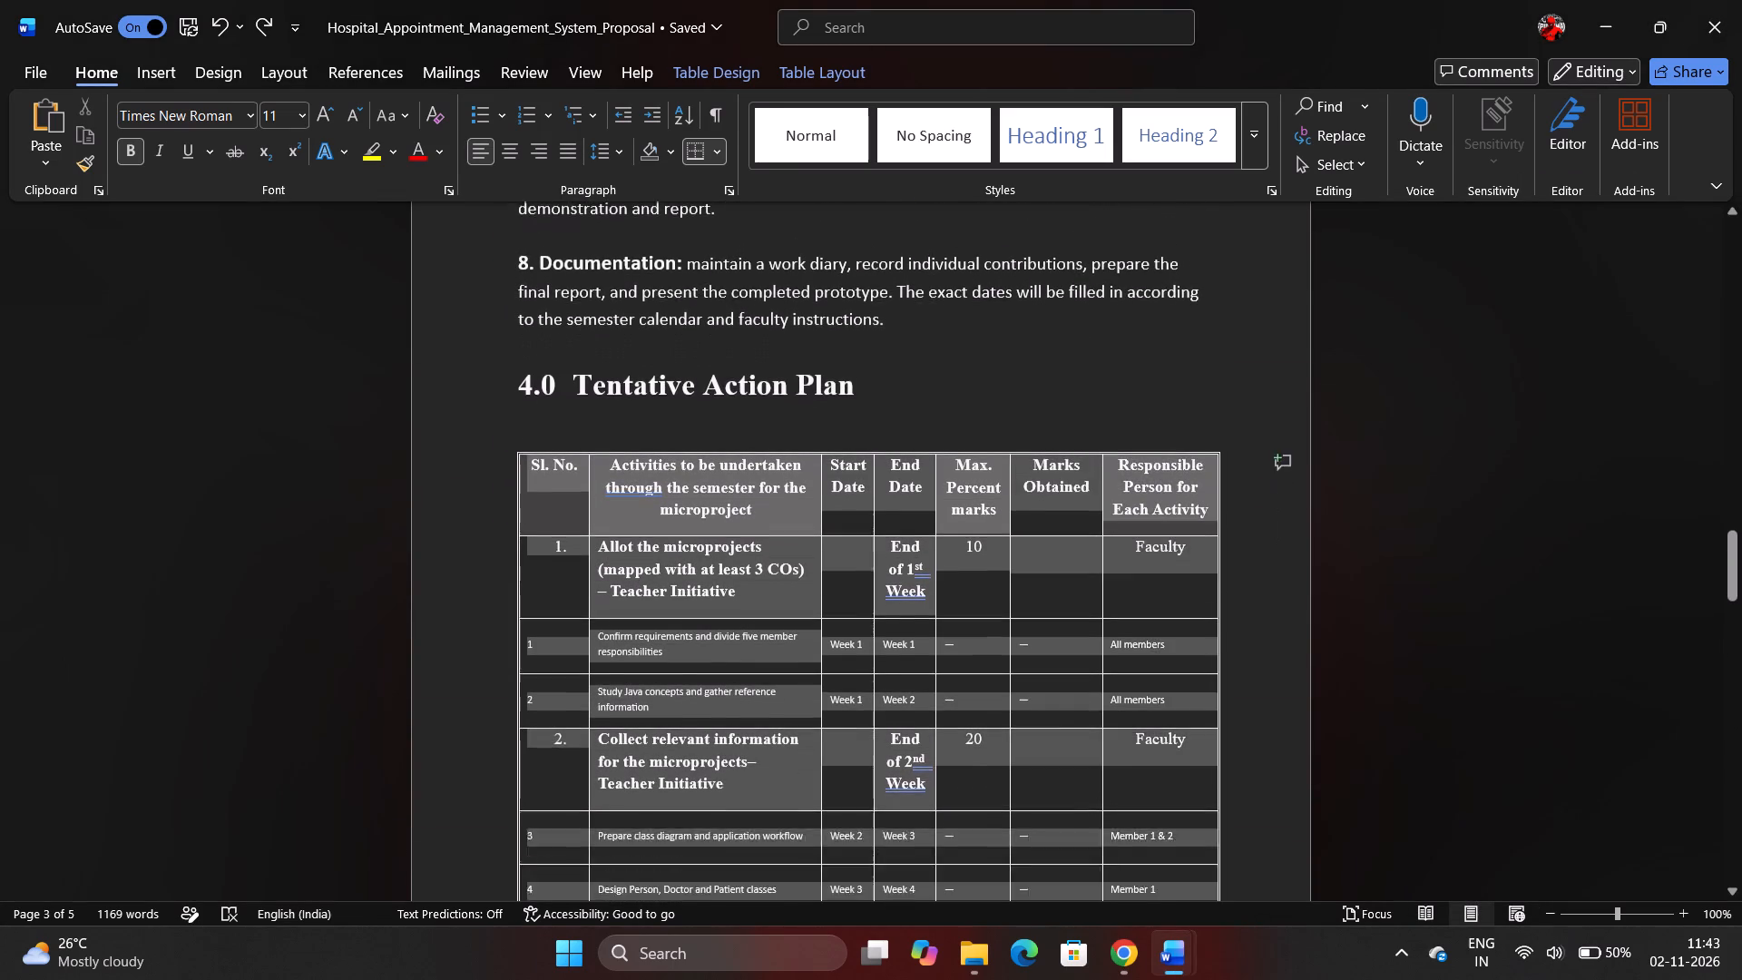
pyautogui.moveTo(1149, 899); pyautogui.dragTo(1224, 979)
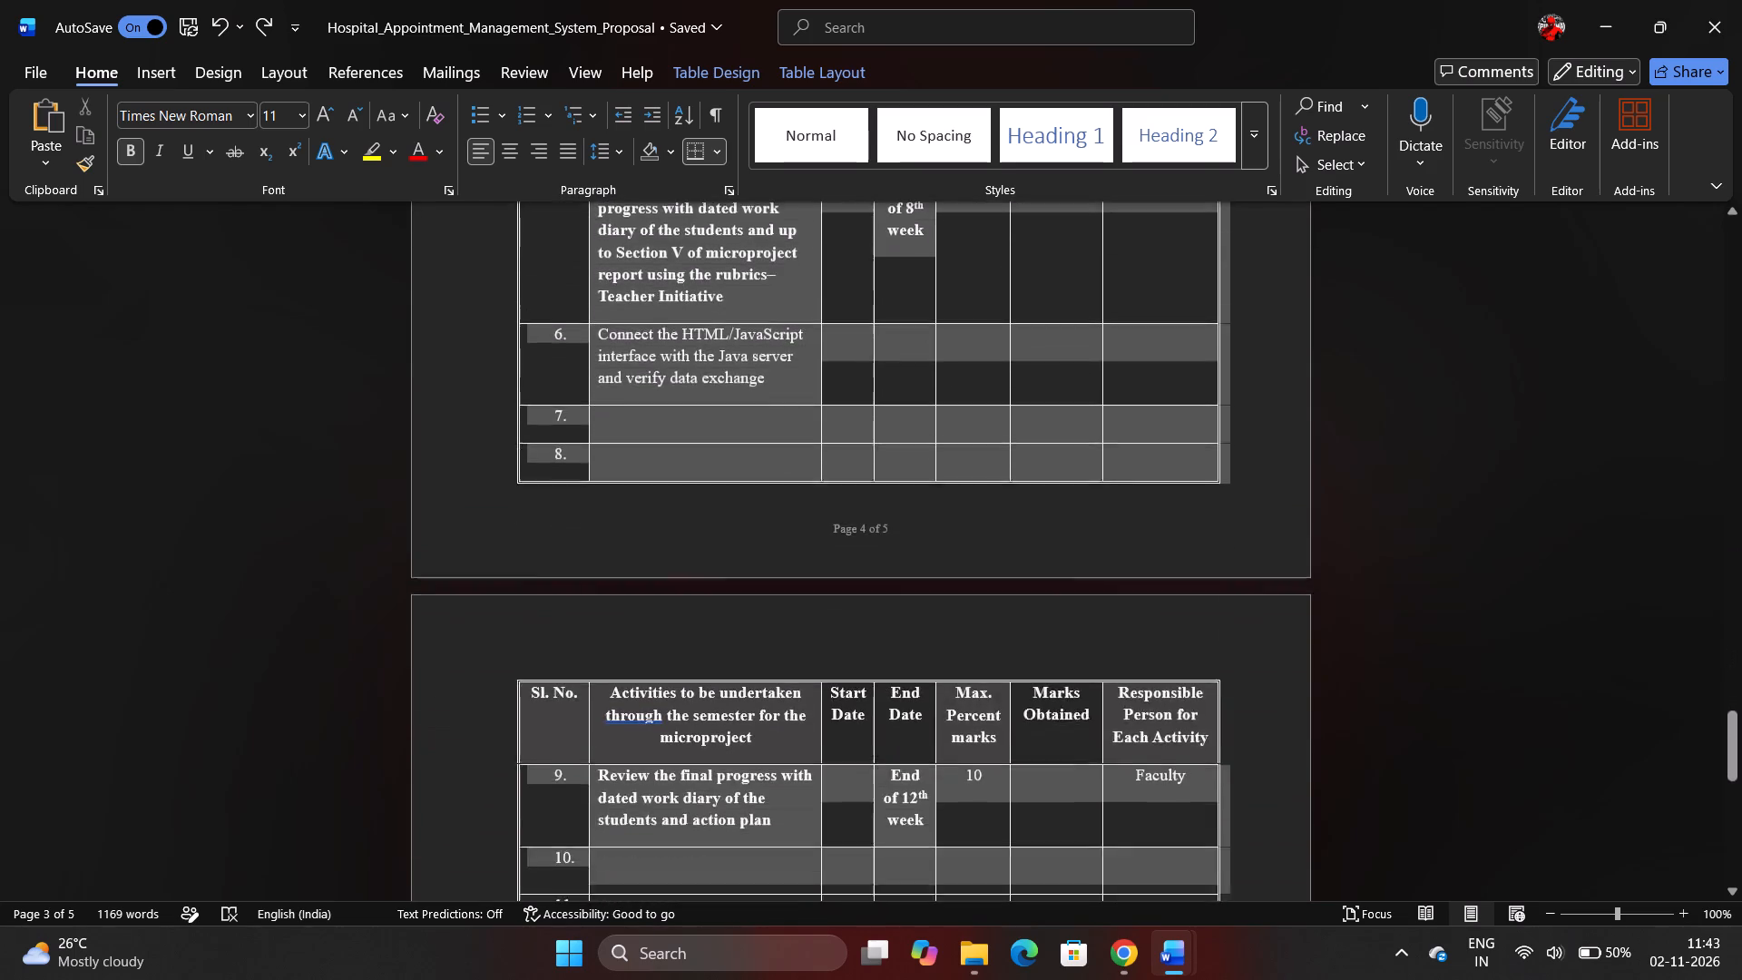
pyautogui.moveTo(1224, 979); pyautogui.dragTo(1095, 173)
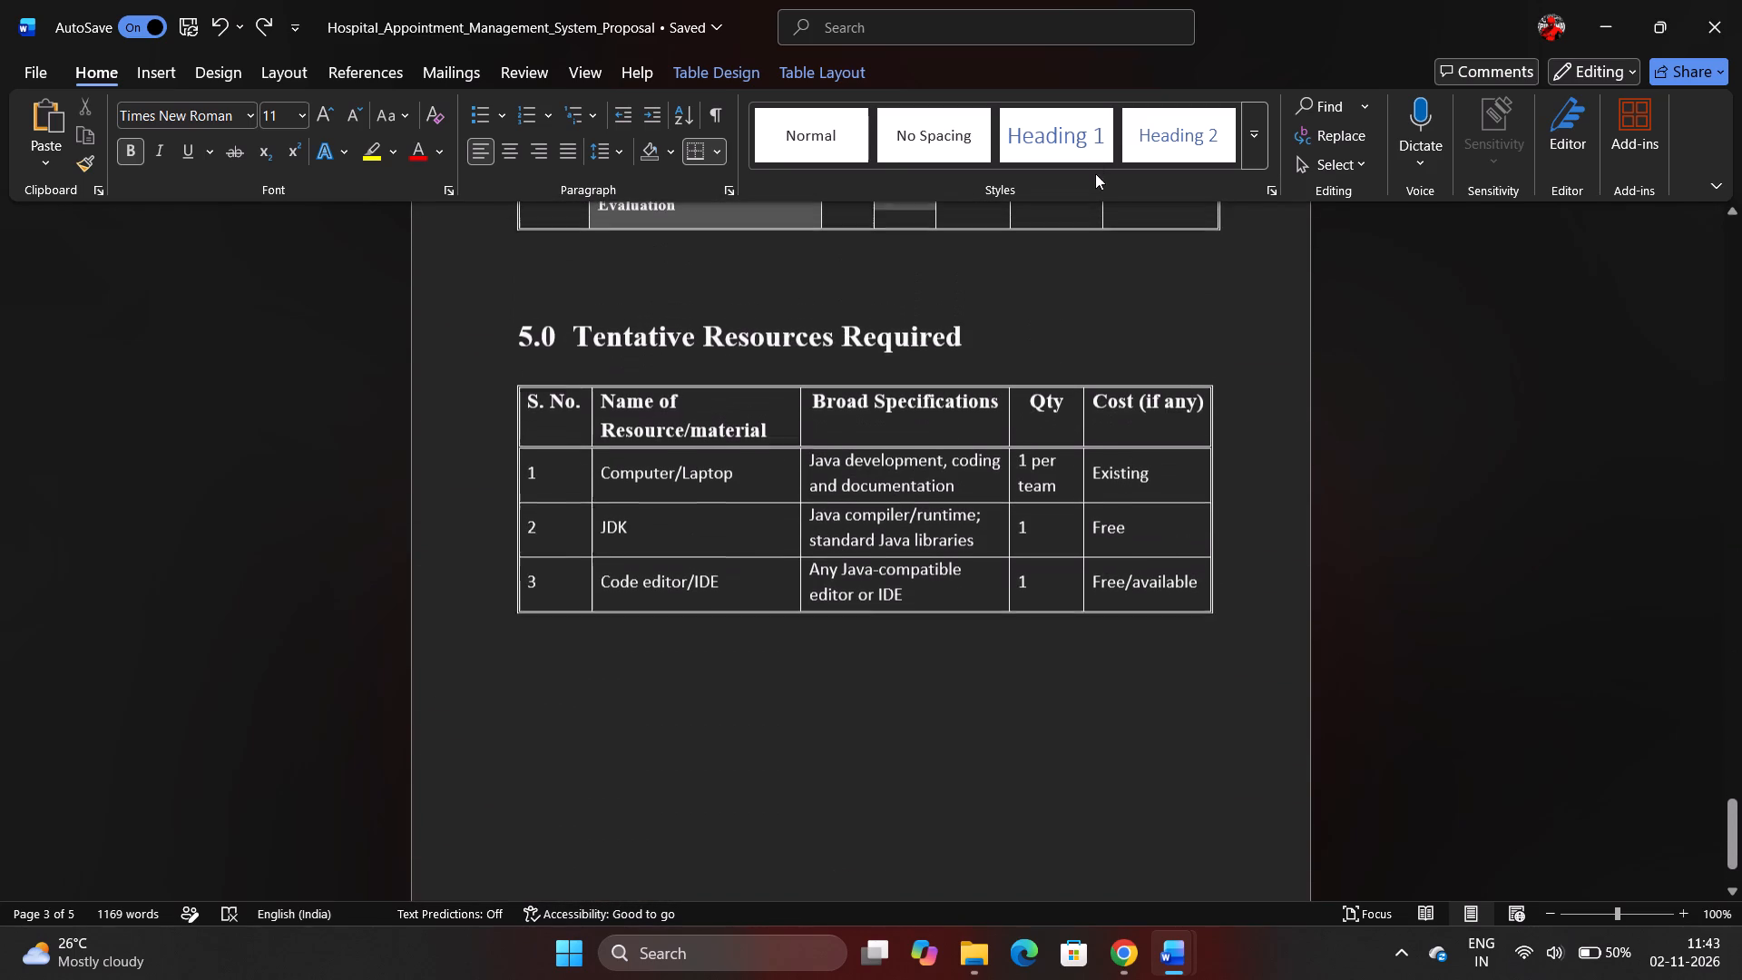
pyautogui.moveTo(1095, 173); pyautogui.dragTo(1202, 220)
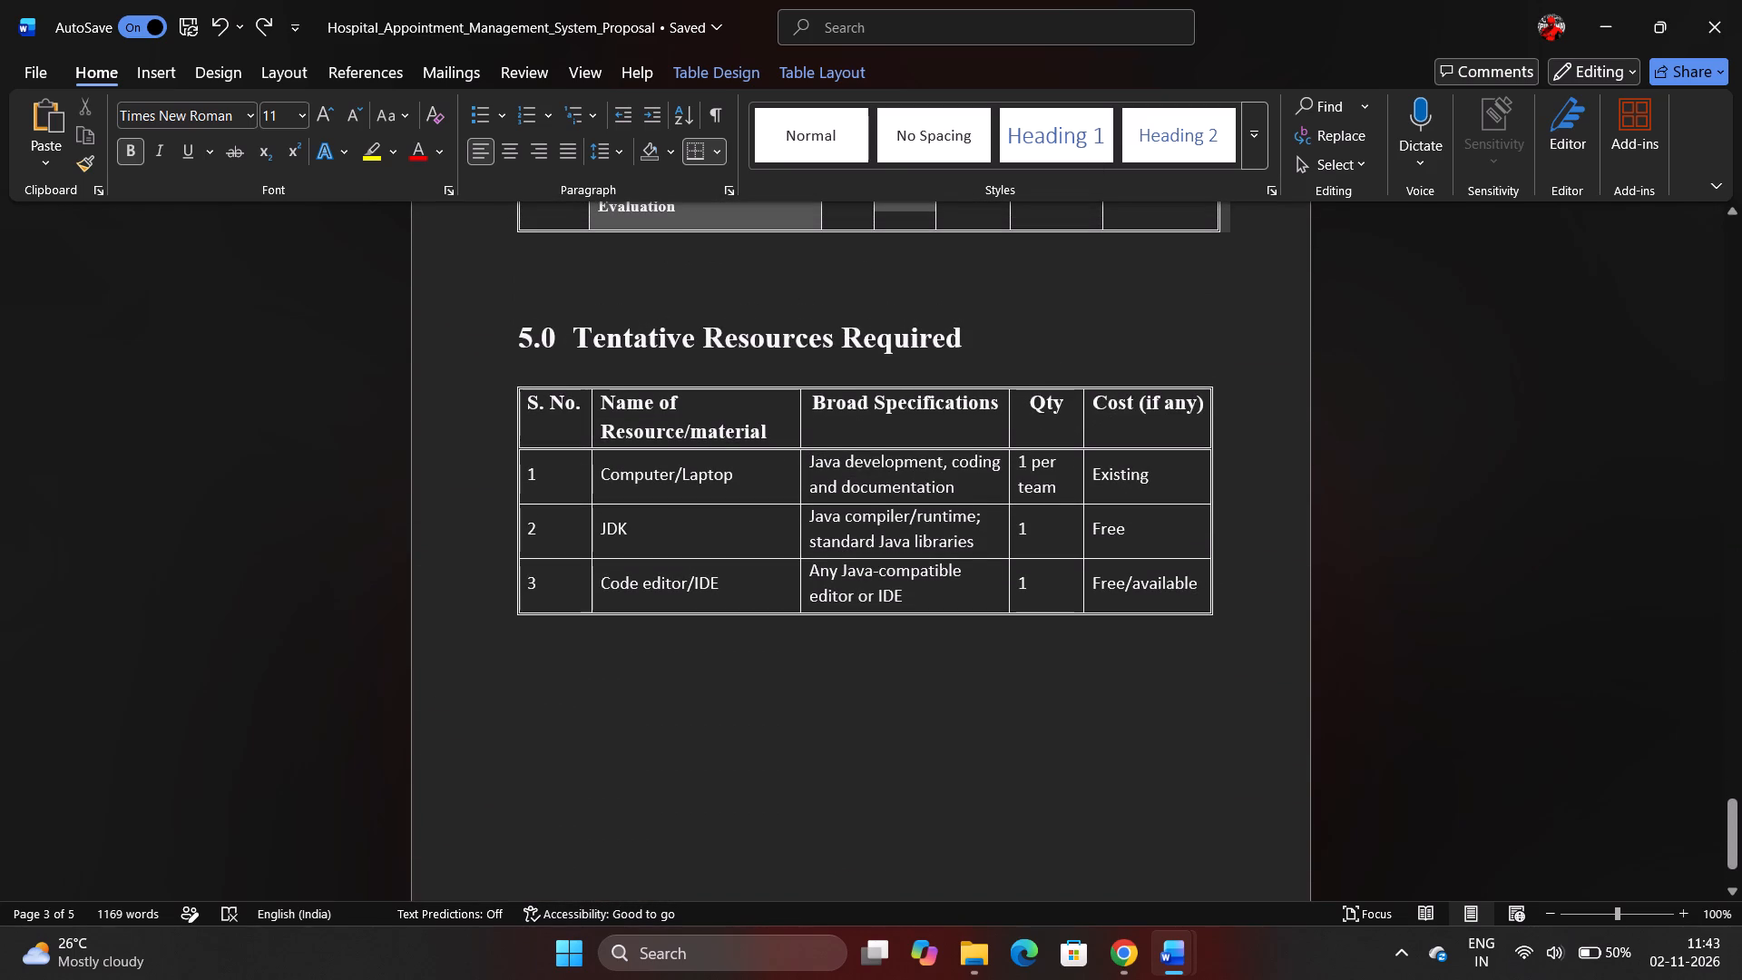
pyautogui.moveTo(1202, 220); pyautogui.dragTo(1174, 328)
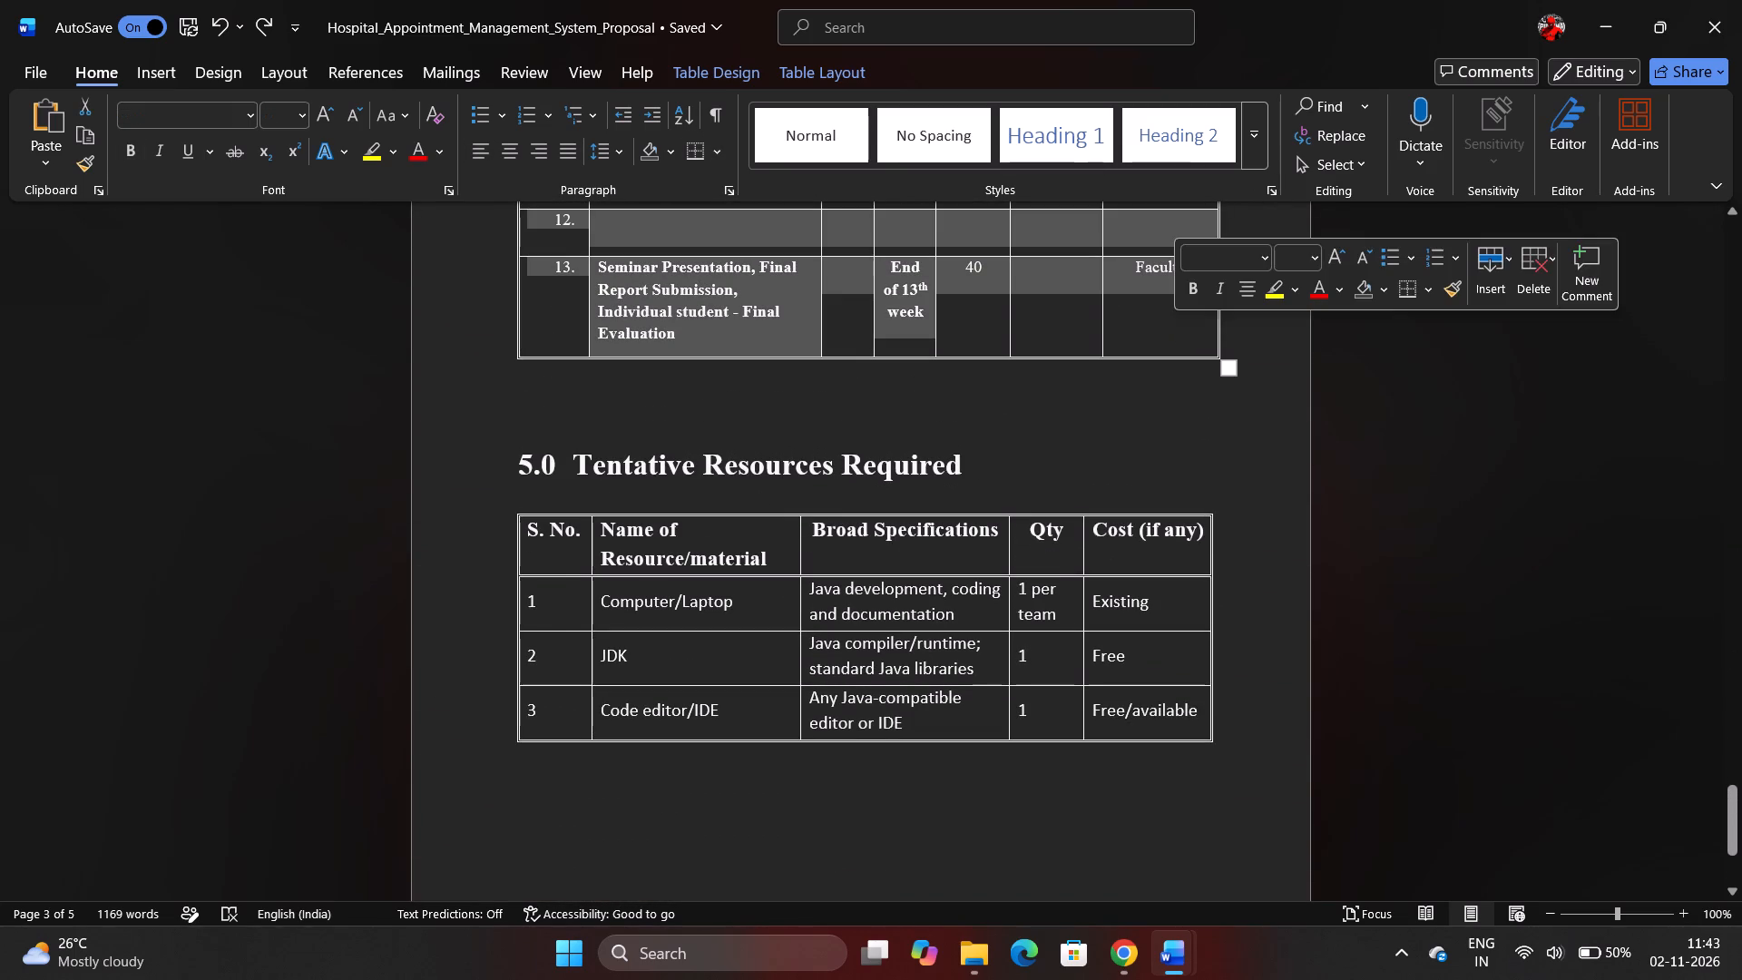
pyautogui.hotkey('ctrl', 'v')
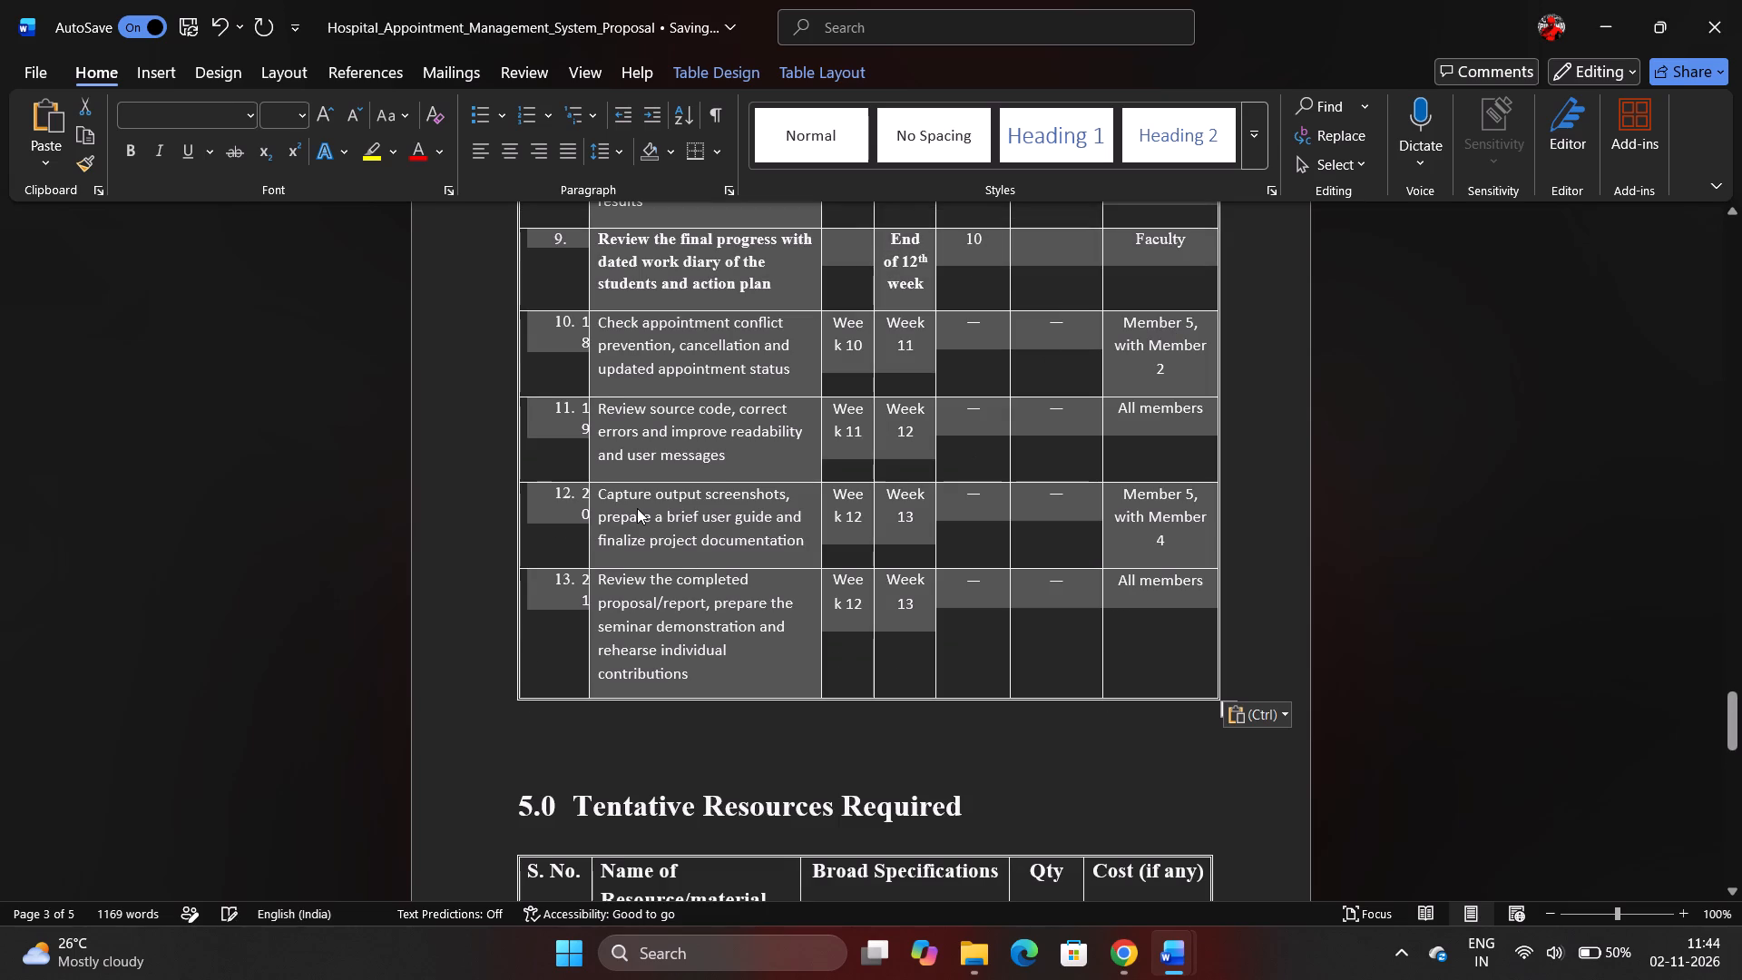
# Set the Tentative Action Plan table's header row on page 3 to font size 12 and align its text left.
pyautogui.click(637, 508)
pyautogui.scroll(6, 637, 508)
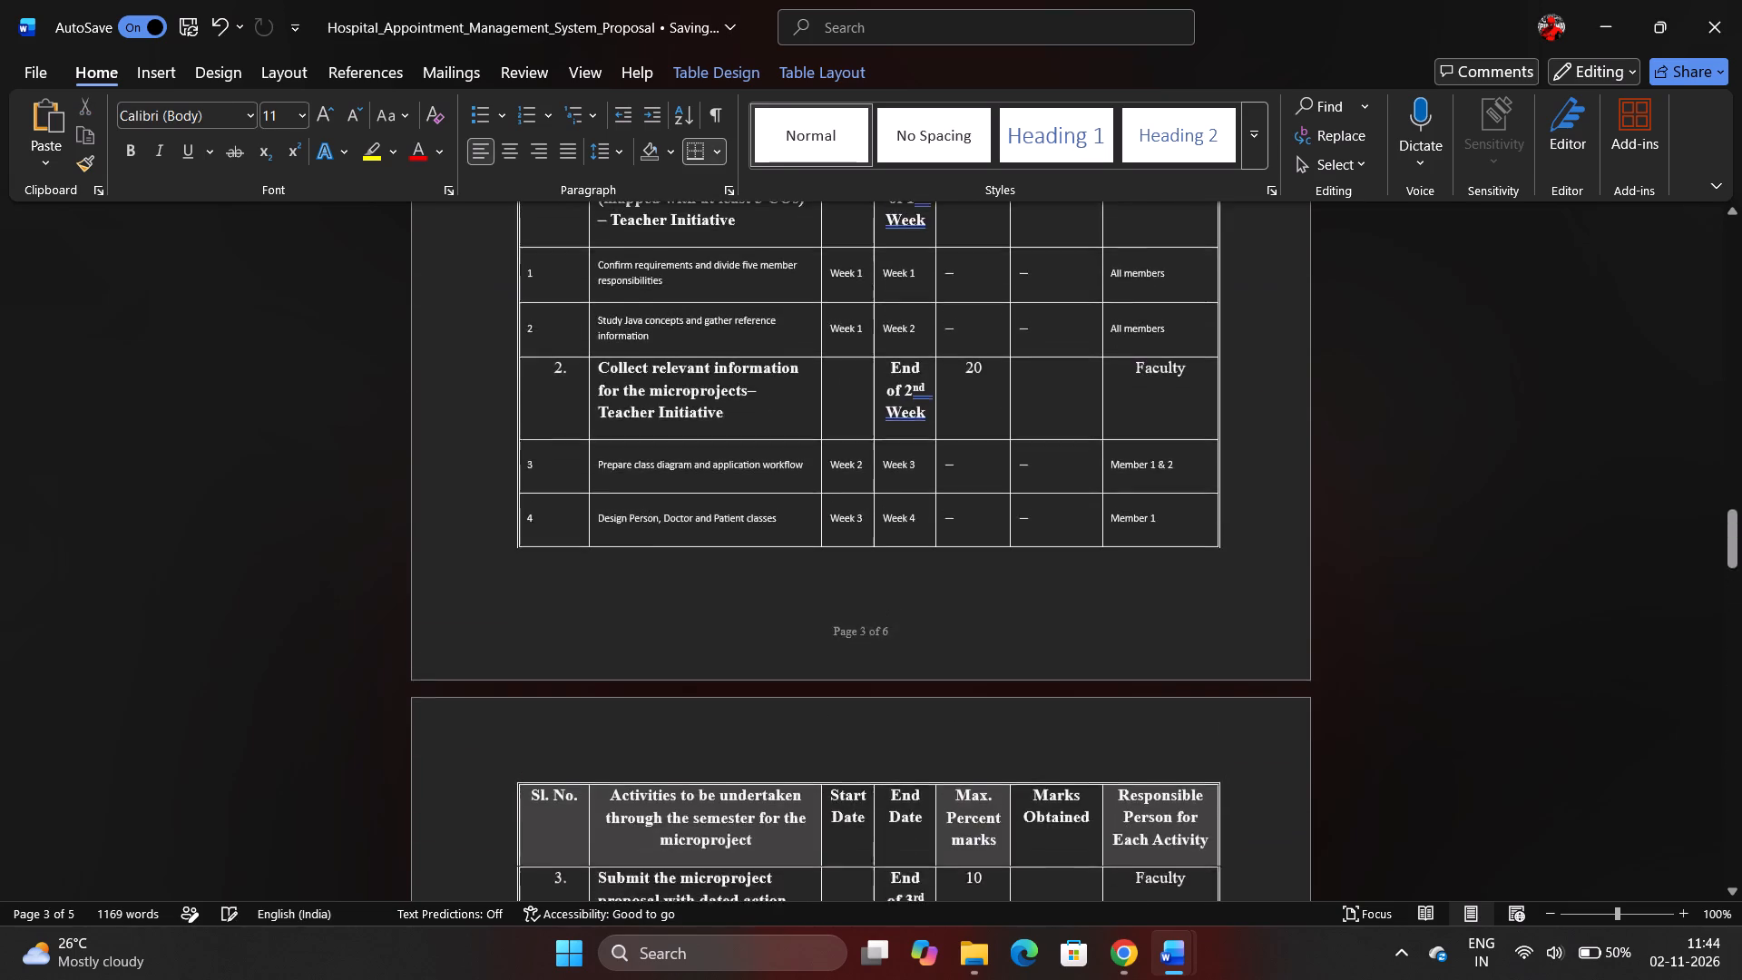
pyautogui.scroll(1, 637, 508)
pyautogui.scroll(-4, 637, 508)
pyautogui.scroll(1, 637, 508)
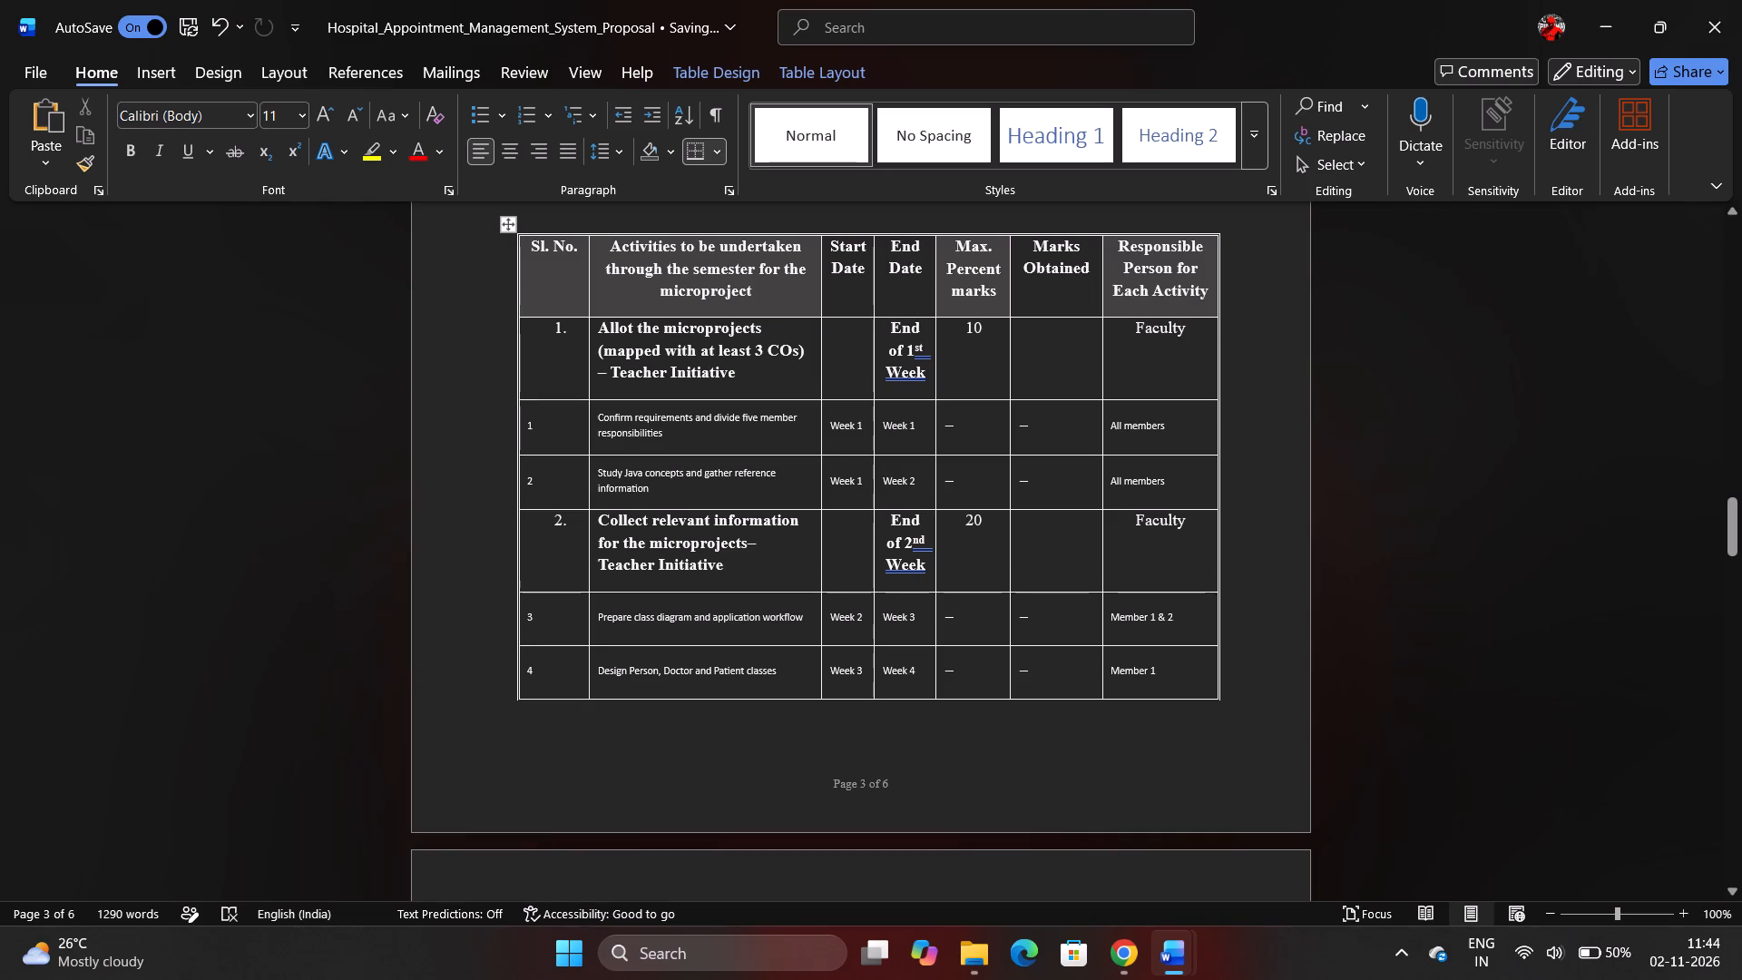
pyautogui.moveTo(719, 365); pyautogui.dragTo(647, 355)
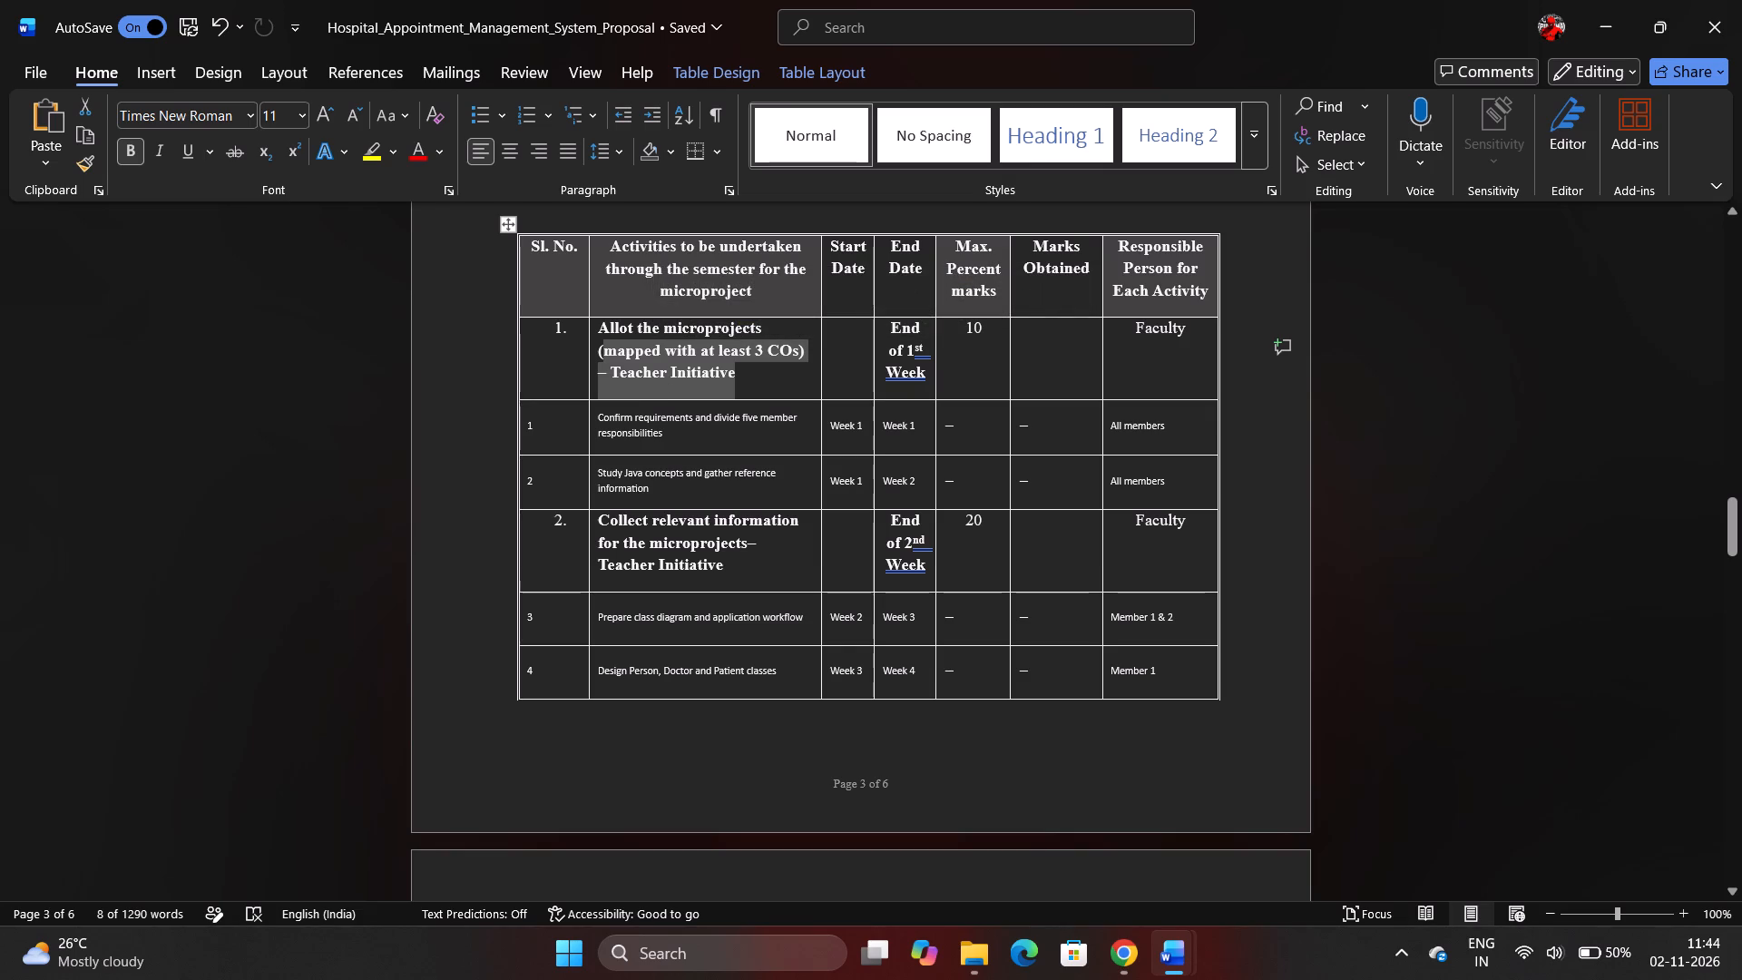
pyautogui.moveTo(530, 245); pyautogui.dragTo(1138, 289)
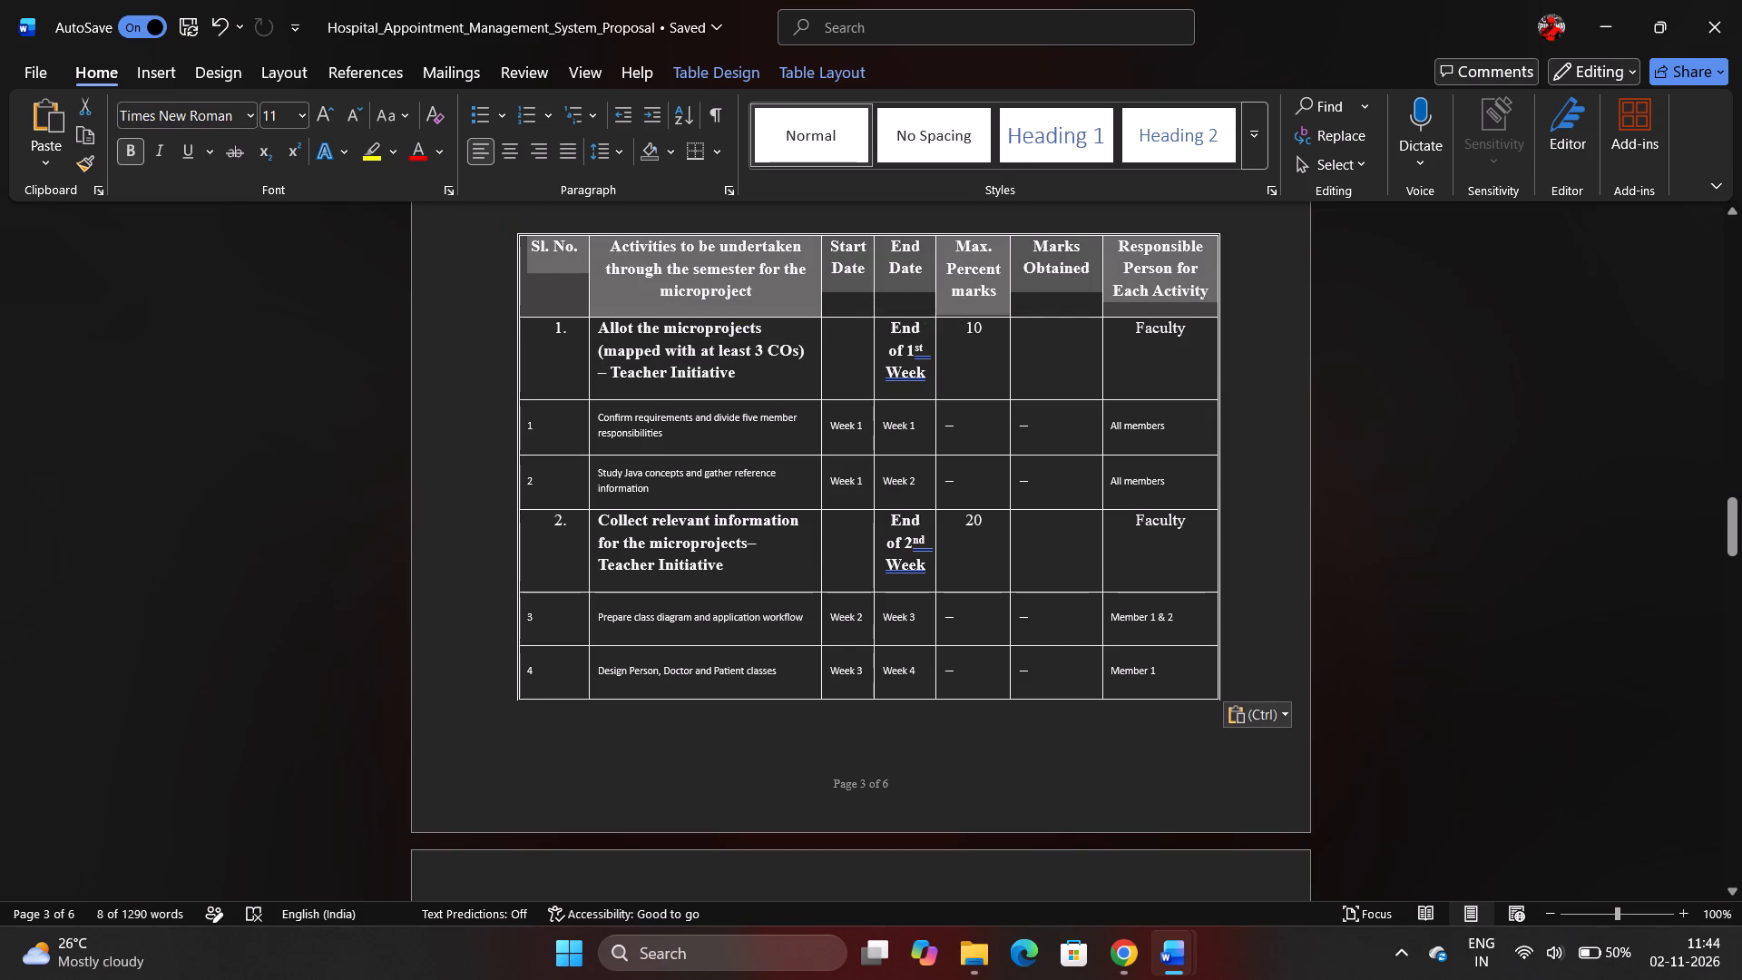
pyautogui.moveTo(1138, 289); pyautogui.dragTo(1169, 289)
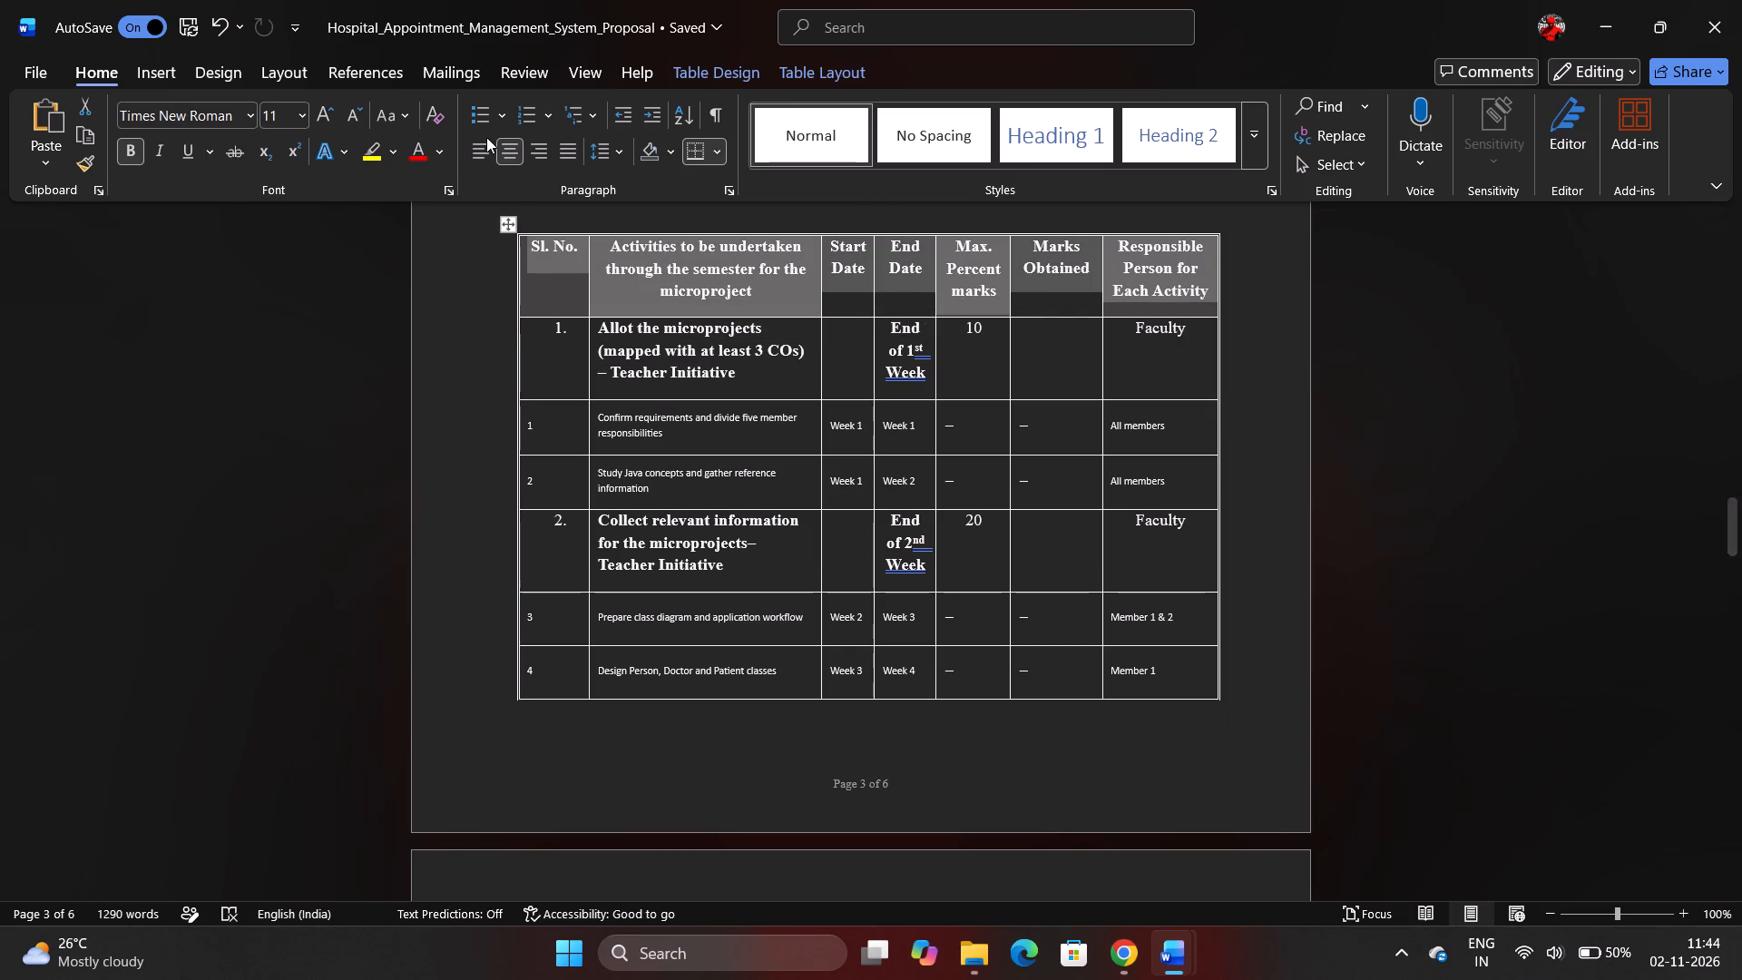
pyautogui.click(303, 115)
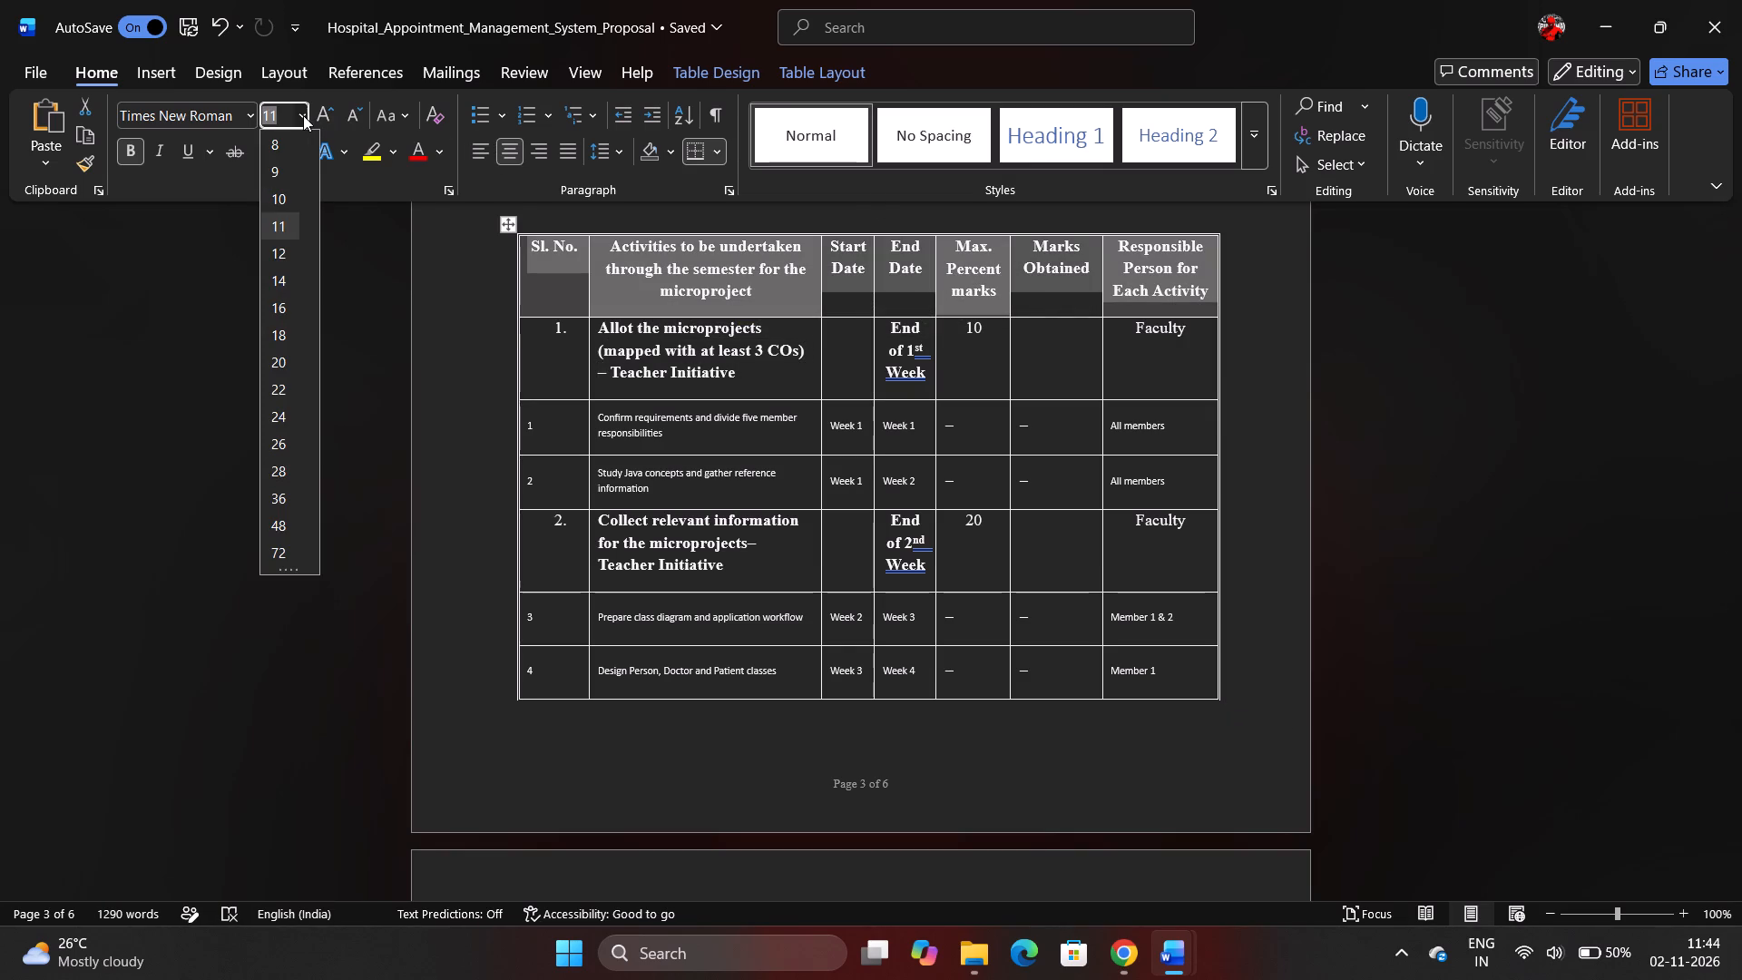
pyautogui.click(272, 268)
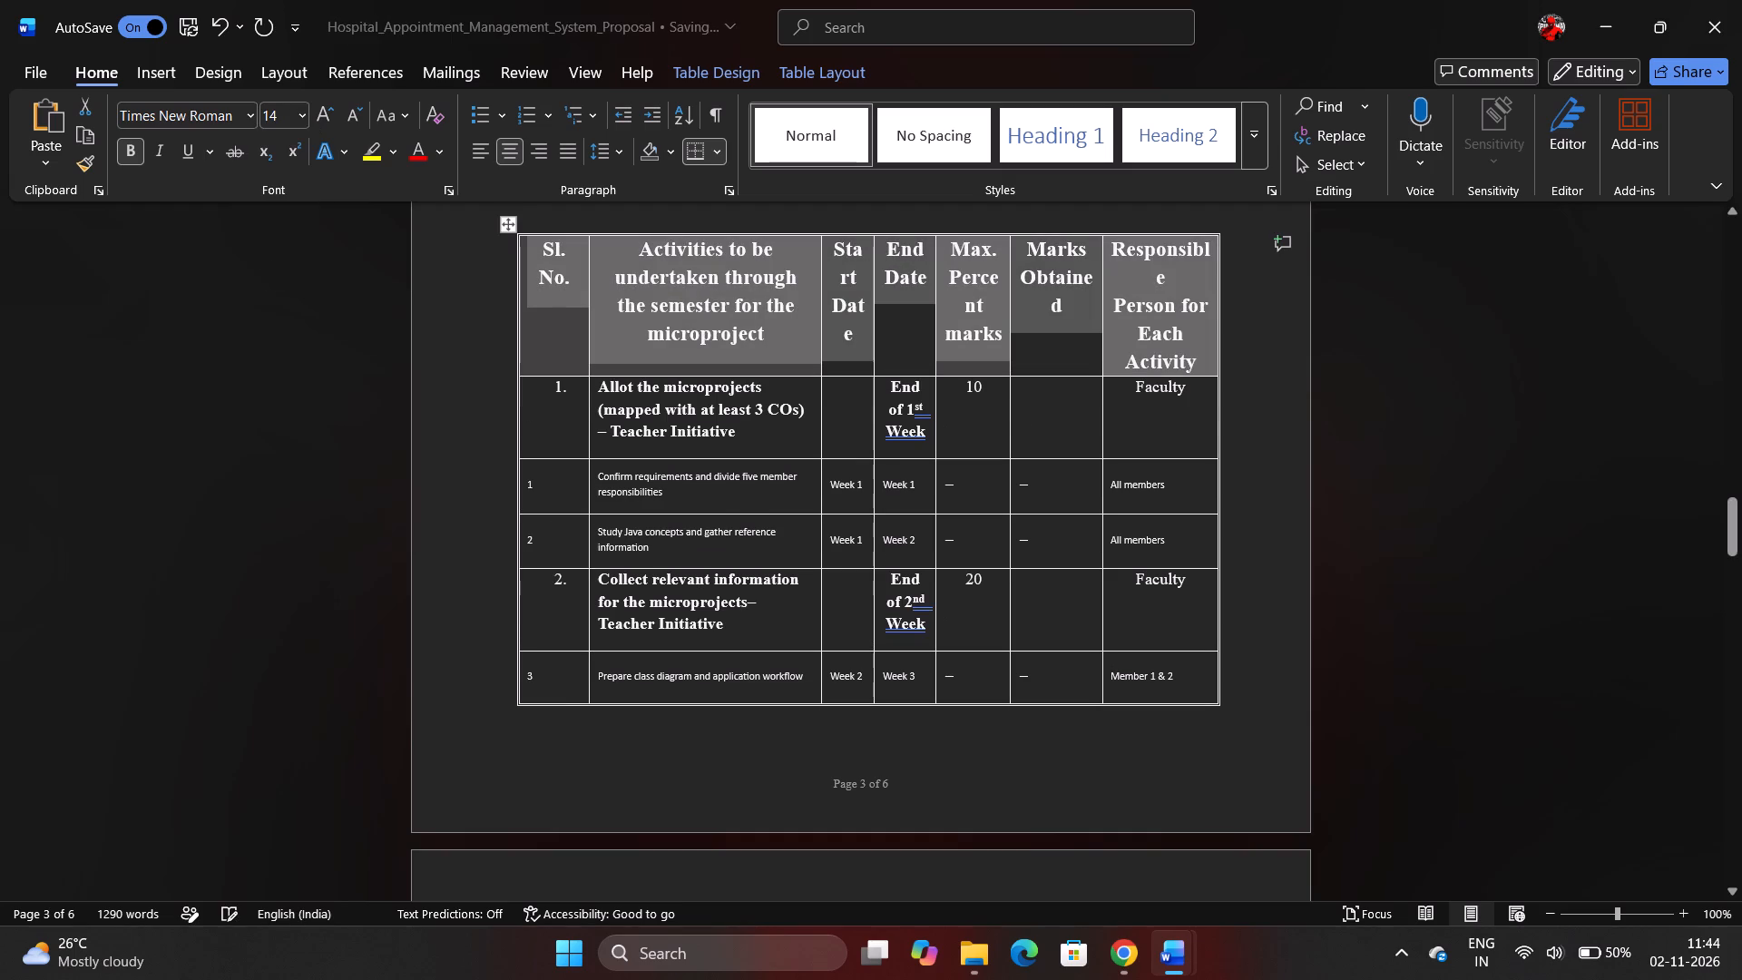
pyautogui.click(299, 116)
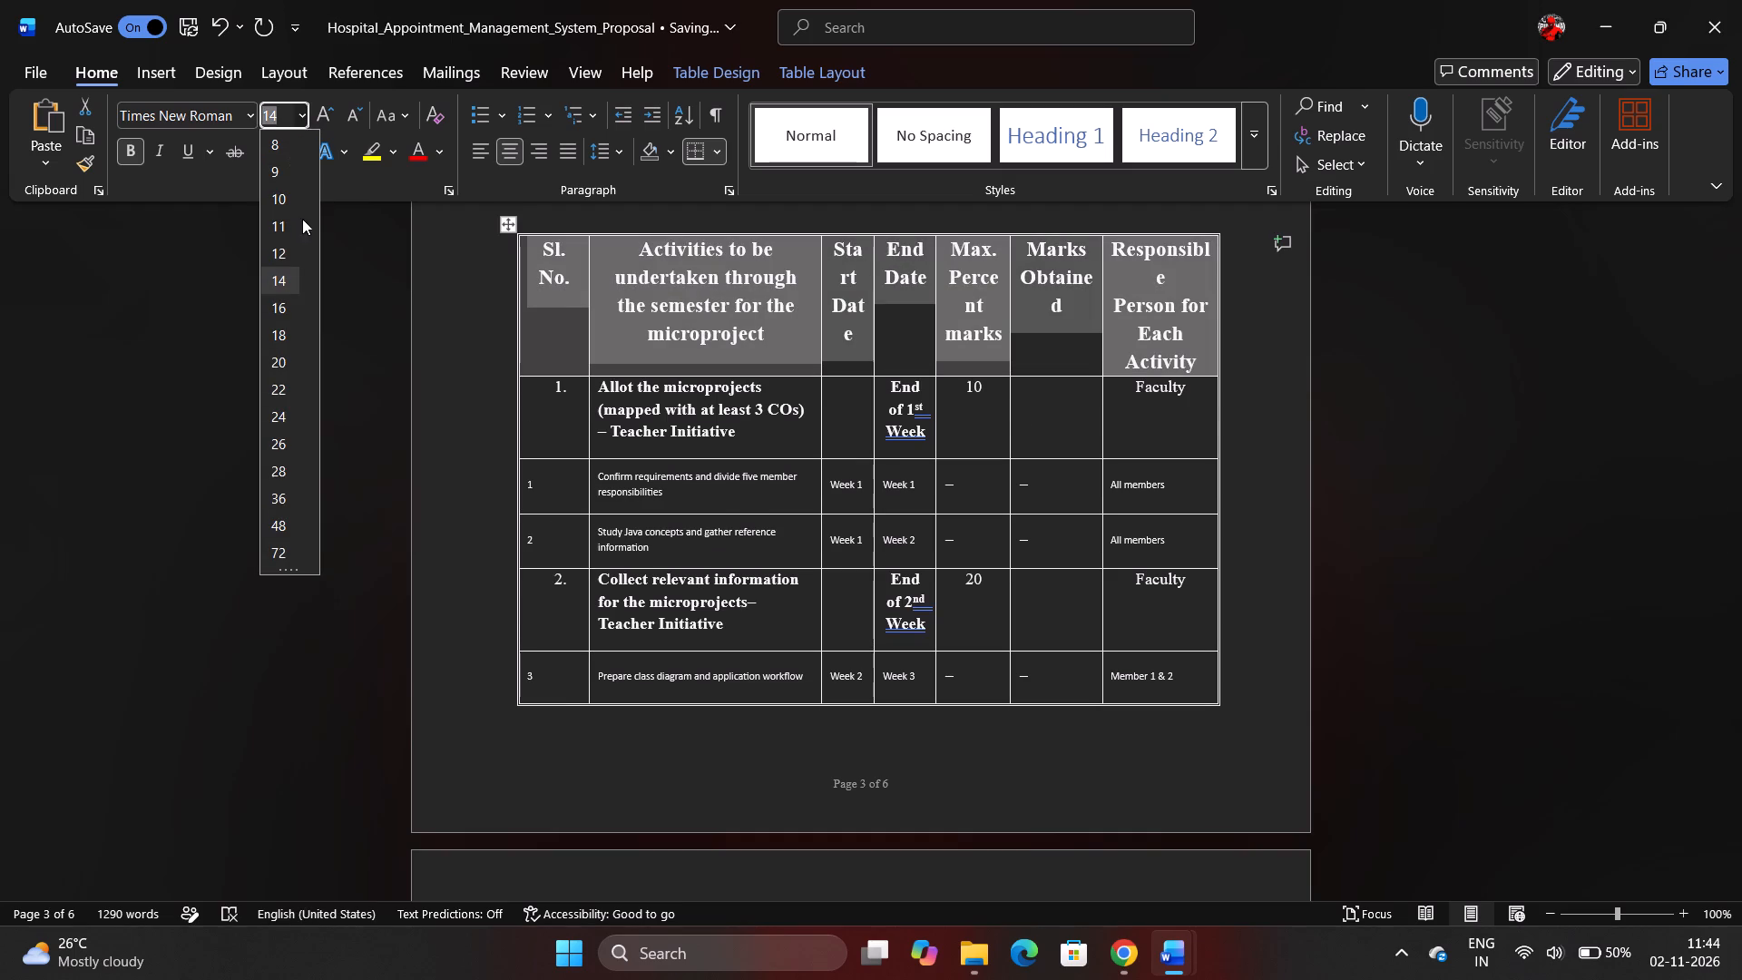
pyautogui.click(291, 249)
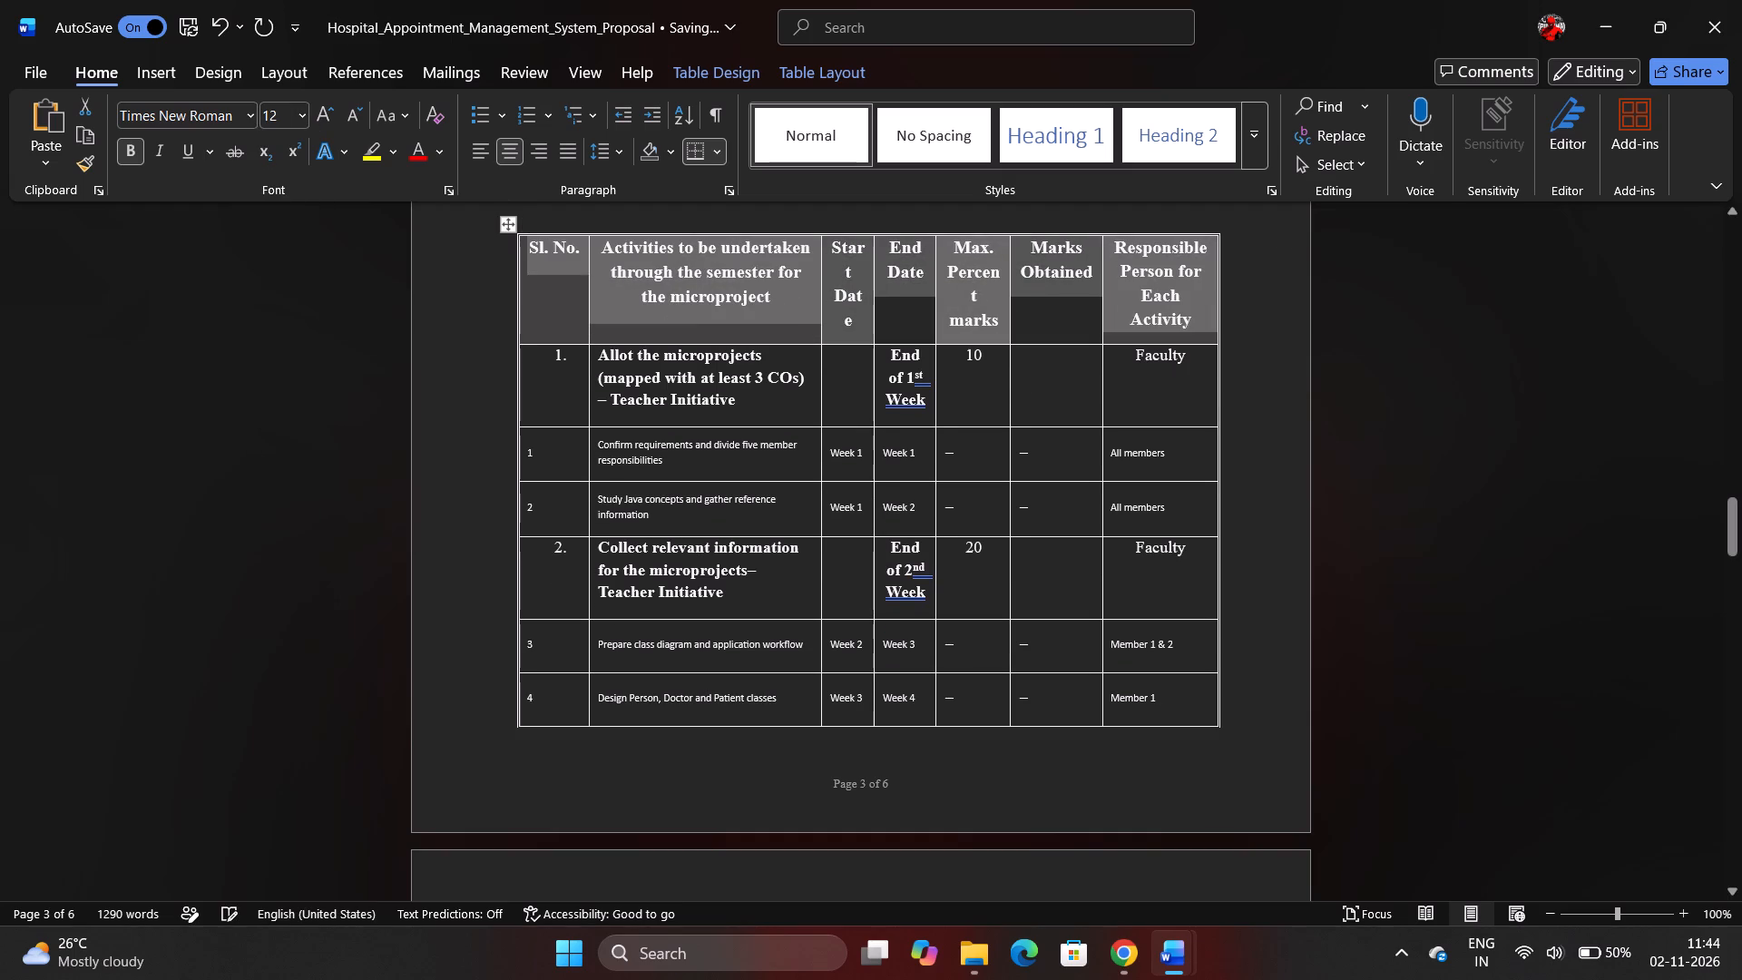
pyautogui.click(480, 162)
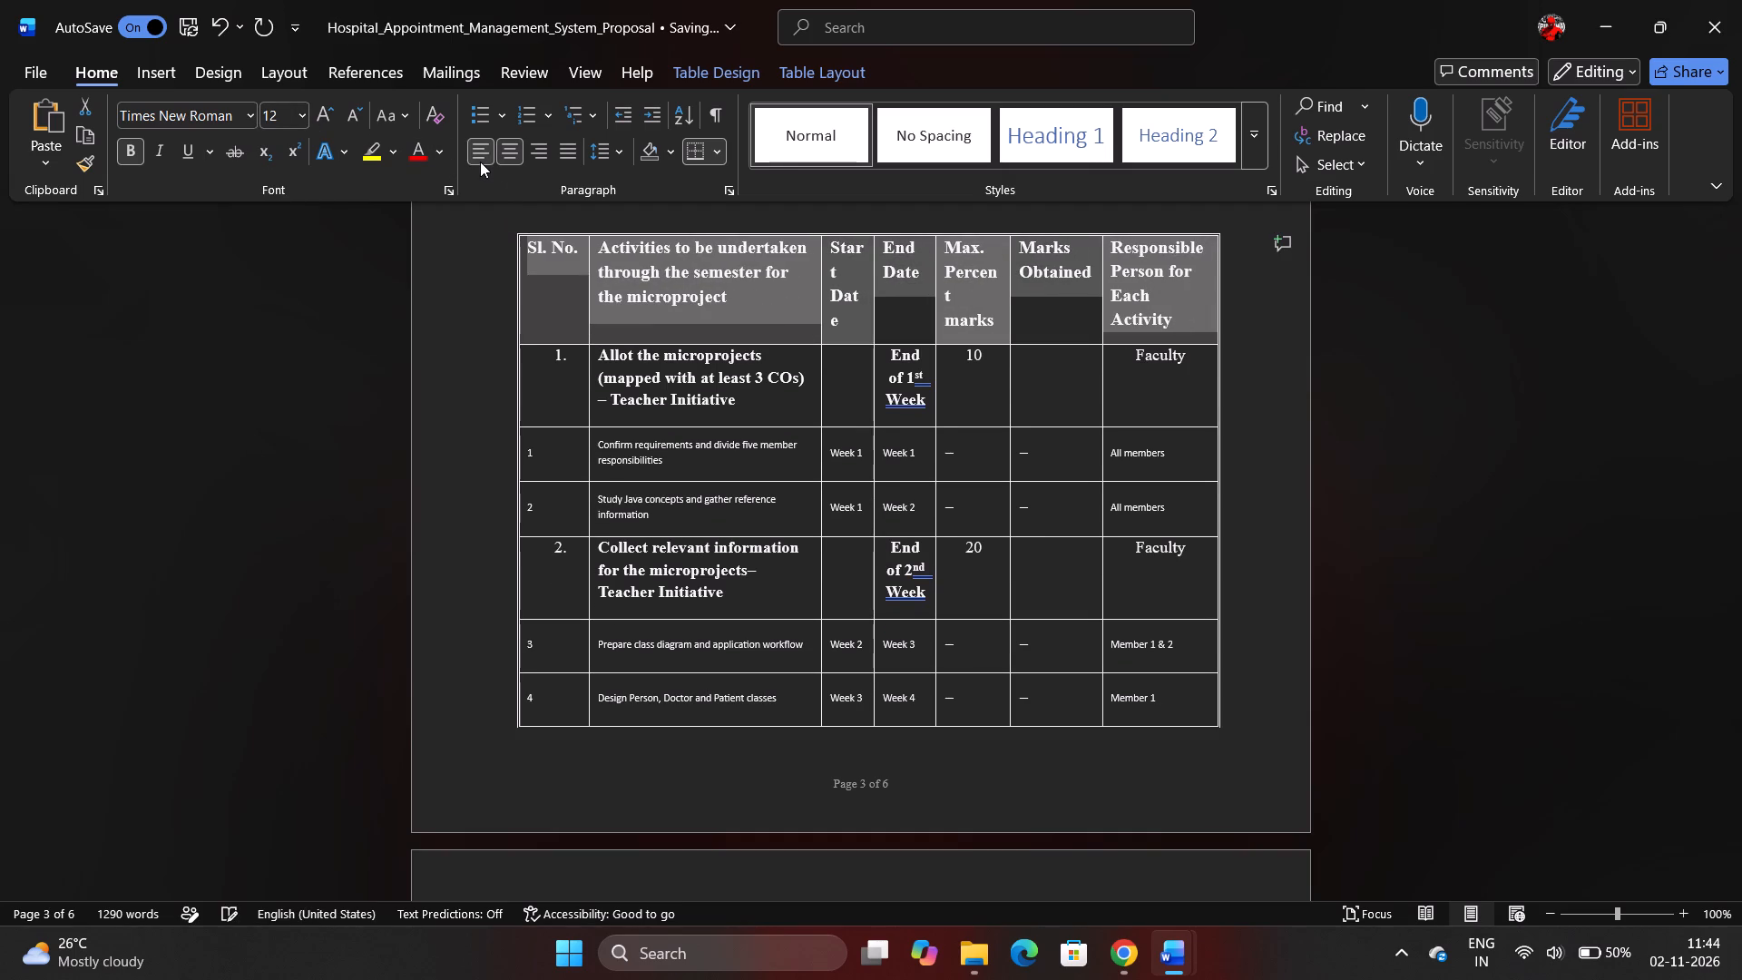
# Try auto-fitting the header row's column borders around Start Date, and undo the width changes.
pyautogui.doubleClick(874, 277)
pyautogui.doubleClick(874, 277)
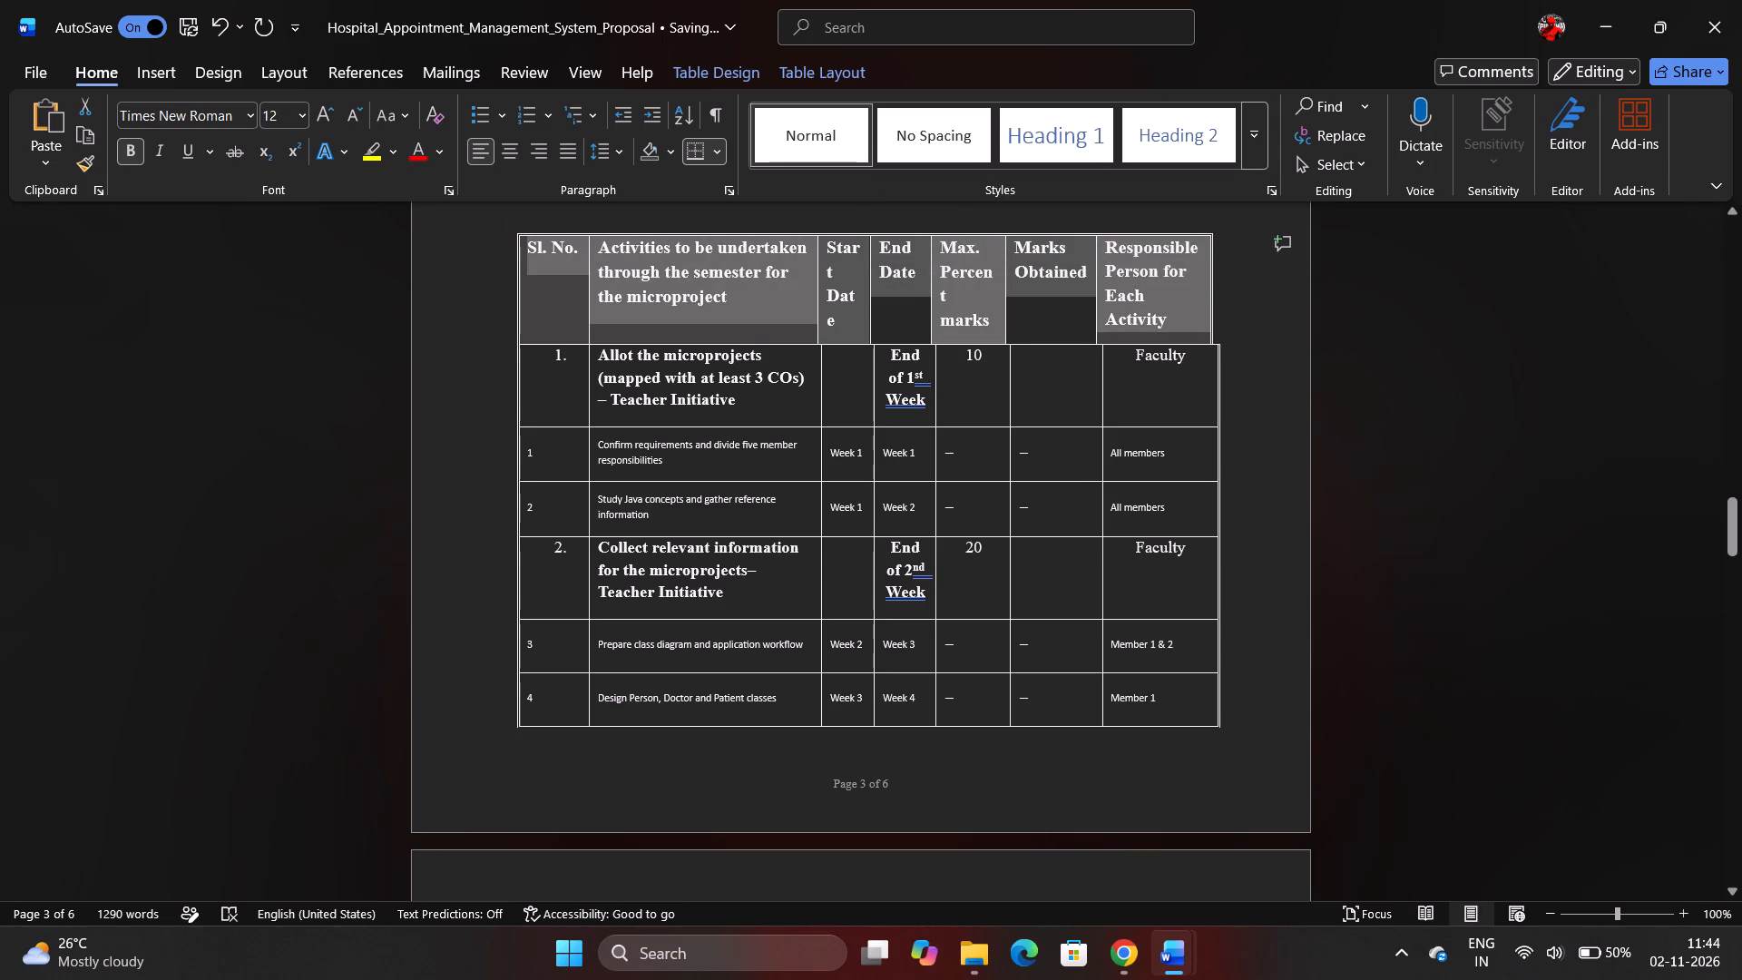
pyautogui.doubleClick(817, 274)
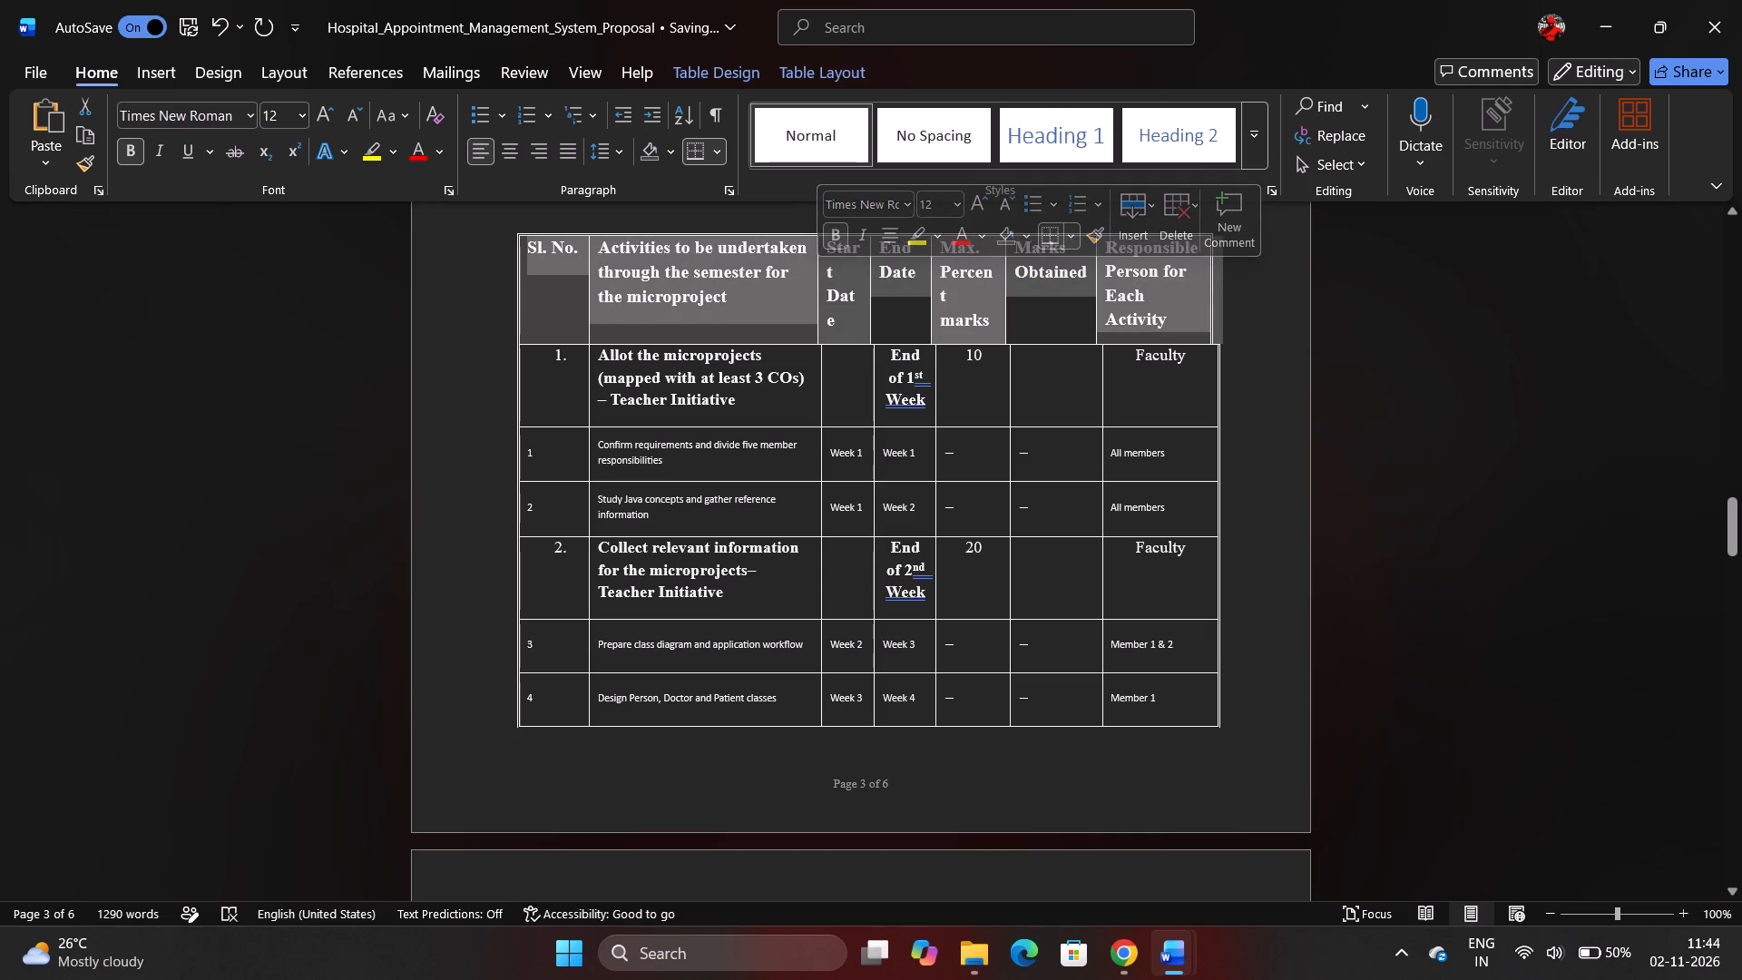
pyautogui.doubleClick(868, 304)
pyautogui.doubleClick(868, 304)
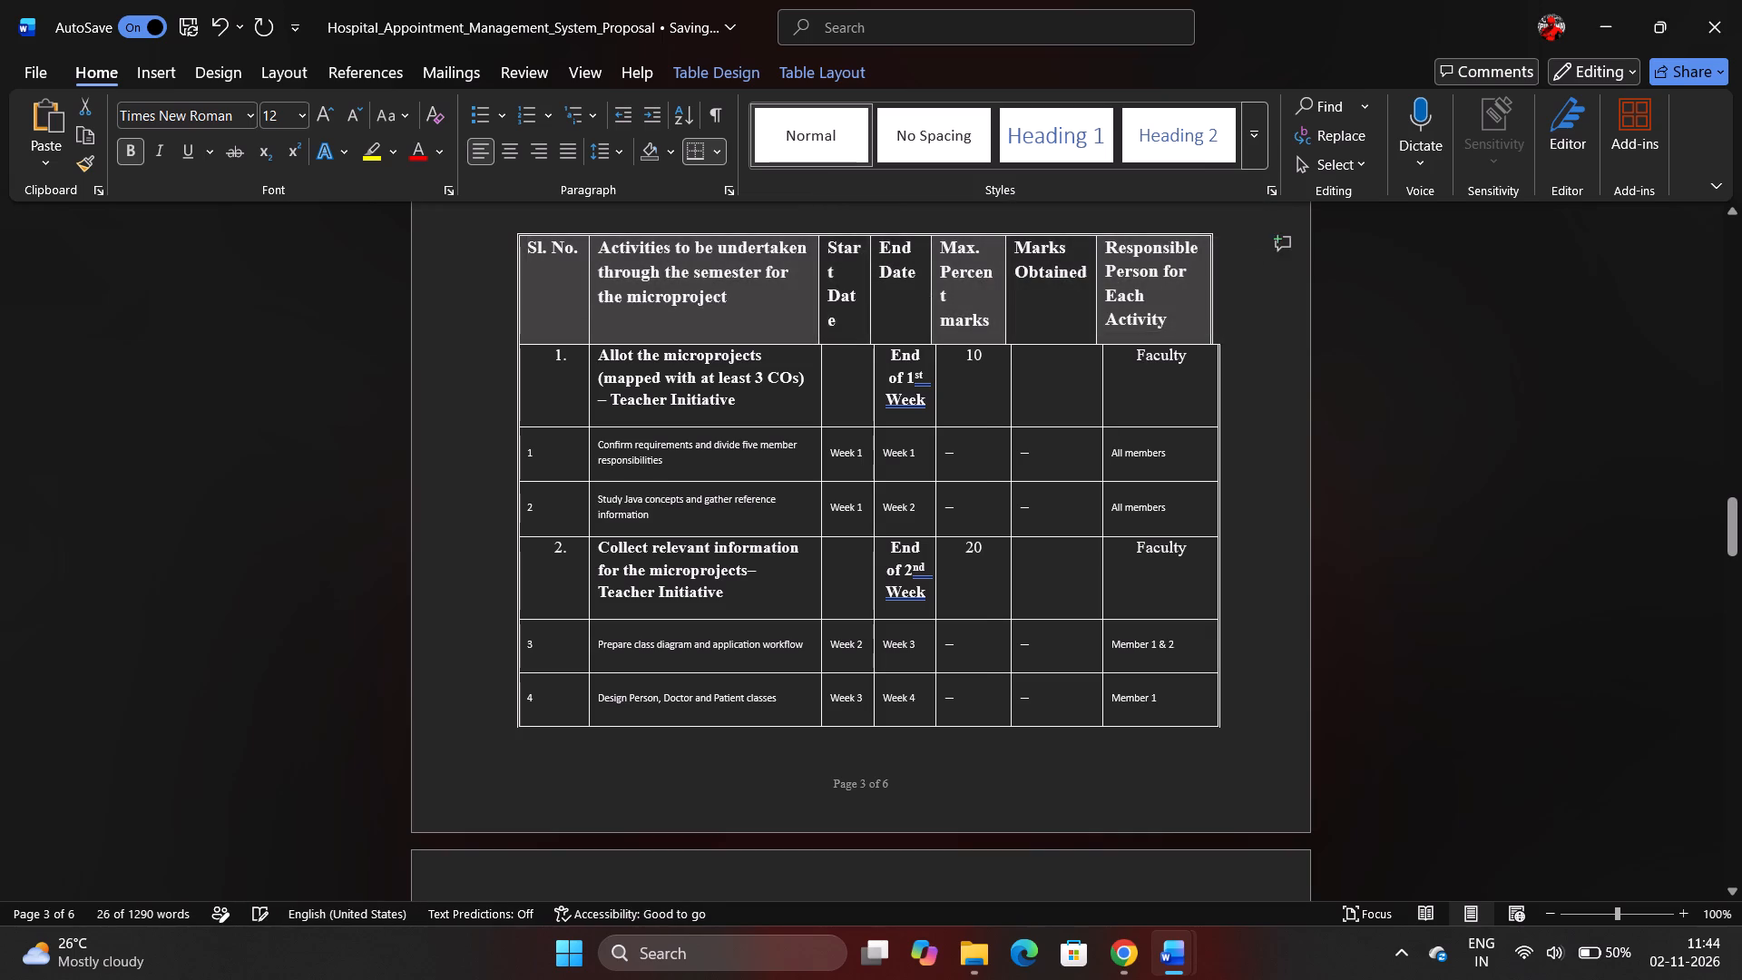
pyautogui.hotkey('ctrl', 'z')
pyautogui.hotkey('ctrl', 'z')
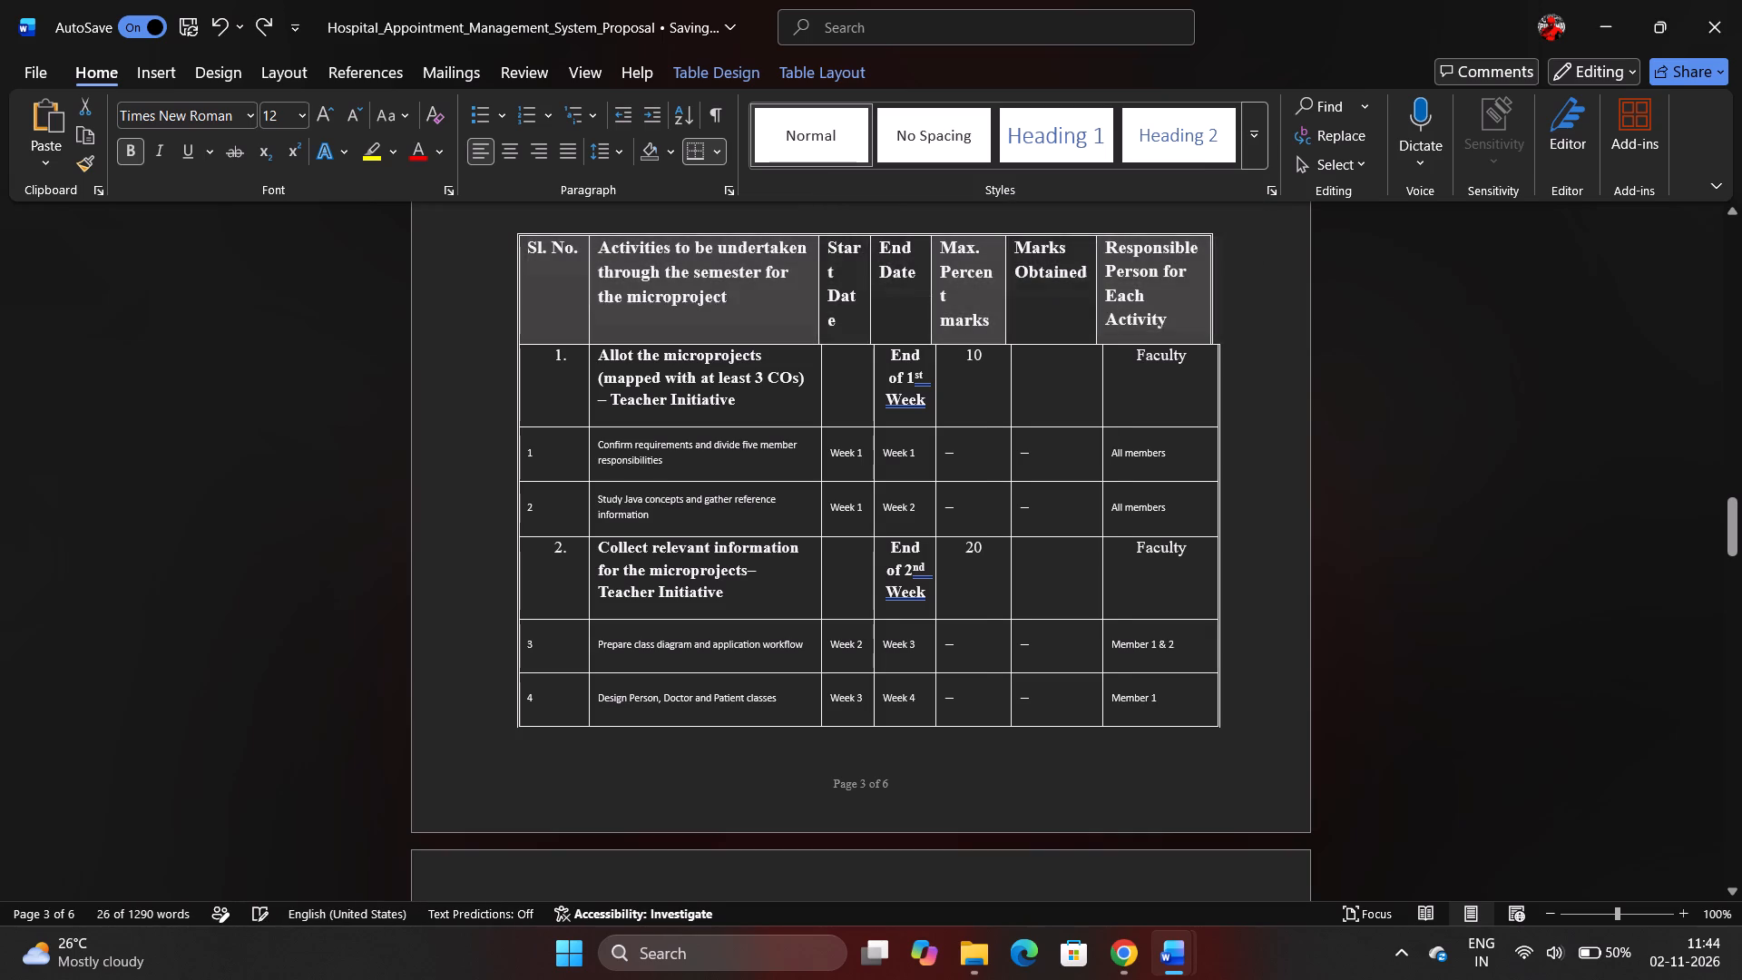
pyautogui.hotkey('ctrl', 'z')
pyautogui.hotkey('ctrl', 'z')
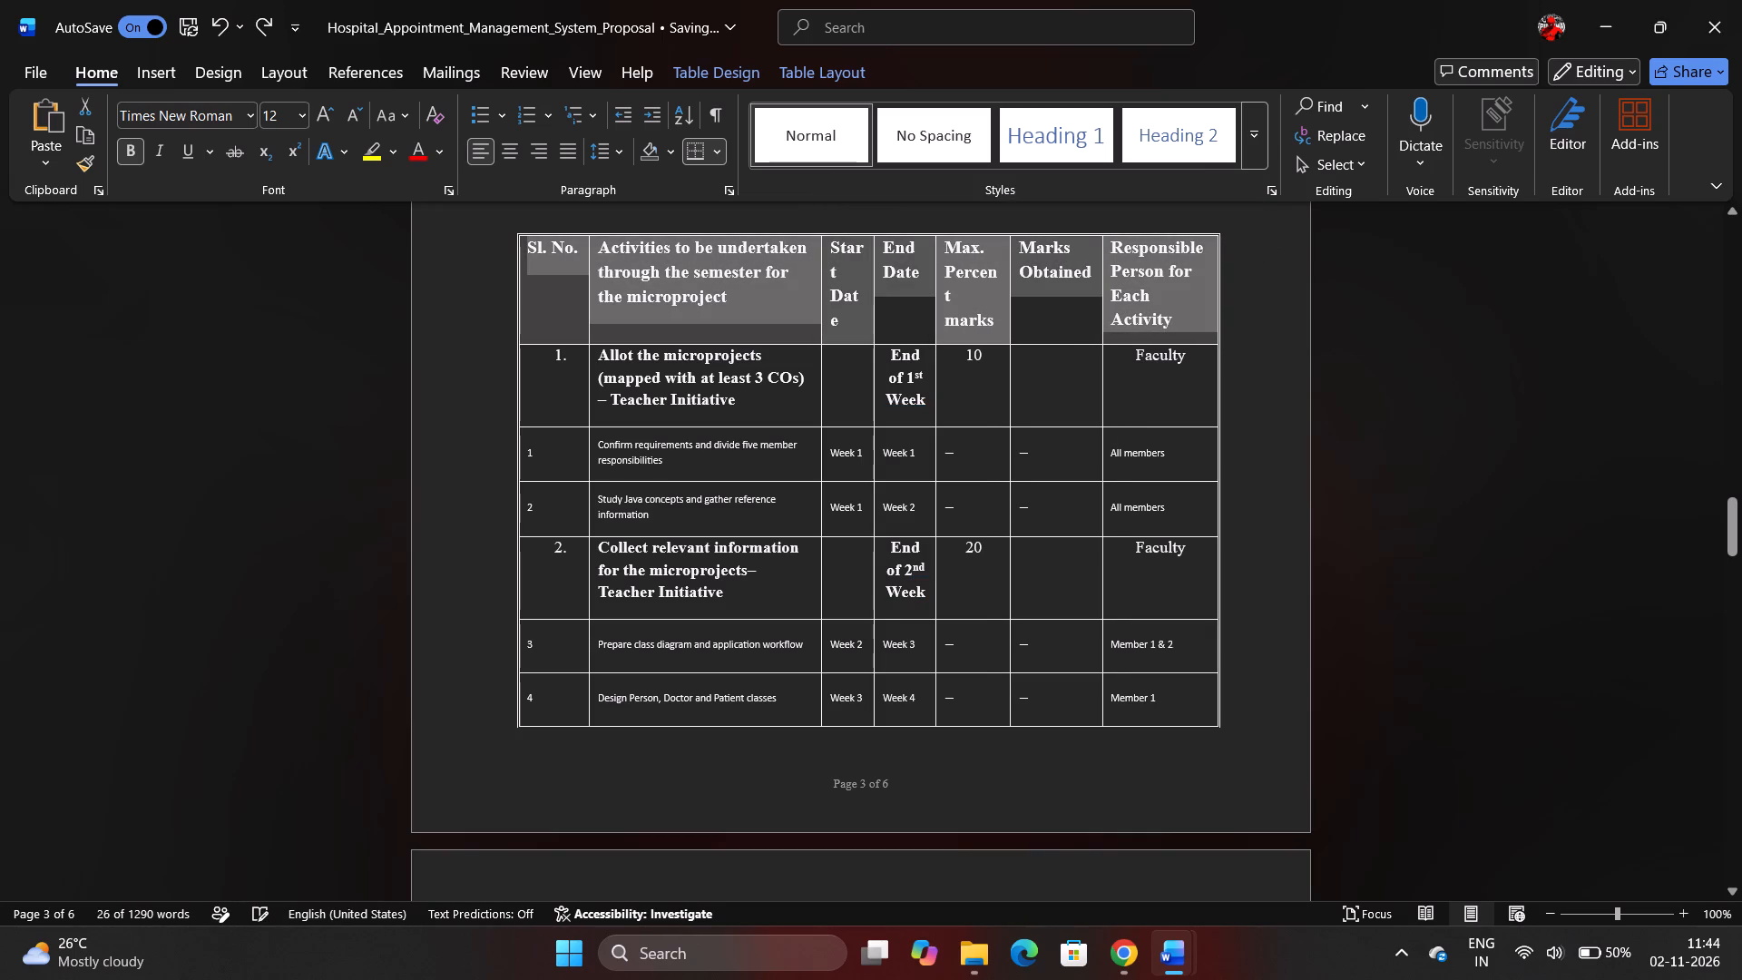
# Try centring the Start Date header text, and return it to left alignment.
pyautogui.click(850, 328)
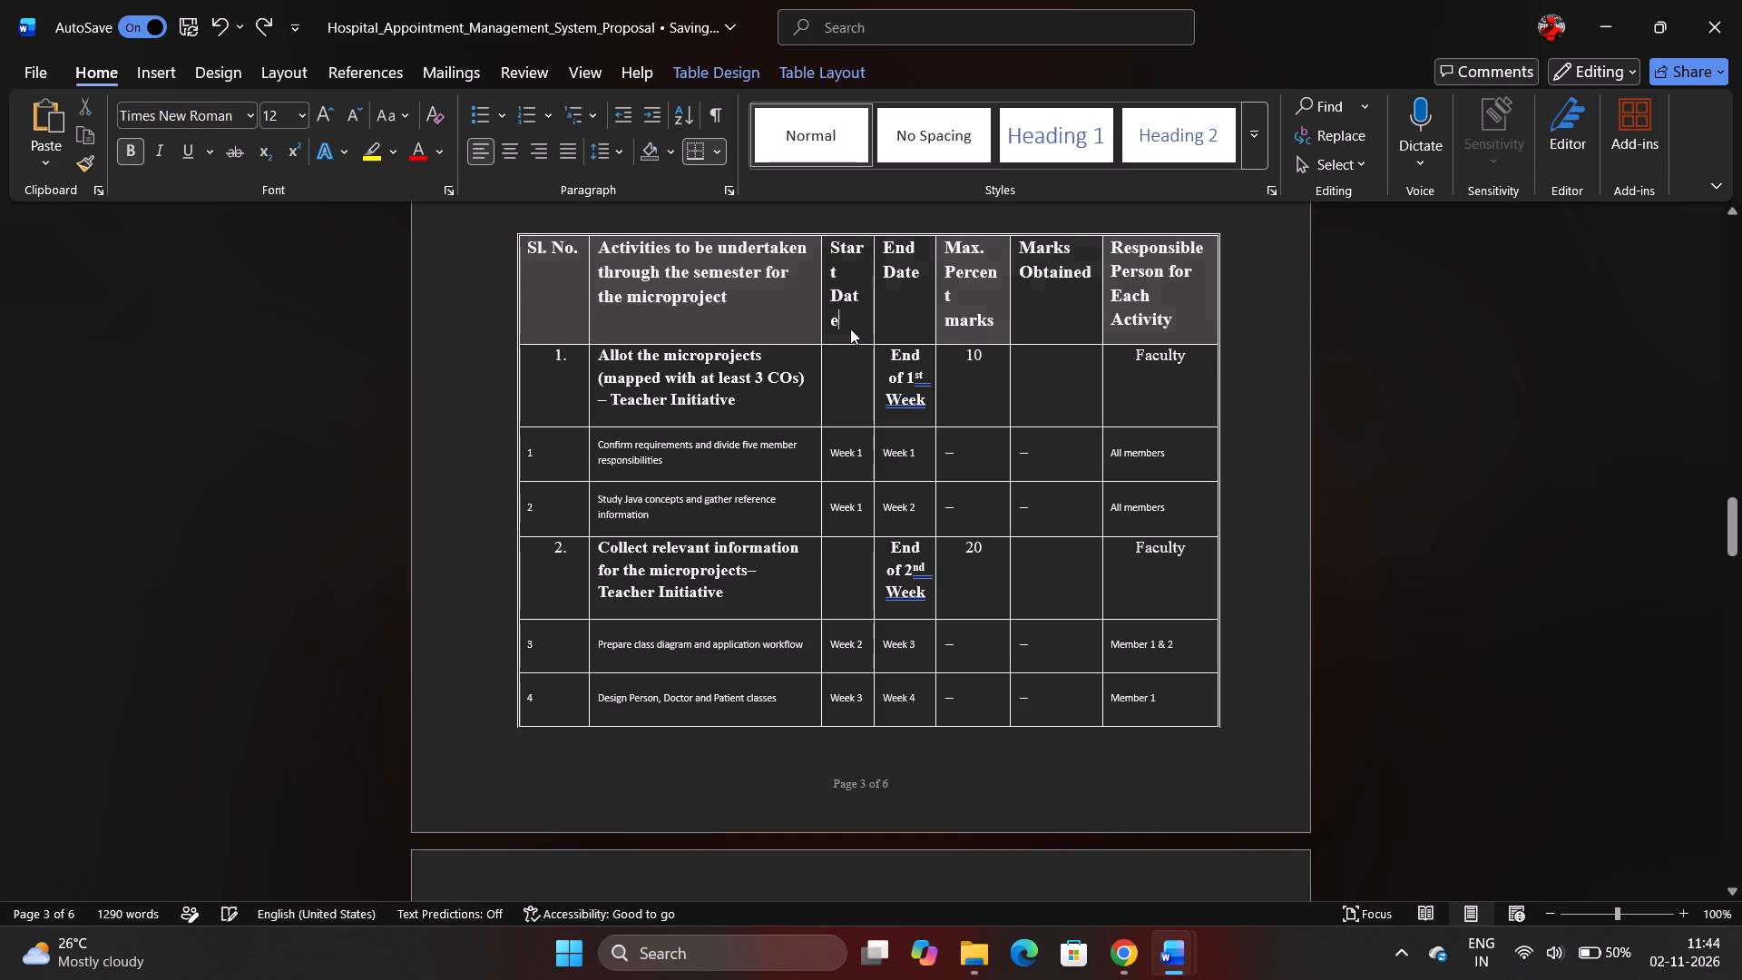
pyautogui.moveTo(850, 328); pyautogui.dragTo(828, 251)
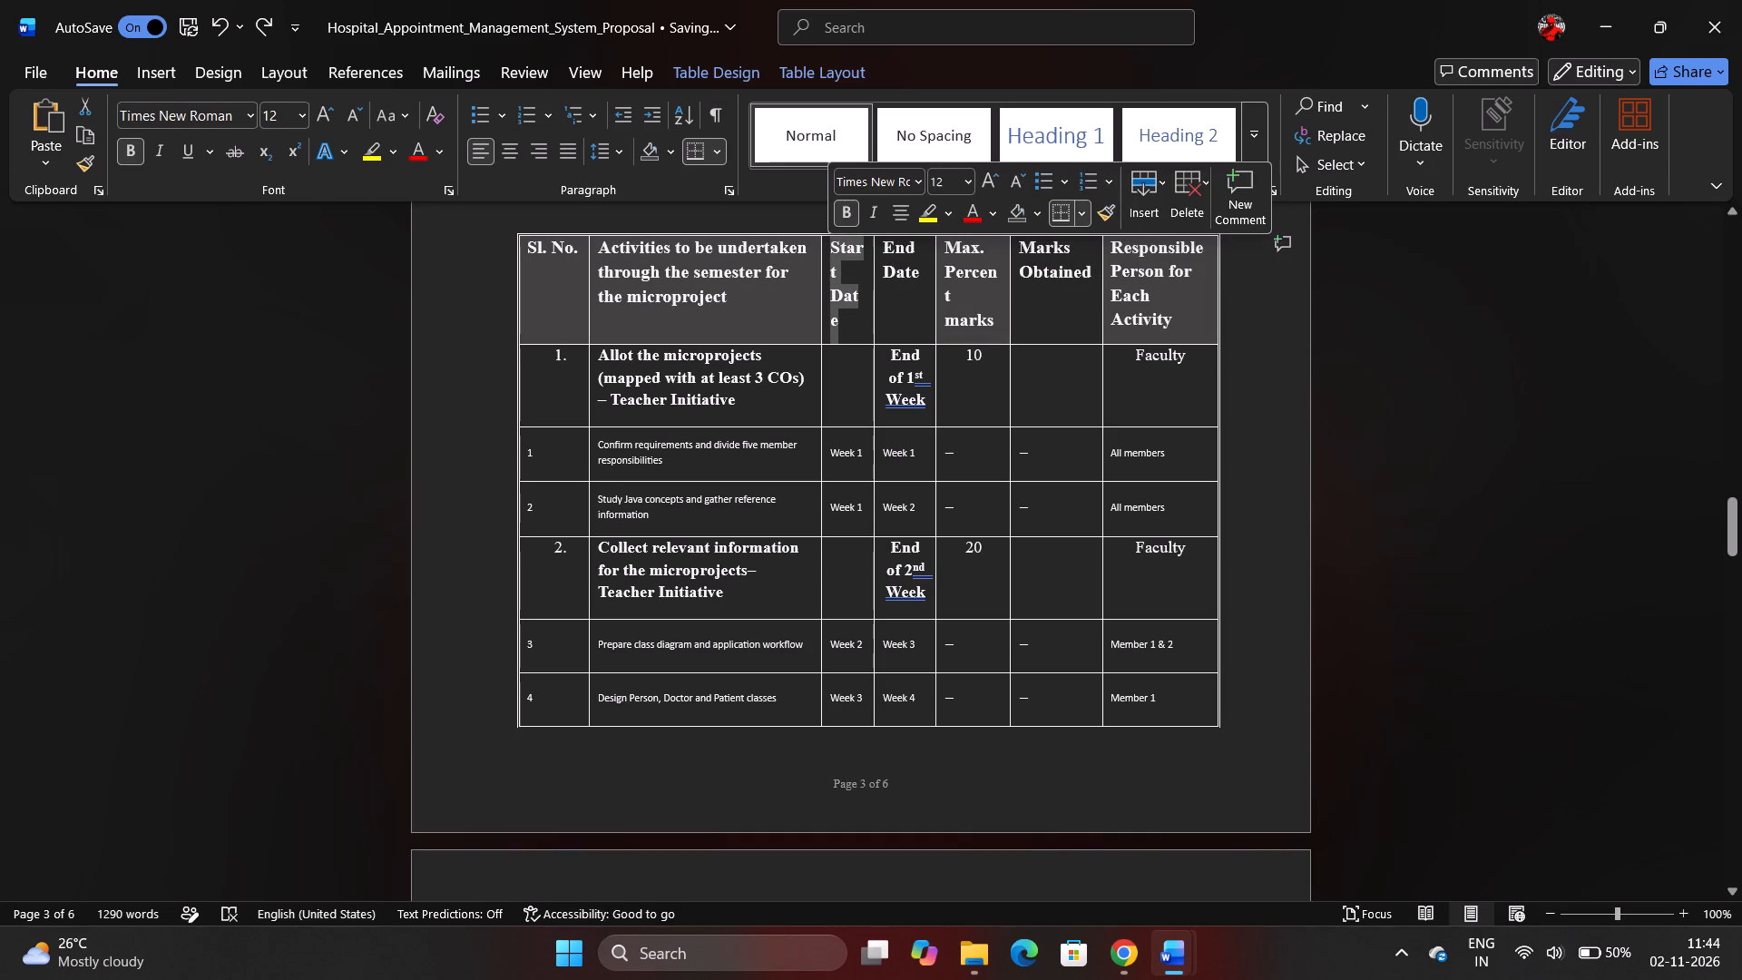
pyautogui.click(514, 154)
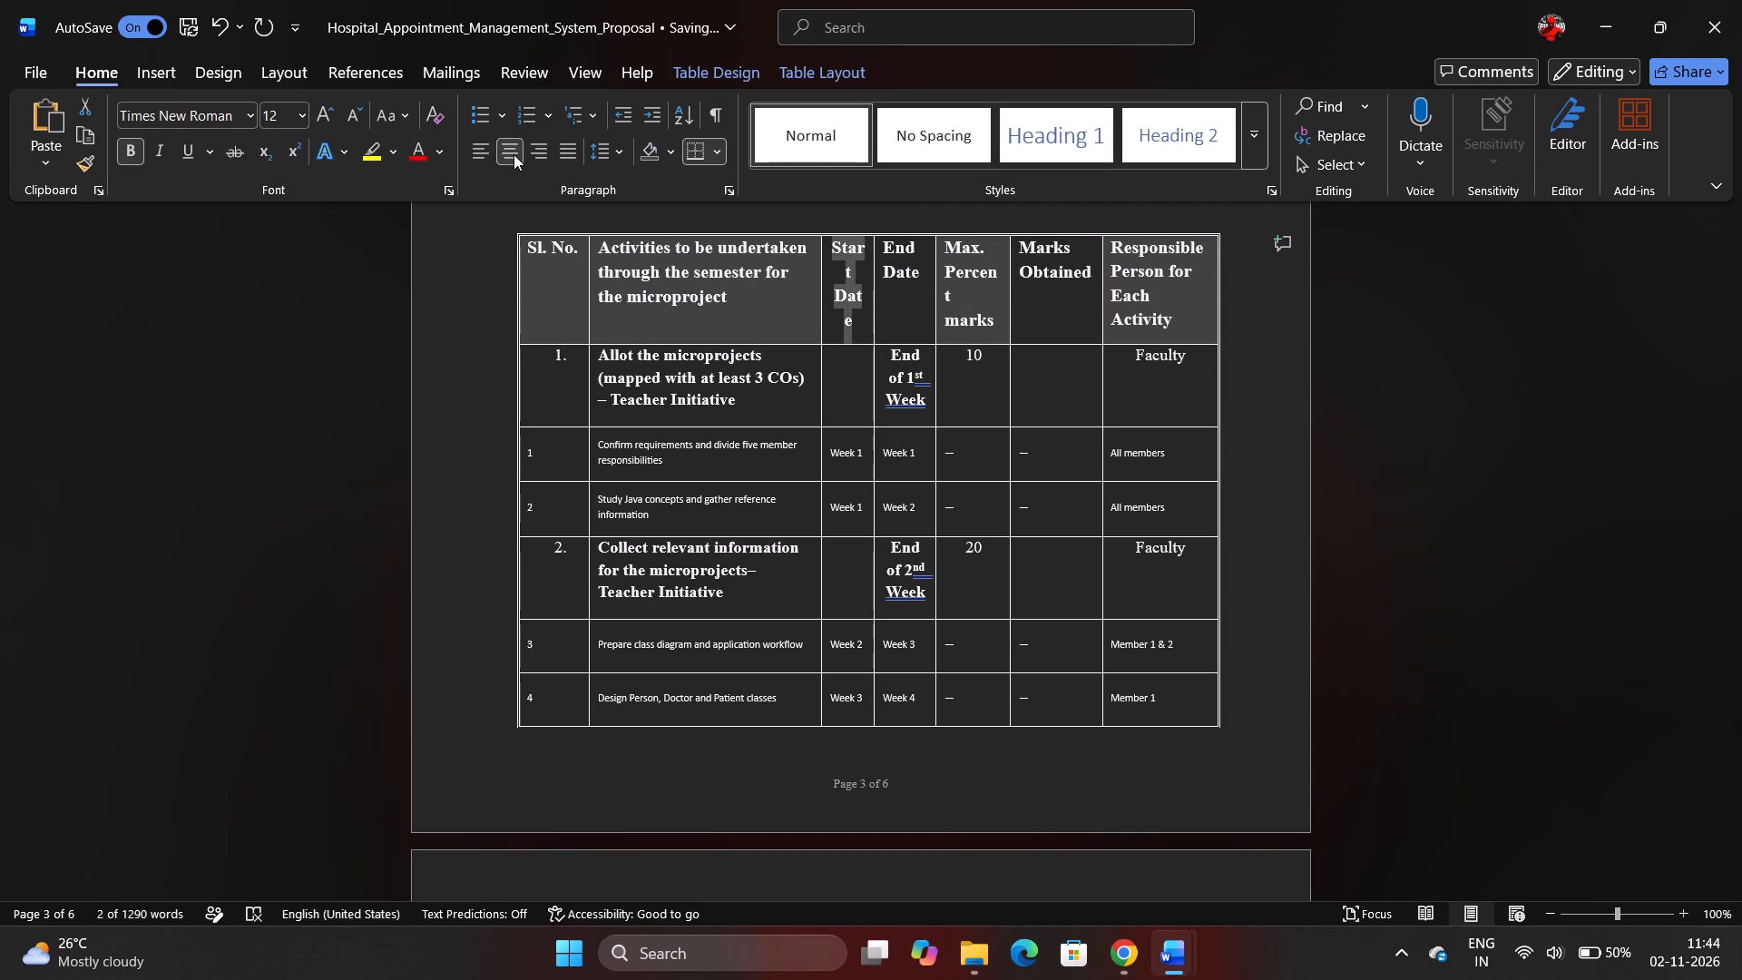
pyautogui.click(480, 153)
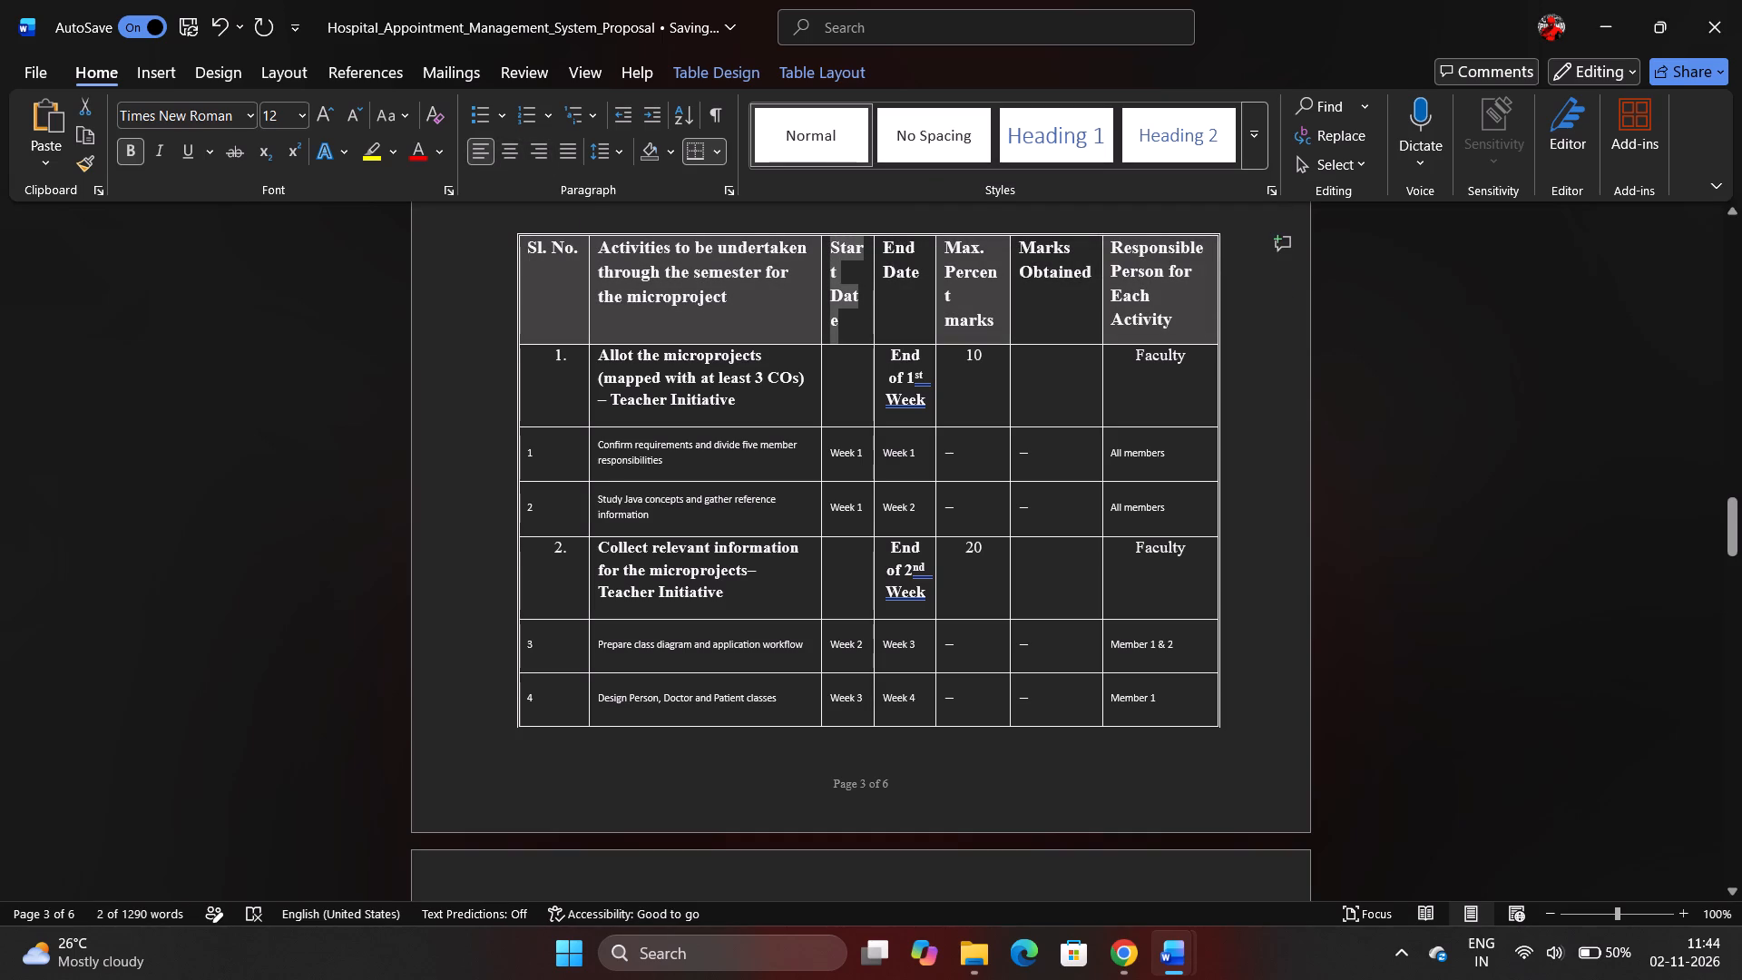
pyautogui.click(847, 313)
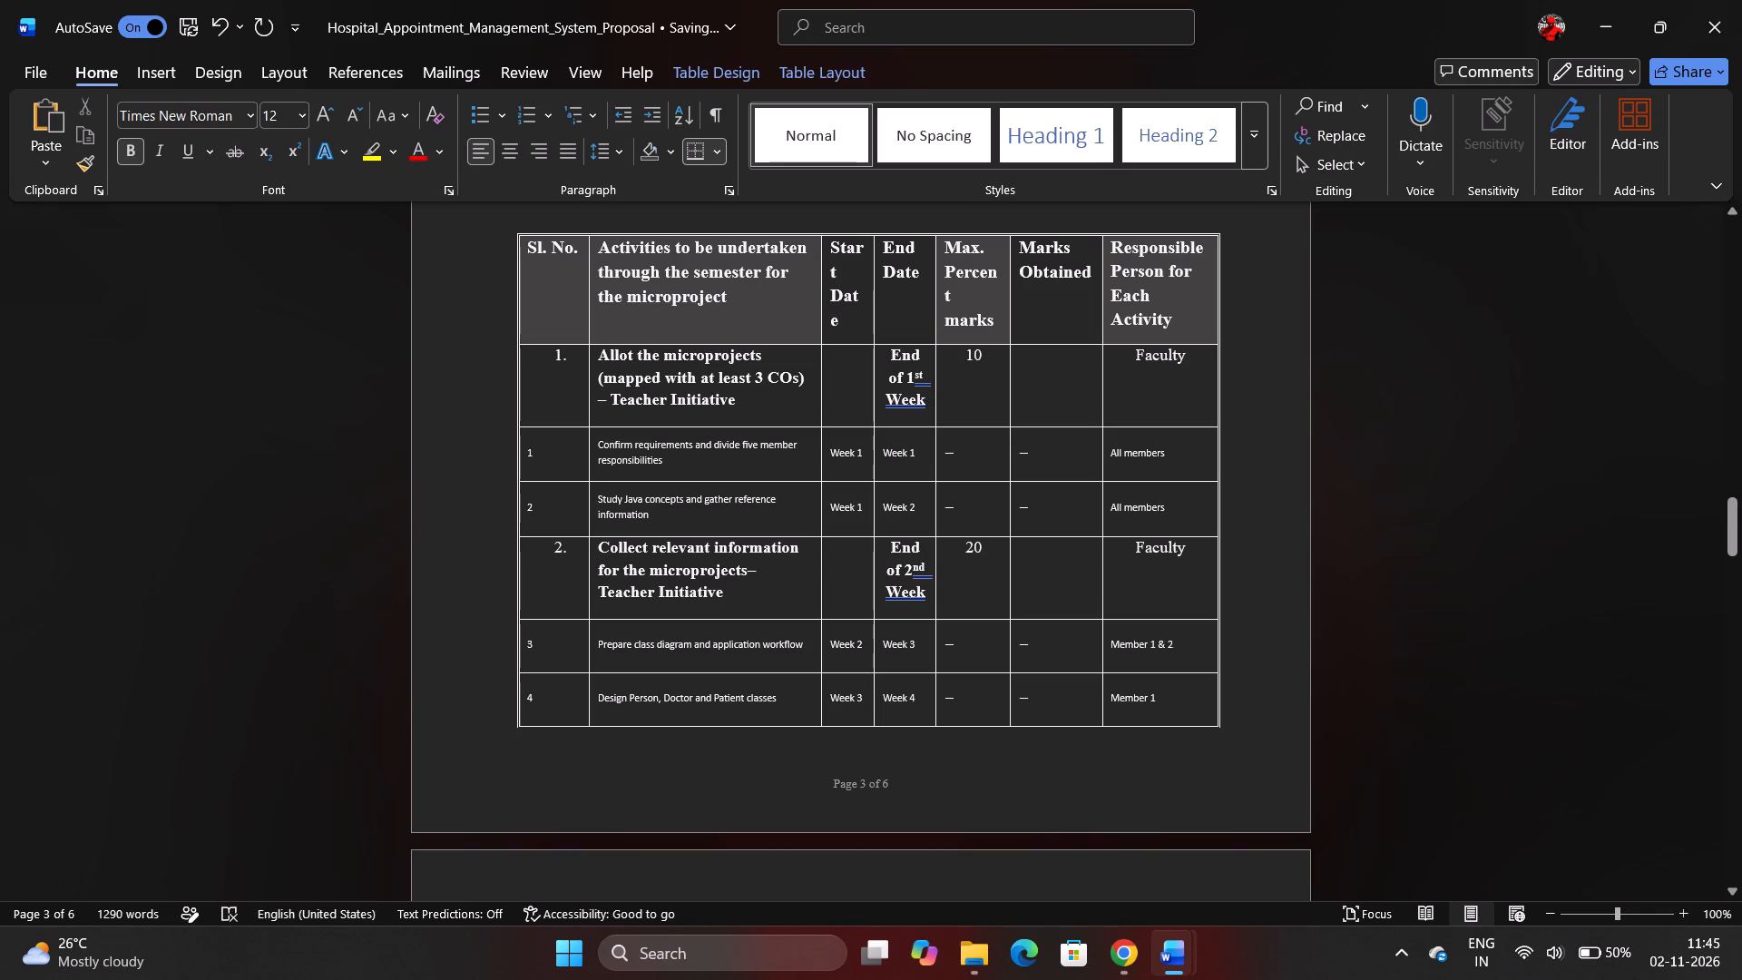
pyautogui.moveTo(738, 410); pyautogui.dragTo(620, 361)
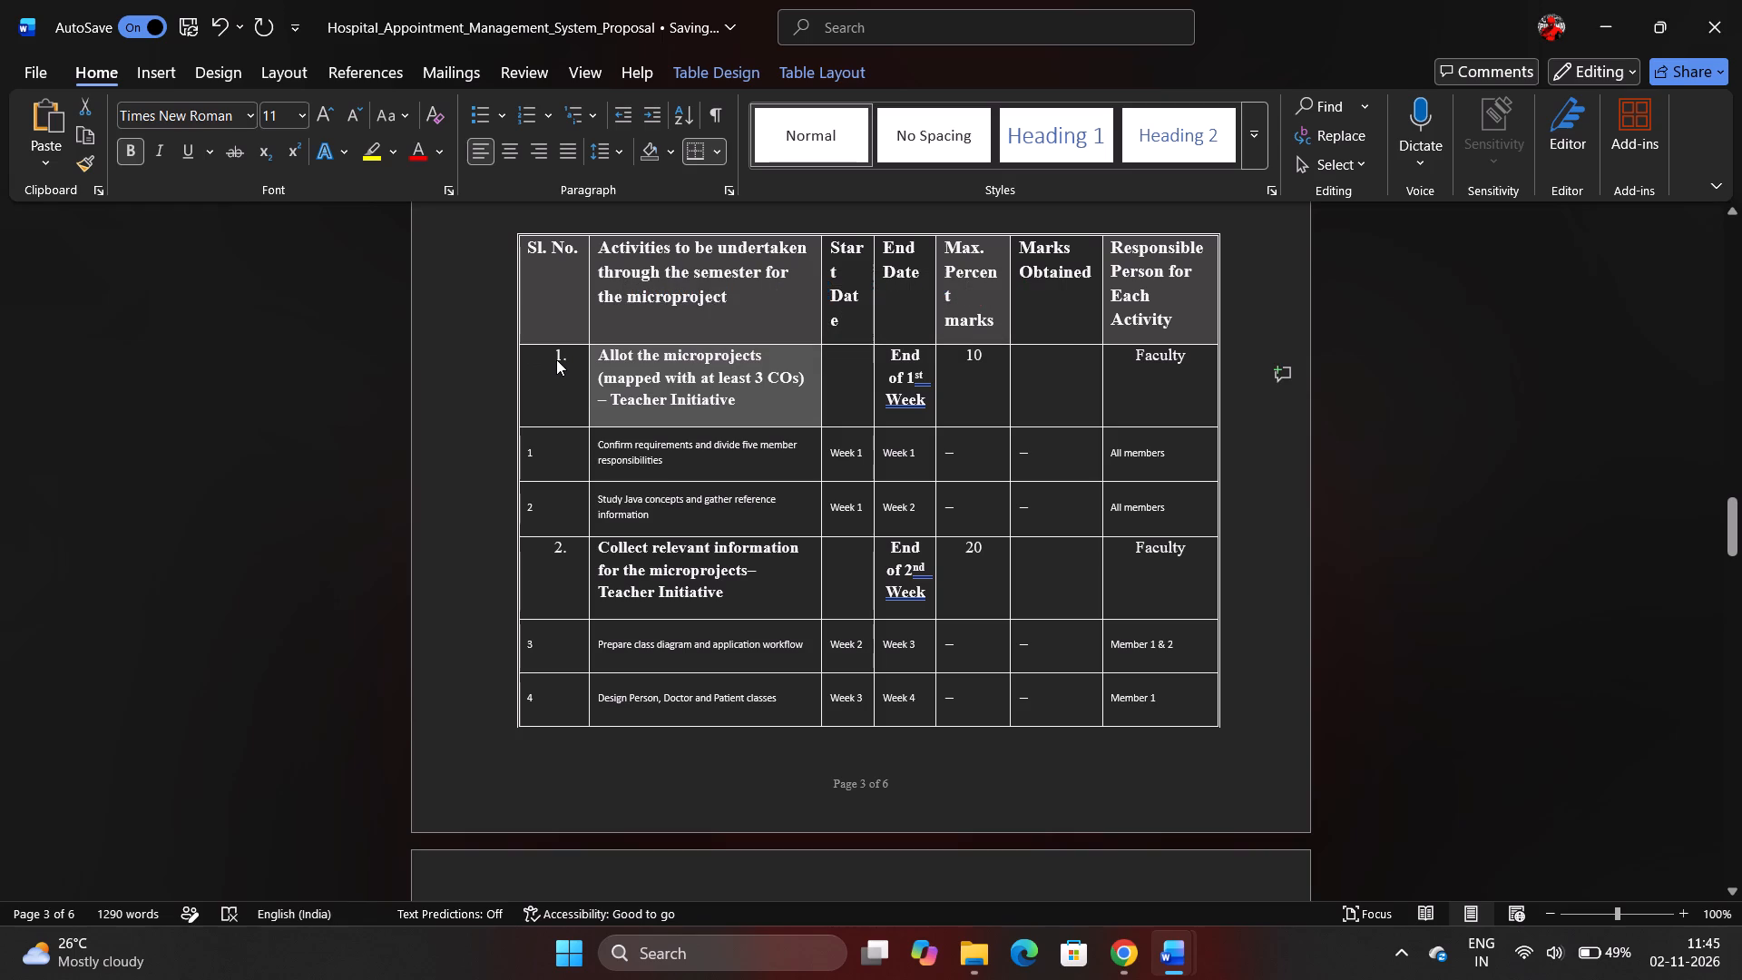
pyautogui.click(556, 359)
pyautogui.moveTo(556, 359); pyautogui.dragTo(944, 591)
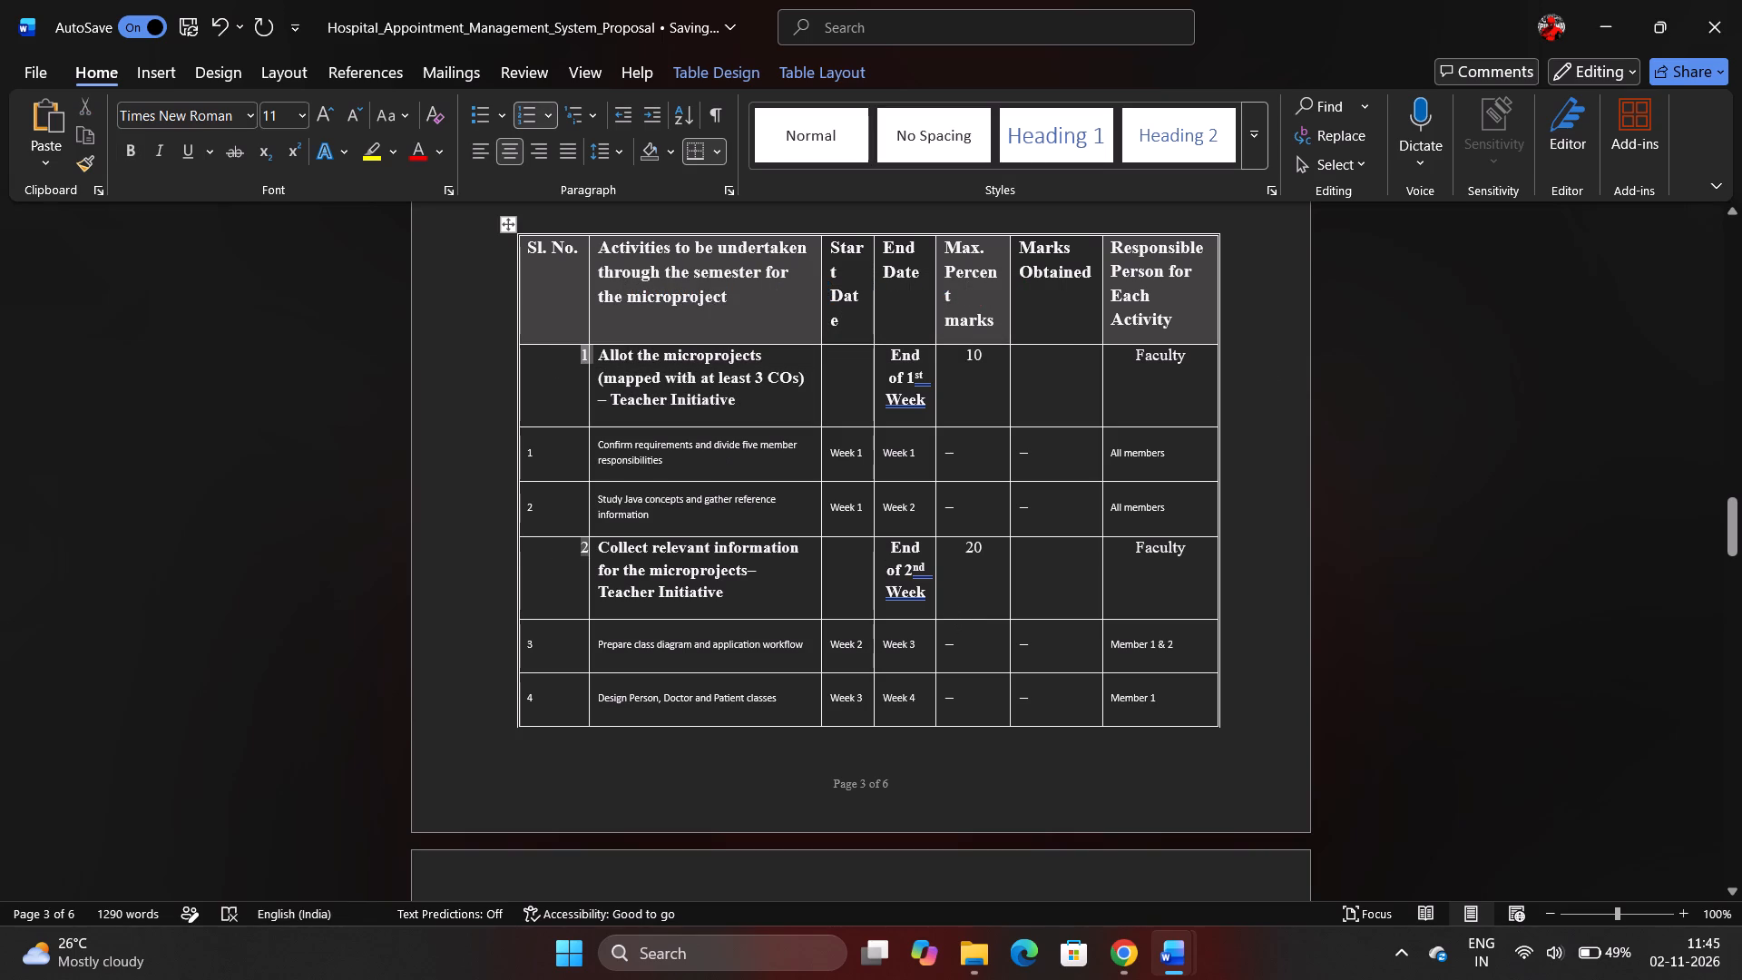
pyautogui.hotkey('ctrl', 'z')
# Set the action plan rows Allot the microprojects, Confirm requirements and Study Java concepts to font size 12.
pyautogui.click(485, 387)
pyautogui.click(435, 392)
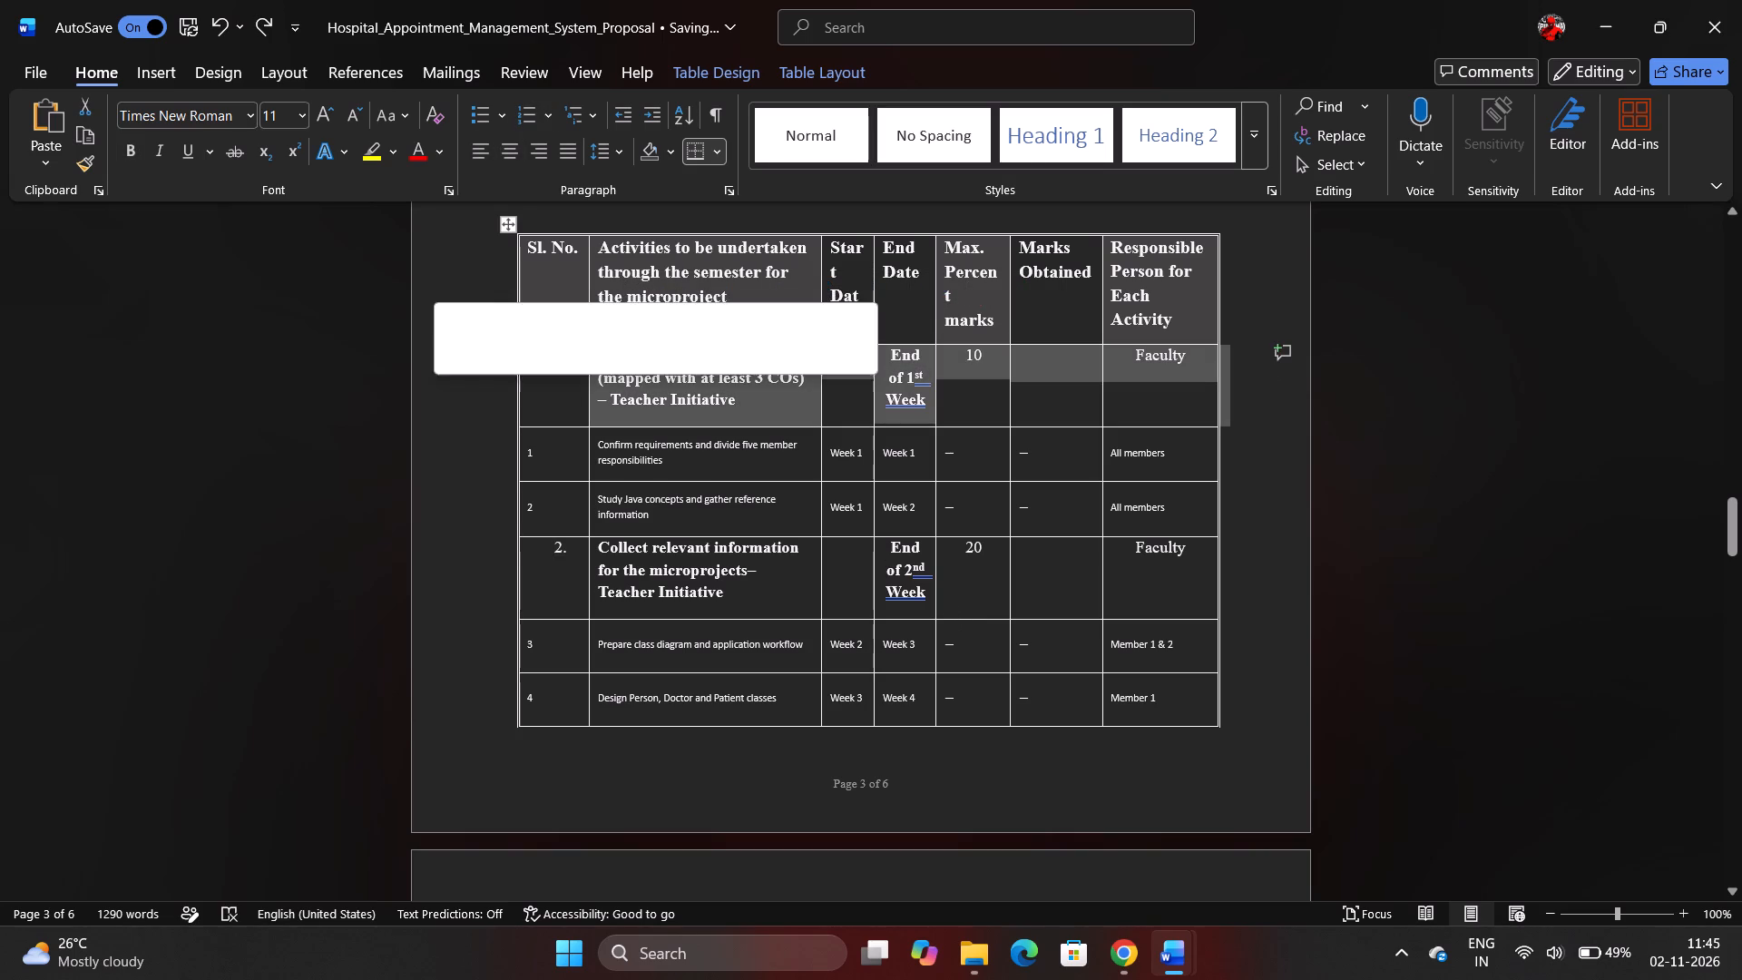
pyautogui.click(486, 577)
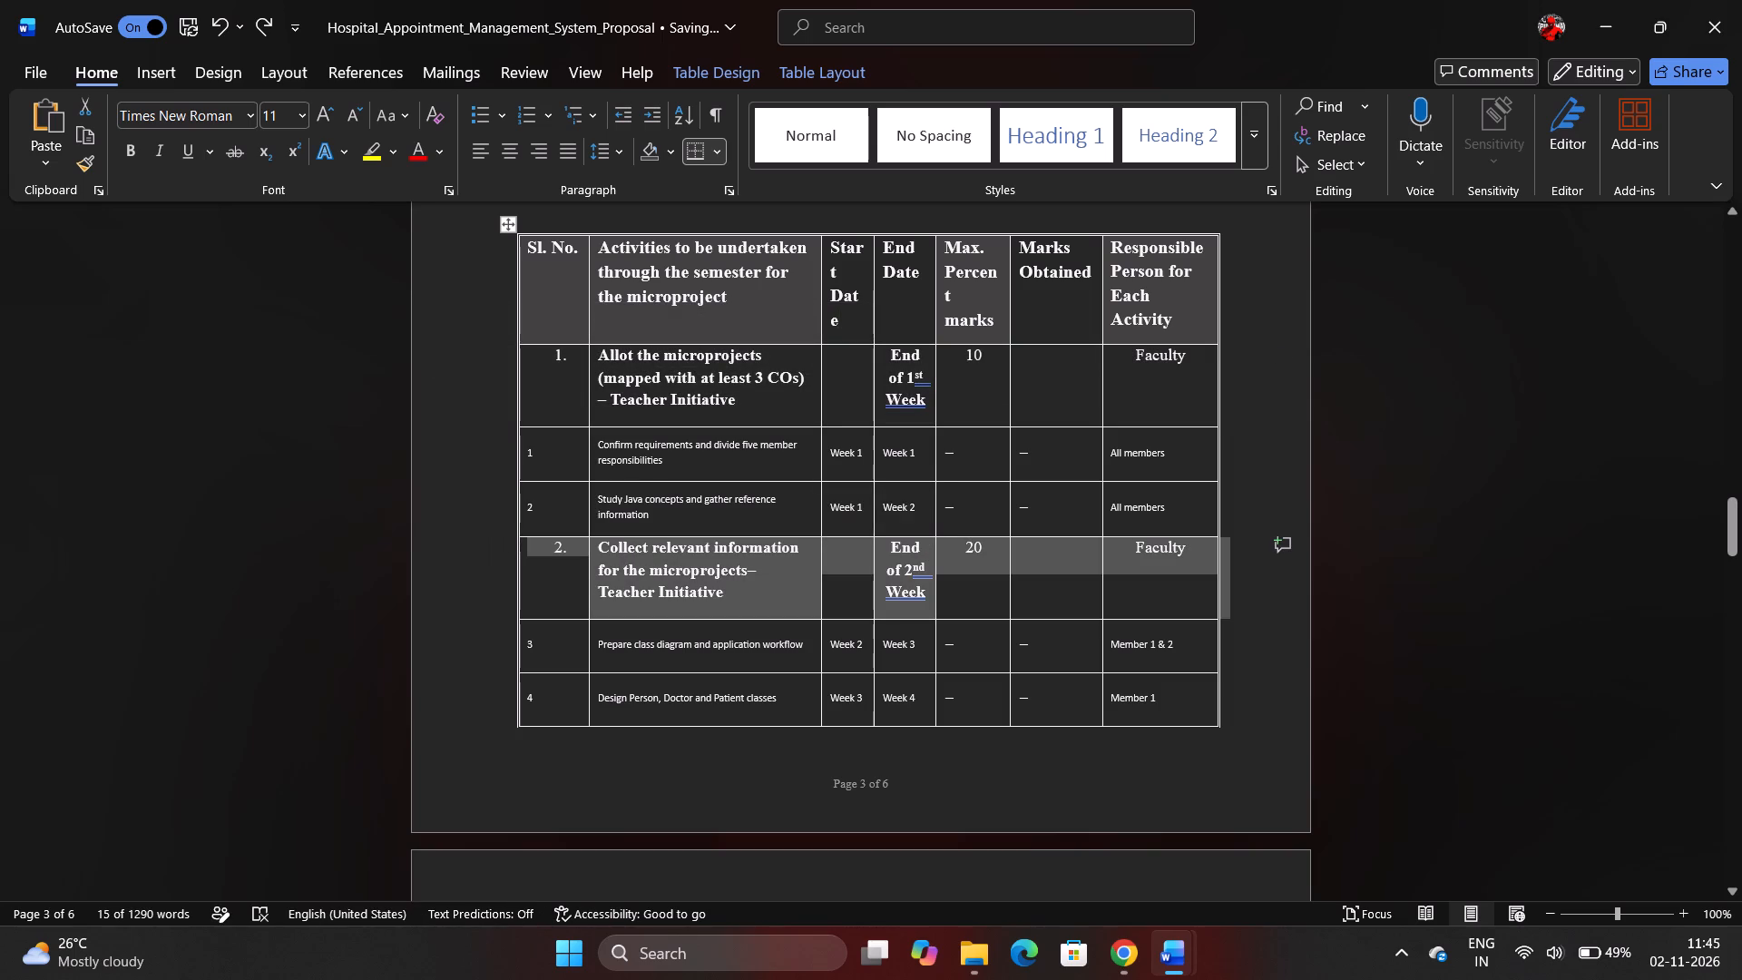
pyautogui.doubleClick(488, 372)
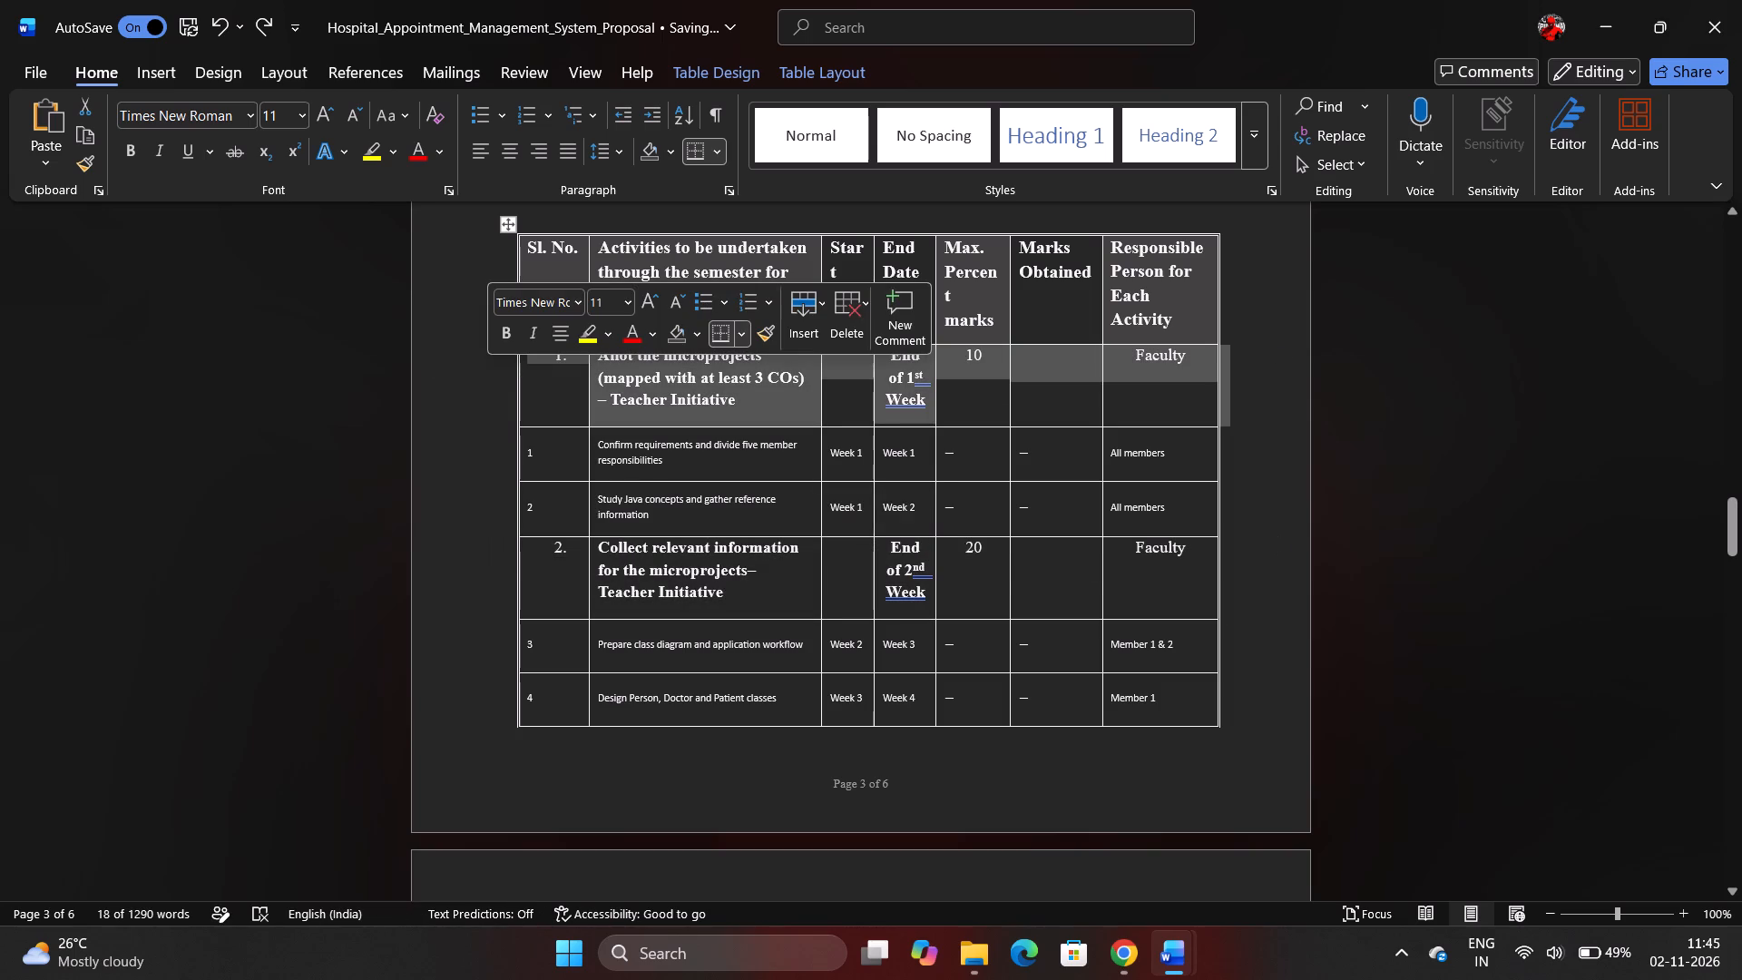
pyautogui.click(305, 116)
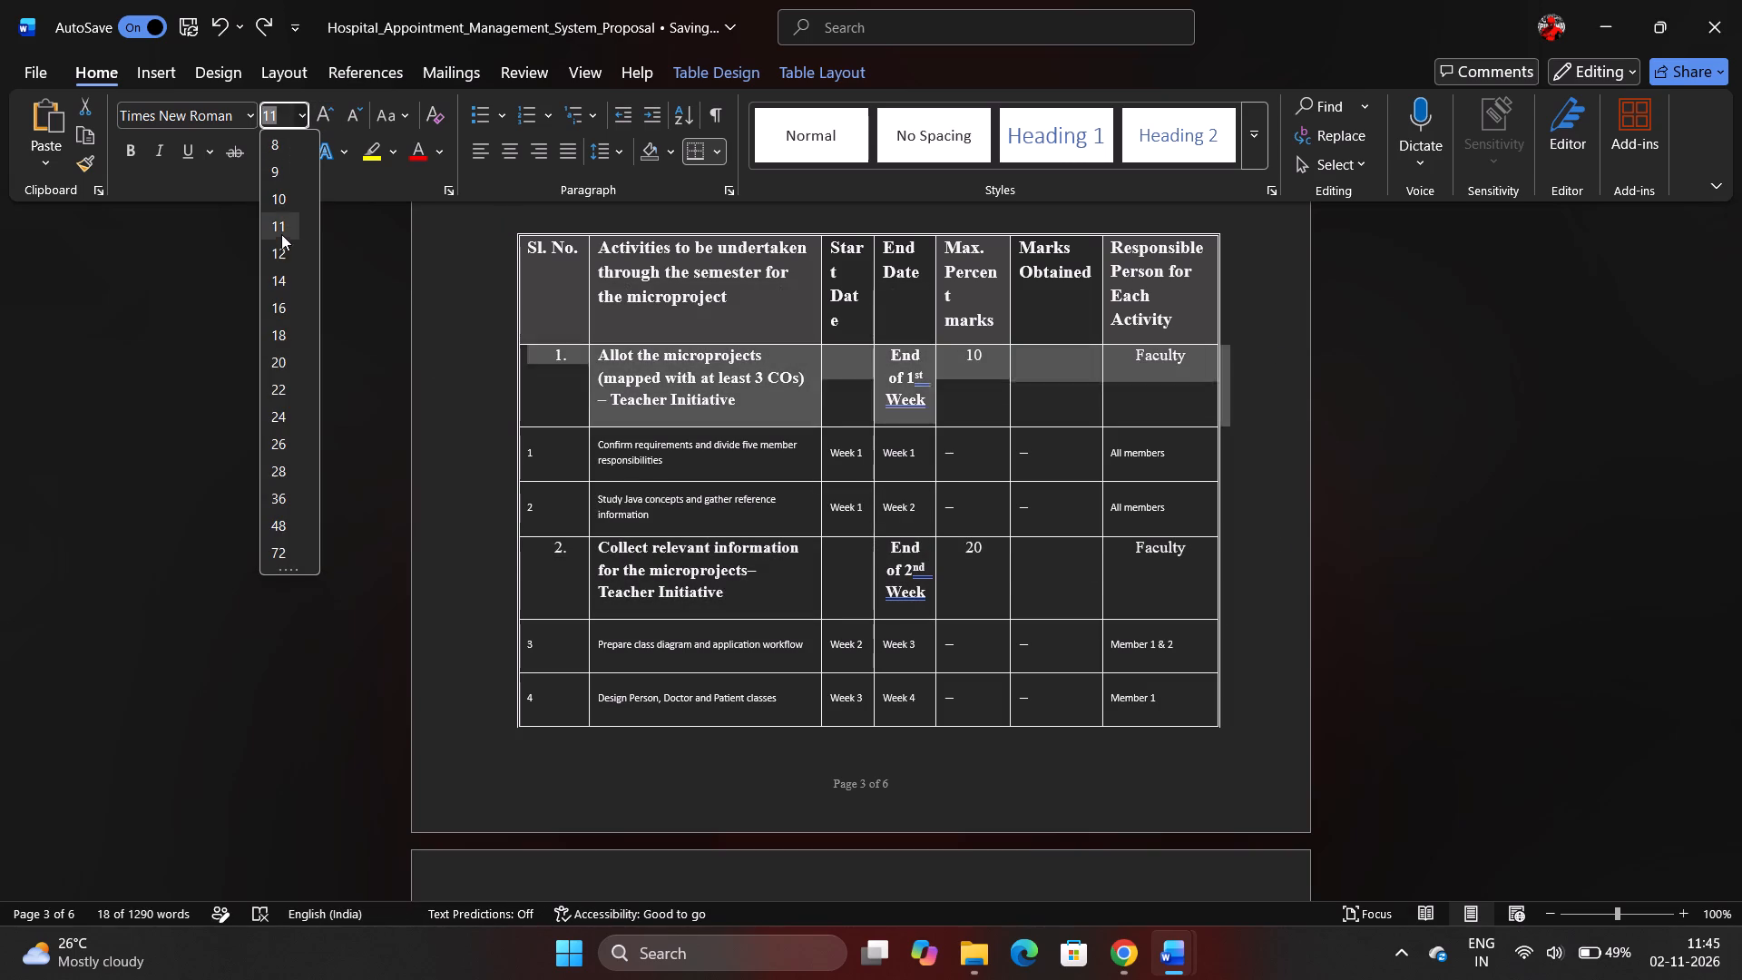
pyautogui.click(282, 247)
pyautogui.click(510, 456)
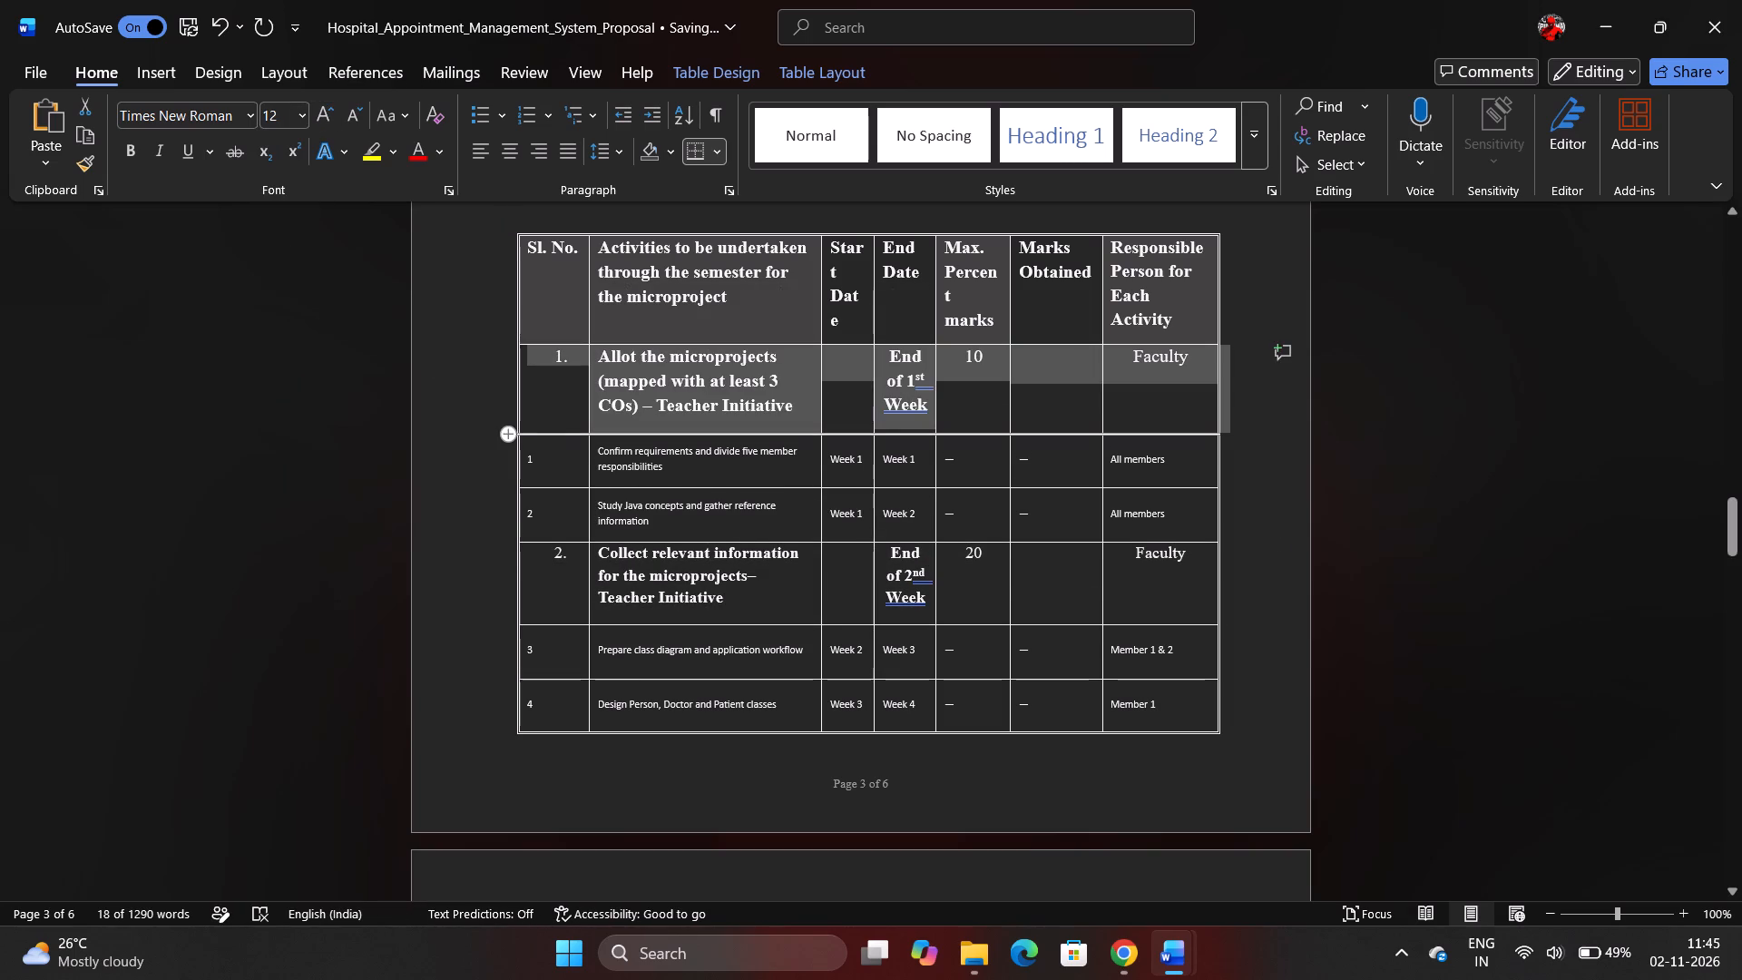
pyautogui.click(297, 116)
pyautogui.click(277, 252)
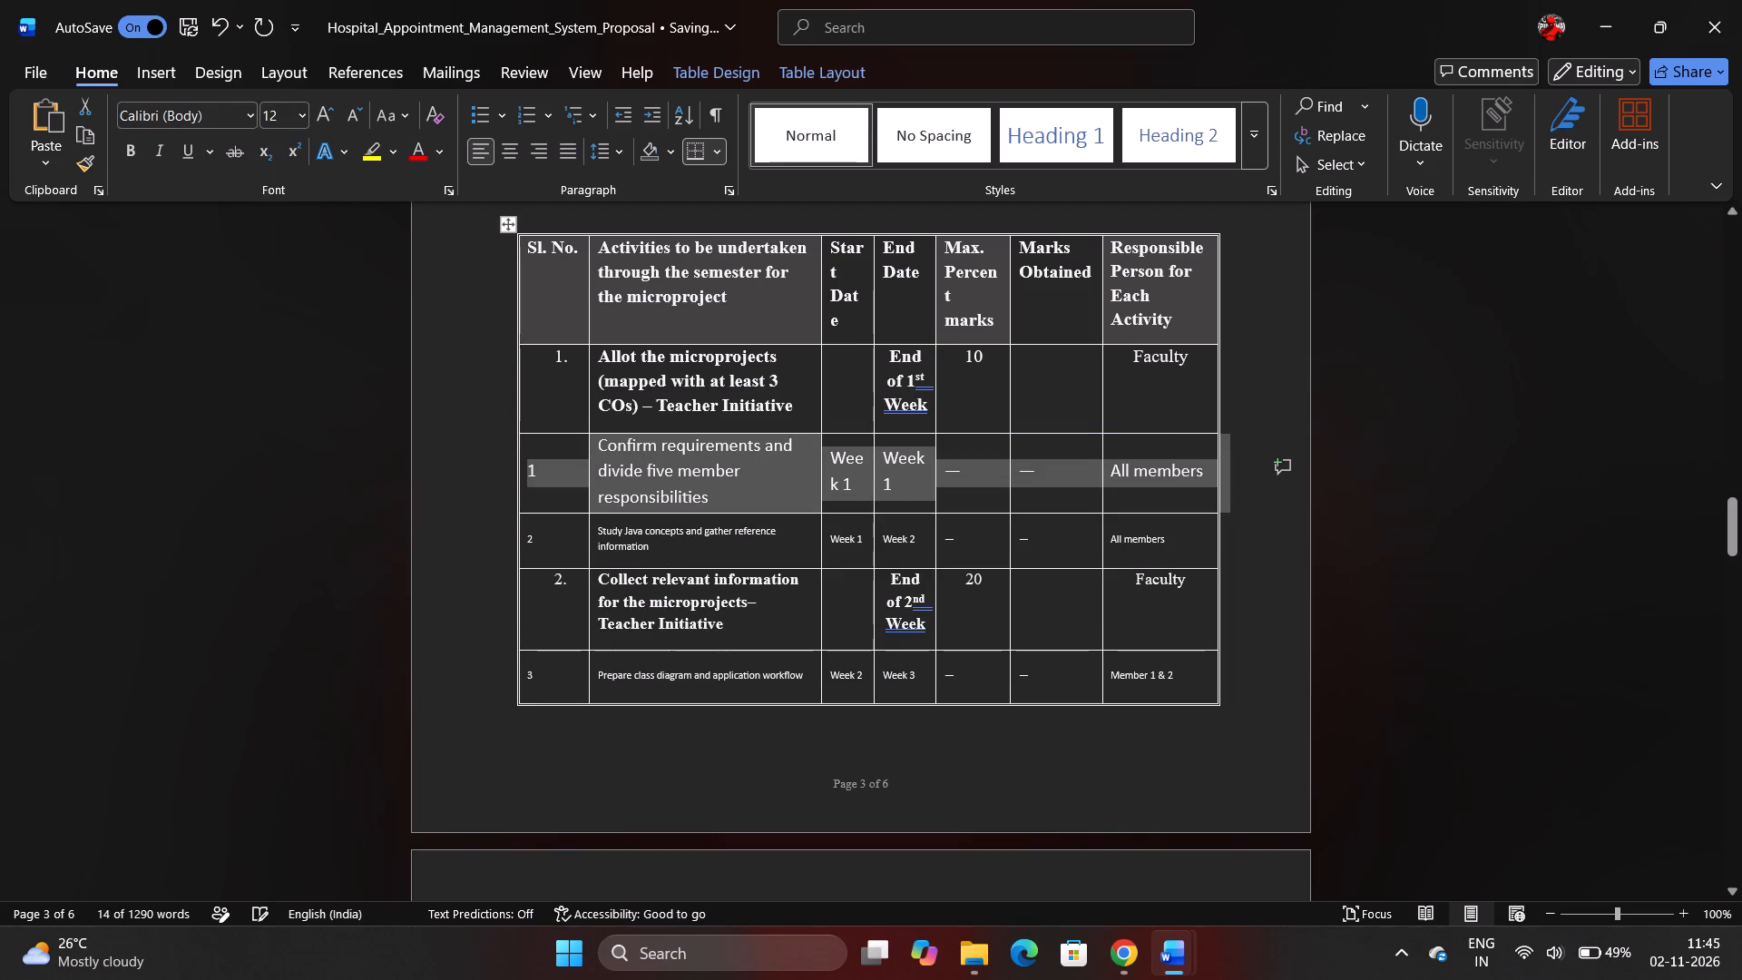
pyautogui.click(506, 545)
pyautogui.click(293, 111)
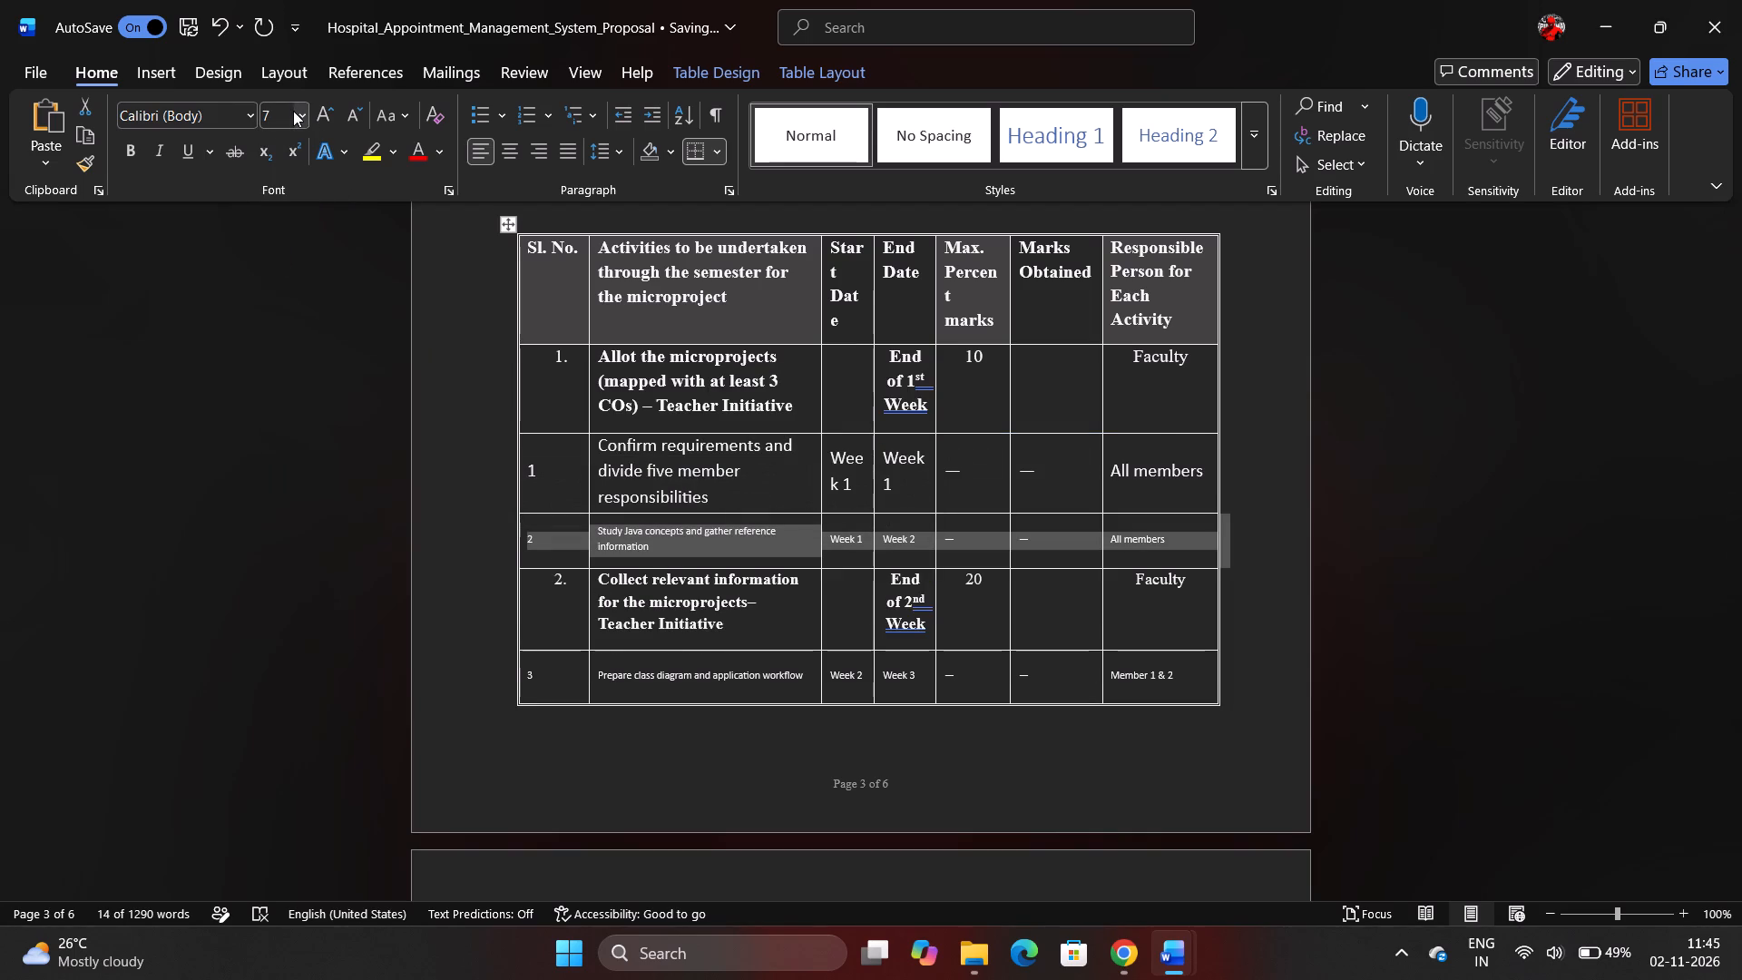
pyautogui.click(302, 116)
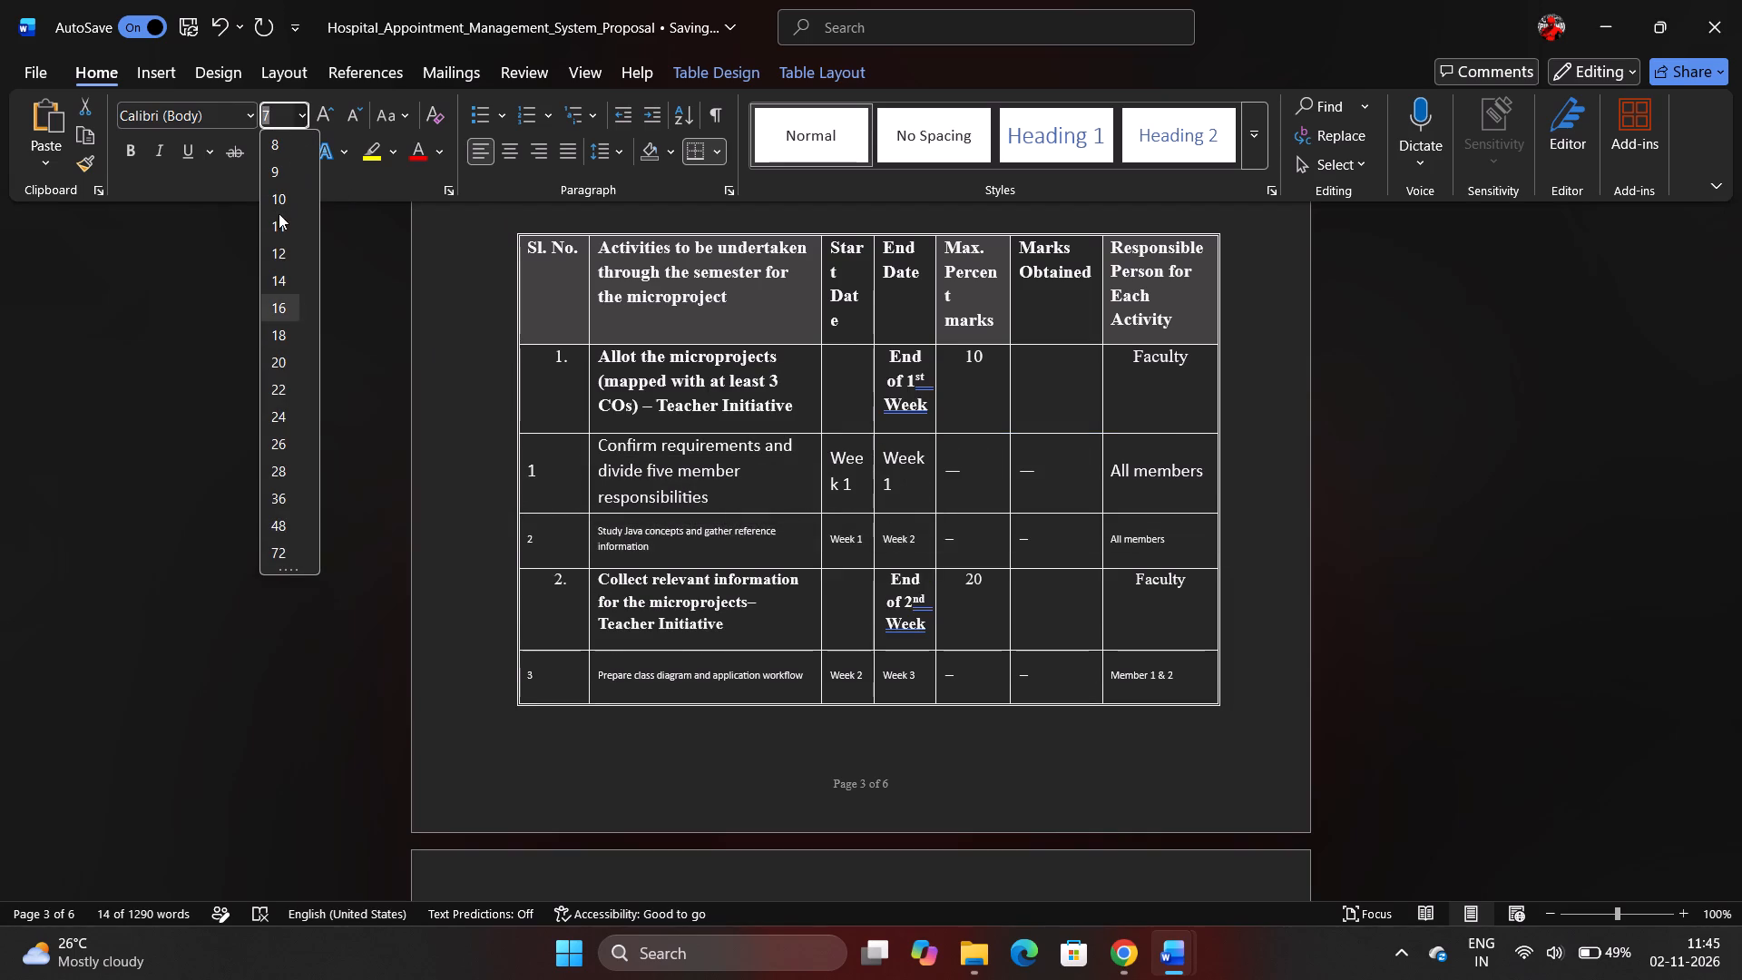
pyautogui.click(284, 243)
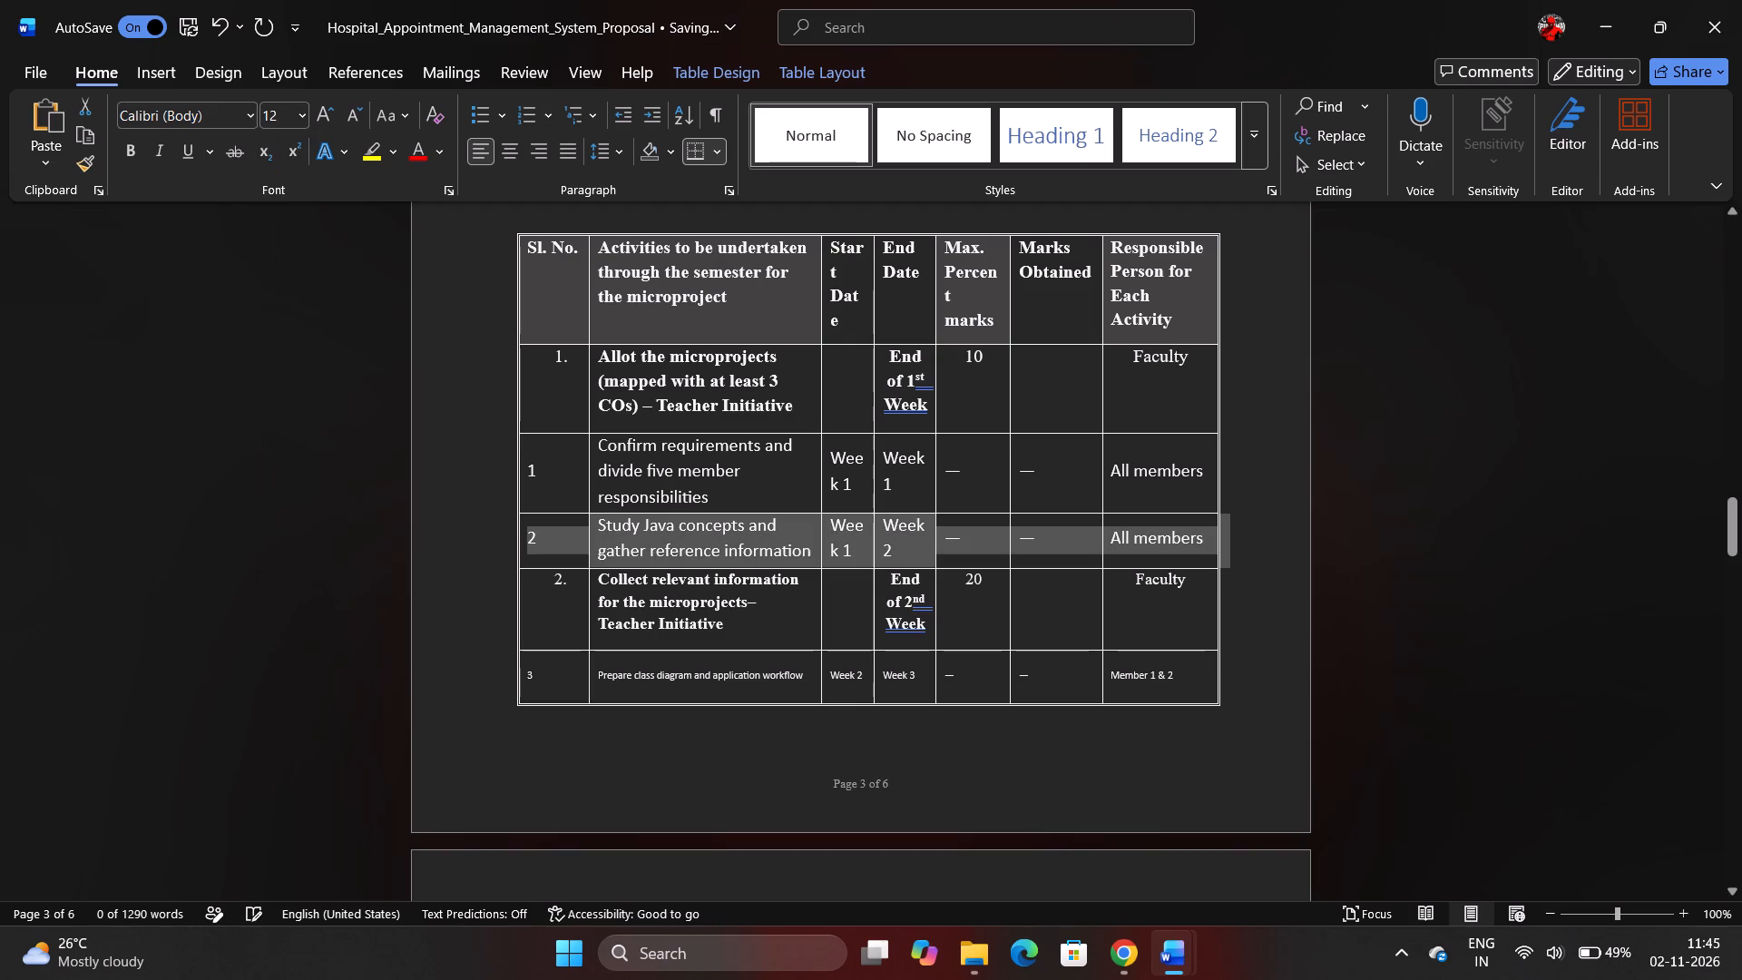
# Set the Collect relevant information row to font size 12 and align its text left.
pyautogui.click(510, 622)
pyautogui.click(649, 545)
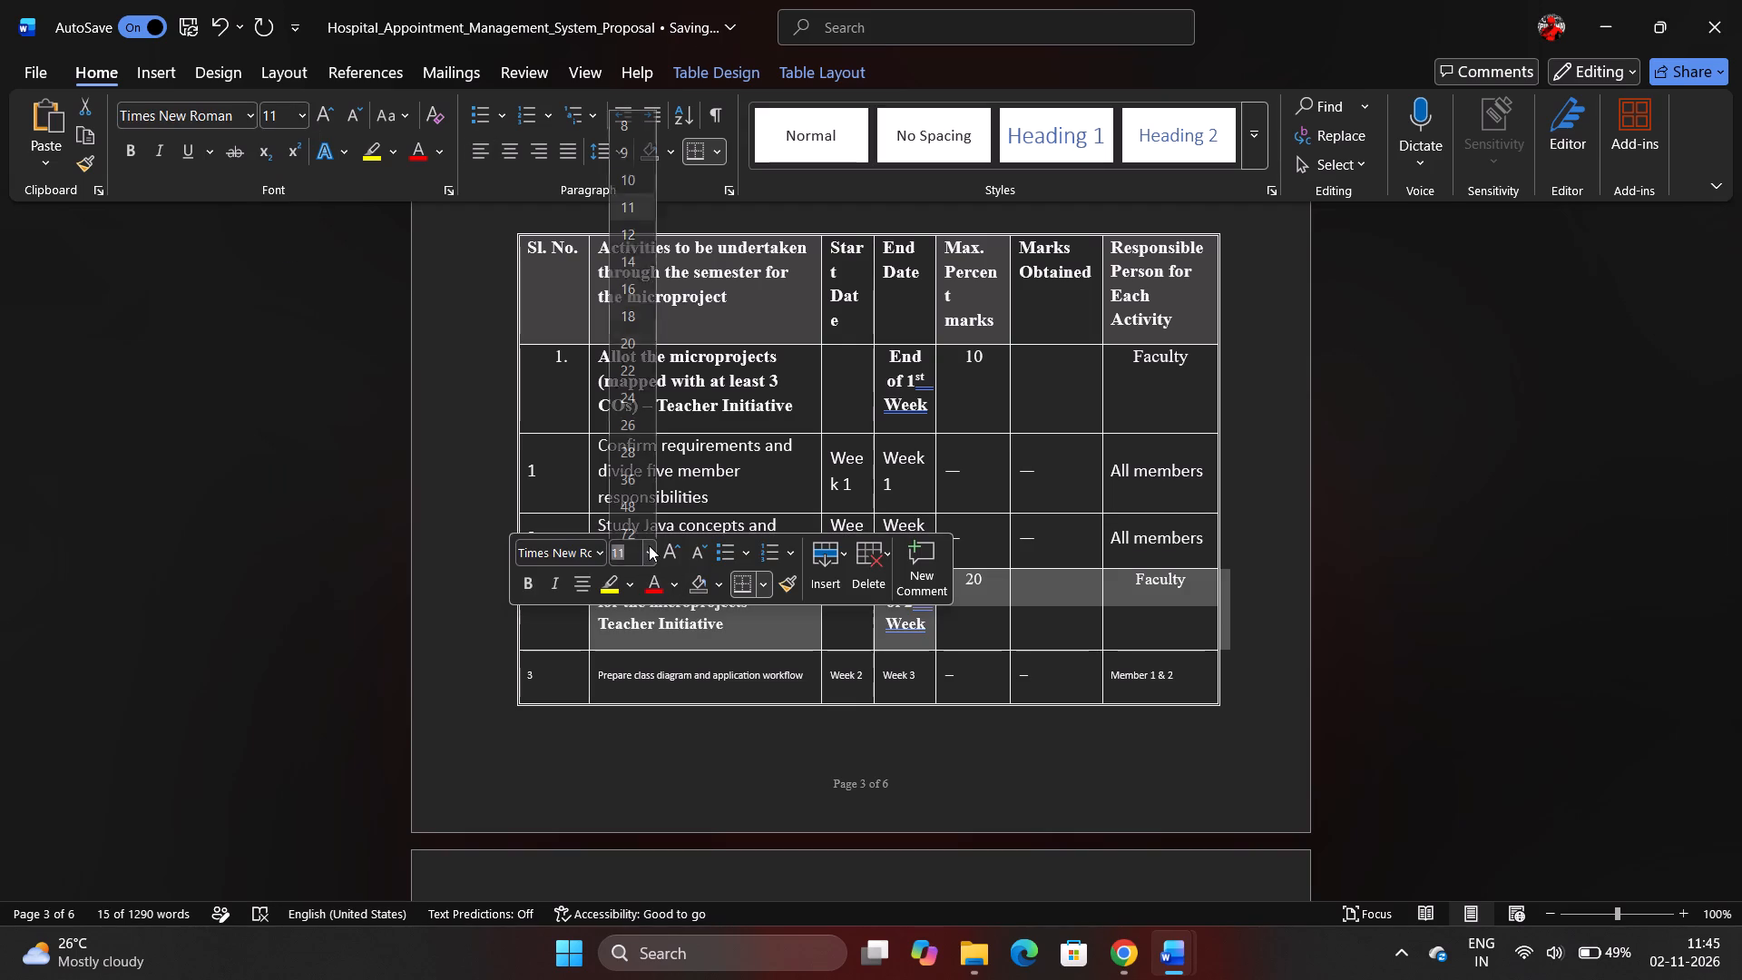
pyautogui.click(633, 235)
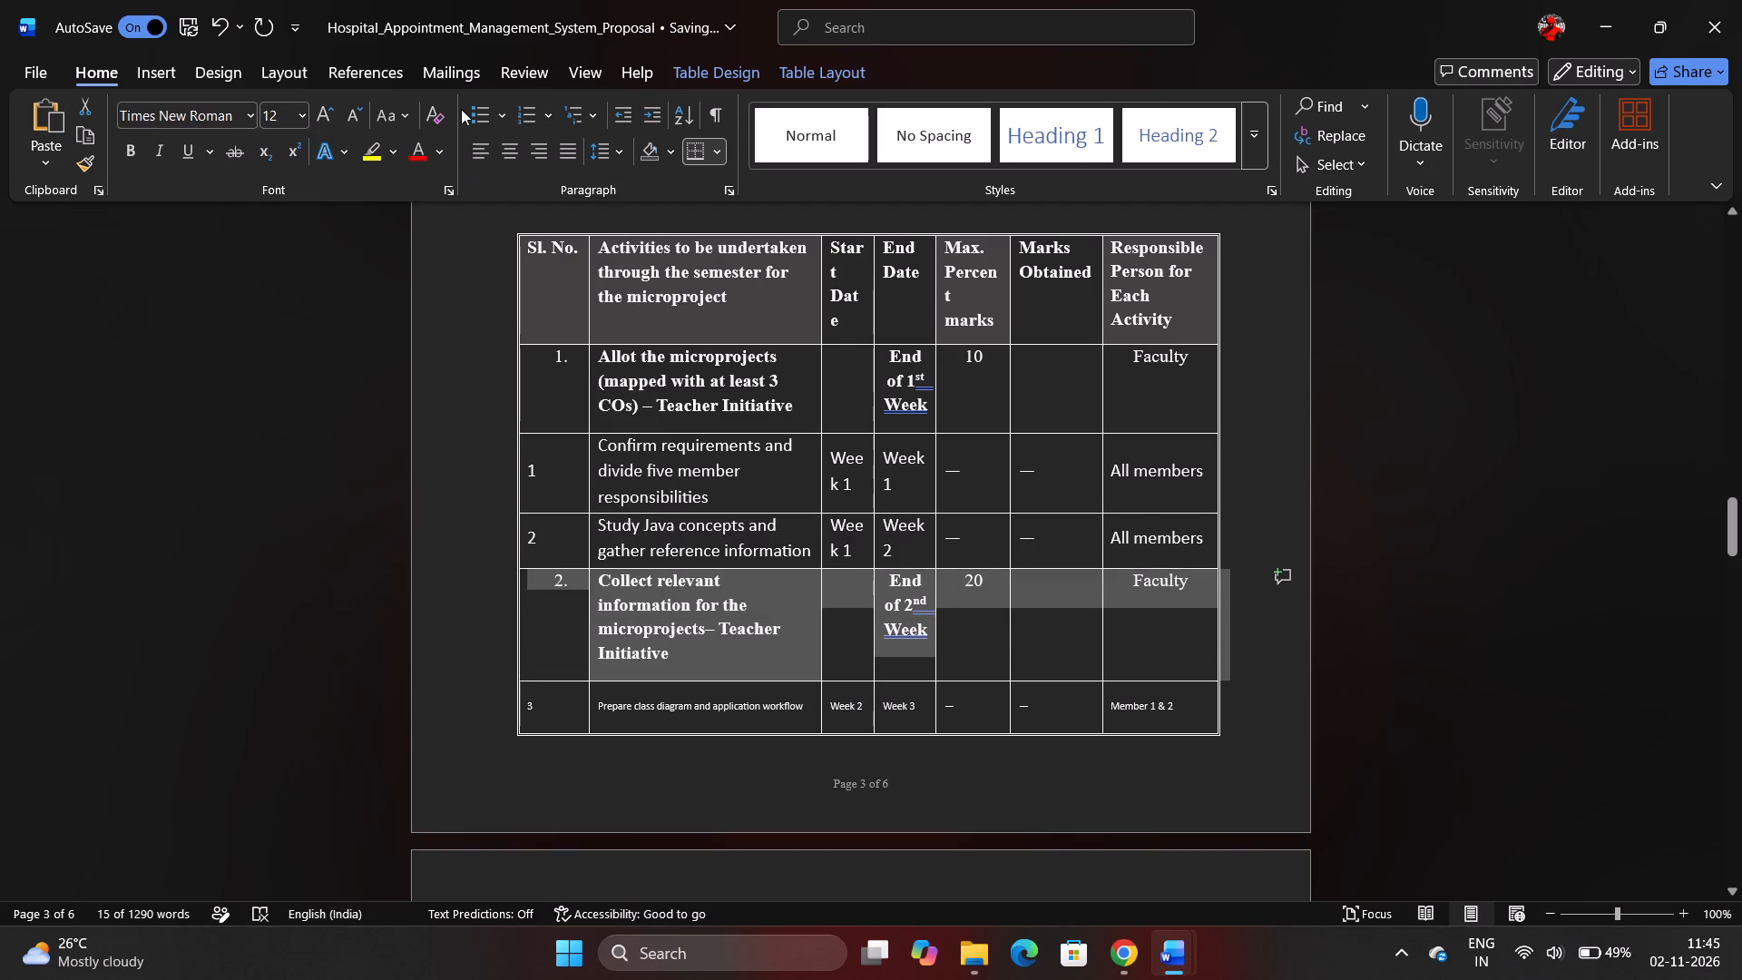
pyautogui.click(476, 152)
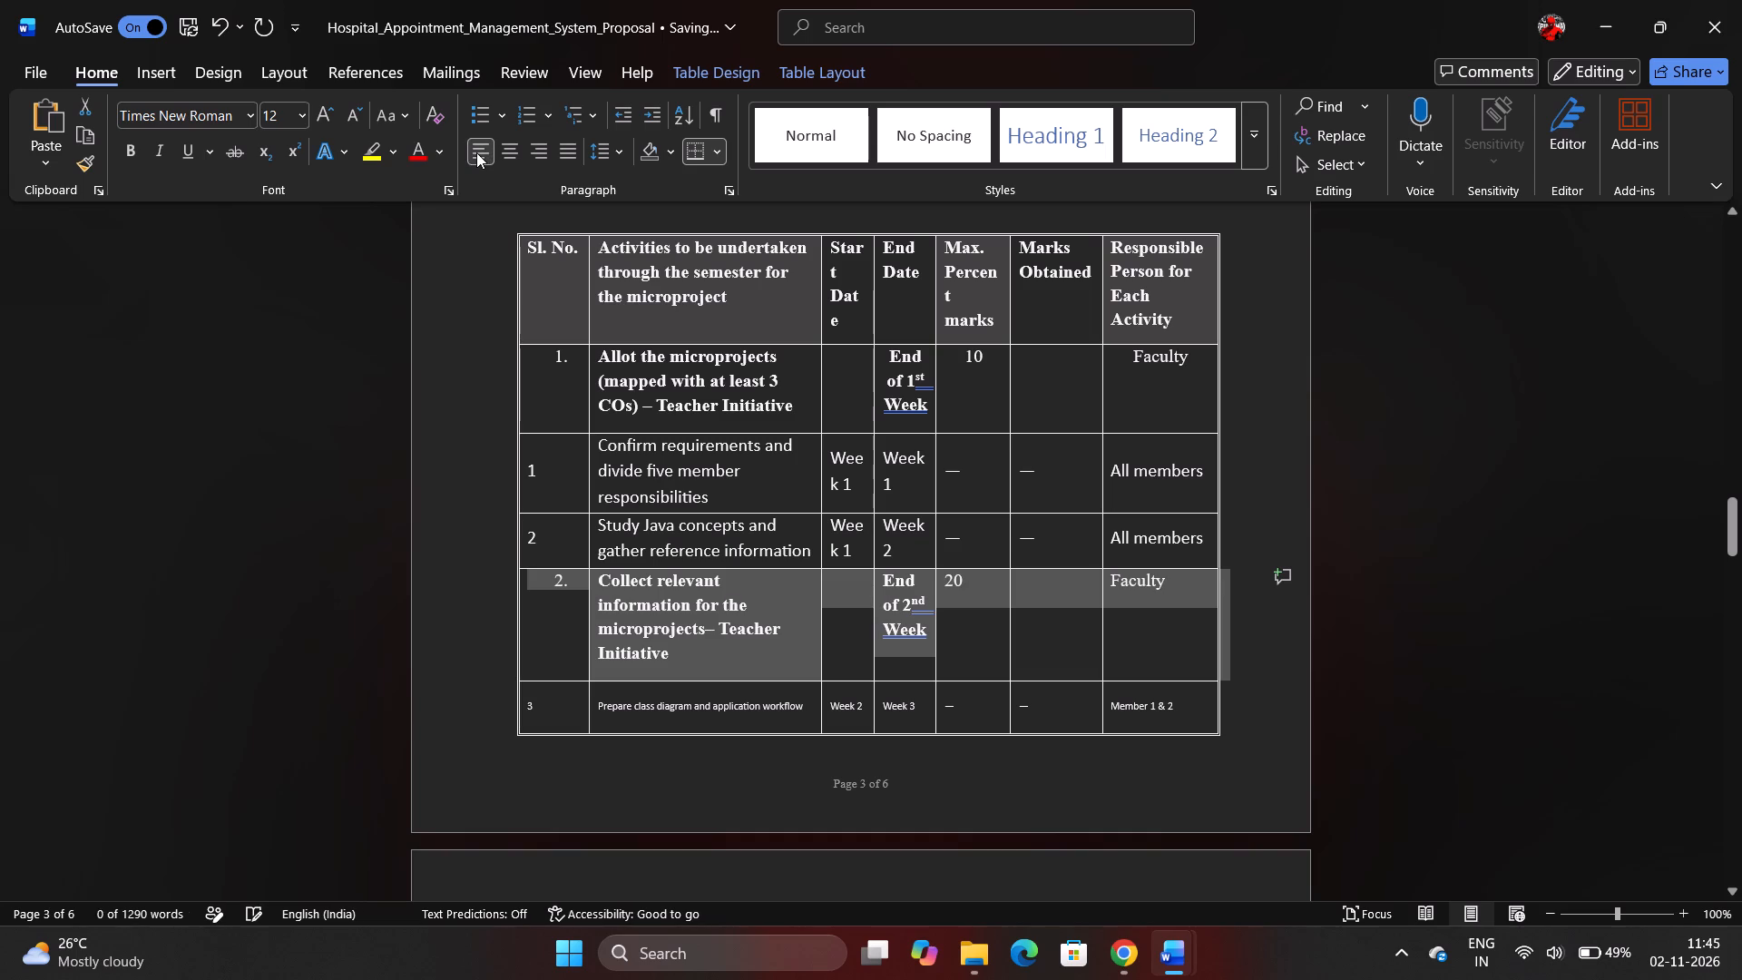
pyautogui.click(506, 540)
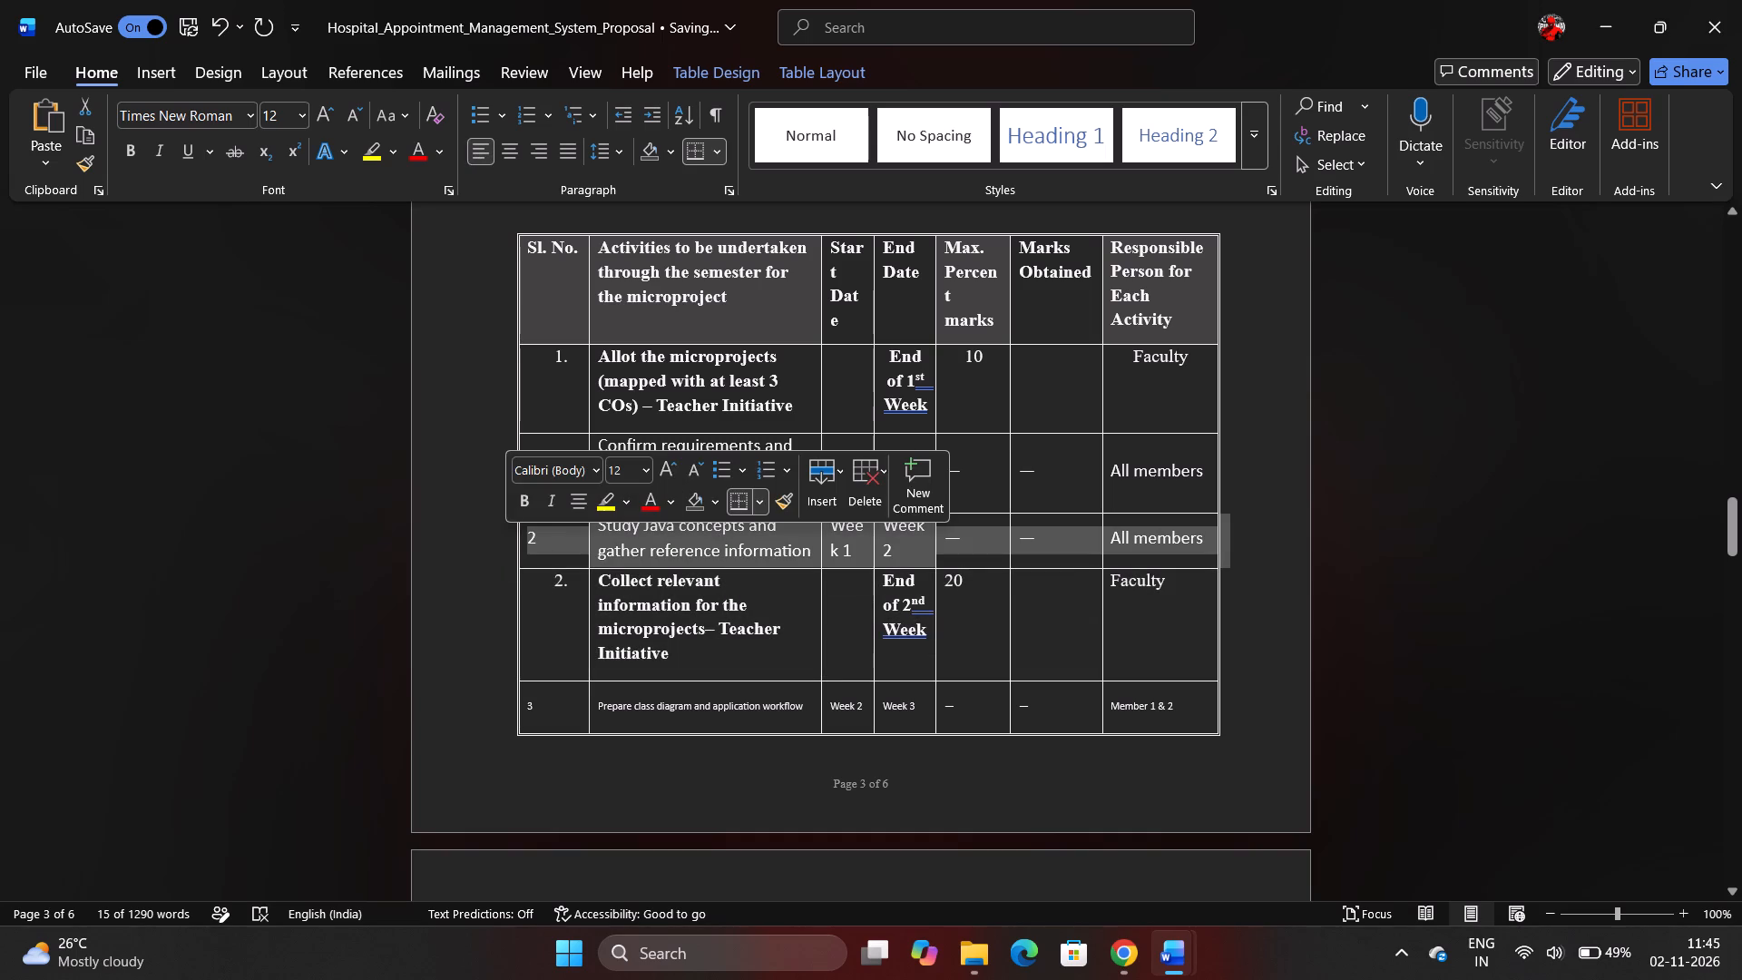
# Set the Prepare class diagram row and the Design Person, Doctor and Patient classes row to font size 12.
pyautogui.click(511, 713)
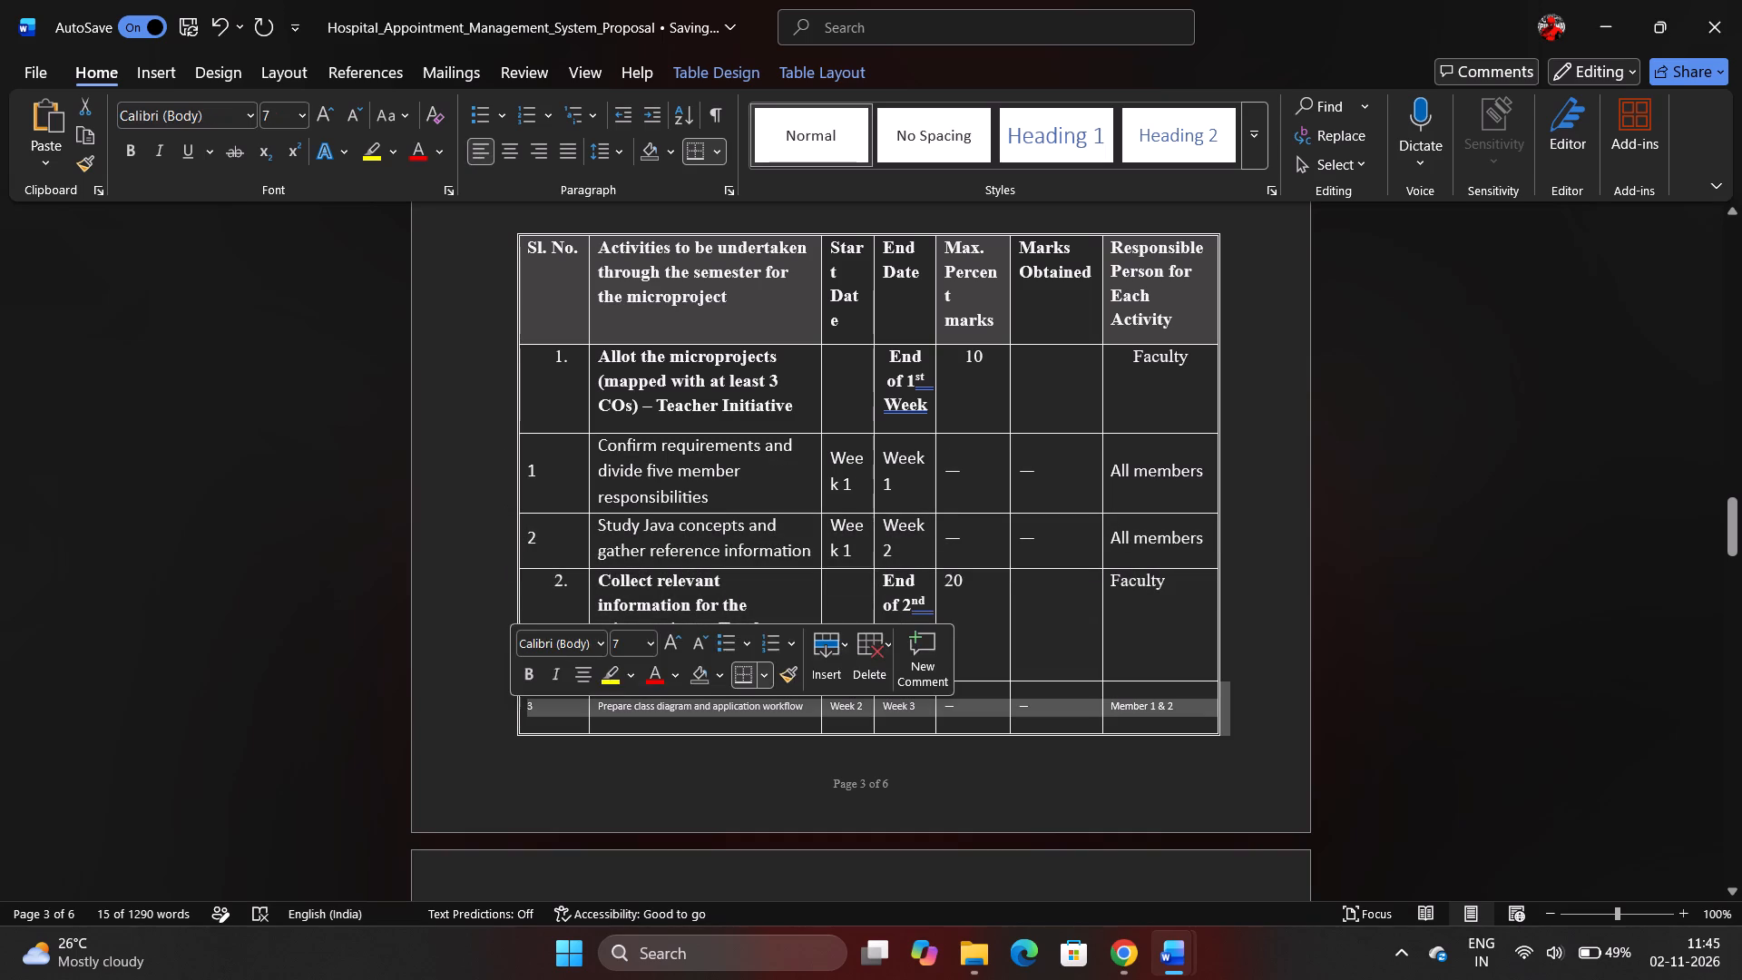
pyautogui.click(643, 649)
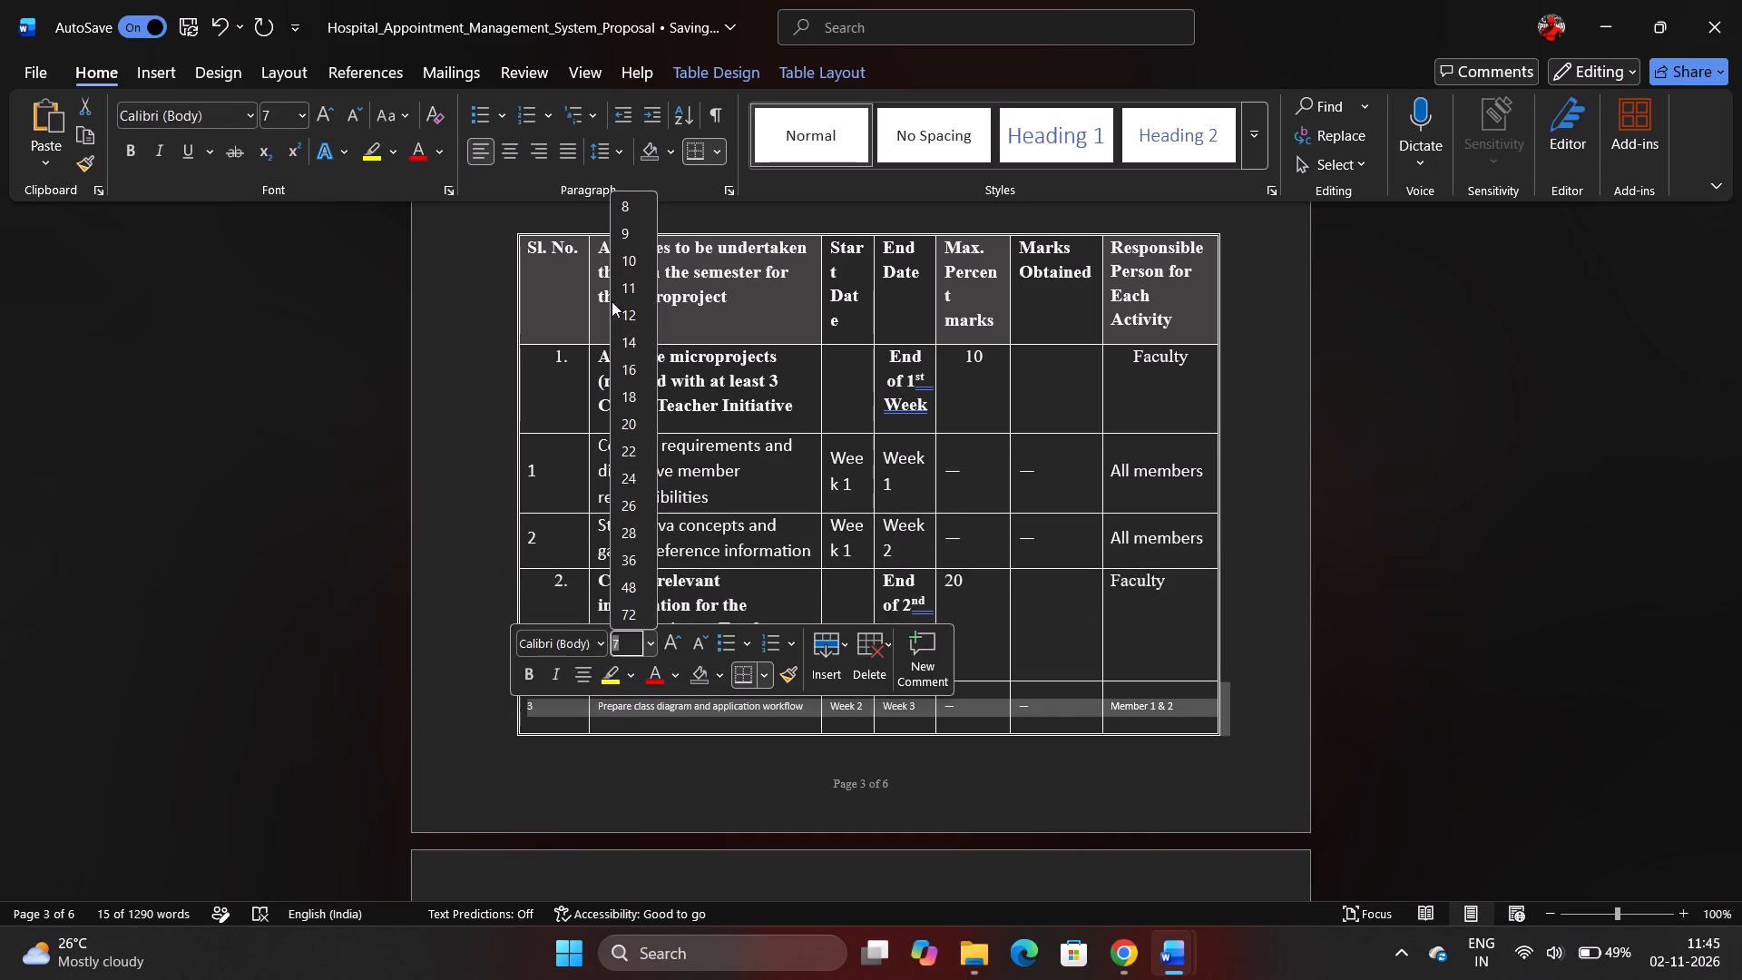
pyautogui.click(627, 323)
pyautogui.scroll(-3, 661, 588)
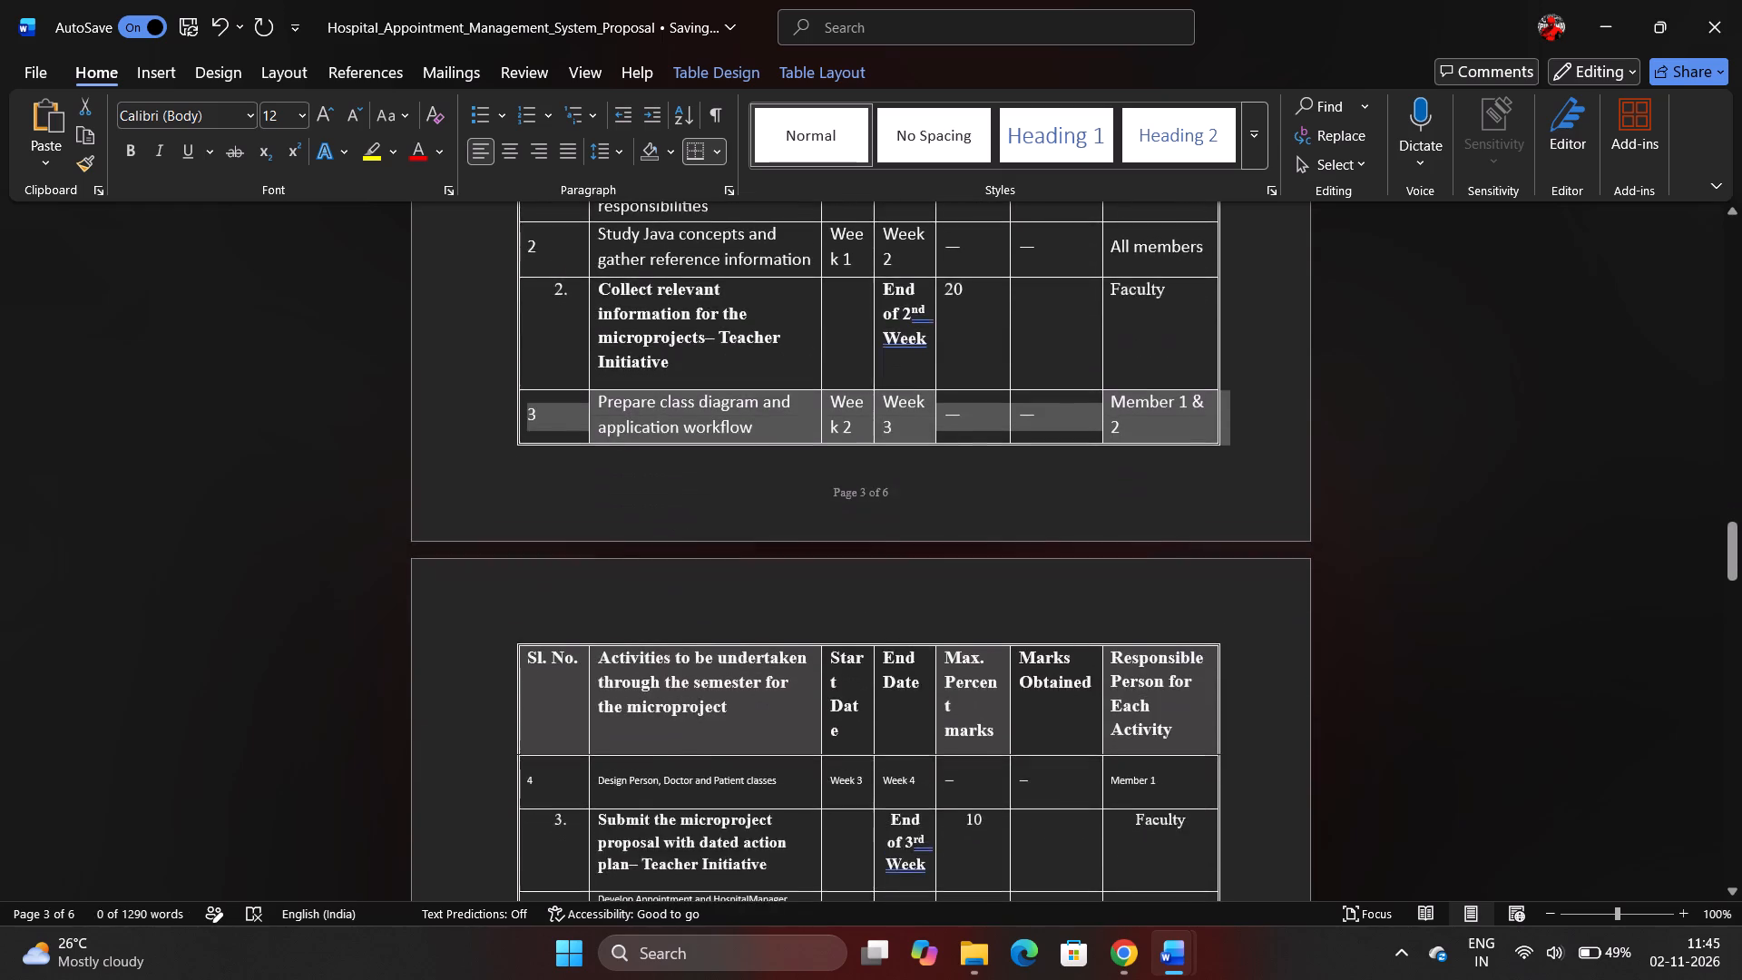
pyautogui.scroll(-1, 661, 588)
pyautogui.click(488, 543)
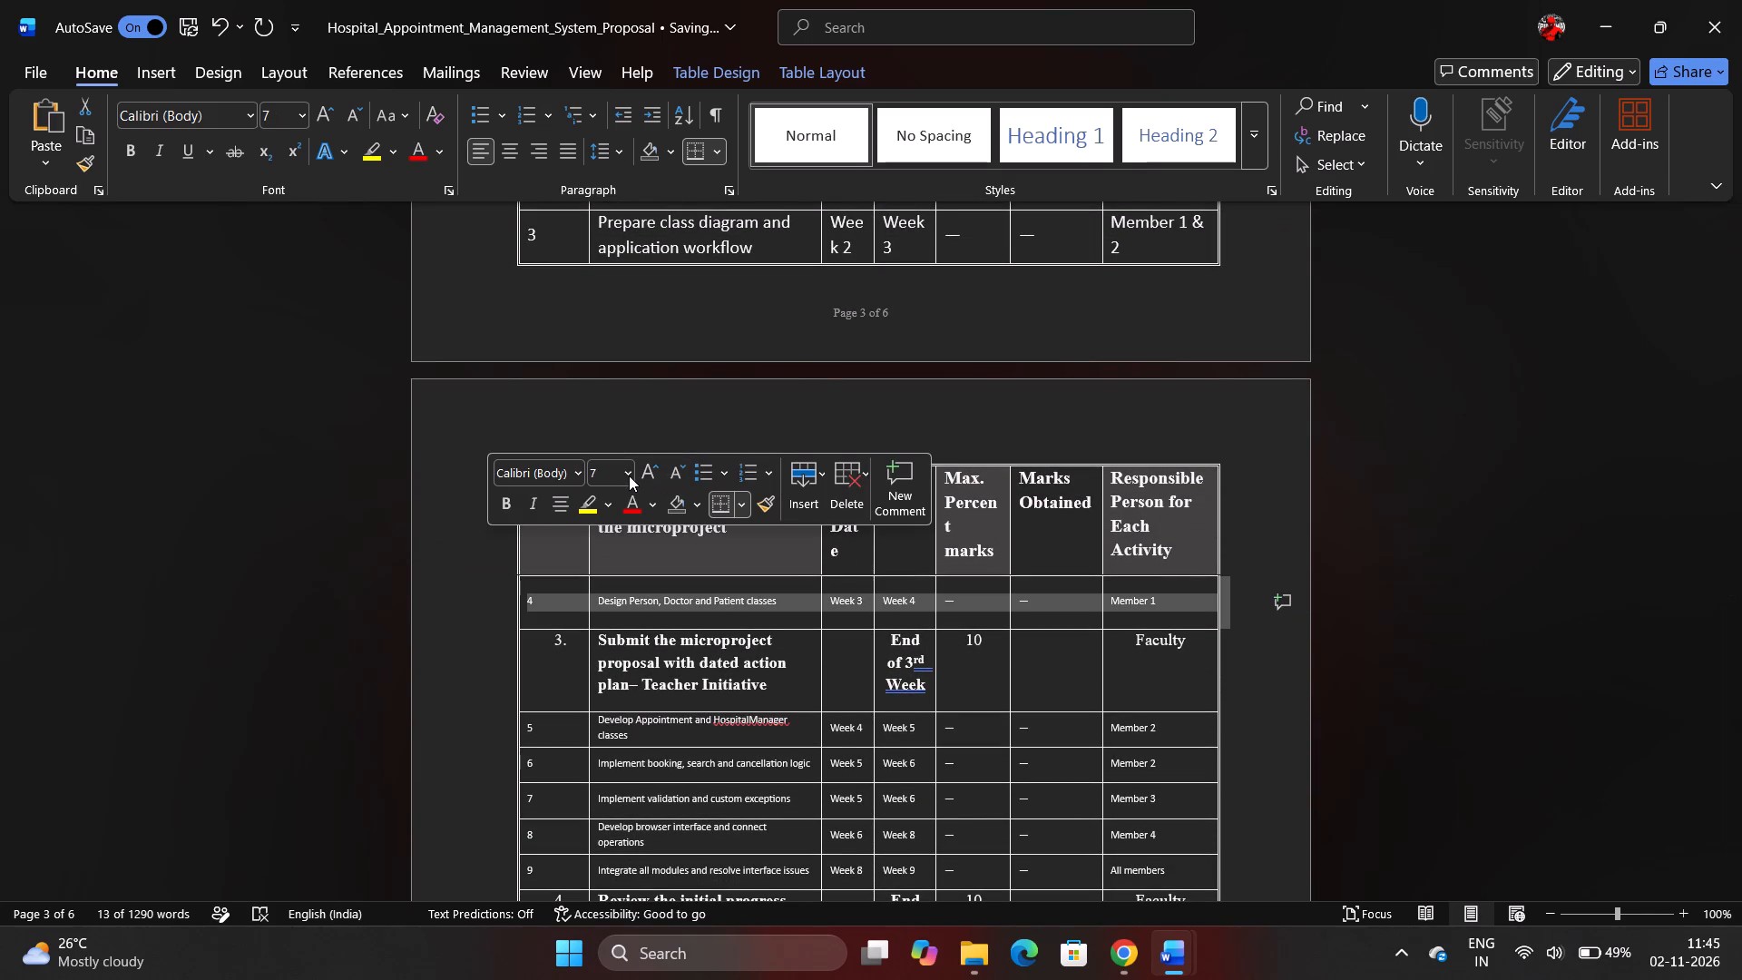
pyautogui.click(629, 476)
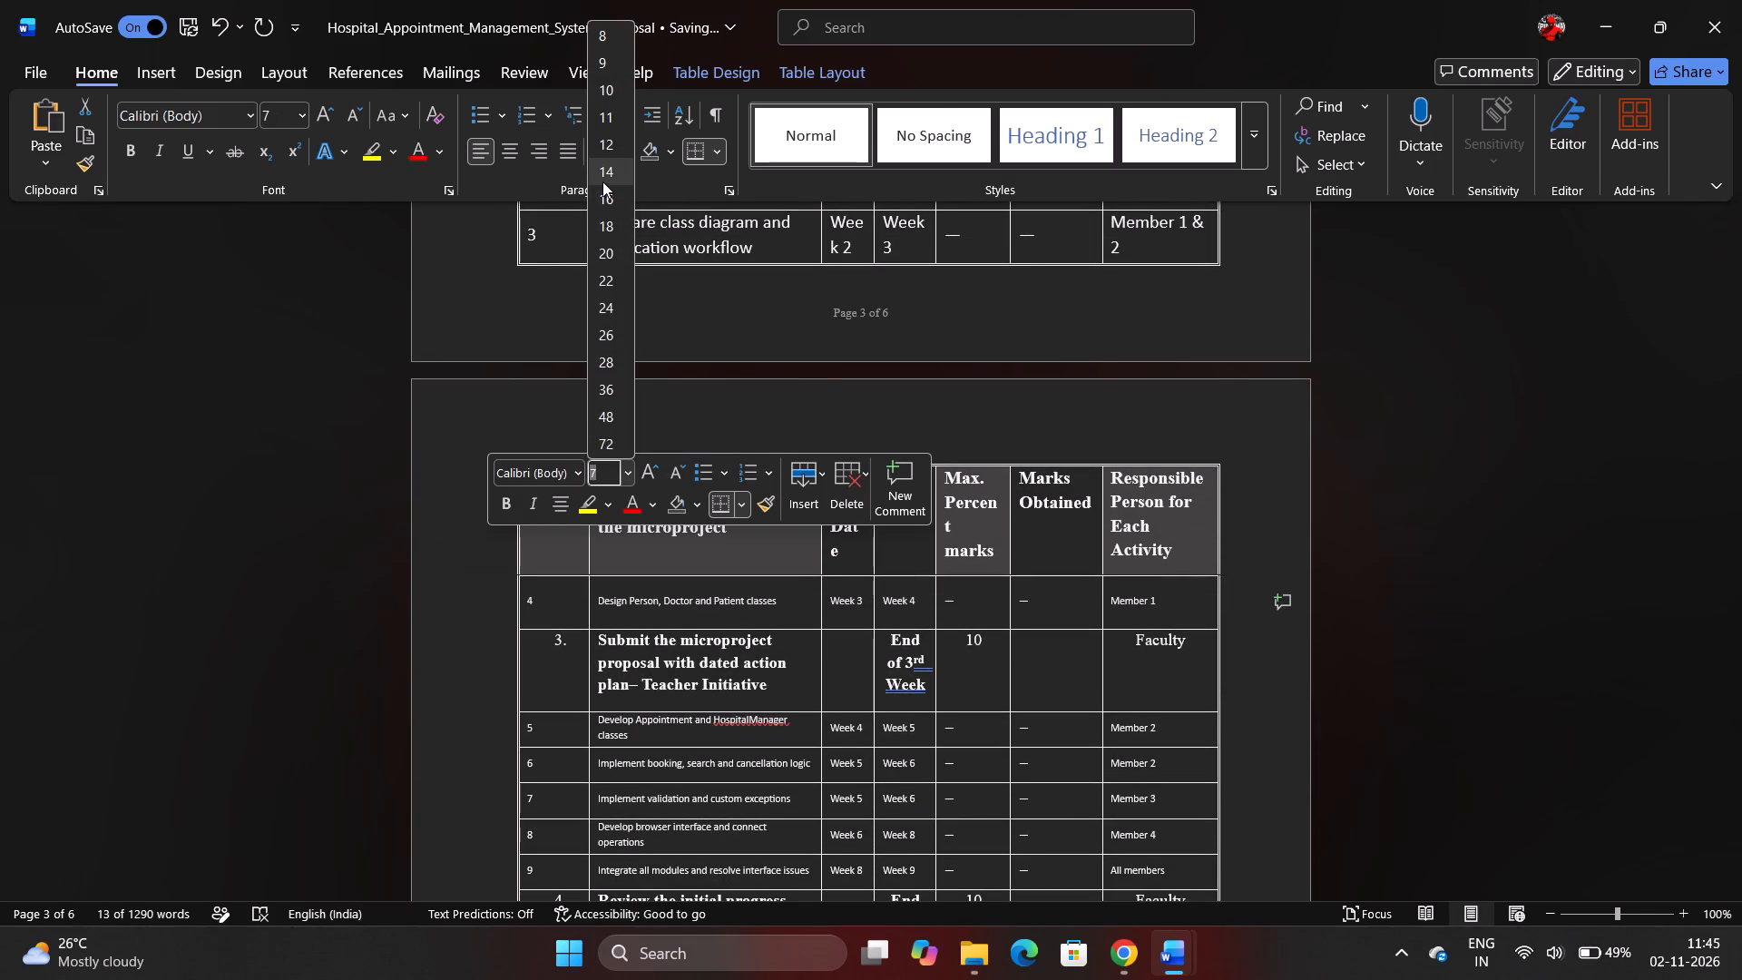
pyautogui.click(603, 153)
pyautogui.doubleClick(488, 593)
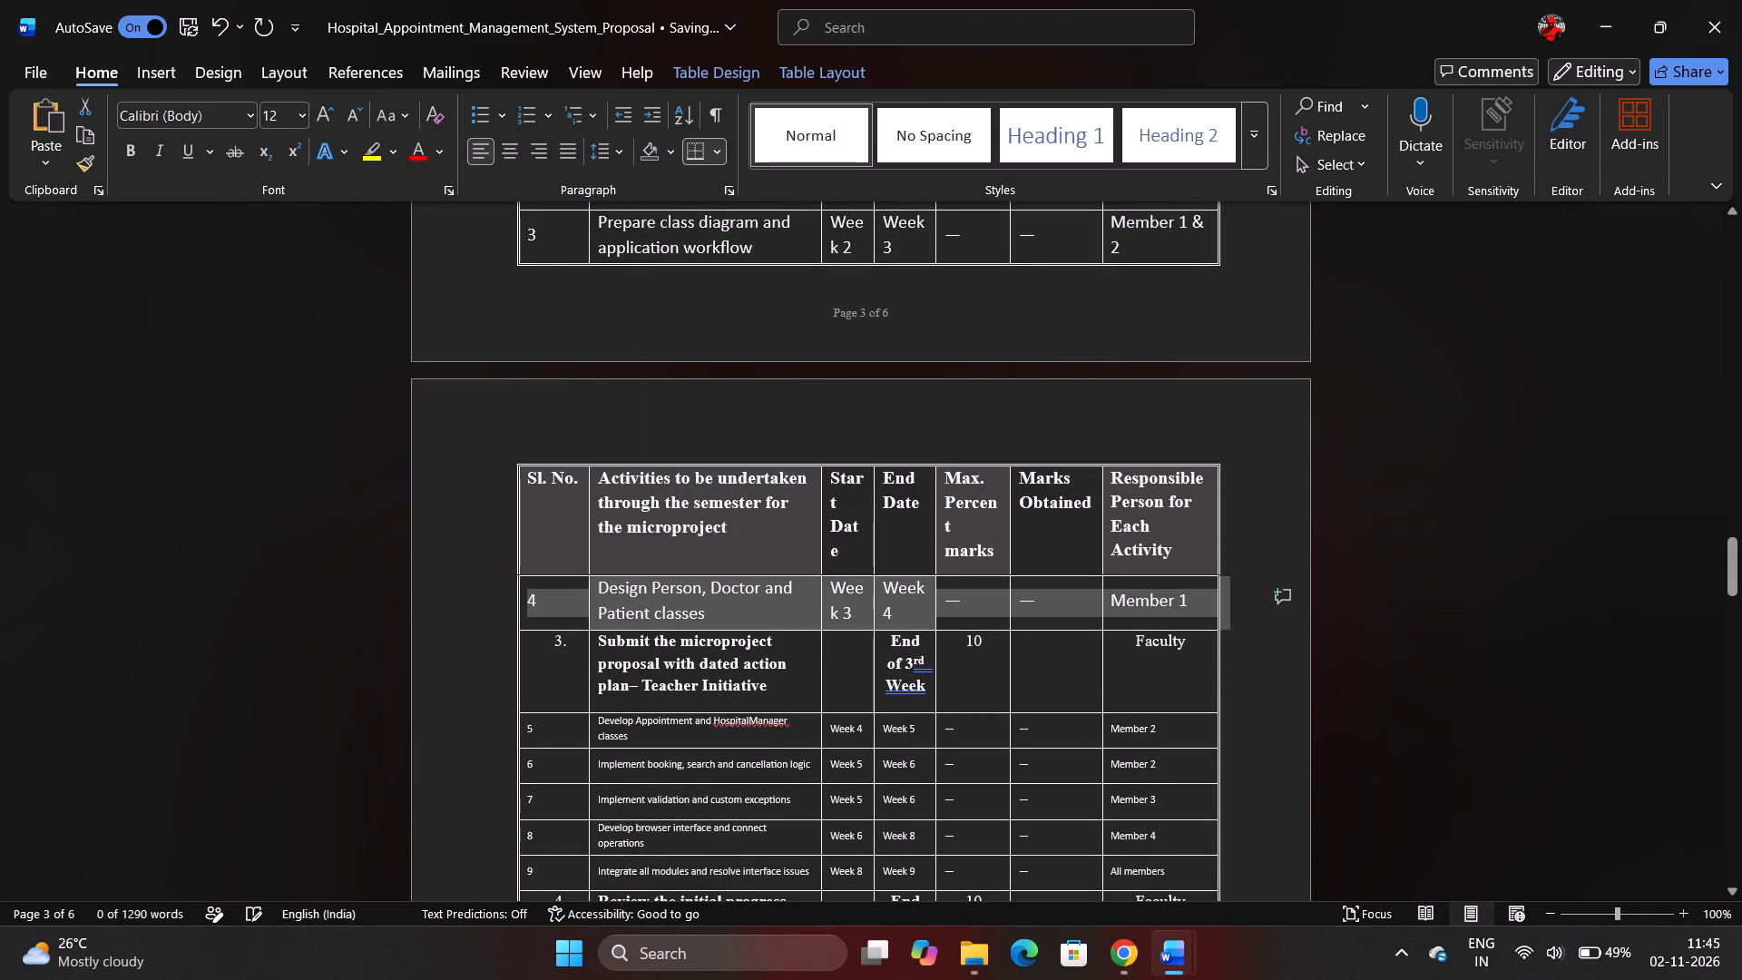
# Set all remaining action plan rows, from Submit the microproject proposal through Review the completed proposal/report, to font size 12.
pyautogui.doubleClick(484, 675)
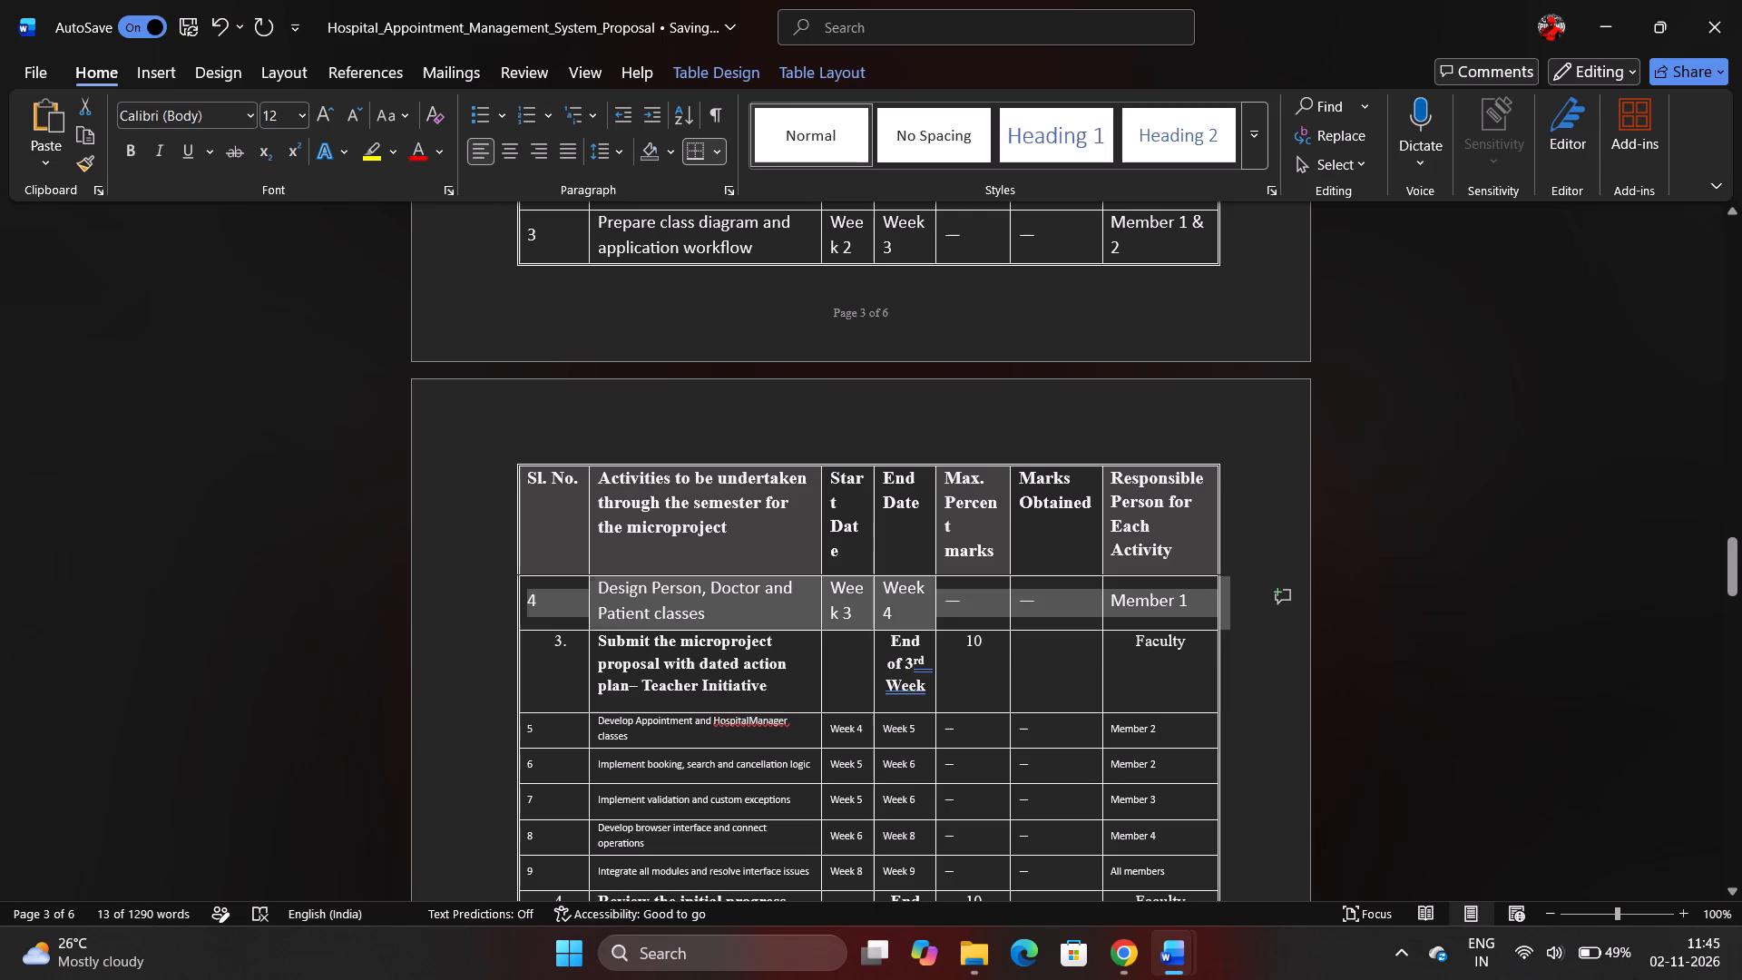
pyautogui.scroll(-1, 484, 675)
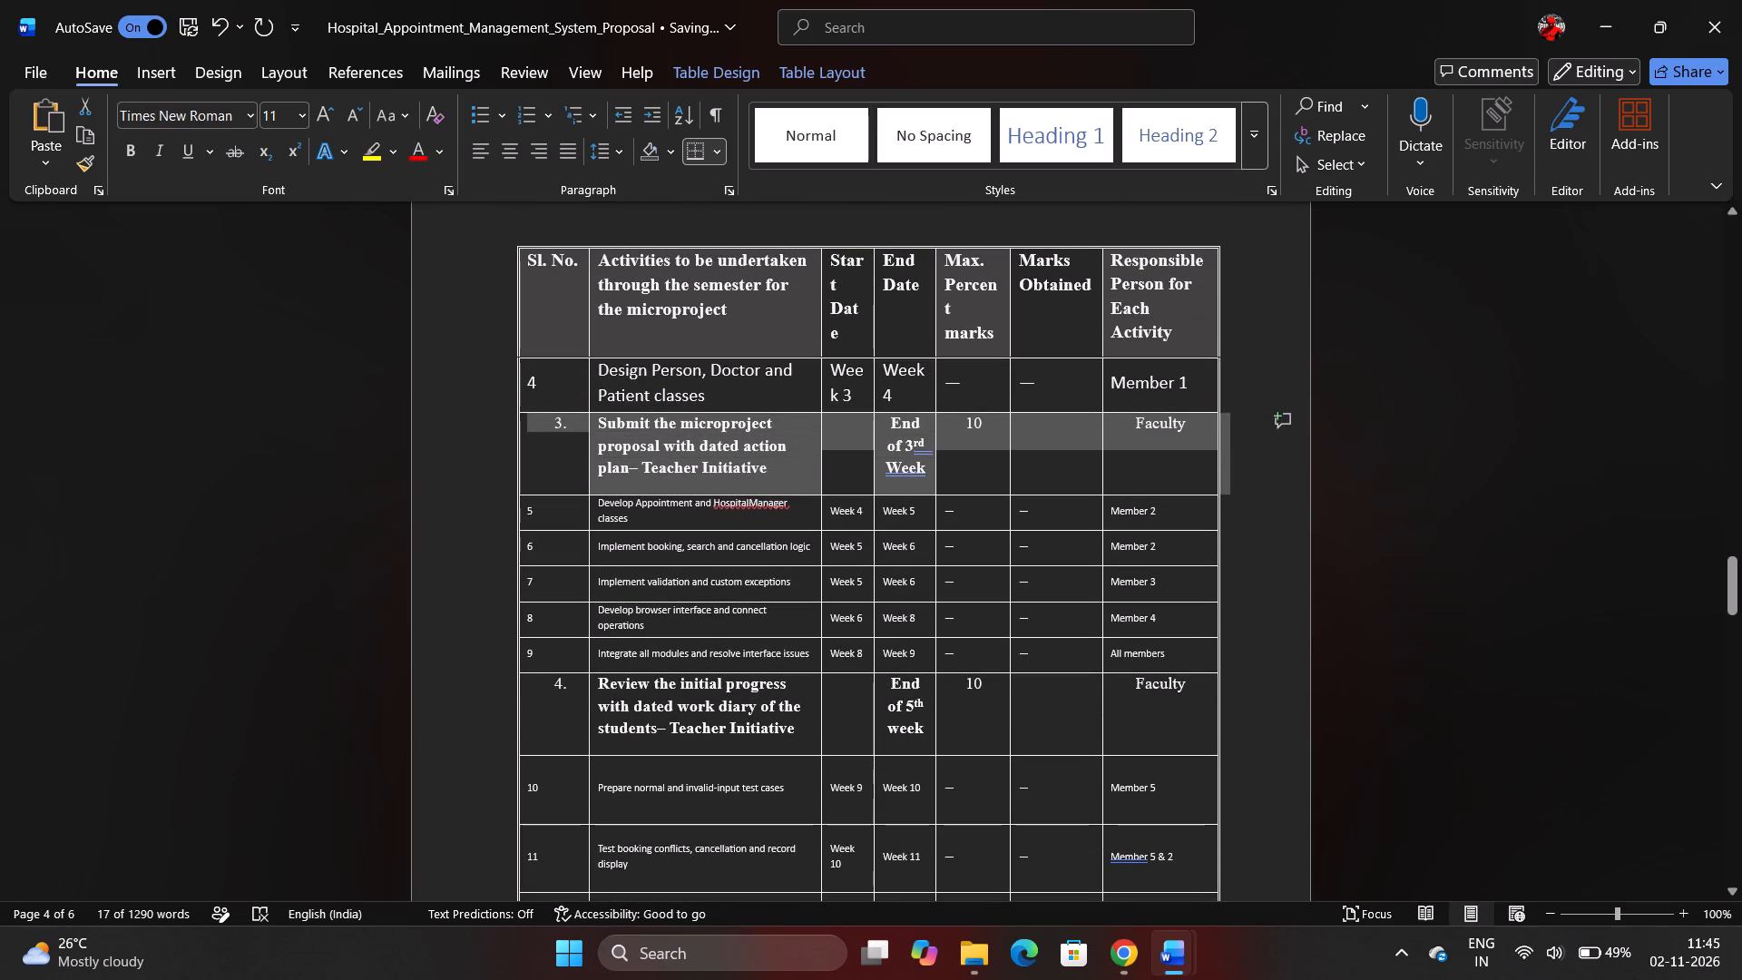
pyautogui.click(498, 443)
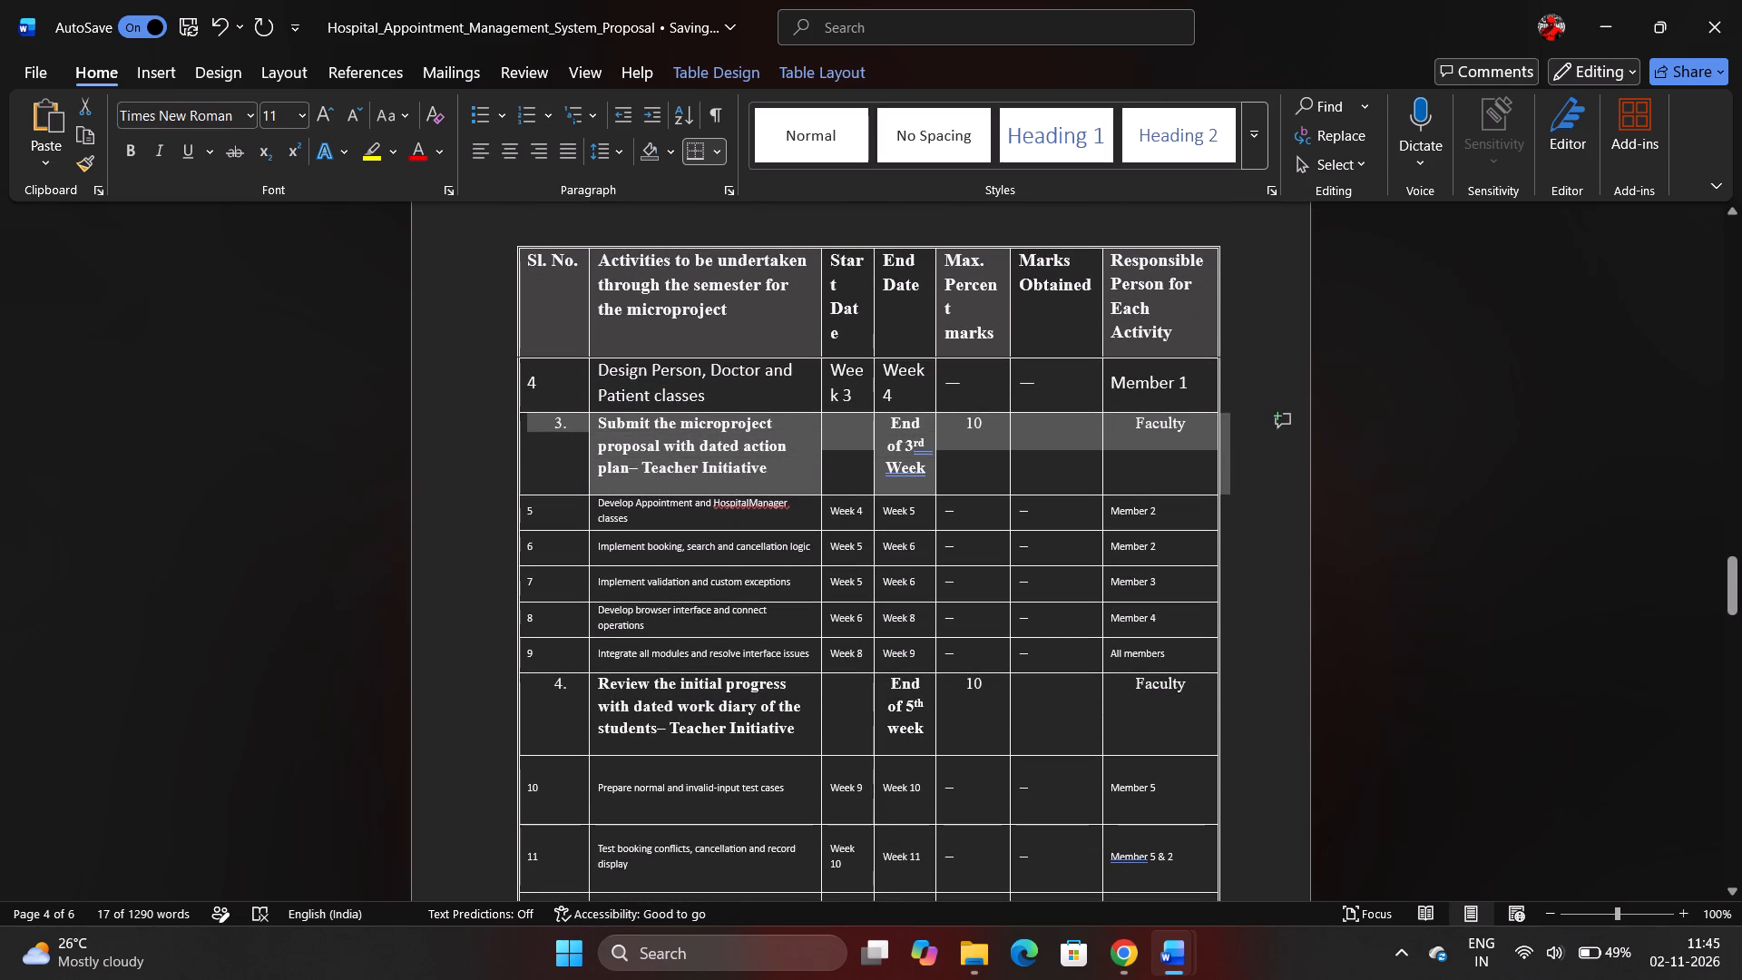
pyautogui.click(534, 432)
pyautogui.moveTo(534, 432); pyautogui.dragTo(693, 808)
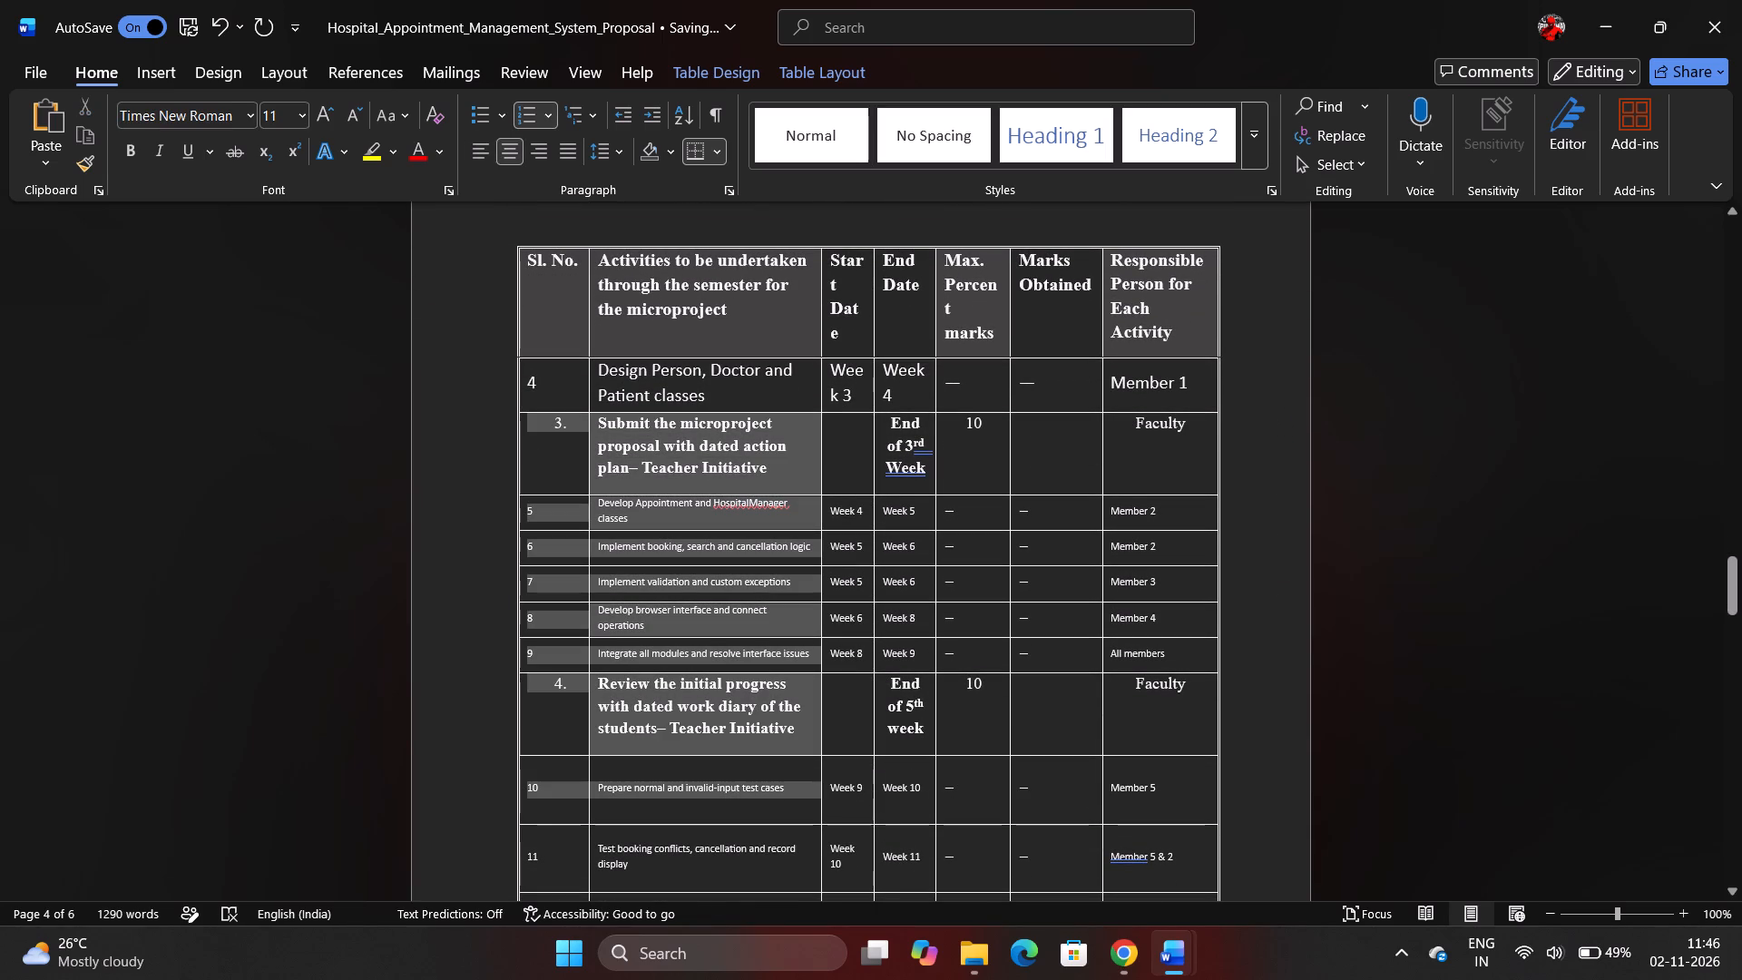
pyautogui.moveTo(693, 808); pyautogui.dragTo(1074, 866)
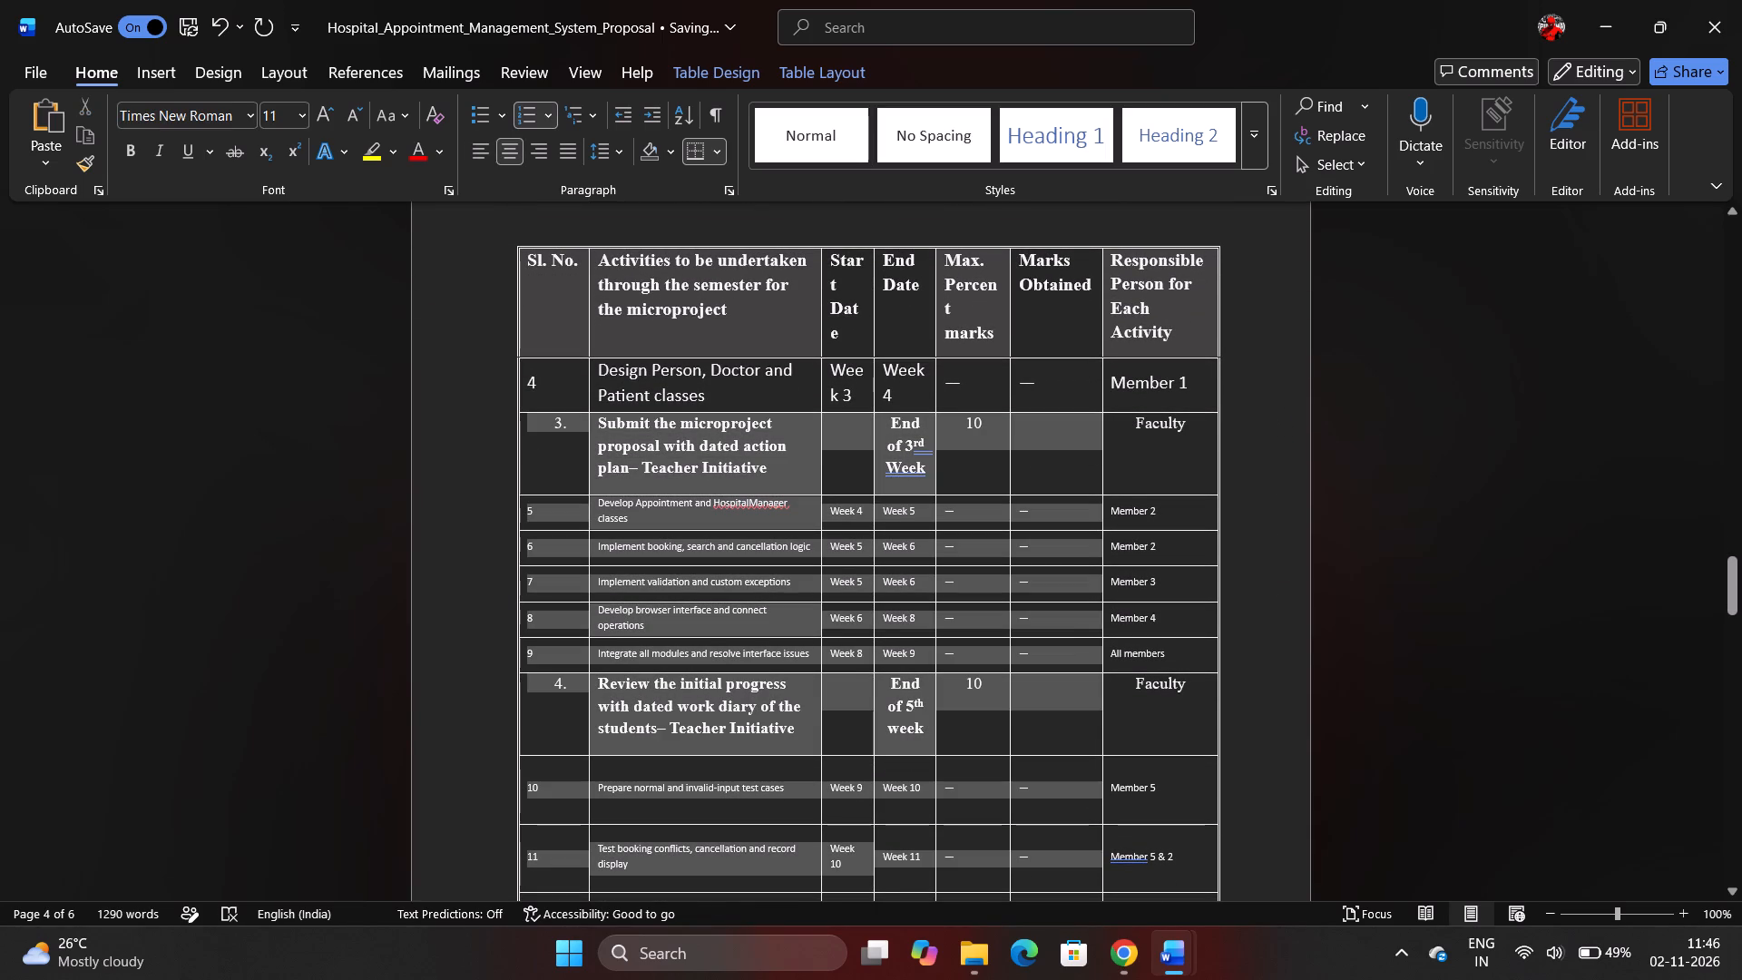
pyautogui.moveTo(1074, 866); pyautogui.dragTo(1179, 979)
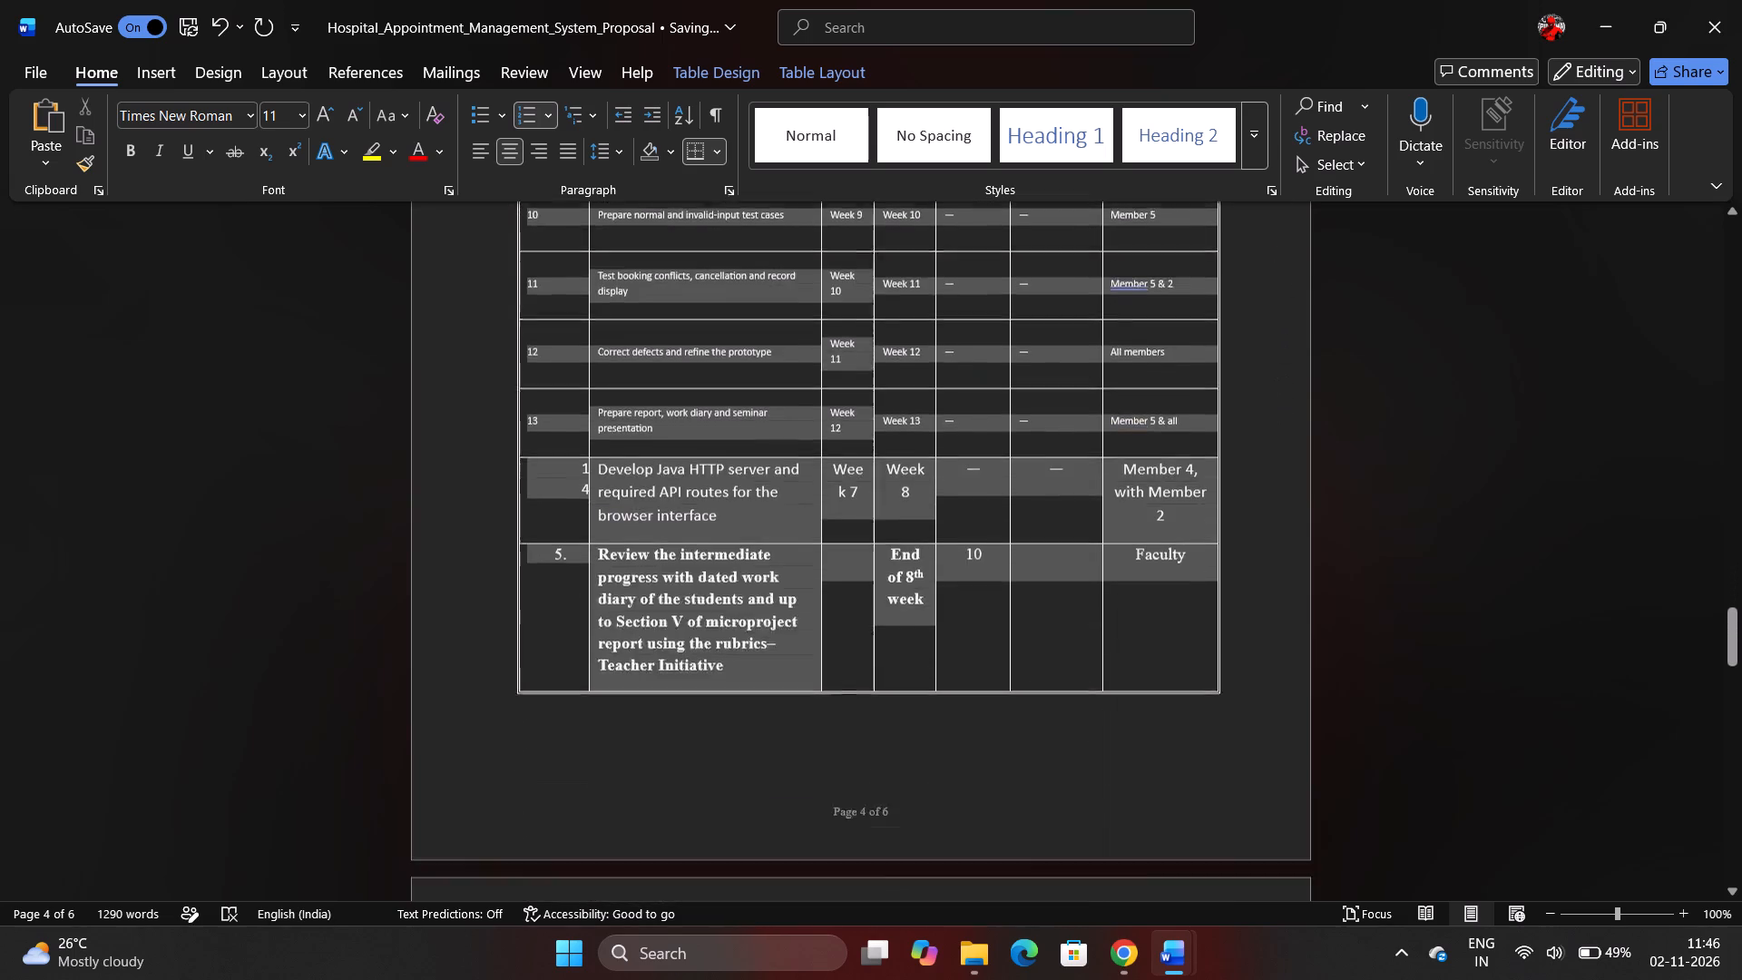
pyautogui.moveTo(1179, 979); pyautogui.dragTo(1103, 272)
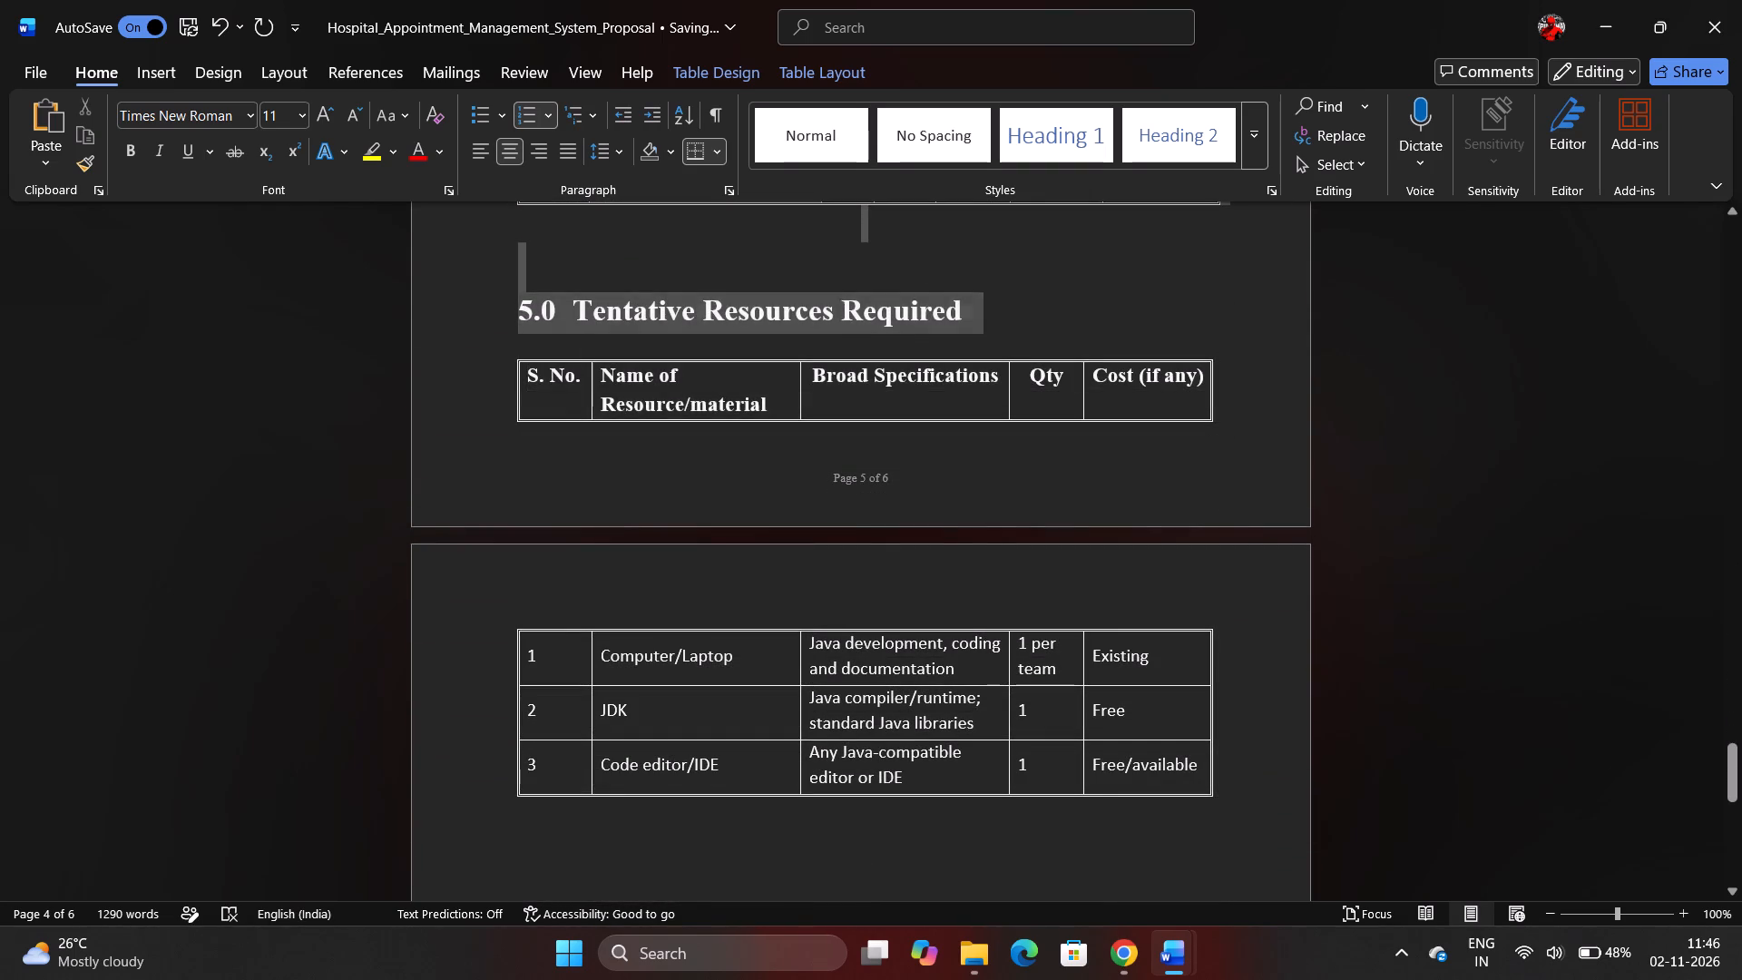
pyautogui.moveTo(1103, 272); pyautogui.dragTo(1187, 202)
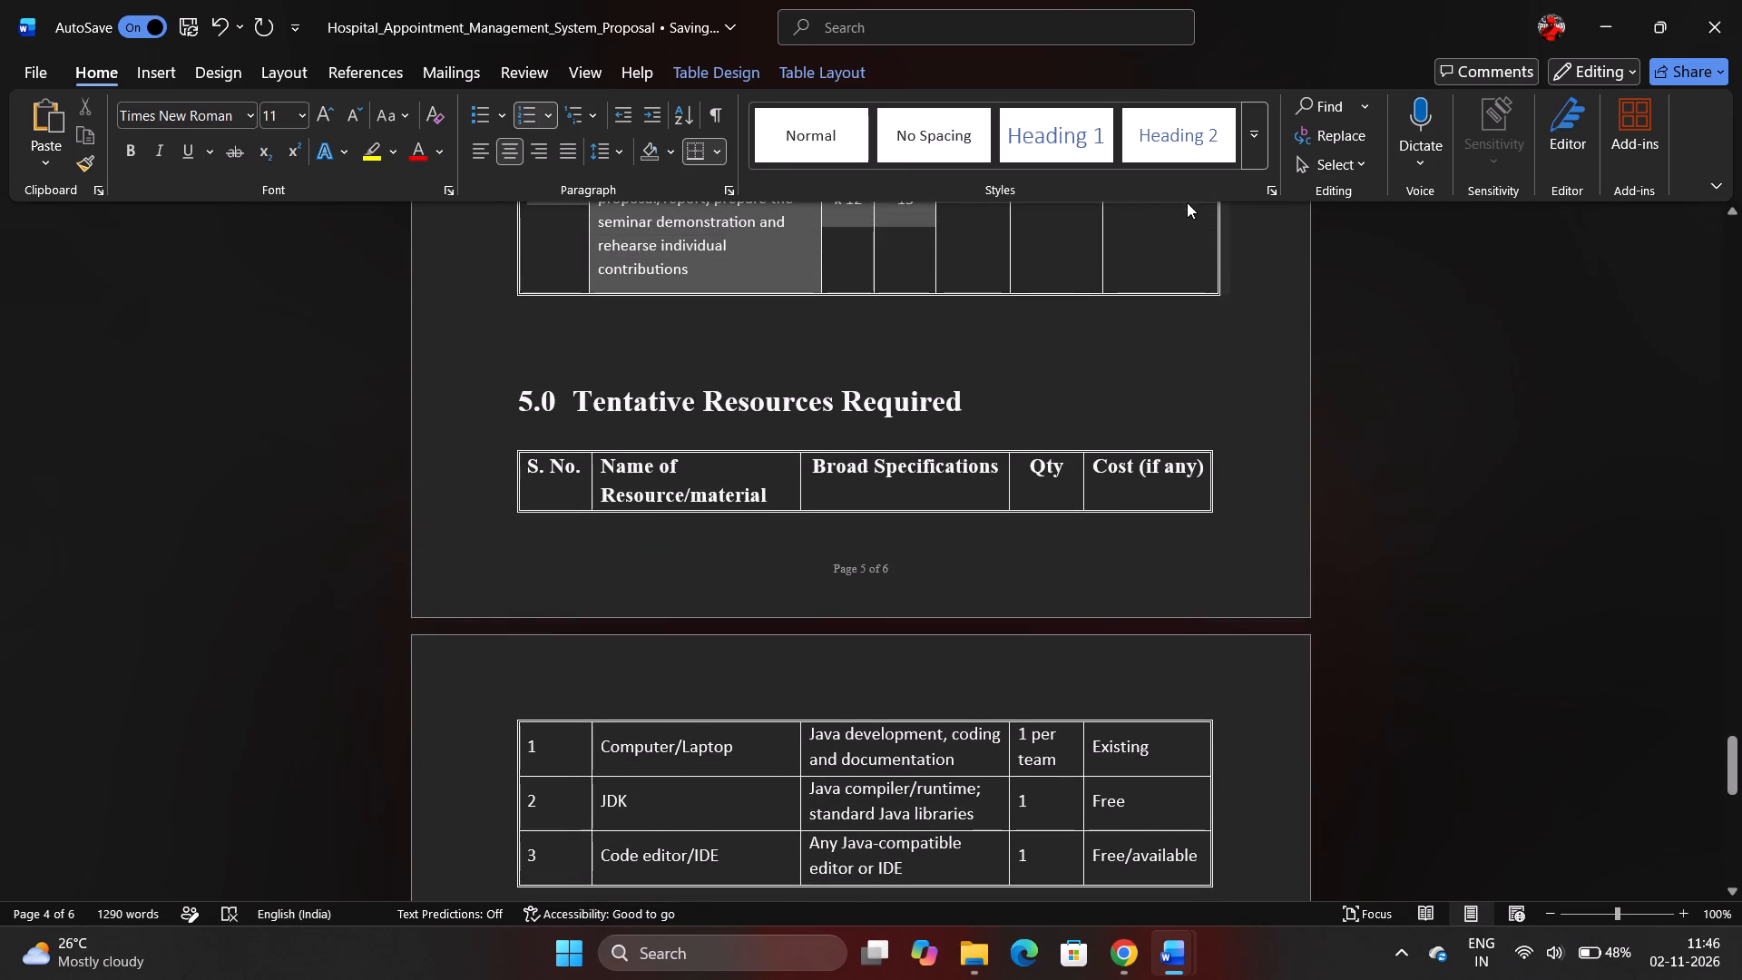
pyautogui.moveTo(1187, 202); pyautogui.dragTo(1171, 309)
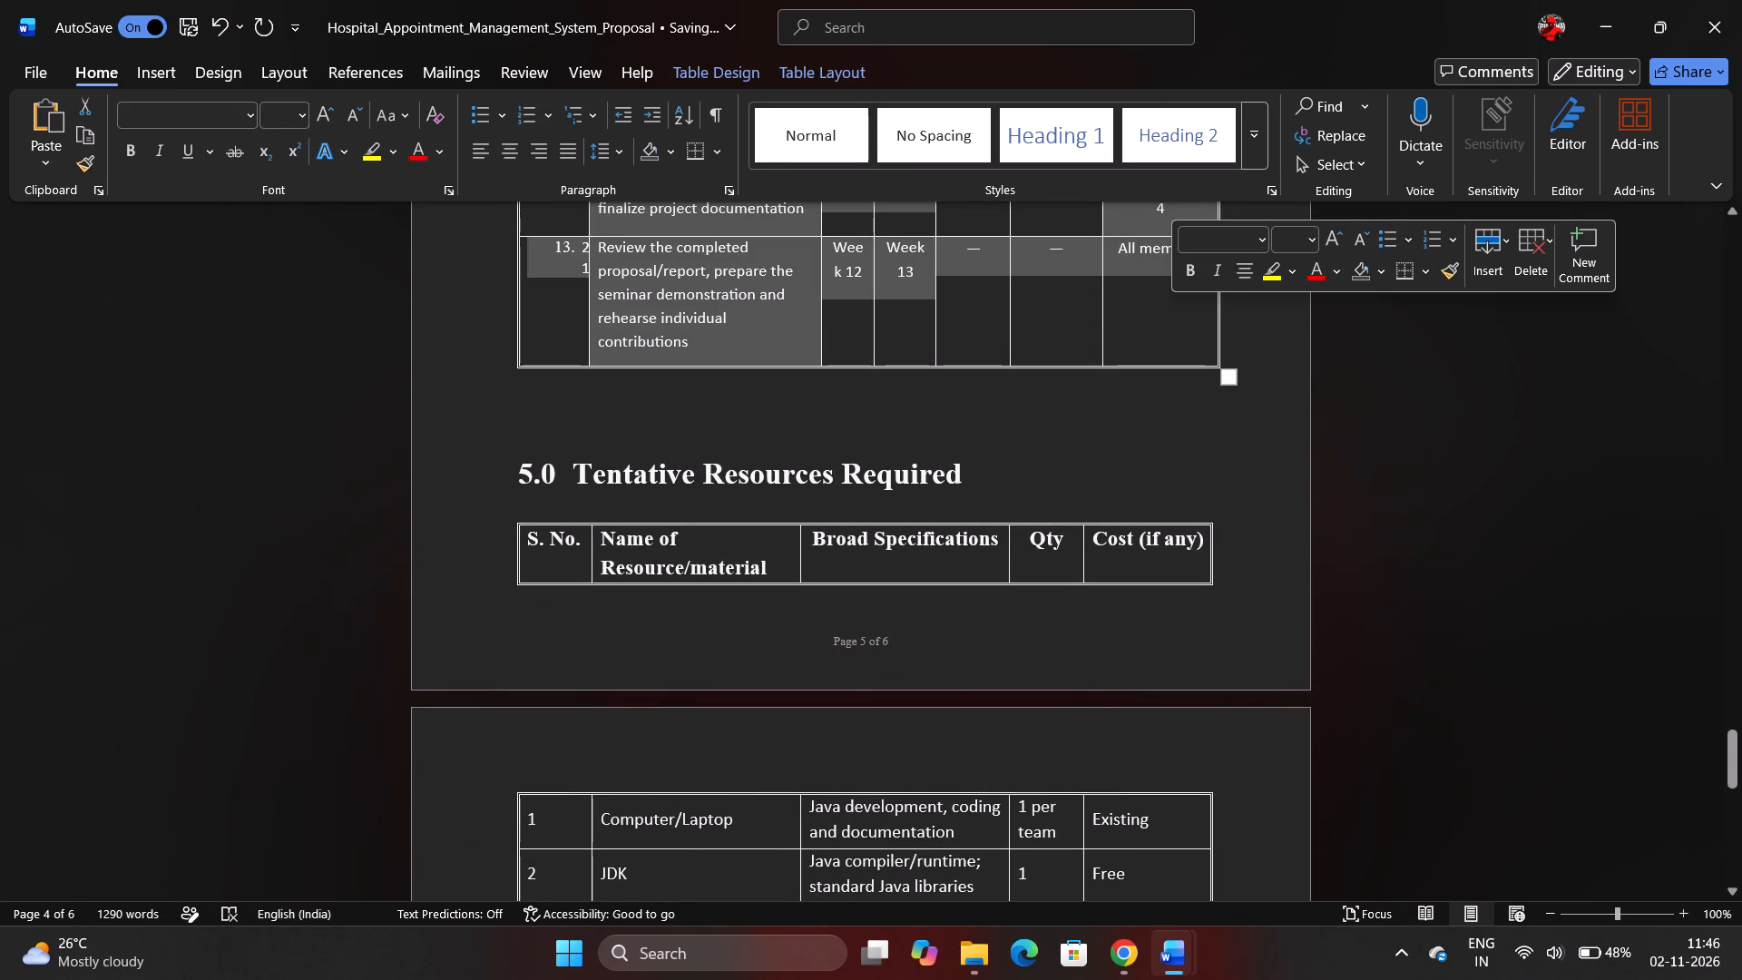
pyautogui.click(1265, 243)
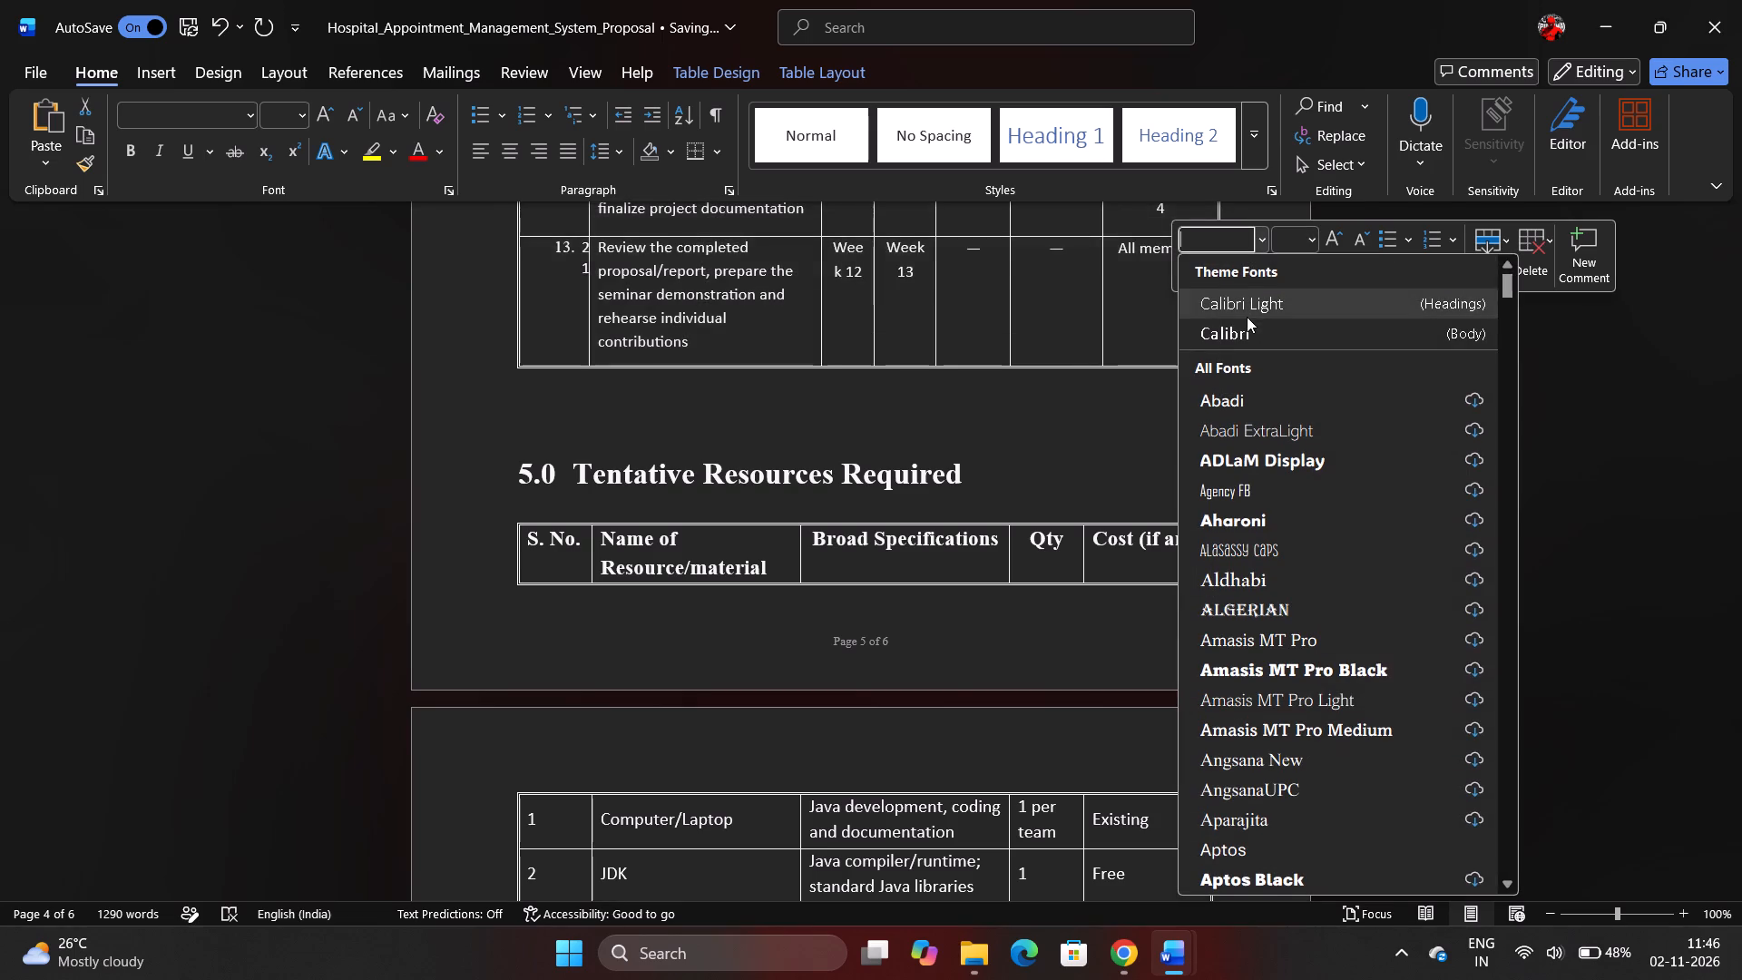
pyautogui.click(1310, 240)
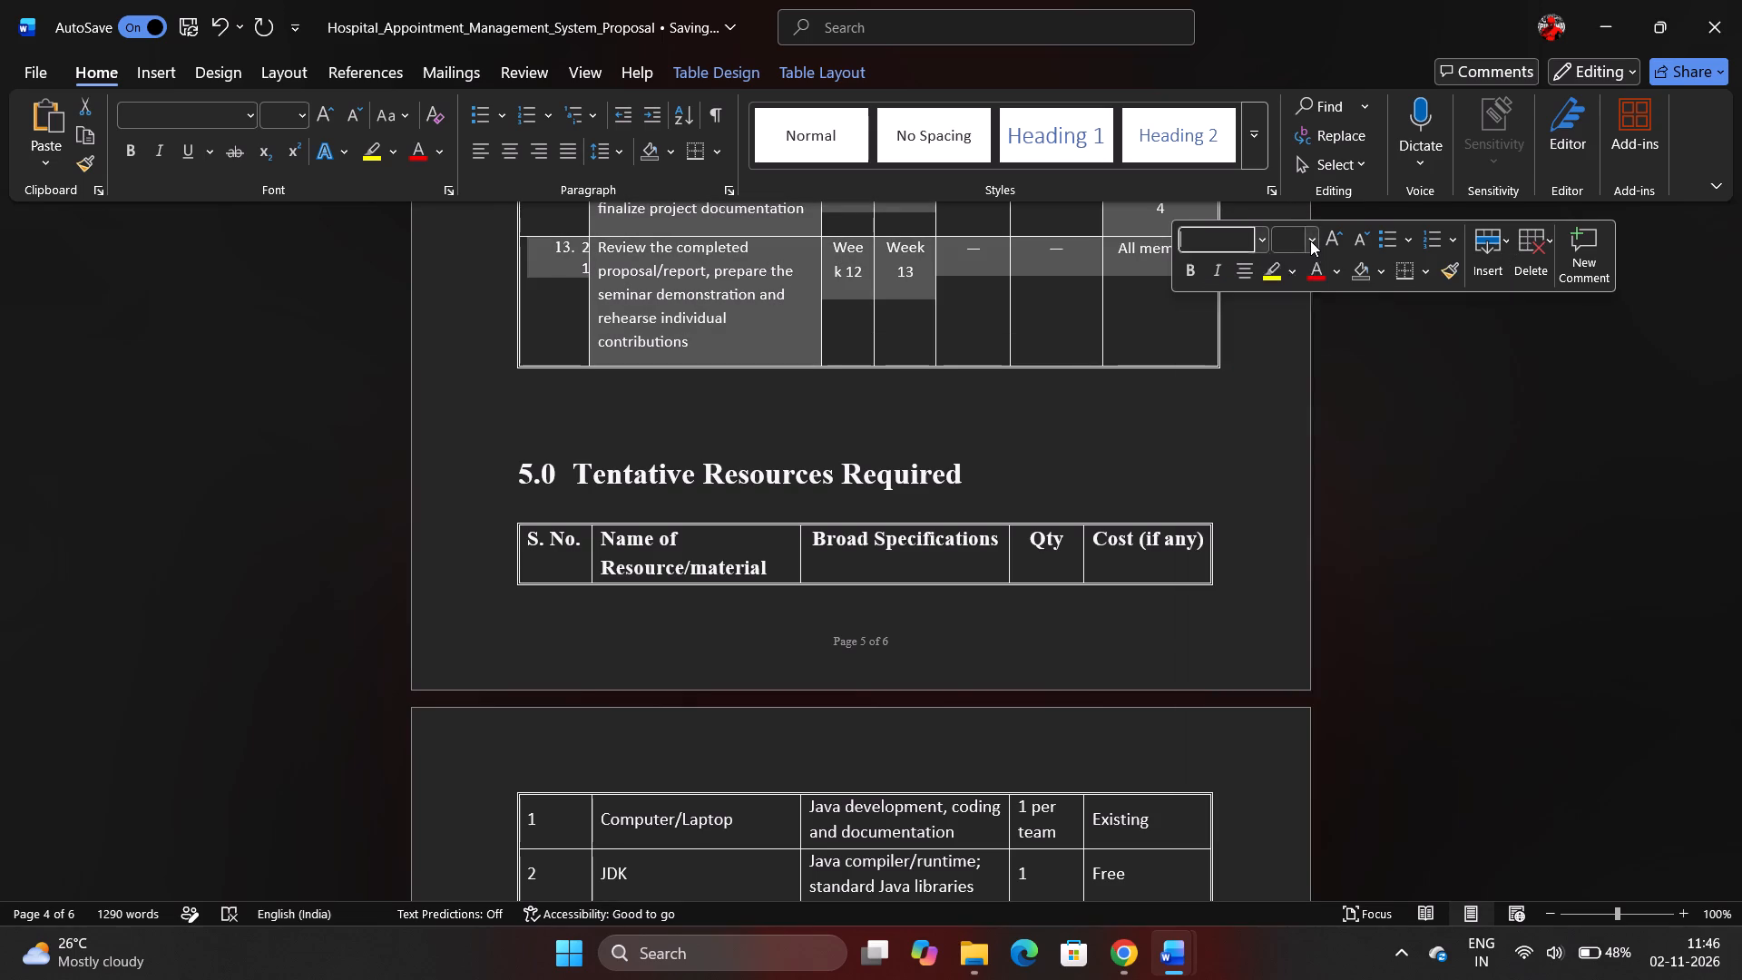
pyautogui.click(1297, 371)
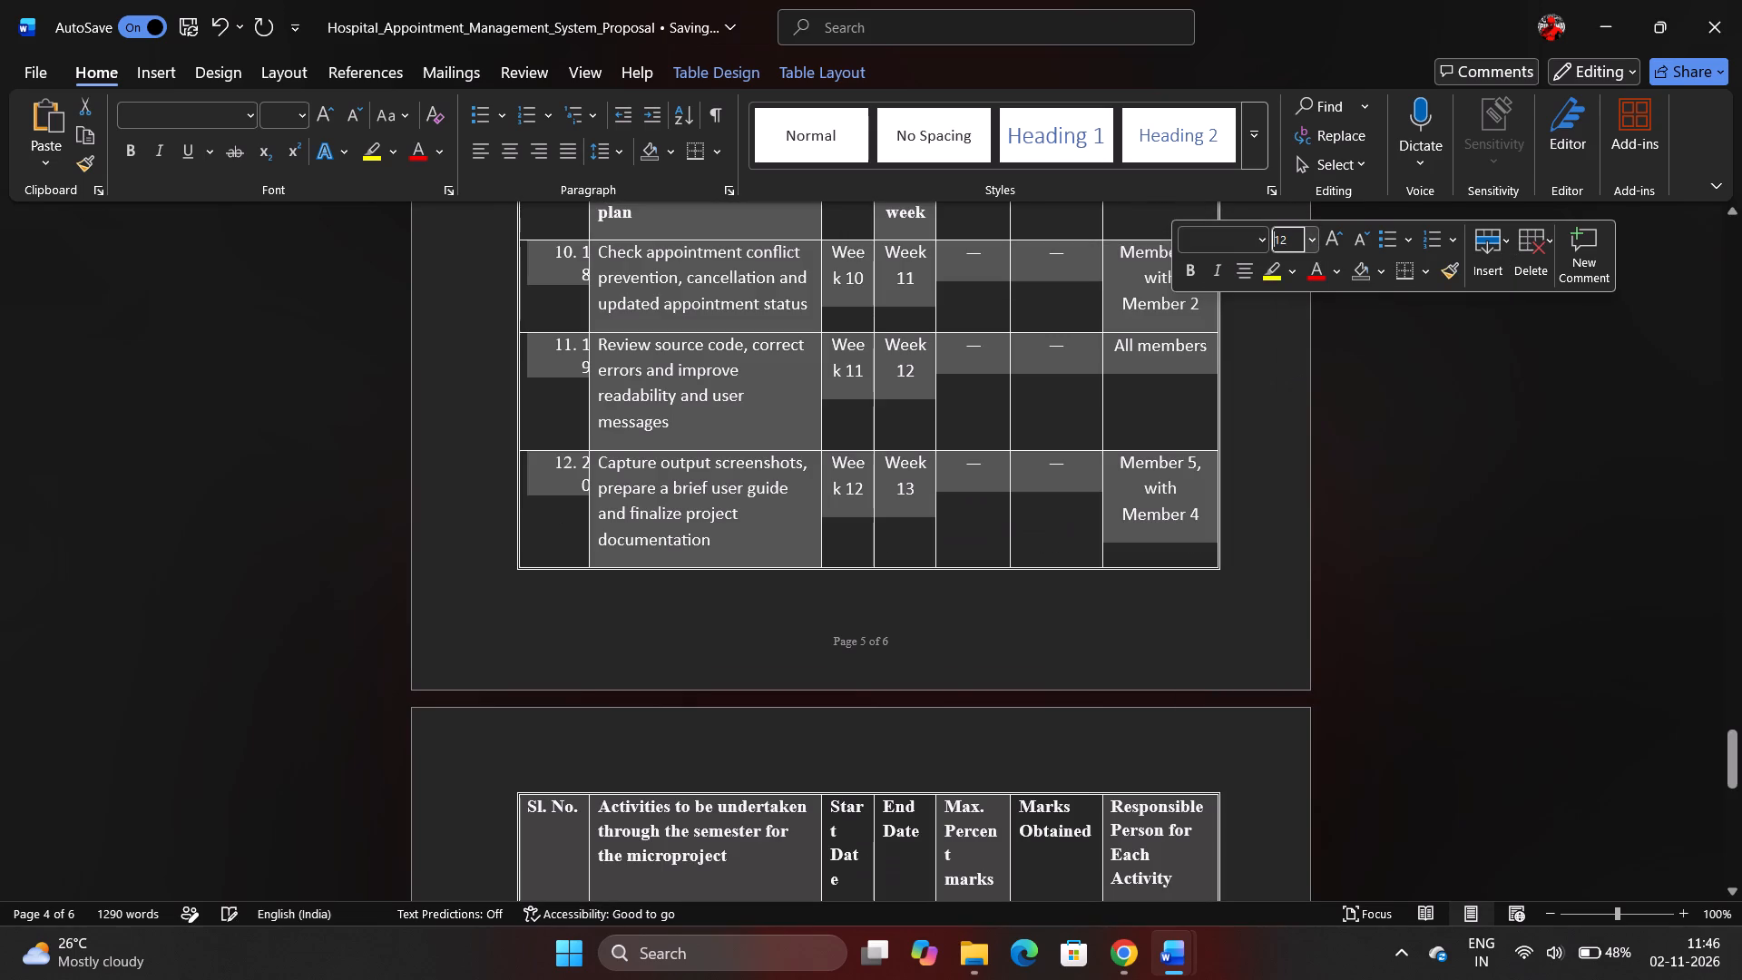
pyautogui.click(988, 402)
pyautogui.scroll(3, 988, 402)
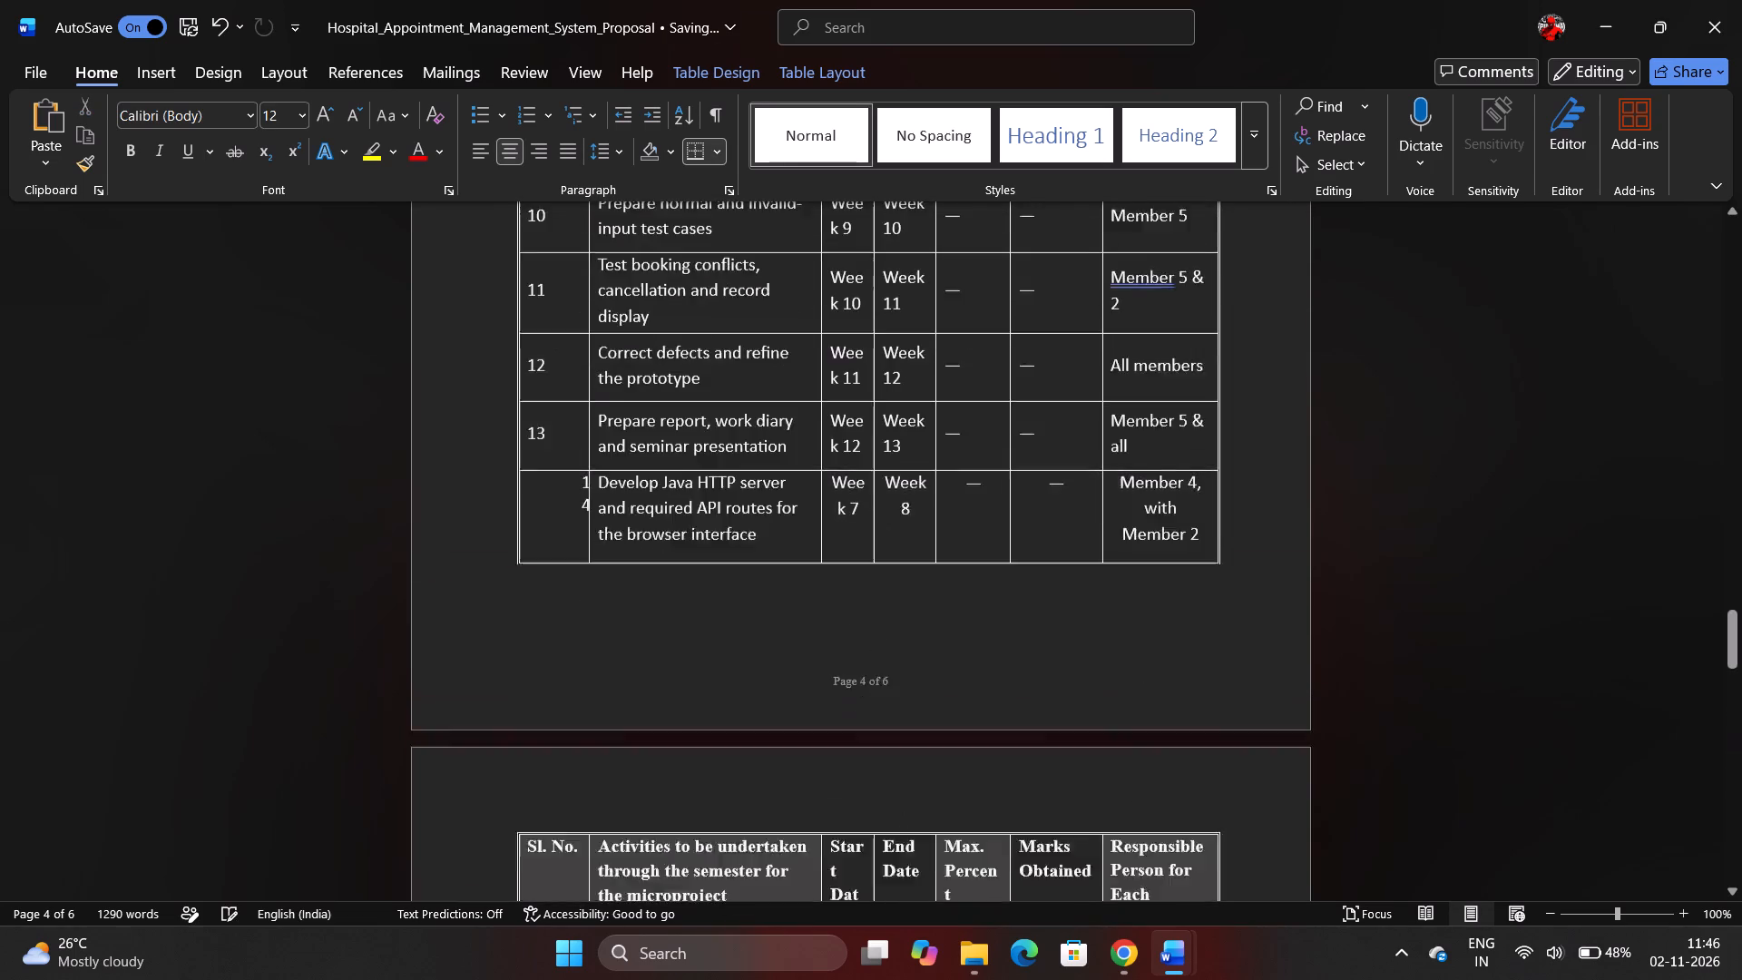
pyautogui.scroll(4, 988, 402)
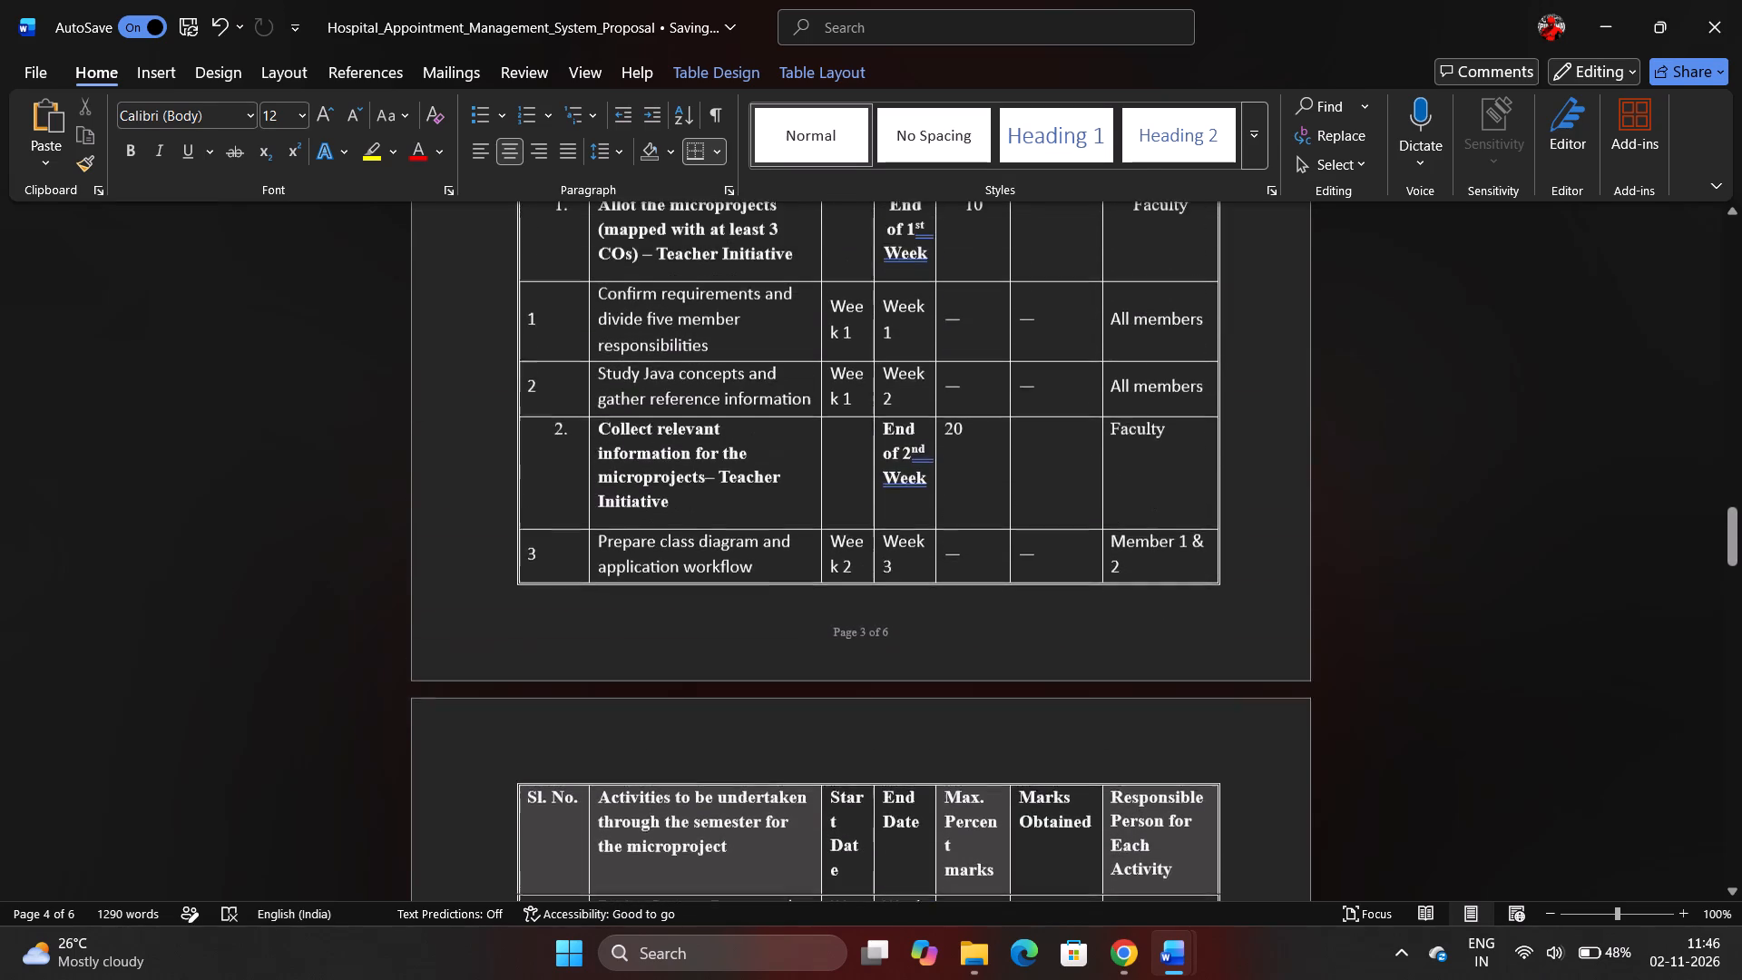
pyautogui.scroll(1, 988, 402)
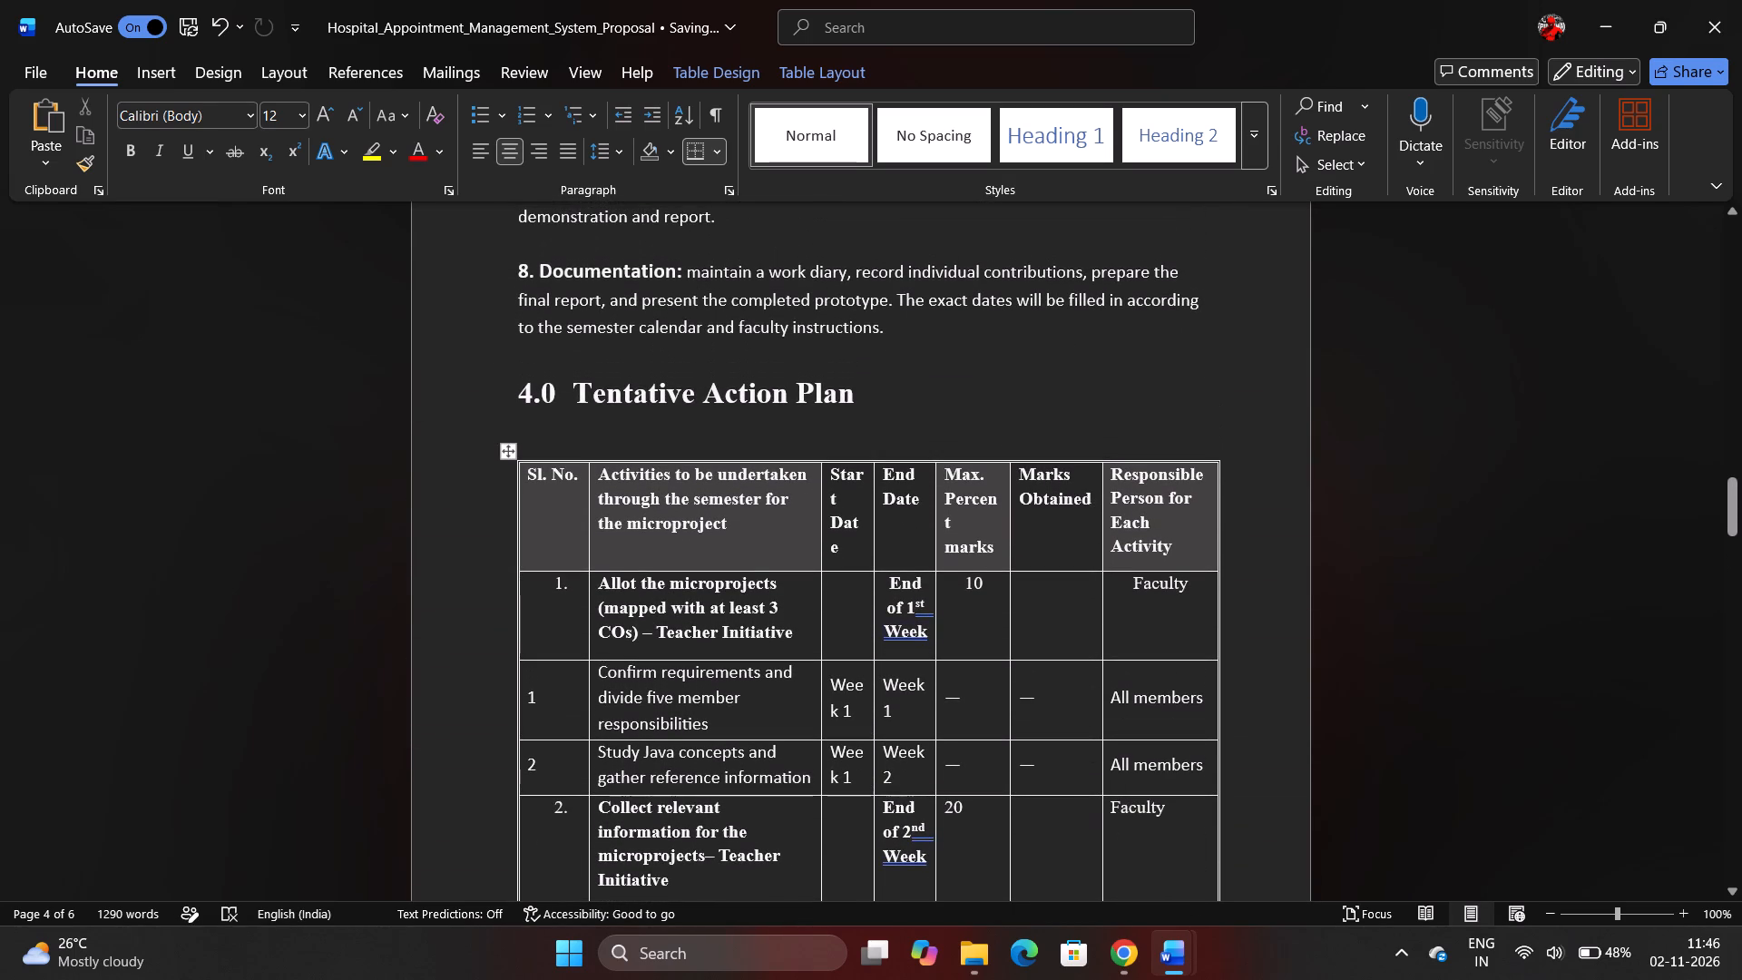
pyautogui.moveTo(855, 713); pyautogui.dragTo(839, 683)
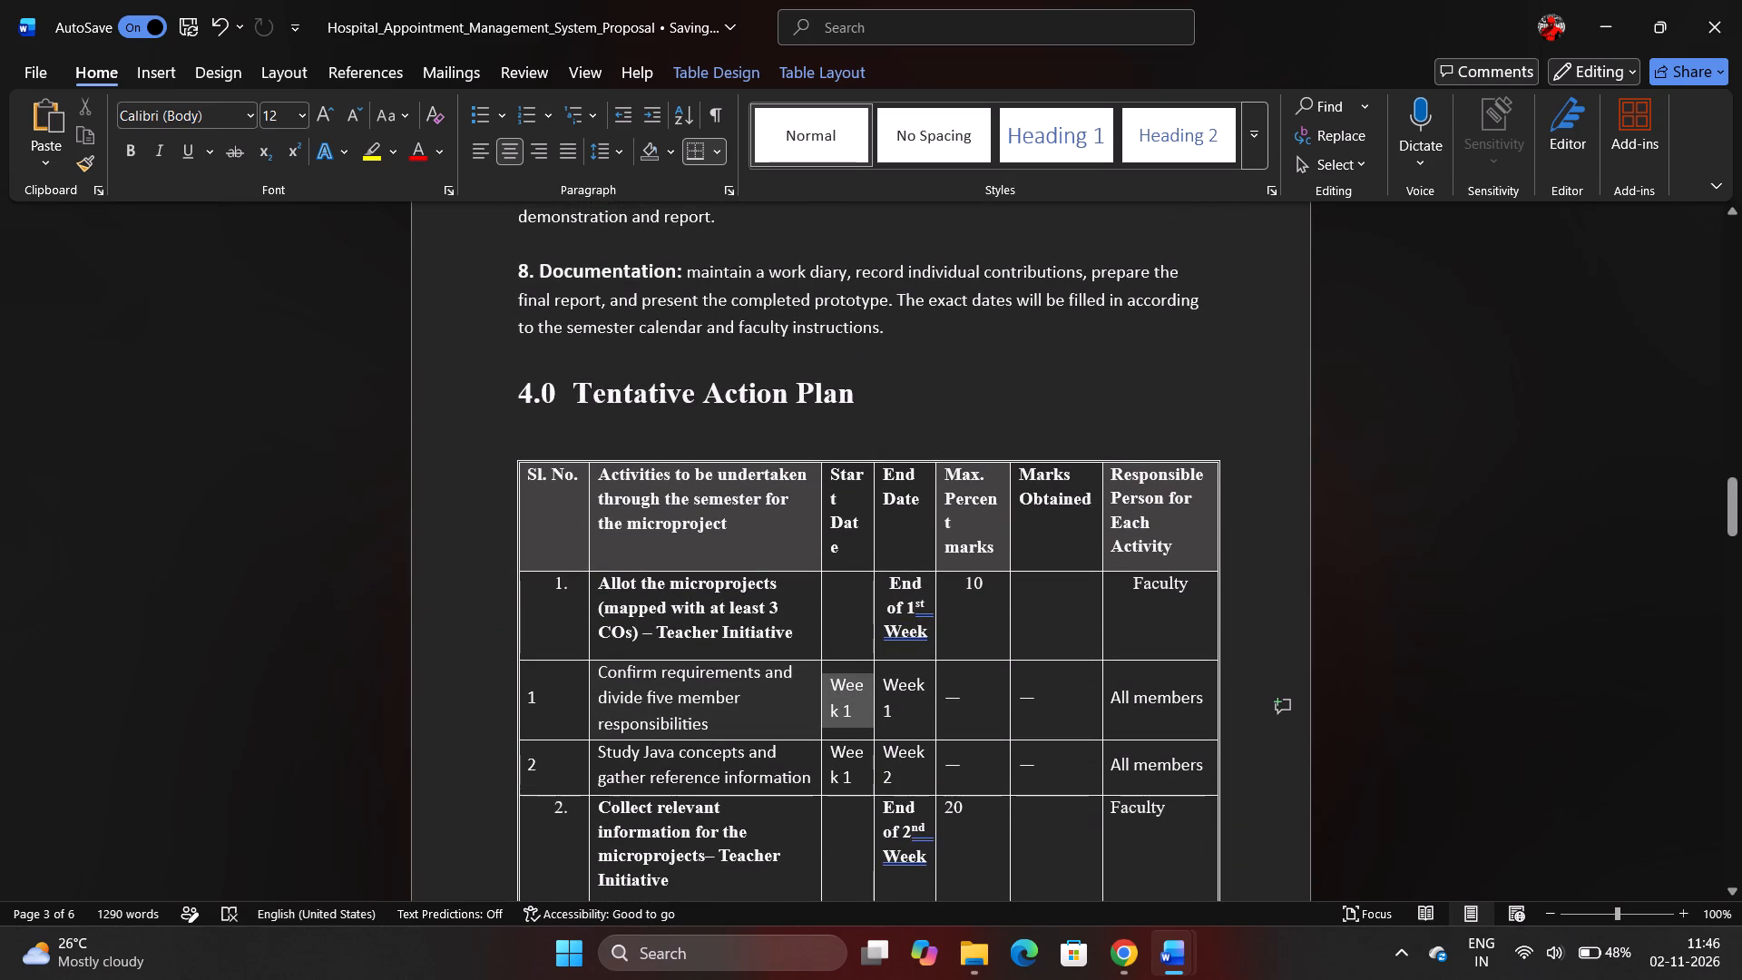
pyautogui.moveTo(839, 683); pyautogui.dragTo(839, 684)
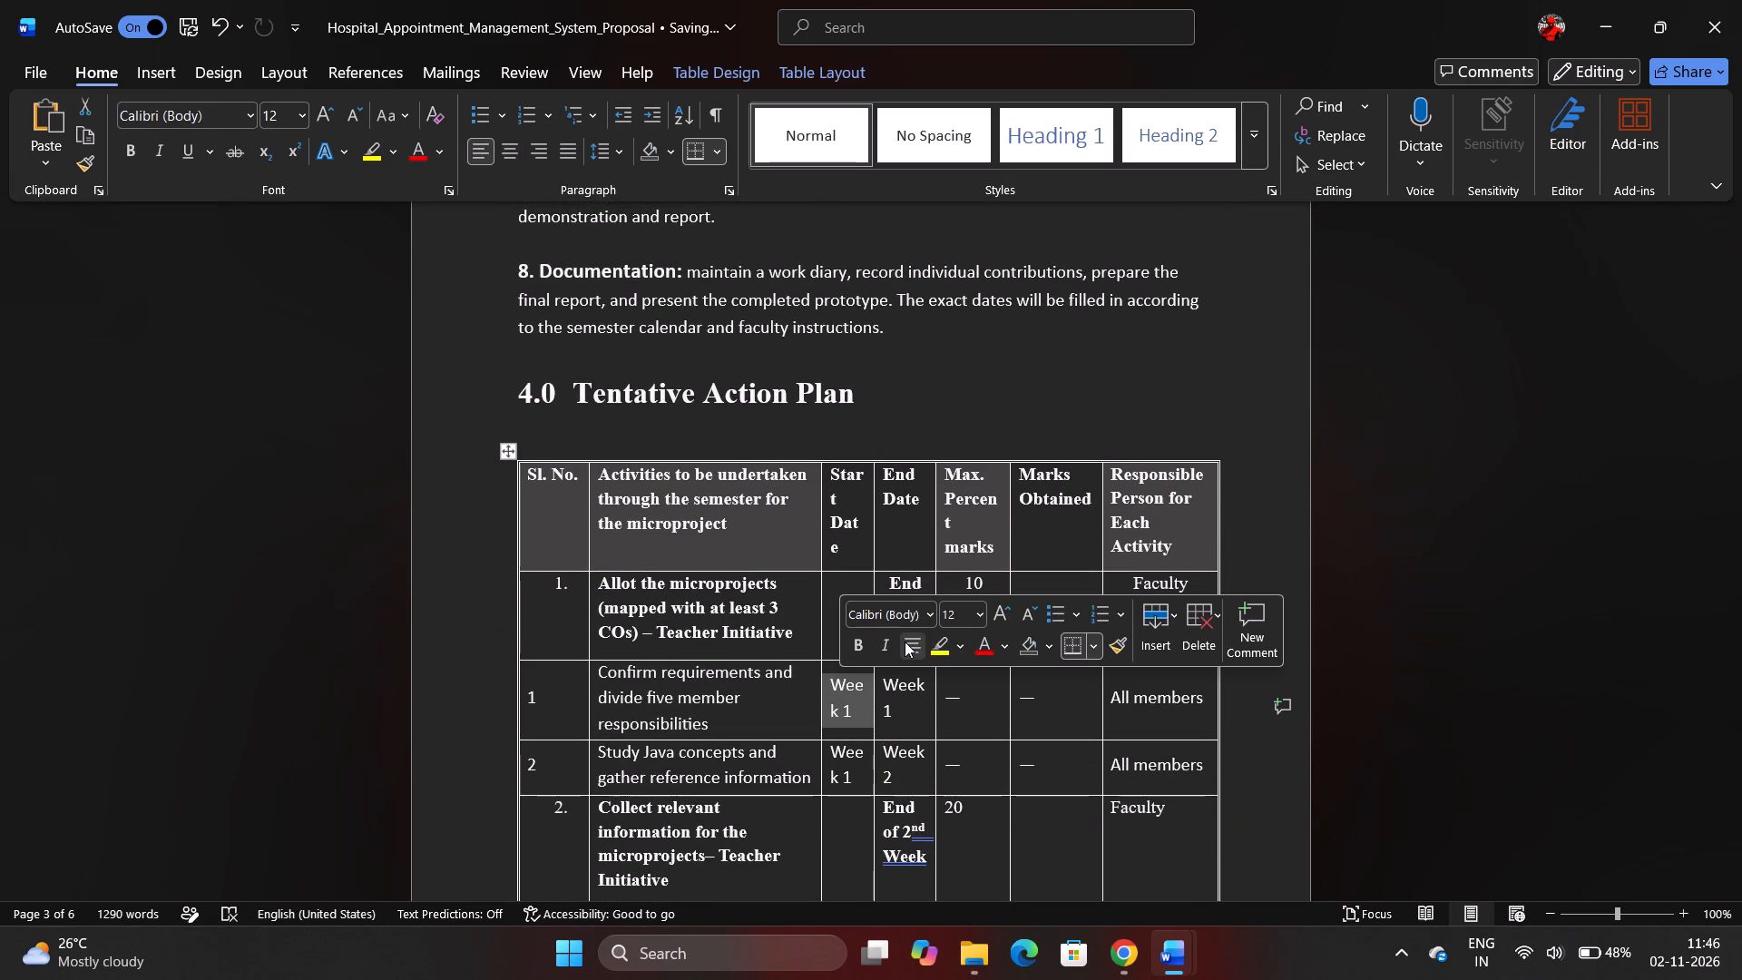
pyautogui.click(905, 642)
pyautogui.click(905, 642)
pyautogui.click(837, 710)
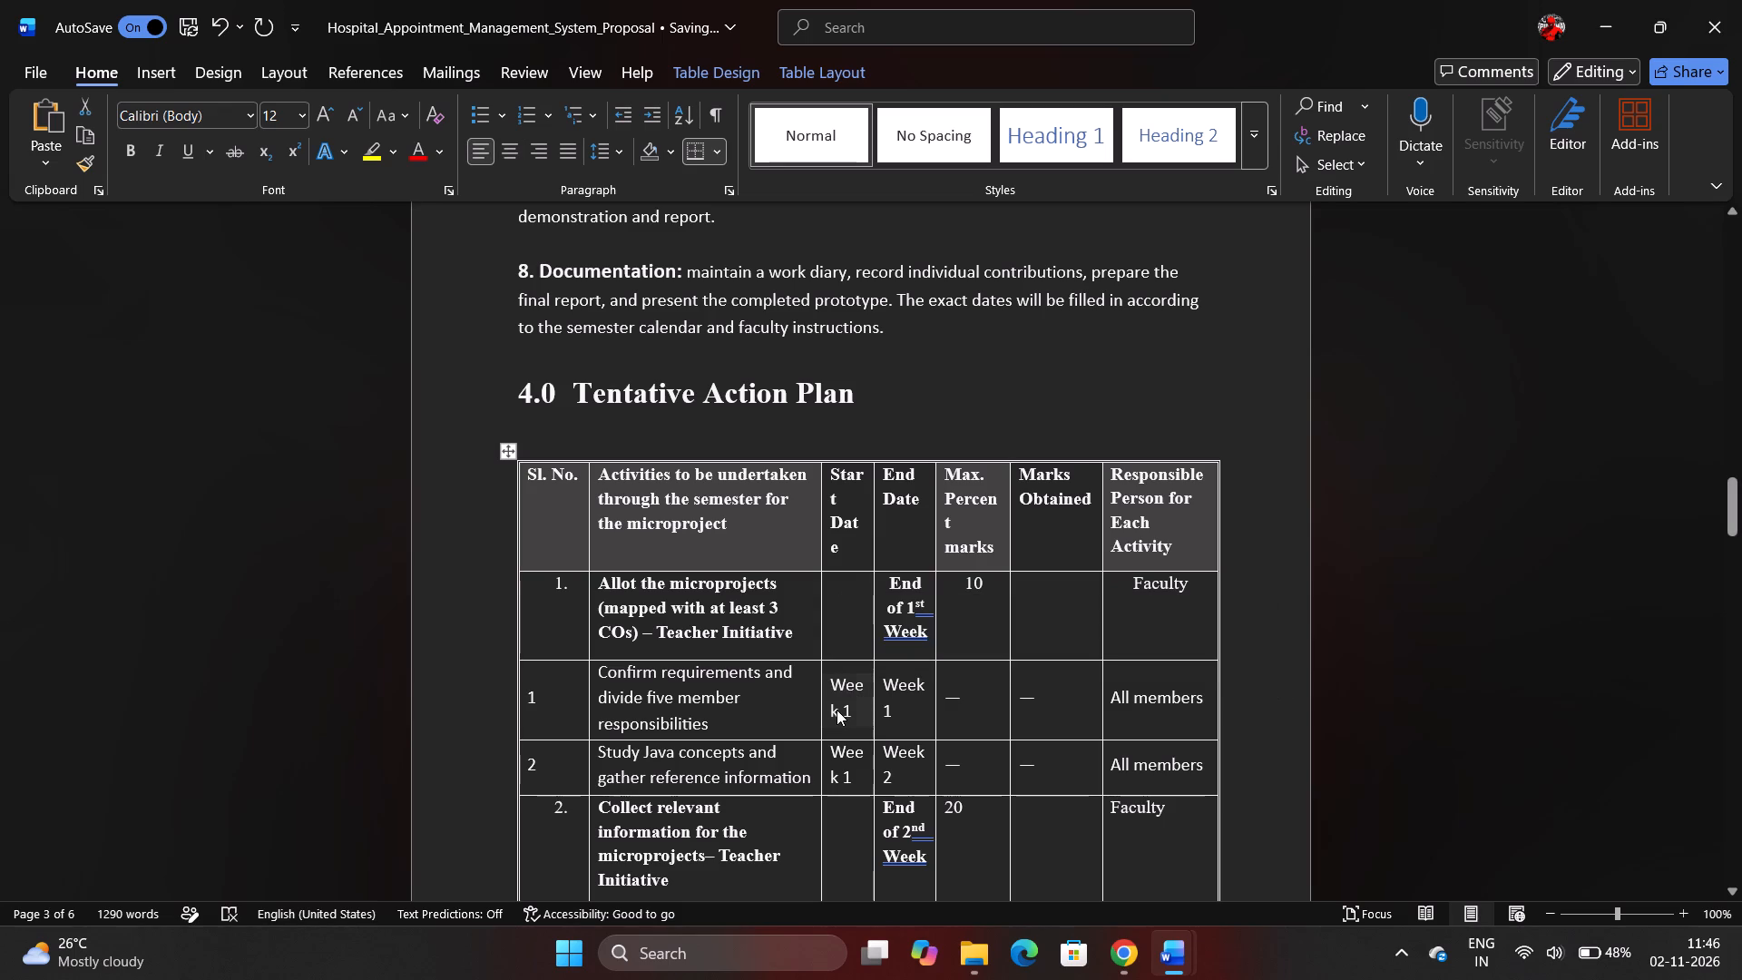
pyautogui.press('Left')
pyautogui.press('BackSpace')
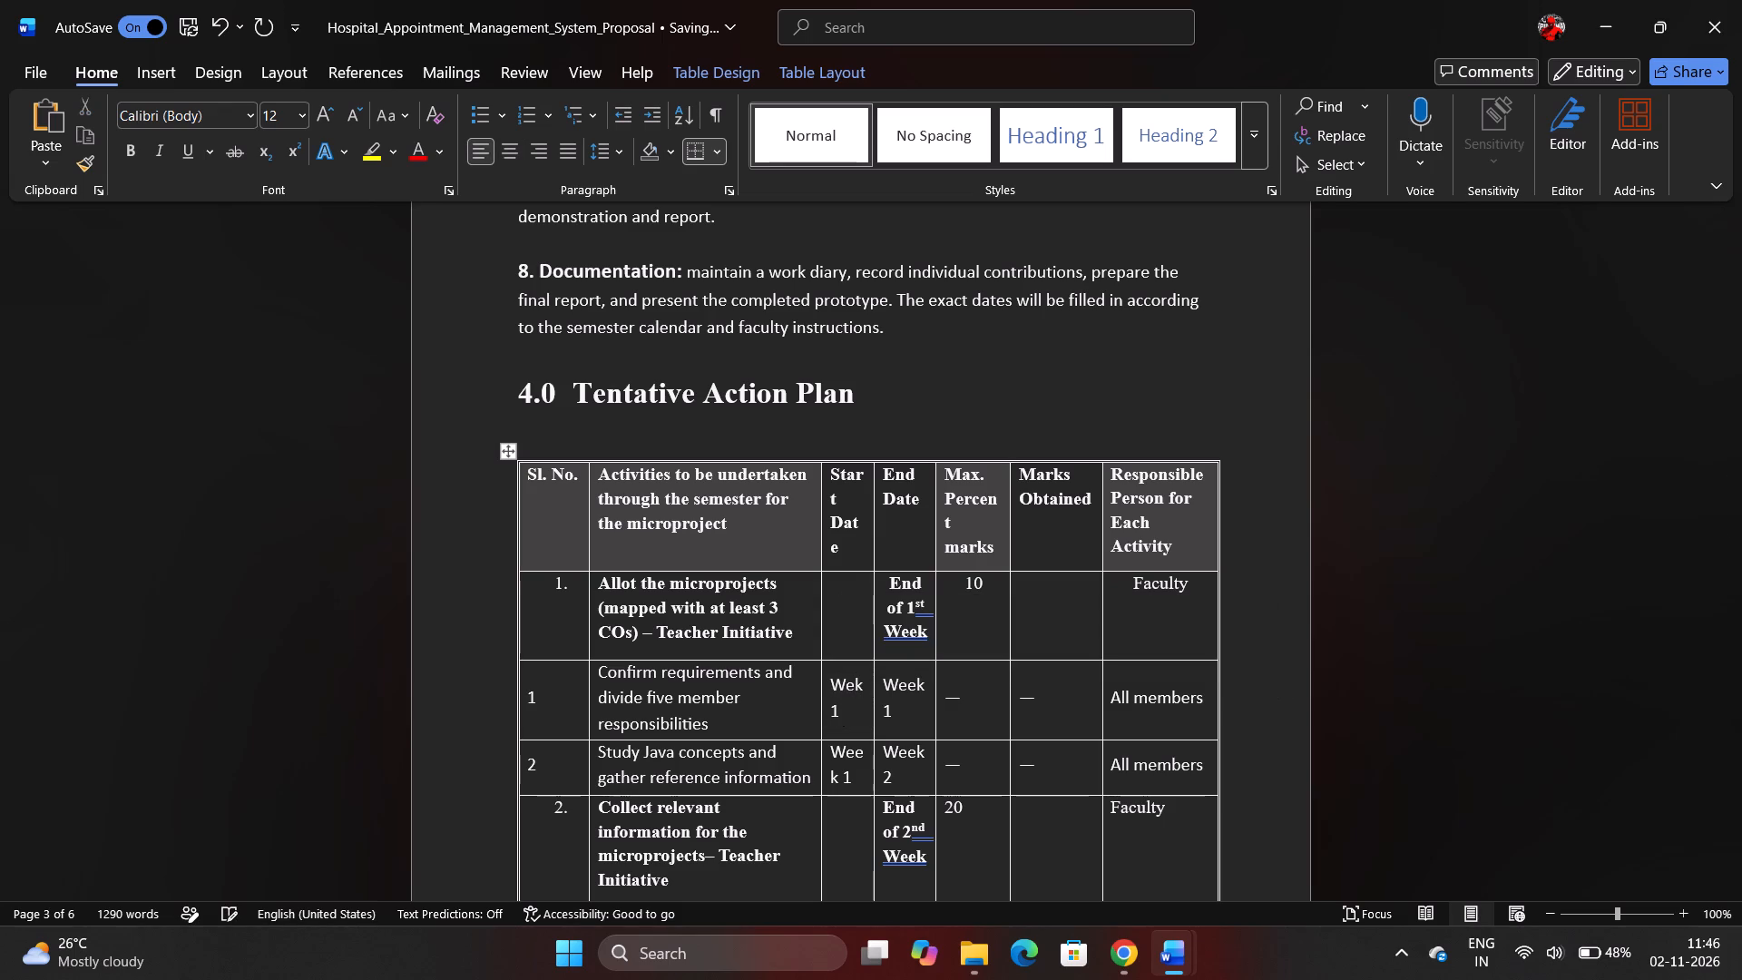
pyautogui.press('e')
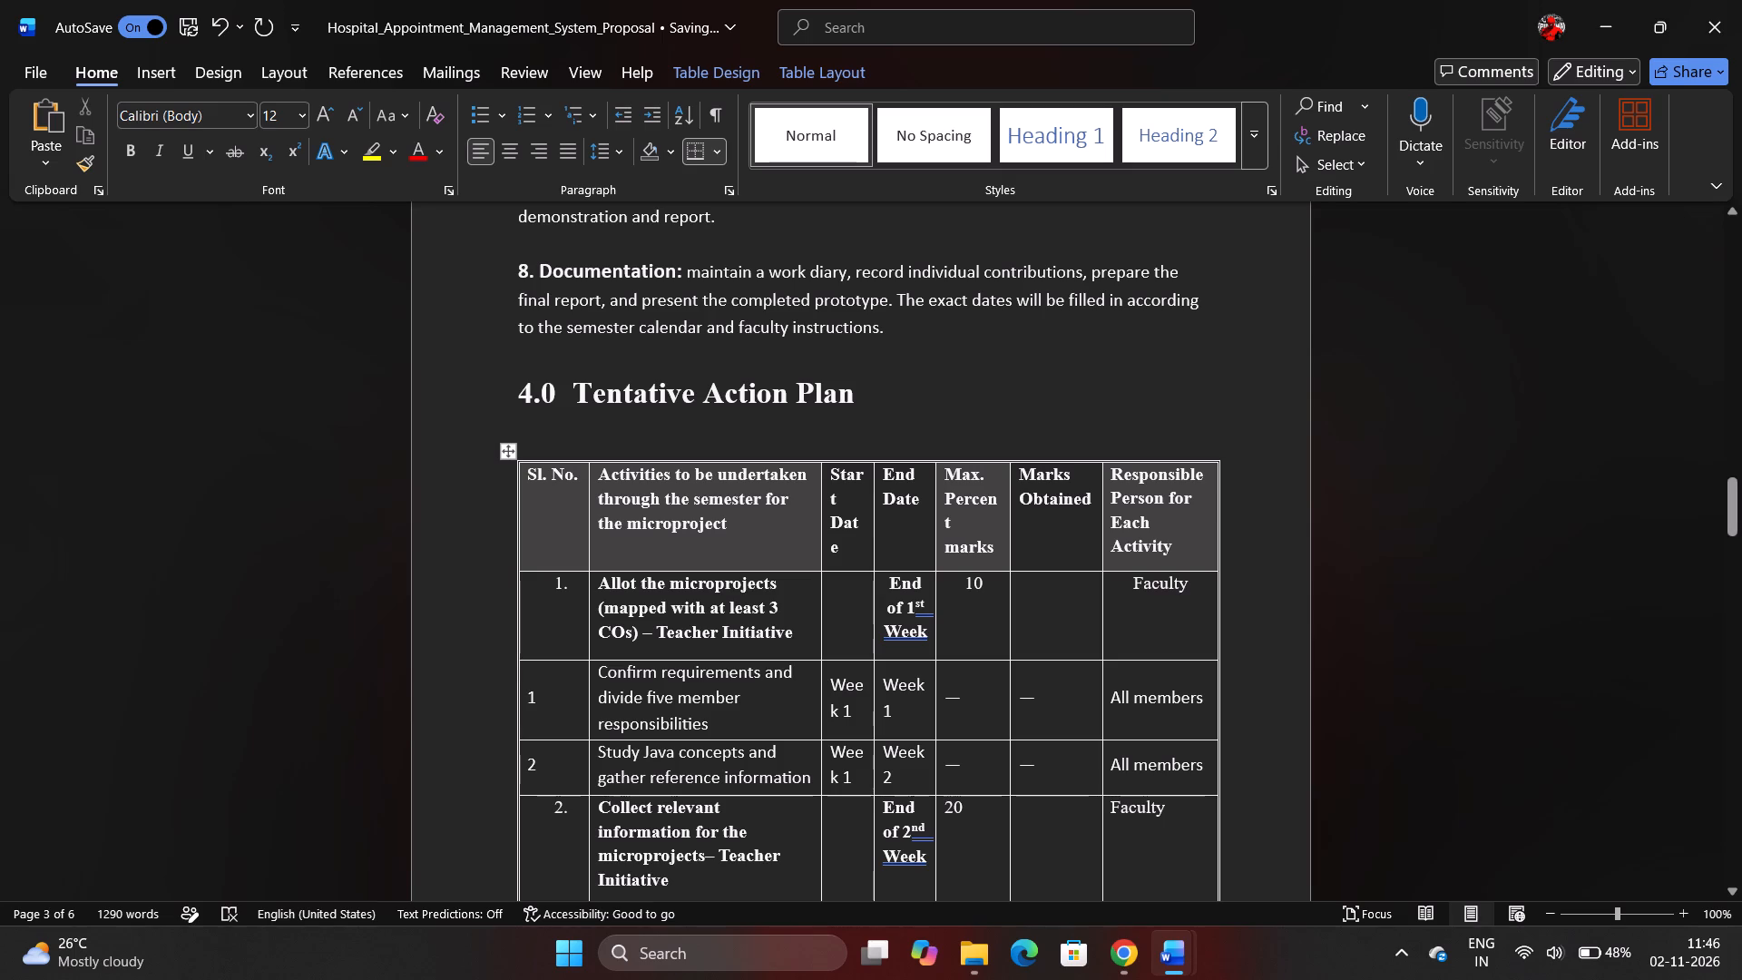
# Widen the action plan table's Start Date column at its boundary with End Date so that "Week" fits on one line.
pyautogui.doubleClick(820, 698)
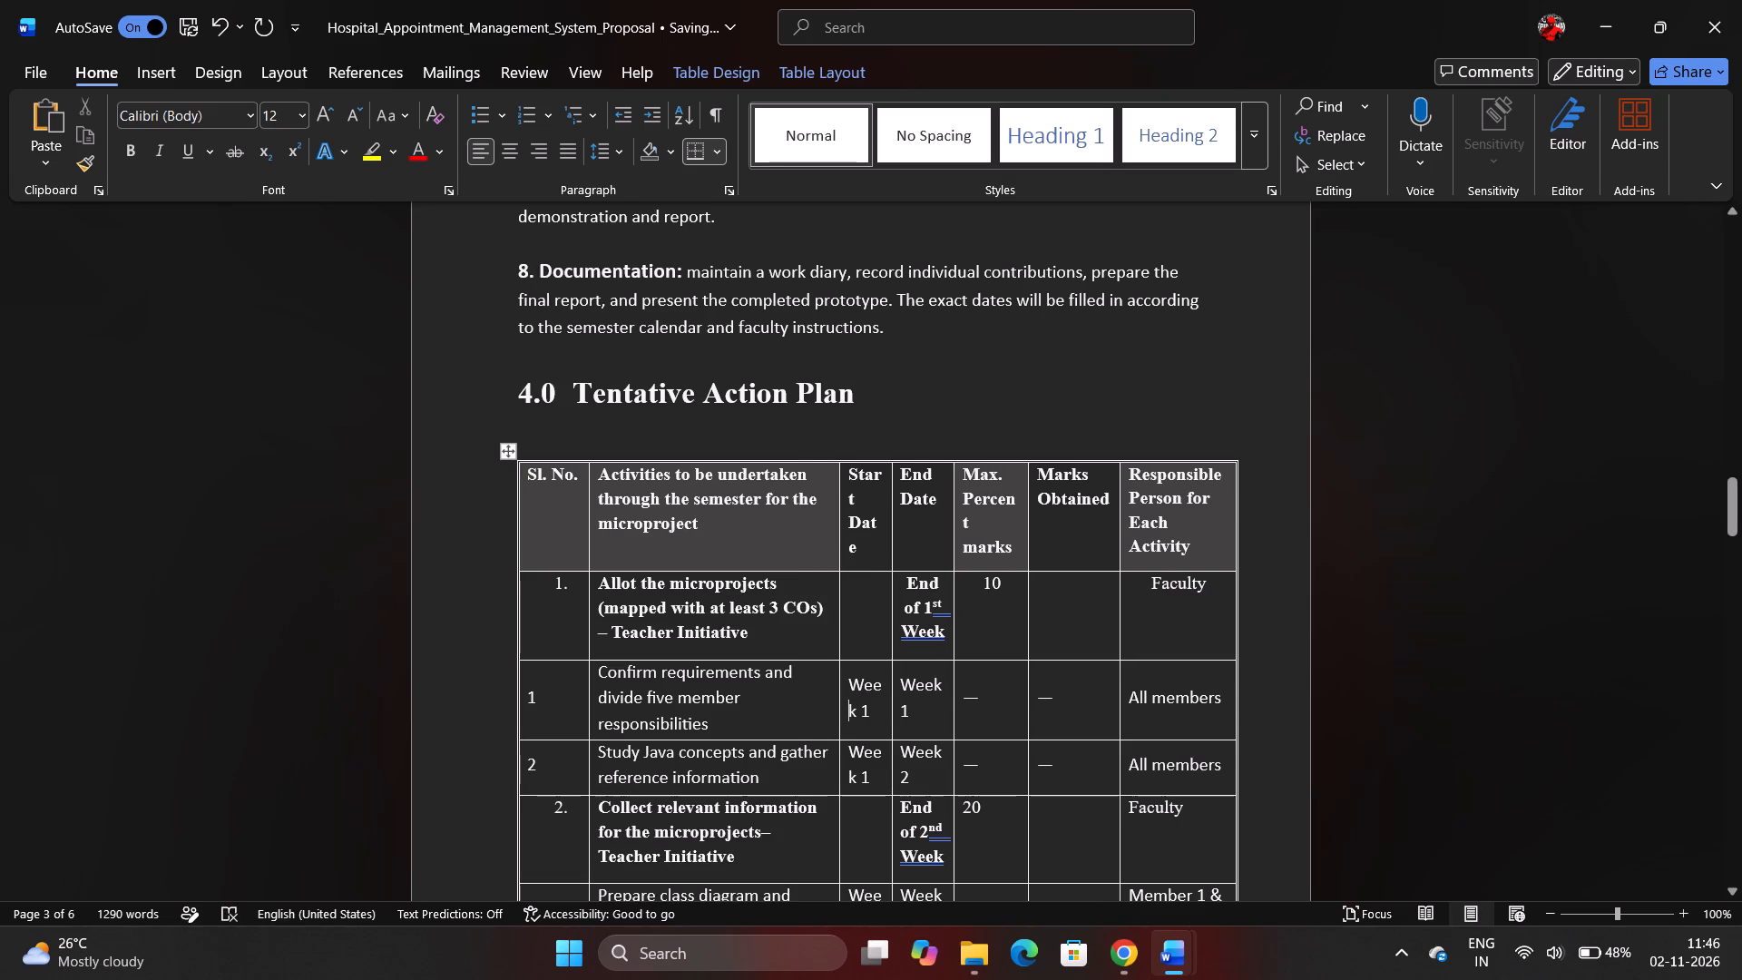
pyautogui.hotkey('ctrl', 'z')
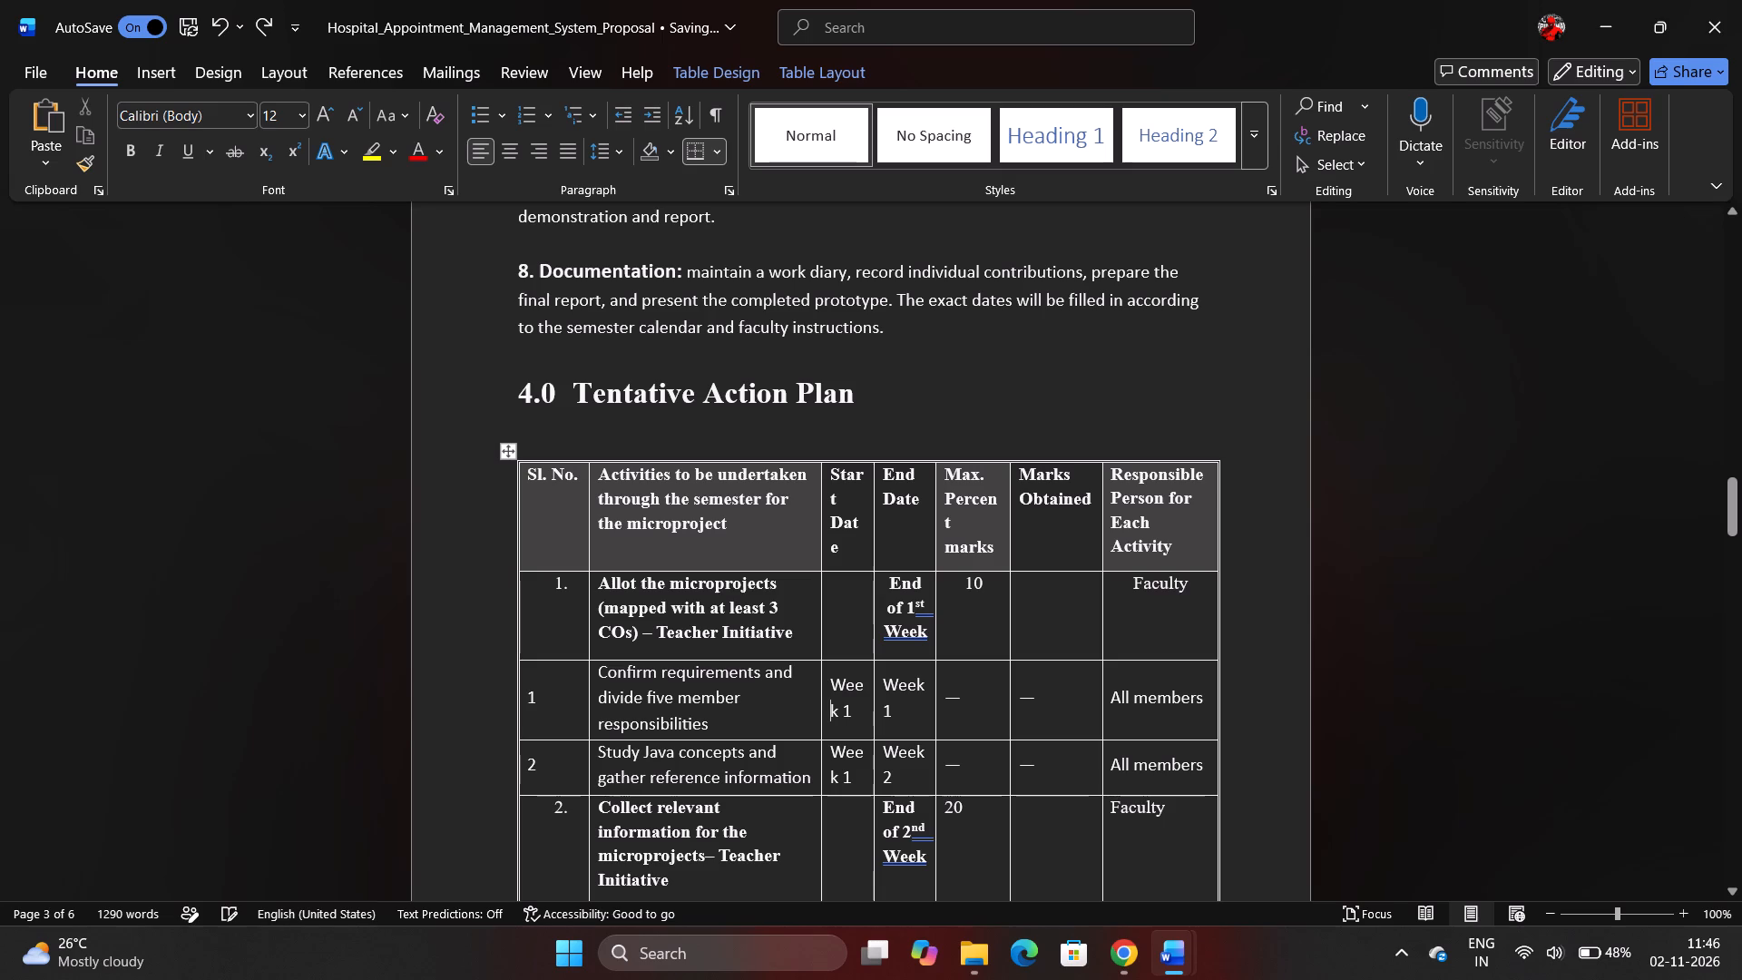
pyautogui.doubleClick(871, 687)
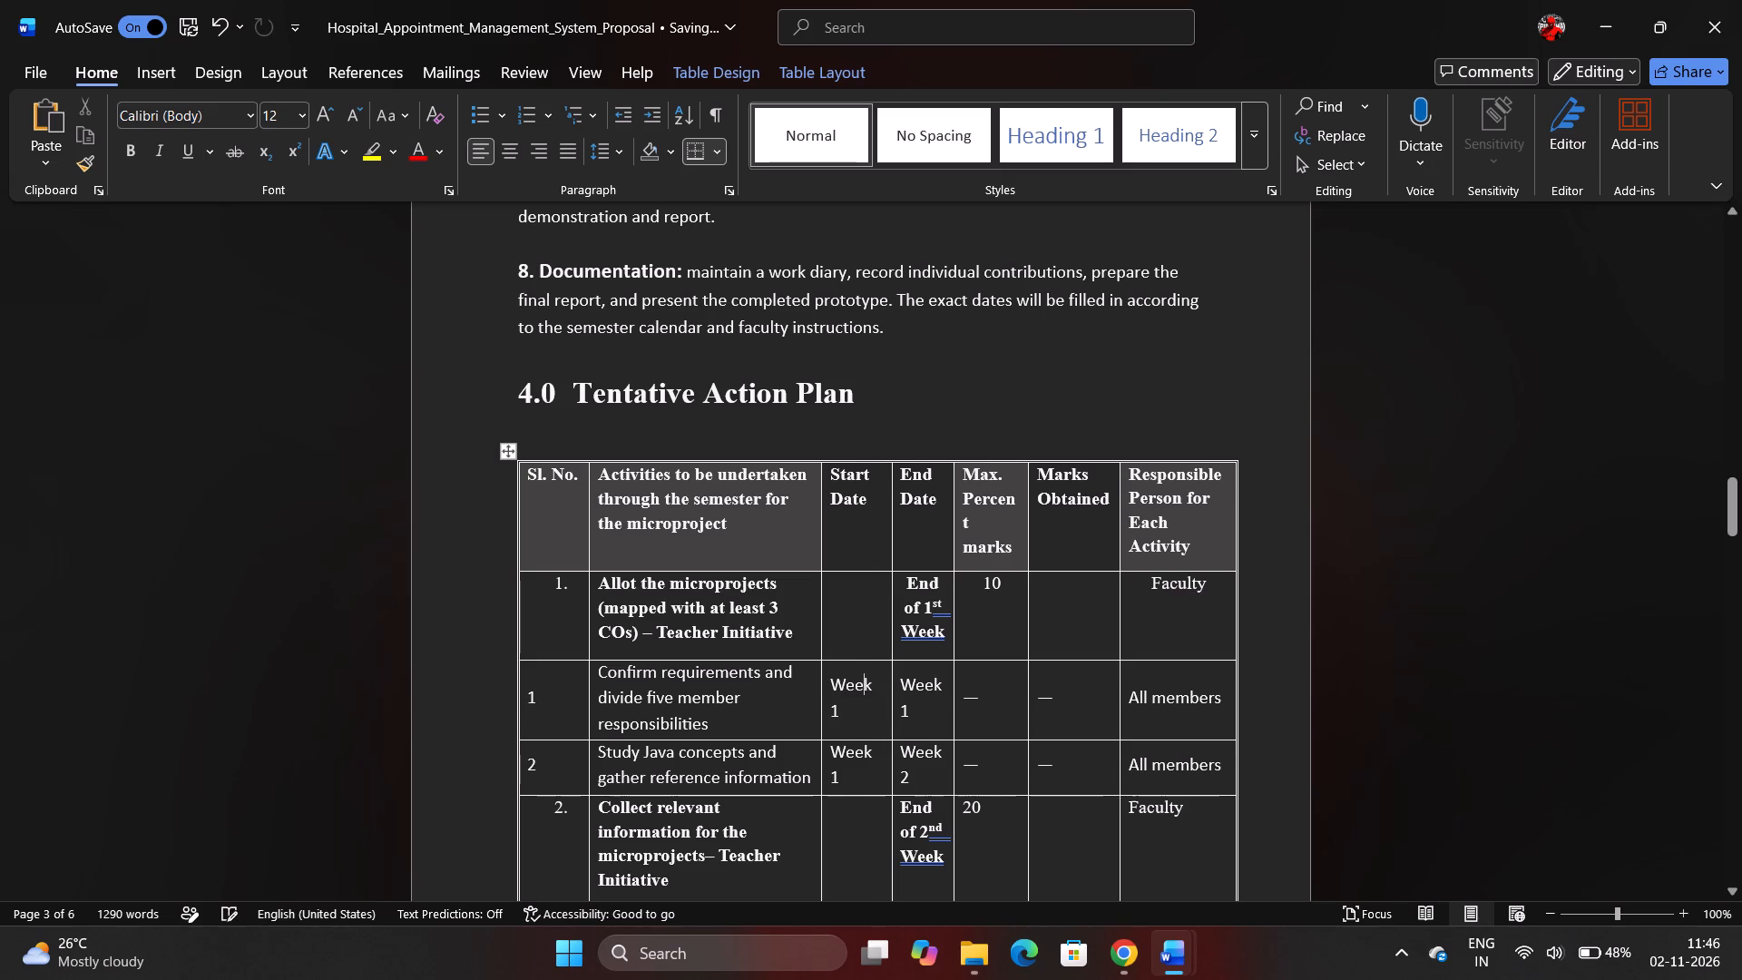
# Clear the Sl. No. cells of the first five action plan rows, from Allot the microprojects through Prepare class diagram.
pyautogui.scroll(-1, 991, 713)
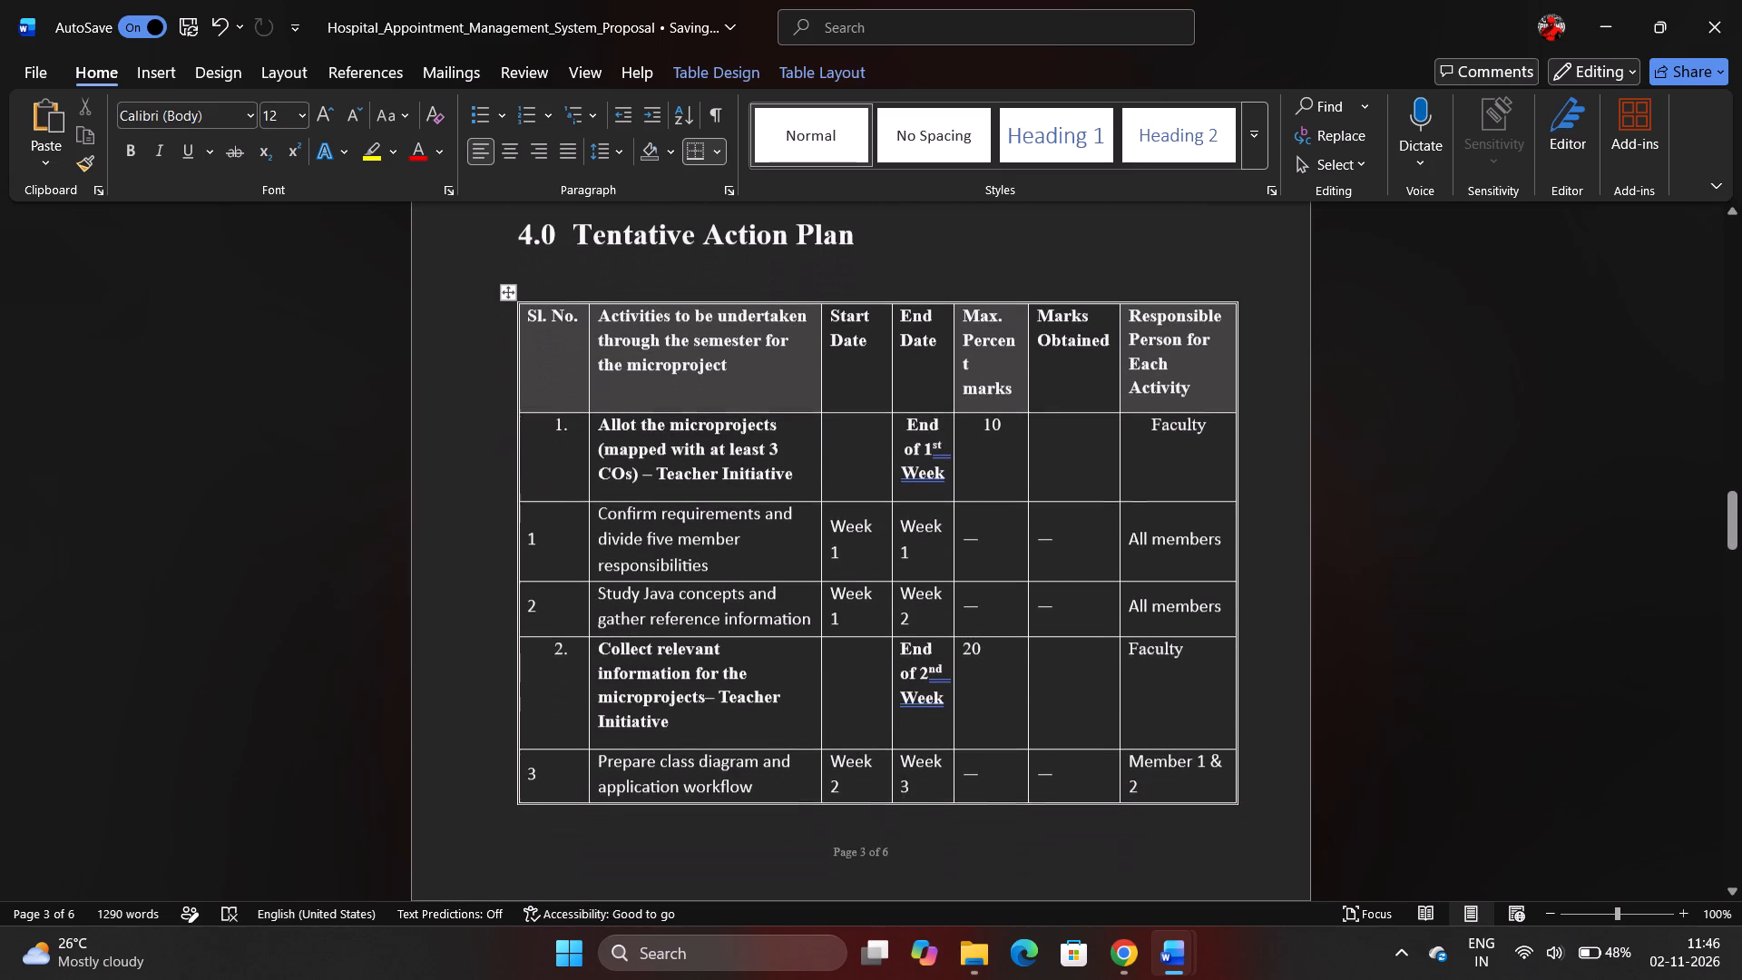
pyautogui.scroll(-1, 991, 713)
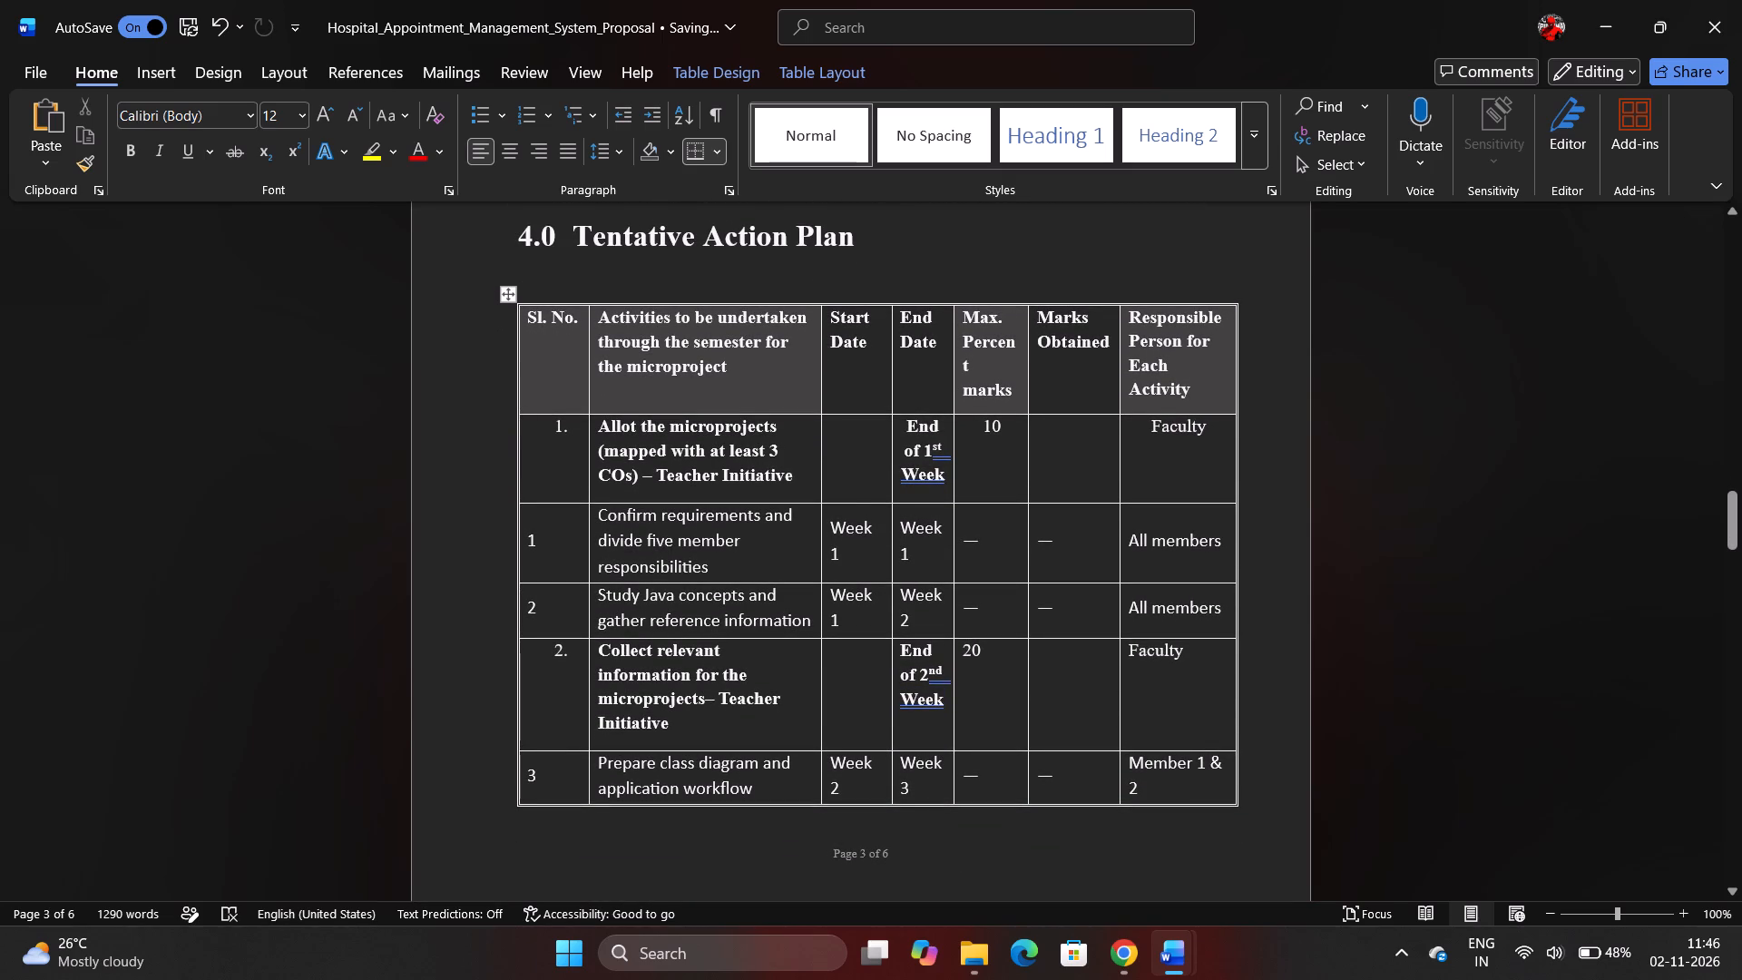
pyautogui.click(544, 541)
pyautogui.press('BackSpace')
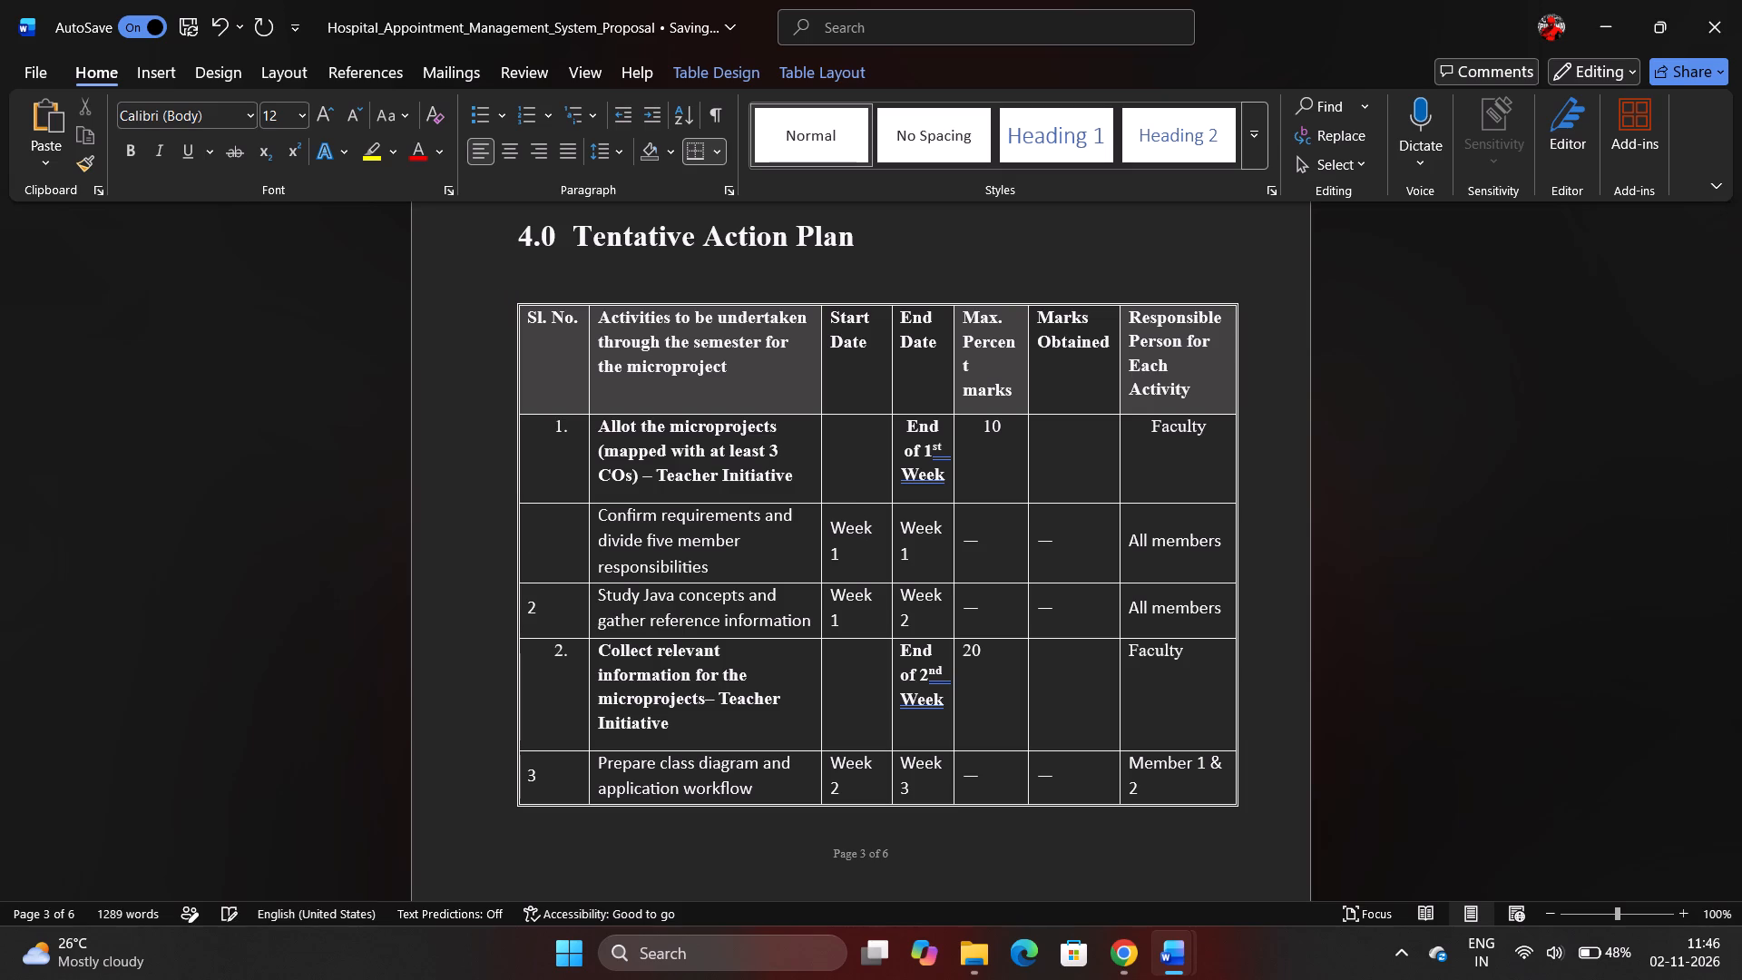
pyautogui.press('Down')
pyautogui.press('BackSpace')
pyautogui.press('Right')
pyautogui.press('BackSpace')
pyautogui.press('Up')
pyautogui.press('Up')
pyautogui.press('BackSpace')
pyautogui.press('Down')
pyautogui.press('Down')
pyautogui.press('Down')
pyautogui.press('BackSpace')
pyautogui.press('Down')
pyautogui.press('BackSpace')
# Clear the serial numbers of the four rows from Design Person, Doctor and Patient classes through Implement booking, search and cancellation logic.
pyautogui.press('Down')
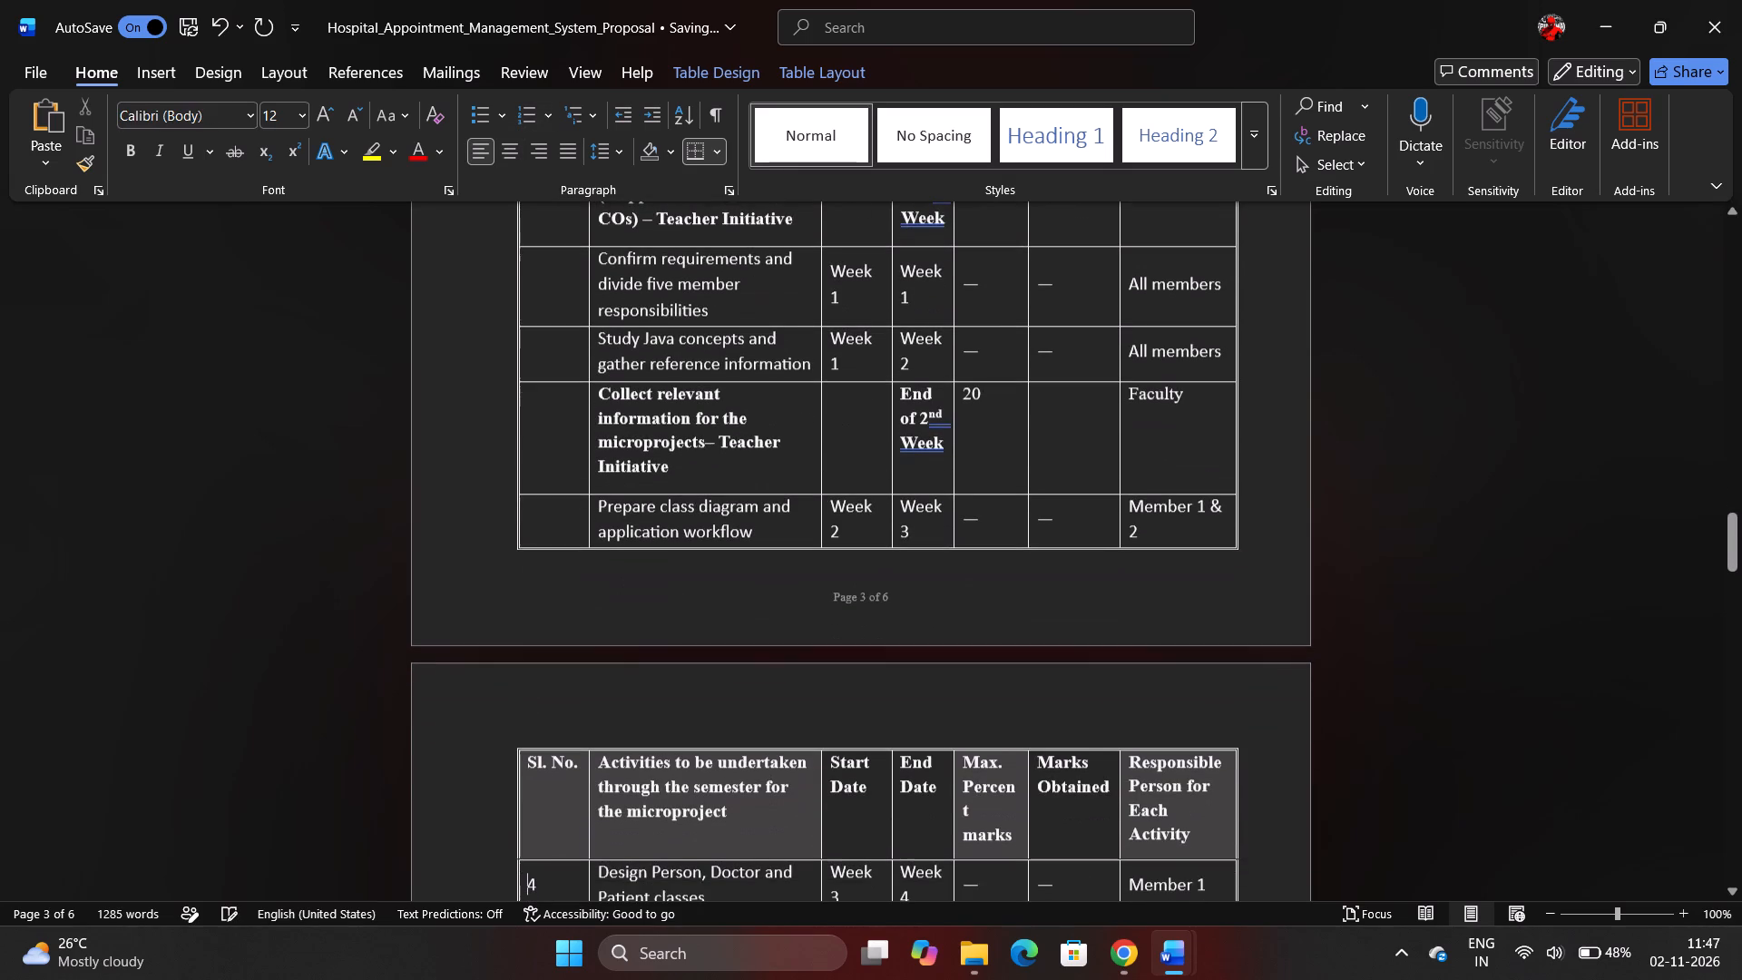
pyautogui.press('Right')
pyautogui.press('BackSpace')
pyautogui.press('Down')
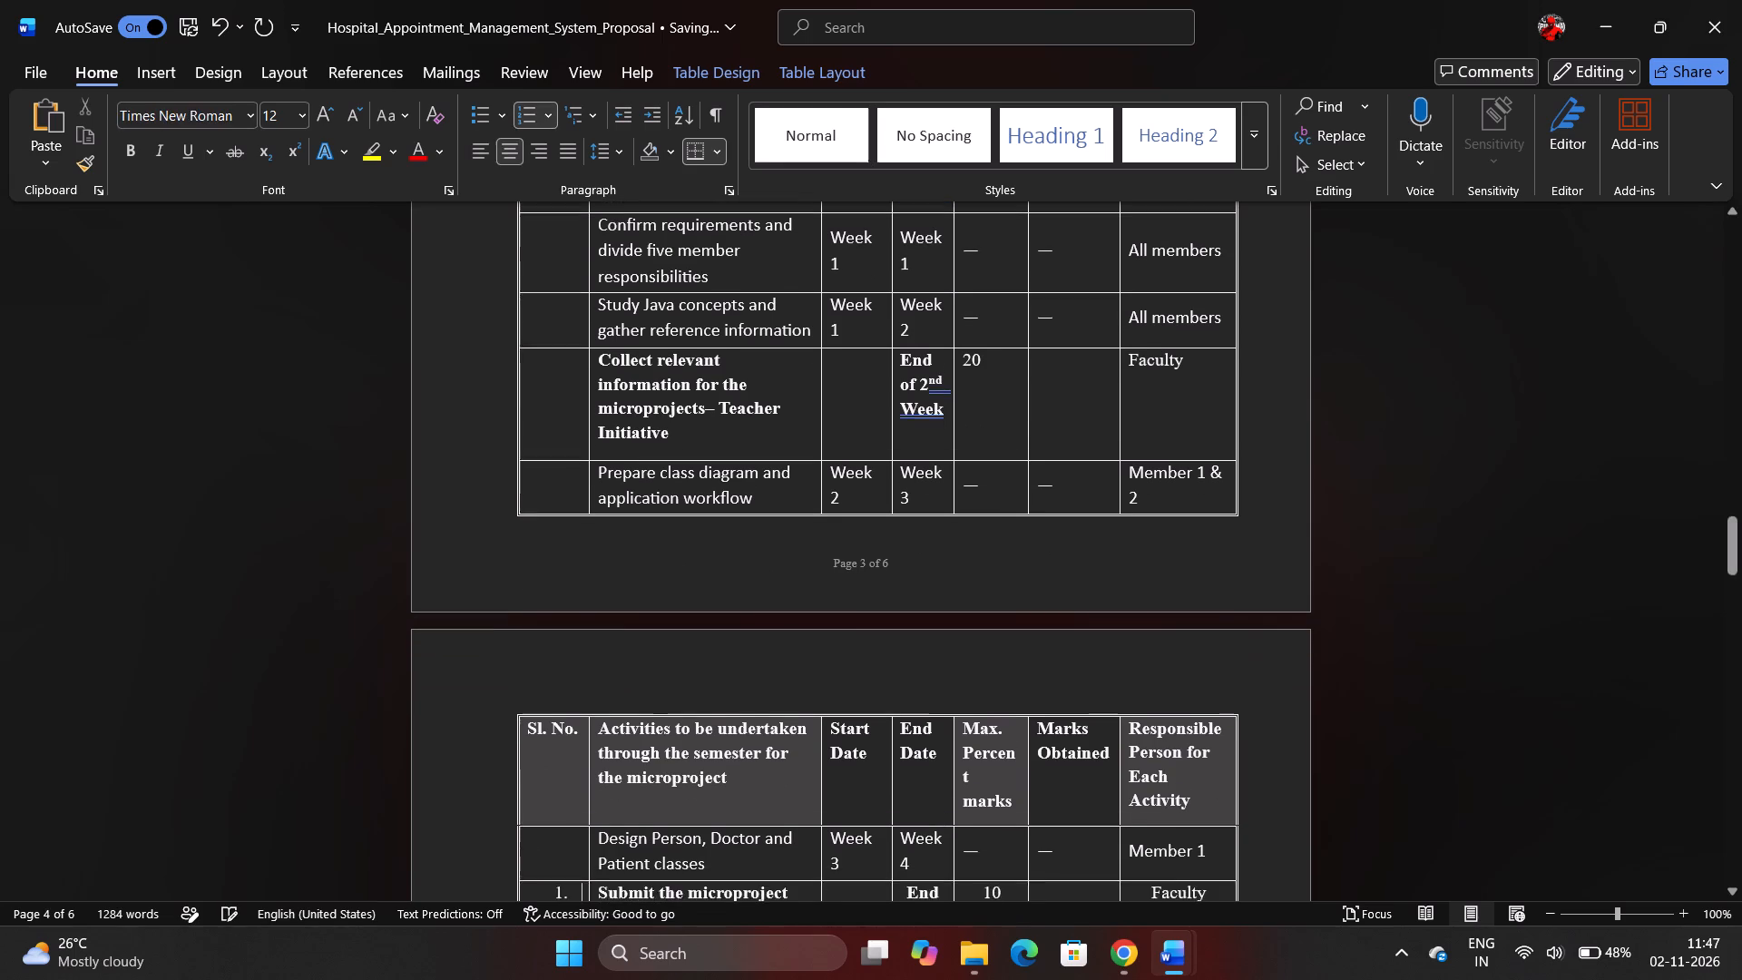
pyautogui.press('Down')
pyautogui.press('Up')
pyautogui.press('BackSpace')
pyautogui.press('Down')
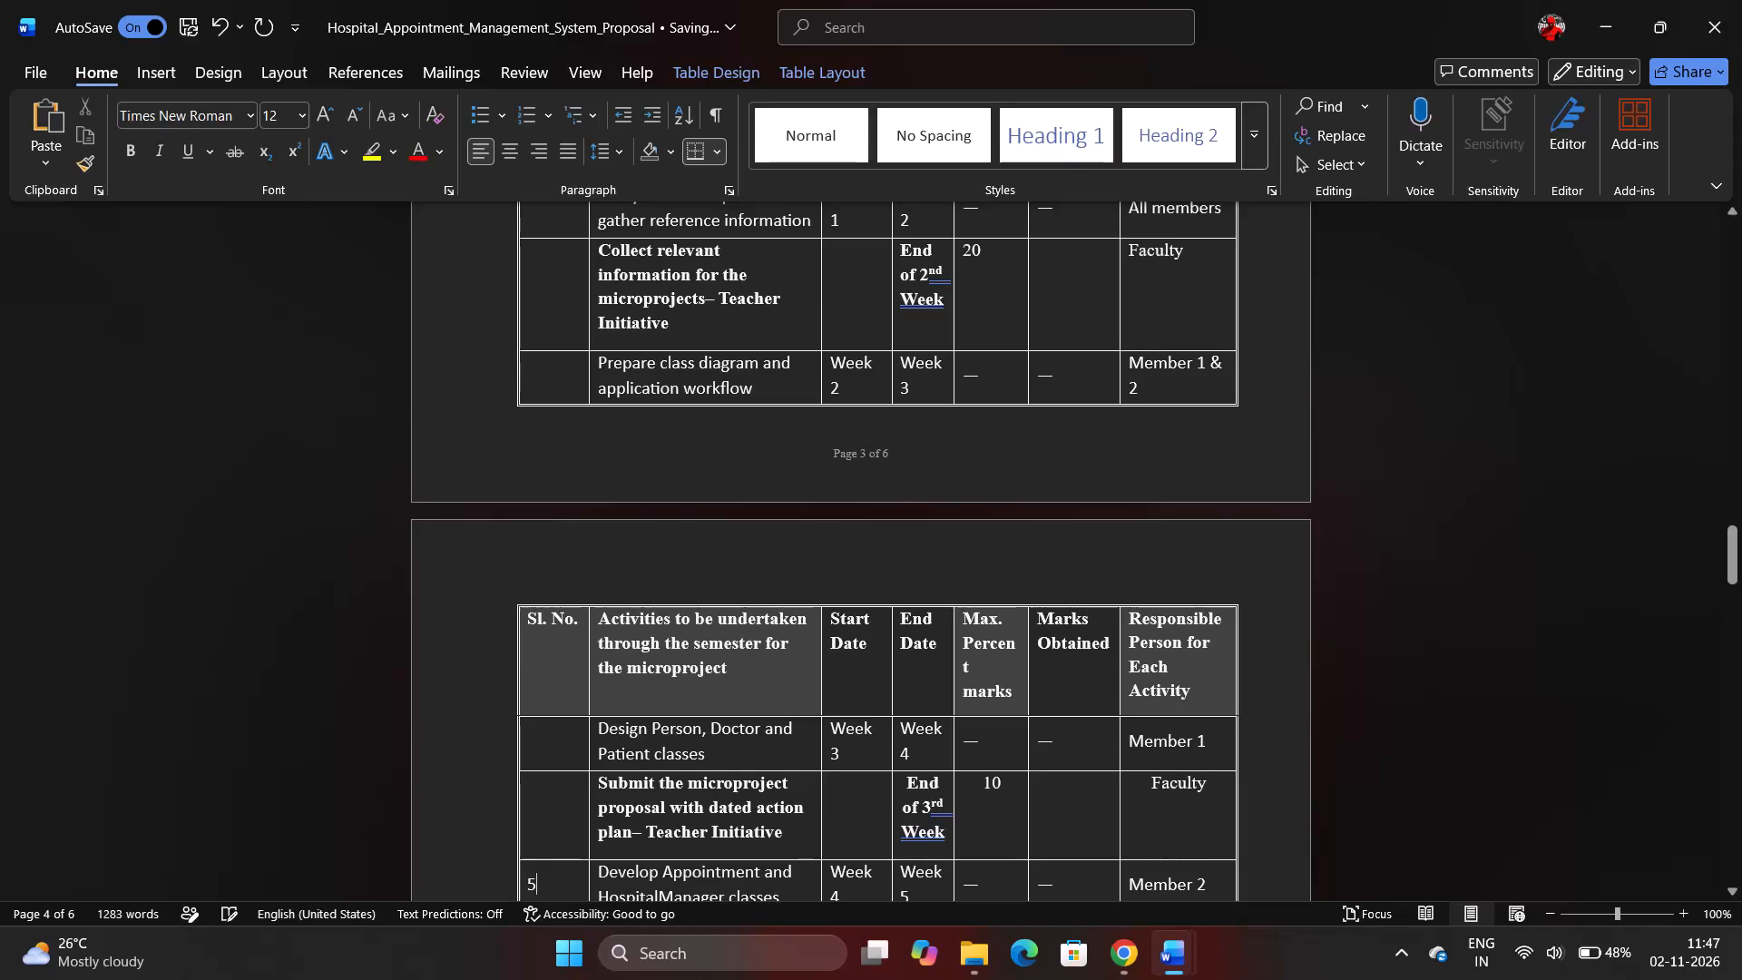
pyautogui.press('BackSpace')
pyautogui.press('Down')
pyautogui.press('Right')
pyautogui.press('BackSpace')
# Clear the serial numbers of the four rows from Implement validation and custom exceptions through Review the initial progress.
pyautogui.press('Down')
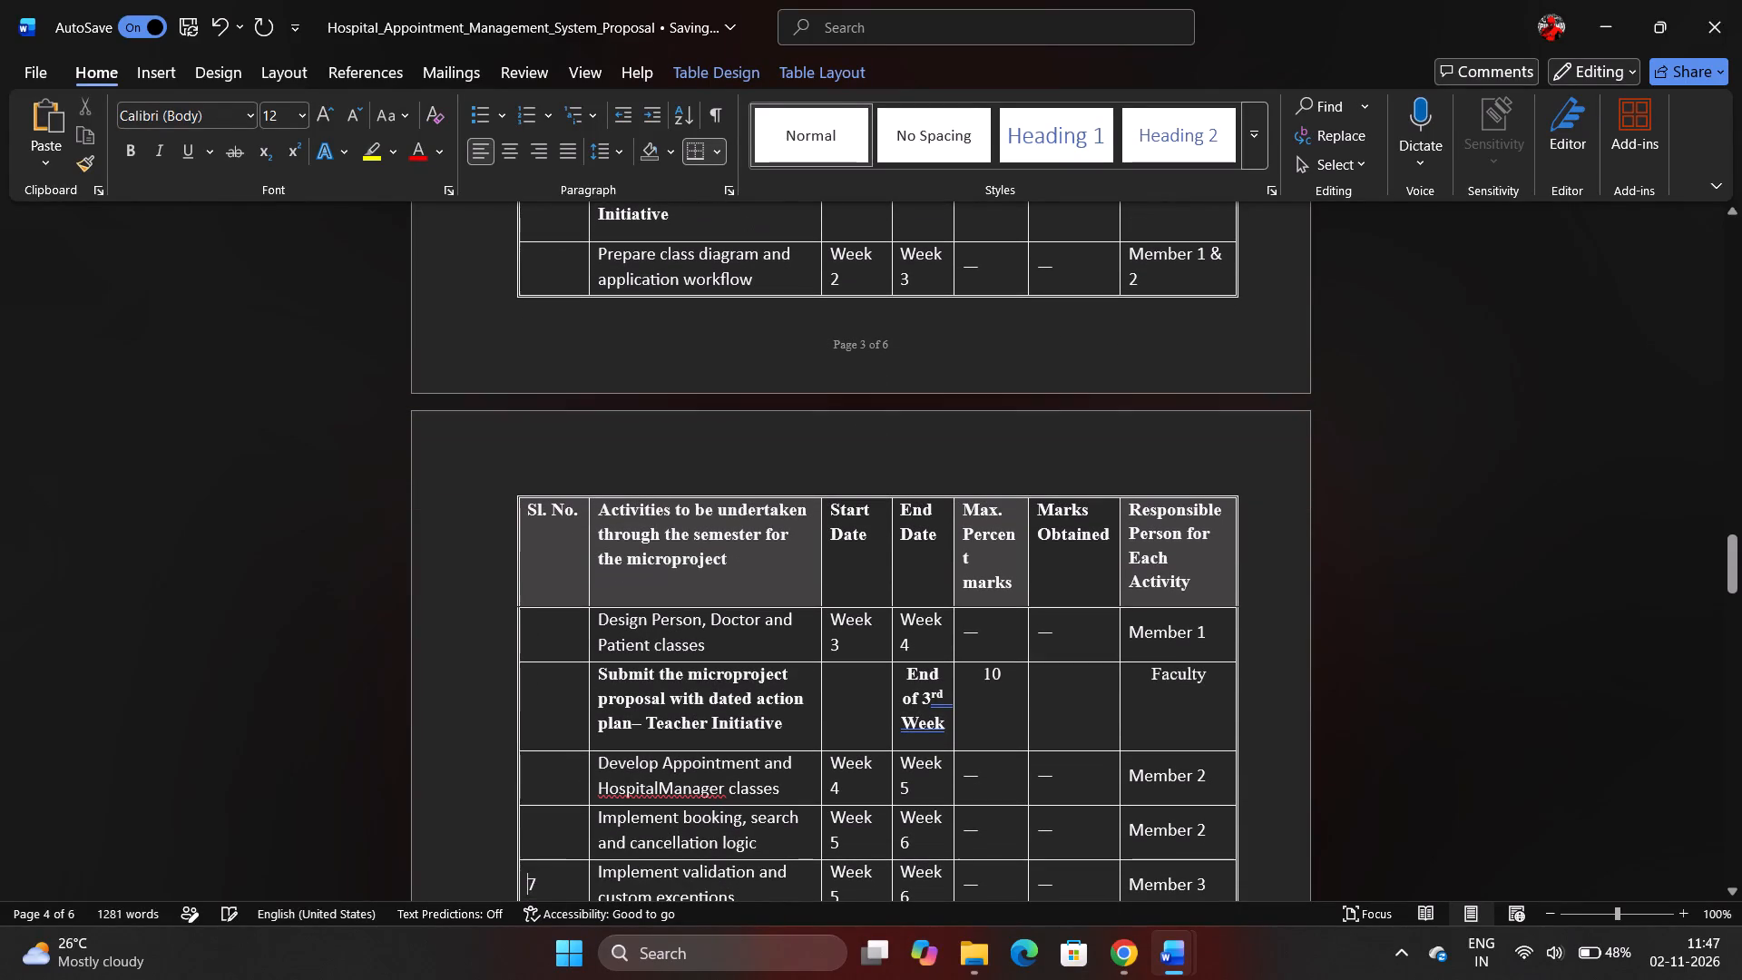
pyautogui.press('Right')
pyautogui.press('BackSpace')
pyautogui.press('Down')
pyautogui.press('Right')
pyautogui.press('BackSpace')
pyautogui.press('Down')
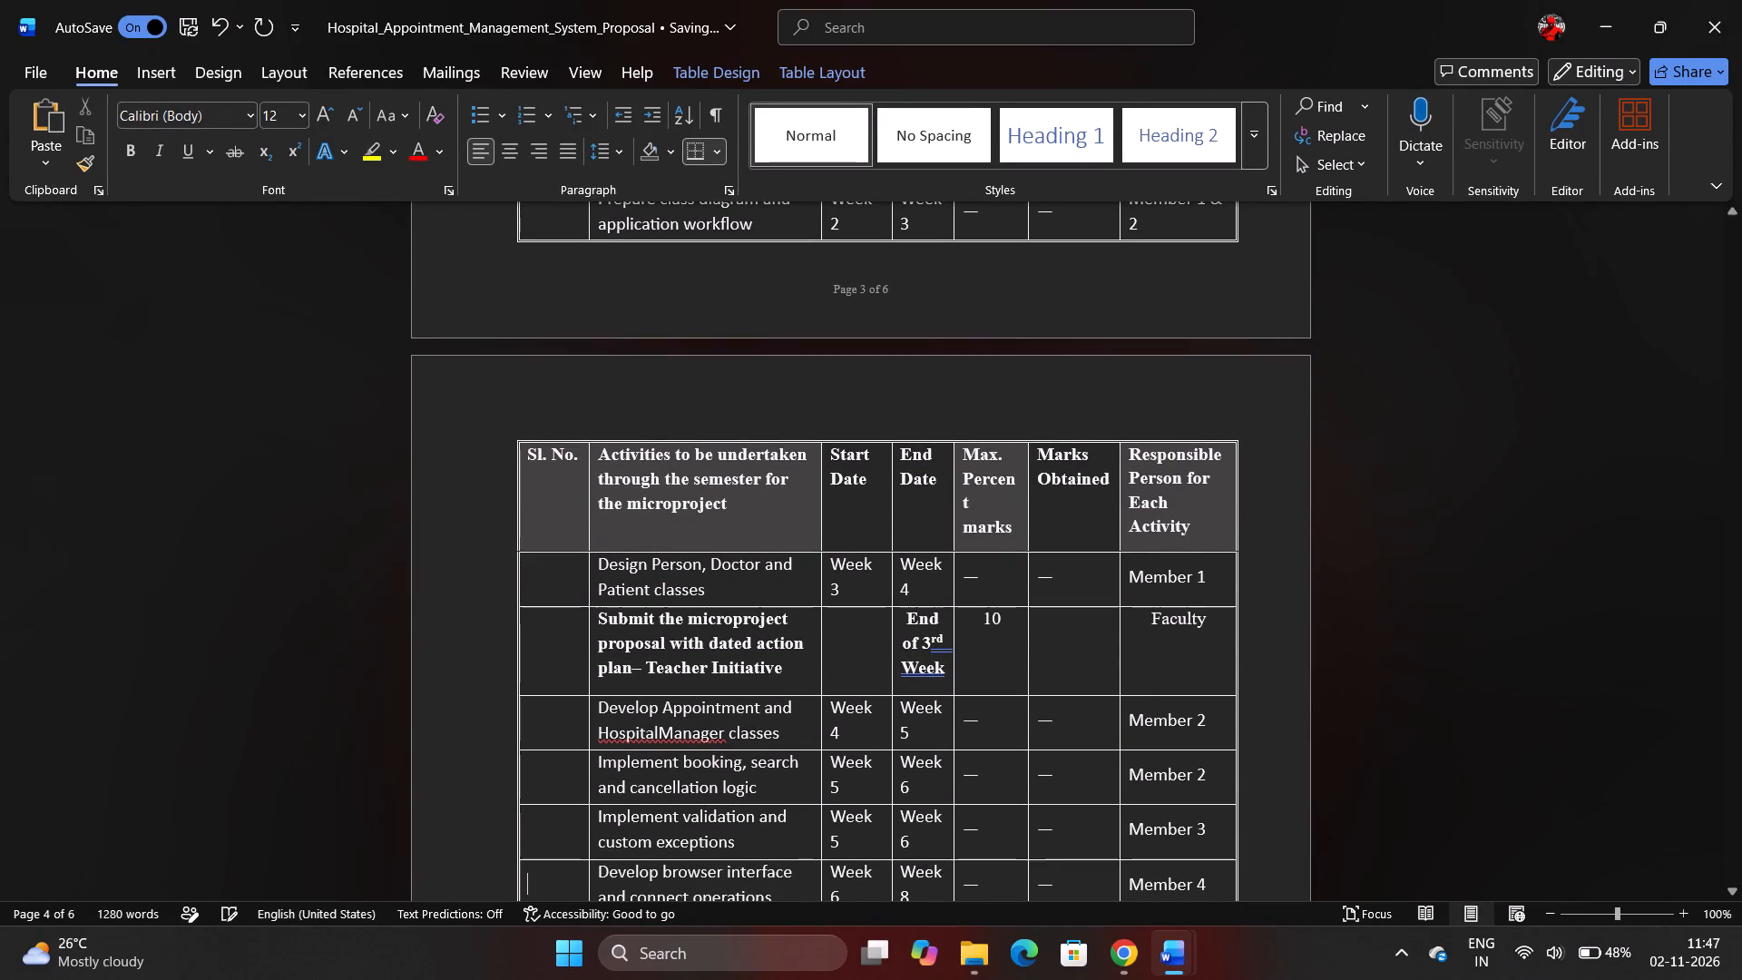
pyautogui.press('Right')
pyautogui.press('BackSpace')
pyautogui.press('Down')
pyautogui.press('BackSpace')
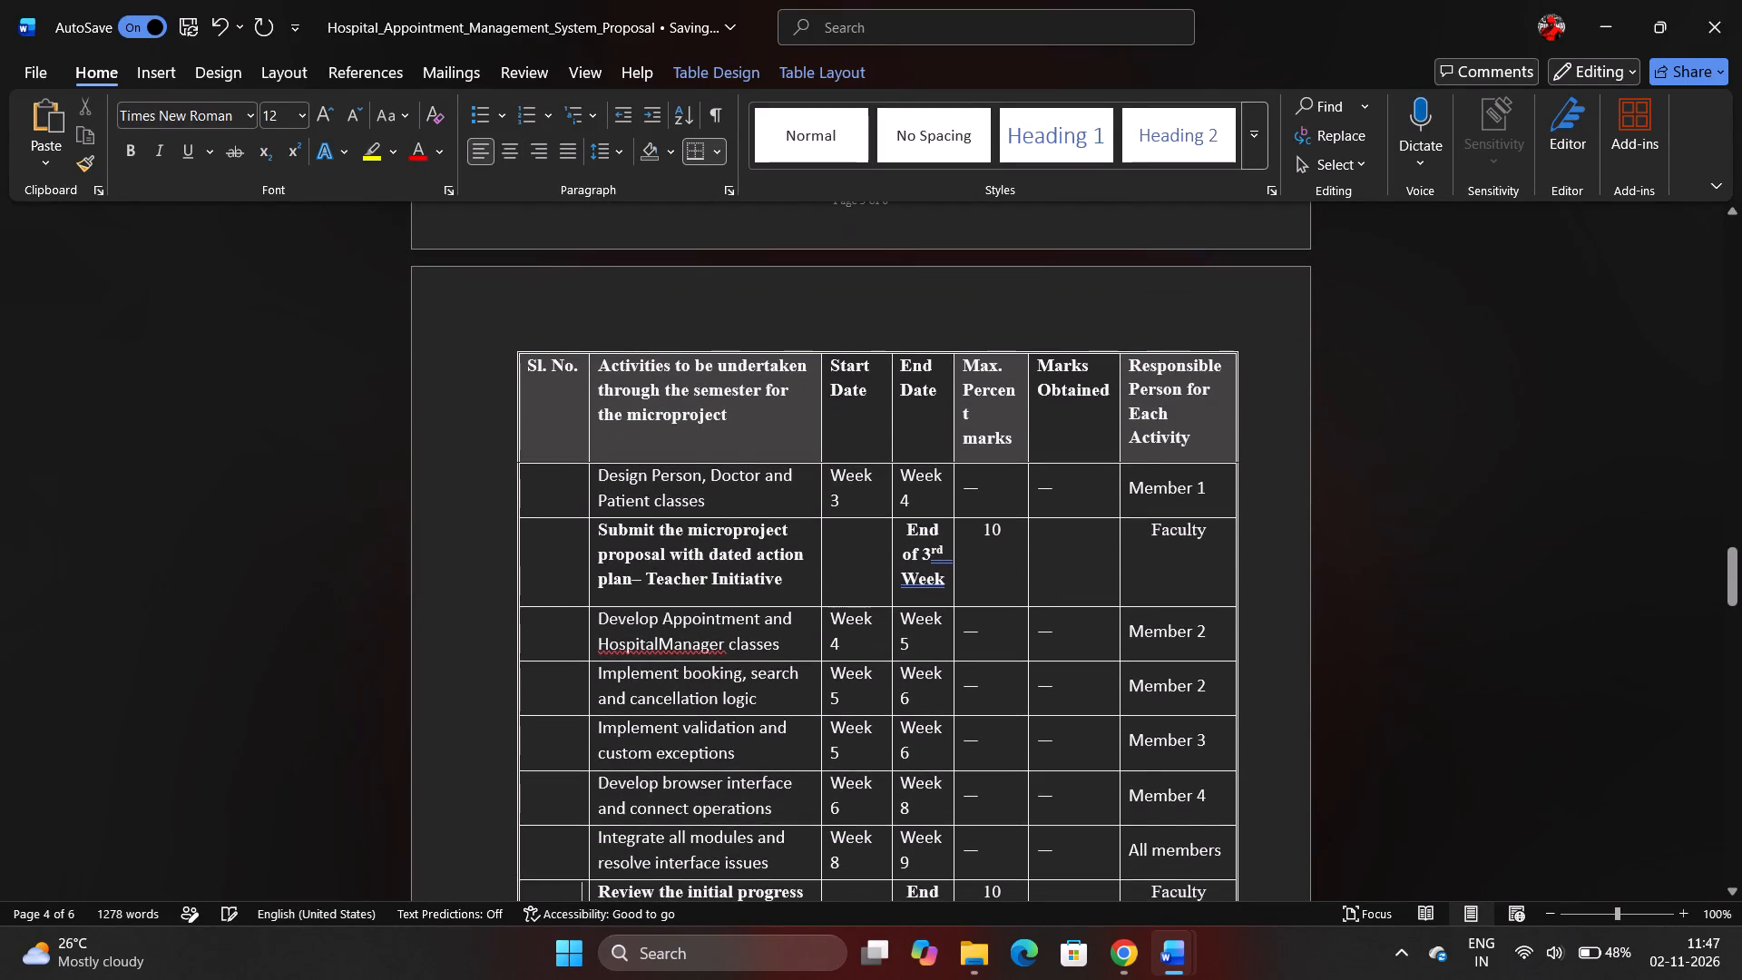
# Clear the serial numbers of the Prepare normal and invalid-input test cases row and the Test booking conflicts row.
pyautogui.press('Down')
pyautogui.press('BackSpace')
pyautogui.press('Down')
pyautogui.press('Up')
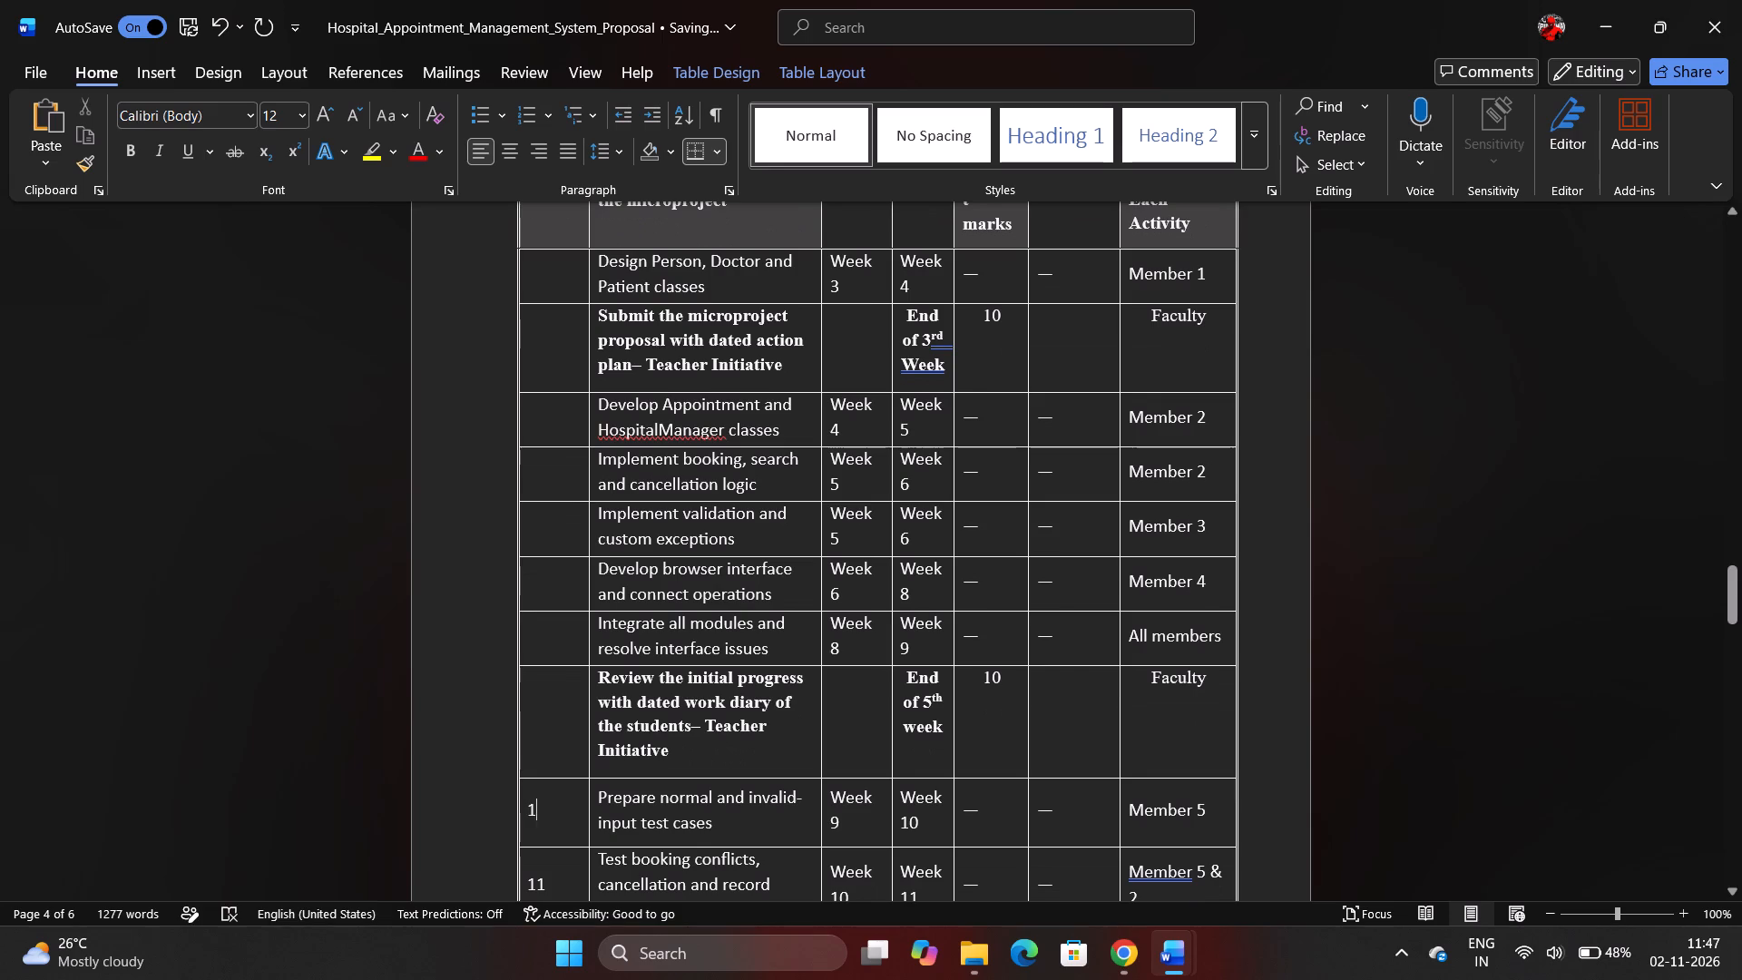
pyautogui.press('BackSpace')
pyautogui.press('Down')
pyautogui.press('Right')
pyautogui.press('Right')
pyautogui.press('BackSpace')
pyautogui.press('Down')
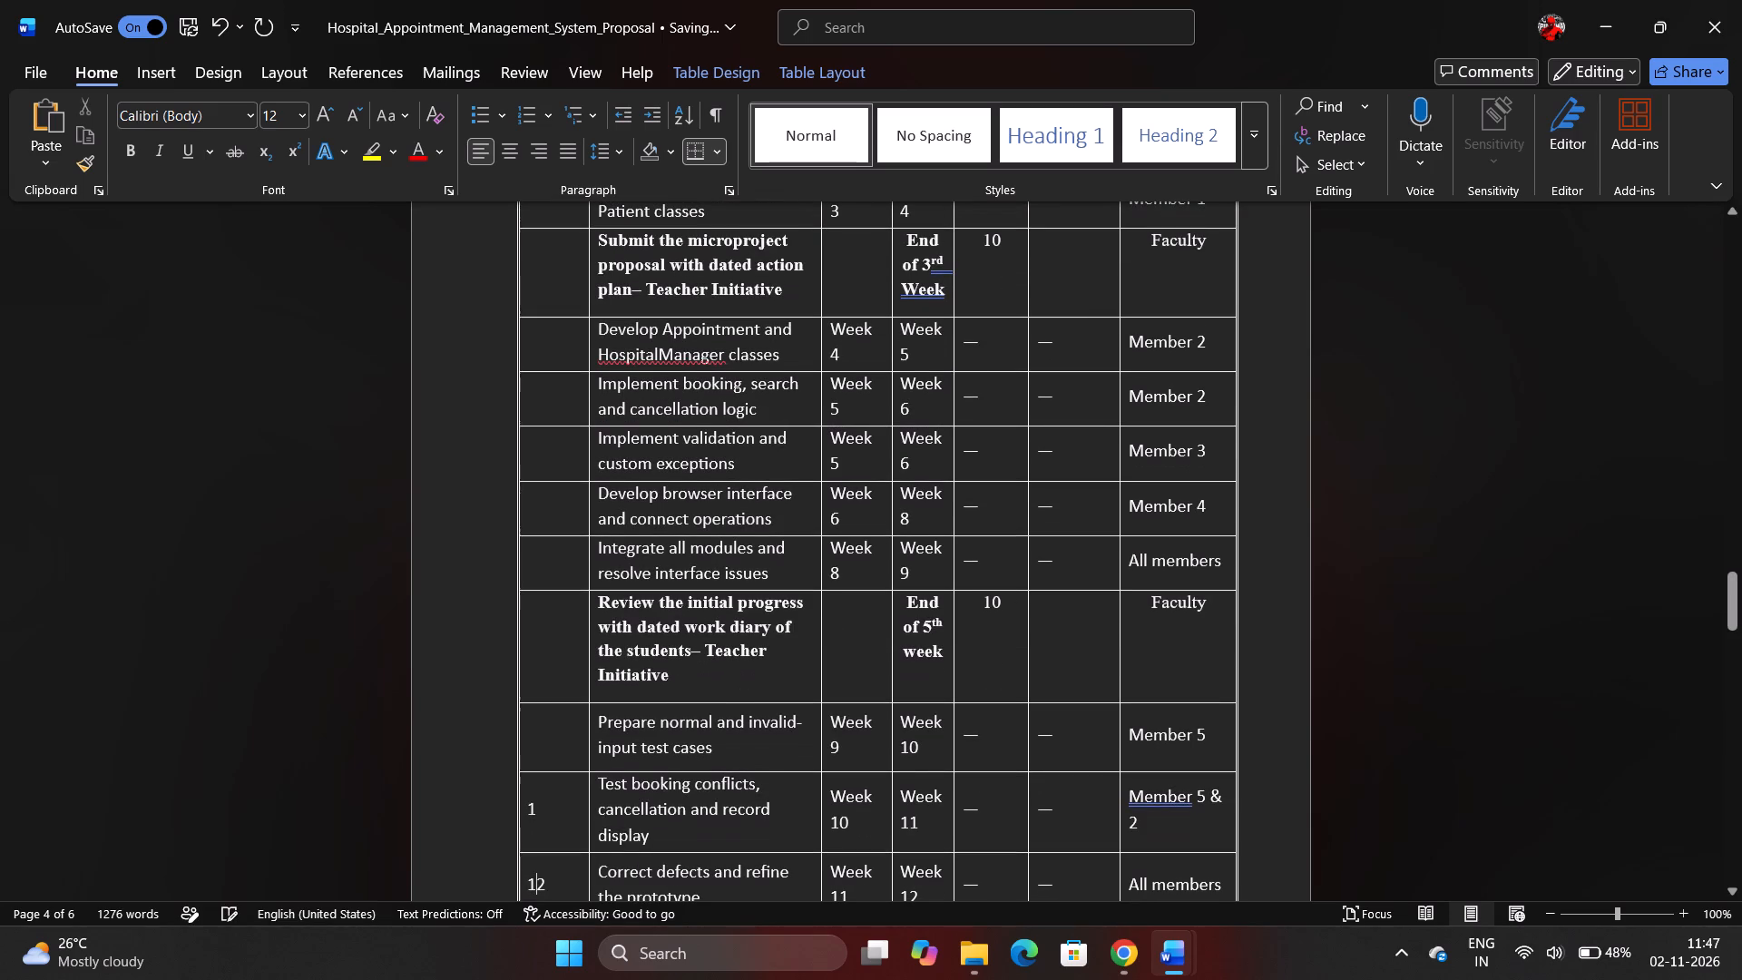
pyautogui.press('Up')
pyautogui.press('BackSpace')
# Clear the serial numbers of the Correct defects and refine the prototype row and the Prepare report, work diary and seminar presentation row.
pyautogui.press('Down')
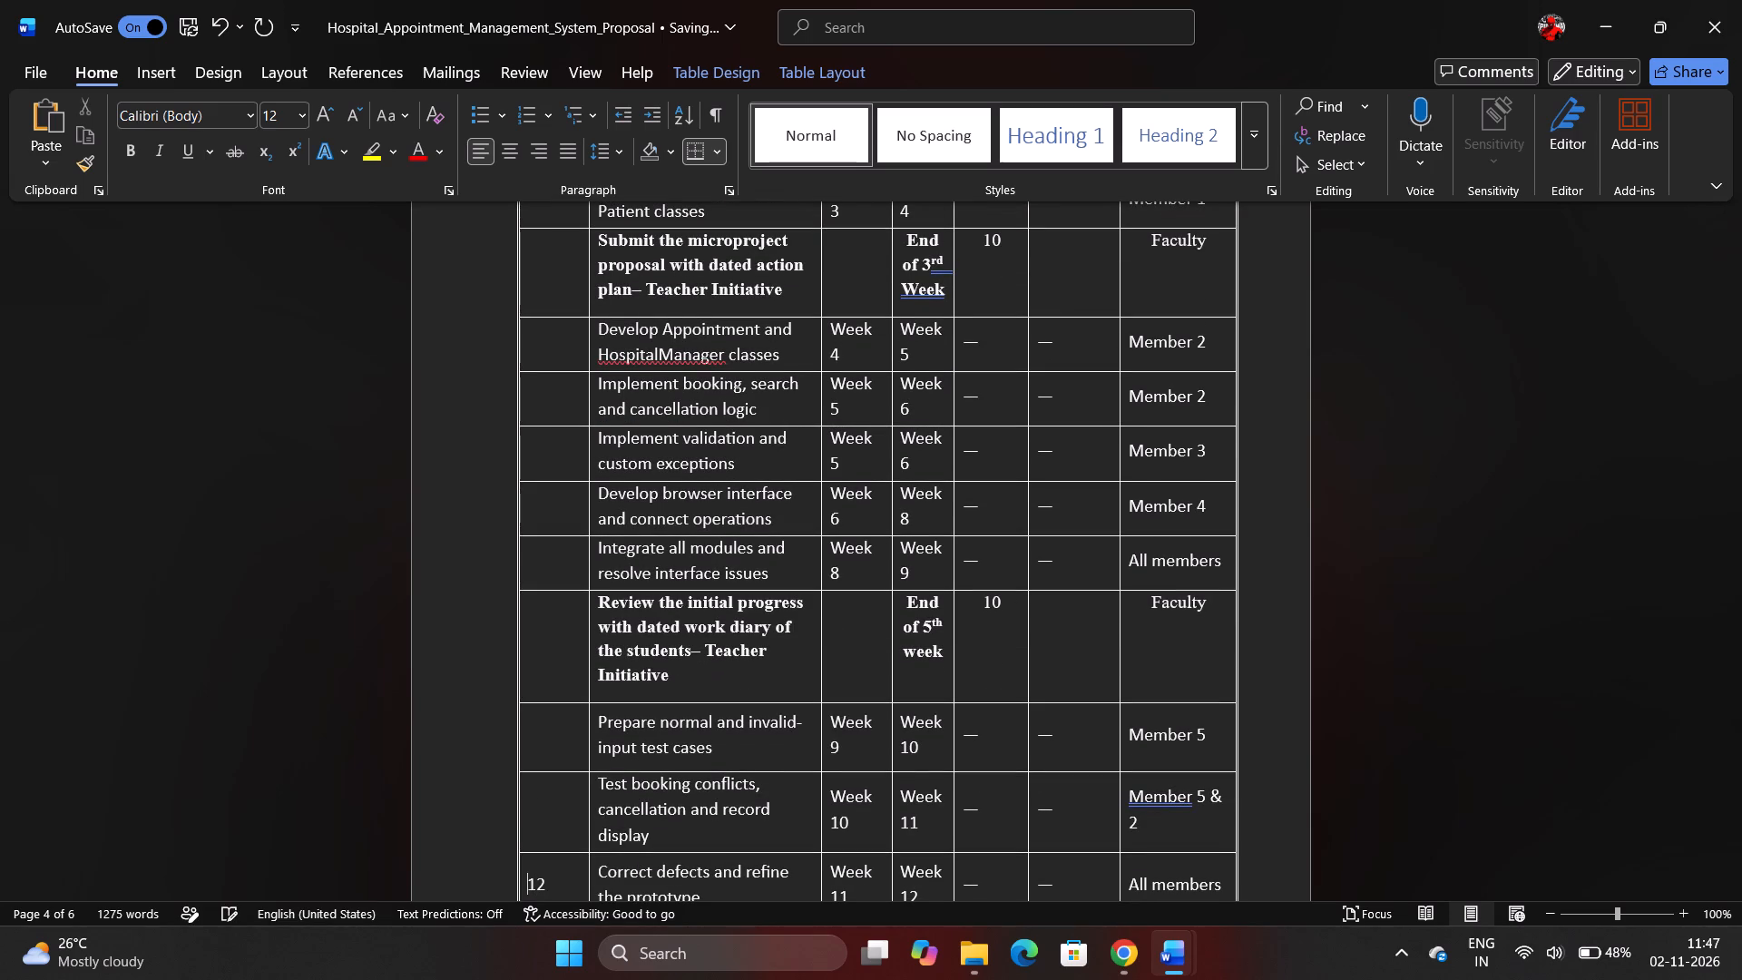
pyautogui.press('Right')
pyautogui.press('Right')
pyautogui.press('BackSpace')
pyautogui.press('BackSpace')
pyautogui.press('Down')
pyautogui.press('Right')
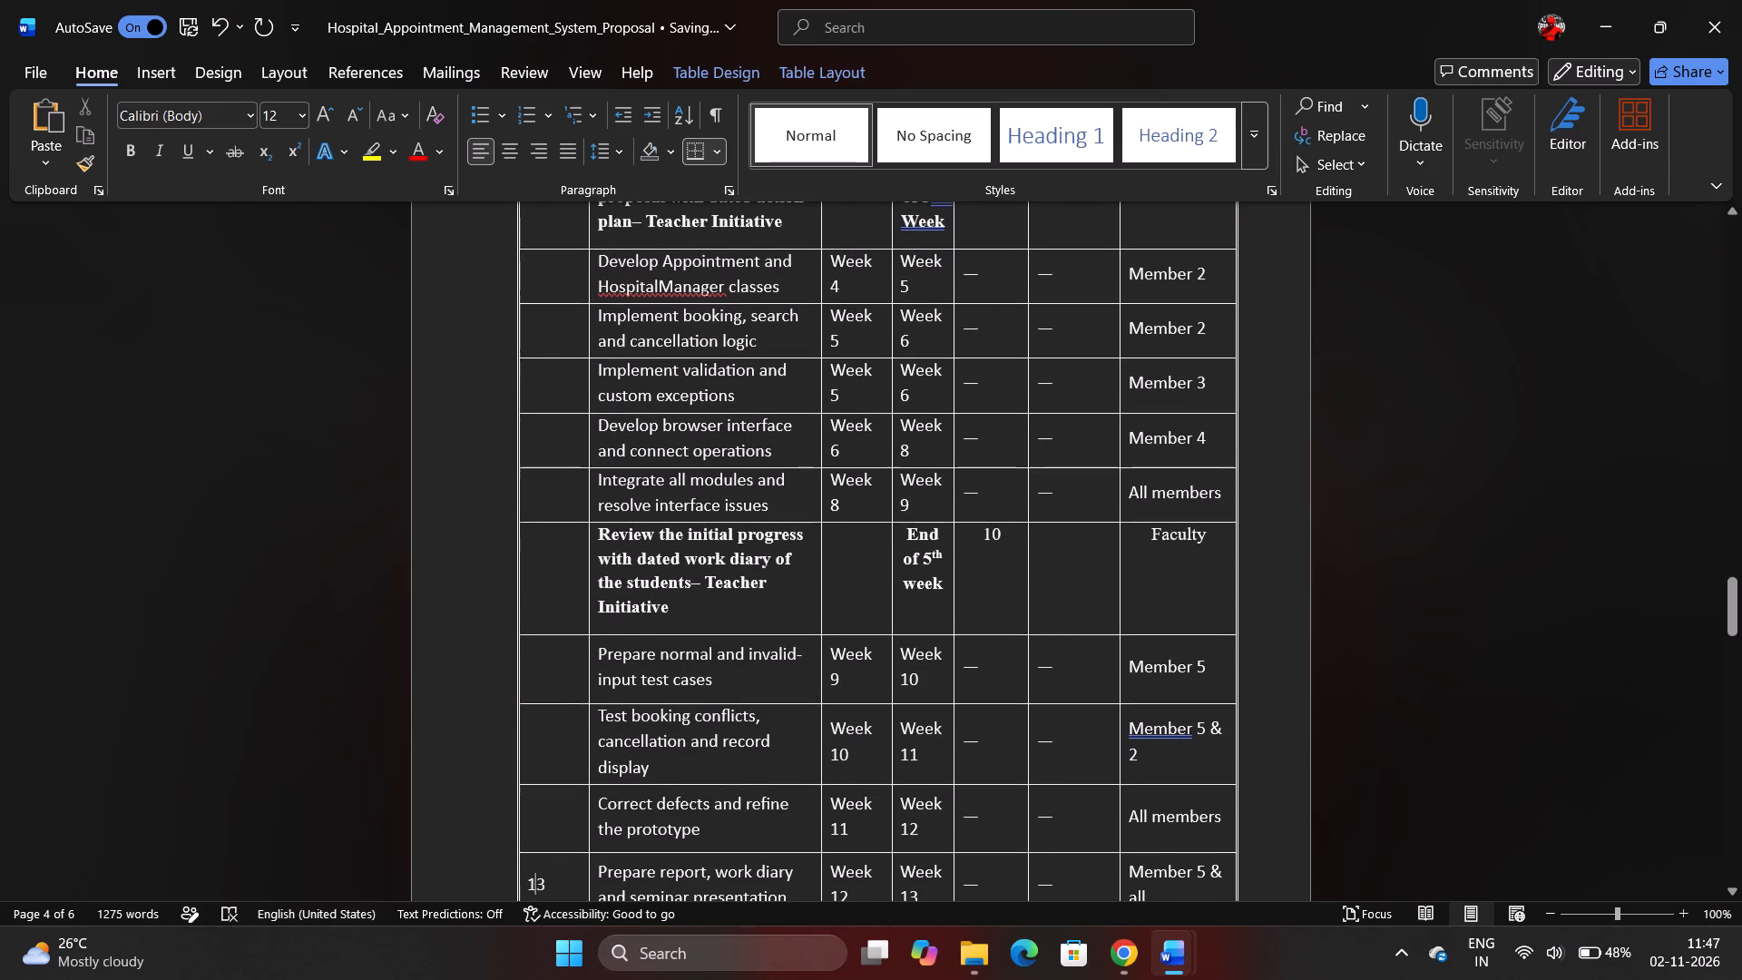
pyautogui.press('Right')
pyautogui.press('BackSpace')
pyautogui.press('Down')
pyautogui.press('Up')
pyautogui.press('BackSpace')
# Clear the serial number of the Develop Java HTTP server and required API routes row.
pyautogui.press('Down')
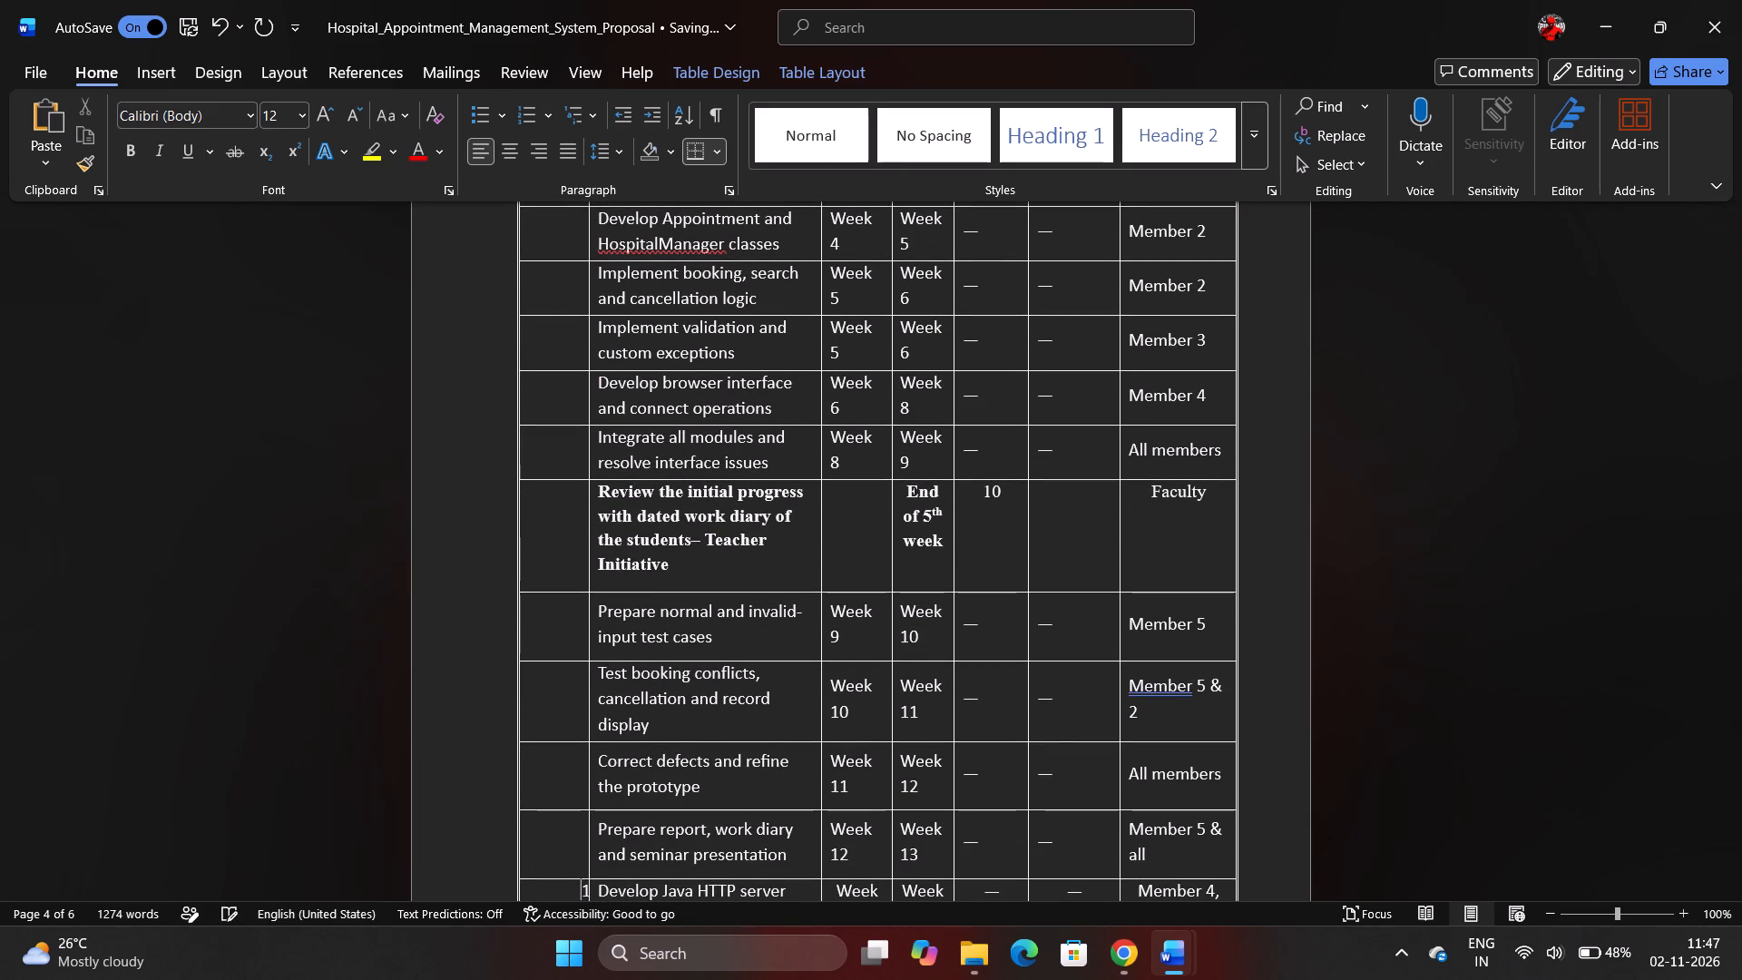
pyautogui.press('Right')
pyautogui.press('Right')
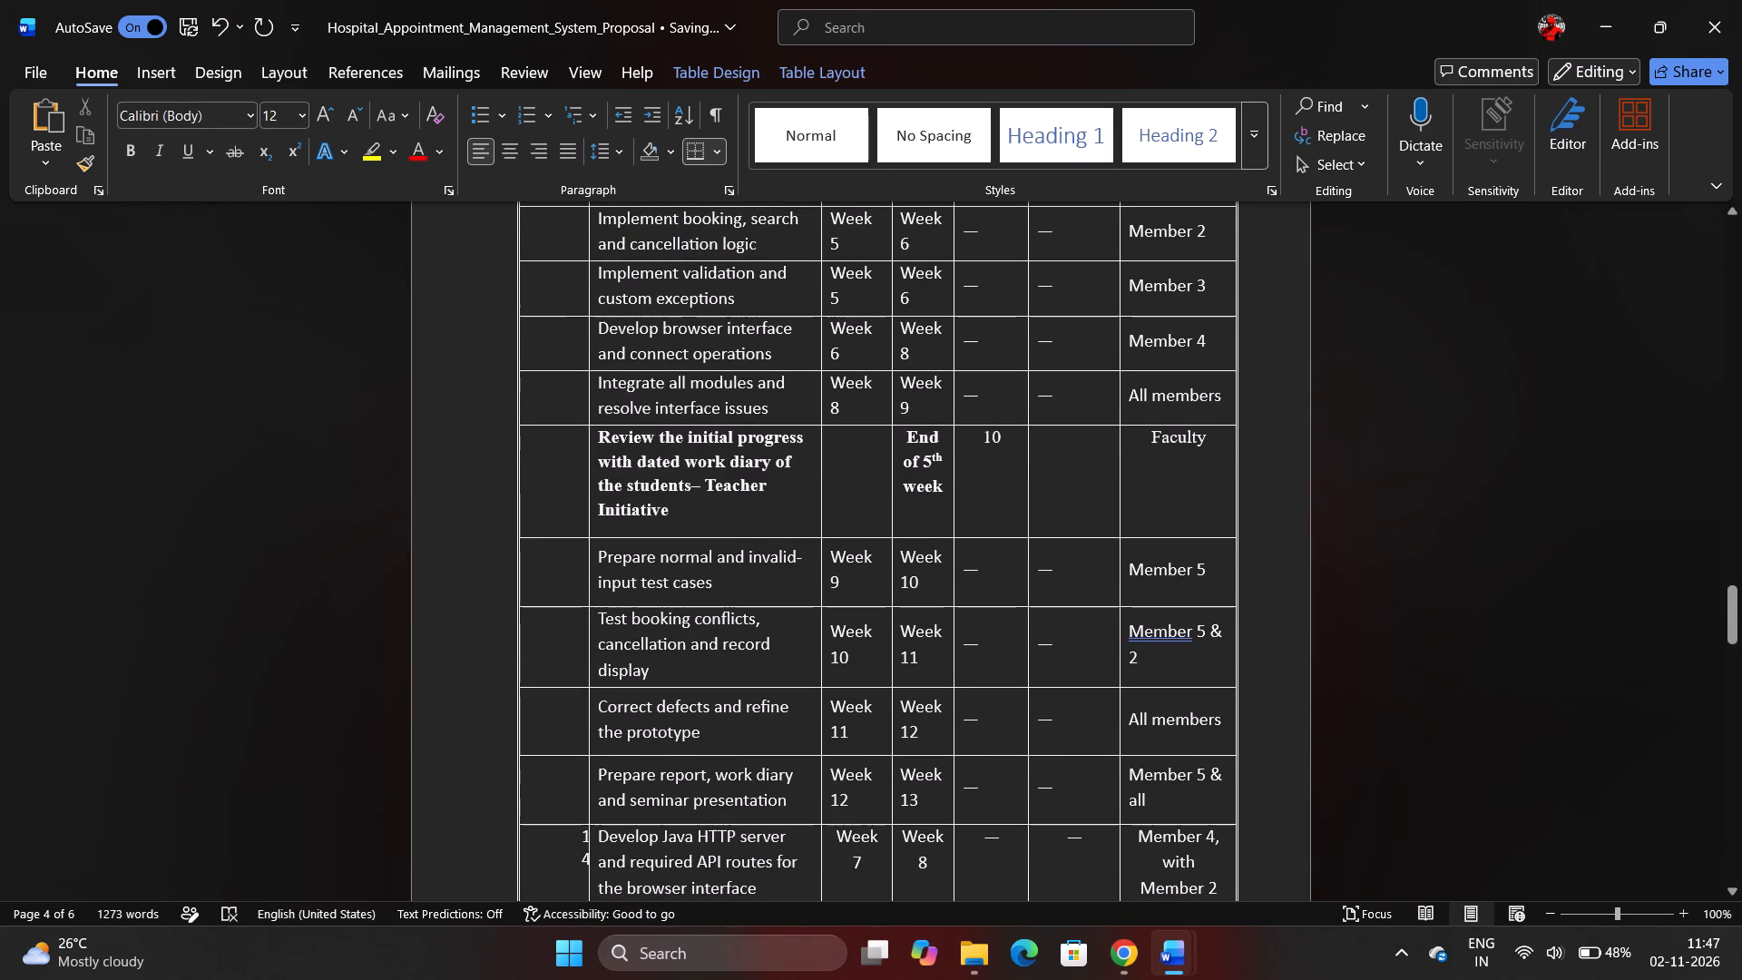
pyautogui.press('Left')
pyautogui.press('Delete')
pyautogui.press('Down')
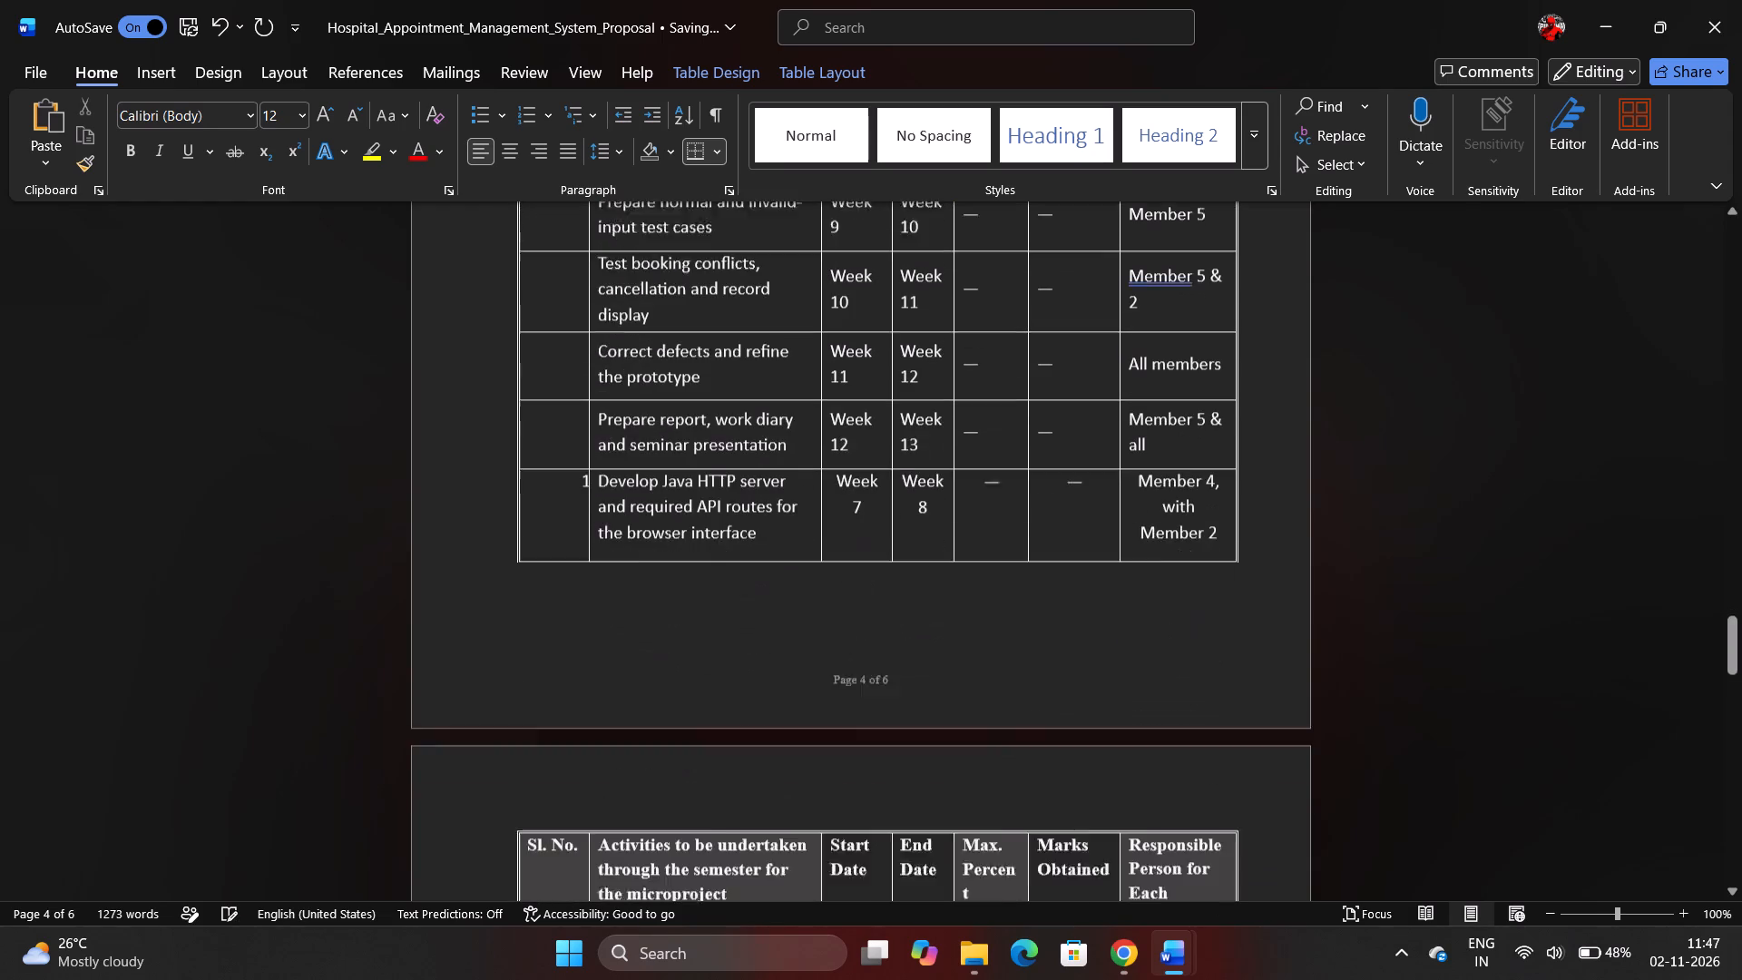
pyautogui.press('Up')
pyautogui.press('Left')
pyautogui.press('Left')
pyautogui.press('Left')
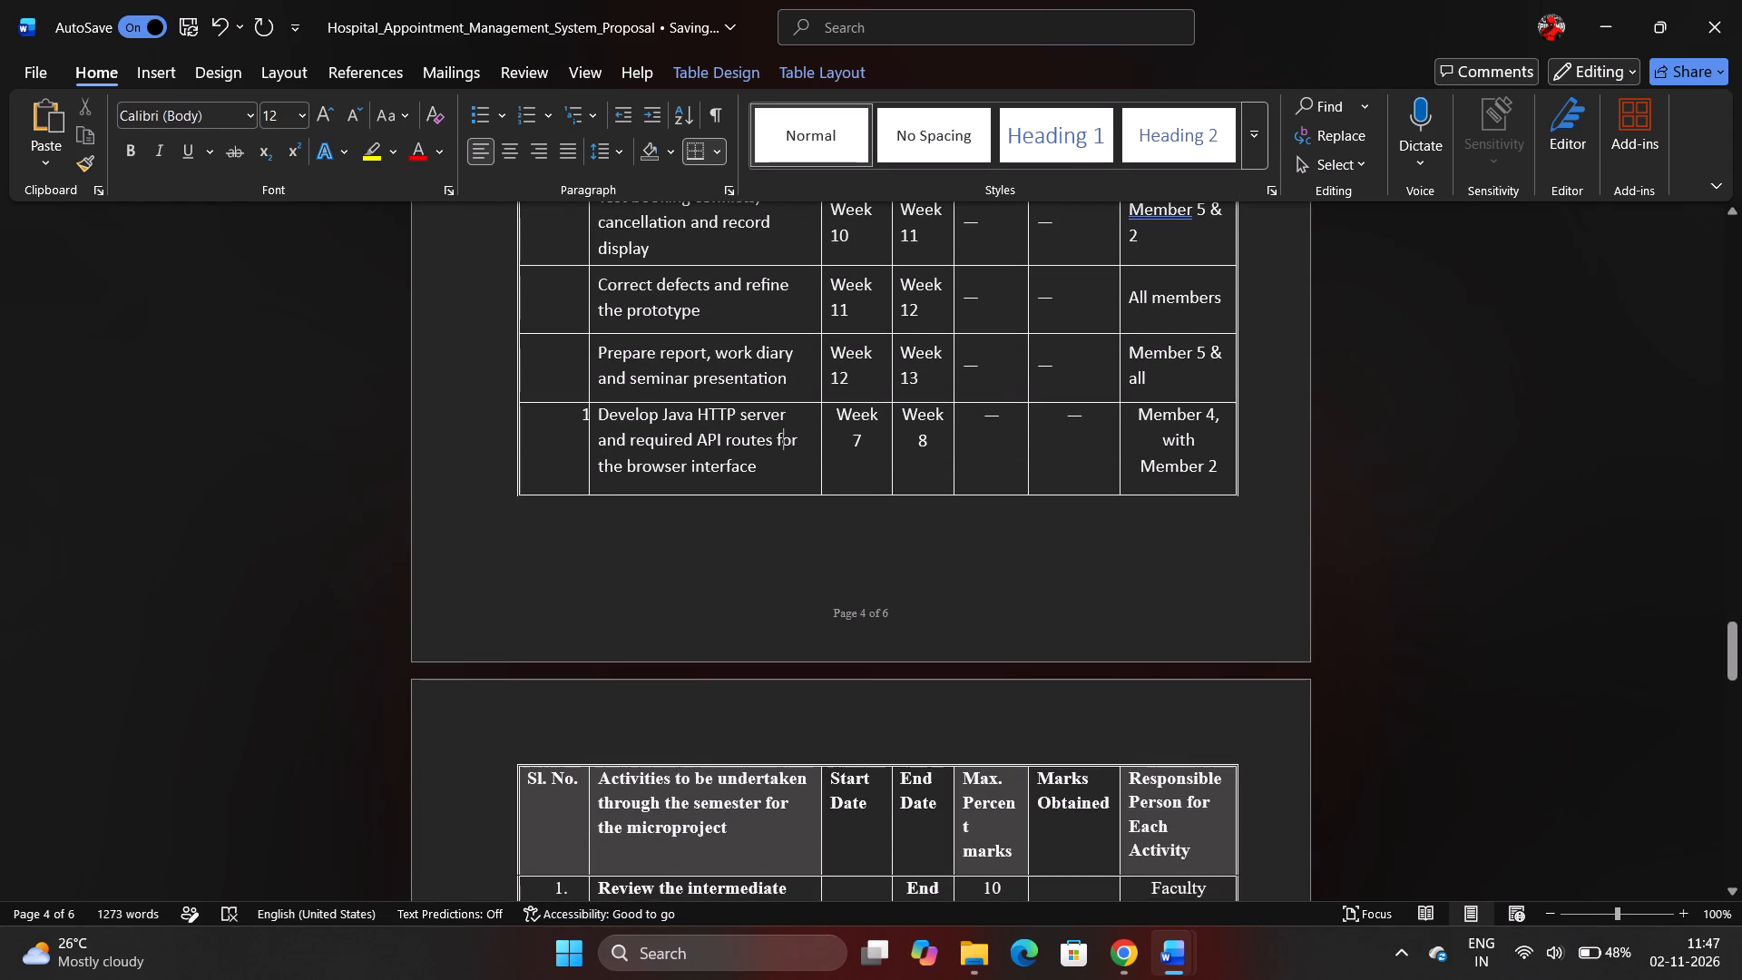
pyautogui.press('Left')
pyautogui.press('Left')
pyautogui.press('Left')
pyautogui.press('Left')
pyautogui.press('Left')
pyautogui.press('Left')
pyautogui.press('Left')
pyautogui.press('Left')
pyautogui.press('Left')
pyautogui.press('Left')
pyautogui.press('Left')
pyautogui.press('Left')
pyautogui.press('Left')
pyautogui.press('Left')
pyautogui.press('Left')
pyautogui.press('Left')
pyautogui.press('Left')
pyautogui.press('Left')
pyautogui.press('Left')
pyautogui.press('Left')
pyautogui.press('Left')
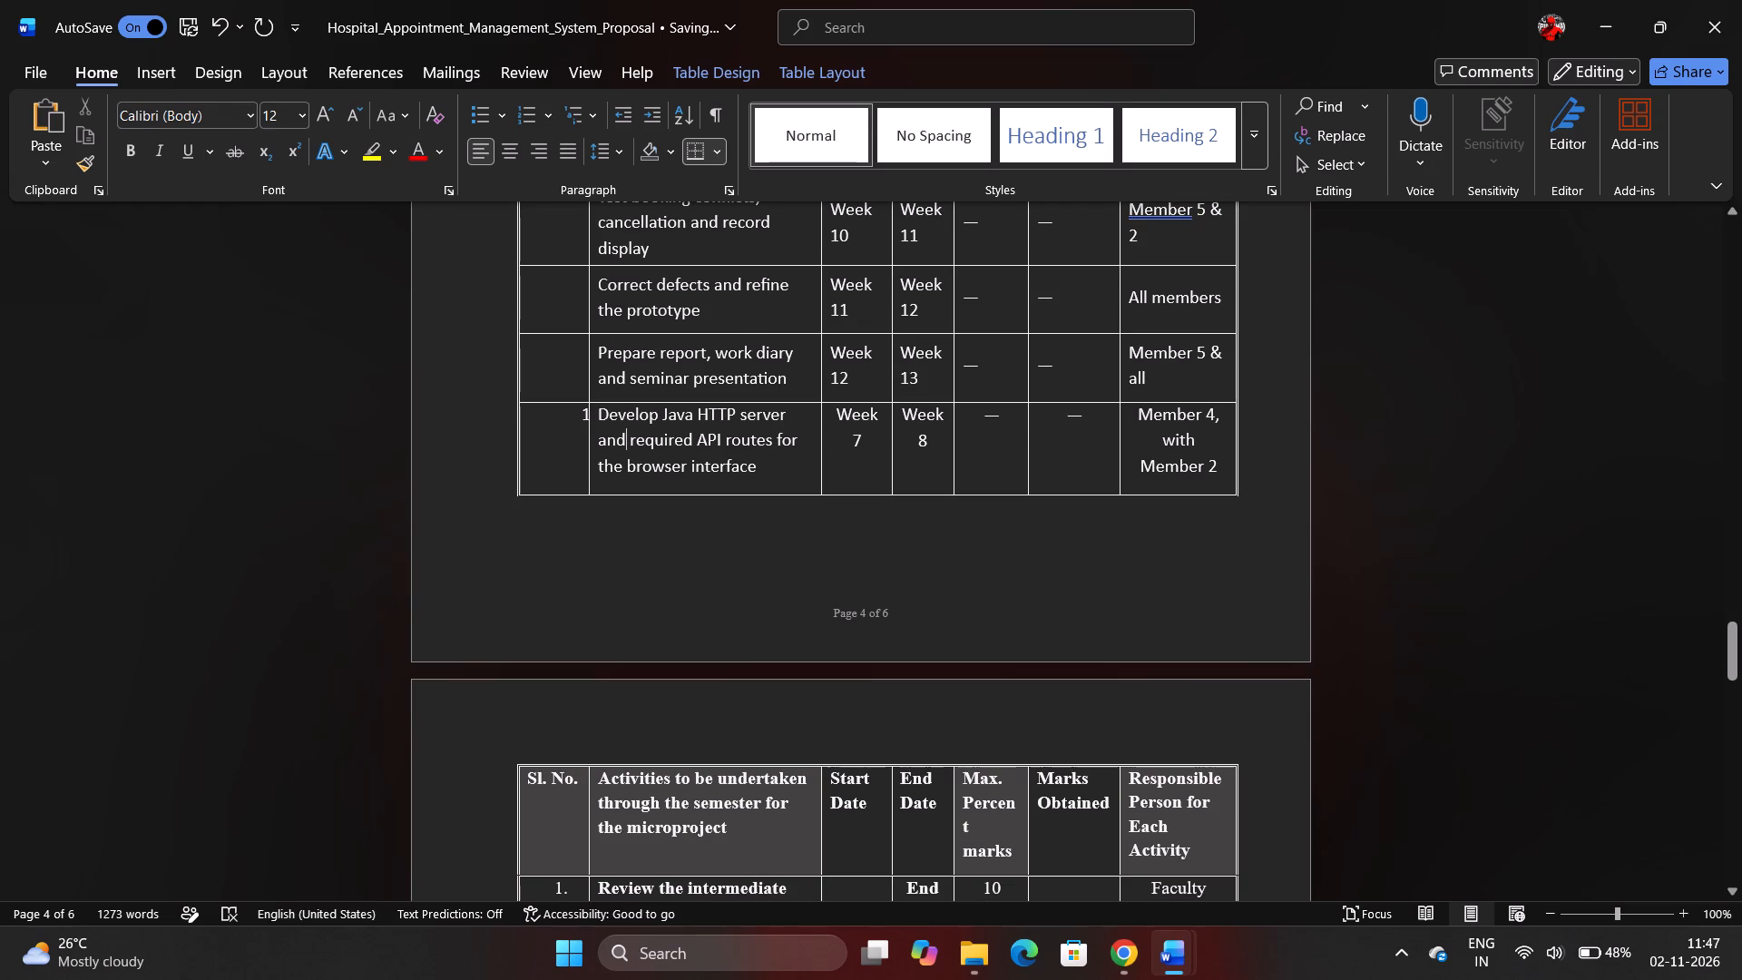
pyautogui.press('Left')
pyautogui.click(567, 476)
pyautogui.press('Delete')
pyautogui.press('Down')
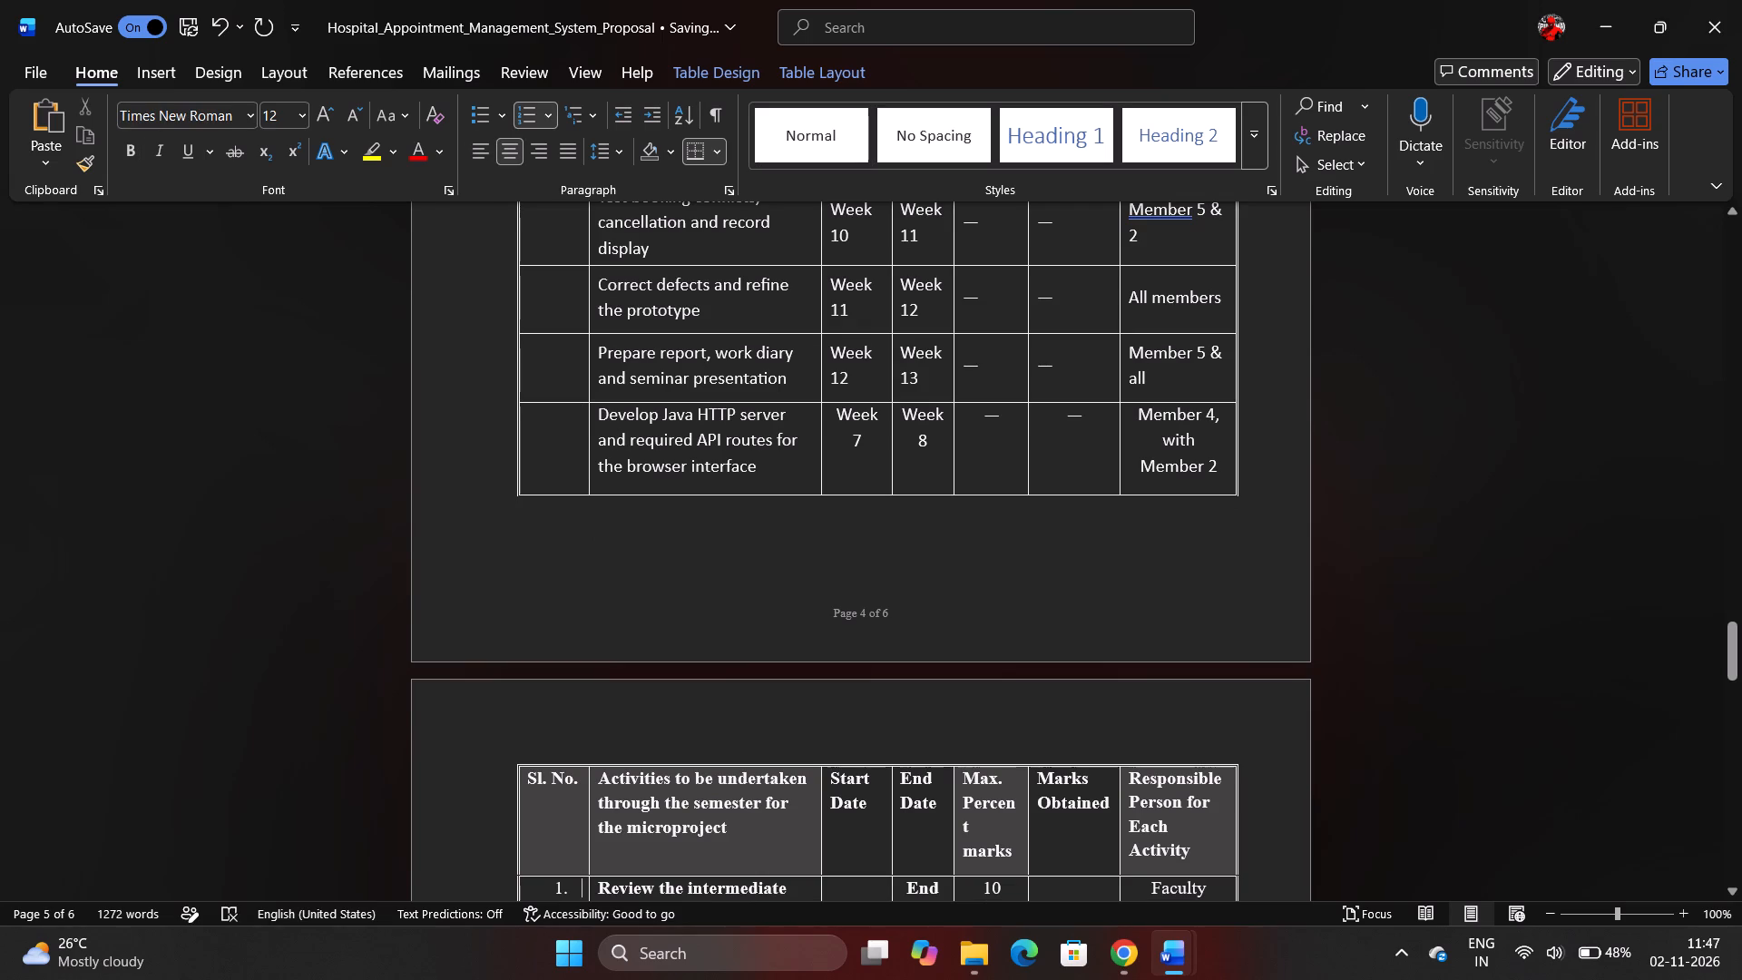
# Clear the serial numbers of the Review the intermediate progress row and the Connect the HTML/JavaScript interface row.
pyautogui.press('Delete')
pyautogui.press('BackSpace')
pyautogui.press('BackSpace')
pyautogui.press('Down')
pyautogui.press('Down')
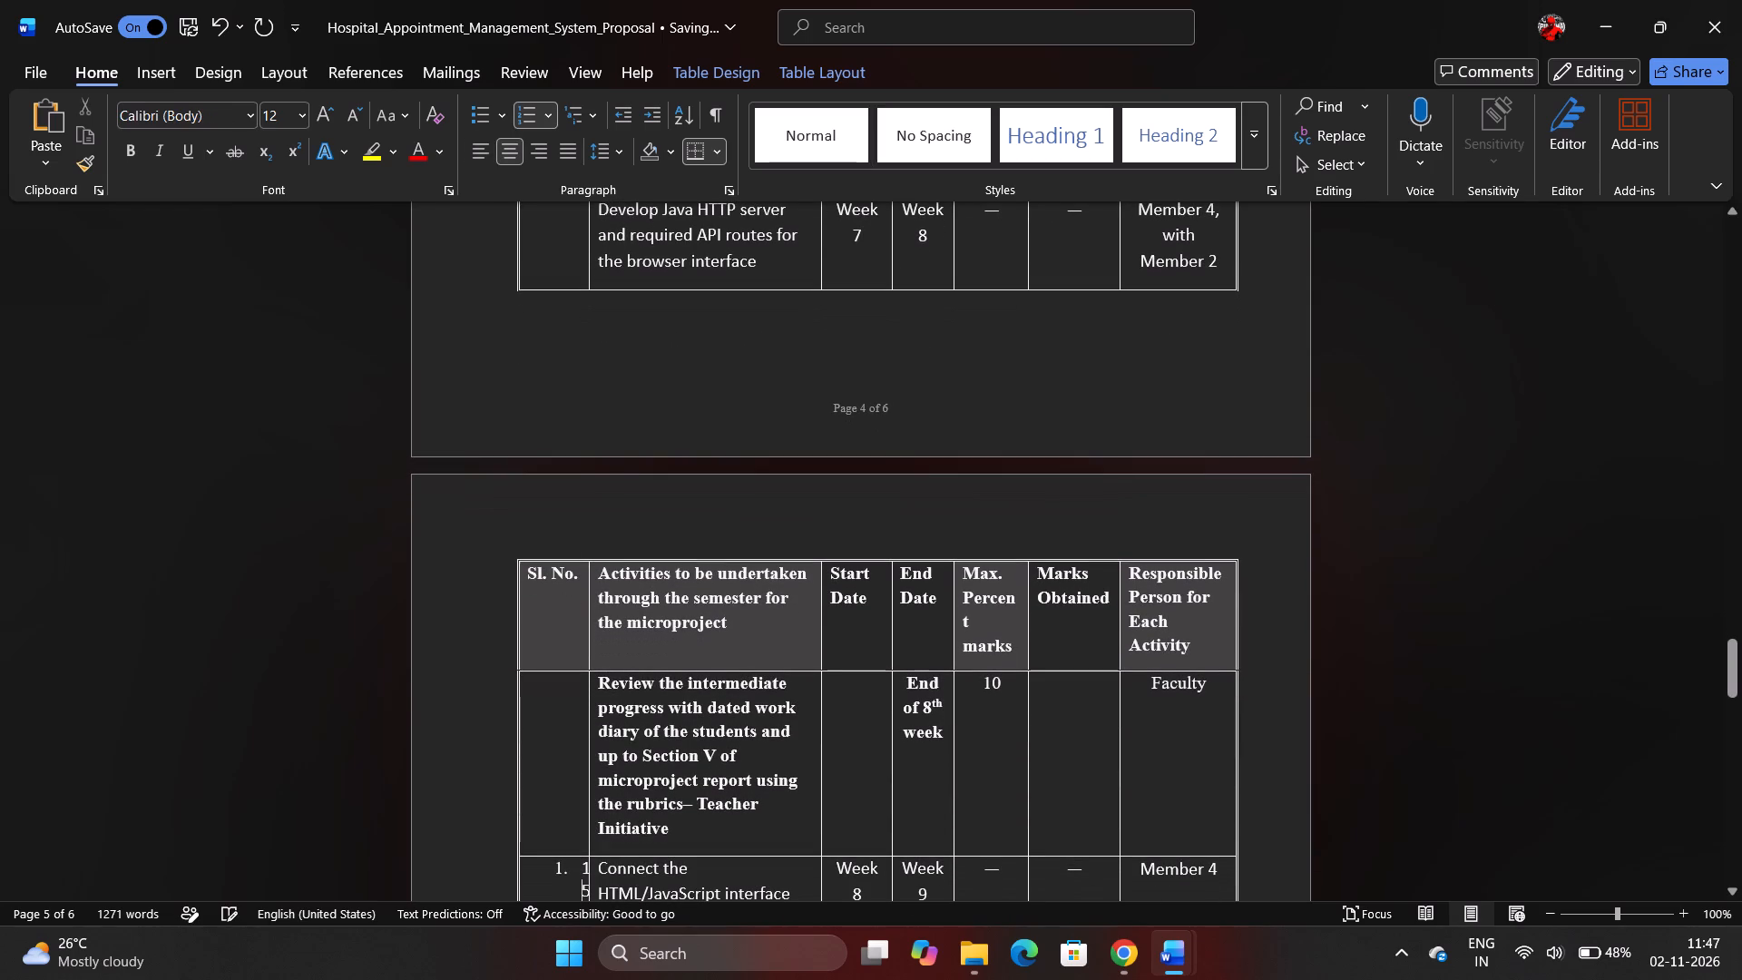
pyautogui.press('Delete')
pyautogui.scroll(-3, 567, 476)
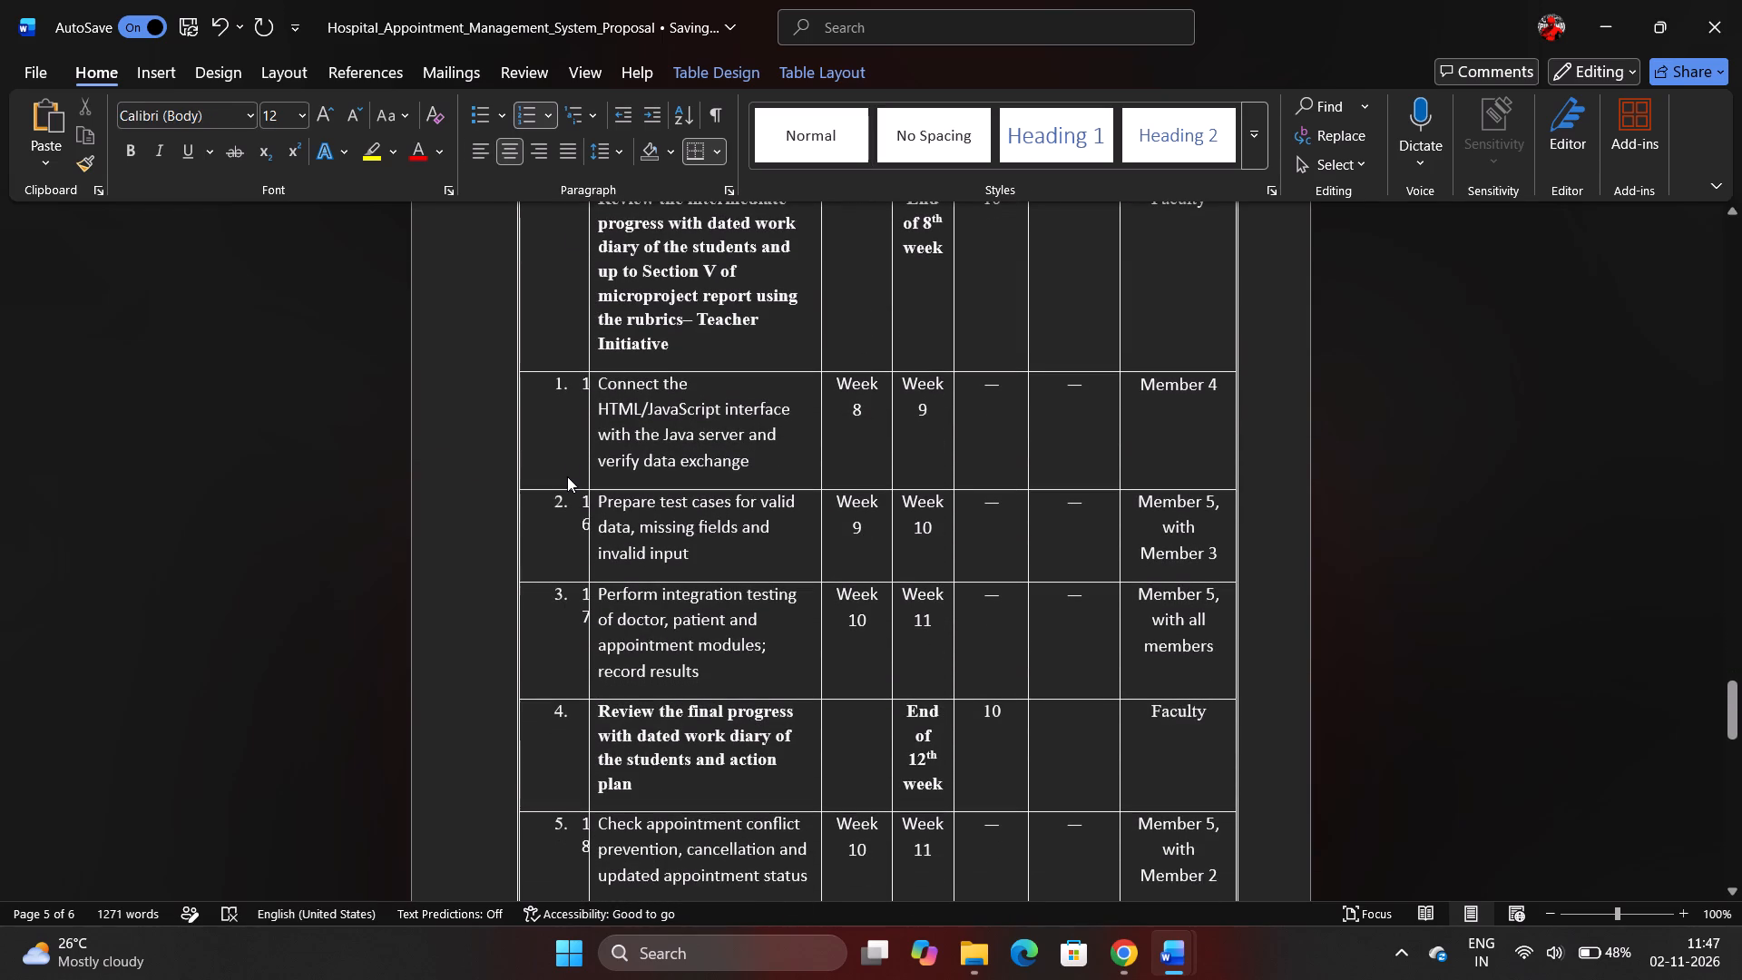
pyautogui.click(577, 389)
pyautogui.press('BackSpace')
pyautogui.press('Delete')
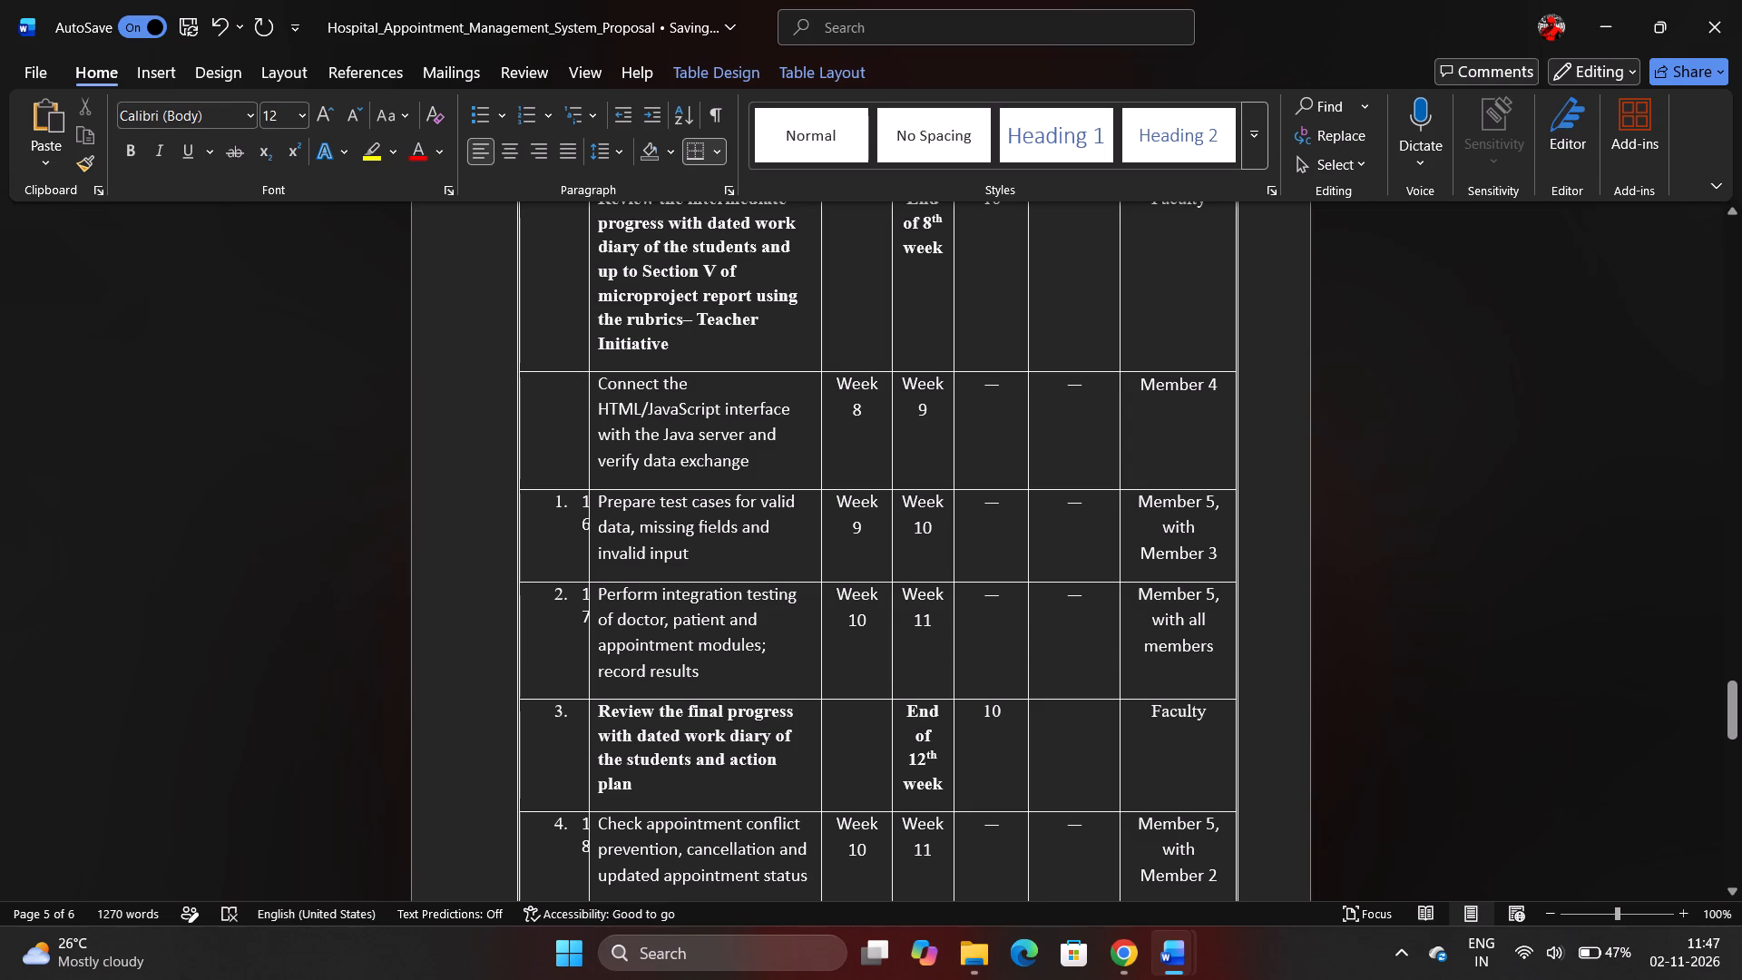
# Clear the serial numbers of the Prepare test cases for valid data row and the Perform integration testing row.
pyautogui.press('Down')
pyautogui.press('Delete')
pyautogui.press('Delete')
pyautogui.press('BackSpace')
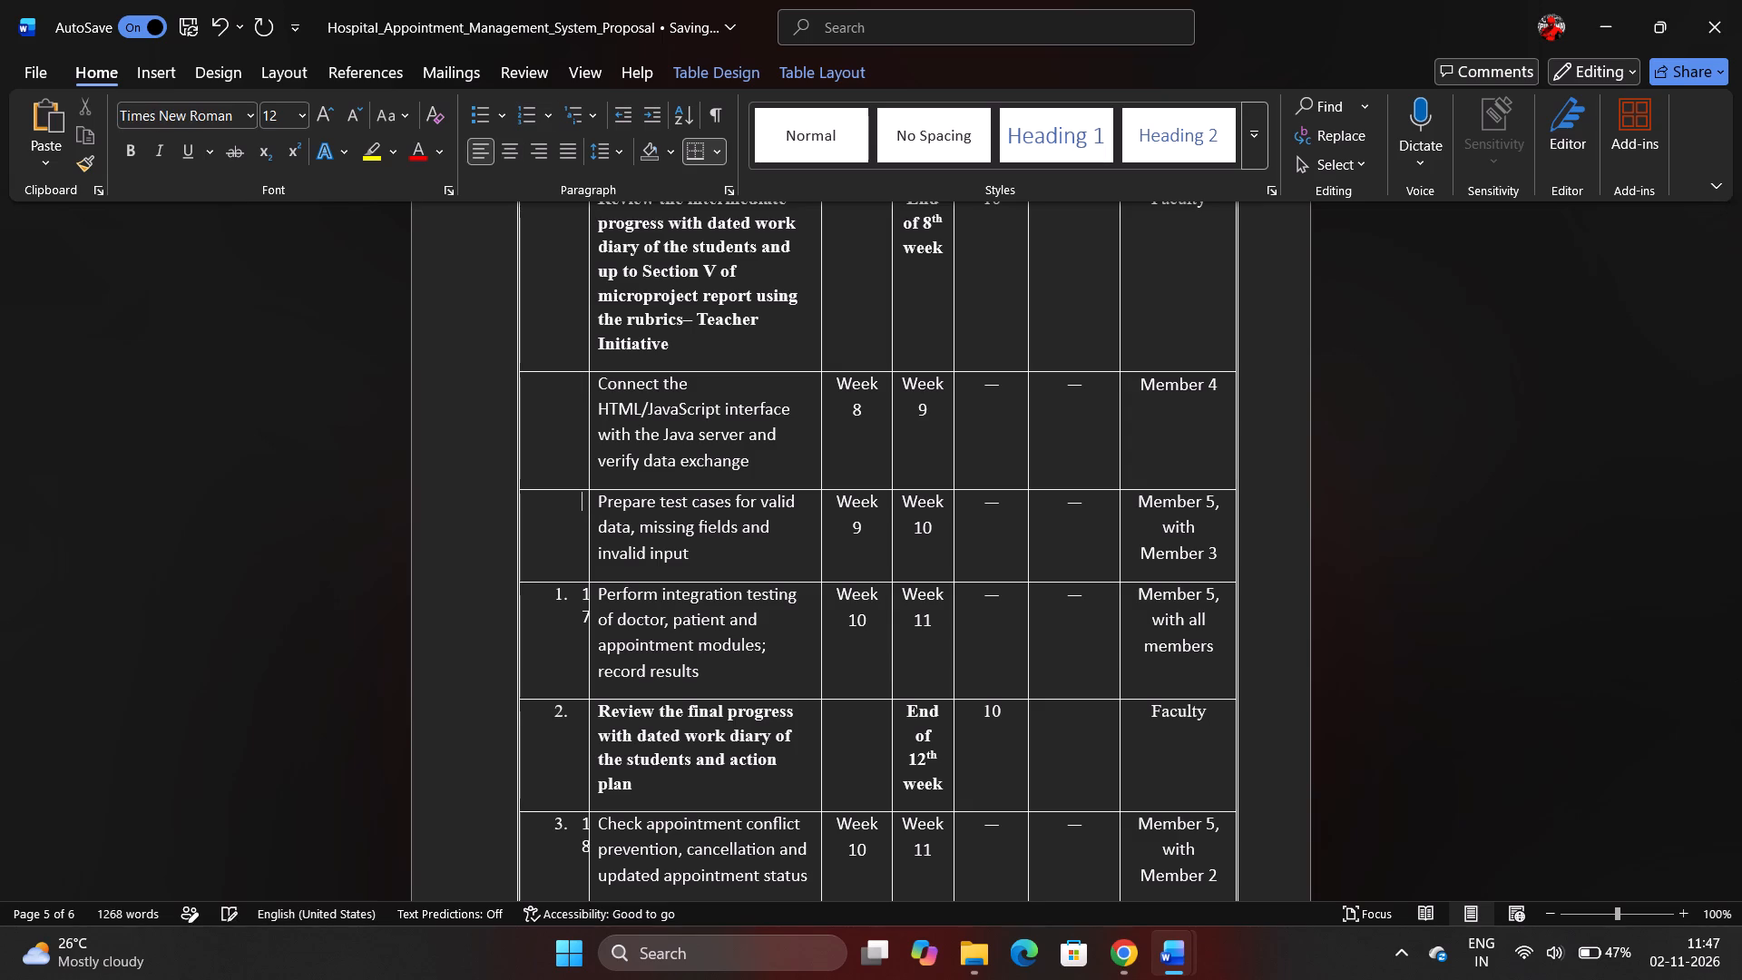
pyautogui.press('Down')
pyautogui.press('Delete')
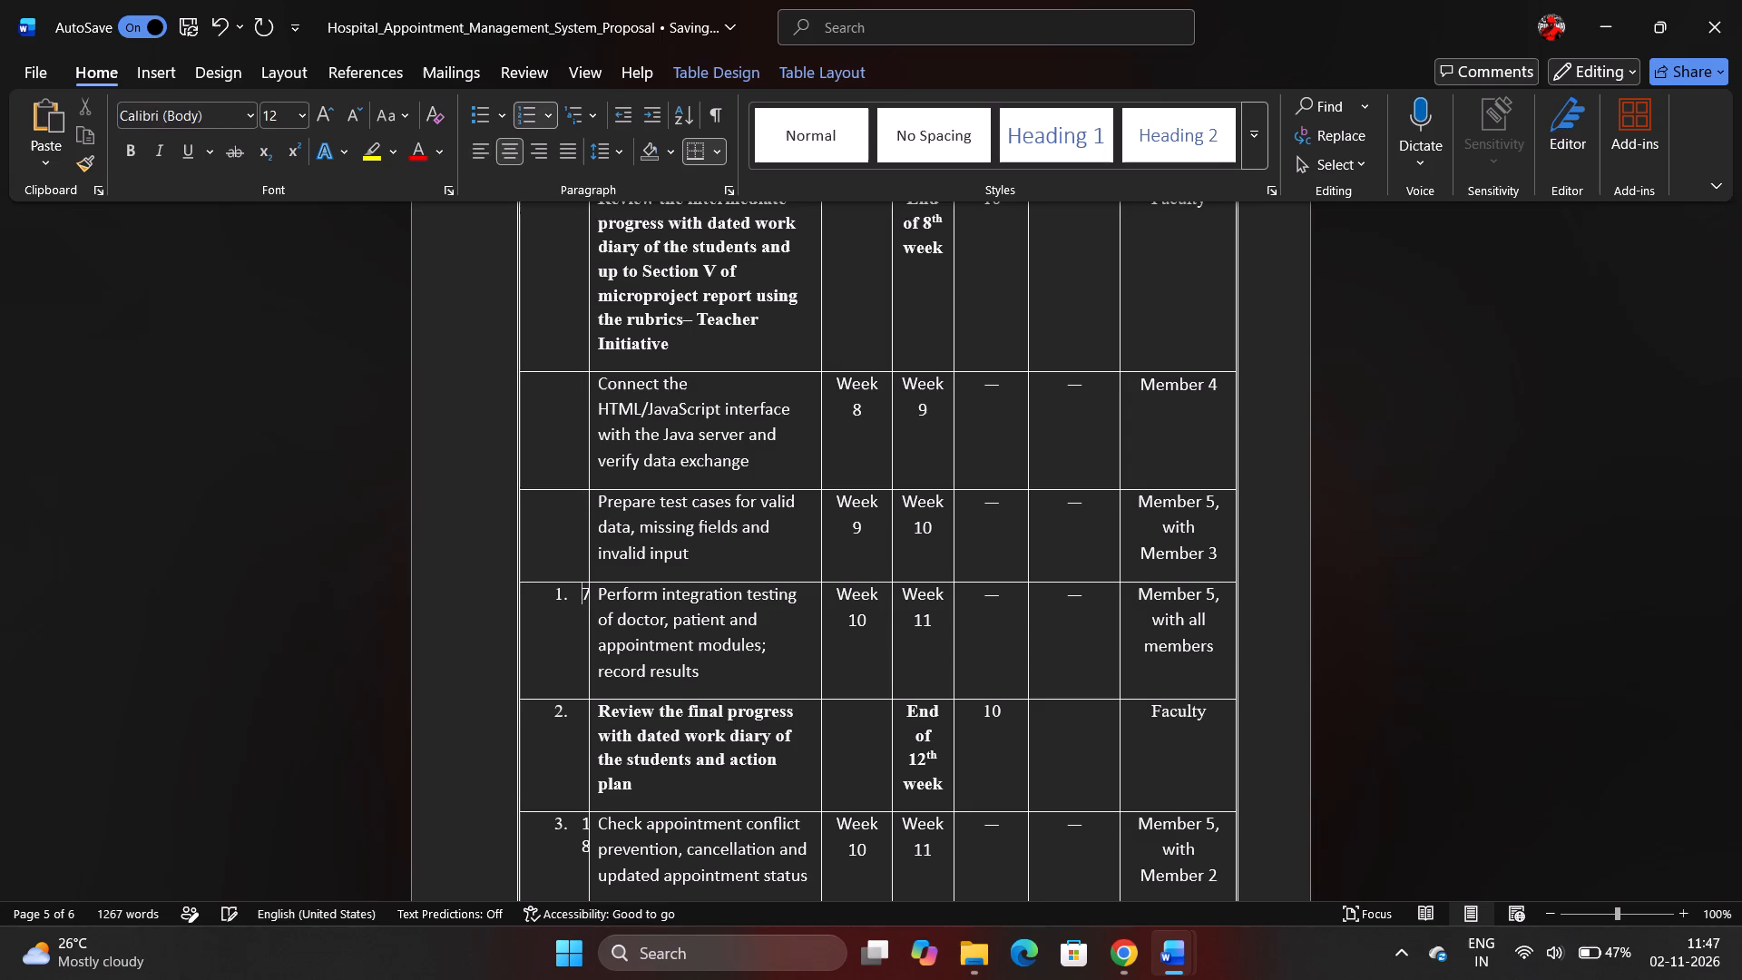
pyautogui.press('Delete')
pyautogui.press('BackSpace')
# Clear the serial numbers of the Review the final progress row and the Check appointment conflict prevention row.
pyautogui.press('Down')
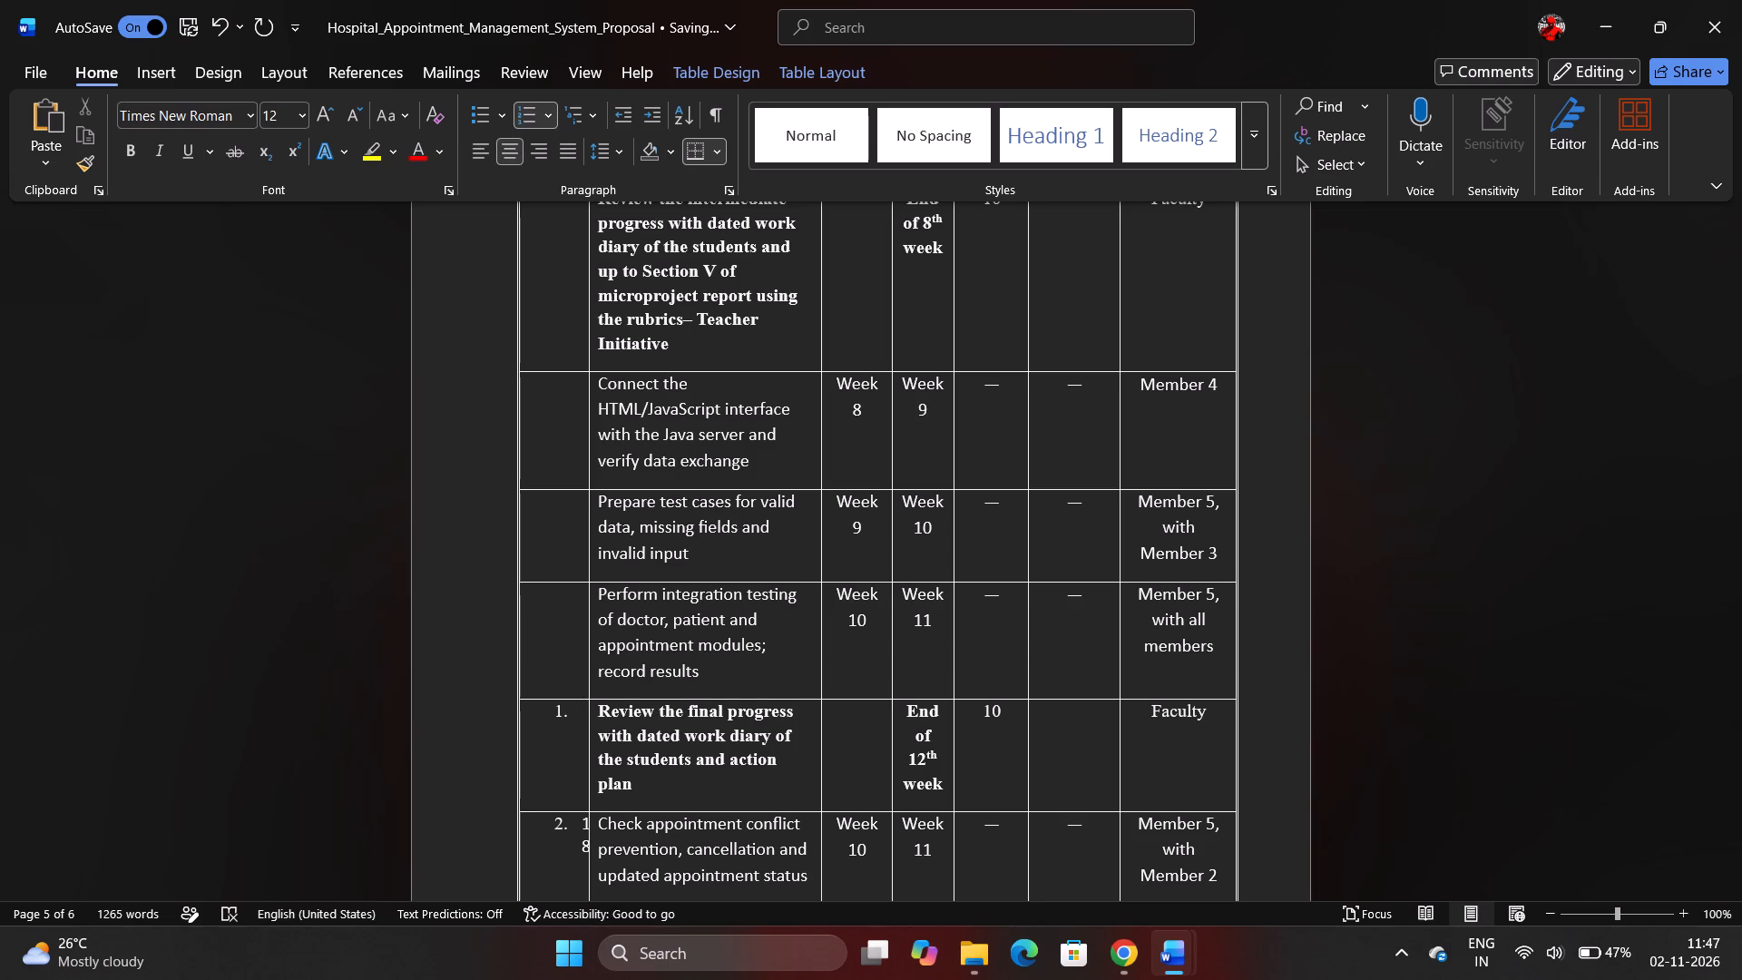
pyautogui.press('BackSpace')
pyautogui.press('Down')
pyautogui.press('Delete')
pyautogui.press('Delete')
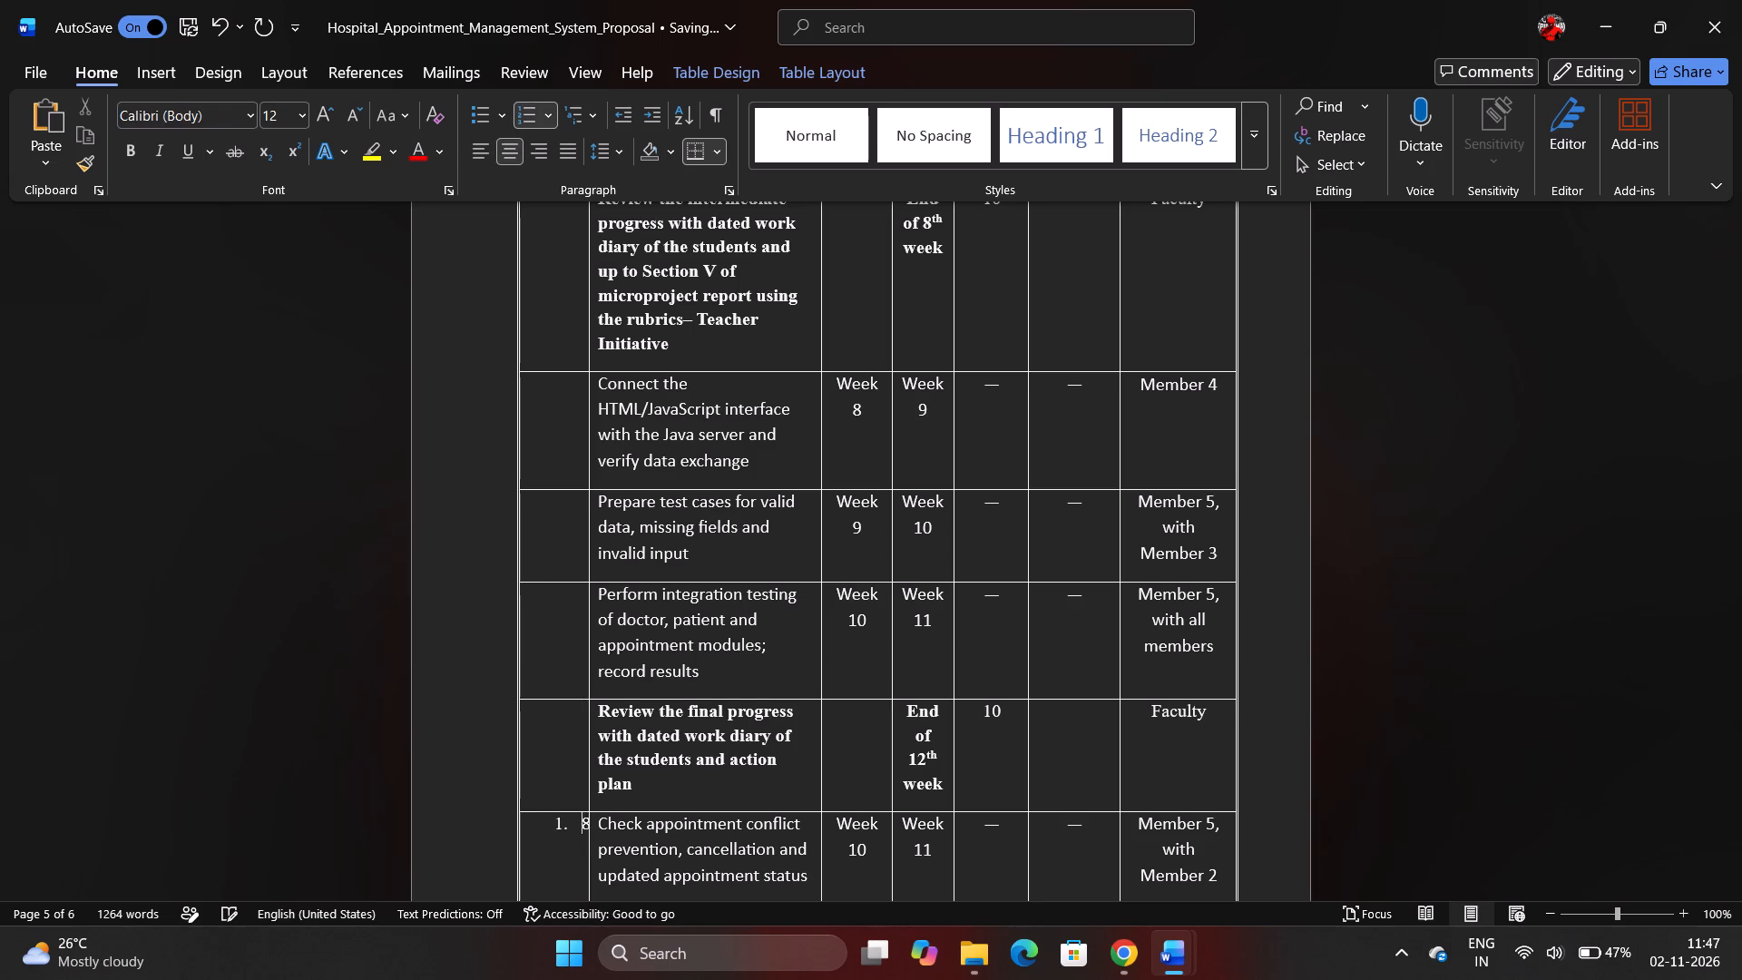
pyautogui.press('BackSpace')
# Clear the serial numbers of the Review source code row and the Capture output screenshots row.
pyautogui.press('Down')
pyautogui.press('Down')
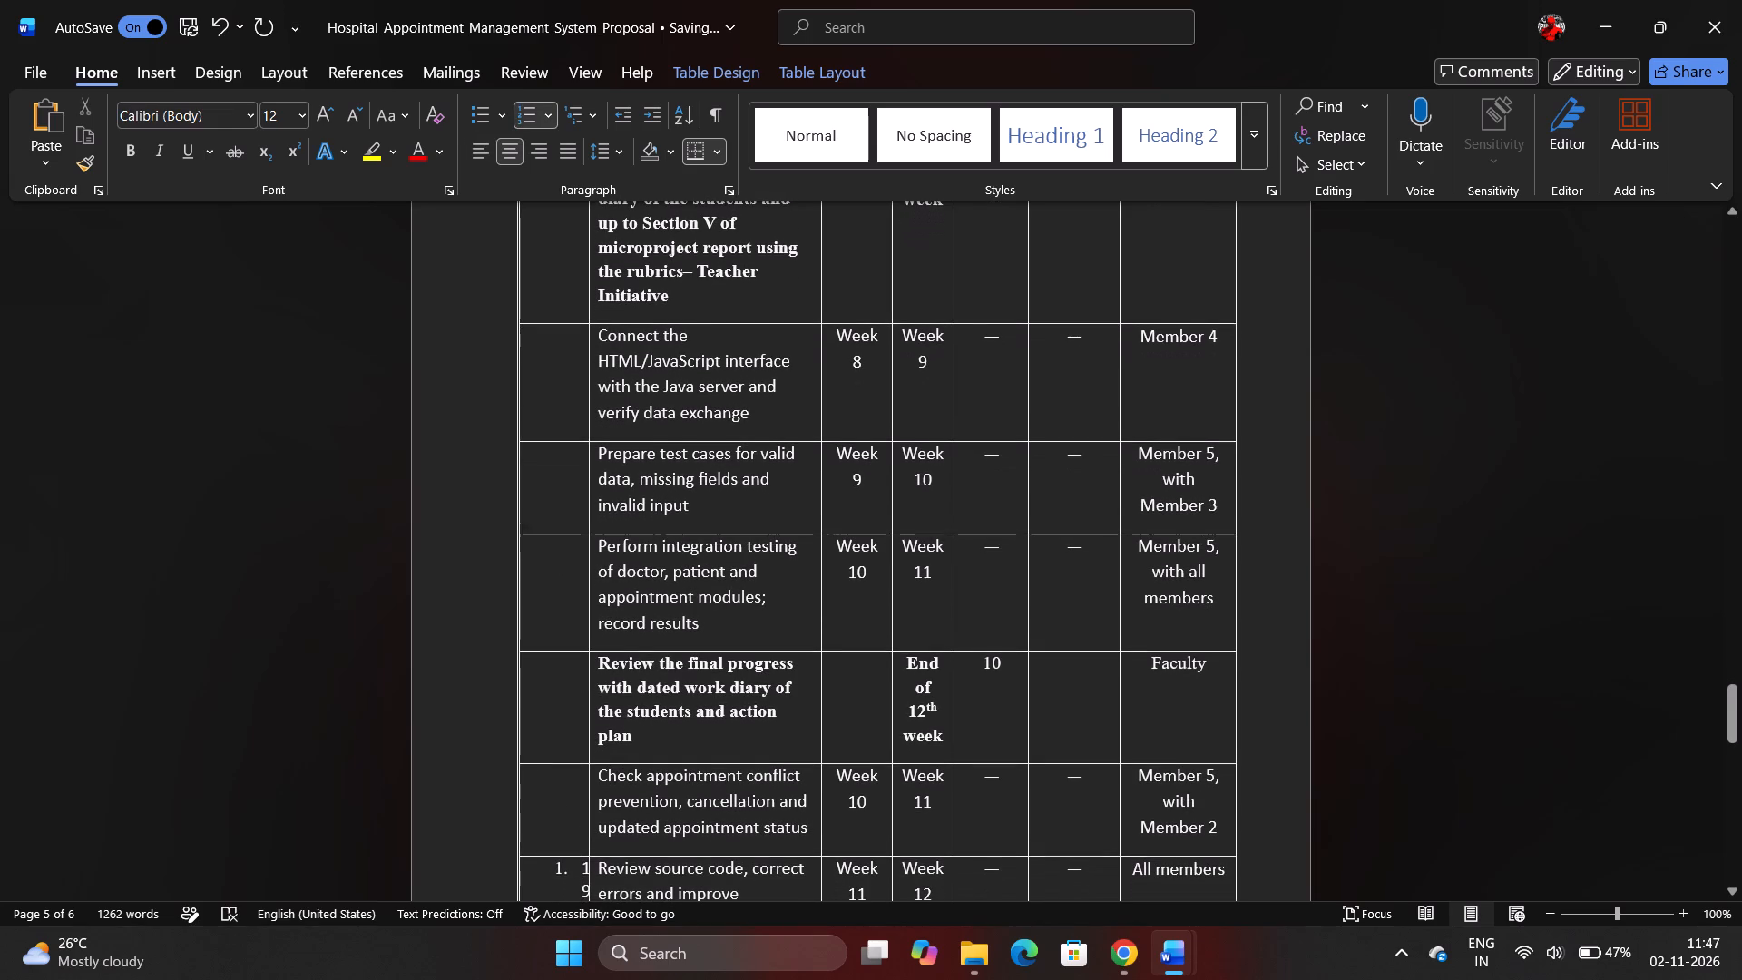
pyautogui.press('Up')
pyautogui.press('Delete')
pyautogui.press('Delete')
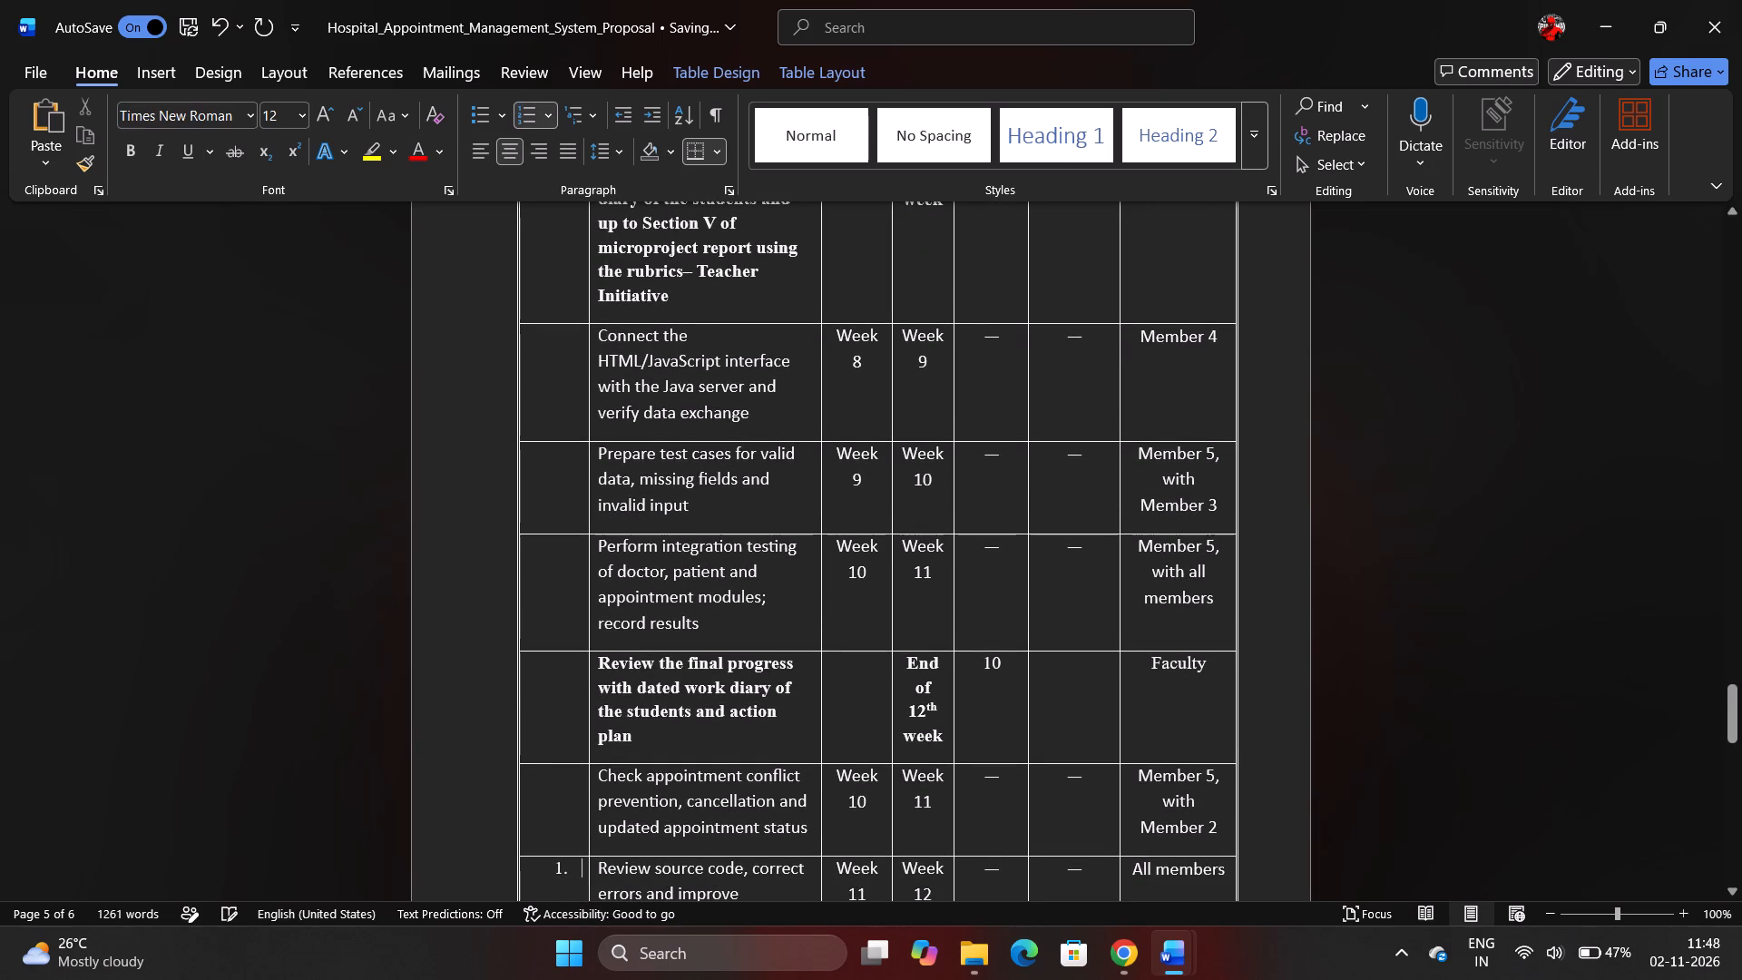
pyautogui.press('BackSpace')
pyautogui.press('Down')
pyautogui.press('Down')
pyautogui.press('BackSpace')
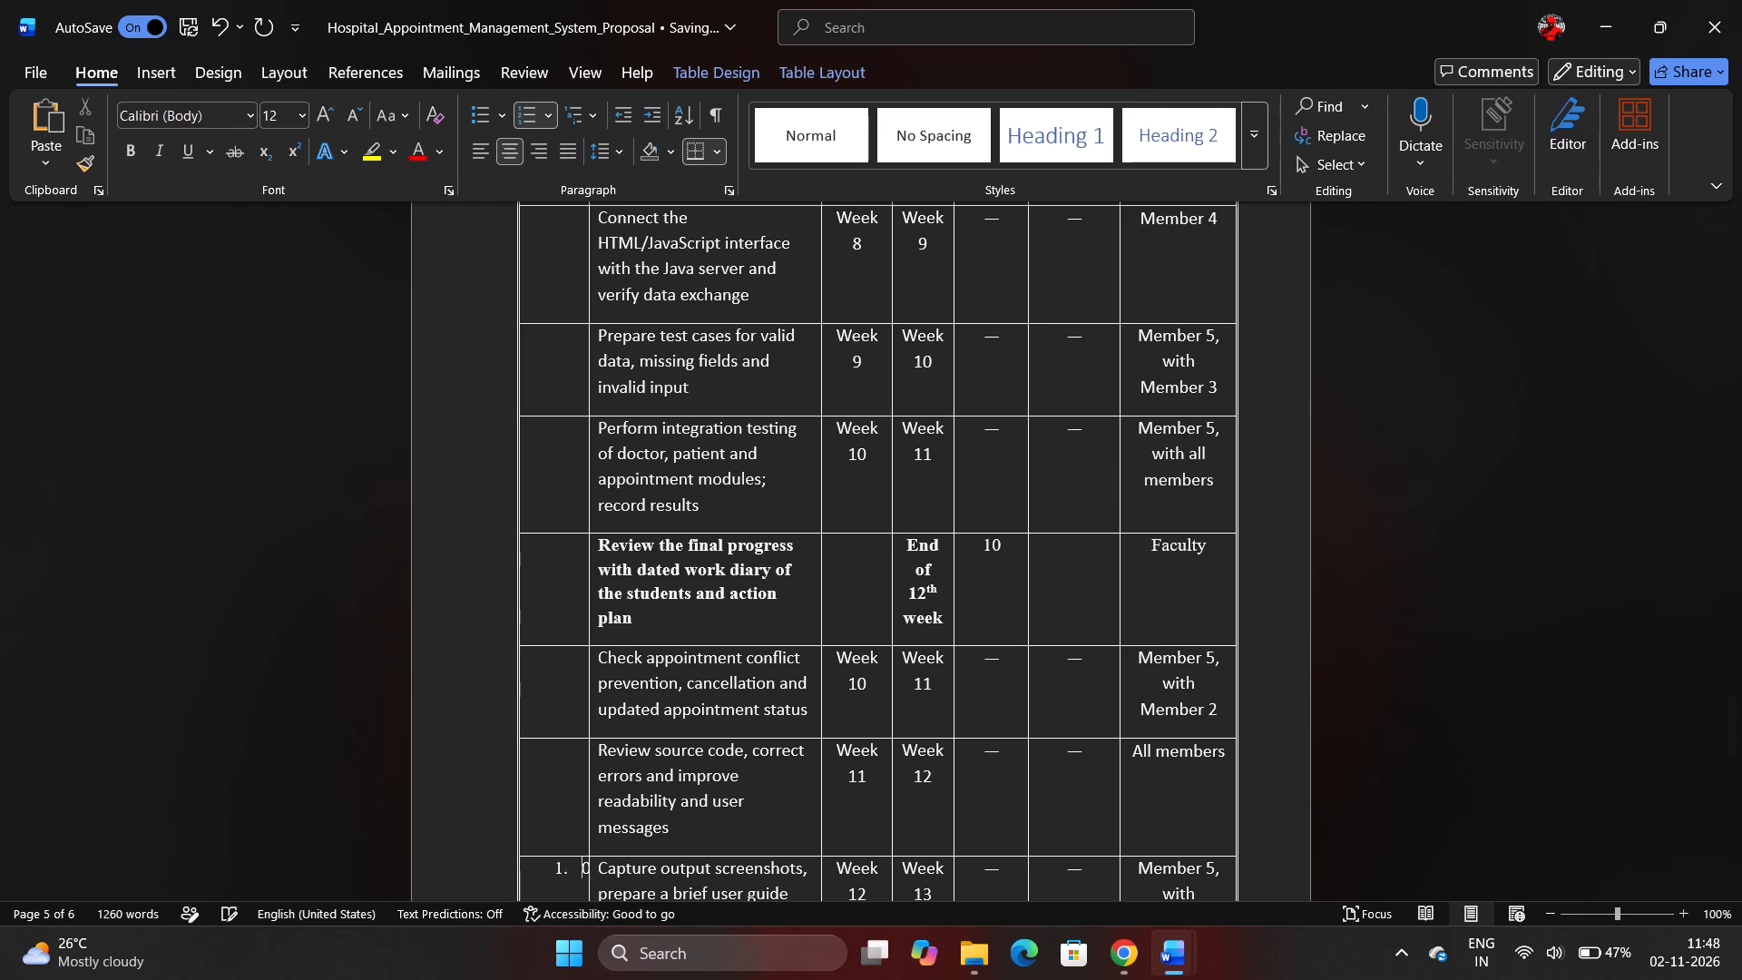
pyautogui.press('Delete')
pyautogui.press('BackSpace')
# Clear the serial number of the Review the completed proposal/report row at the end of the action plan table.
pyautogui.press('Down')
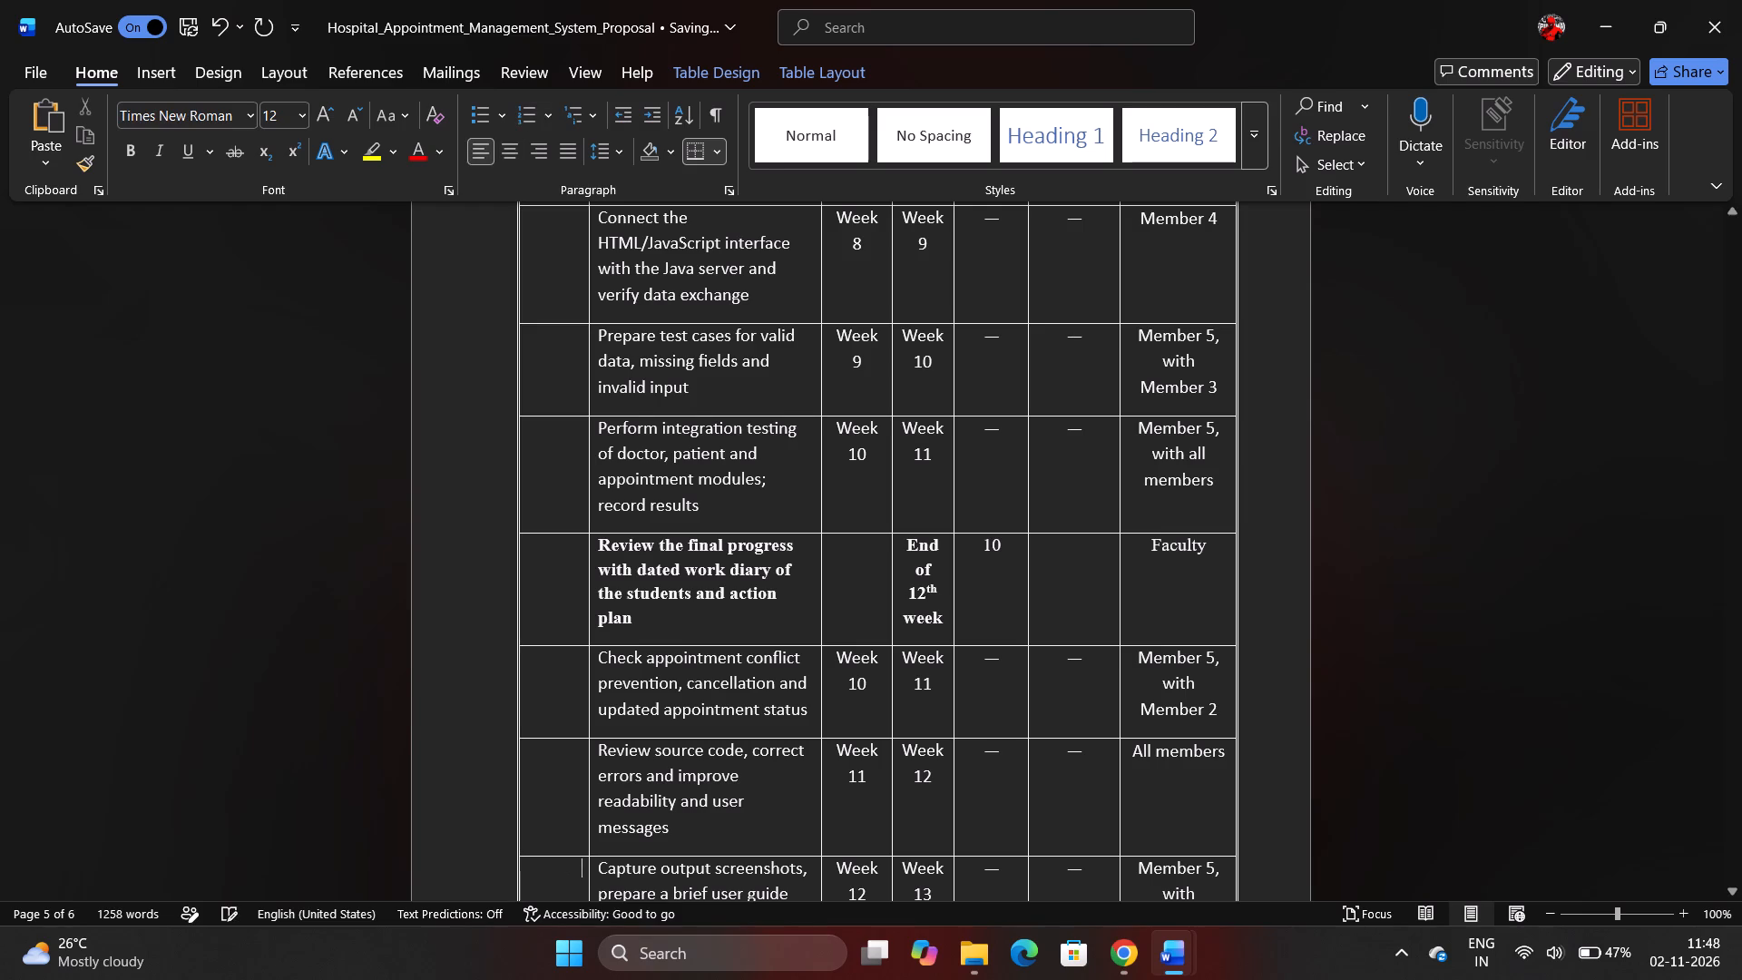
pyautogui.press('Delete')
pyautogui.press('Delete')
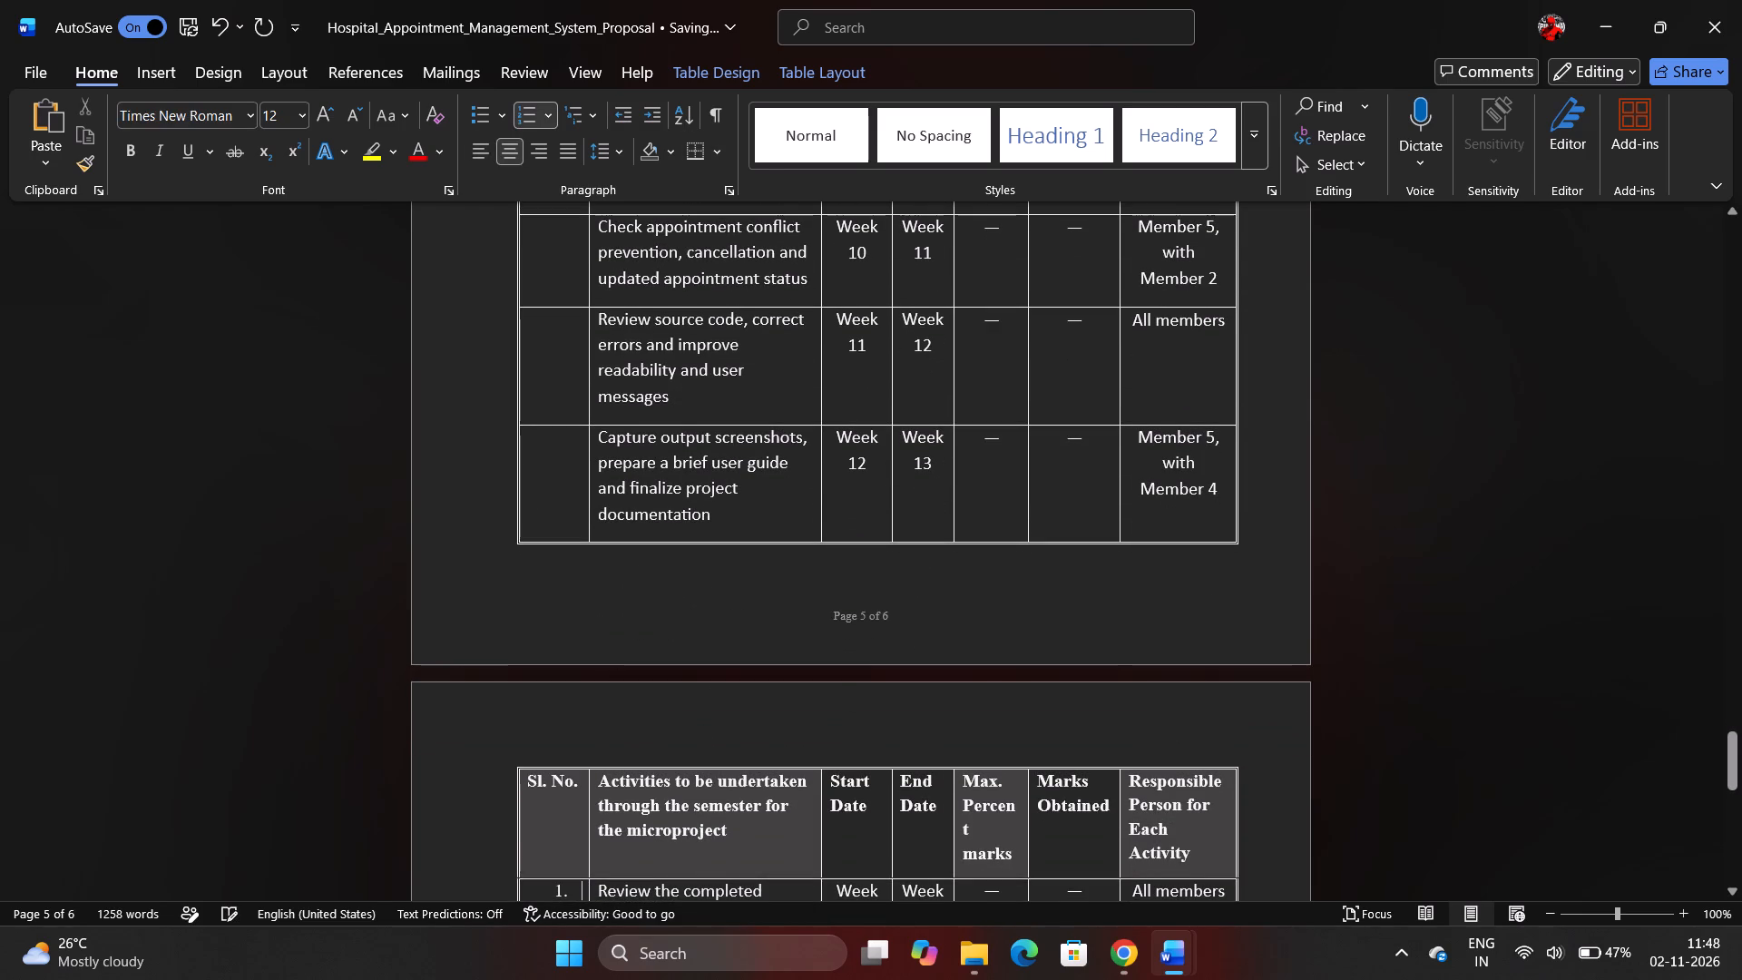
pyautogui.press('BackSpace')
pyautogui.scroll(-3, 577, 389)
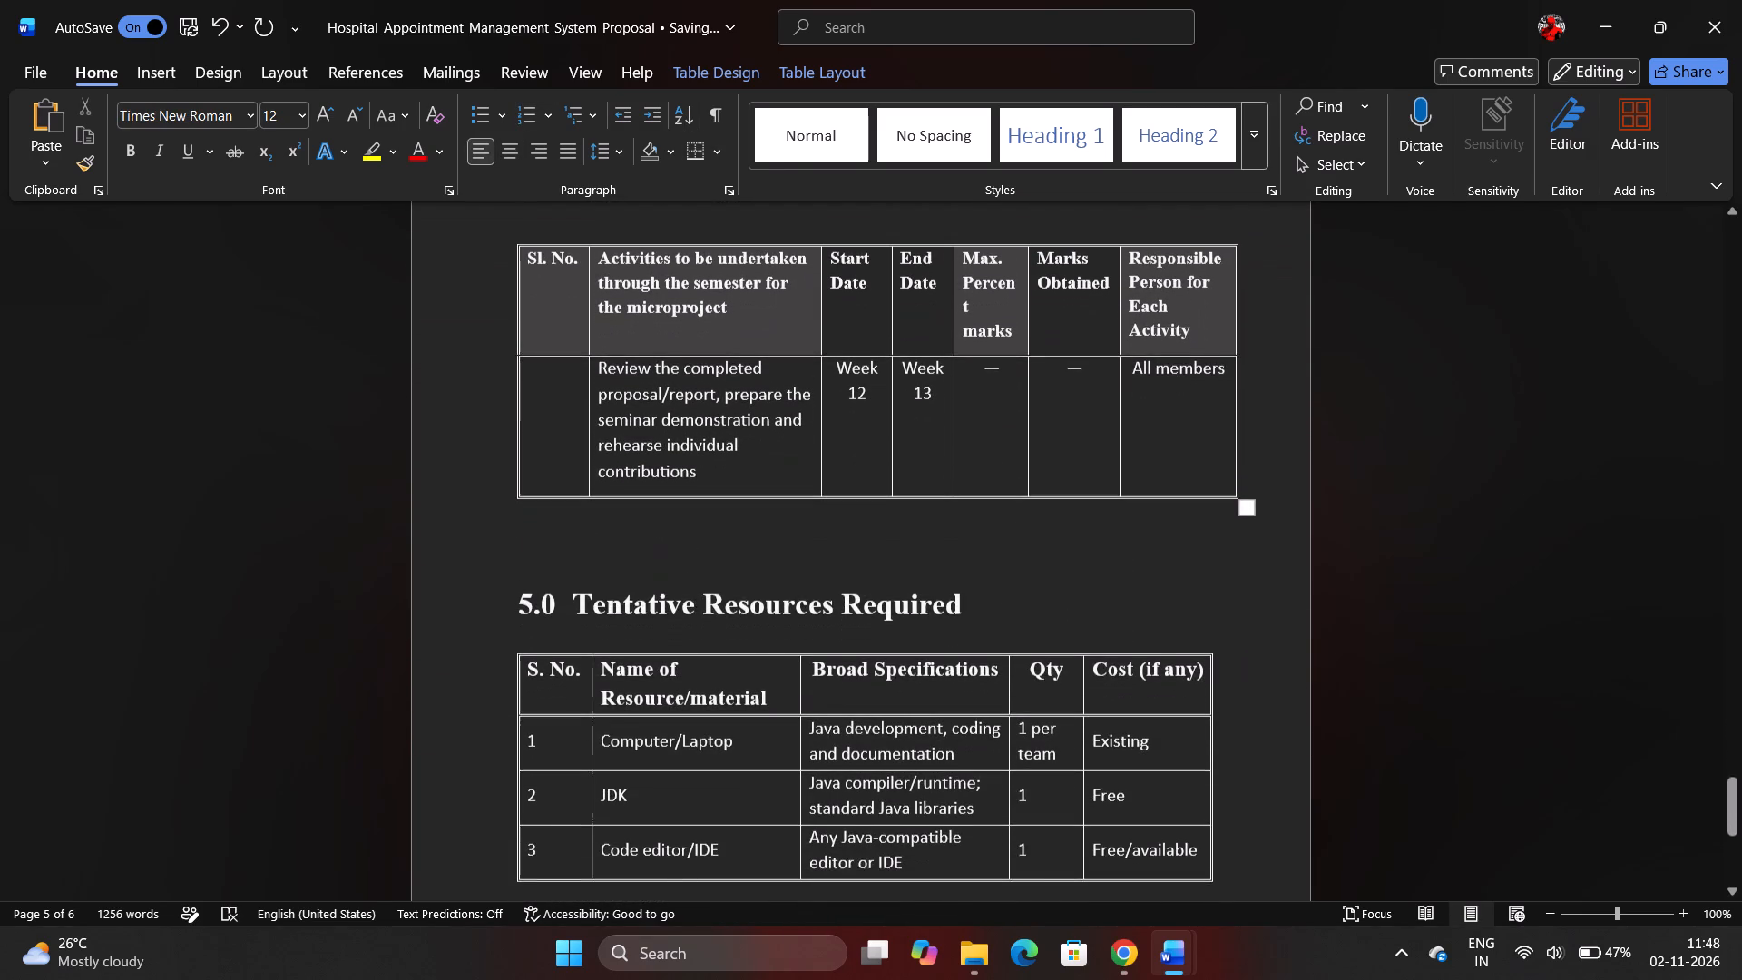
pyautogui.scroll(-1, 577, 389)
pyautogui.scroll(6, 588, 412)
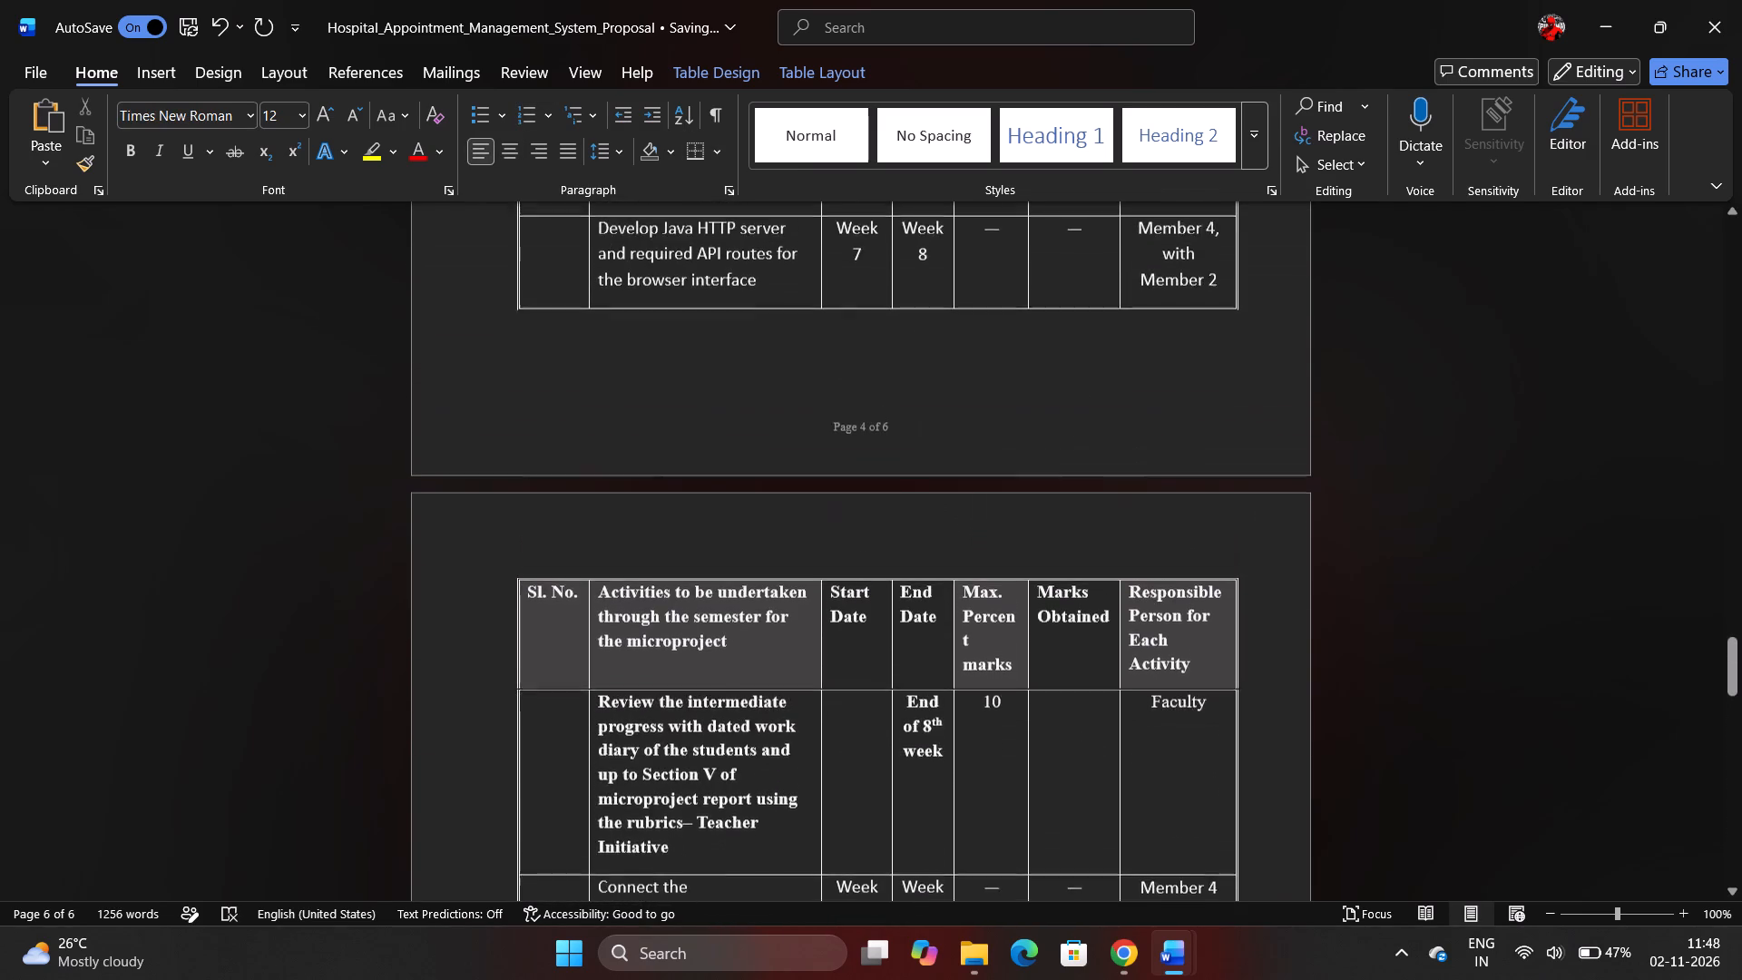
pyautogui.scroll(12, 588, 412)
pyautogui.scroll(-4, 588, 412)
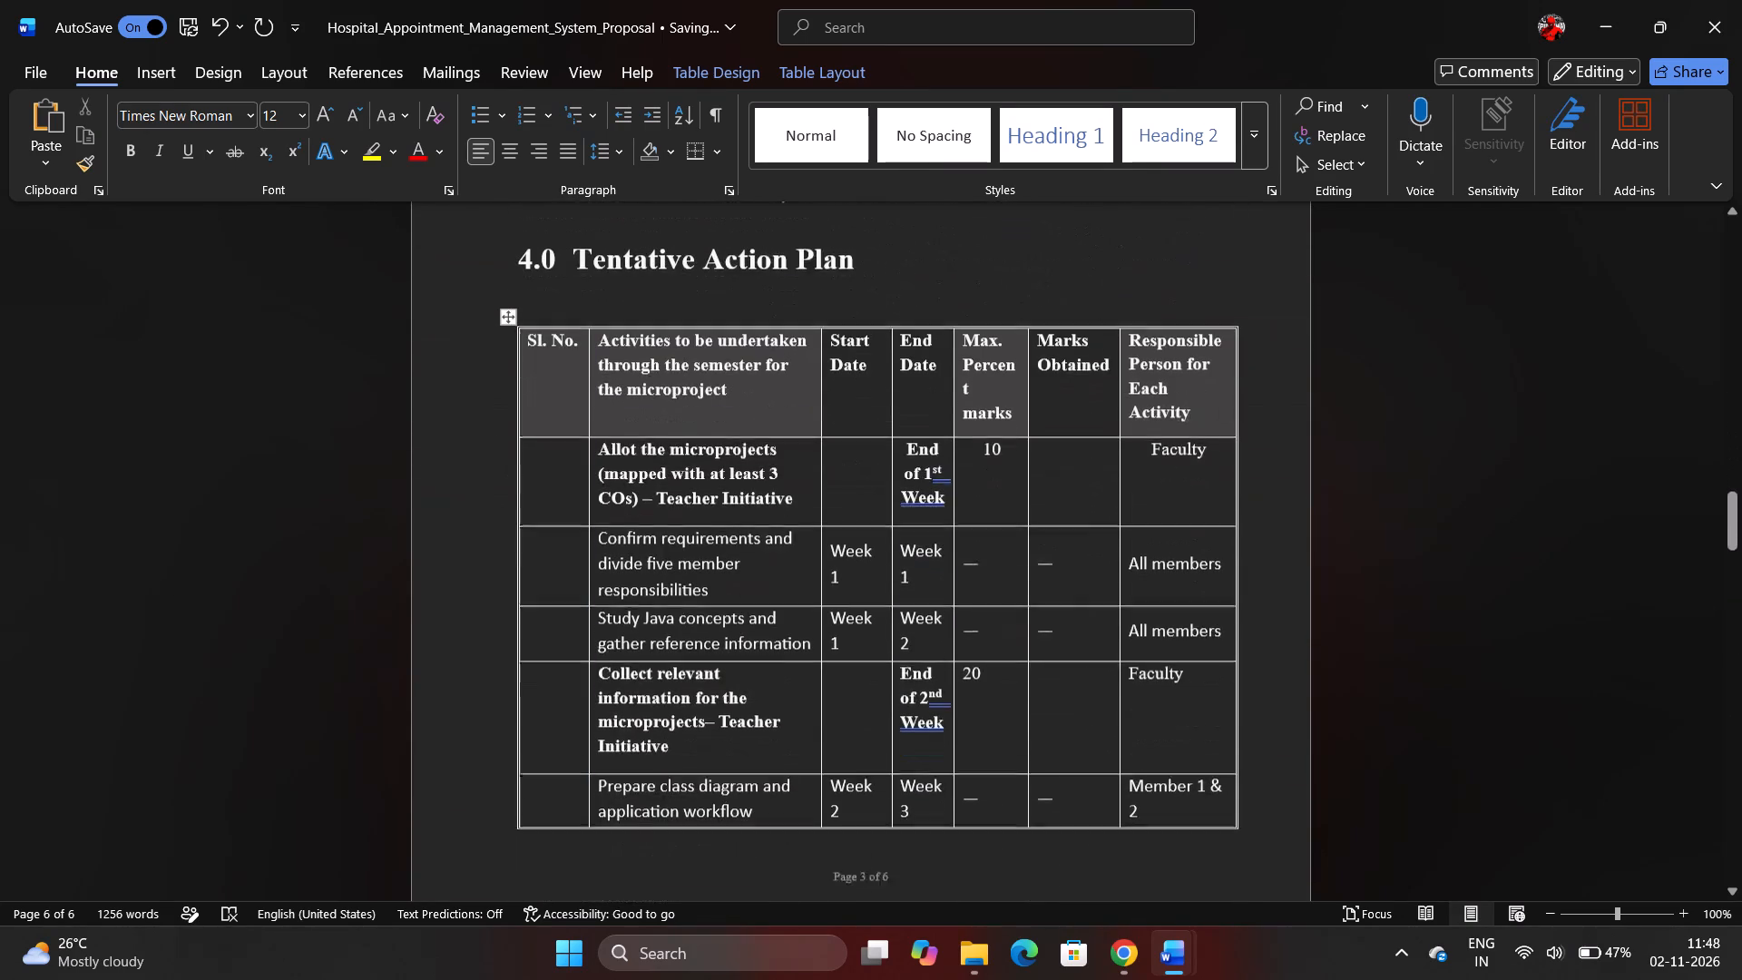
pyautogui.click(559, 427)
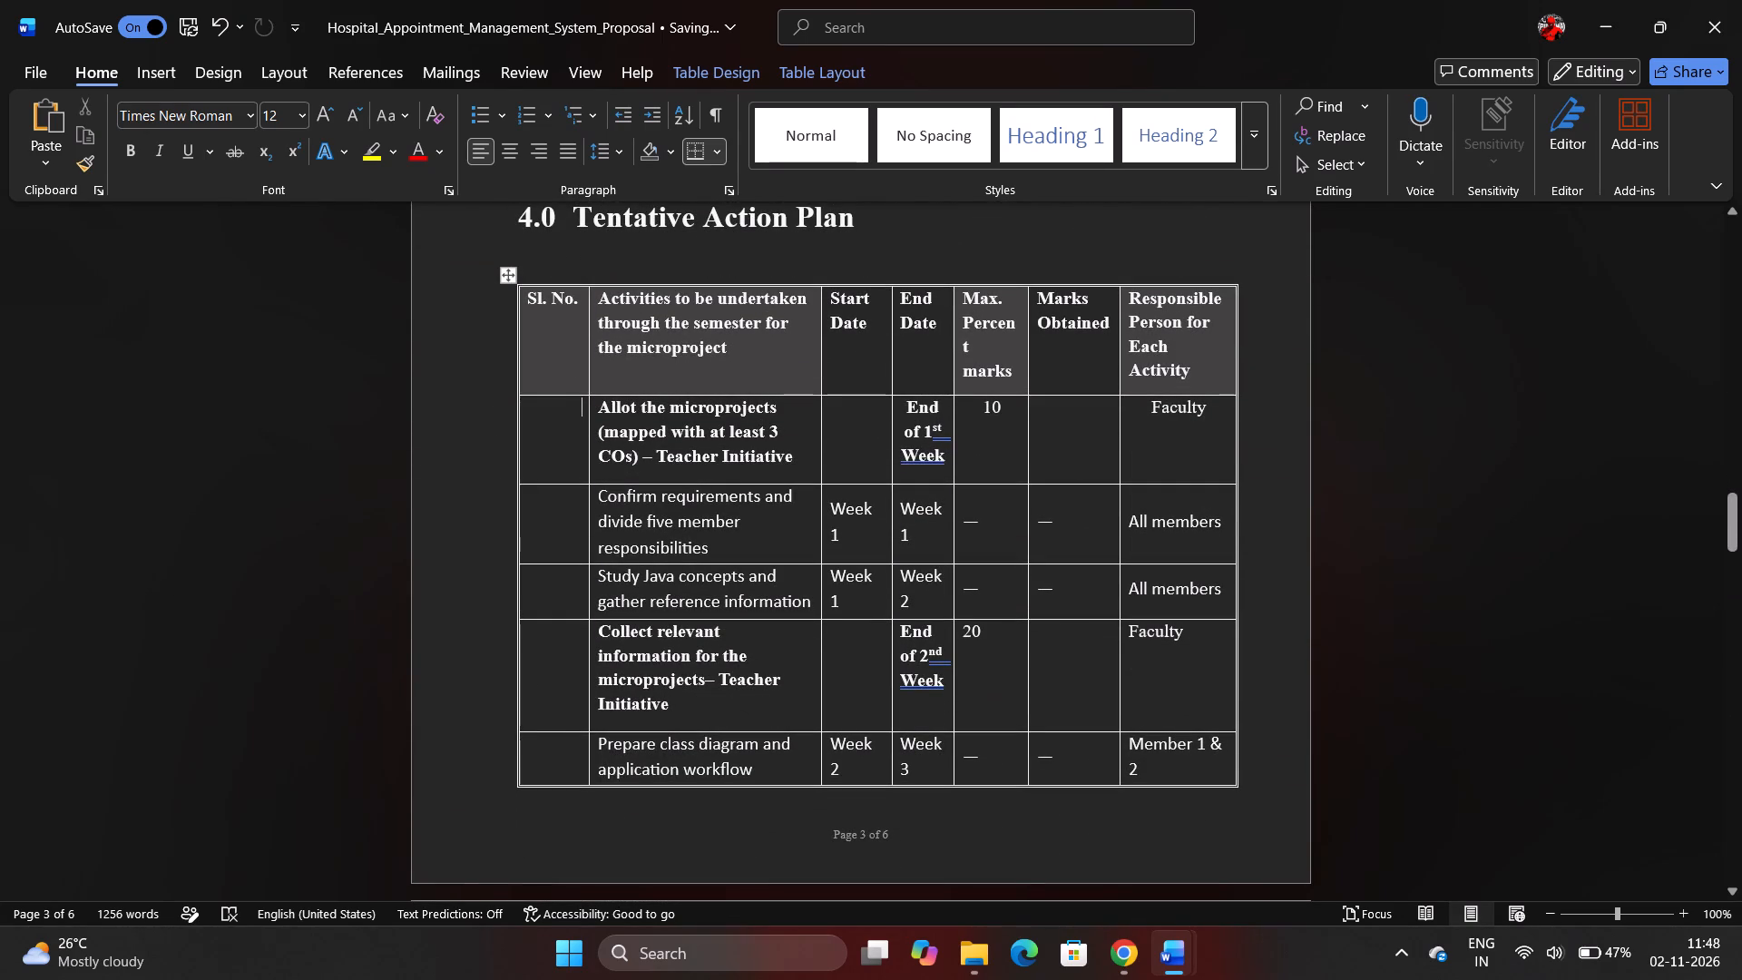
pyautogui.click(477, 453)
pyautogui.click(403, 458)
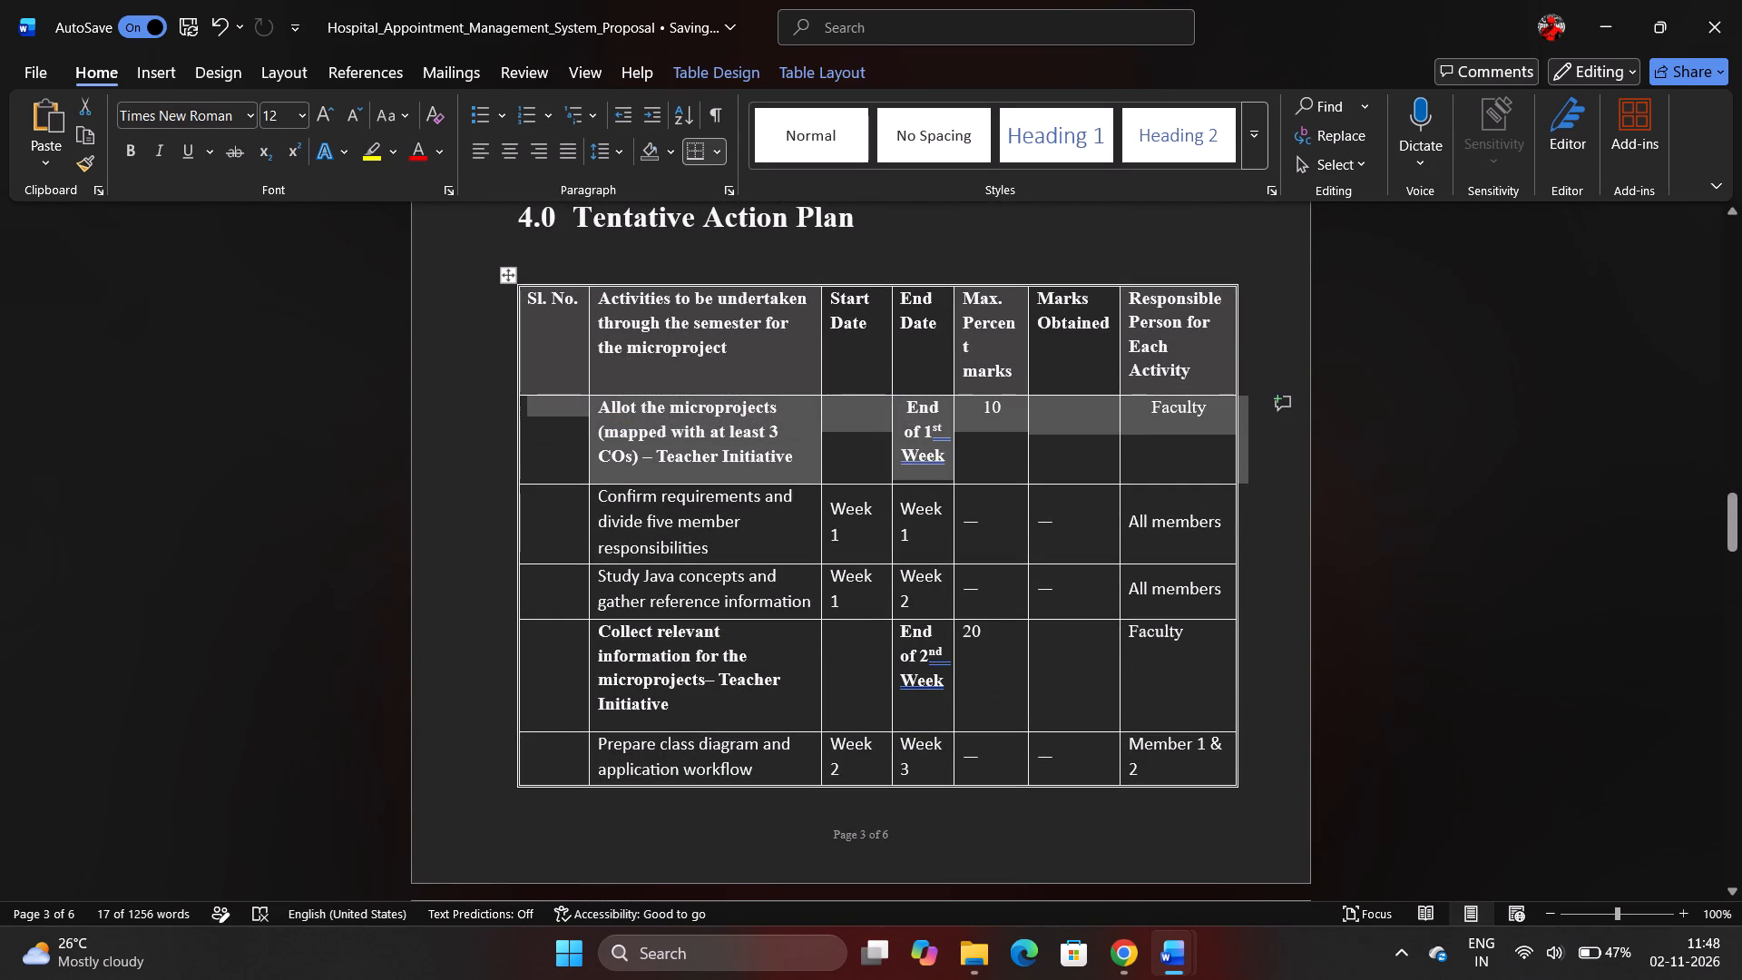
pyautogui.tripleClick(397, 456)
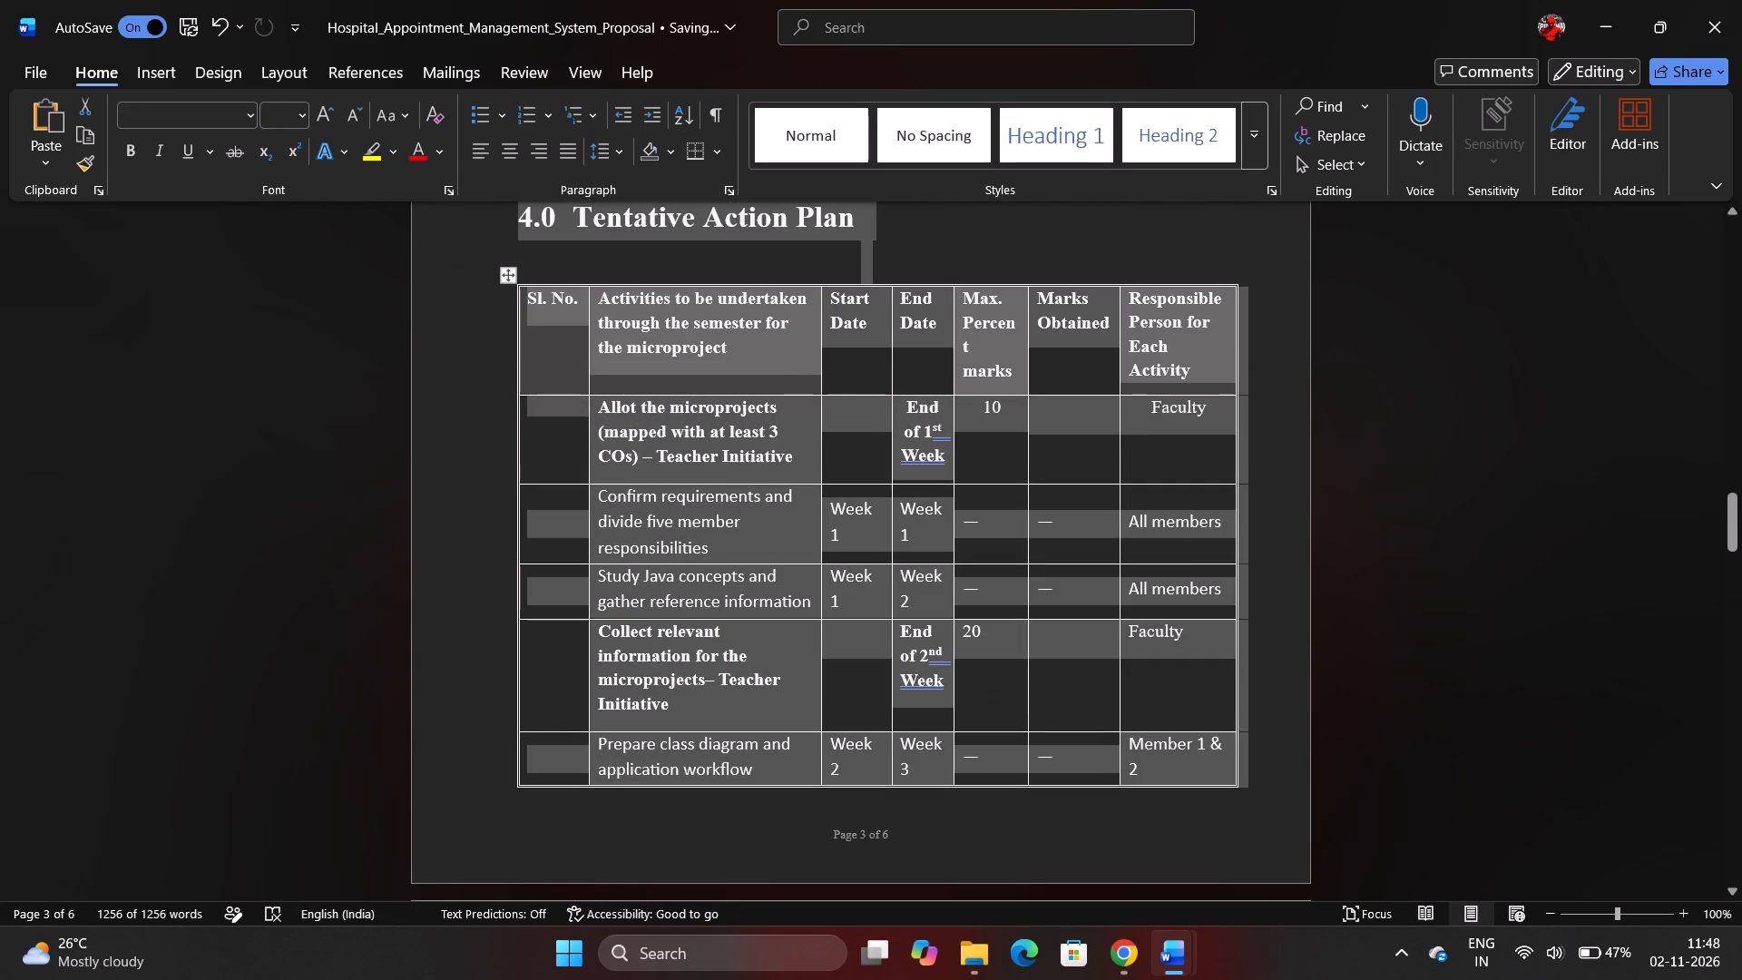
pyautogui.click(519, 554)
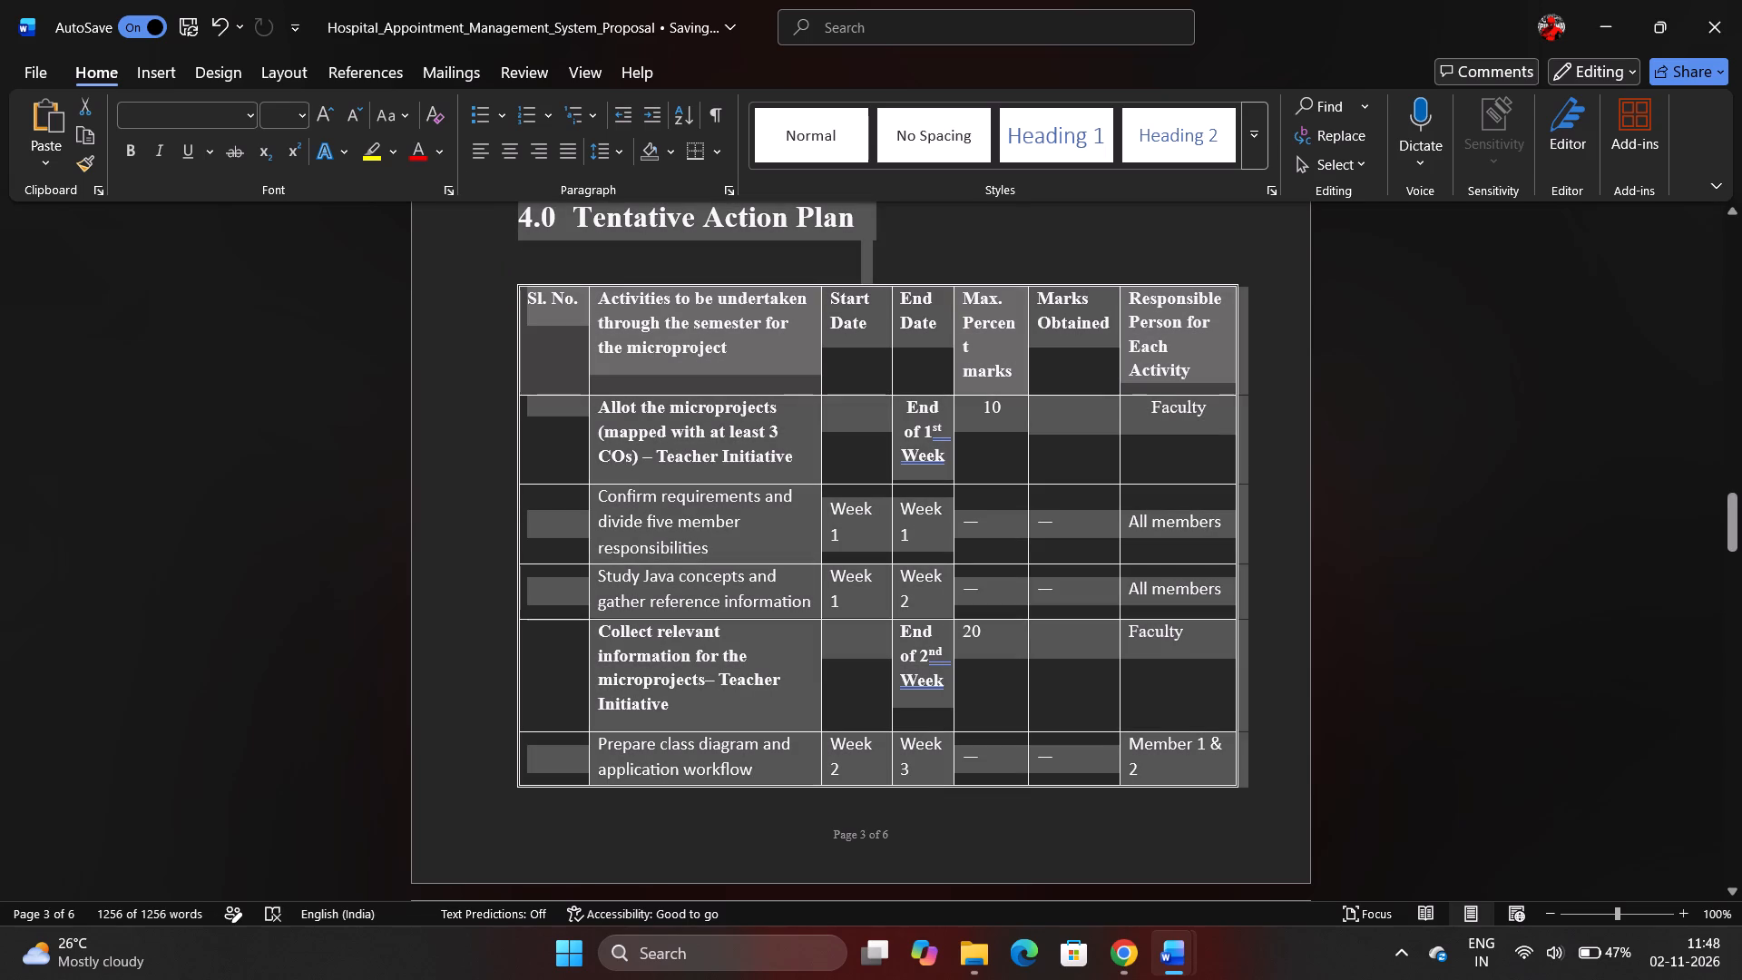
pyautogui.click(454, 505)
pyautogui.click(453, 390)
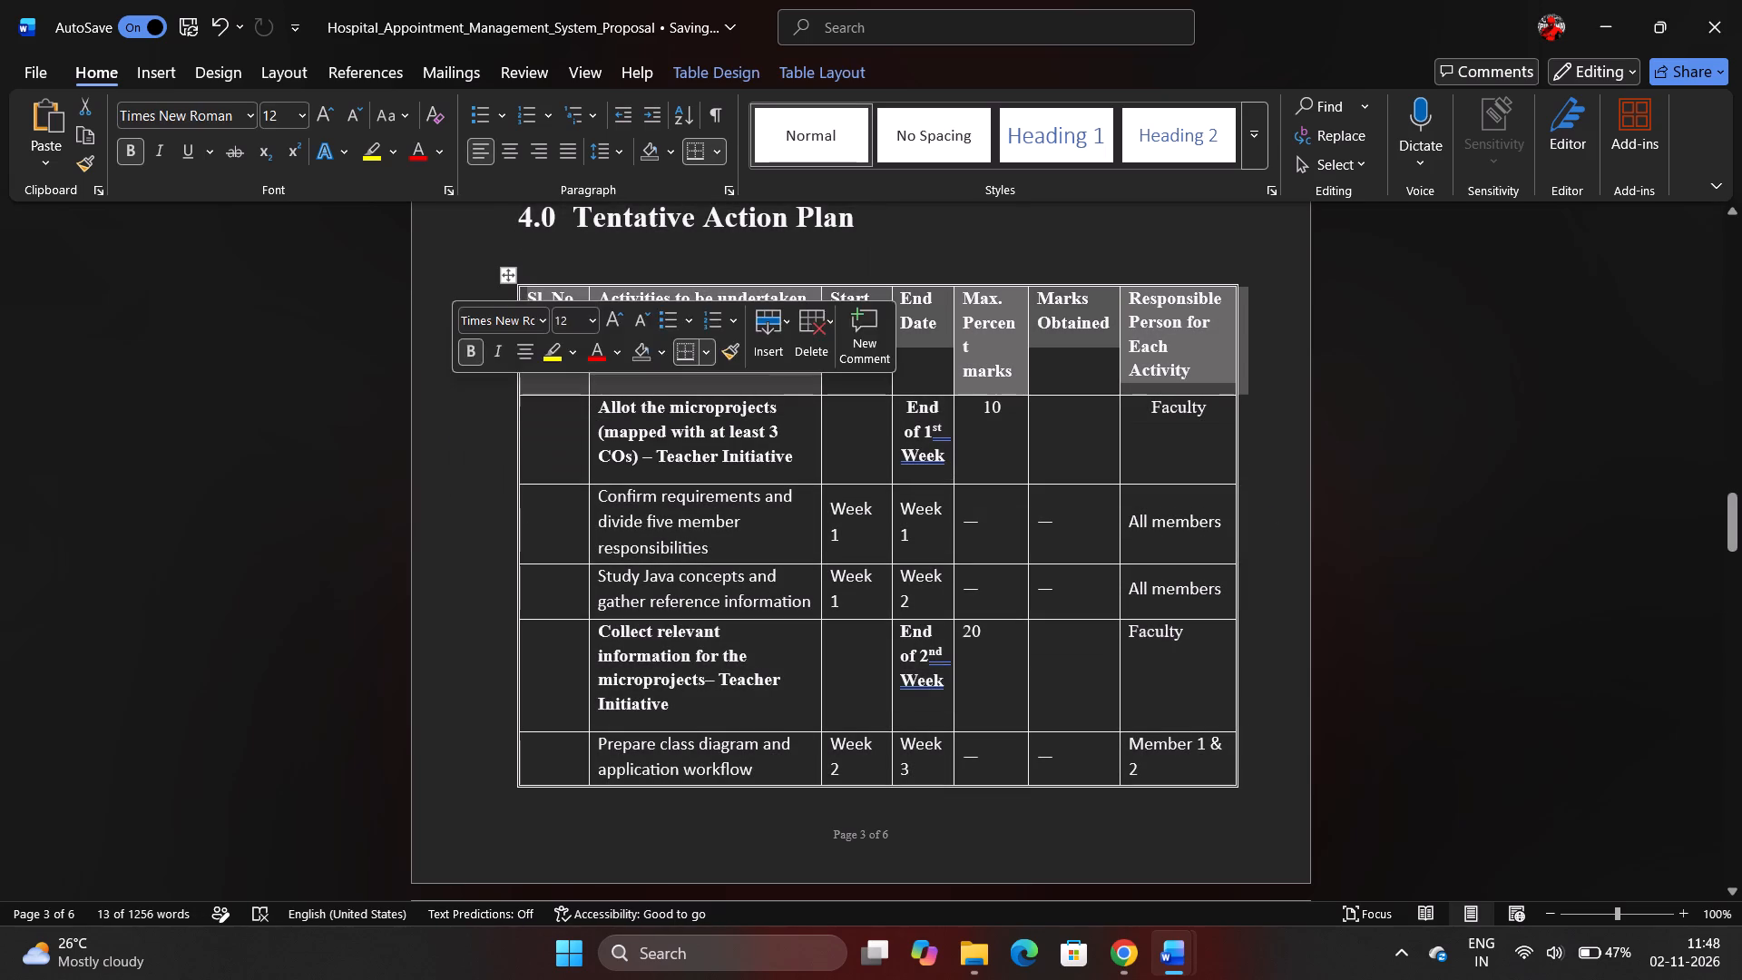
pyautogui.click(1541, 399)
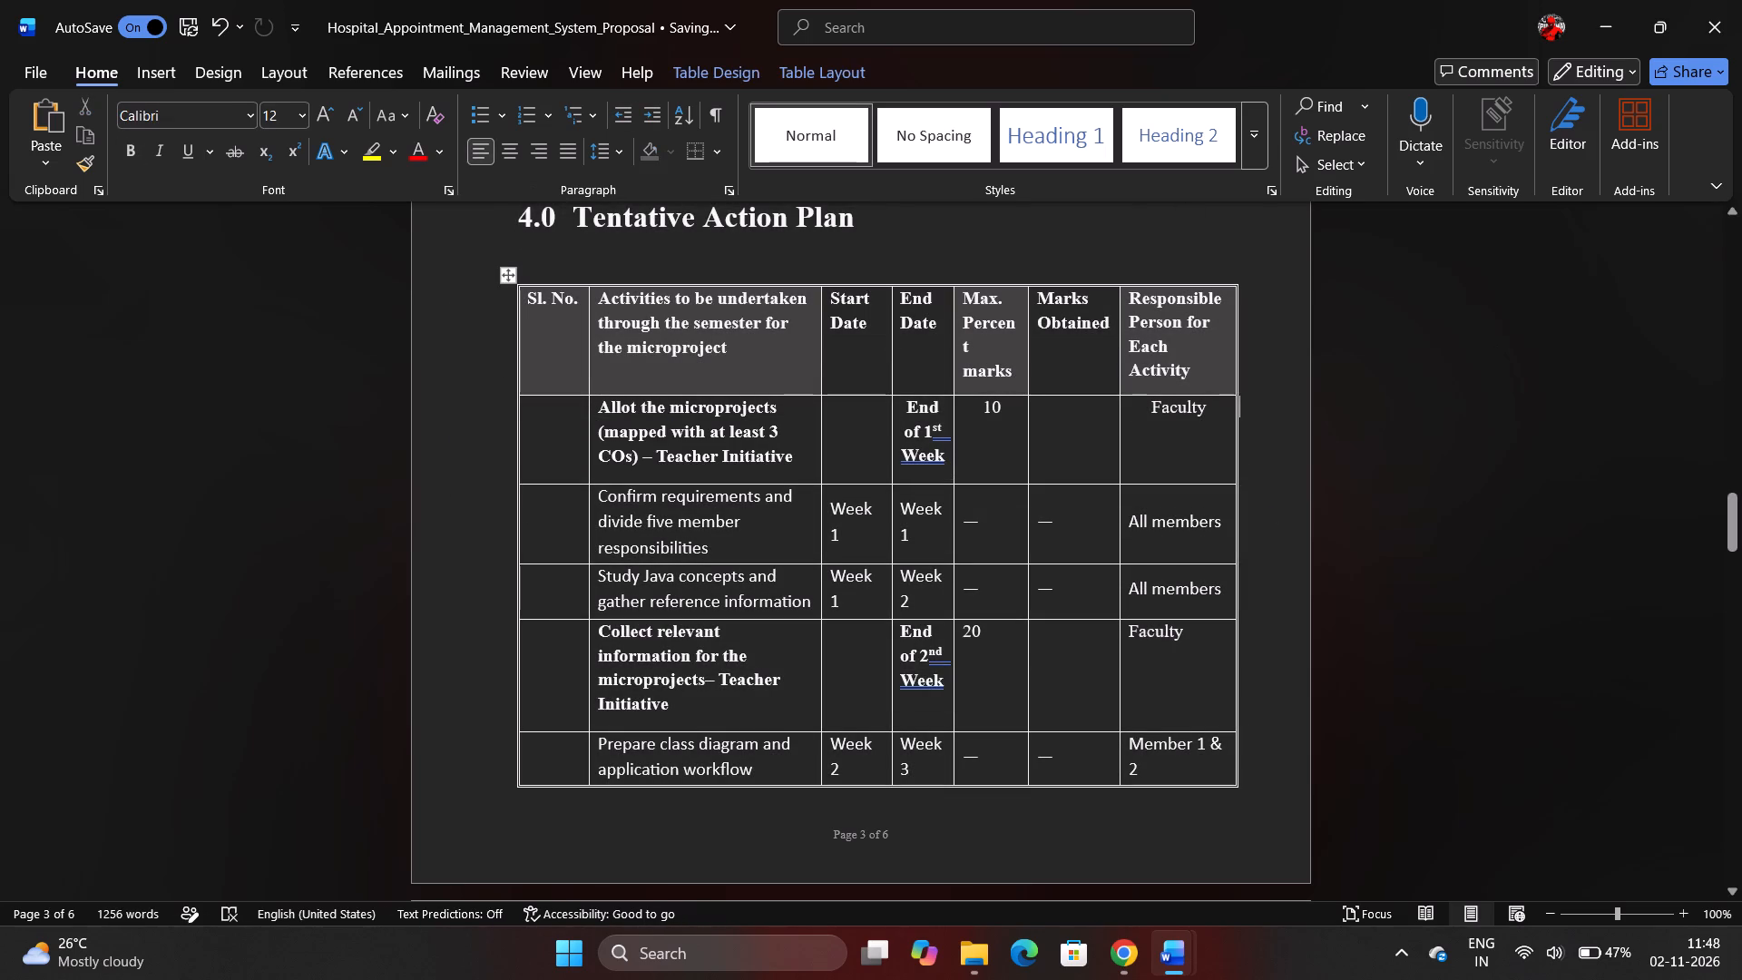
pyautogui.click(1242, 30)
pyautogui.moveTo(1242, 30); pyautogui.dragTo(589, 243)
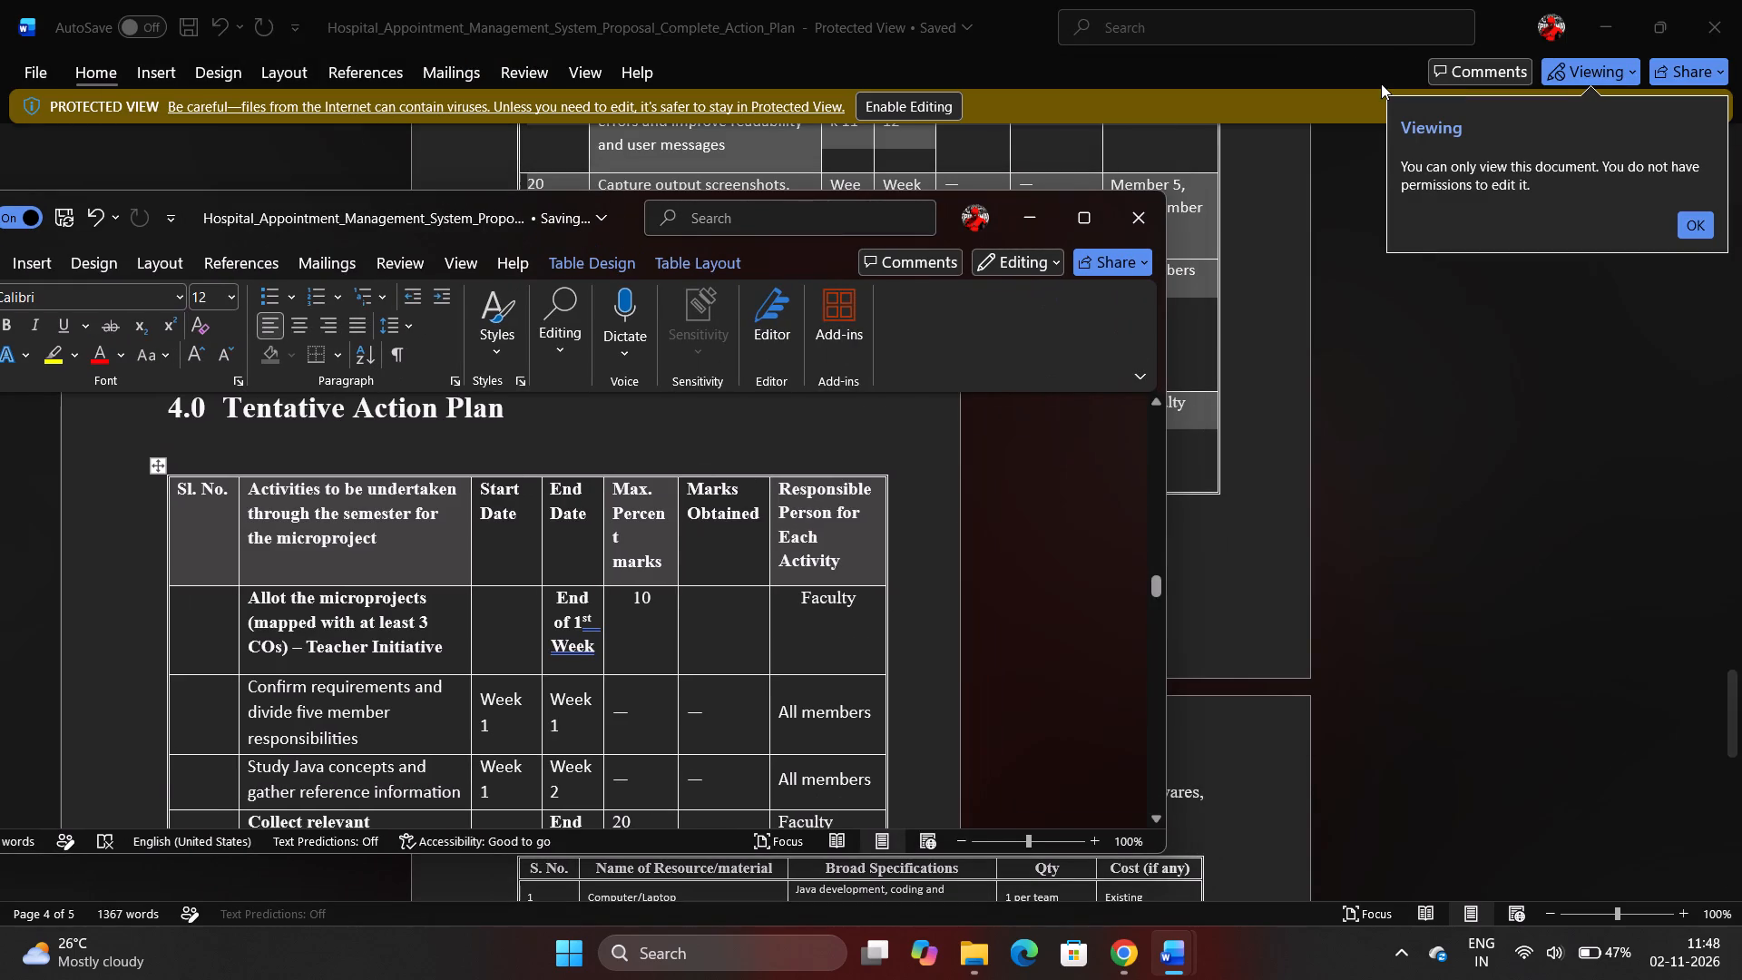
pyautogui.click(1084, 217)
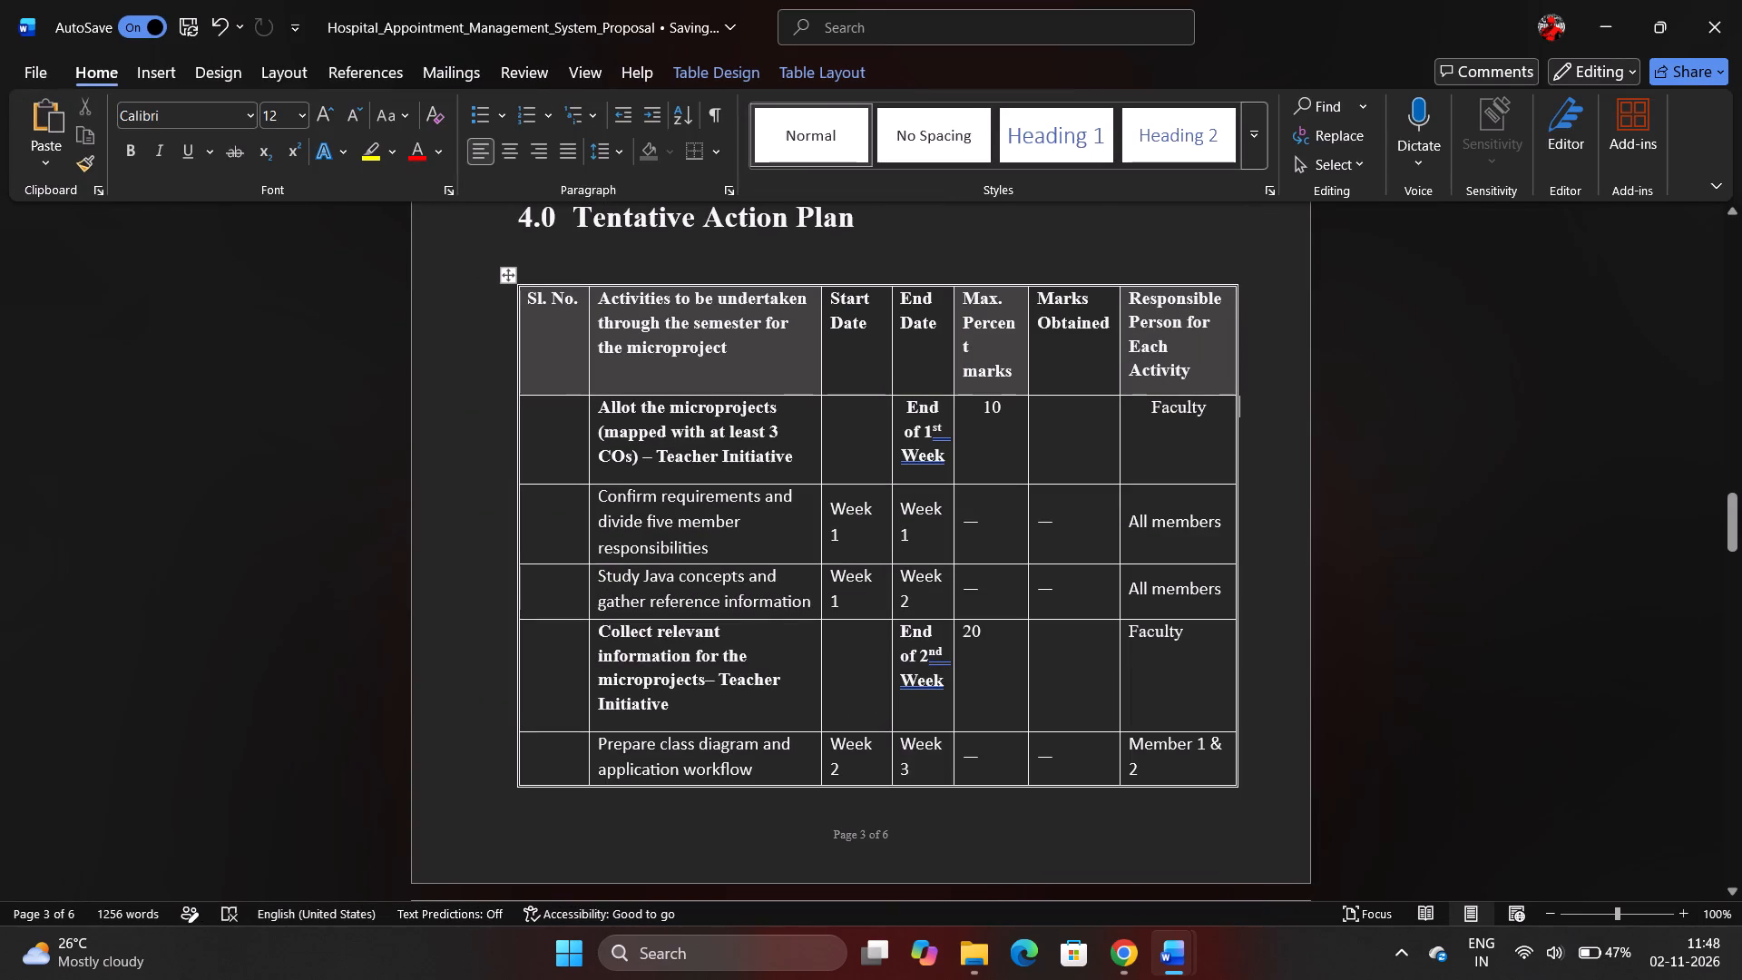
# Apply automatic numbering to the Sl. No. cells from the Allot the microprojects row through the Review the completed proposal/report row.
pyautogui.click(651, 347)
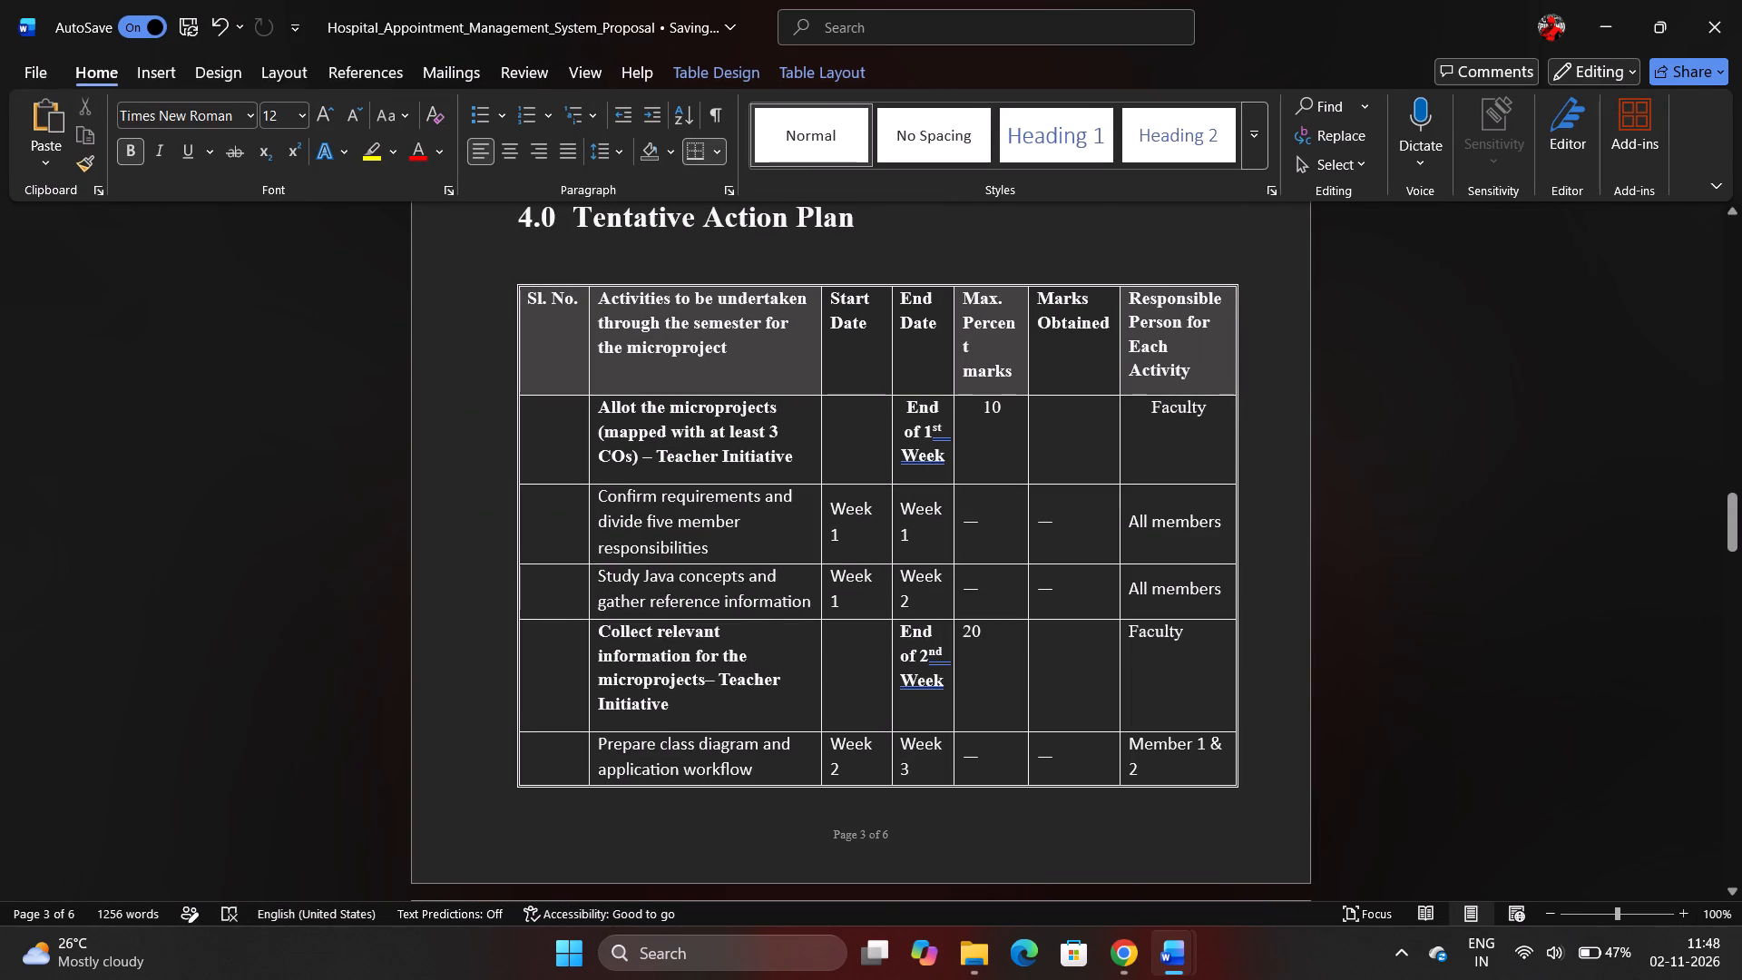
pyautogui.click(616, 481)
pyautogui.click(570, 435)
pyautogui.moveTo(570, 435); pyautogui.dragTo(567, 671)
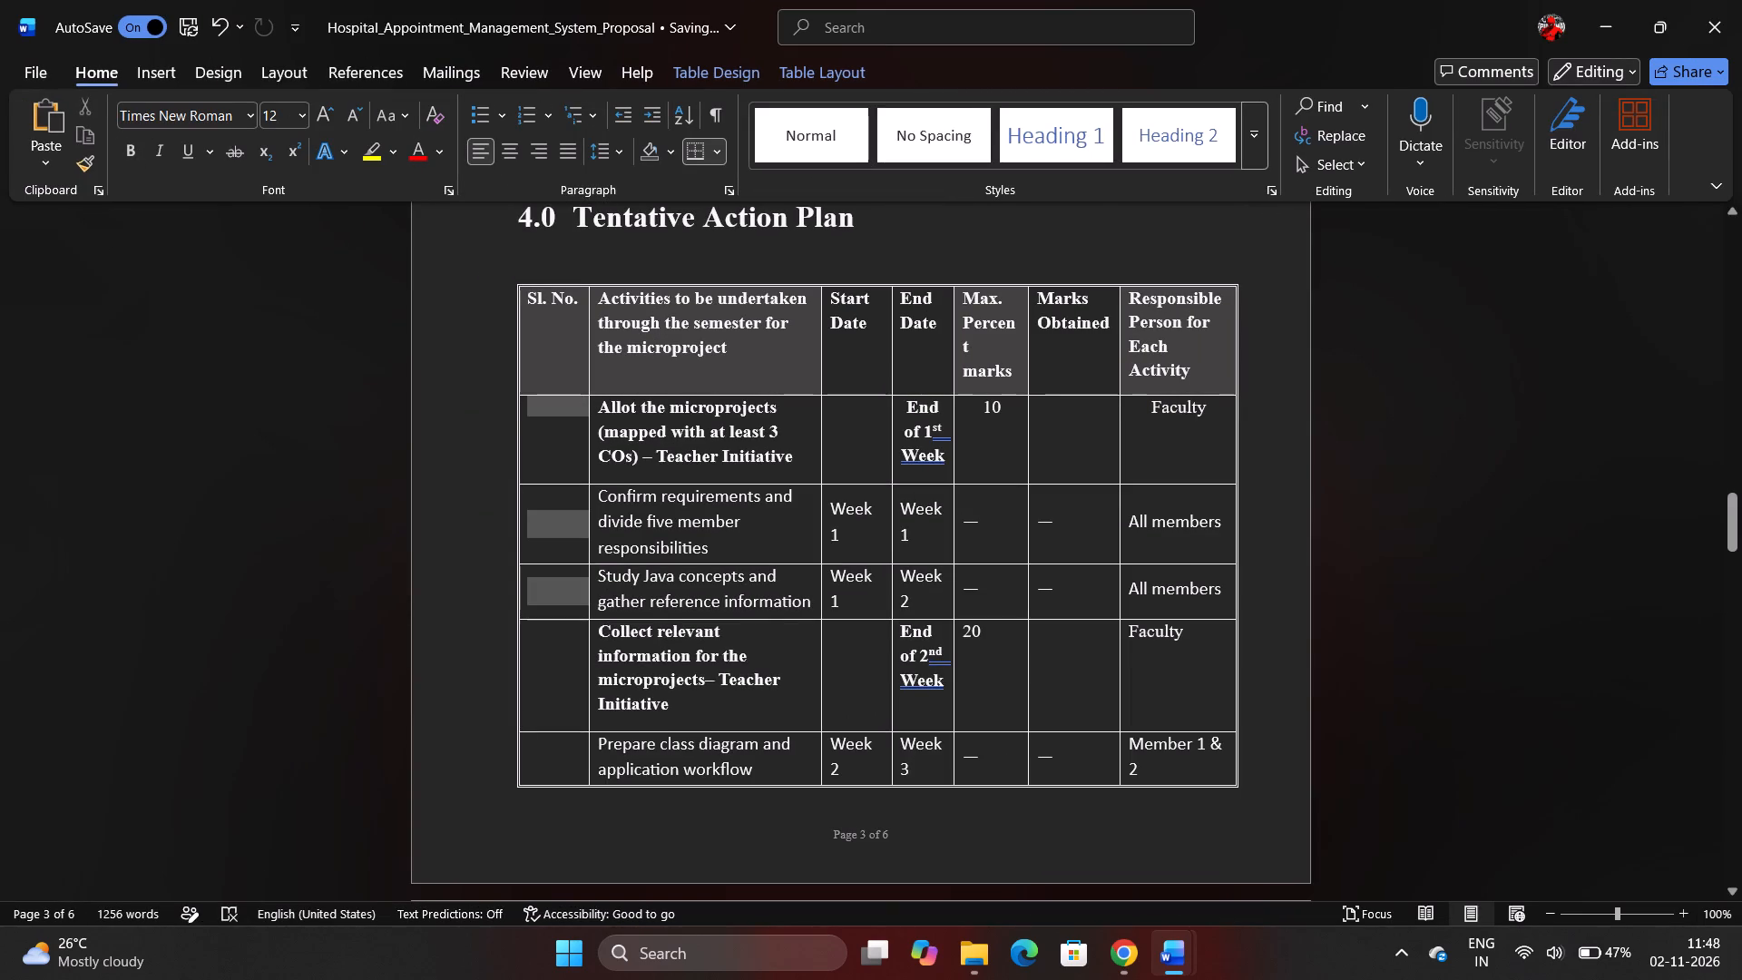
pyautogui.moveTo(567, 671); pyautogui.dragTo(567, 979)
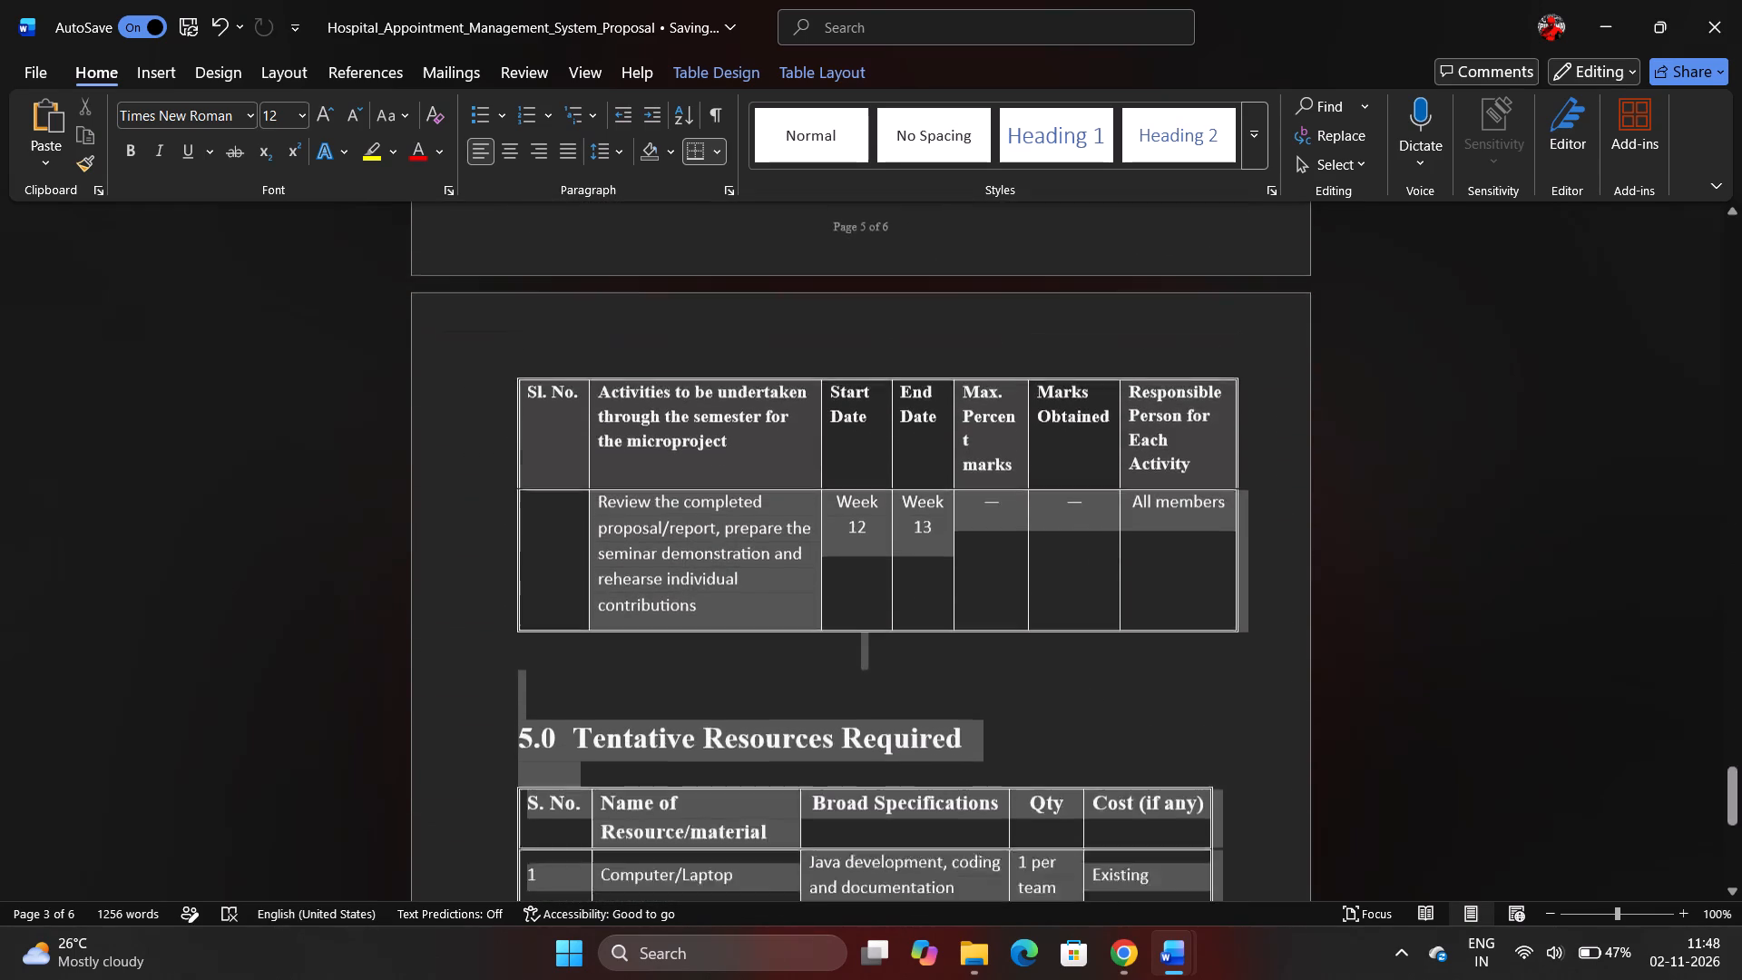
pyautogui.moveTo(567, 979); pyautogui.dragTo(565, 326)
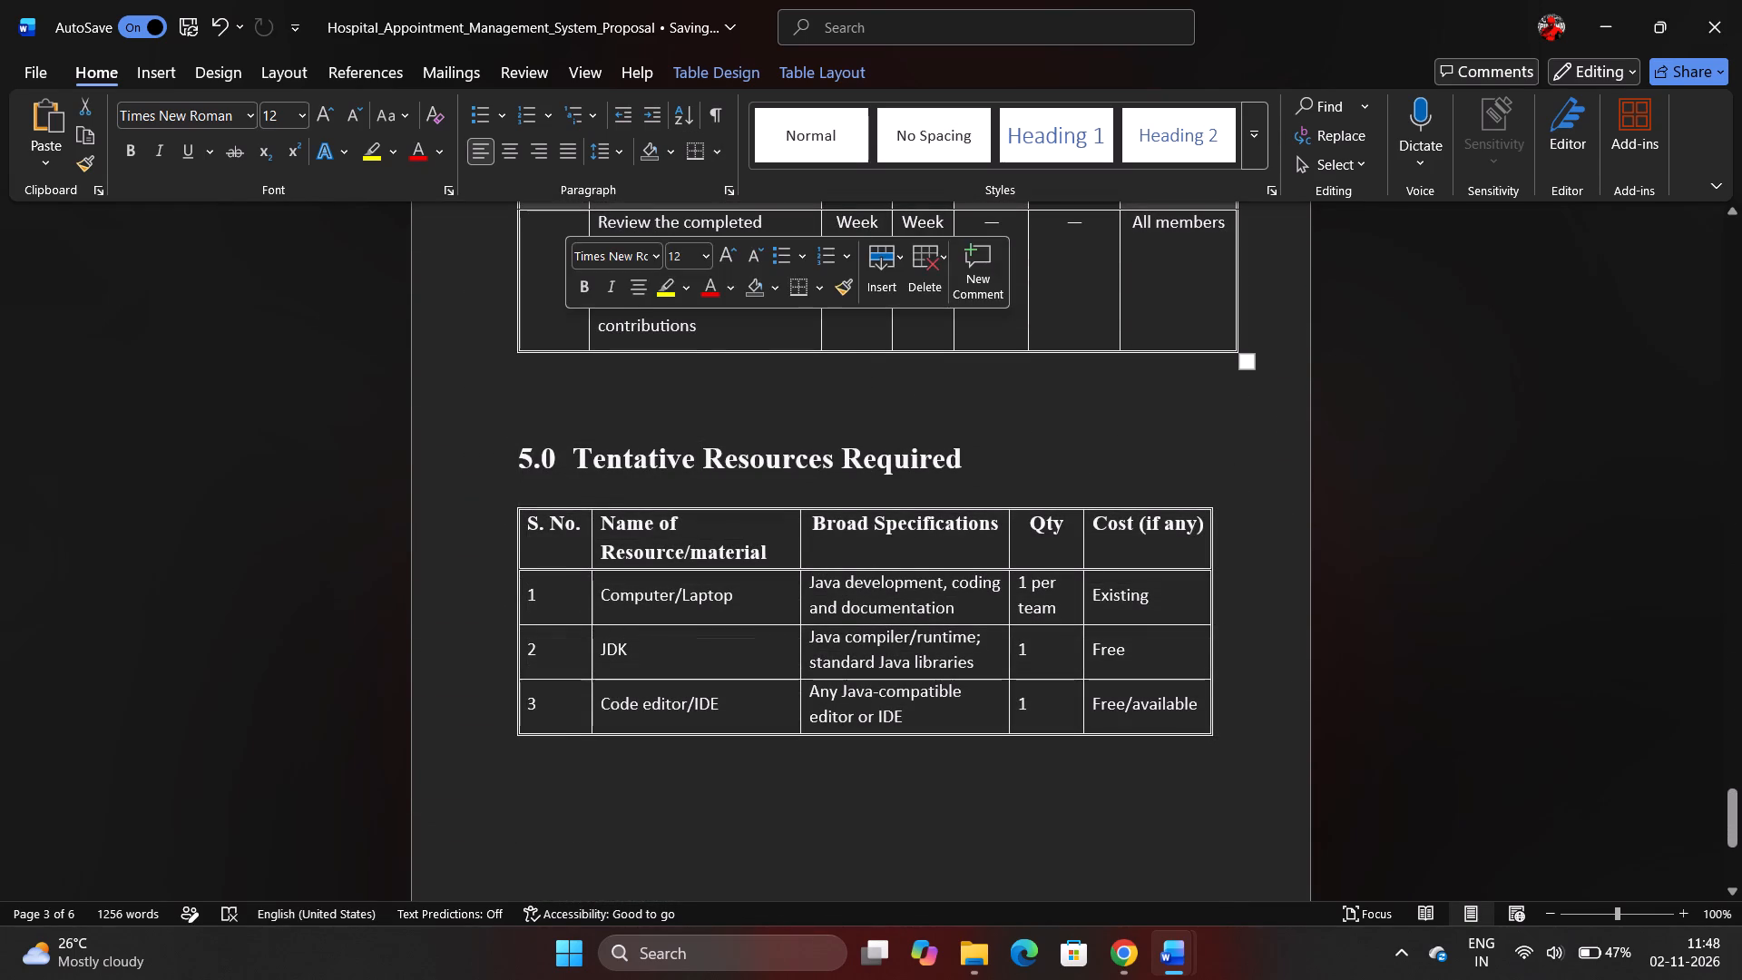
pyautogui.click(527, 116)
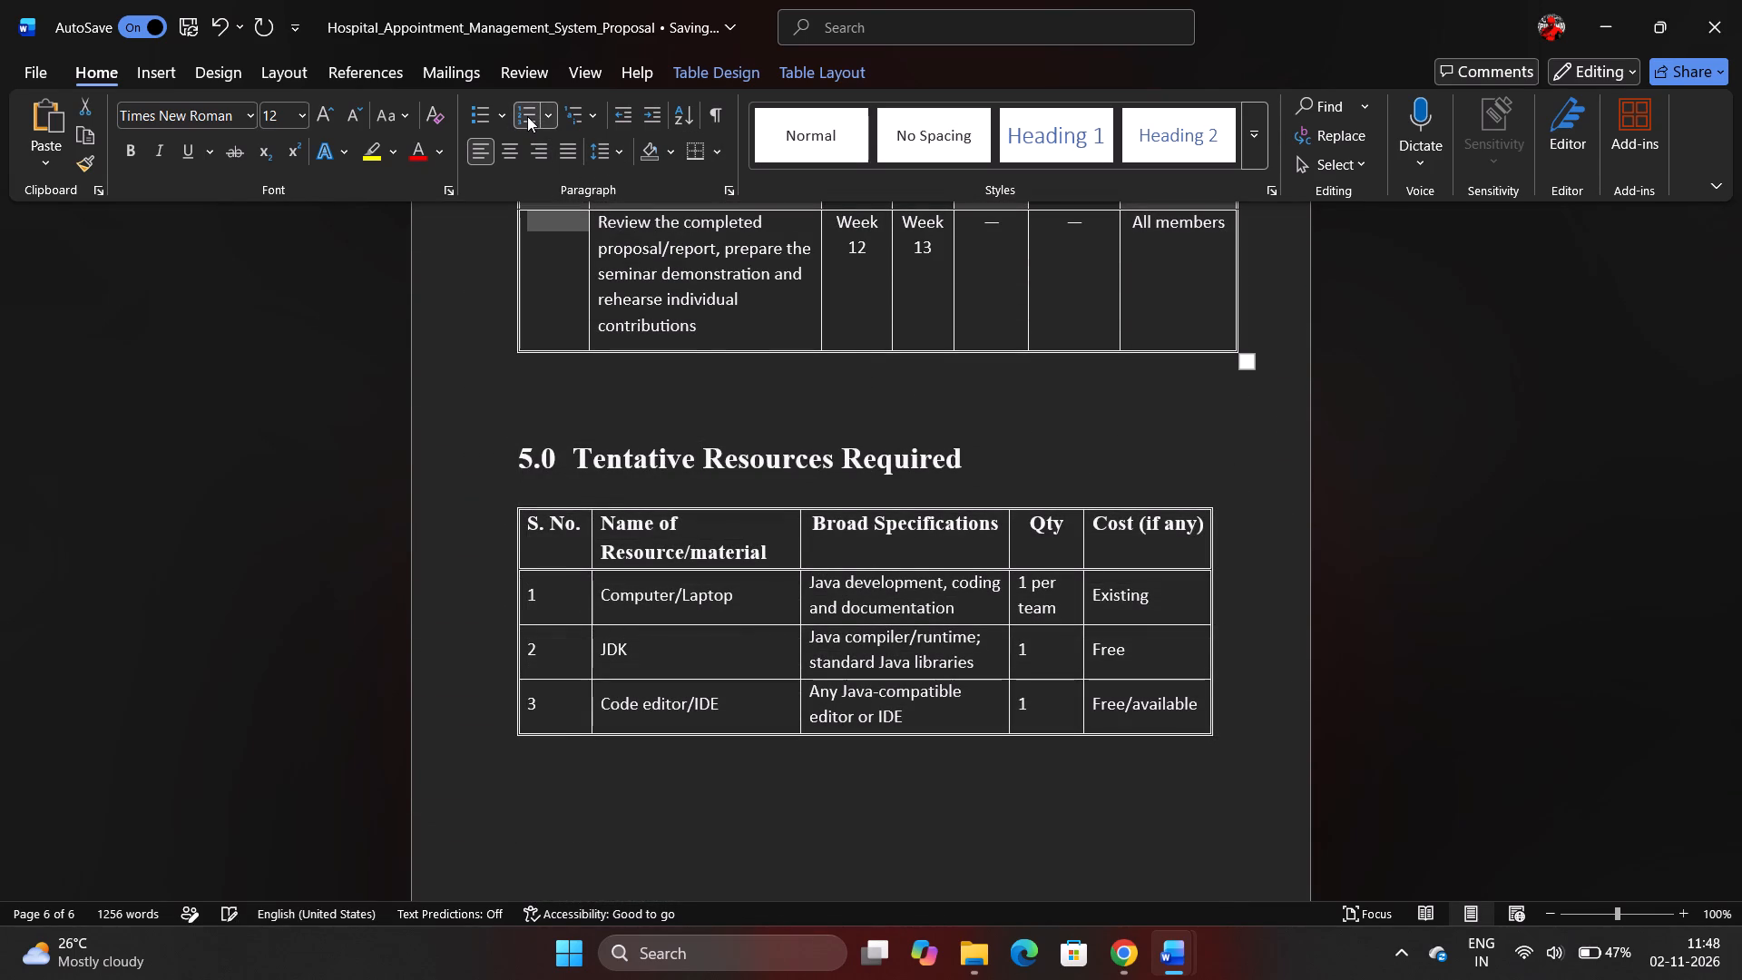
pyautogui.scroll(5, 536, 363)
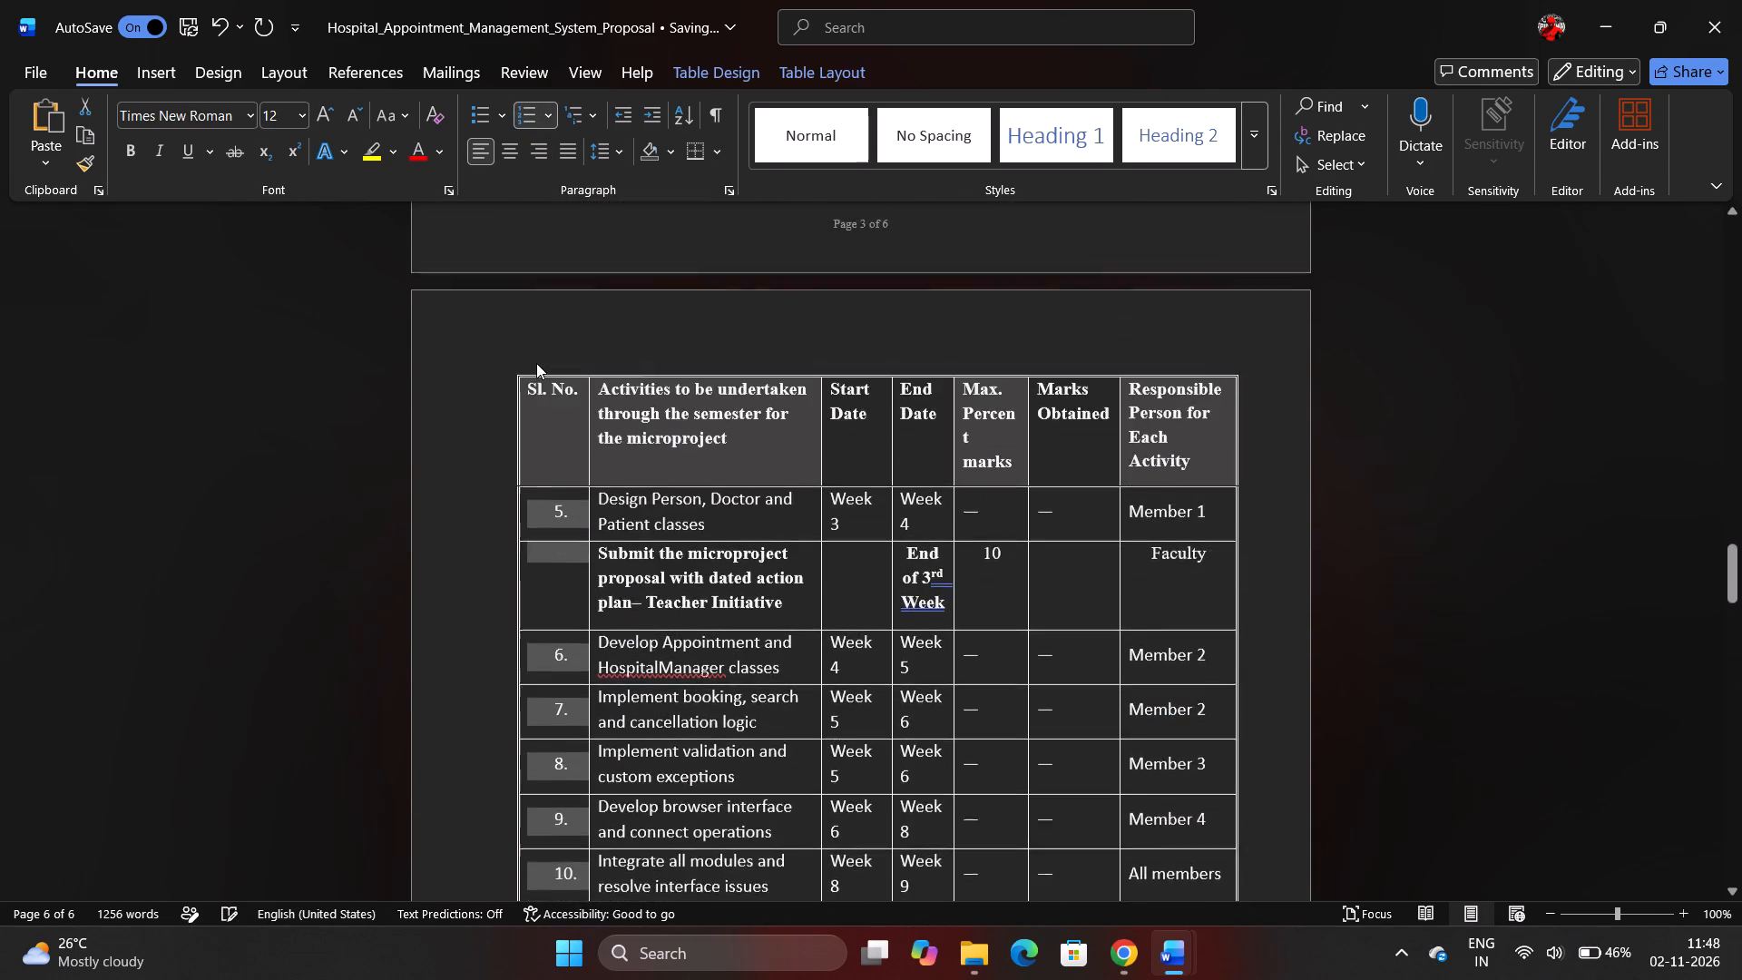
# Remove the automatic numbering from the selected Sl. No. cells throughout the Tentative Action Plan table.
pyautogui.scroll(2, 536, 363)
pyautogui.scroll(-1, 536, 363)
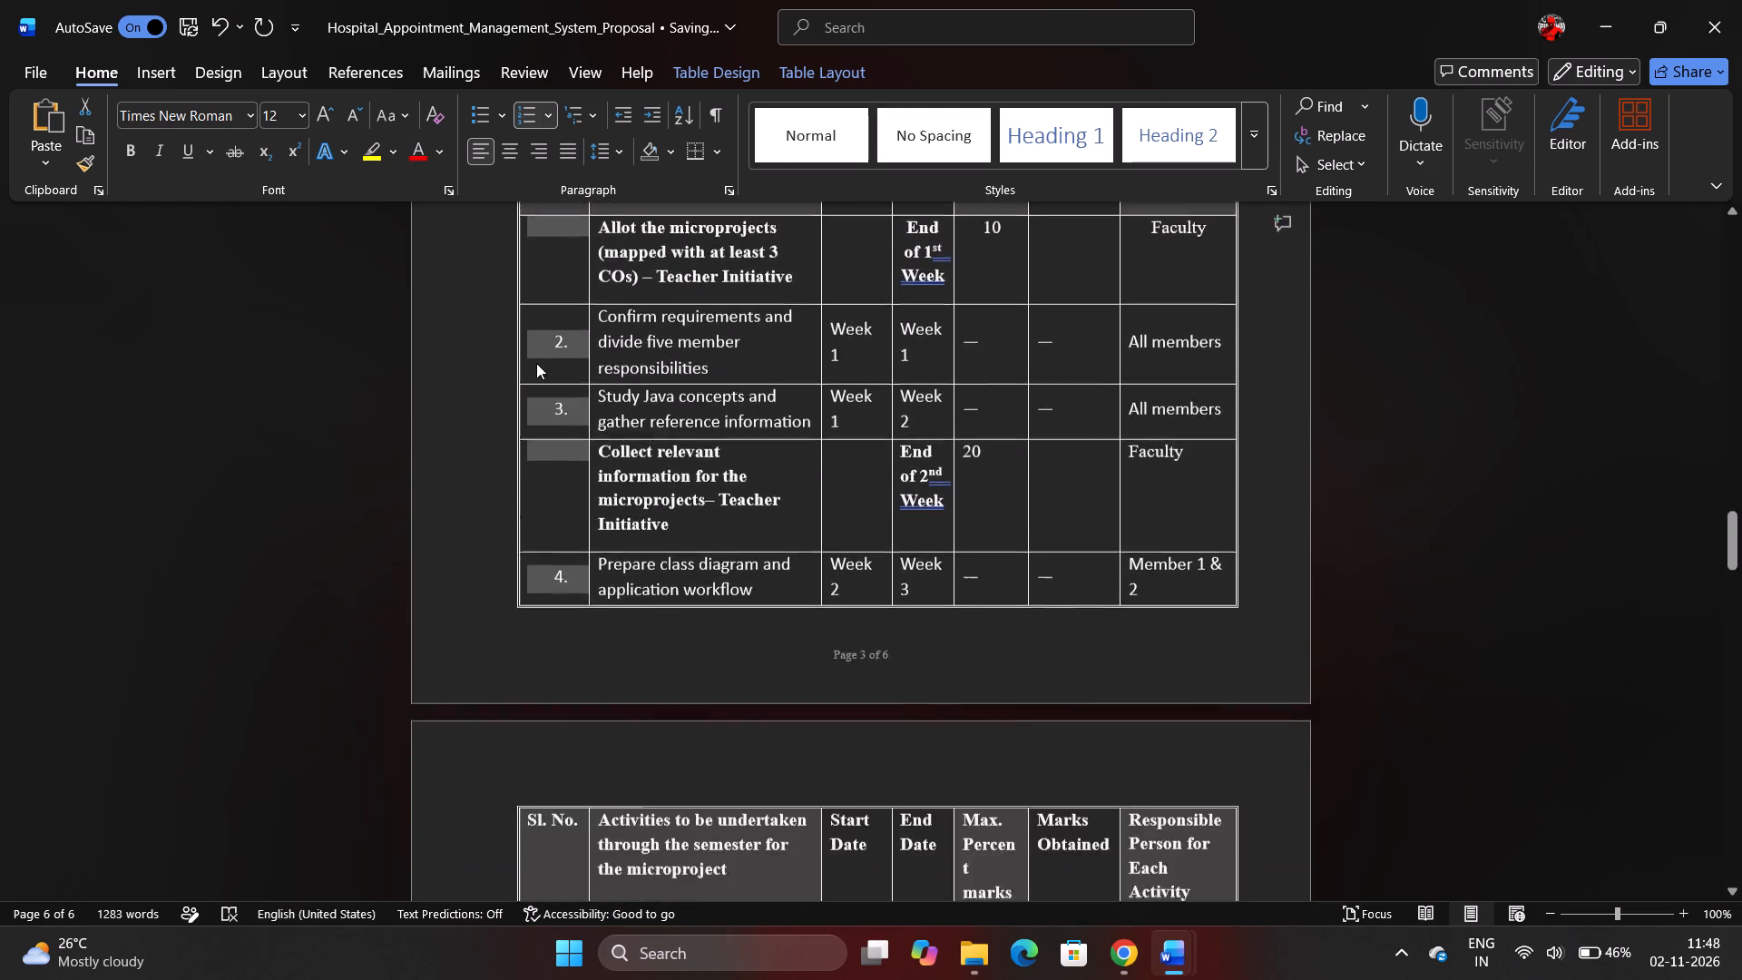
pyautogui.scroll(-6, 536, 363)
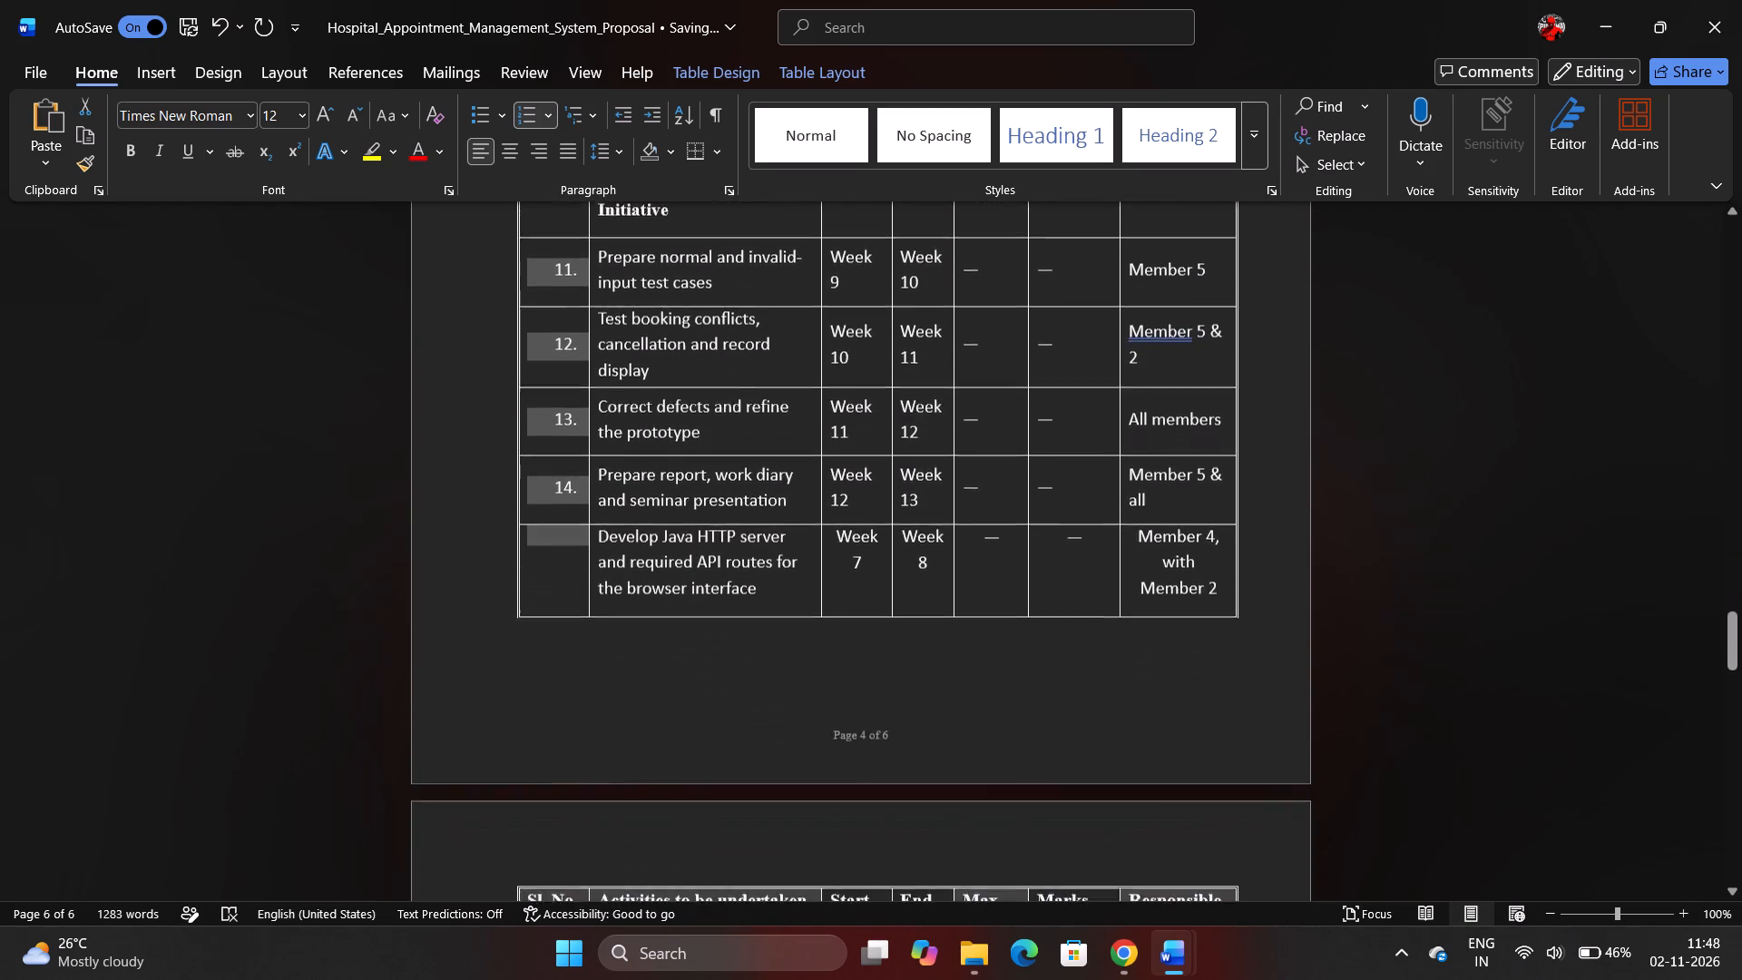
pyautogui.scroll(-3, 536, 363)
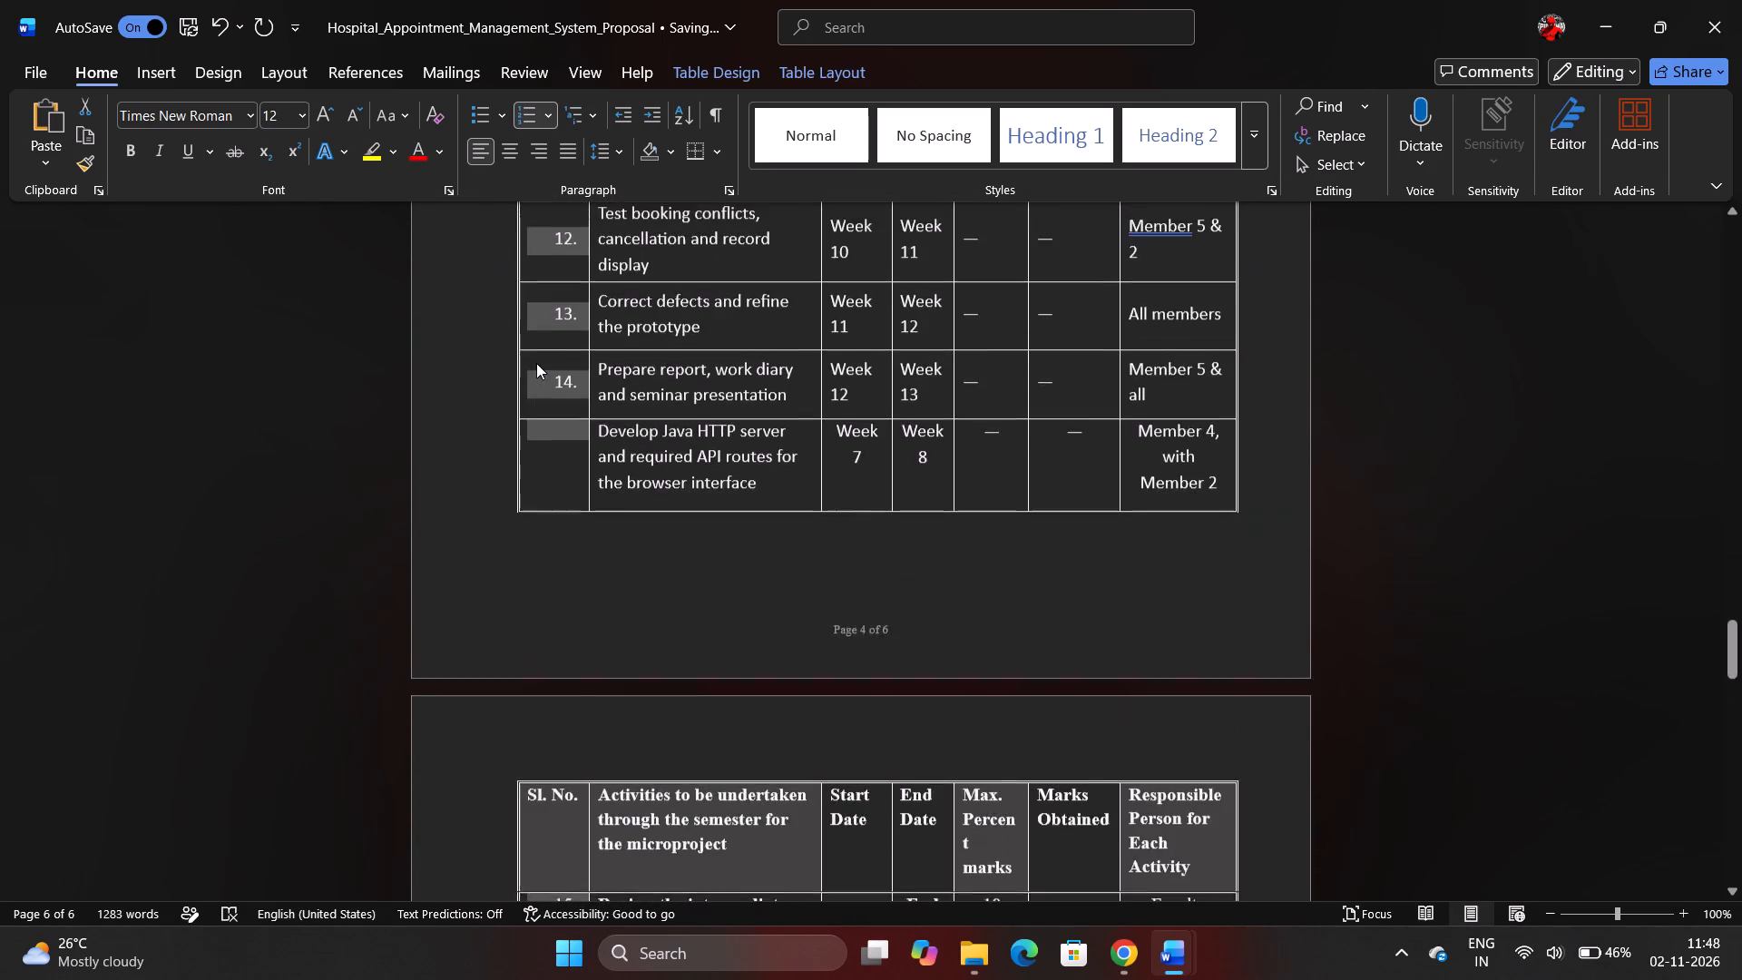
pyautogui.scroll(-1, 536, 363)
pyautogui.click(517, 124)
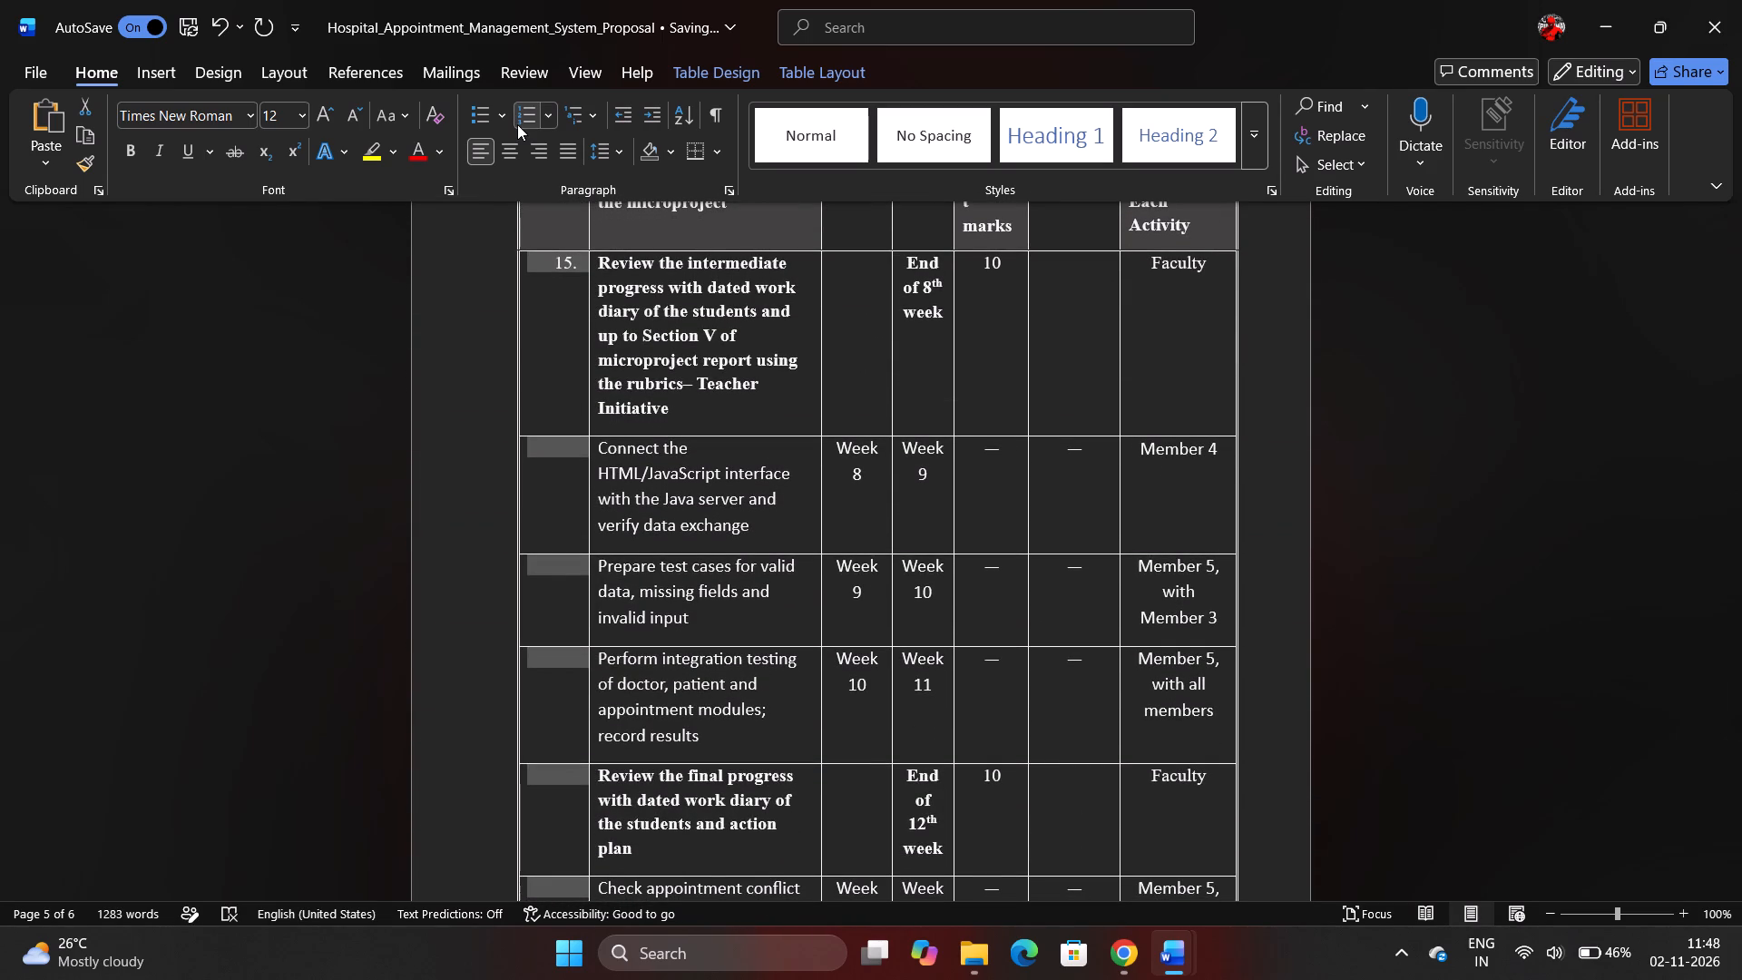
# Enter serial number 1. in the Sl. No. cell of the Allot the microprojects row.
pyautogui.scroll(20, 484, 359)
pyautogui.scroll(20, 484, 359)
pyautogui.scroll(13, 484, 359)
pyautogui.scroll(-2, 484, 359)
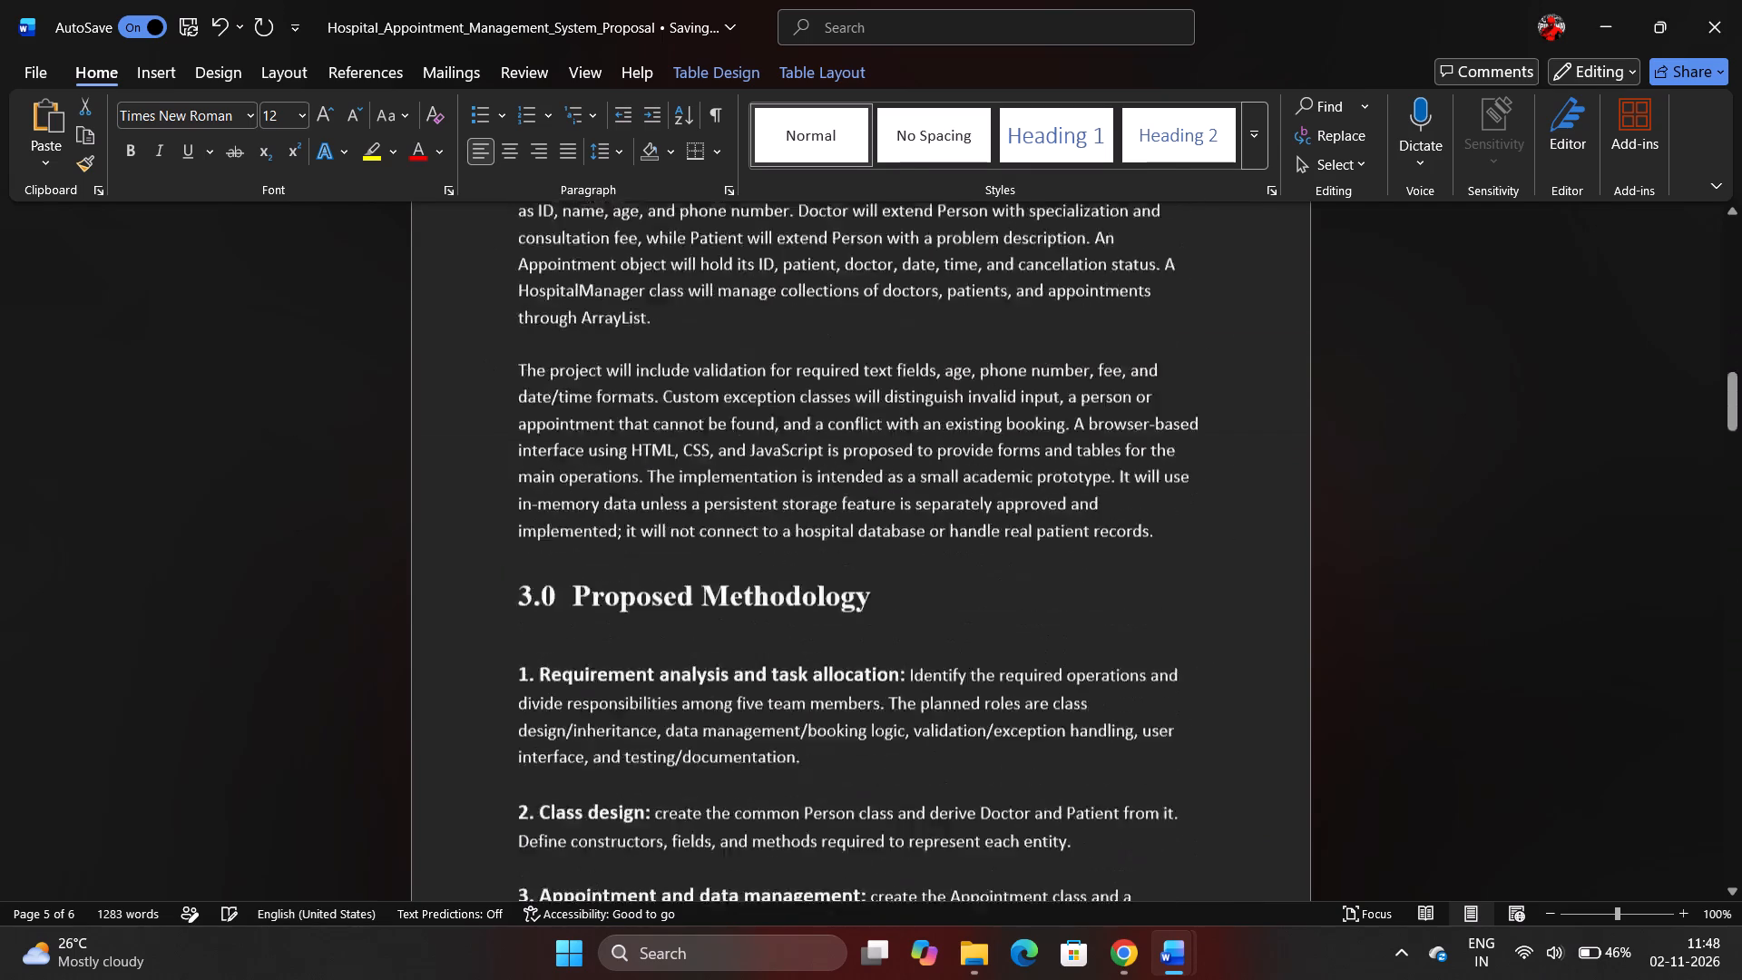
pyautogui.scroll(-5, 484, 359)
pyautogui.scroll(1, 509, 387)
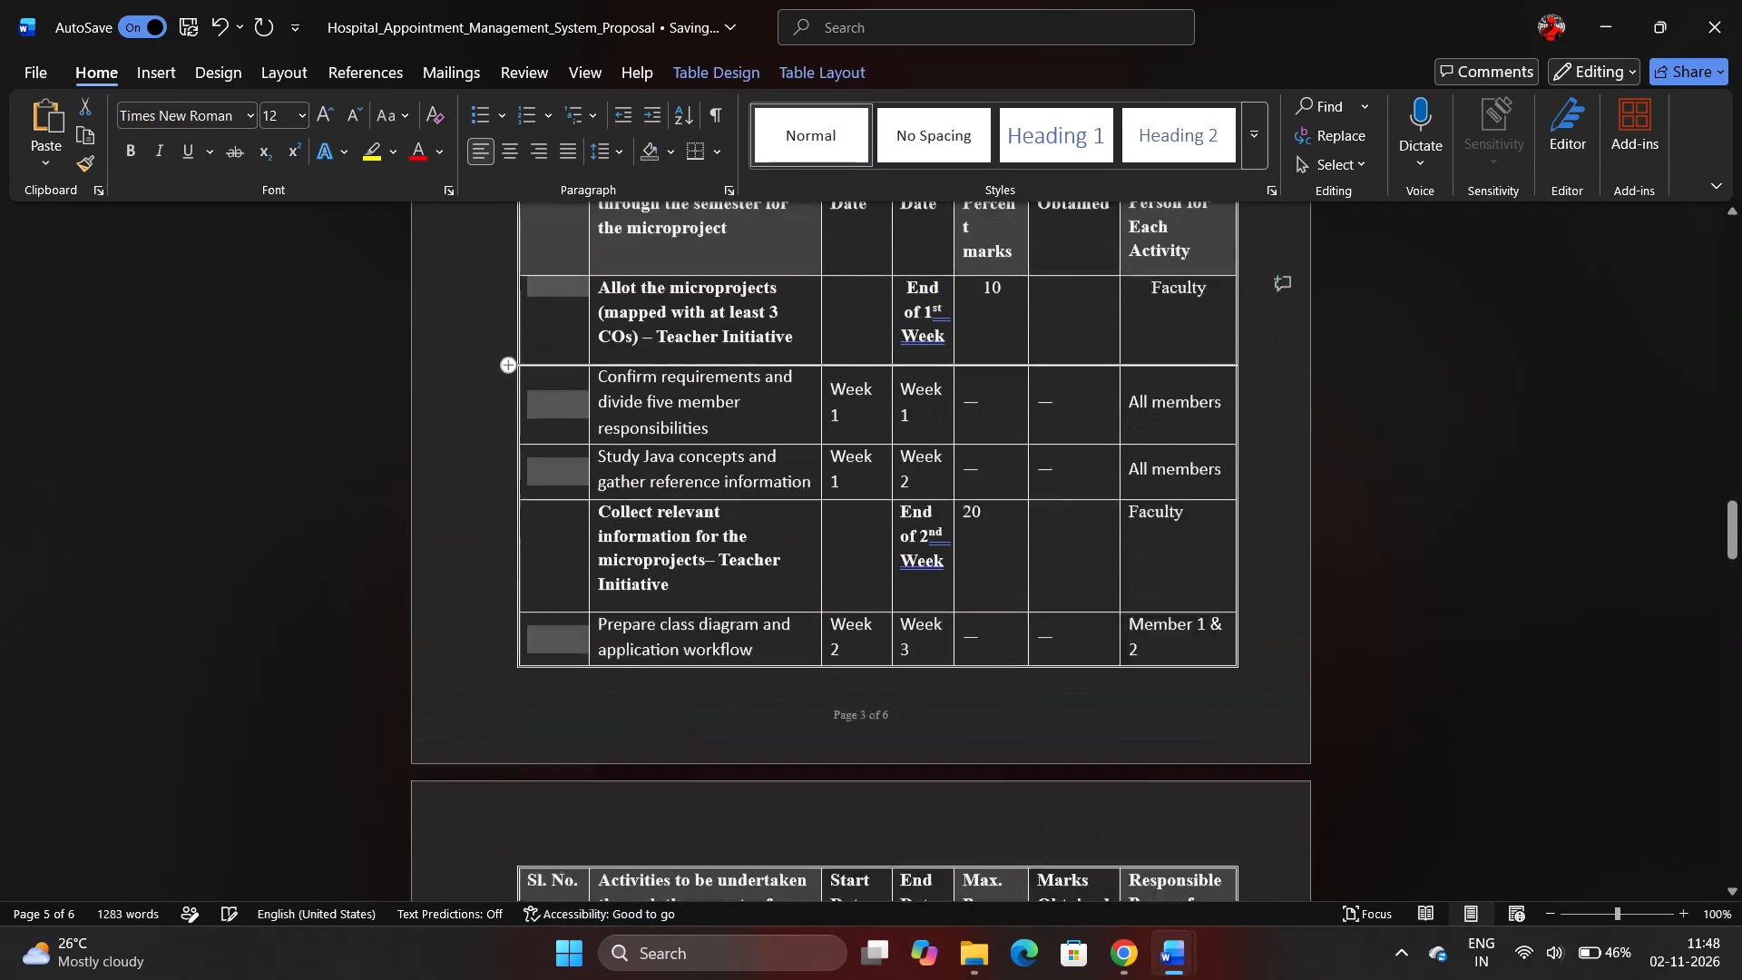
pyautogui.scroll(1, 509, 387)
pyautogui.click(564, 459)
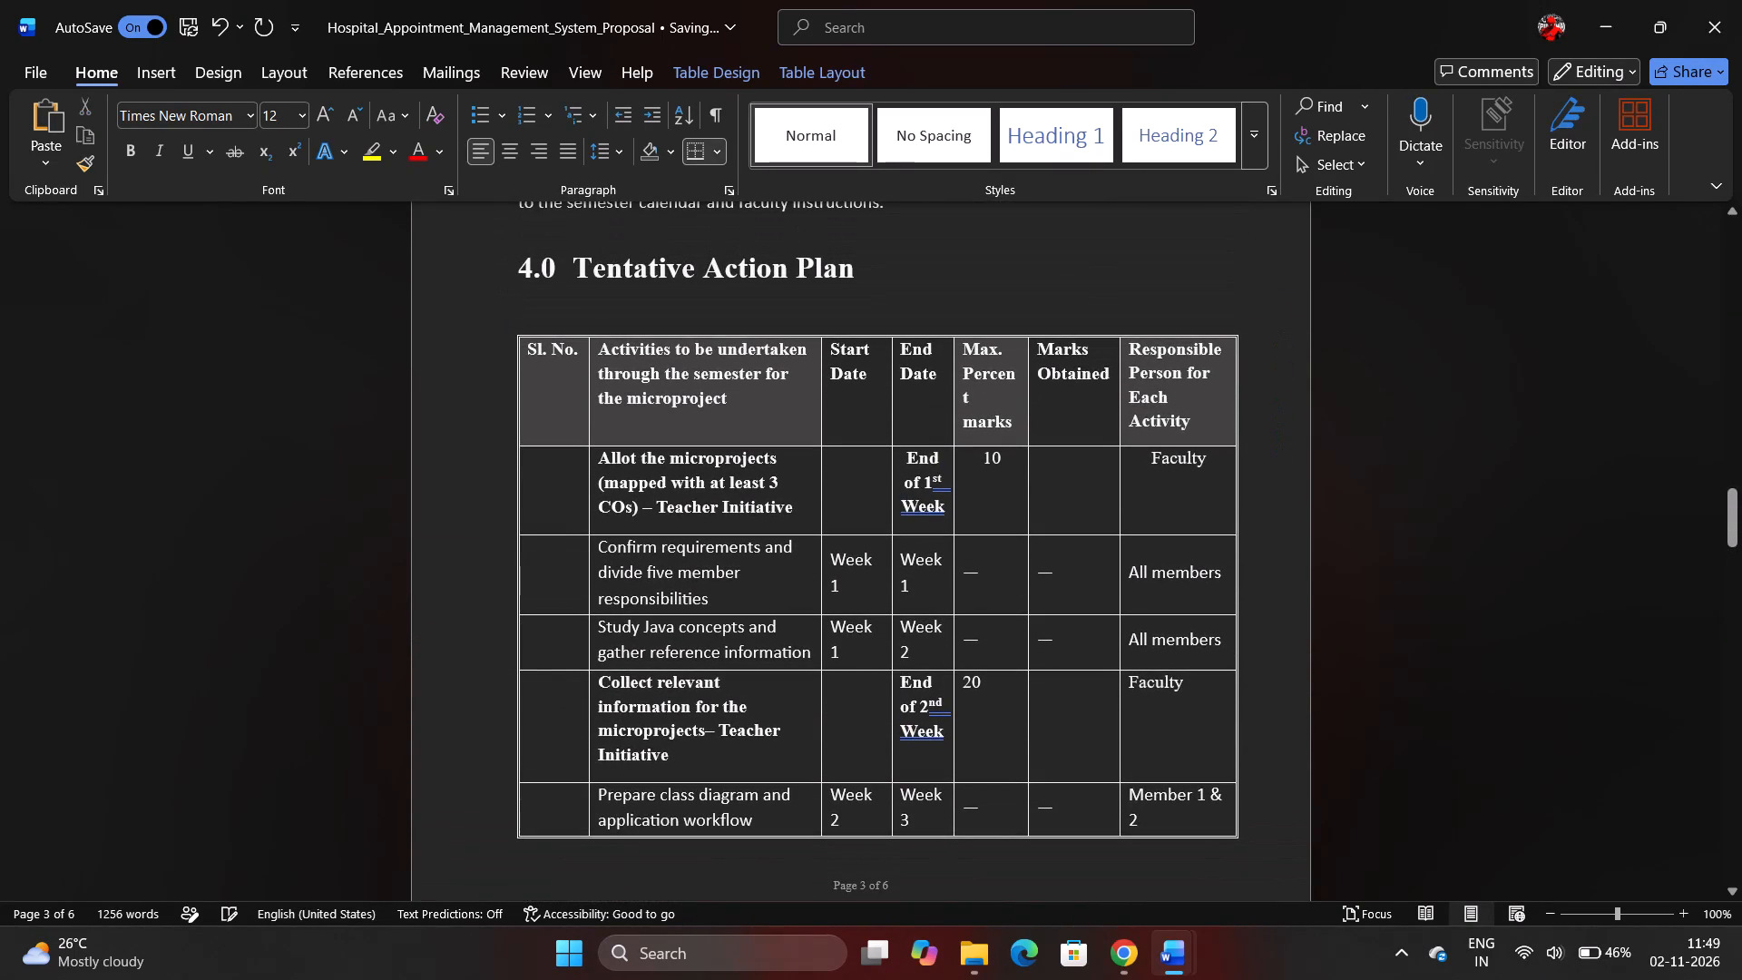
pyautogui.click(564, 459)
pyautogui.click(562, 472)
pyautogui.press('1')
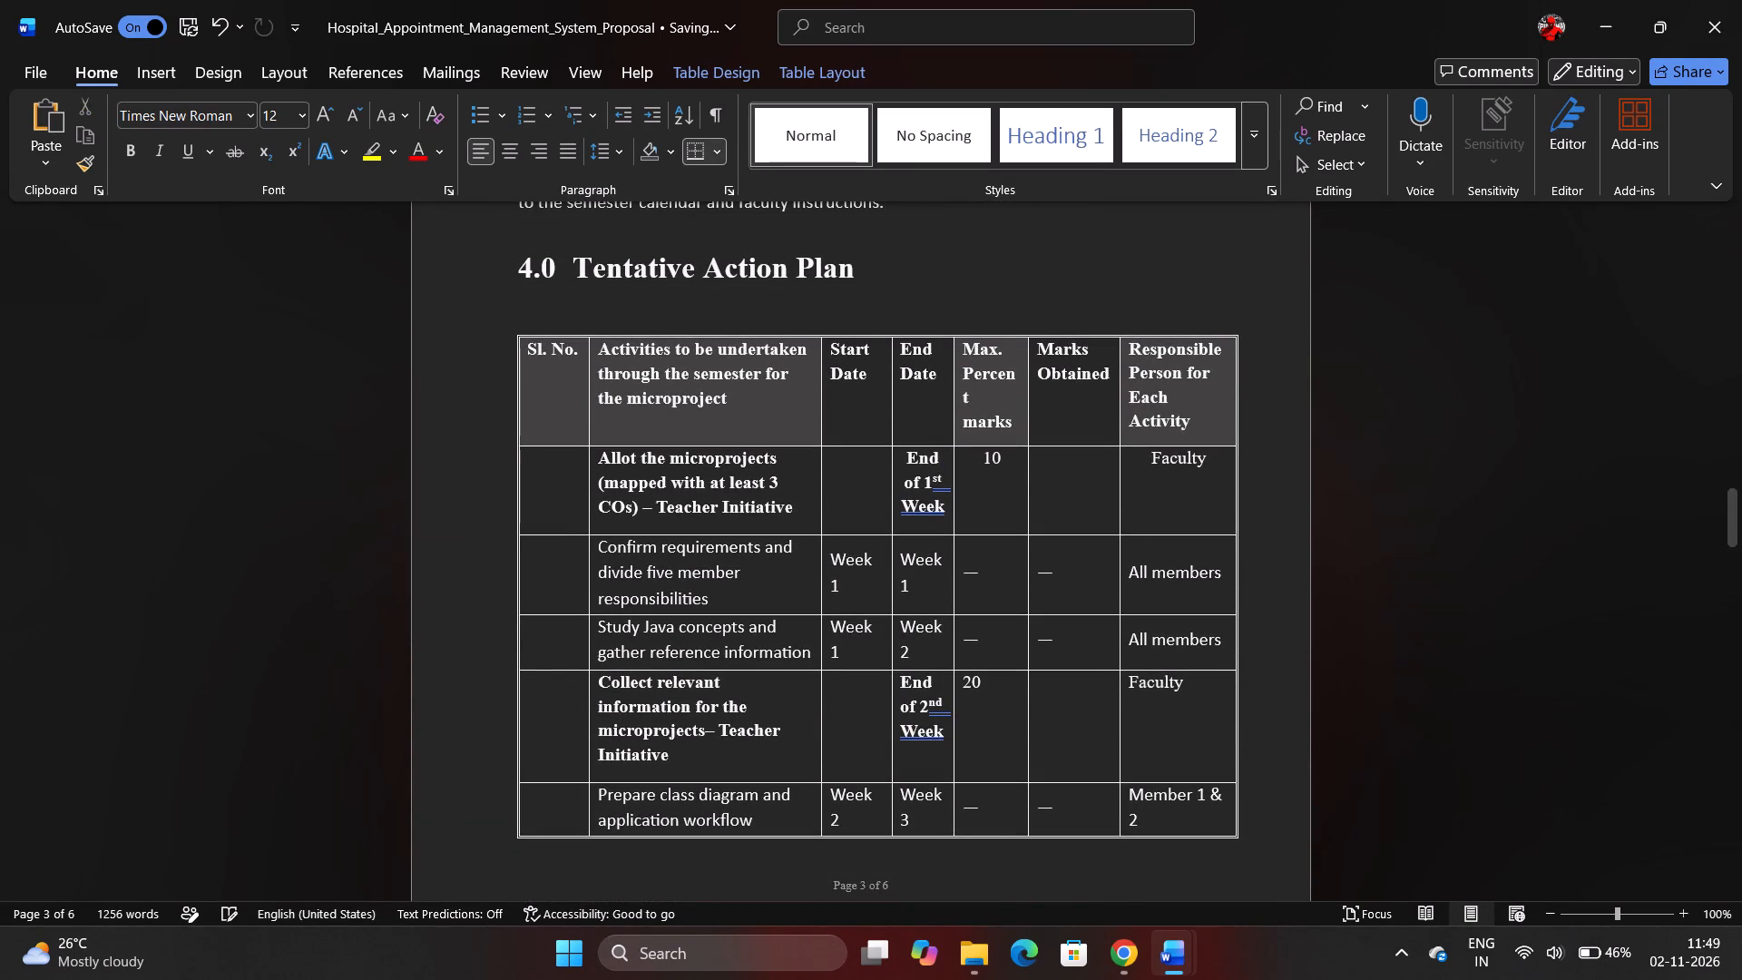
pyautogui.tripleClick(560, 492)
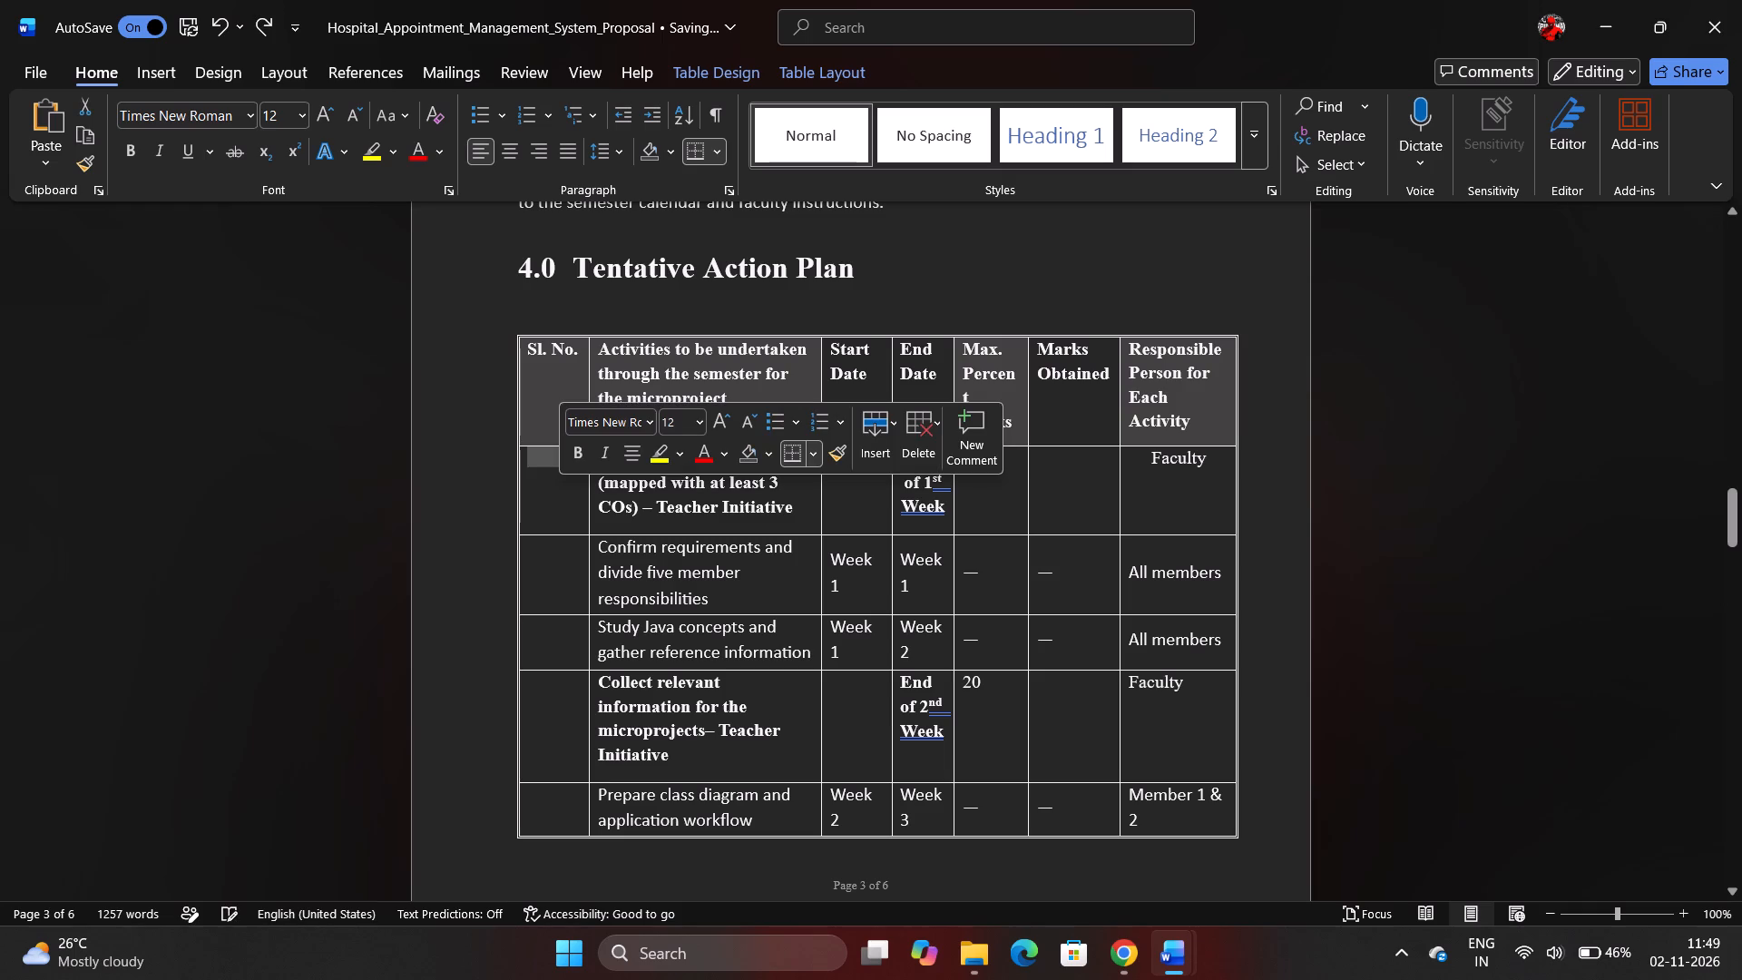
pyautogui.click(550, 485)
pyautogui.click(550, 485)
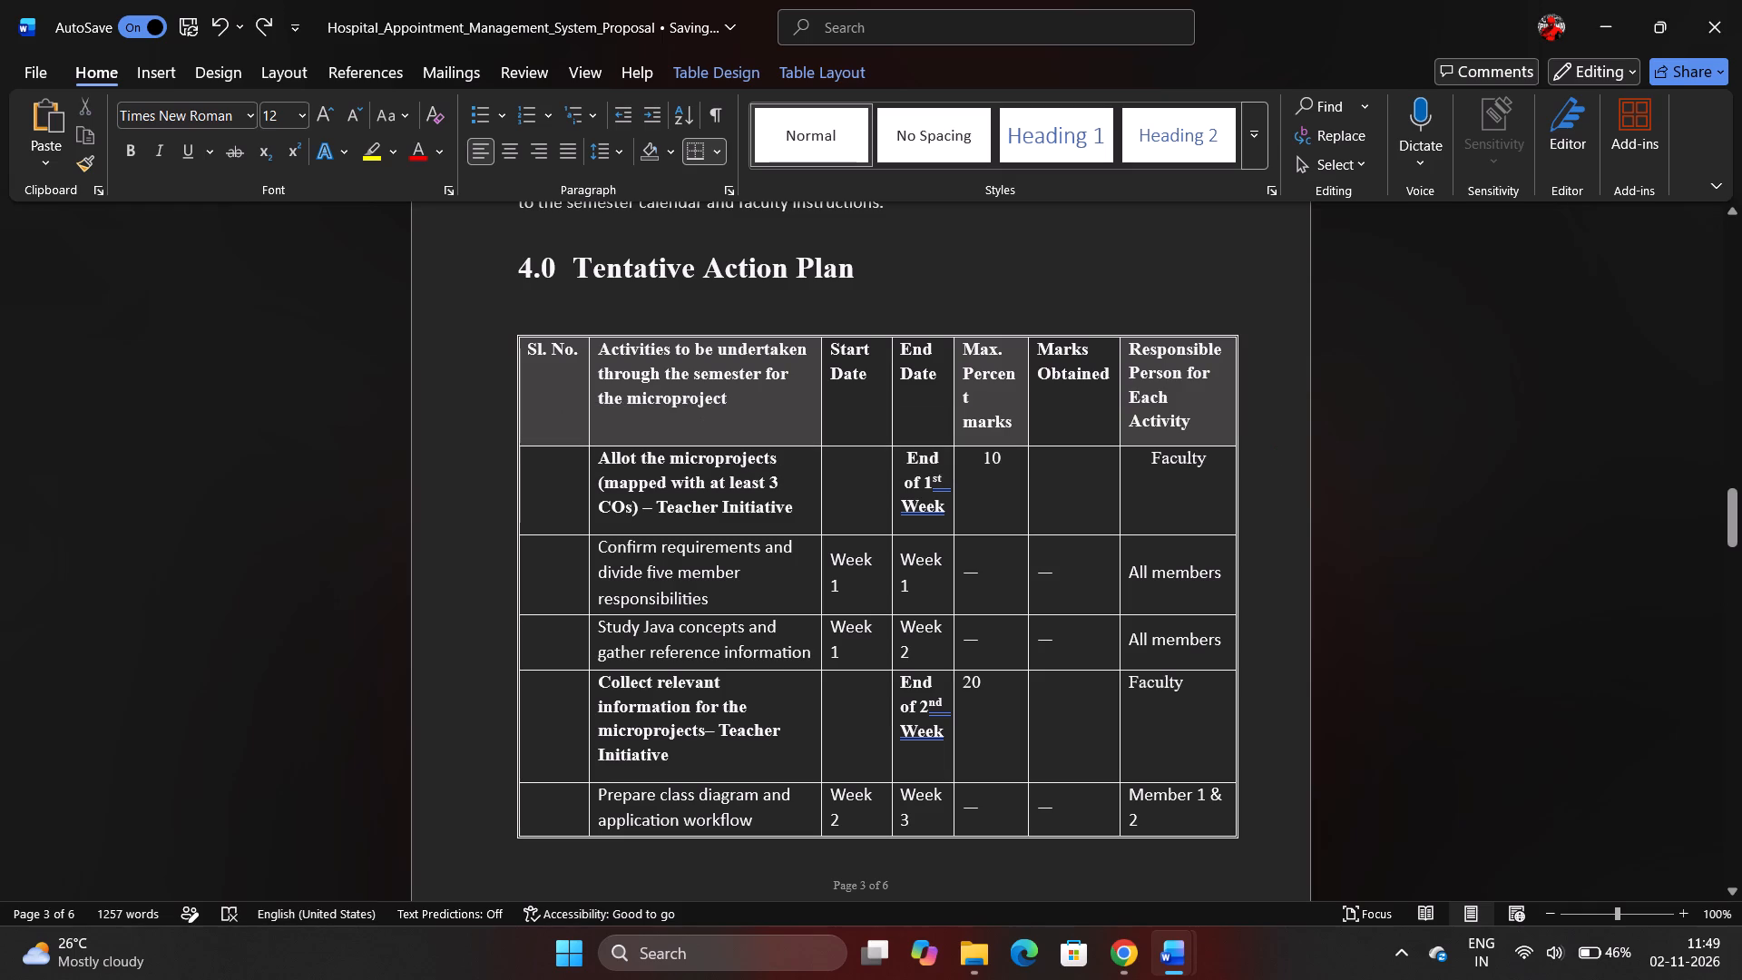
pyautogui.doubleClick(550, 485)
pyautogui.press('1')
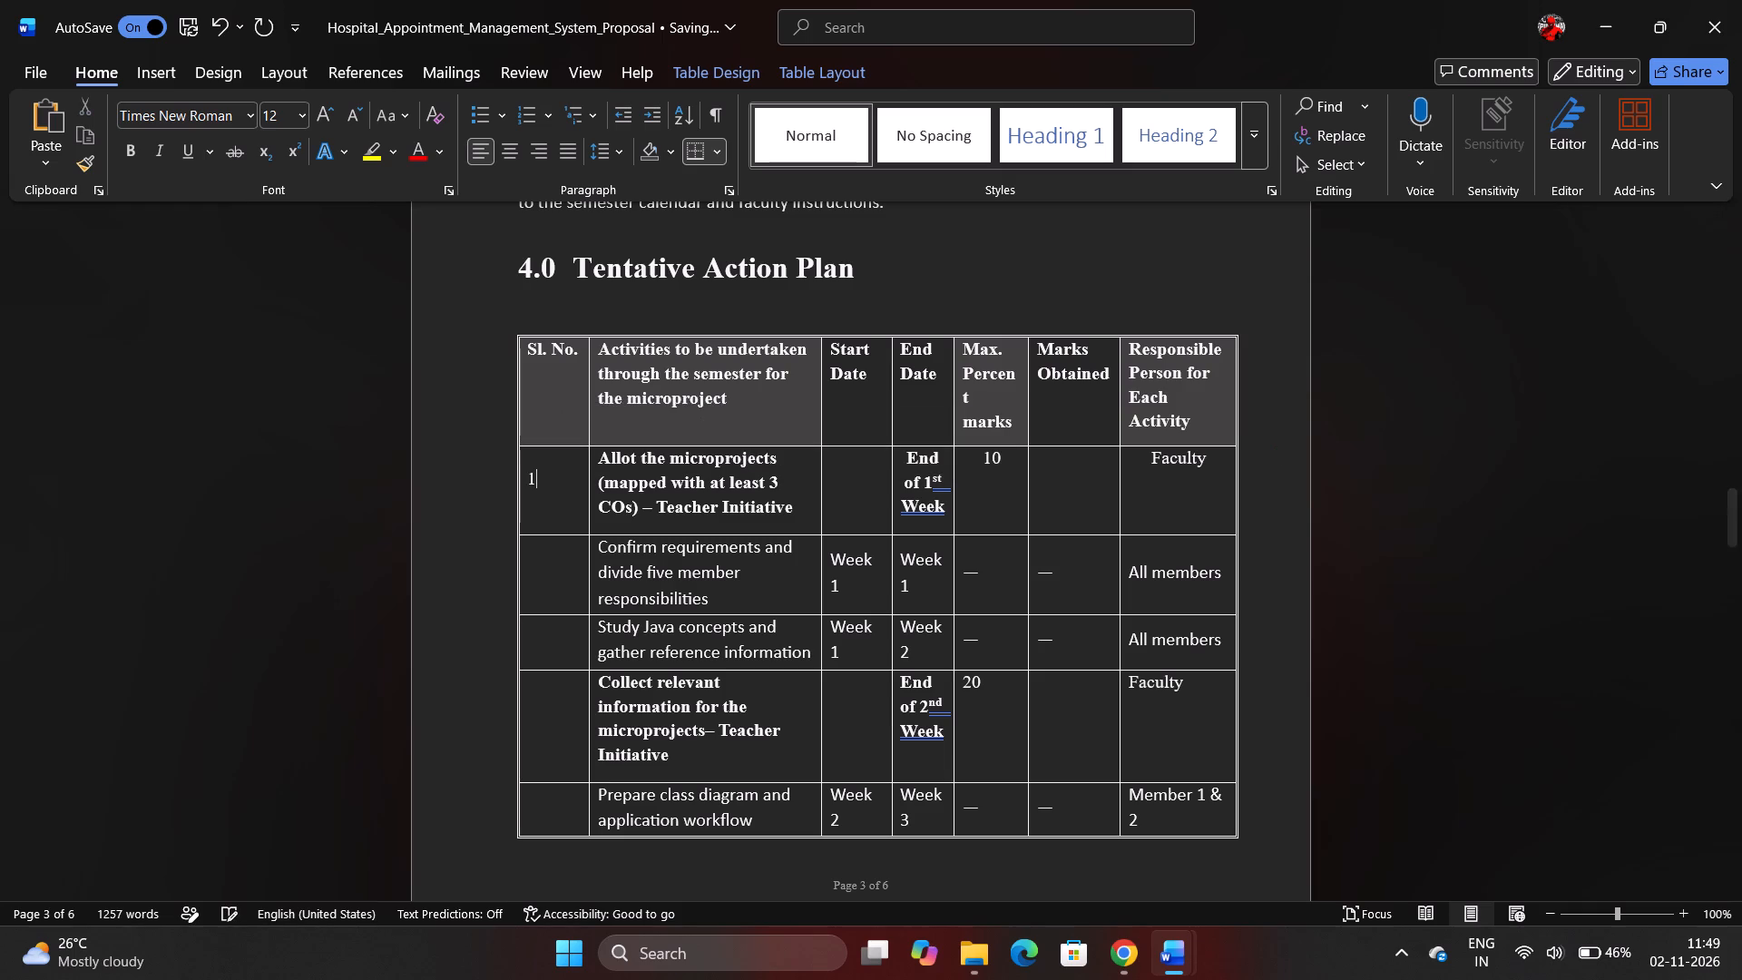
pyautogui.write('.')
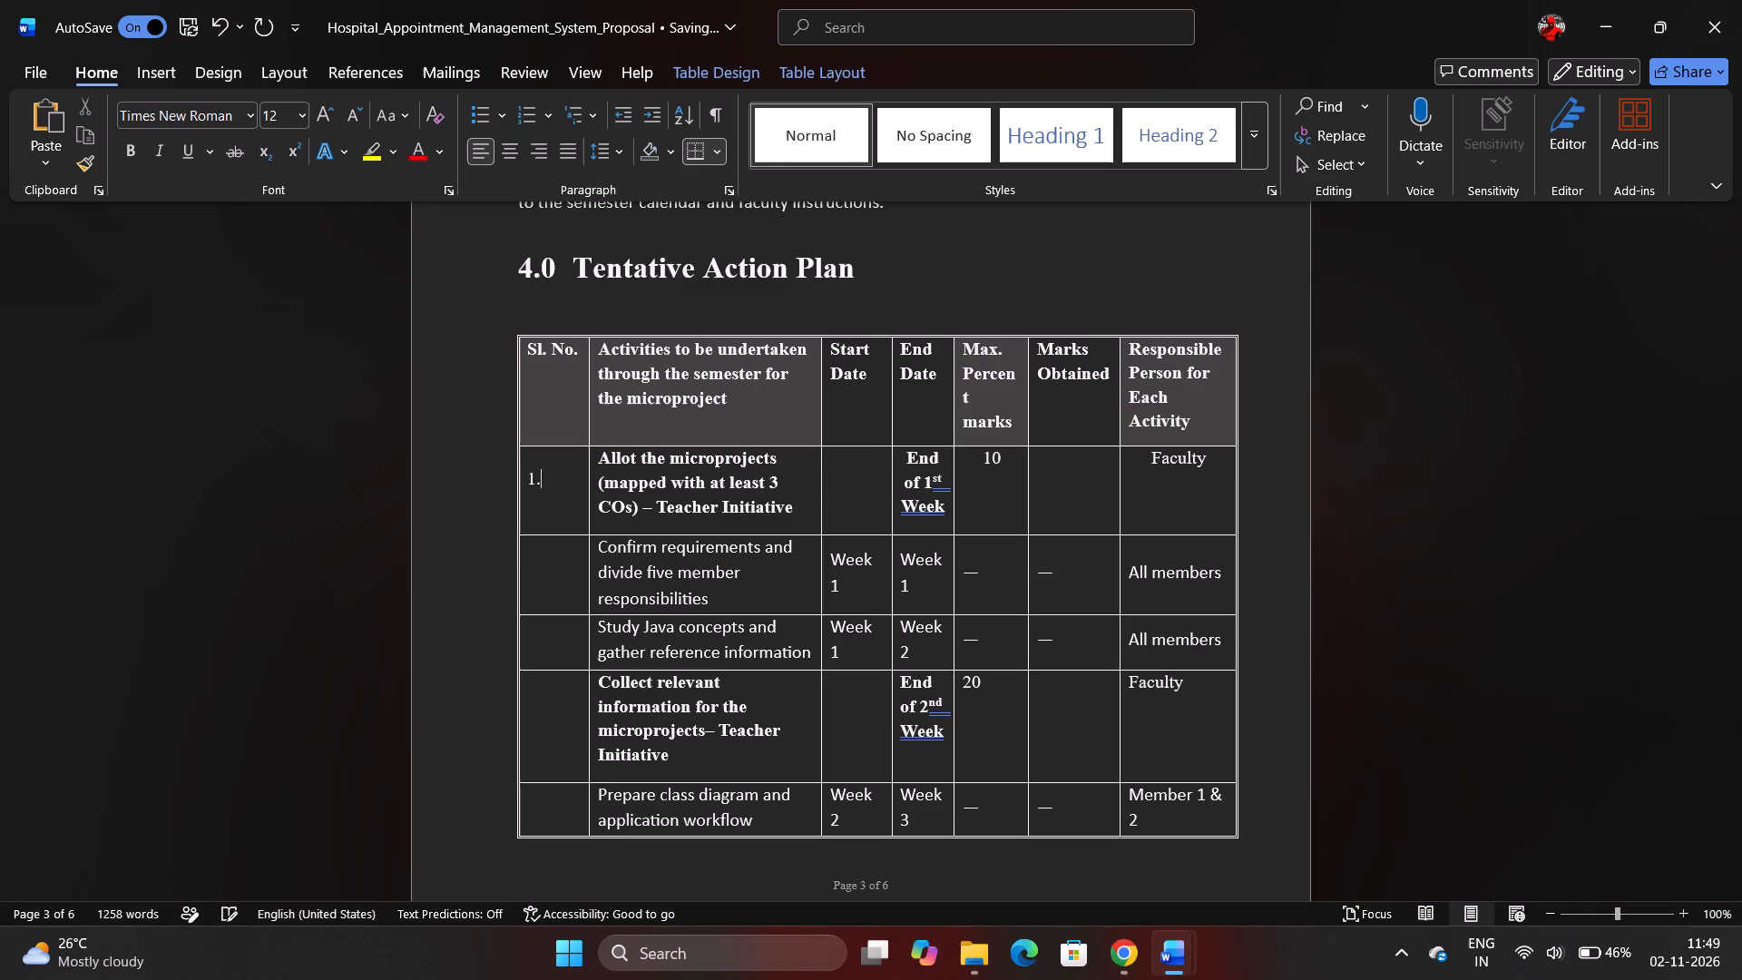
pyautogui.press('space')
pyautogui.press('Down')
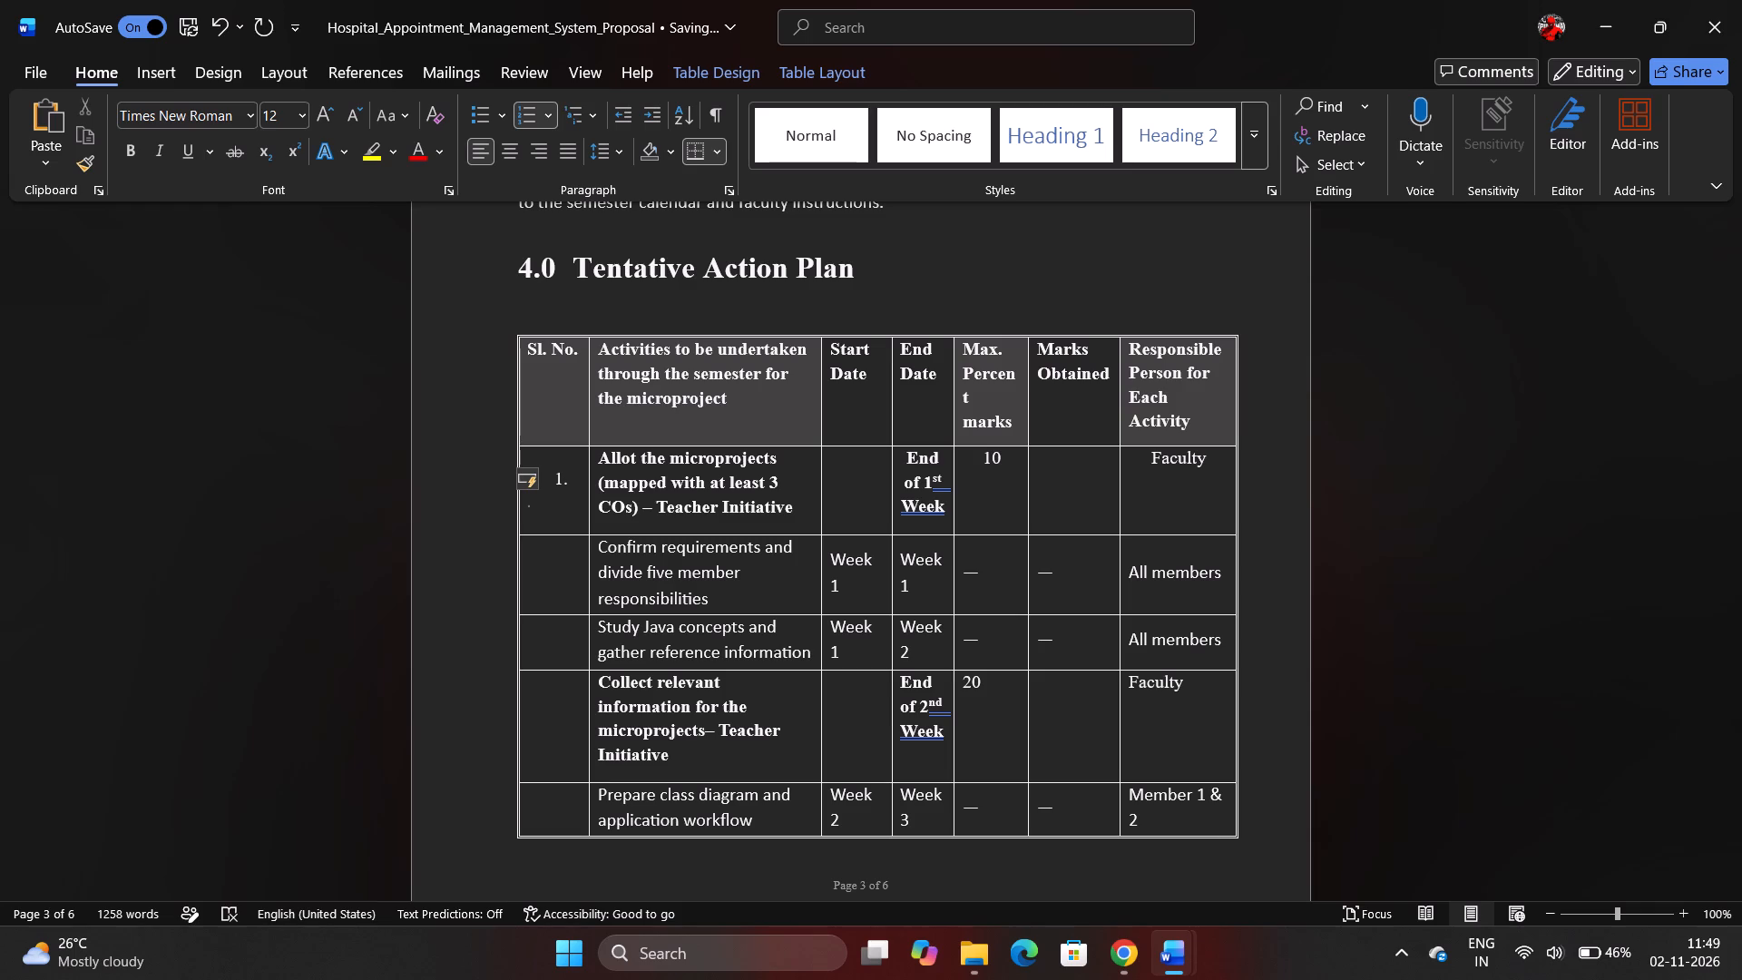
# Enter serial number 2. in the Sl. No. cell of the Confirm requirements row.
pyautogui.tripleClick(569, 582)
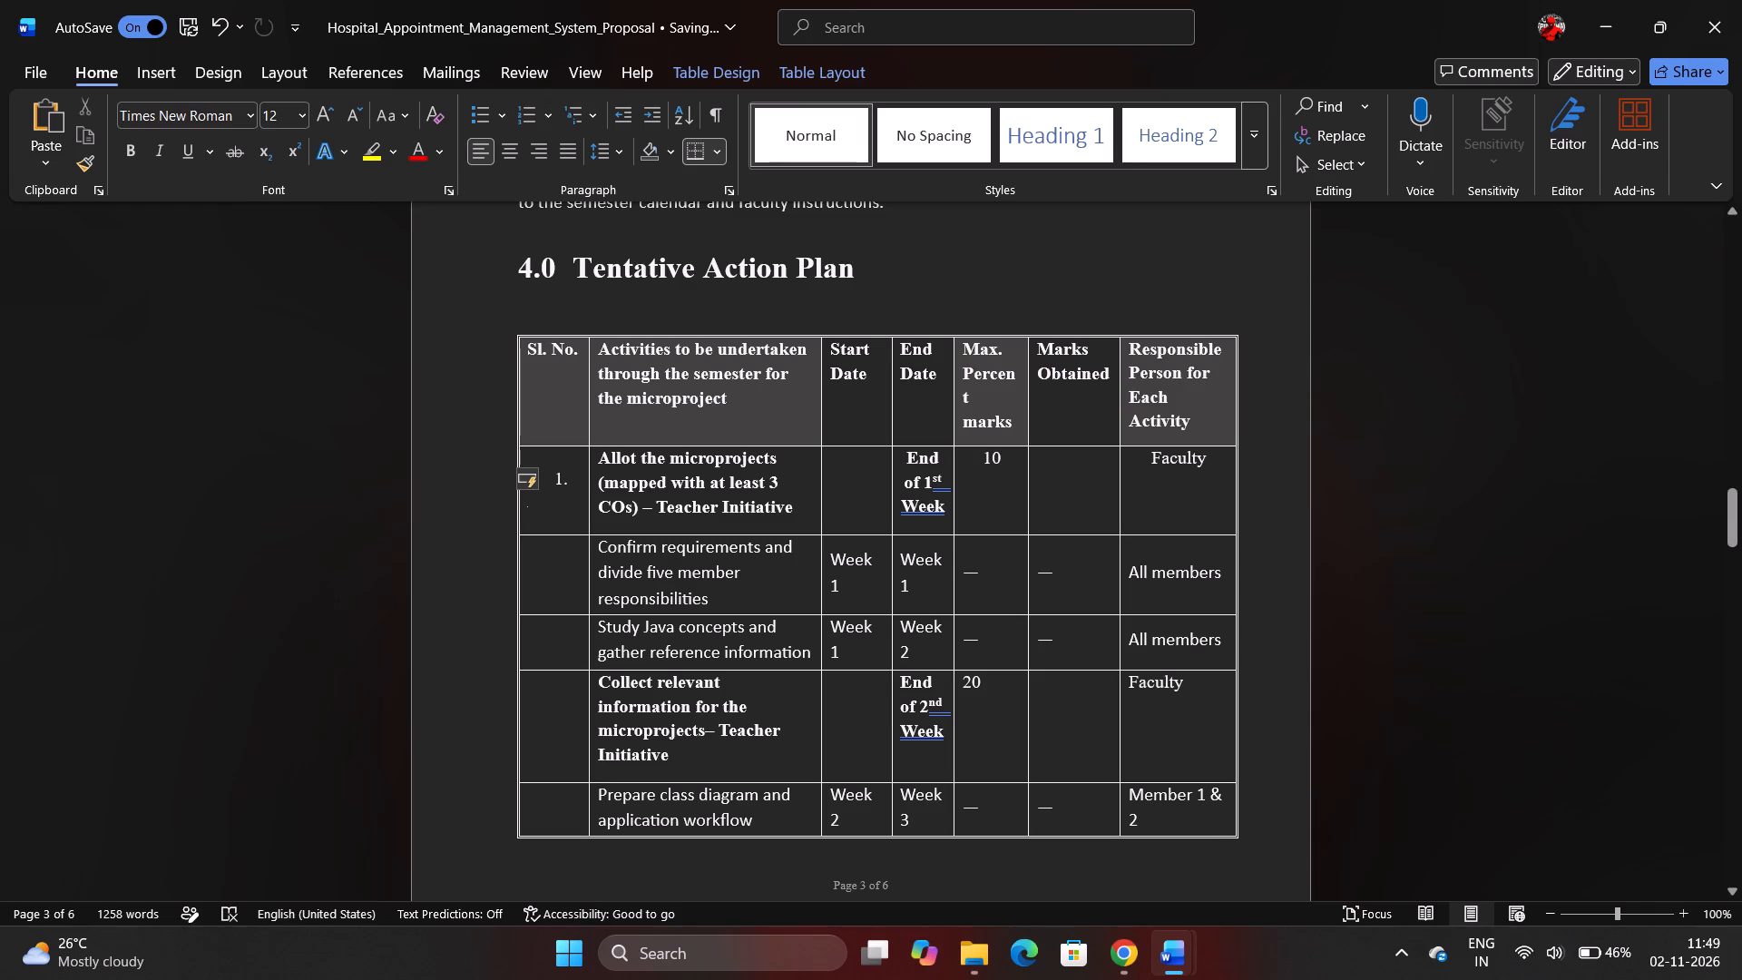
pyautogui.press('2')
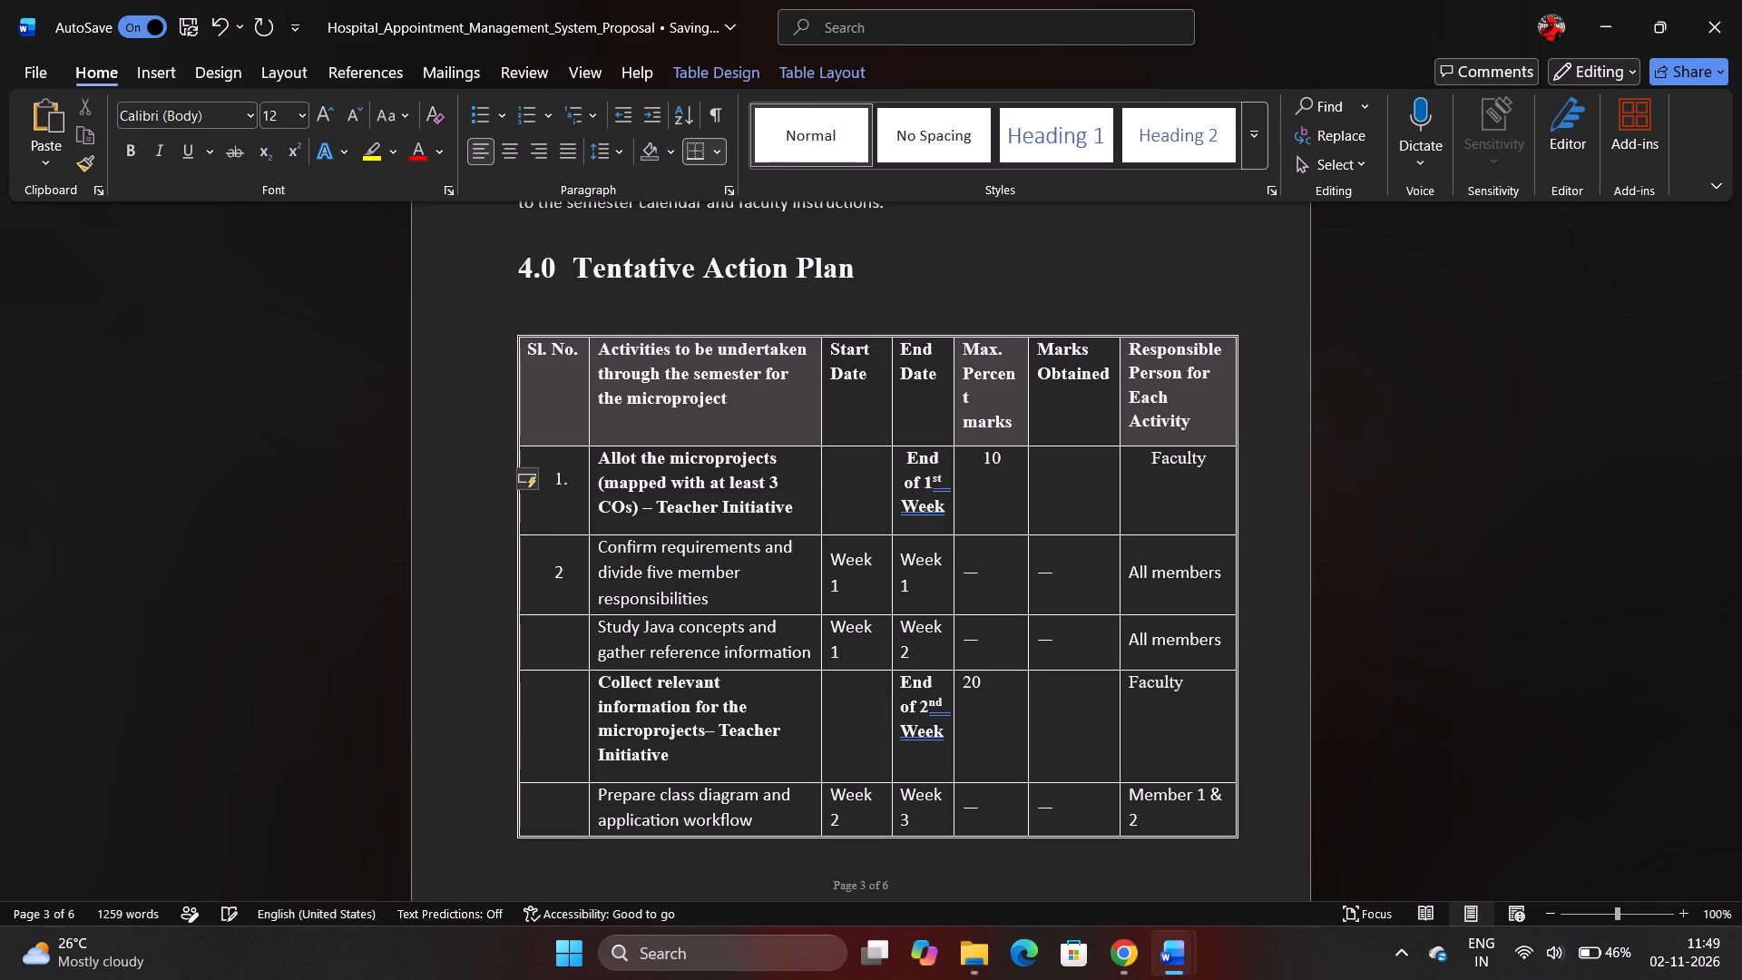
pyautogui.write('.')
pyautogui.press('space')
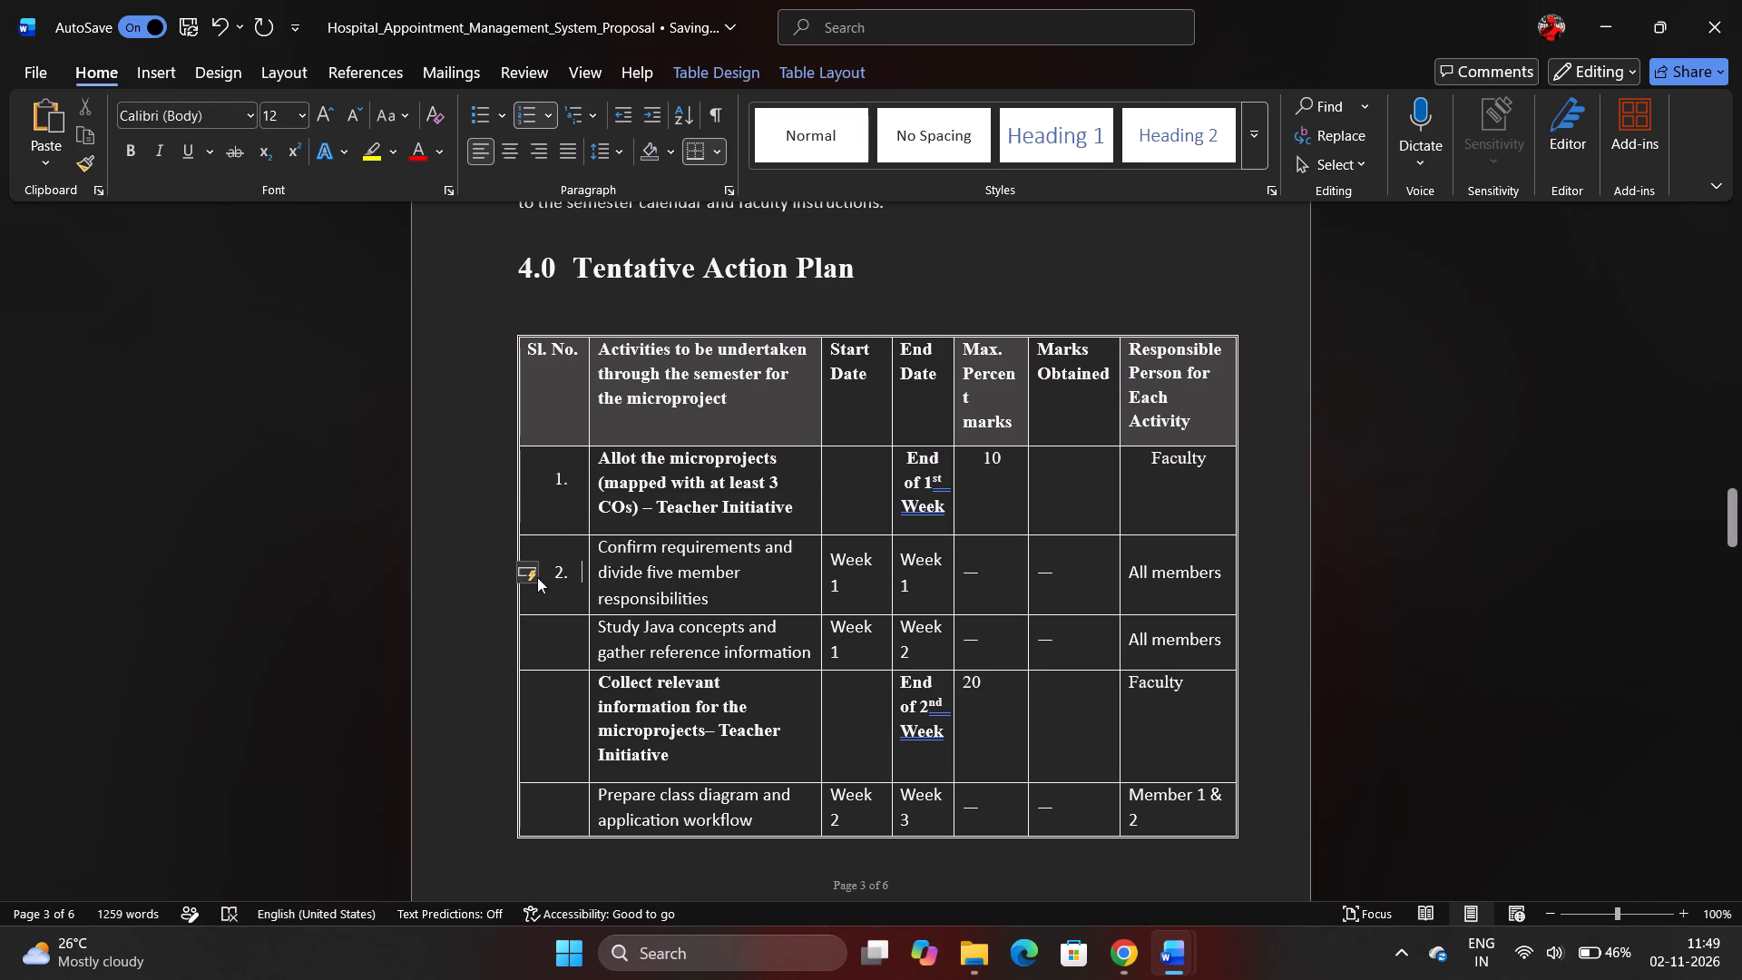
pyautogui.click(534, 577)
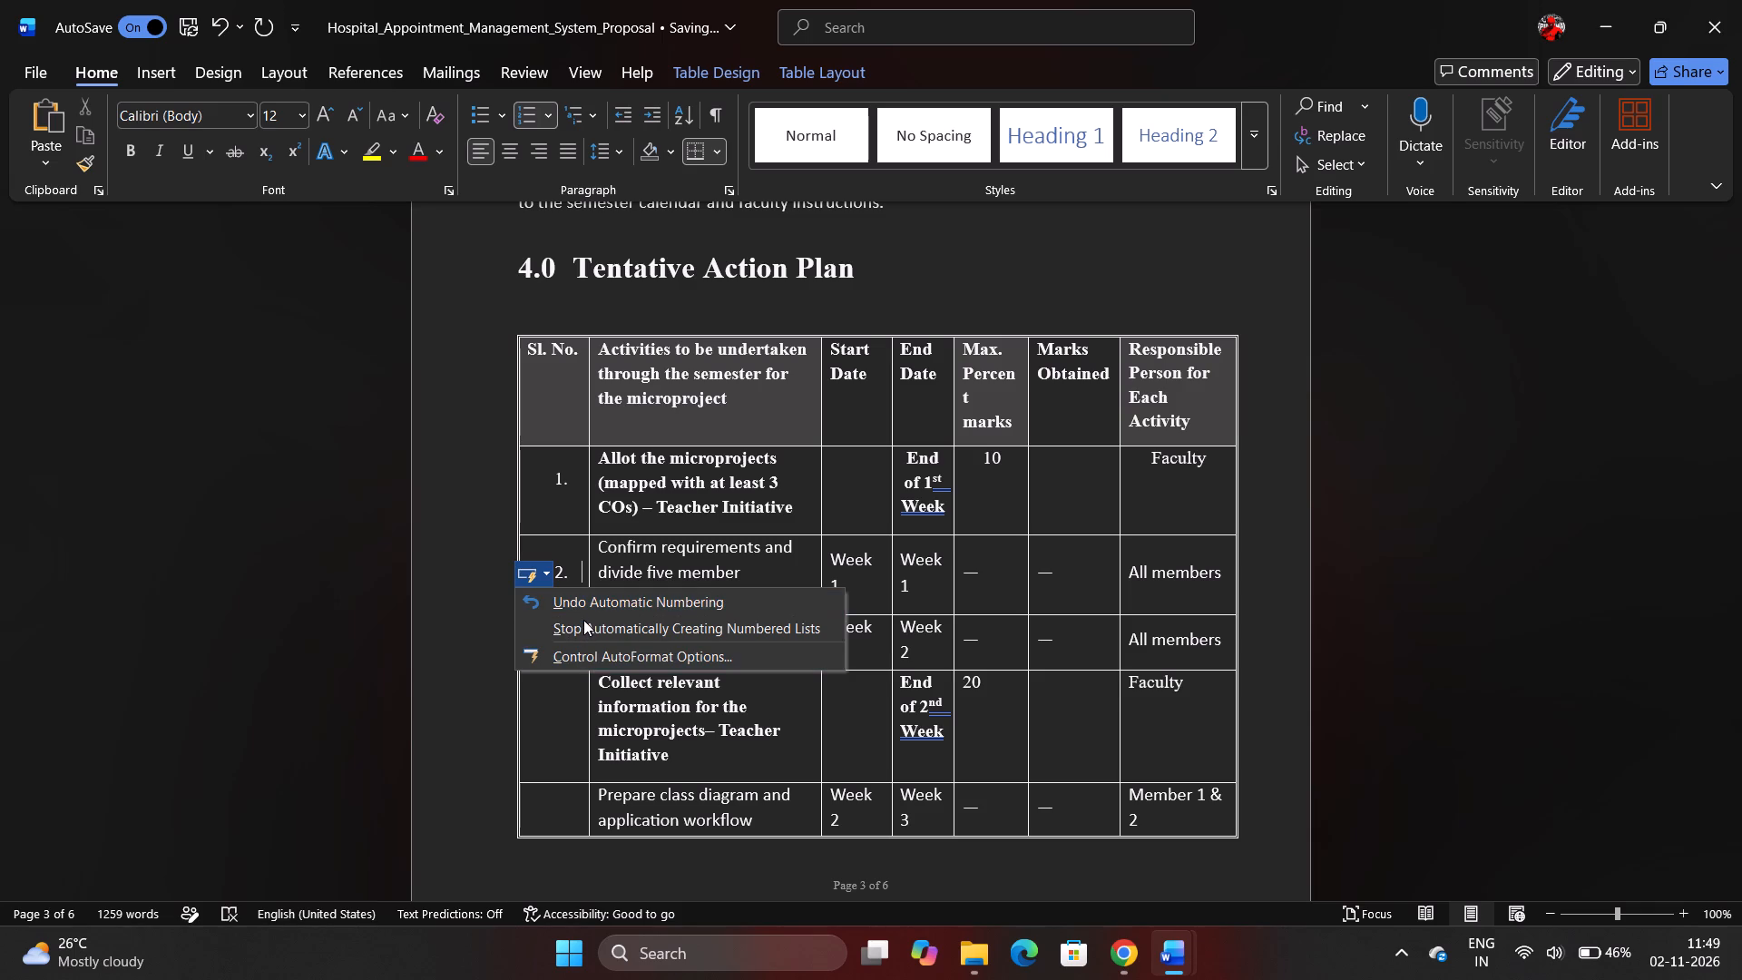
pyautogui.click(414, 635)
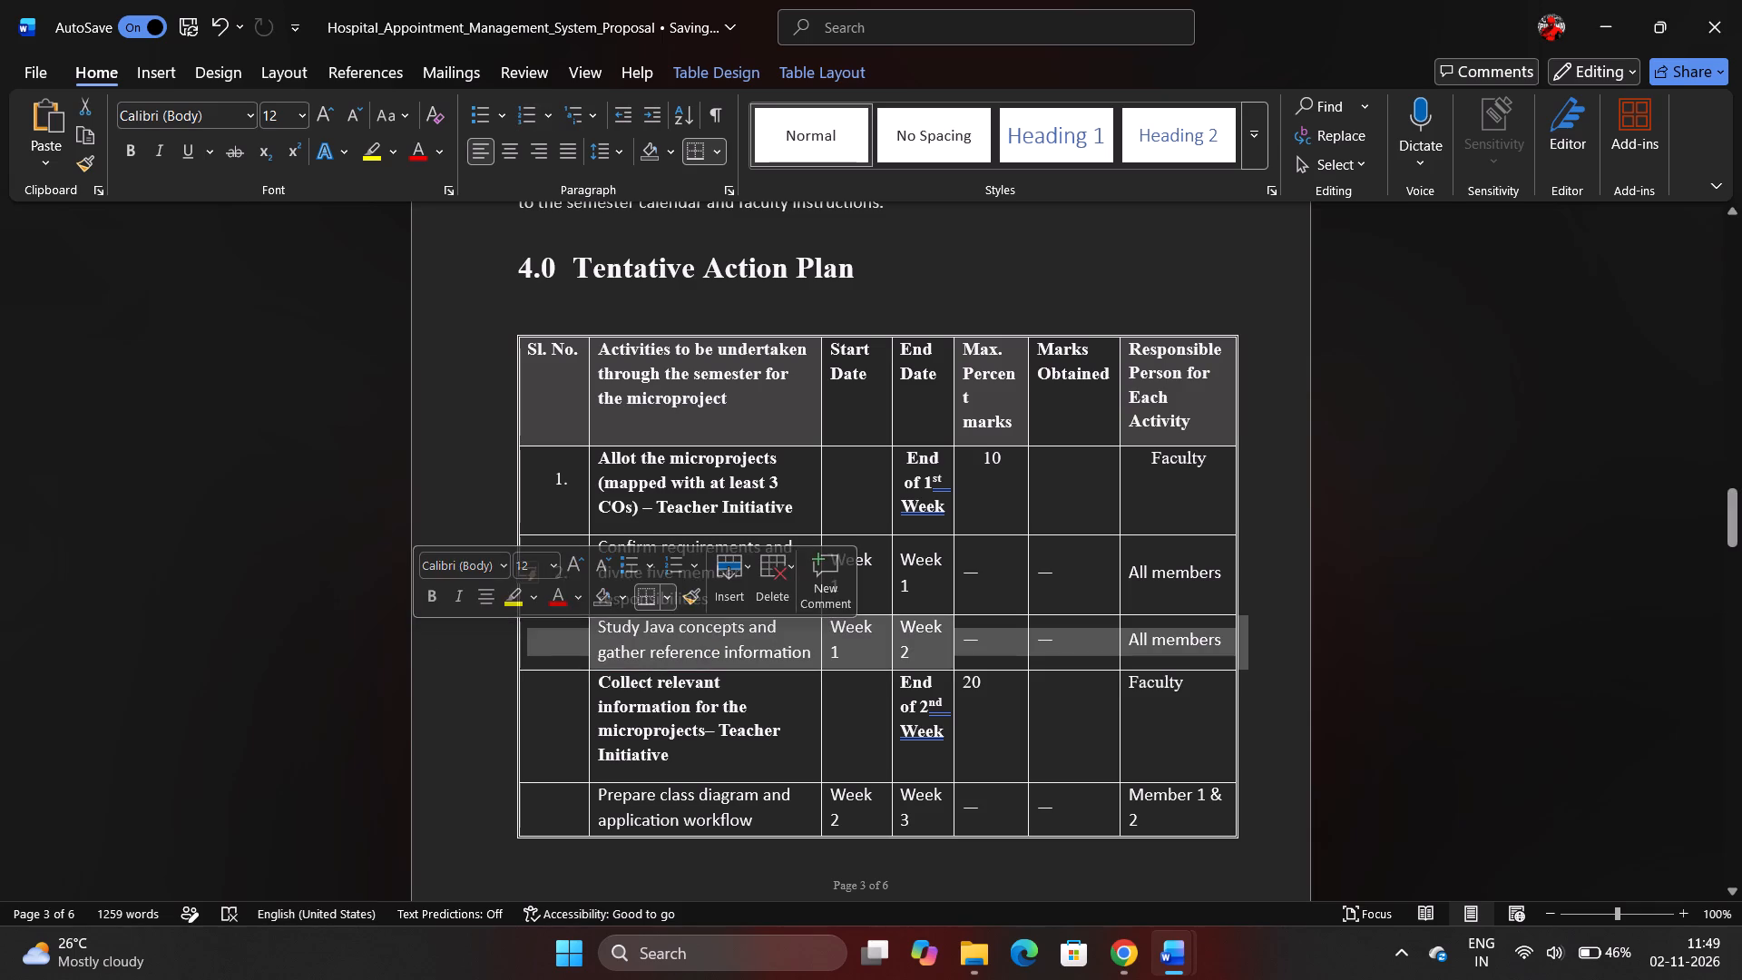
# Enter serial number 3. in the Sl. No. cell of the Study Java concepts row.
pyautogui.click(555, 636)
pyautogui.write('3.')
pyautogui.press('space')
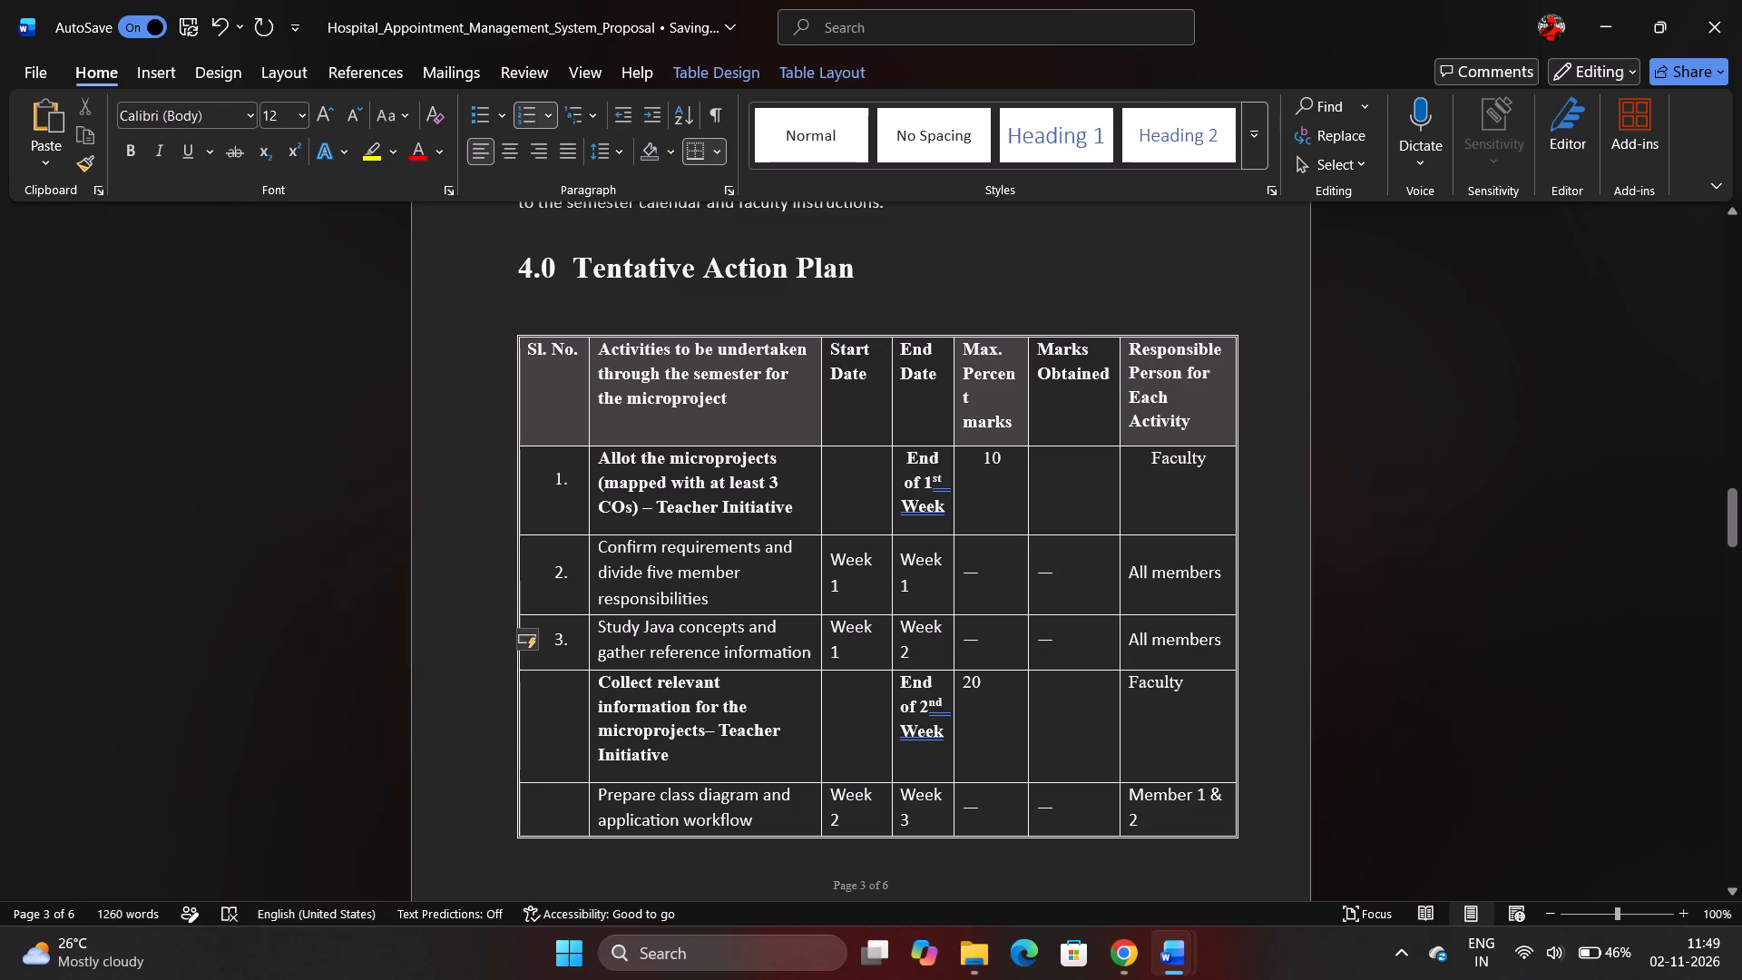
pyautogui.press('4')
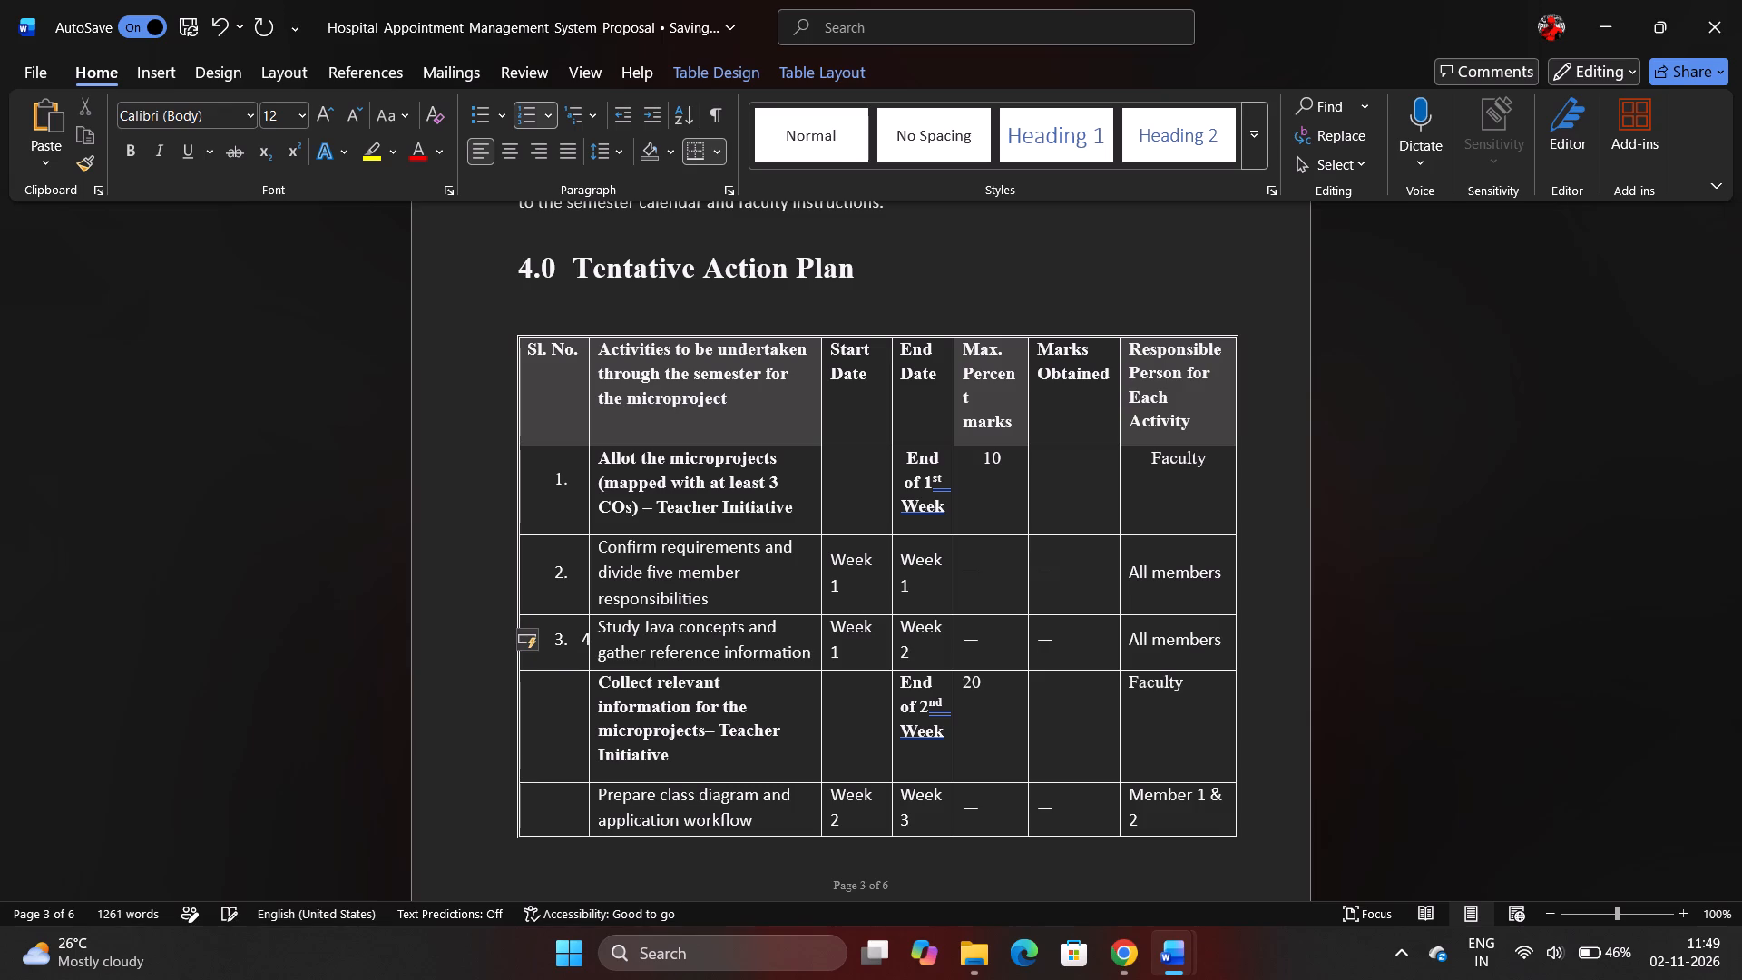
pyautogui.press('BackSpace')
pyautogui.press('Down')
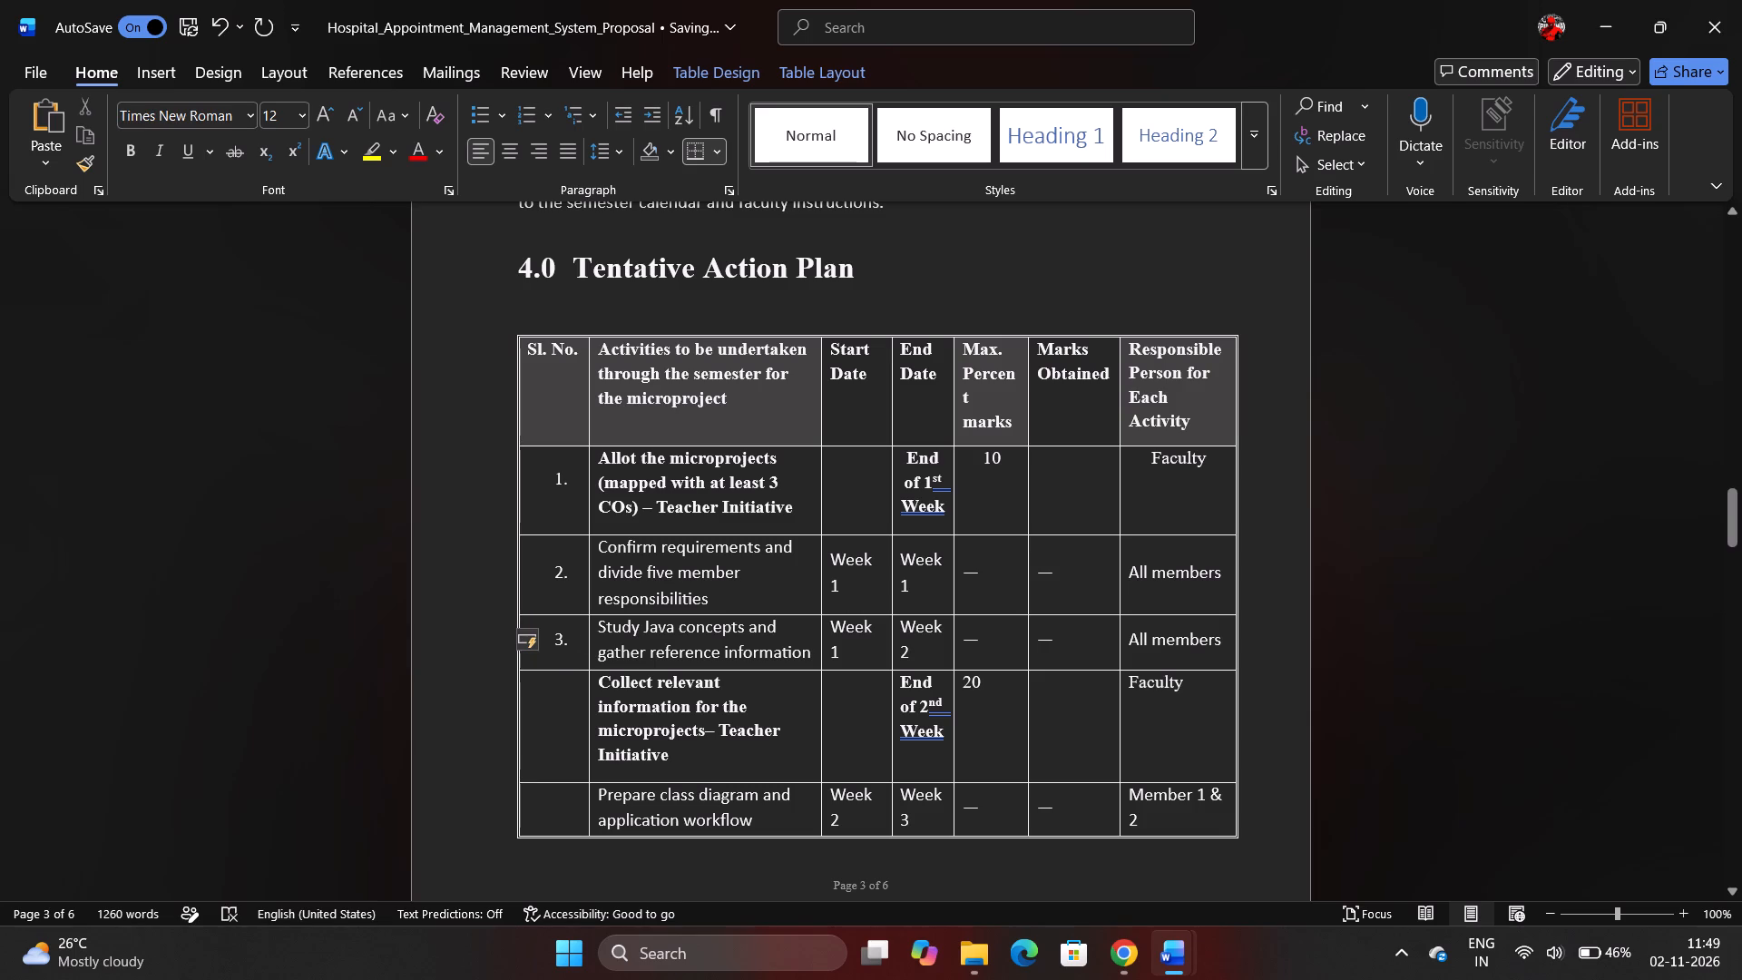
# Enter serial number 4. in the Sl. No. cell of the Collect relevant information row.
pyautogui.tripleClick(539, 733)
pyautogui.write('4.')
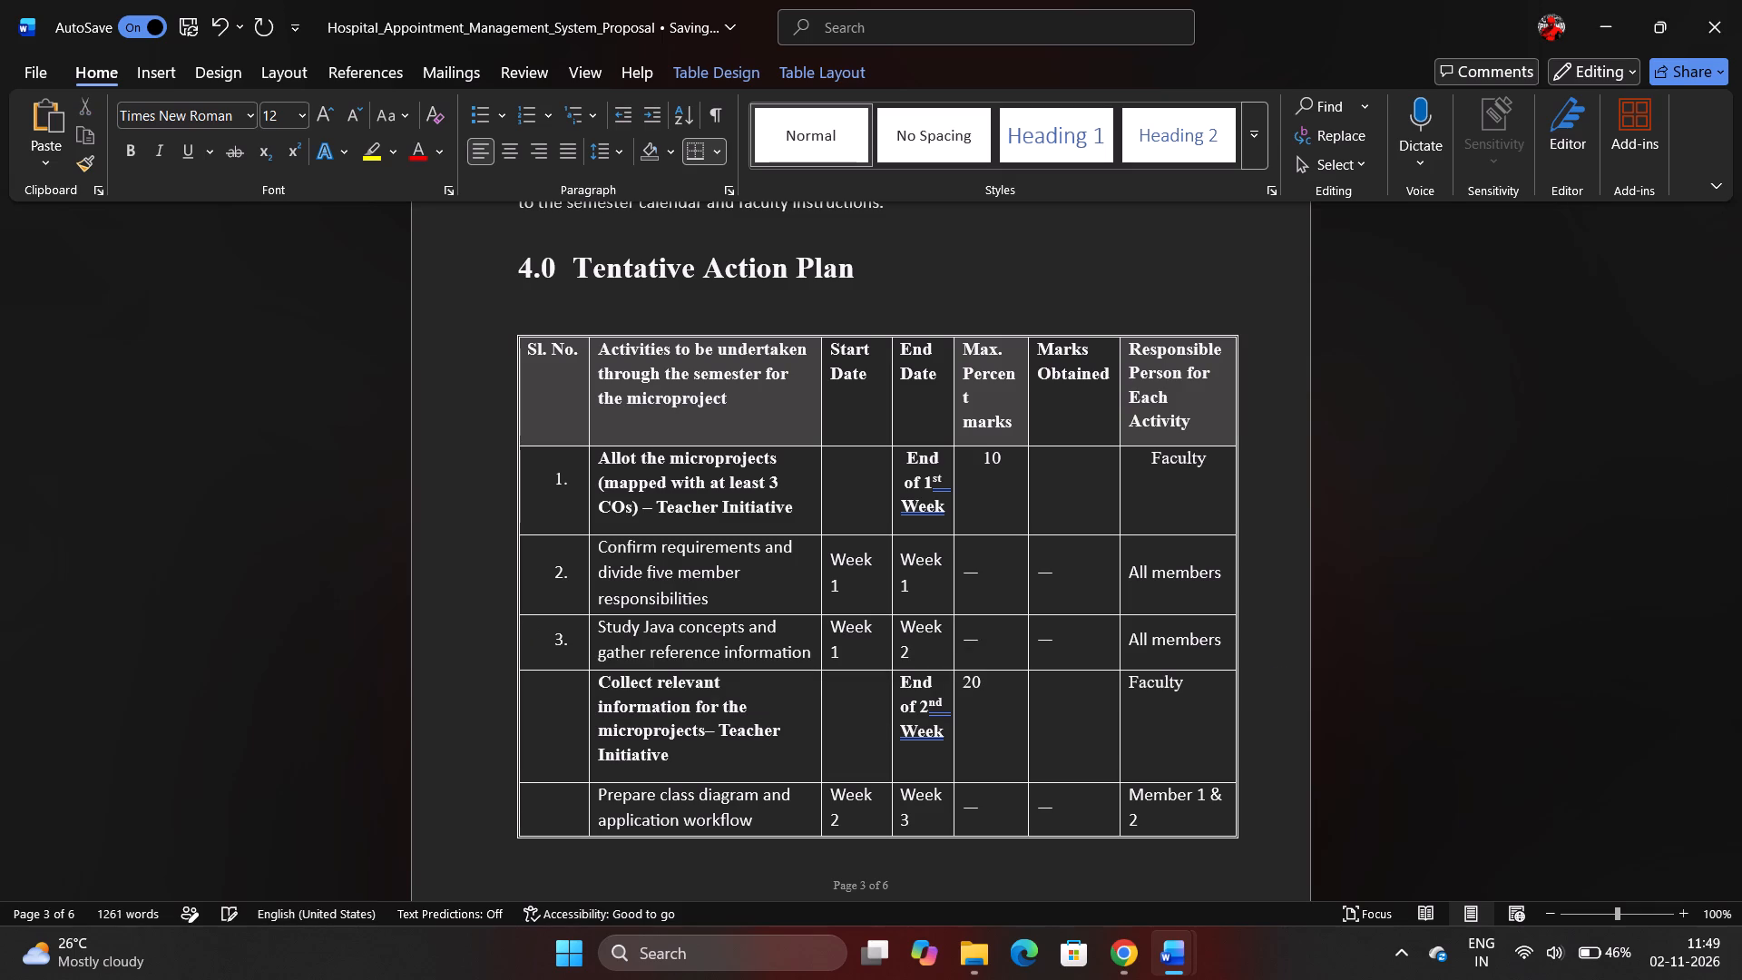
pyautogui.scroll(-1, 590, 697)
pyautogui.tripleClick(571, 405)
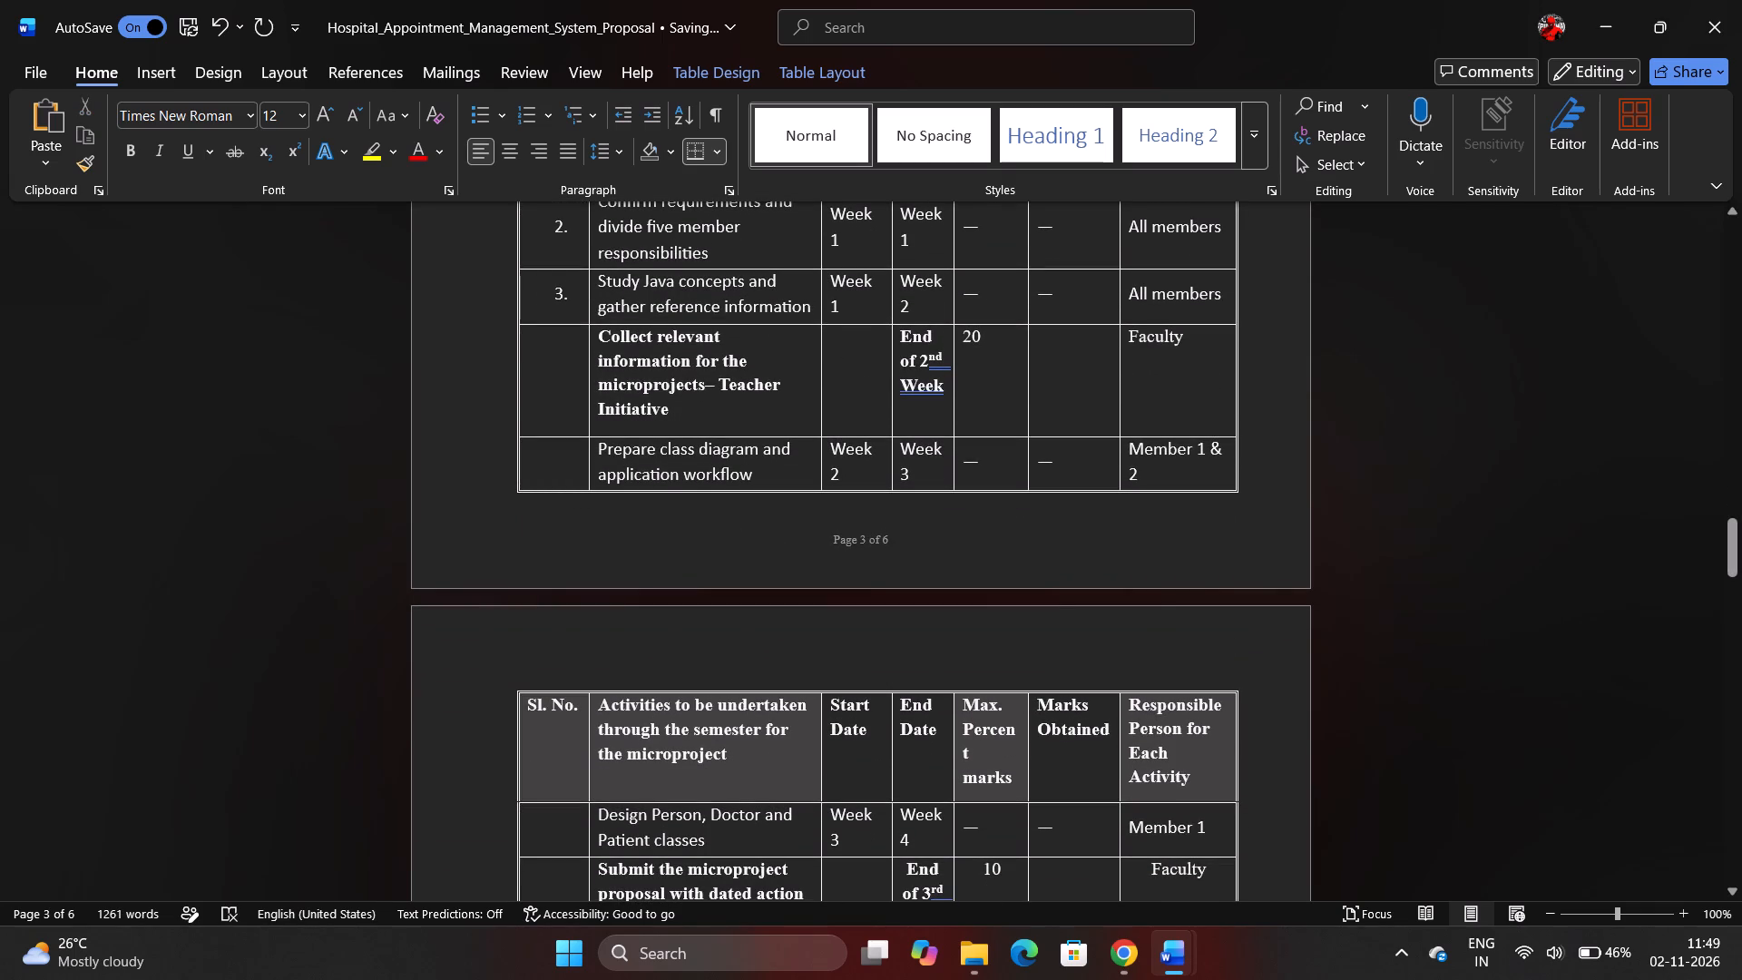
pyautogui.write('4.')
pyautogui.doubleClick(553, 375)
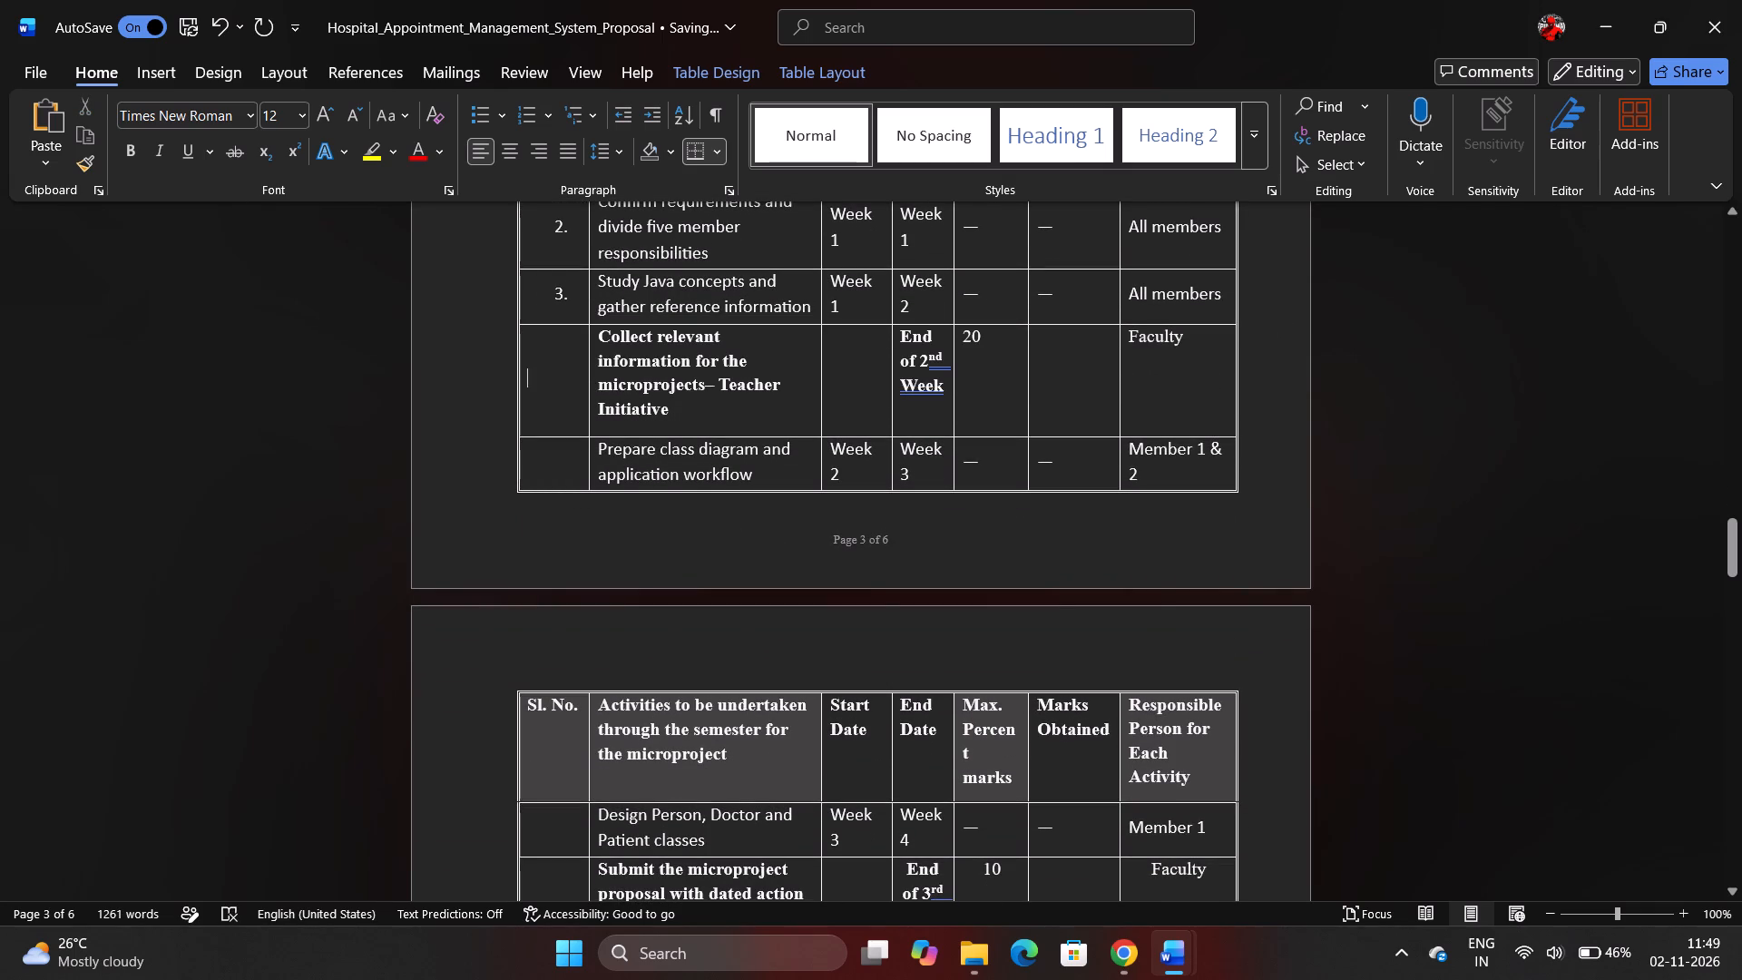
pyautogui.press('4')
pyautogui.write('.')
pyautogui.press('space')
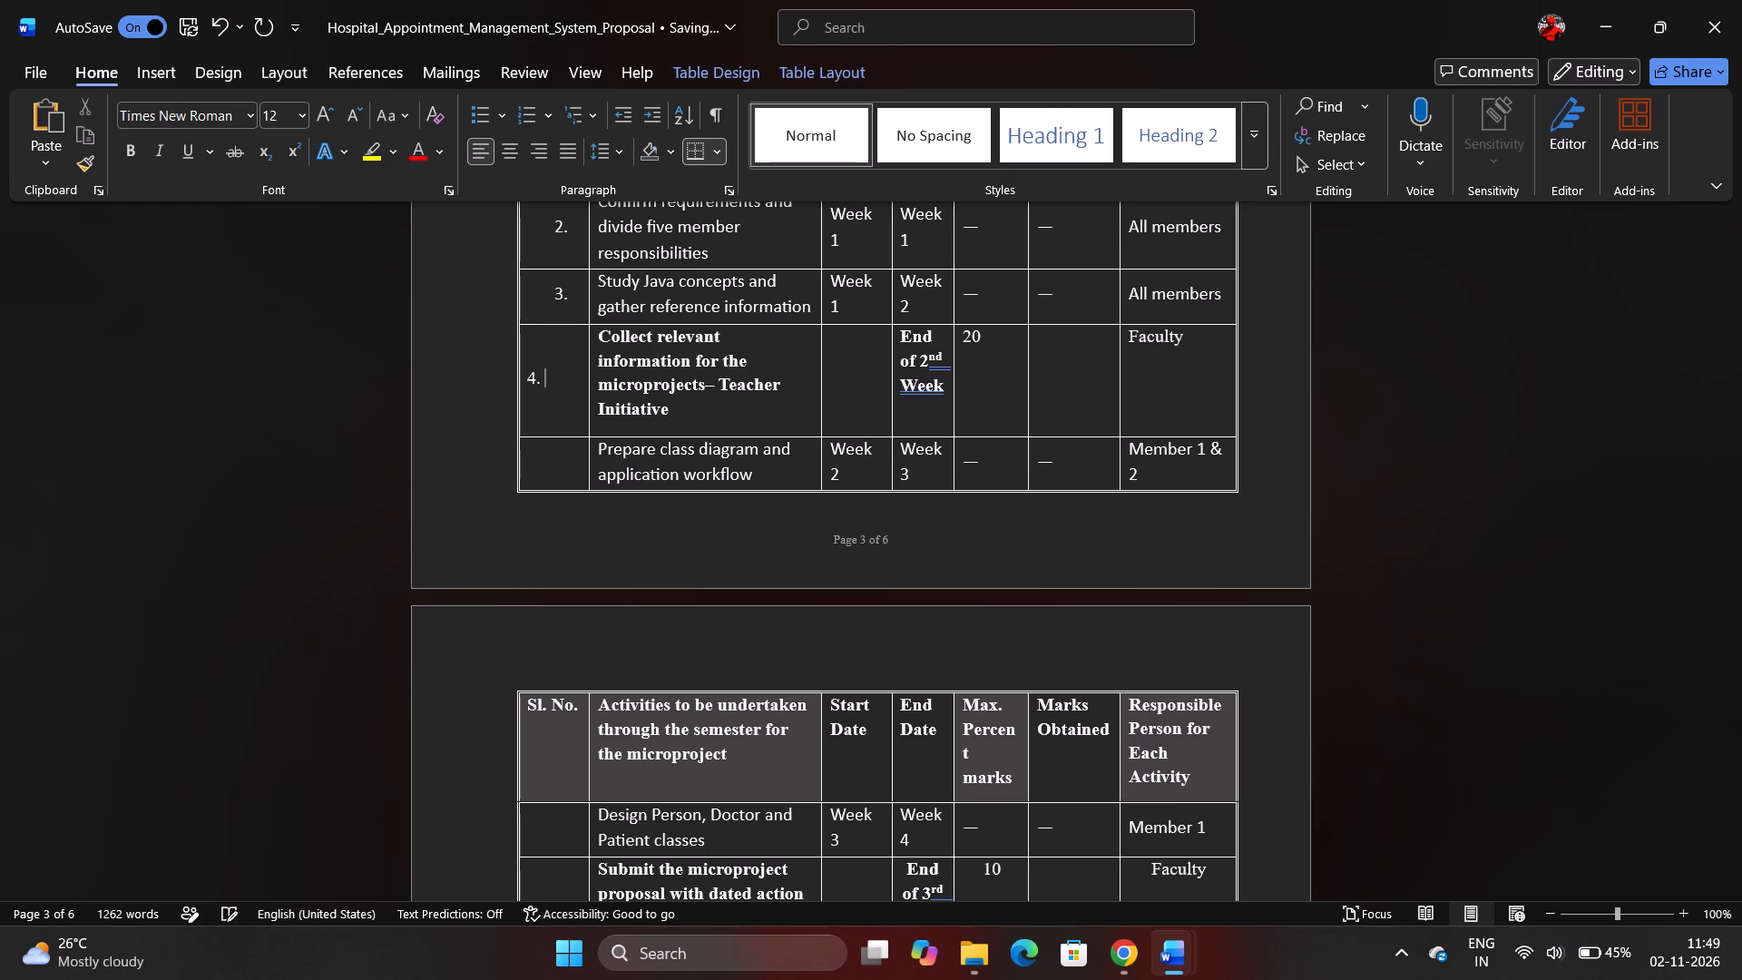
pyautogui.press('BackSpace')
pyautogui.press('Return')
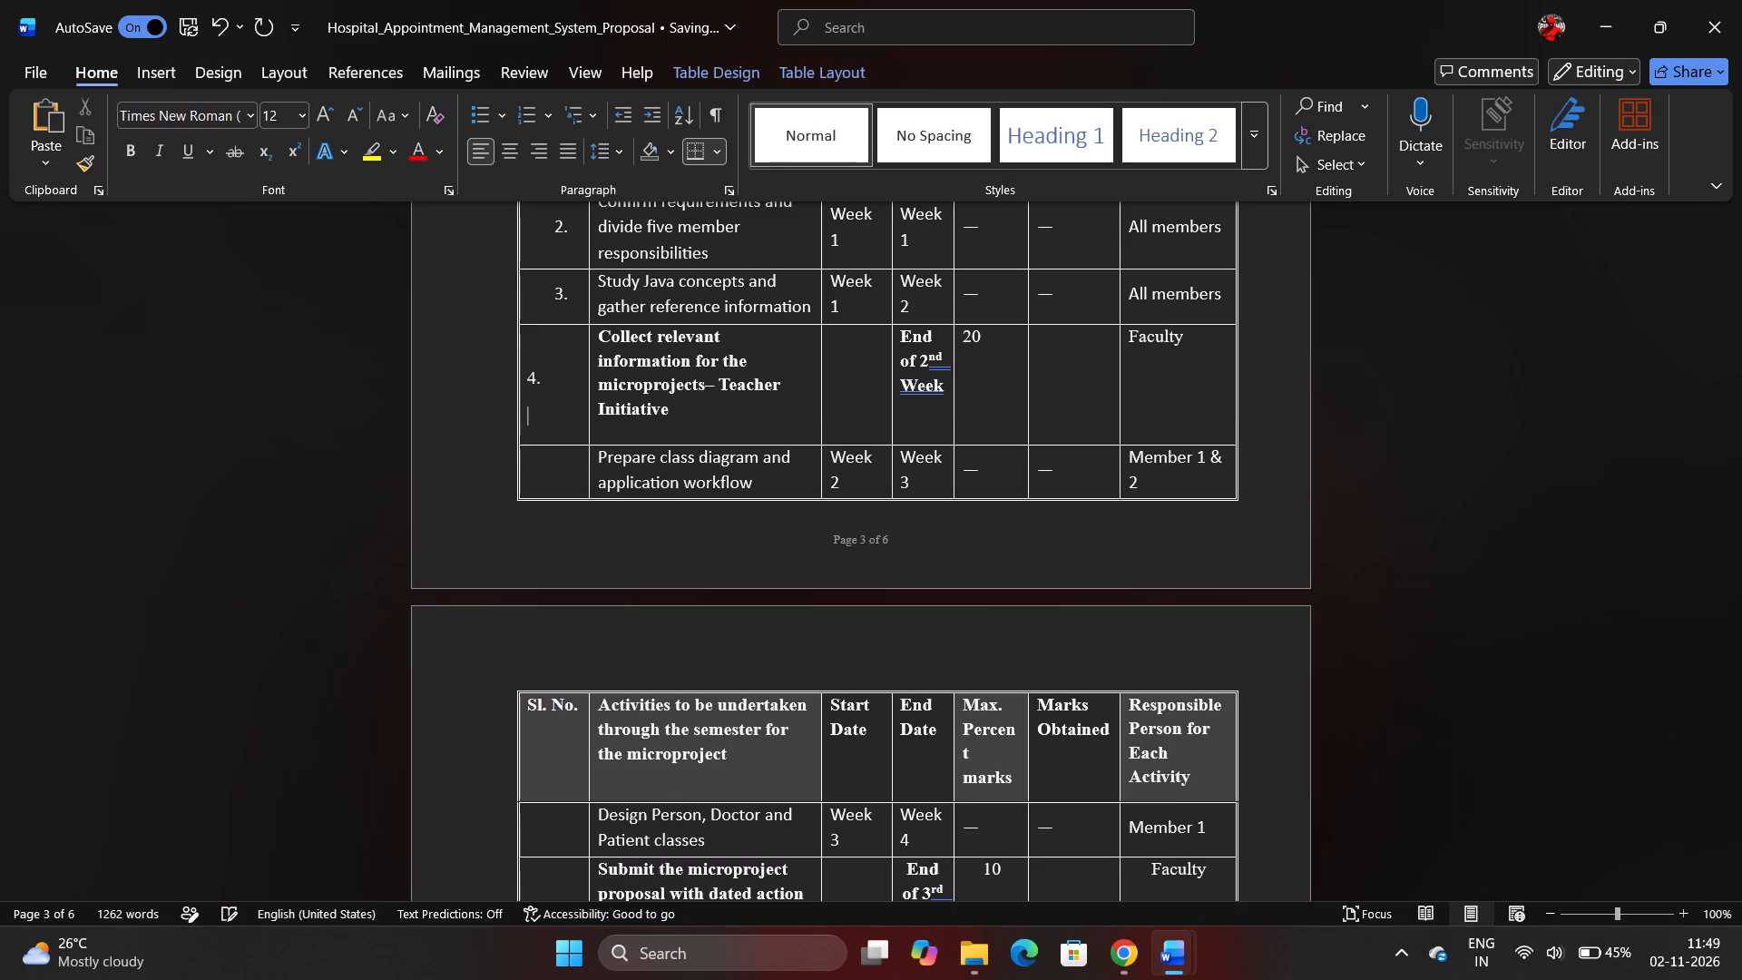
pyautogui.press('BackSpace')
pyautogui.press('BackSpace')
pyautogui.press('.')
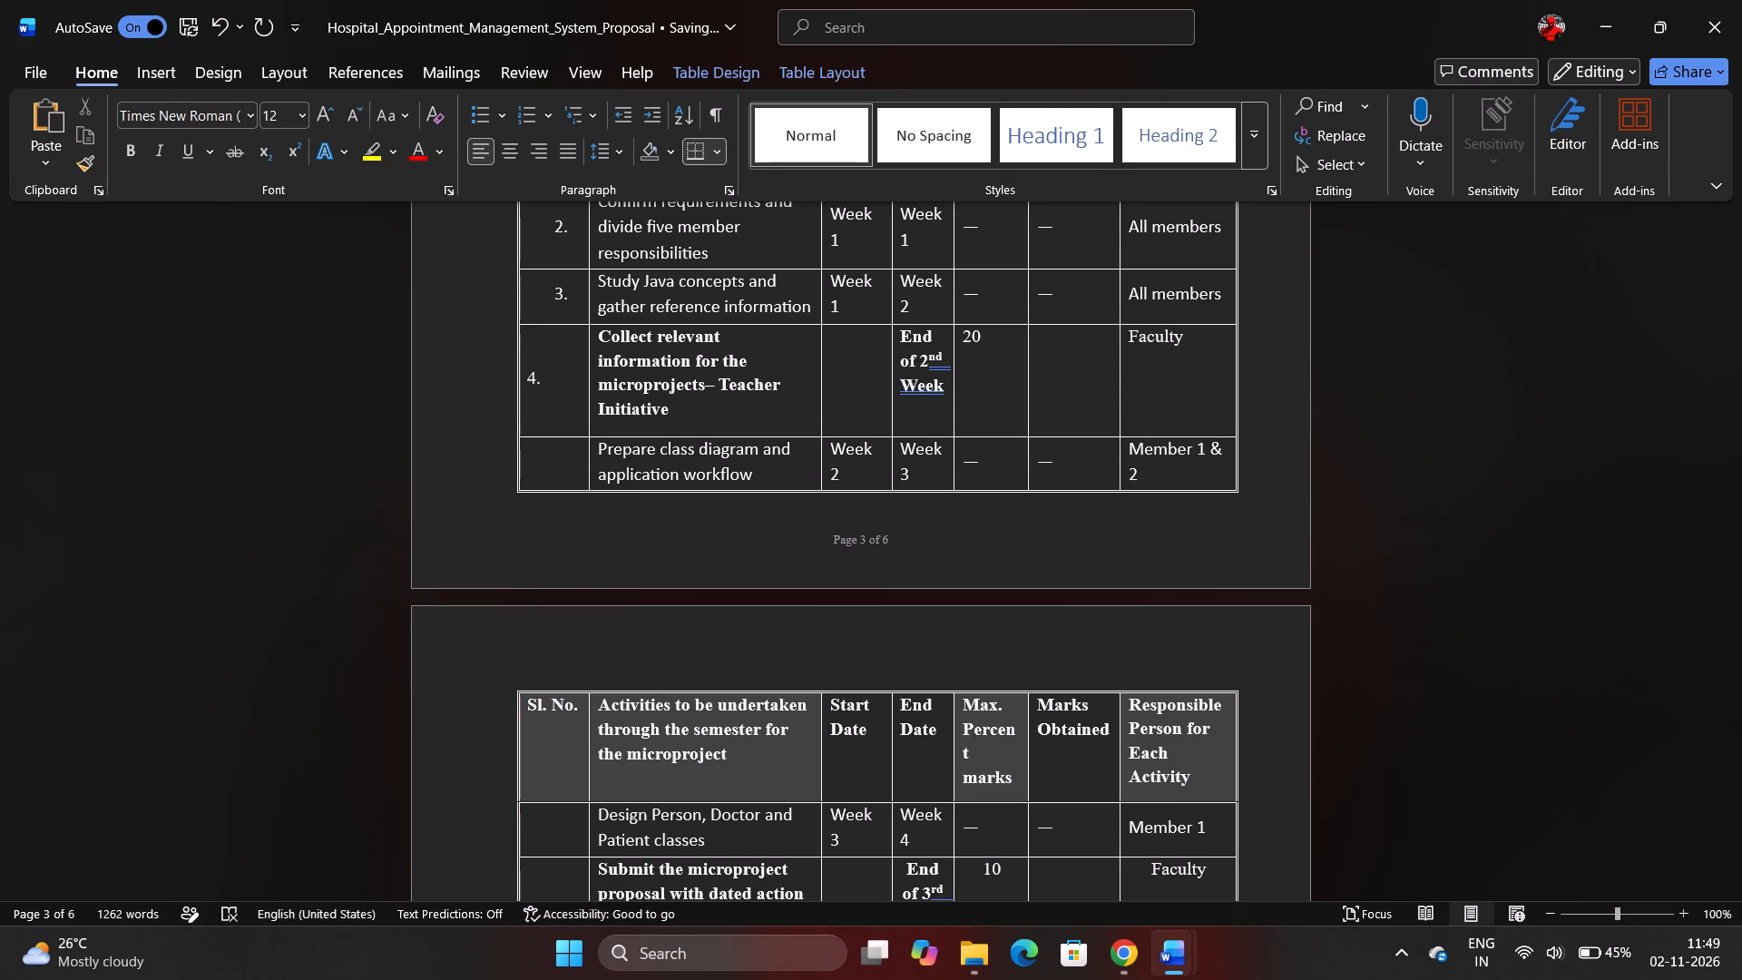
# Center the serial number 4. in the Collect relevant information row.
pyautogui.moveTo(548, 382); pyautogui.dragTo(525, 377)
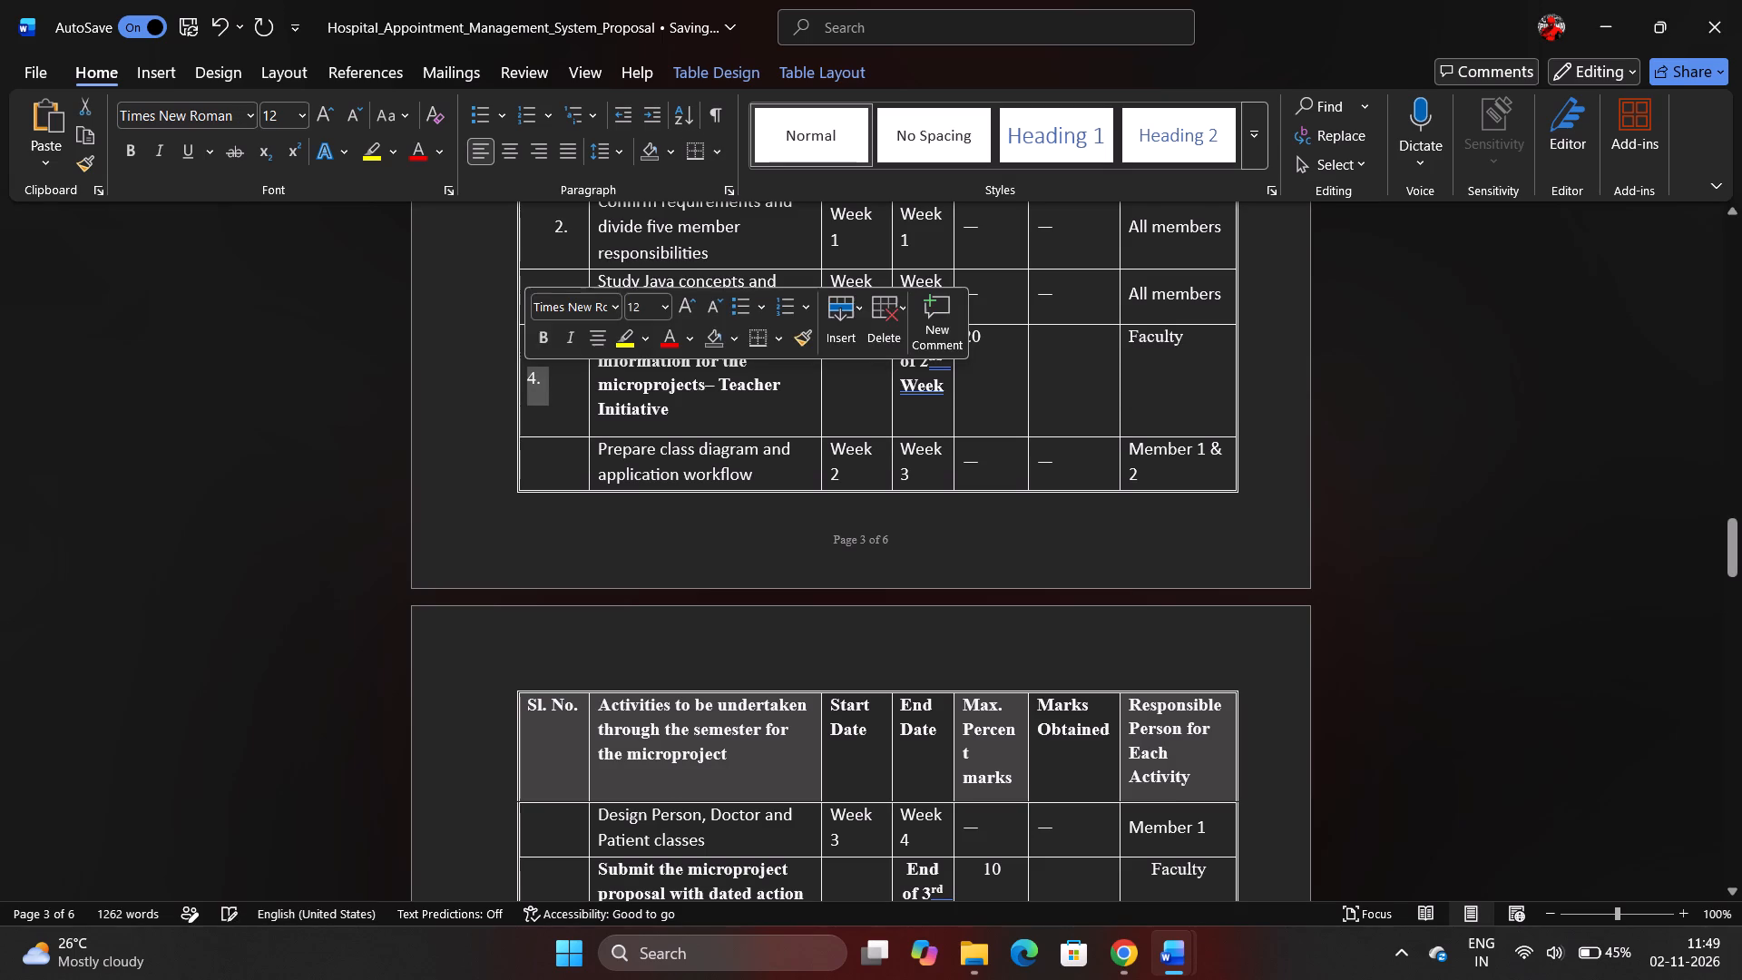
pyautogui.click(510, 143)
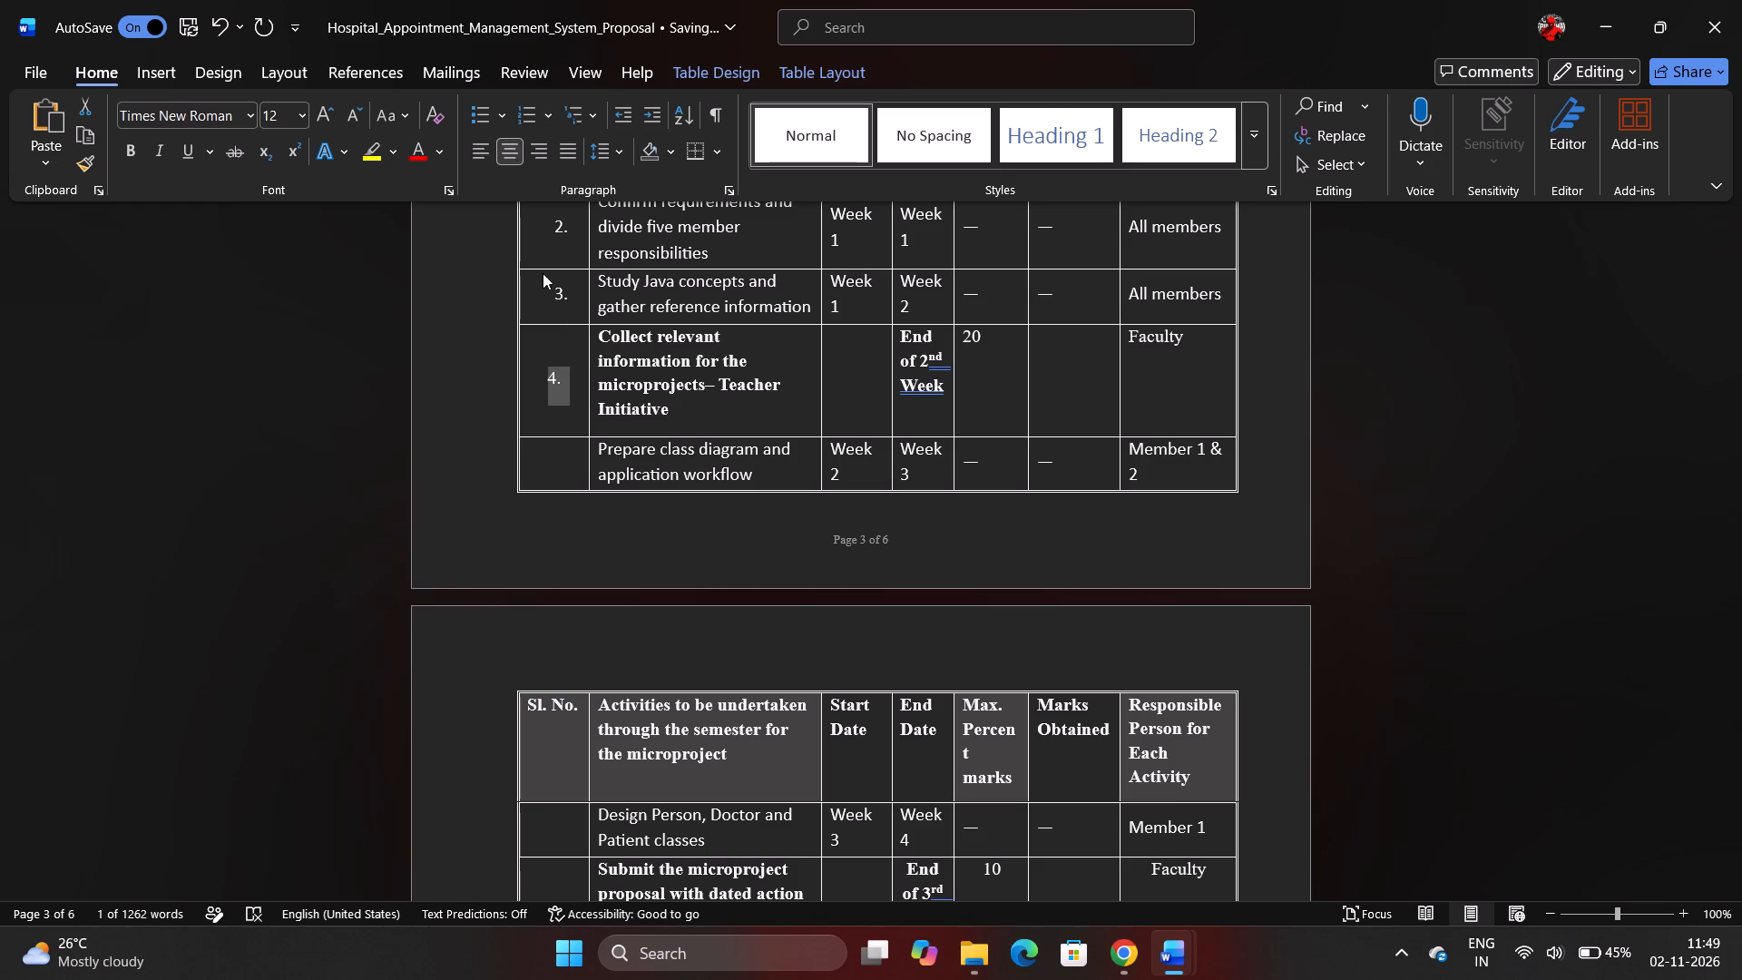
# Left-align the serial numbers from the Allot the microprojects row through the Collect relevant information row.
pyautogui.click(565, 468)
pyautogui.scroll(1, 565, 468)
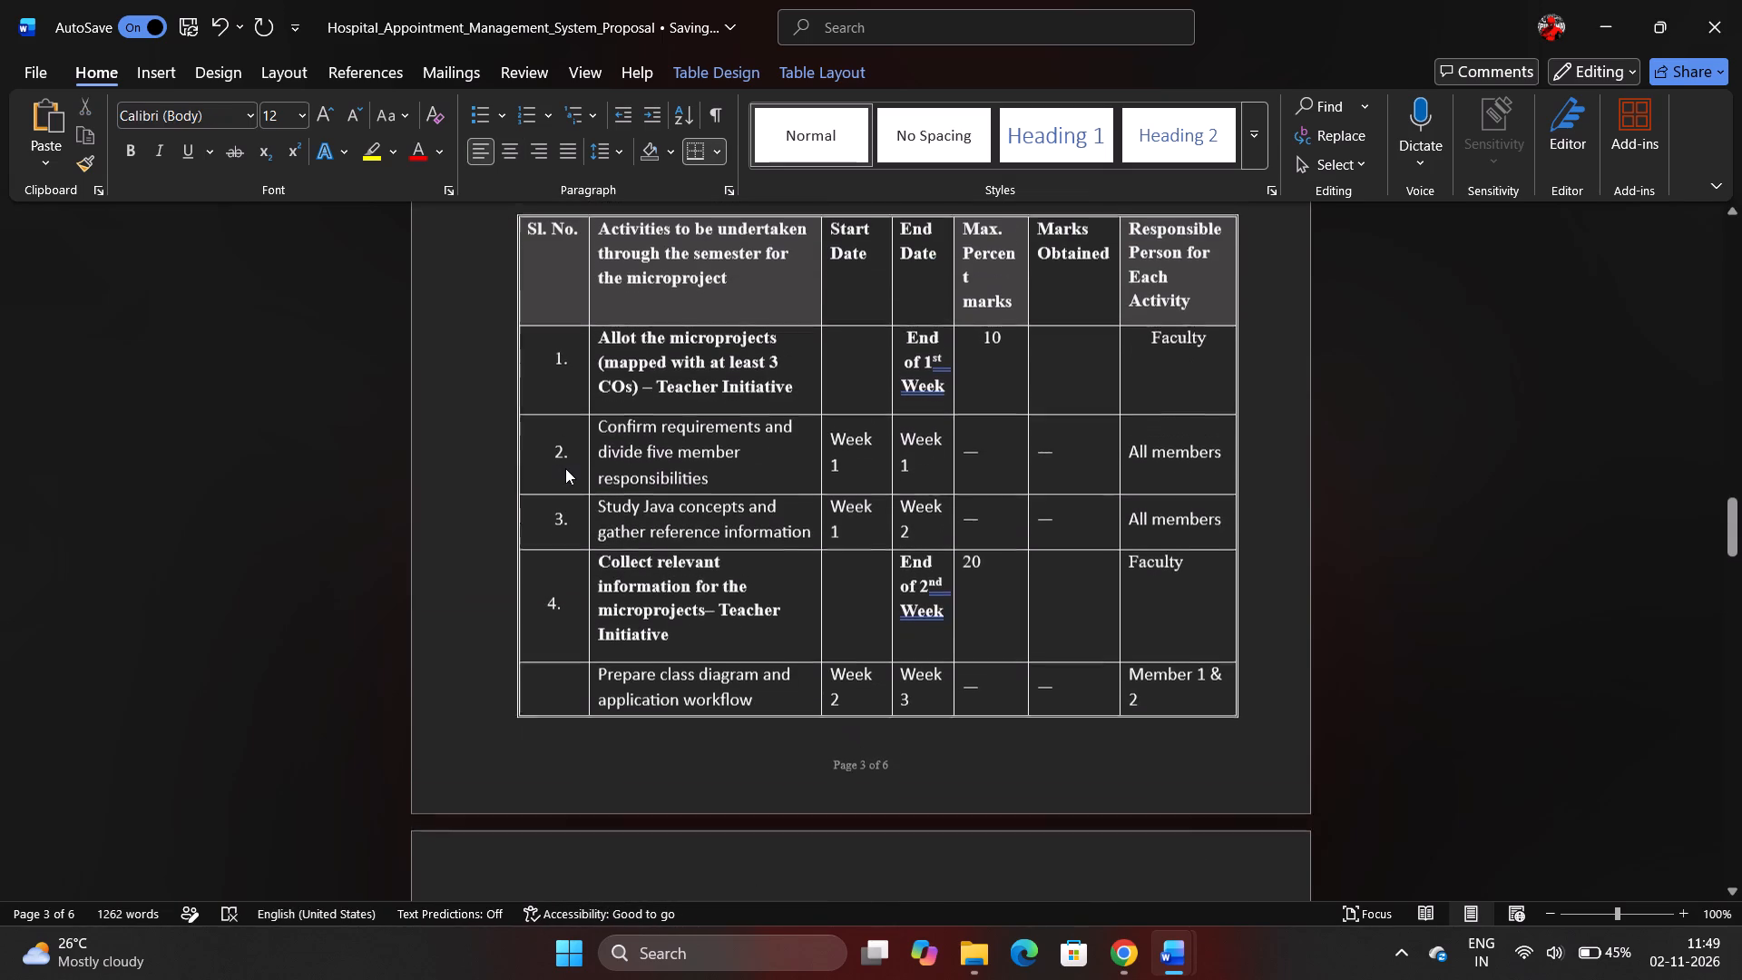
pyautogui.scroll(1, 565, 468)
pyautogui.moveTo(550, 362); pyautogui.dragTo(569, 455)
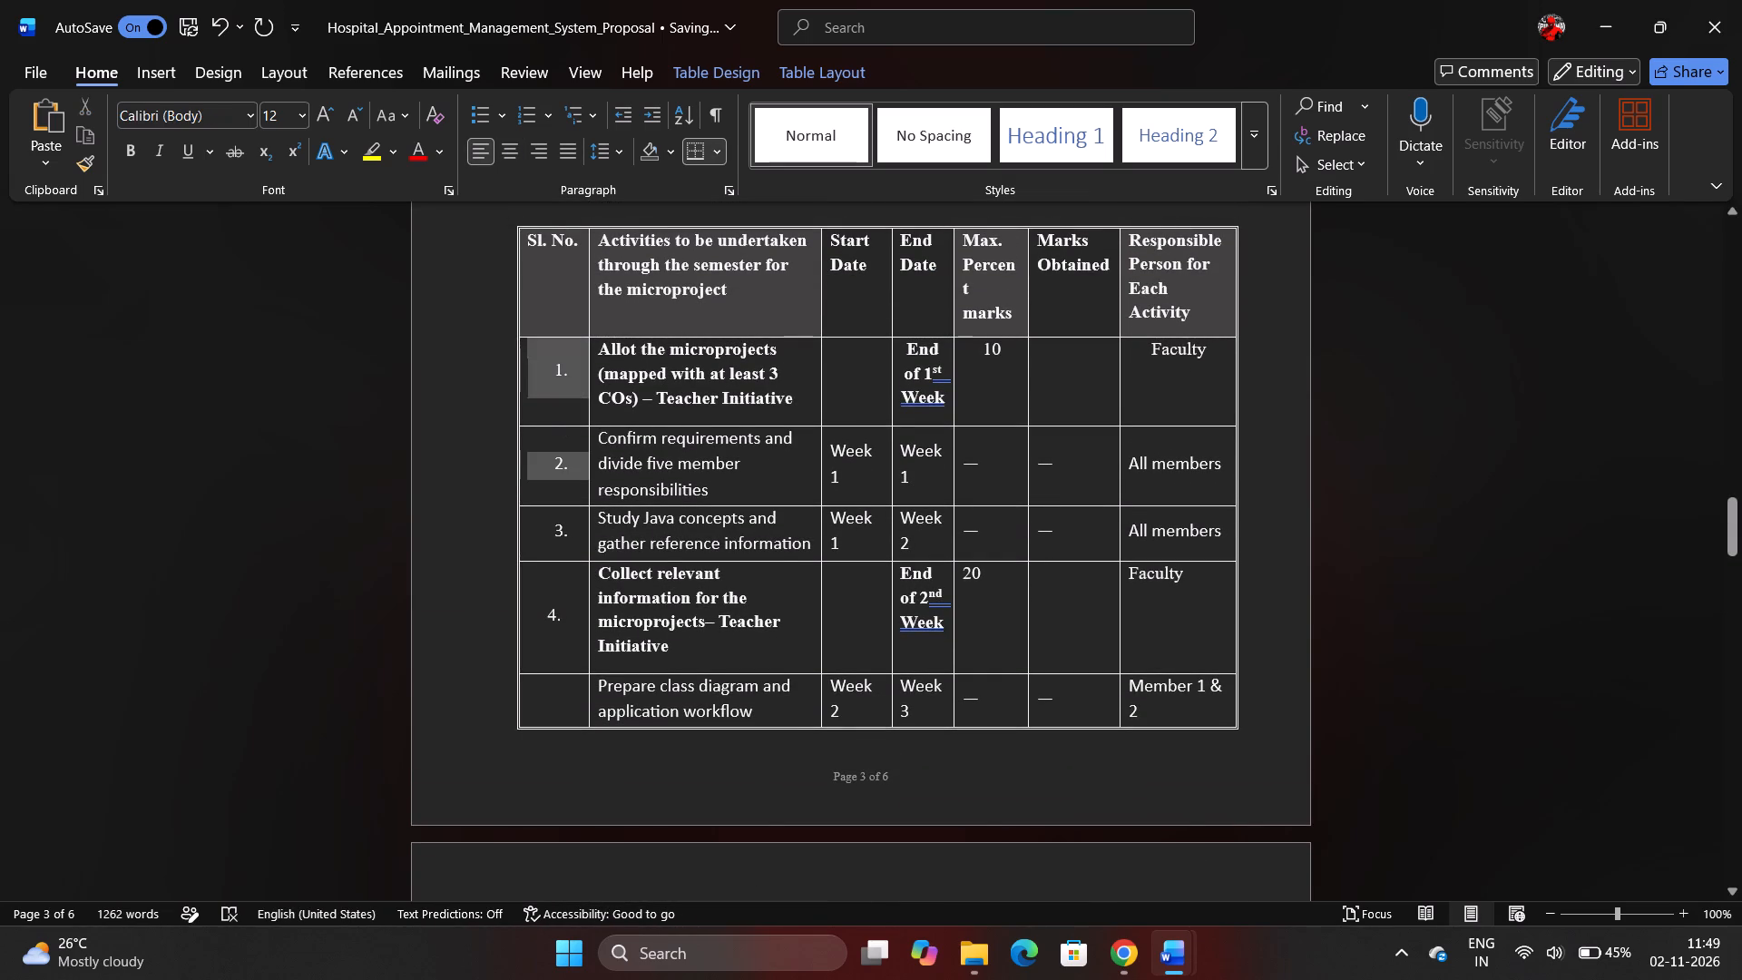
pyautogui.moveTo(569, 455); pyautogui.dragTo(563, 602)
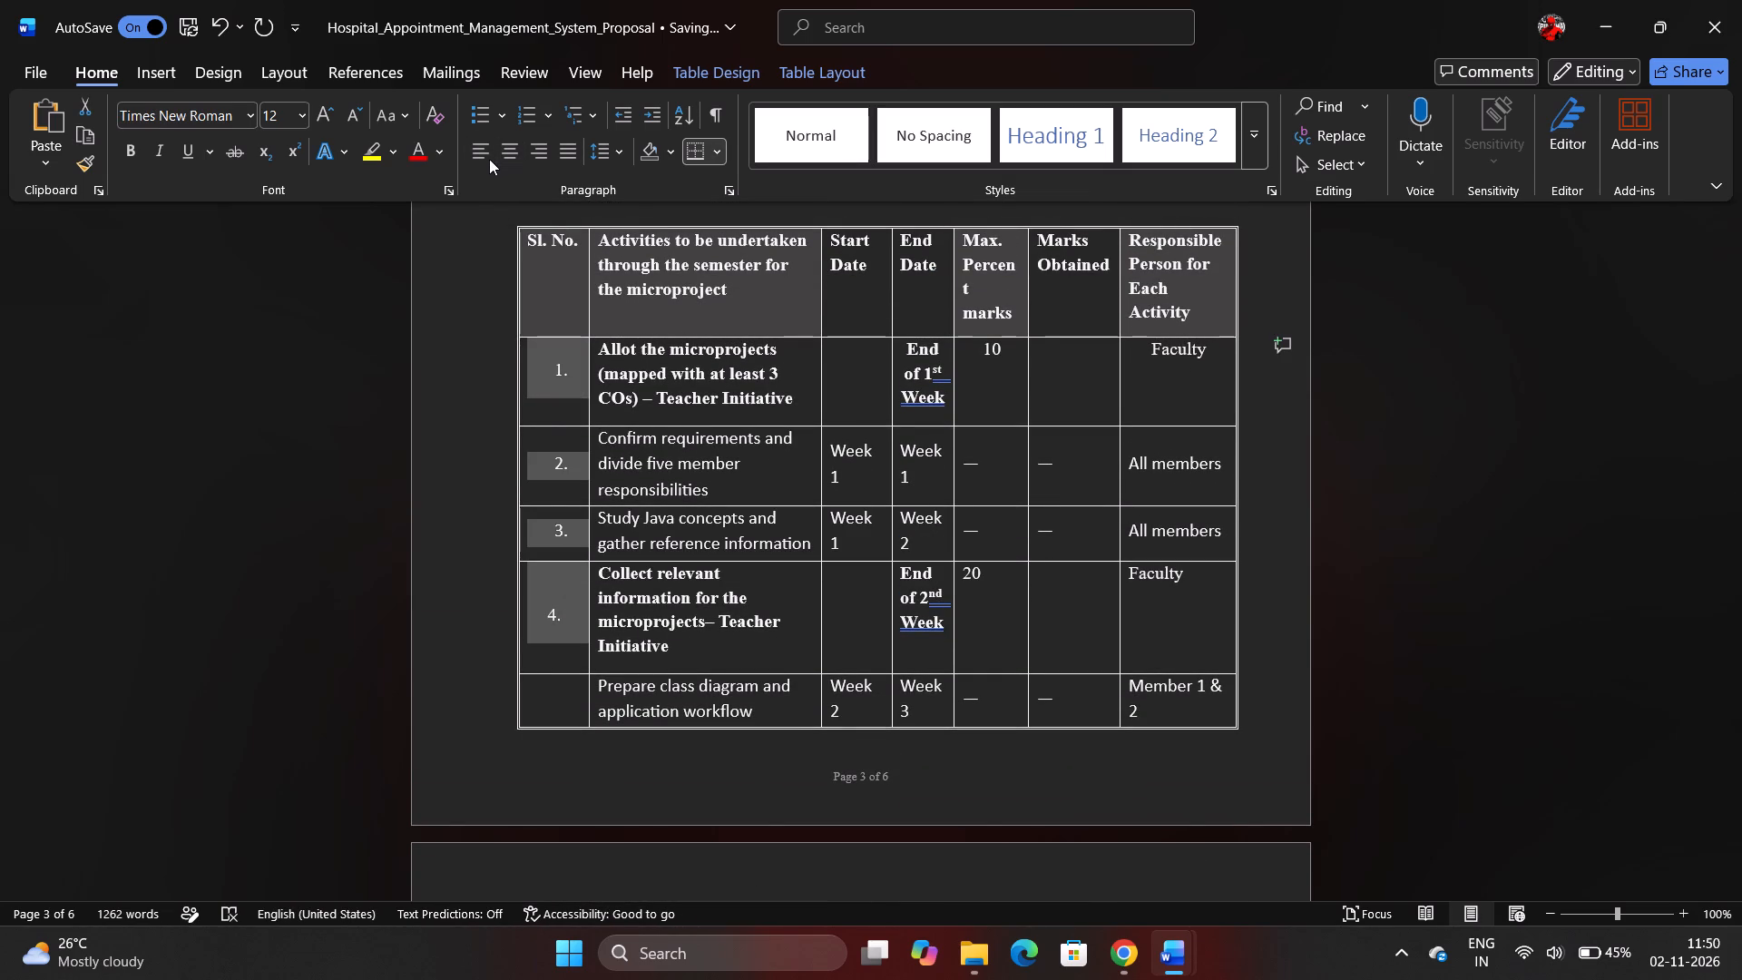
pyautogui.click(488, 159)
pyautogui.click(497, 157)
# Enter serial number 5. in the Sl. No. cell of the Prepare class diagram row, undoing the automatic numbering there.
pyautogui.click(566, 615)
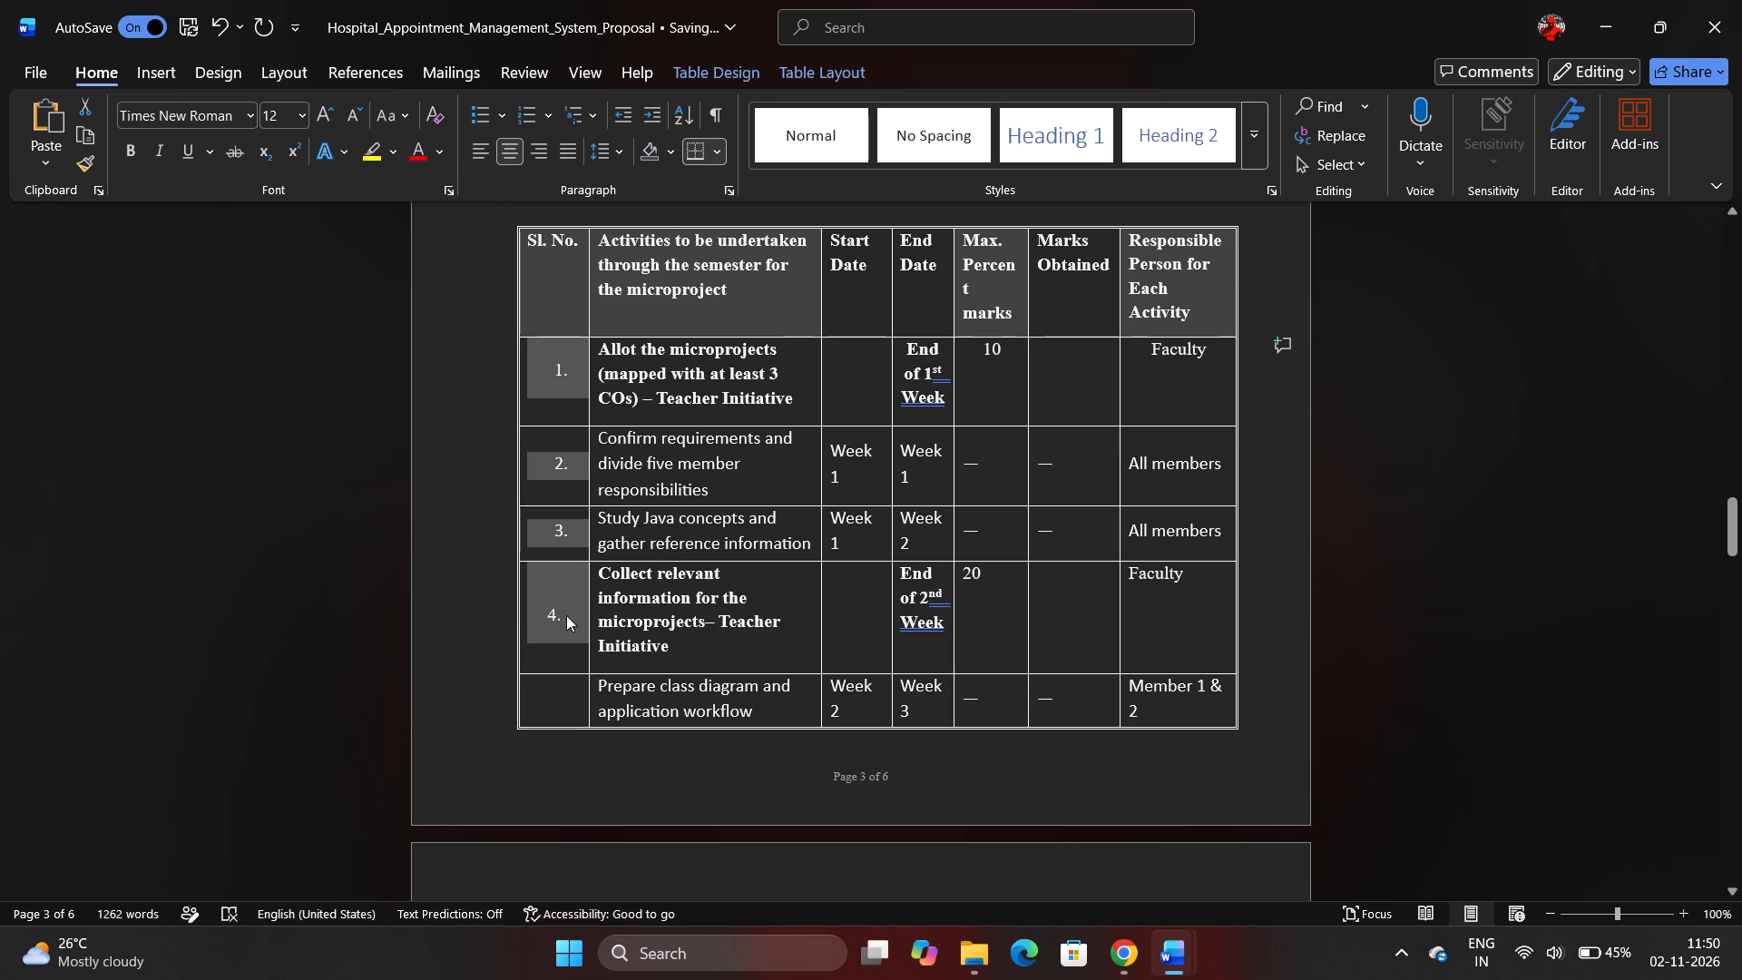
pyautogui.scroll(-1, 566, 615)
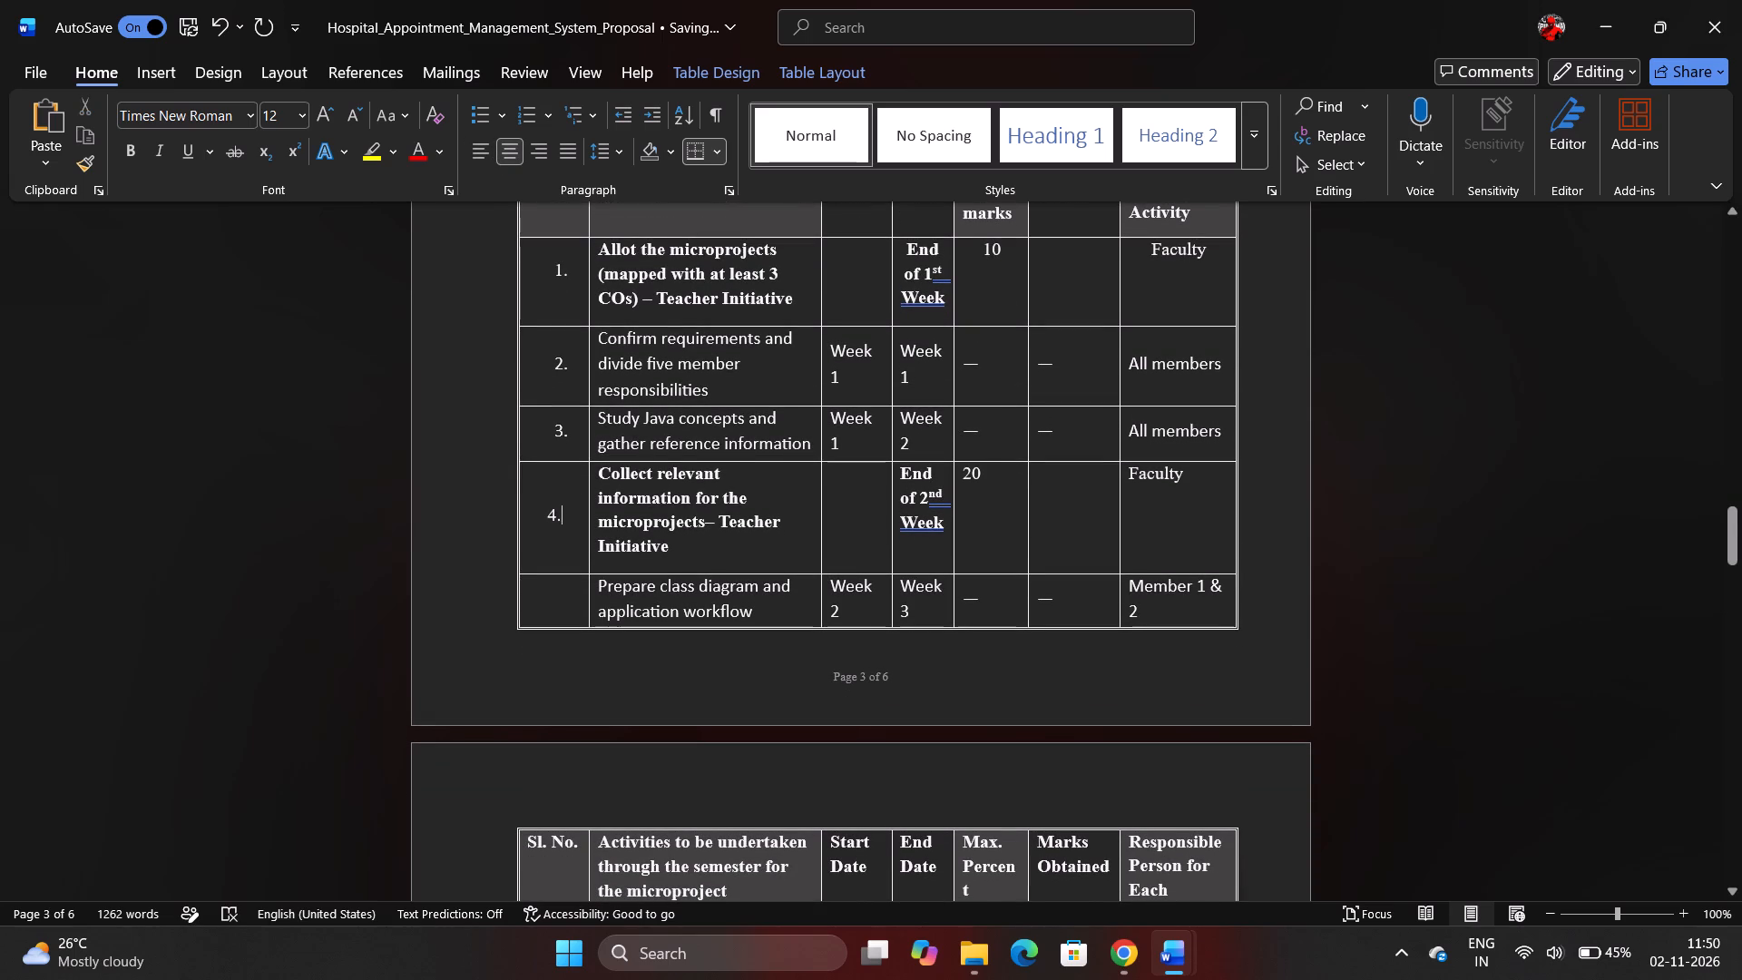
pyautogui.click(558, 613)
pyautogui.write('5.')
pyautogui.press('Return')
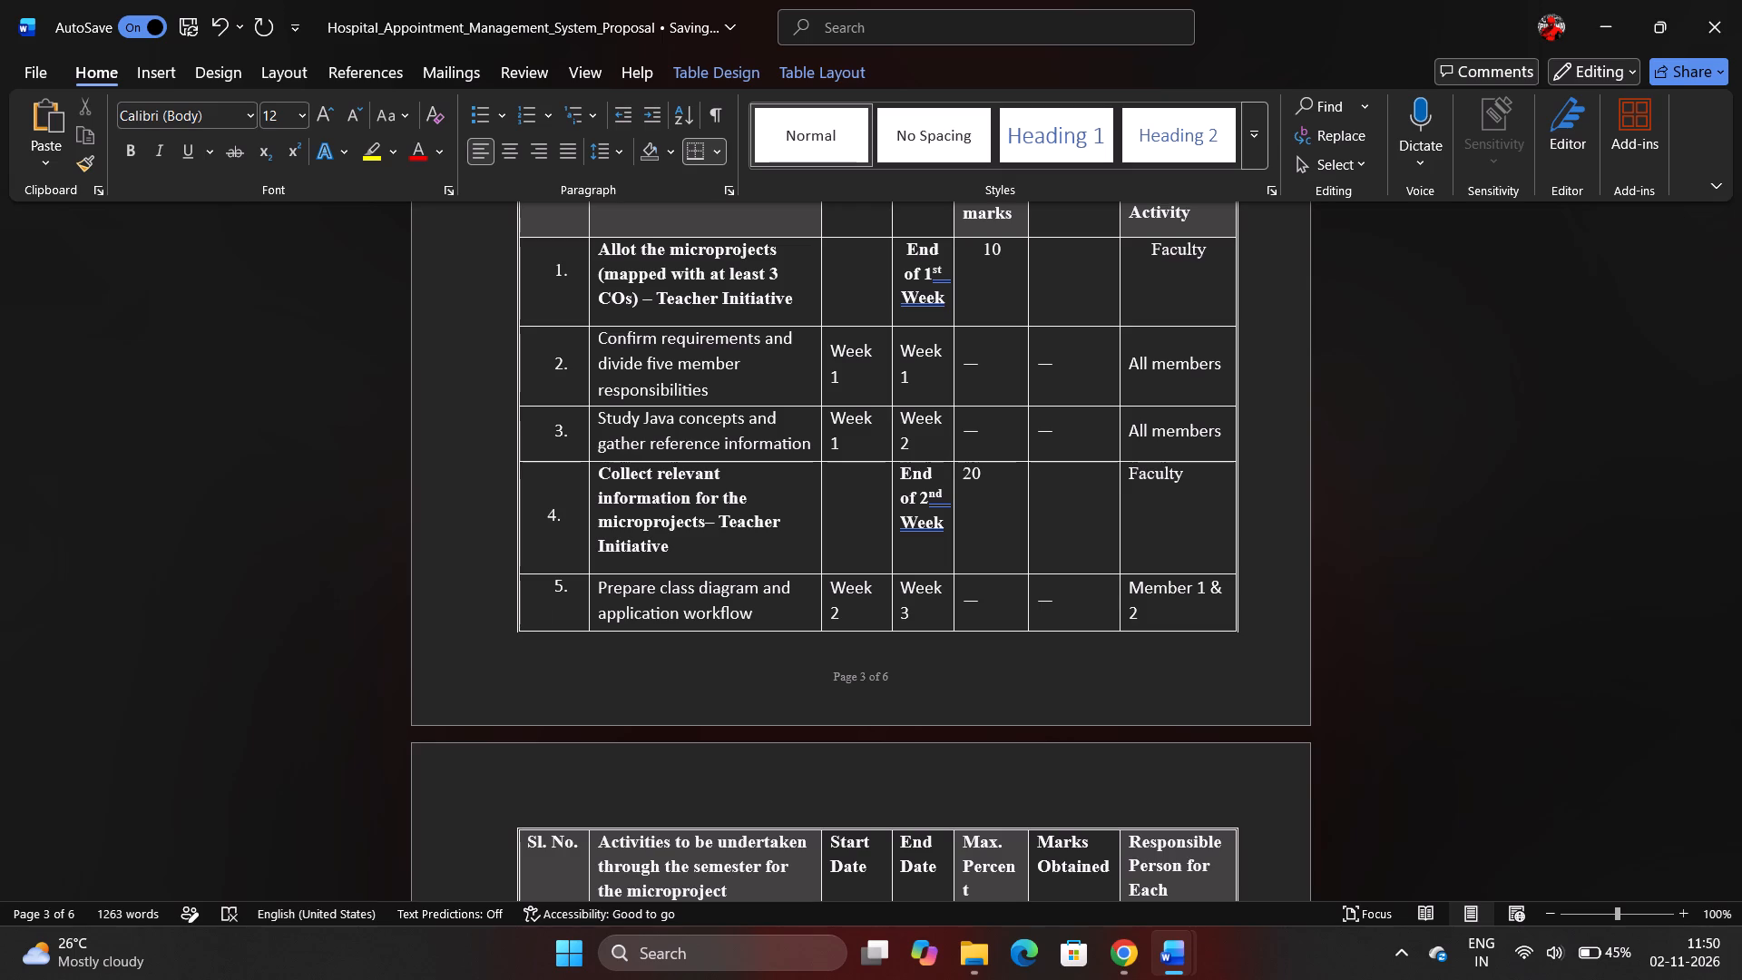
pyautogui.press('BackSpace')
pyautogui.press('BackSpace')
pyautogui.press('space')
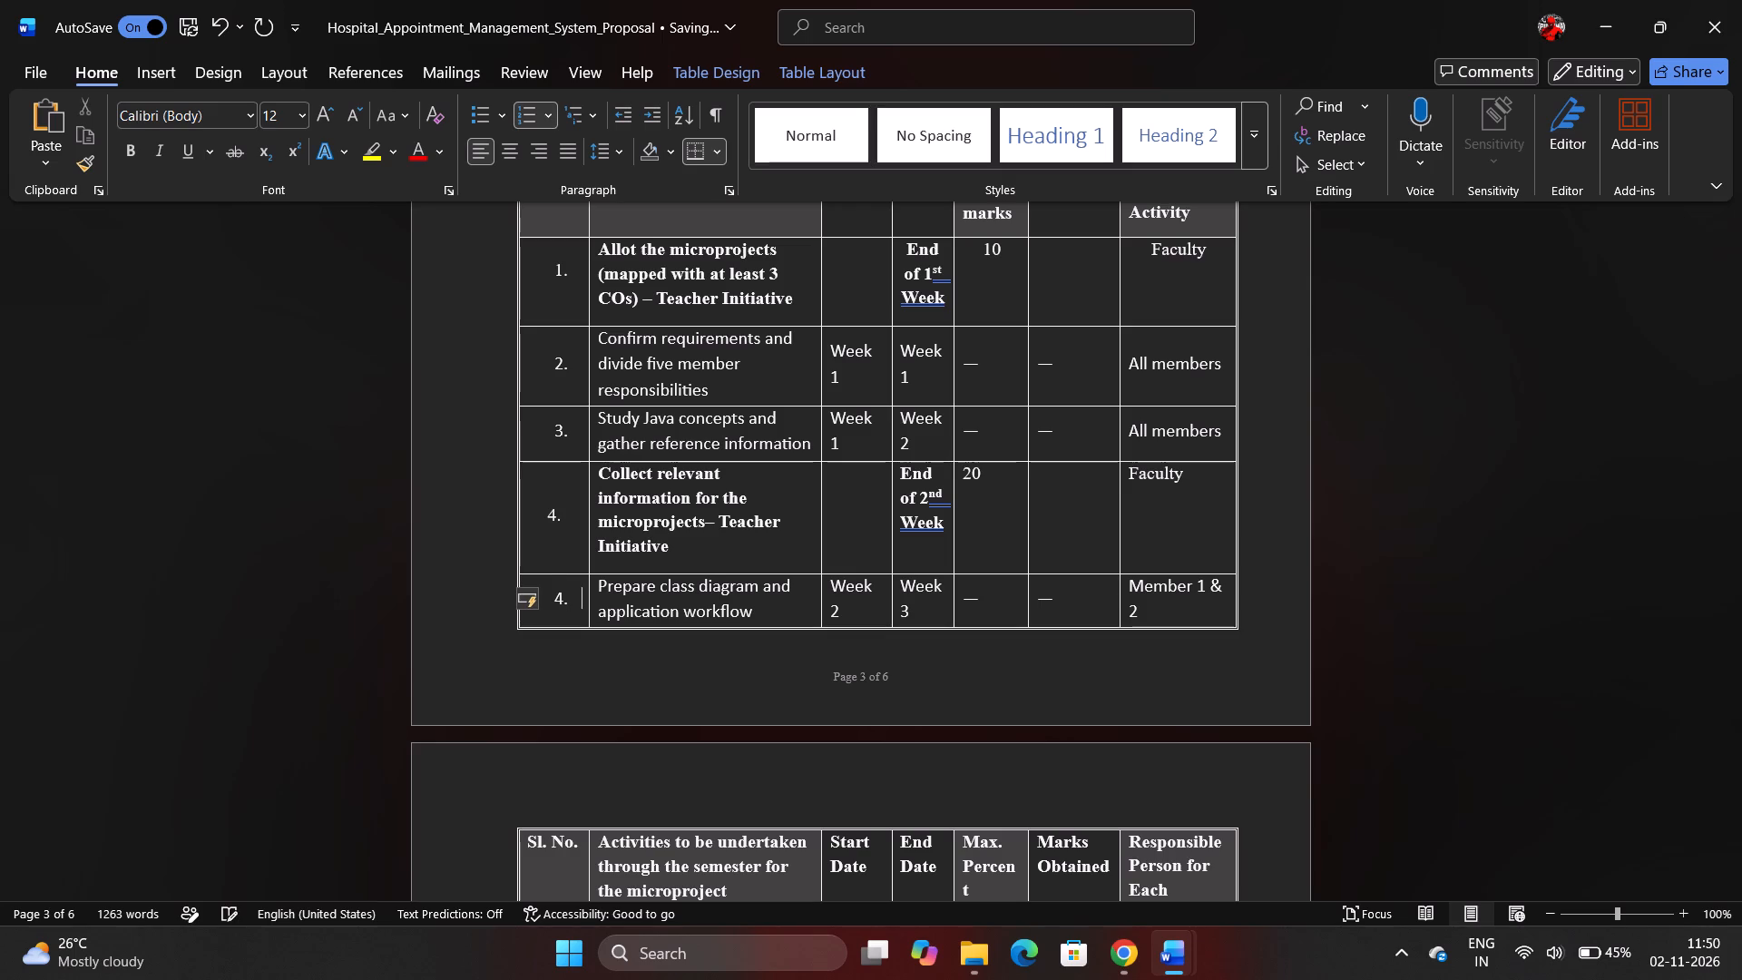
pyautogui.click(559, 518)
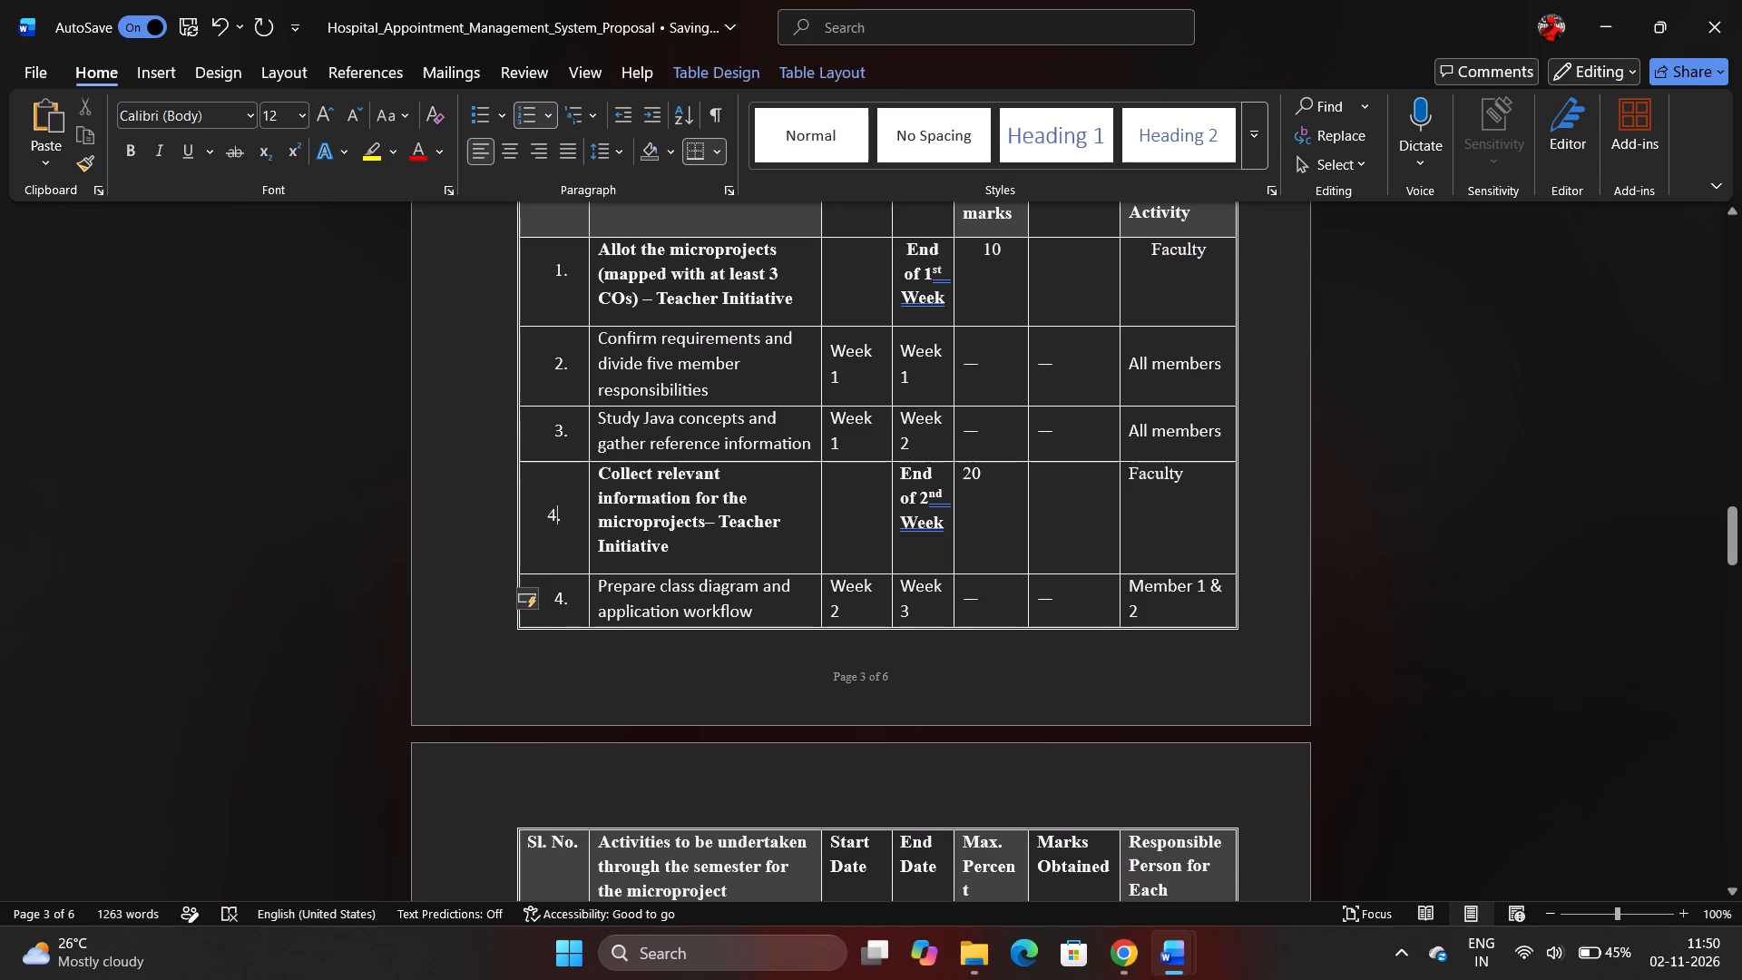
pyautogui.click(563, 592)
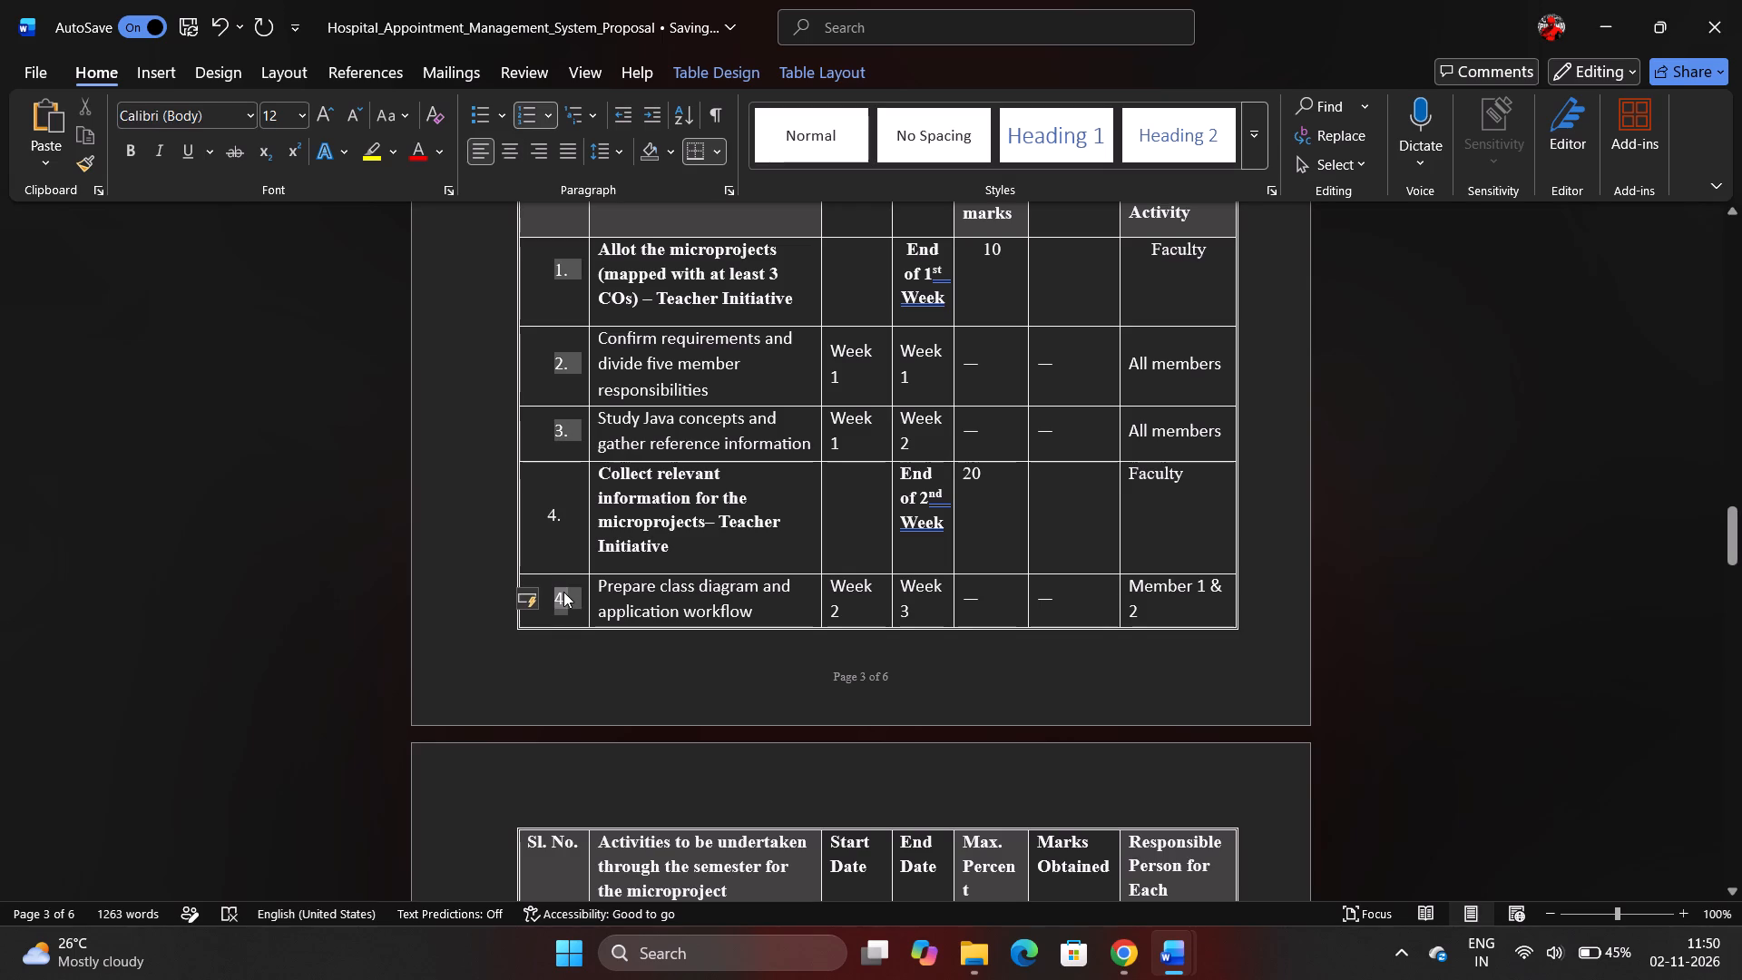
pyautogui.click(535, 605)
pyautogui.click(559, 622)
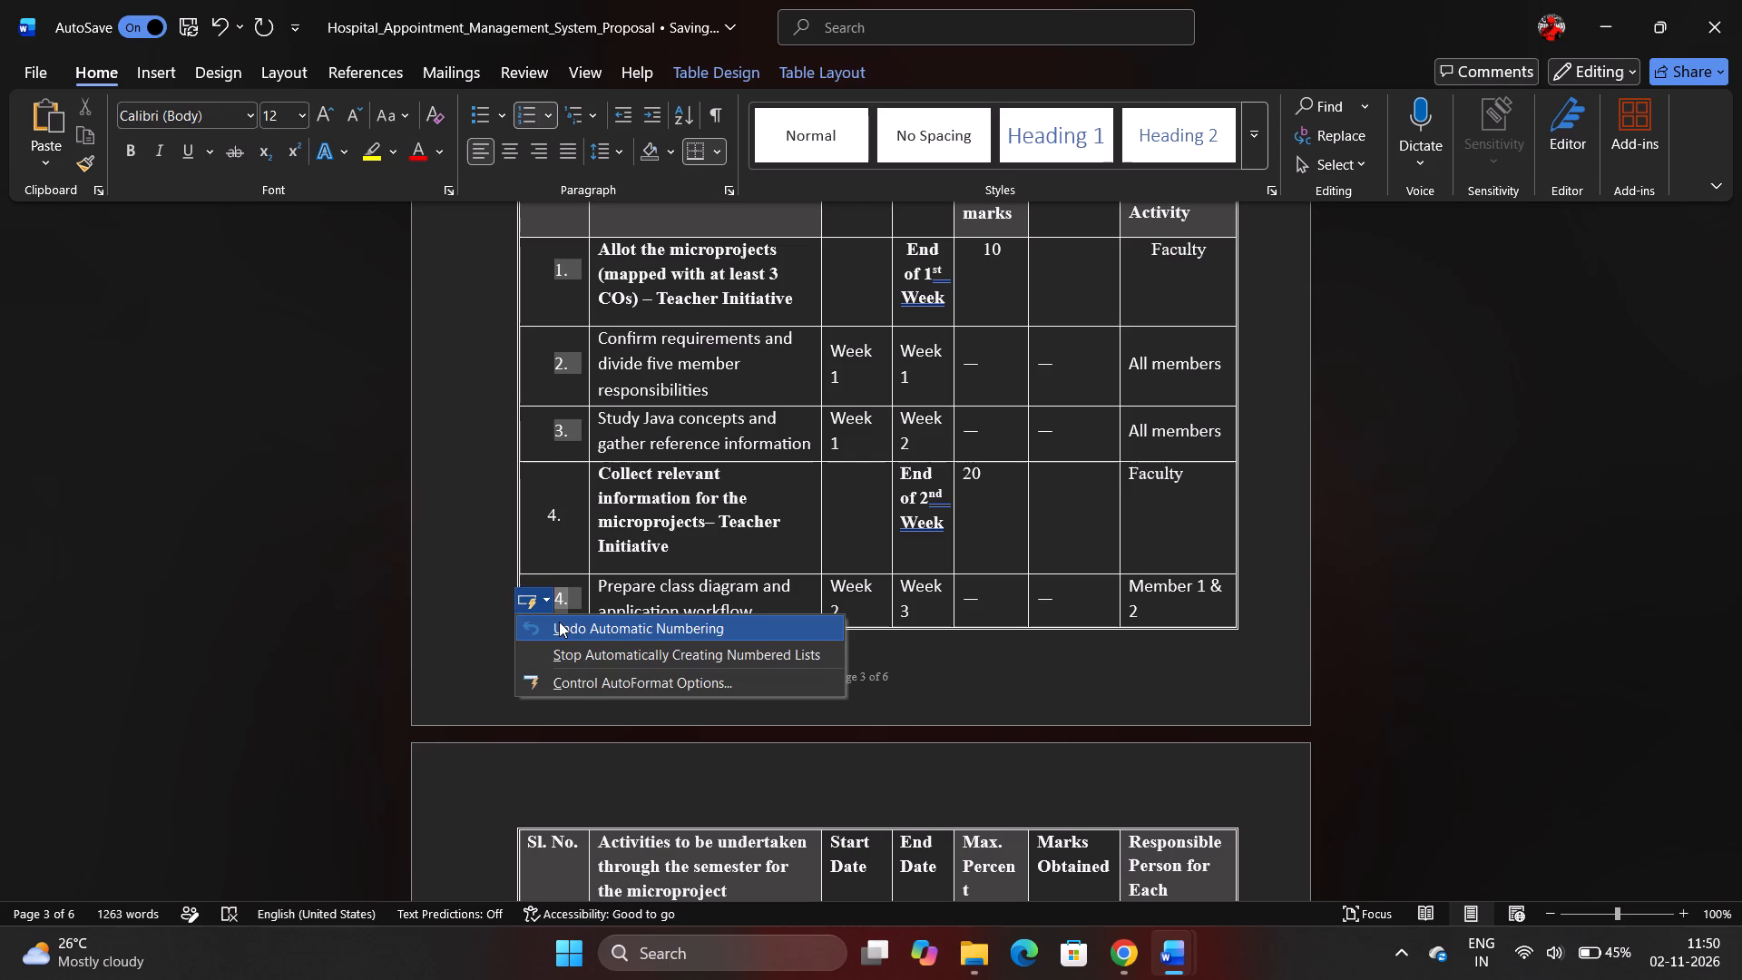
# Enter serial number 6. in the Sl. No. cell of the Design Person, Doctor and Patient classes row.
pyautogui.scroll(-2, 571, 680)
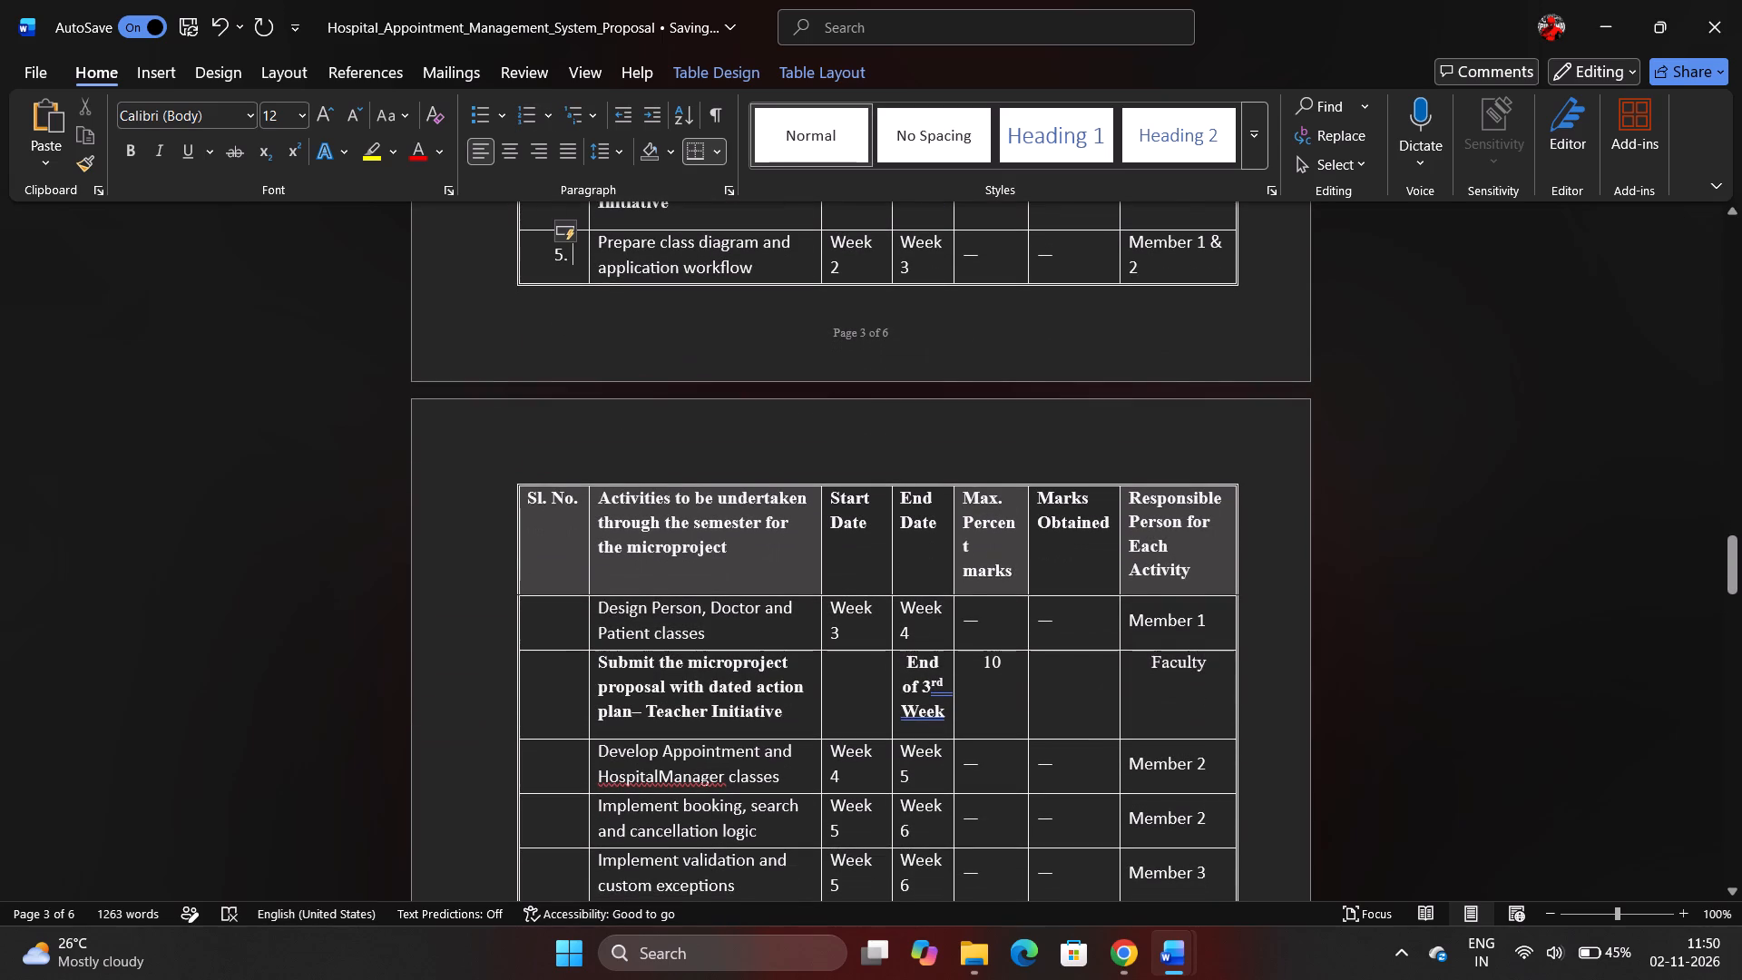
pyautogui.click(562, 635)
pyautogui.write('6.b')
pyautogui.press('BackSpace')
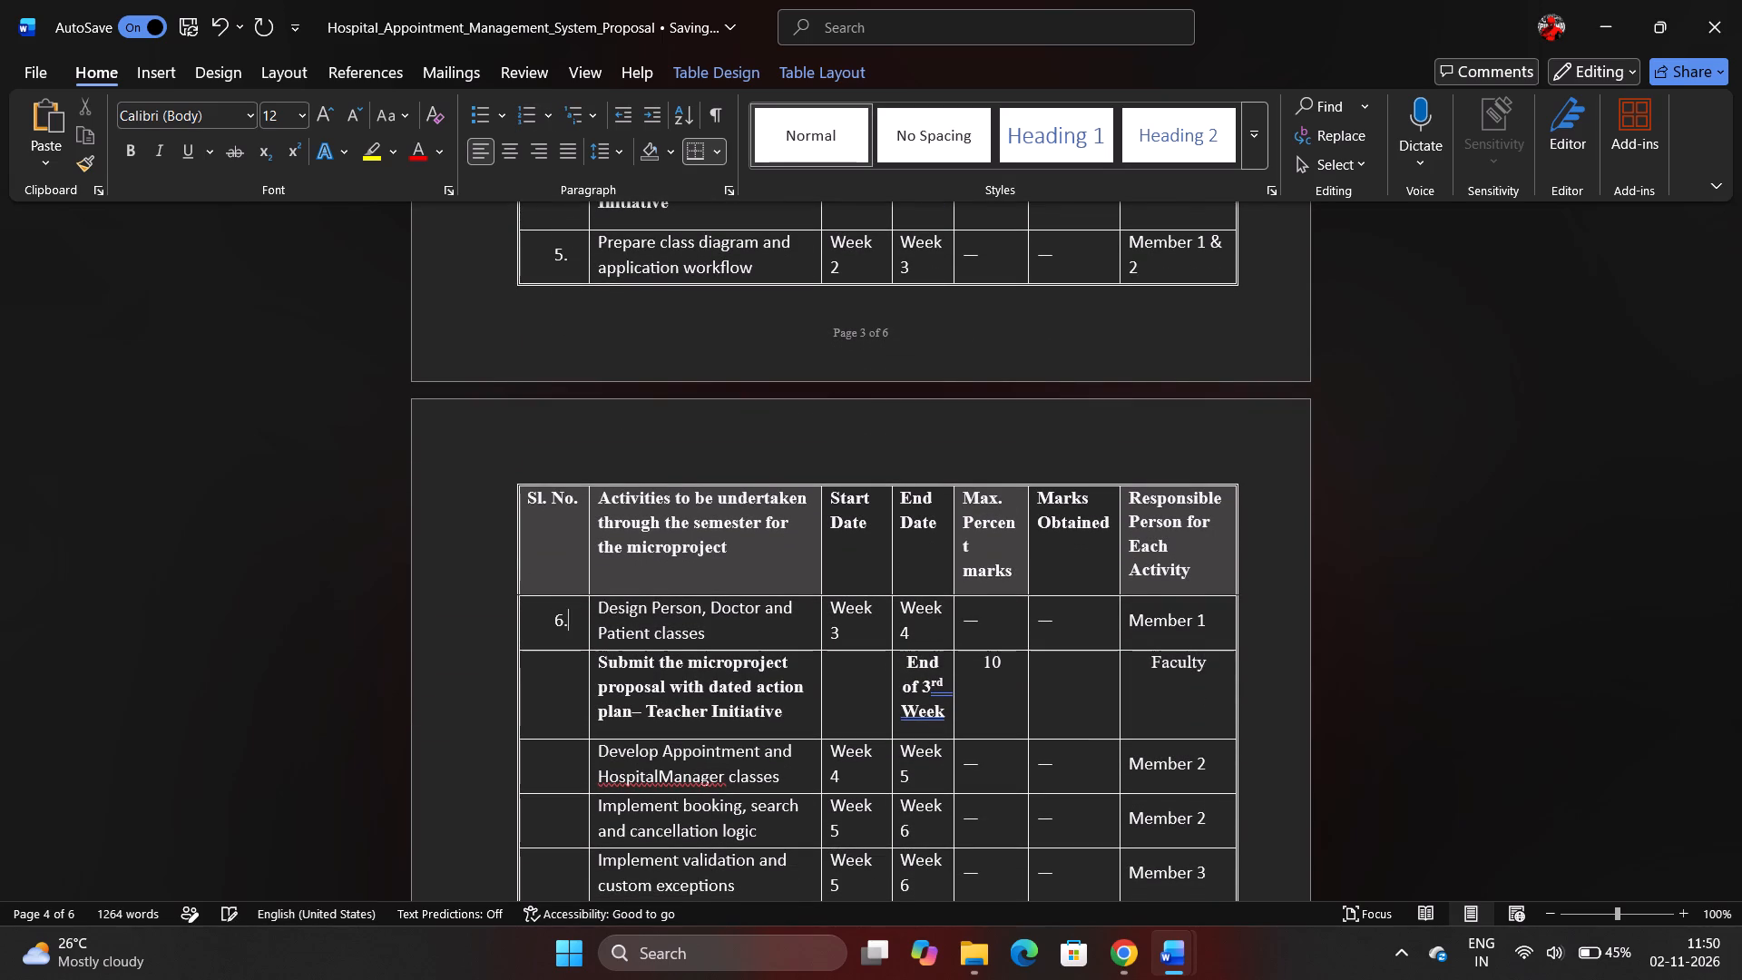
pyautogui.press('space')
# Enter serial number 7. in the Sl. No. cell of the Submit the microproject proposal row.
pyautogui.click(564, 681)
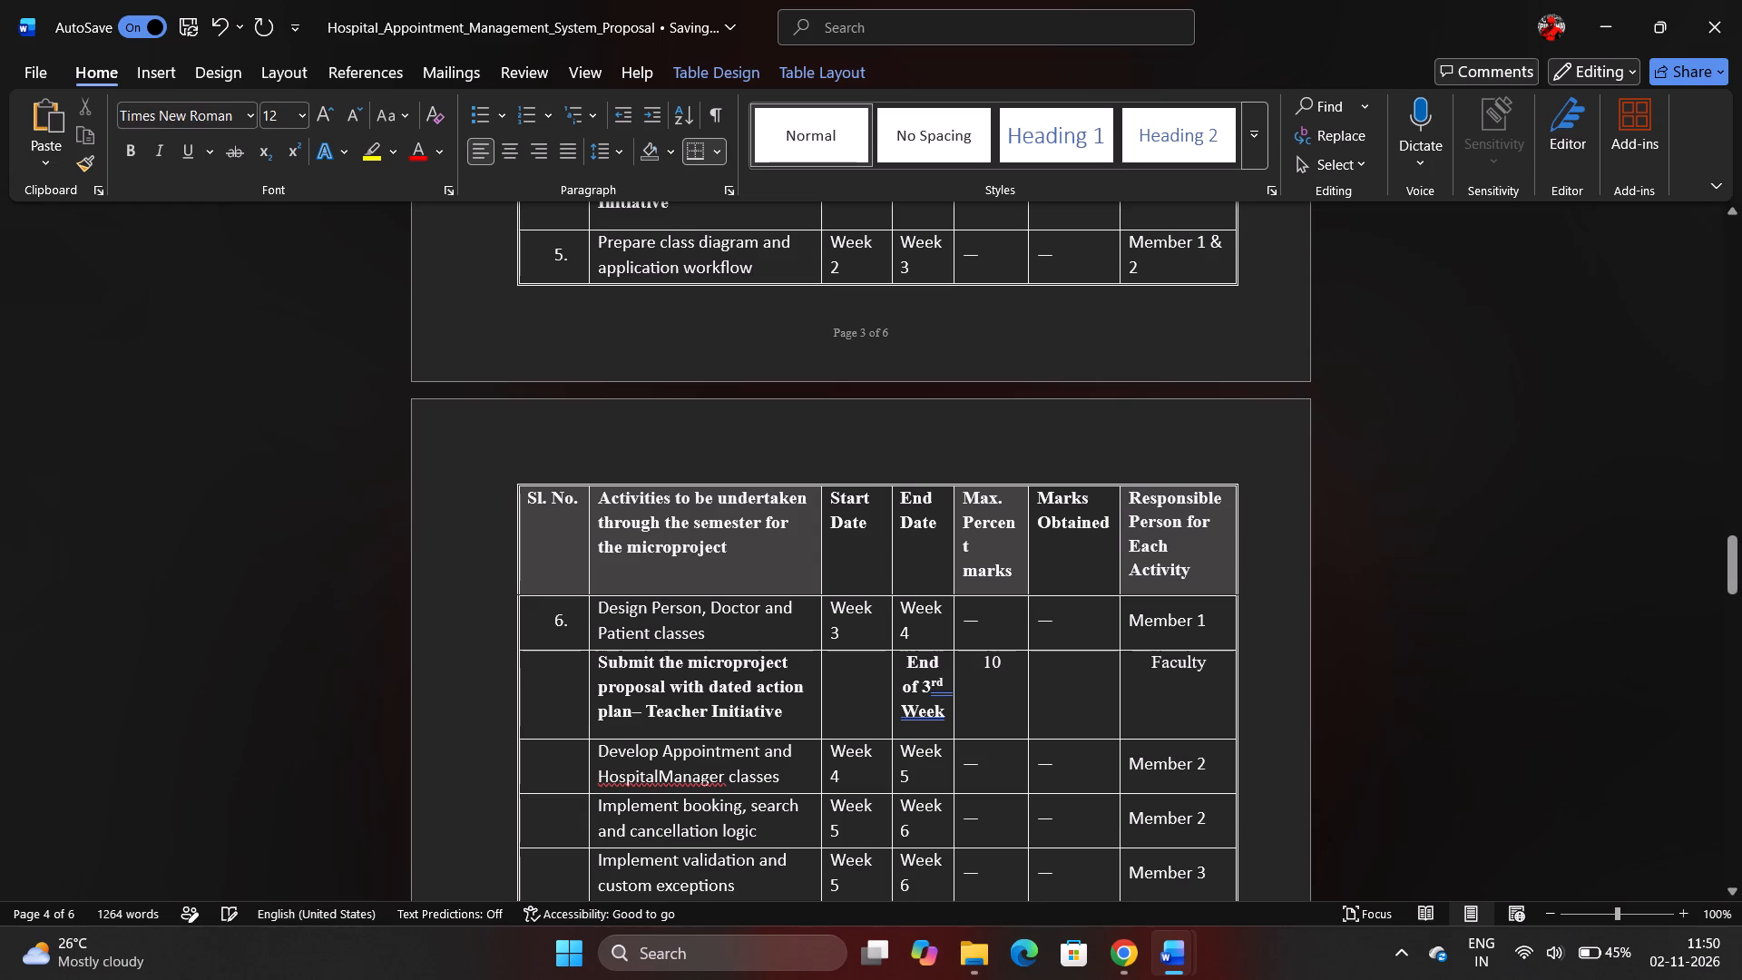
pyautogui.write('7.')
pyautogui.doubleClick(566, 692)
pyautogui.doubleClick(539, 694)
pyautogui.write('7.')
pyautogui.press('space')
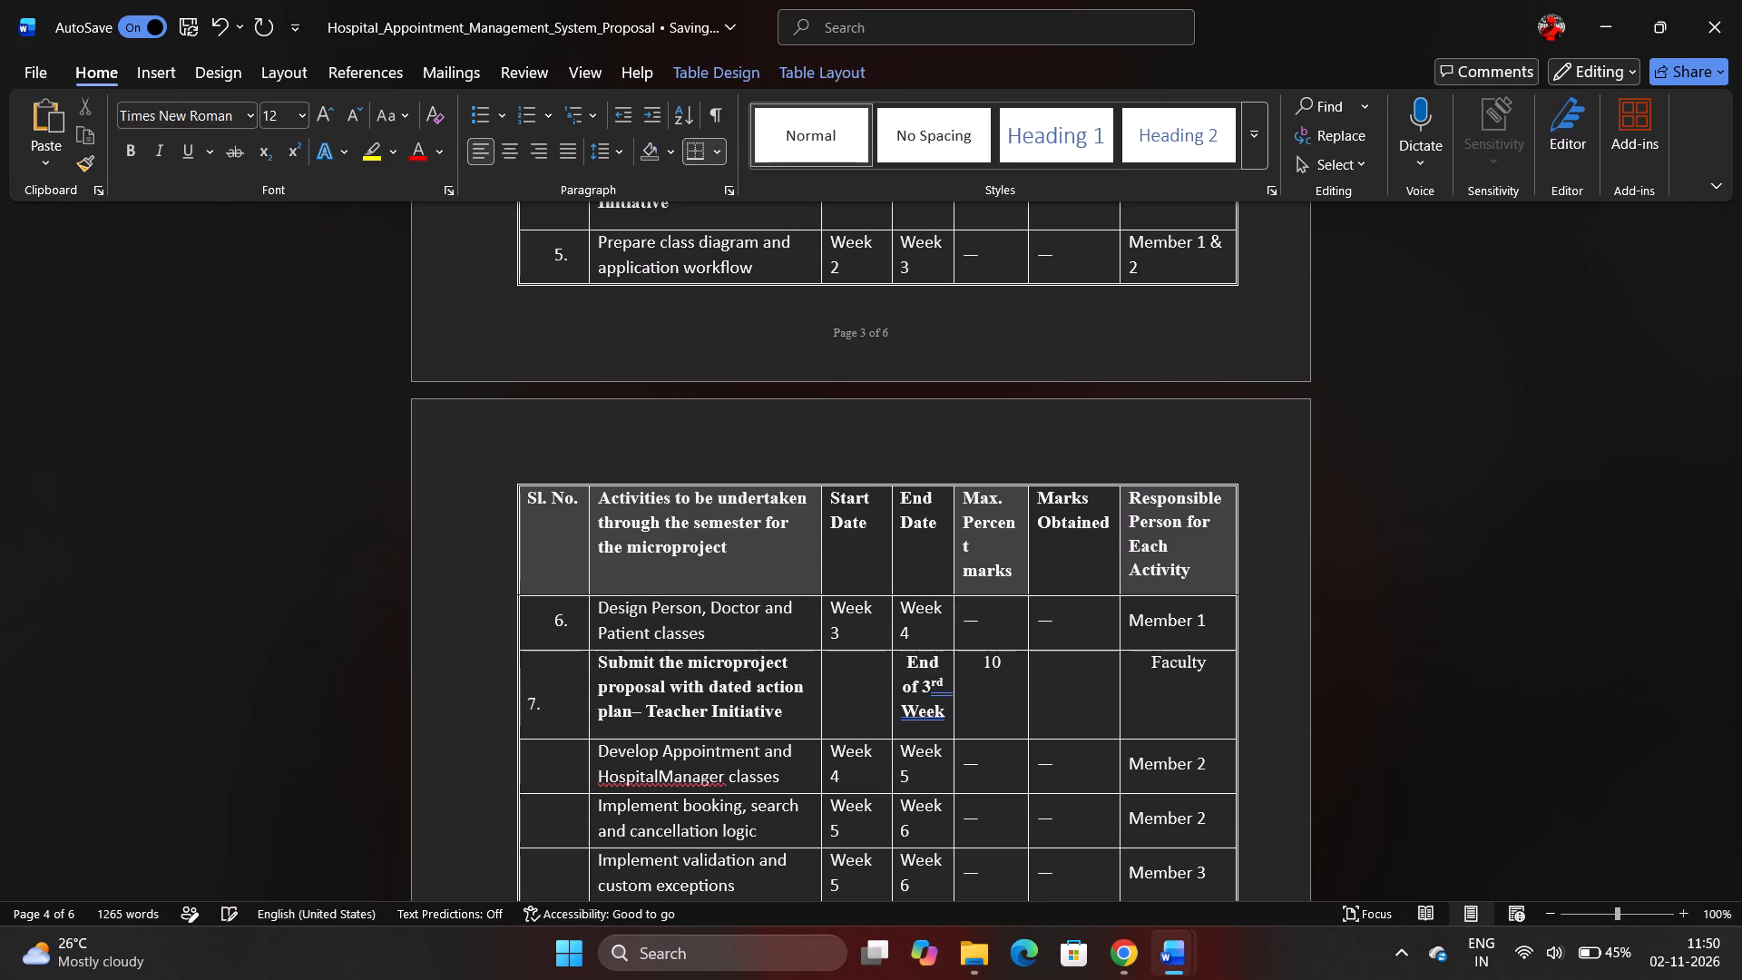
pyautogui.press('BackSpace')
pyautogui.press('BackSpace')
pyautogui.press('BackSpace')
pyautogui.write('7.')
# Center the serial number 7. in the Submit the microproject proposal row.
pyautogui.moveTo(551, 709); pyautogui.dragTo(541, 708)
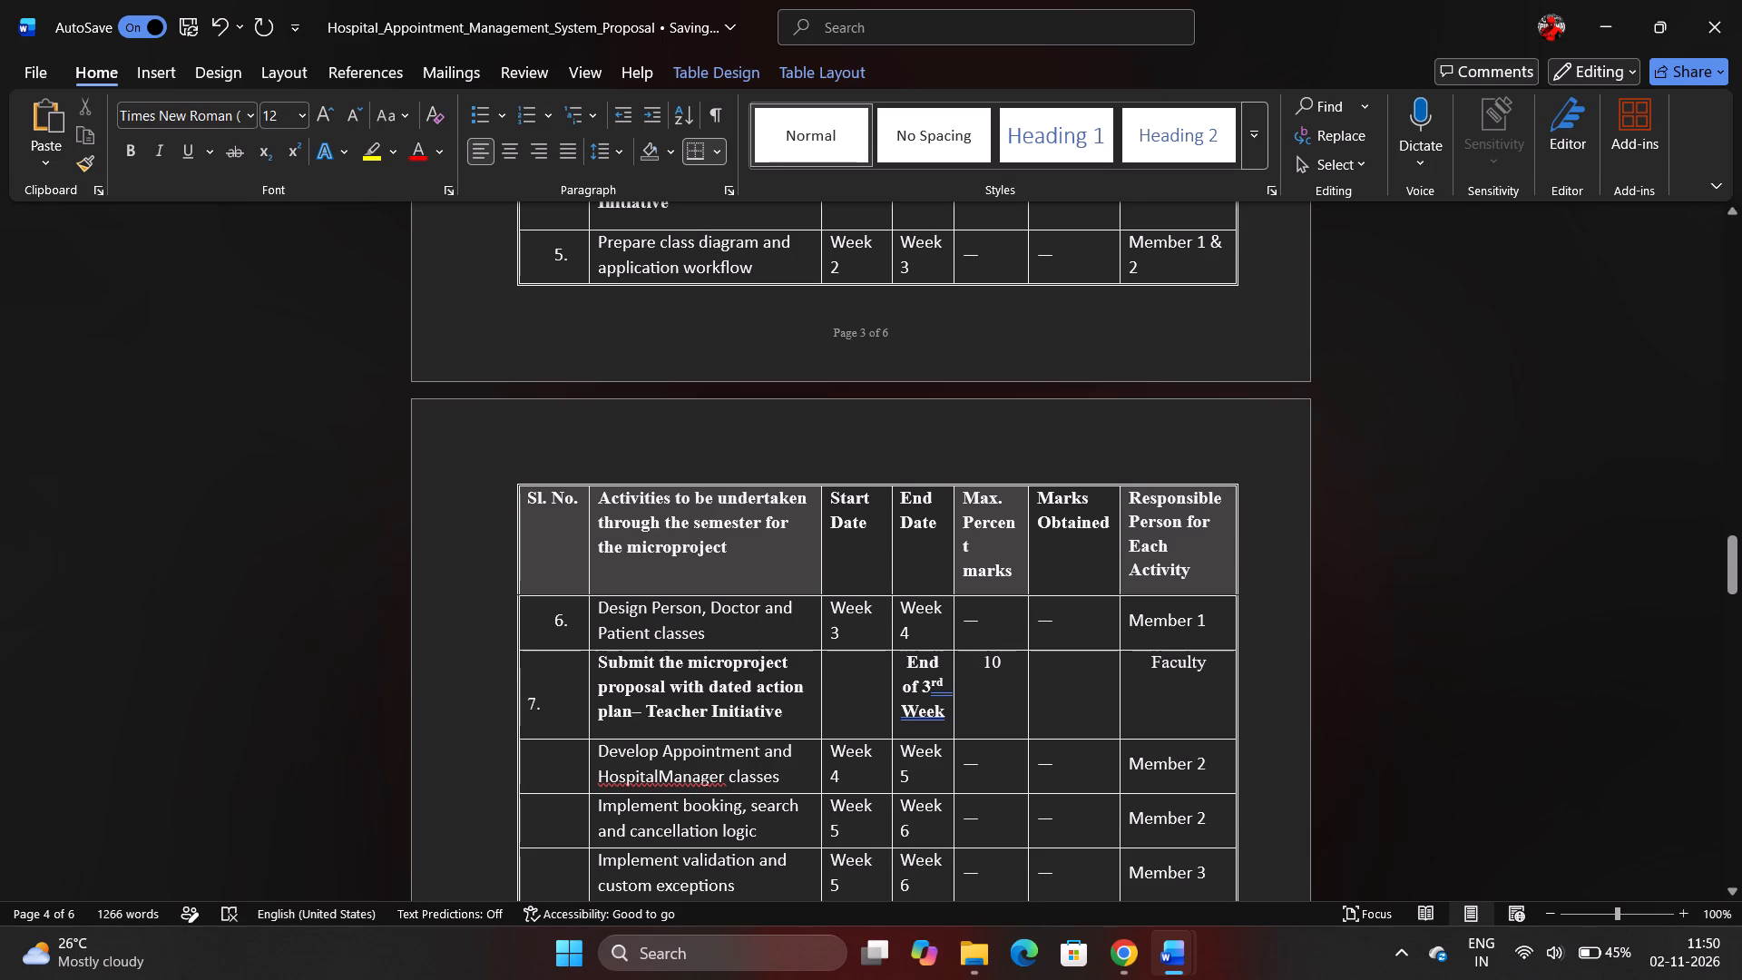
pyautogui.moveTo(541, 708); pyautogui.dragTo(526, 705)
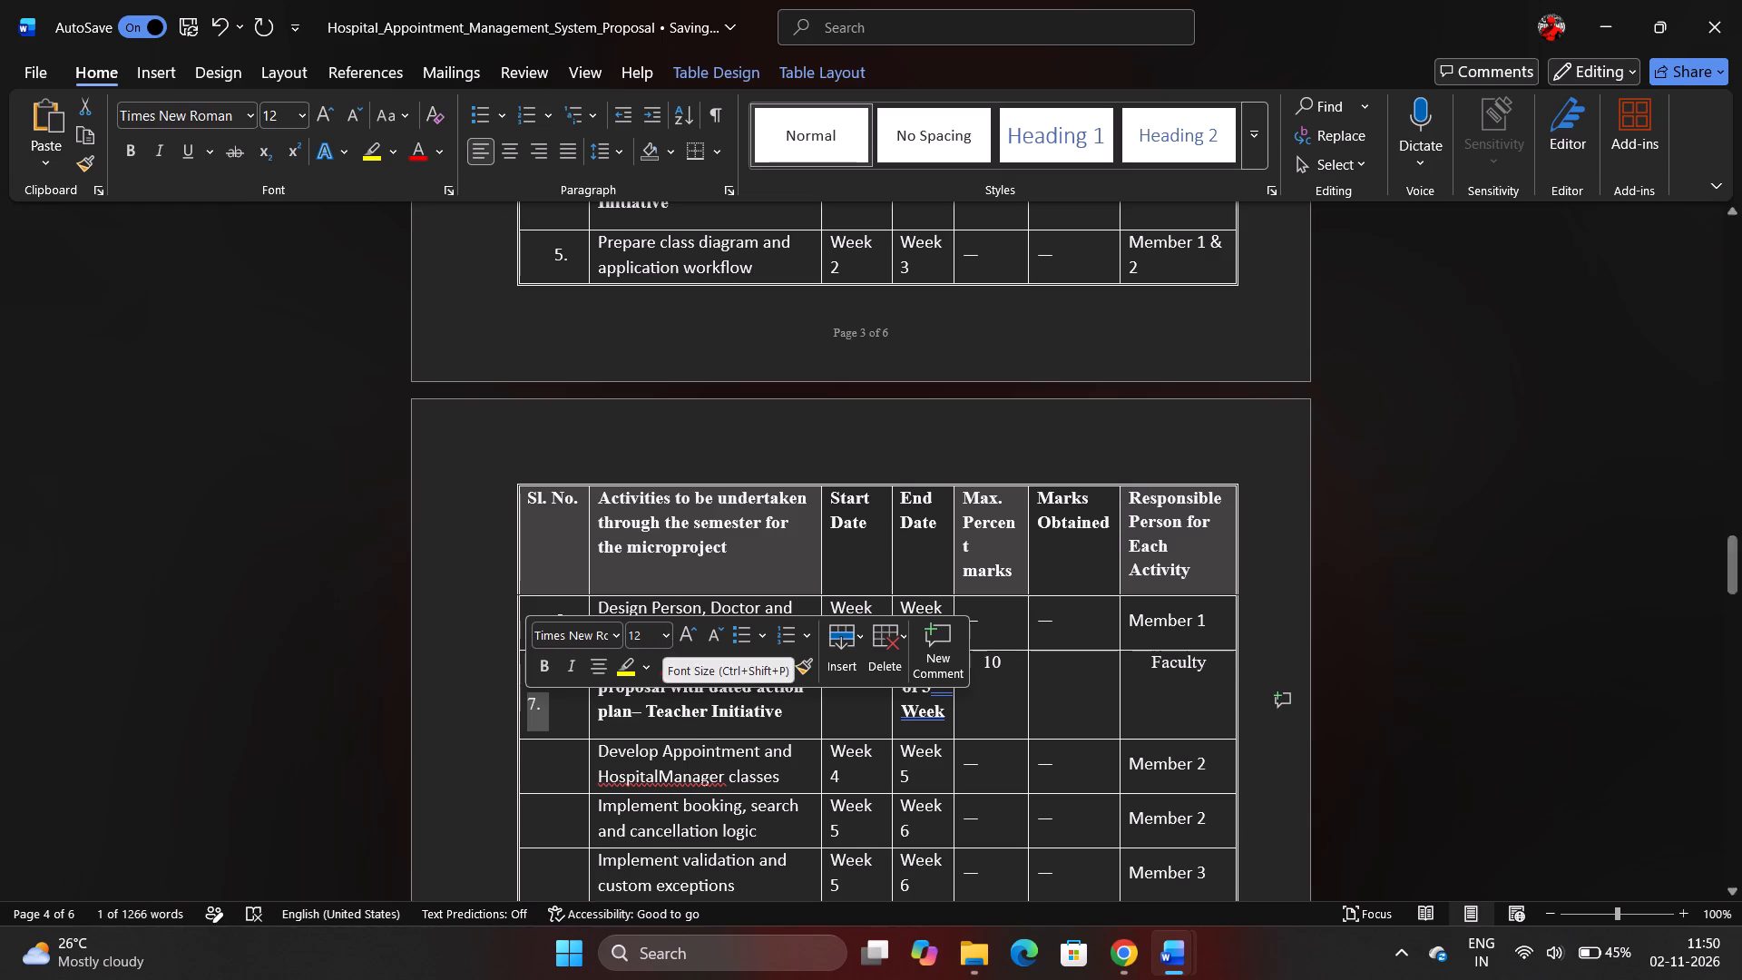
pyautogui.click(516, 157)
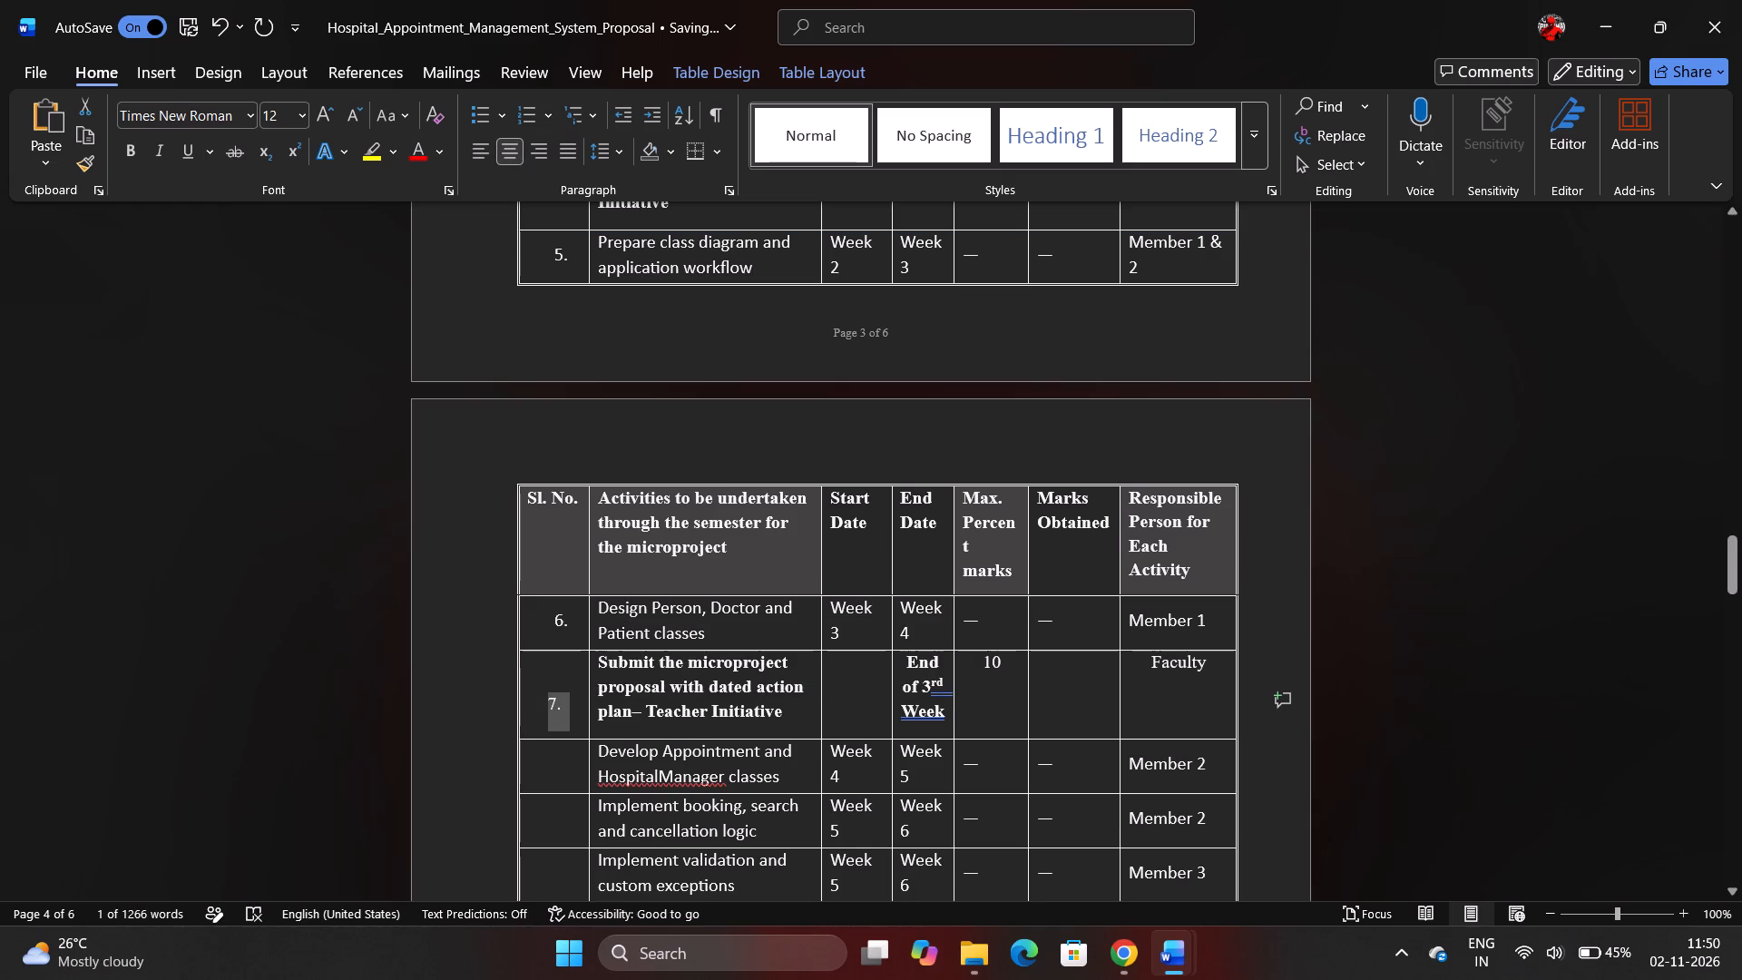
# Look through the remaining unnumbered rows of the action plan table and return to the start of the proposal.
pyautogui.click(539, 603)
pyautogui.scroll(-4, 539, 603)
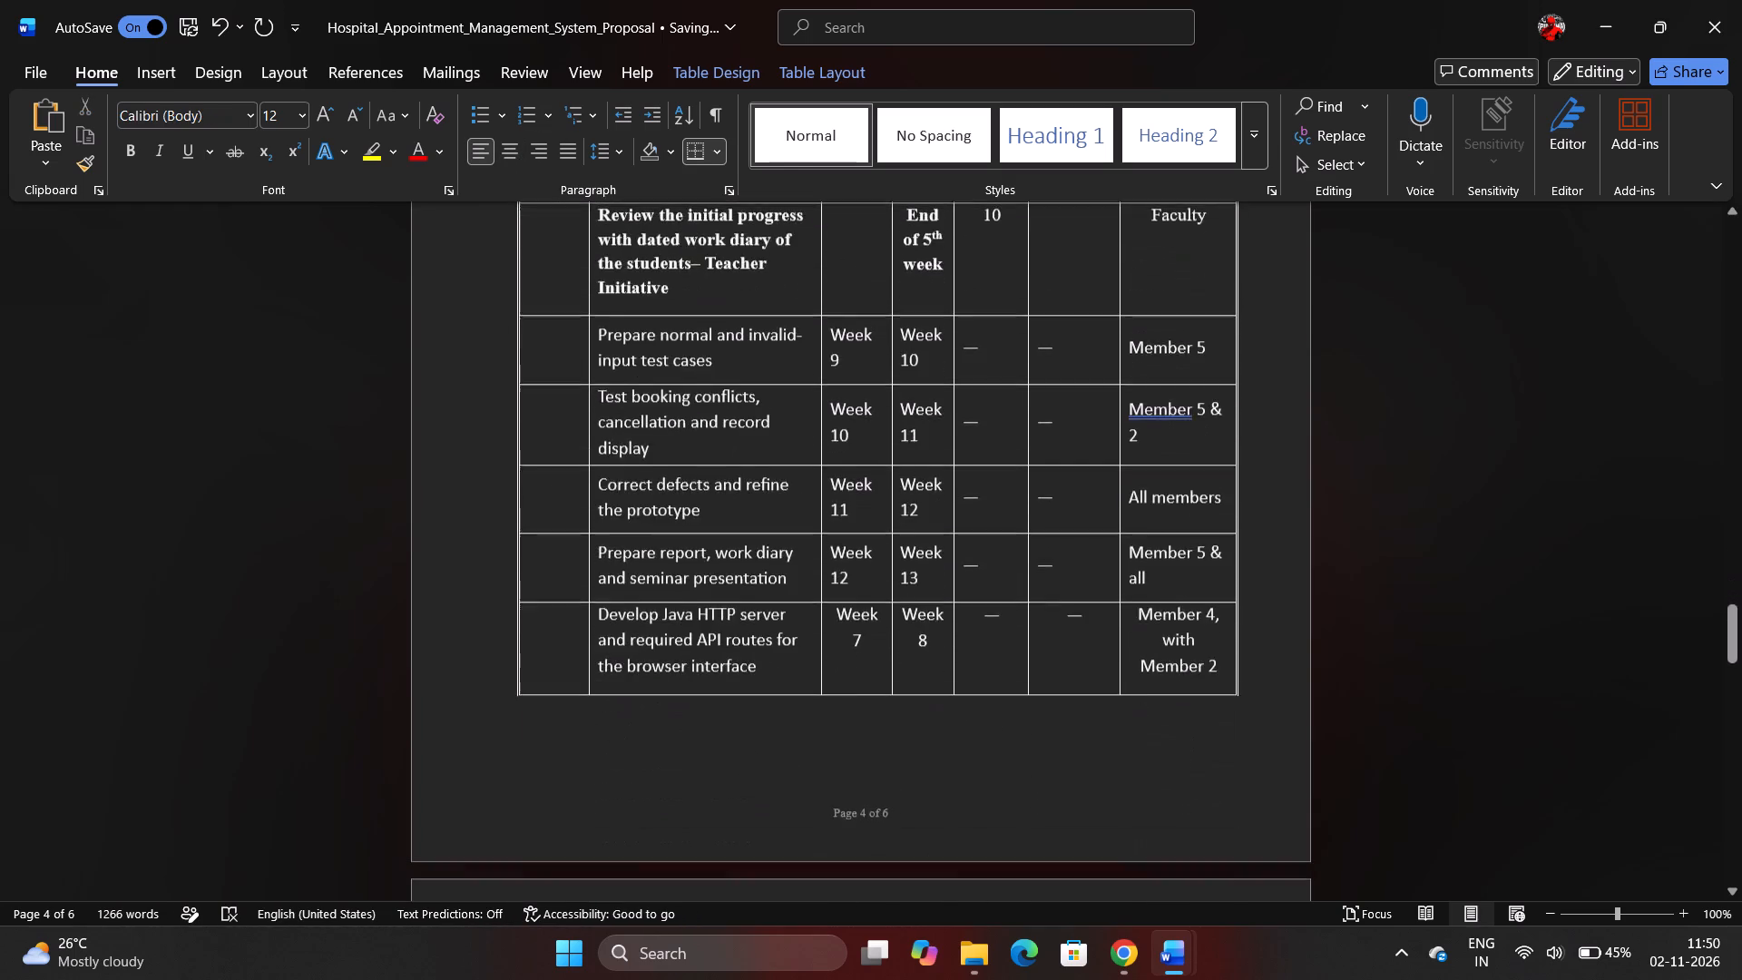
pyautogui.scroll(-4, 539, 603)
pyautogui.scroll(7, 539, 603)
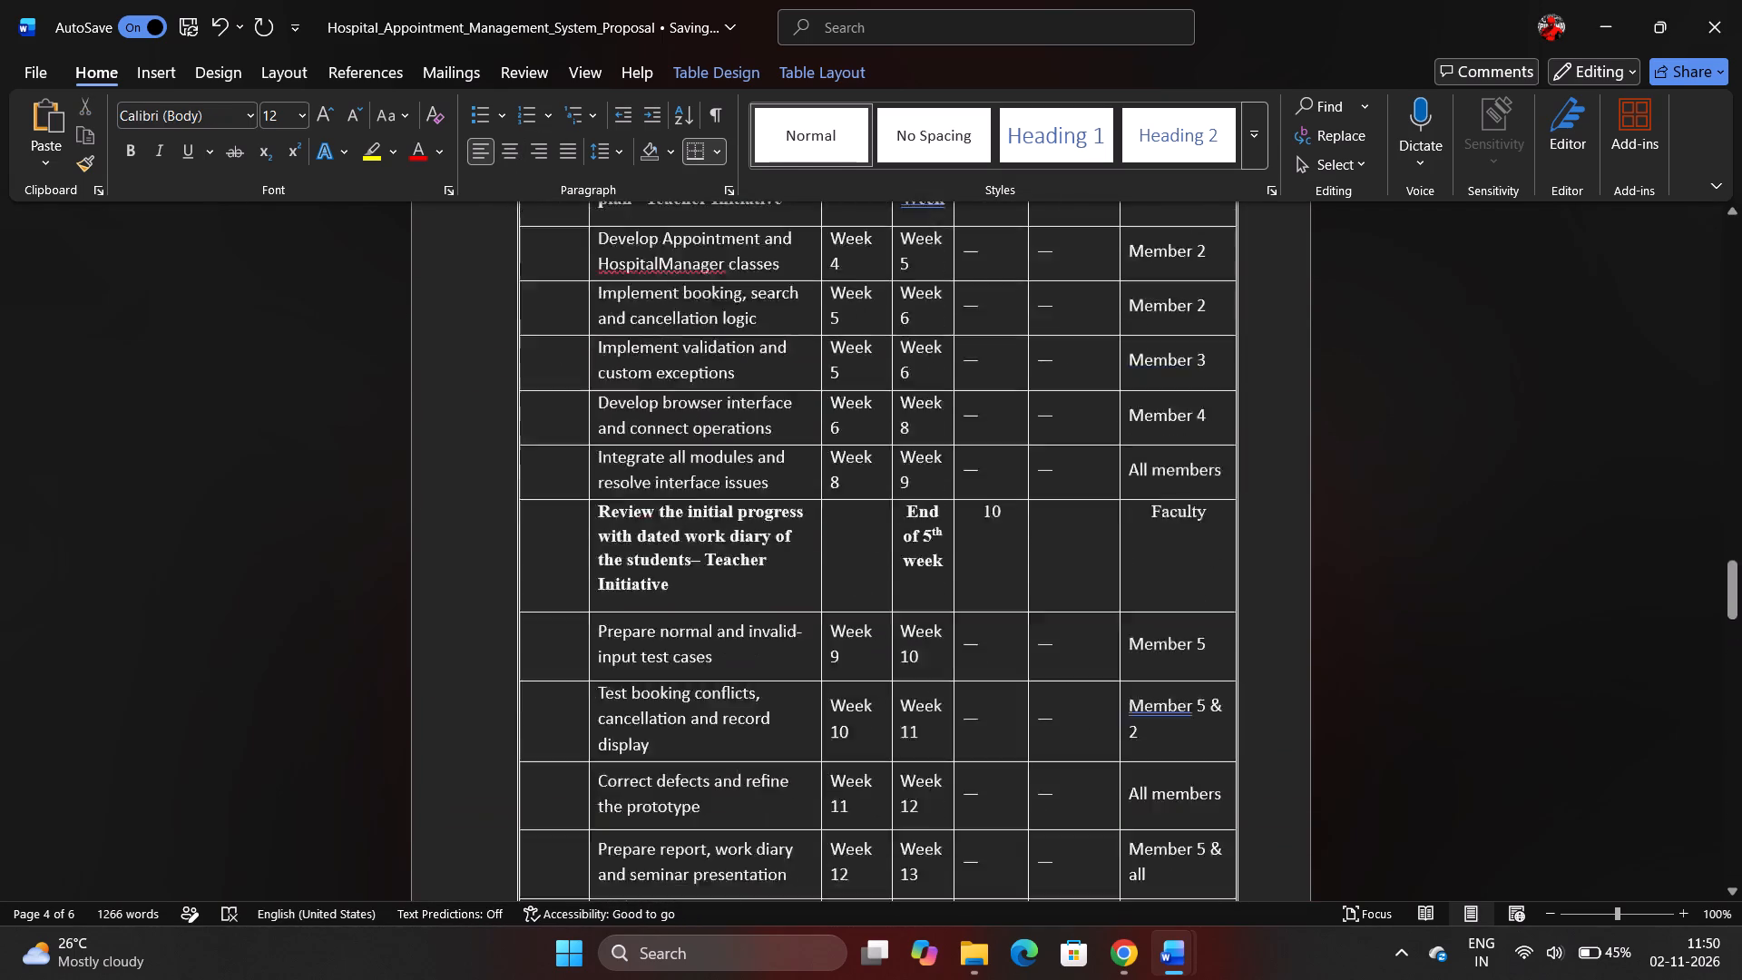
pyautogui.scroll(2, 539, 603)
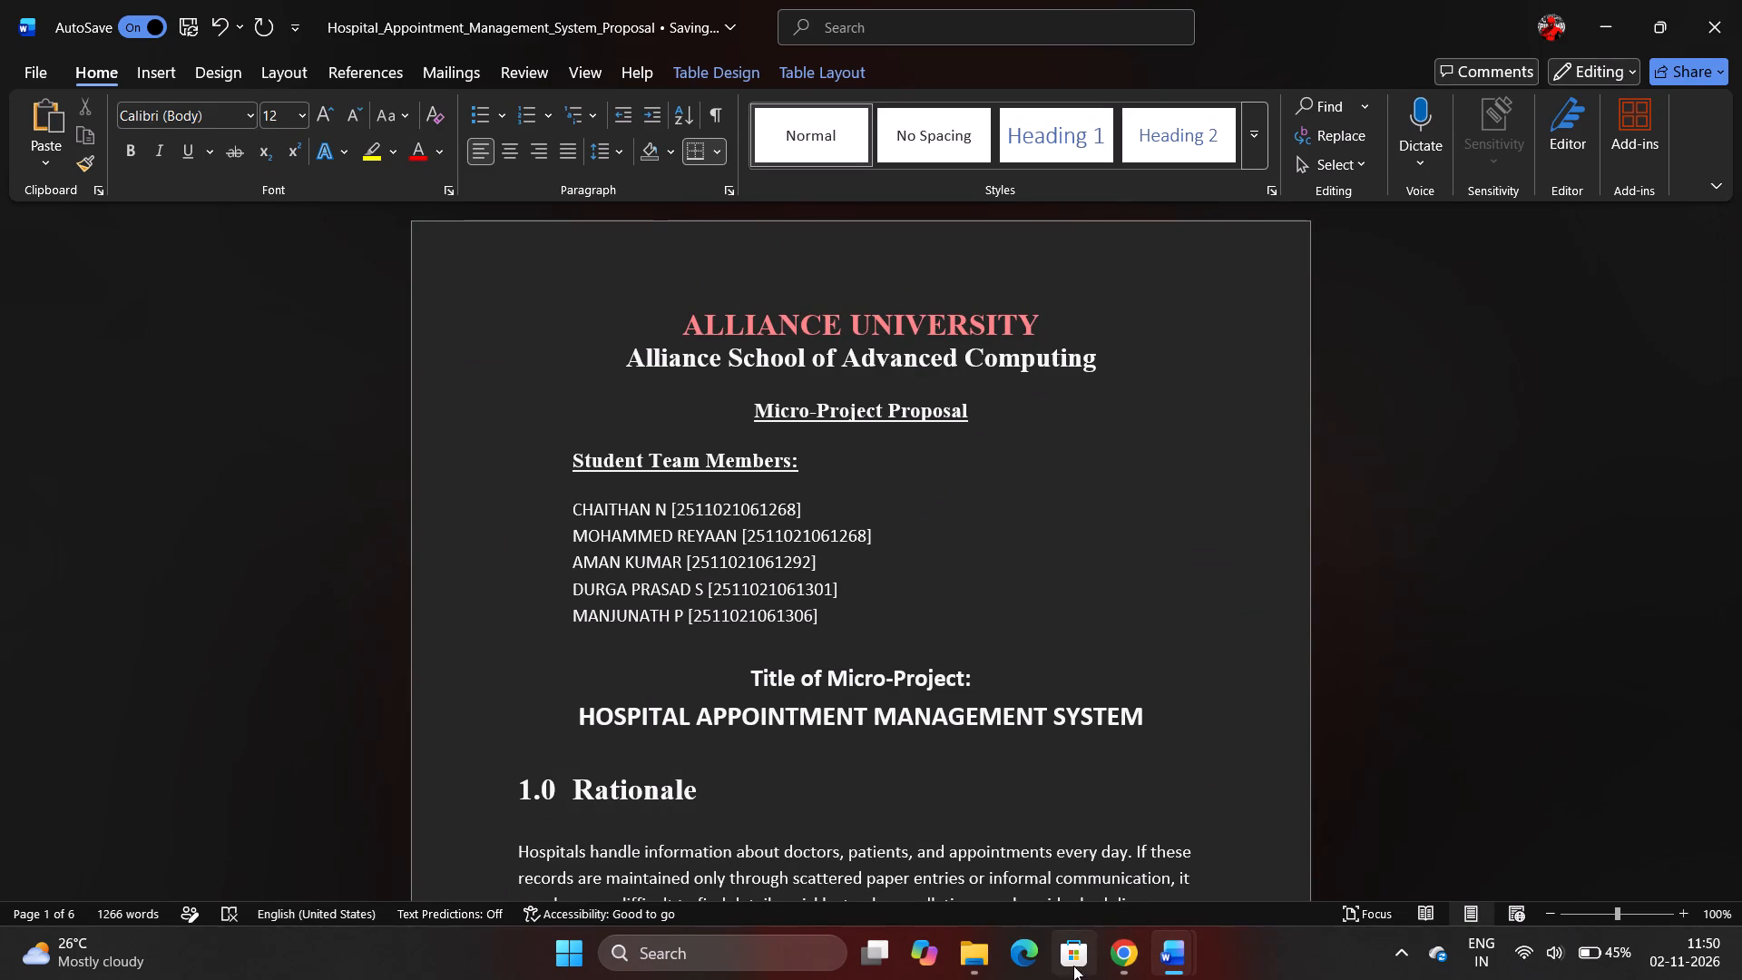
# Switch to File Explorer, open the Template Proposal Micro project document from Downloads, and enable editing in Word.
pyautogui.click(981, 965)
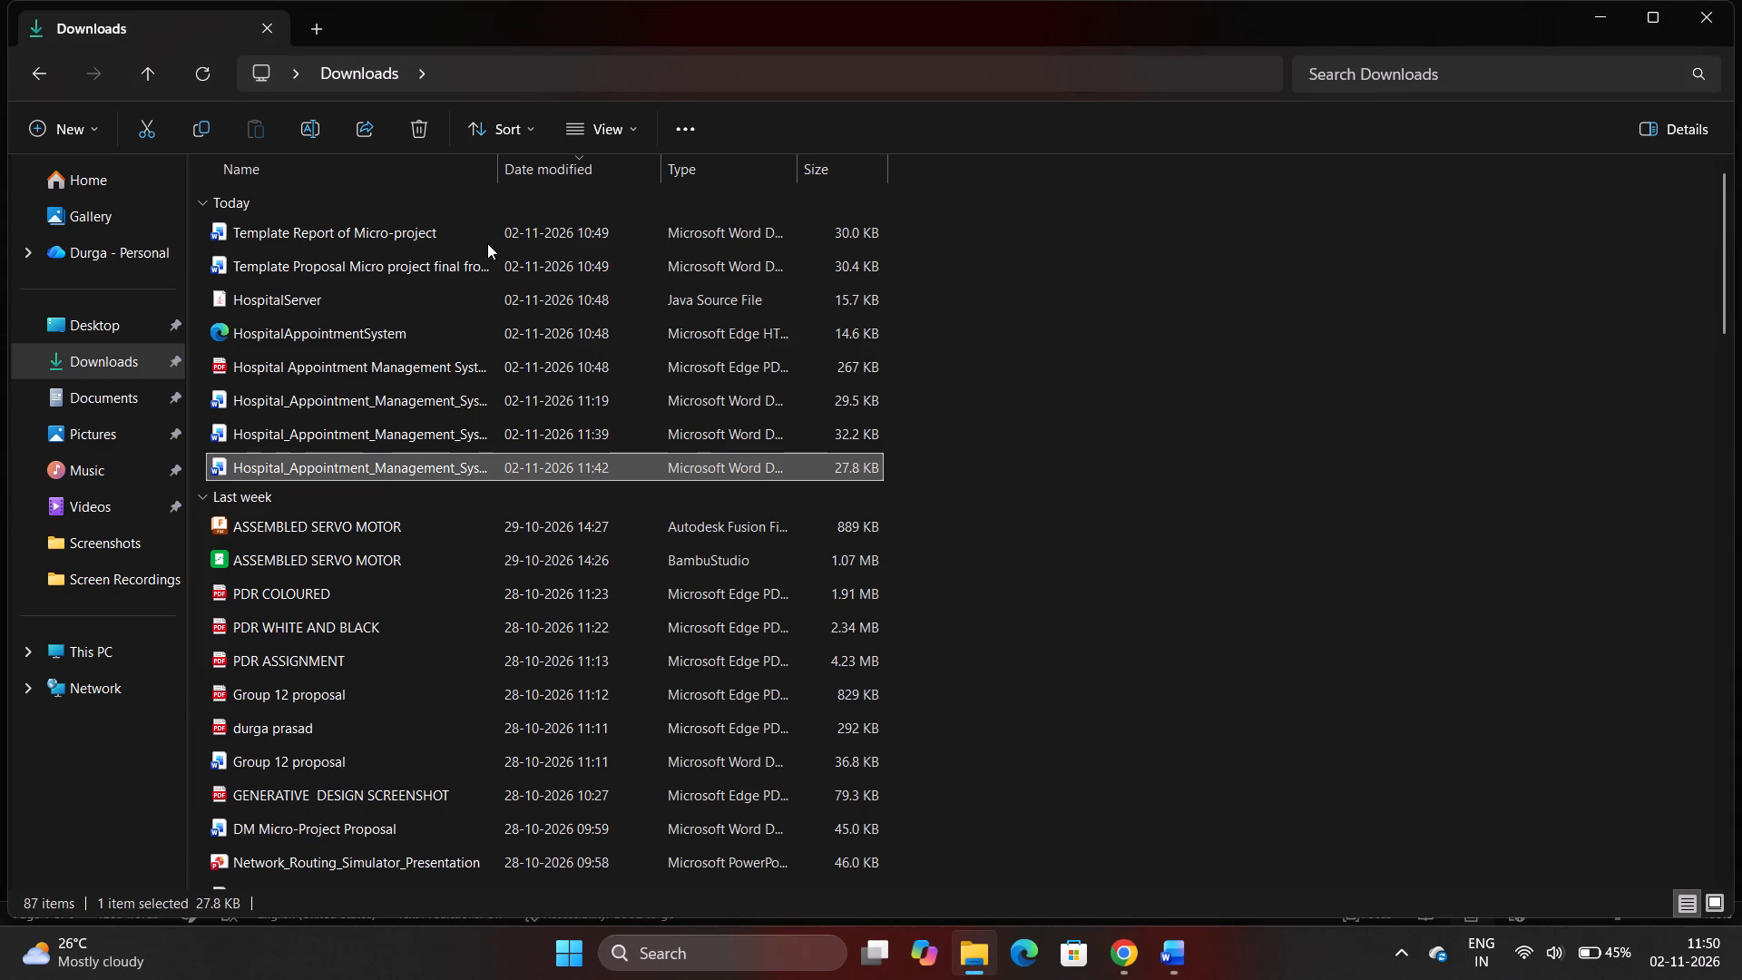
pyautogui.doubleClick(480, 263)
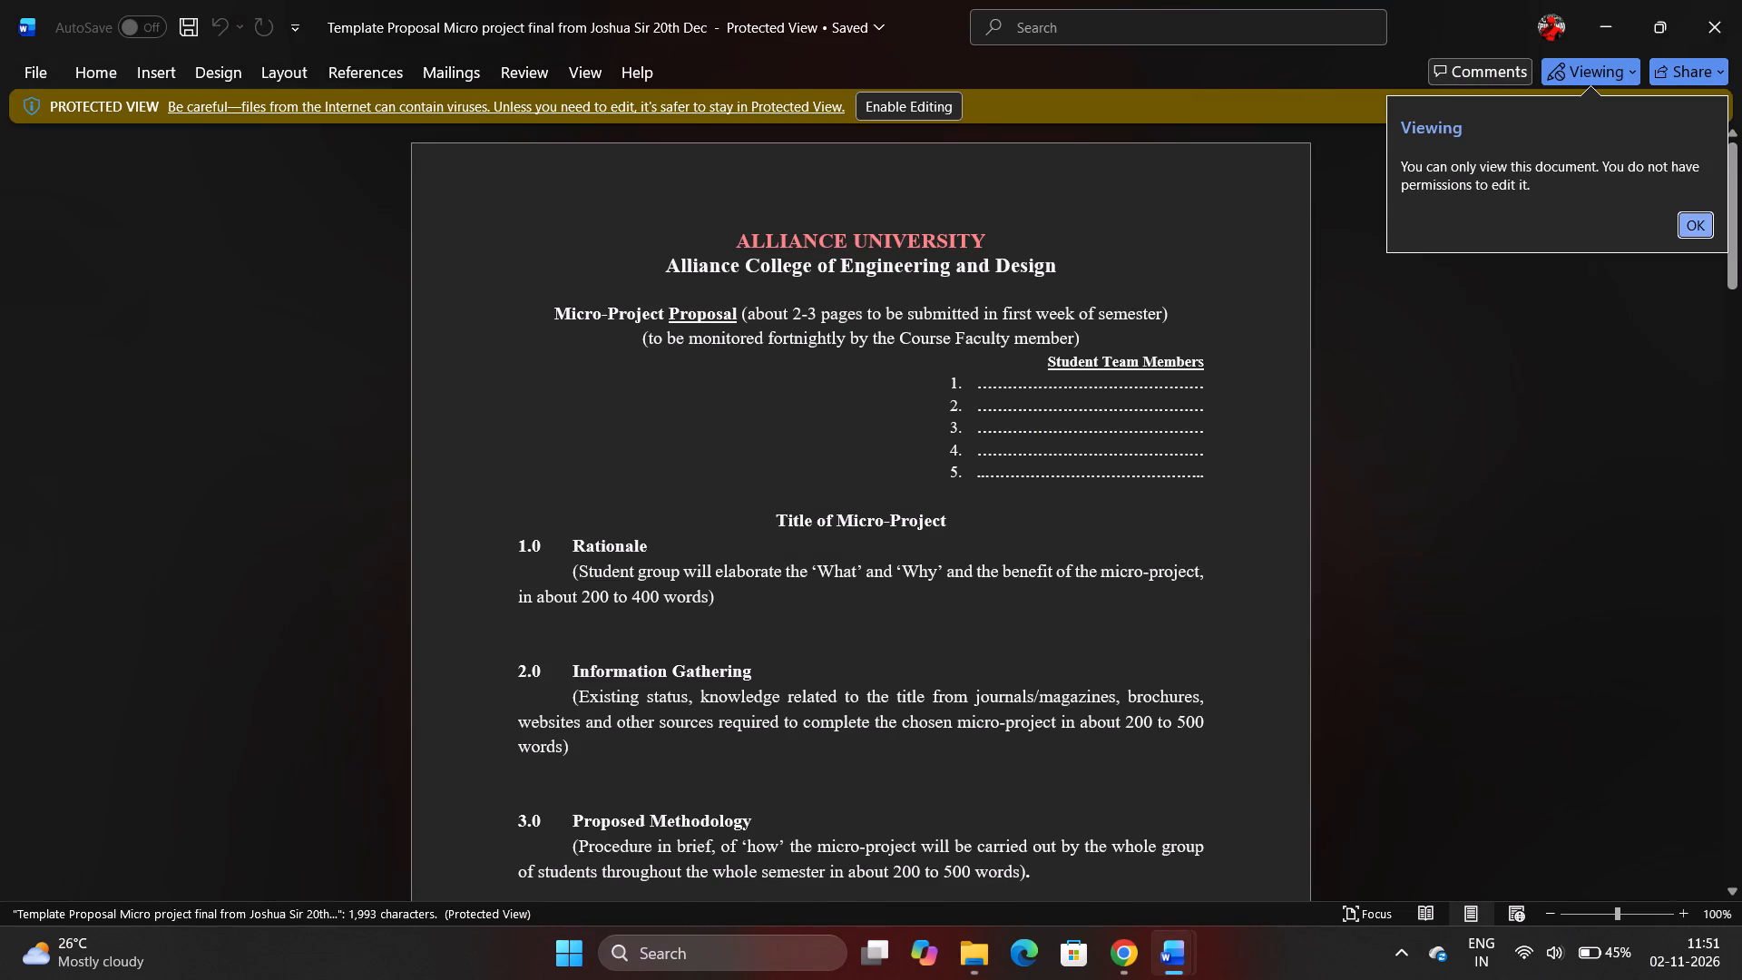
pyautogui.click(888, 99)
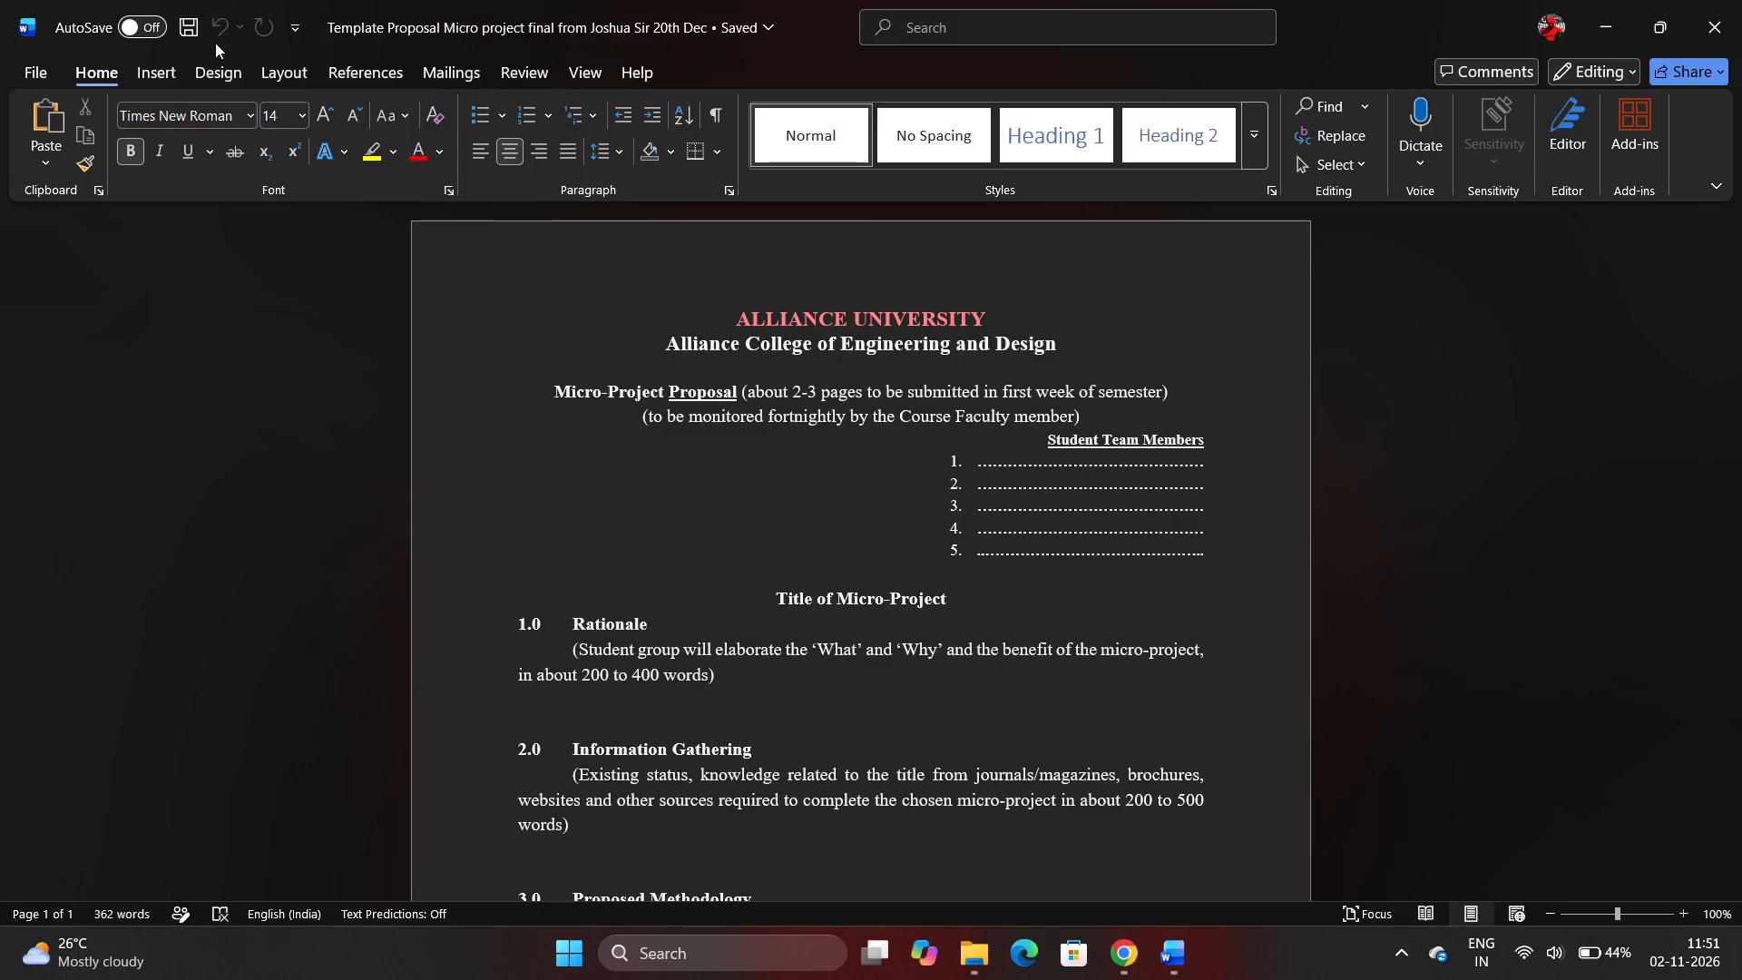
# Turn on AutoSave for the template proposal by uploading it to the personal OneDrive.
pyautogui.click(130, 24)
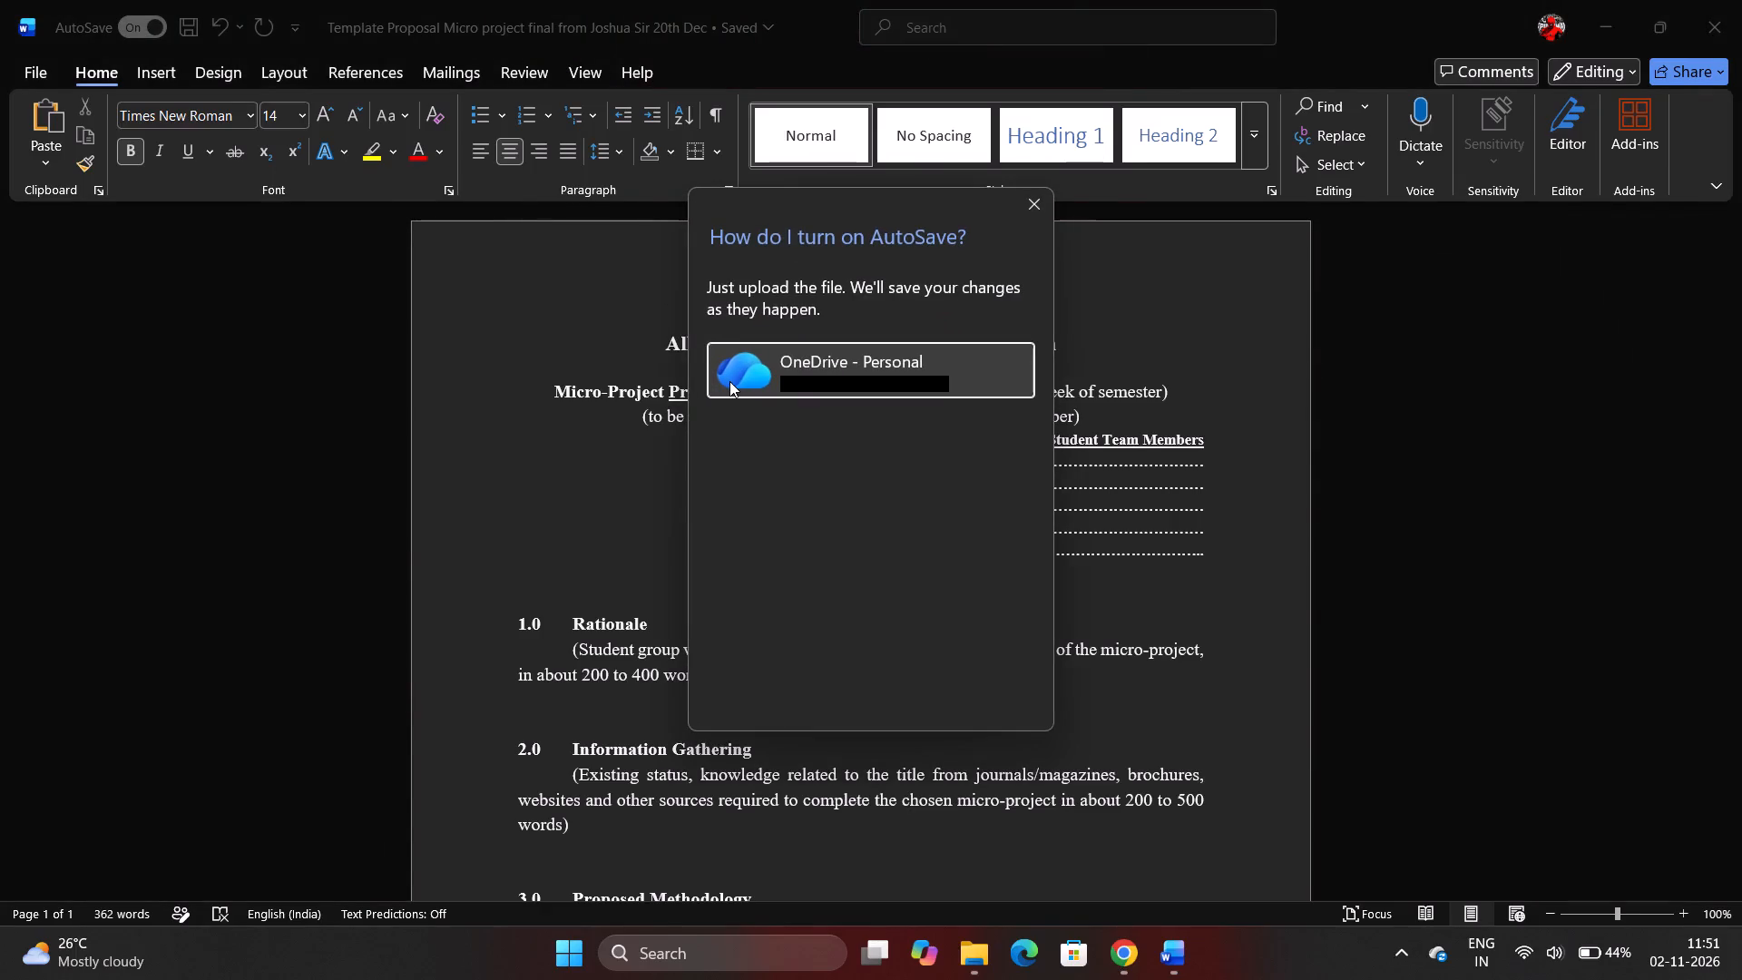
pyautogui.click(729, 381)
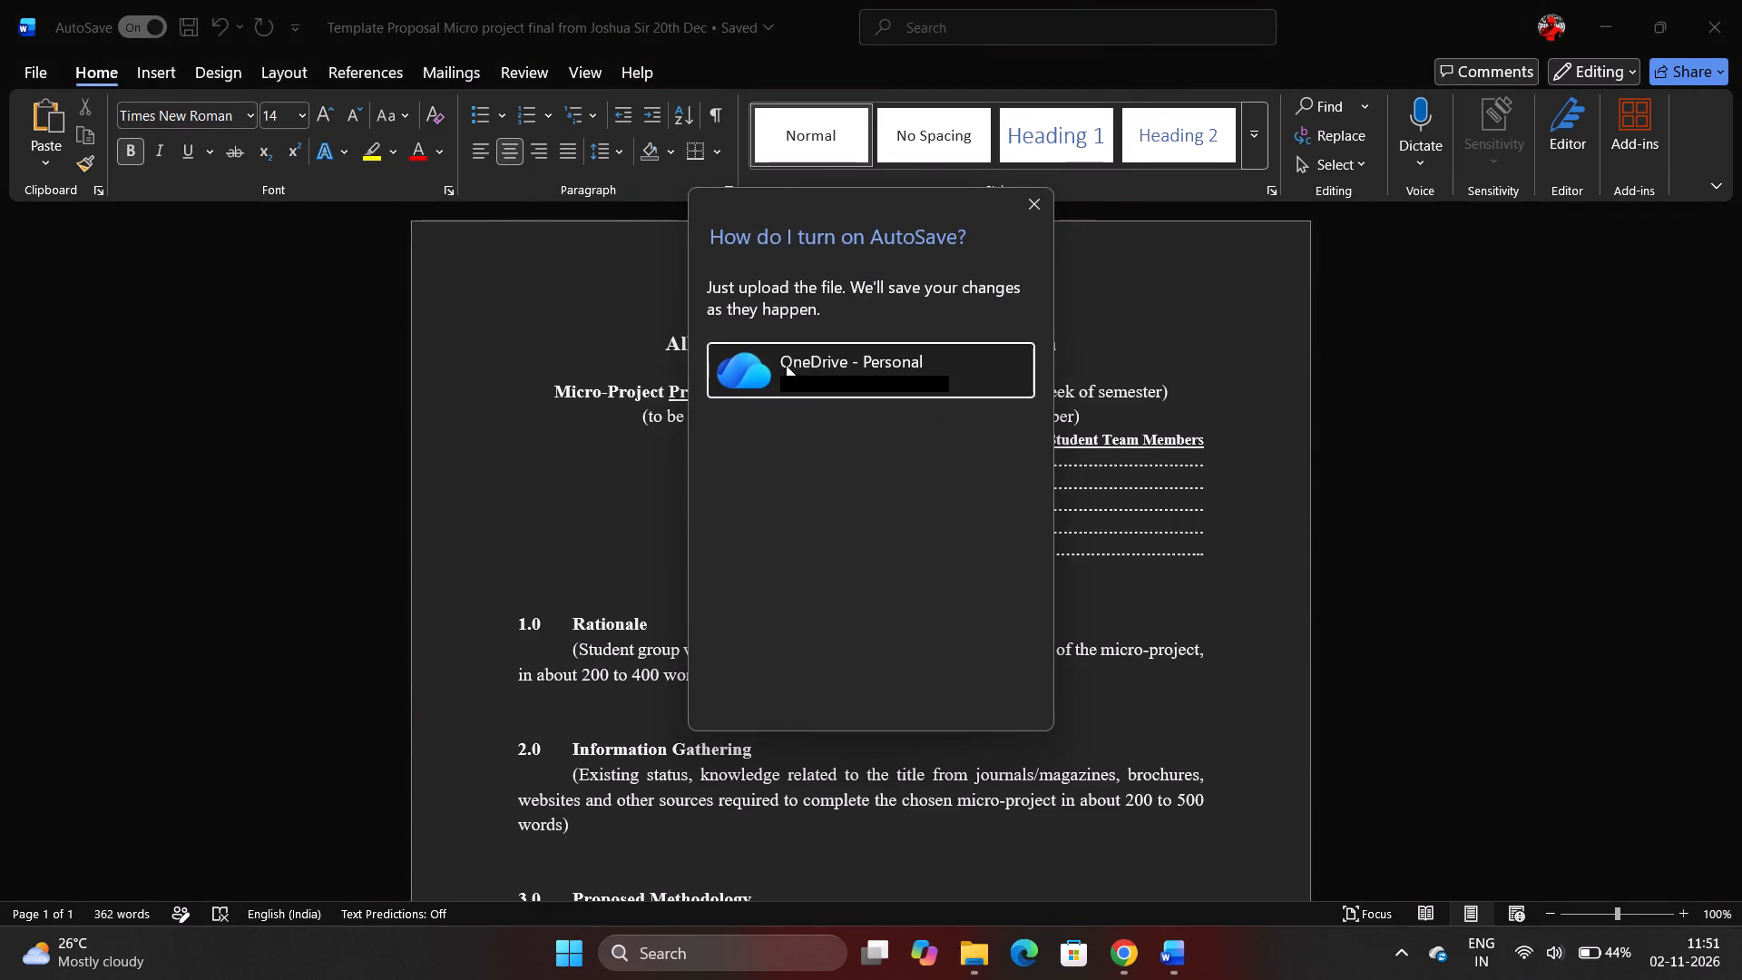
pyautogui.tripleClick(757, 371)
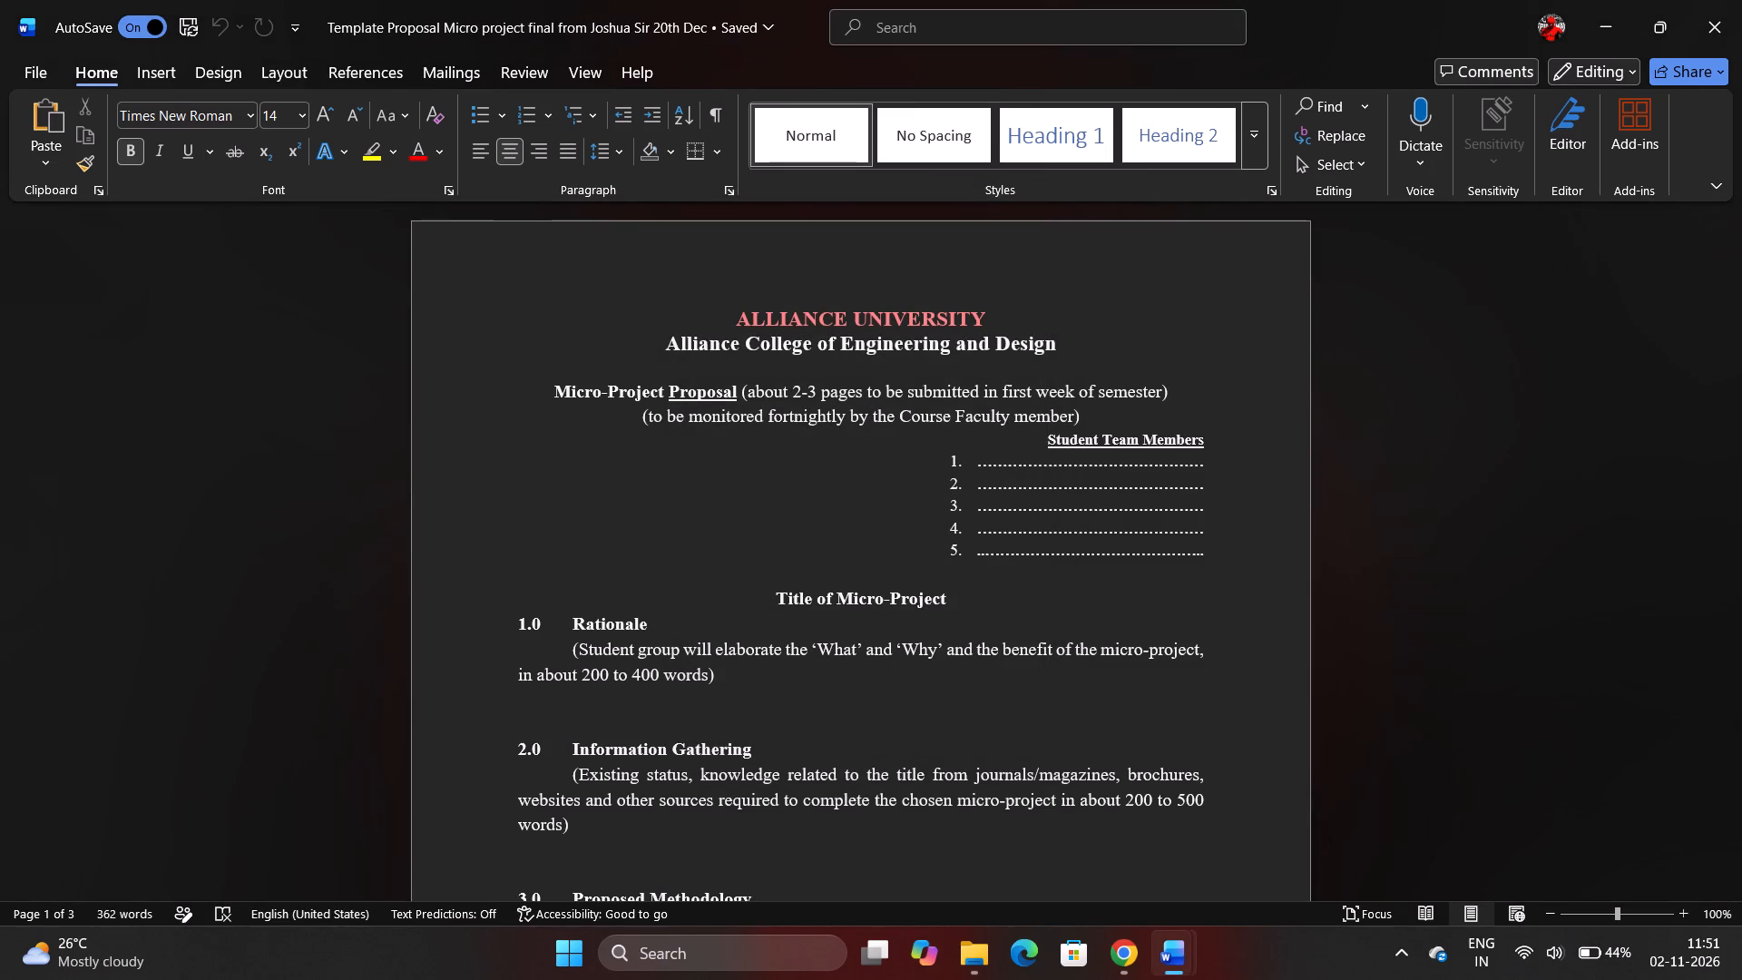
# Set the ALLIANCE UNIVERSITY heading to font size 20.
pyautogui.moveTo(1000, 319); pyautogui.dragTo(692, 332)
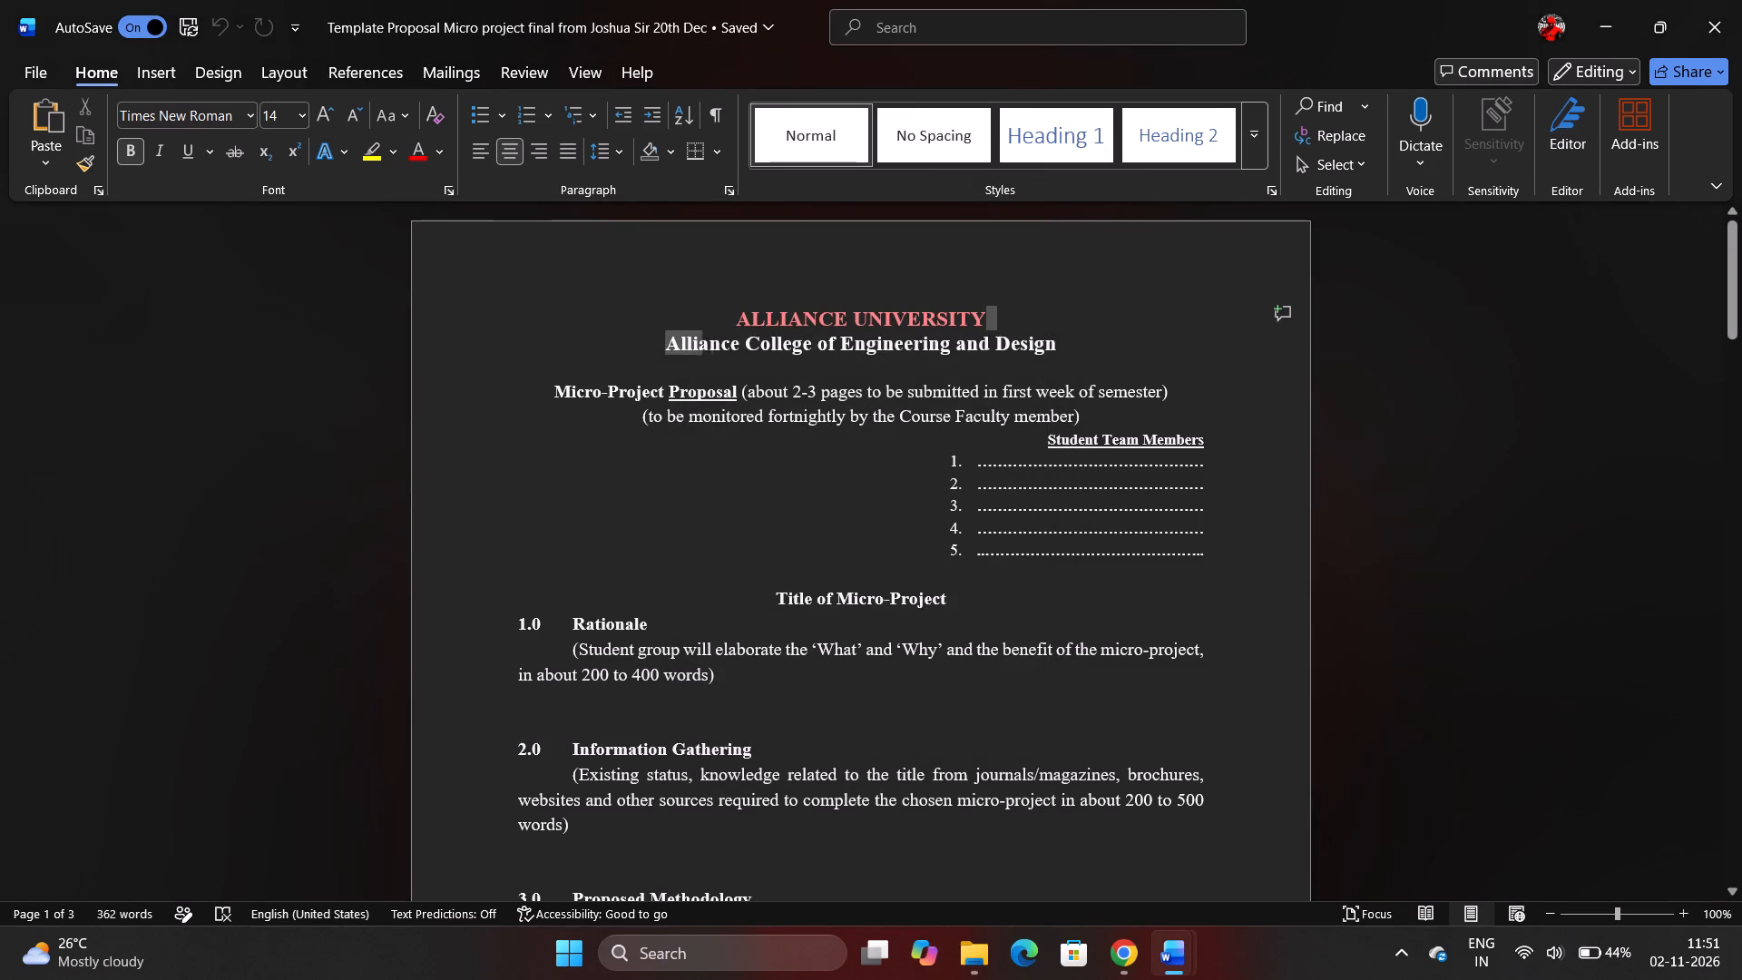
pyautogui.moveTo(692, 332); pyautogui.dragTo(719, 314)
pyautogui.click(896, 253)
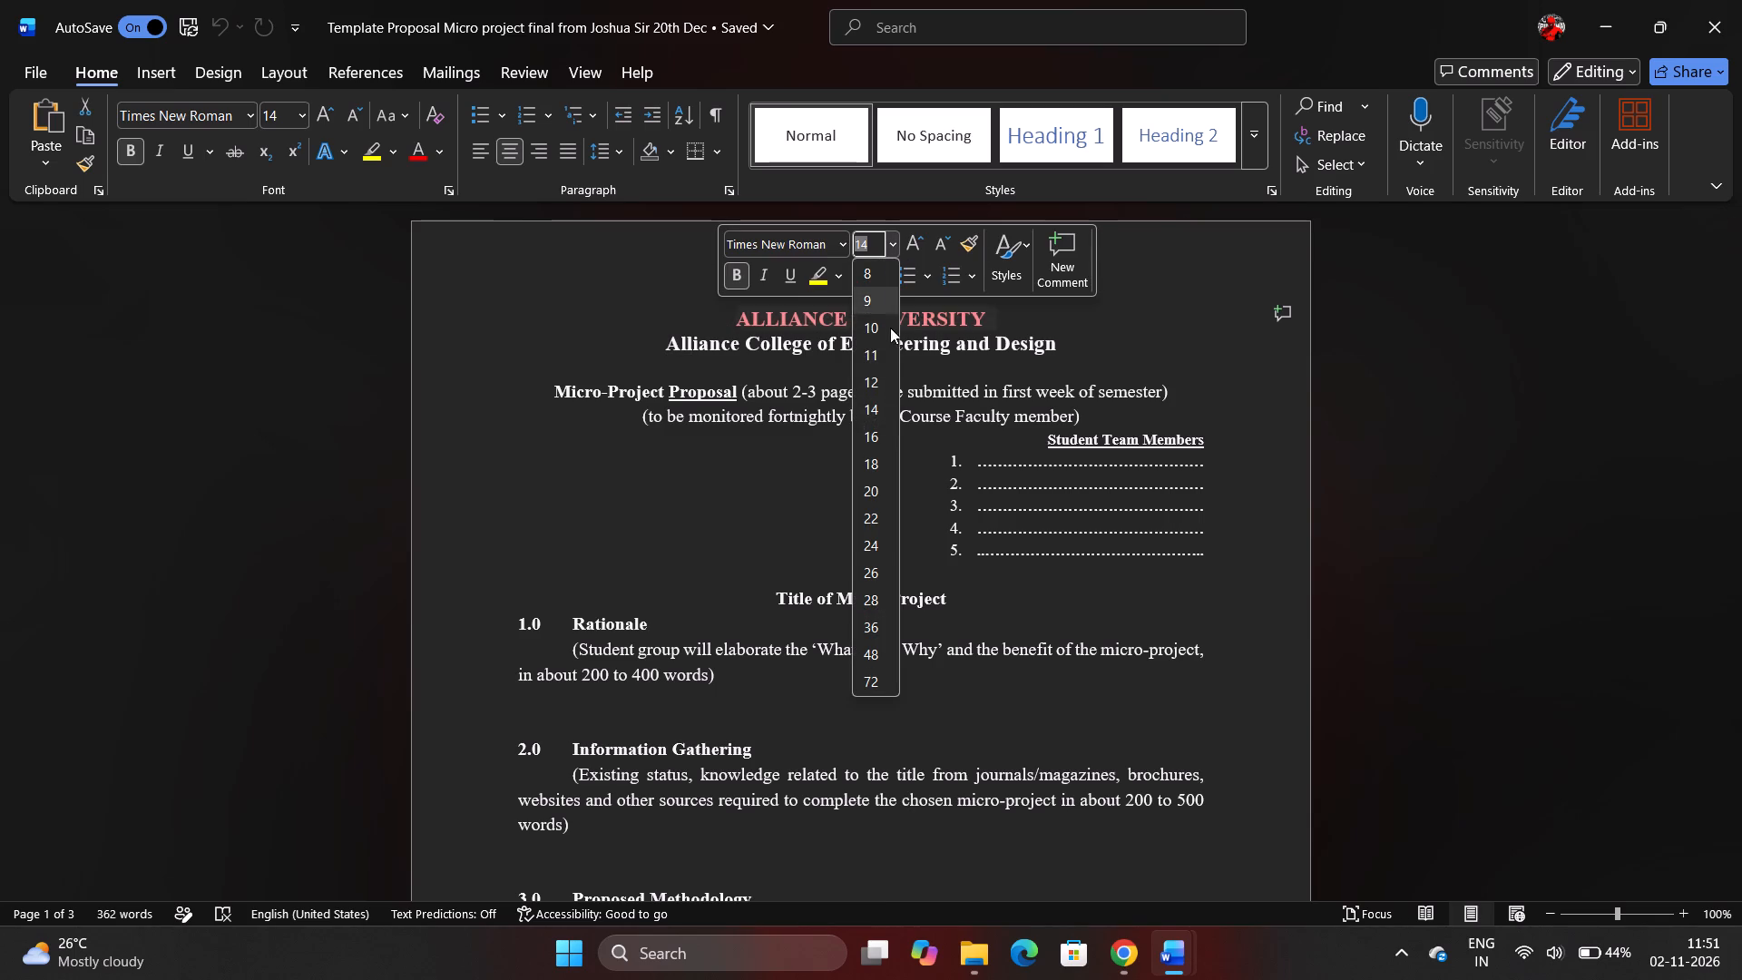
pyautogui.click(866, 479)
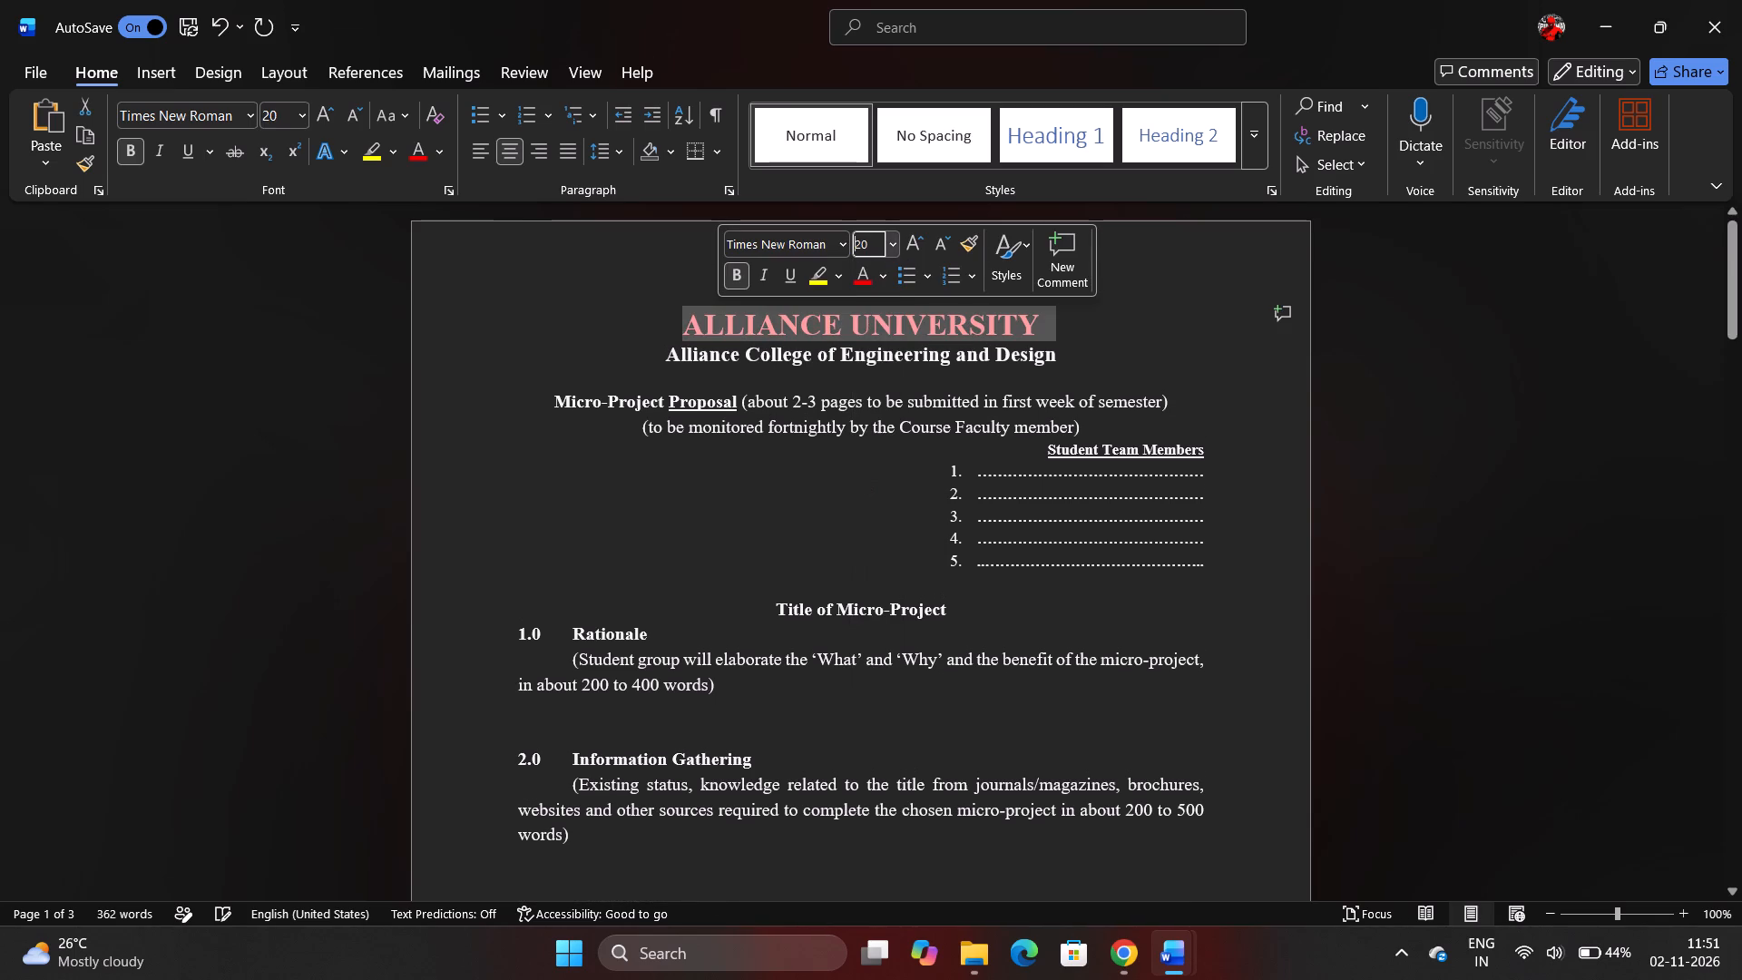
# Set the Alliance College of Engineering and Design line to font size 18.
pyautogui.click(1062, 347)
pyautogui.moveTo(1062, 347); pyautogui.dragTo(682, 359)
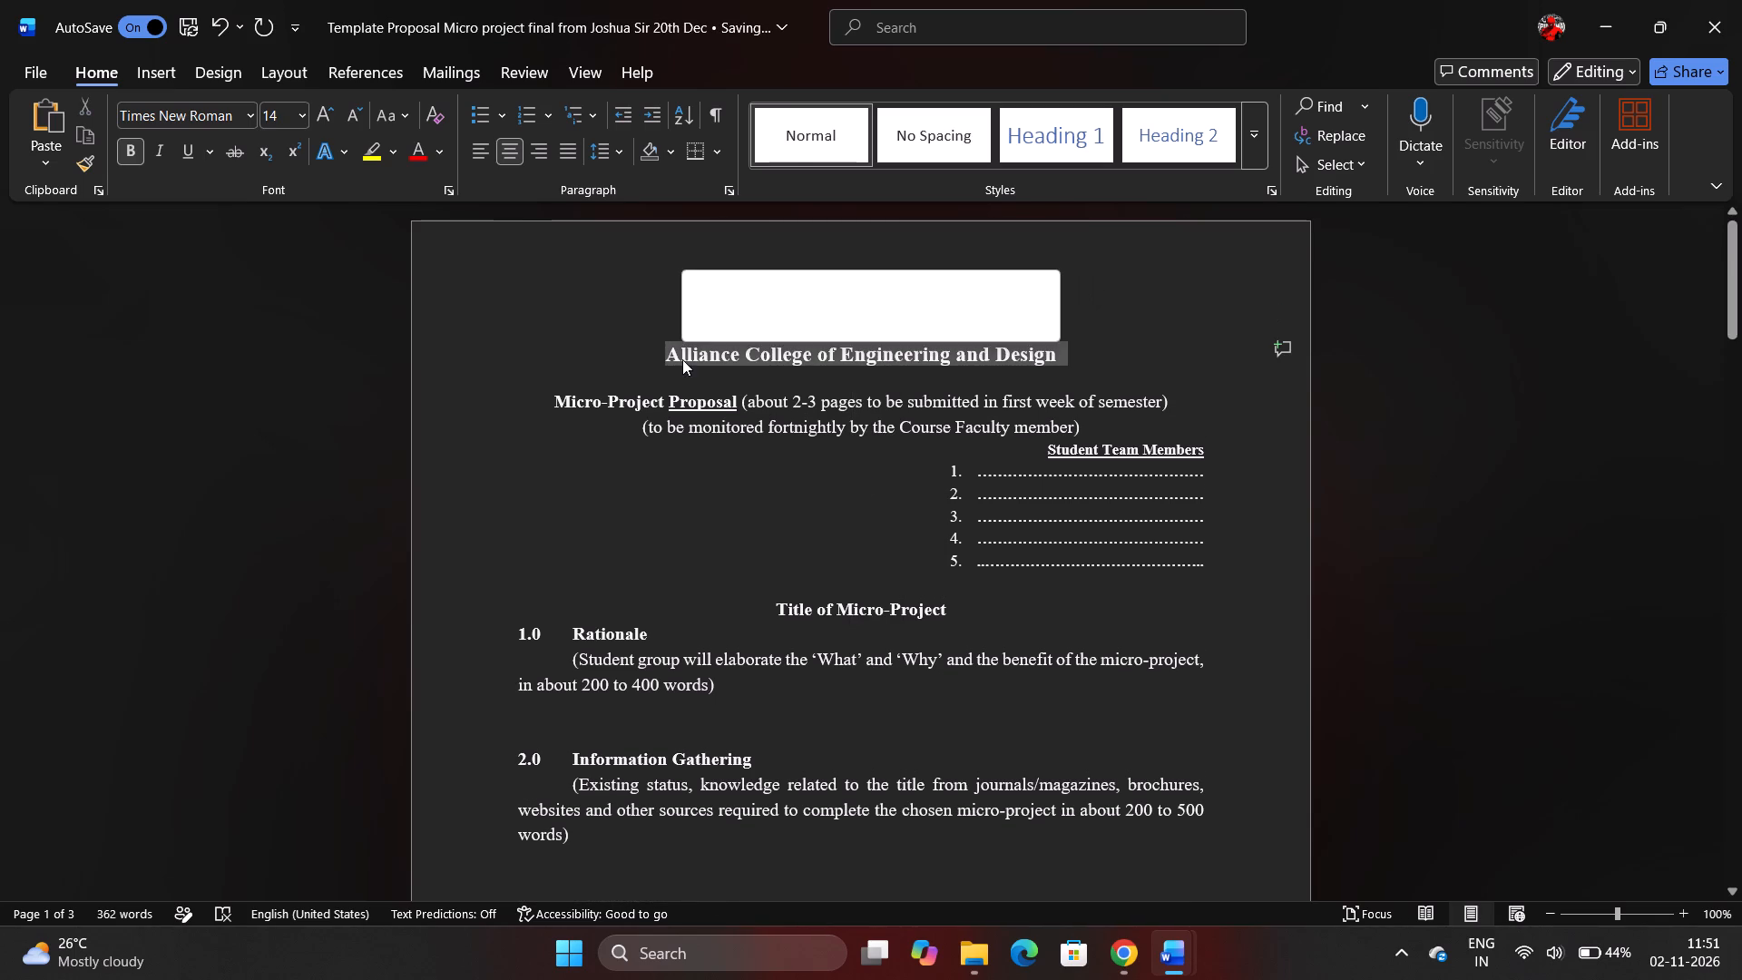
pyautogui.moveTo(860, 293); pyautogui.dragTo(849, 532)
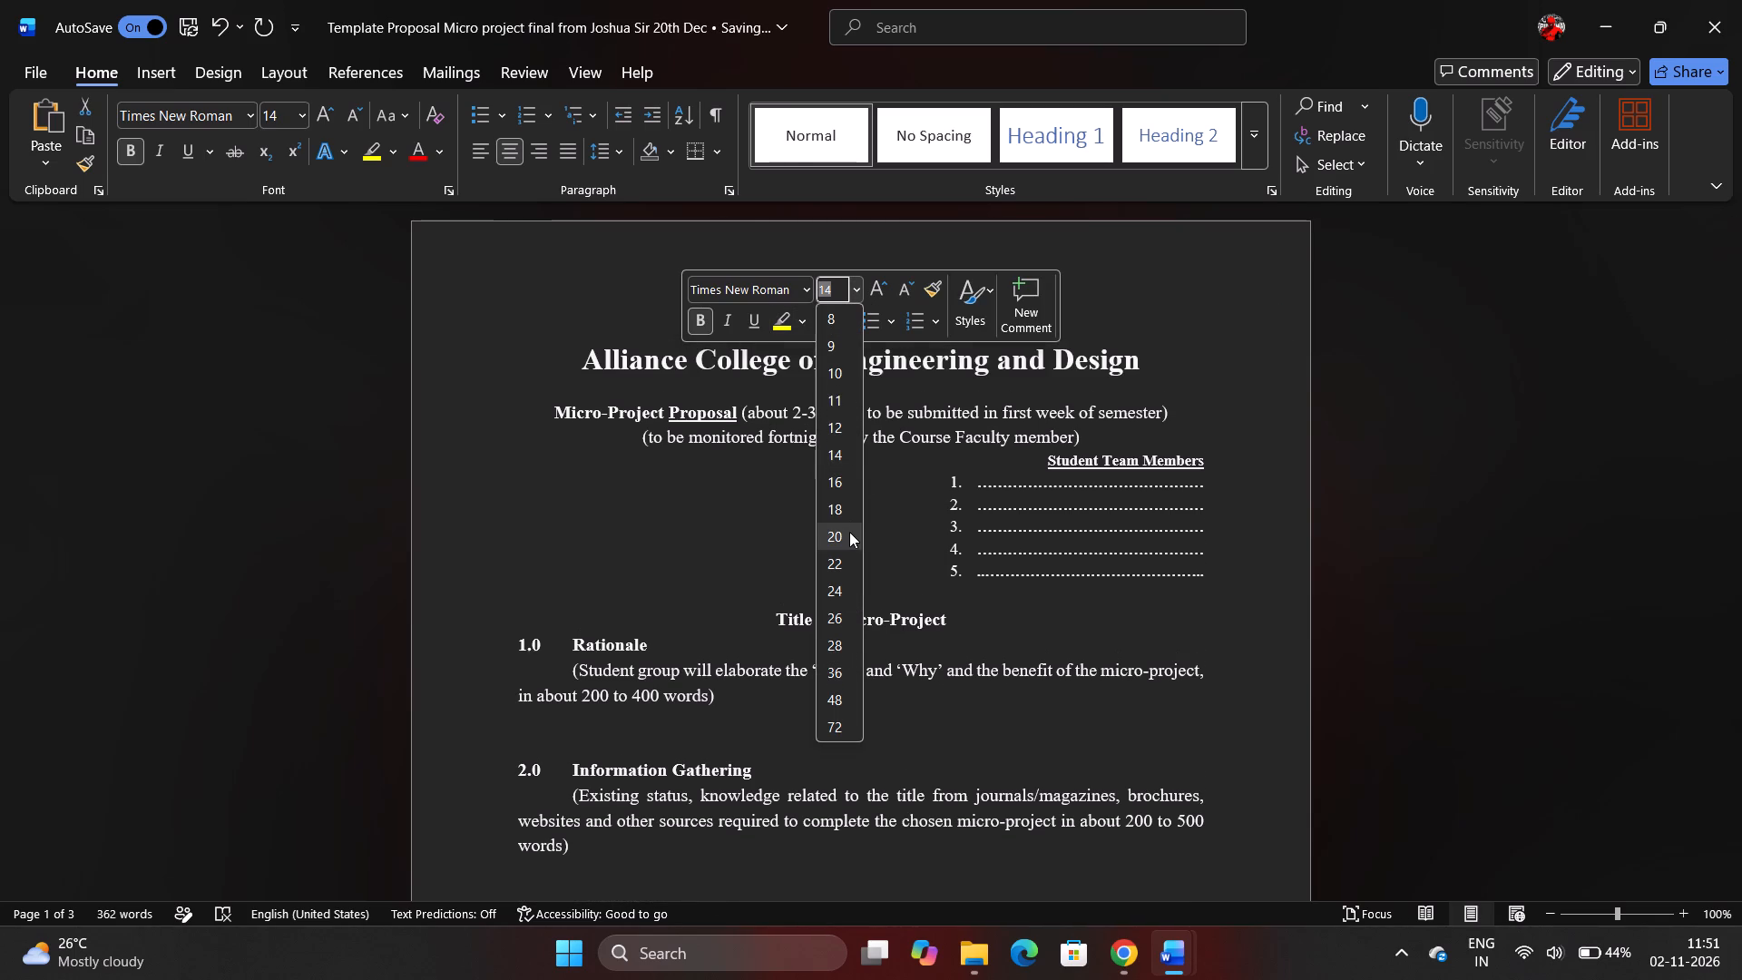
pyautogui.moveTo(849, 532); pyautogui.dragTo(848, 521)
pyautogui.click(848, 521)
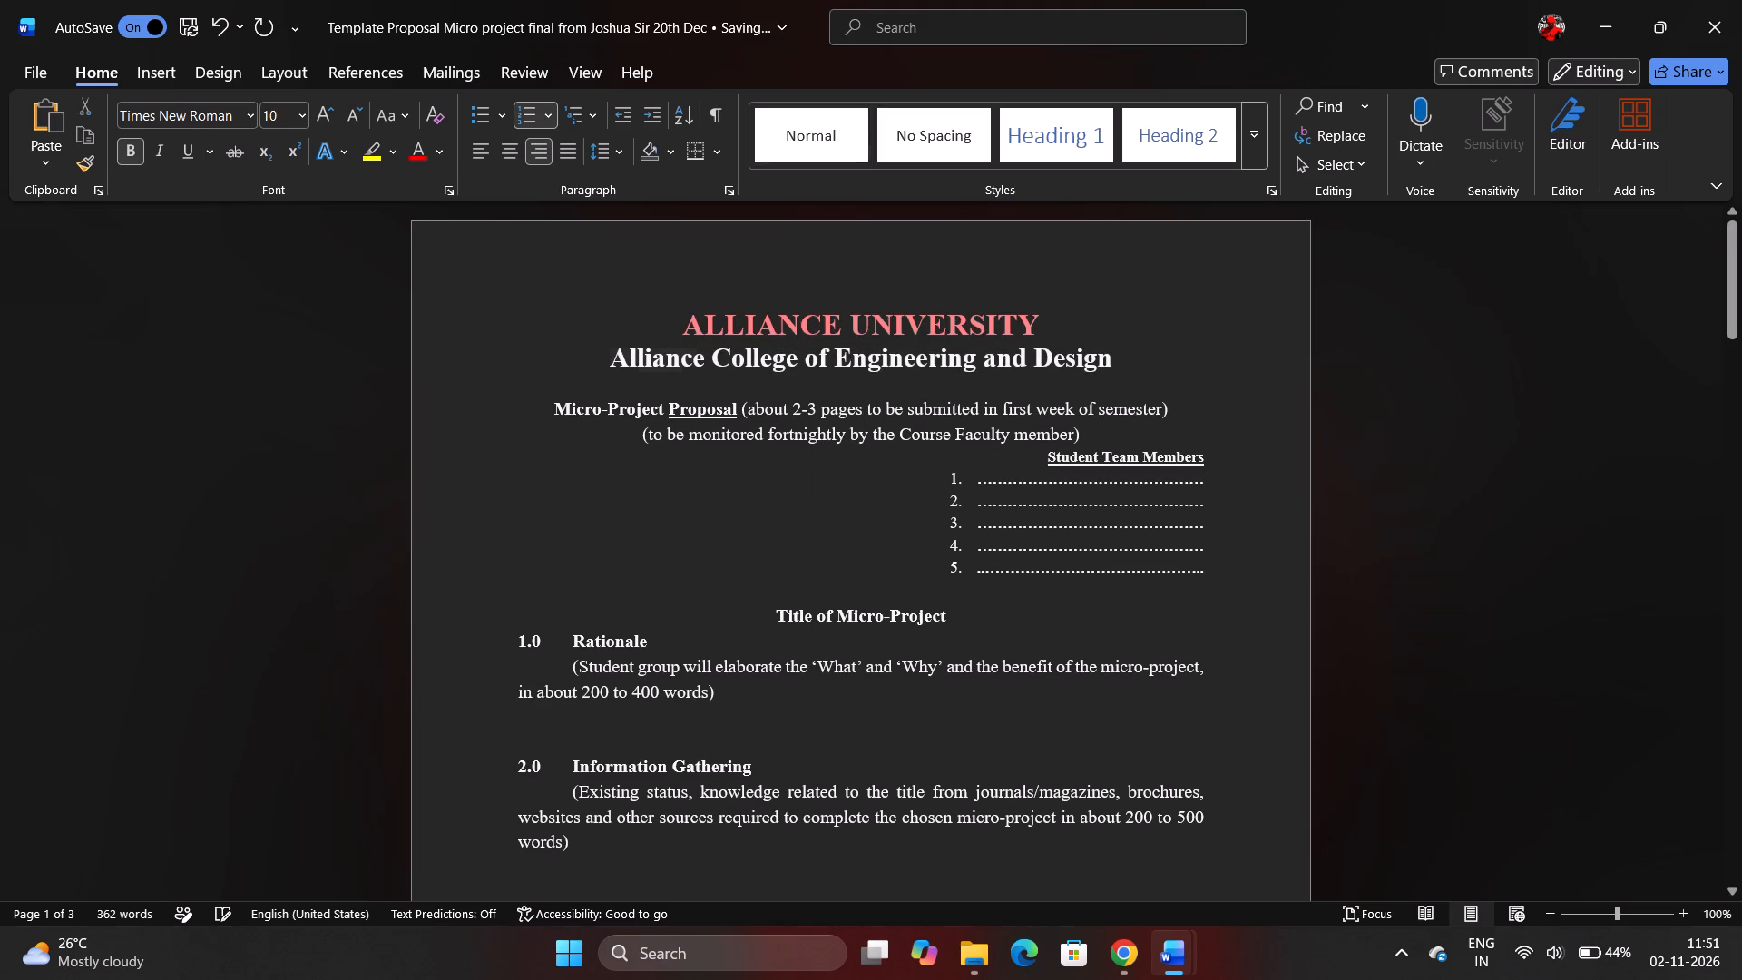
# Delete the parenthesised page-count and fortnightly monitoring notes following the Micro-Project Proposal heading.
pyautogui.moveTo(1082, 436); pyautogui.dragTo(799, 417)
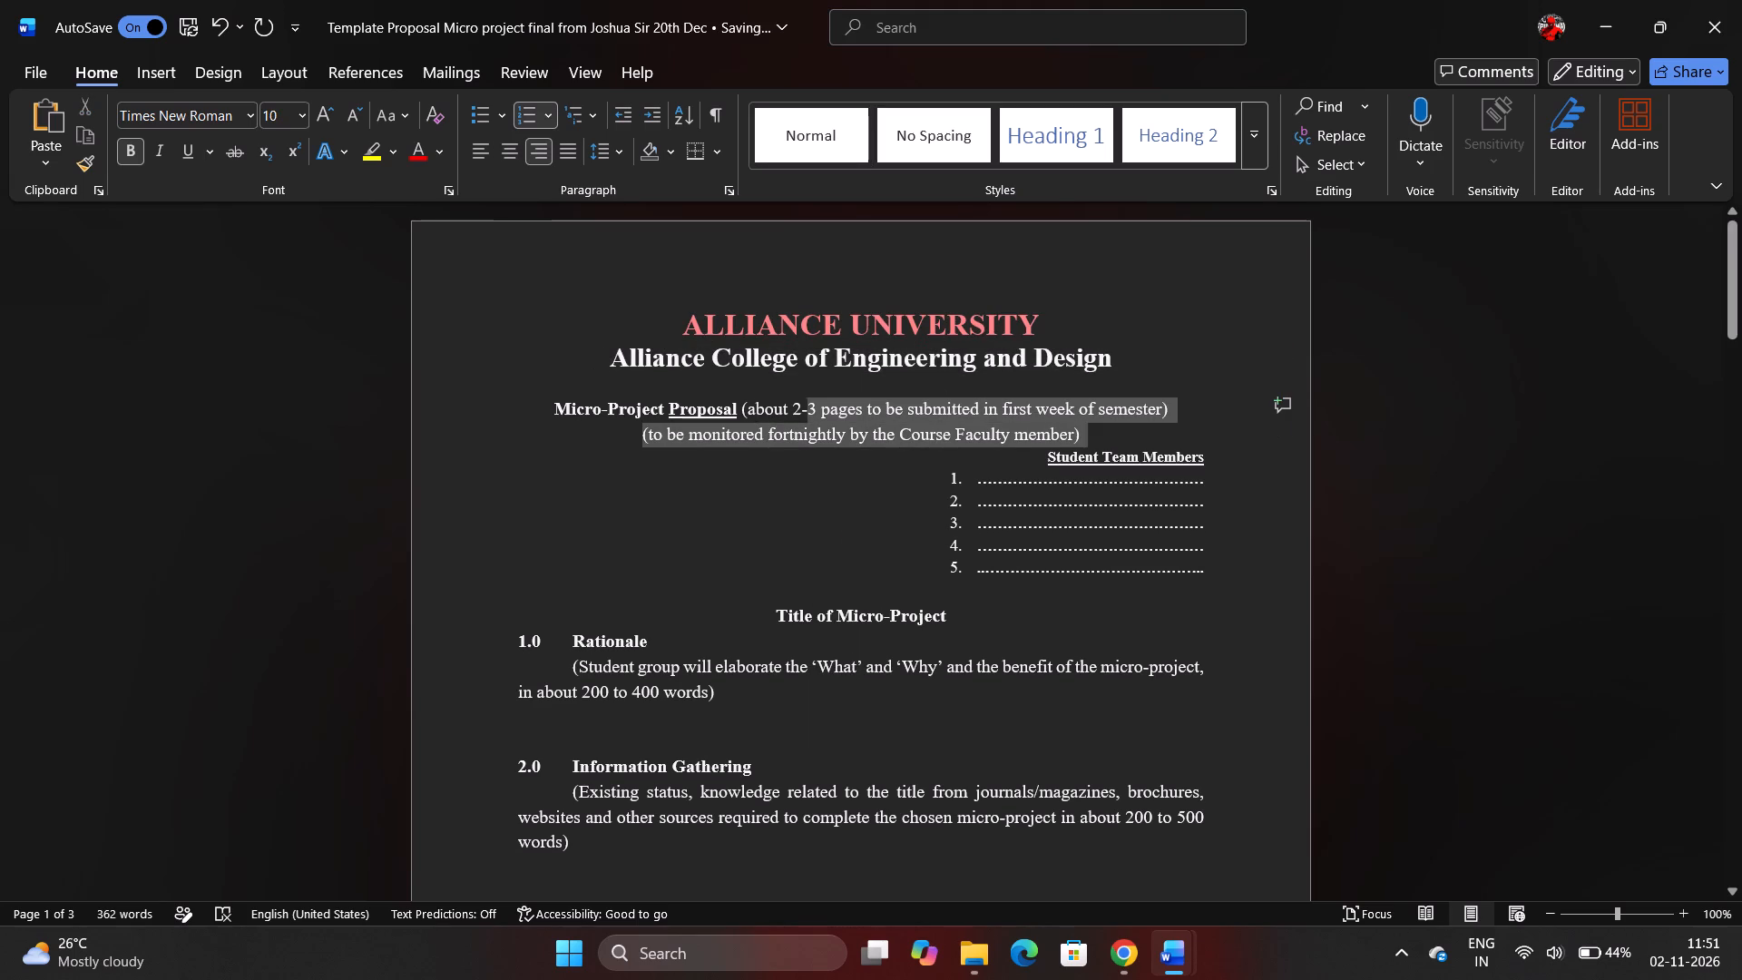
pyautogui.moveTo(799, 417); pyautogui.dragTo(742, 408)
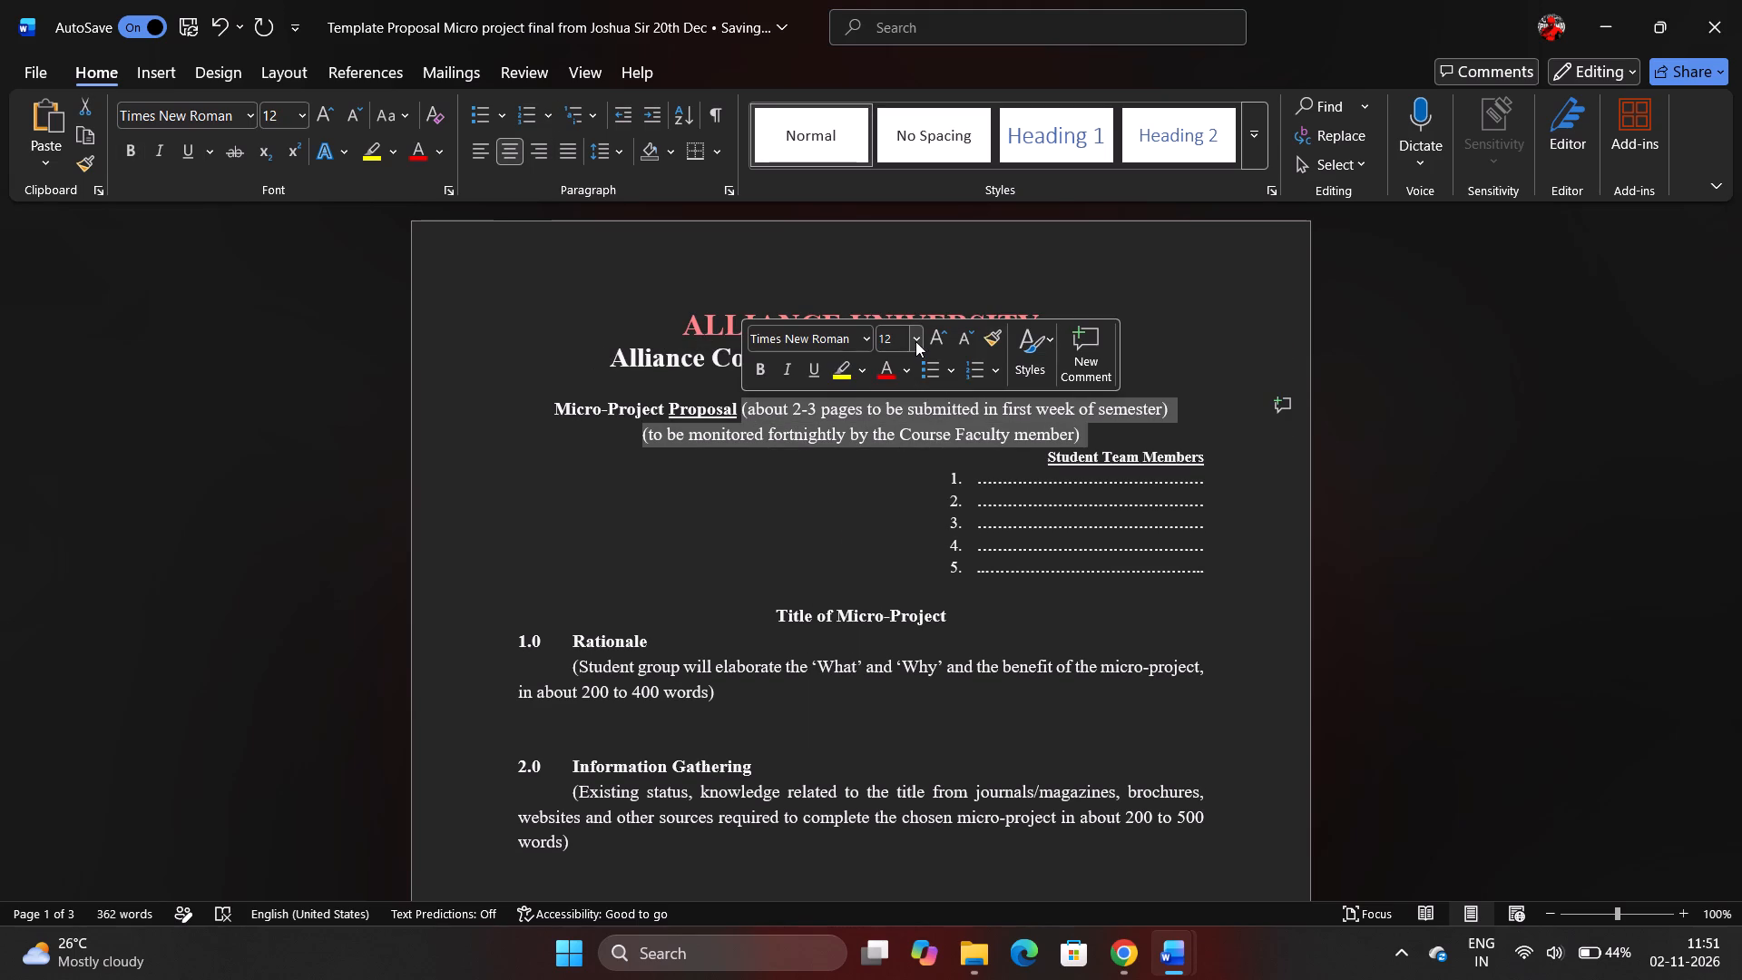
pyautogui.press('BackSpace')
# Underline the whole Micro-Project Proposal heading and set its font size to 16.
pyautogui.moveTo(961, 417); pyautogui.dragTo(773, 410)
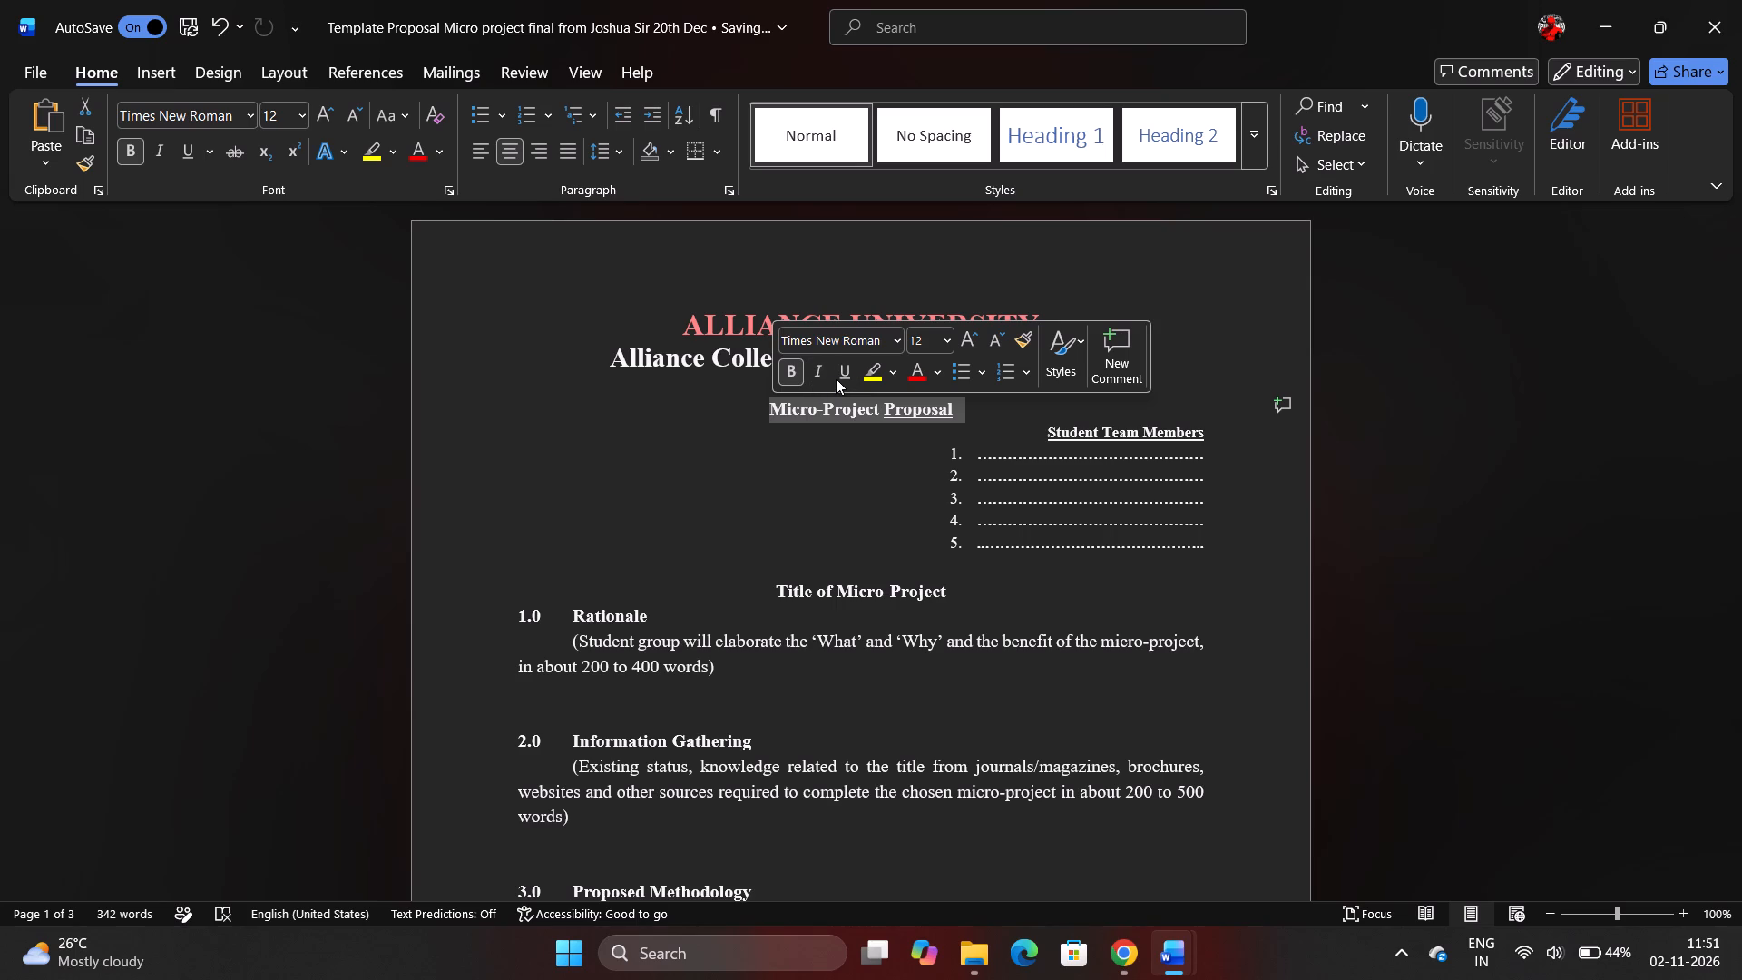
pyautogui.click(836, 378)
pyautogui.click(953, 341)
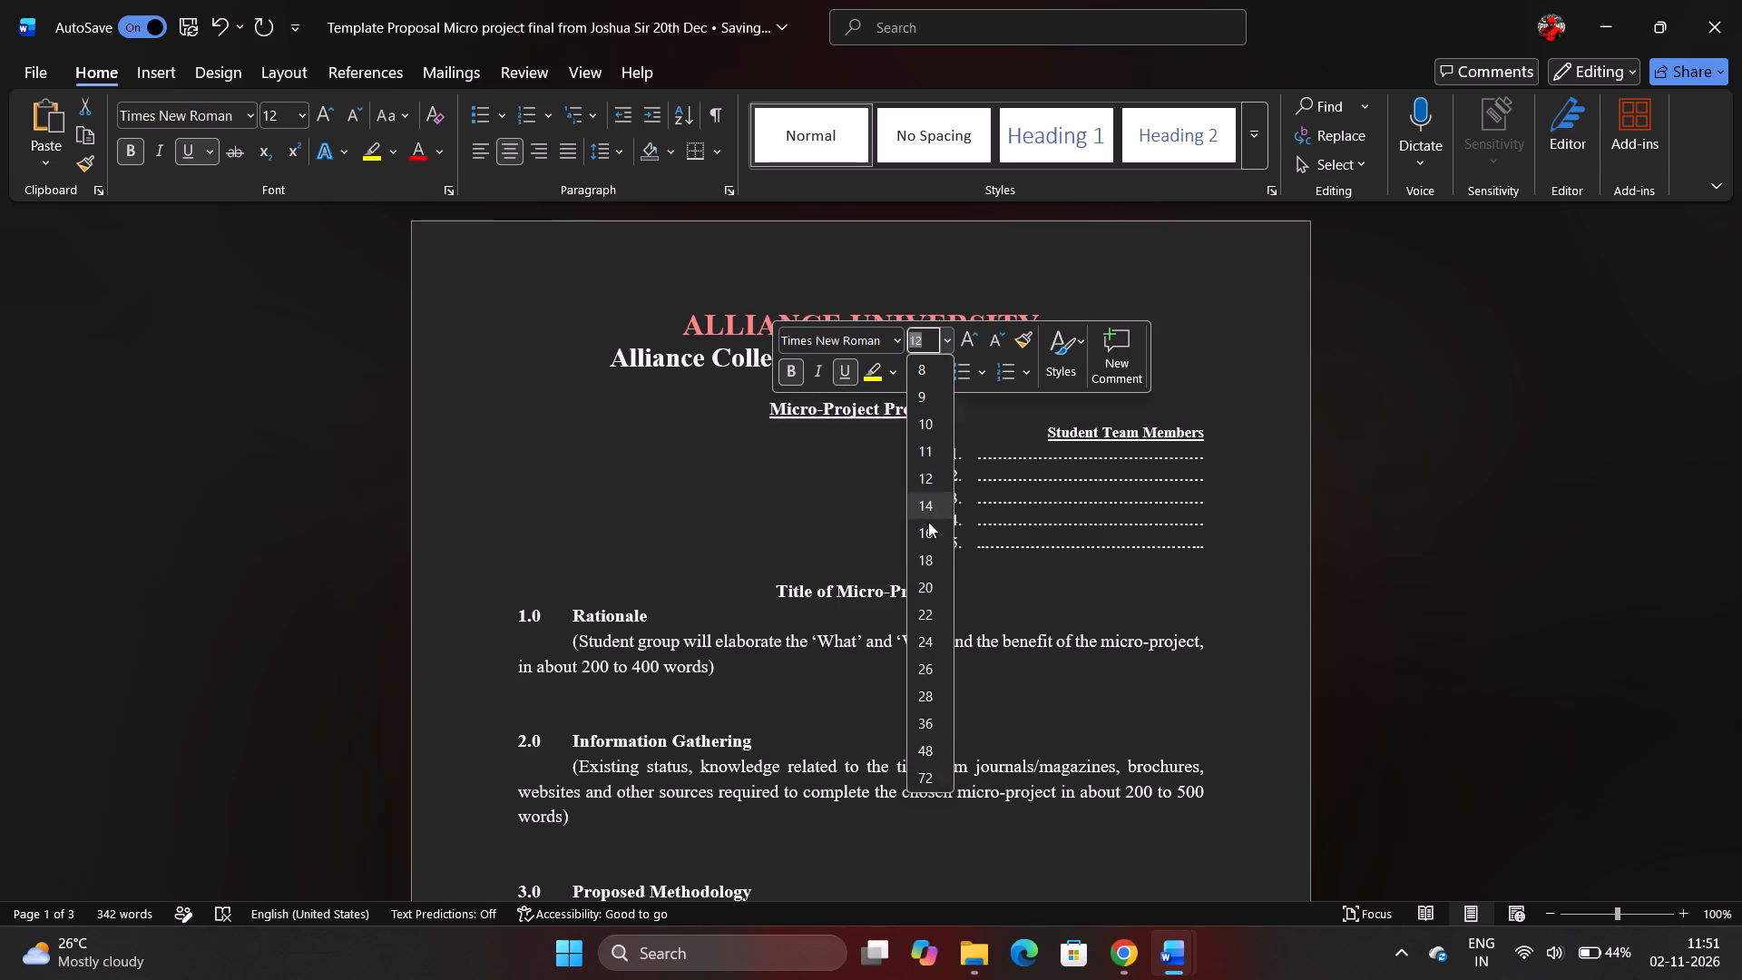
pyautogui.click(931, 526)
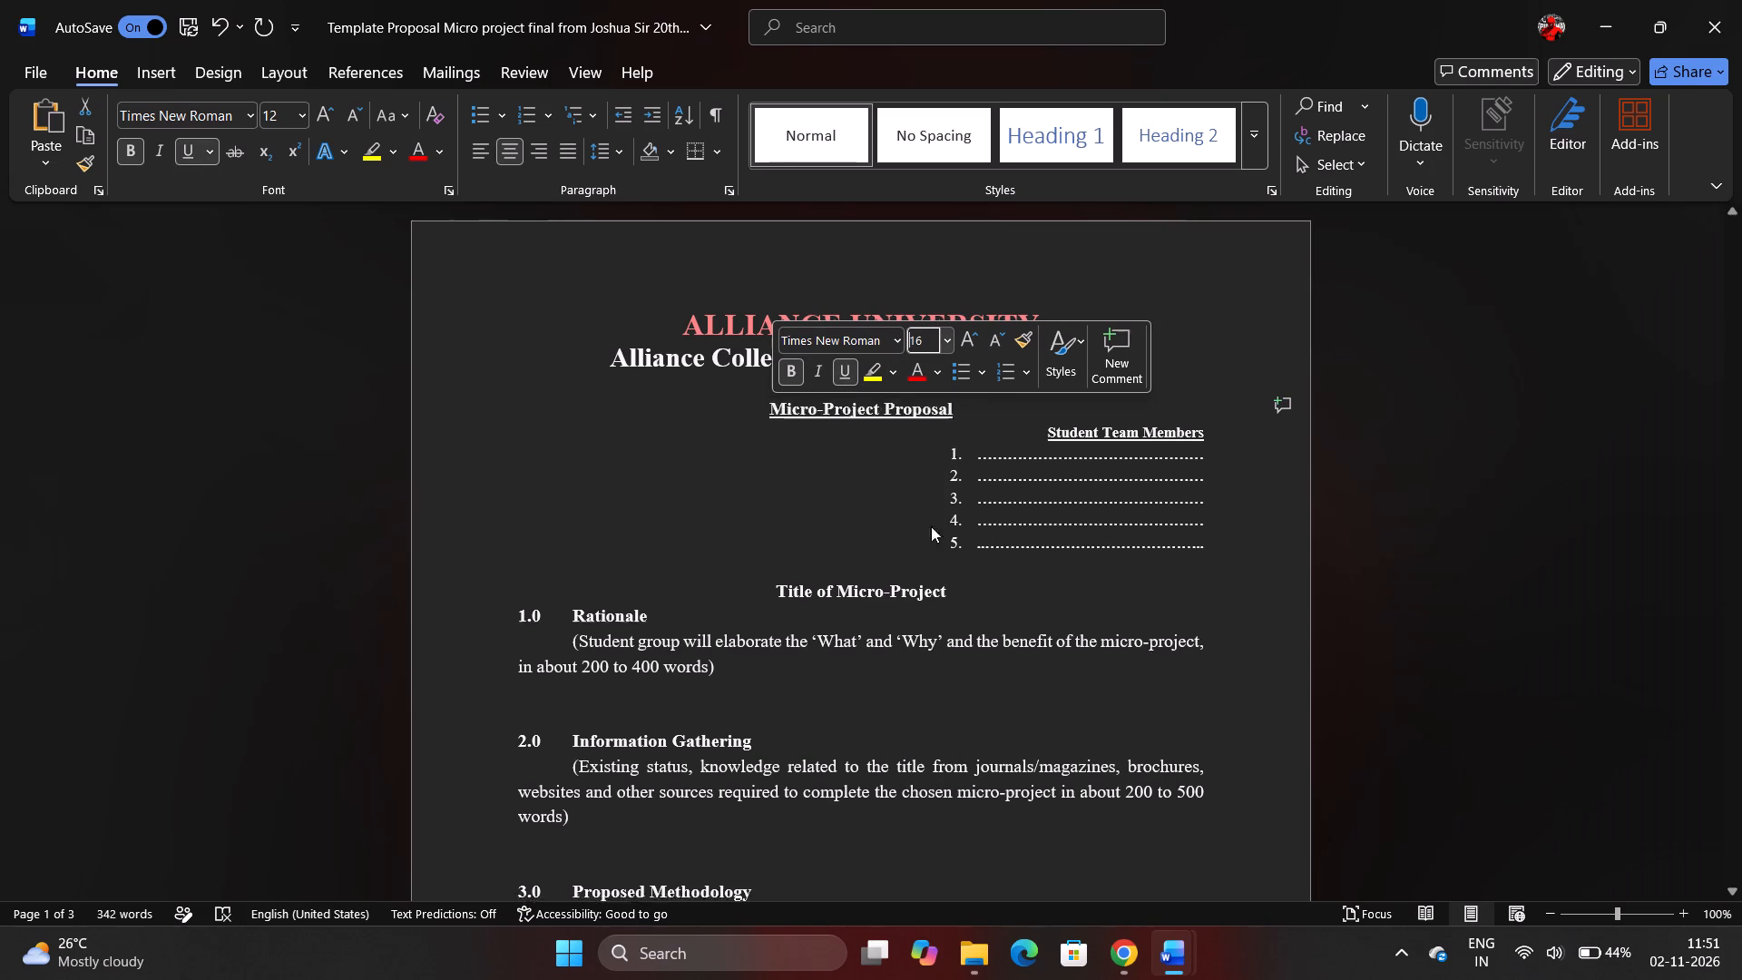
# Increase the font size of the Student Team Members heading.
pyautogui.click(1051, 445)
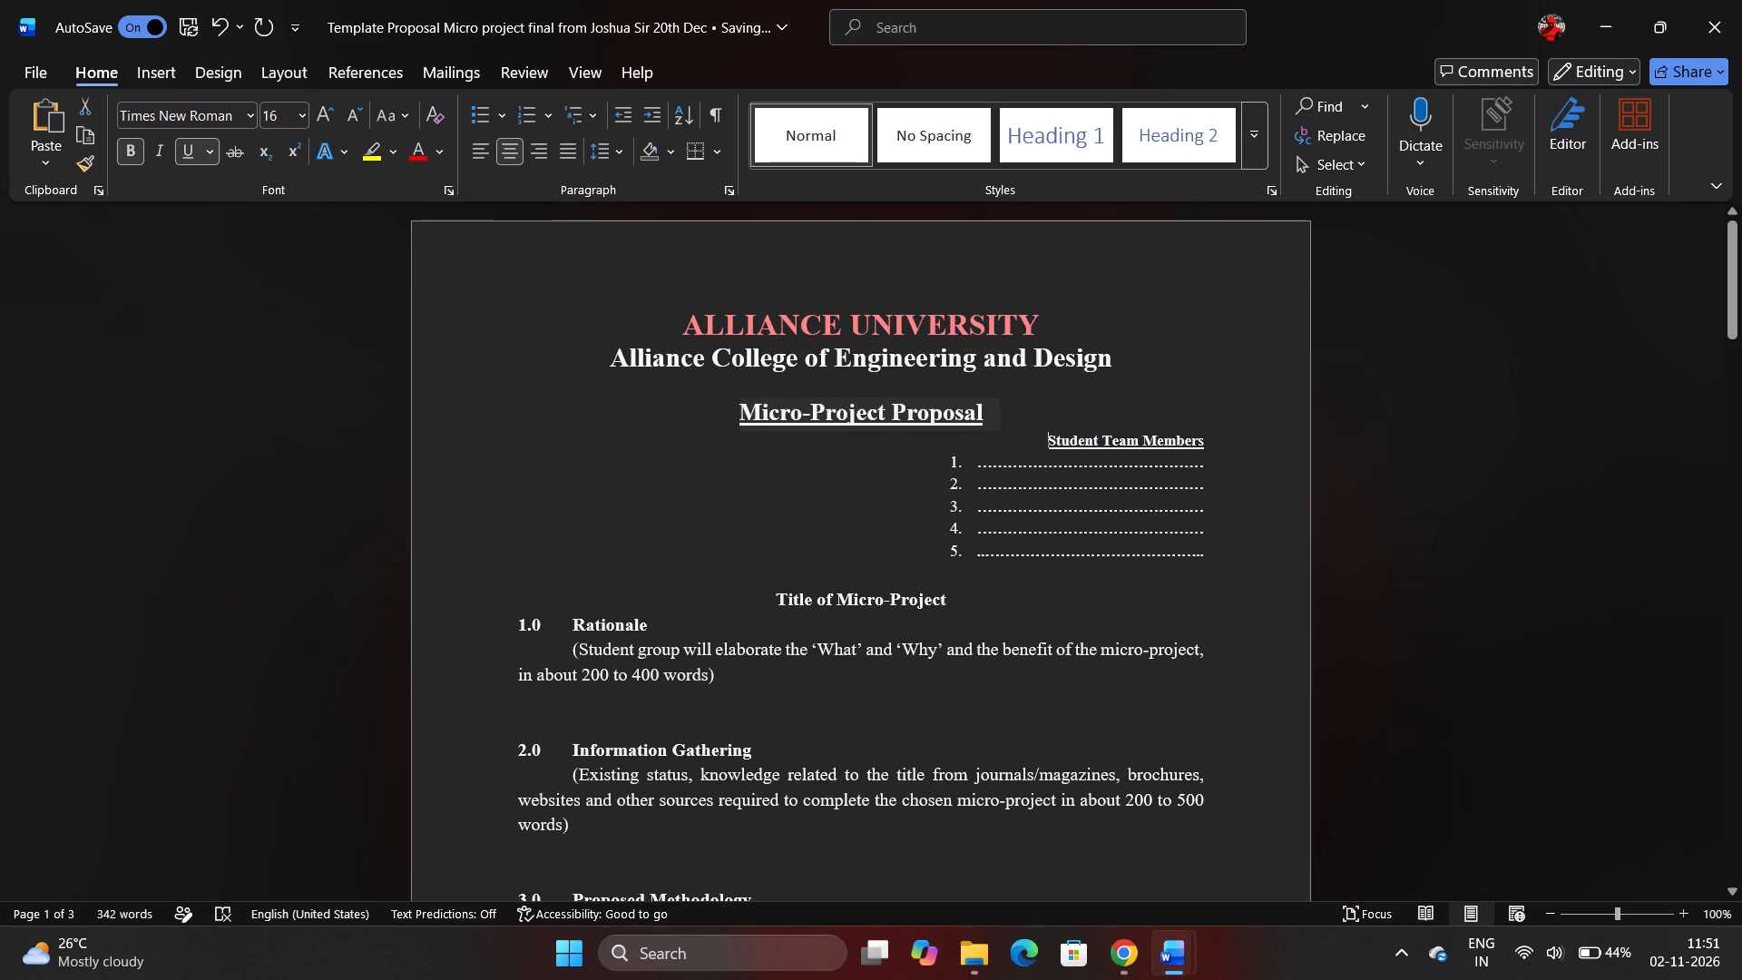
pyautogui.moveTo(1051, 445); pyautogui.dragTo(1200, 442)
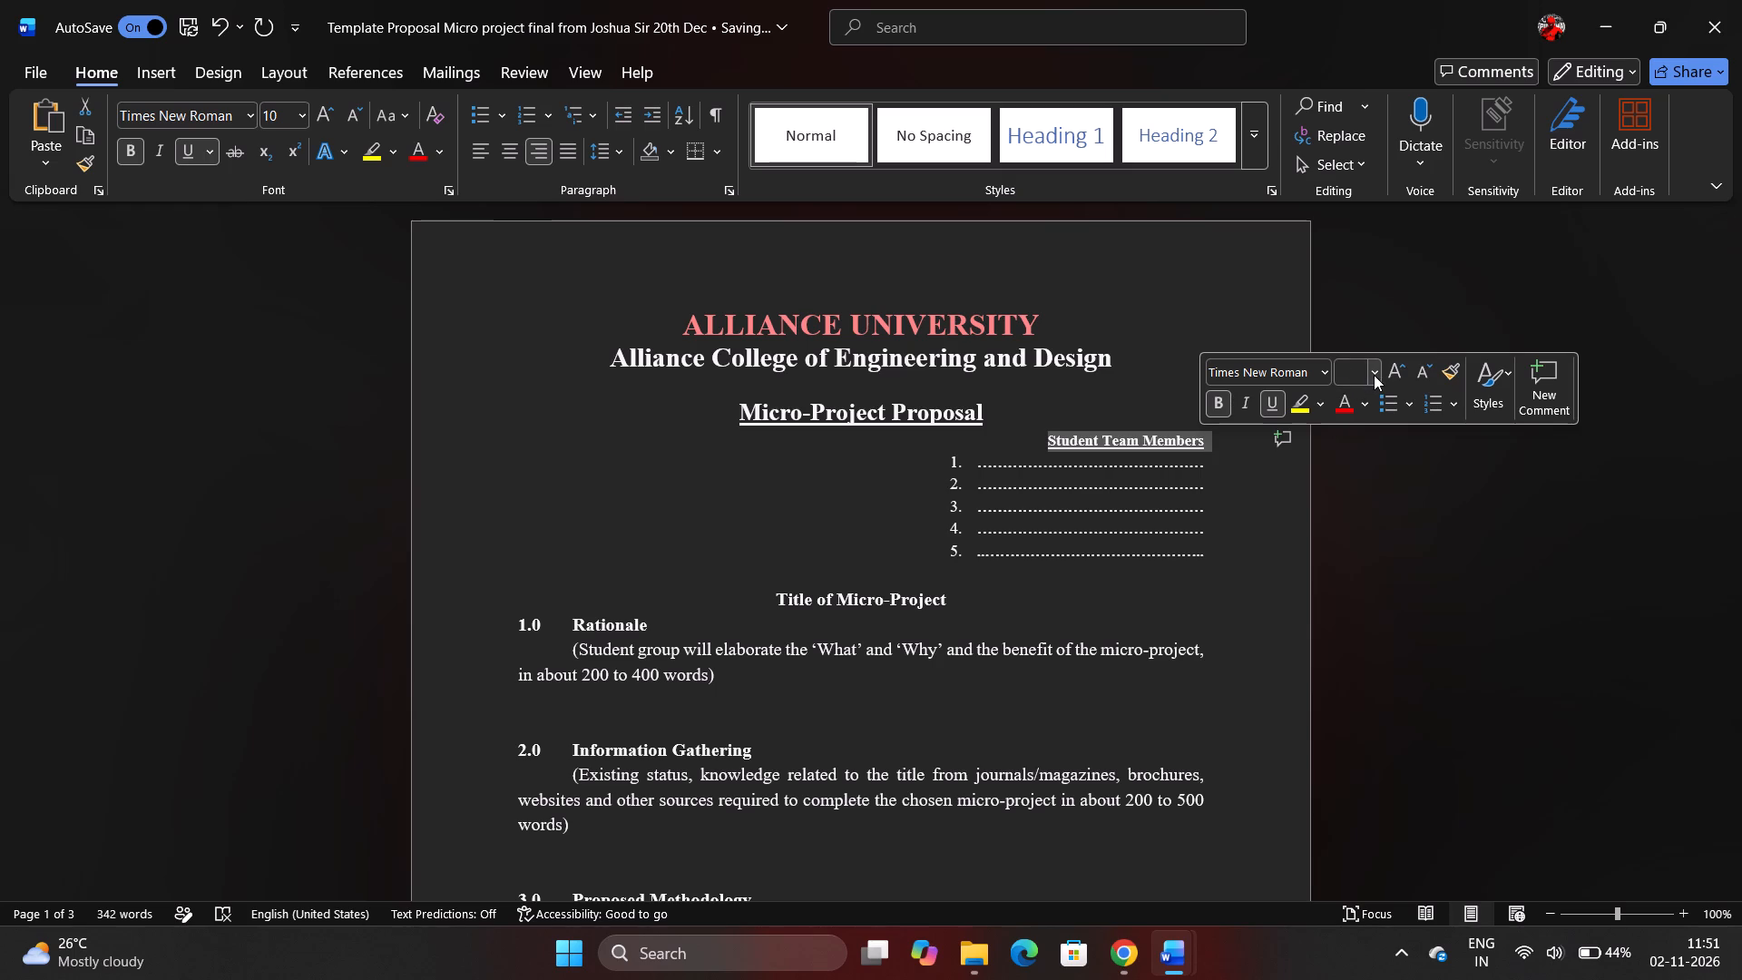
pyautogui.moveTo(1374, 375); pyautogui.dragTo(1357, 534)
pyautogui.click(1357, 534)
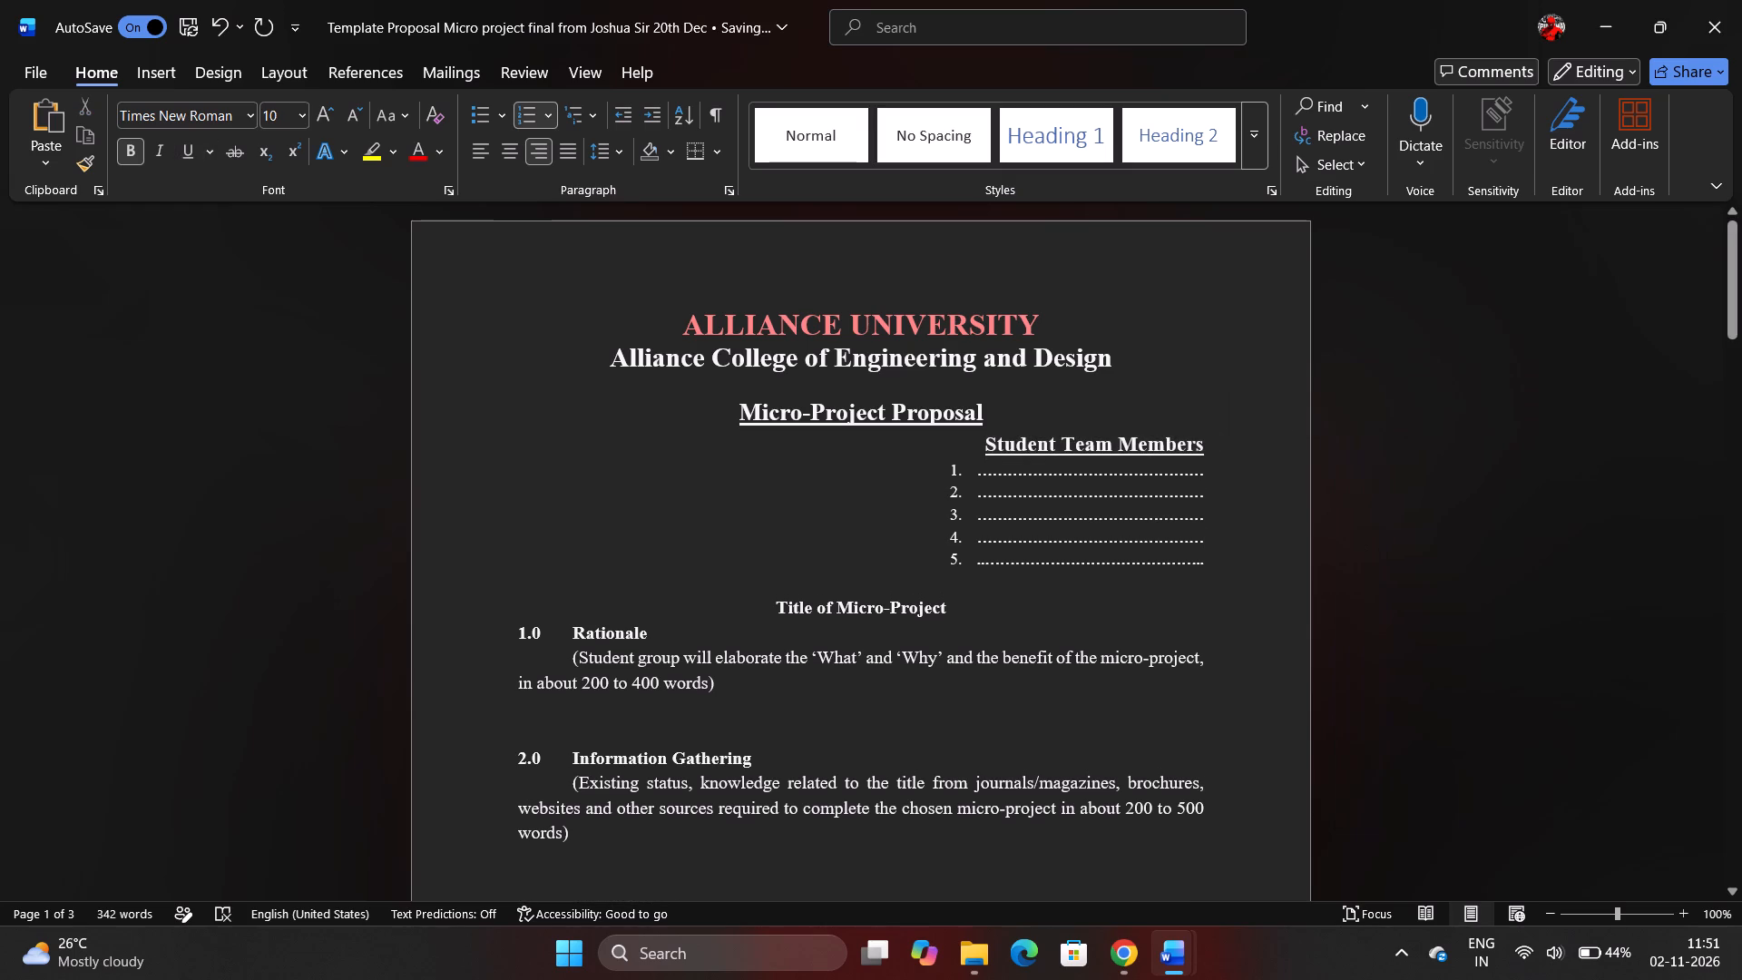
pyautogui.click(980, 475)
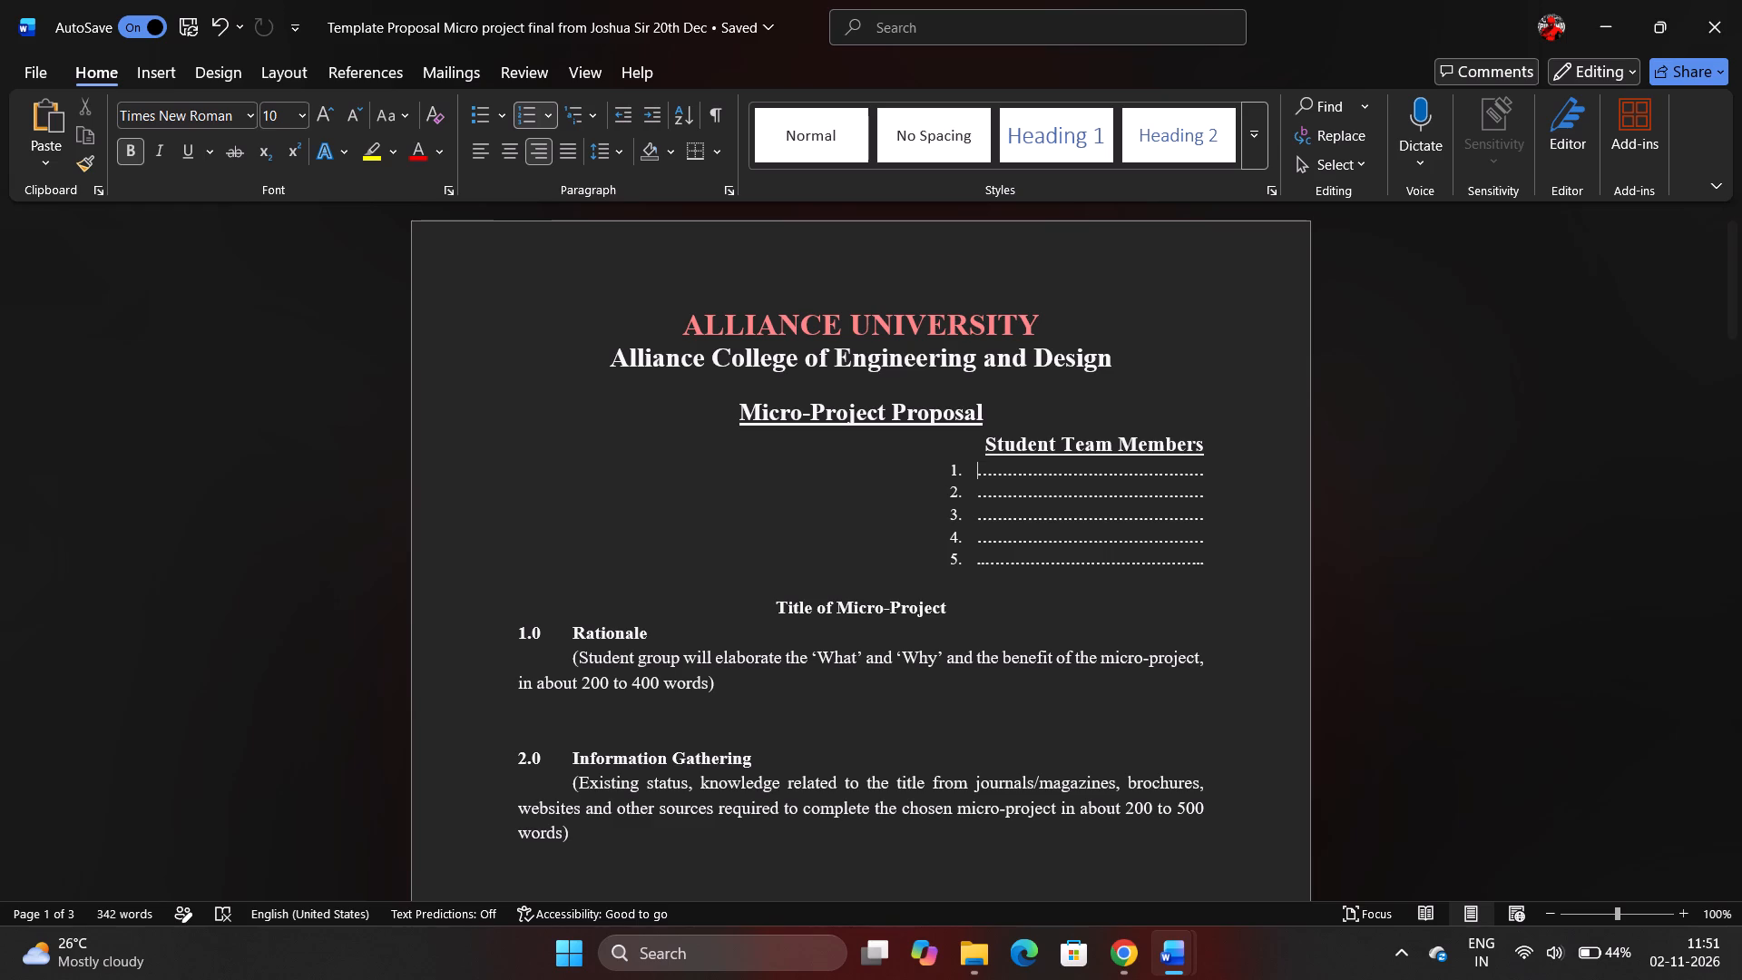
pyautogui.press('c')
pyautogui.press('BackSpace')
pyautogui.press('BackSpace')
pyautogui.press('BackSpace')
# Delete the dotted placeholder from the first entry of the Student Team Members list.
pyautogui.click(1204, 470)
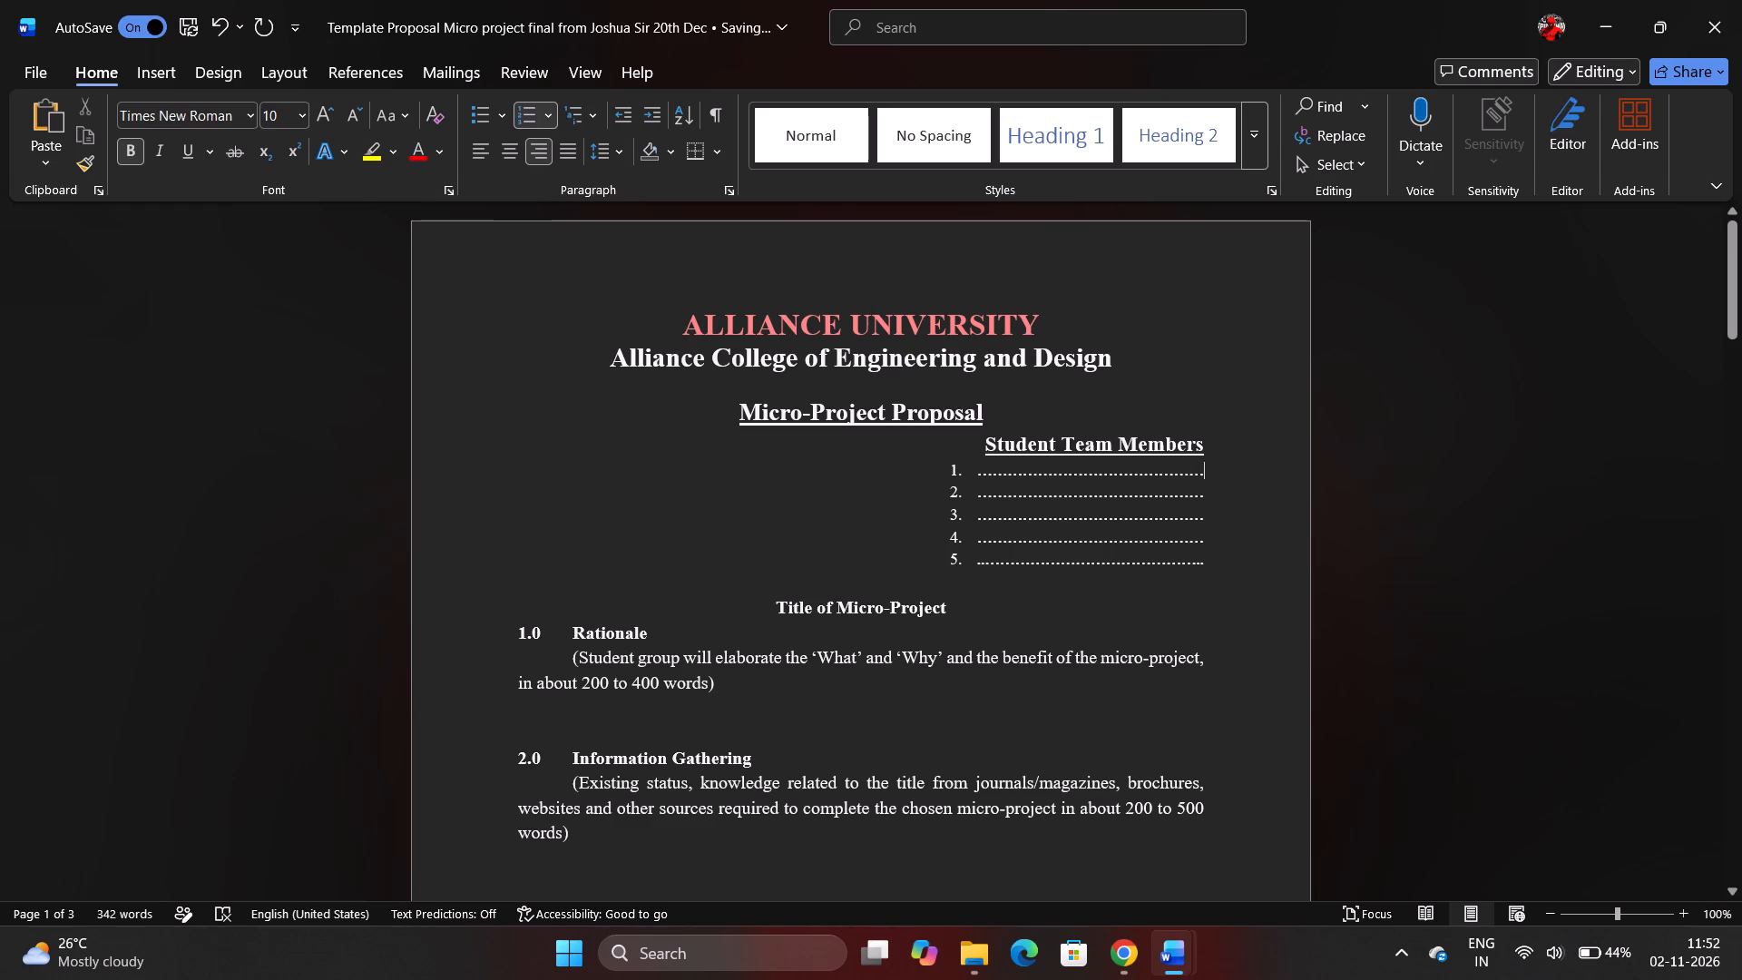
pyautogui.press('BackSpace')
pyautogui.press('BackSpace')
pyautogui.press('BackSpace')
pyautogui.press('BackSpace')
pyautogui.press('BackSpace')
pyautogui.press('BackSpace')
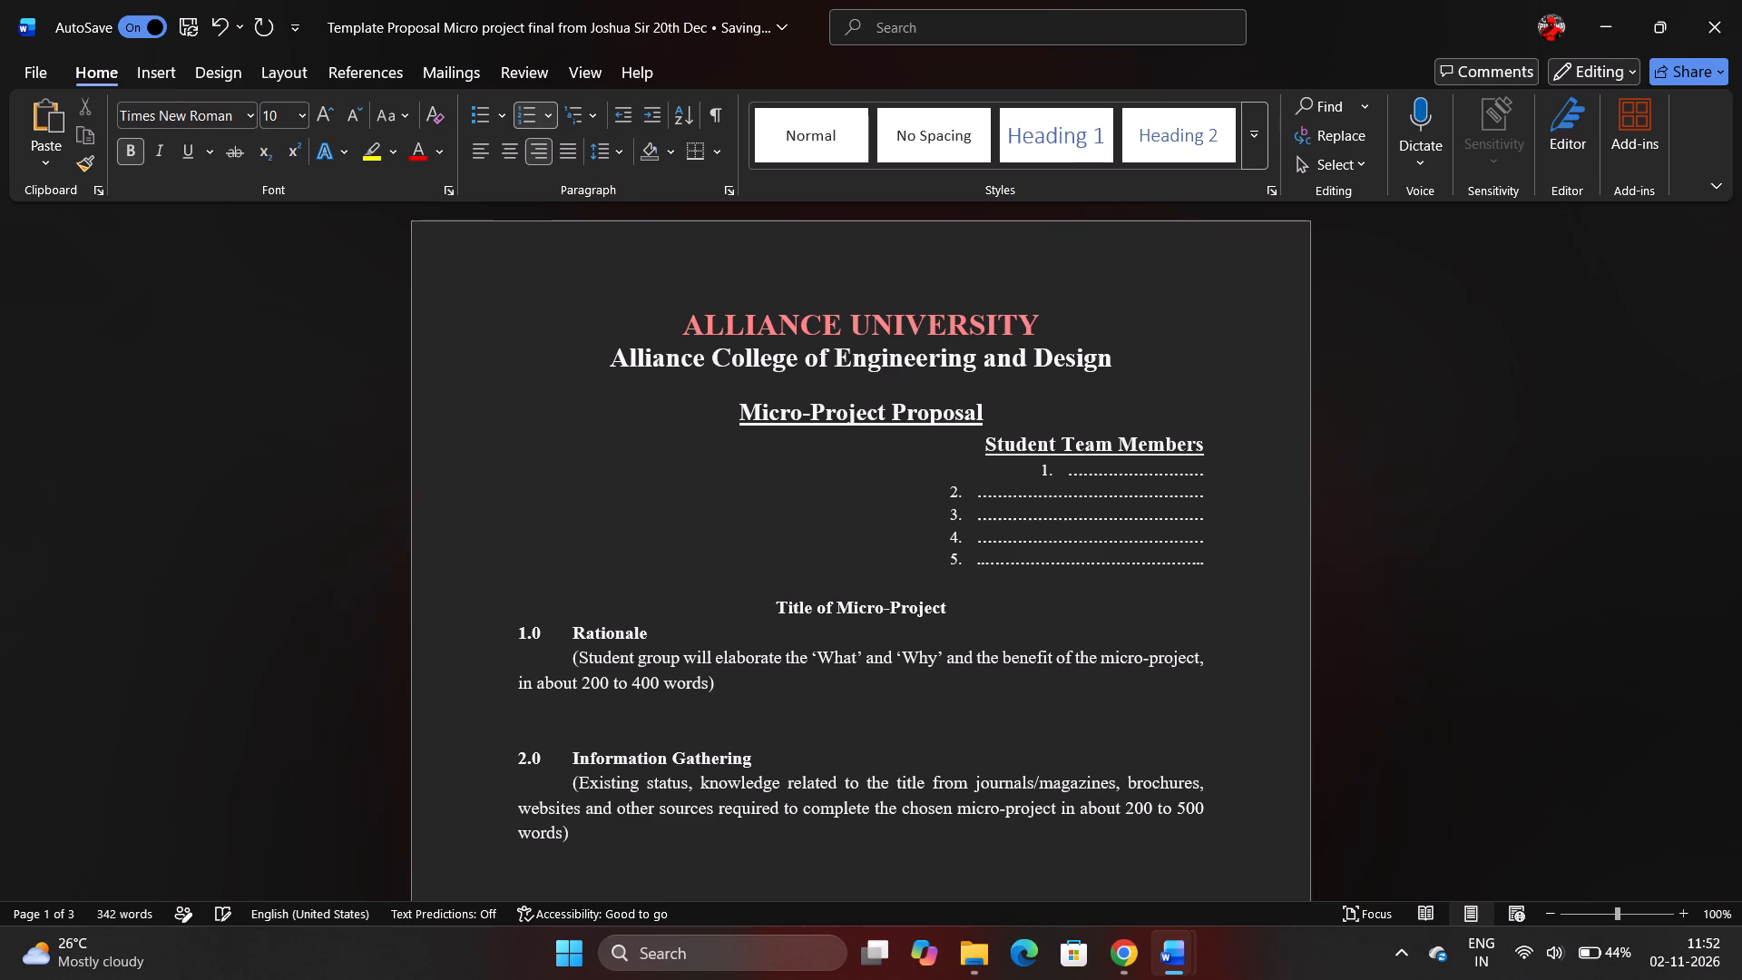
pyautogui.press('BackSpace')
pyautogui.press('BackSpace')
pyautogui.press('BackSpace')
pyautogui.press('BackSpace')
pyautogui.press('BackSpace')
pyautogui.press('BackSpace')
pyautogui.press('BackSpace')
pyautogui.press('BackSpace')
pyautogui.press('BackSpace')
pyautogui.press('BackSpace')
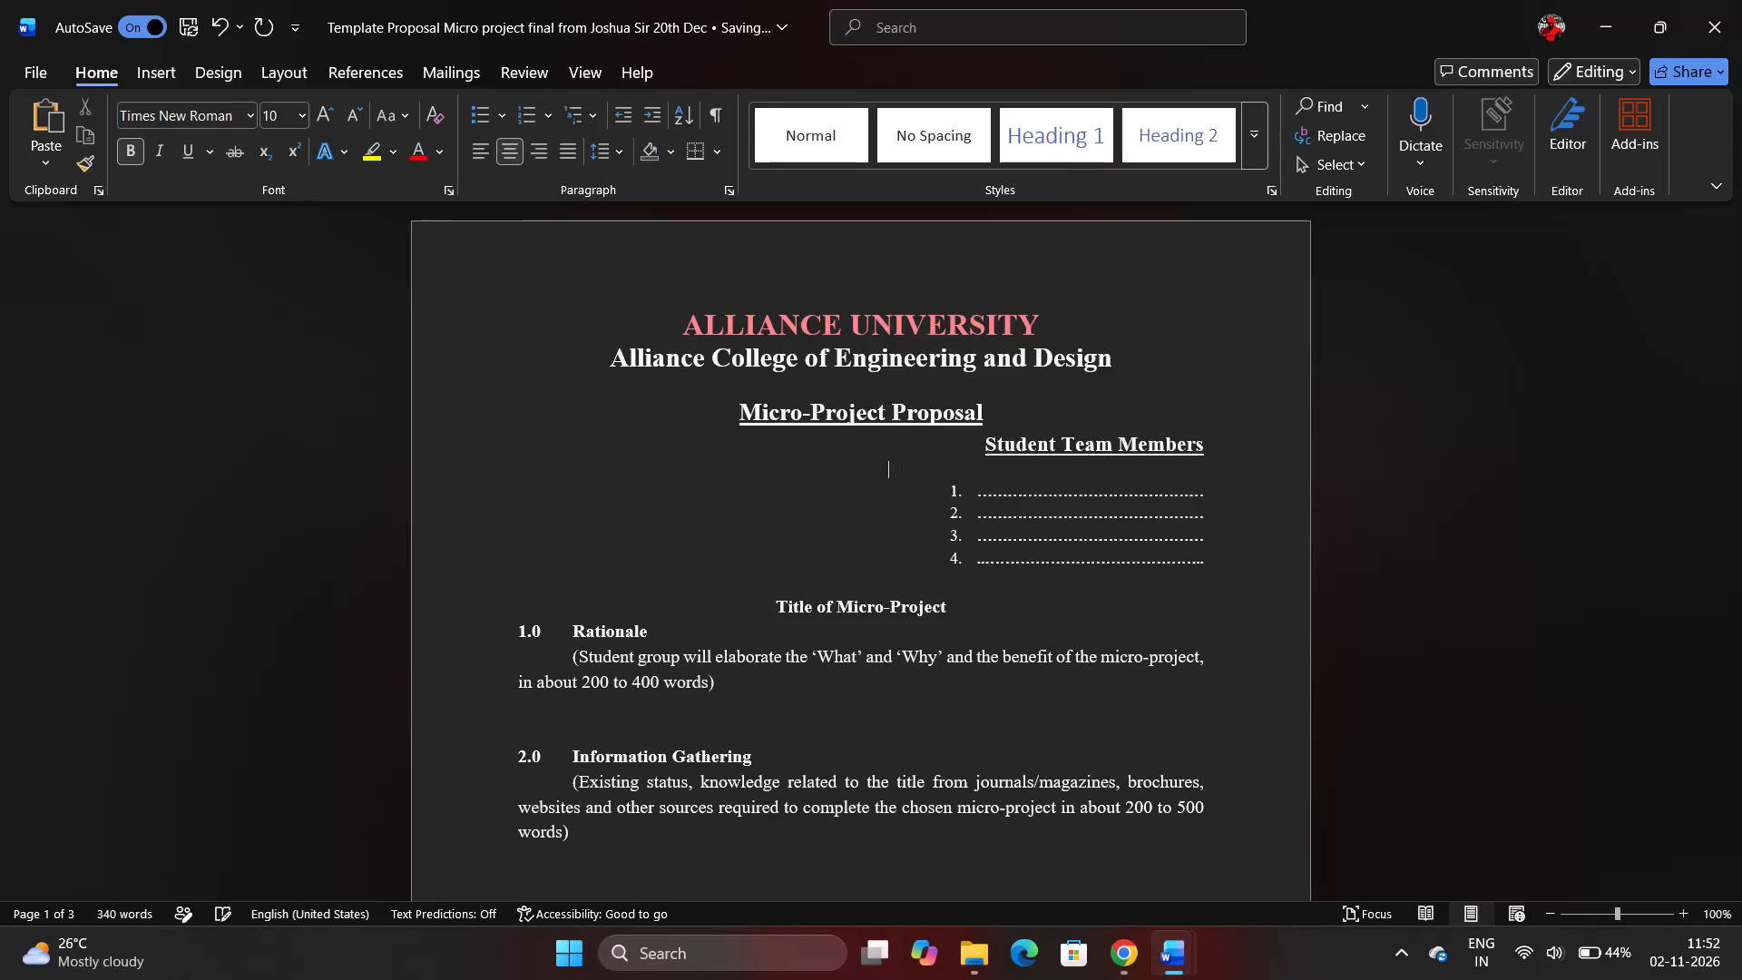
# Undo the excess deletions and alignment changes on the first team member line, restoring its right-aligned list number.
pyautogui.hotkey('ctrl', 'z')
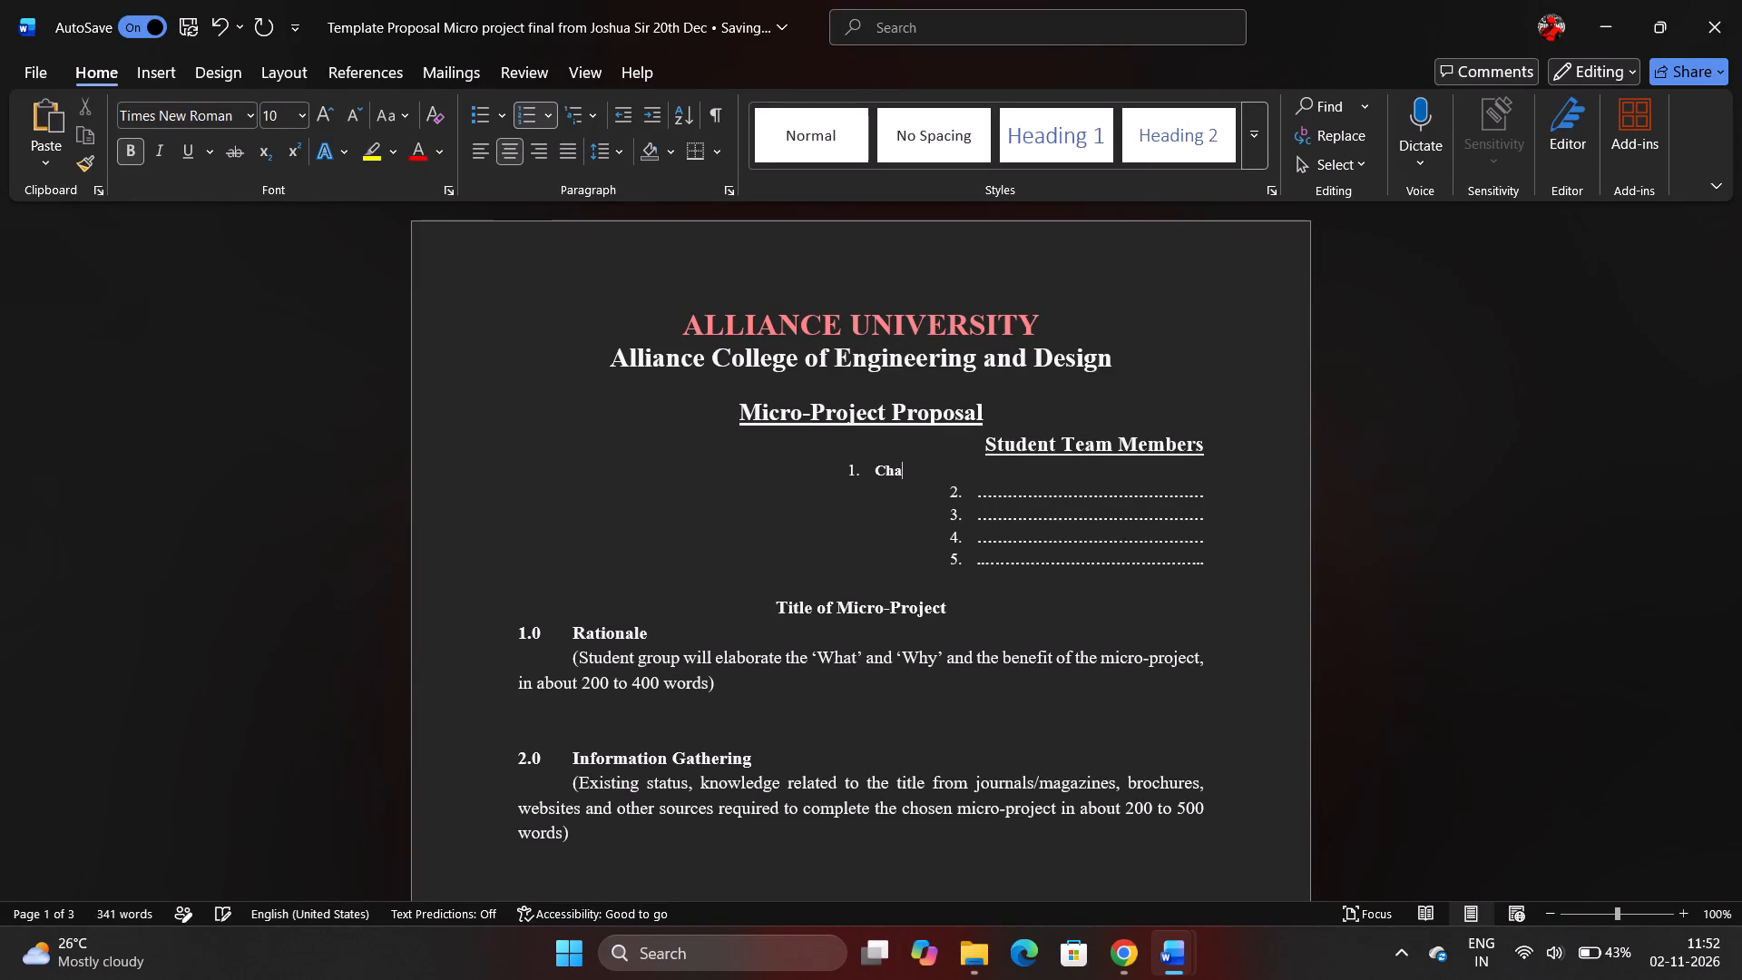
pyautogui.press('BackSpace')
pyautogui.press('BackSpace')
pyautogui.press('BackSpace')
pyautogui.press('BackSpace')
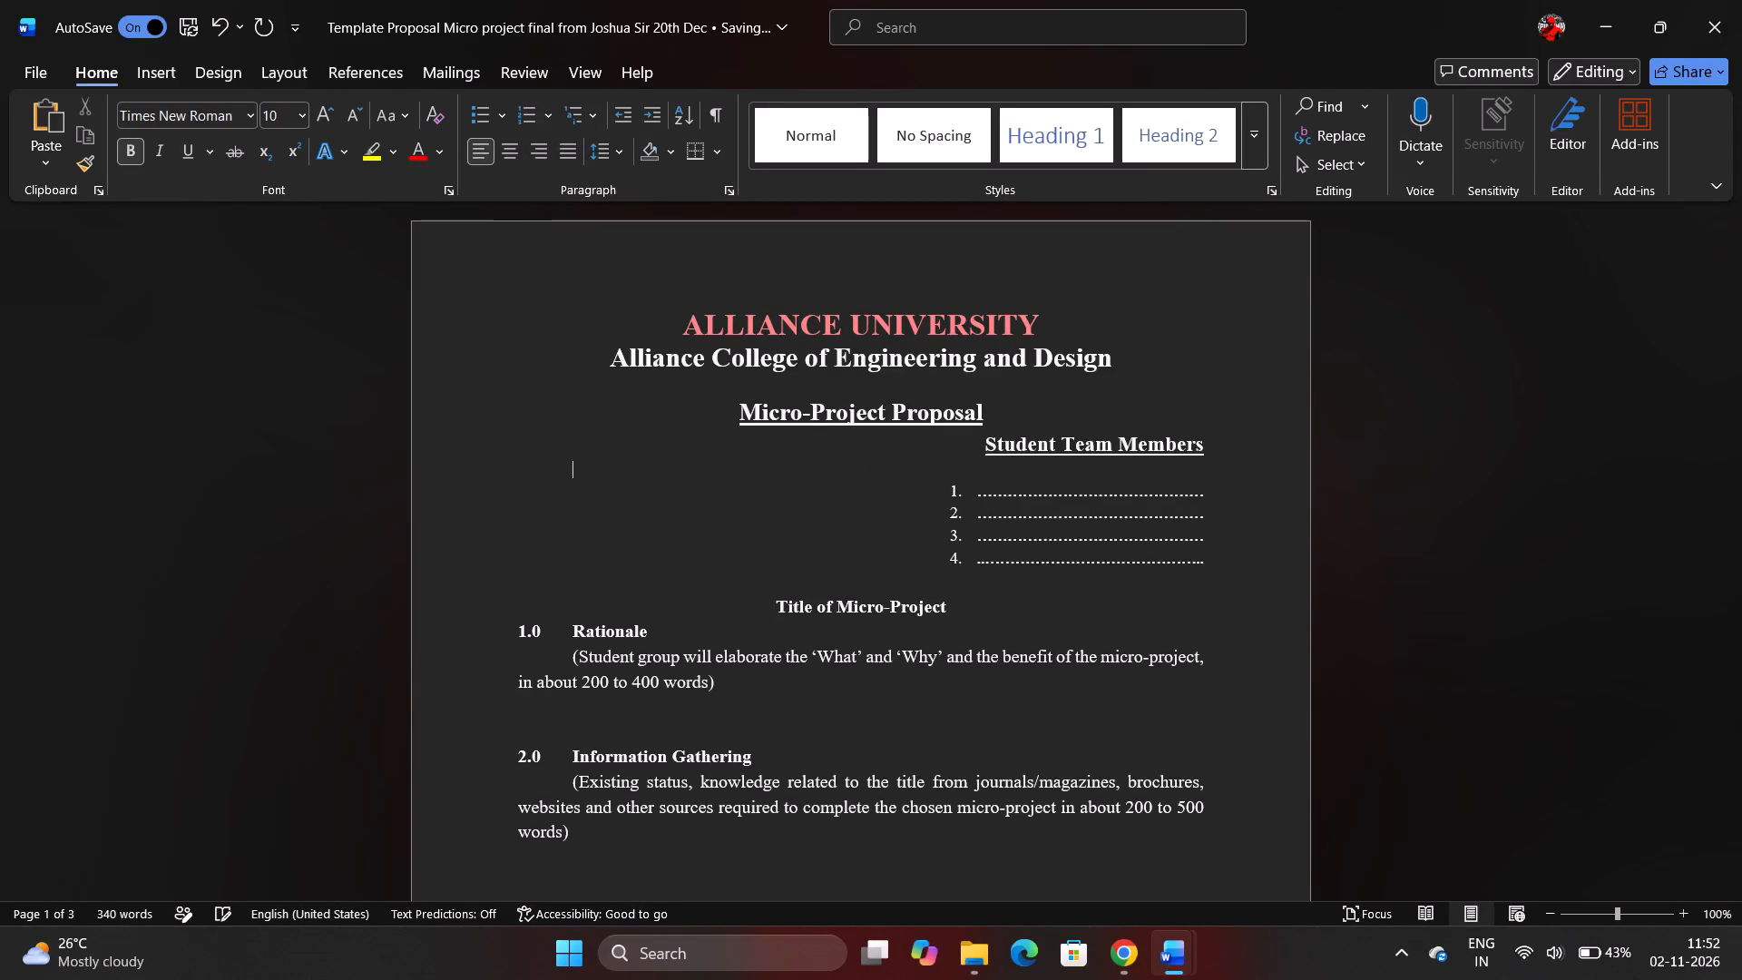
pyautogui.hotkey('ctrl', 'z')
pyautogui.hotkey('ctrl', 'z')
pyautogui.hotkey('ctrl', 'z')
pyautogui.hotkey('ctrl', 'z')
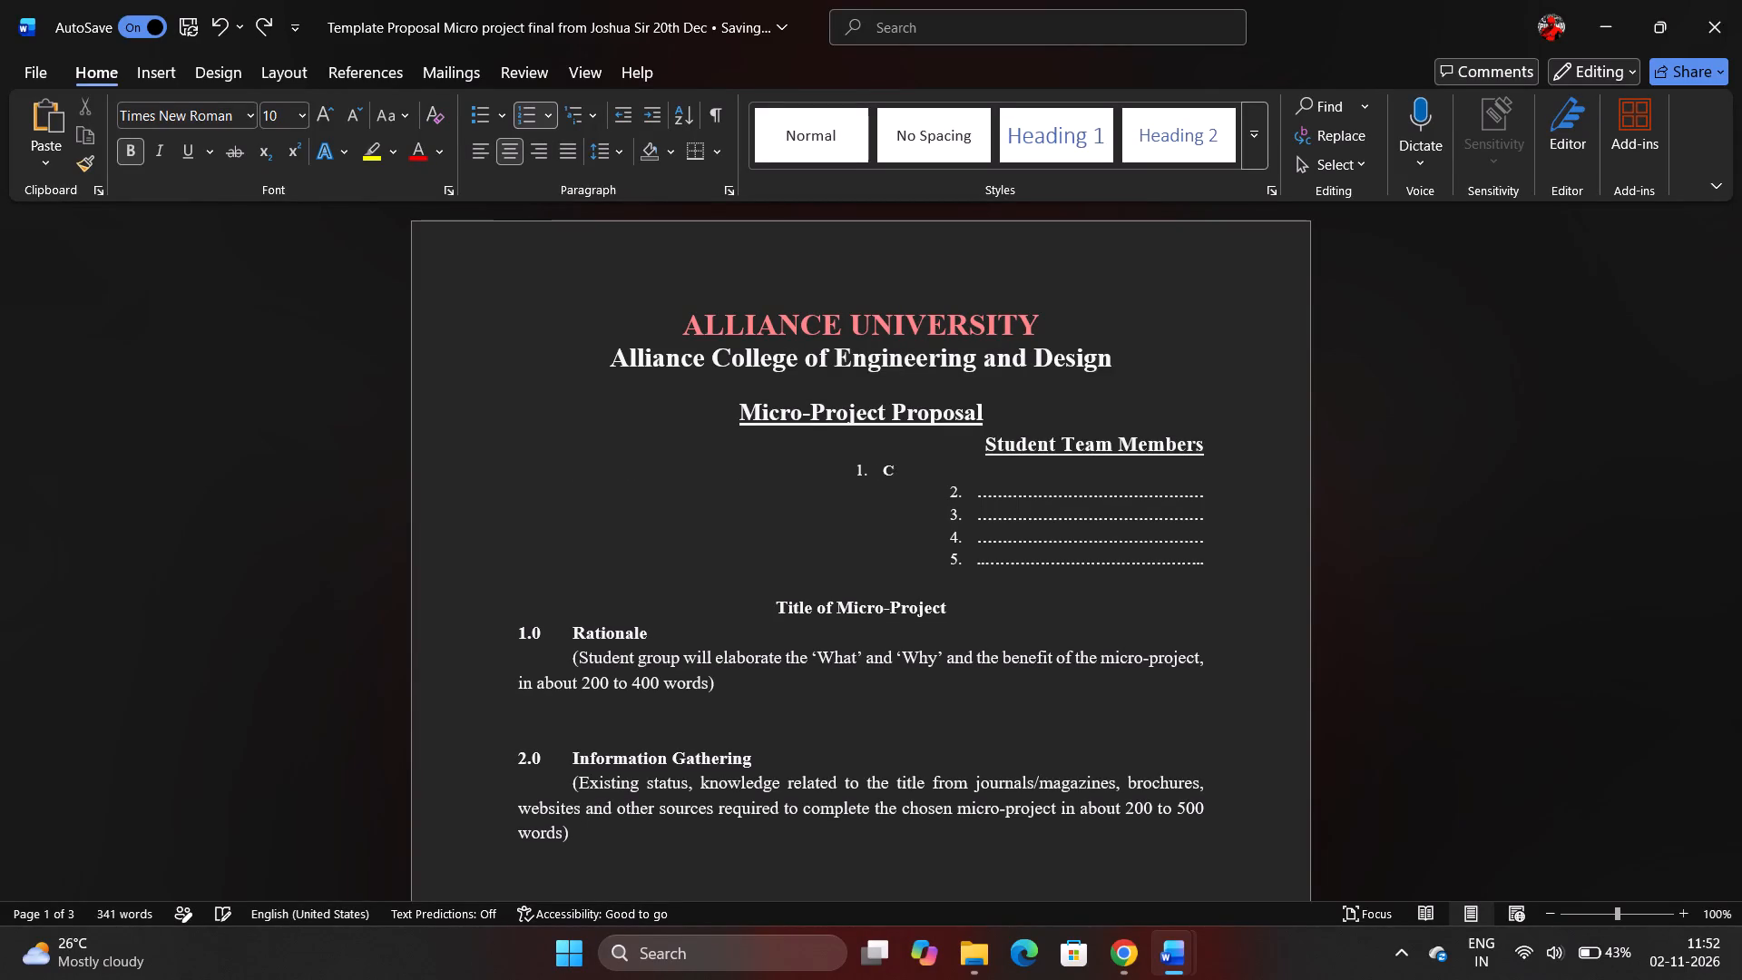
pyautogui.hotkey('ctrl', 'z')
pyautogui.hotkey('ctrl', 'z')
pyautogui.hotkey('ctrl', 'z')
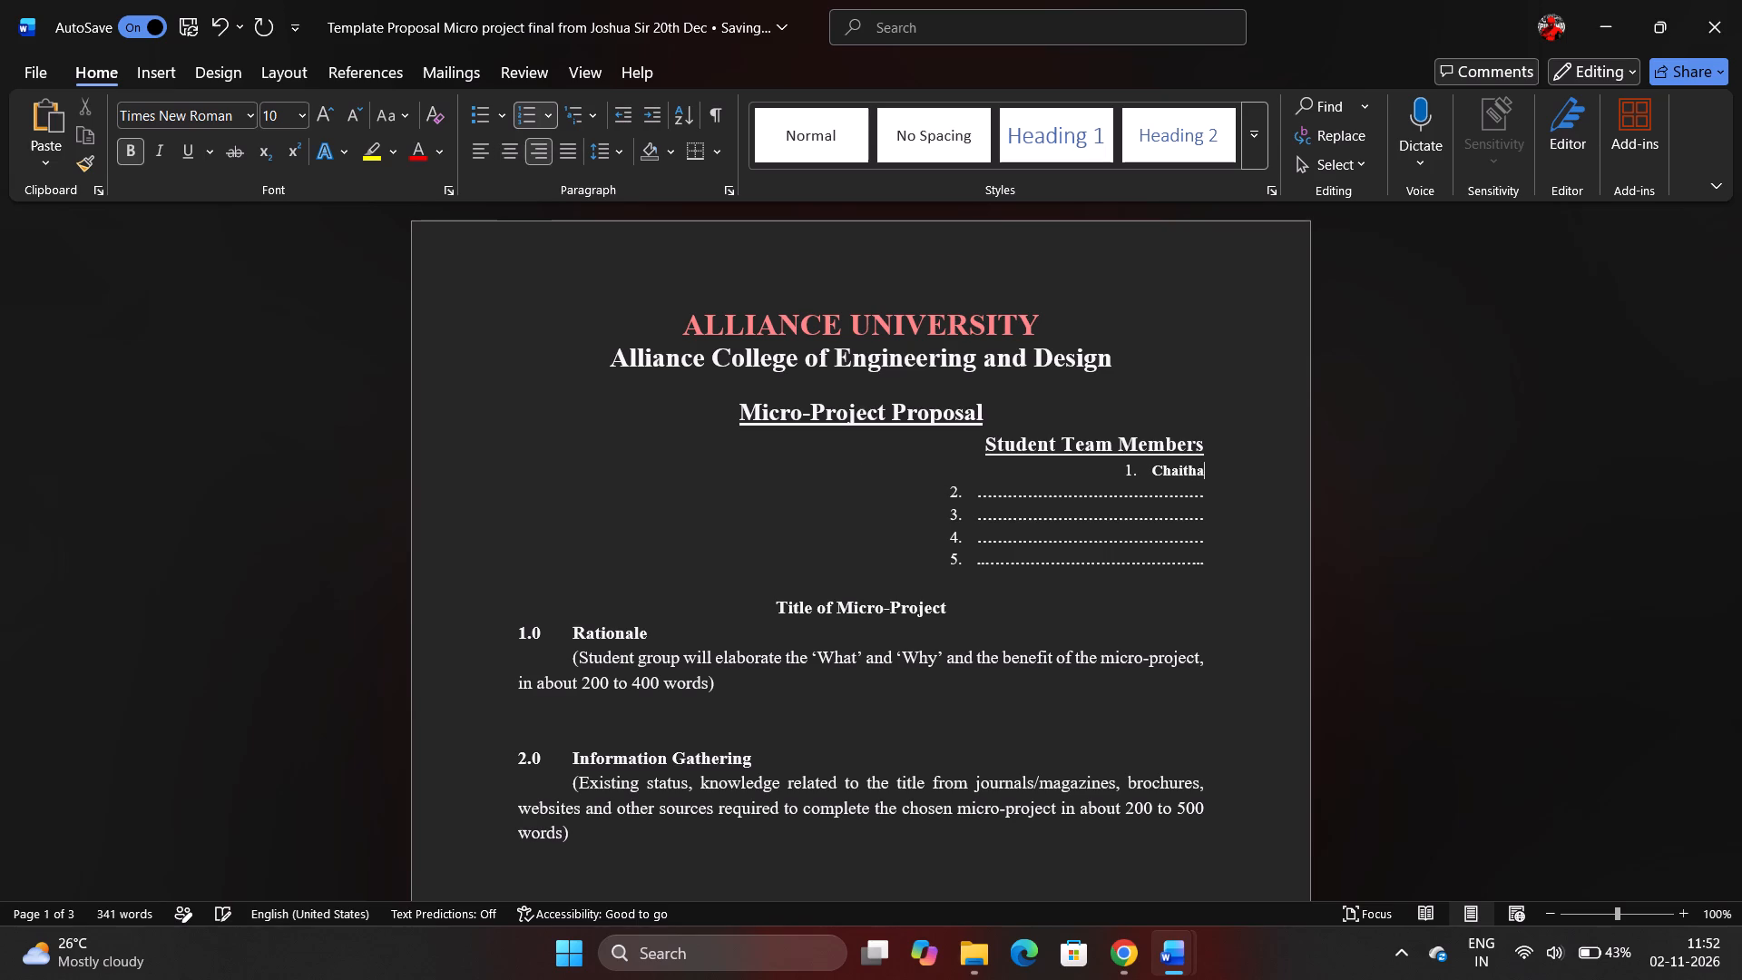
# Enter the first team member's name followed by their registration number in square brackets.
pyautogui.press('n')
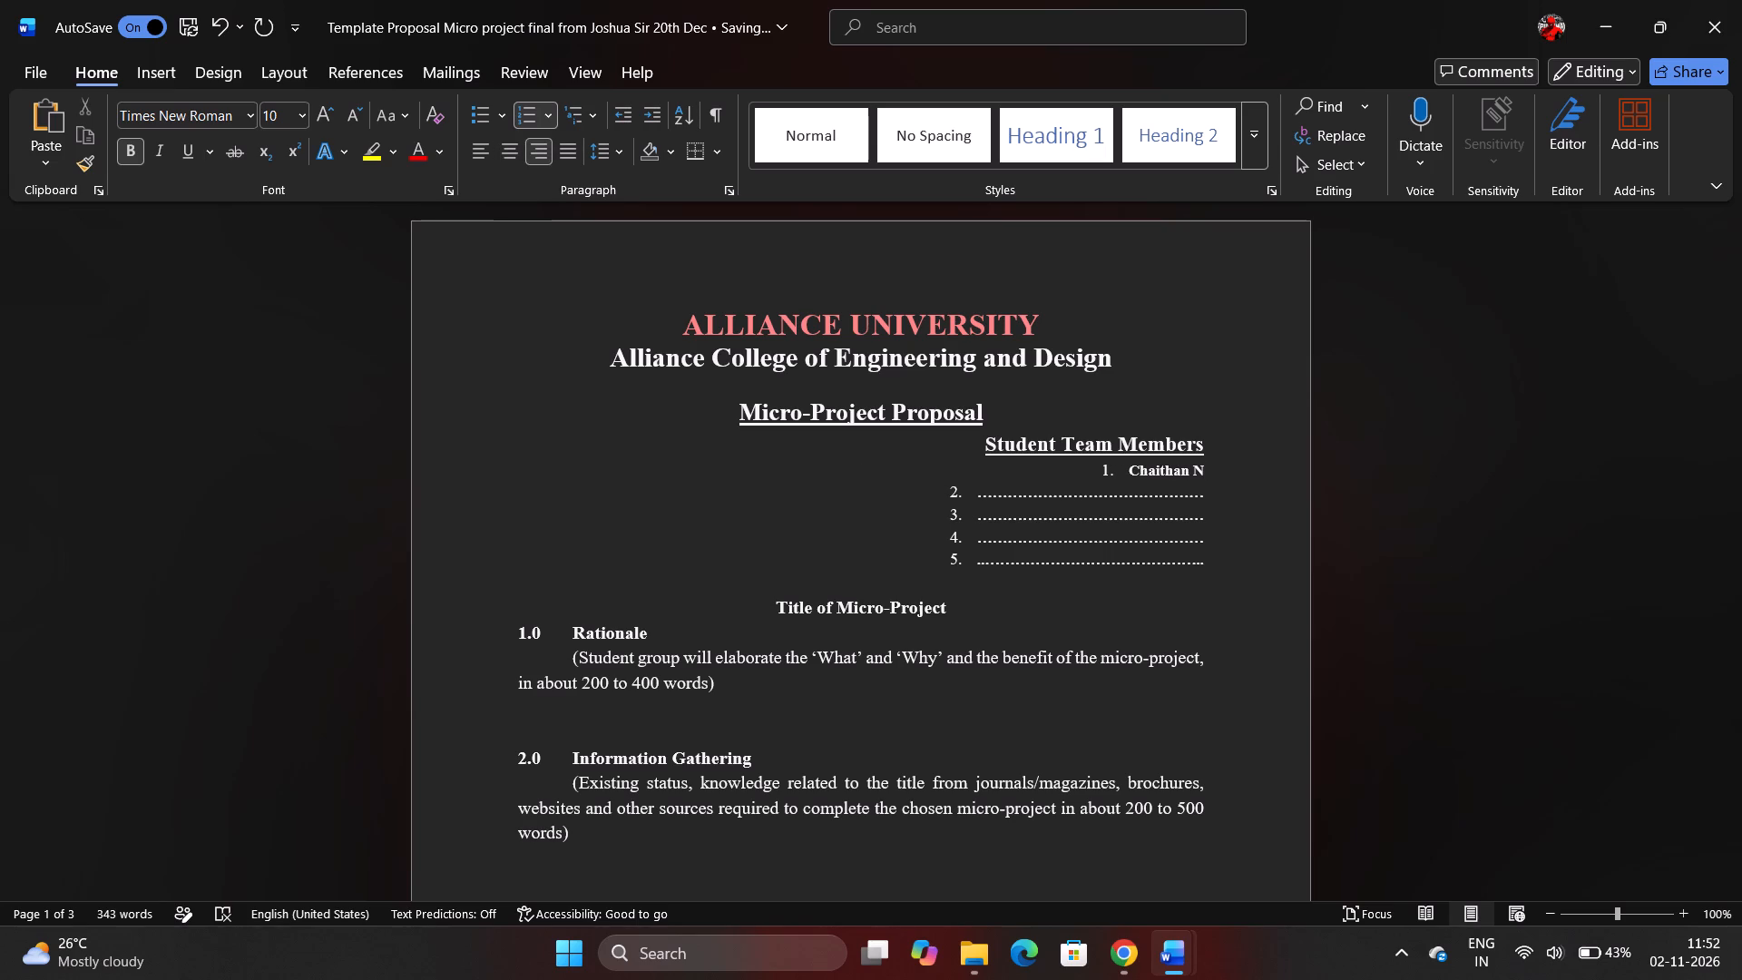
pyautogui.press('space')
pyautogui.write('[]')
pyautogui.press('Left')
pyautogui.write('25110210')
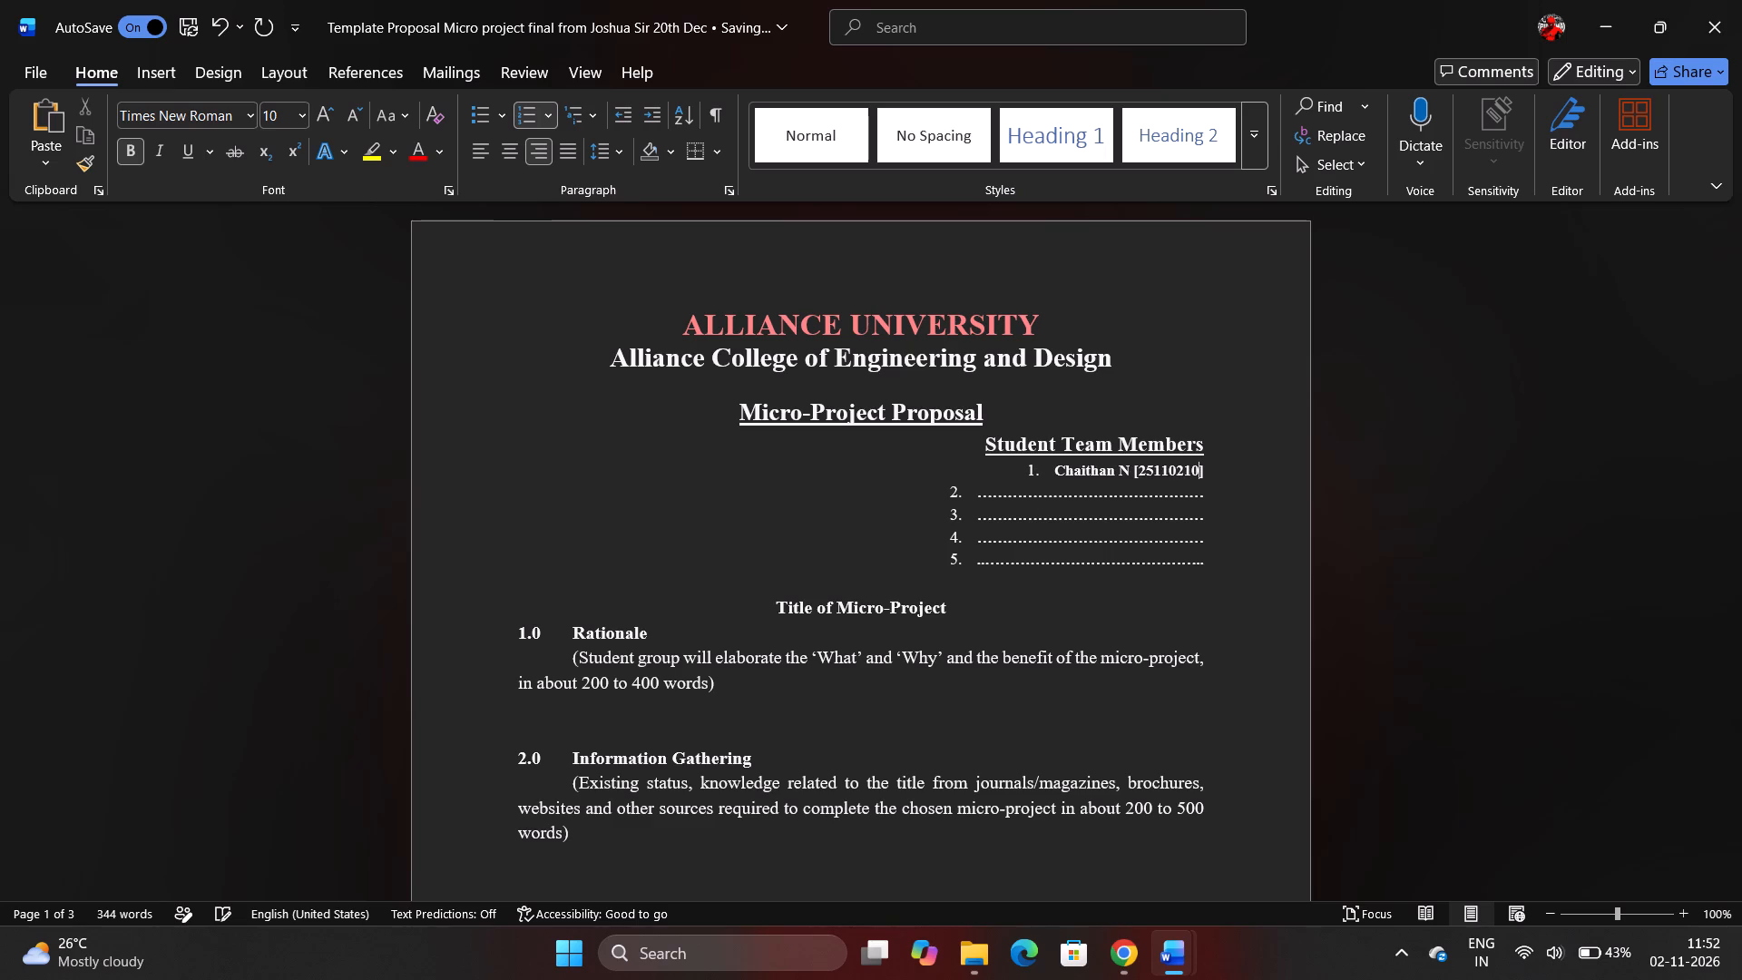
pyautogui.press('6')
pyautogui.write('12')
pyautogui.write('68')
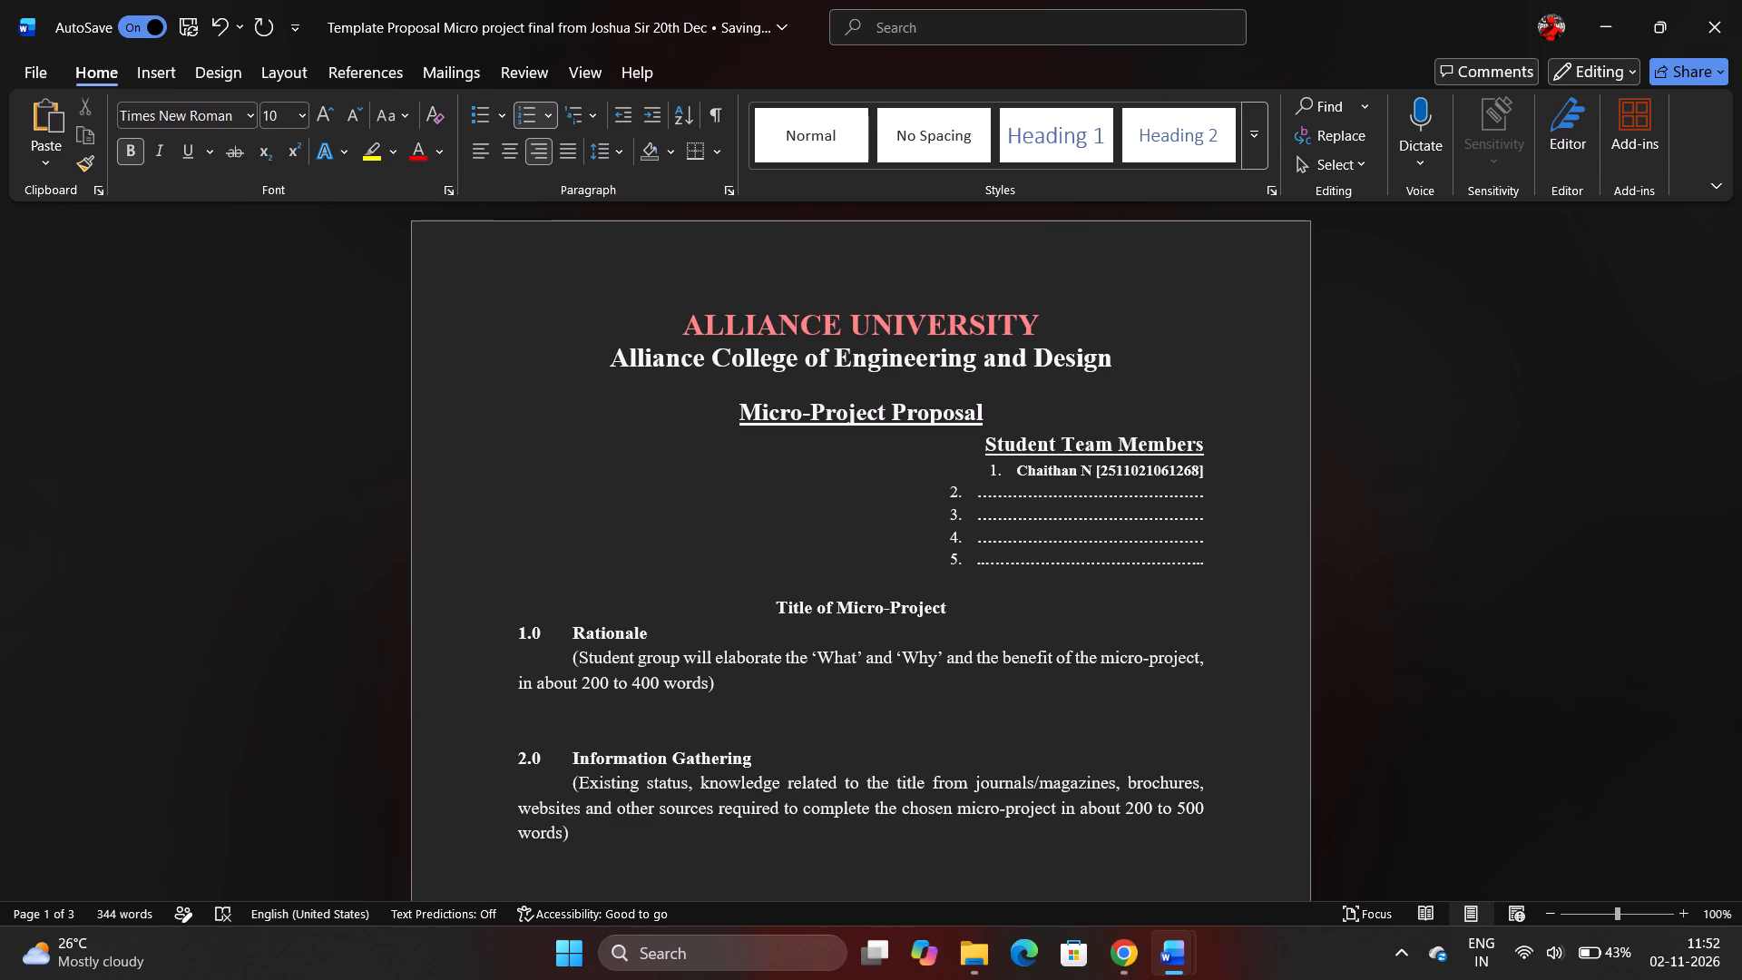
# Copy the first team member entry over the dotted placeholders of entries 2 to 5.
pyautogui.moveTo(1212, 475); pyautogui.dragTo(1031, 476)
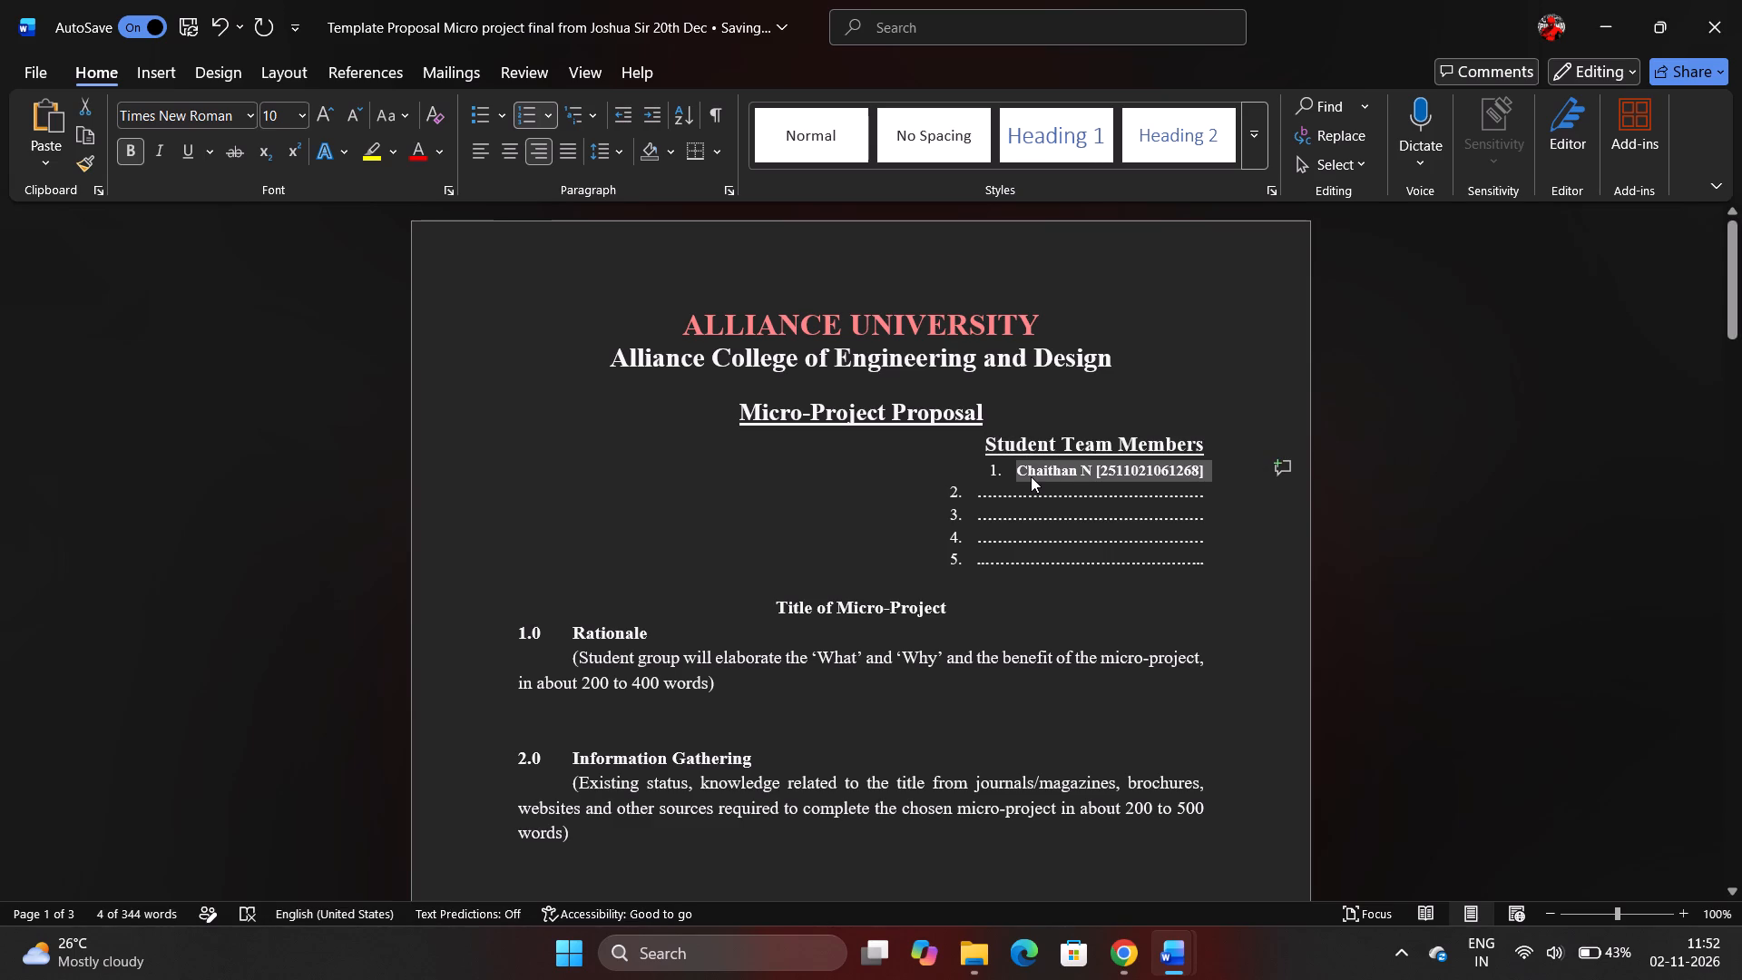
pyautogui.hotkey('ctrl', 'c')
pyautogui.moveTo(1205, 490); pyautogui.dragTo(976, 495)
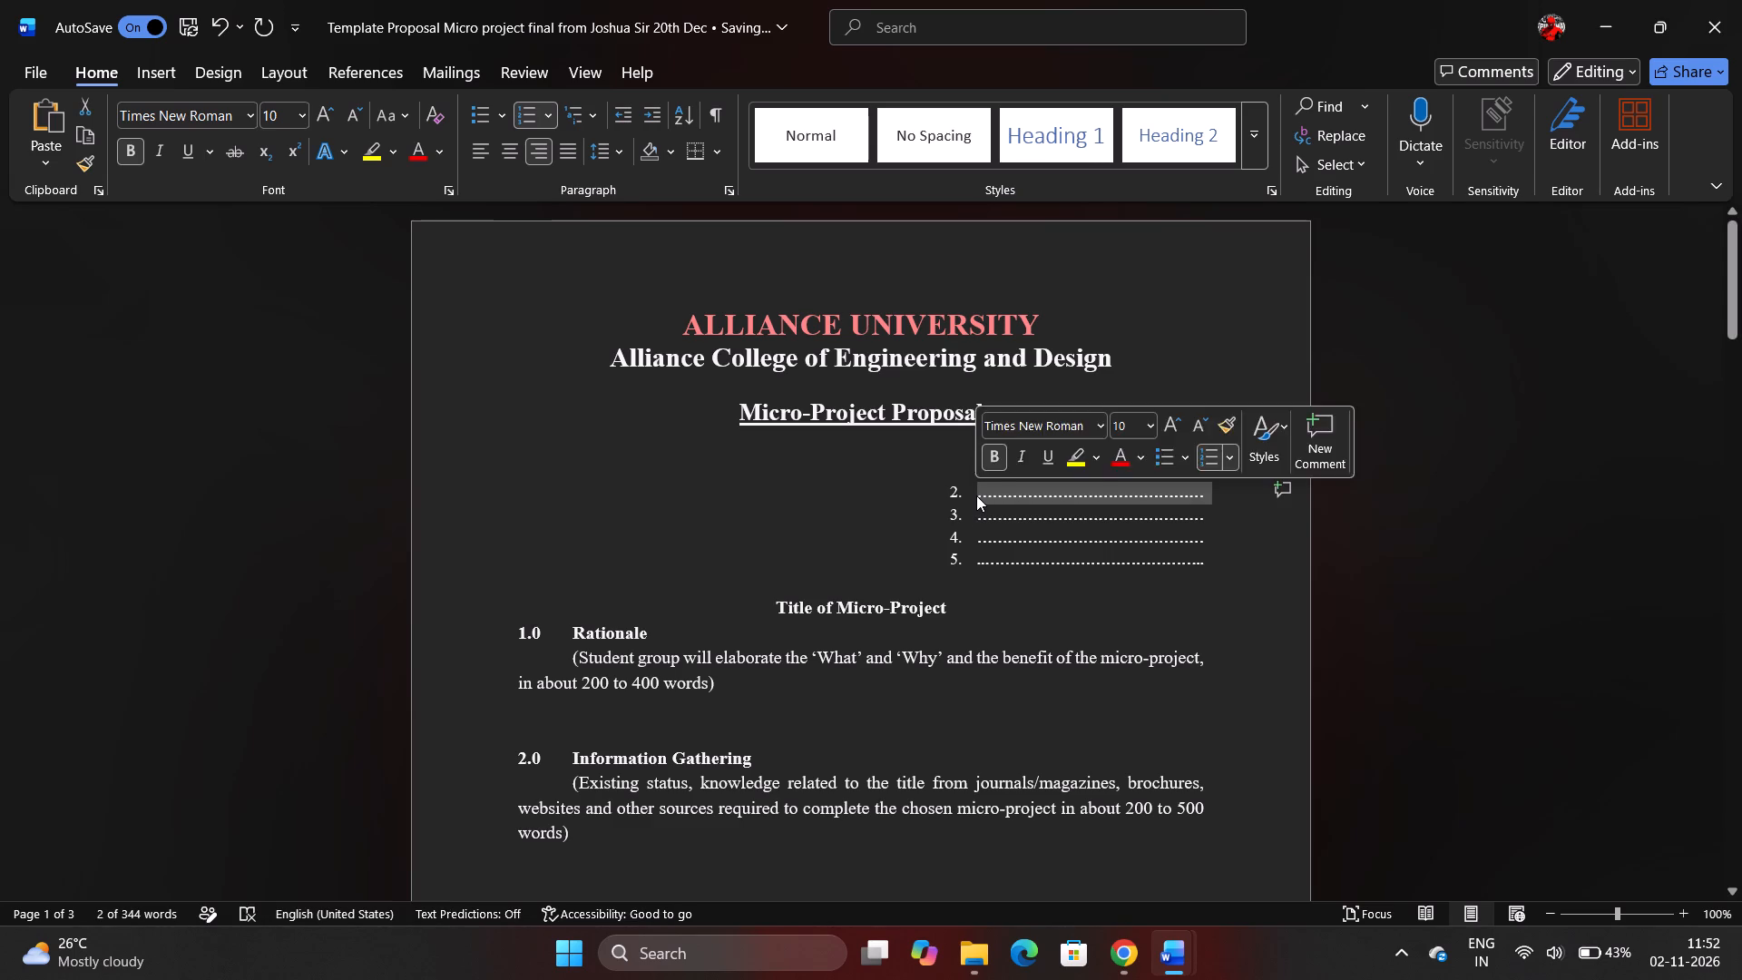
pyautogui.hotkey('ctrl', 'v')
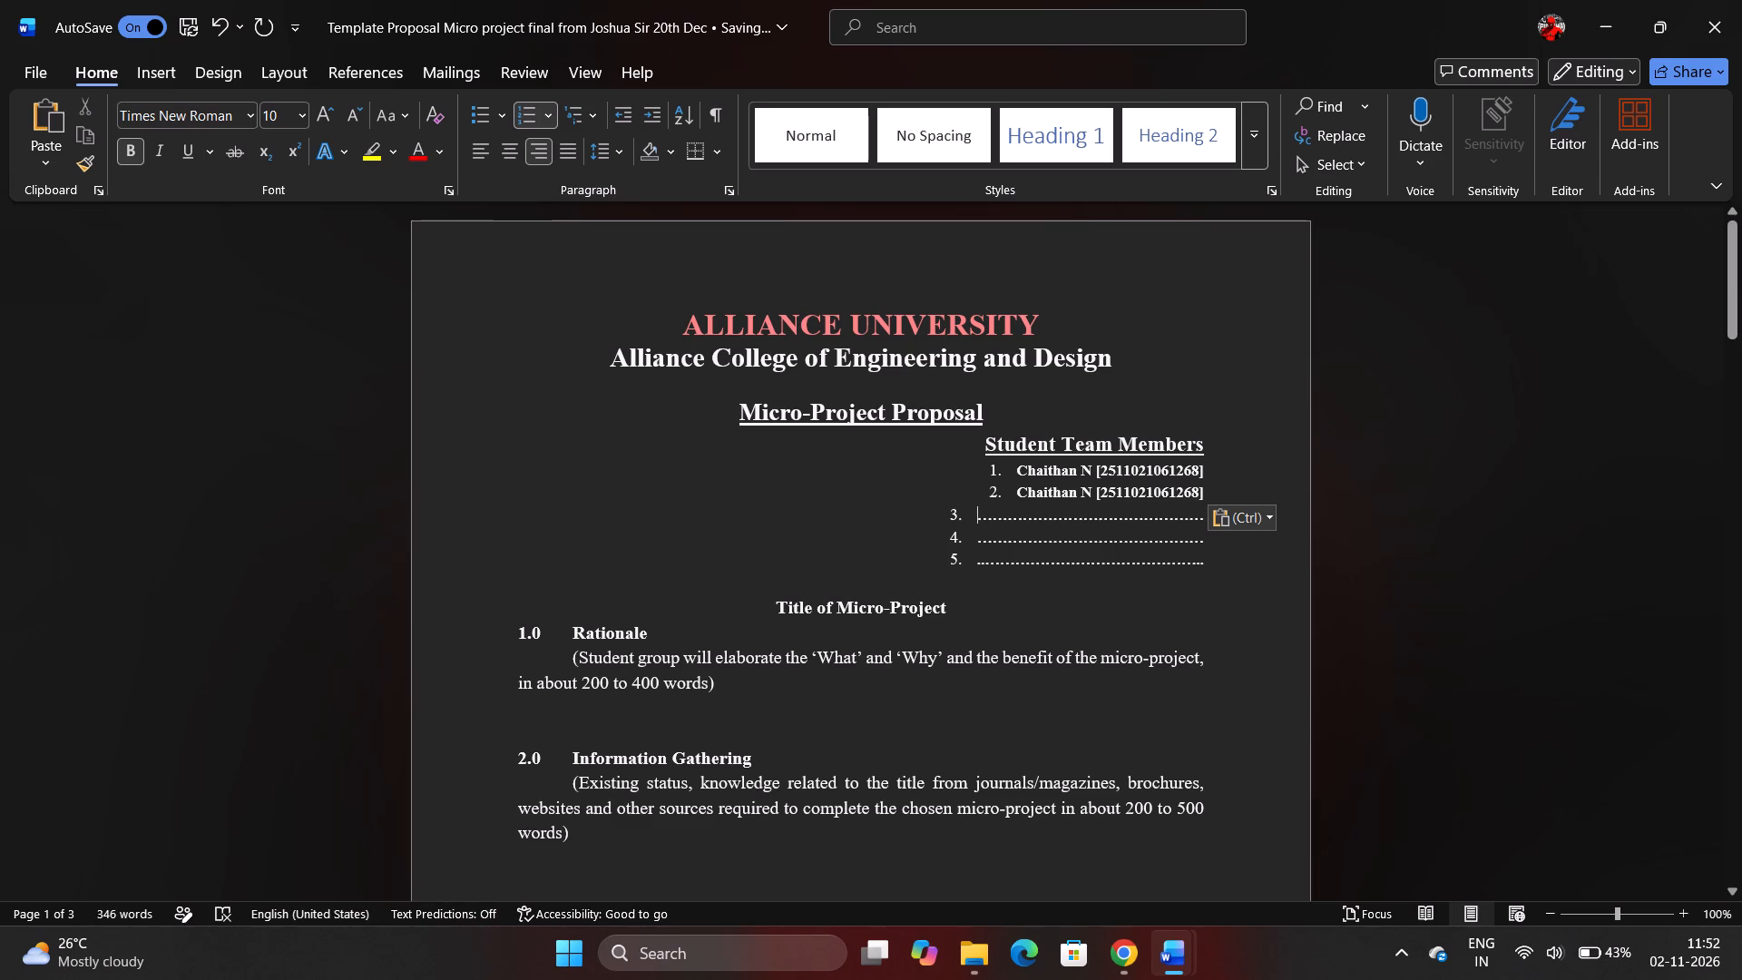
pyautogui.click(1204, 520)
pyautogui.moveTo(1204, 520); pyautogui.dragTo(974, 526)
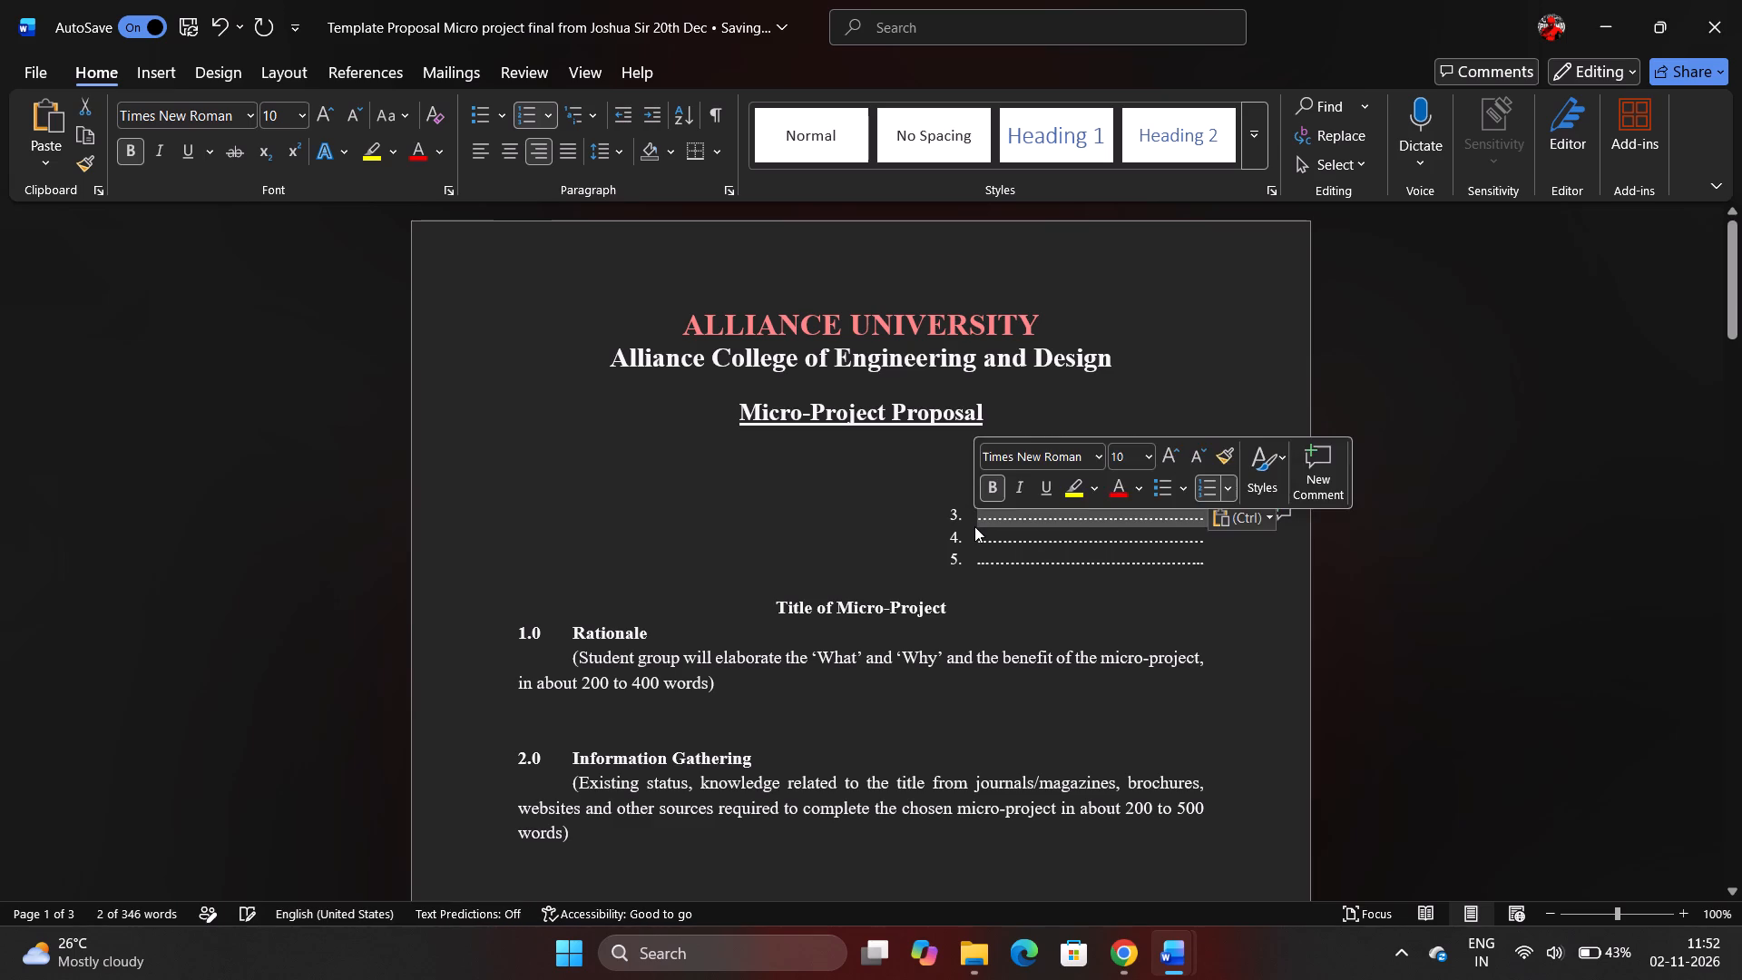
pyautogui.hotkey('ctrl', 'v')
pyautogui.click(1202, 541)
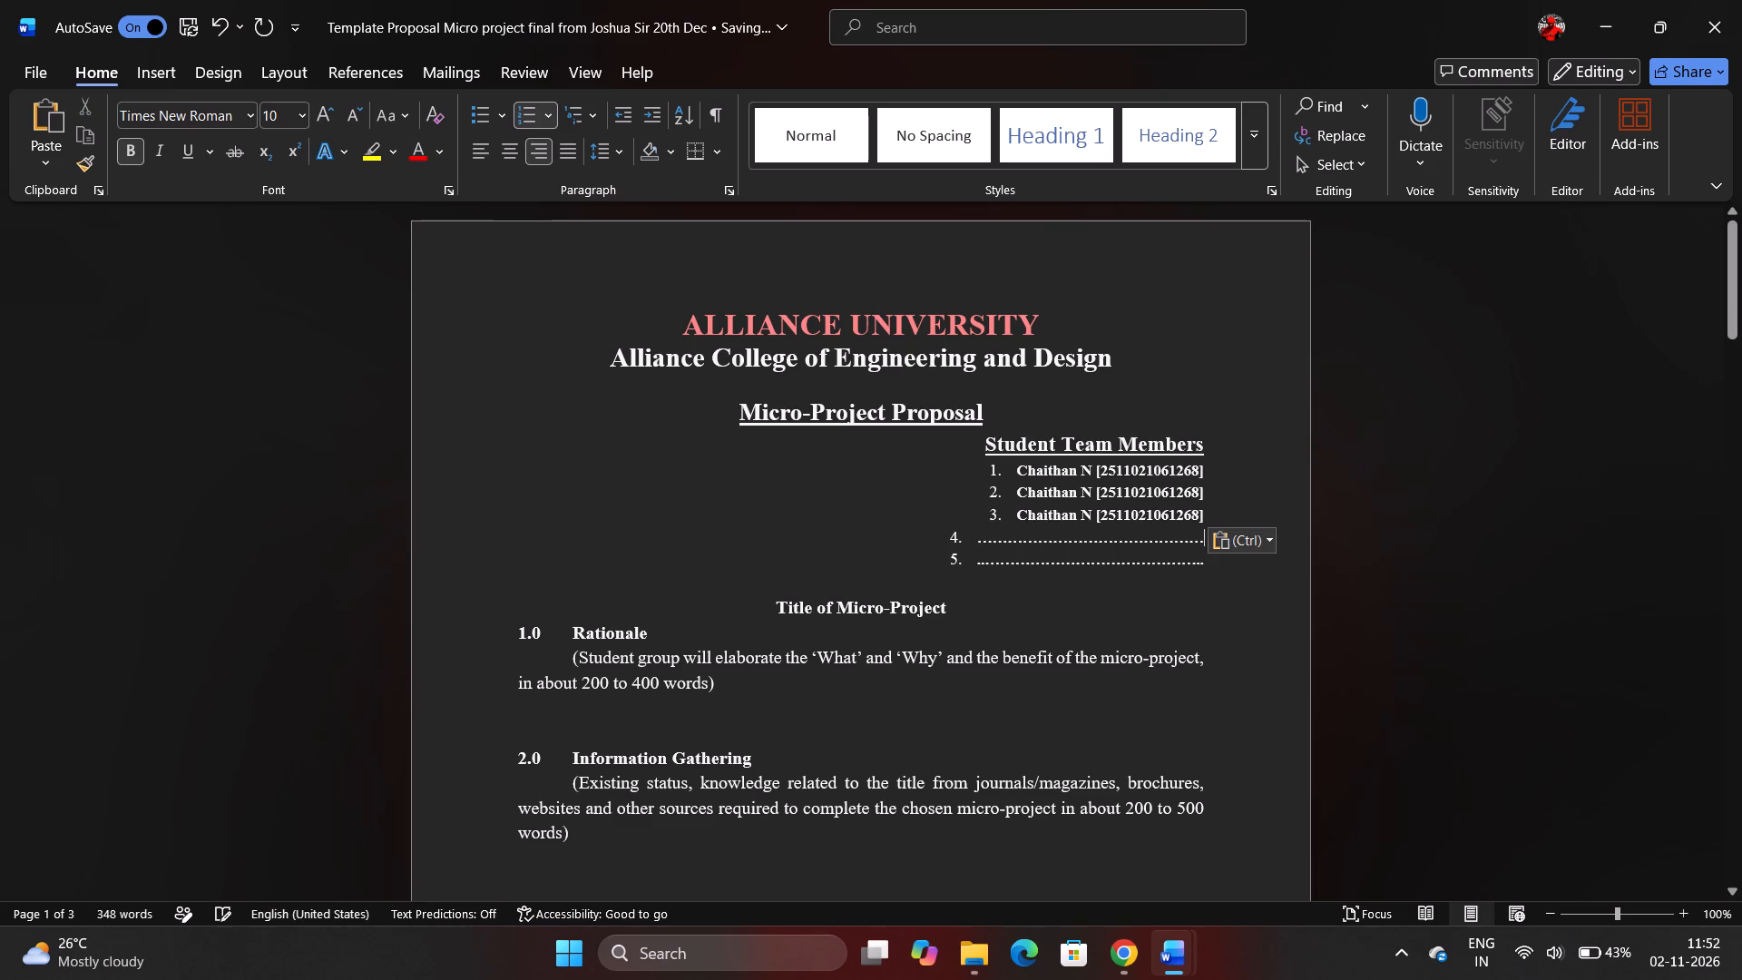
pyautogui.moveTo(1202, 541); pyautogui.dragTo(974, 543)
pyautogui.hotkey('ctrl', 'v')
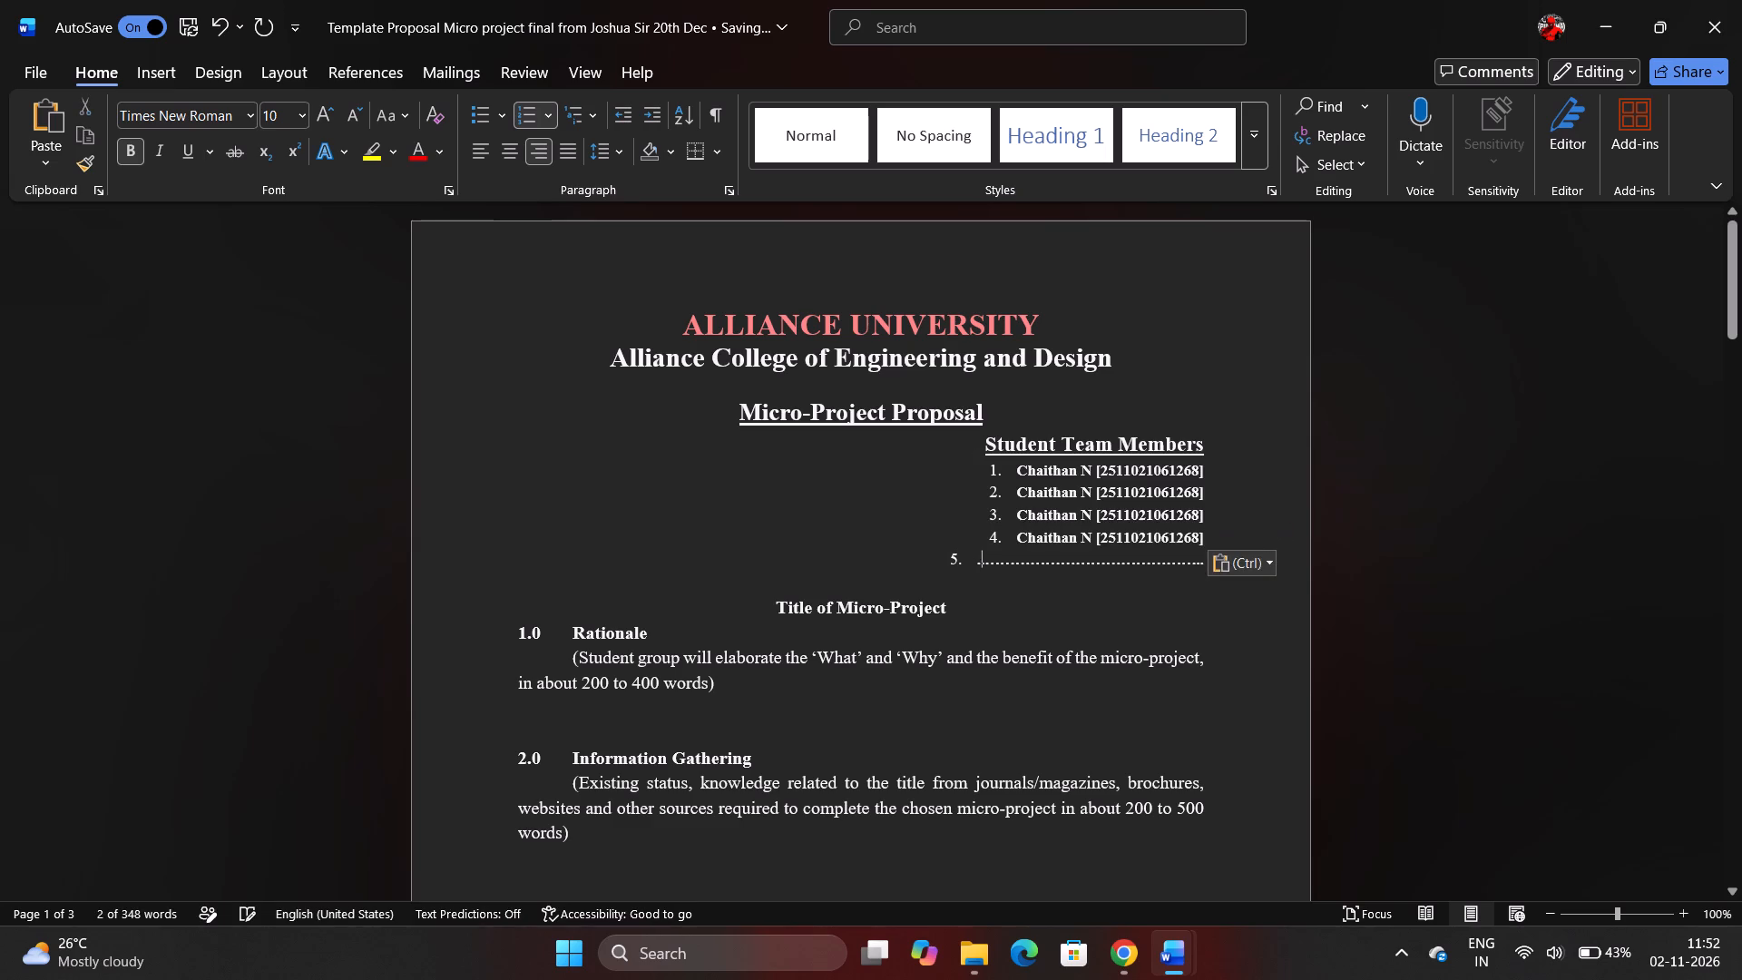
pyautogui.click(1204, 564)
pyautogui.moveTo(1204, 564); pyautogui.dragTo(990, 565)
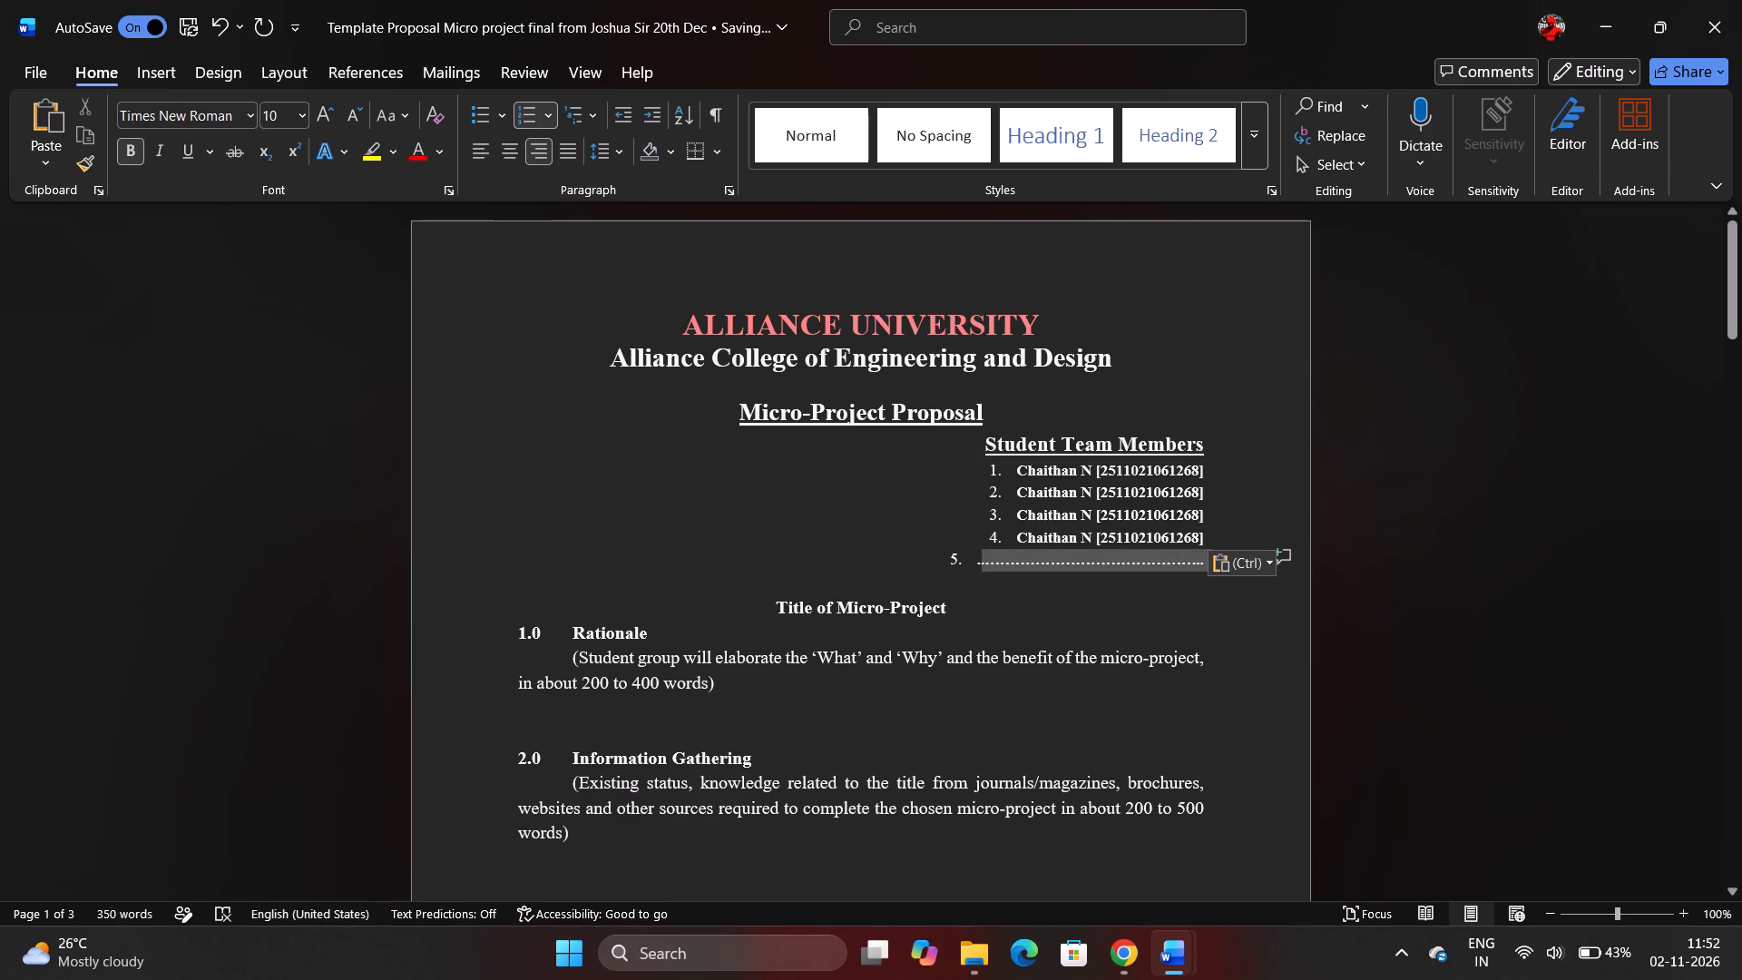
pyautogui.moveTo(990, 565); pyautogui.dragTo(986, 565)
pyautogui.hotkey('ctrl', 'v')
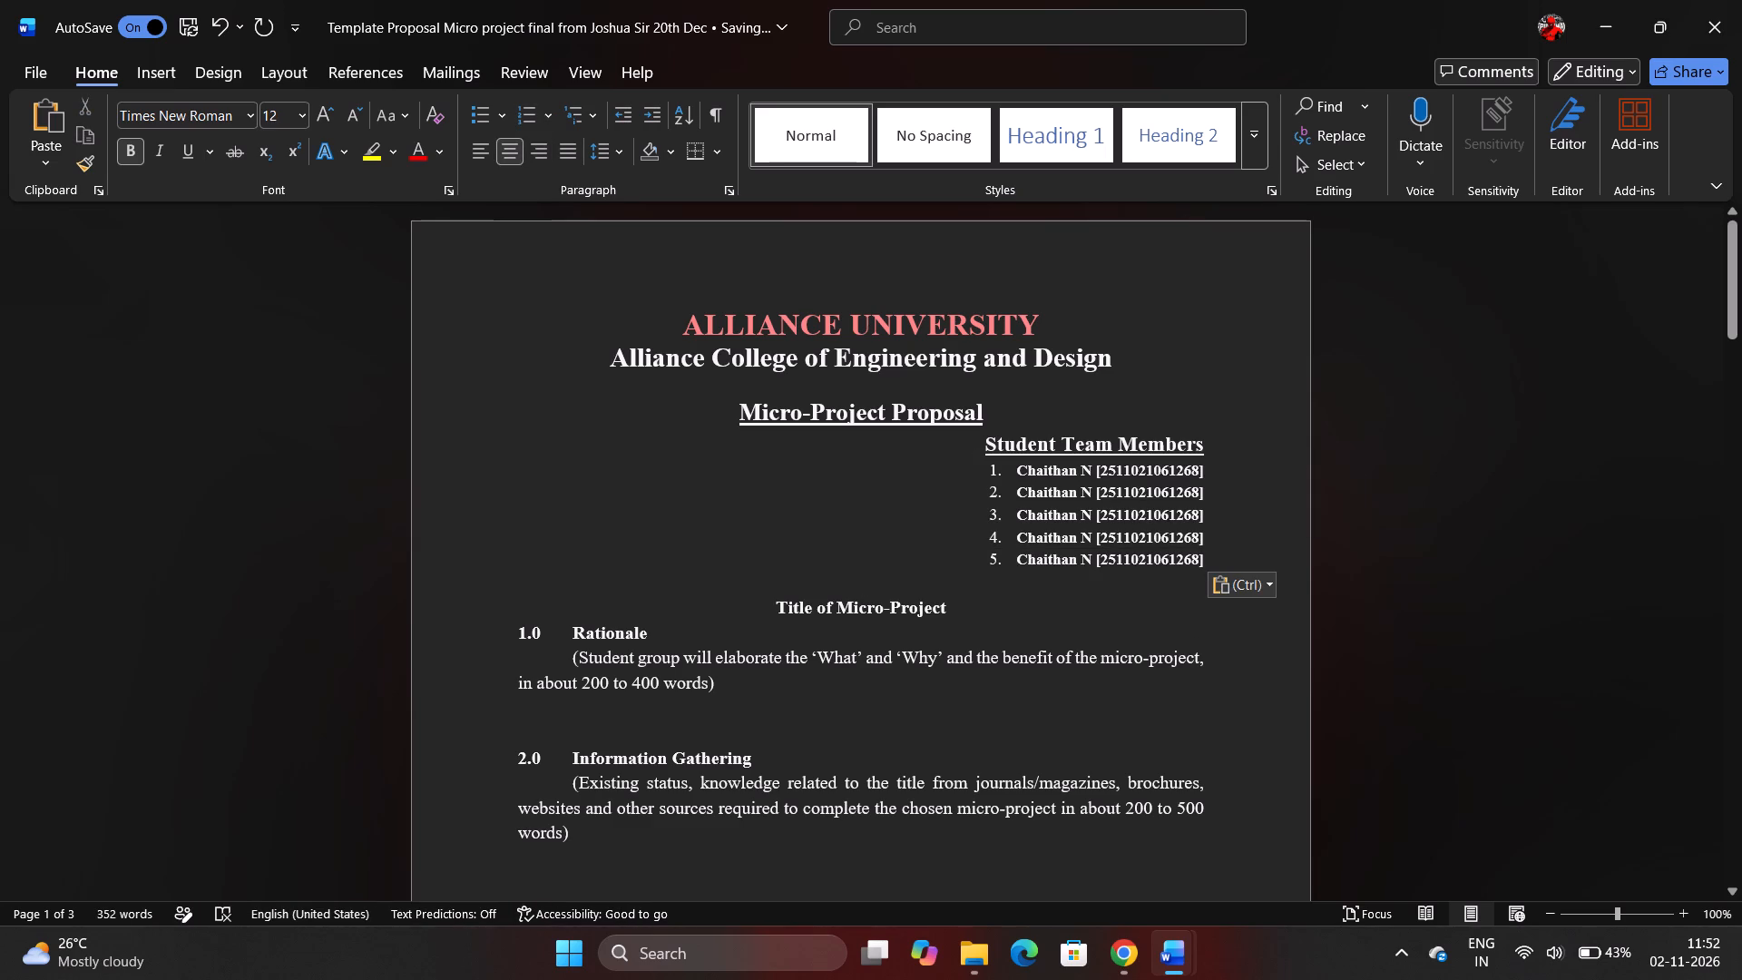
# Replace the copied name in entry 2 of the Student Team Members list with the second member's name, keeping the bracketed number.
pyautogui.click(1075, 493)
pyautogui.press('Right')
pyautogui.press('Right')
pyautogui.press('Right')
pyautogui.press('Left')
pyautogui.press('BackSpace')
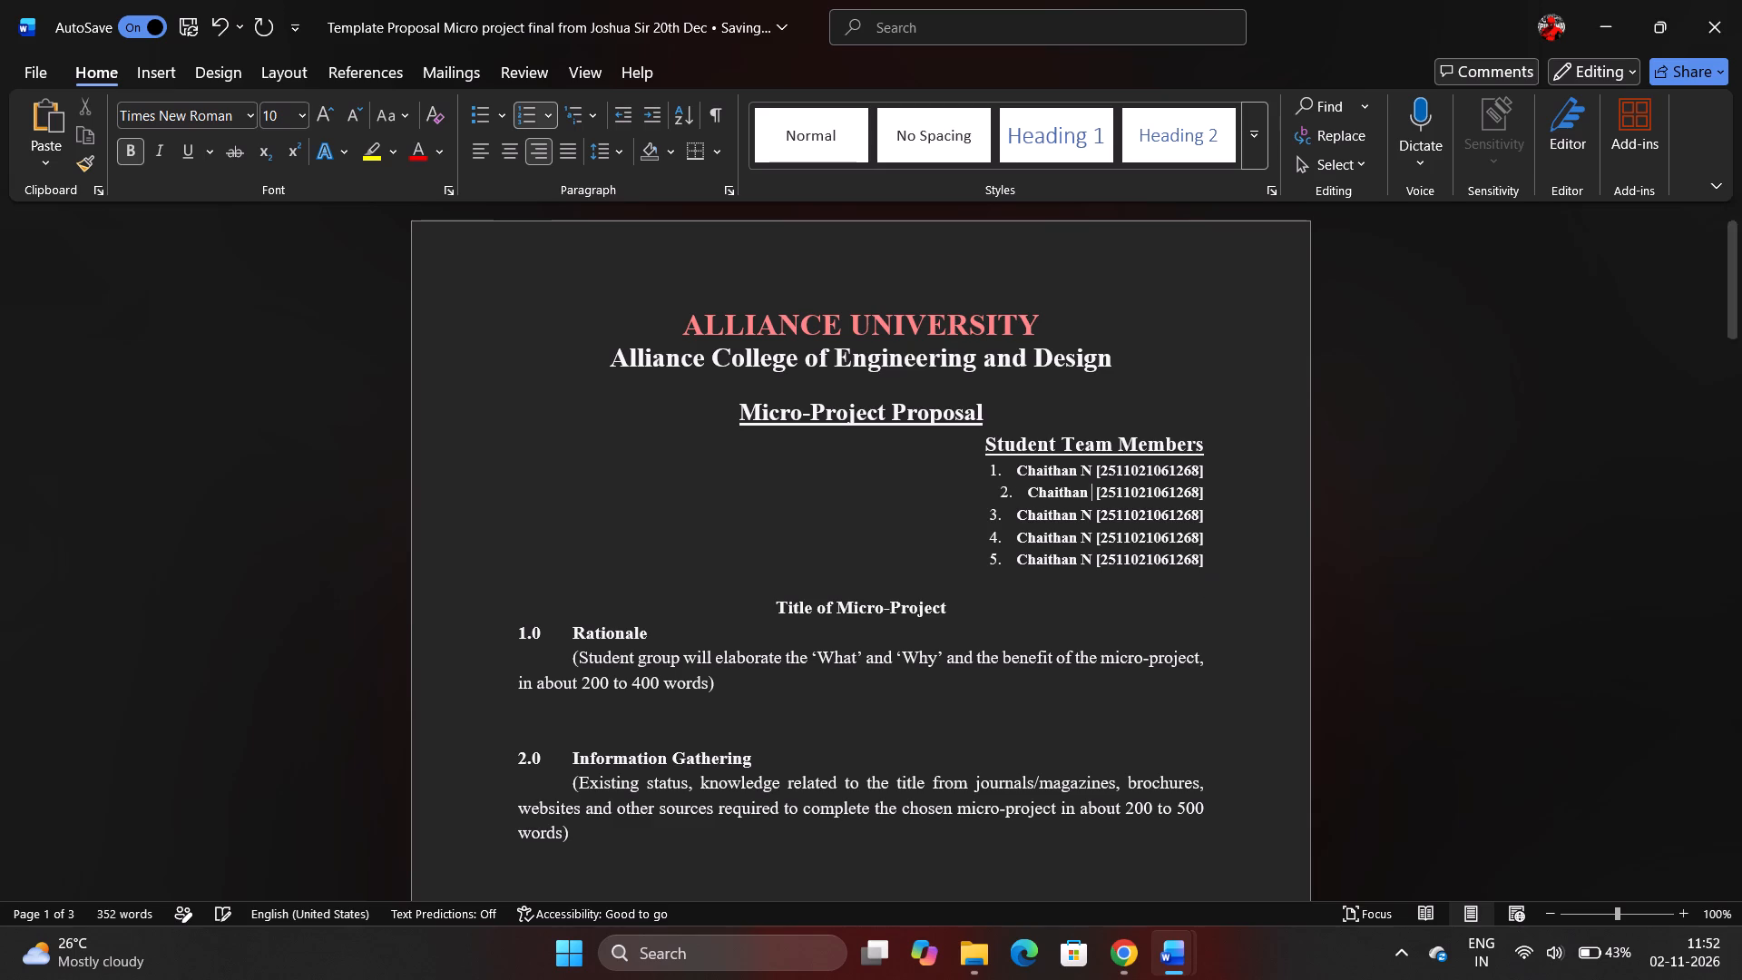
pyautogui.press('BackSpace')
pyautogui.press('BackSpace')
pyautogui.press('BackSpace')
pyautogui.press('BackSpace')
pyautogui.press('BackSpace')
pyautogui.press('BackSpace')
pyautogui.press('BackSpace')
pyautogui.press('BackSpace')
pyautogui.press('BackSpace')
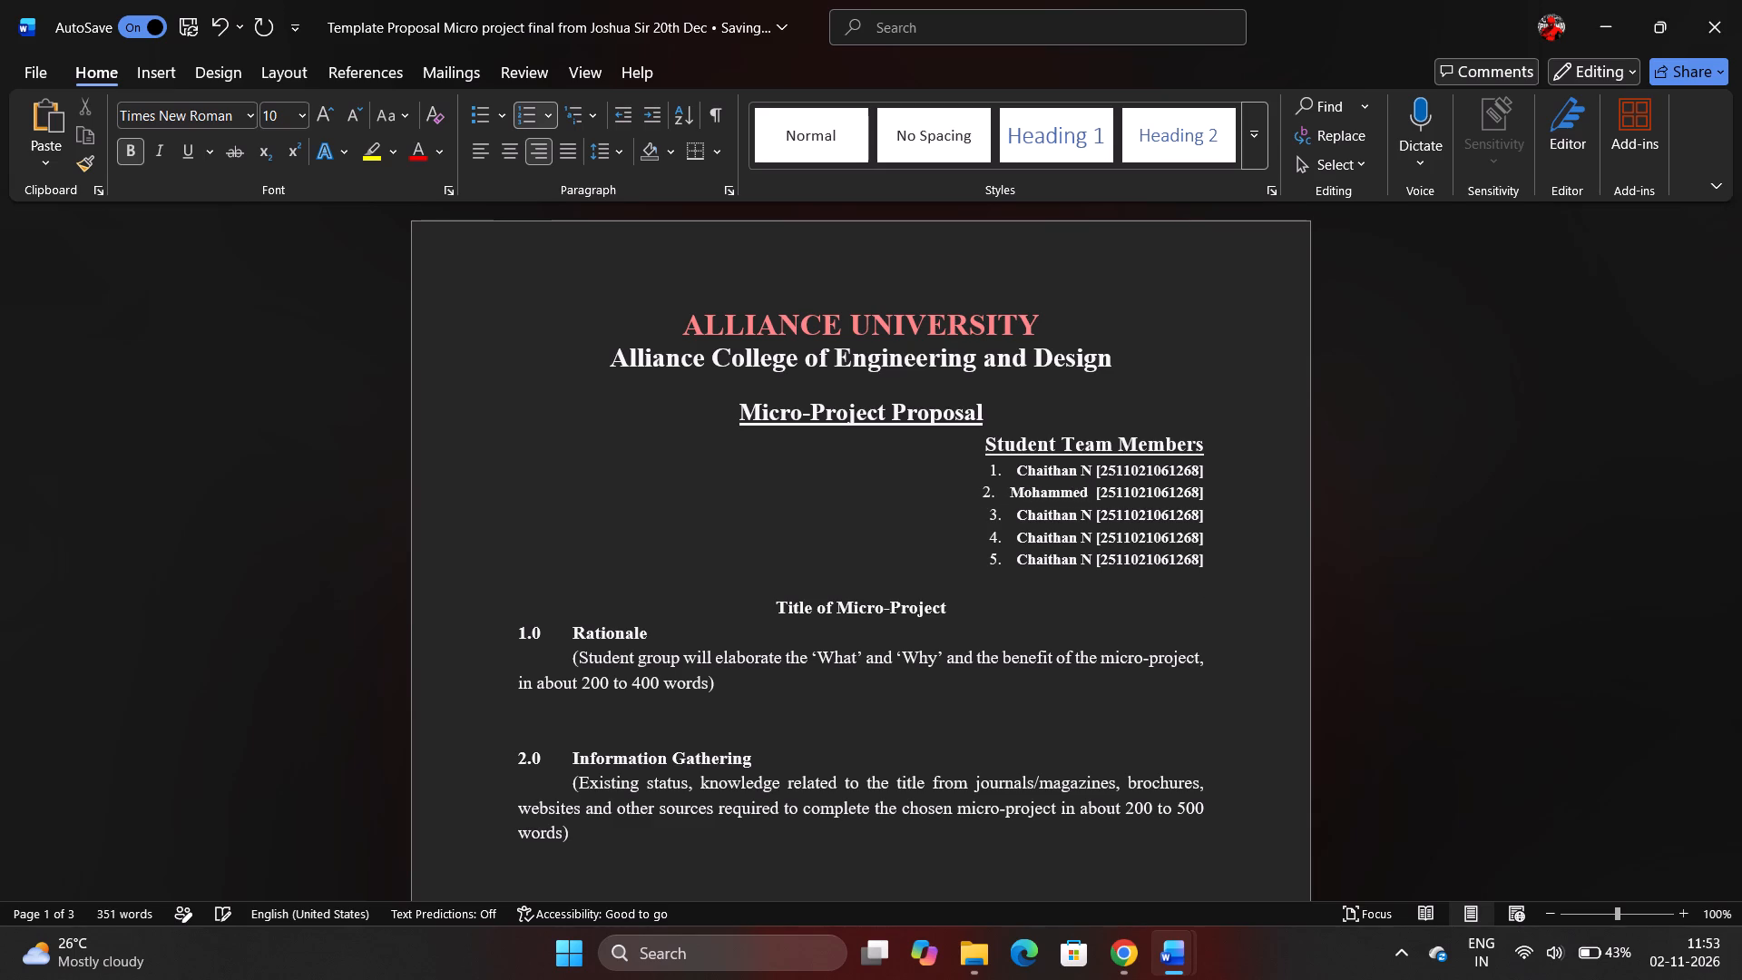
pyautogui.press('BackSpace')
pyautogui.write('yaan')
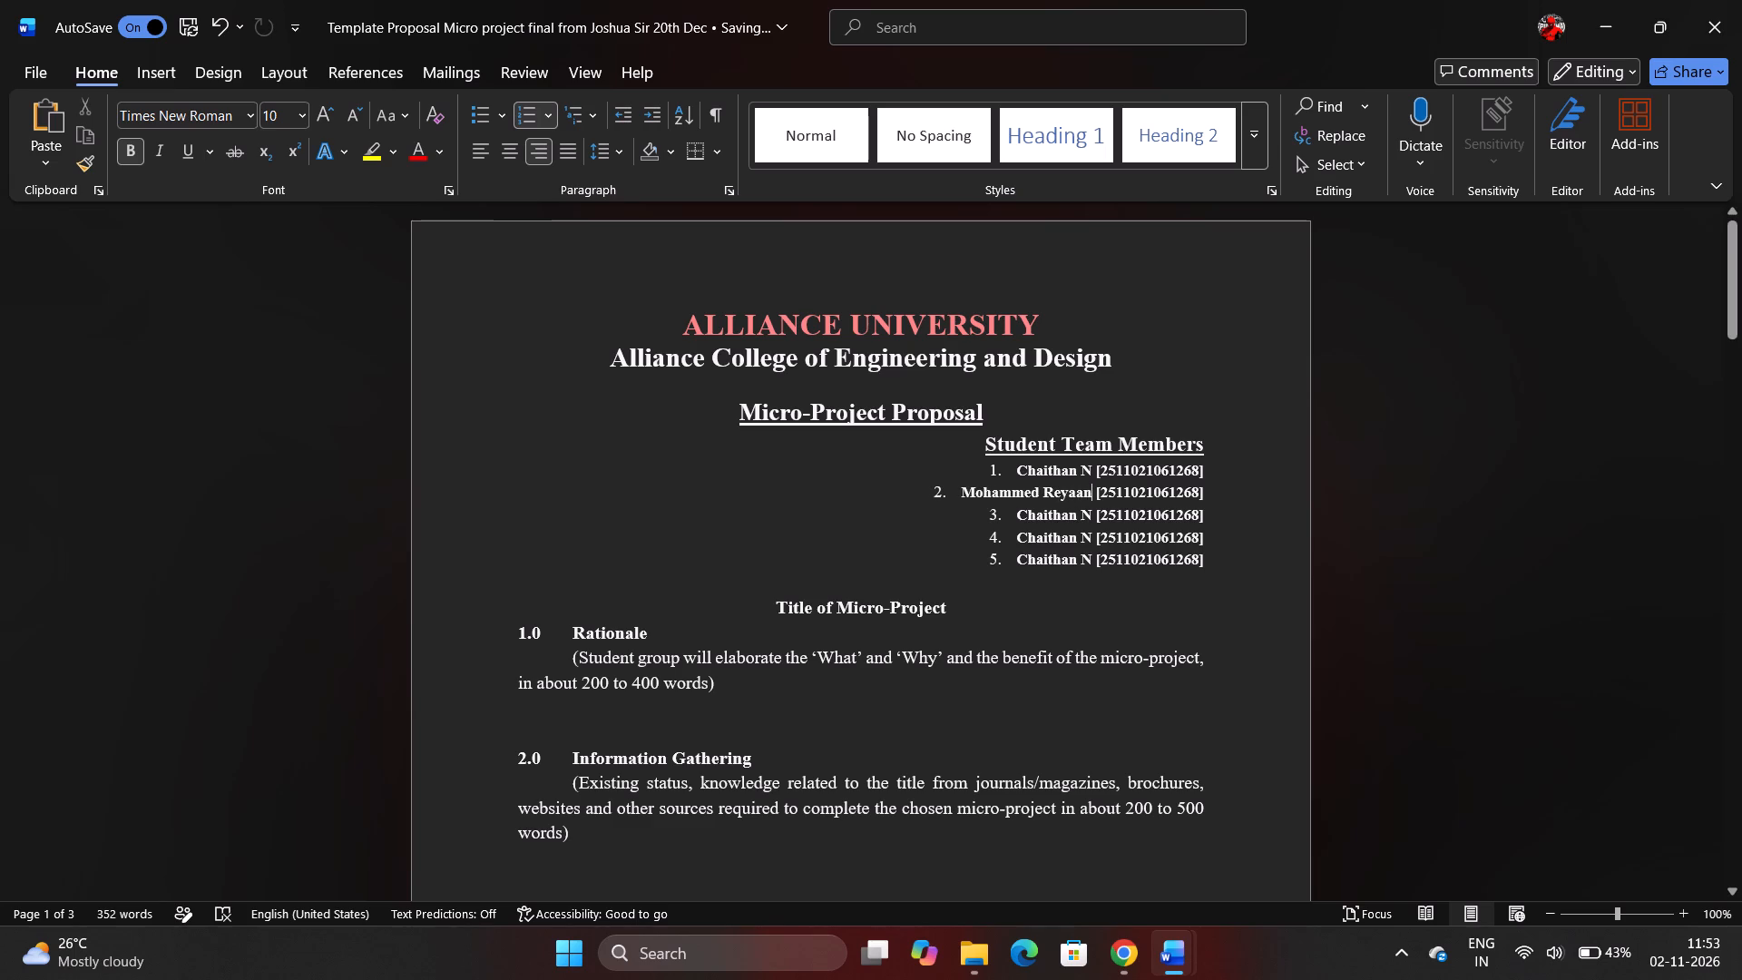
# Replace the copied name in entry 3 of the team list with the third member's name.
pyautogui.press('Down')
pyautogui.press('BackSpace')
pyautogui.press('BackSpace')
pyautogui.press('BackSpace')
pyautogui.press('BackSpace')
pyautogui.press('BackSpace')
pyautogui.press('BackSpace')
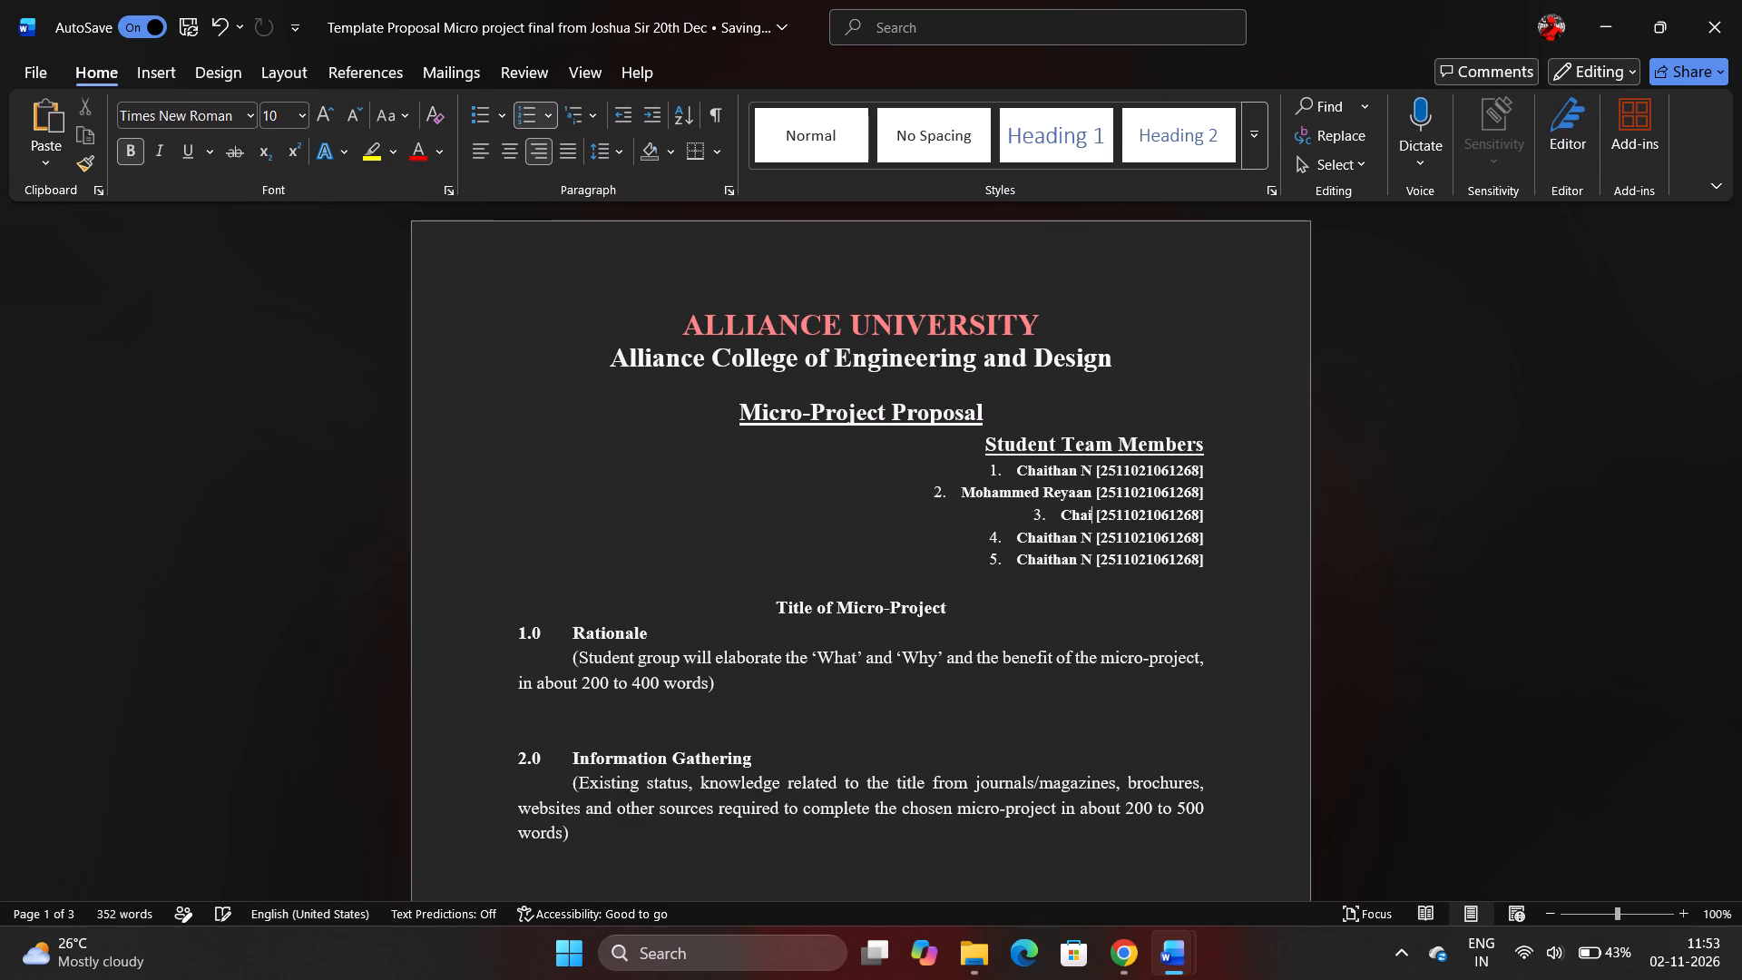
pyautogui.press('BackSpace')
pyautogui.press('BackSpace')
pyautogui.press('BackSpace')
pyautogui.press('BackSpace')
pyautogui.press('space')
# Replace the copied name in entry 4 of the team list with the fourth member's name and initial.
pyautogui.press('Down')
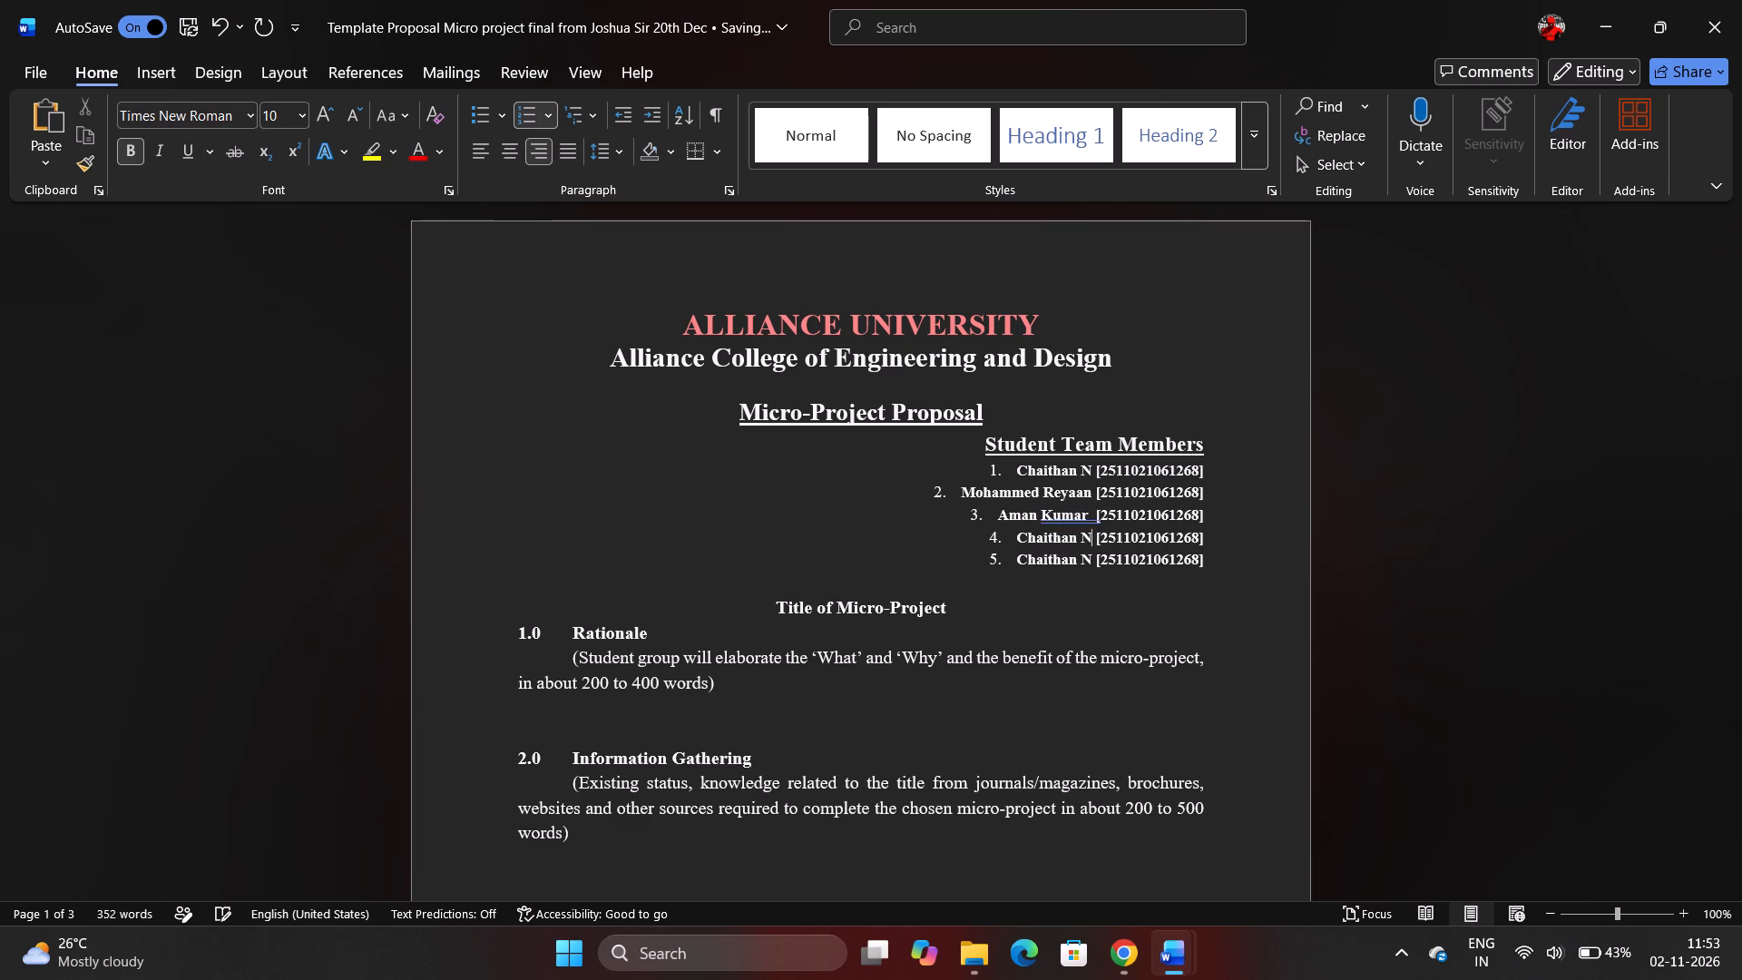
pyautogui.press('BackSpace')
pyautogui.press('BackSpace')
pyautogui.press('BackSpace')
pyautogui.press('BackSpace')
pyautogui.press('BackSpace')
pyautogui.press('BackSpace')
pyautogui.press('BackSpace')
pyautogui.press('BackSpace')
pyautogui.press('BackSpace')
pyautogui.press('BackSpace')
# Remove the extra space between the third member's name and the bracketed registration number.
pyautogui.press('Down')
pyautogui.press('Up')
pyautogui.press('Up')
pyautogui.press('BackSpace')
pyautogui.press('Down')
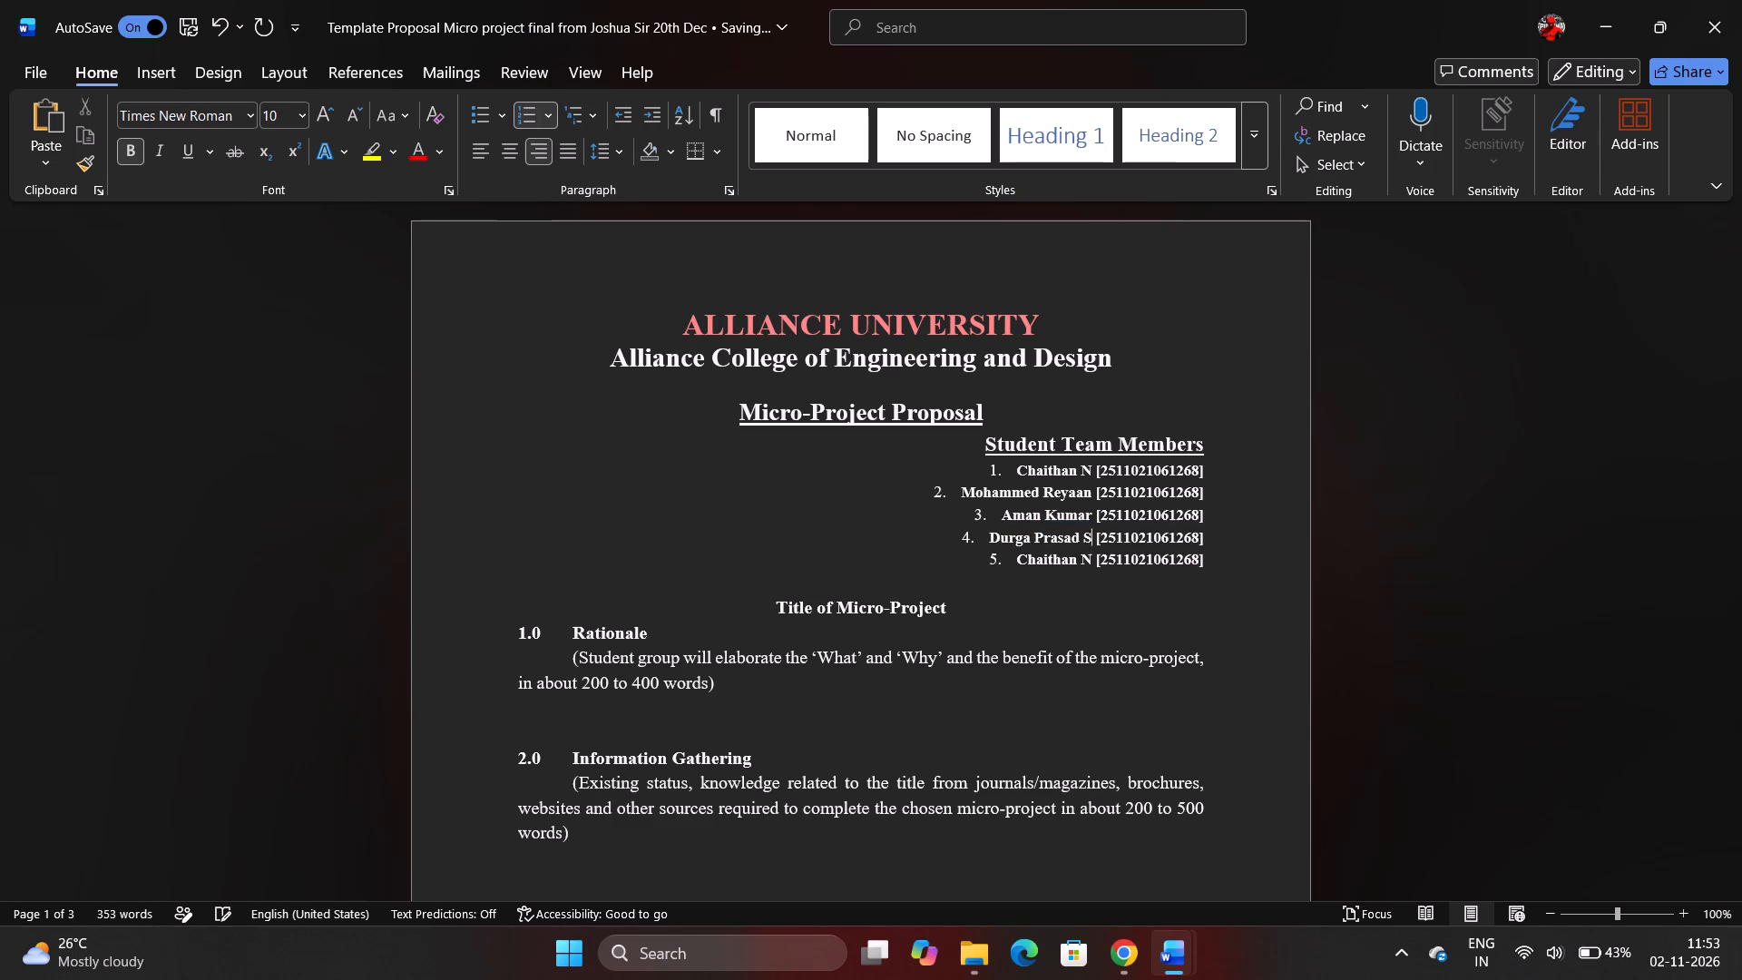
# Replace the copied name in entry 5 of the team list with the fifth member's name and initial.
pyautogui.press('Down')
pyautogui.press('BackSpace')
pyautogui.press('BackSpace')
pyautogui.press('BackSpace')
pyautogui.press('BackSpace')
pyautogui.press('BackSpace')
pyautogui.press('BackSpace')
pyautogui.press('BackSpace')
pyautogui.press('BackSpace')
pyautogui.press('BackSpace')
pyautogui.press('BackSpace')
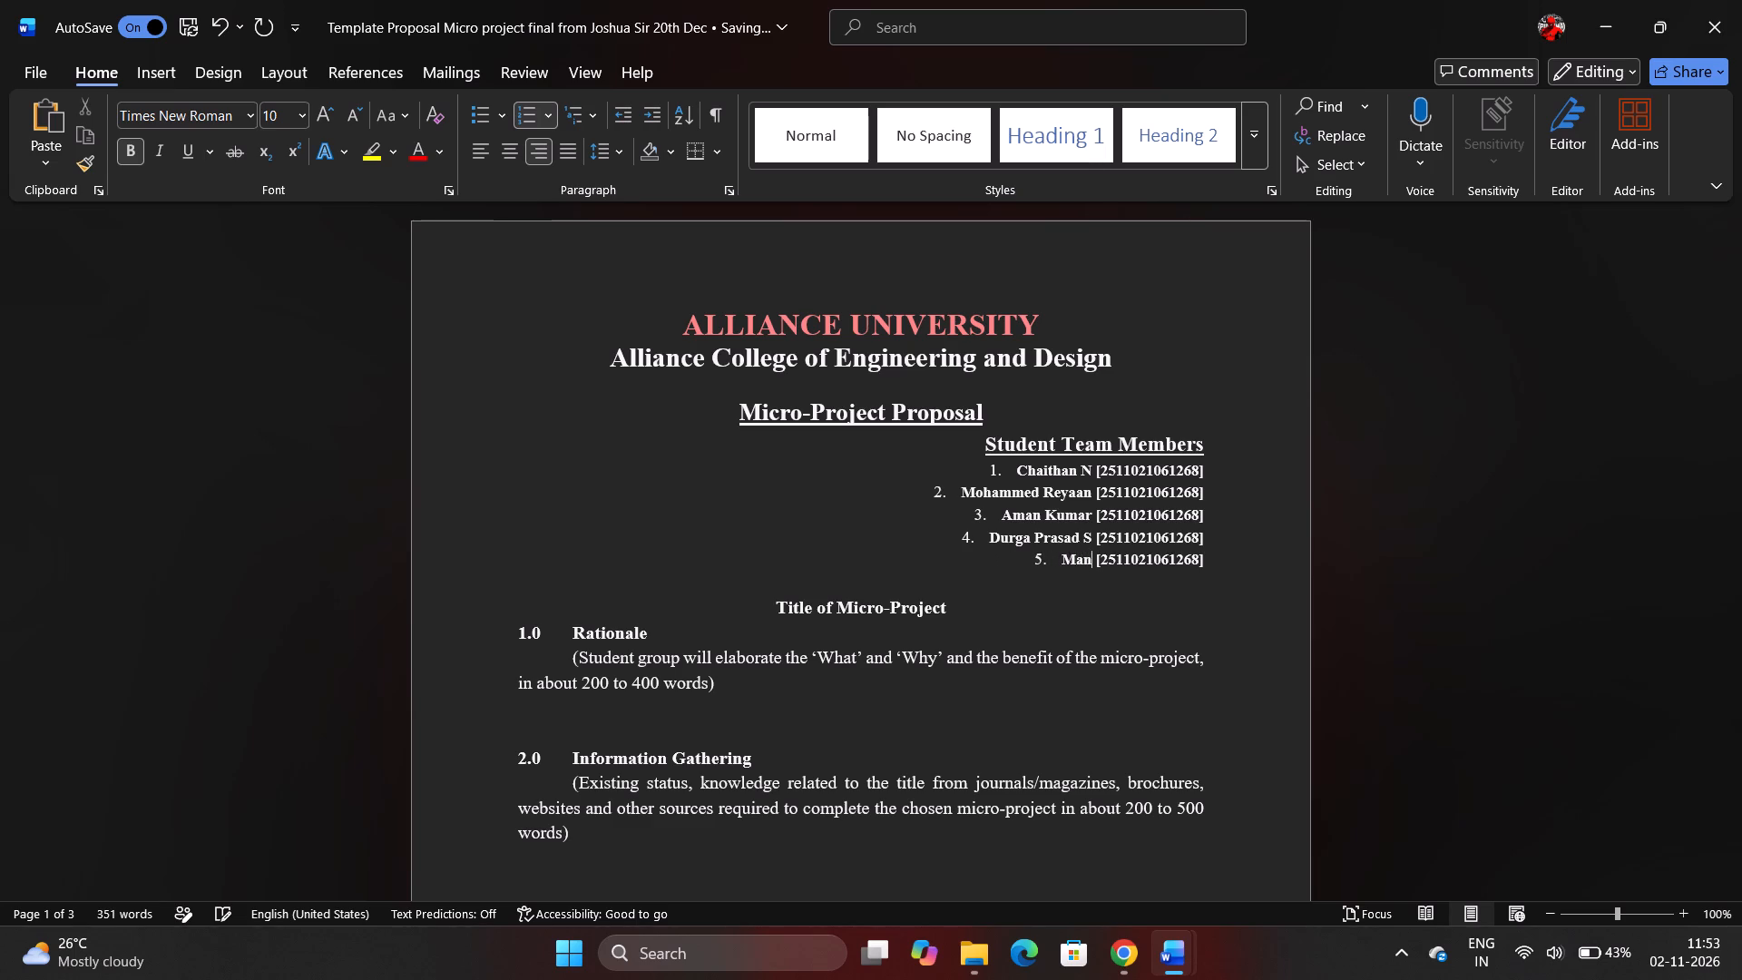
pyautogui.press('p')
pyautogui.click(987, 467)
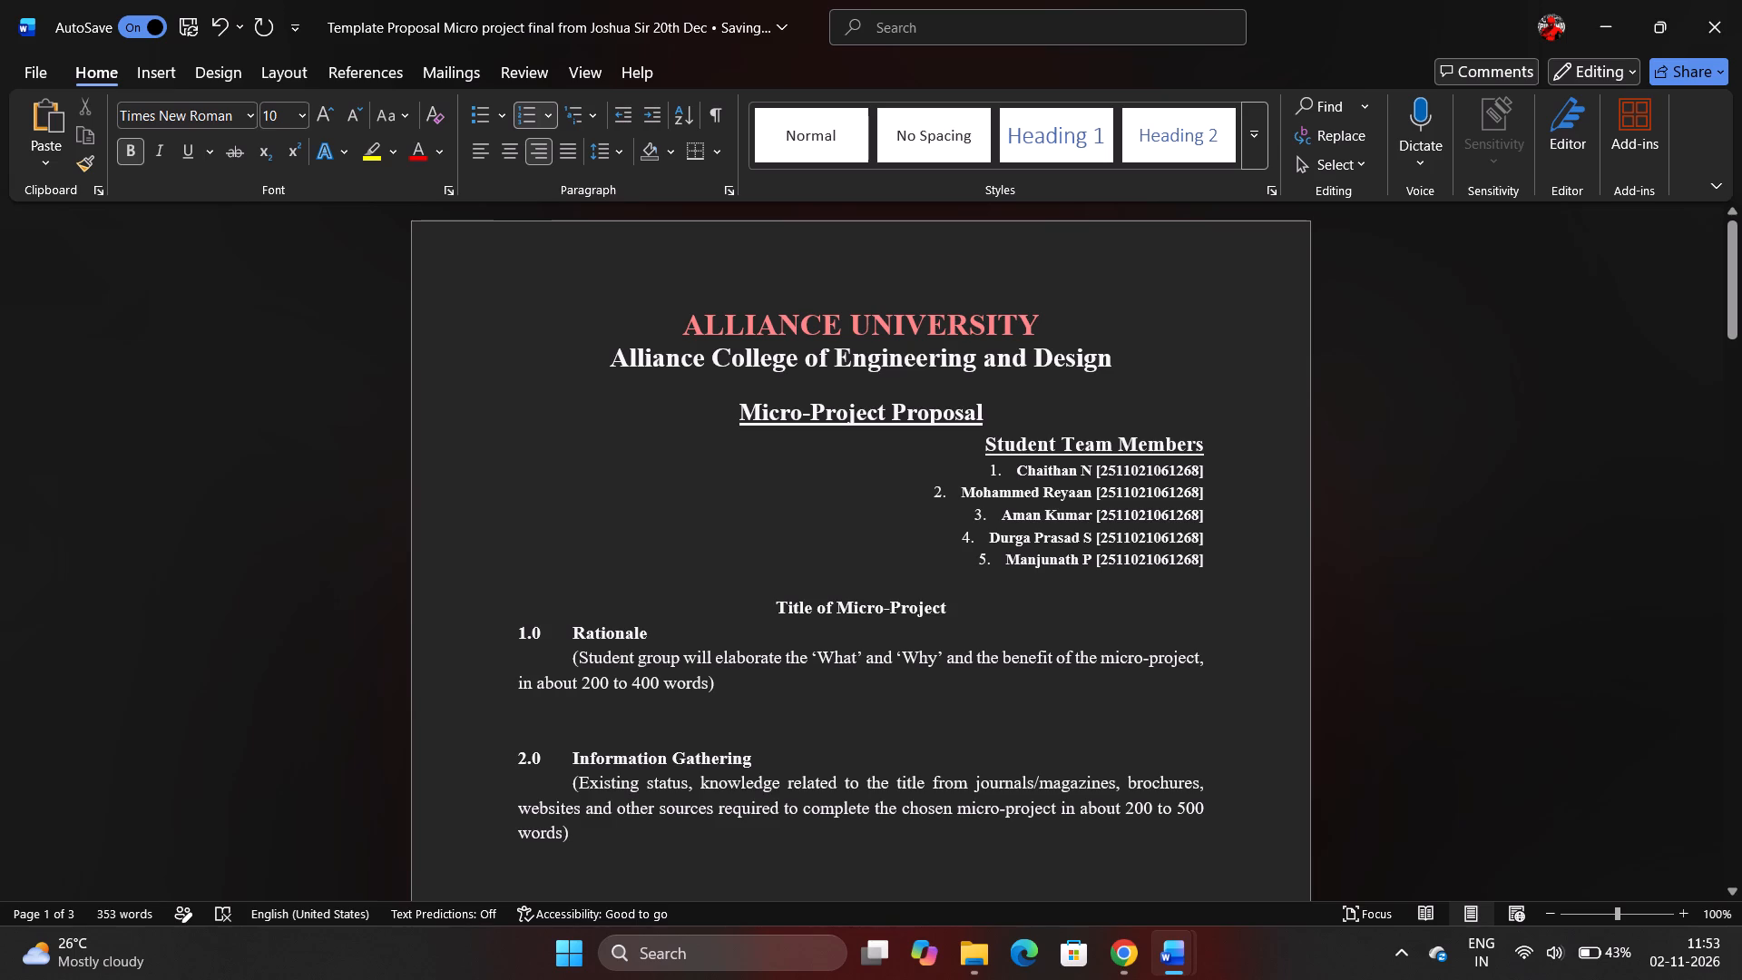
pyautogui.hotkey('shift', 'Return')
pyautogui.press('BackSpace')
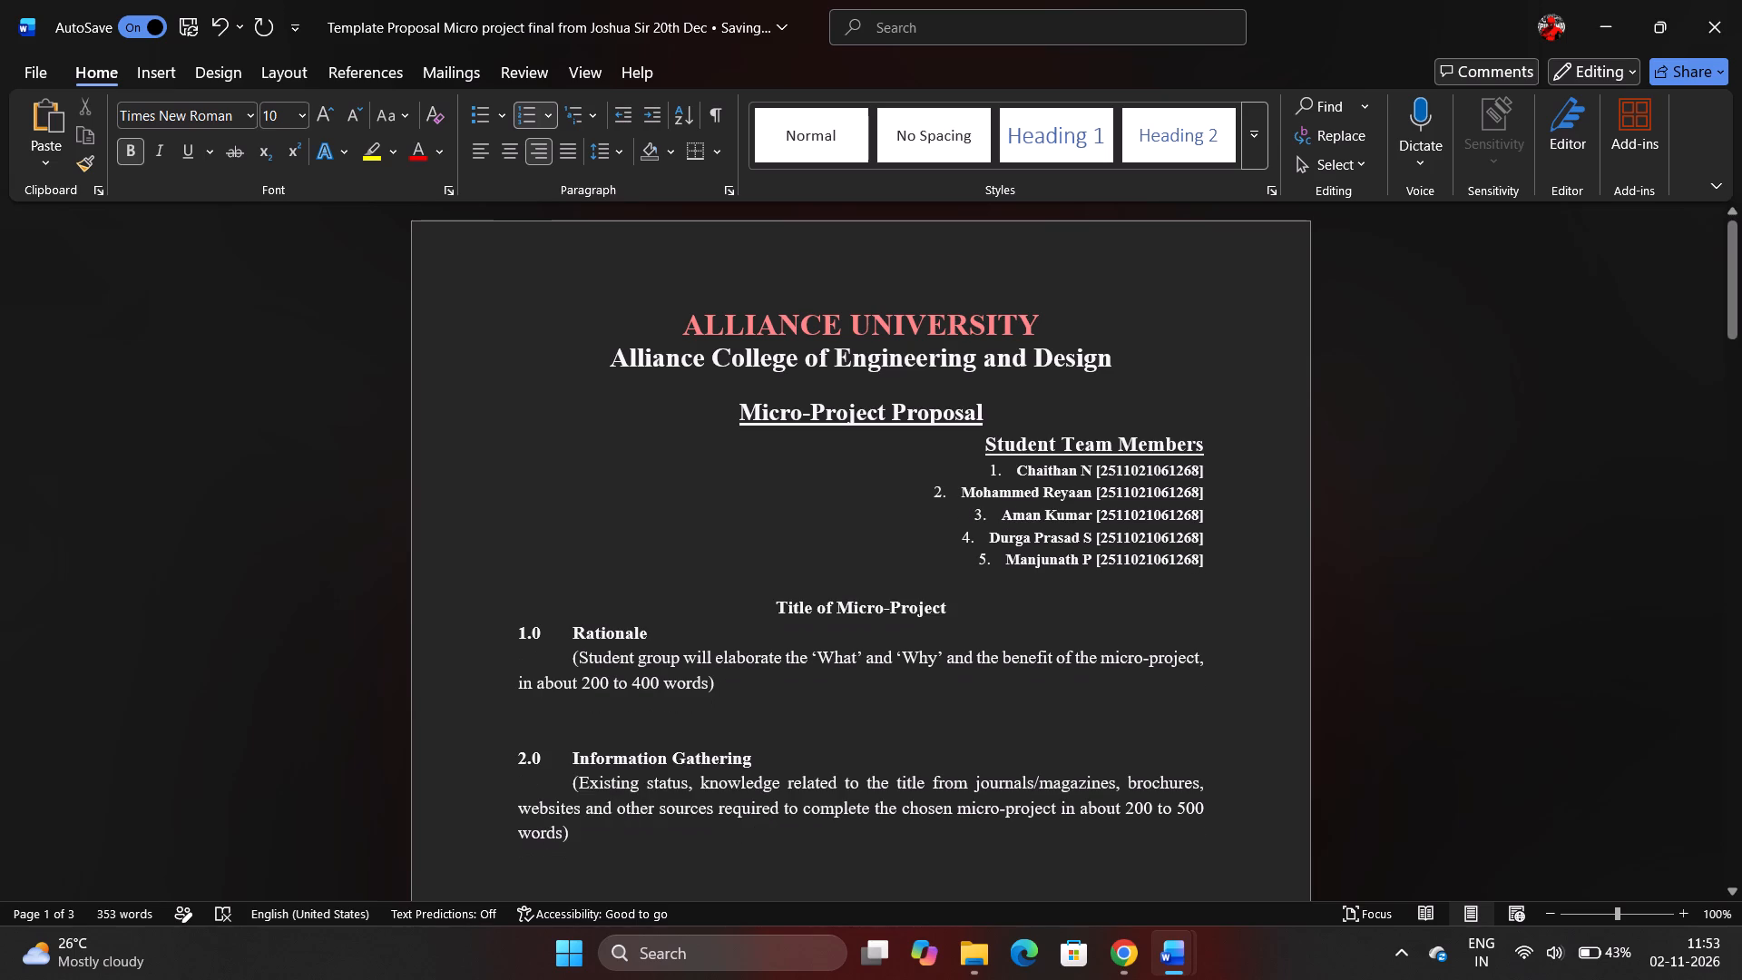
# Insert a blank line between the Student Team Members heading and the numbered member list.
pyautogui.click(1216, 444)
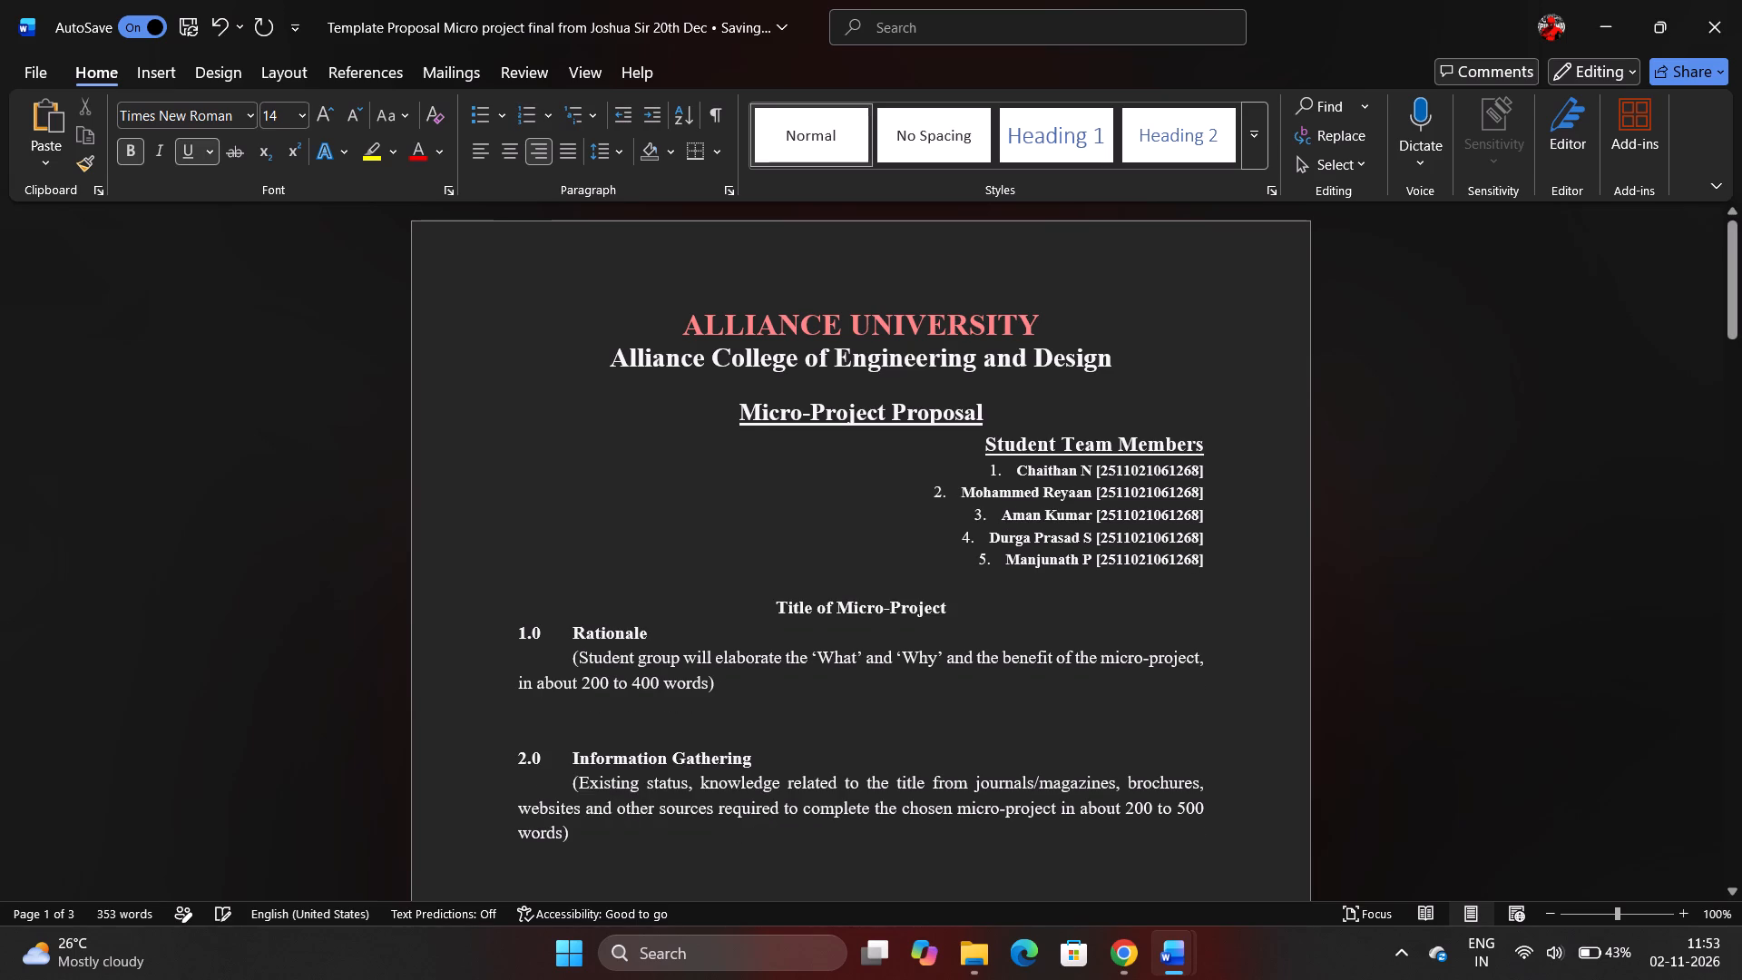
pyautogui.hotkey('shift', 'Return')
# Left-align the Student Team Members heading together with all five numbered member entries.
pyautogui.moveTo(1210, 589); pyautogui.dragTo(1003, 535)
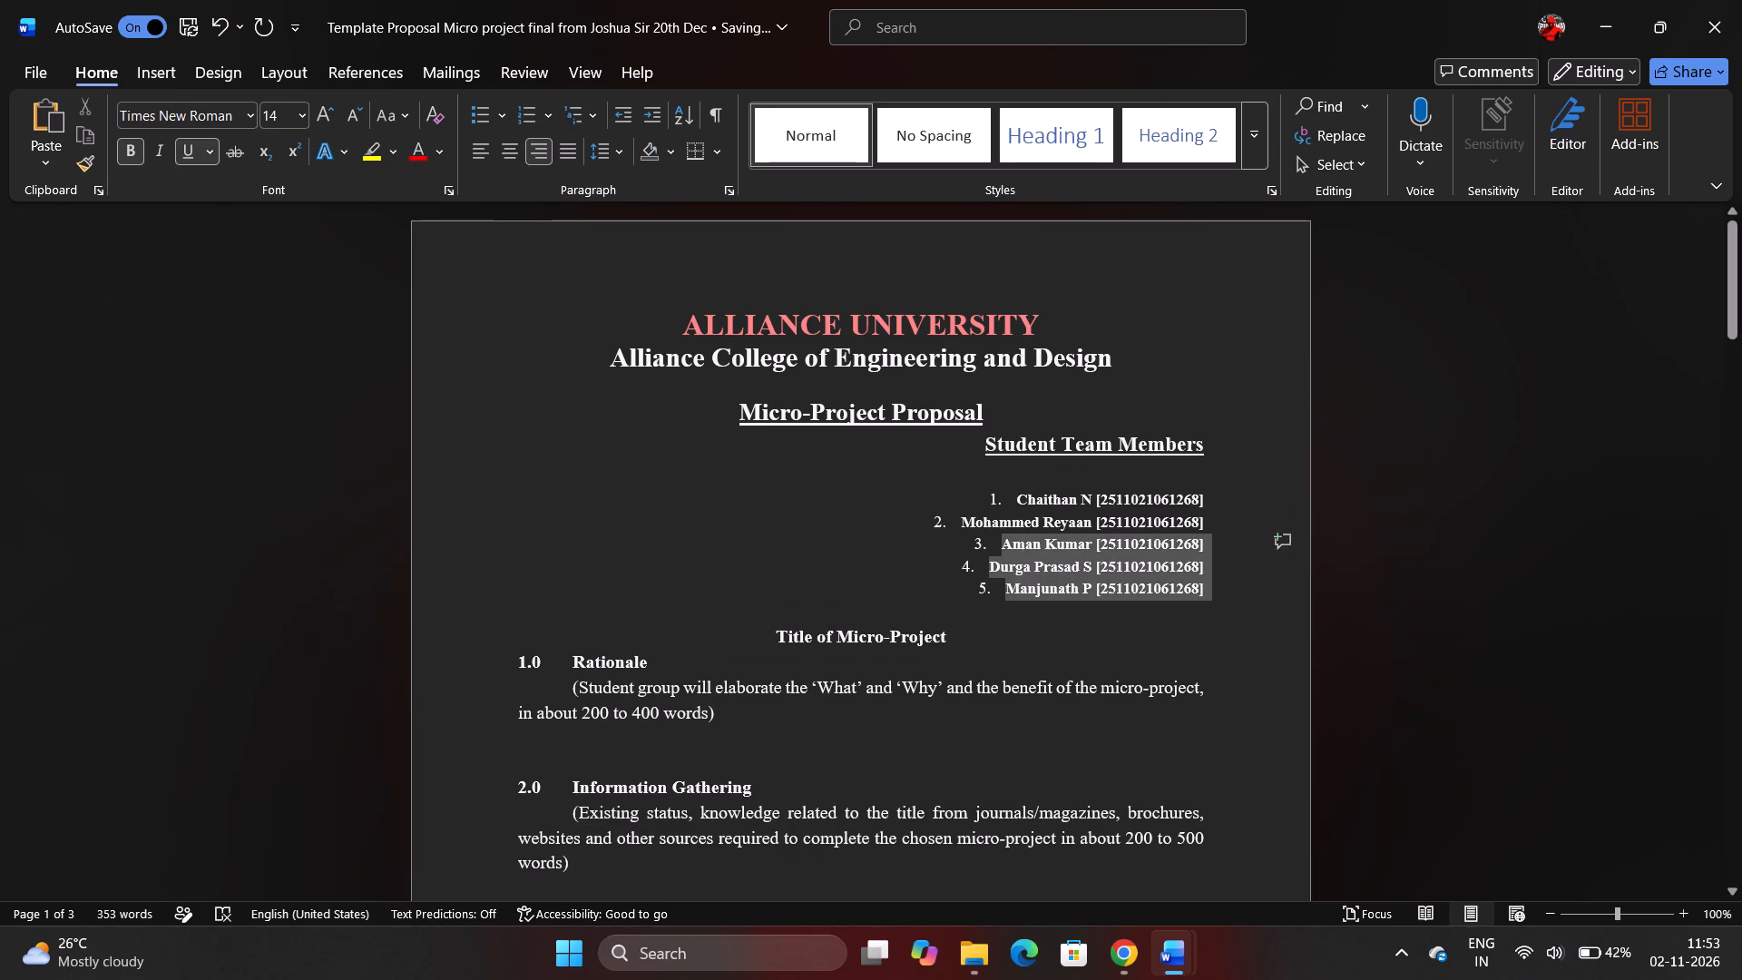
pyautogui.moveTo(1003, 535); pyautogui.dragTo(964, 440)
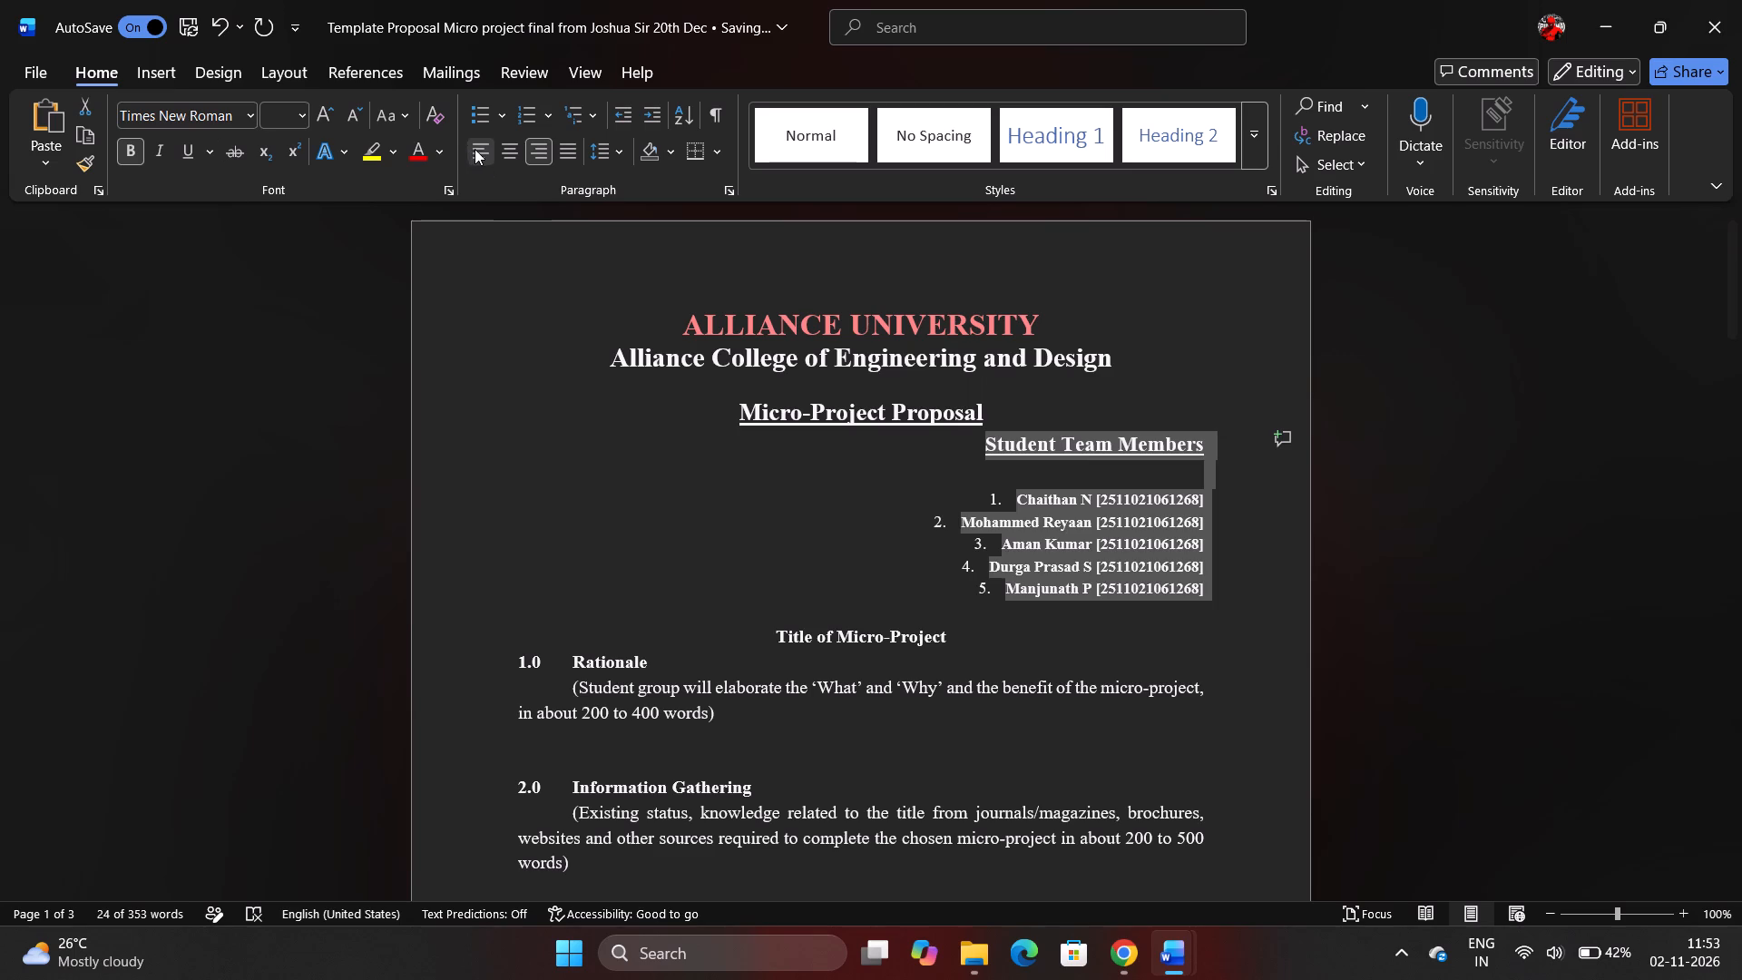
pyautogui.click(475, 149)
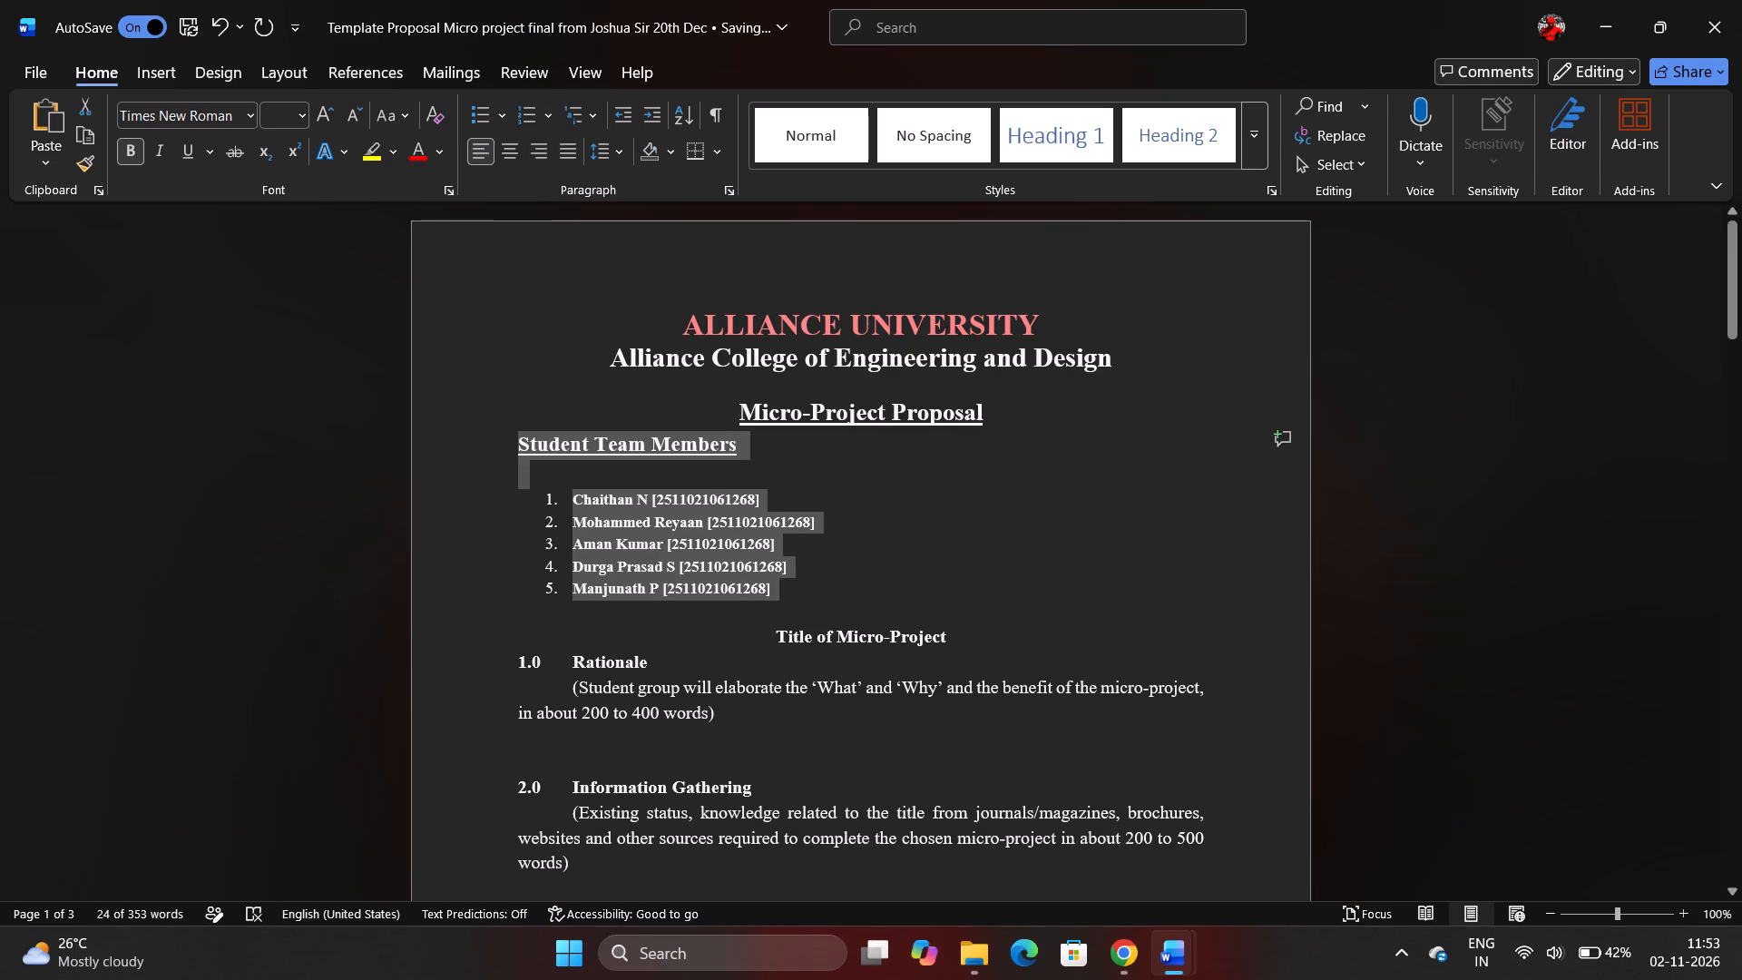
pyautogui.click(545, 472)
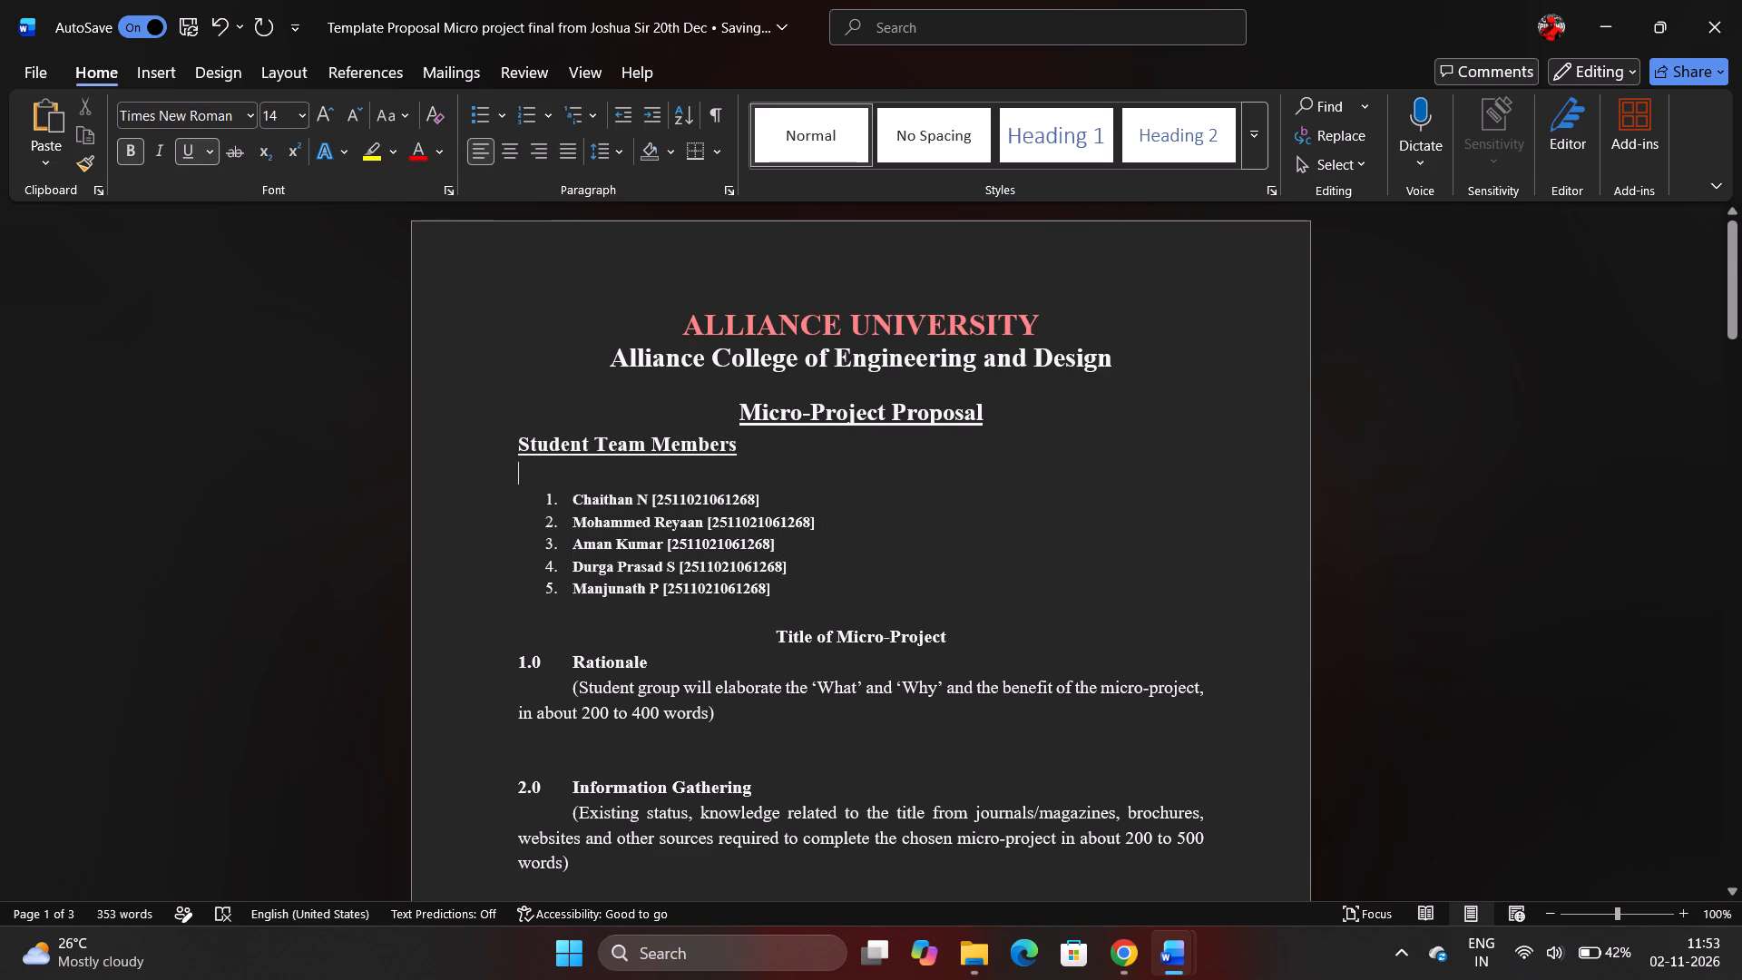
# Set the font size of the "Title of Micro-Project" line to 14.
pyautogui.scroll(-1, 708, 674)
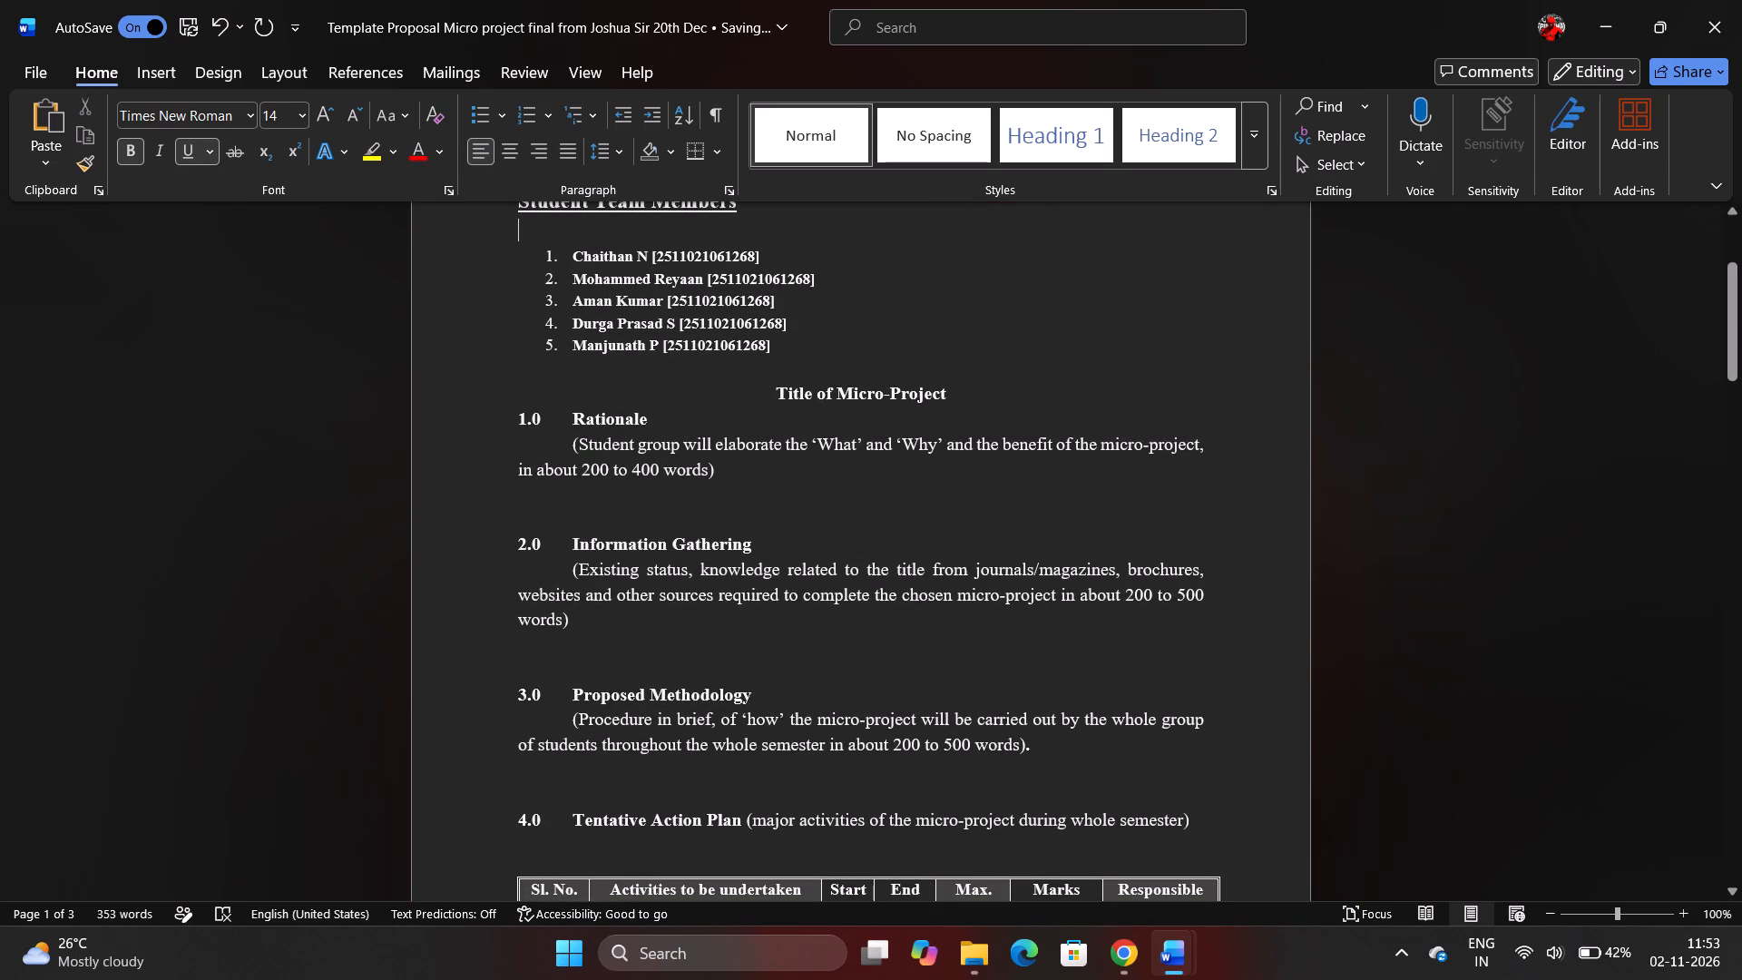
pyautogui.click(953, 394)
pyautogui.moveTo(953, 394); pyautogui.dragTo(775, 392)
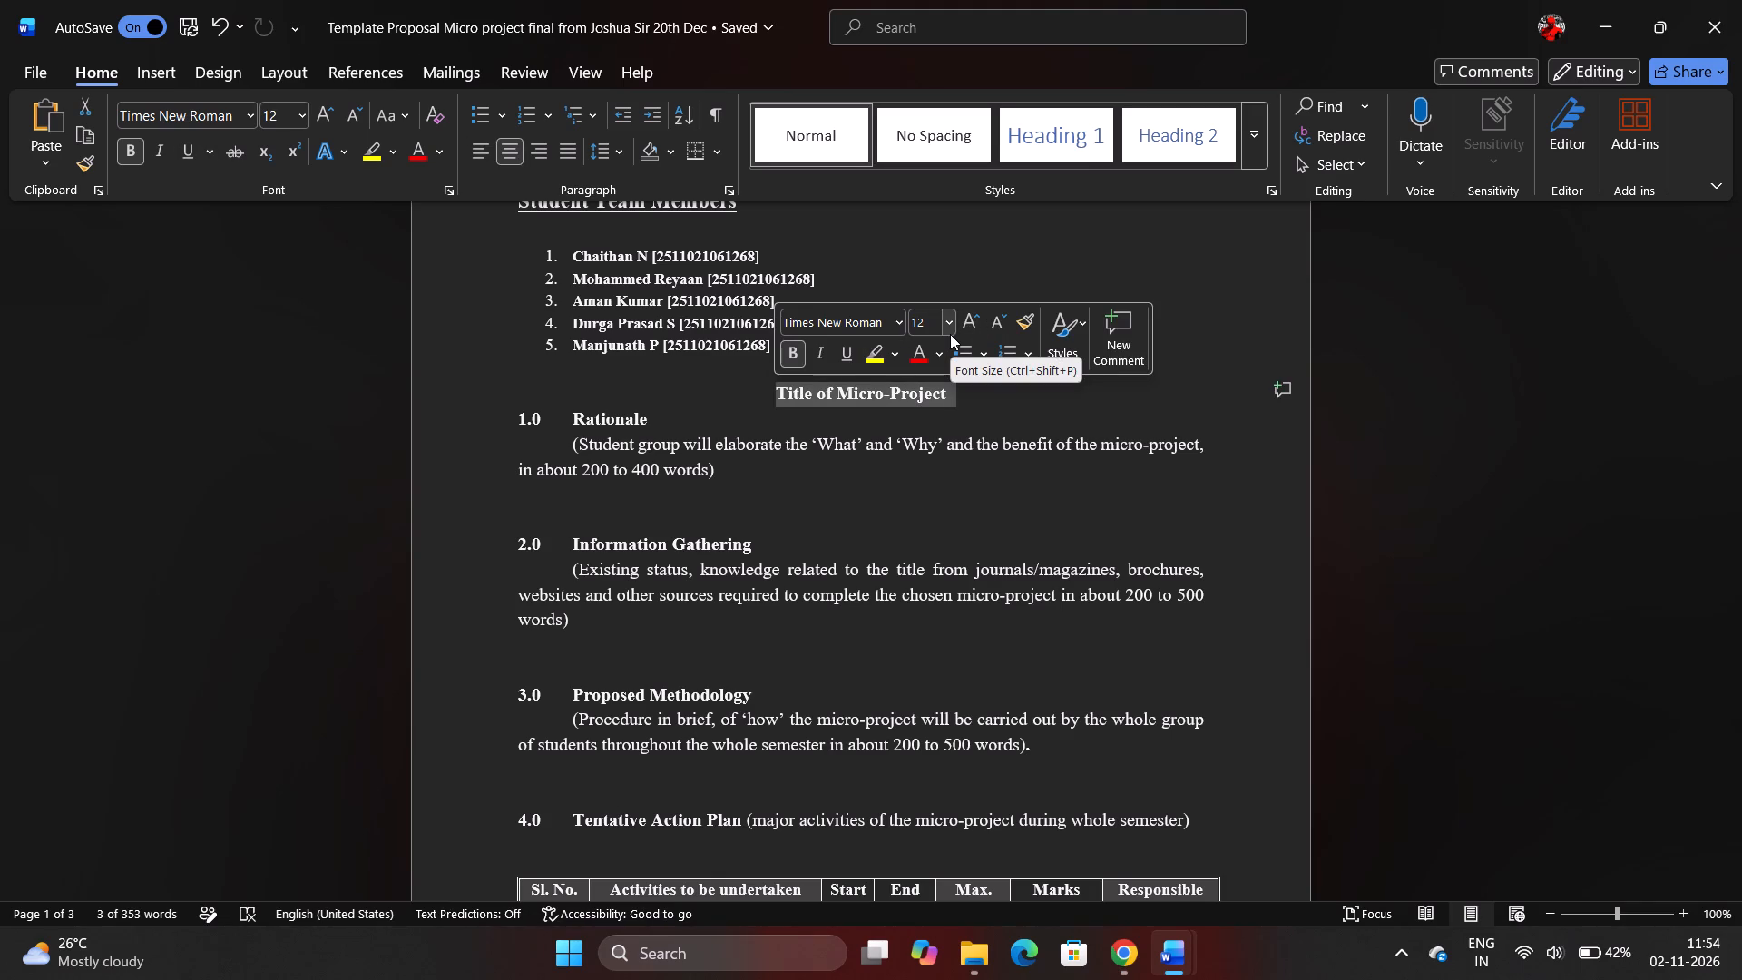
pyautogui.click(947, 324)
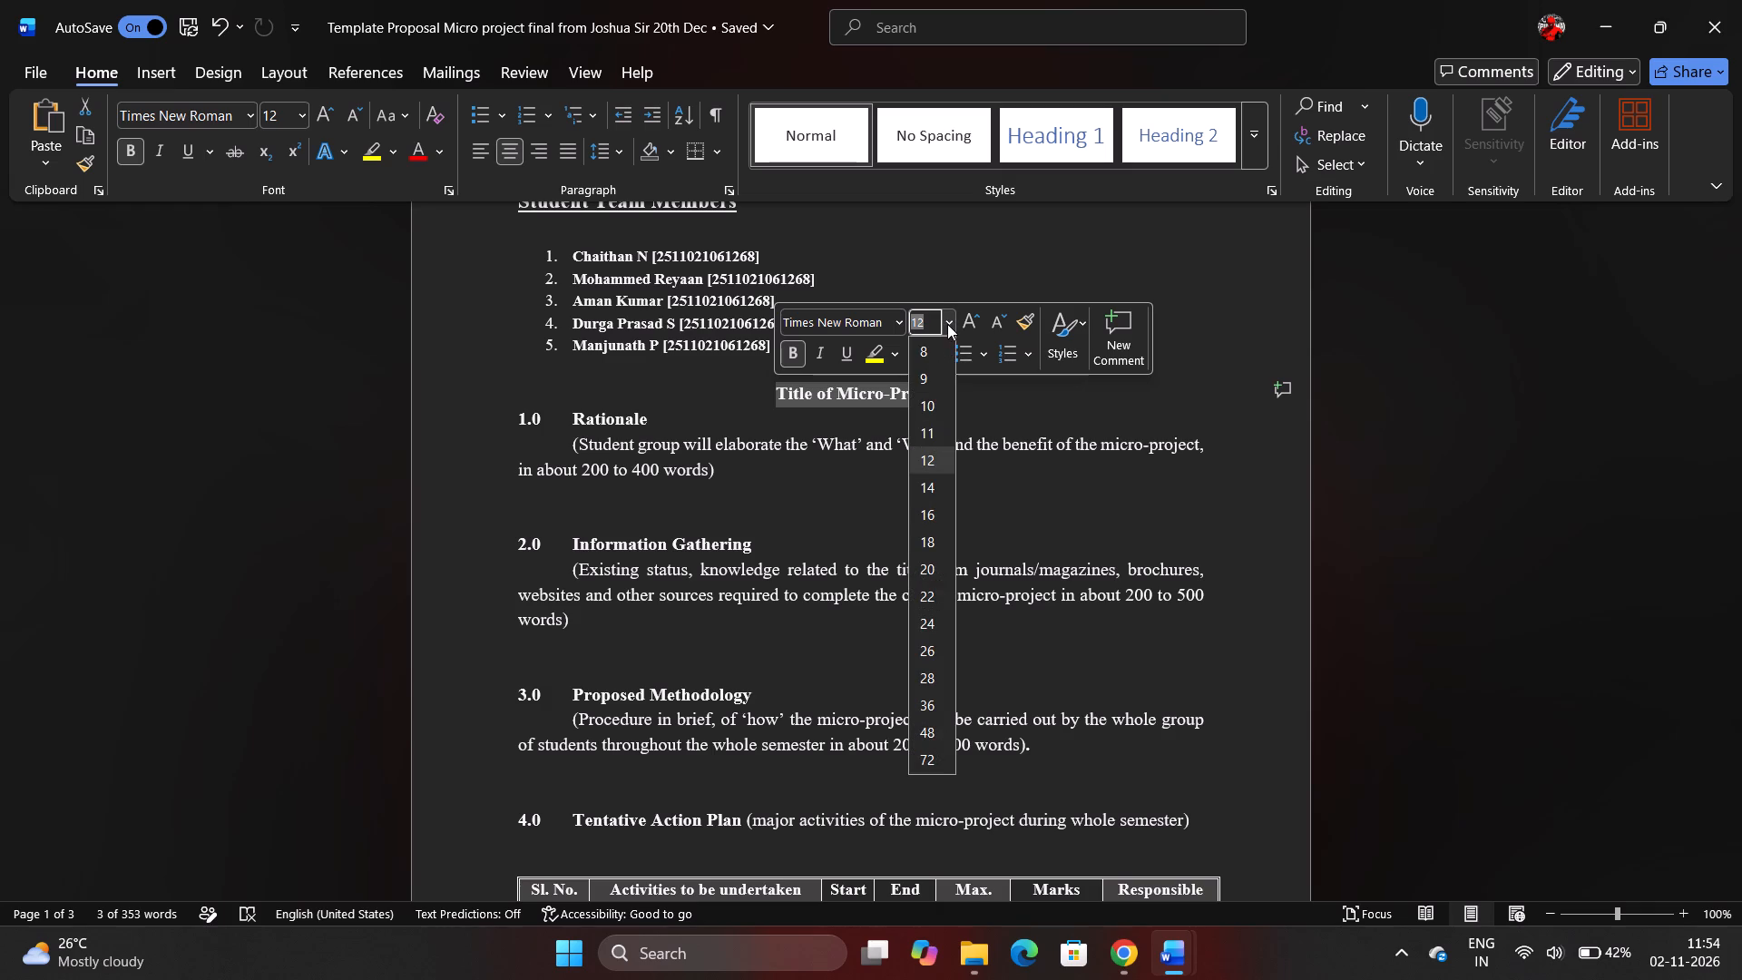
pyautogui.click(939, 481)
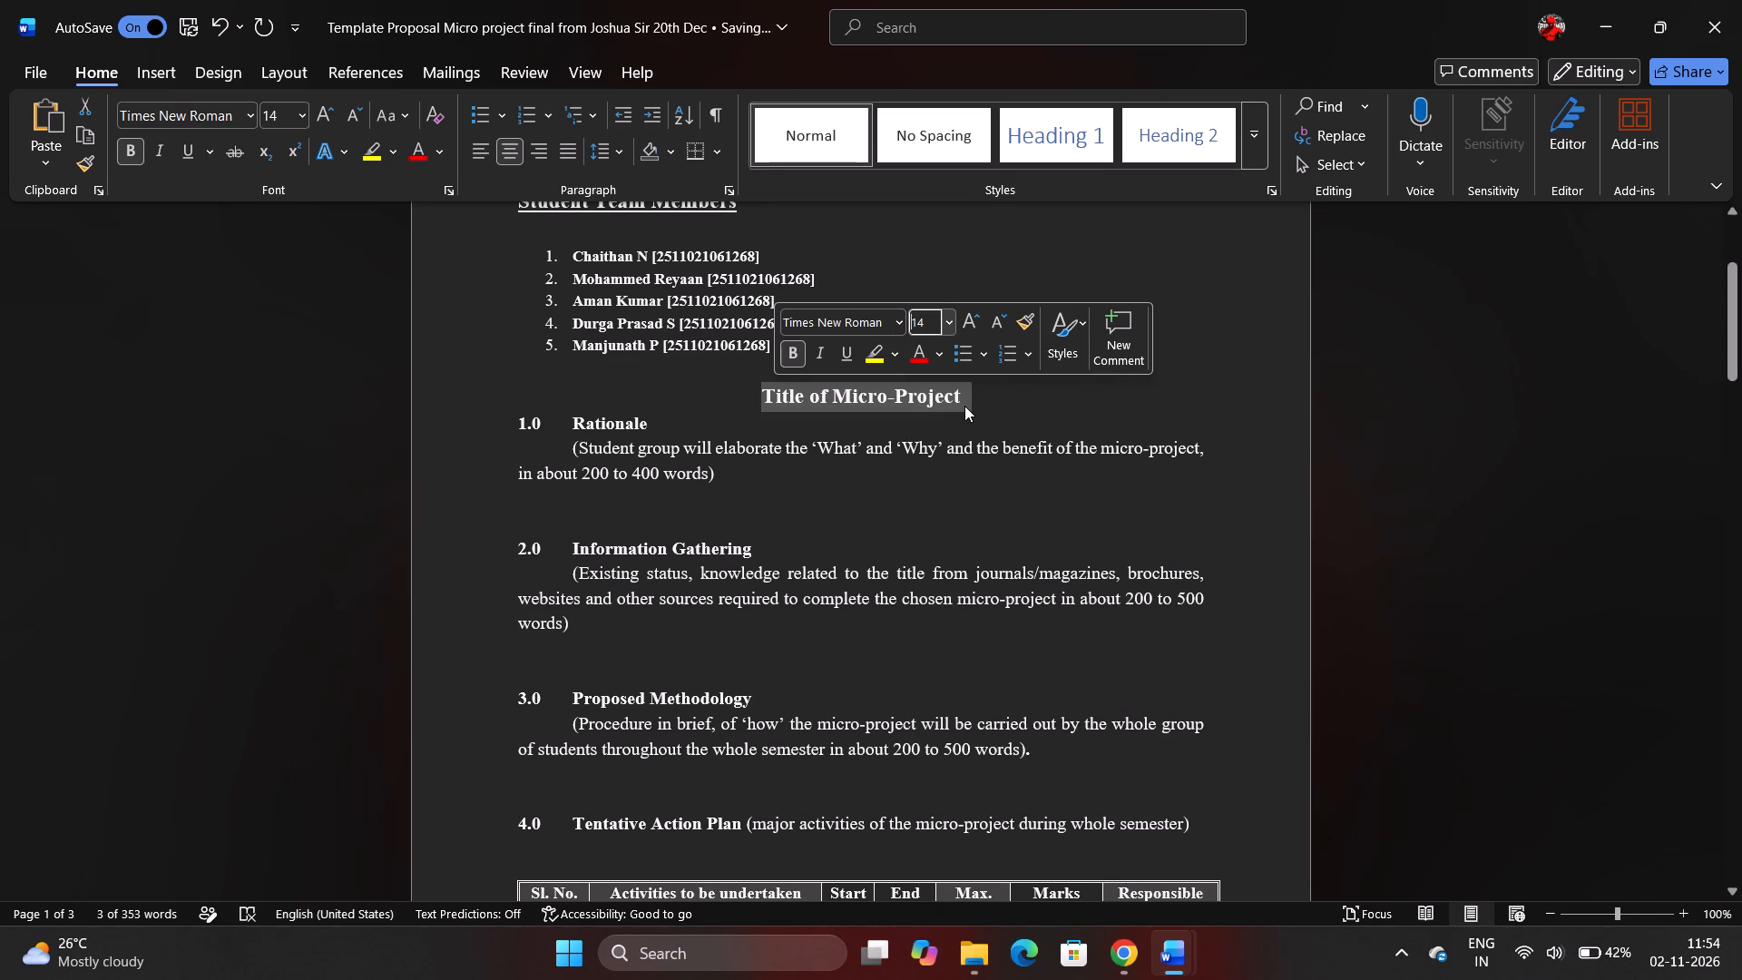
pyautogui.click(964, 406)
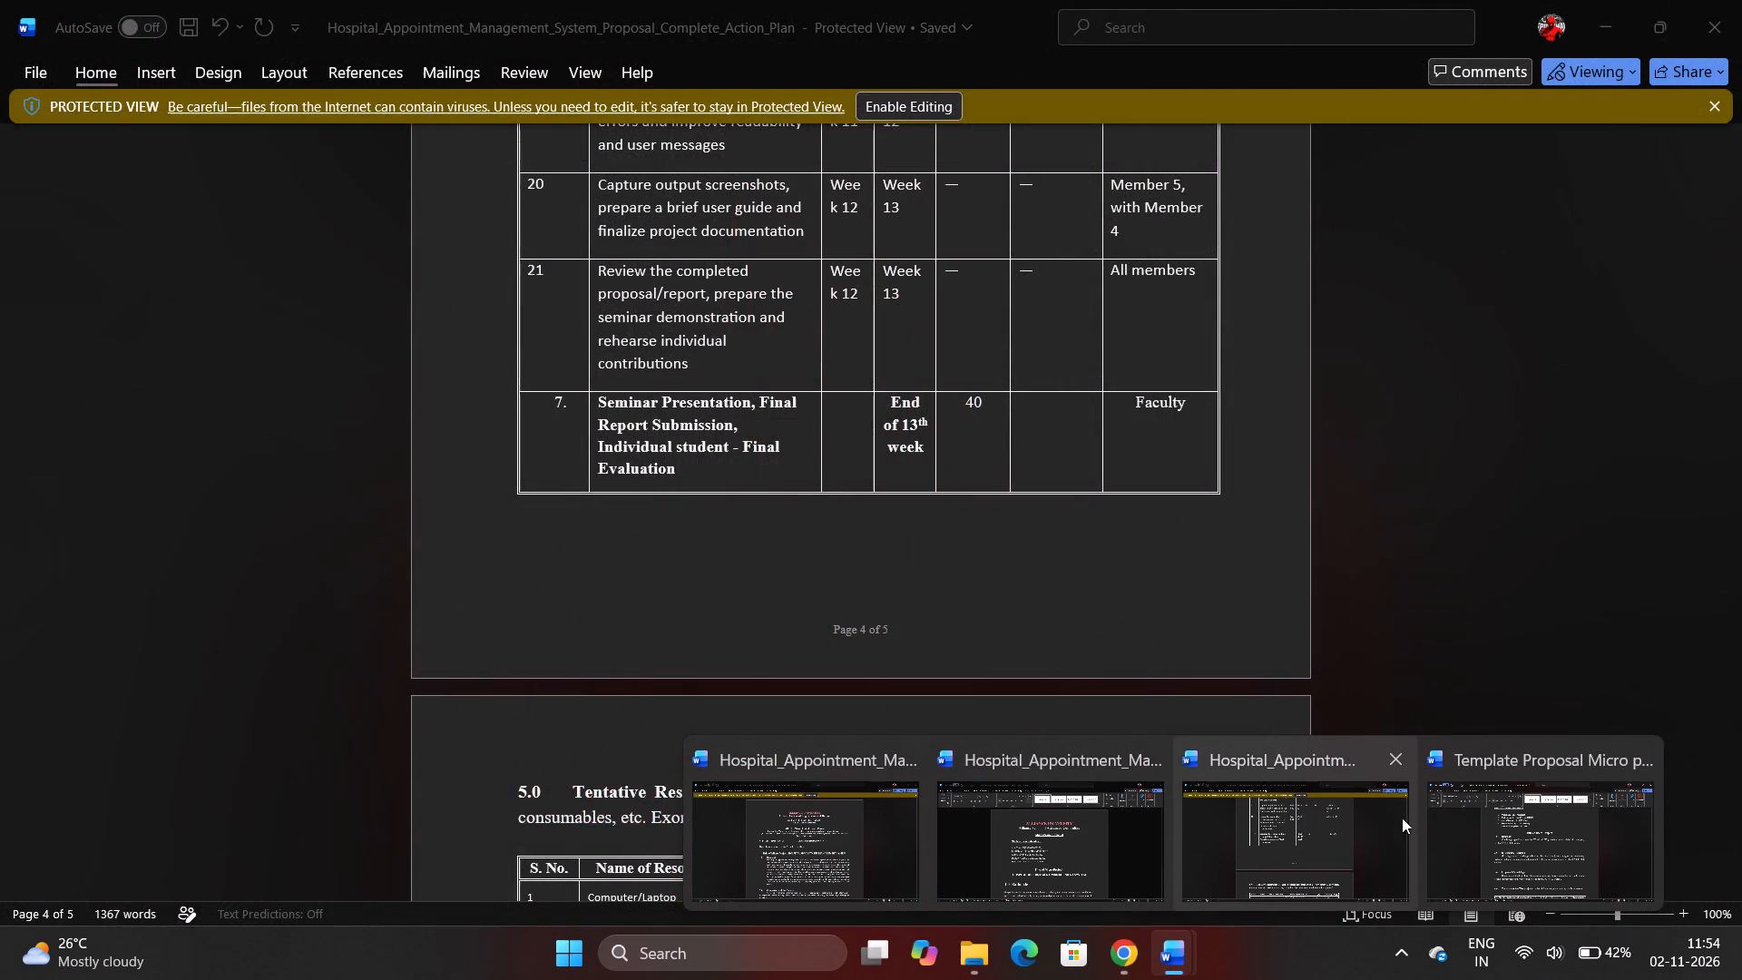
# Copy all the body text of section 1.0 Rationale from the Hospital_Appointment_Management_System_Proposal_Complete_Action_Plan document.
pyautogui.click(1230, 846)
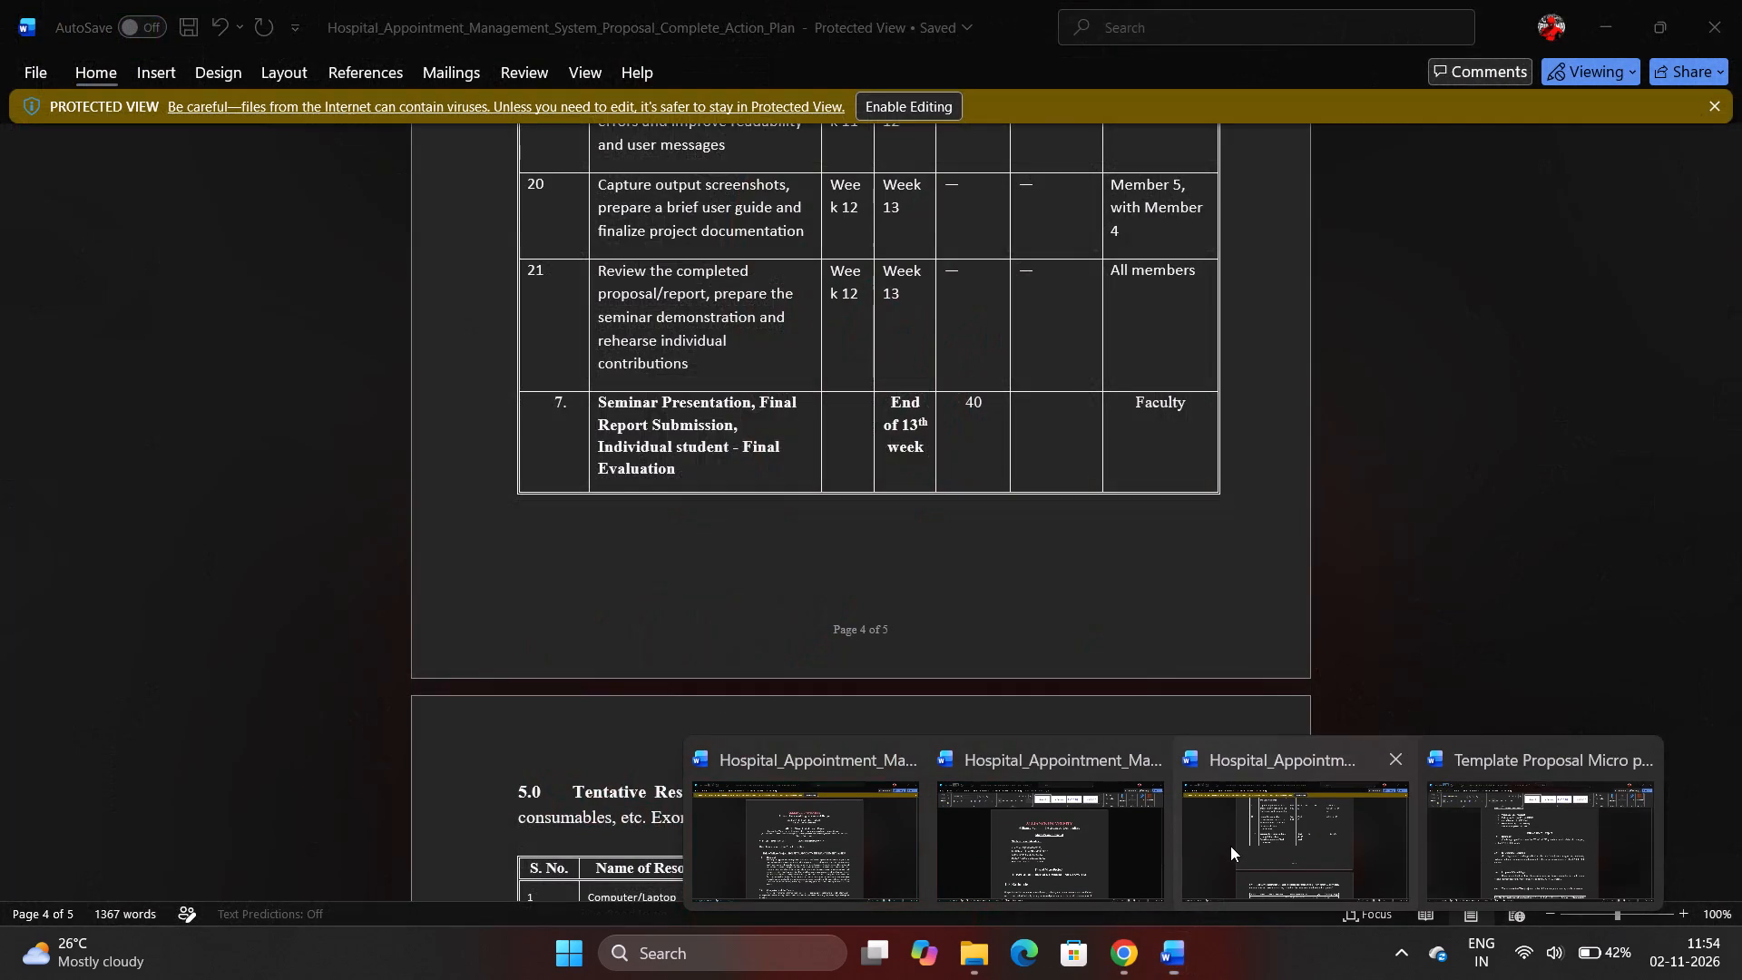
pyautogui.scroll(4, 974, 416)
pyautogui.scroll(-9, 974, 416)
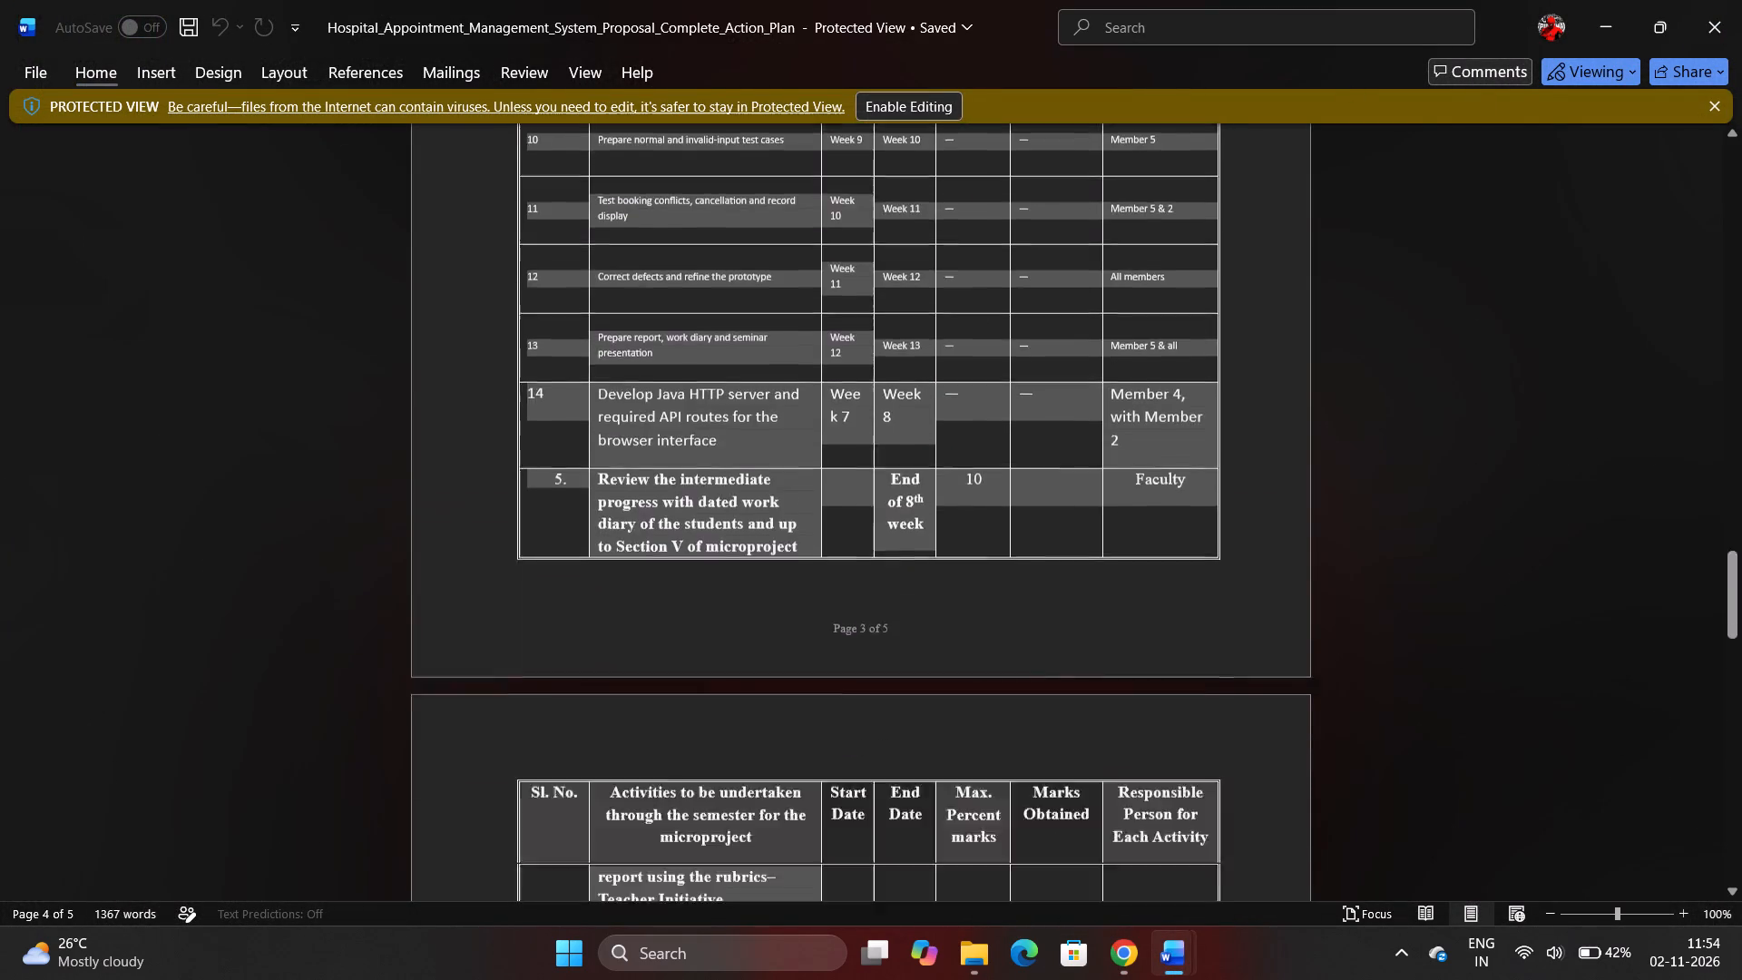
pyautogui.scroll(-3, 974, 416)
pyautogui.scroll(7, 974, 416)
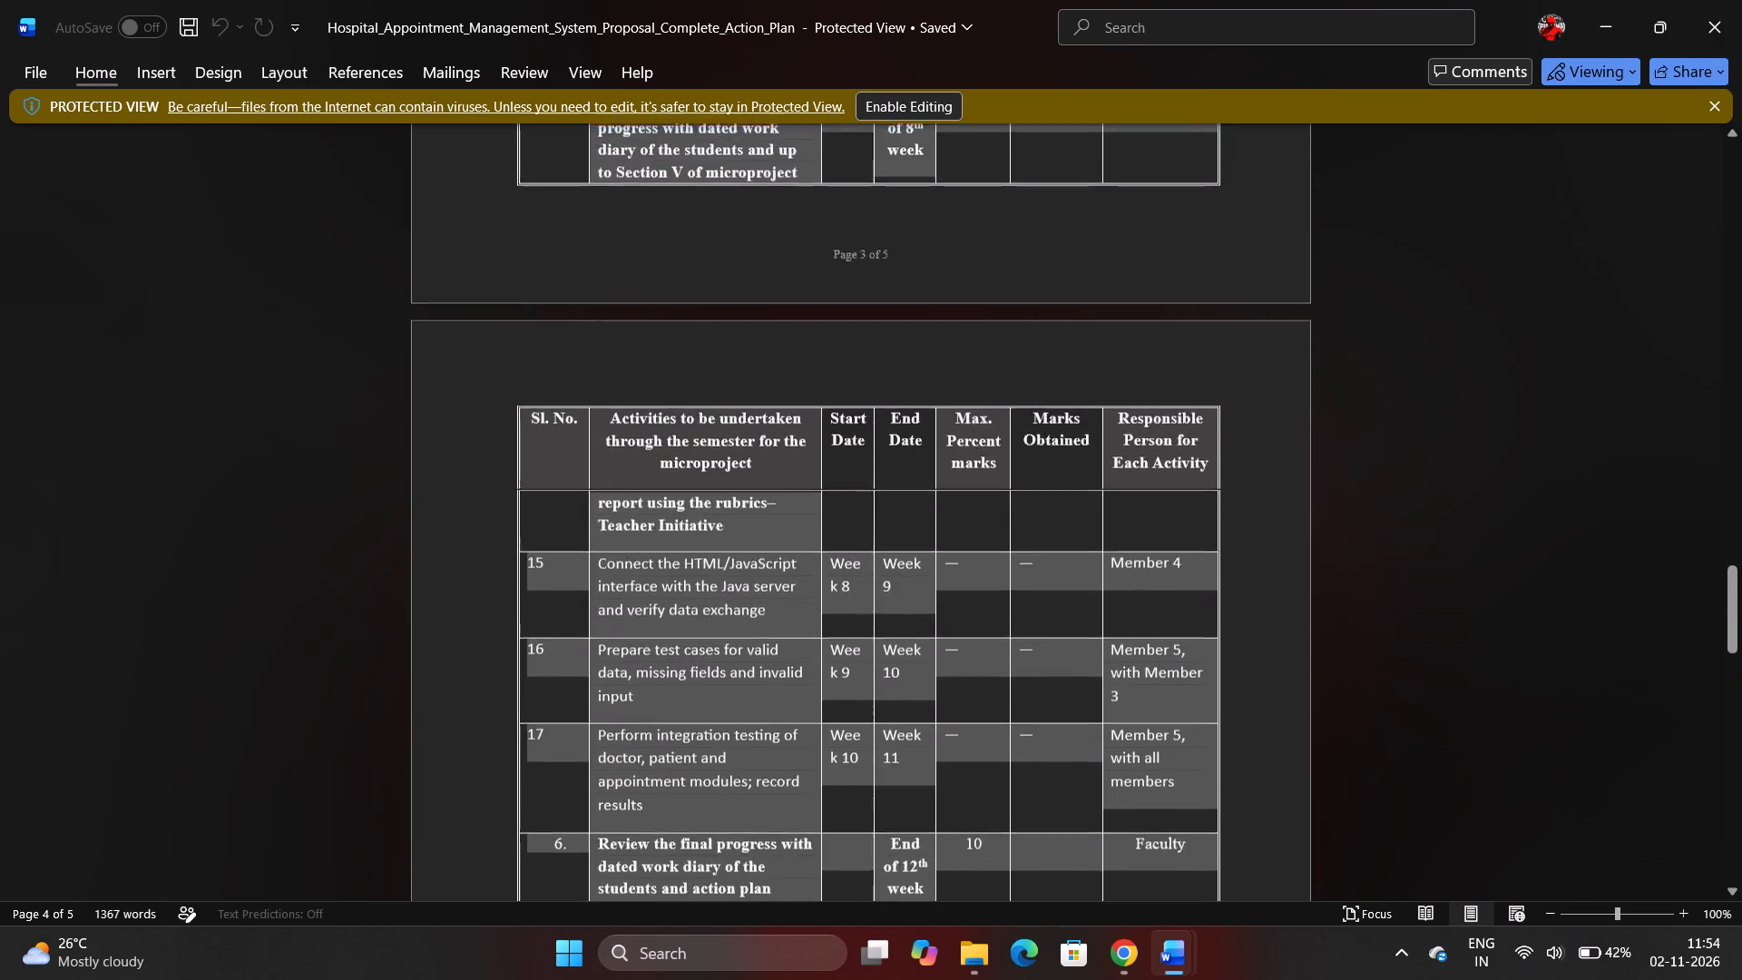
pyautogui.scroll(4, 974, 416)
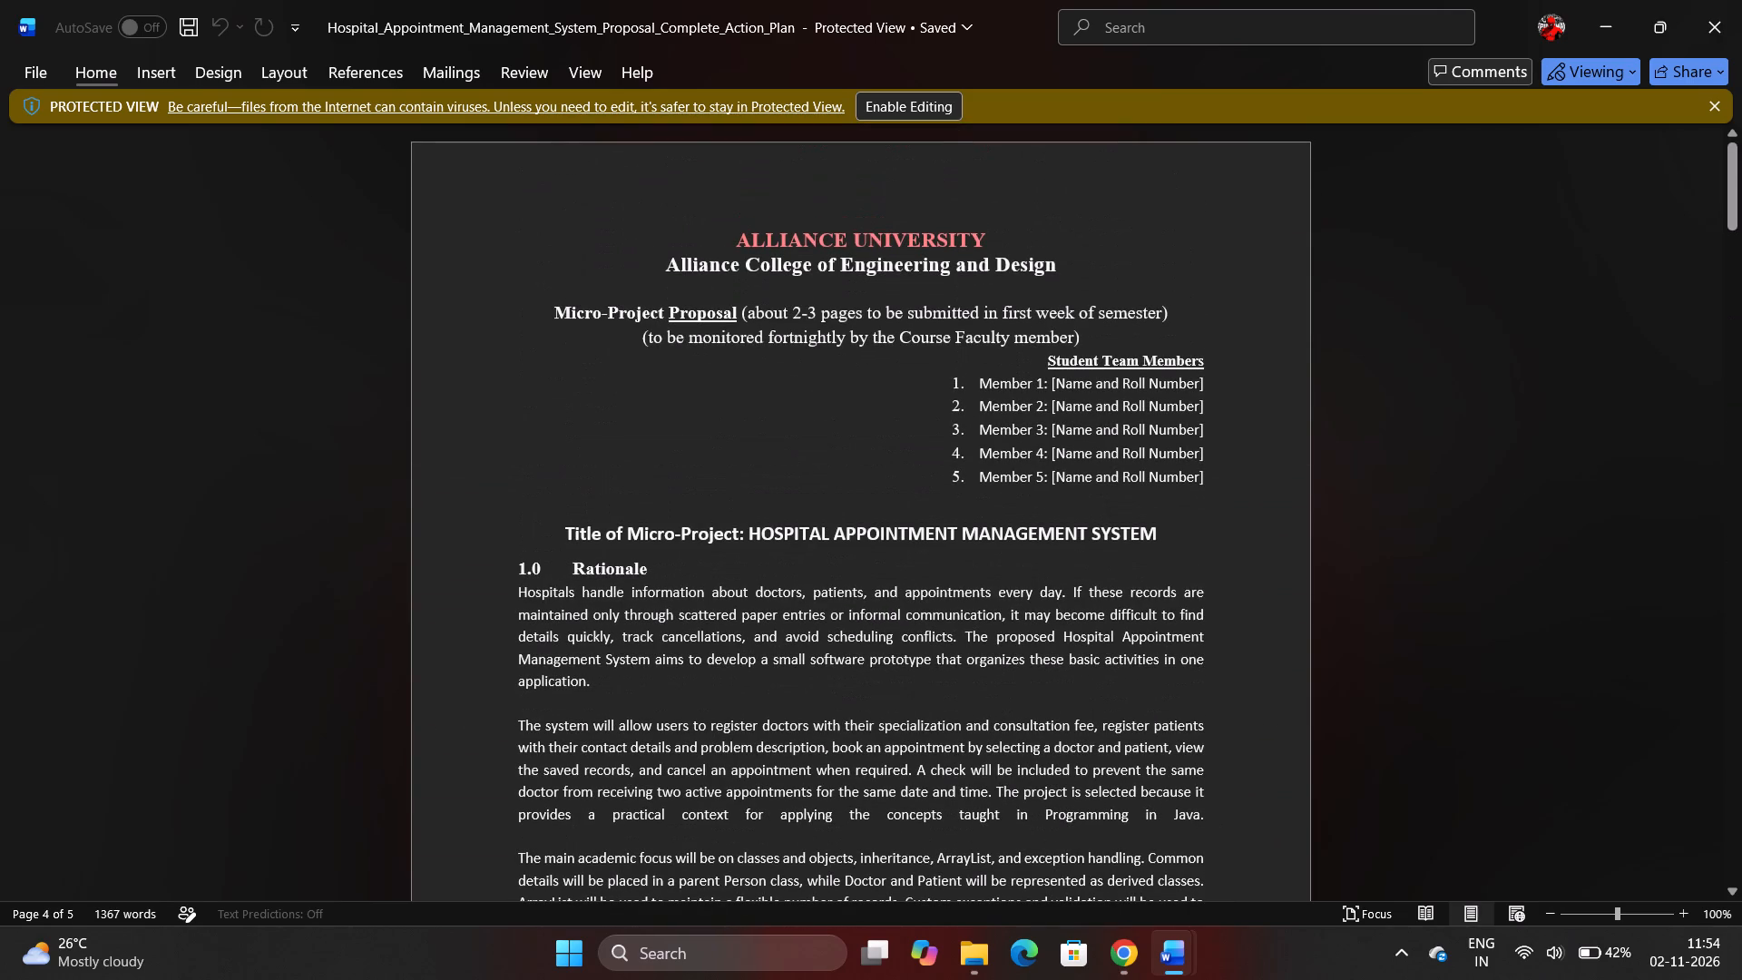
pyautogui.scroll(-2, 974, 416)
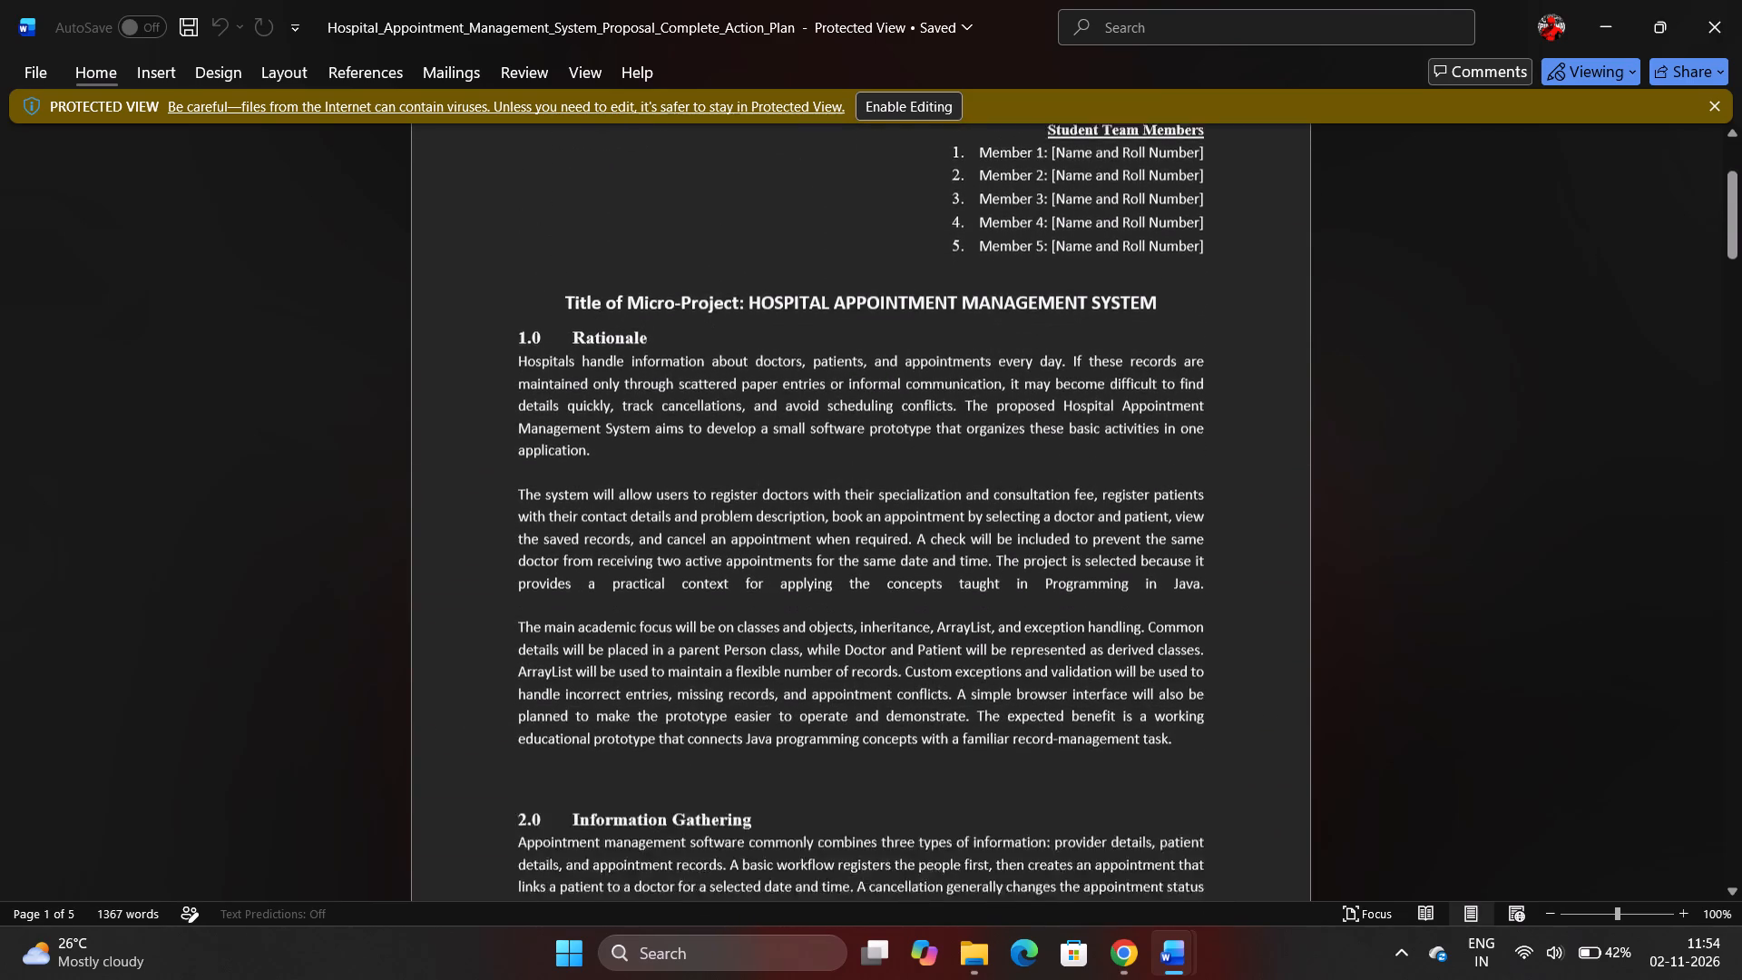
pyautogui.scroll(-1, 974, 416)
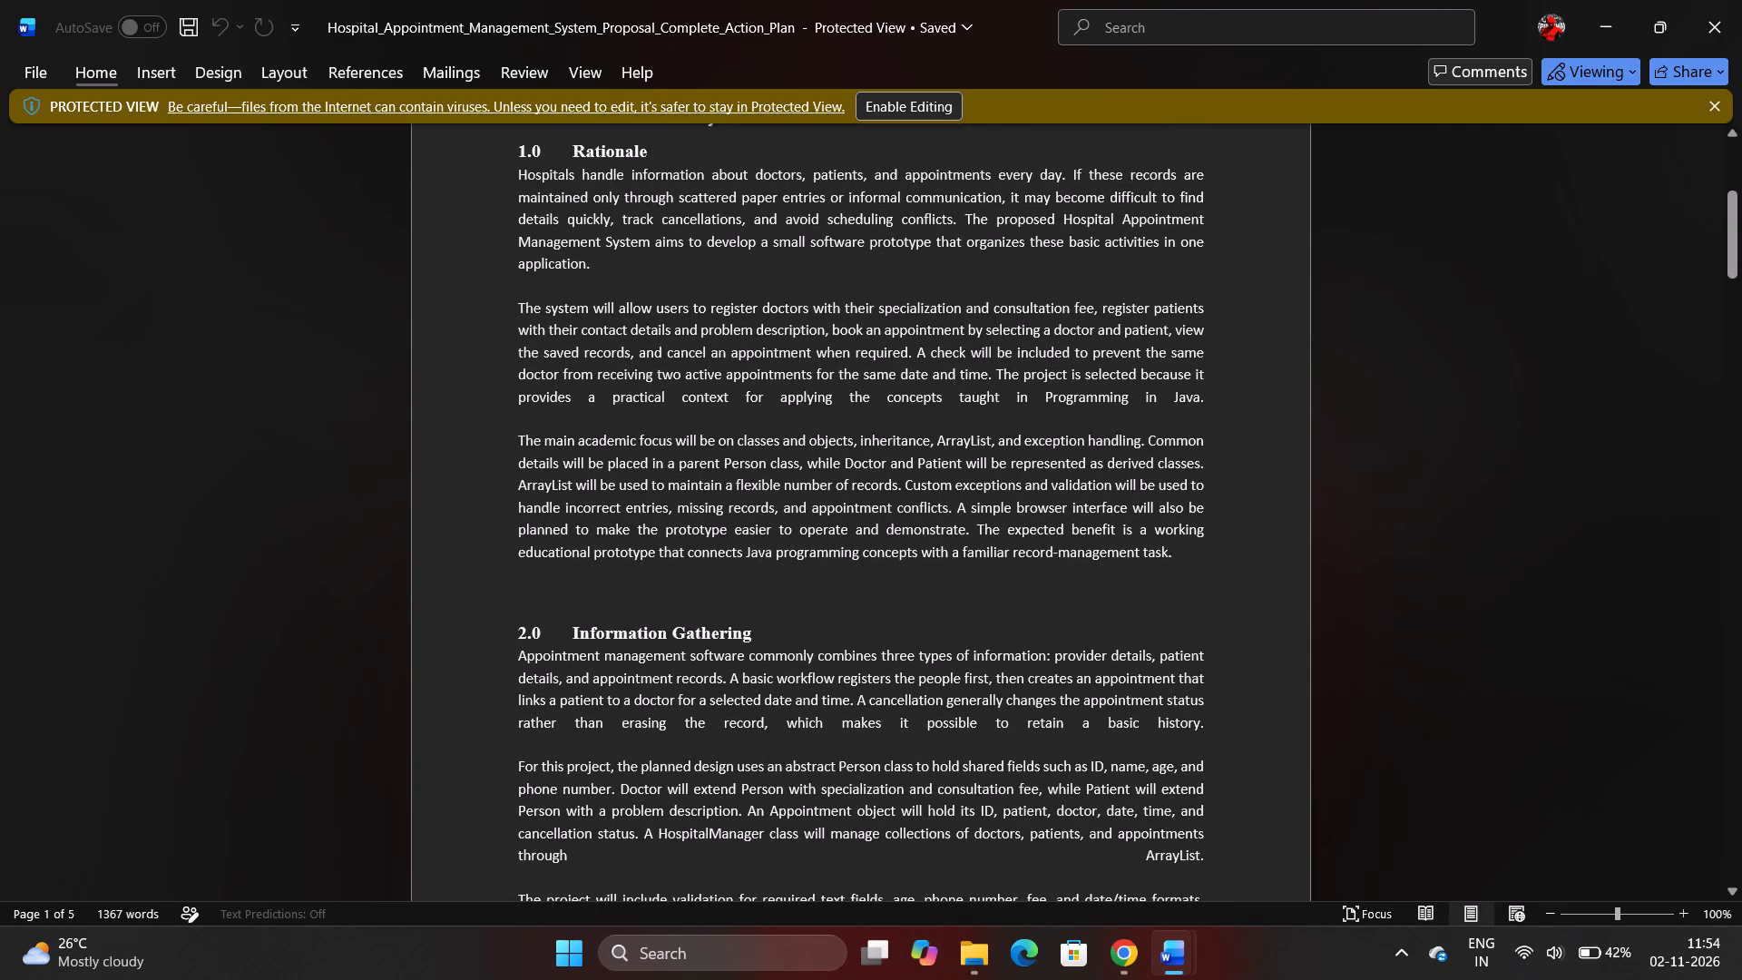
pyautogui.moveTo(1173, 554); pyautogui.dragTo(505, 198)
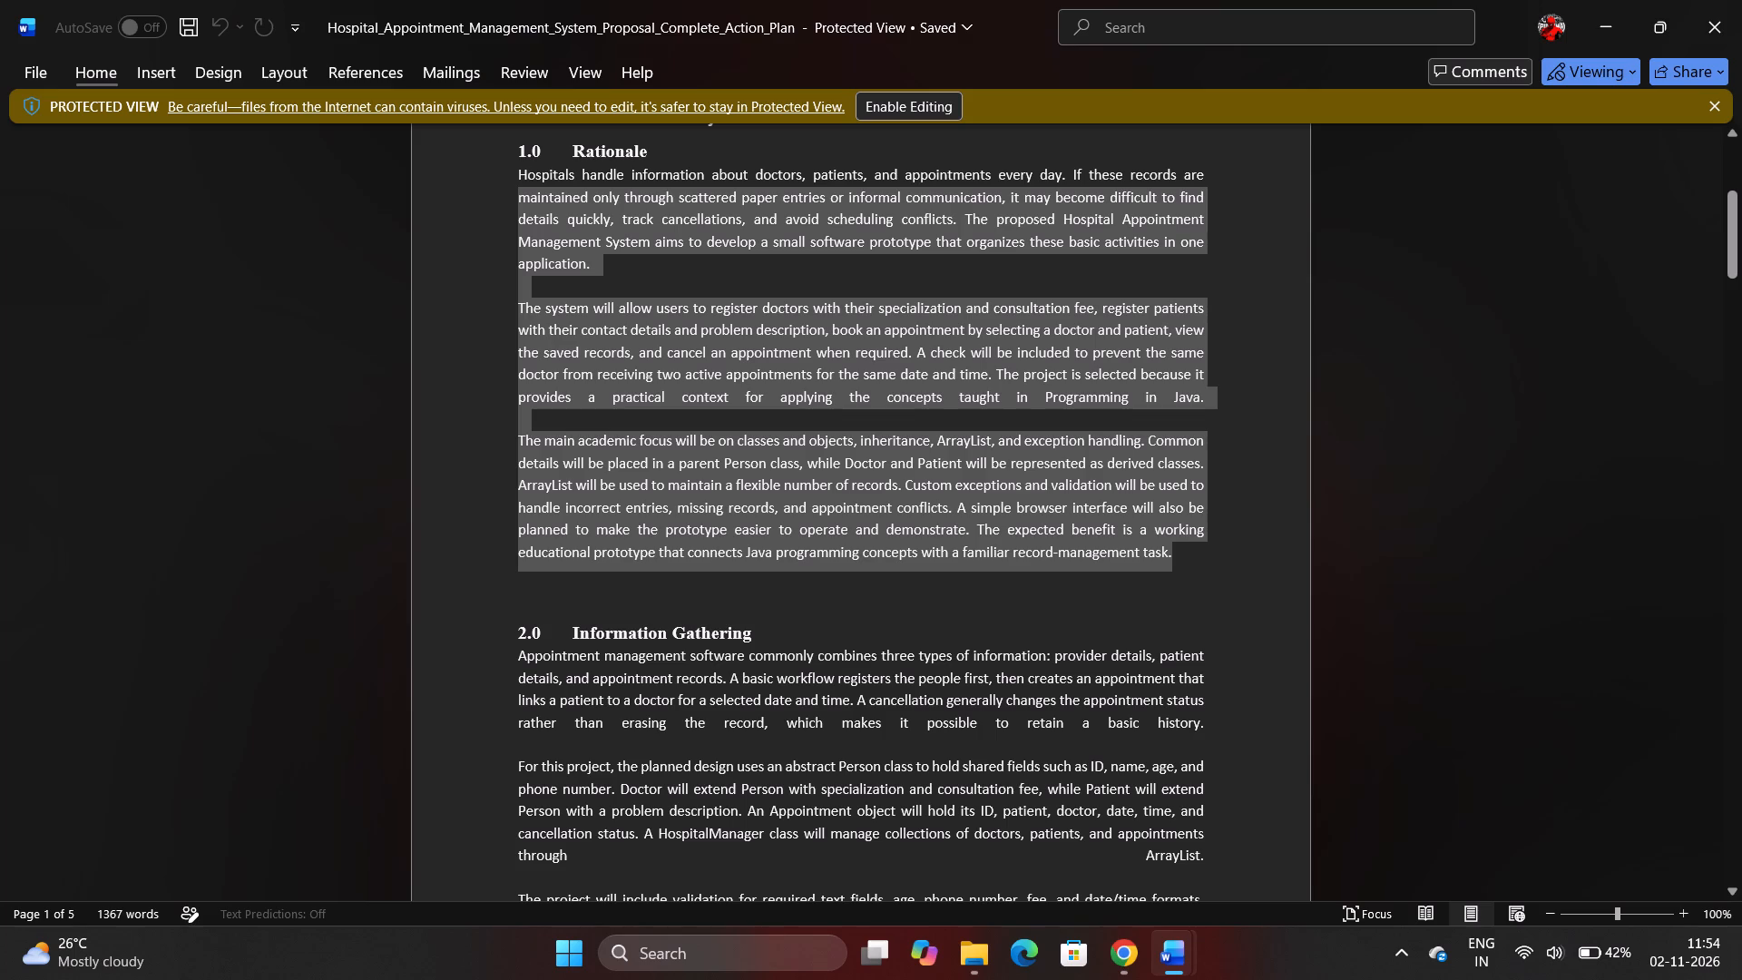
pyautogui.moveTo(505, 198); pyautogui.dragTo(514, 181)
pyautogui.hotkey('ctrl', 'c')
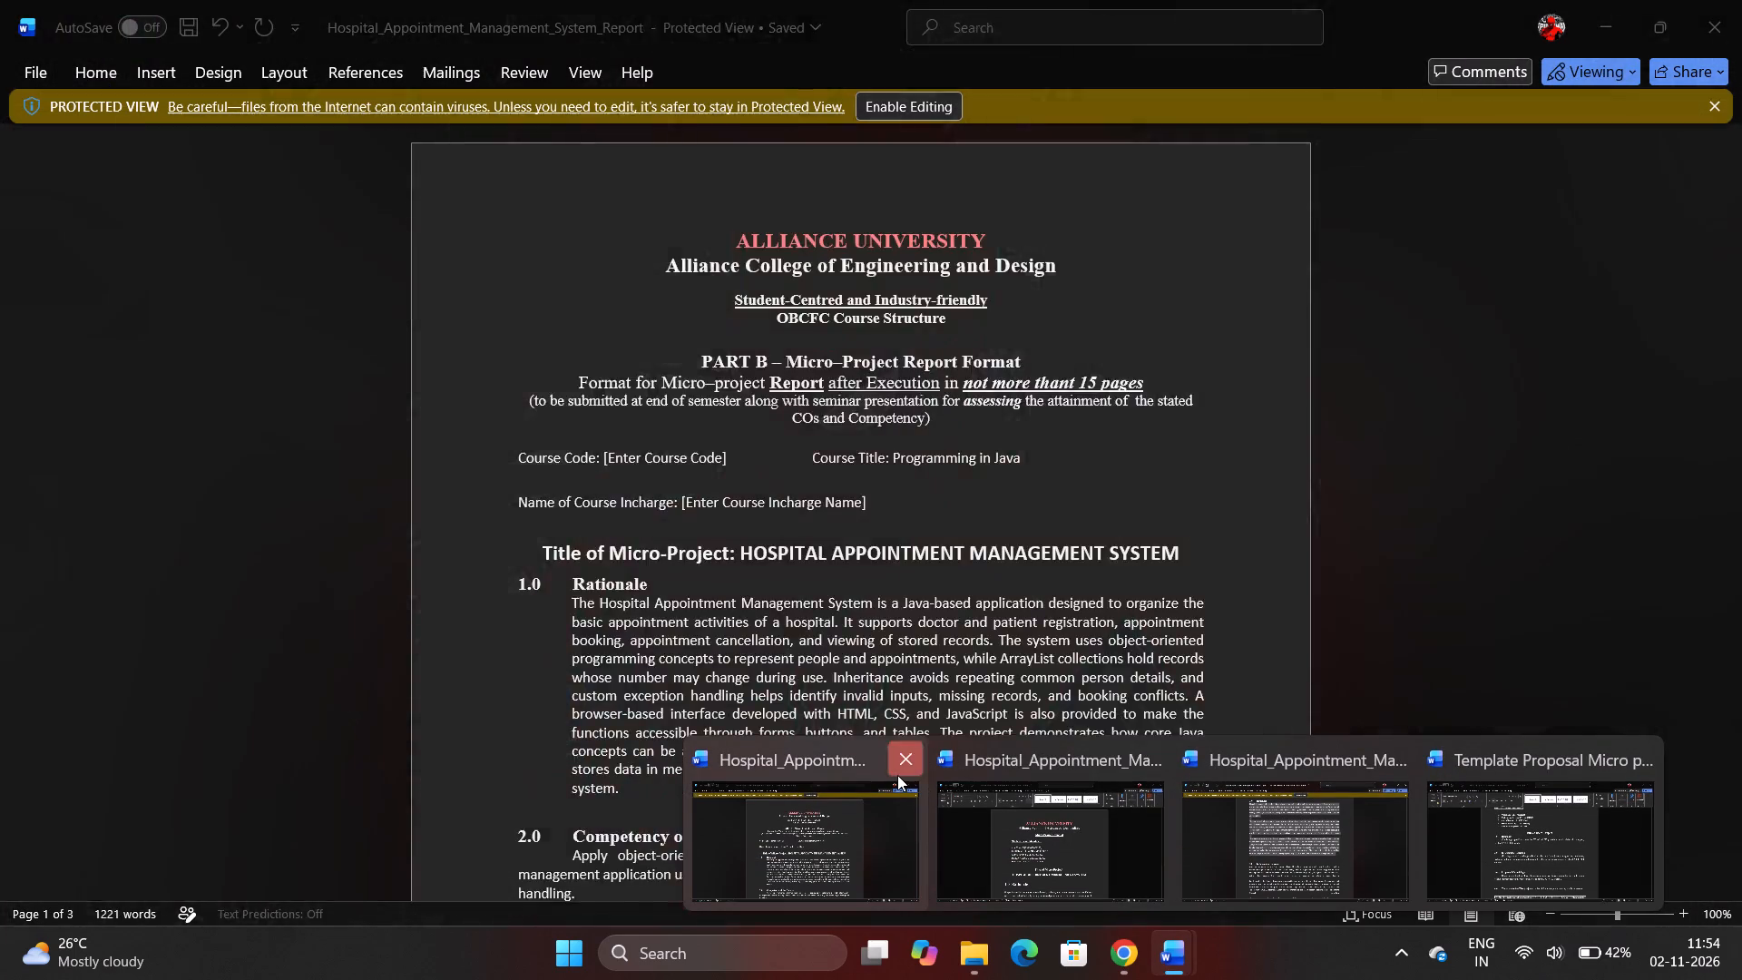
# Close the Hospital_Appointment_Management_System_Report document and the second hospital appointment document, returning to the Complete_Action_Plan proposal.
pyautogui.click(897, 775)
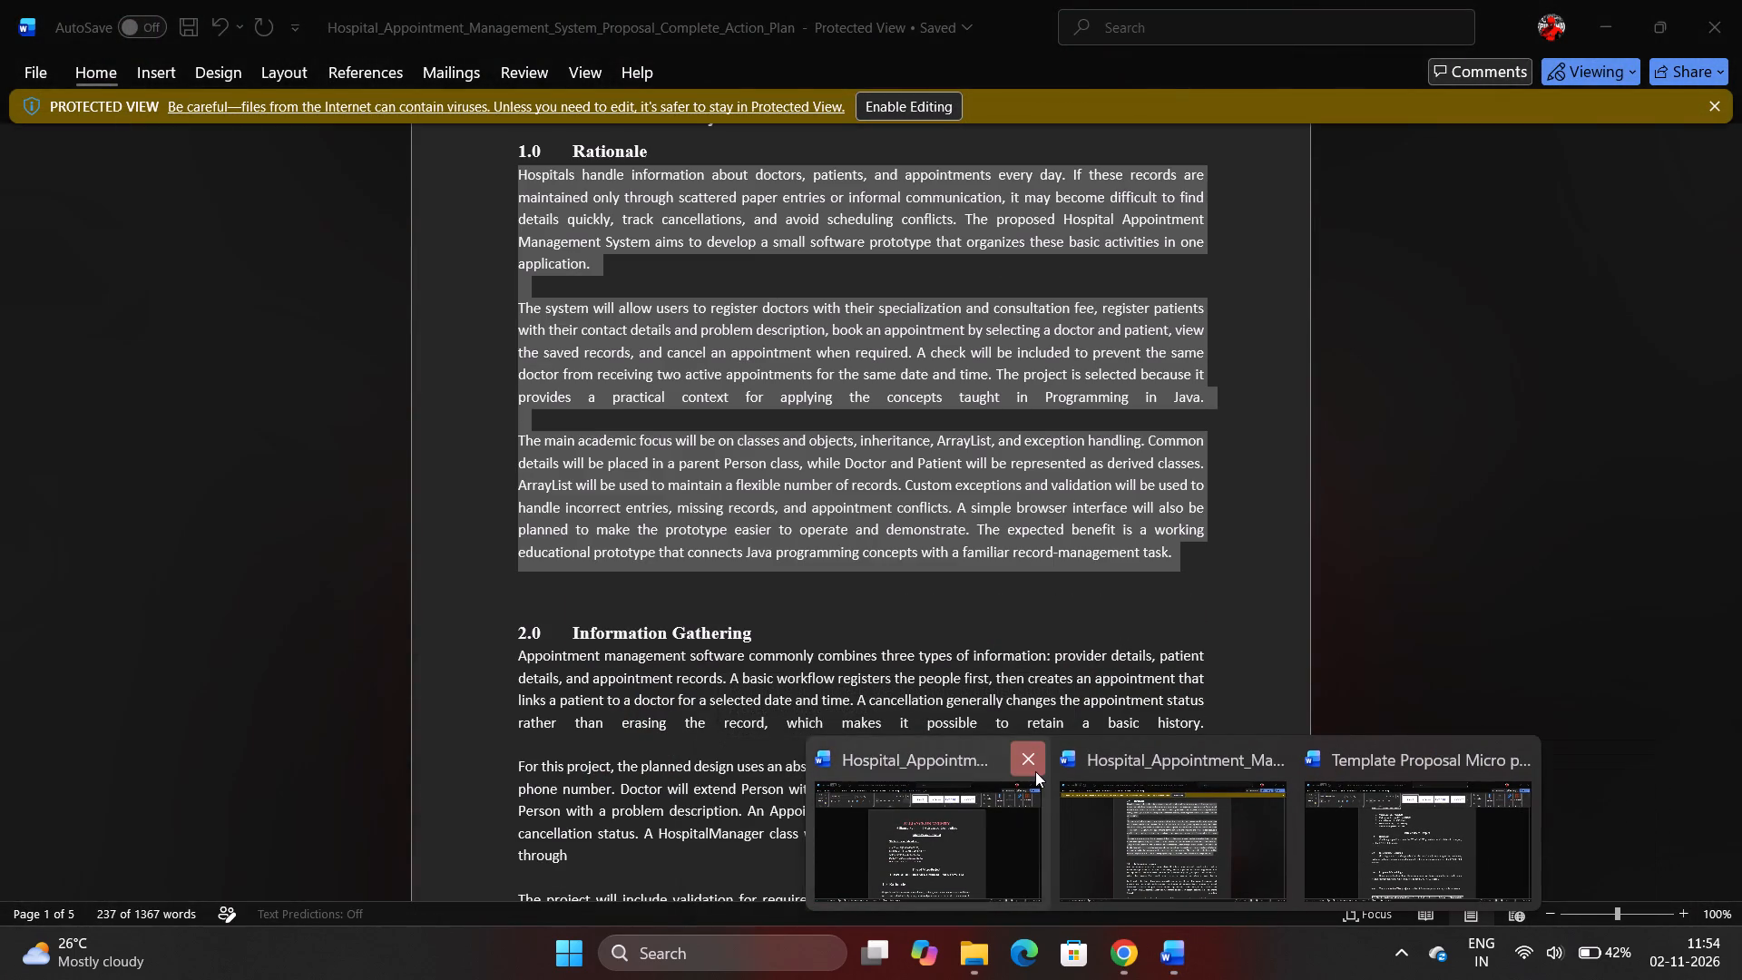
pyautogui.click(1033, 771)
pyautogui.click(1068, 801)
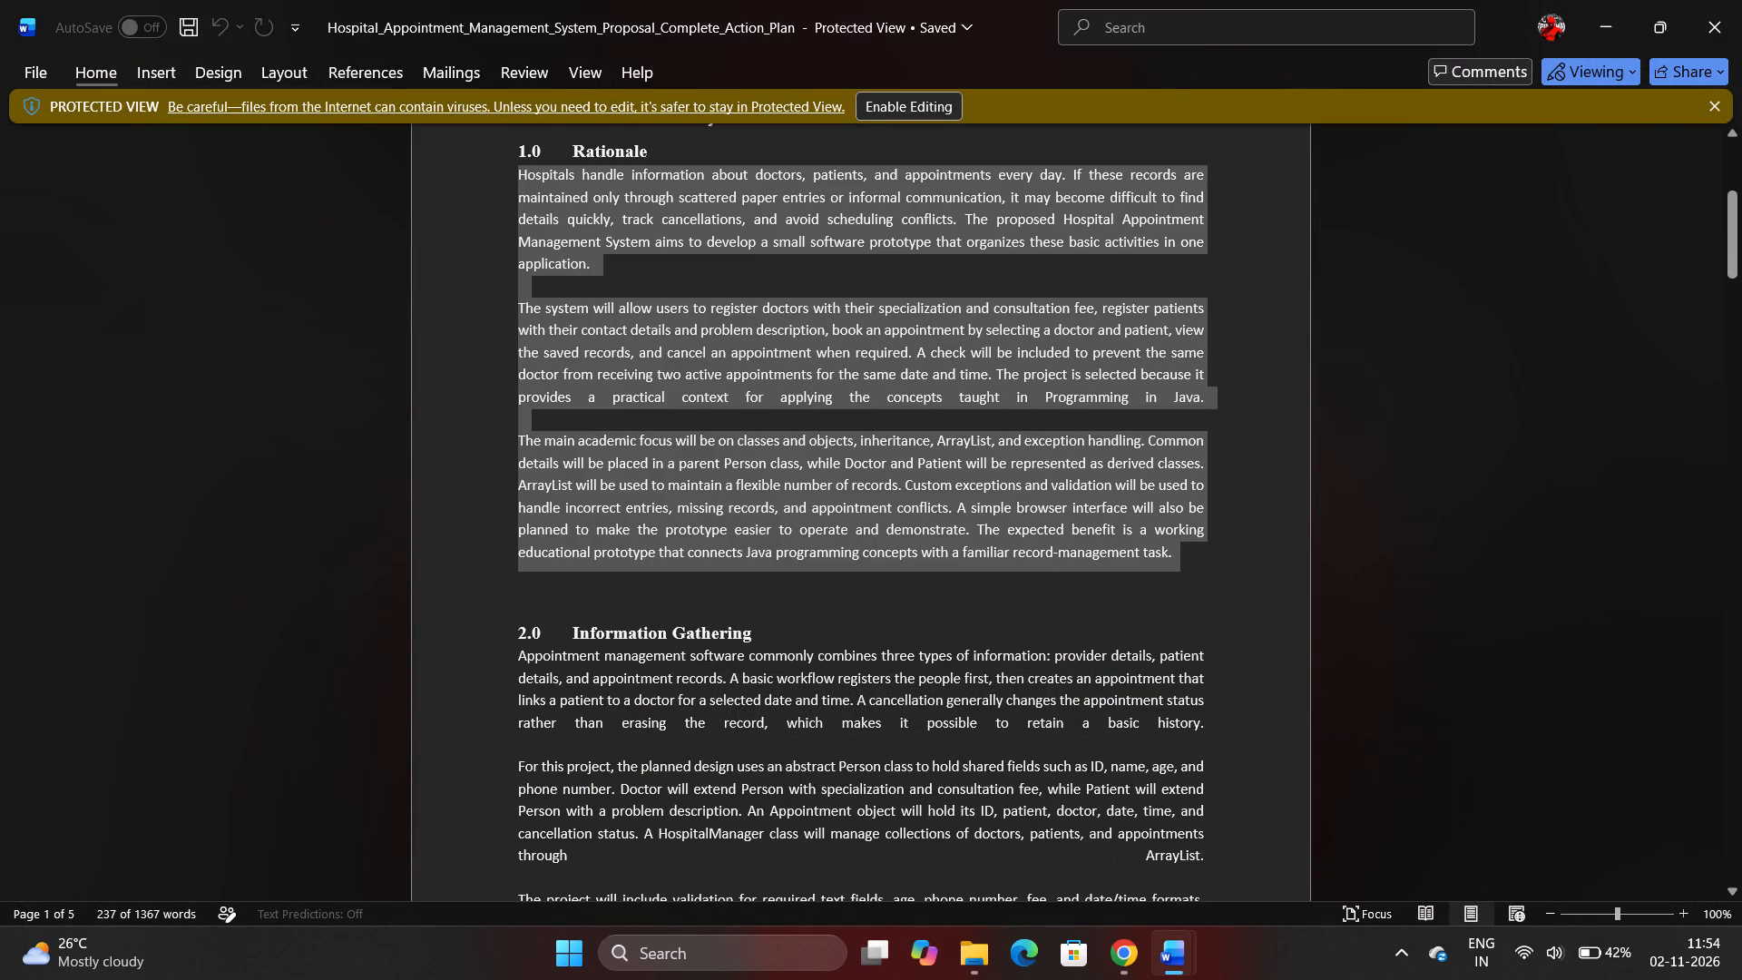
# Switch to the Template Proposal document and insert a line break after the "Title of Micro-Project" line.
pyautogui.hotkey('alt', 'Tab')
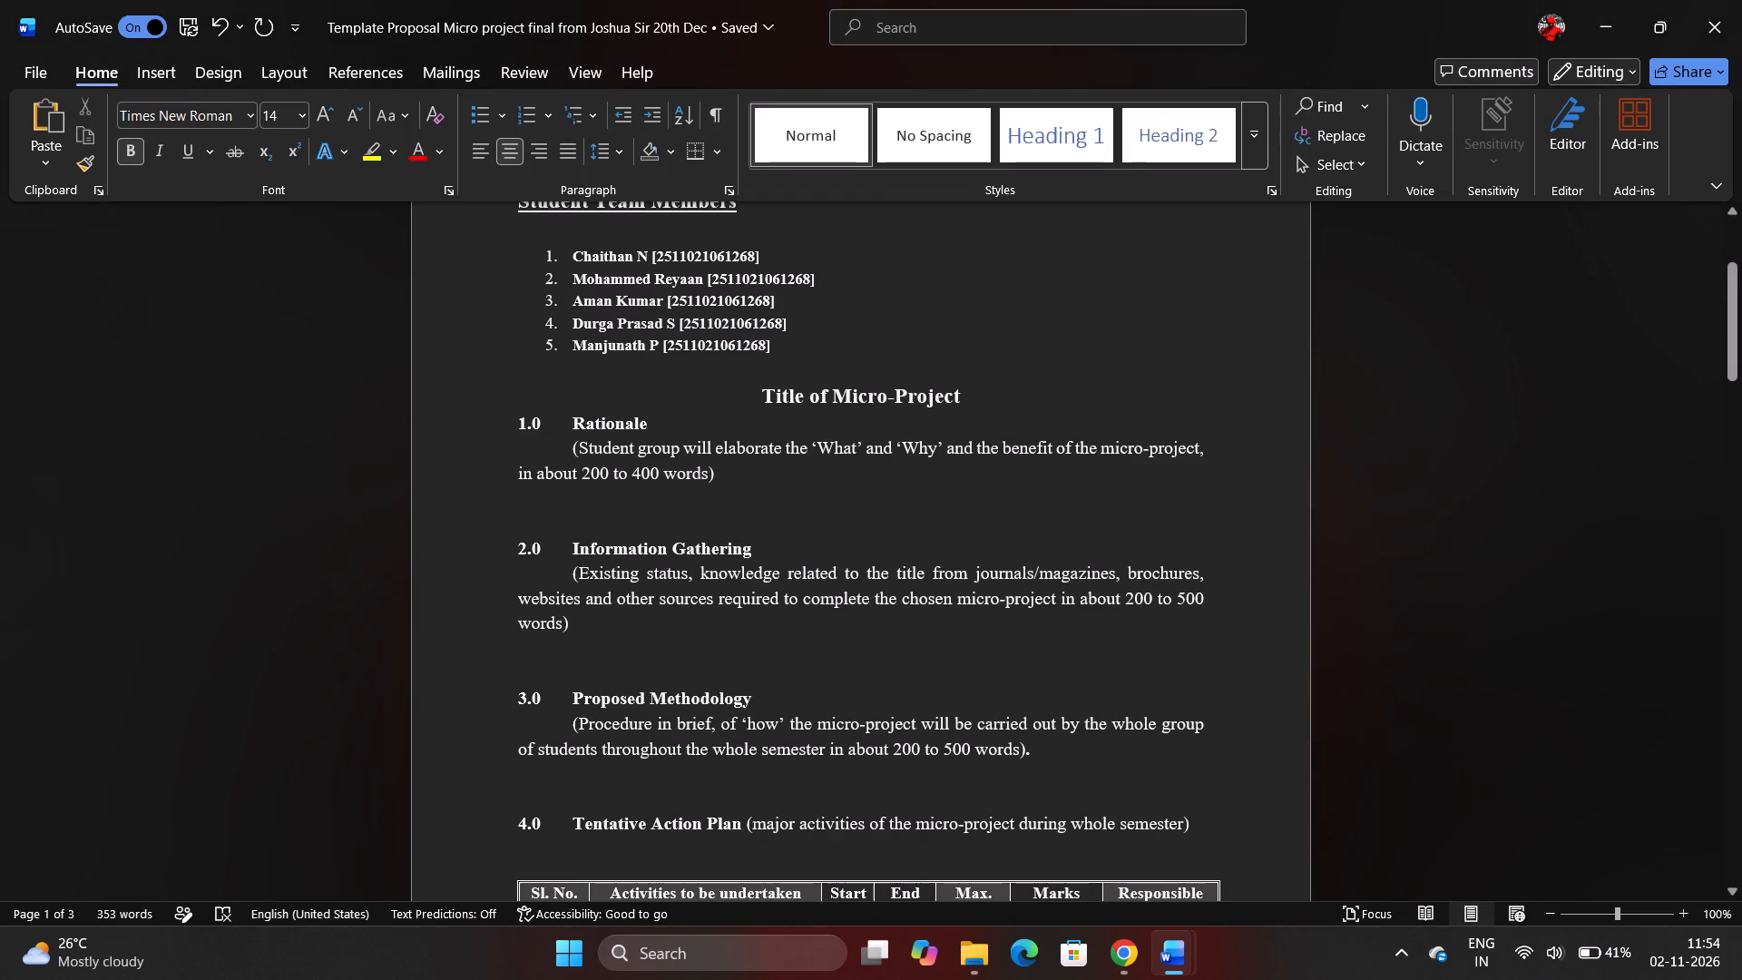
pyautogui.hscroll(1, 717, 445)
pyautogui.hscroll(1, 1000, 425)
pyautogui.hotkey('shift', 'Return')
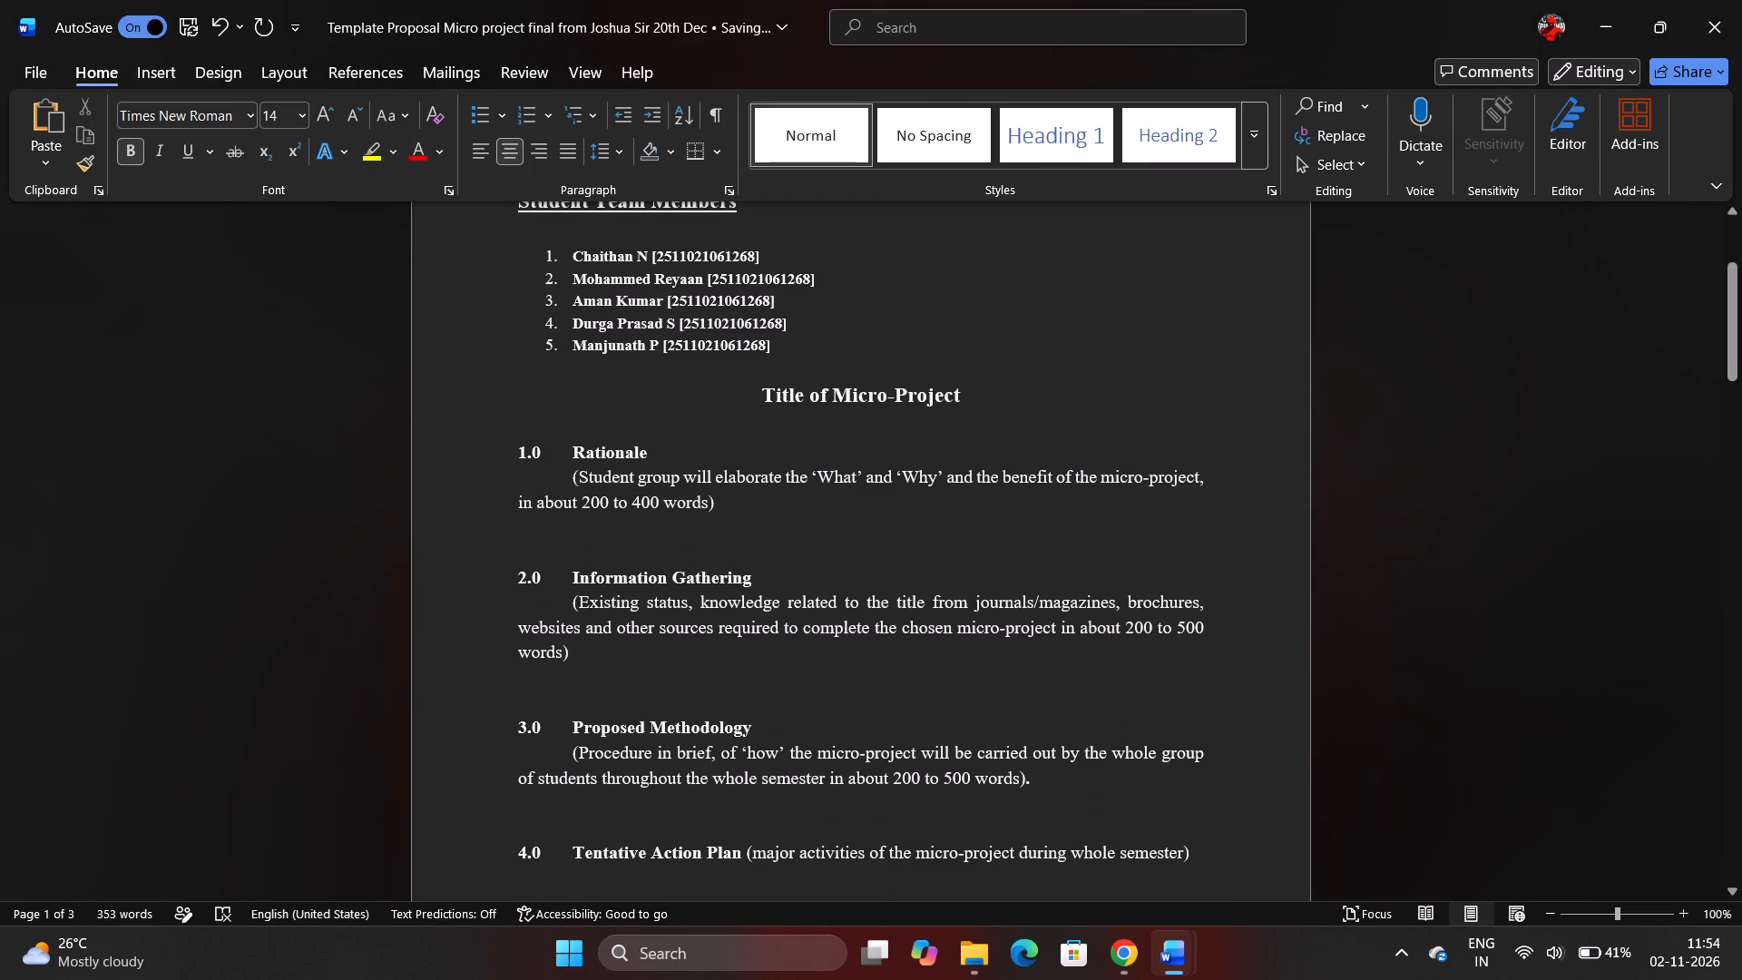
# Set the font size of the "1.0 Rationale" heading to 16.
pyautogui.moveTo(650, 456); pyautogui.dragTo(509, 454)
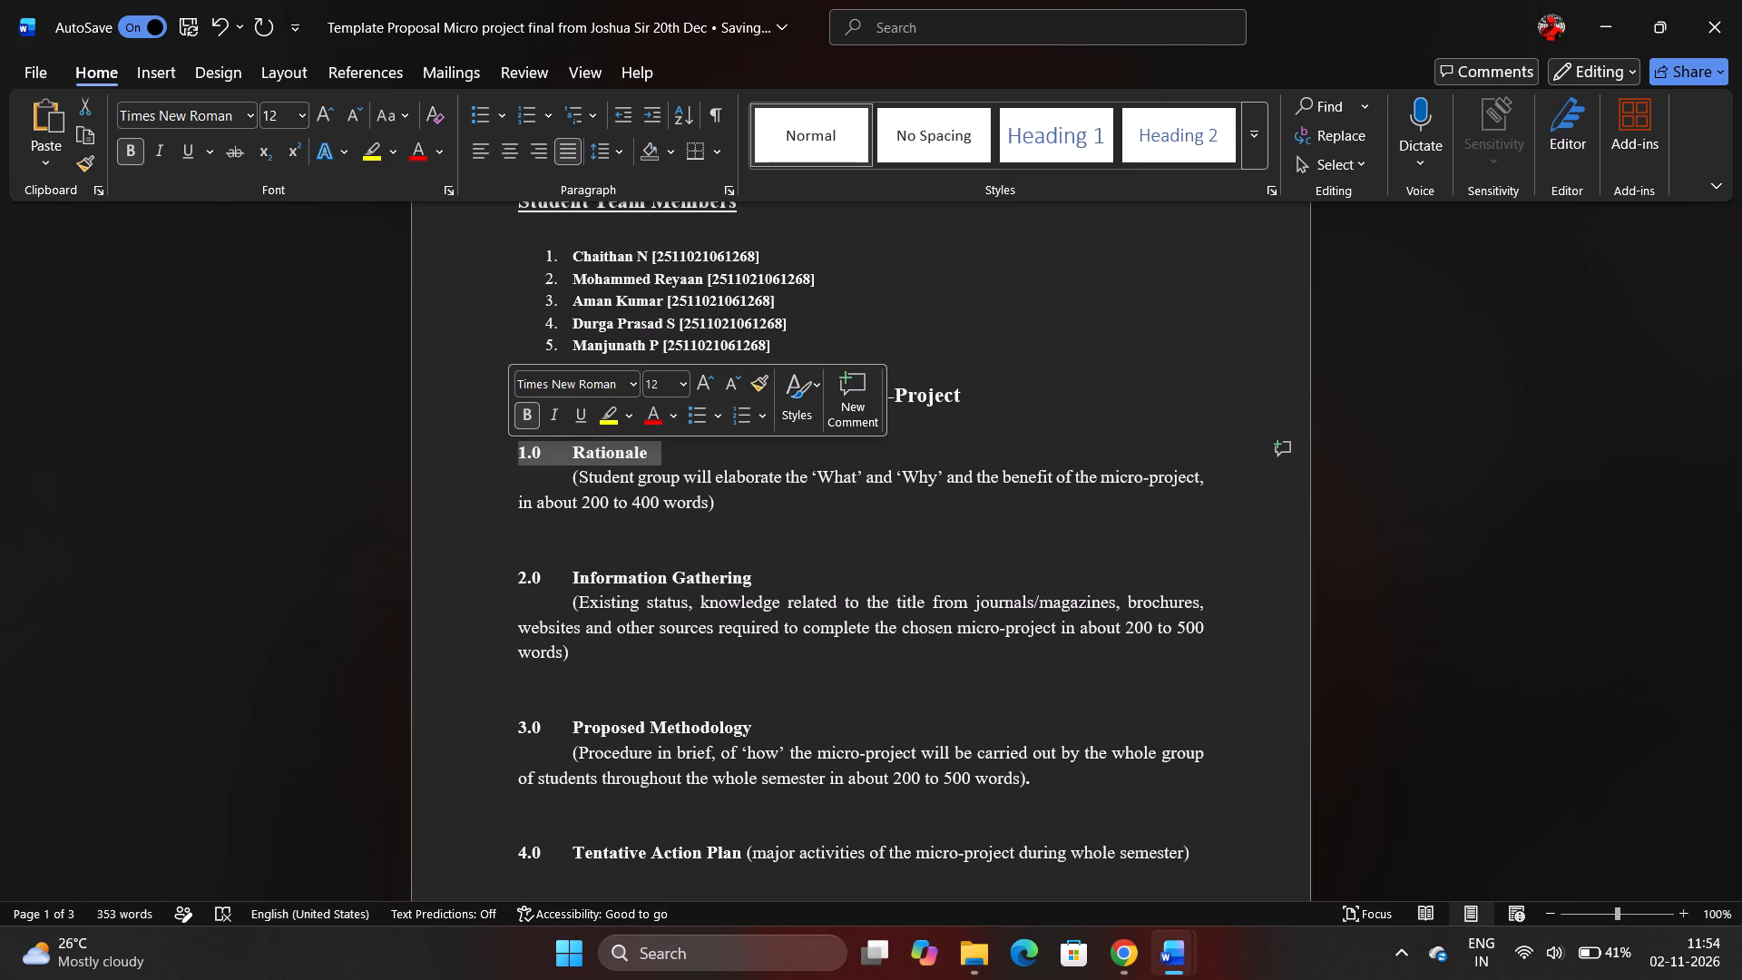
pyautogui.click(680, 385)
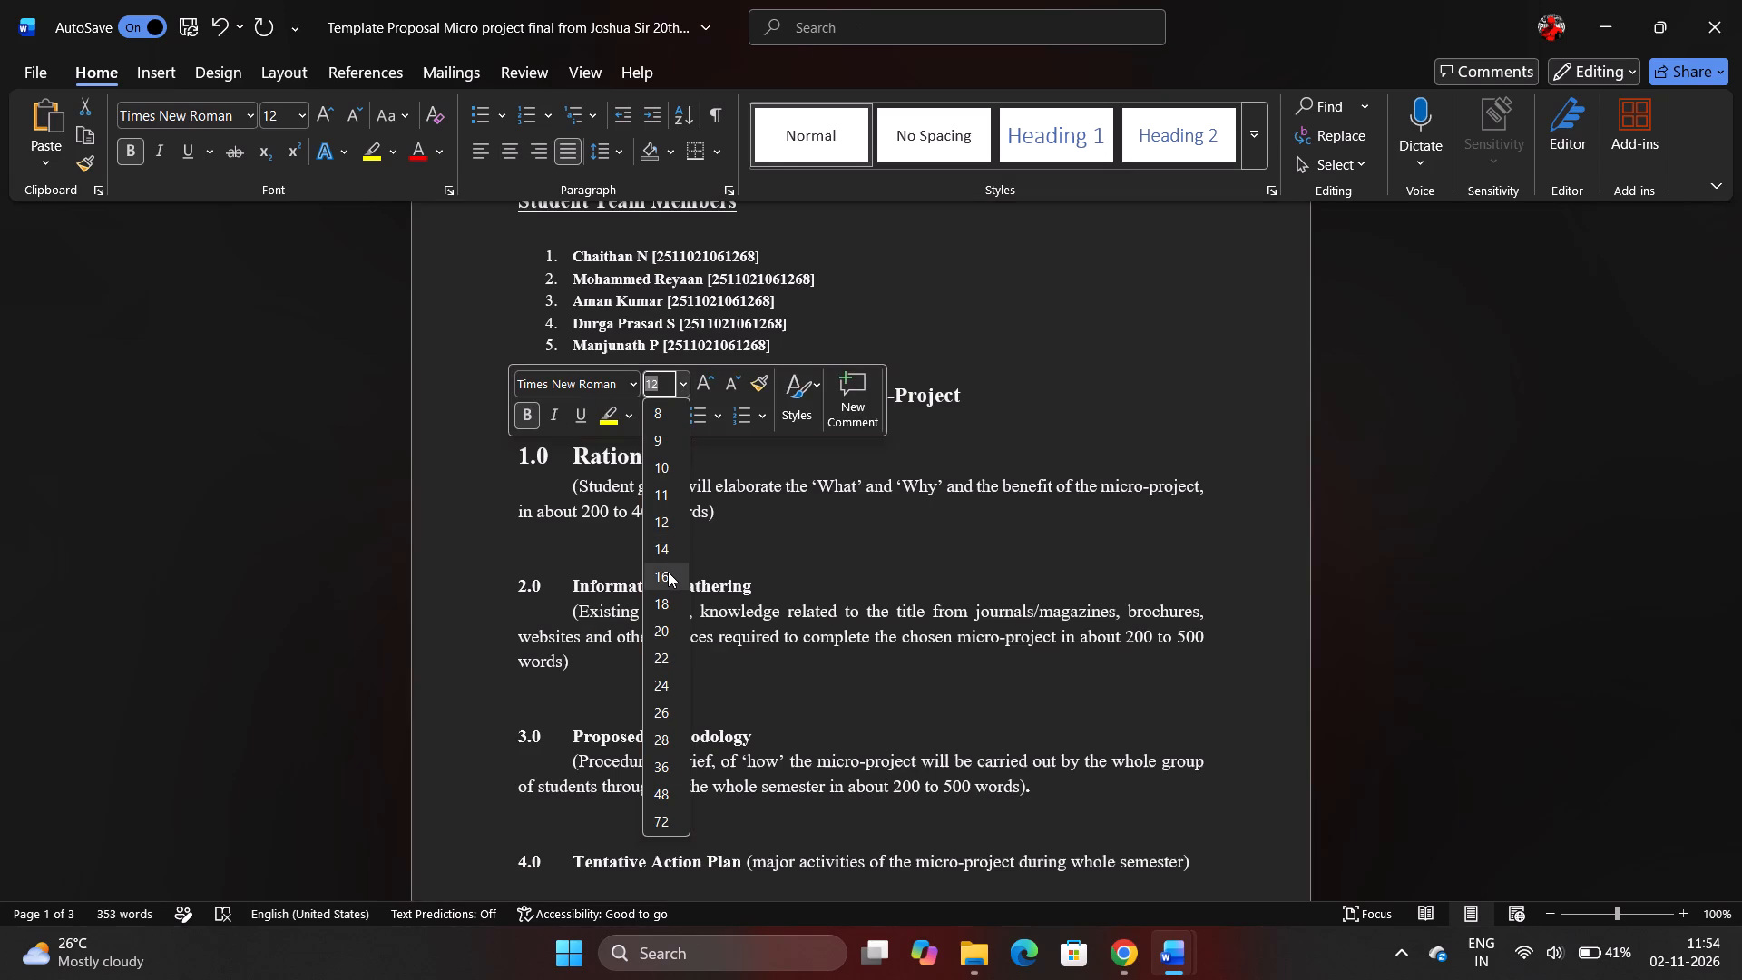
pyautogui.click(668, 572)
pyautogui.click(682, 386)
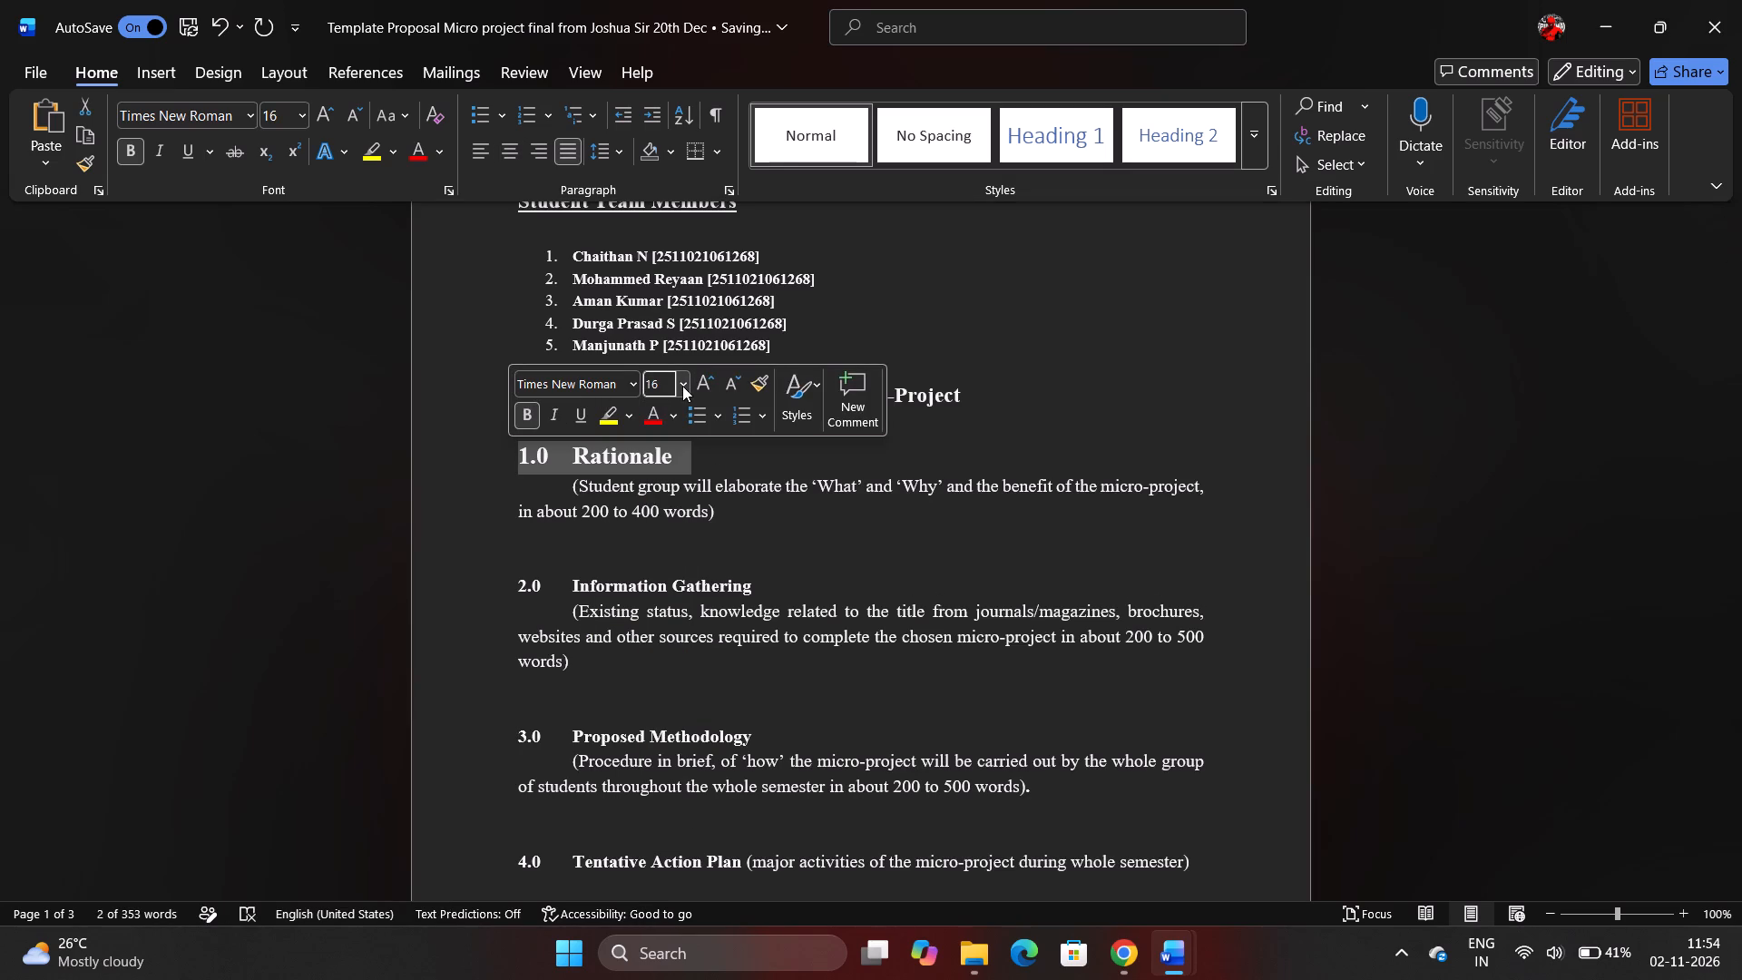
pyautogui.click(766, 465)
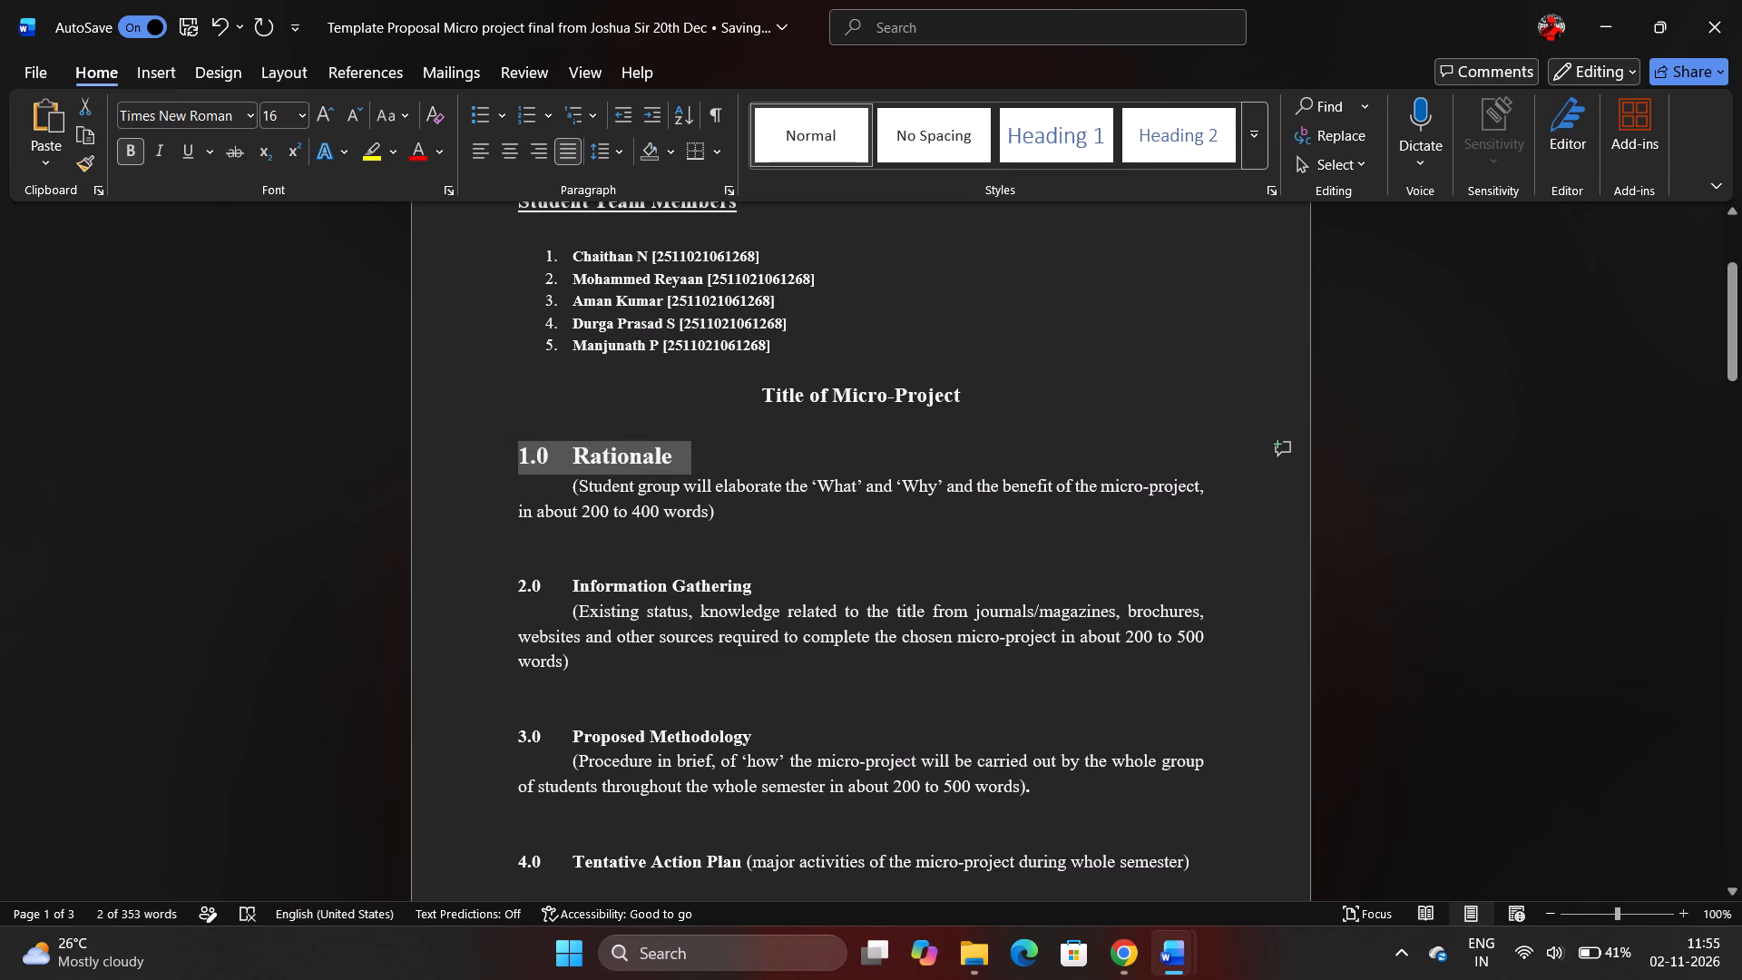
# Set the font size of all five numbered team member entries to 12.
pyautogui.moveTo(773, 345); pyautogui.dragTo(543, 247)
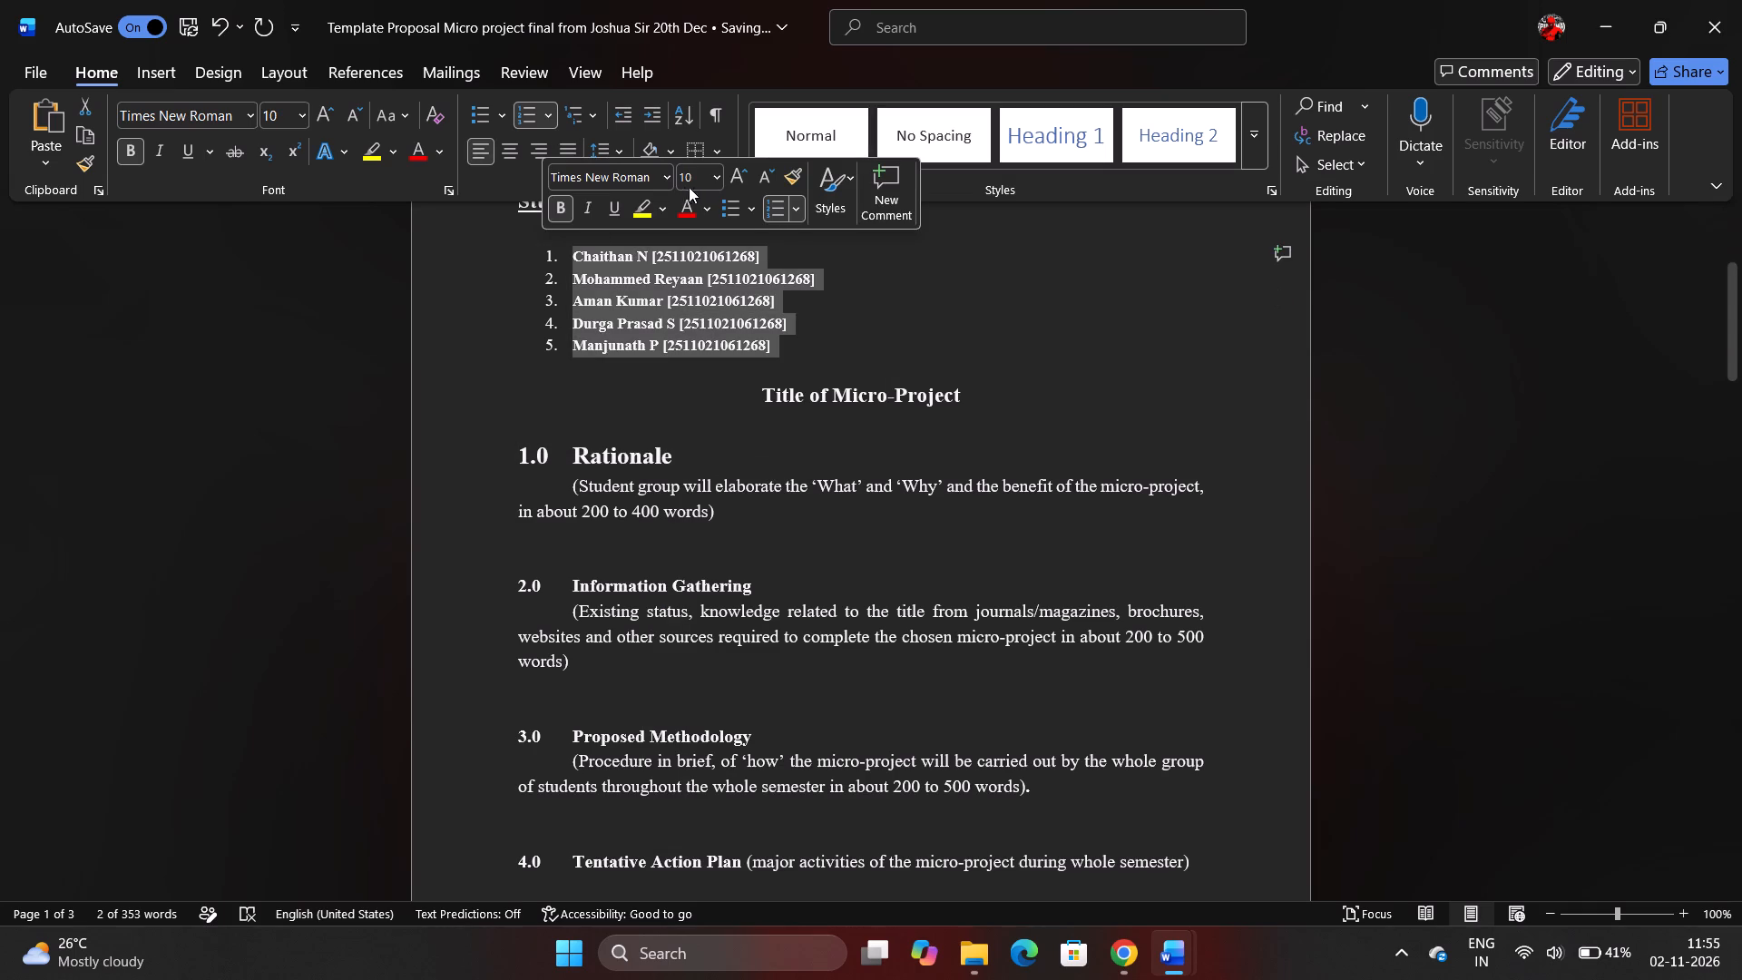
pyautogui.moveTo(715, 185); pyautogui.dragTo(705, 353)
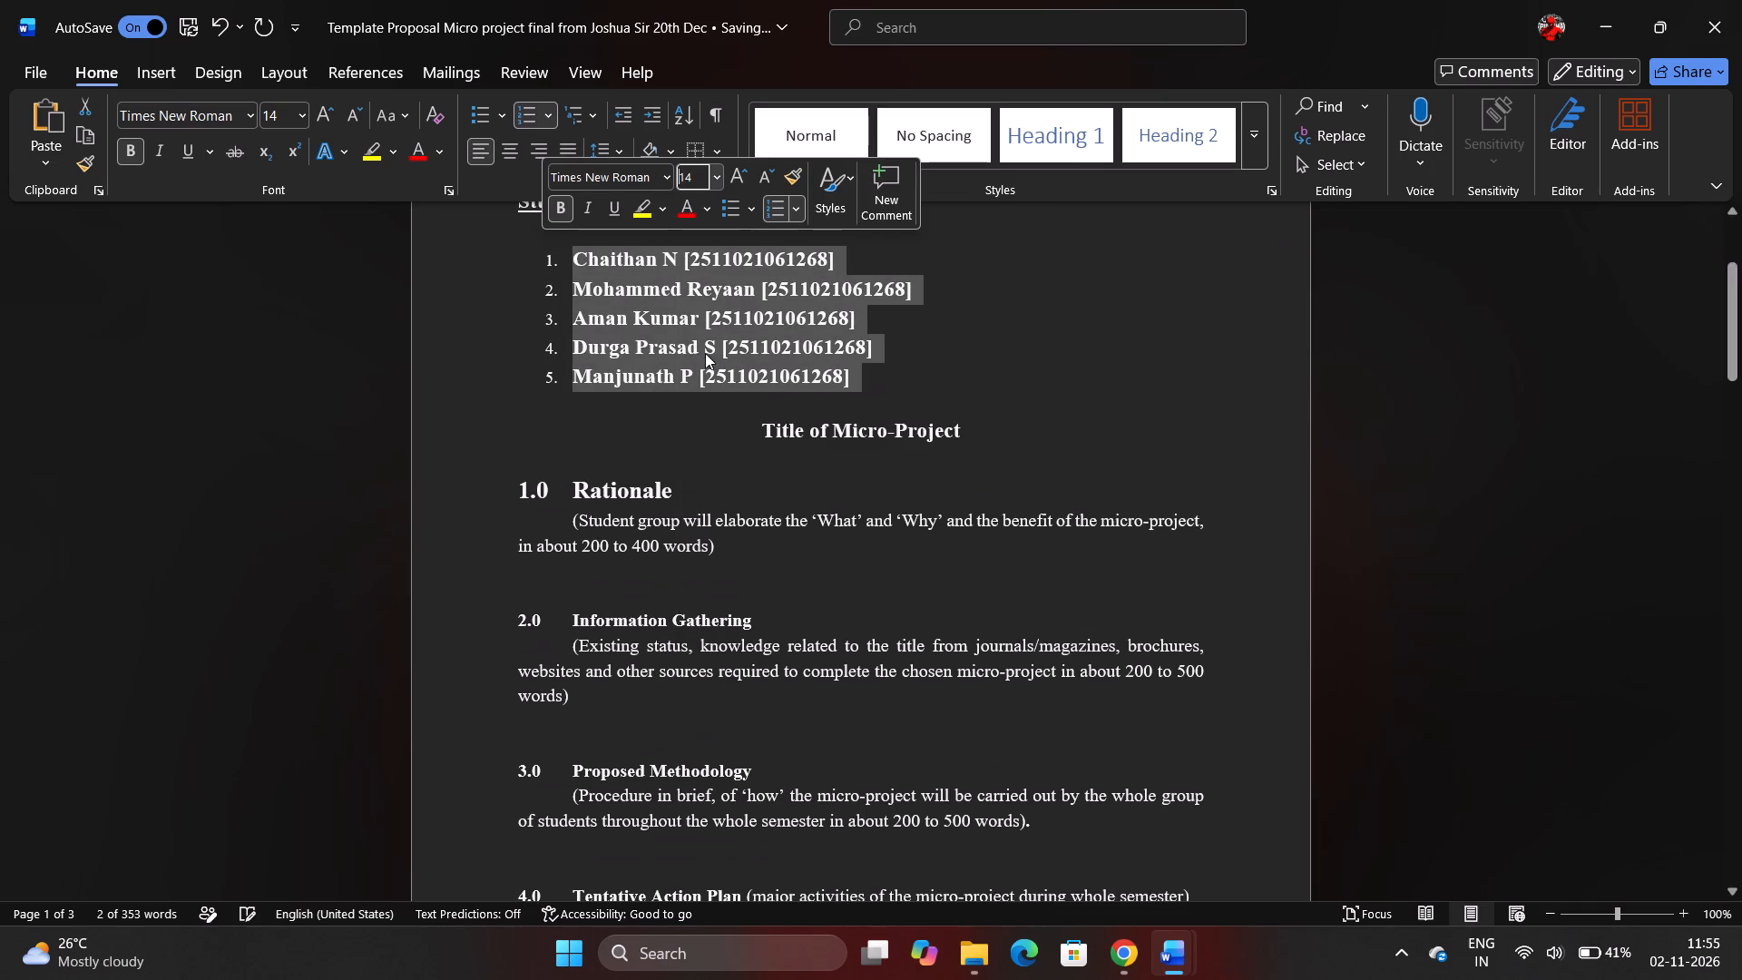
pyautogui.click(719, 172)
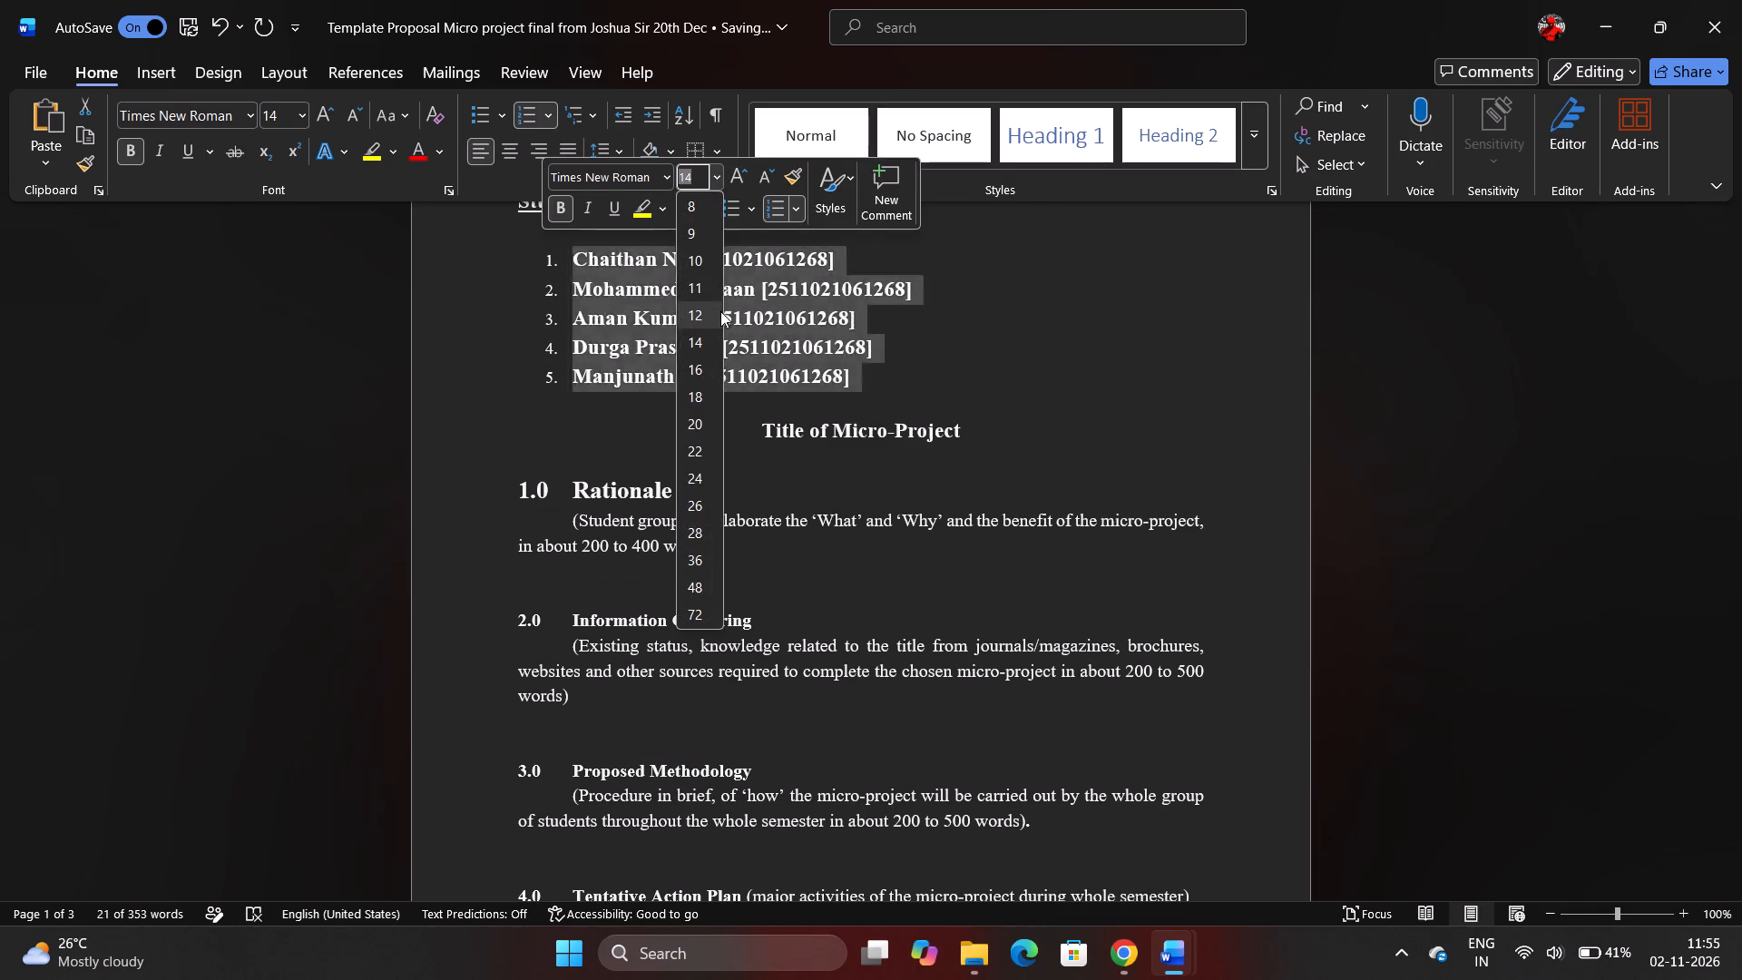
pyautogui.click(719, 311)
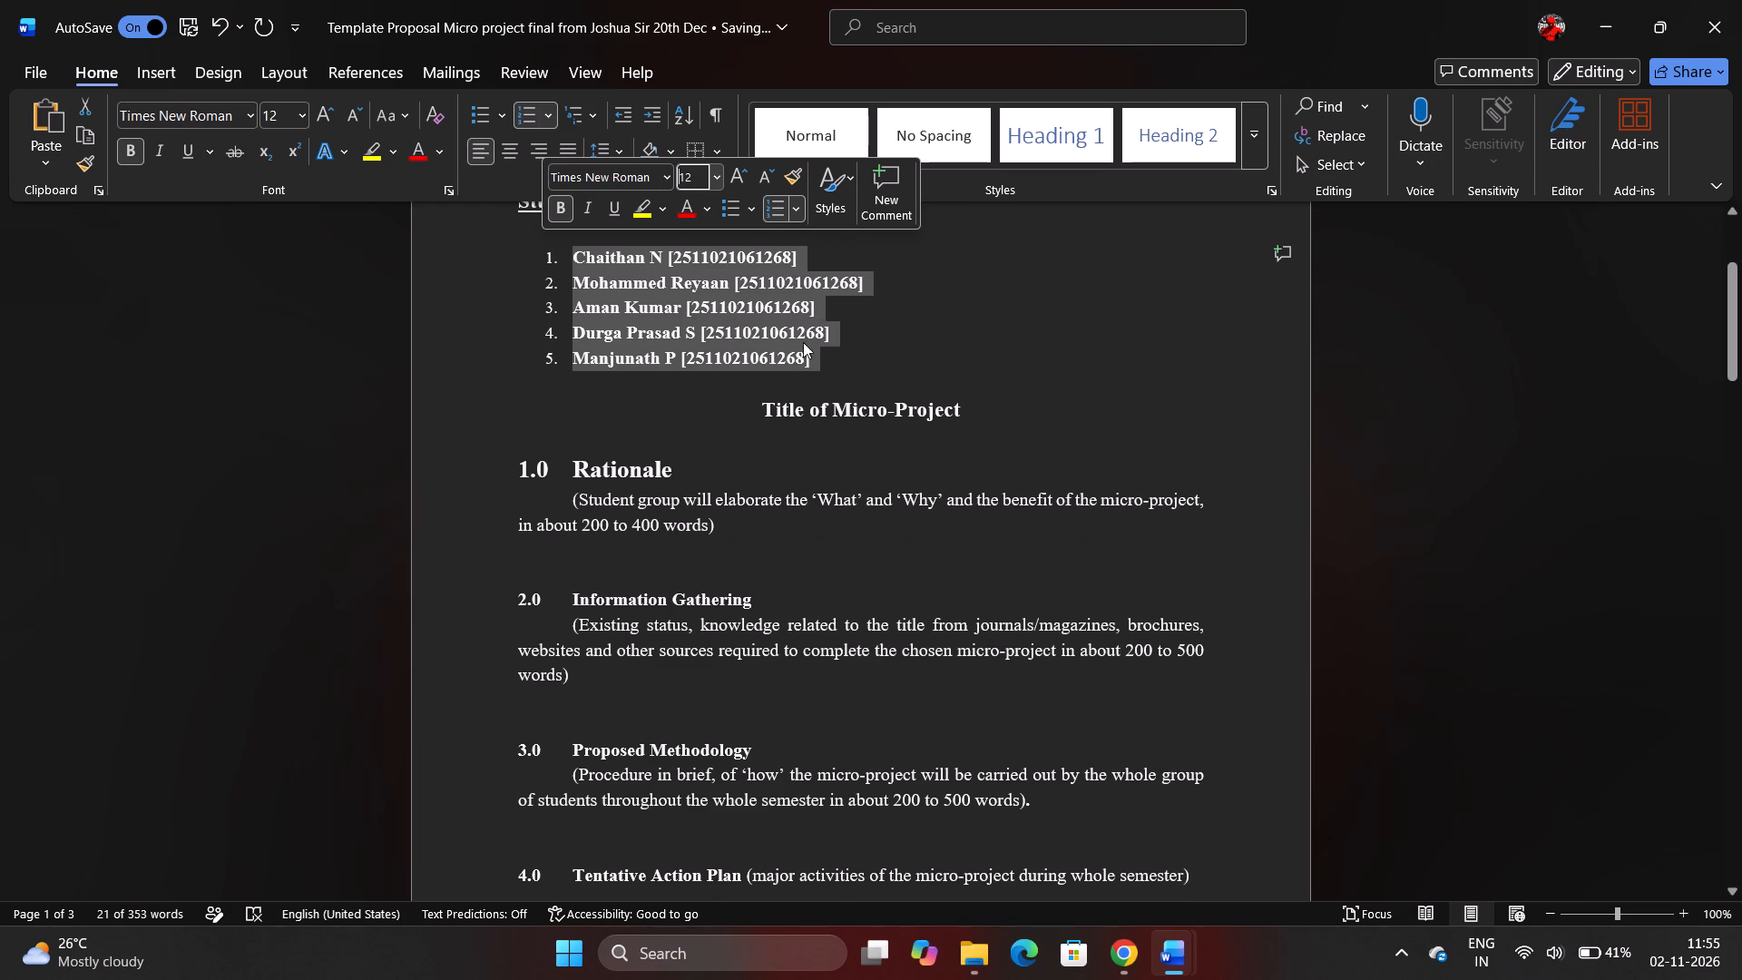
# Correct the last two digits of the third team member's registration number.
pyautogui.click(791, 315)
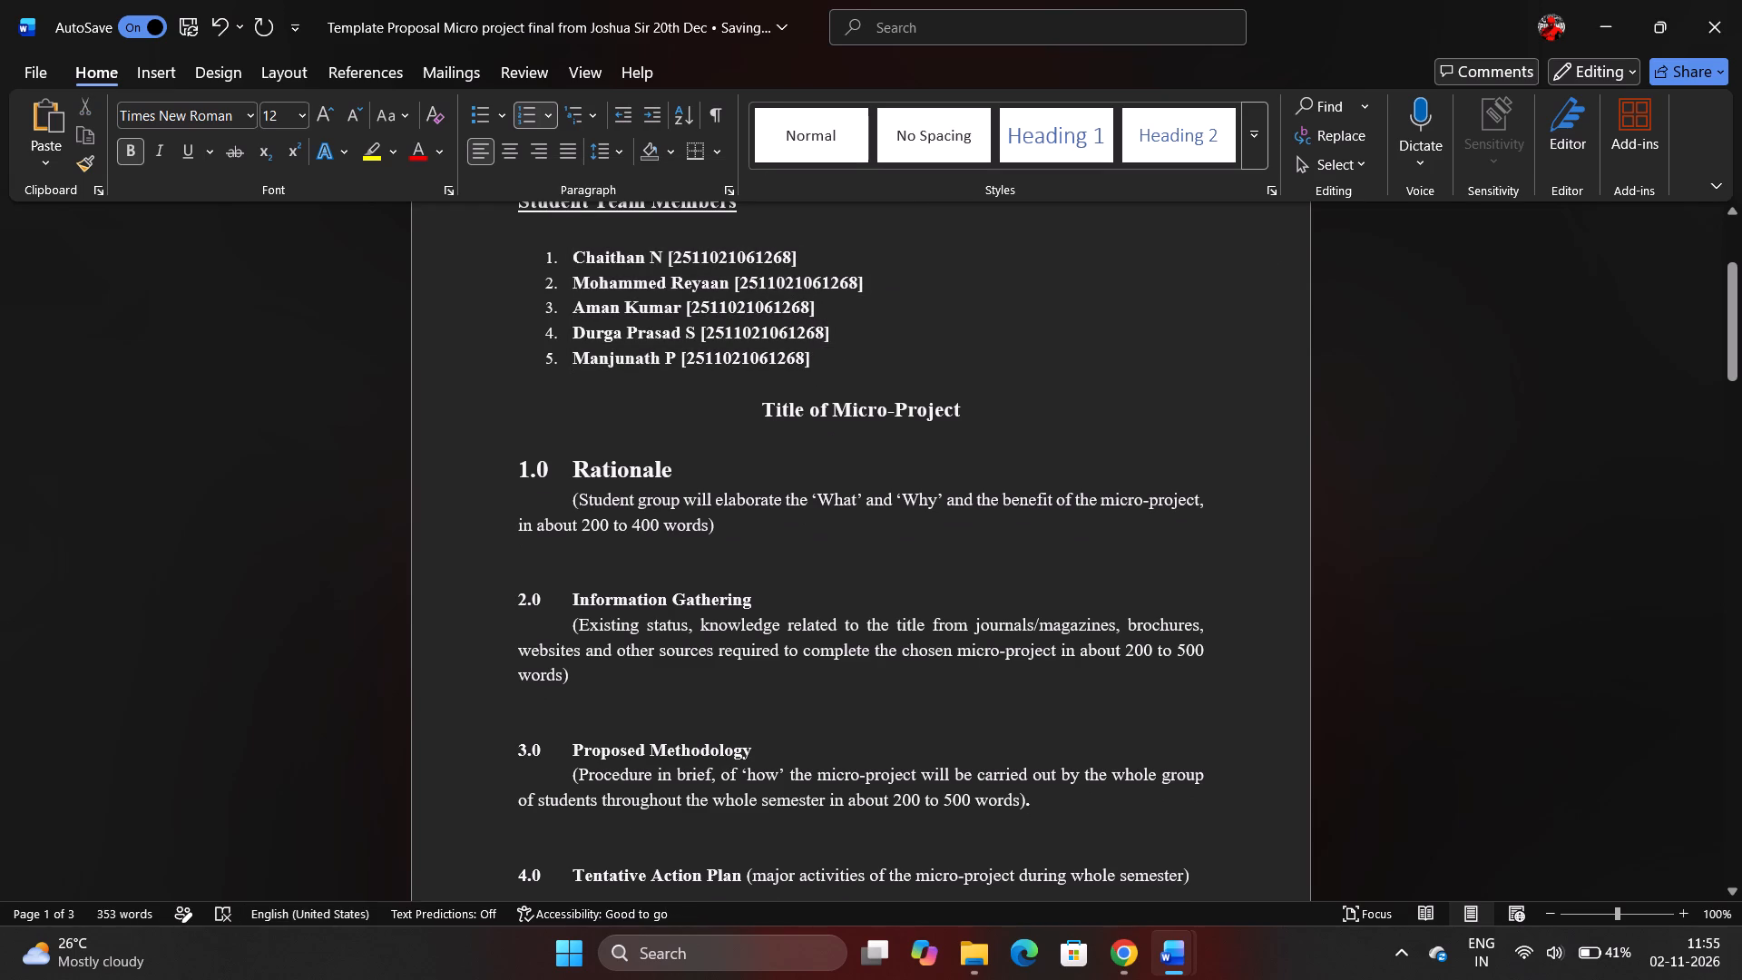
pyautogui.click(803, 312)
pyautogui.press('Right')
pyautogui.press('BackSpace')
pyautogui.press('BackSpace')
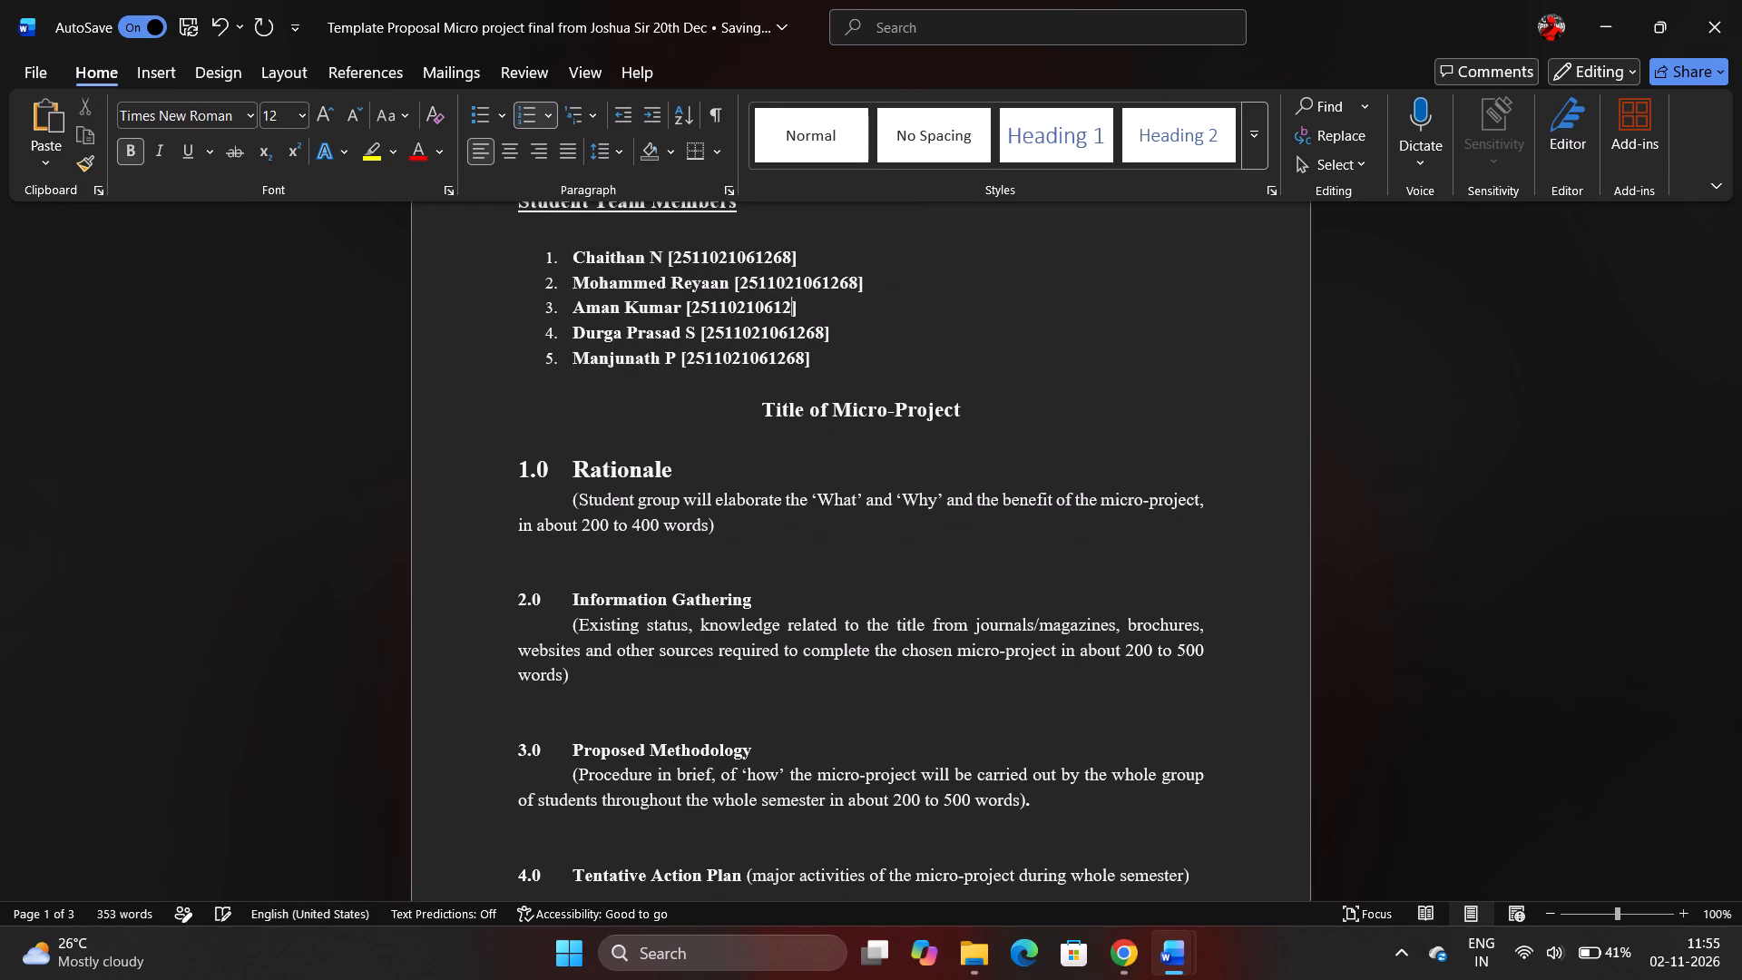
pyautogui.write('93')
# Correct the last three digits of the fourth team member's registration number.
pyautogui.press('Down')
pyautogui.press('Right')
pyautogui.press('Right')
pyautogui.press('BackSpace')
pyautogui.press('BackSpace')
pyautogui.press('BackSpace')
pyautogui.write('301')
# Correct the last three digits of the fifth team member's registration number.
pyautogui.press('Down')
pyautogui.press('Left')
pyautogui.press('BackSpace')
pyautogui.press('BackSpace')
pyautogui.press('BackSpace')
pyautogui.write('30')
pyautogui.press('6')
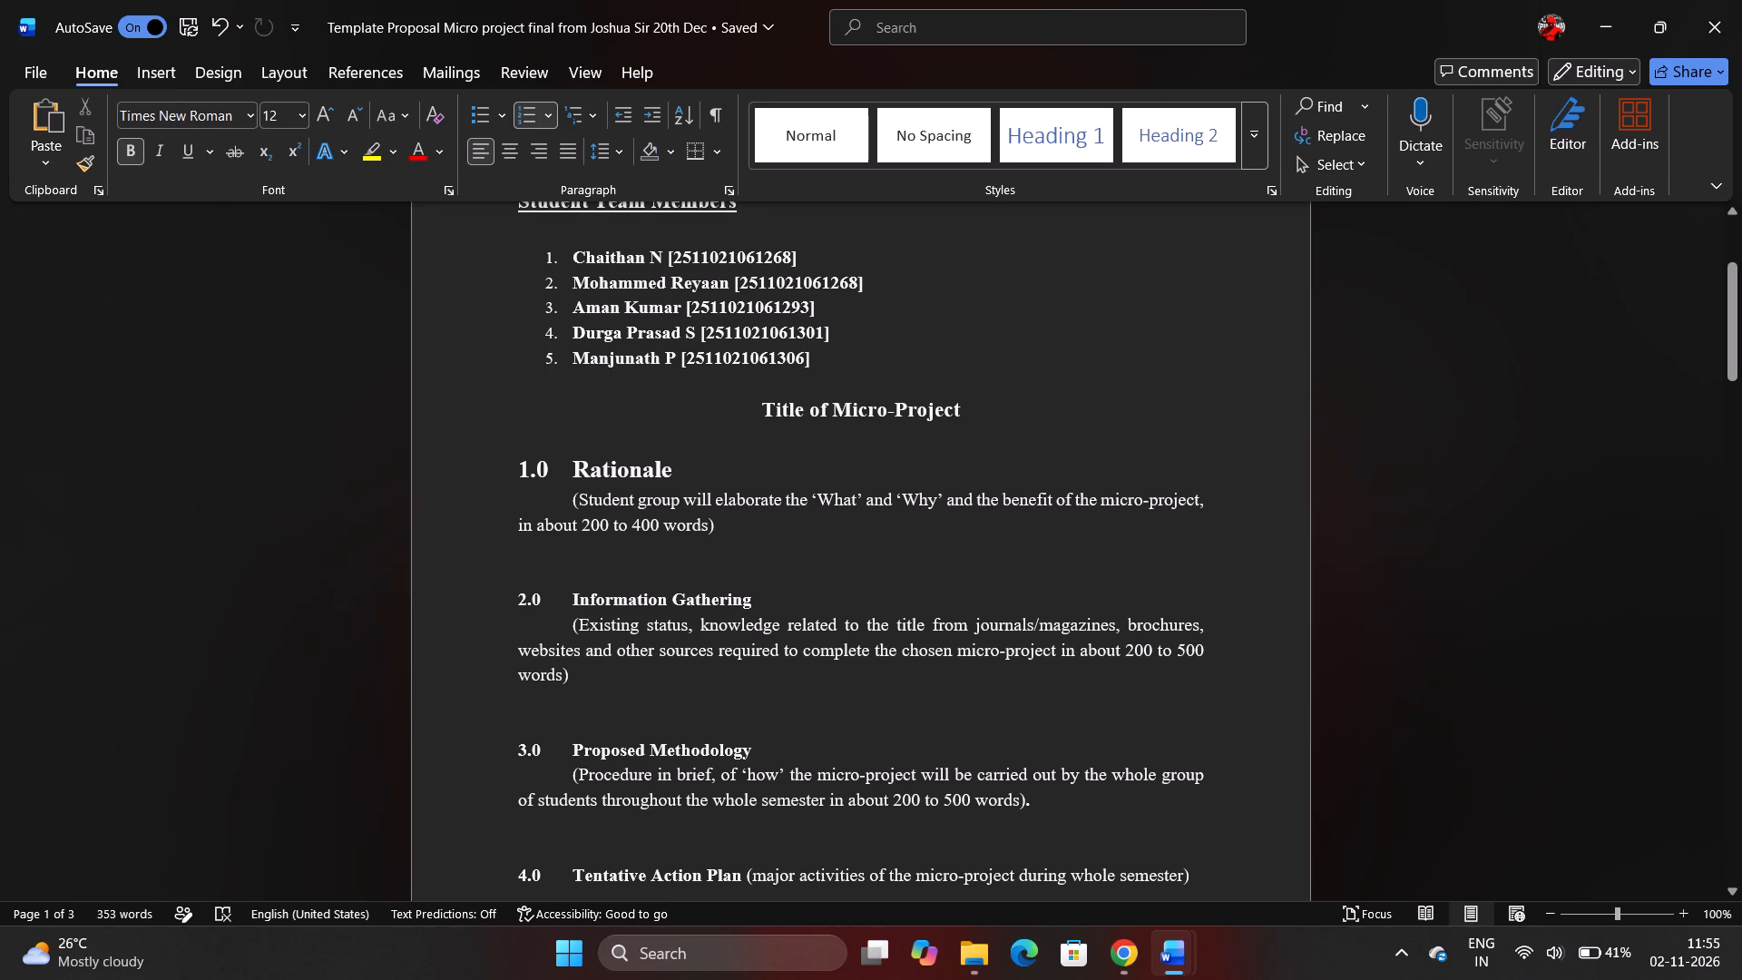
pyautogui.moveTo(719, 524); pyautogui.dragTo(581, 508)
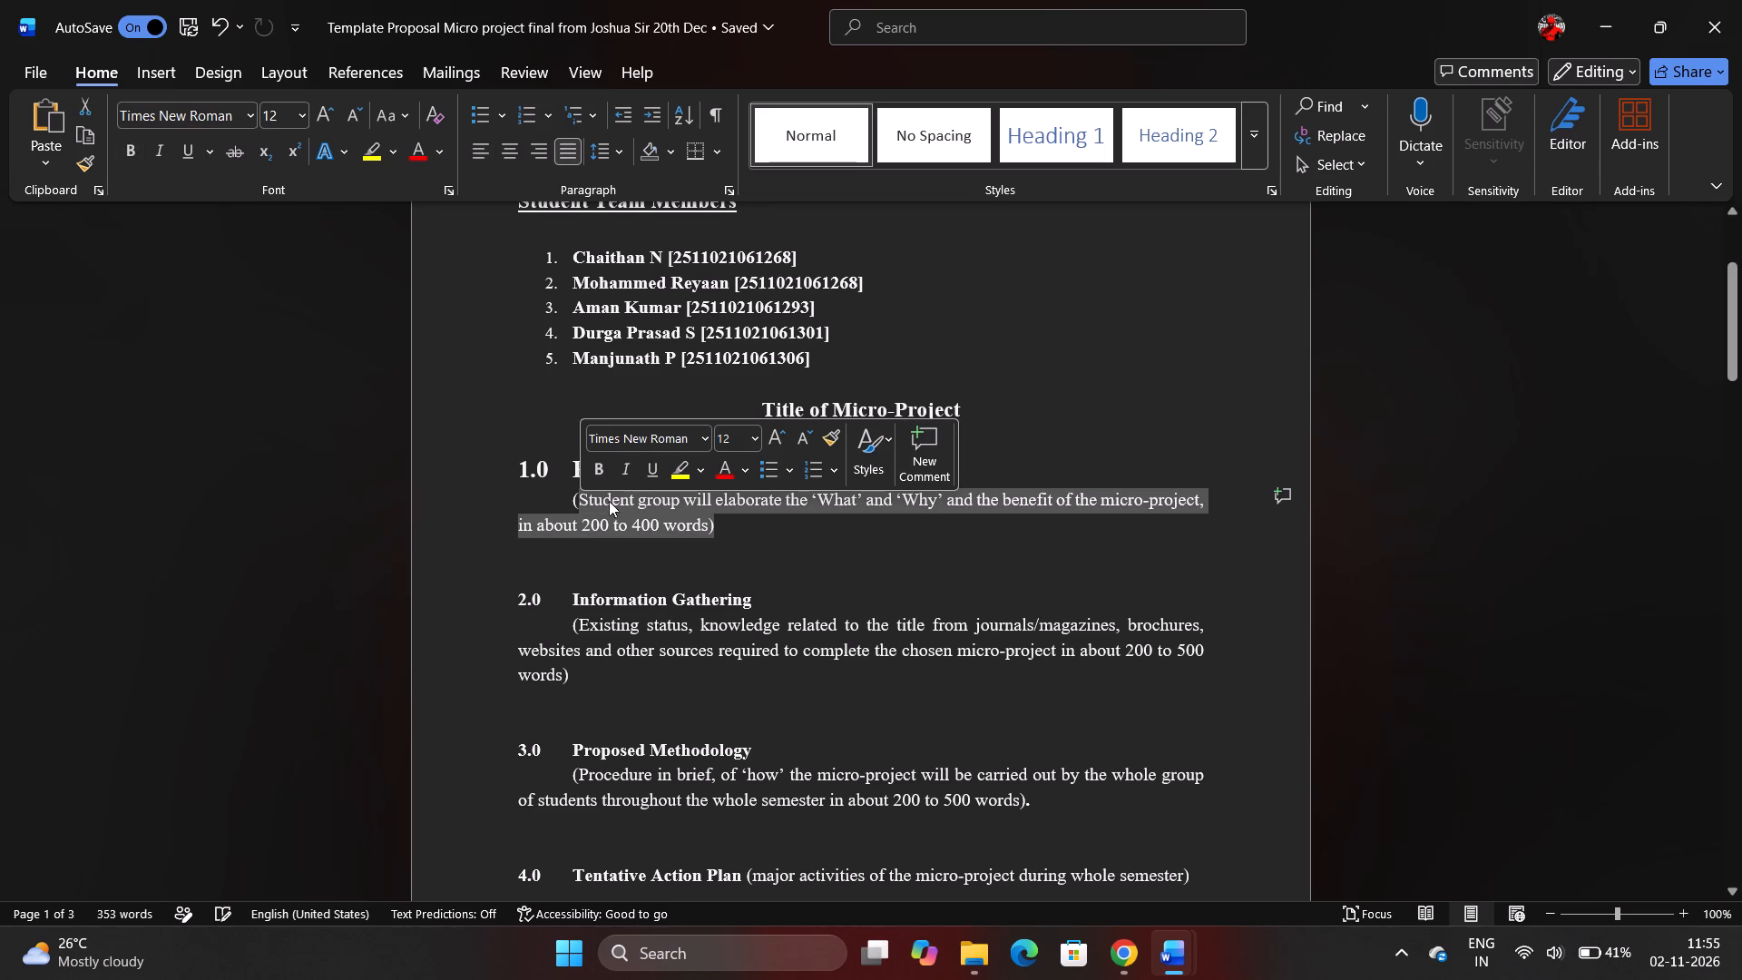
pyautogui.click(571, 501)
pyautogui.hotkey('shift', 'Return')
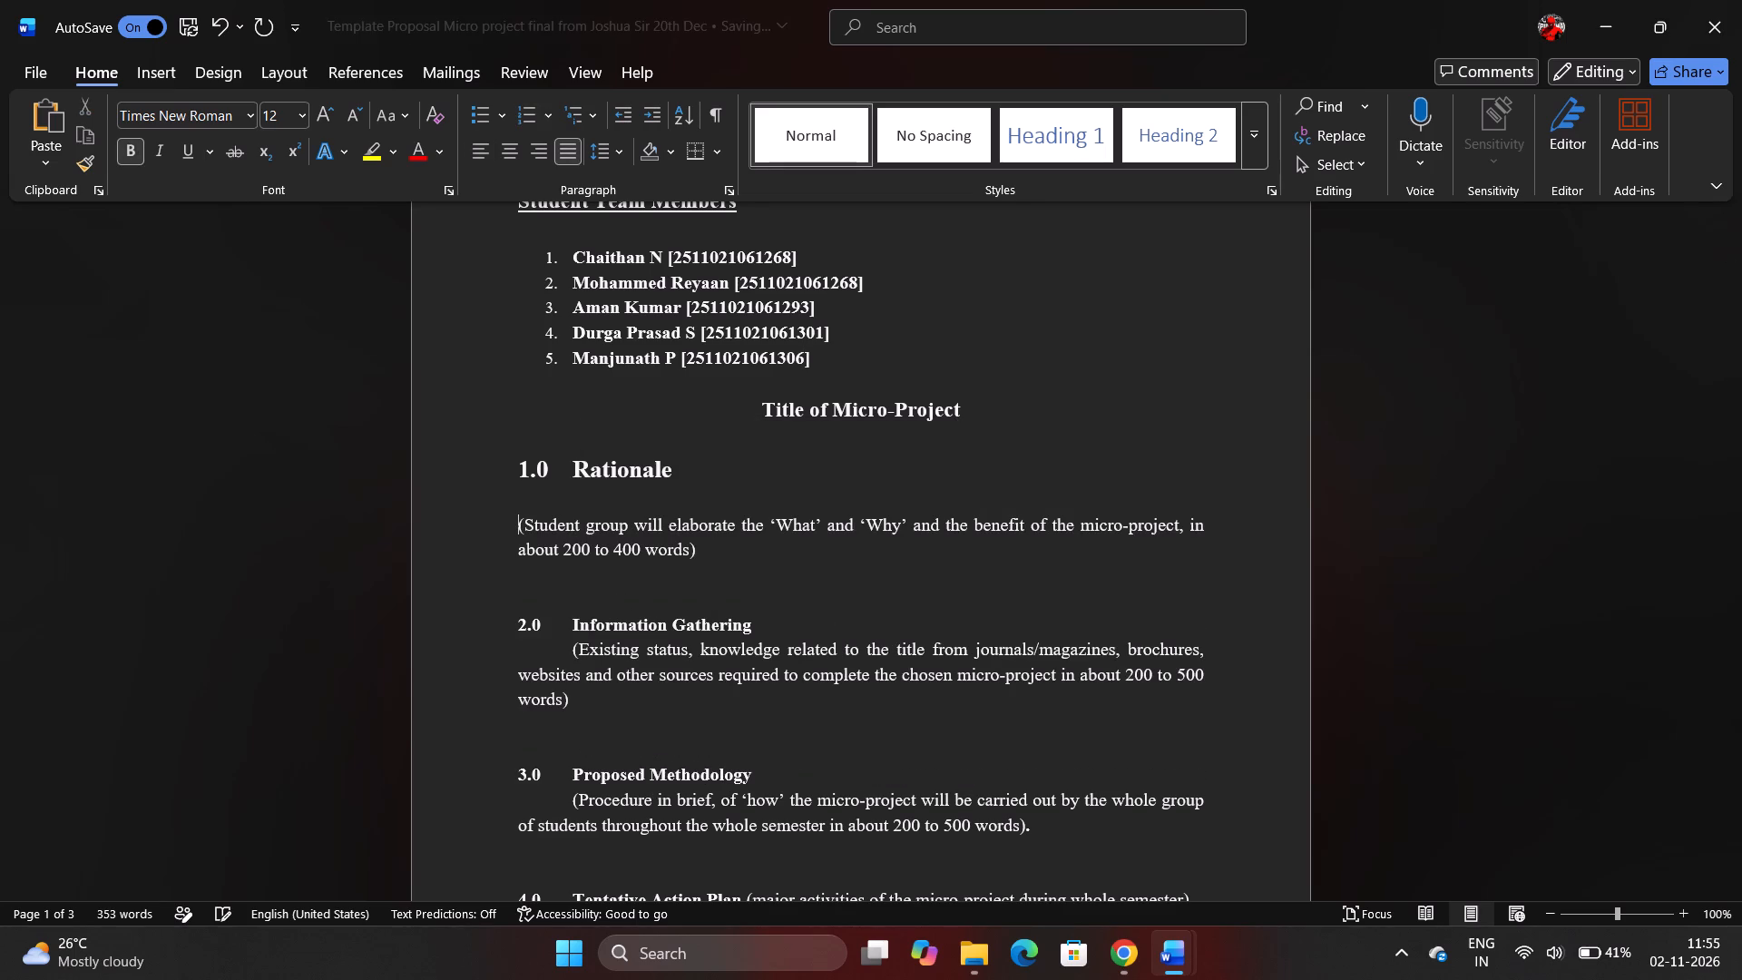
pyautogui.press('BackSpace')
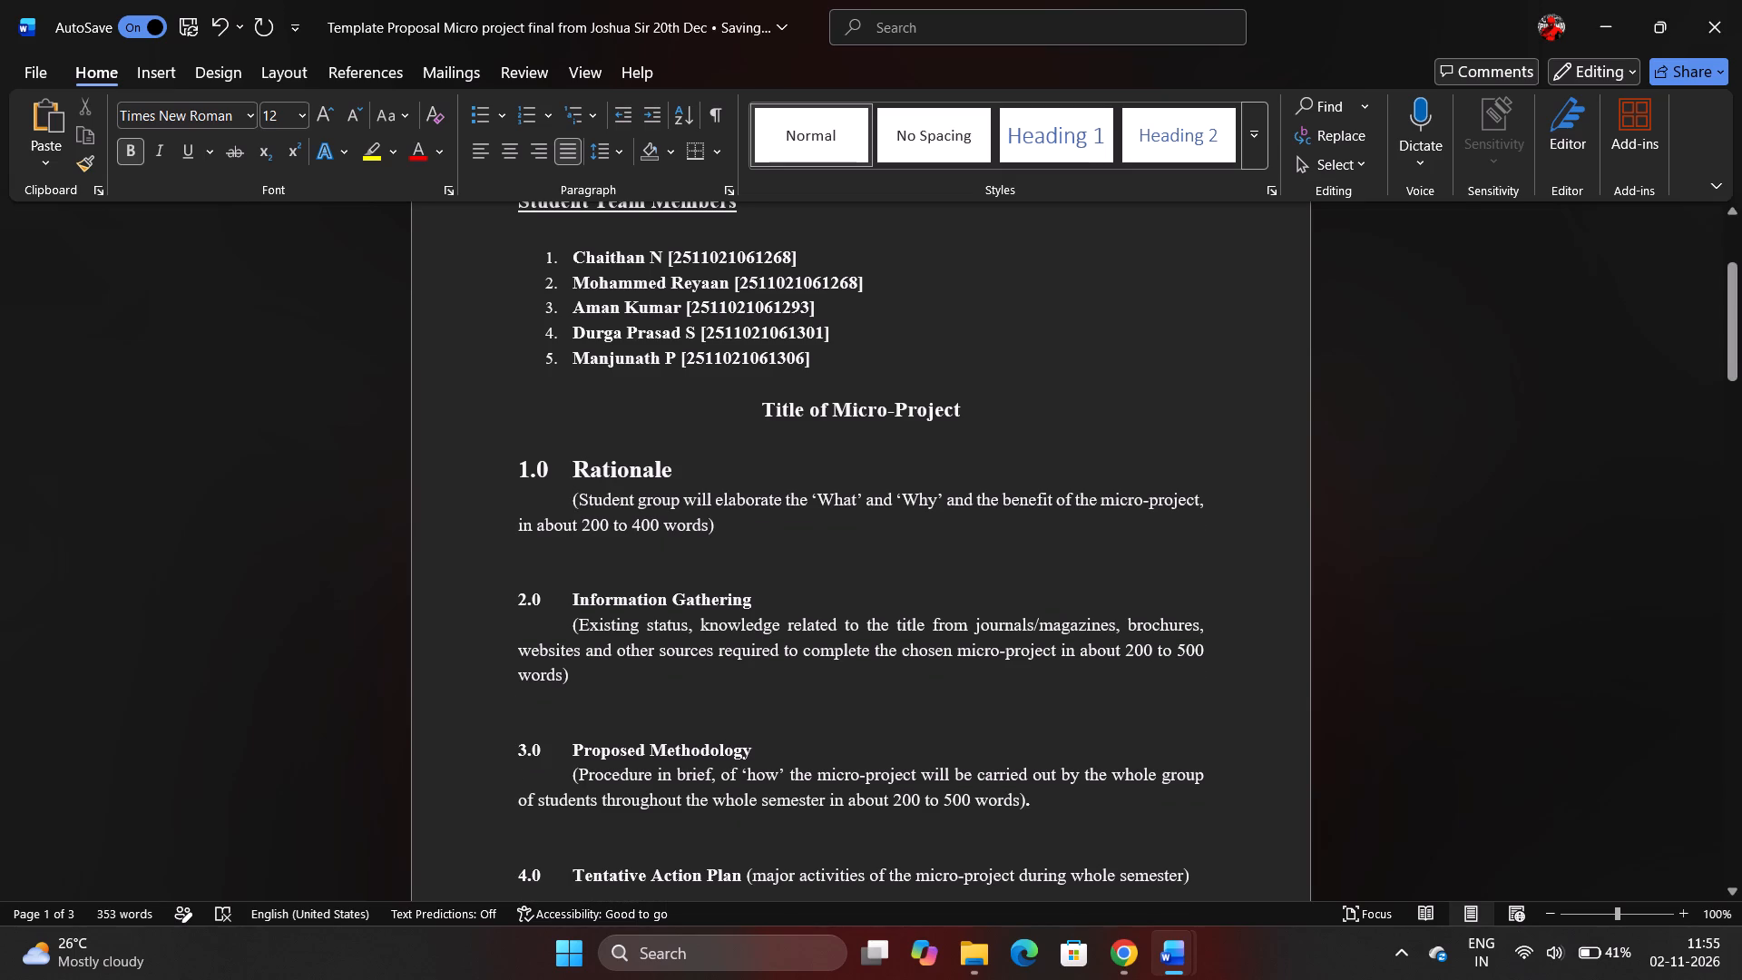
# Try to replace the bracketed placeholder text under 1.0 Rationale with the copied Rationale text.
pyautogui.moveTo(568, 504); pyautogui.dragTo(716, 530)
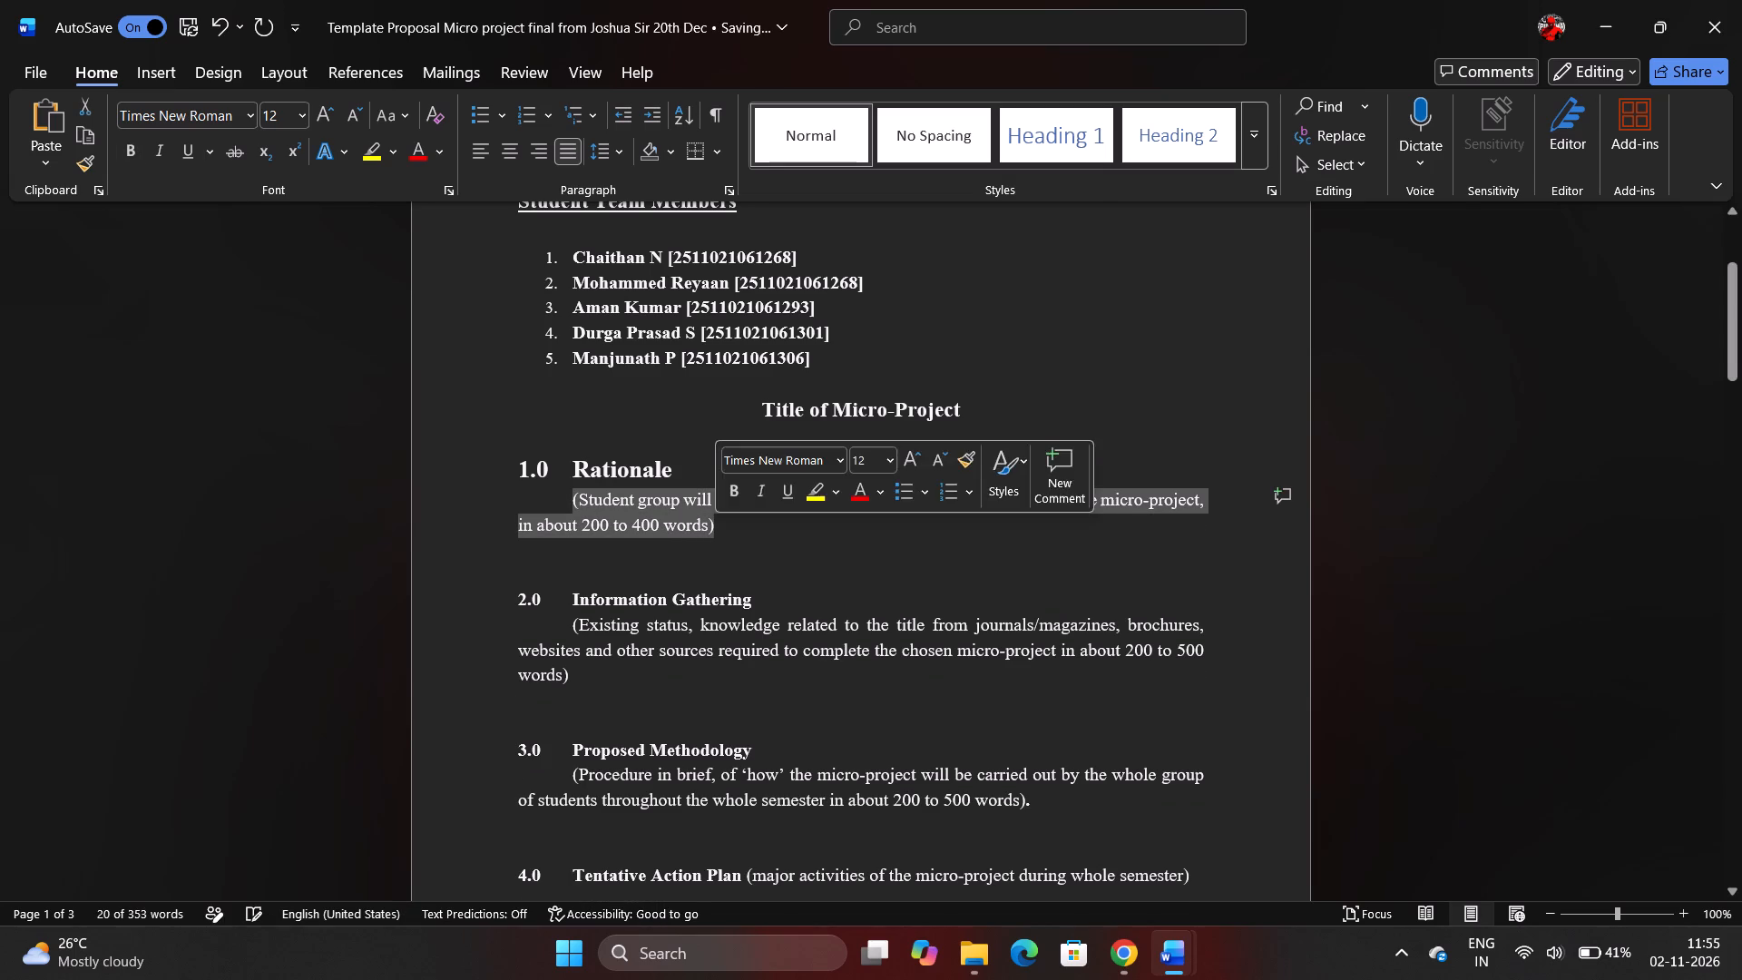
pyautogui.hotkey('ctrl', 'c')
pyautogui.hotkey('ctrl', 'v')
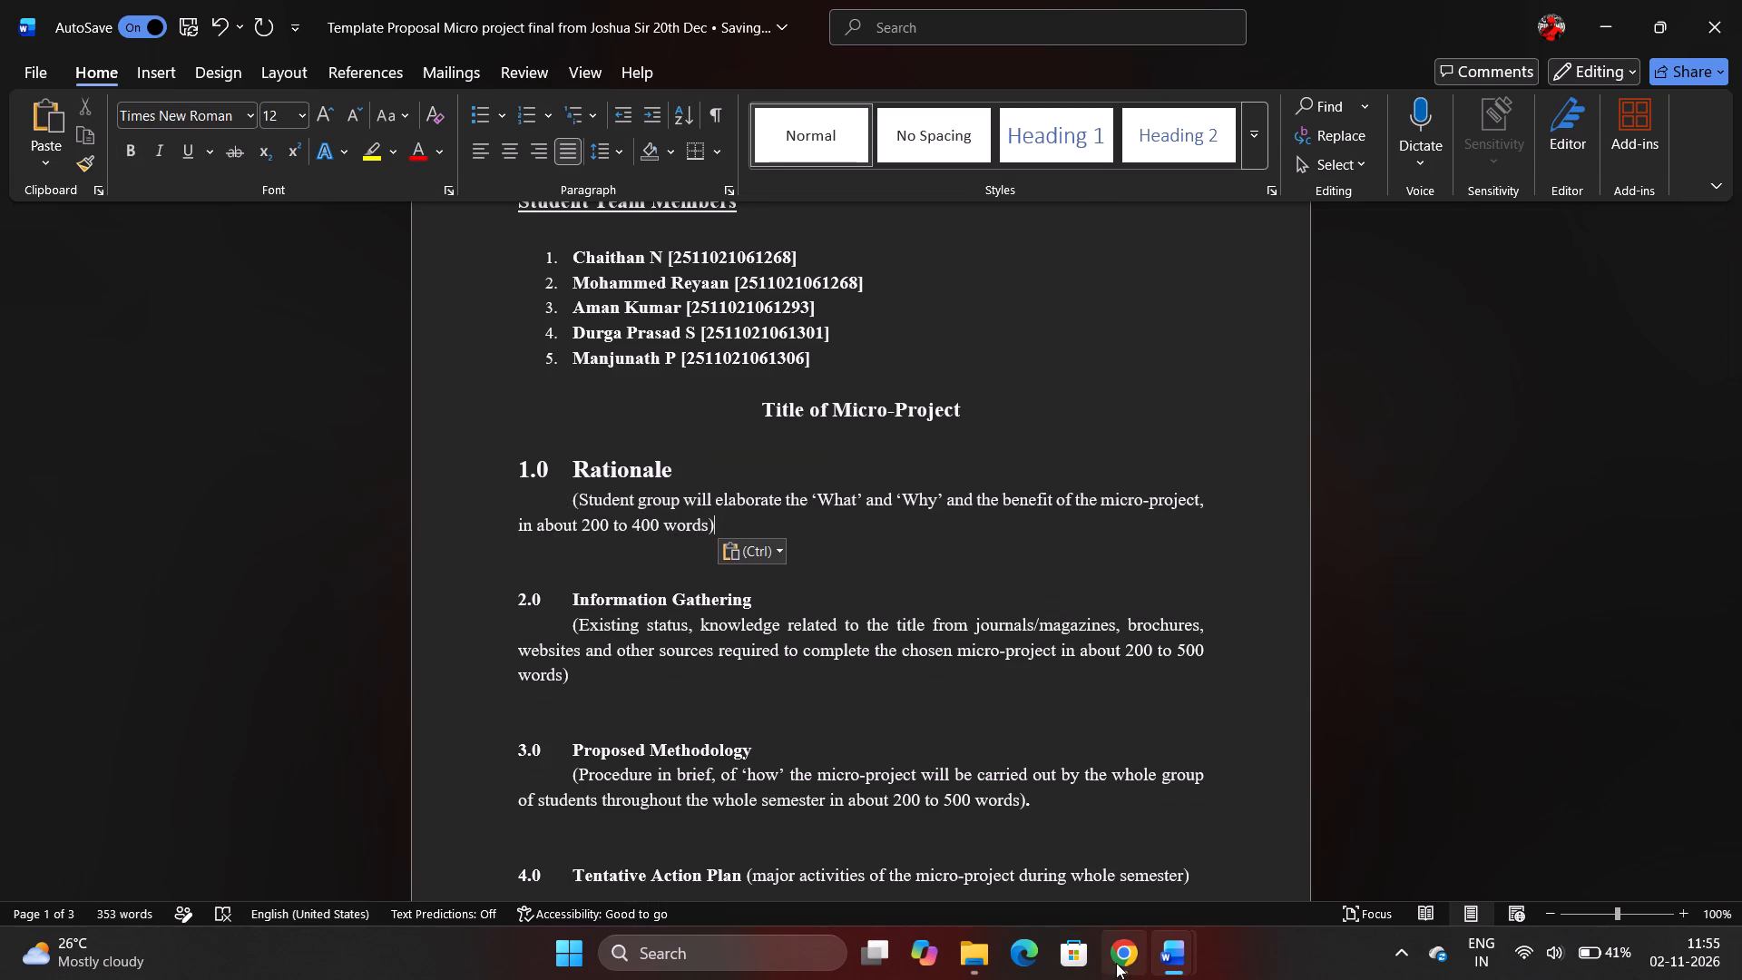
# Copy the Rationale body text from the Complete_Action_Plan document and paste it over the bracketed Rationale placeholder in the Template Proposal.
pyautogui.click(1116, 855)
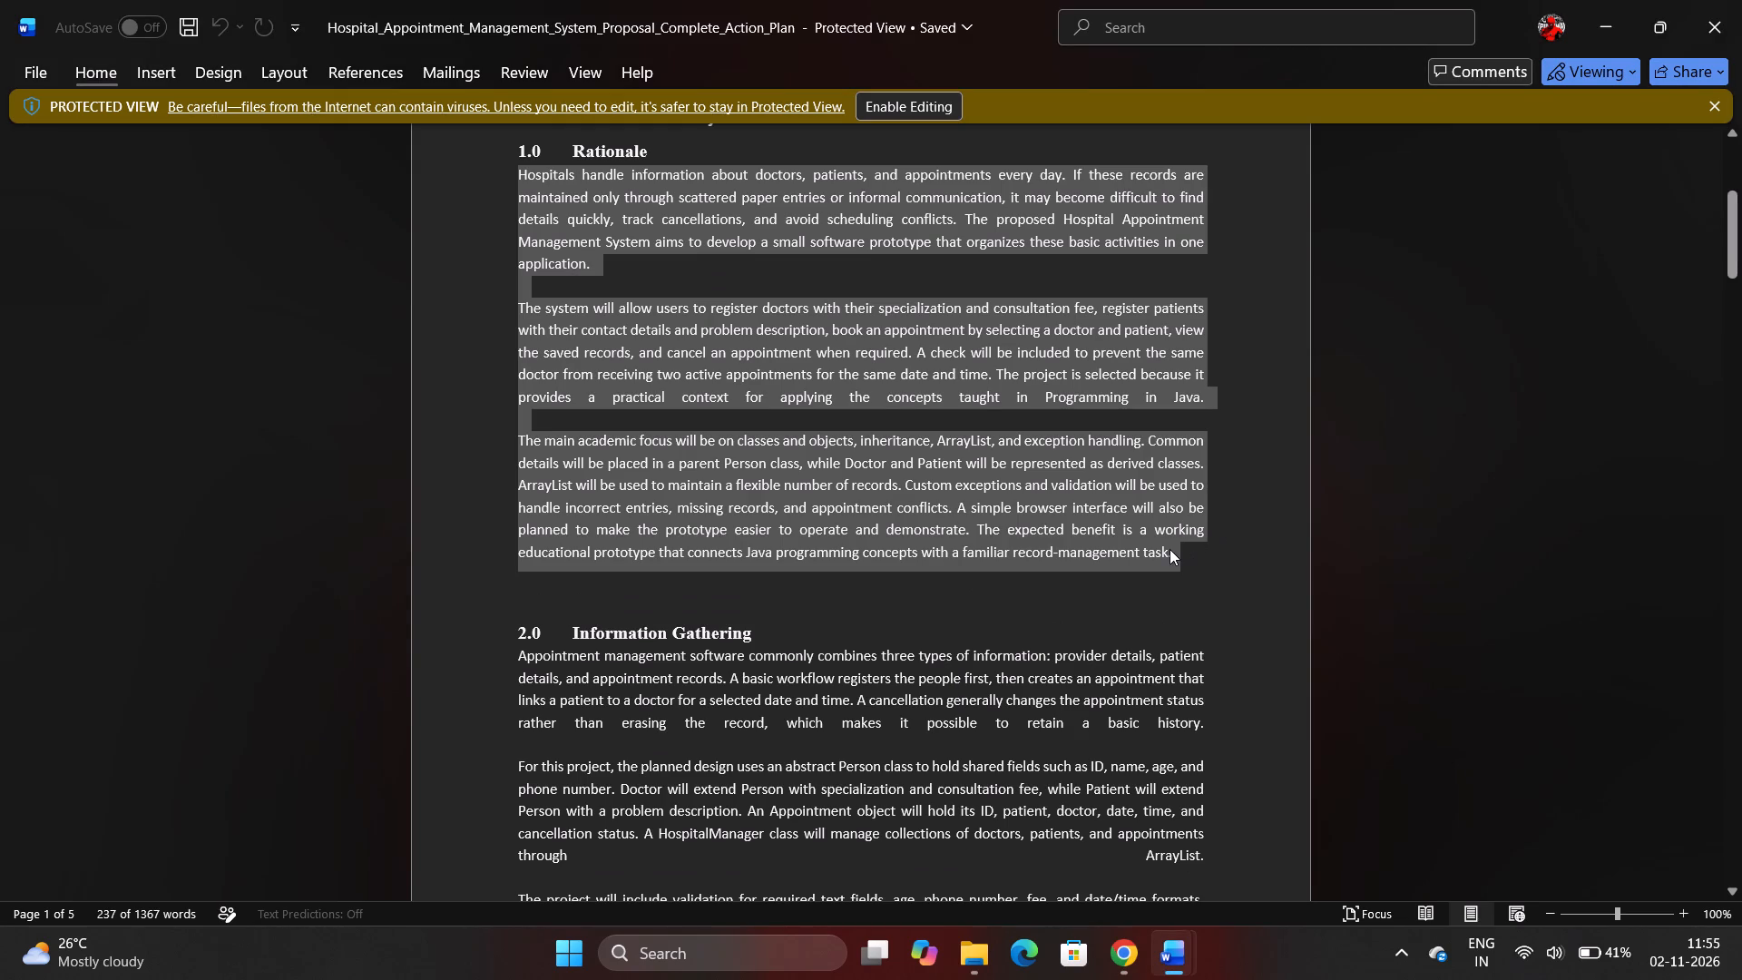
pyautogui.click(1169, 550)
pyautogui.click(1169, 550)
pyautogui.click(1178, 554)
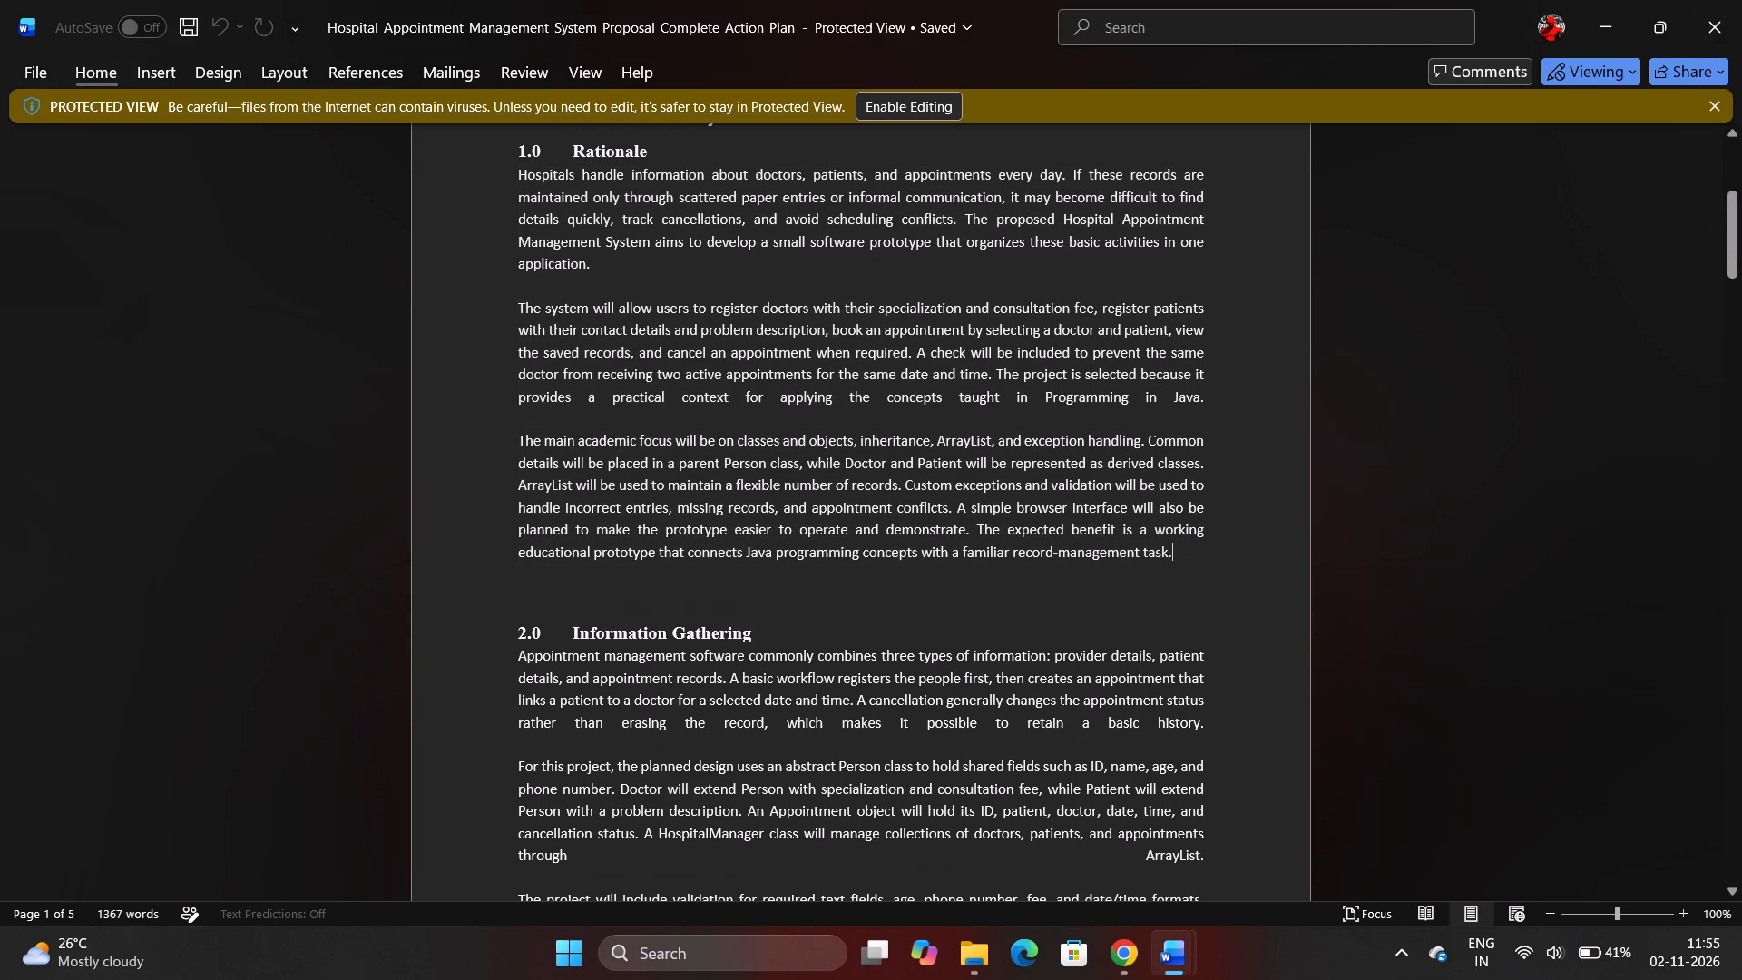
pyautogui.moveTo(1178, 554); pyautogui.dragTo(524, 174)
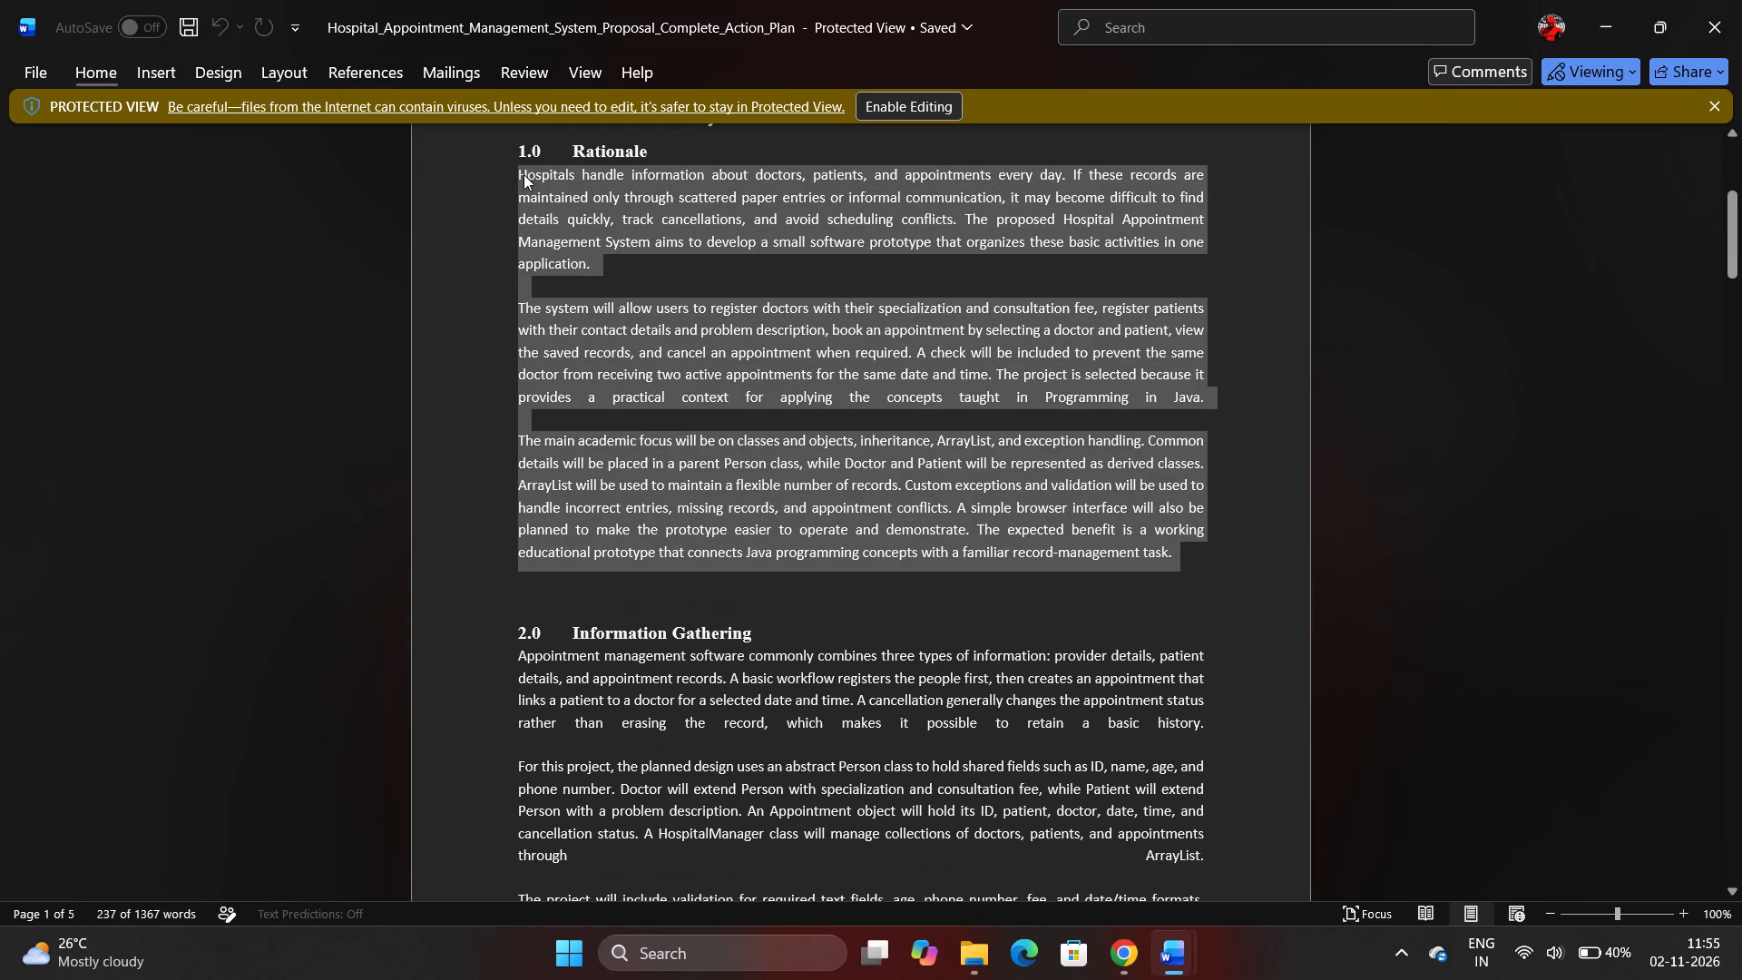
pyautogui.hotkey('ctrl', 'c')
pyautogui.hotkey('alt', 'Tab')
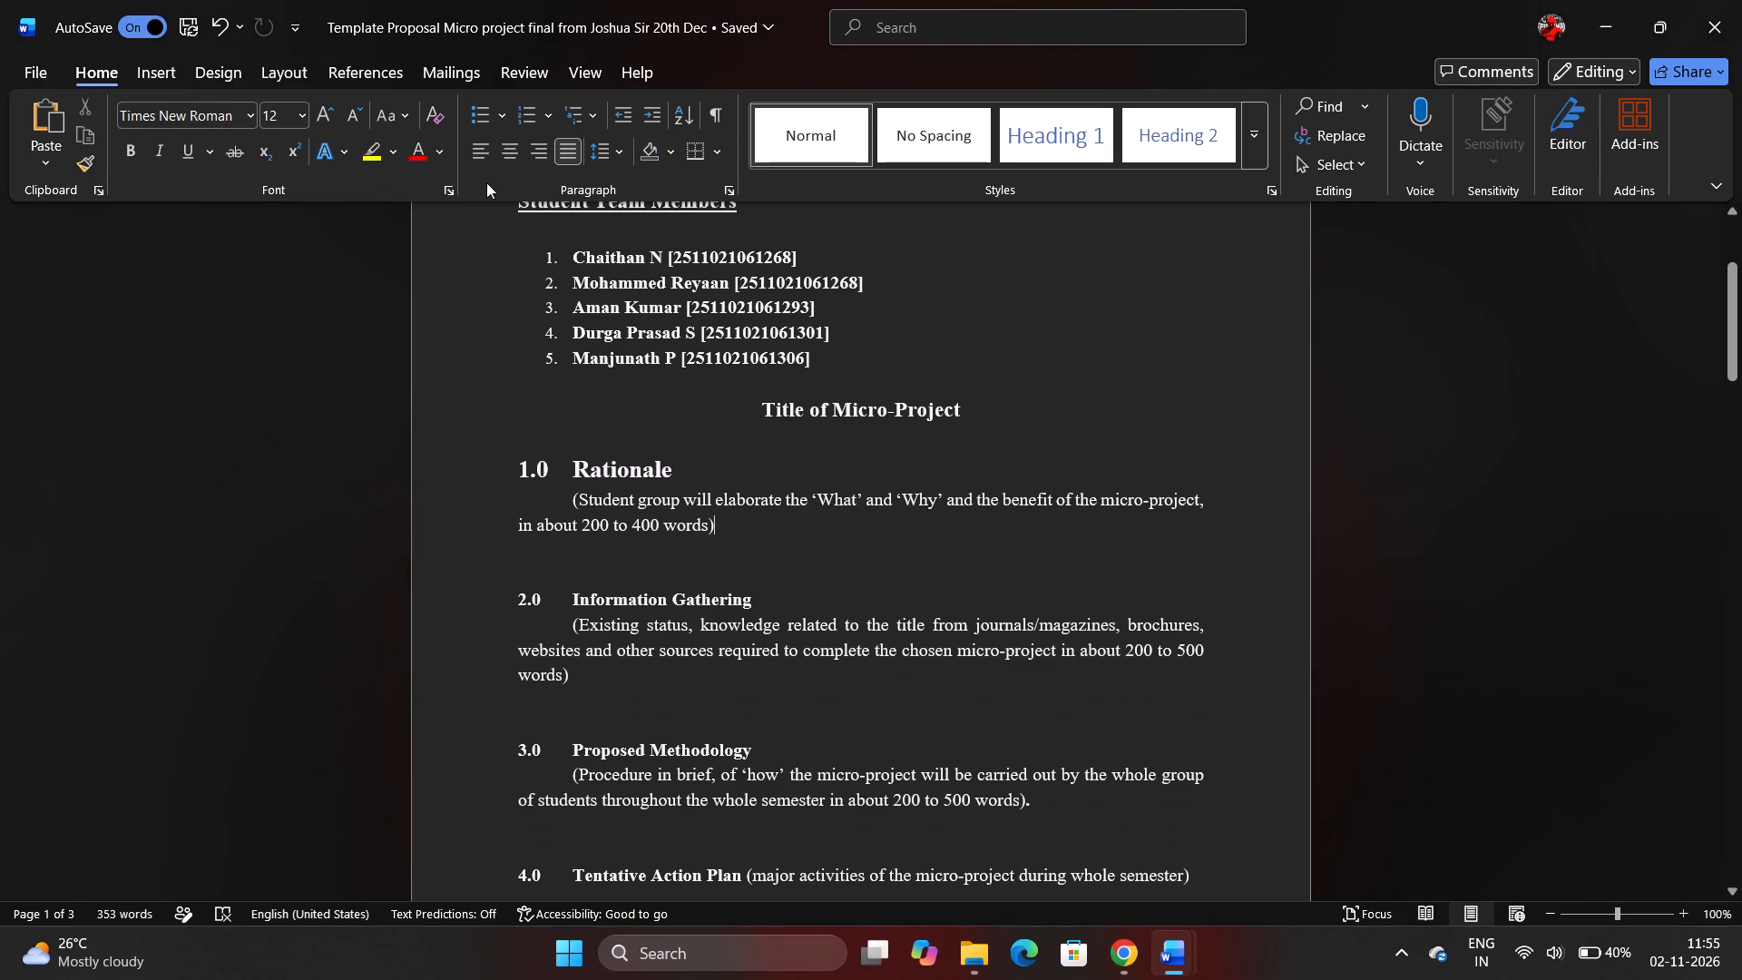
pyautogui.moveTo(727, 527); pyautogui.dragTo(570, 507)
pyautogui.hotkey('ctrl', 'v')
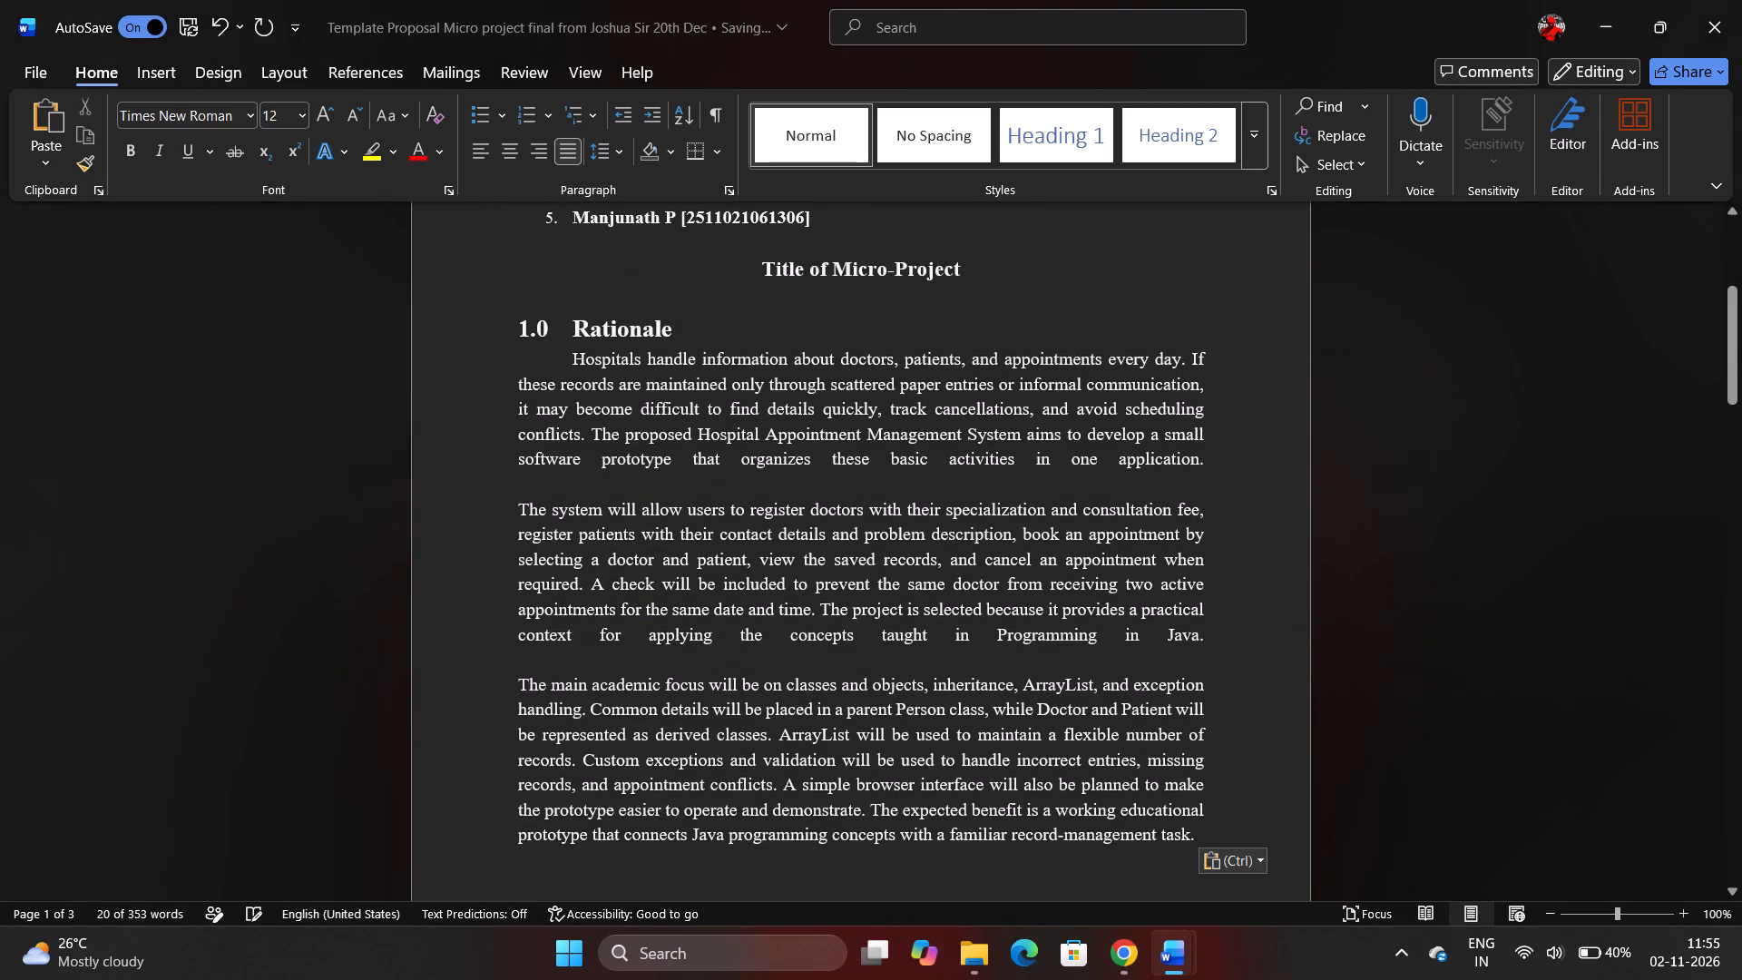
# Left-align all three pasted paragraphs of section 1.0 Rationale.
pyautogui.scroll(-1, 614, 668)
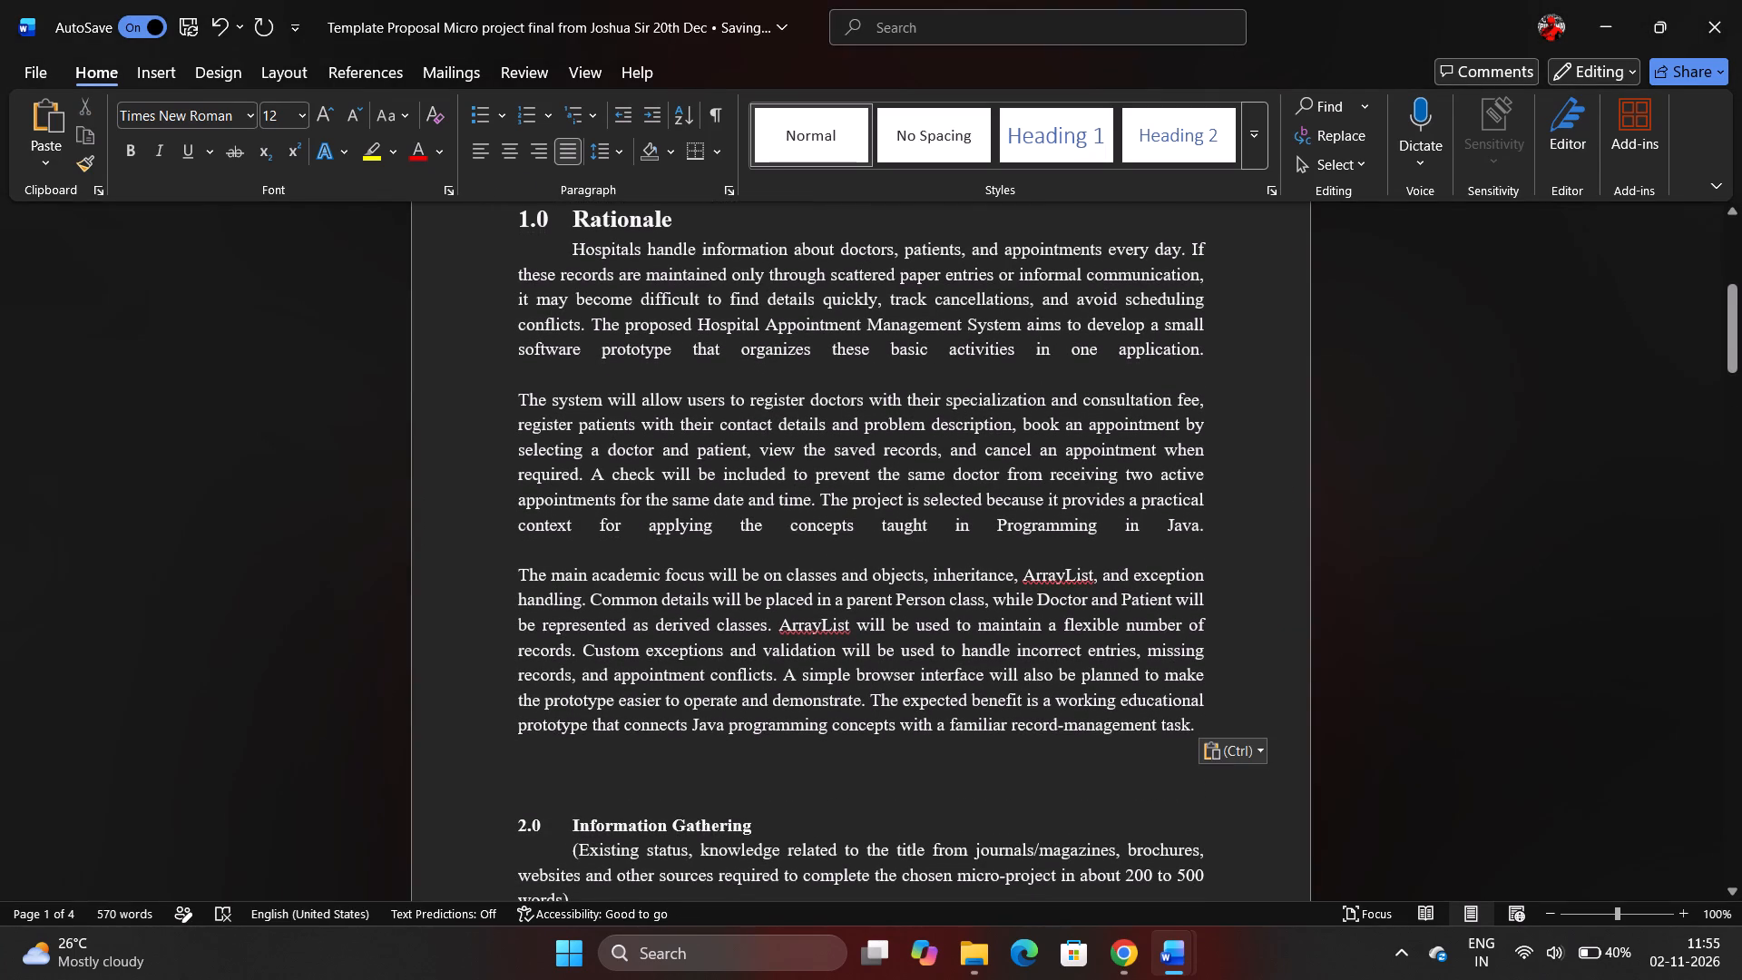
pyautogui.click(1197, 726)
pyautogui.moveTo(1197, 726); pyautogui.dragTo(507, 446)
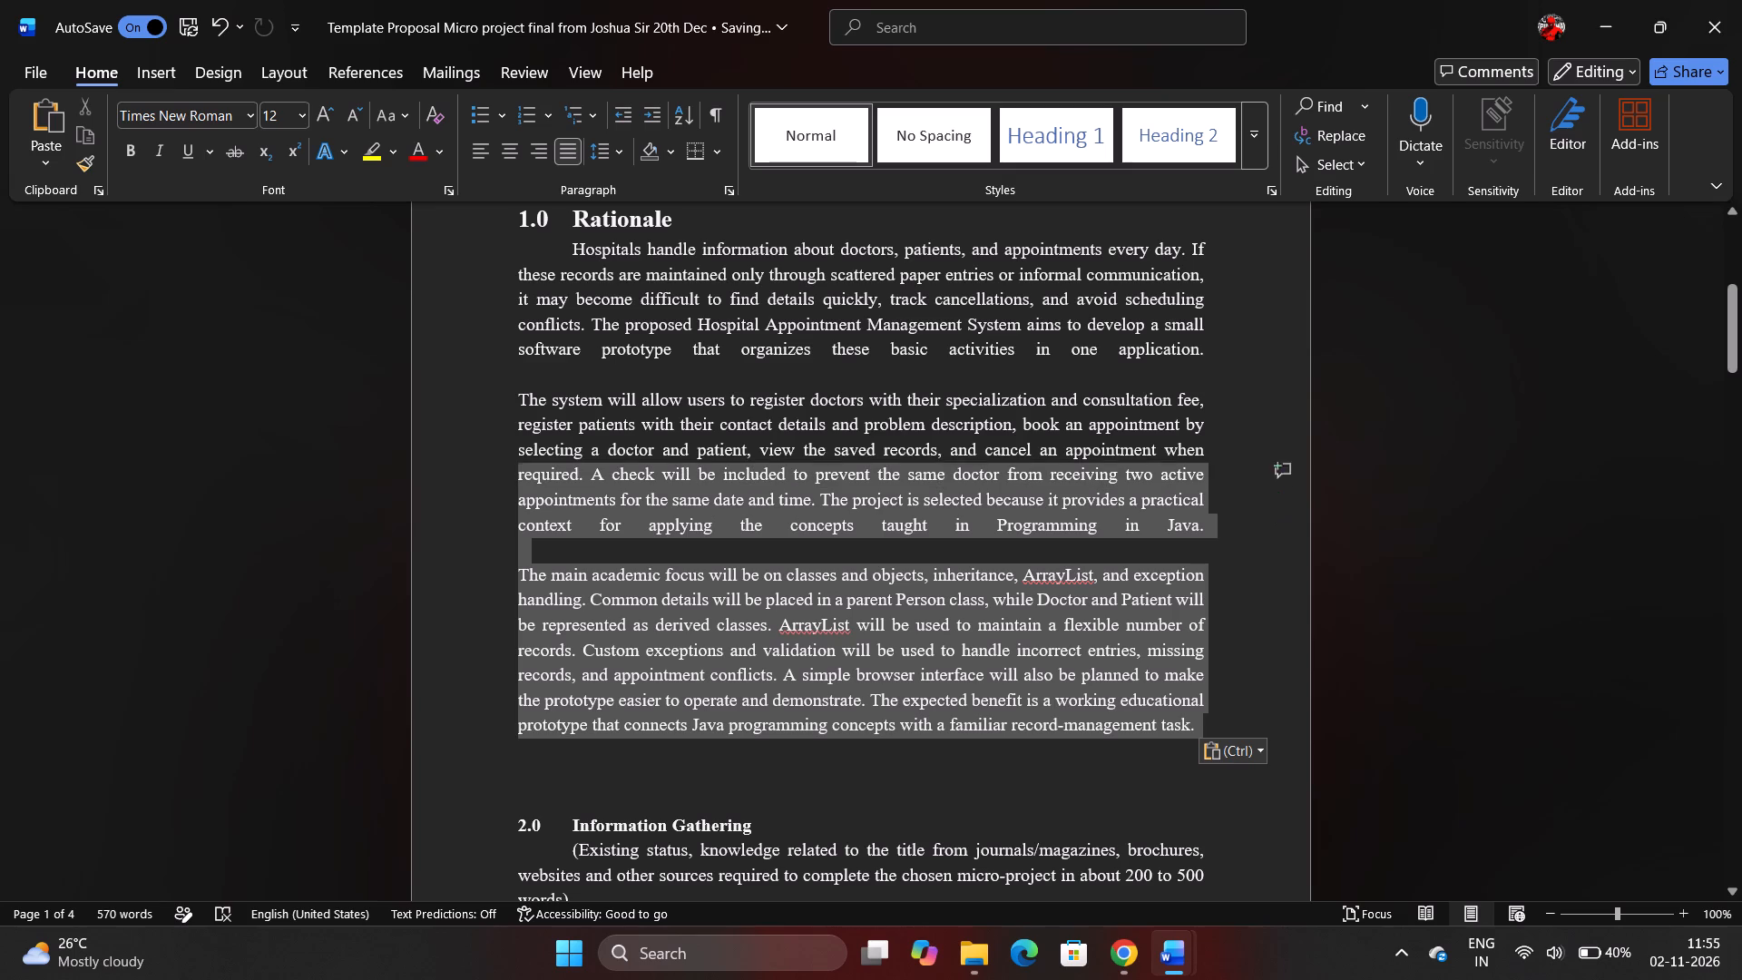
pyautogui.moveTo(507, 446); pyautogui.dragTo(576, 255)
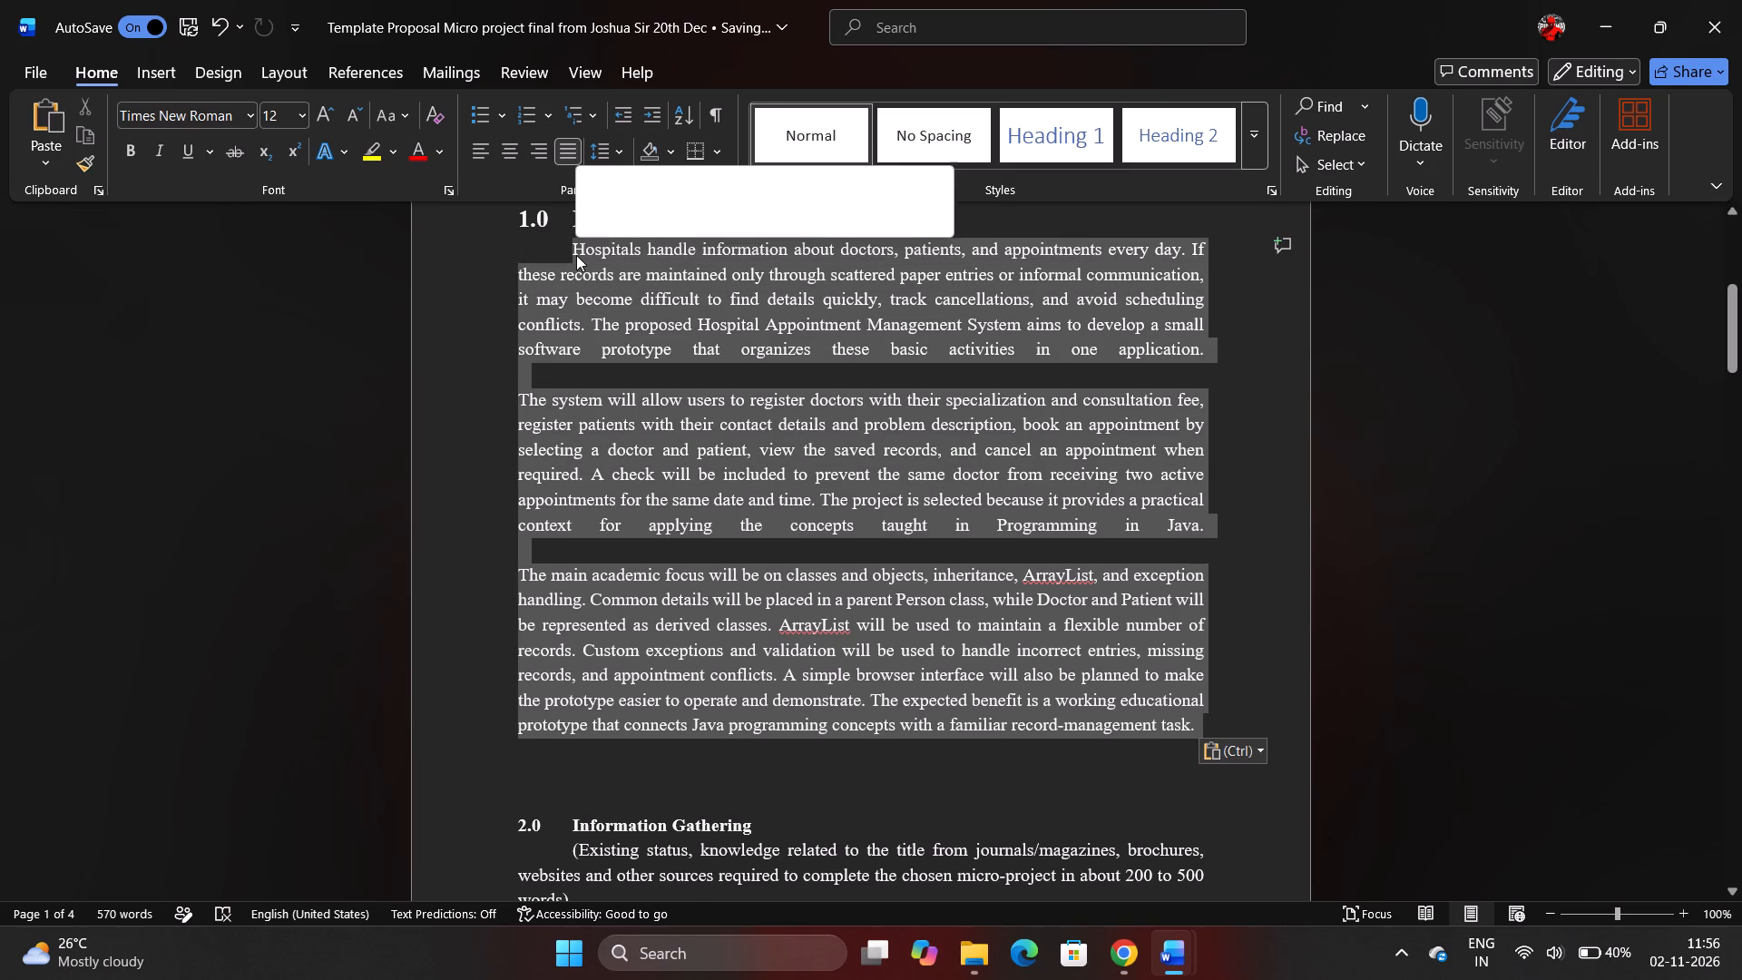
pyautogui.click(479, 164)
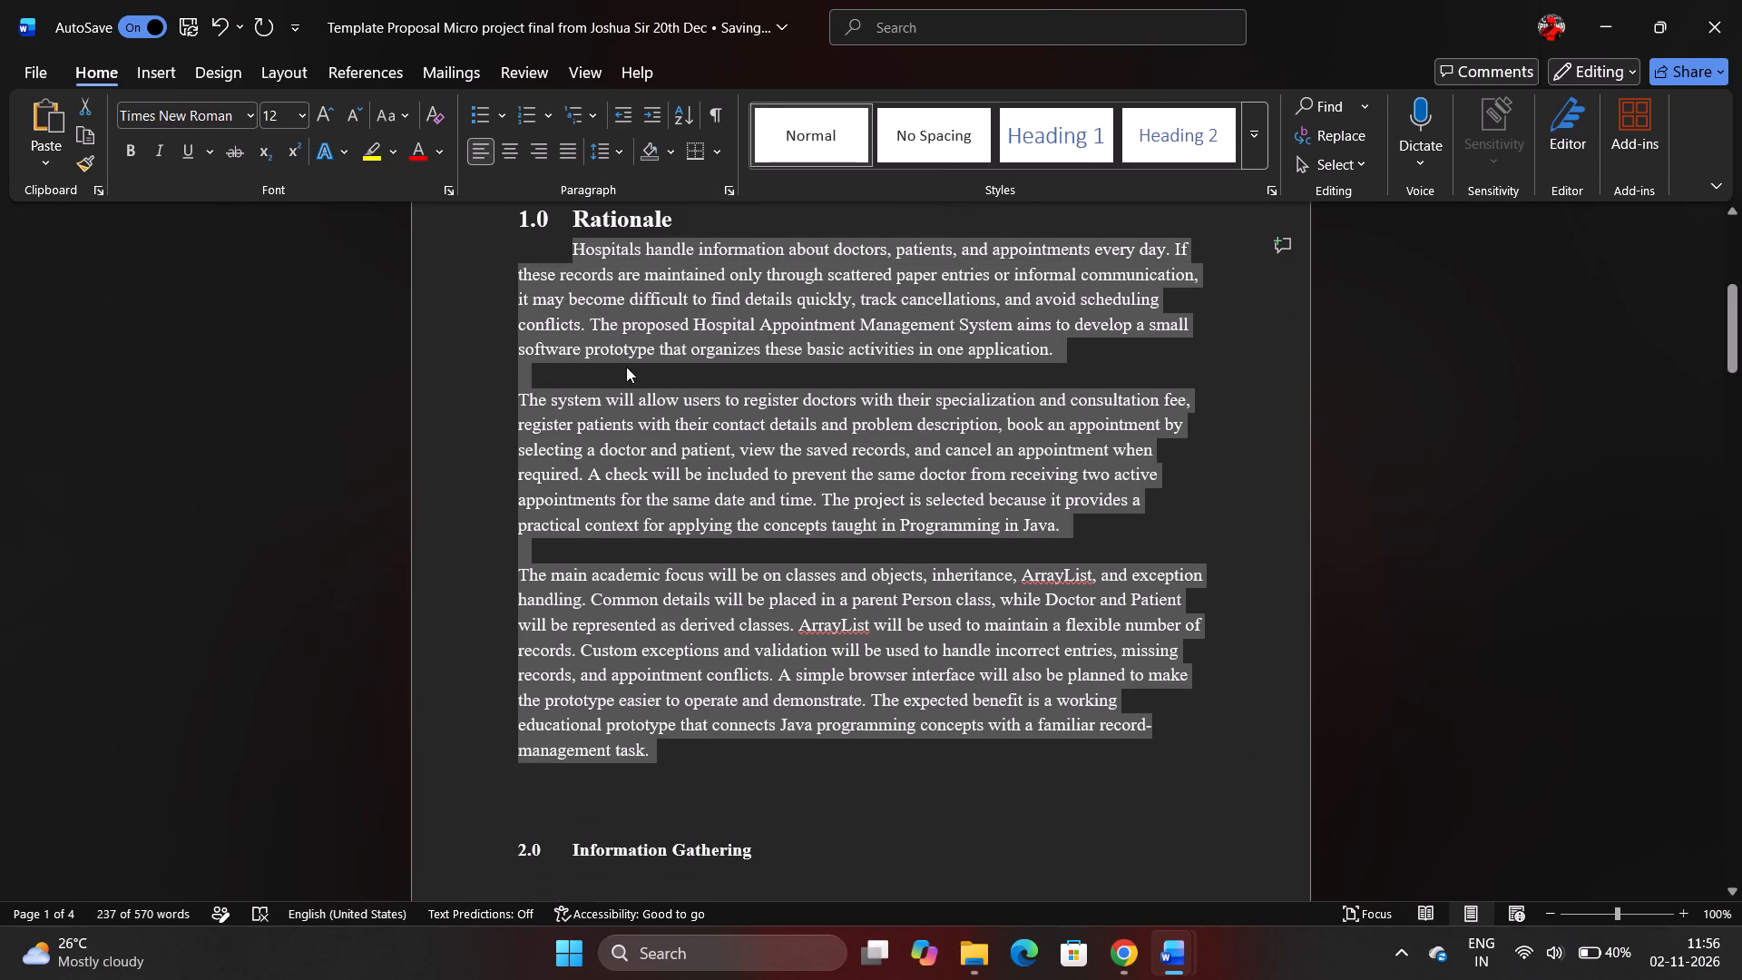
# Insert a line break before the first Rationale paragraph, starting with "Hospitals handle information".
pyautogui.click(571, 241)
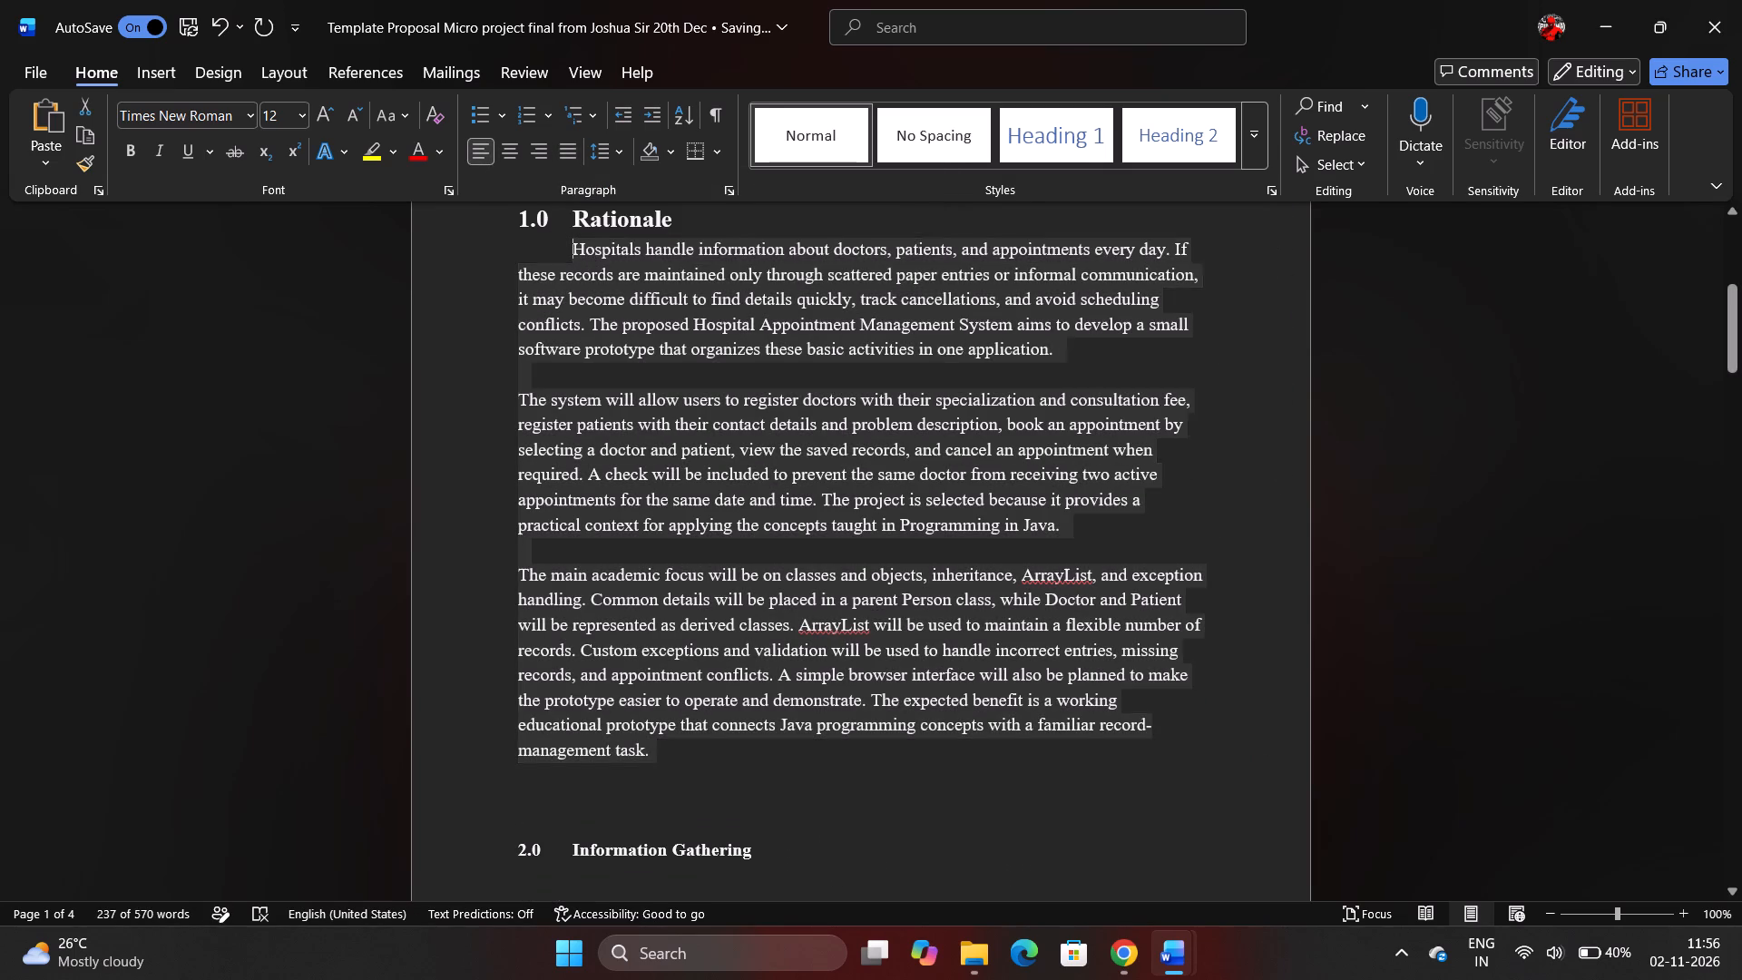
pyautogui.hotkey('shift', 'Return')
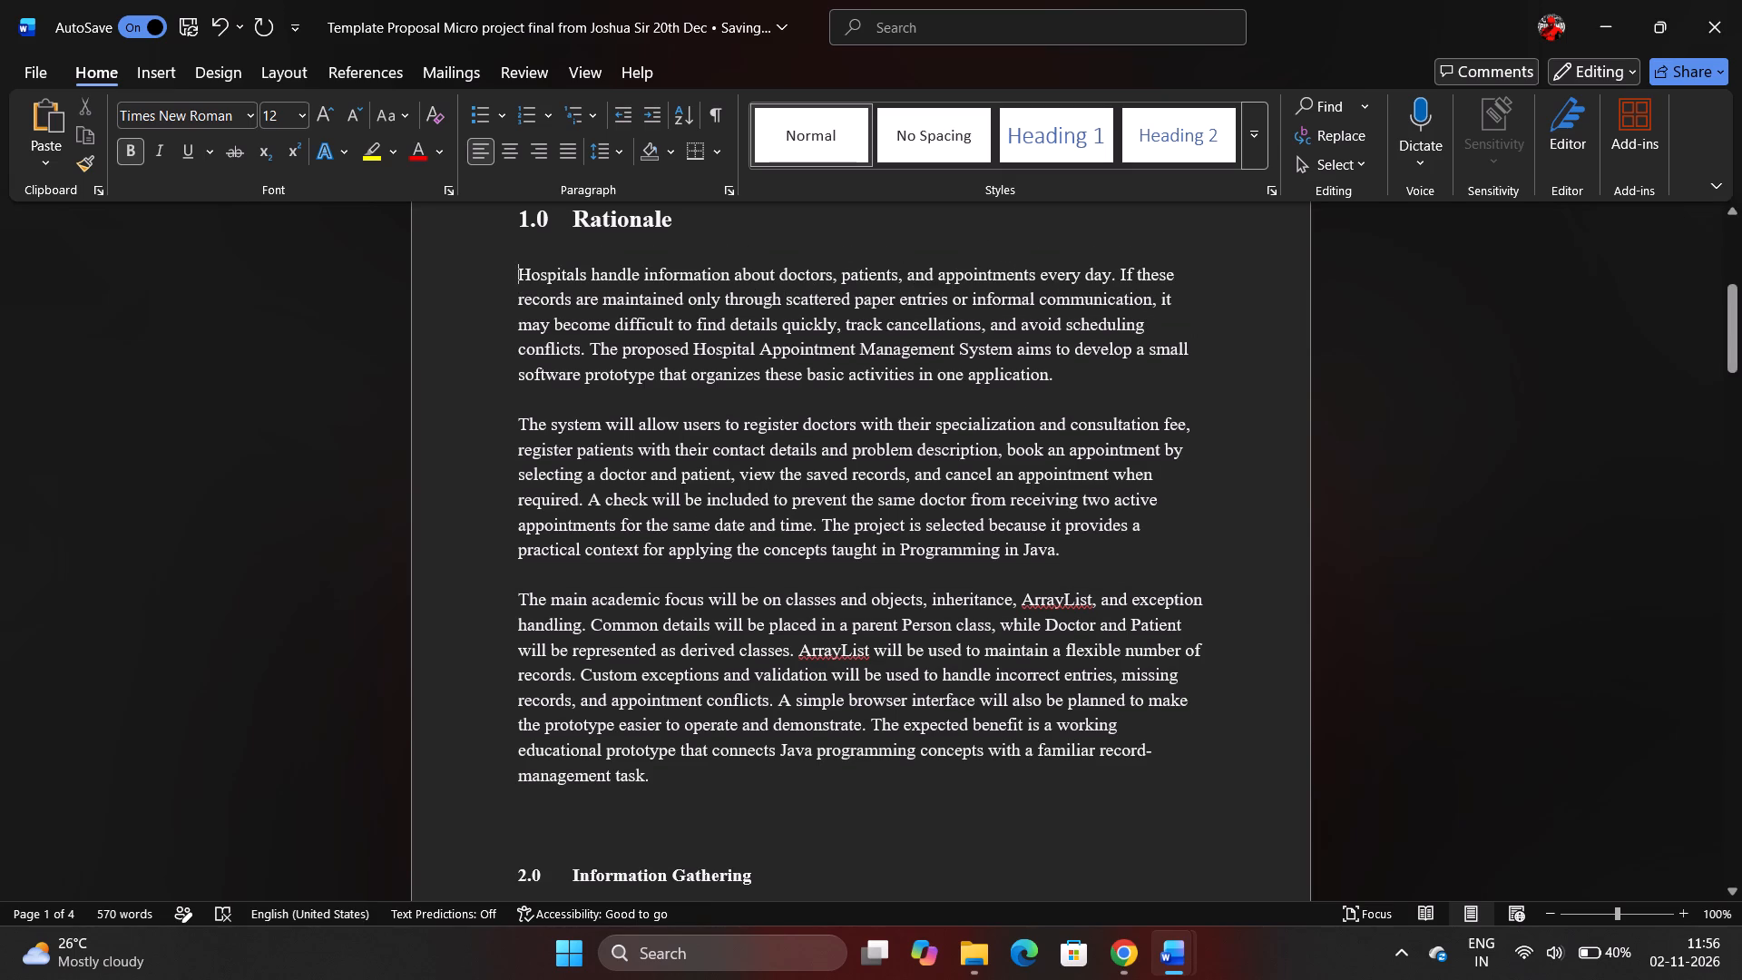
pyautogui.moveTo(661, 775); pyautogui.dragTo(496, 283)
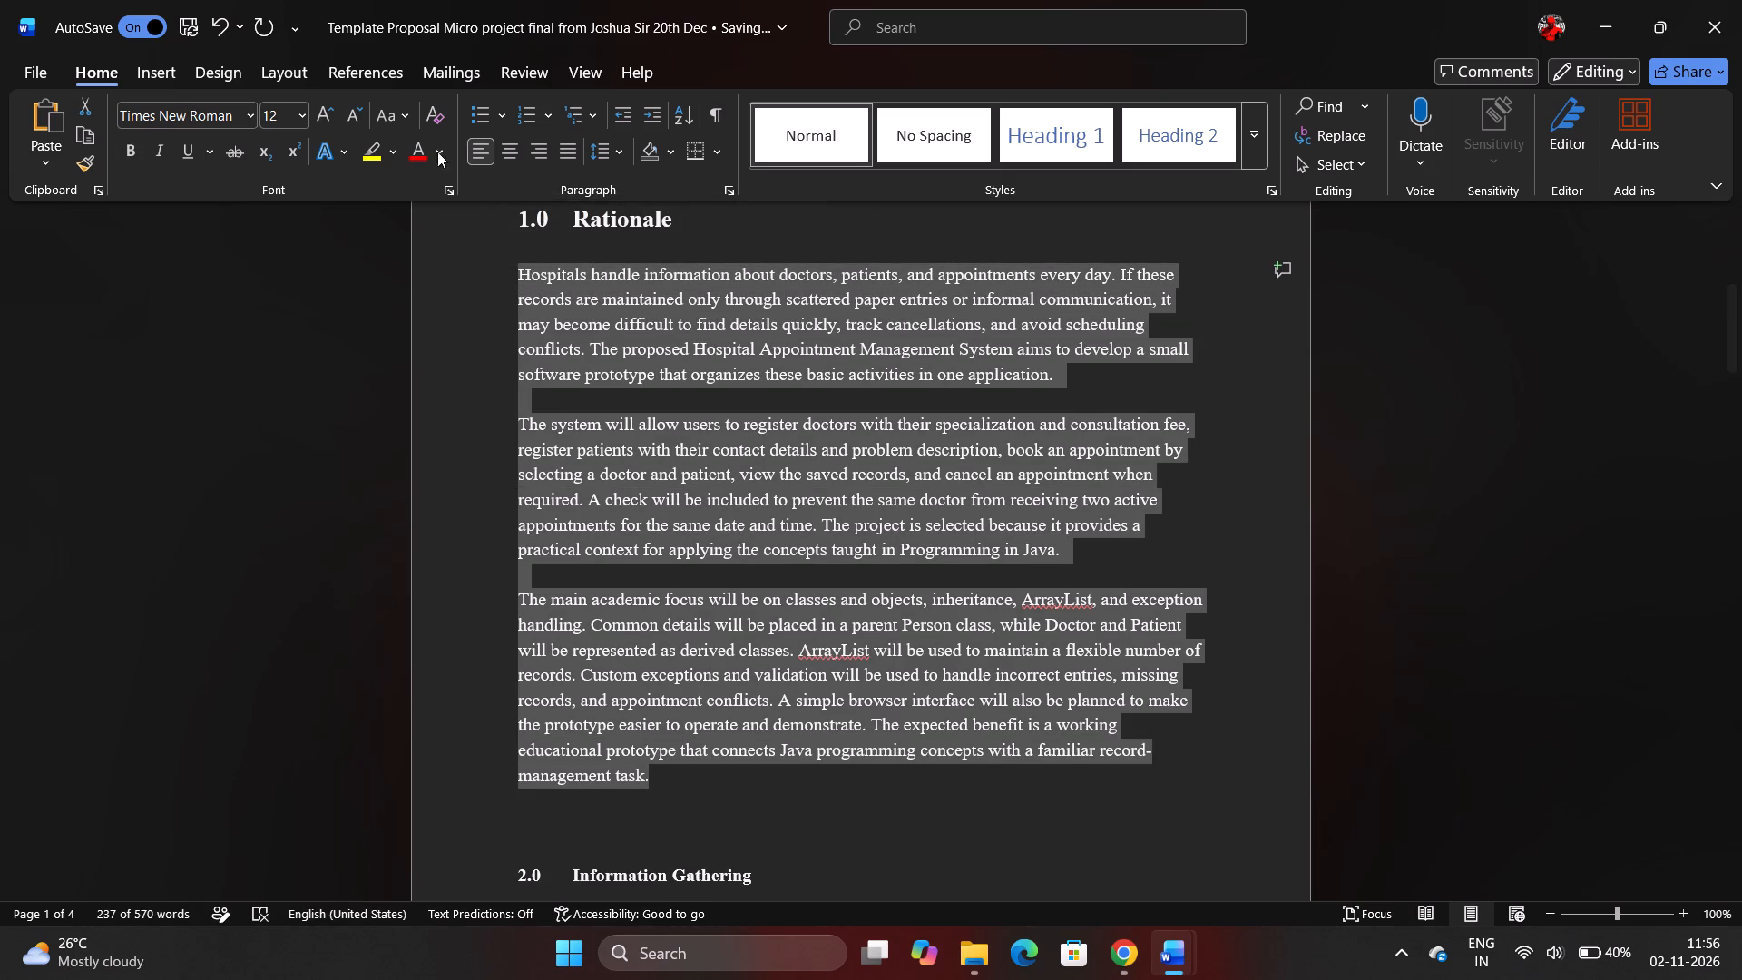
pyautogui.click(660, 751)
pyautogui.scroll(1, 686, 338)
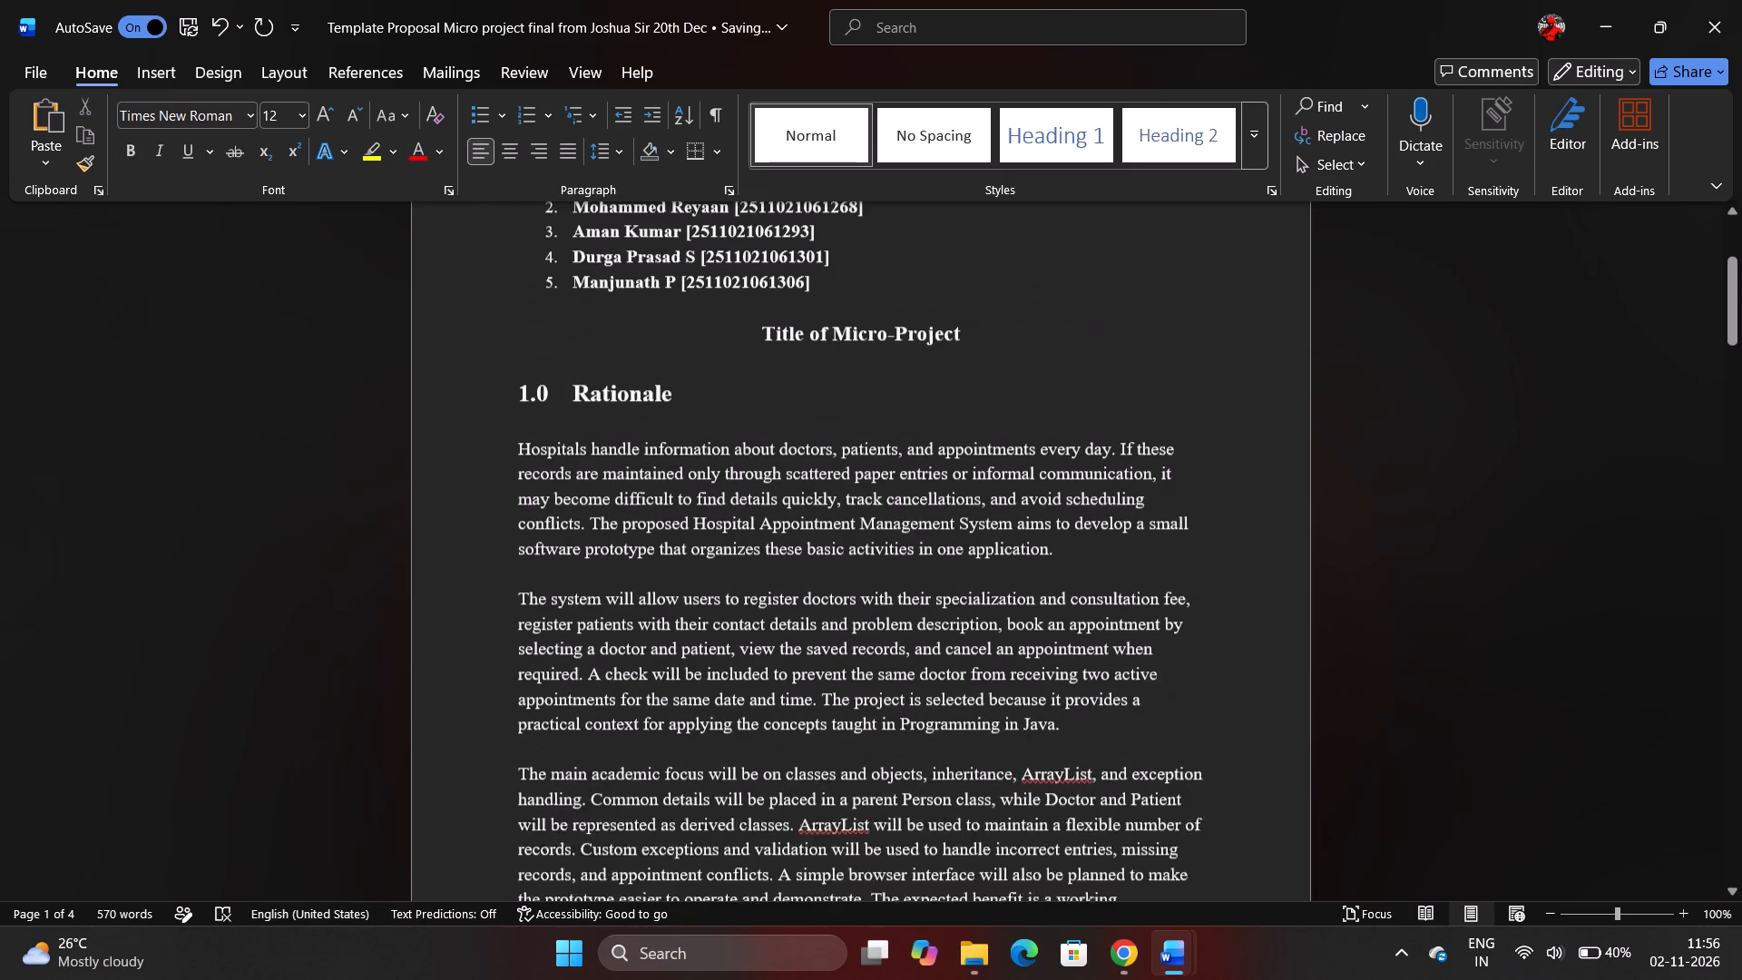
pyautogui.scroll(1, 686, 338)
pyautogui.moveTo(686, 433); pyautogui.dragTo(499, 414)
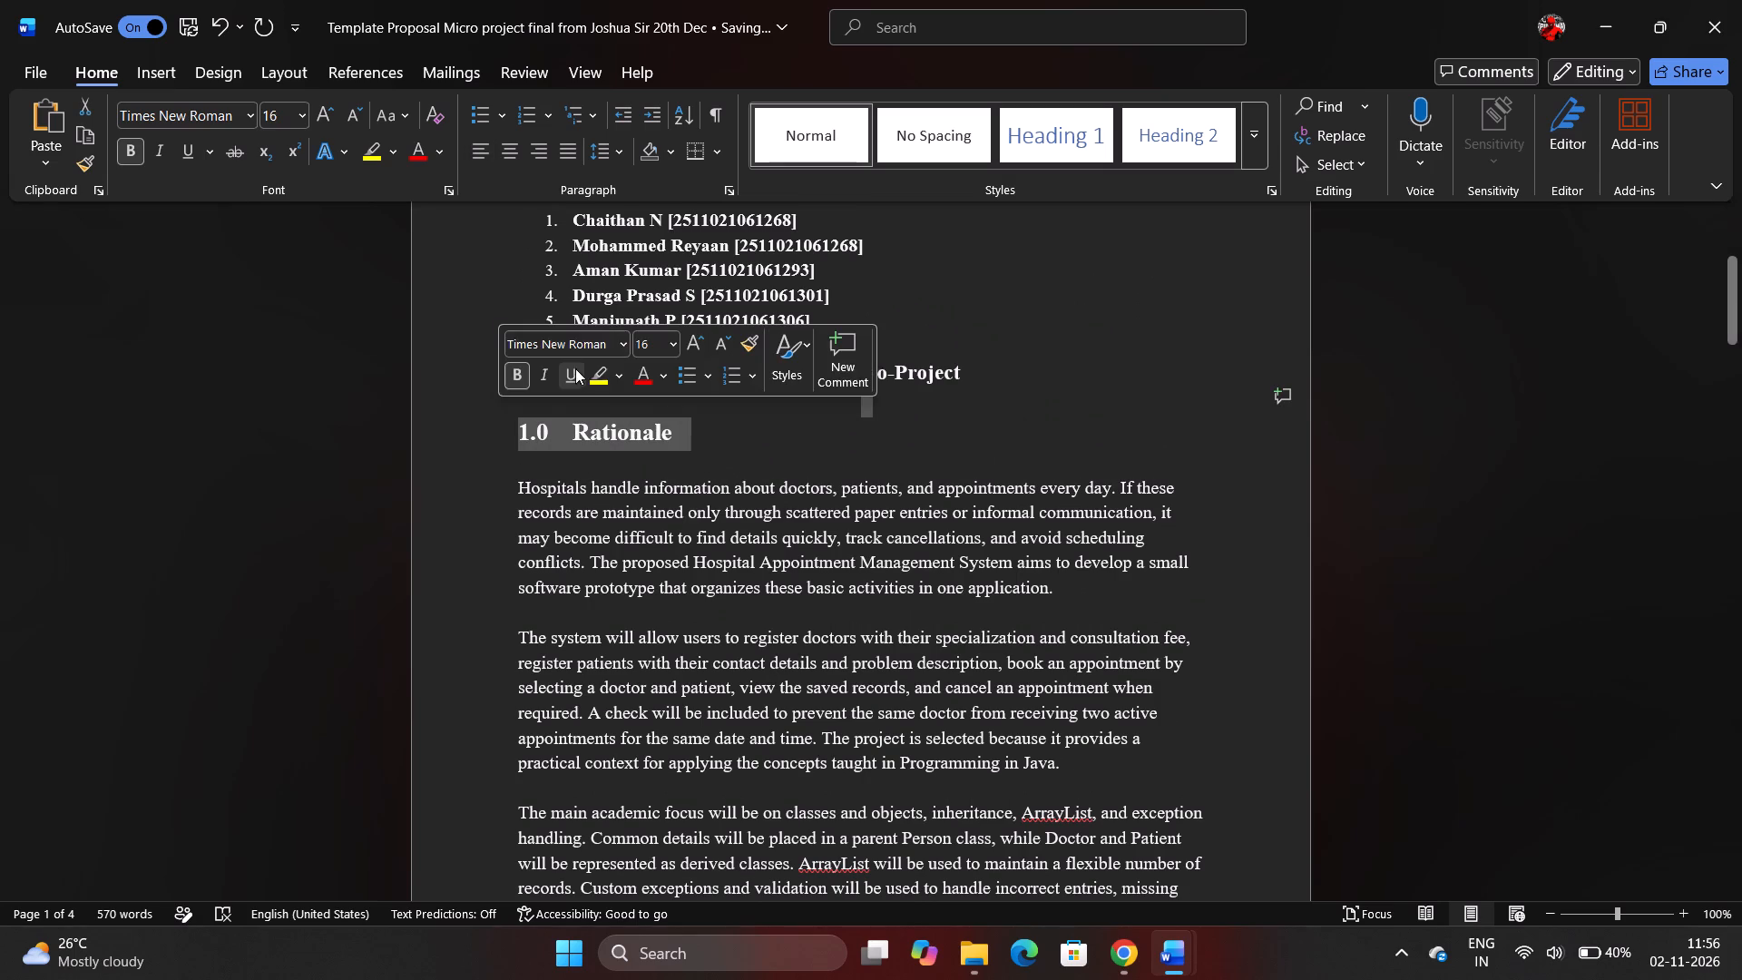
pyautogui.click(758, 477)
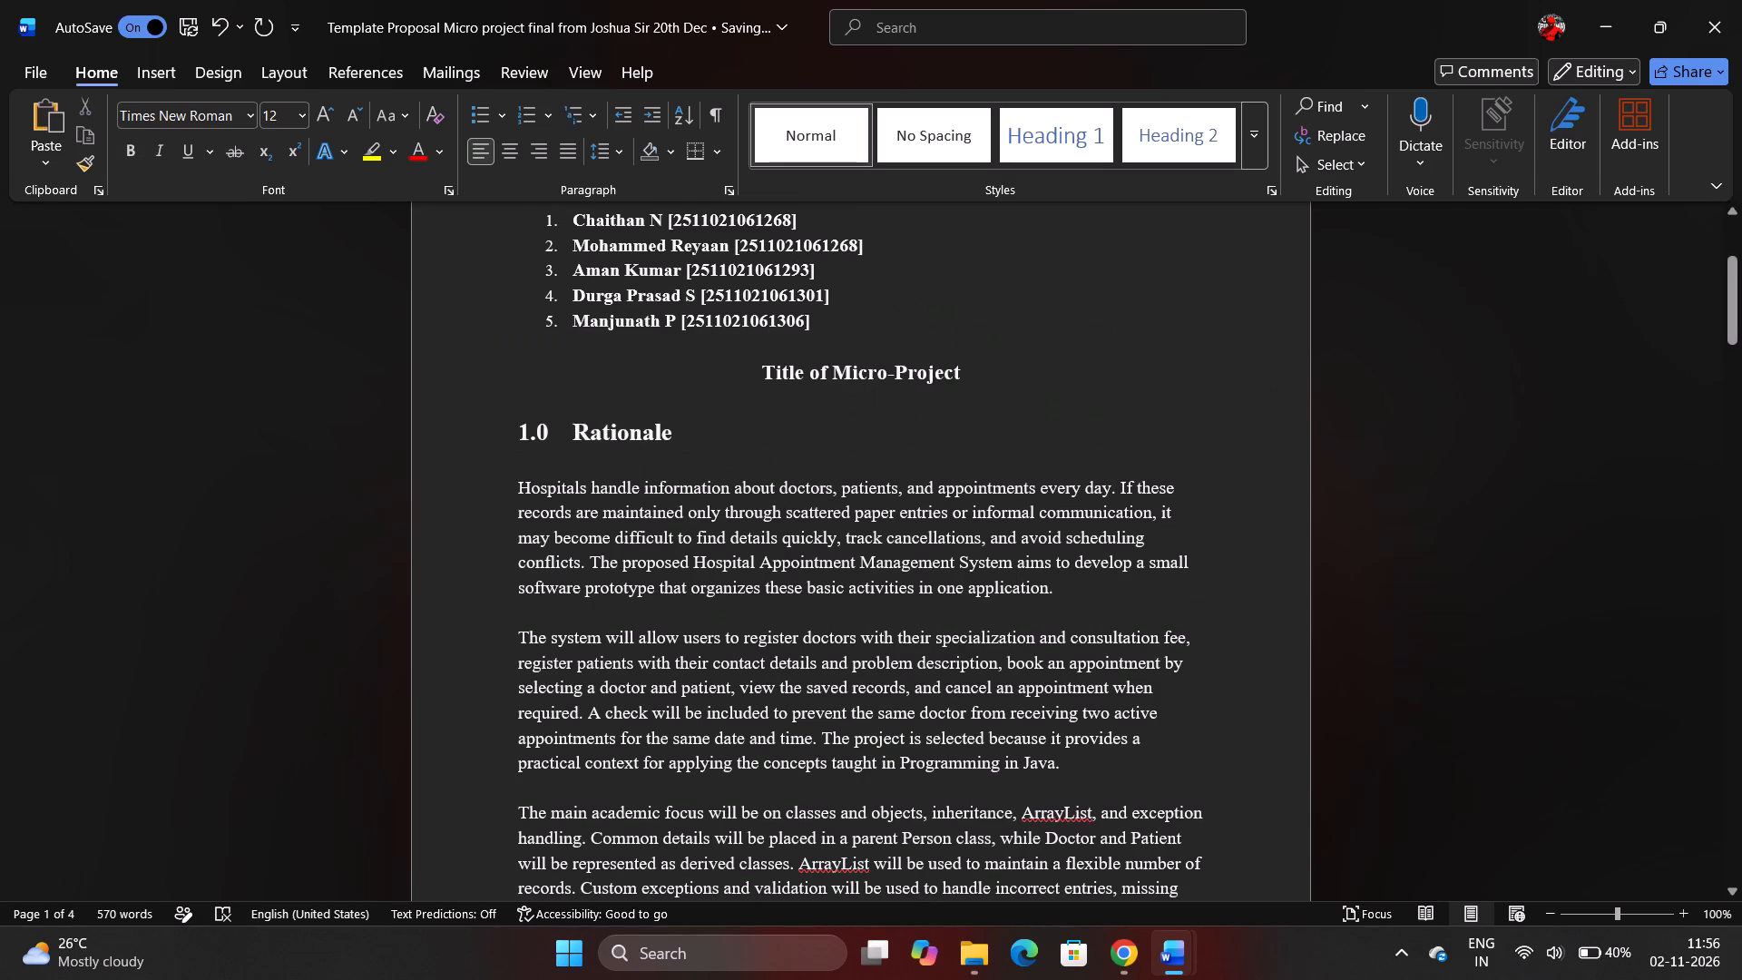
# Enter the project title "HOSPITAL APPOINTMENT MANAGEMENT SYSTEM" on the blank line below "Title of Micro-Project".
pyautogui.click(877, 397)
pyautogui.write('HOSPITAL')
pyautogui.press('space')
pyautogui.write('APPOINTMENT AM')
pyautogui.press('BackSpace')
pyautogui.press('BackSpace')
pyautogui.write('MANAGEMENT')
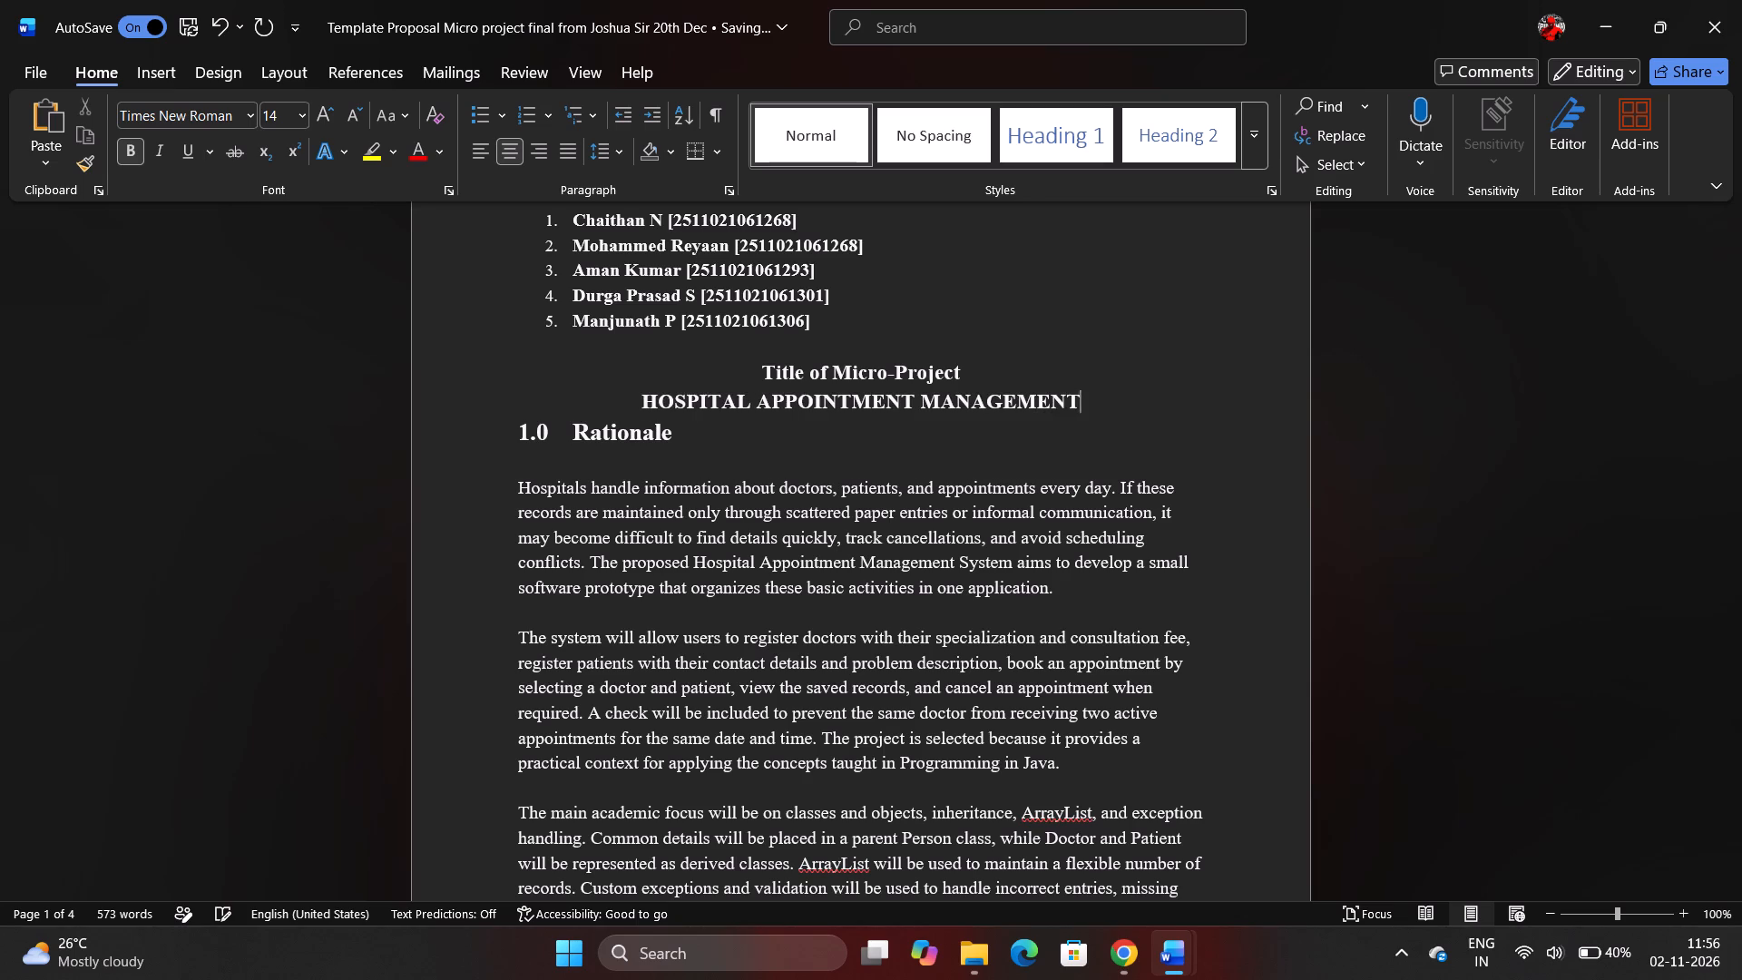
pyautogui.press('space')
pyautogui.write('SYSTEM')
# Insert a line break after the project title to separate it from the 1.0 Rationale heading.
pyautogui.moveTo(1131, 397); pyautogui.dragTo(627, 377)
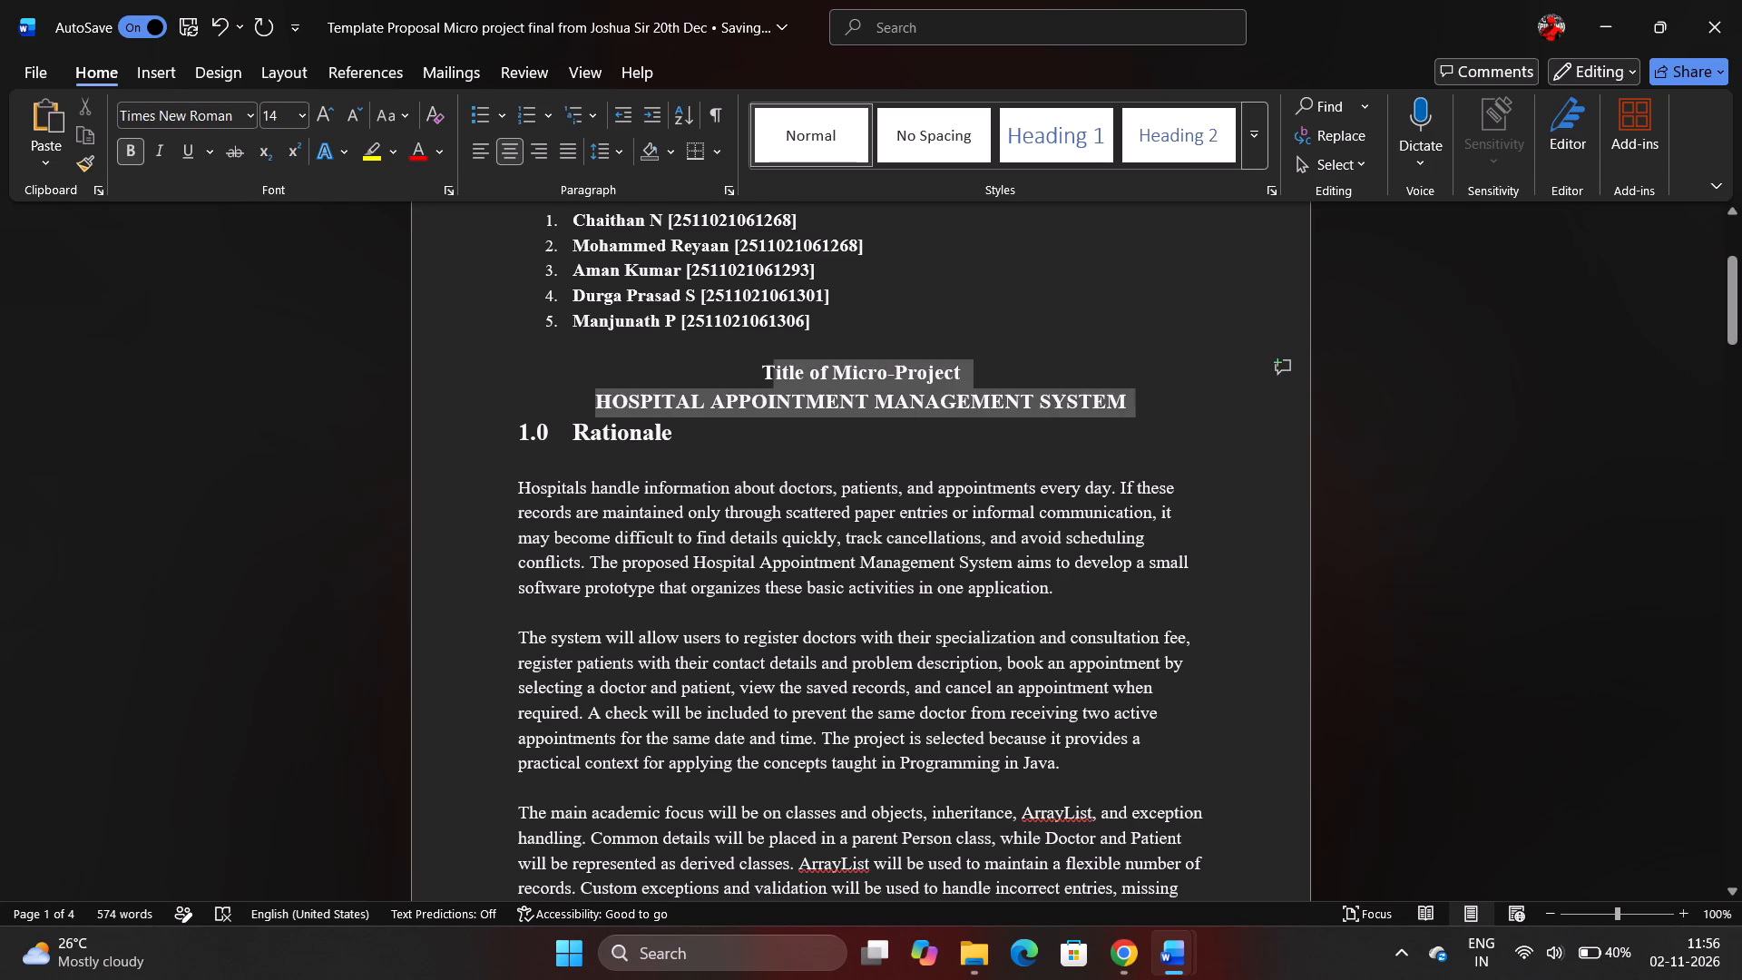
pyautogui.moveTo(627, 377); pyautogui.dragTo(580, 379)
pyautogui.moveTo(580, 379); pyautogui.dragTo(574, 397)
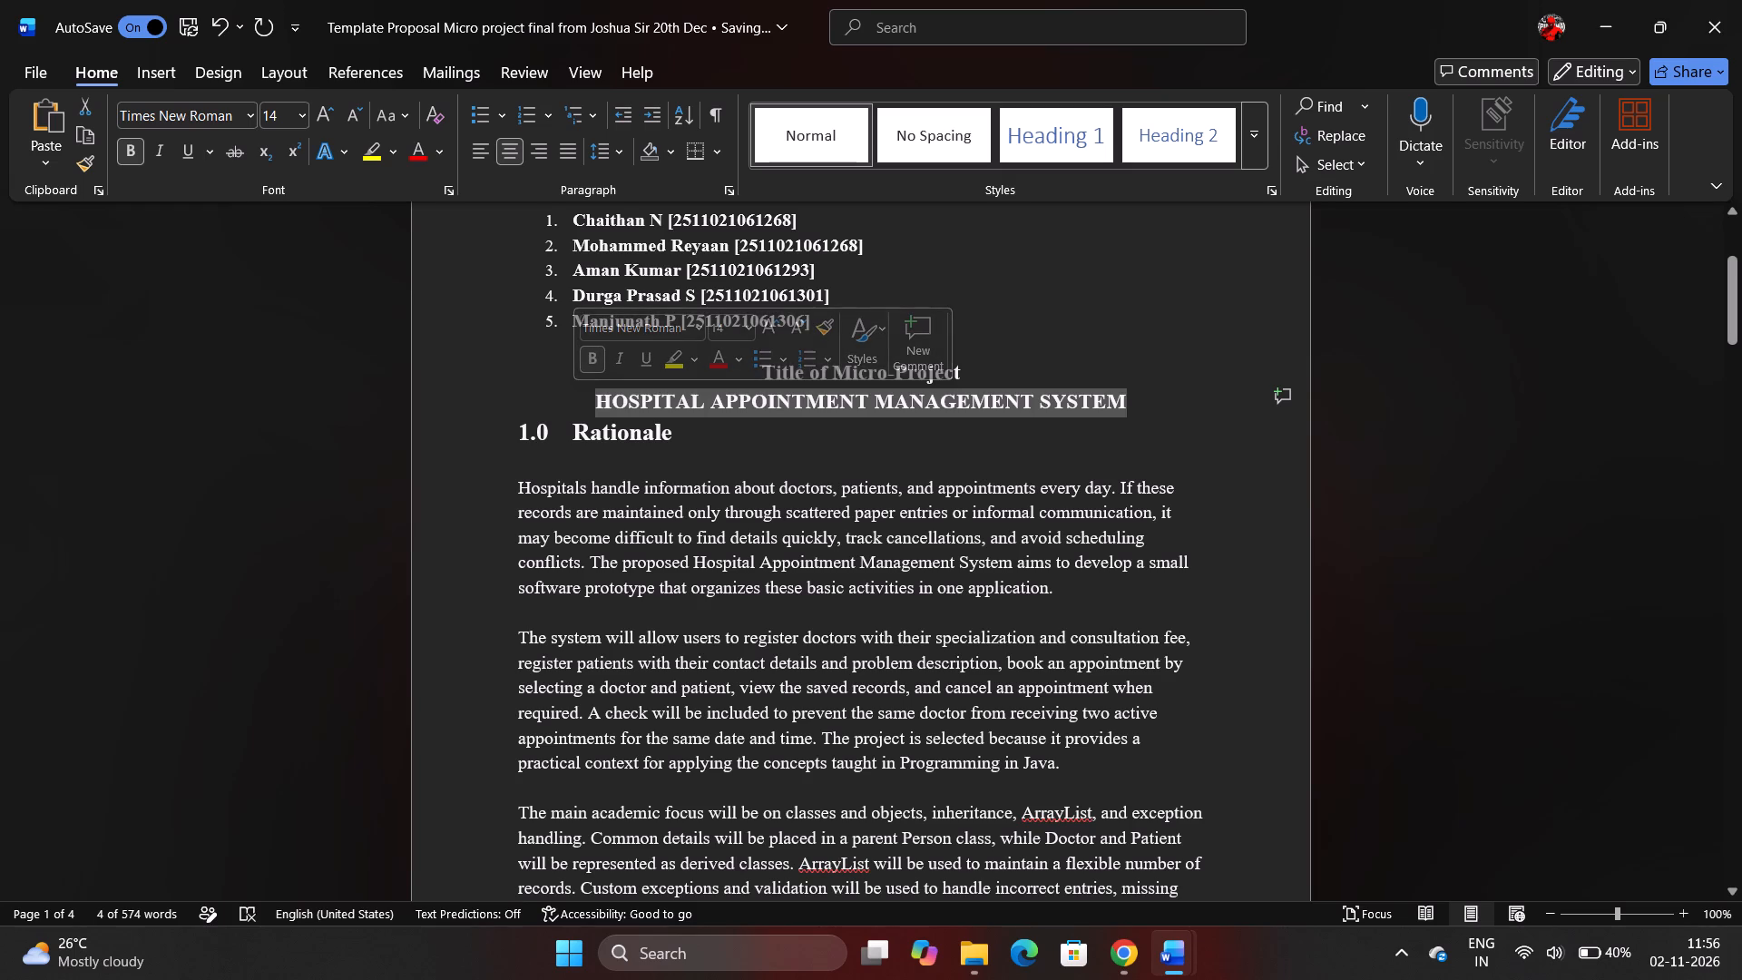
pyautogui.click(1130, 414)
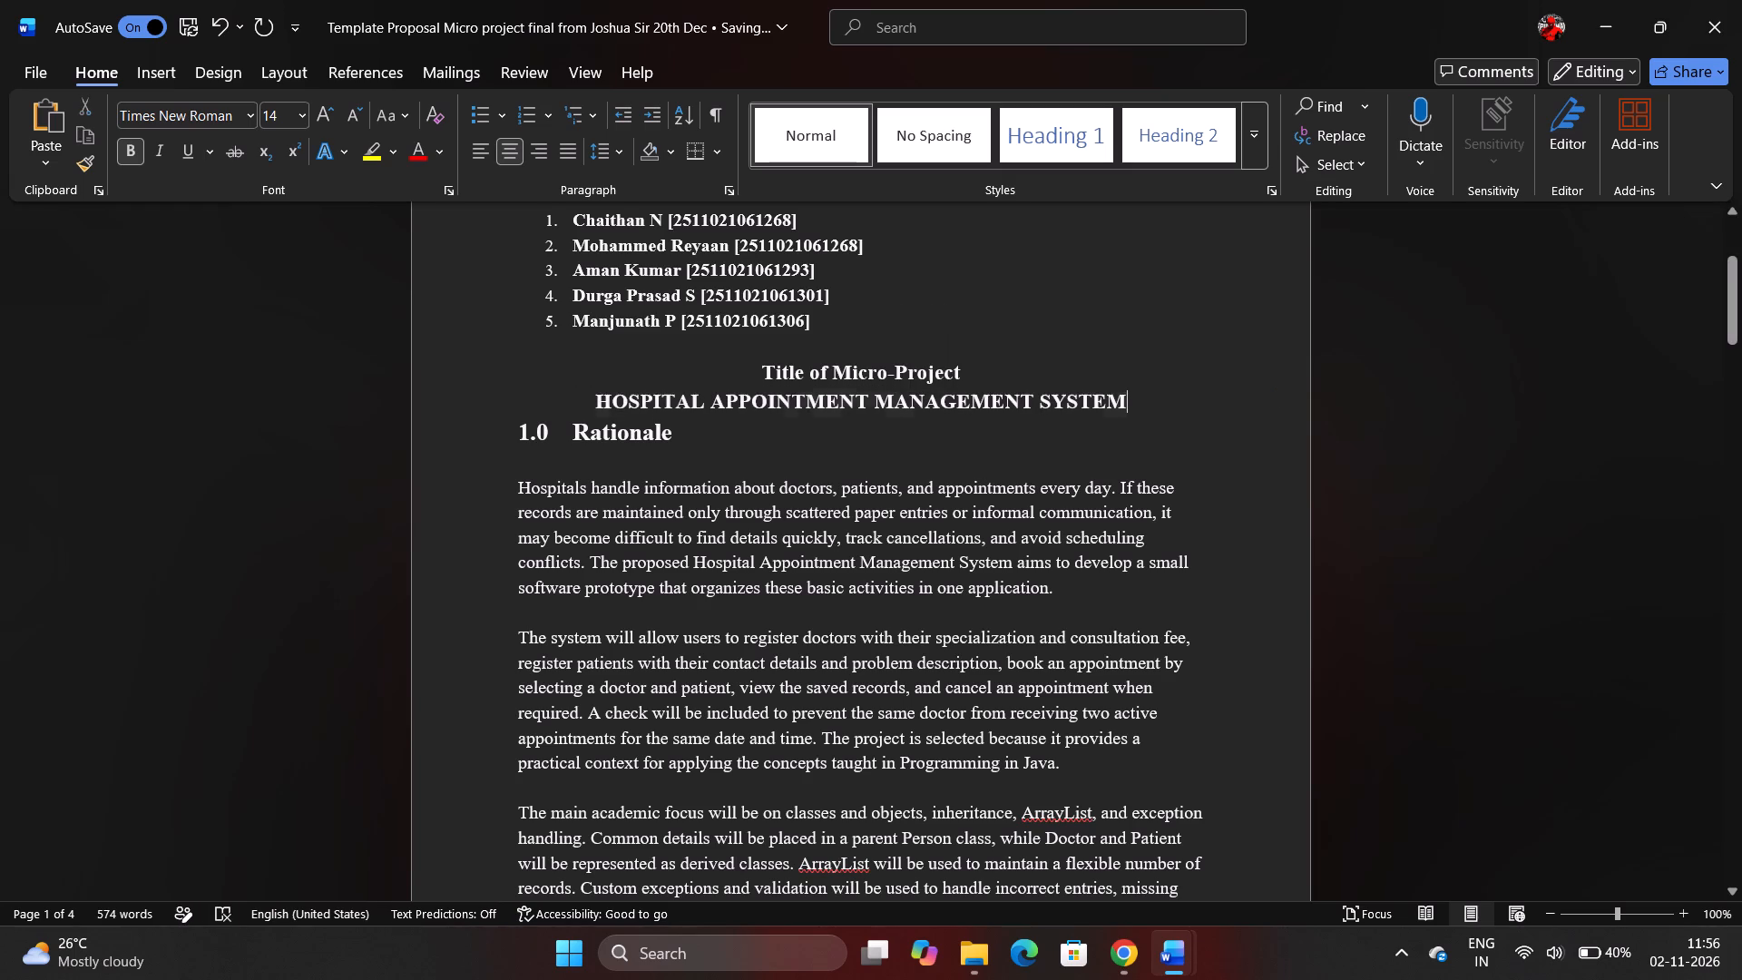
pyautogui.hotkey('shift', 'Return')
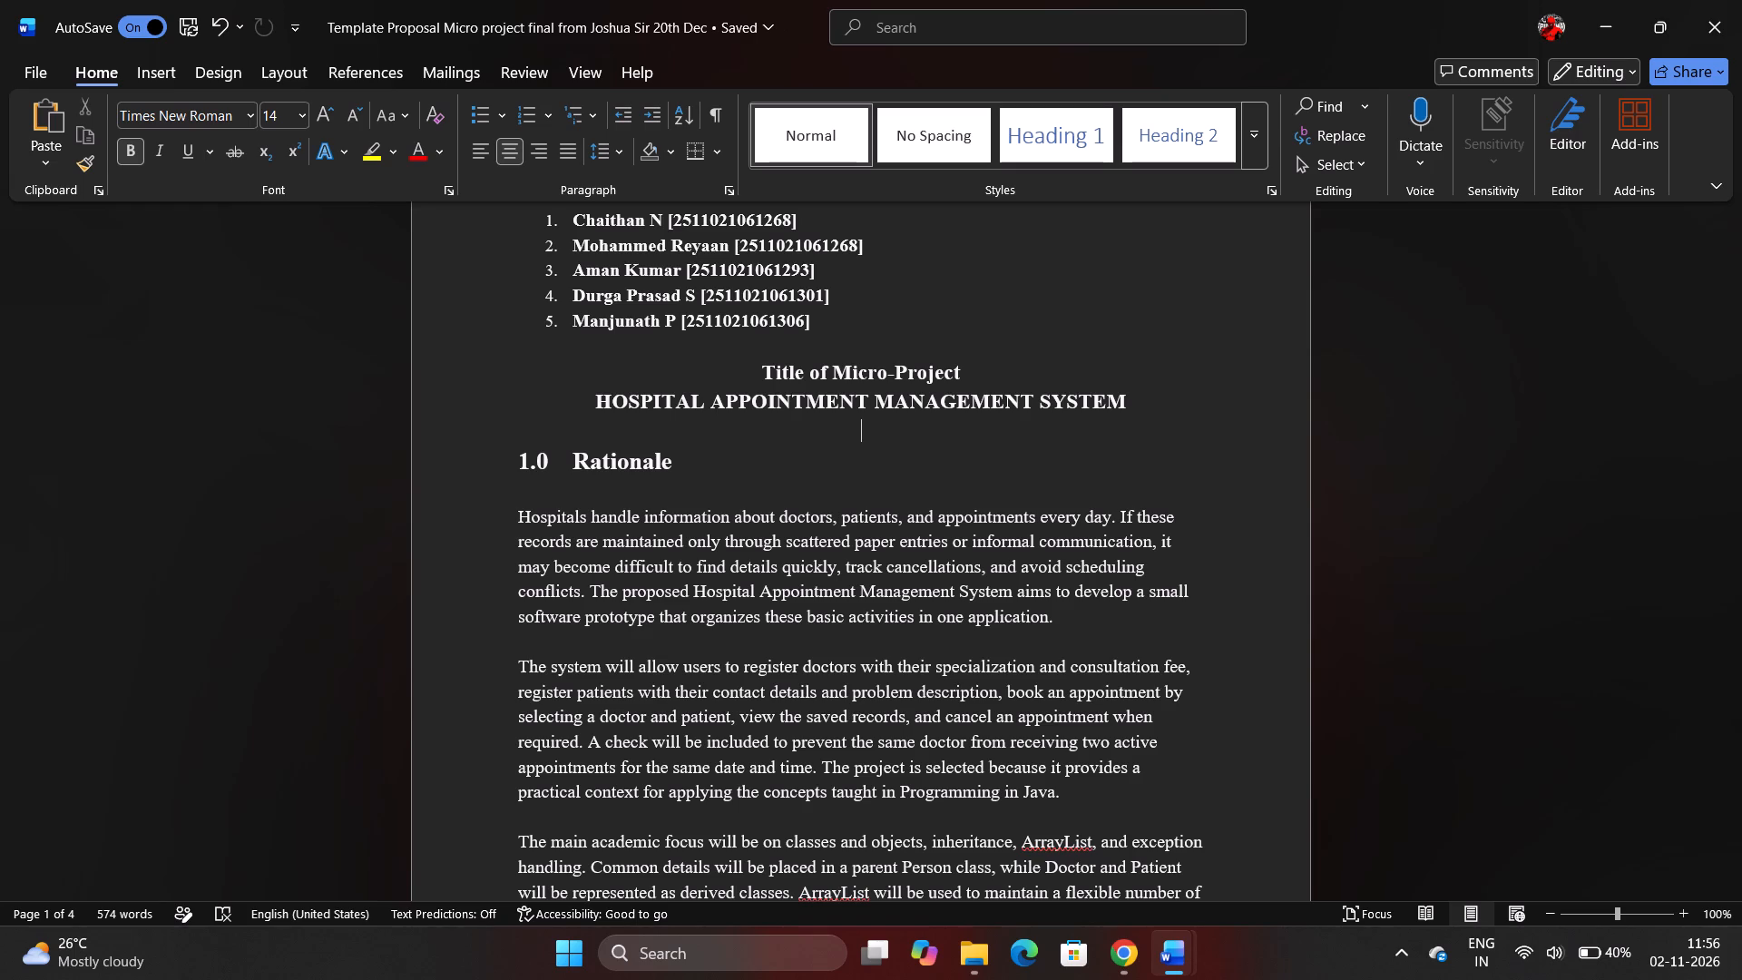
# Replace the blank lines after the Rationale text with three line breaks, moving the 2.0 Information Gathering heading onto page 2.
pyautogui.scroll(-1, 943, 562)
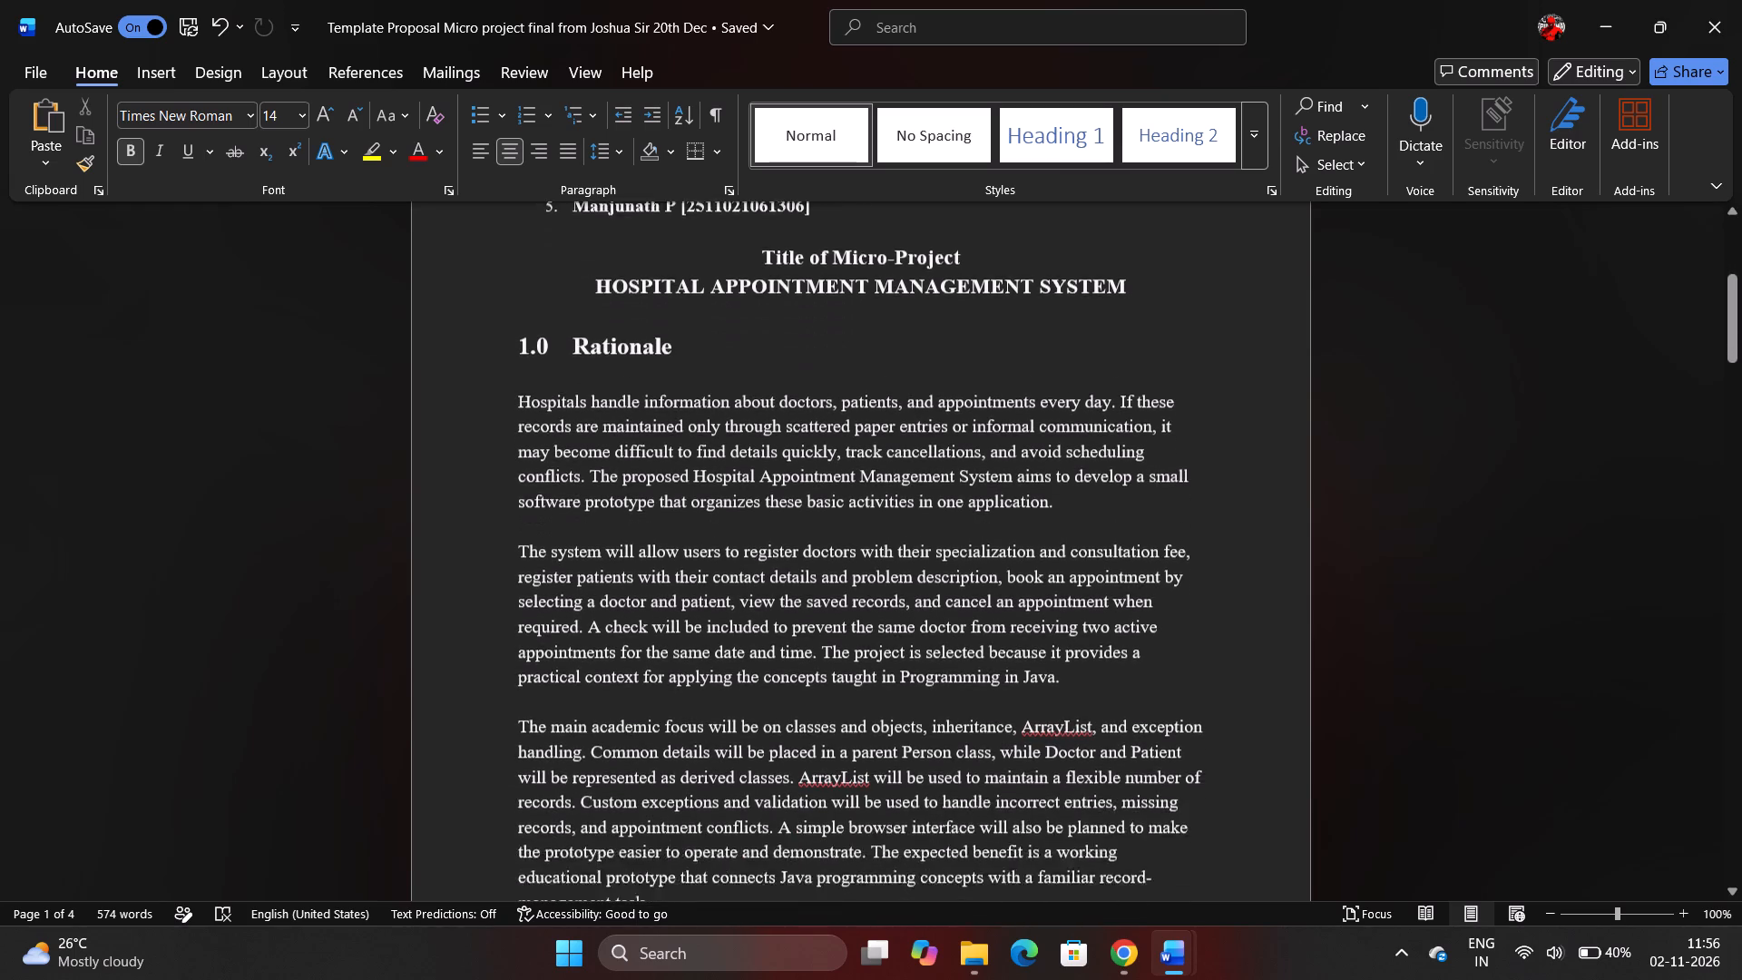
pyautogui.scroll(-3, 943, 562)
pyautogui.click(609, 410)
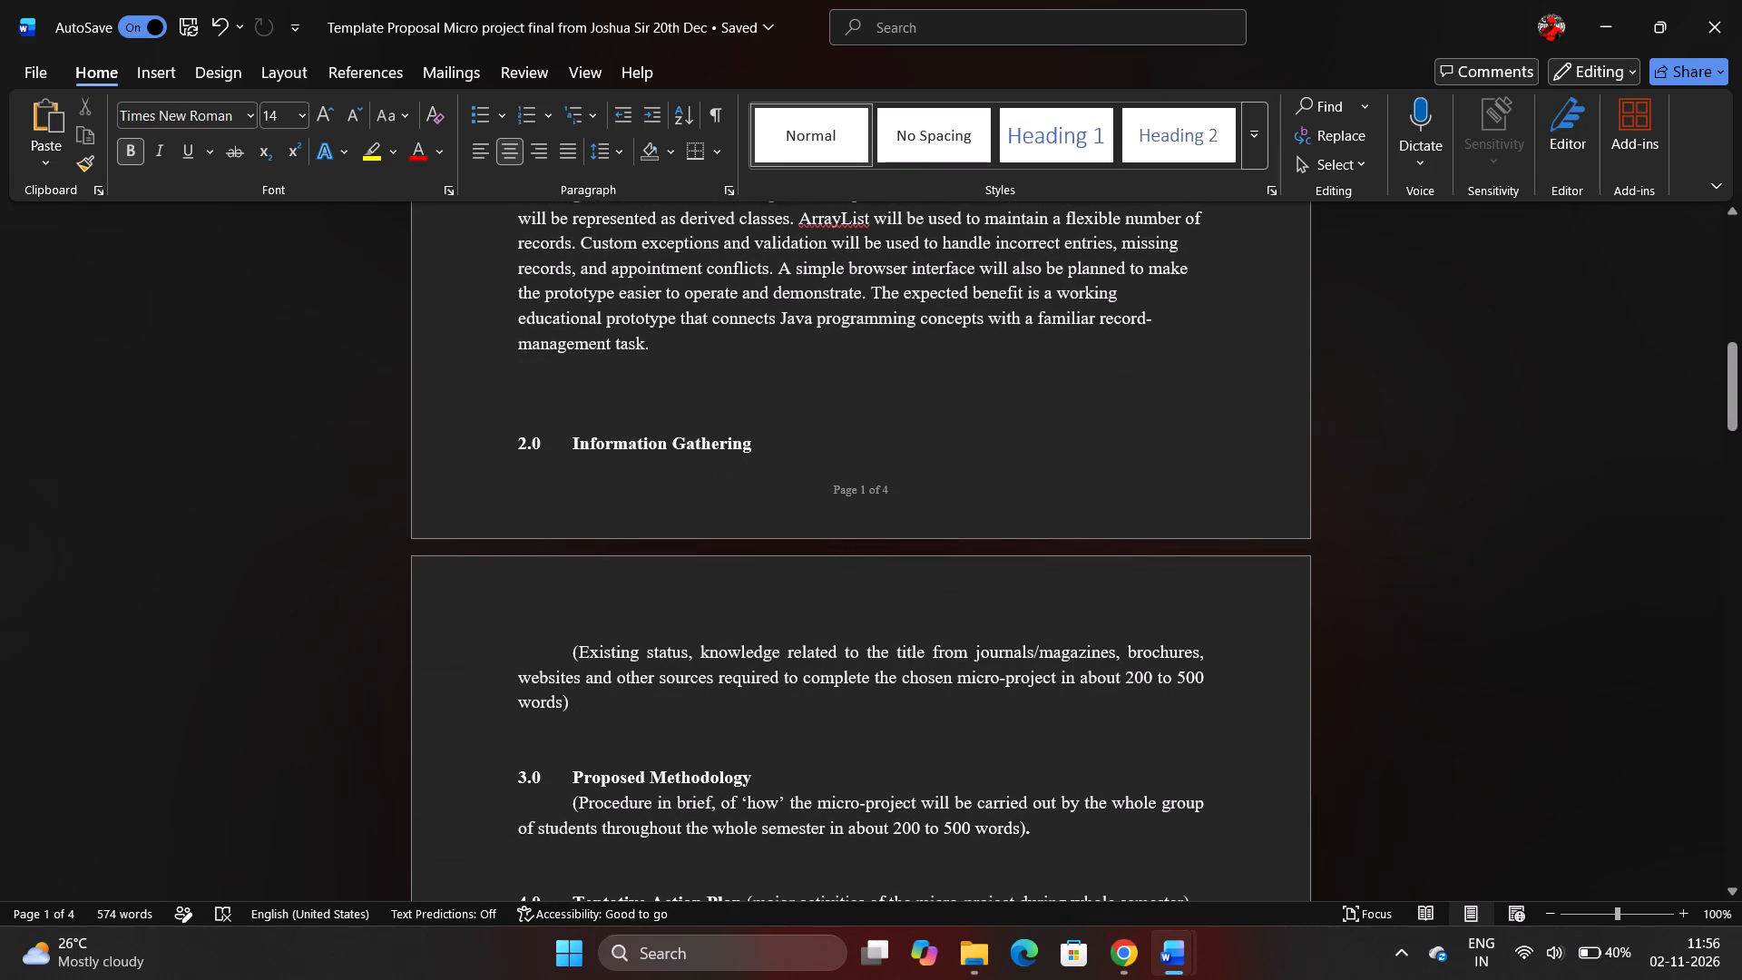
pyautogui.press('BackSpace')
pyautogui.press('BackSpace')
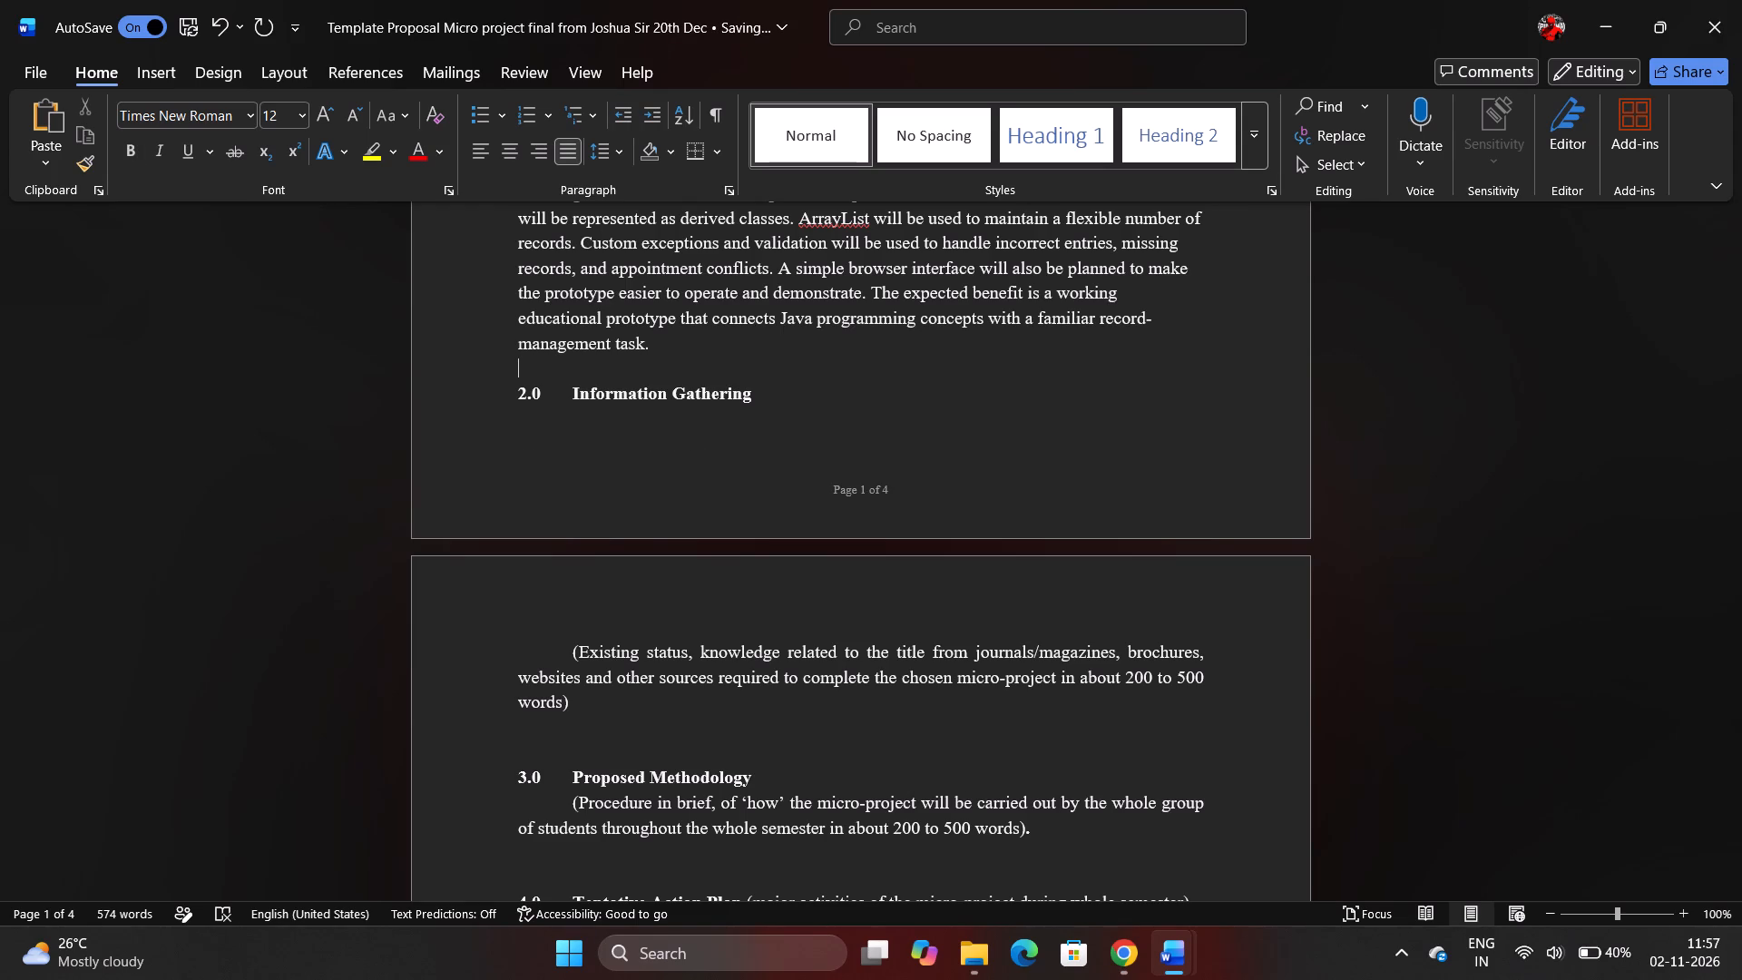
pyautogui.hotkey('shift', 'Return')
pyautogui.hotkey('shift', 'Return')
pyautogui.hotkey('shift', 'Return')
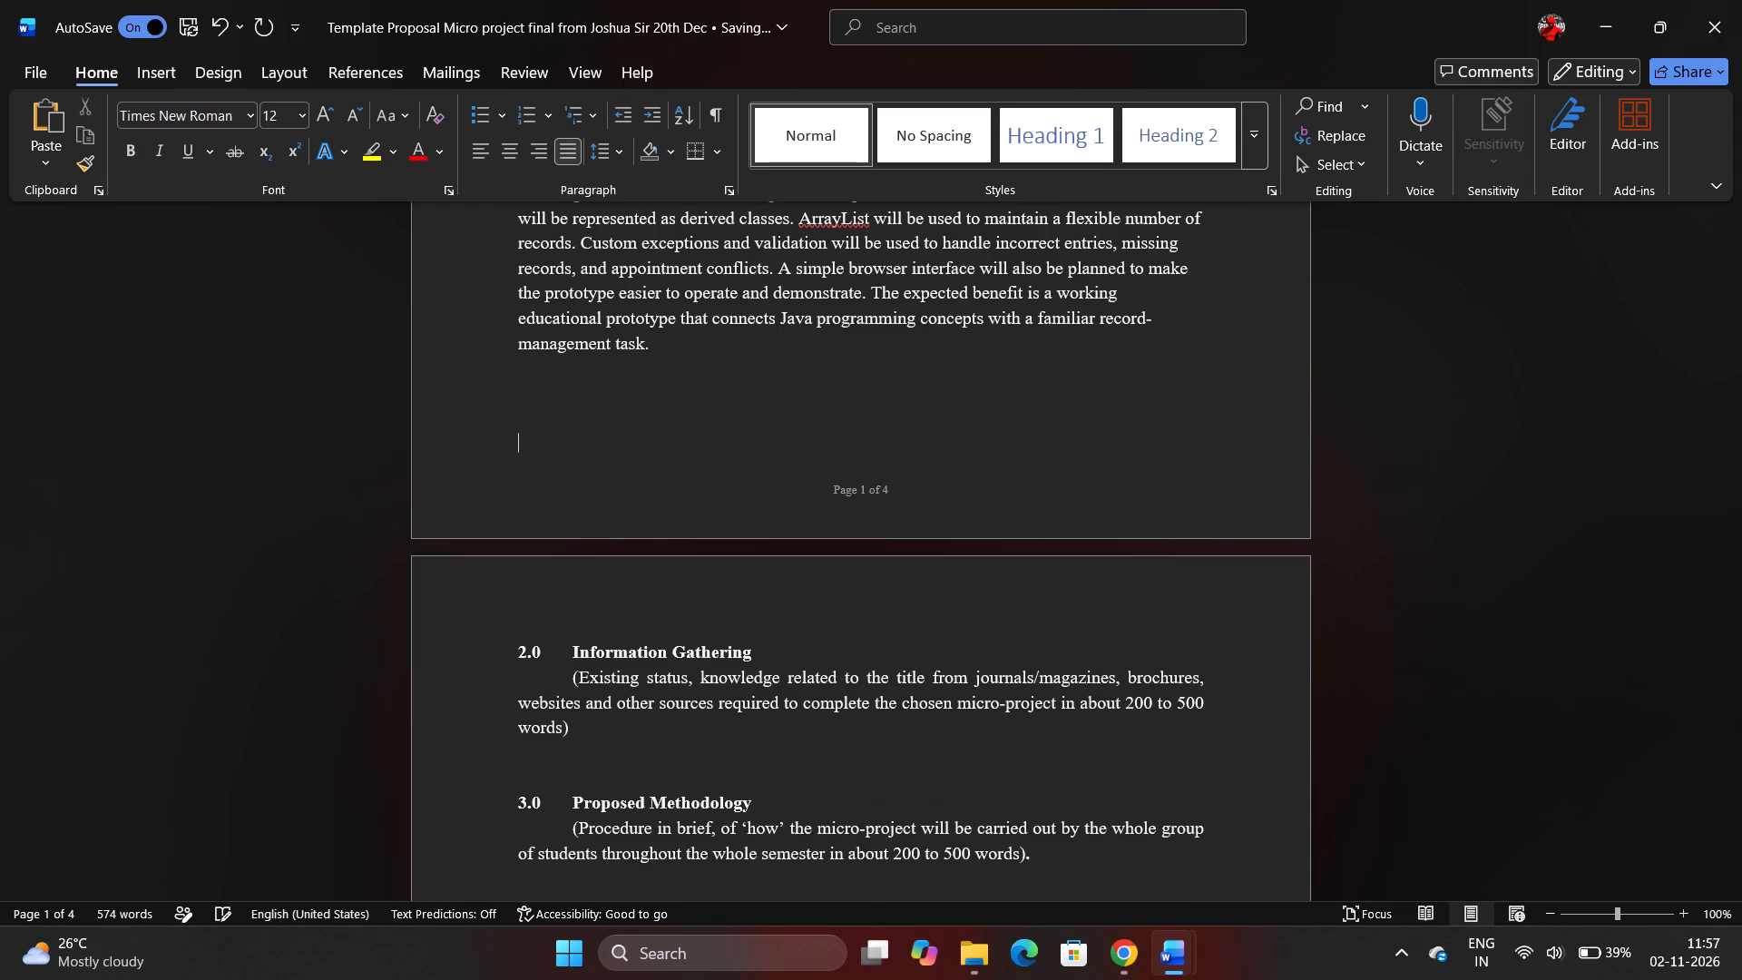
# Set the font size of the 2.0 Information Gathering heading to 16.
pyautogui.click(527, 621)
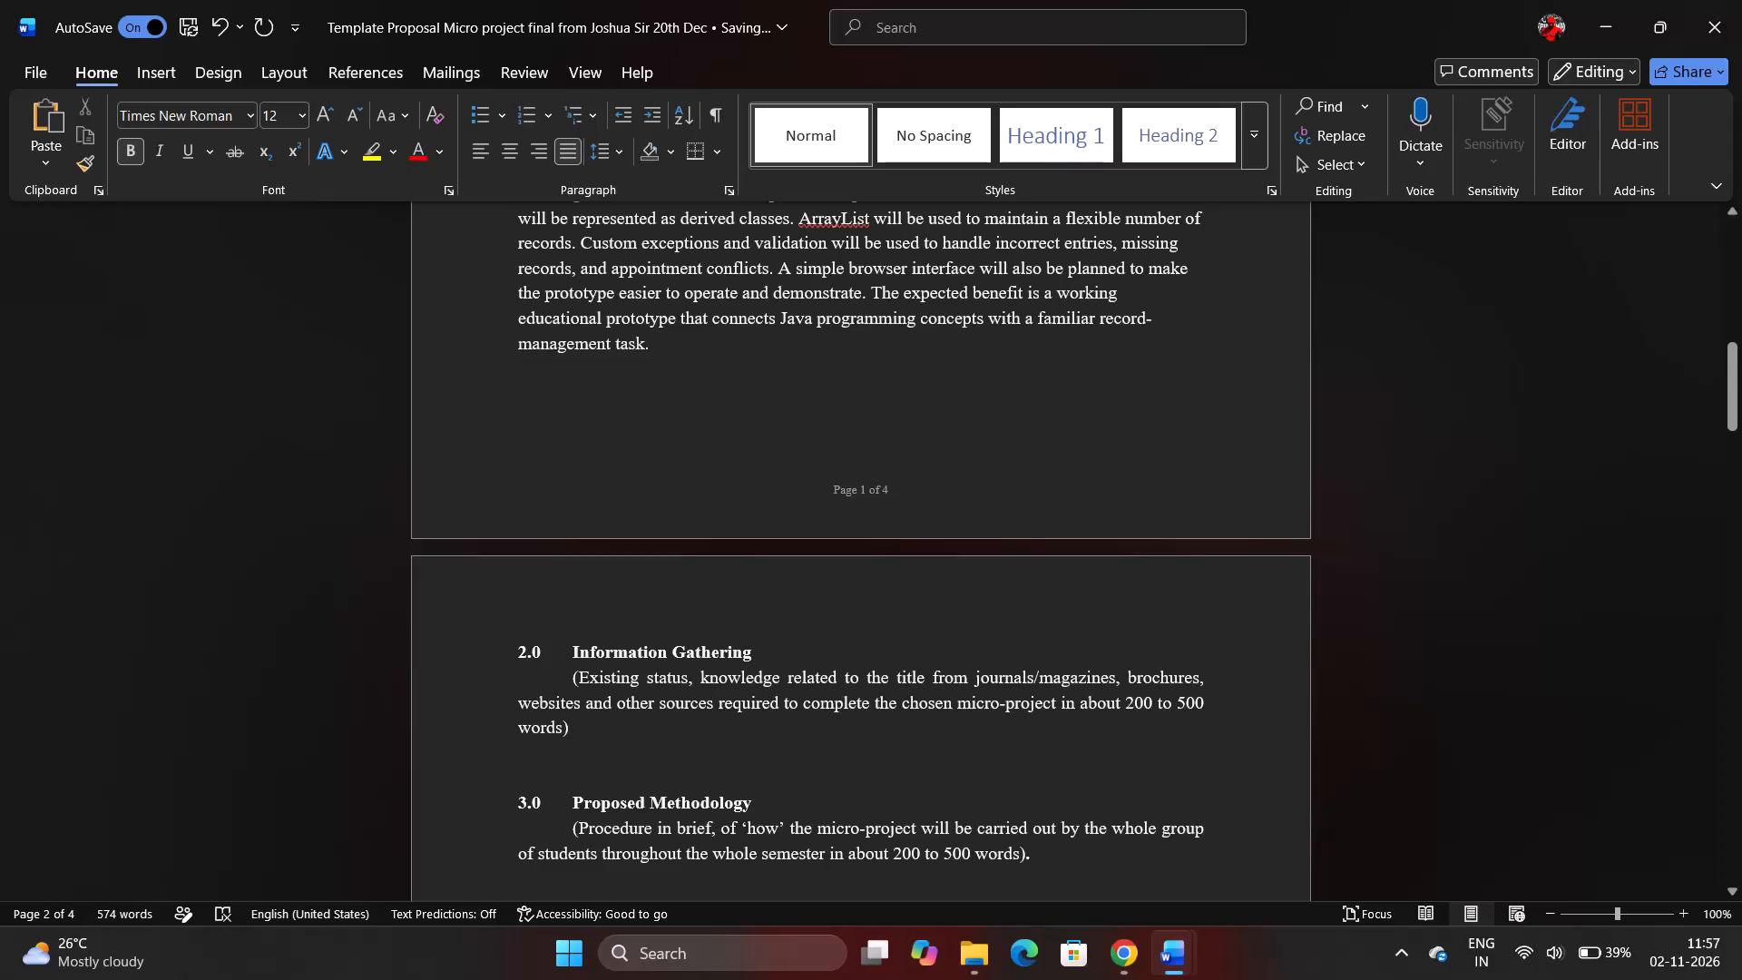
pyautogui.moveTo(757, 653); pyautogui.dragTo(502, 649)
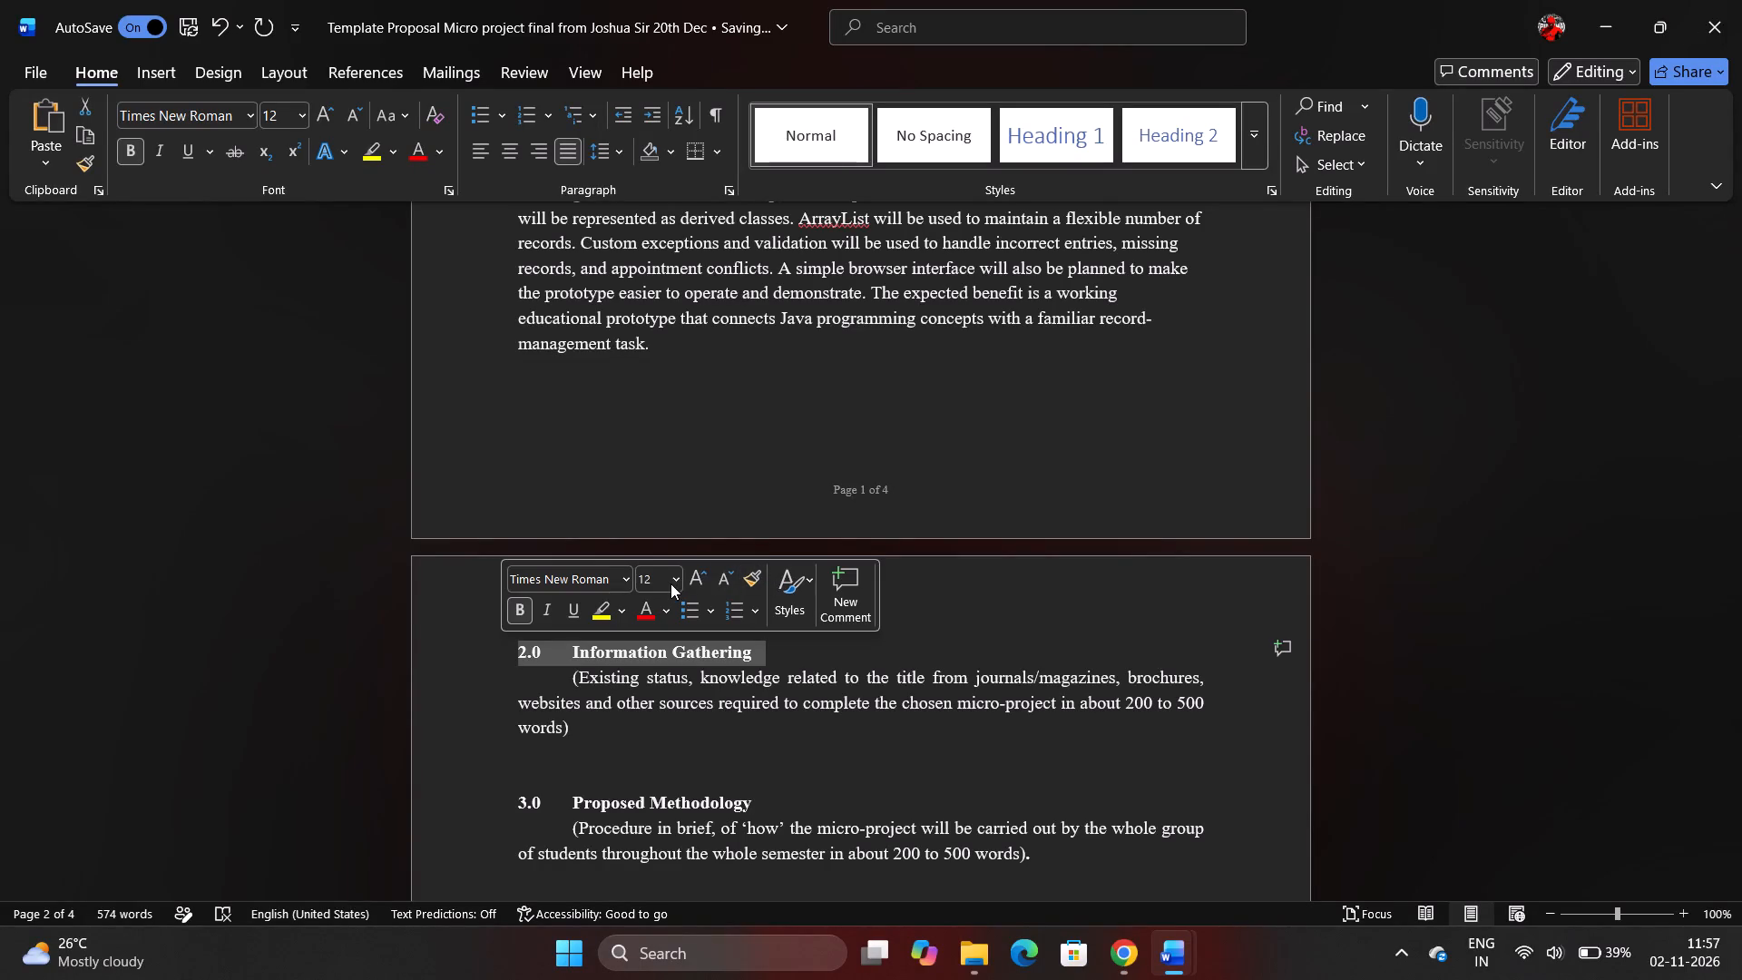
pyautogui.click(670, 583)
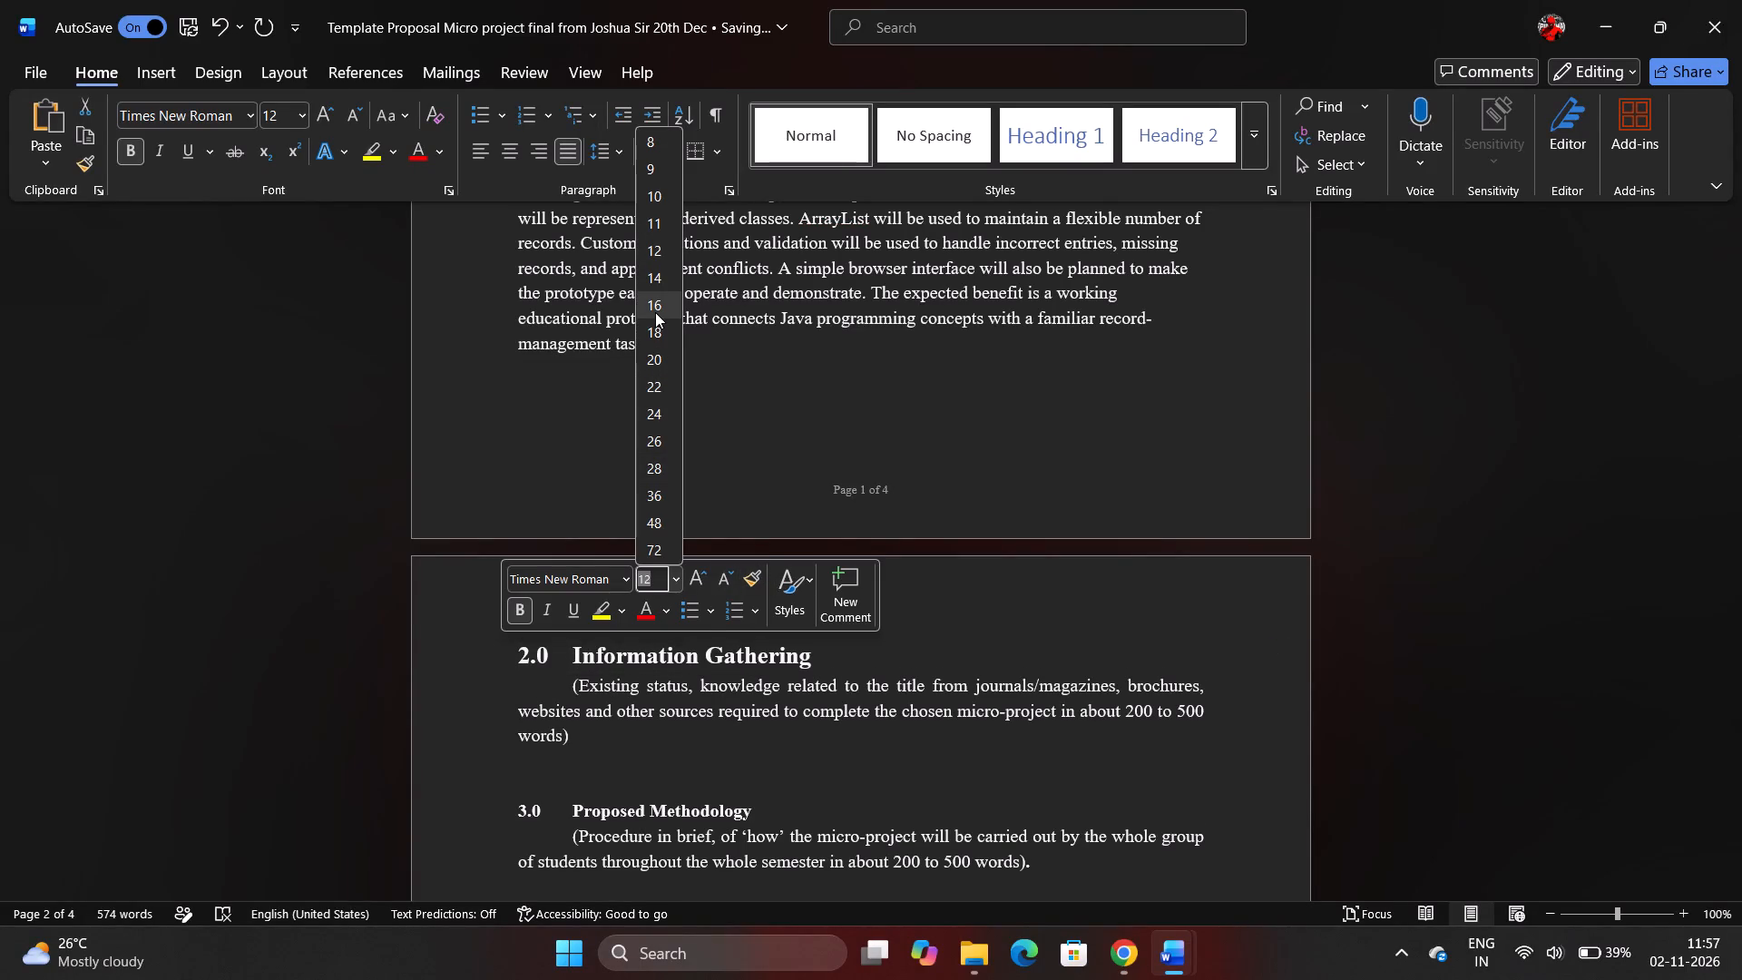
pyautogui.click(655, 312)
pyautogui.click(727, 475)
# Insert a line break before the bracketed placeholder text under 2.0 Information Gathering, matching the spacing of the Rationale section.
pyautogui.scroll(1, 727, 475)
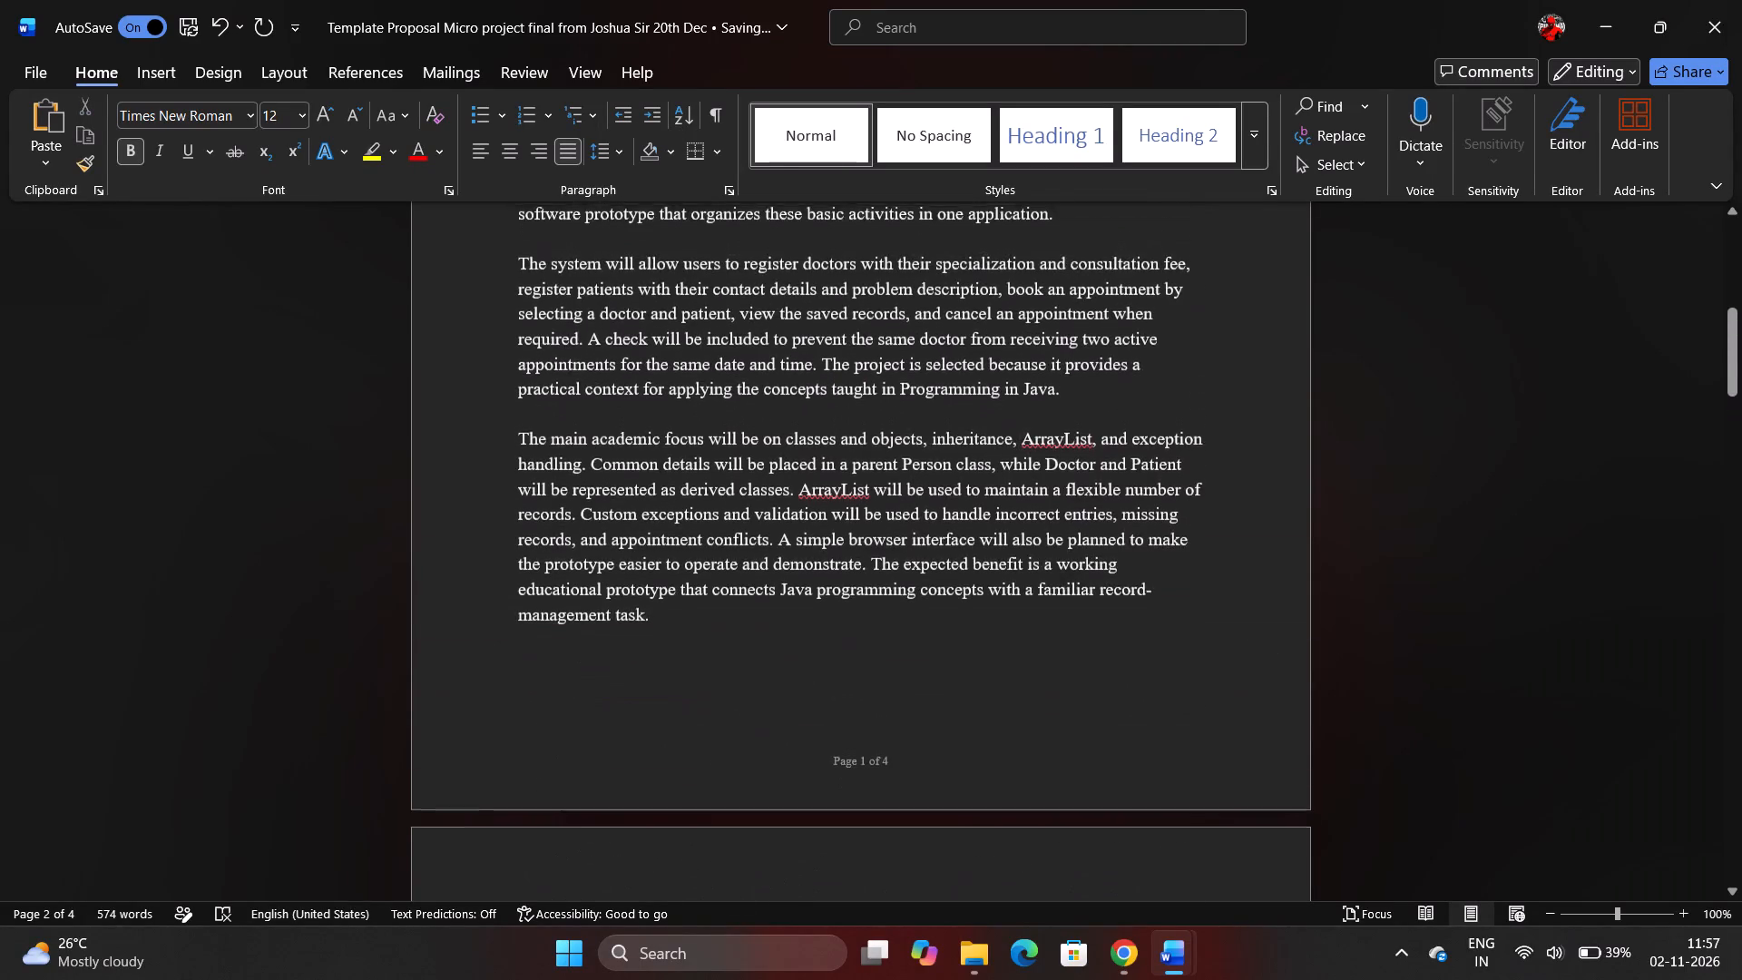
pyautogui.scroll(2, 727, 475)
pyautogui.moveTo(675, 327); pyautogui.dragTo(524, 338)
pyautogui.scroll(-3, 702, 530)
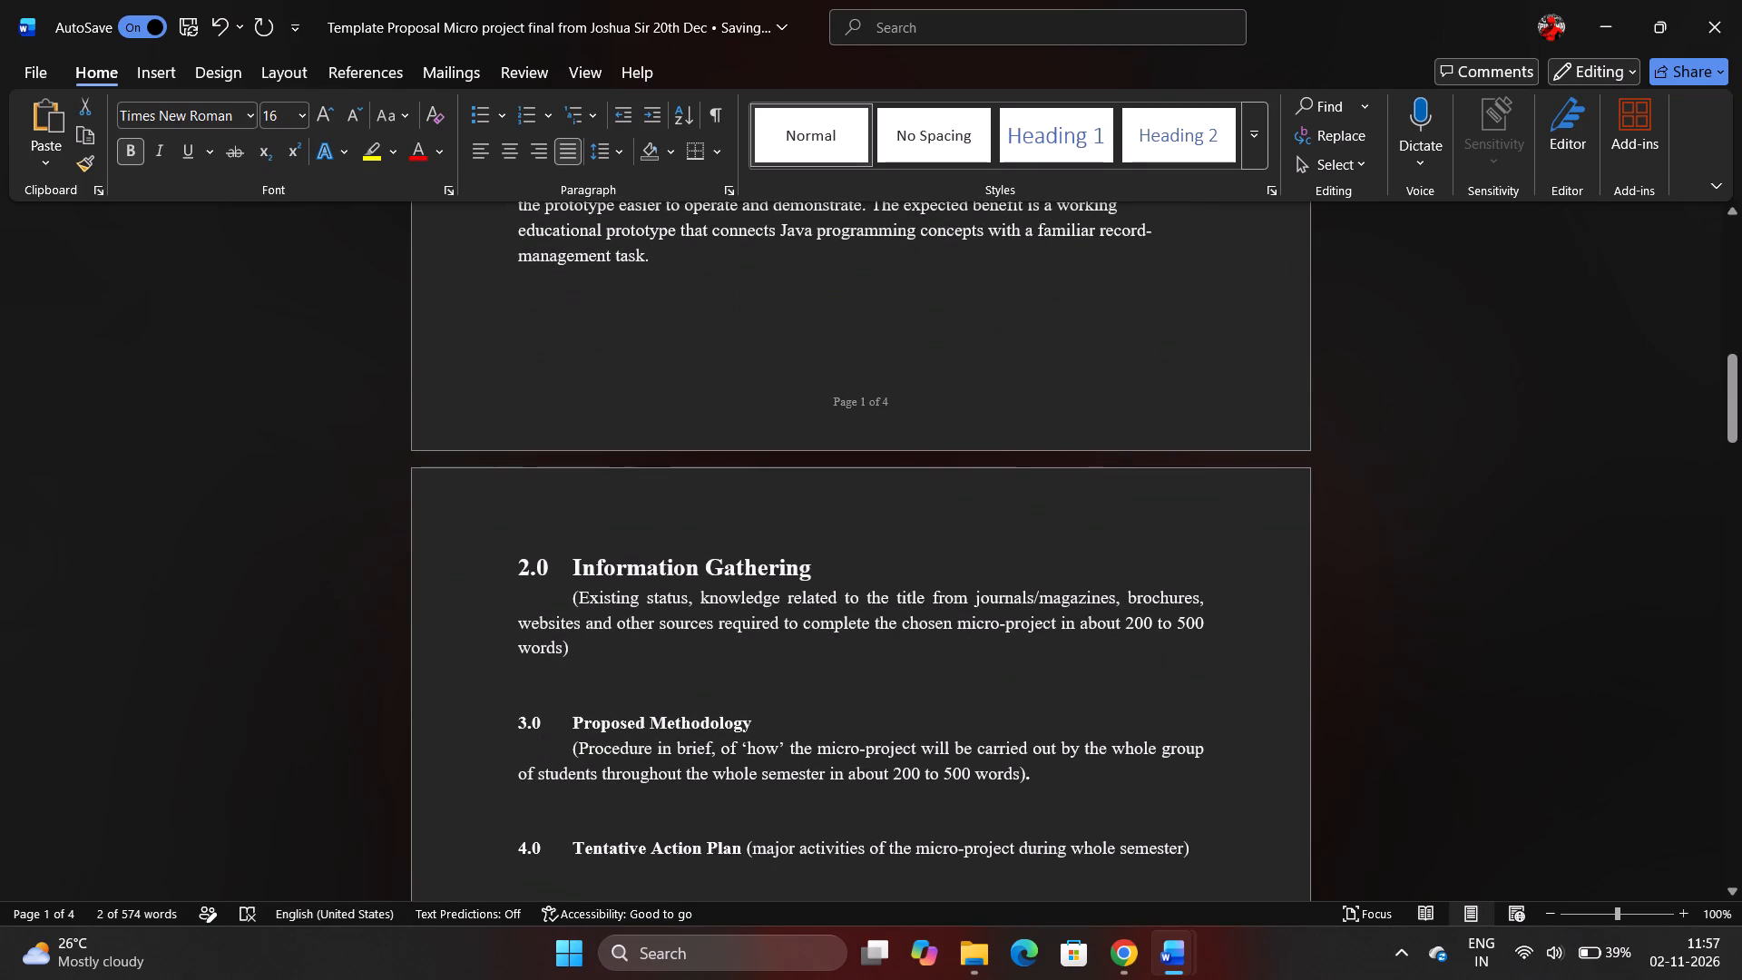
pyautogui.click(568, 598)
pyautogui.hotkey('shift', 'Return')
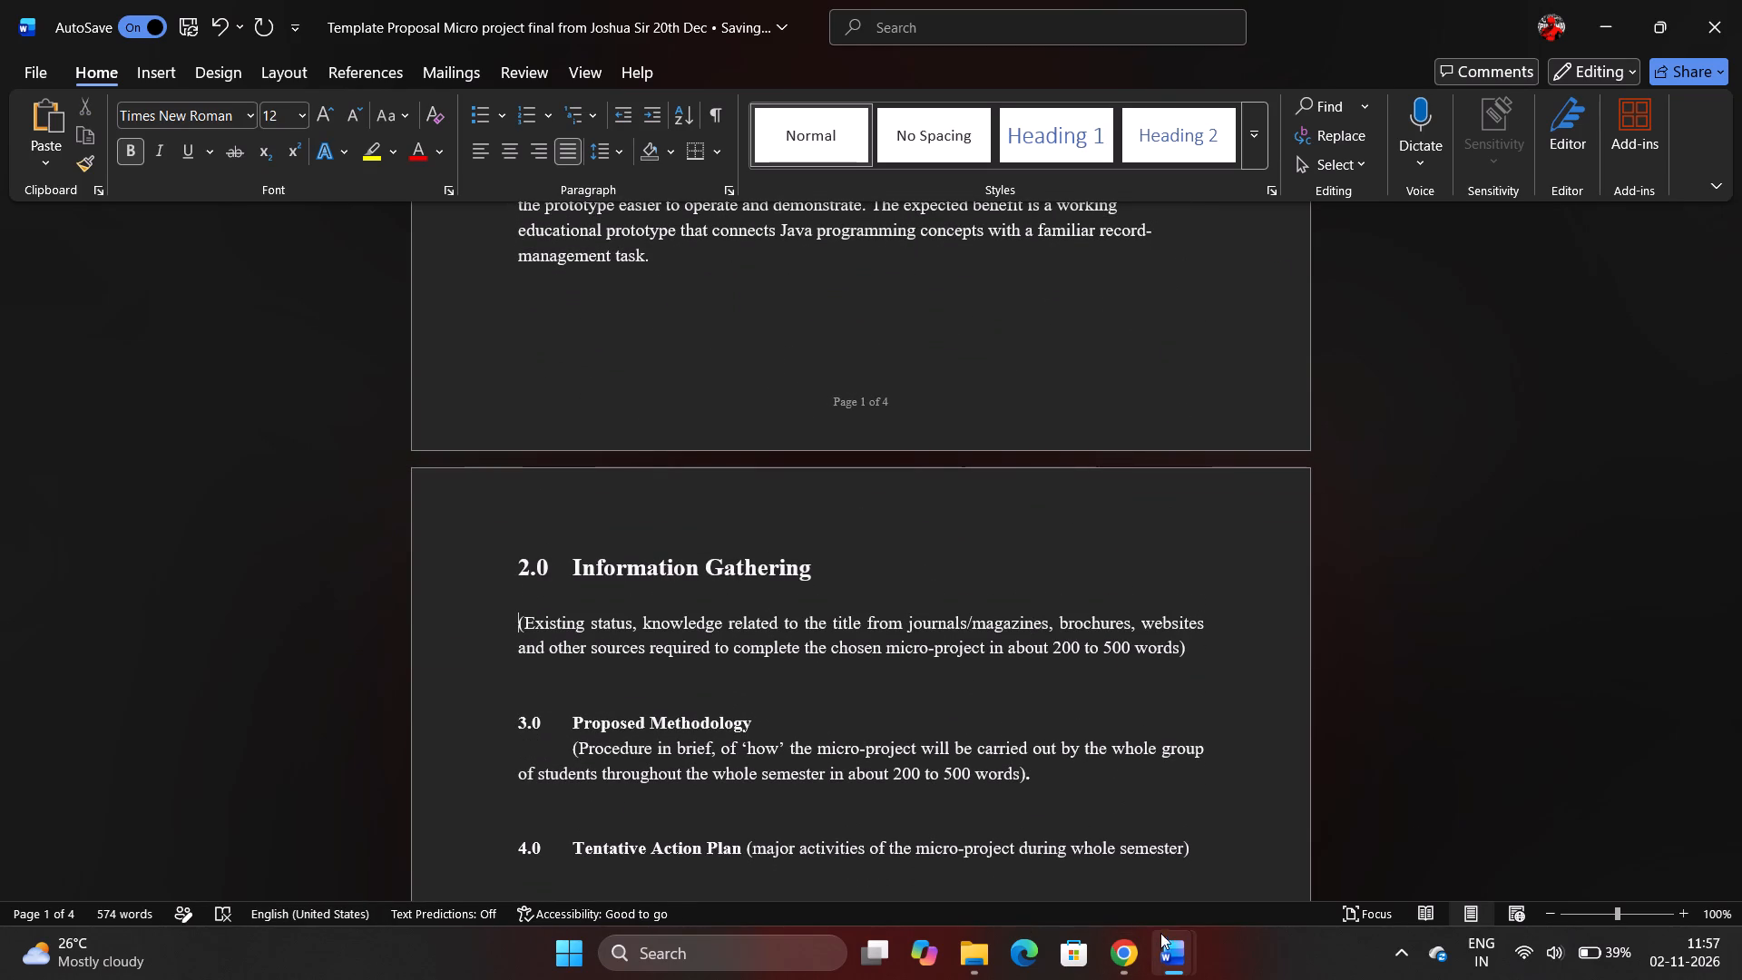
# Copy the Information Gathering body text from the Complete_Action_Plan document and paste it over the bracketed placeholder in the Template Proposal.
pyautogui.hotkey('alt', 'Tab')
pyautogui.hotkey('alt', 'Tab')
pyautogui.hotkey('alt', 'Tab')
pyautogui.hotkey('alt', 'Tab')
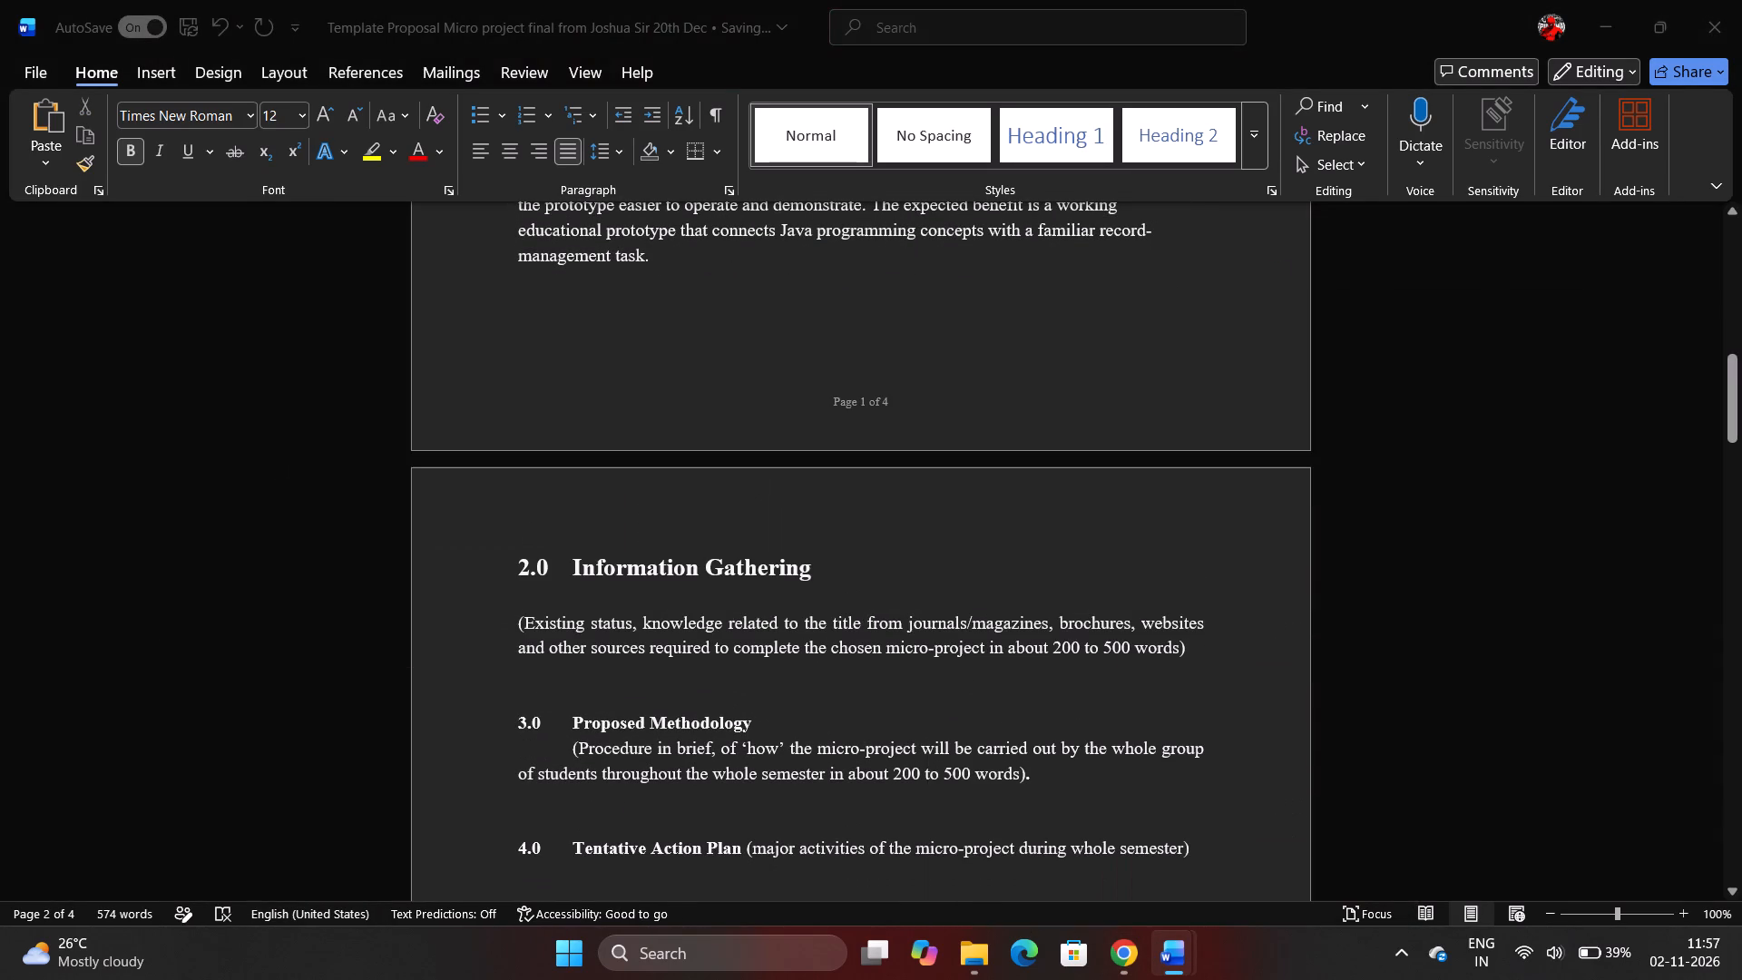
pyautogui.hotkey('alt', 'Tab')
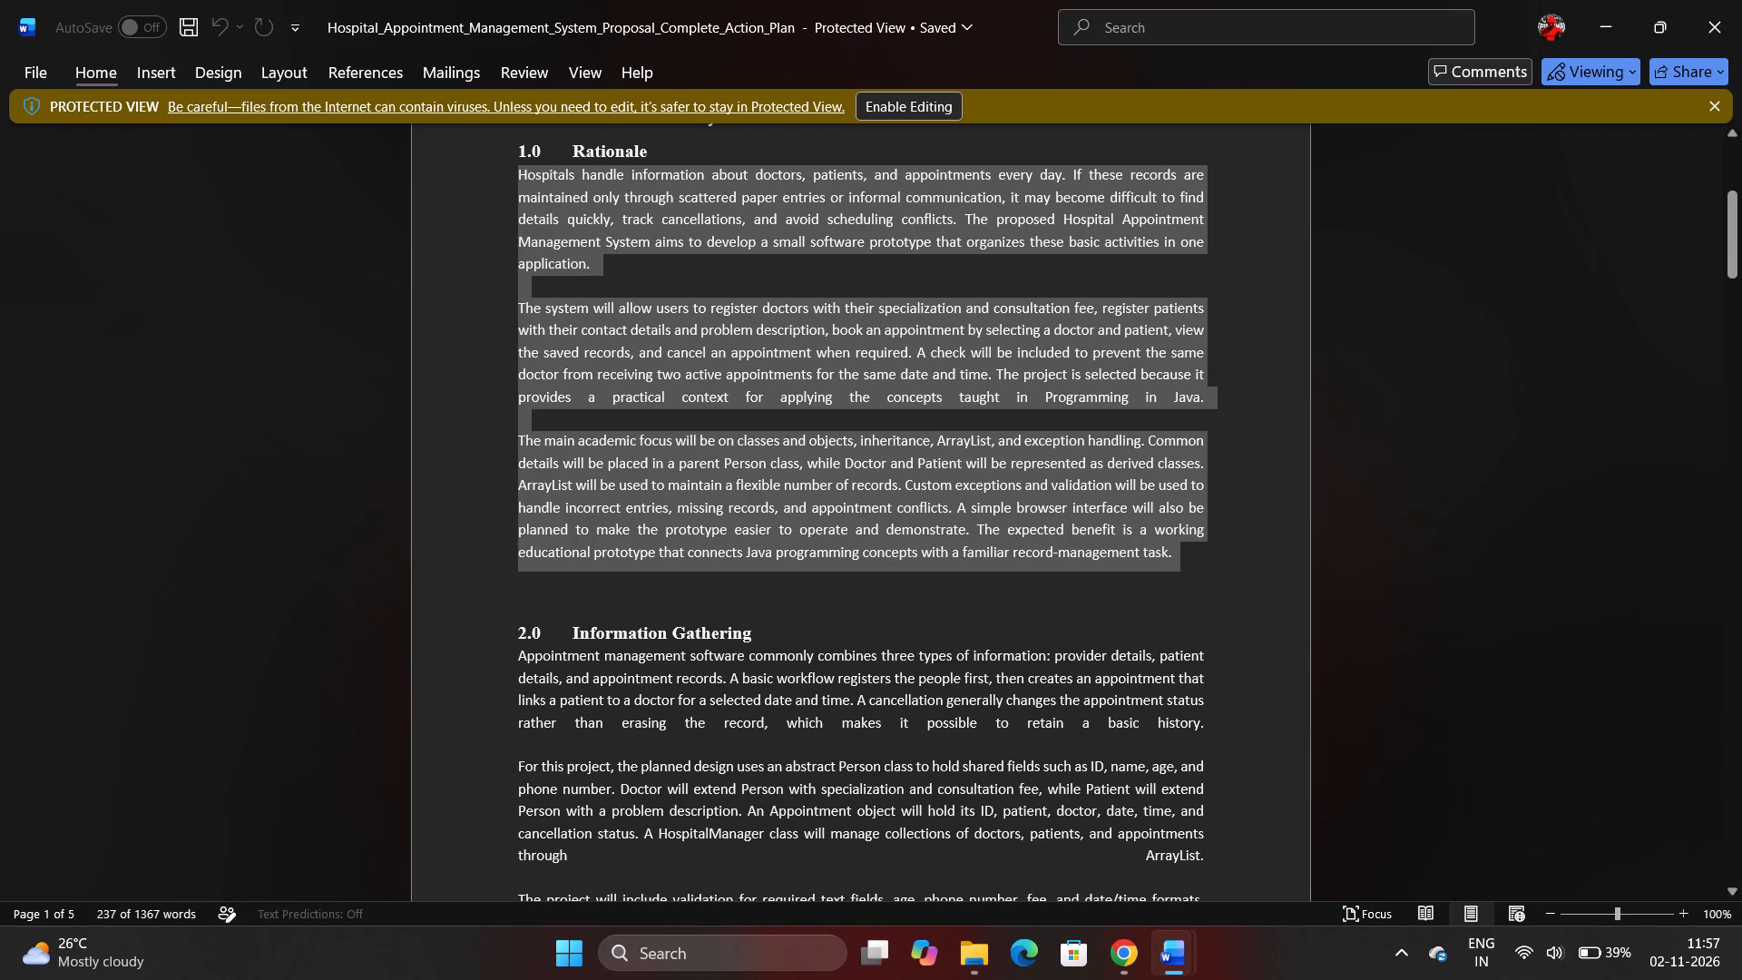
pyautogui.click(516, 656)
pyautogui.moveTo(516, 656); pyautogui.dragTo(804, 872)
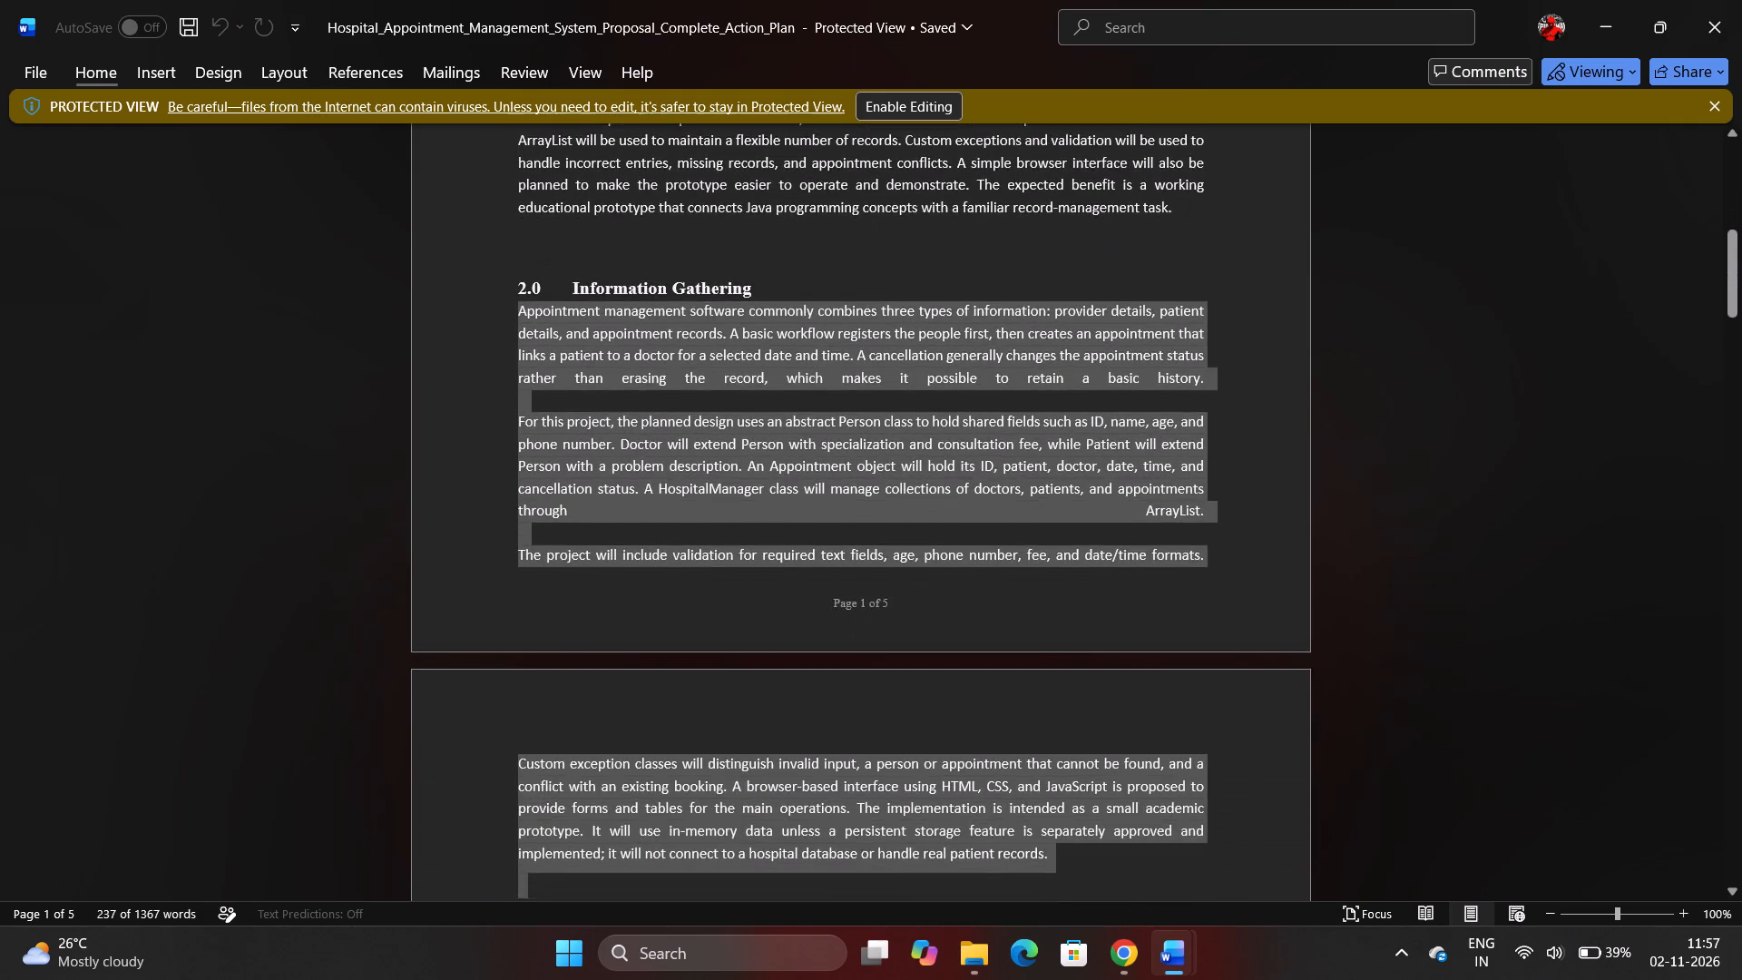
pyautogui.moveTo(804, 872); pyautogui.dragTo(1059, 306)
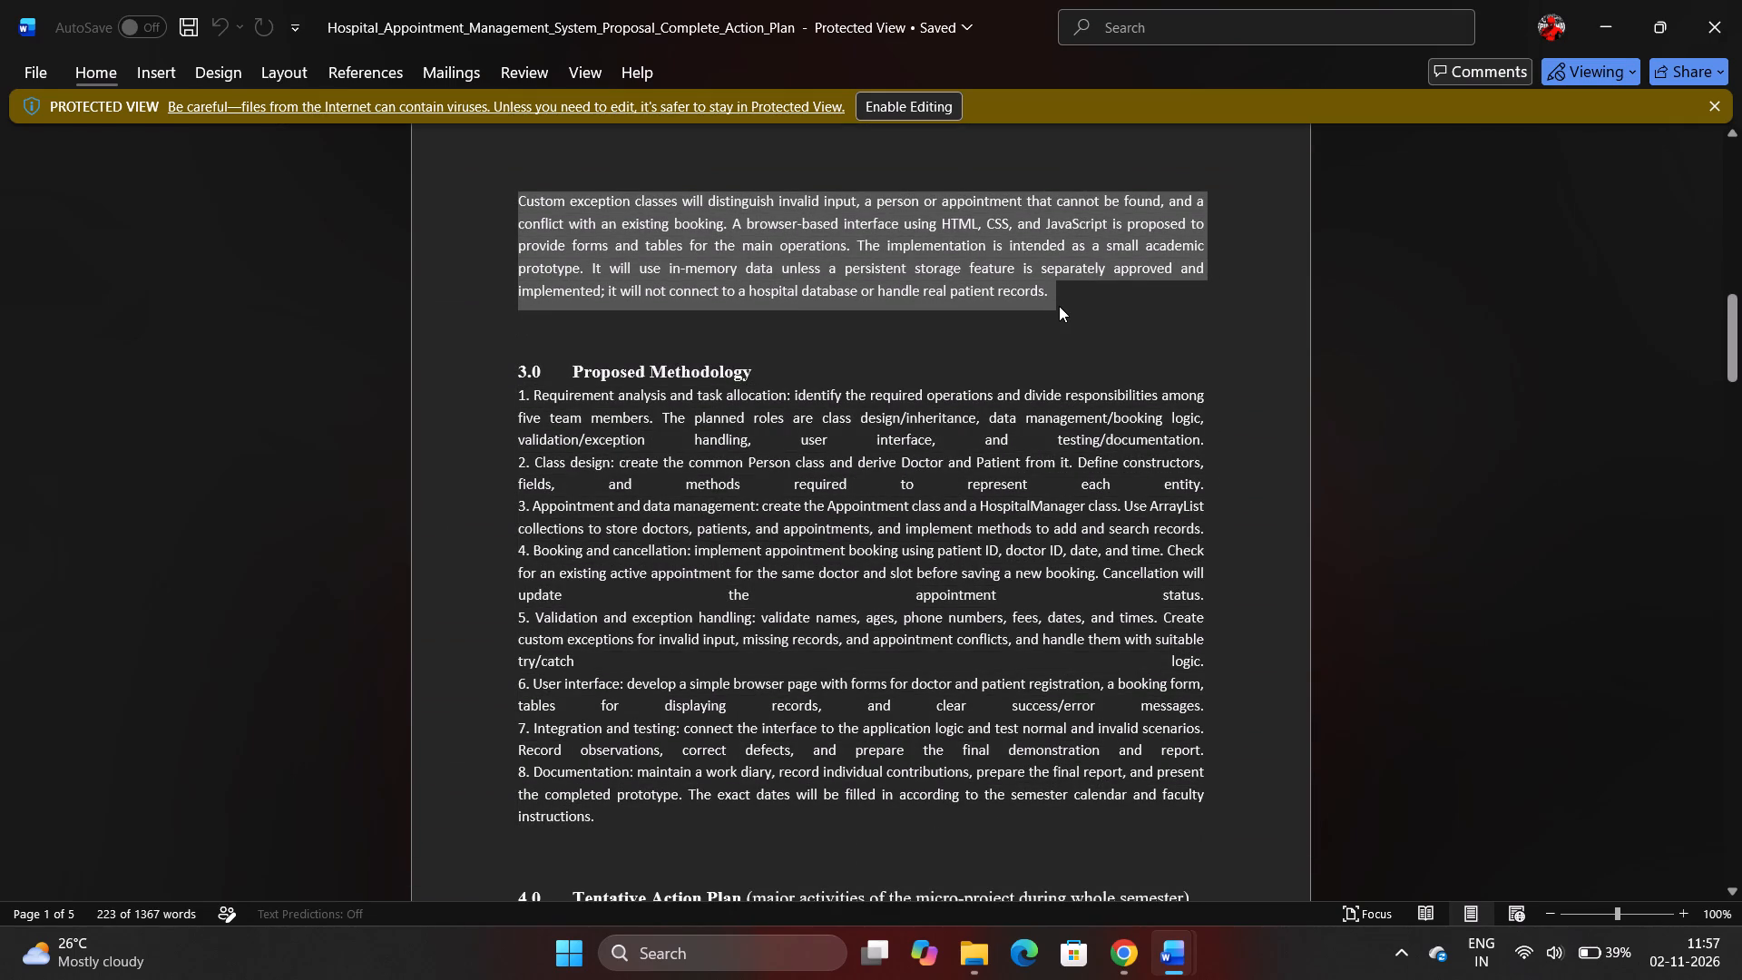
pyautogui.hotkey('ctrl', 'c')
pyautogui.hotkey('alt', 'Tab')
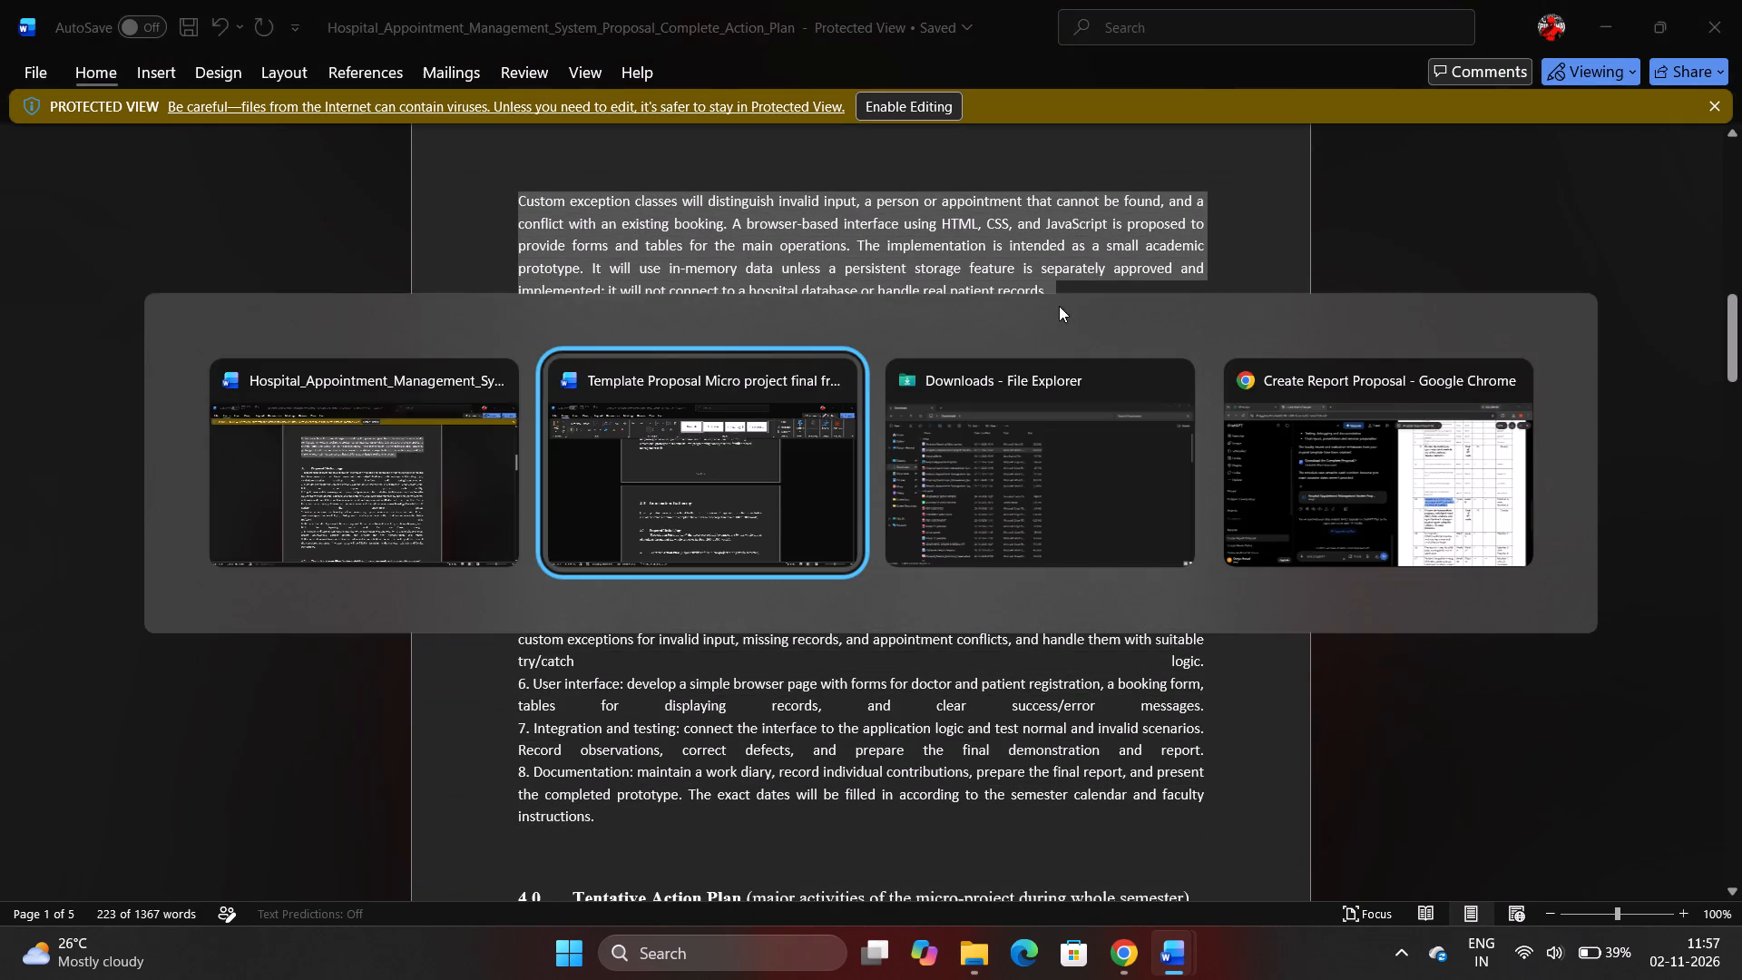
pyautogui.scroll(1, 757, 659)
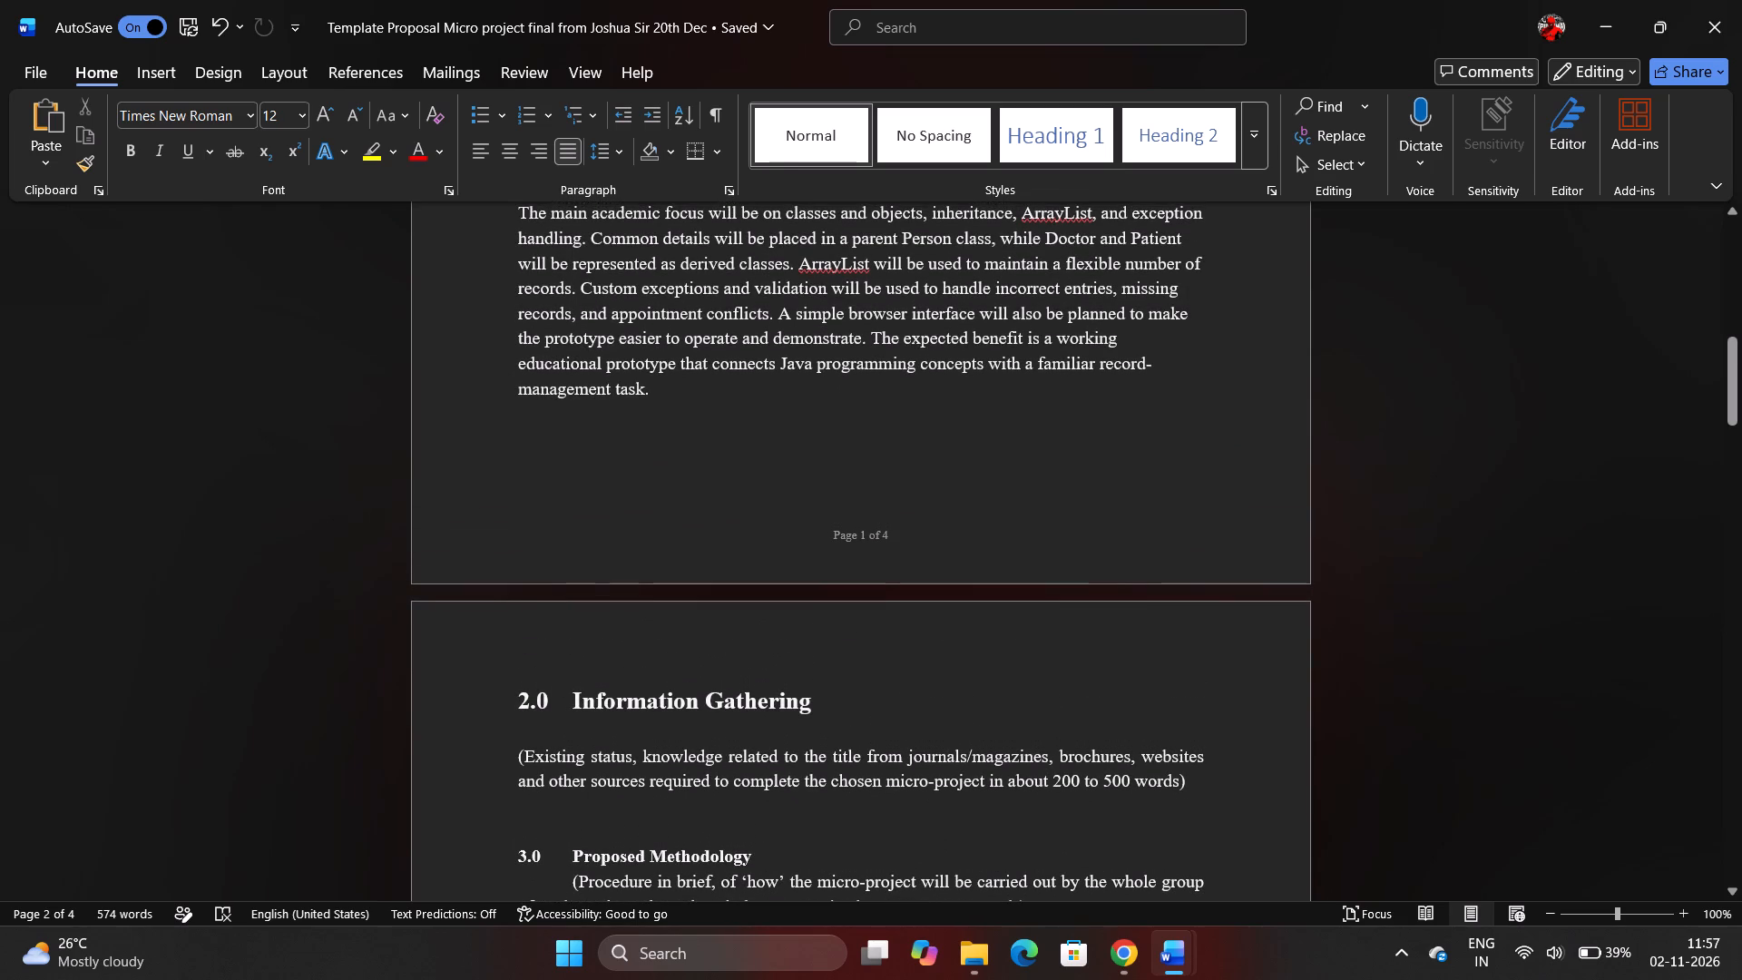
pyautogui.moveTo(514, 758); pyautogui.dragTo(1199, 790)
pyautogui.hotkey('ctrl', 'v')
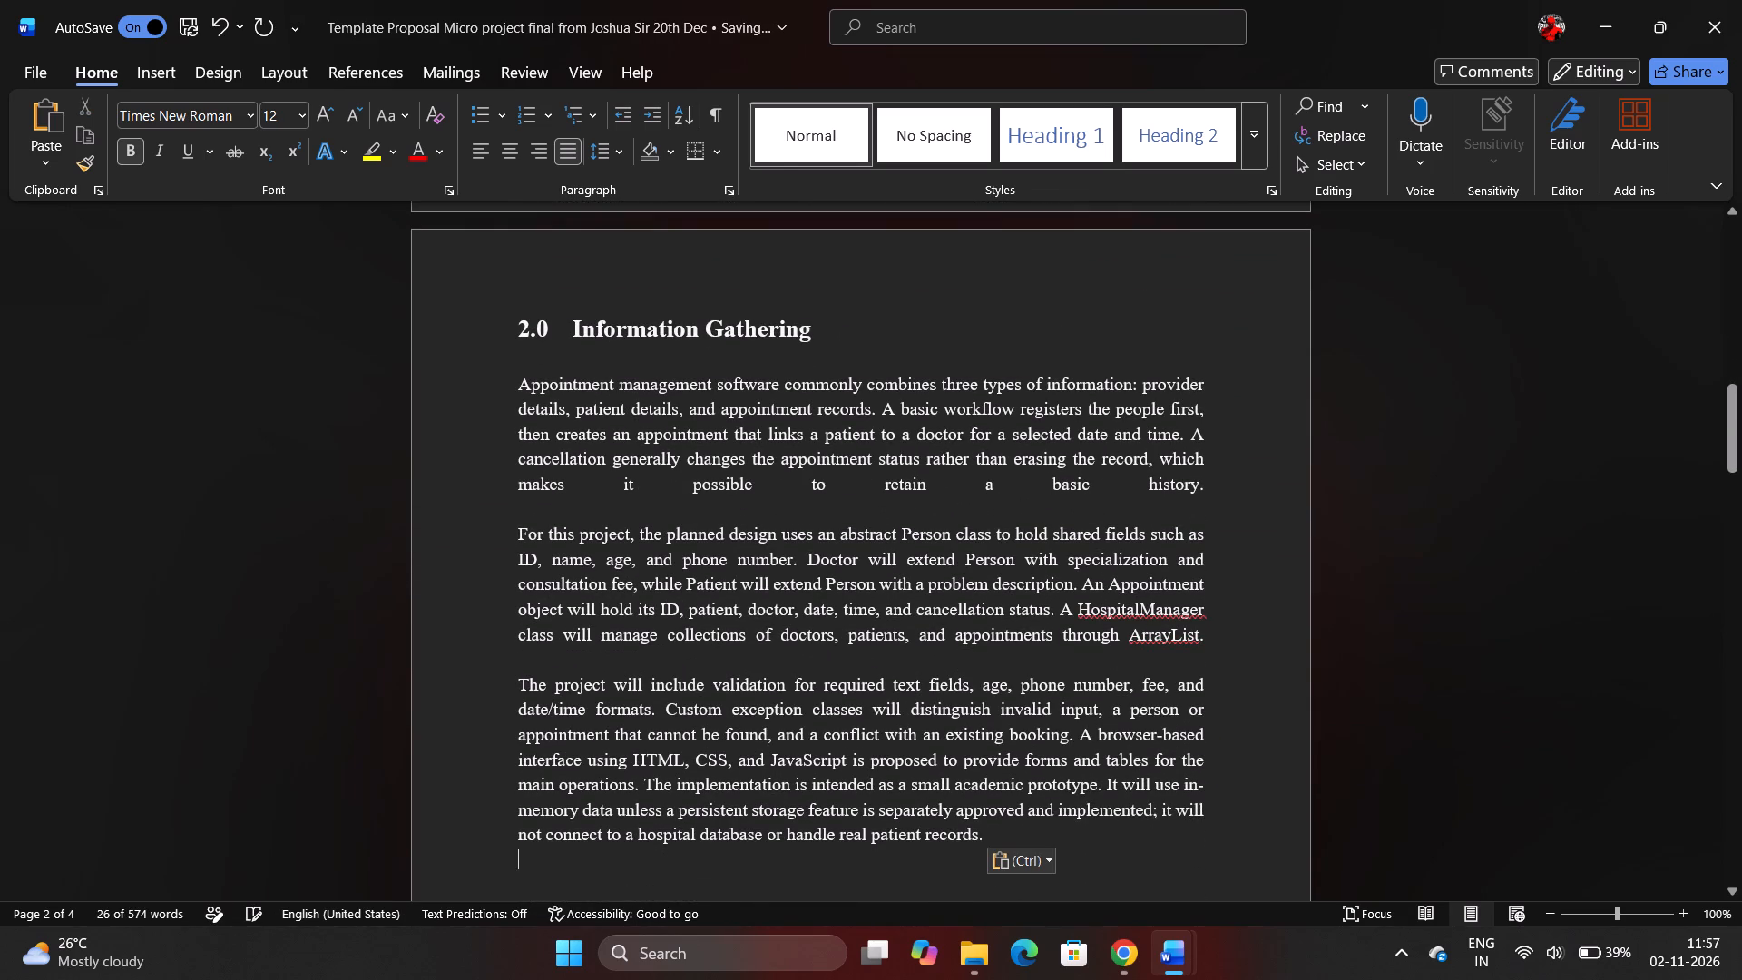
# Left-align all three pasted paragraphs of section 2.0 Information Gathering.
pyautogui.moveTo(990, 835); pyautogui.dragTo(633, 723)
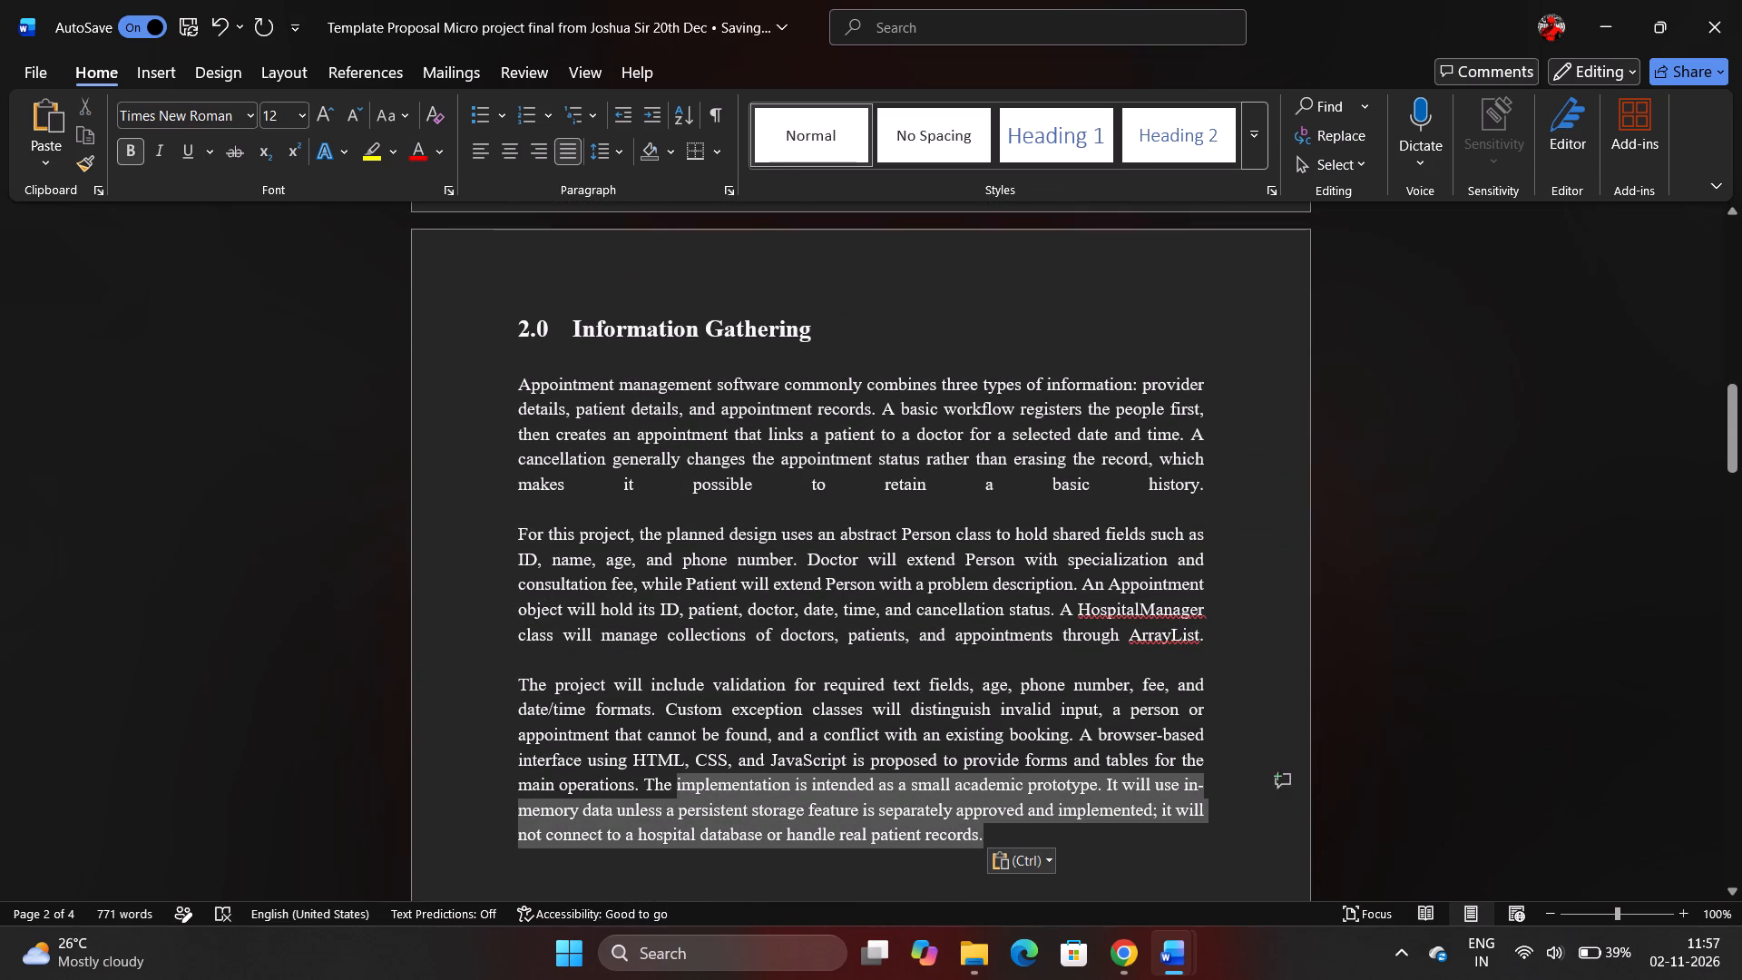
pyautogui.moveTo(633, 723); pyautogui.dragTo(517, 380)
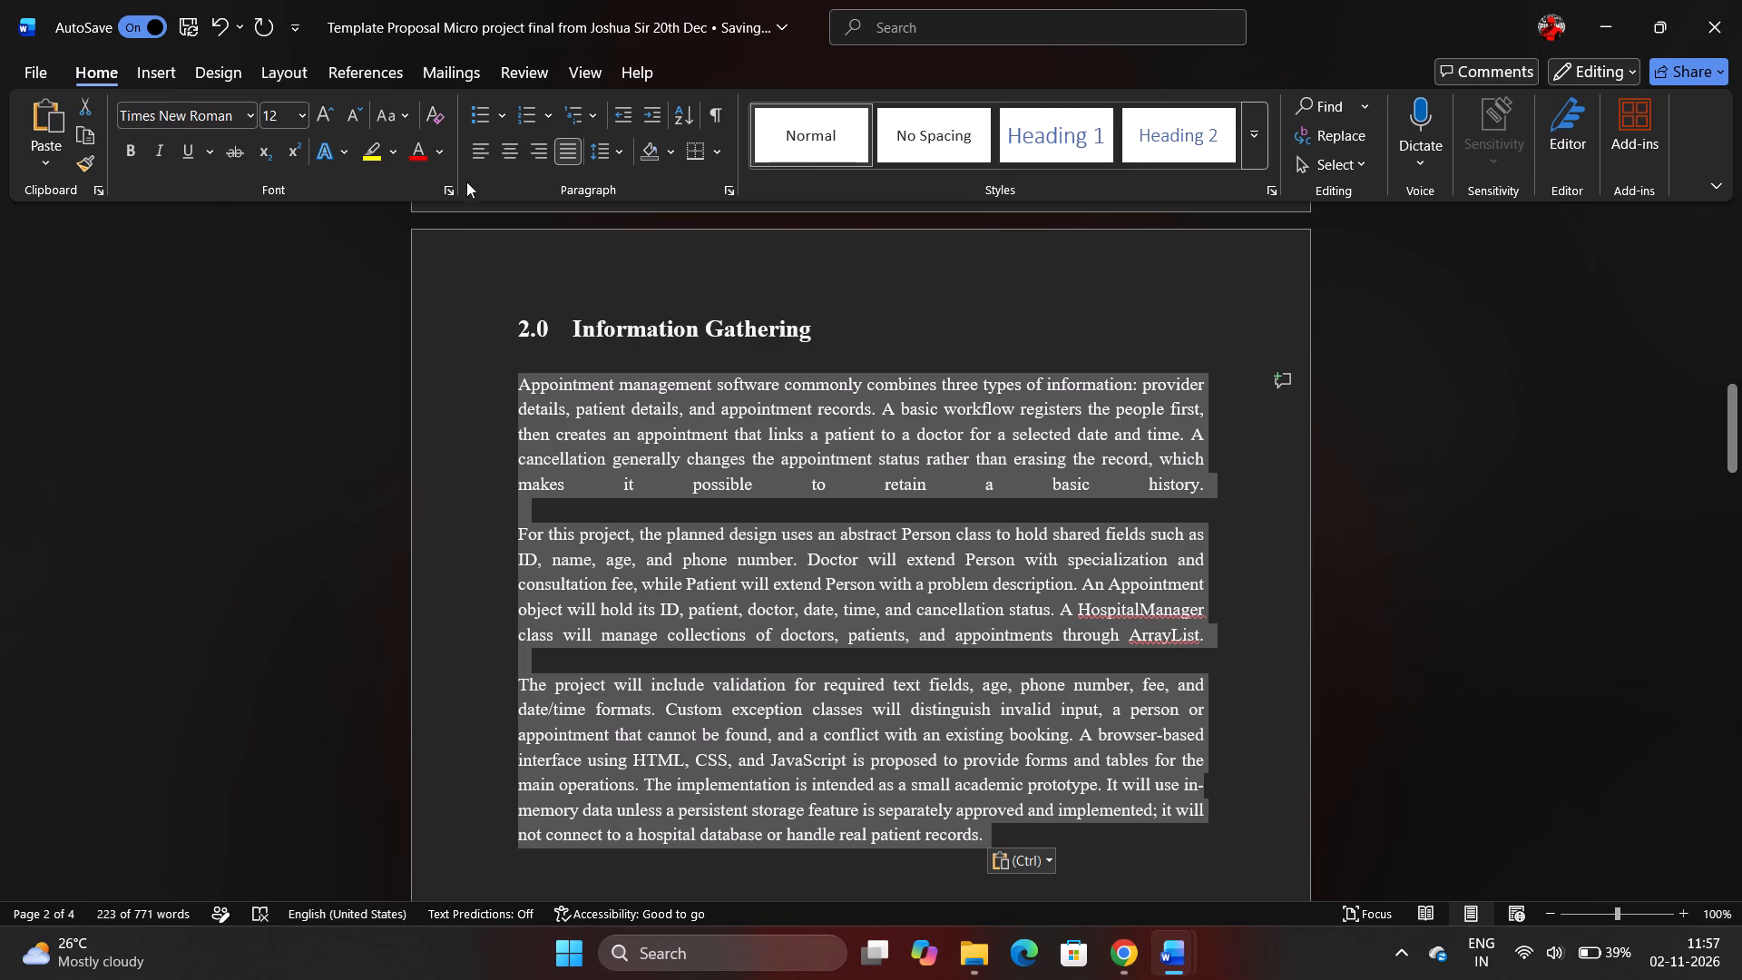
pyautogui.click(479, 158)
pyautogui.click(689, 760)
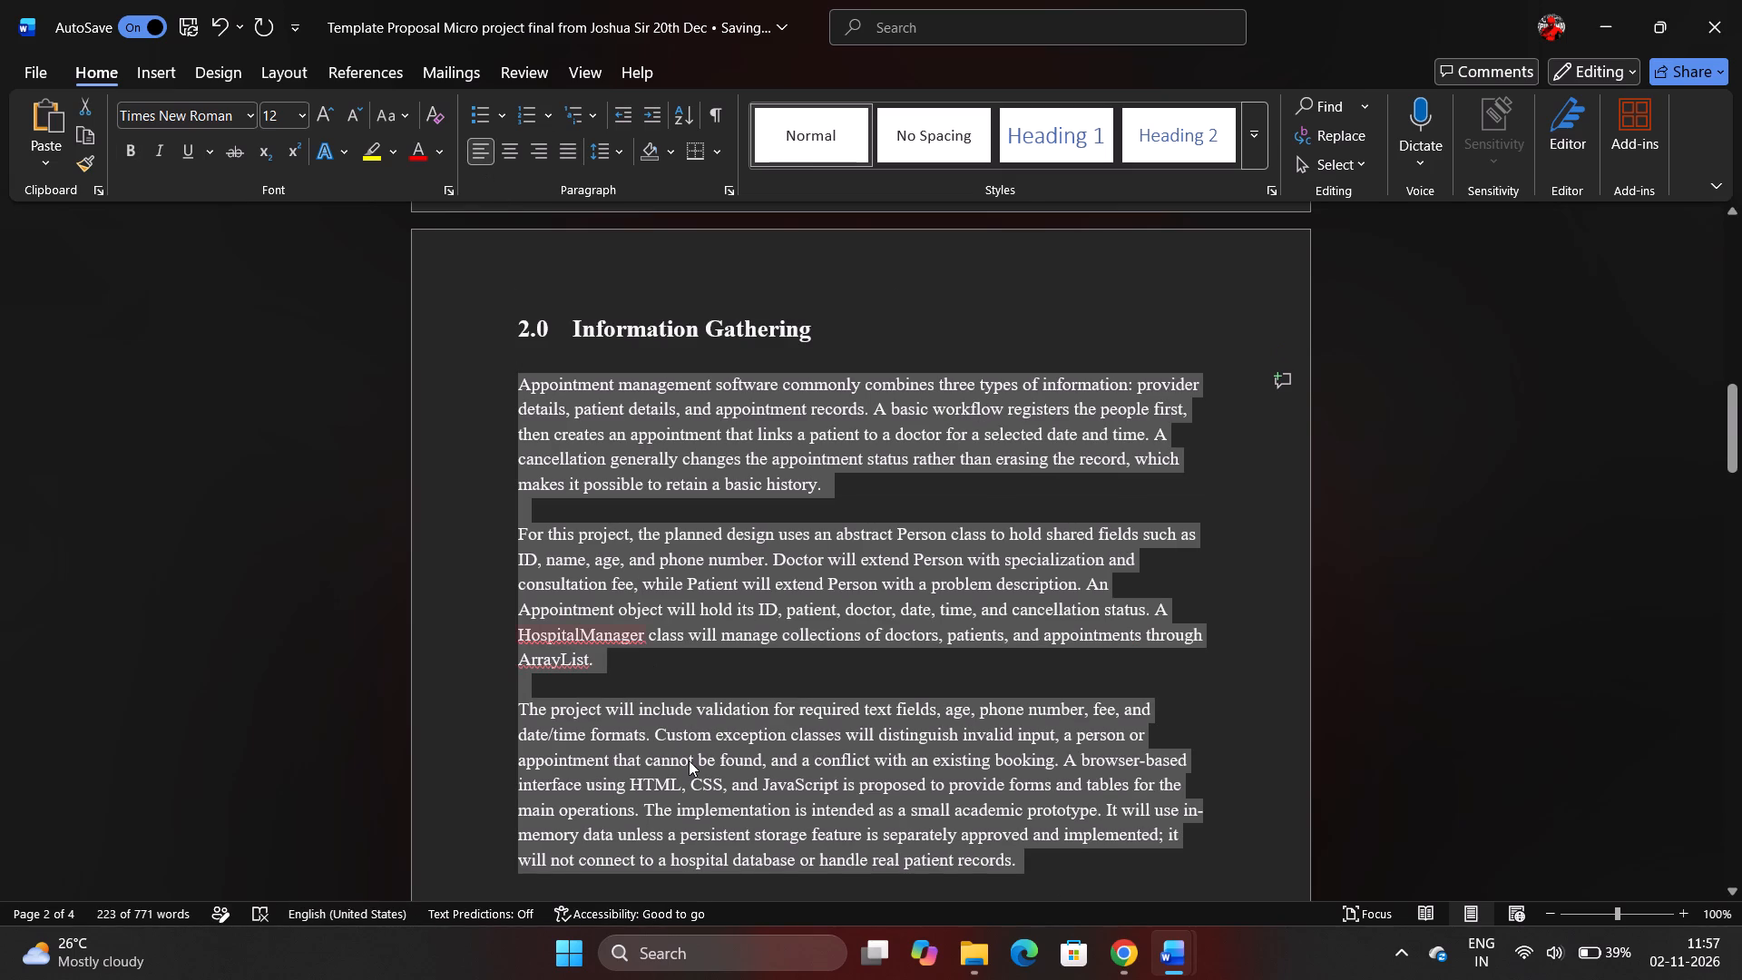
# Adjust the spacing around the 3.0 Proposed Methodology heading: remove one blank line above it and add a line break before its bracketed placeholder.
pyautogui.scroll(-2, 689, 760)
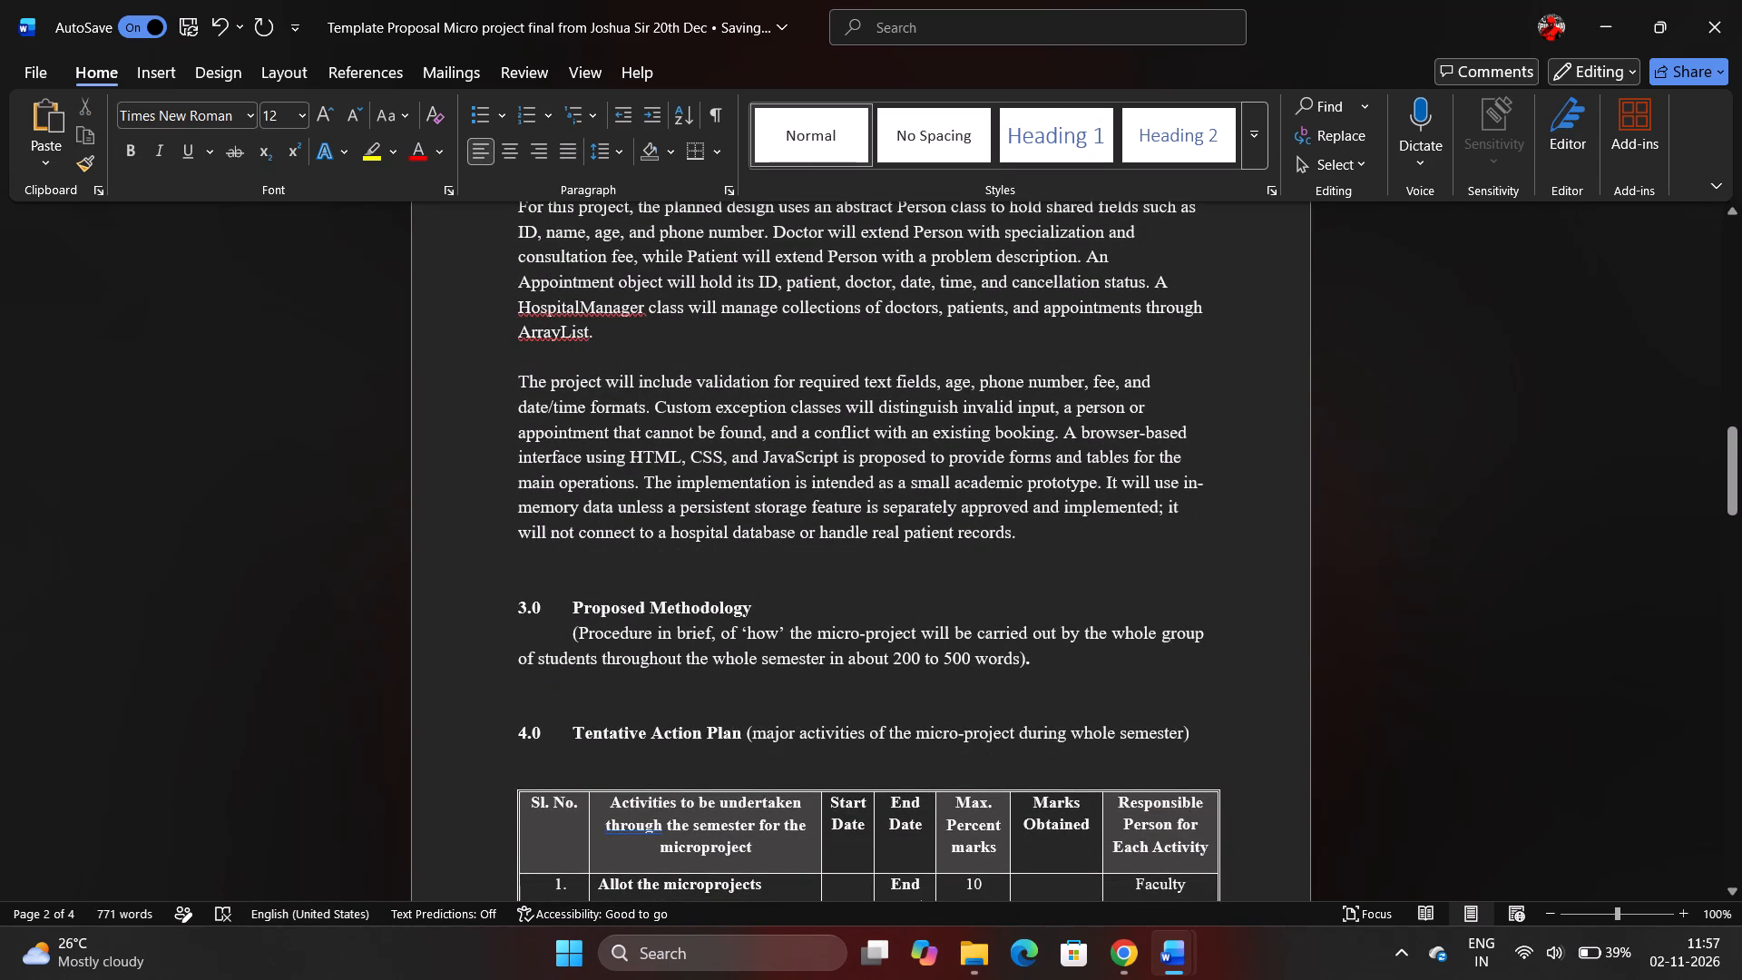
pyautogui.click(556, 593)
pyautogui.press('BackSpace')
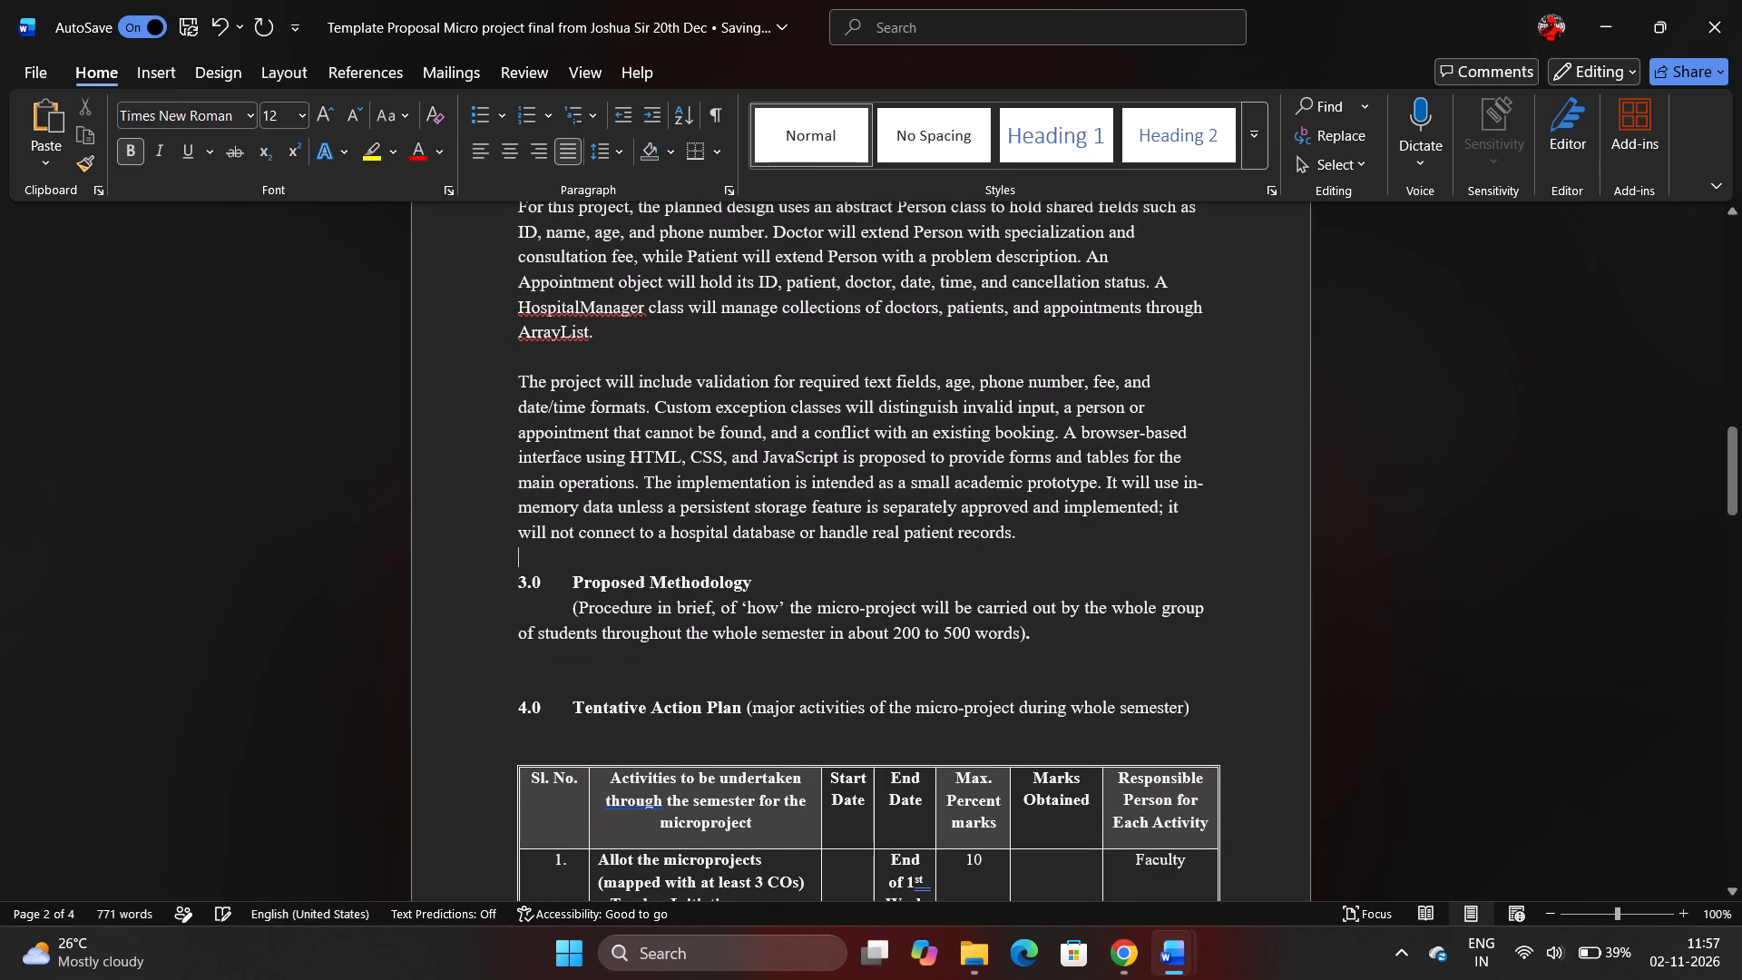
pyautogui.click(574, 607)
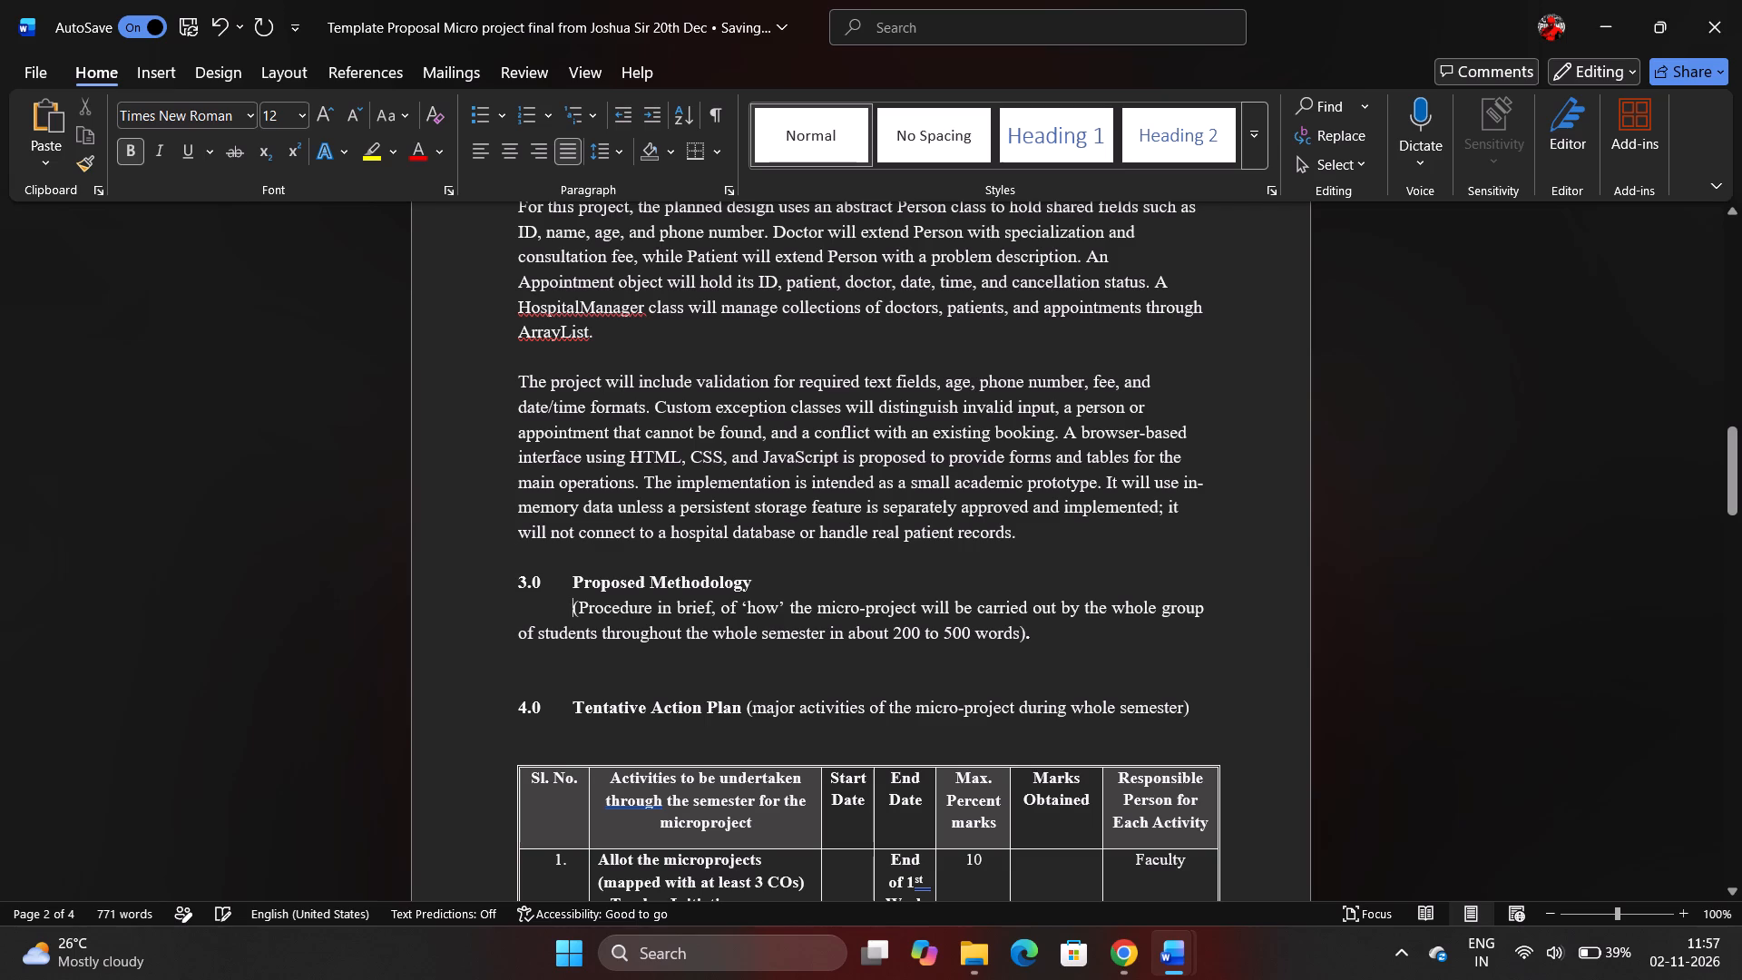
pyautogui.hotkey('shift', 'Return')
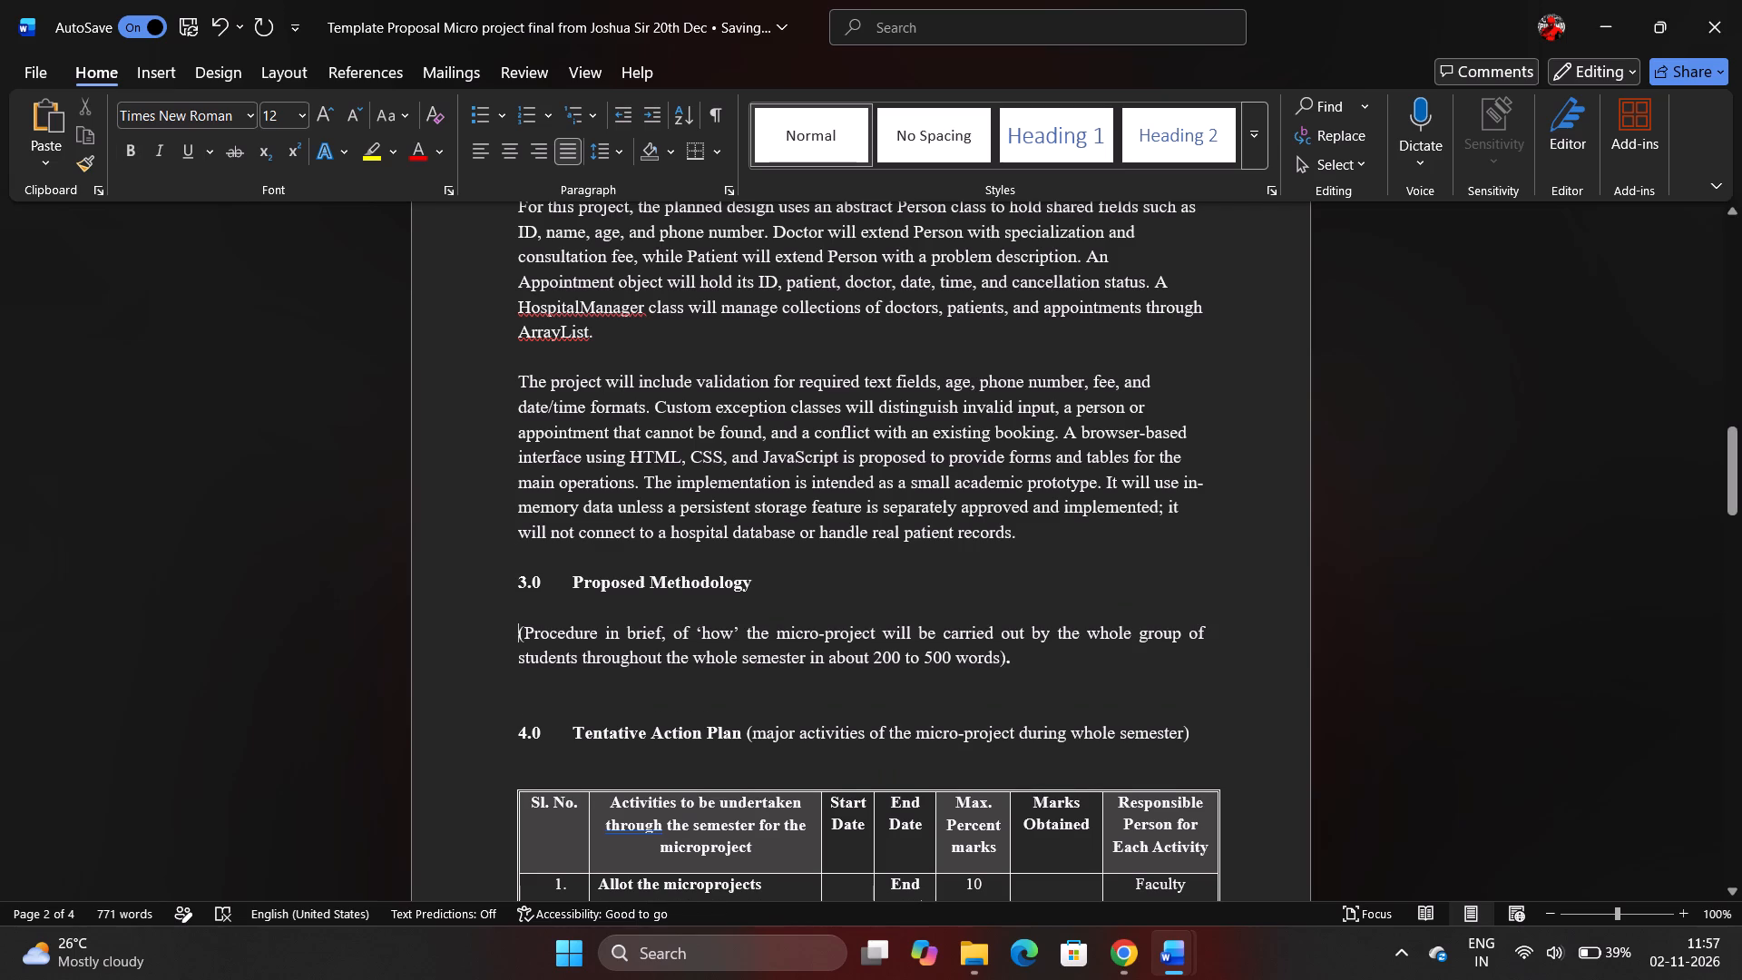
# Set the font size of the 3.0 Proposed Methodology heading to 16.
pyautogui.moveTo(758, 586); pyautogui.dragTo(485, 594)
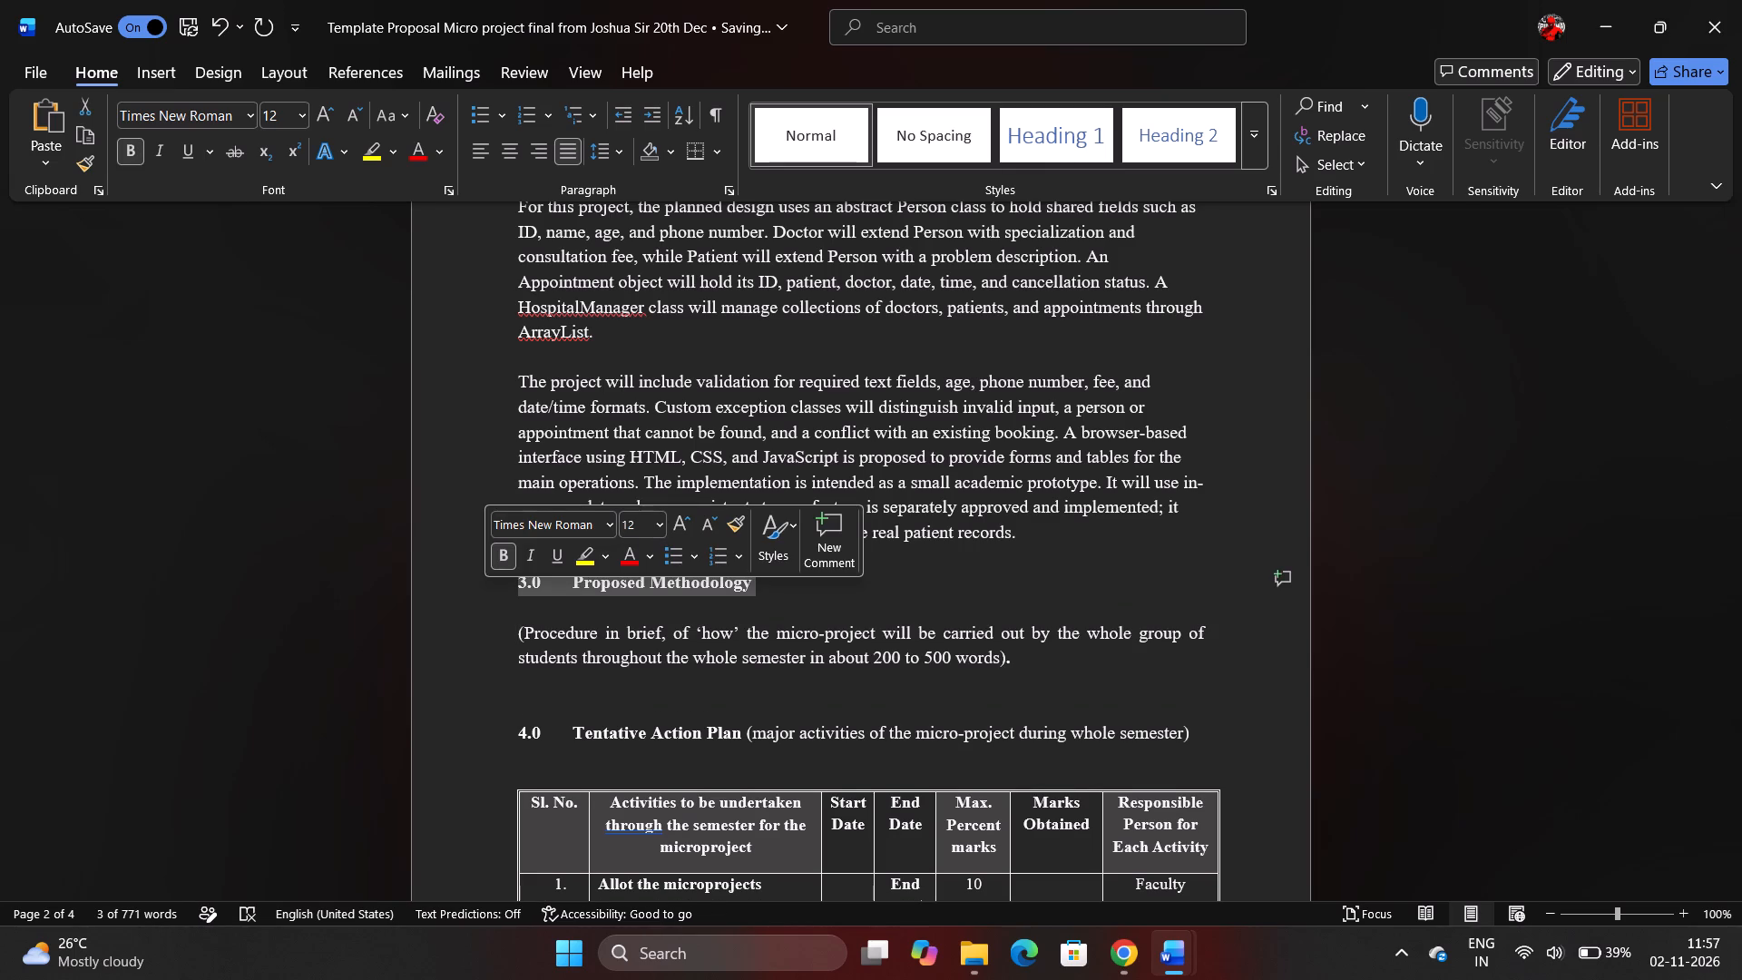
pyautogui.click(661, 524)
pyautogui.click(642, 255)
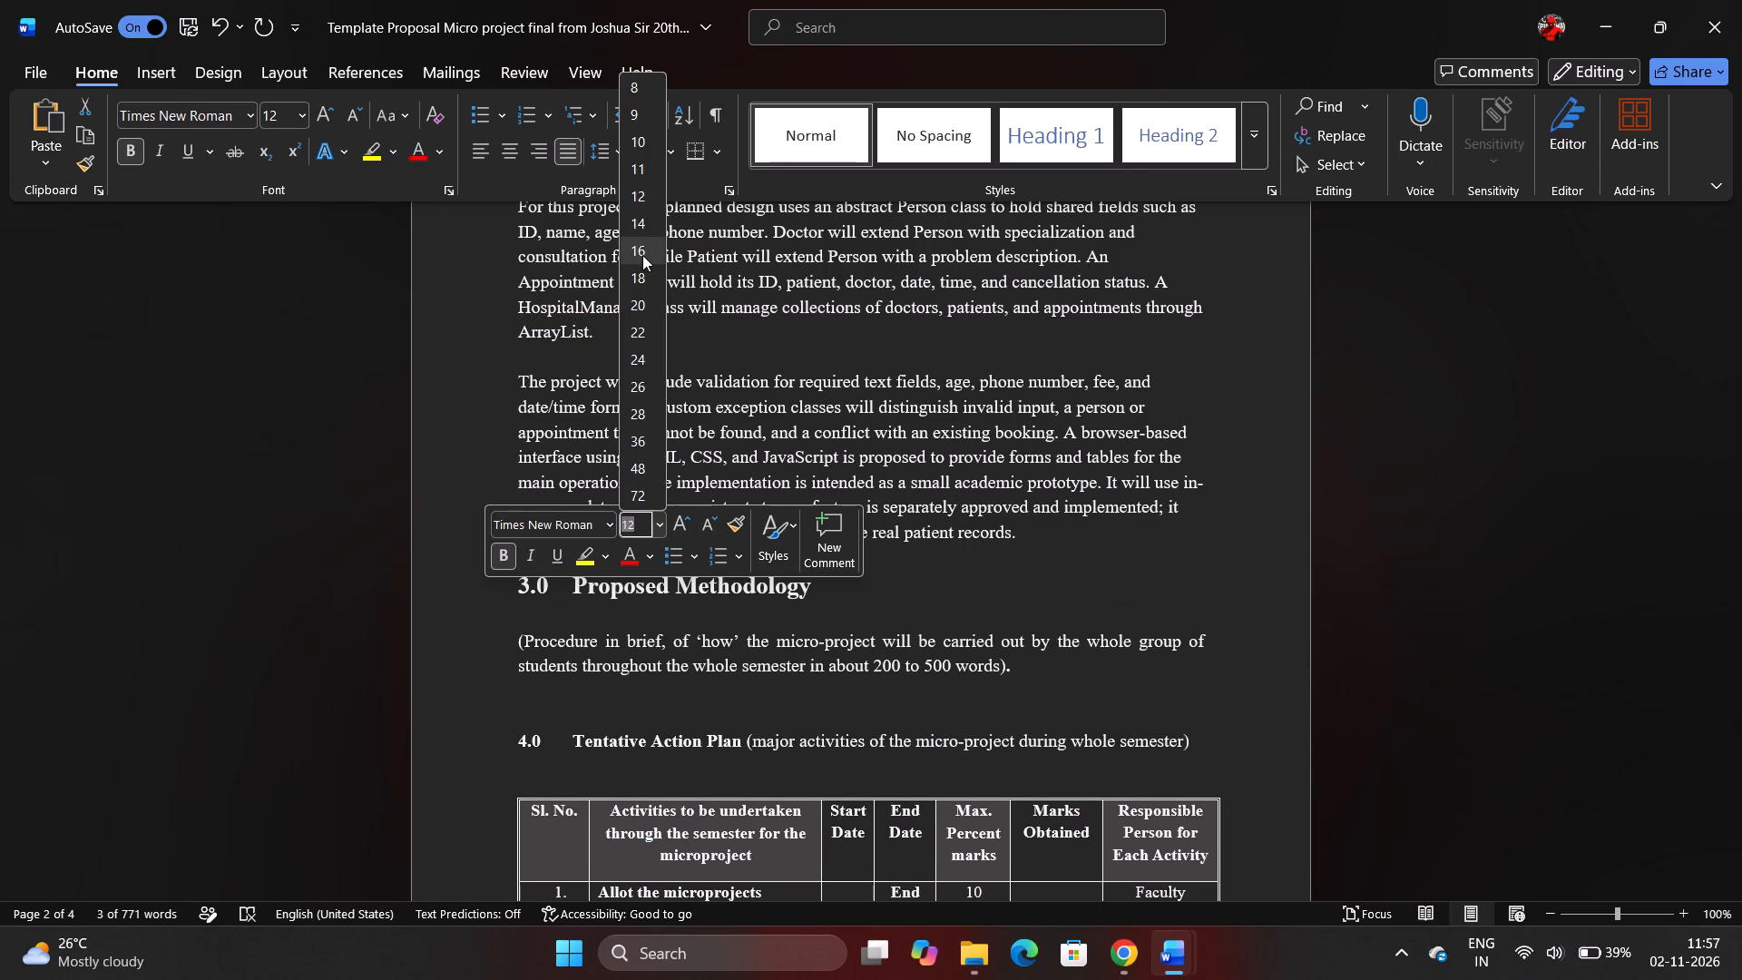
pyautogui.click(817, 600)
pyautogui.moveTo(817, 600); pyautogui.dragTo(465, 584)
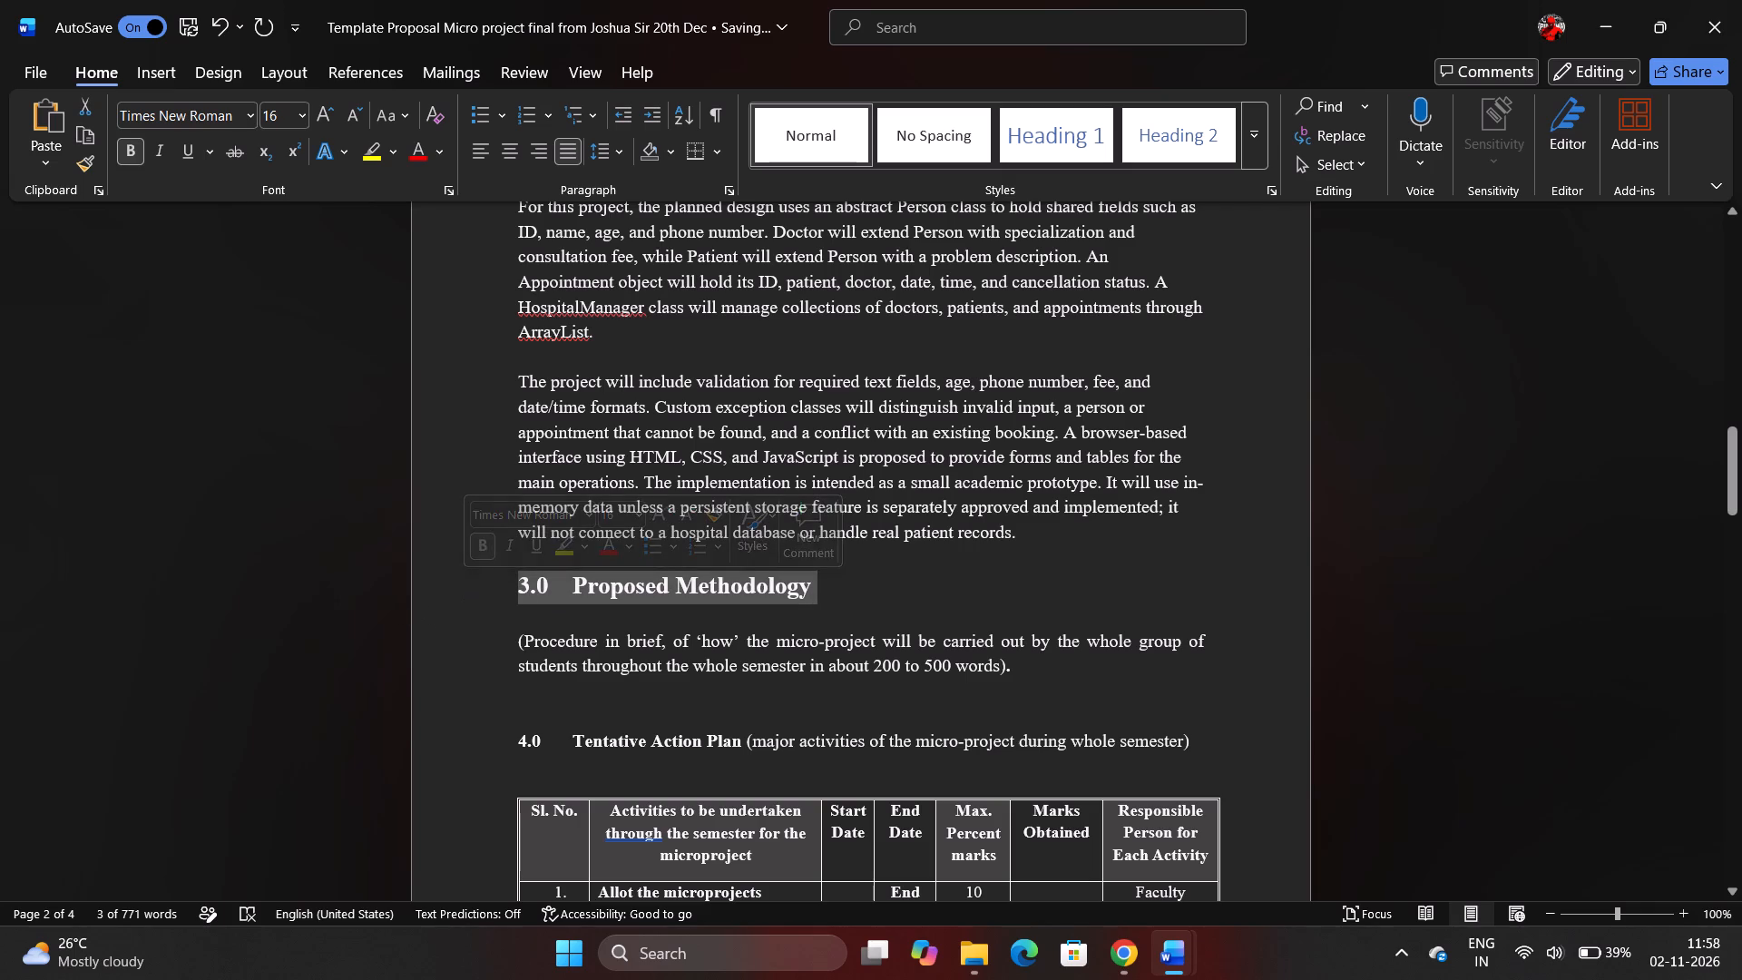
pyautogui.click(604, 643)
# Copy the eight-item Proposed Methodology text from the Complete_Action_Plan document and paste it over the bracketed placeholder in the Template Proposal.
pyautogui.hotkey('alt', 'Tab')
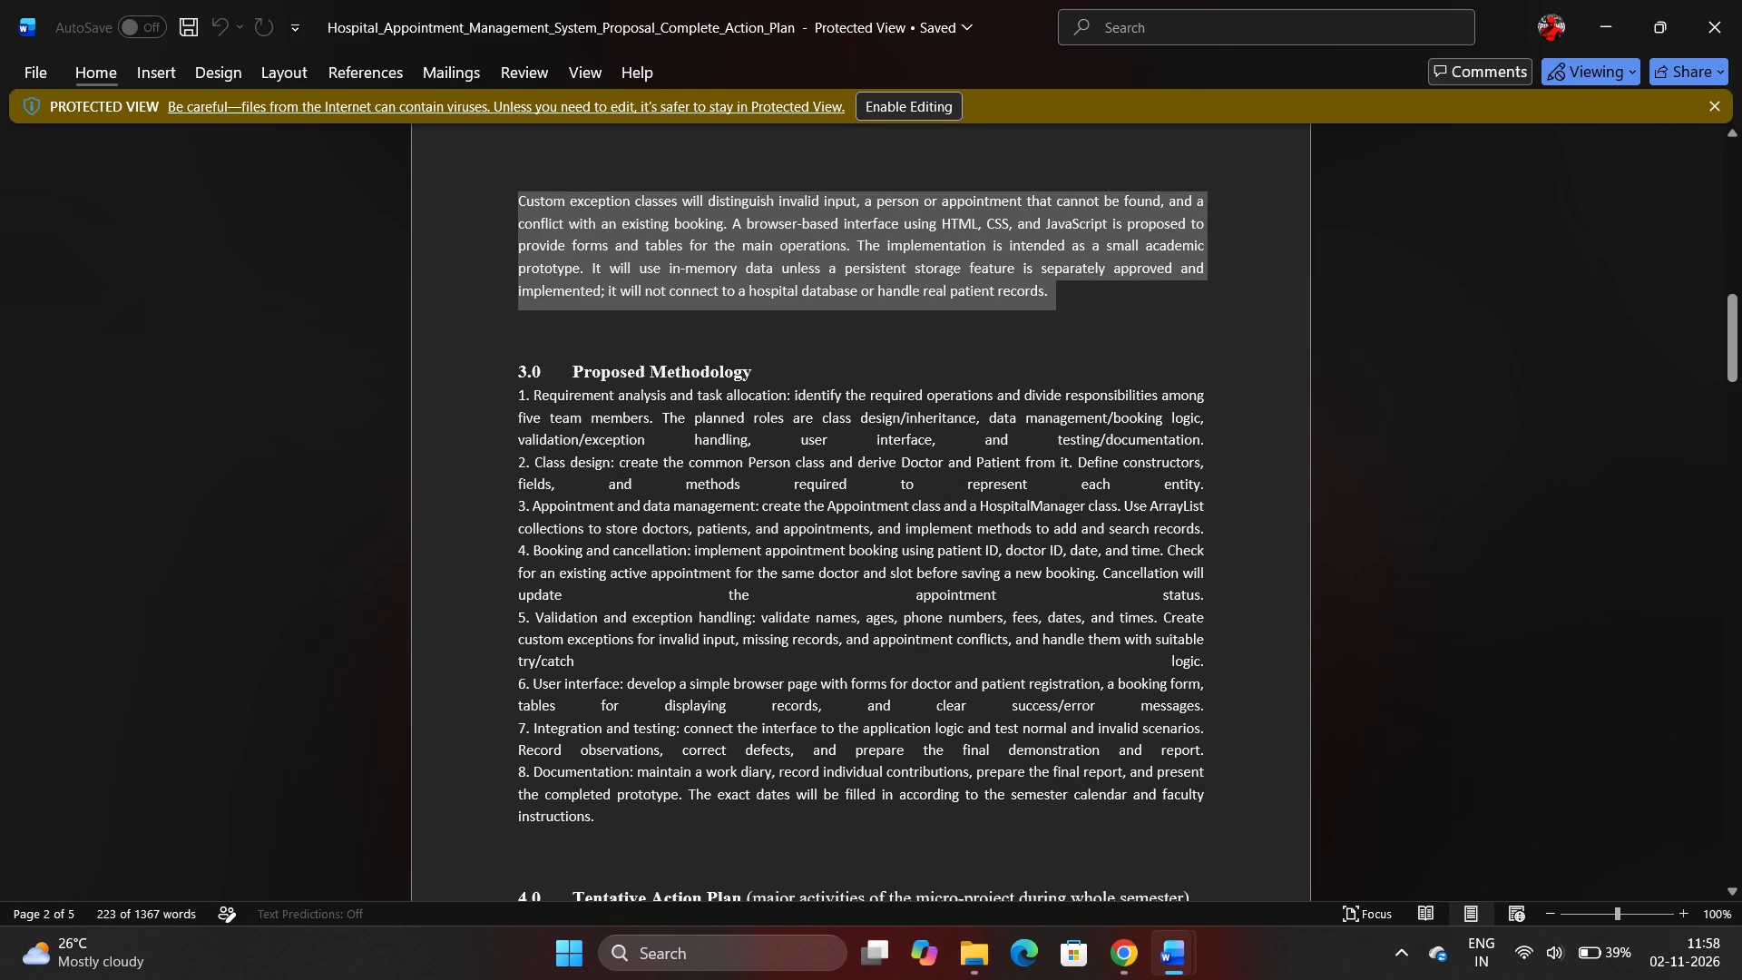
pyautogui.moveTo(516, 395); pyautogui.dragTo(544, 431)
pyautogui.moveTo(544, 431); pyautogui.dragTo(620, 814)
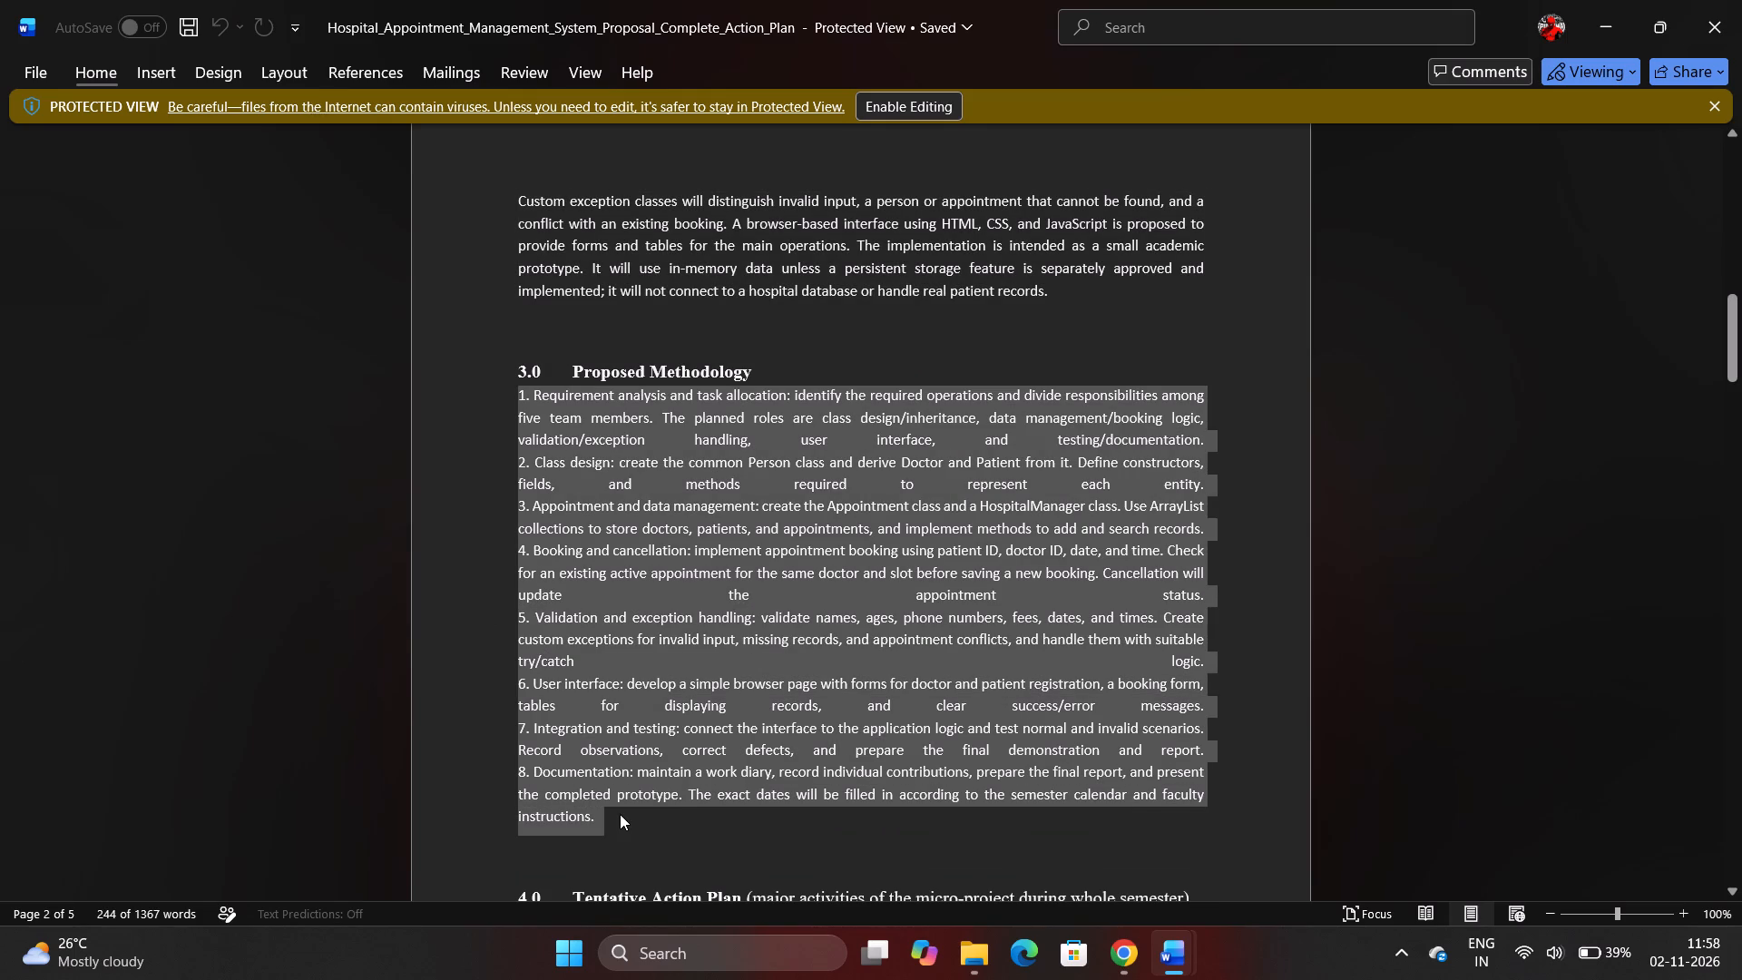
pyautogui.hotkey('ctrl', 'c')
pyautogui.hotkey('alt', 'Tab')
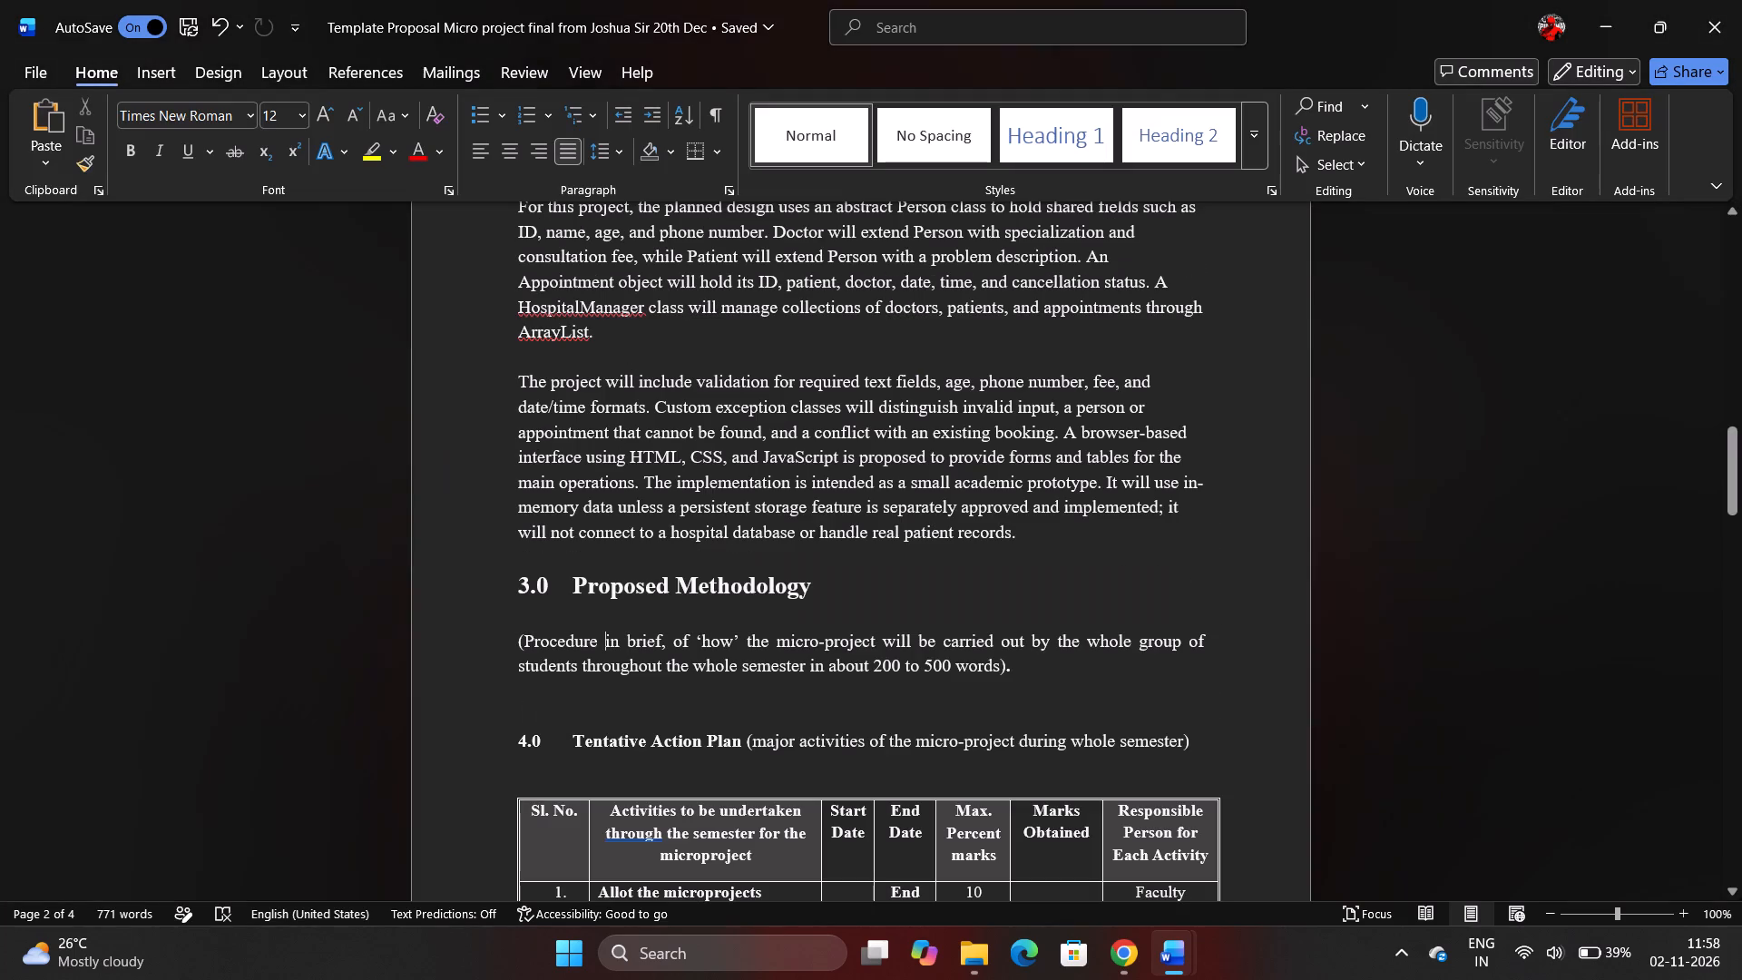
pyautogui.moveTo(517, 639); pyautogui.dragTo(1006, 668)
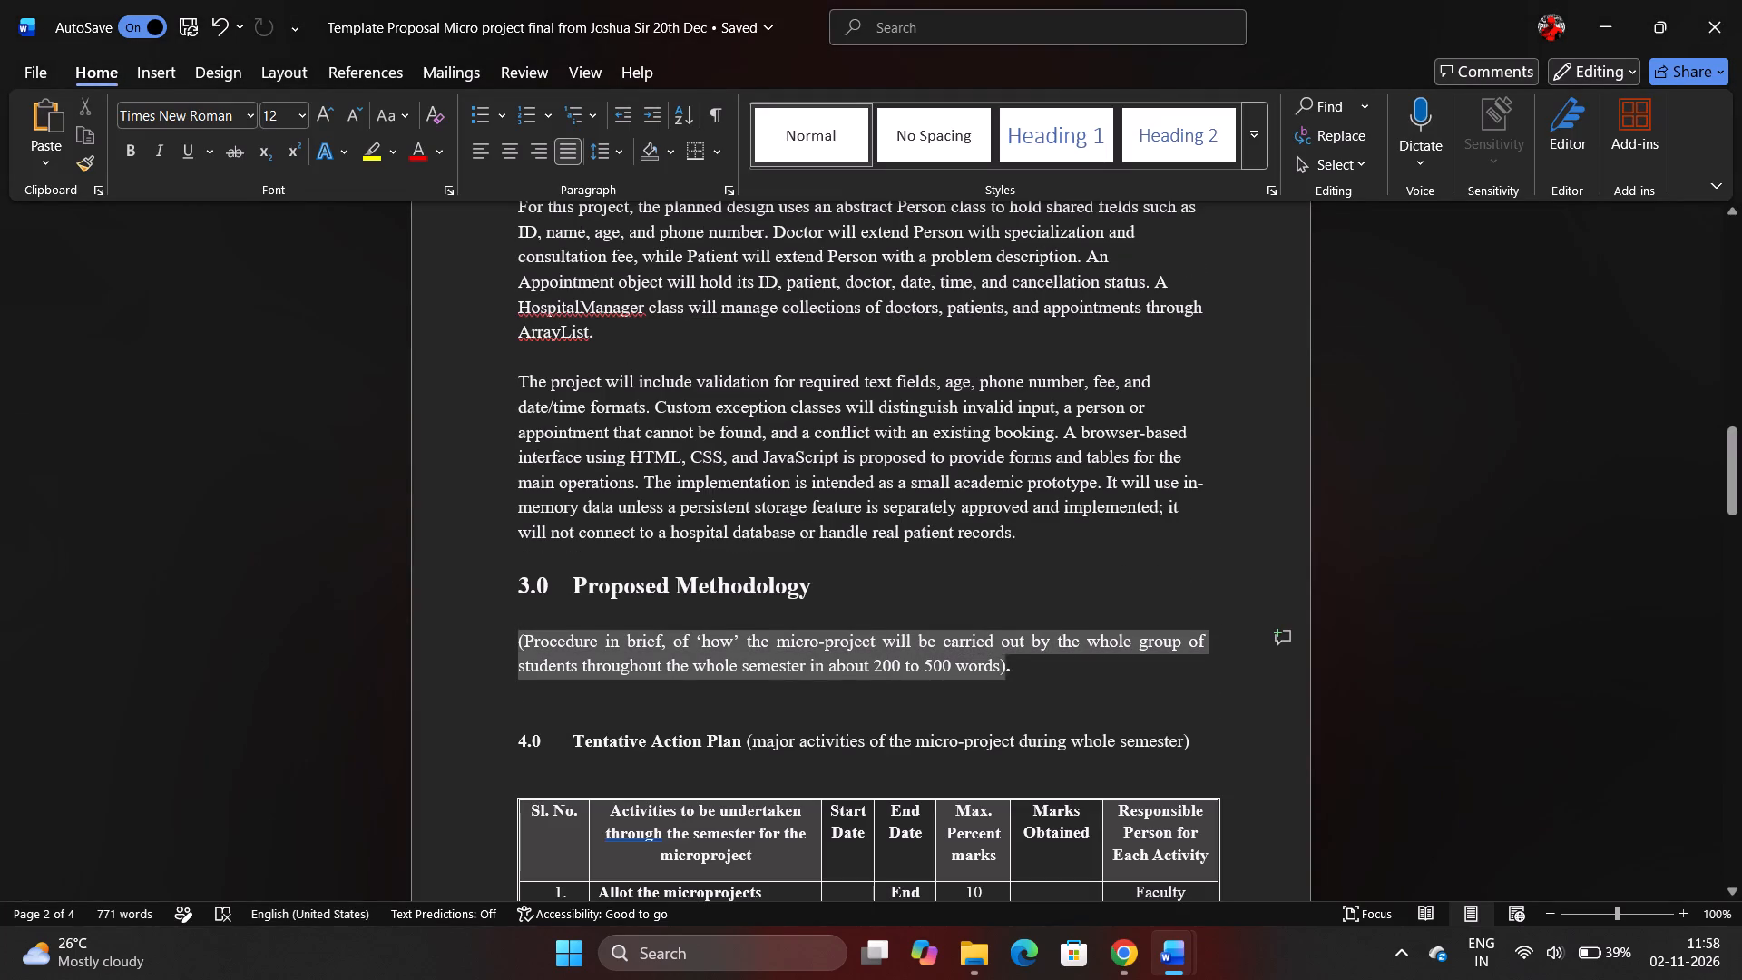
pyautogui.moveTo(1006, 668); pyautogui.dragTo(1014, 669)
pyautogui.hotkey('ctrl', 'v')
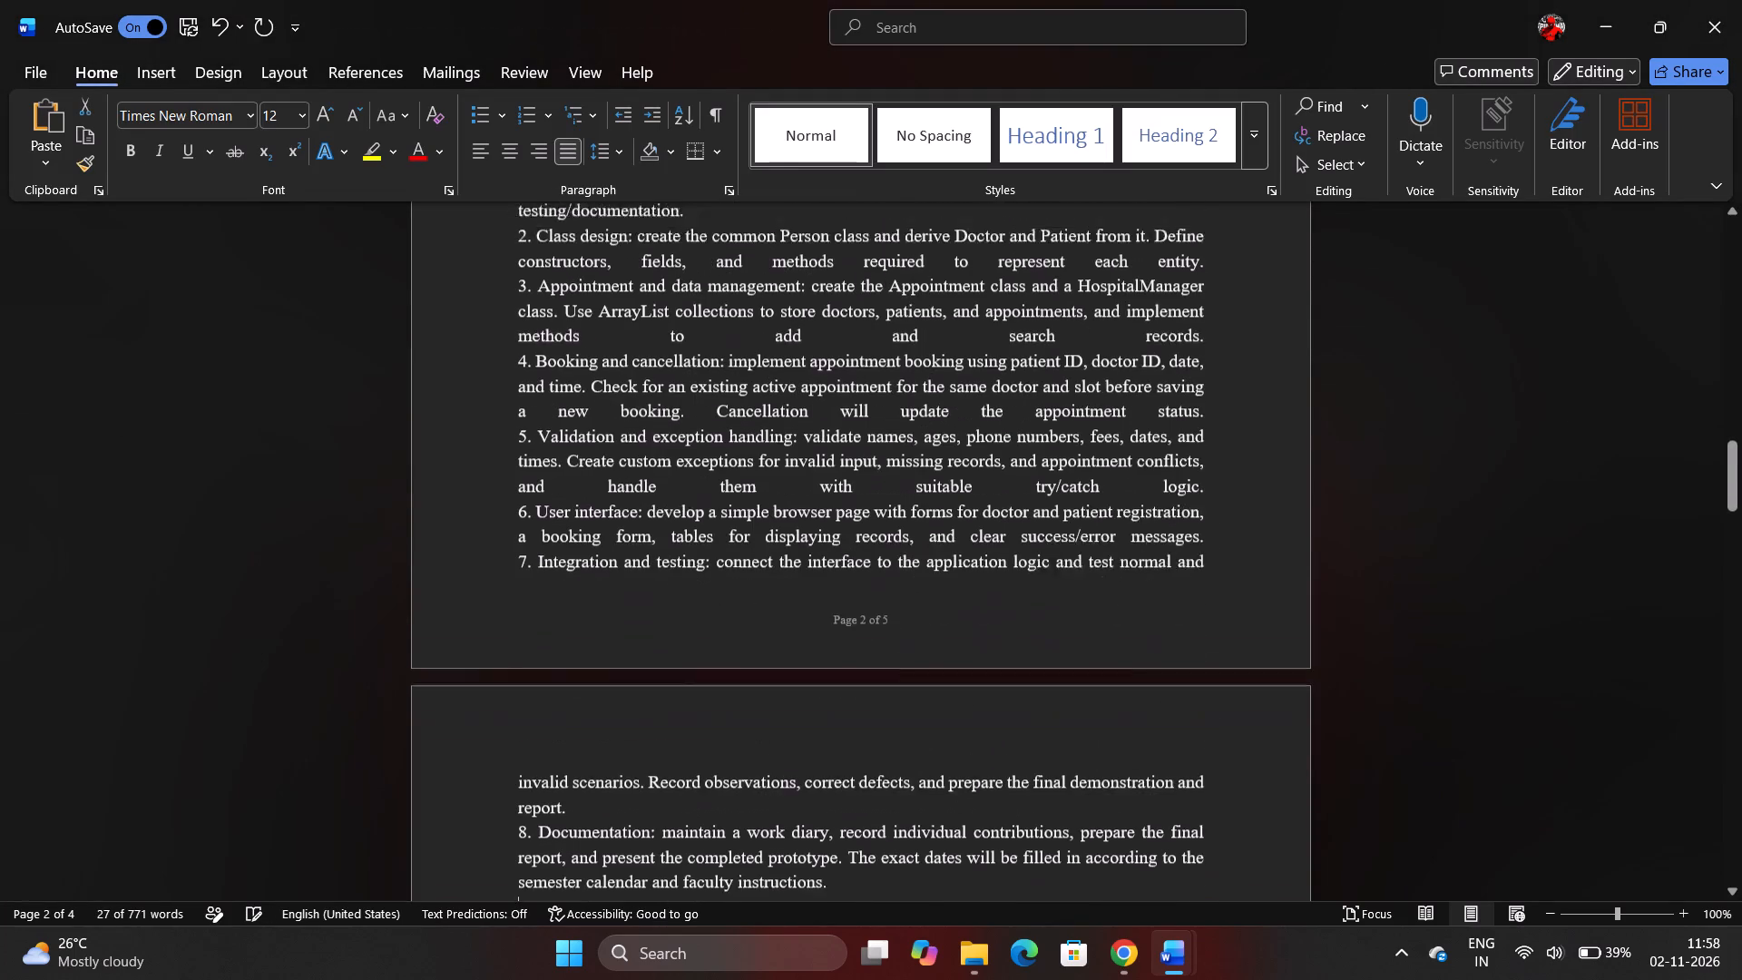
# Left-align all eight pasted items of section 3.0 Proposed Methodology.
pyautogui.scroll(1, 756, 484)
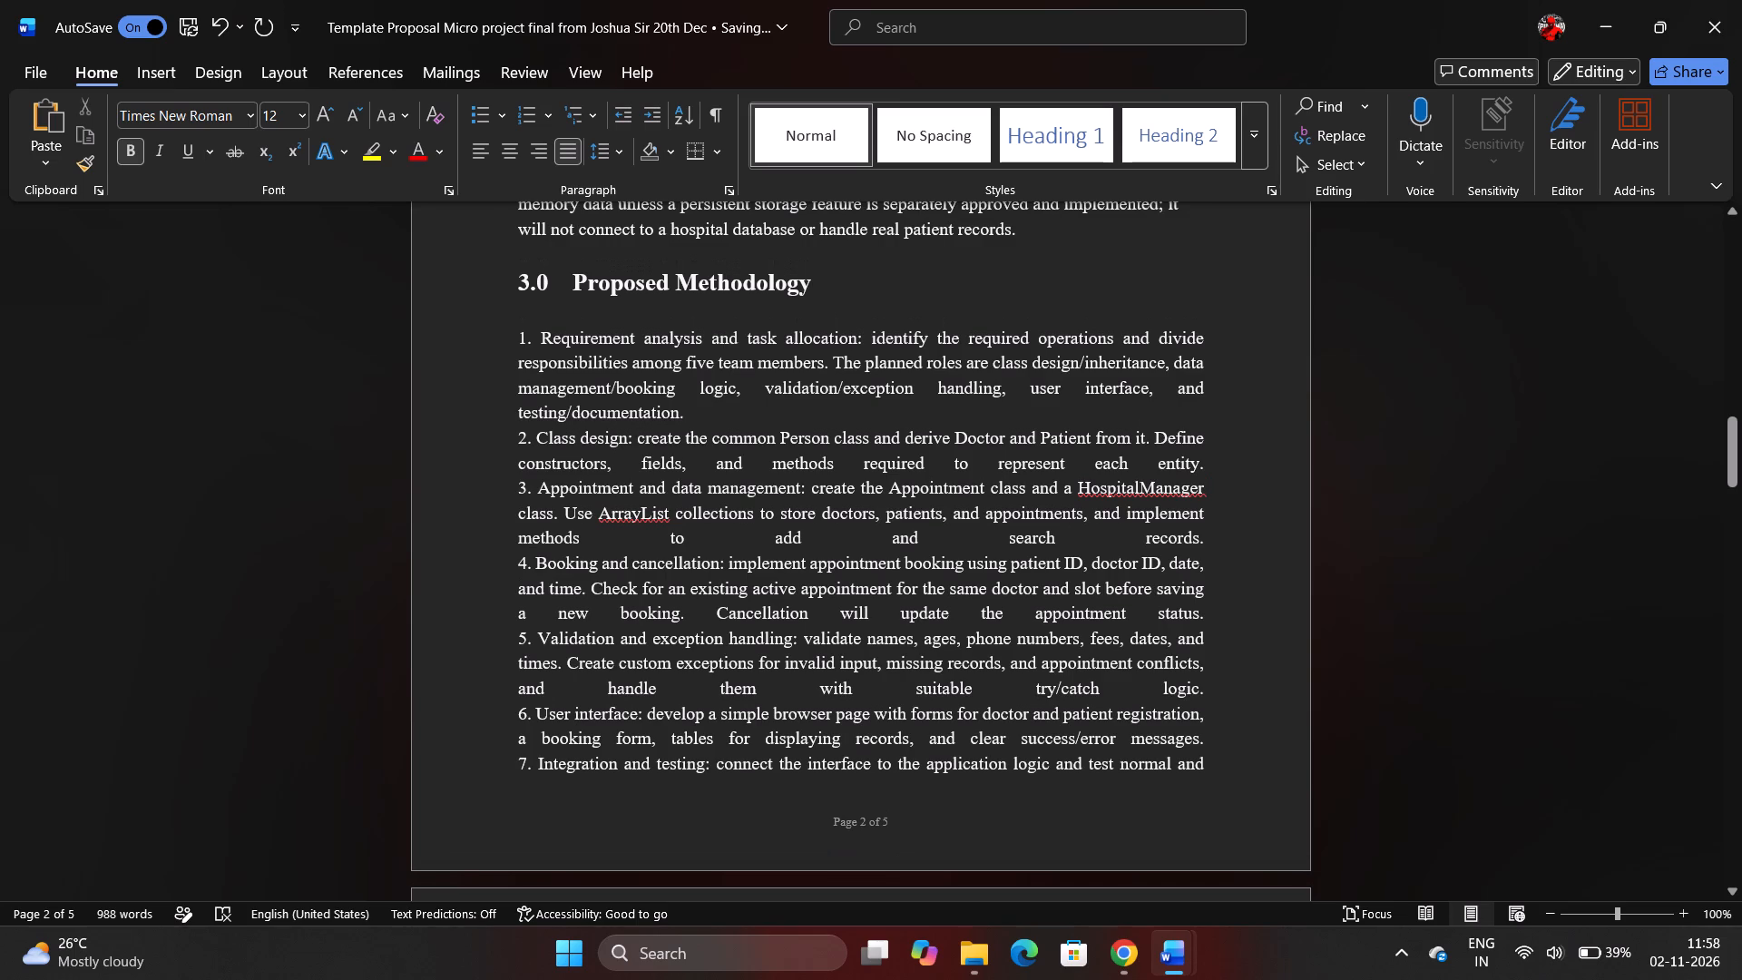
pyautogui.scroll(-2, 785, 572)
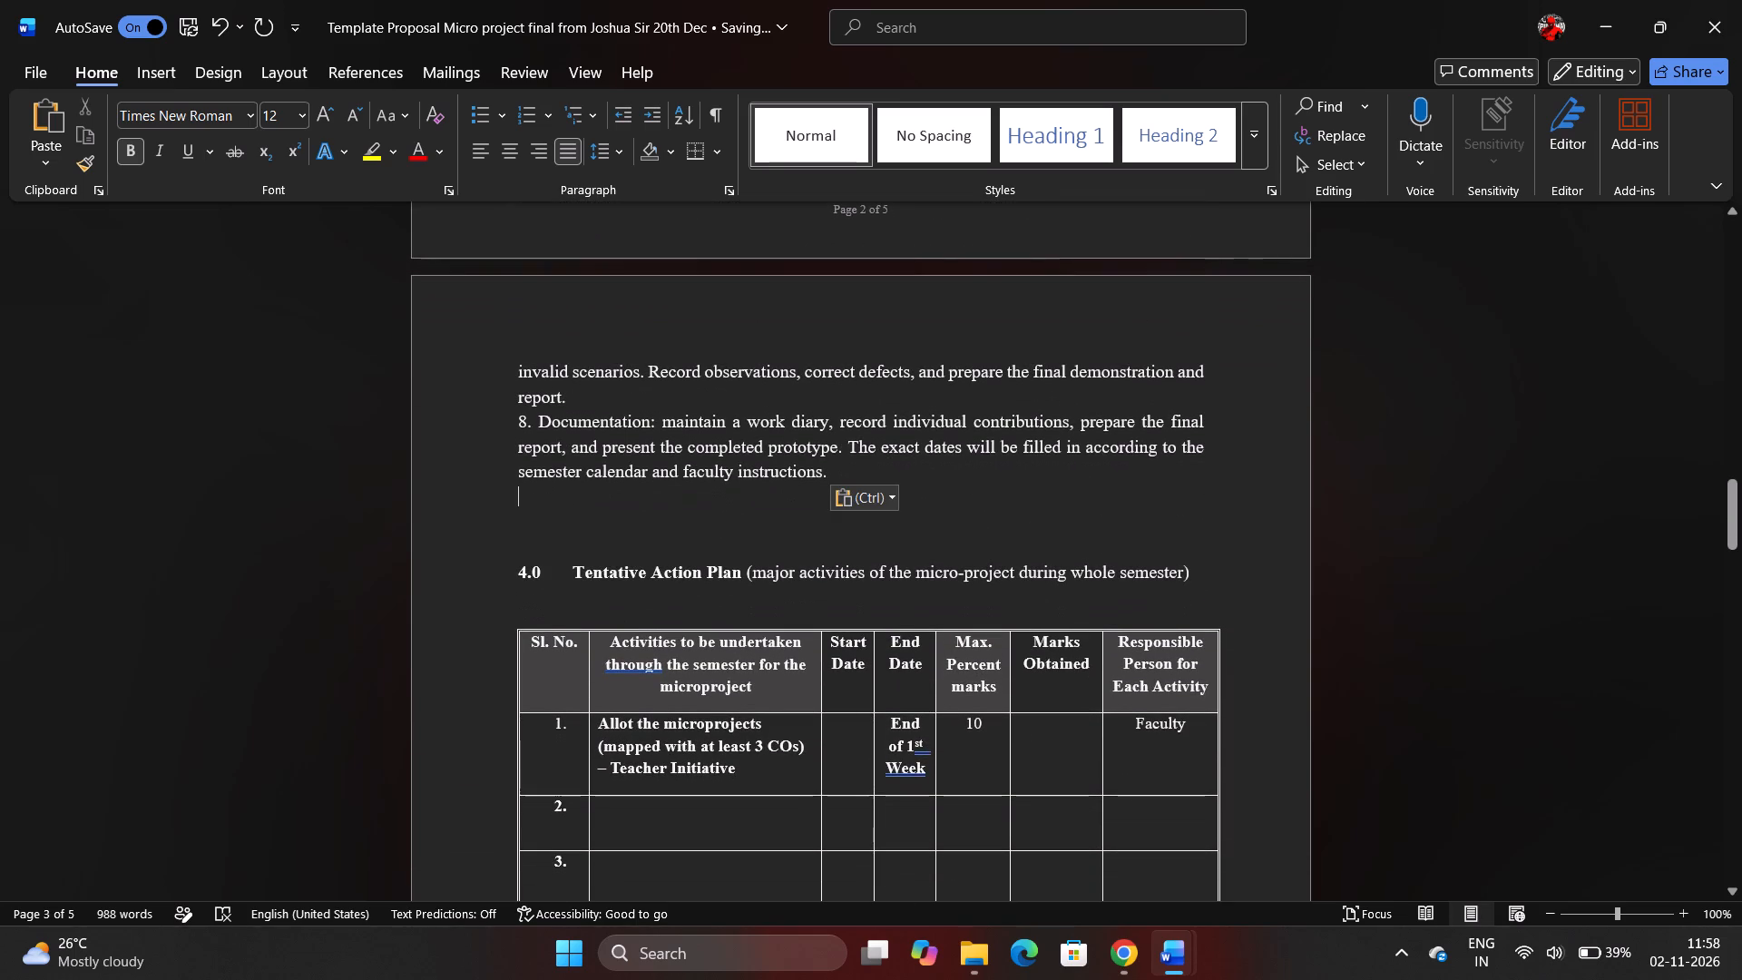
pyautogui.click(830, 474)
pyautogui.moveTo(830, 474); pyautogui.dragTo(524, 211)
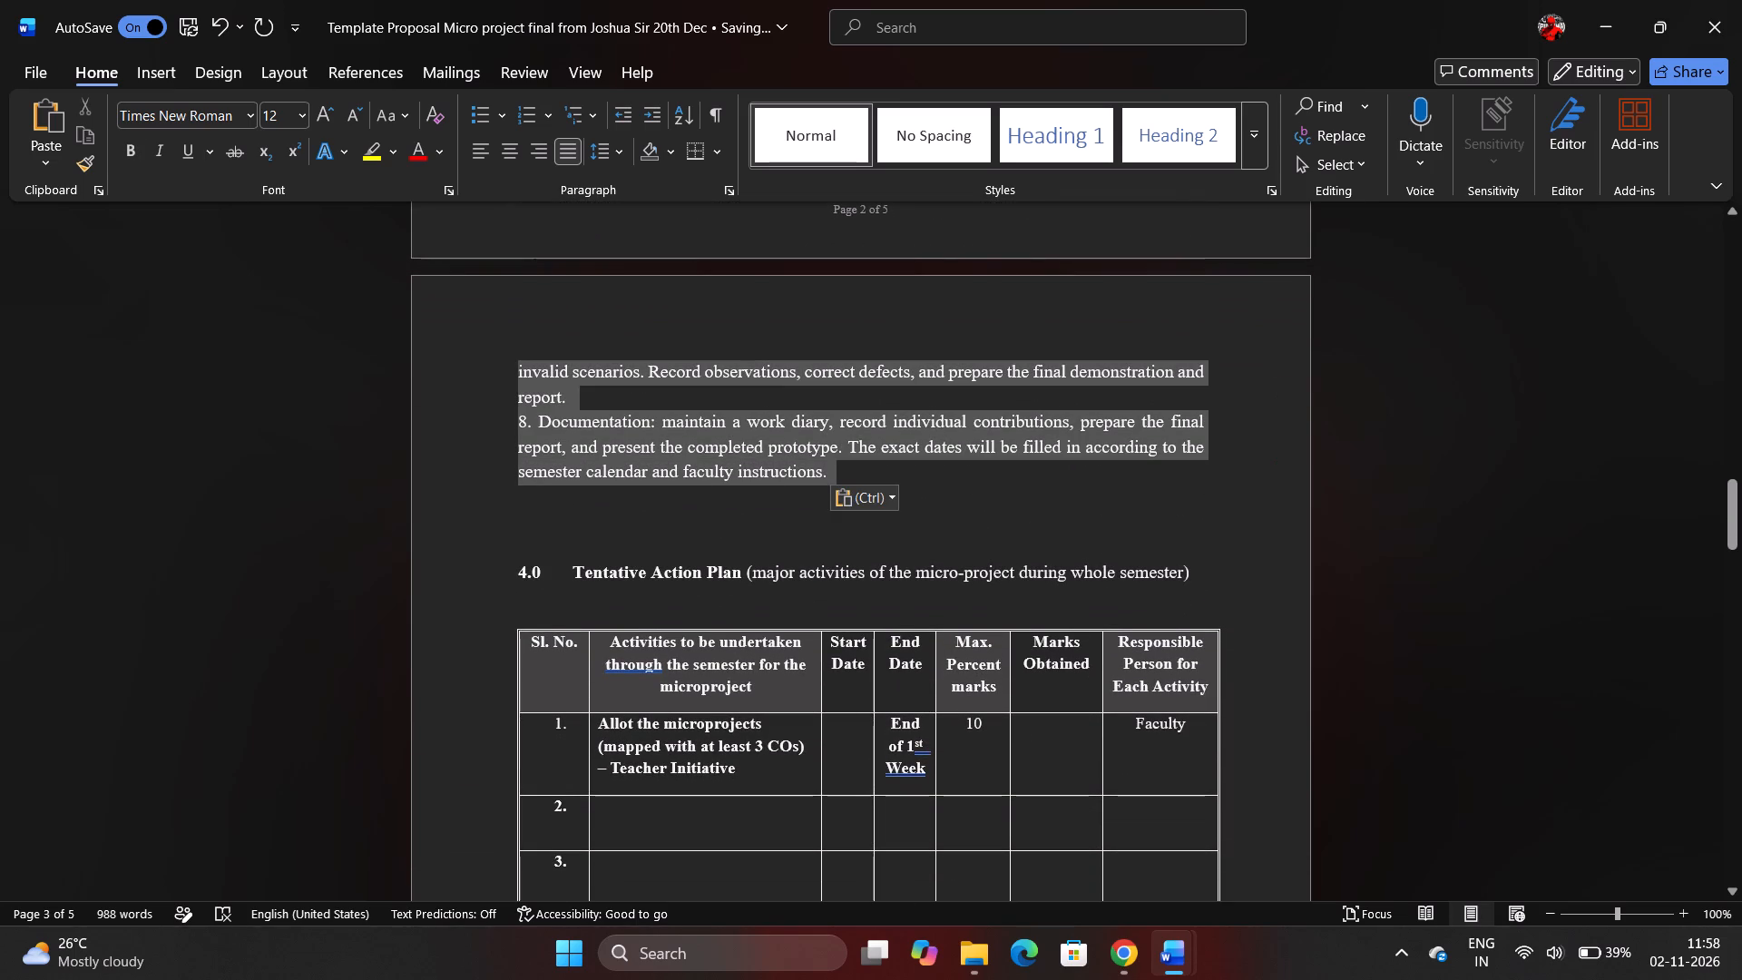
pyautogui.moveTo(524, 211); pyautogui.dragTo(530, 196)
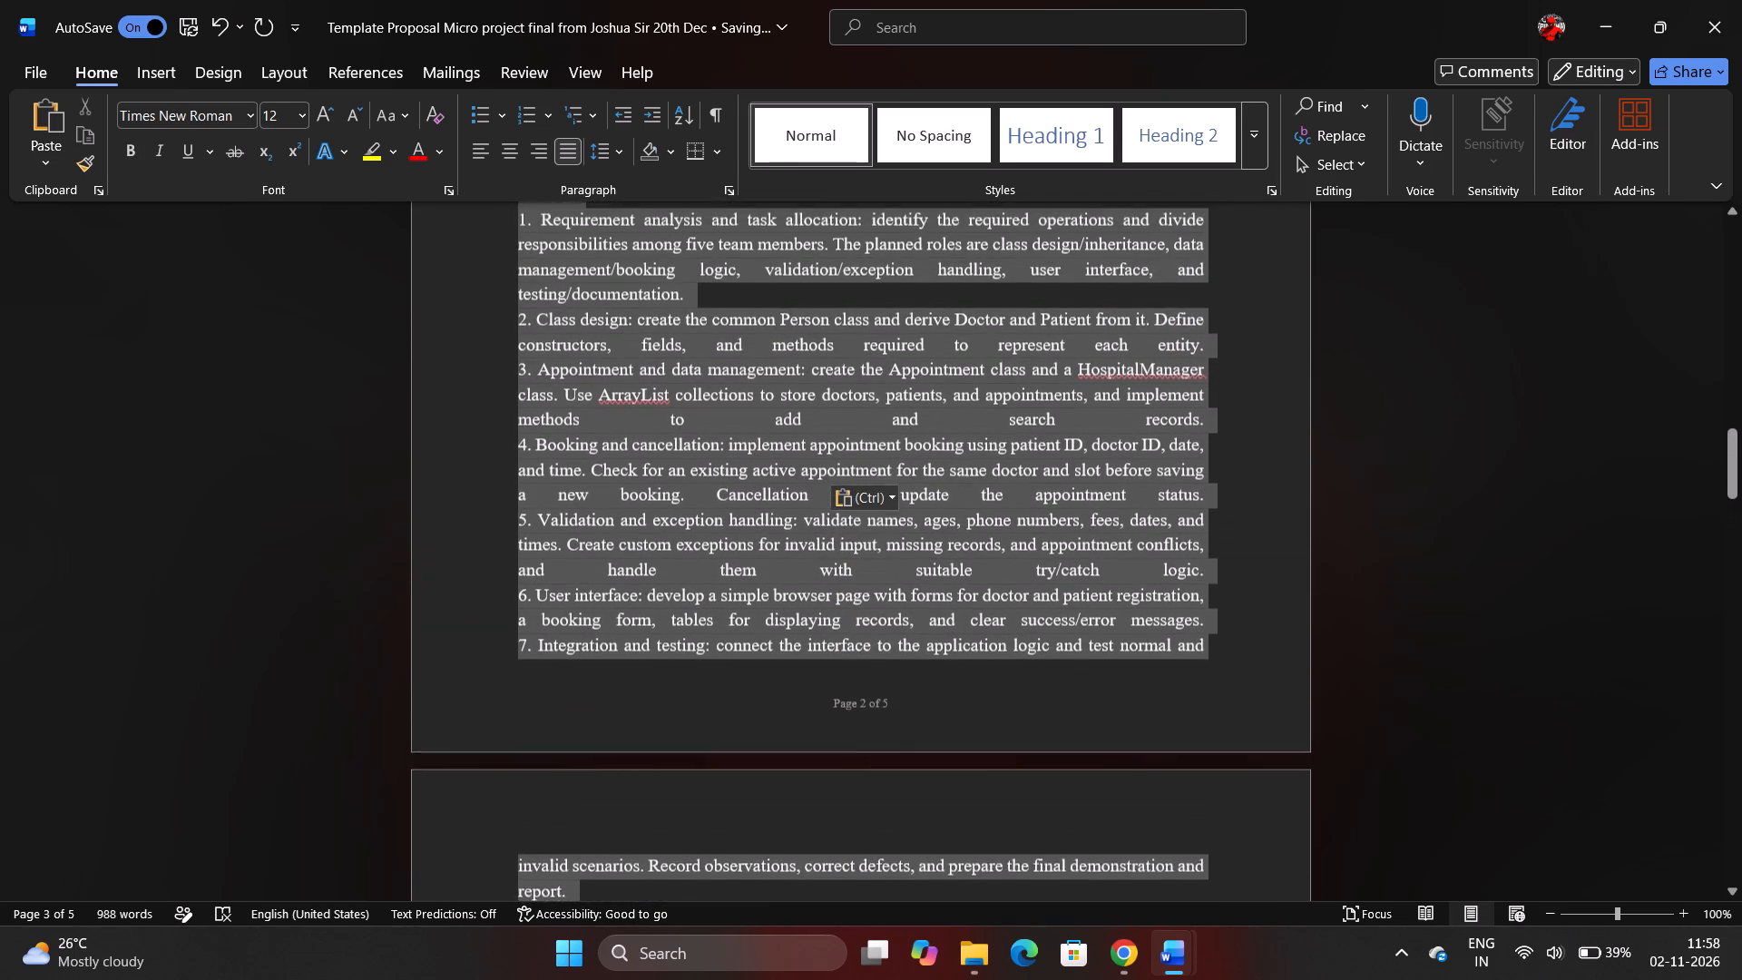
pyautogui.moveTo(530, 196); pyautogui.dragTo(505, 320)
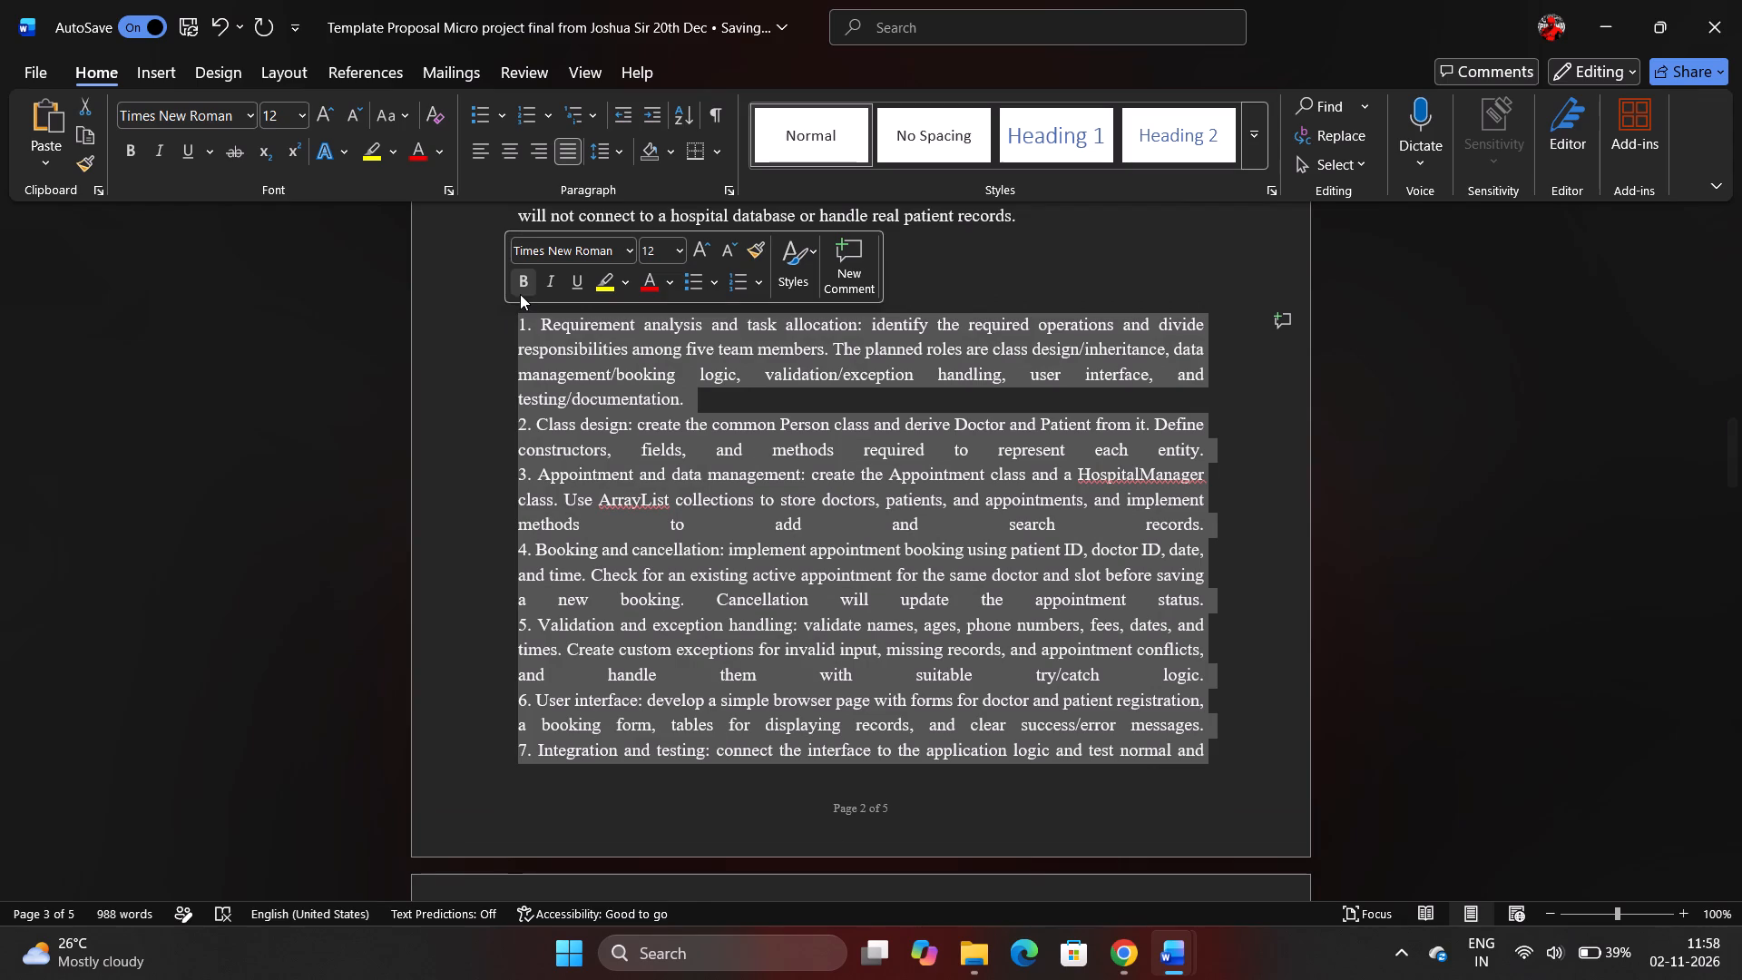
pyautogui.click(475, 155)
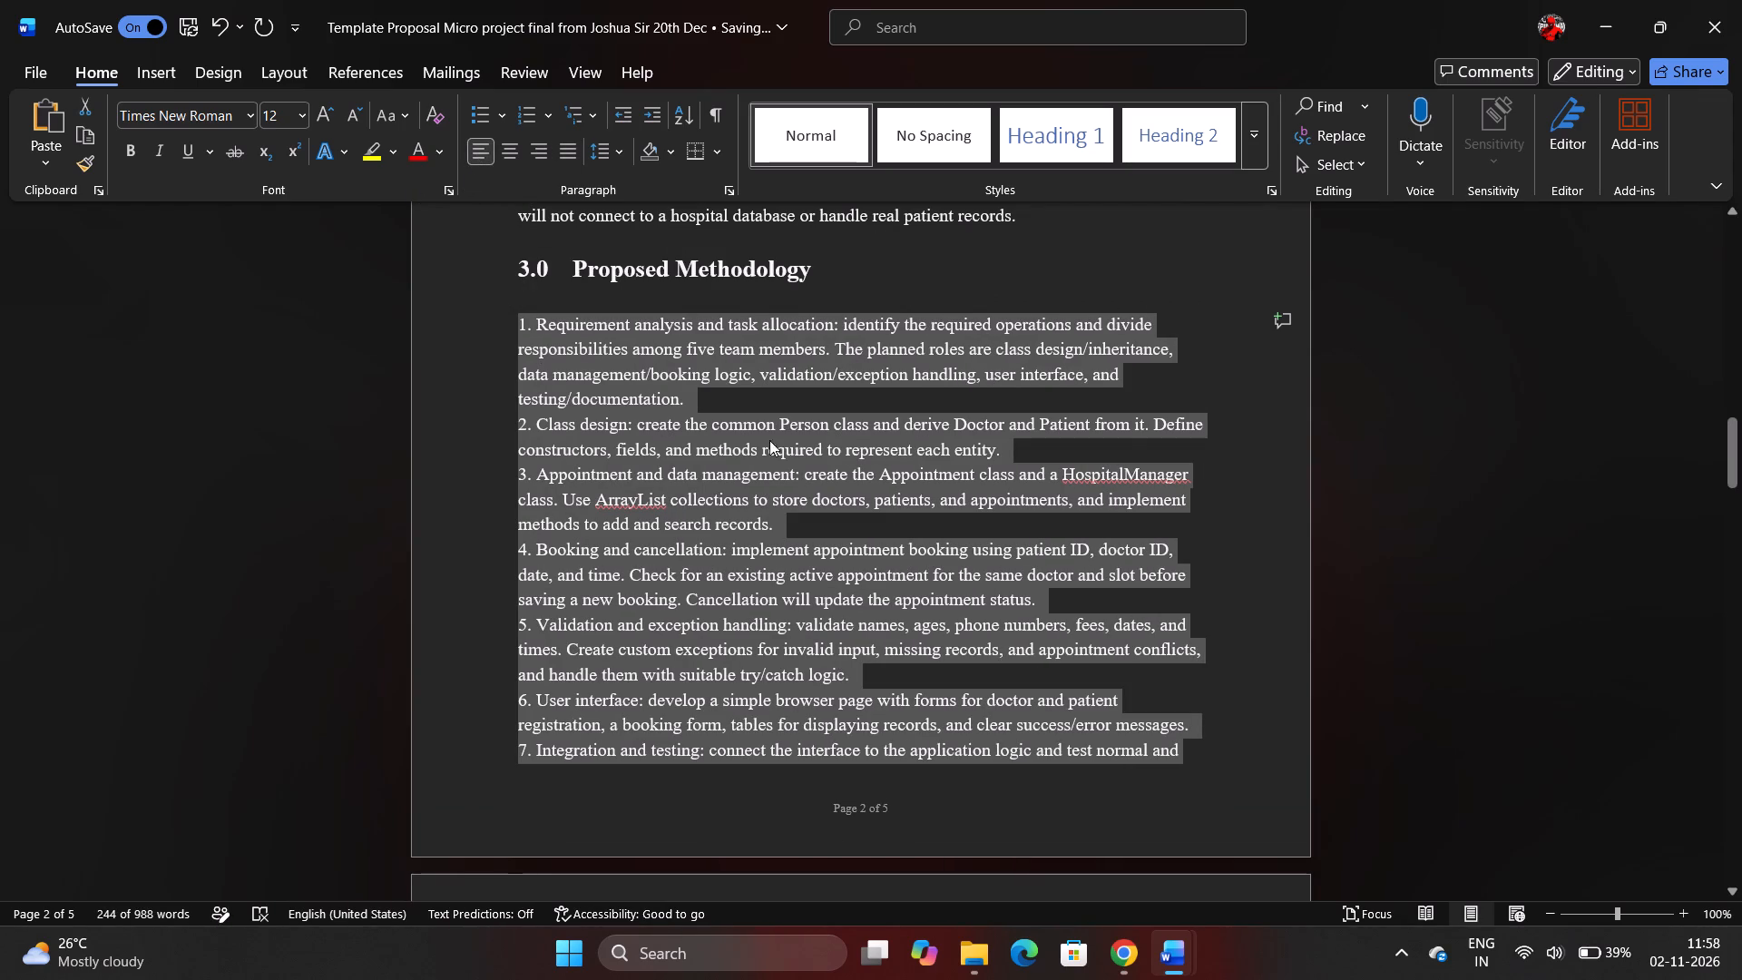
pyautogui.click(705, 394)
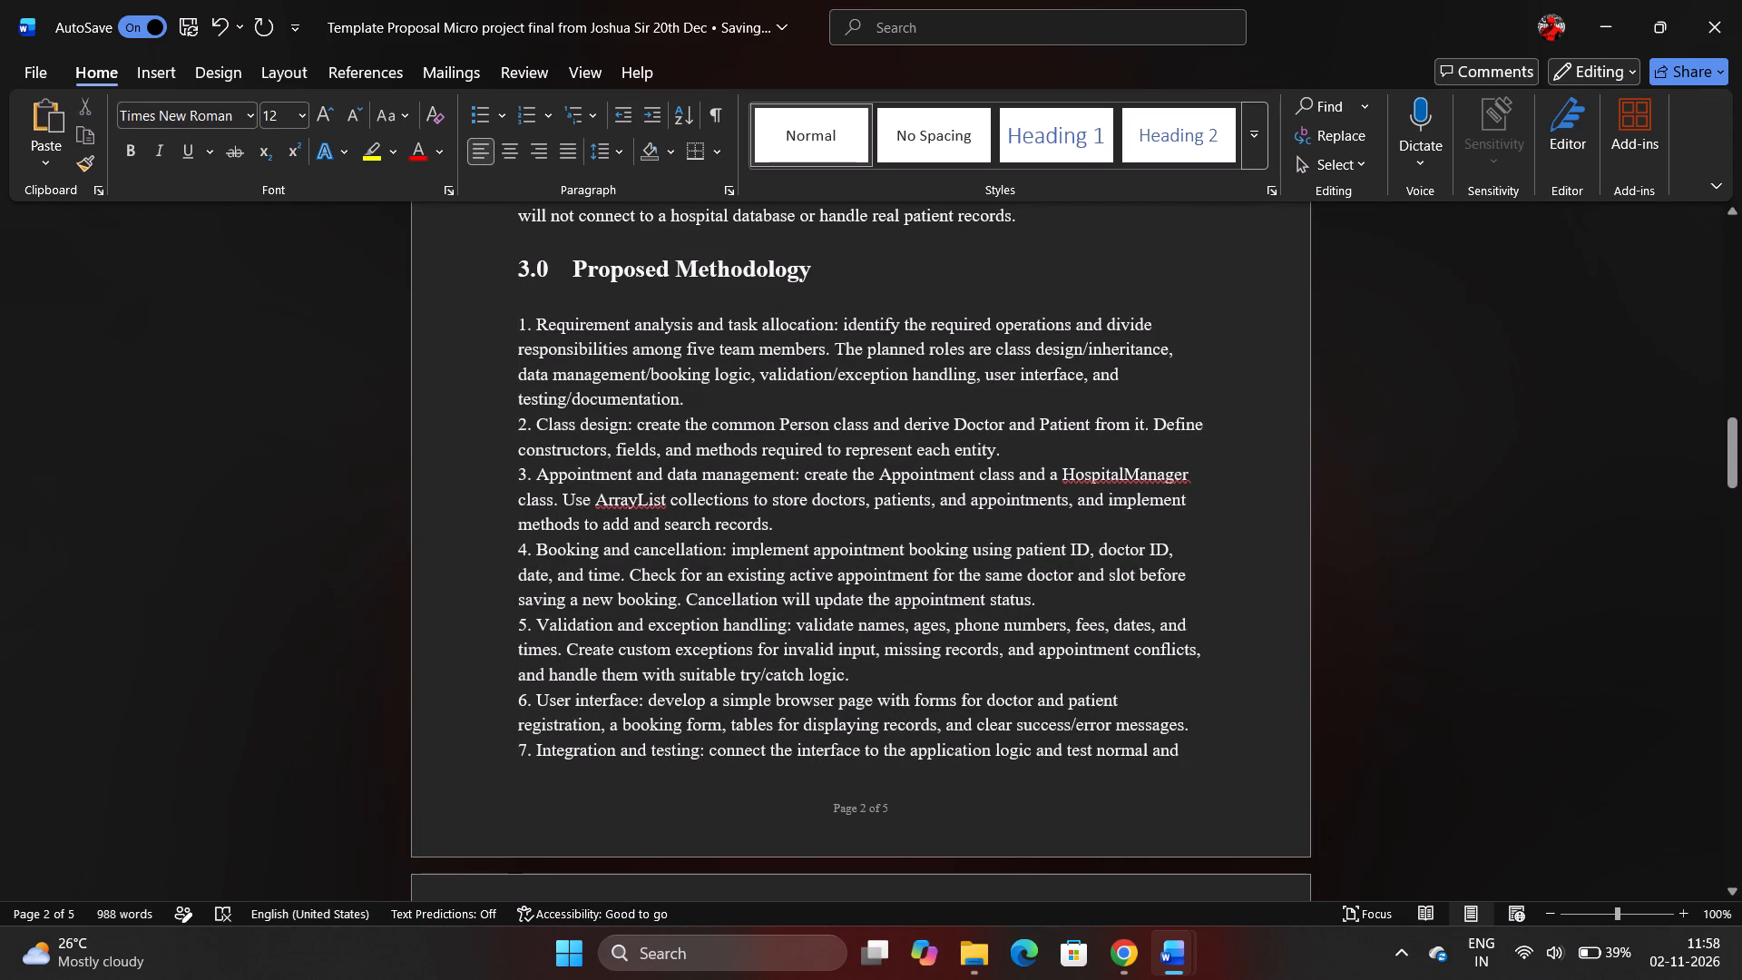
# Bold the numbered lead-in labels of items 1 to 3: Requirement analysis and task allocation, Class design, and Appointment and data management.
pyautogui.moveTo(838, 328); pyautogui.dragTo(517, 323)
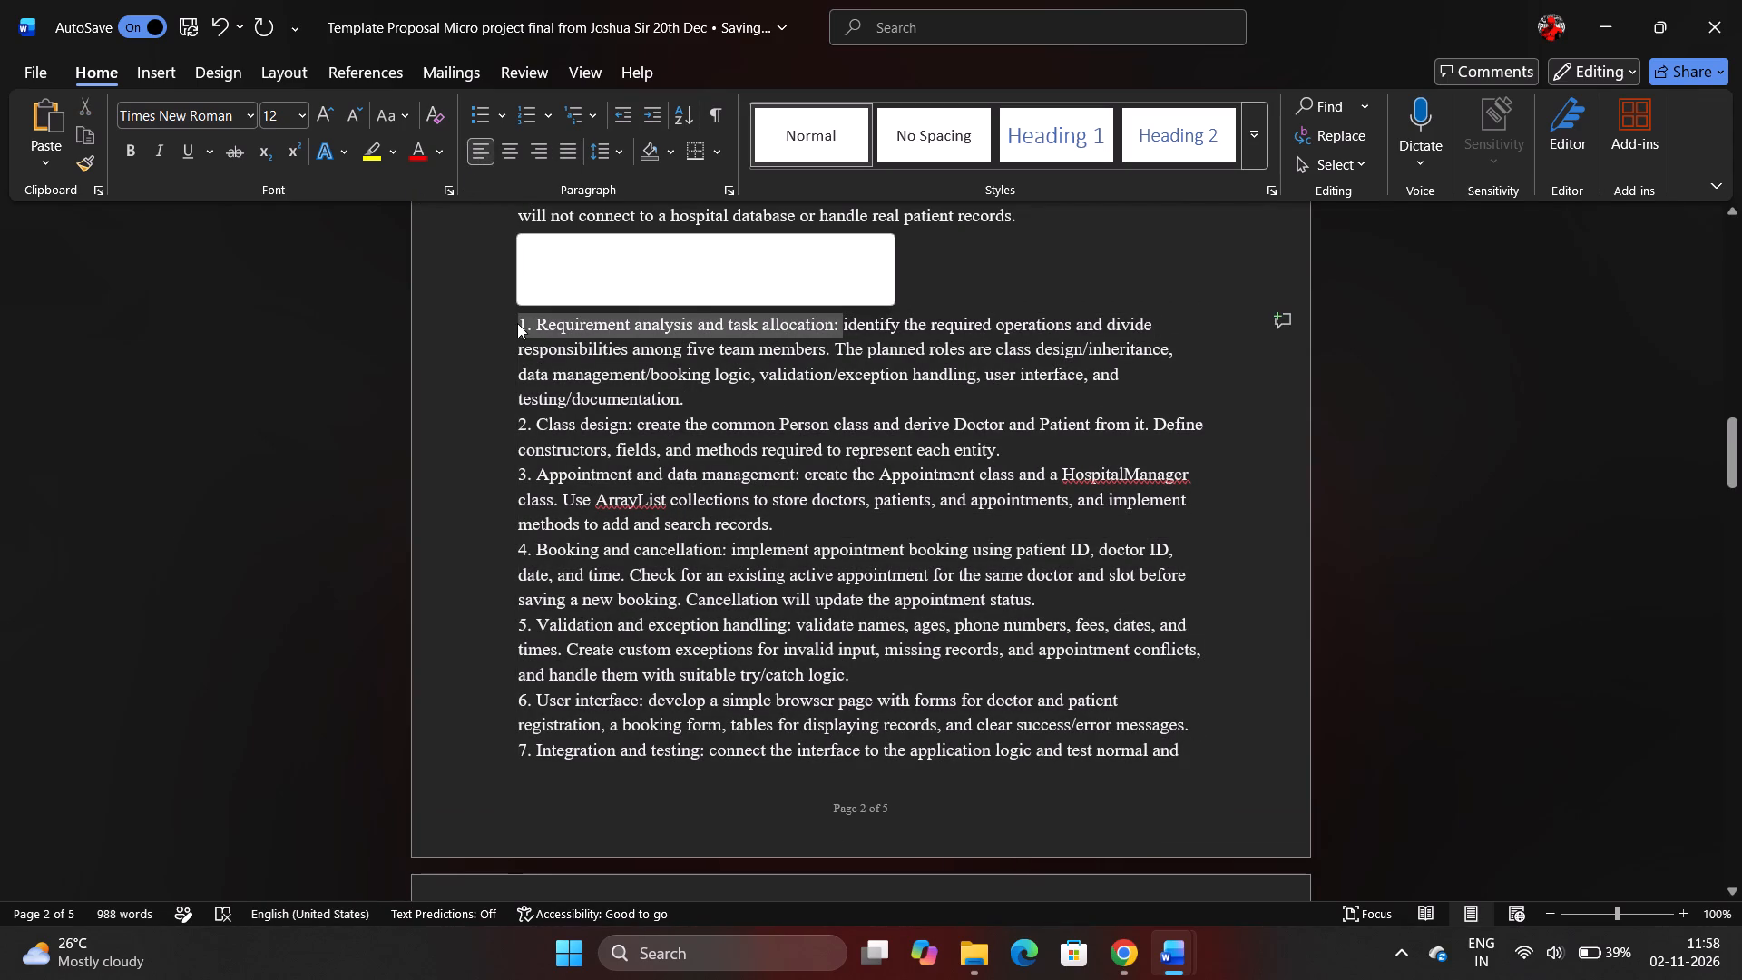
pyautogui.click(535, 278)
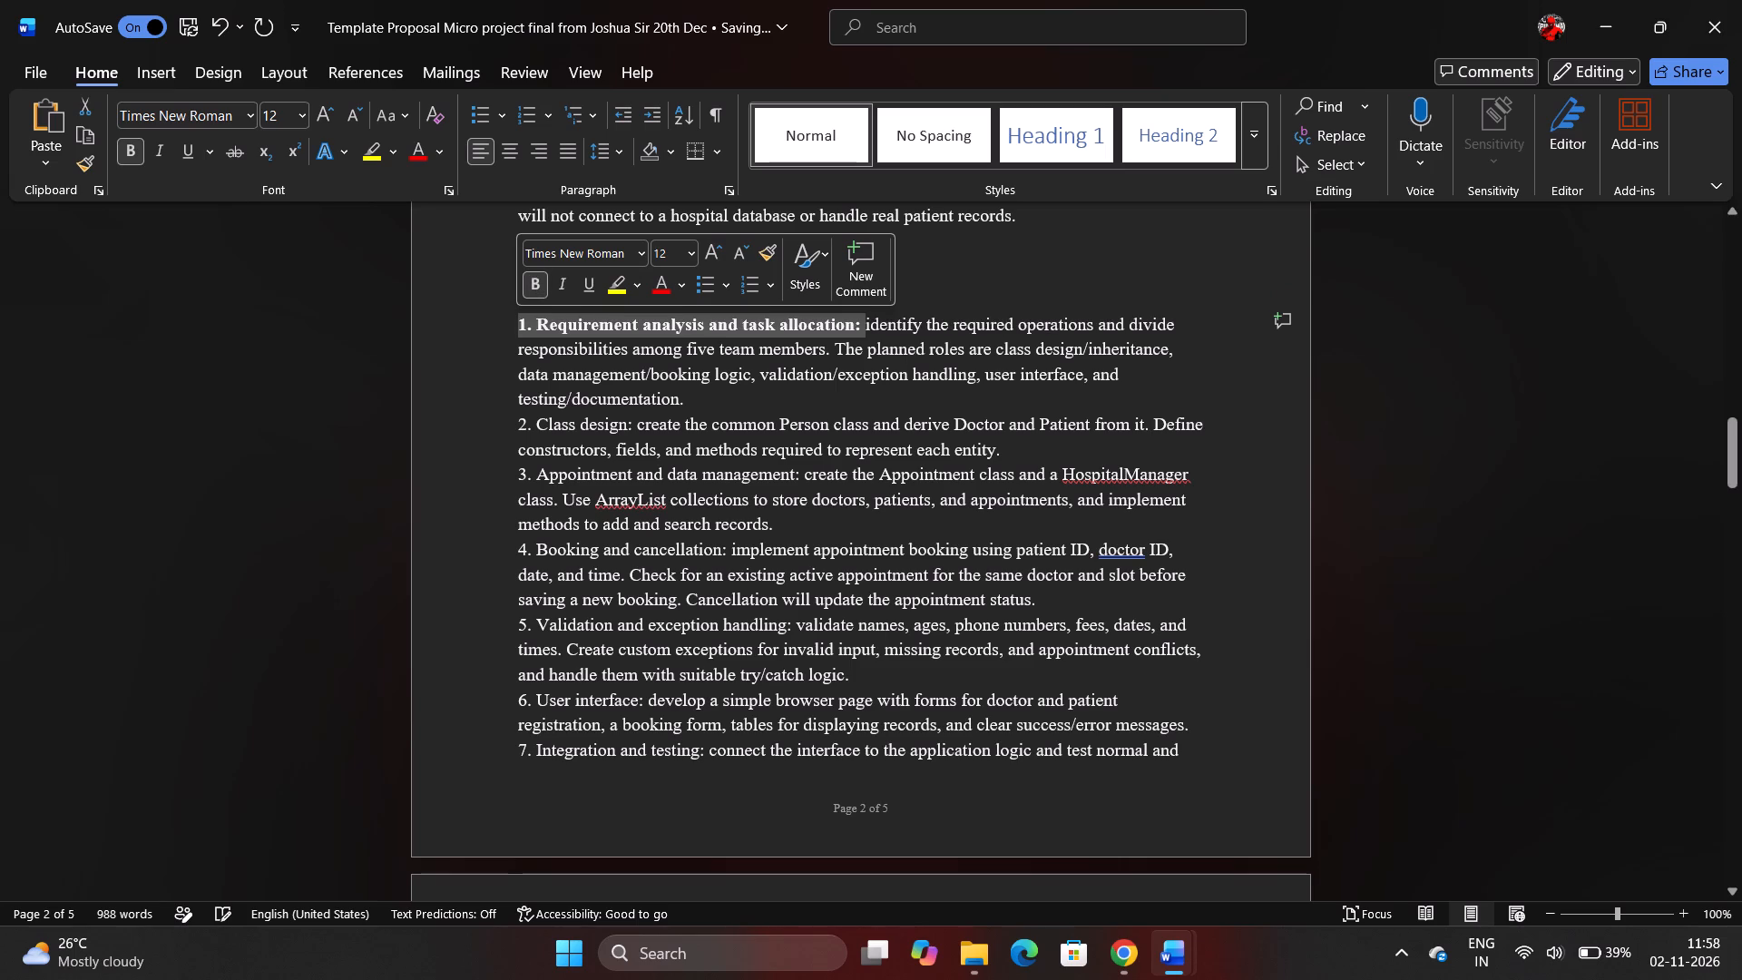
pyautogui.click(631, 425)
pyautogui.moveTo(631, 425); pyautogui.dragTo(517, 421)
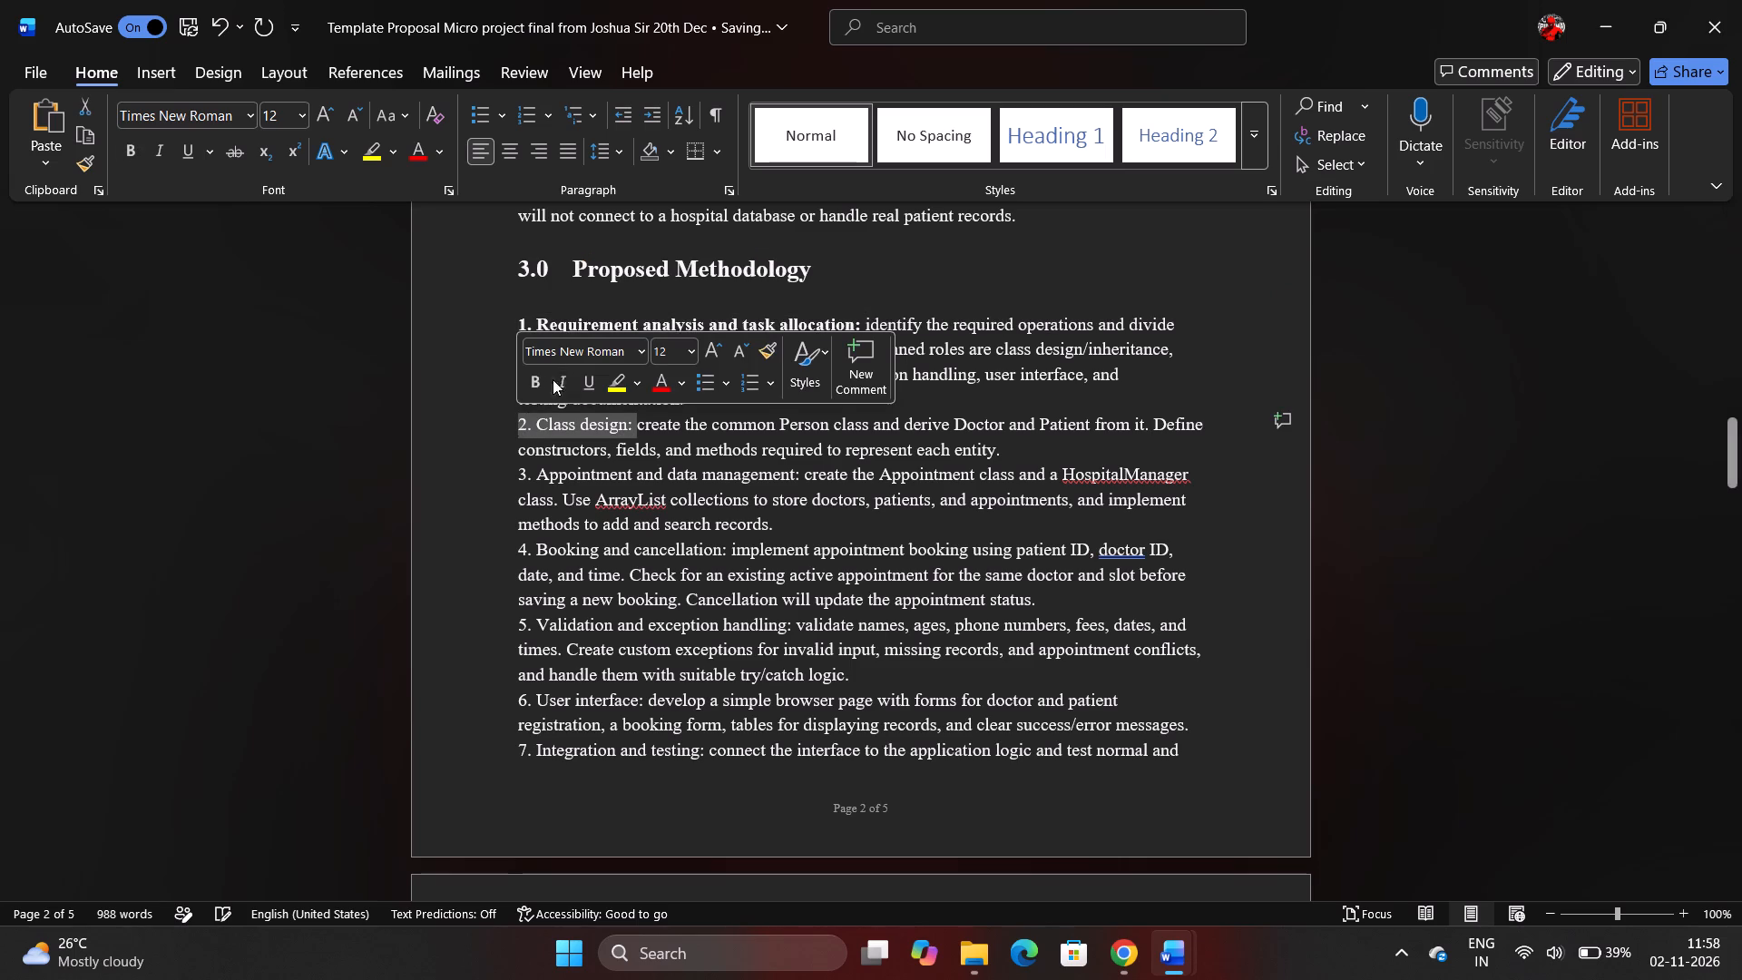
pyautogui.click(531, 381)
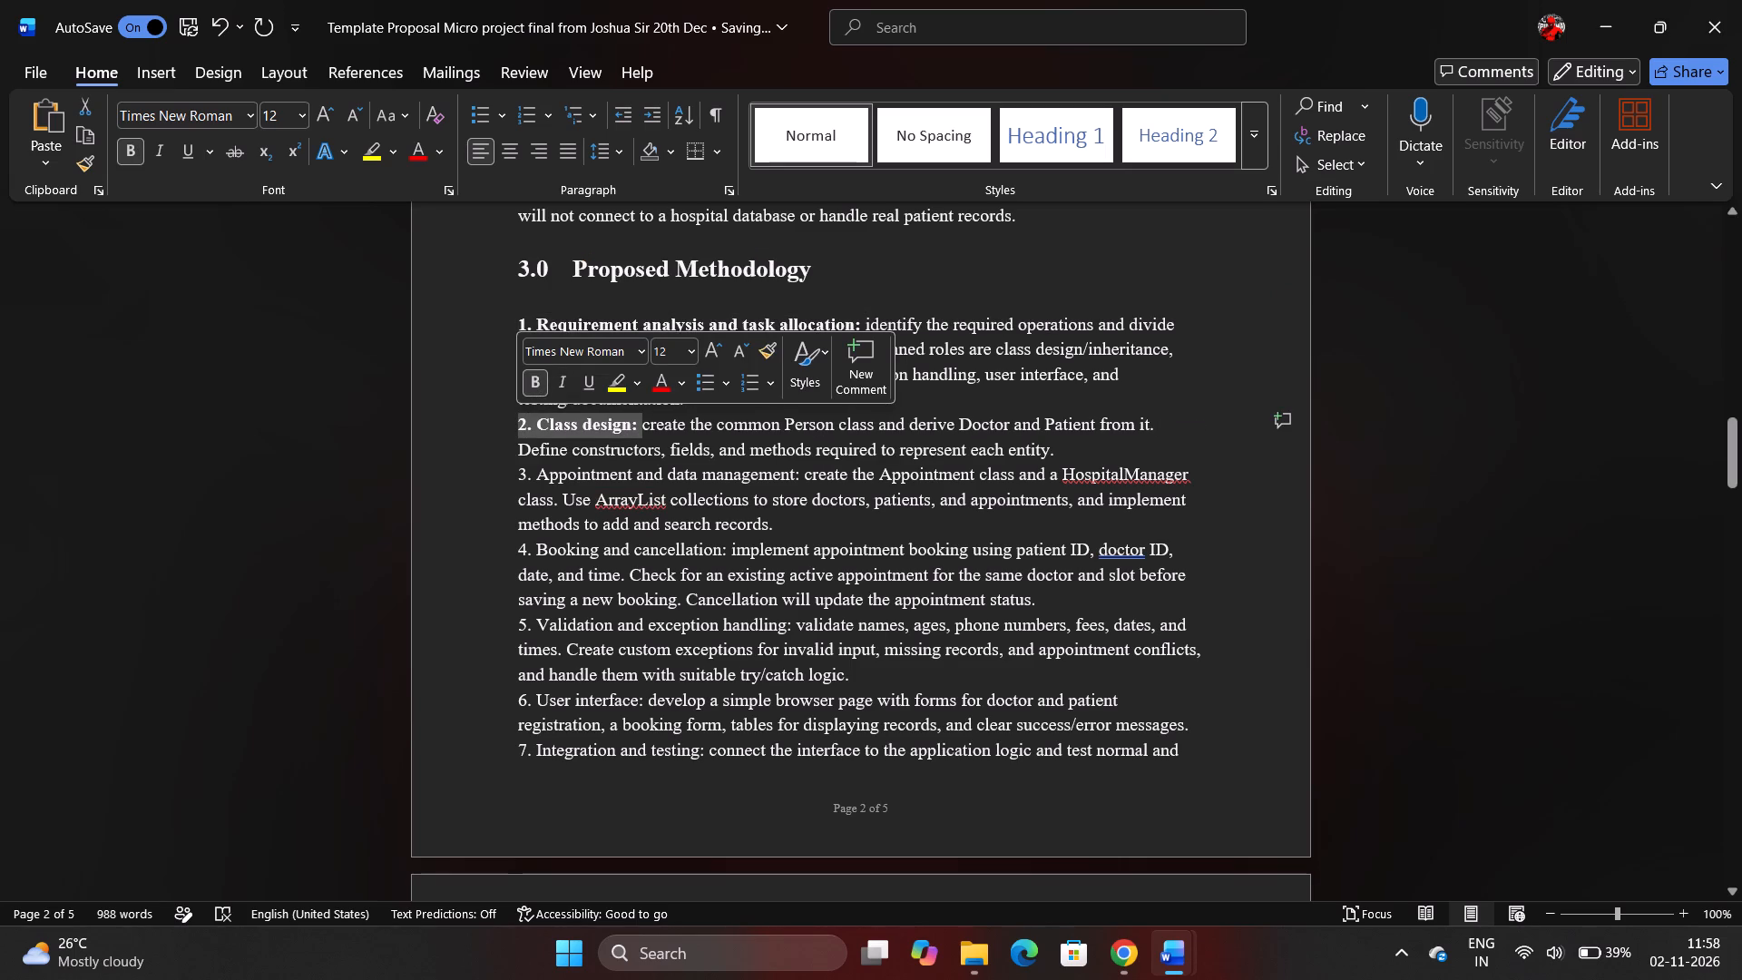
pyautogui.click(801, 474)
pyautogui.moveTo(801, 474); pyautogui.dragTo(516, 468)
pyautogui.click(533, 439)
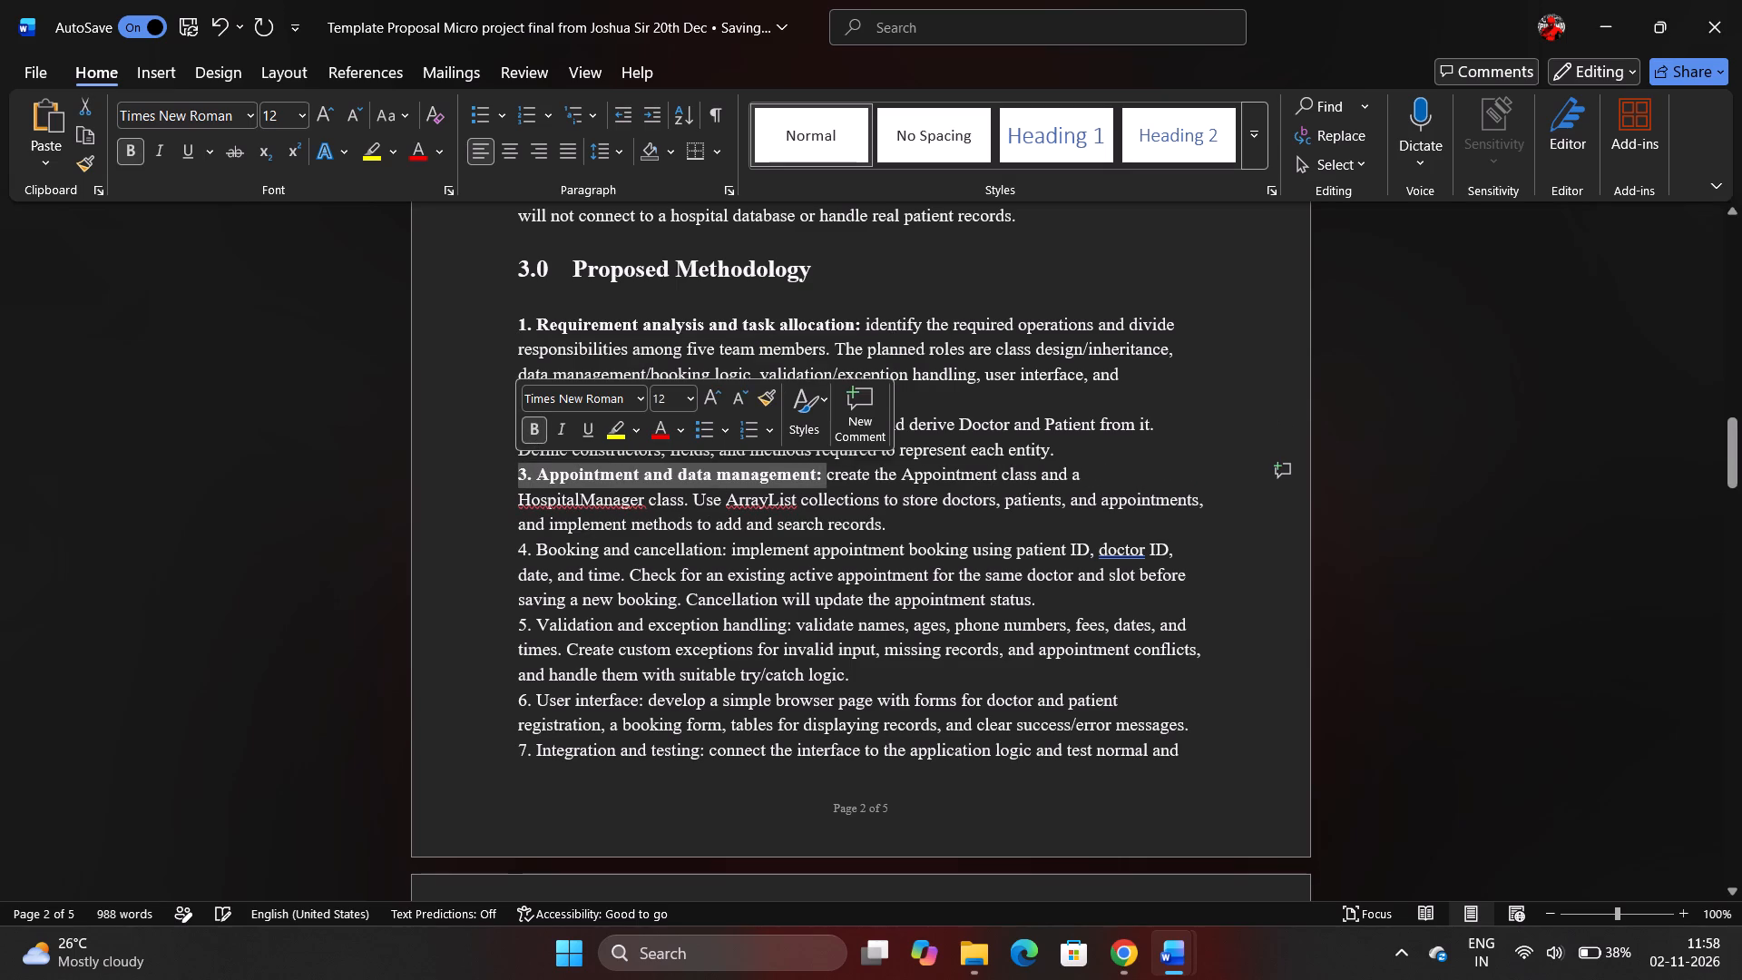
# Bold the numbered lead-in labels of items 4 to 6: Booking and cancellation, Validation and exception handling, and User interface.
pyautogui.click(727, 554)
pyautogui.moveTo(727, 554); pyautogui.dragTo(495, 543)
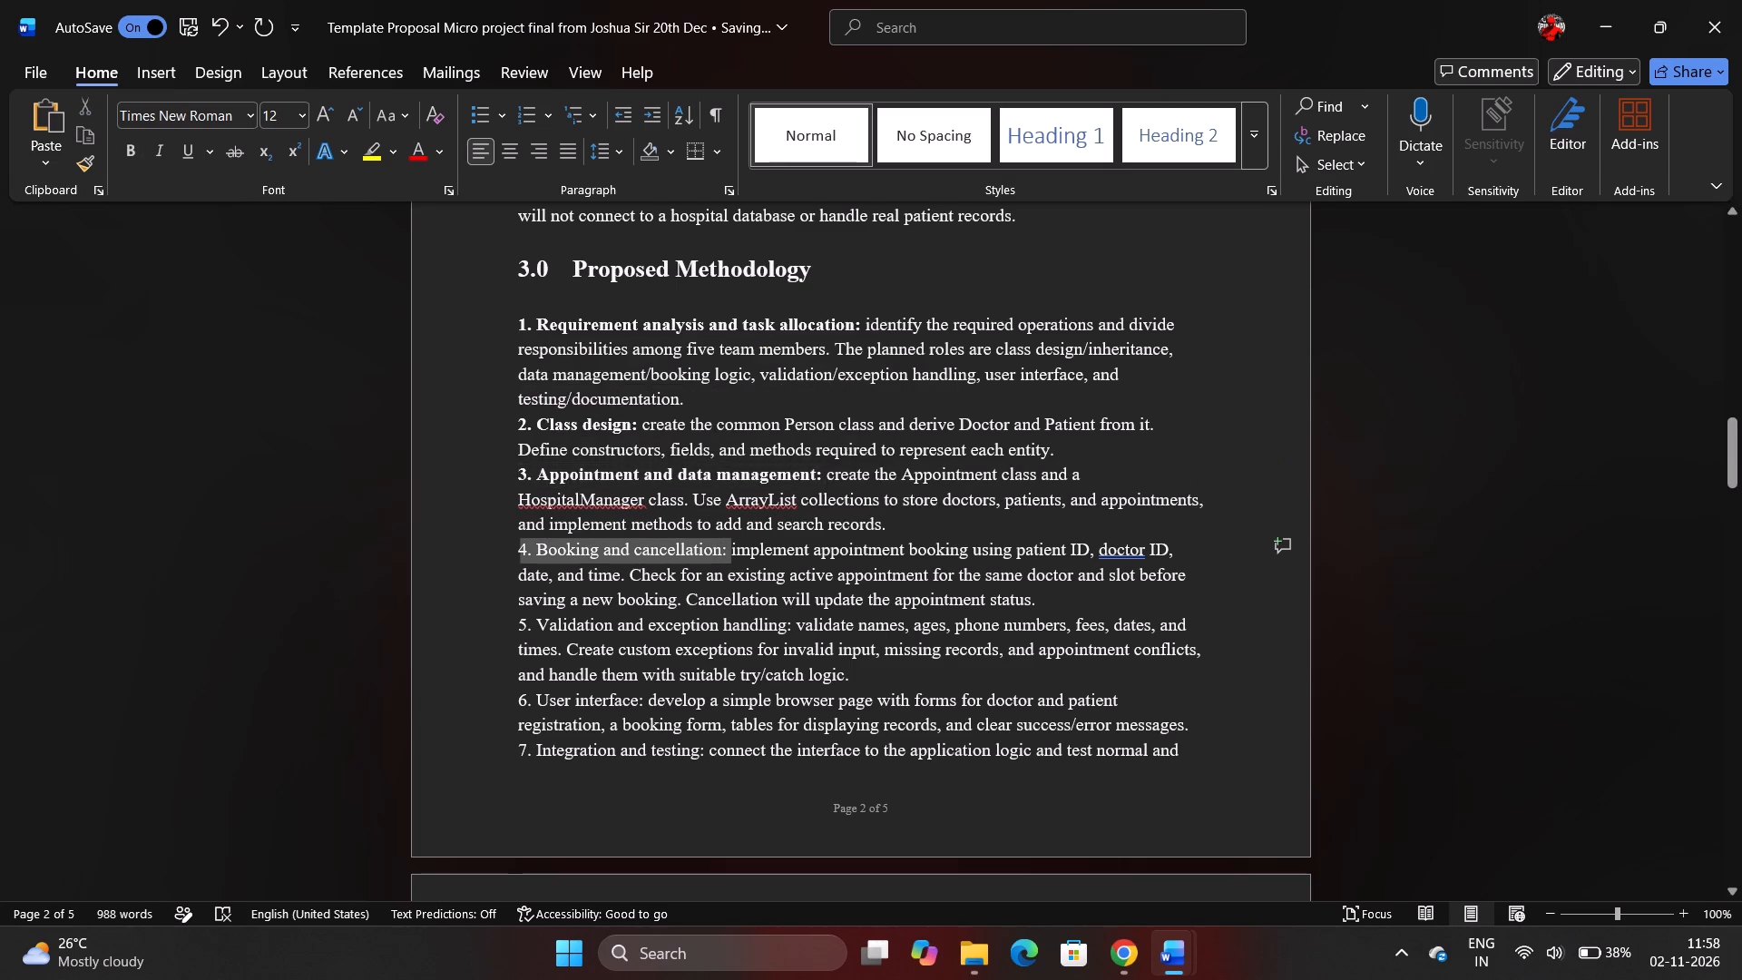
pyautogui.moveTo(495, 543); pyautogui.dragTo(494, 543)
pyautogui.click(504, 518)
pyautogui.click(507, 509)
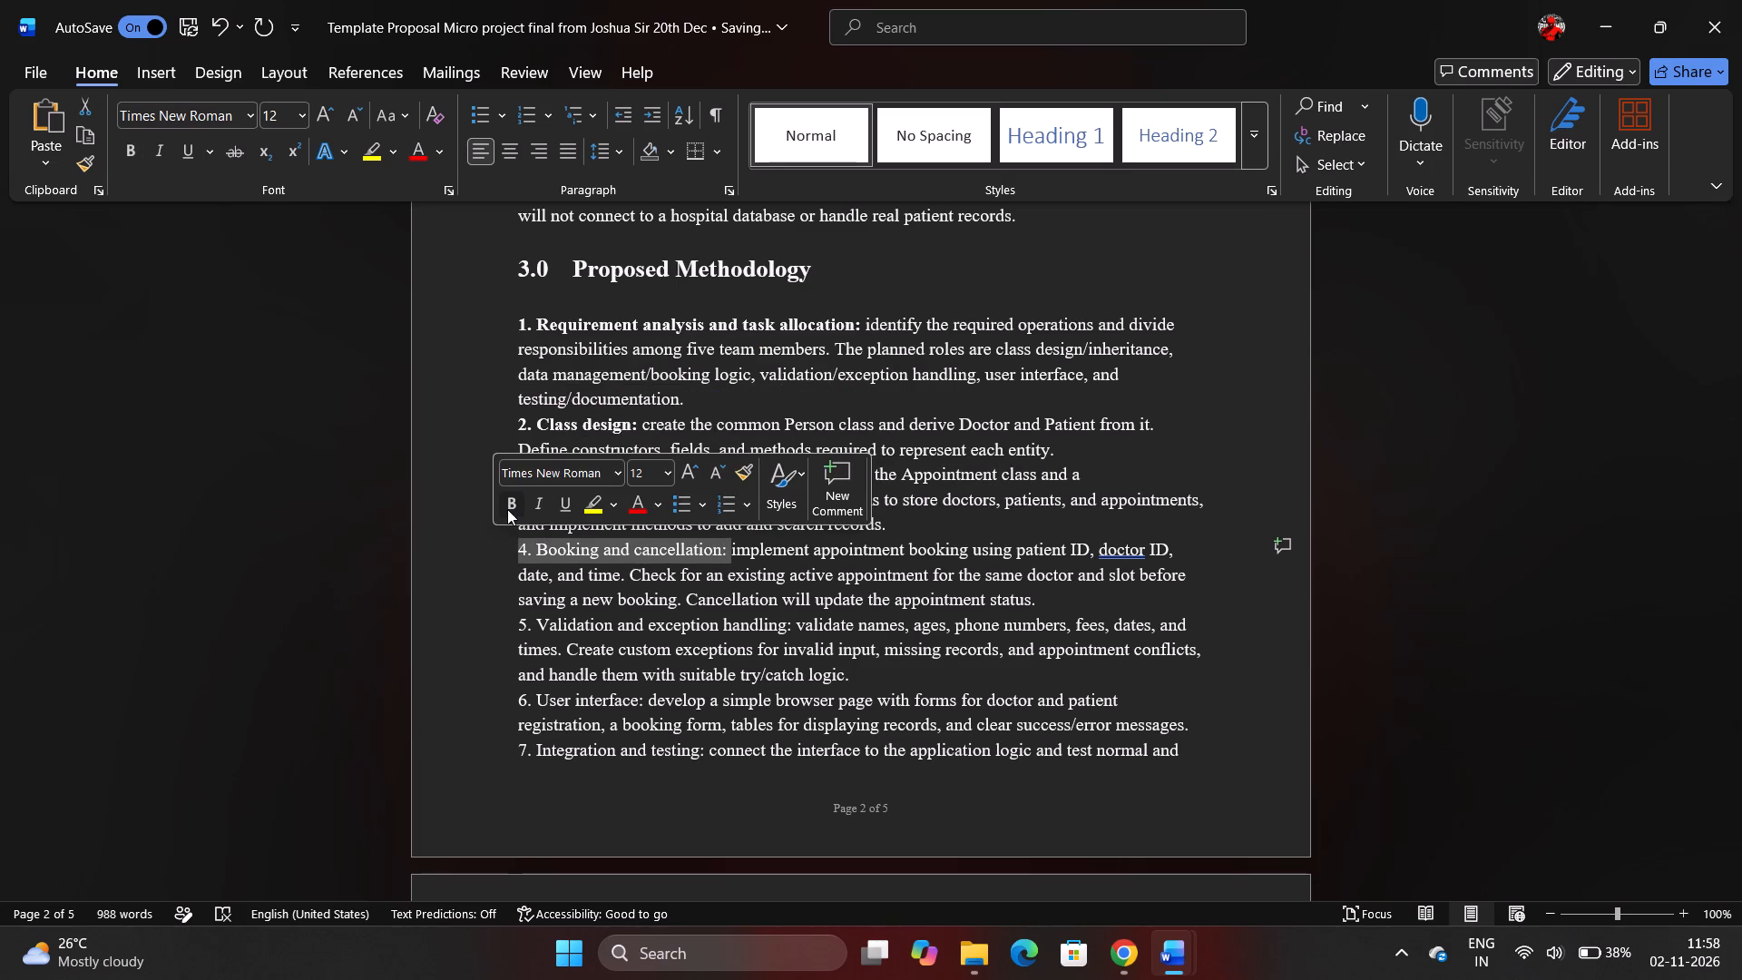
pyautogui.click(791, 629)
pyautogui.moveTo(791, 629); pyautogui.dragTo(467, 626)
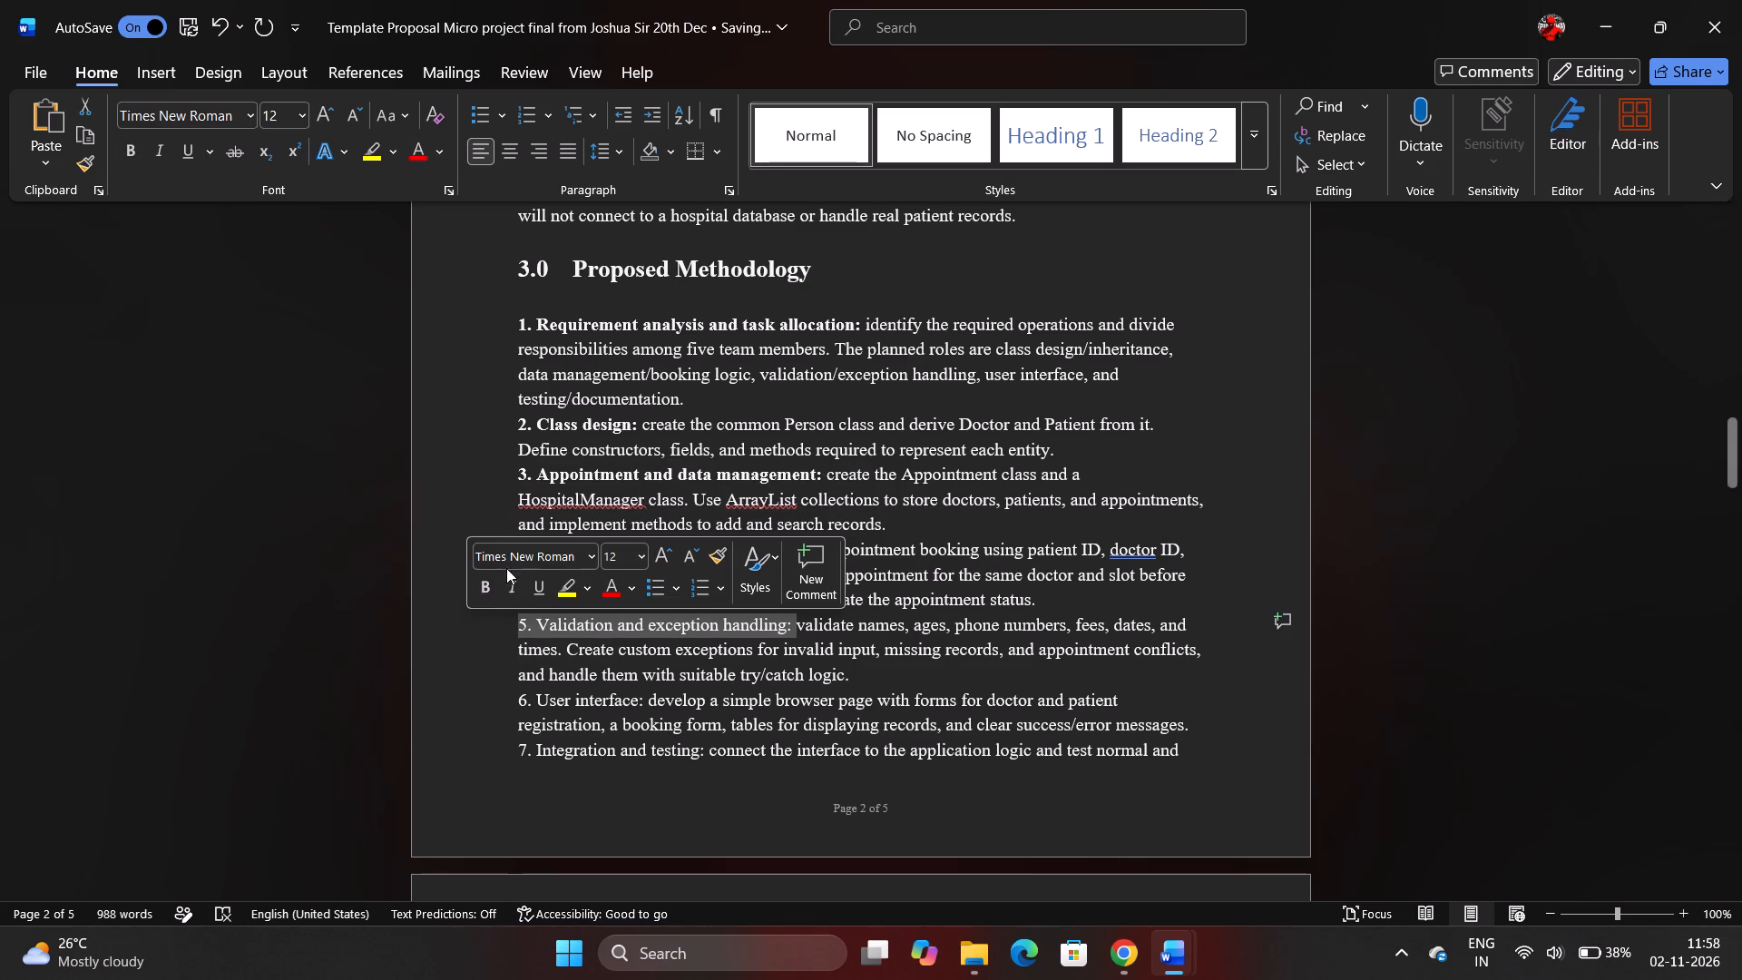
pyautogui.click(481, 584)
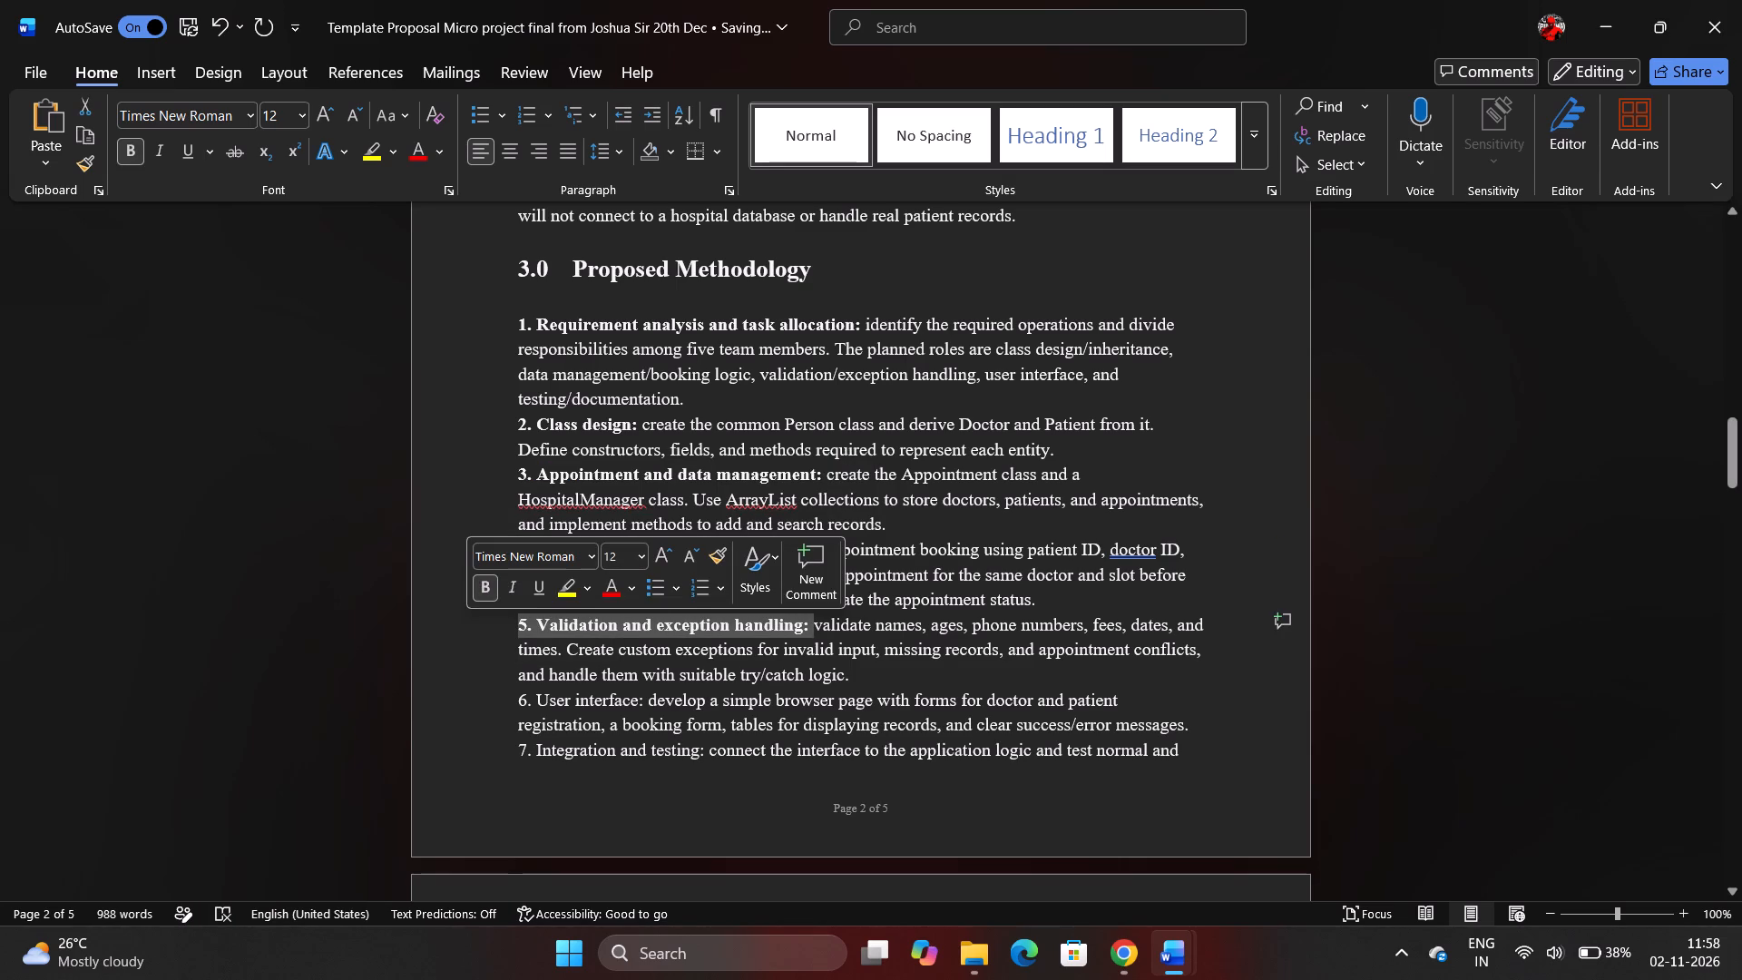
pyautogui.click(641, 704)
pyautogui.click(643, 702)
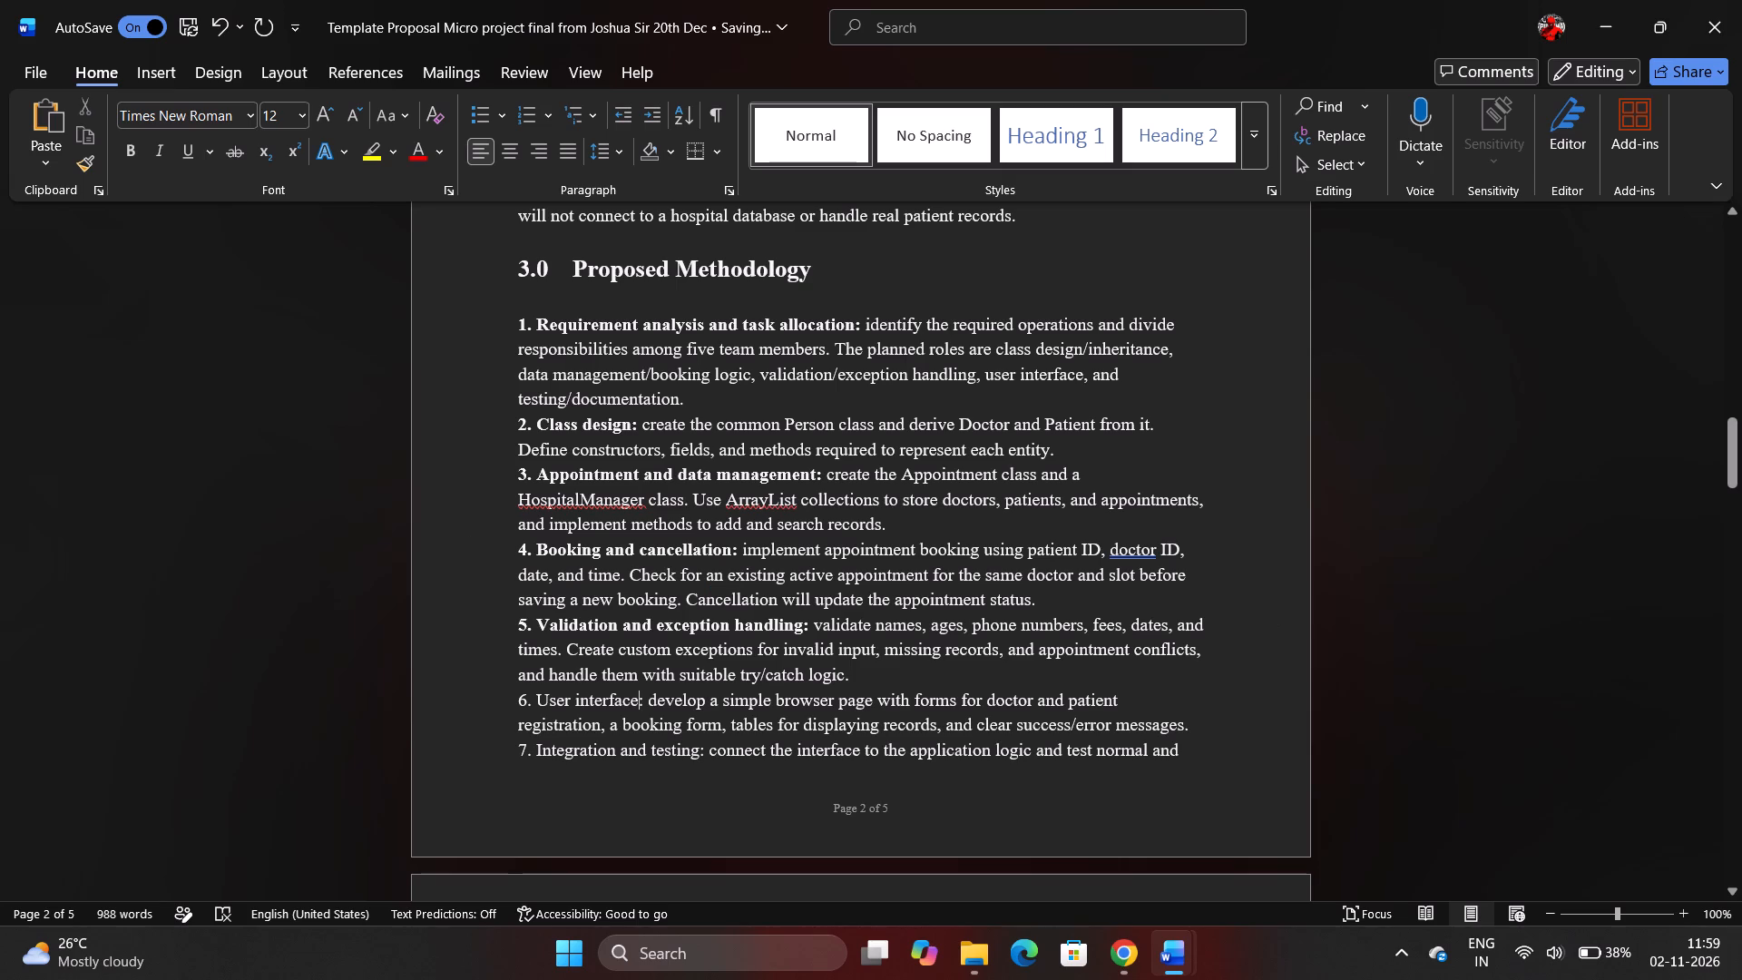
pyautogui.moveTo(643, 702); pyautogui.dragTo(514, 694)
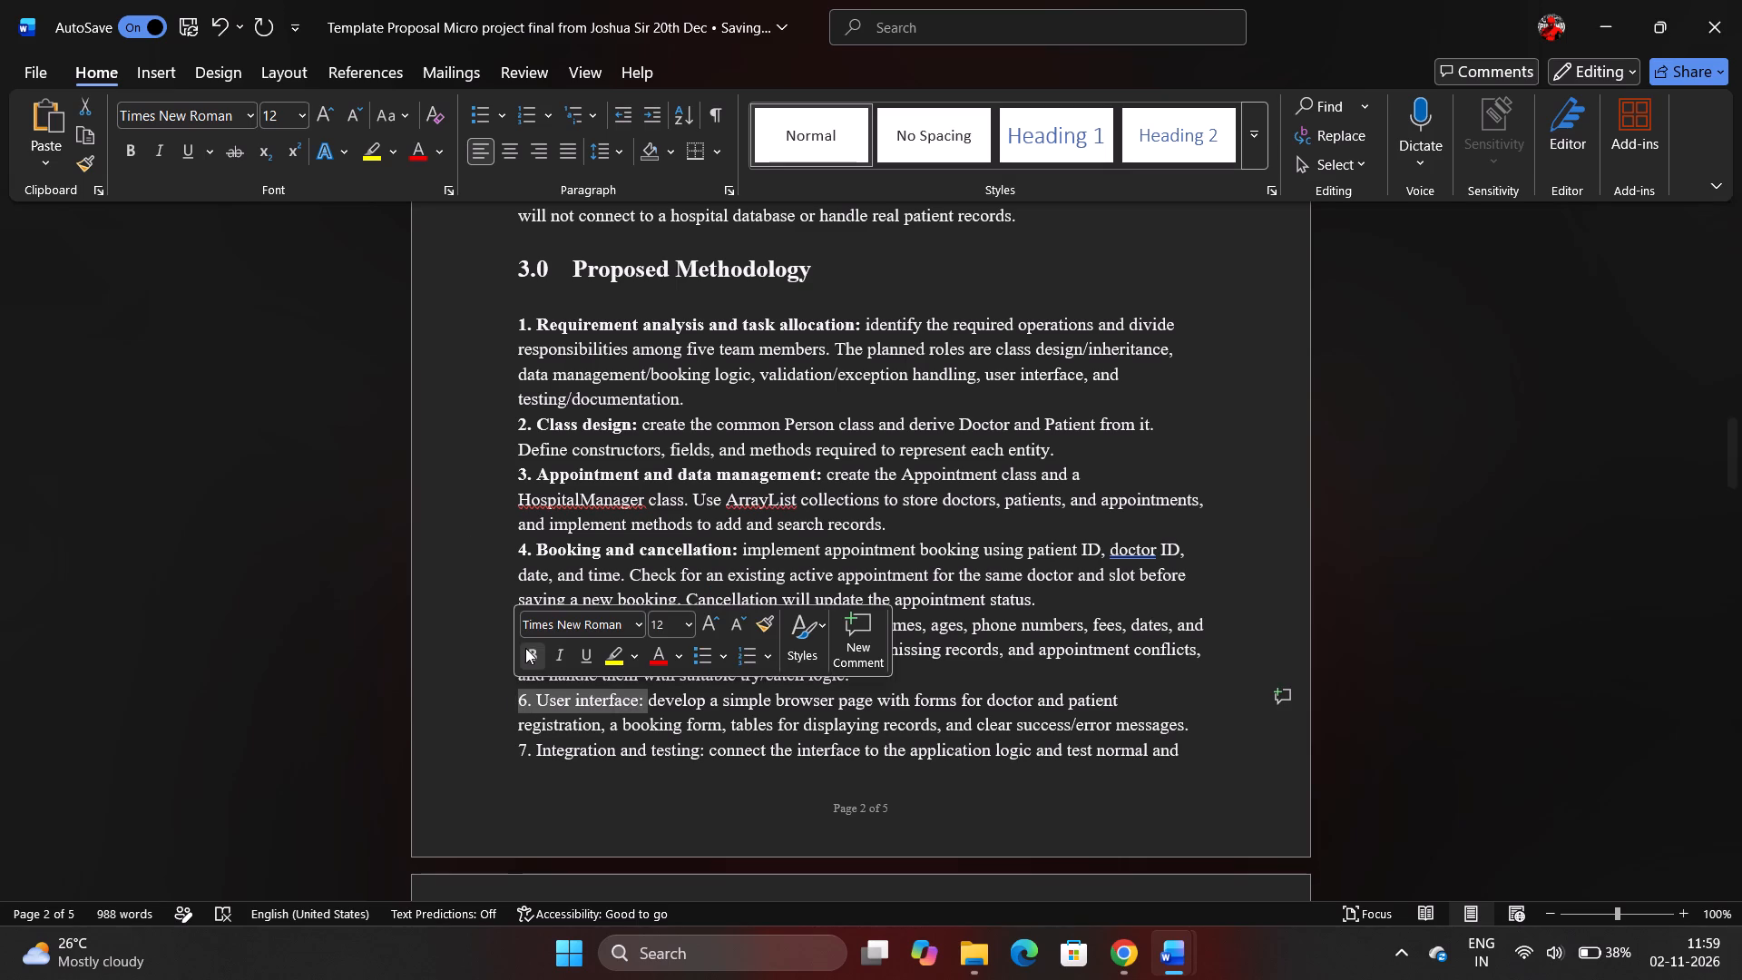
pyautogui.click(525, 648)
# Bold the numbered lead-in labels of items 7 and 8 in the methodology: Integration and testing, and Documentation.
pyautogui.click(704, 752)
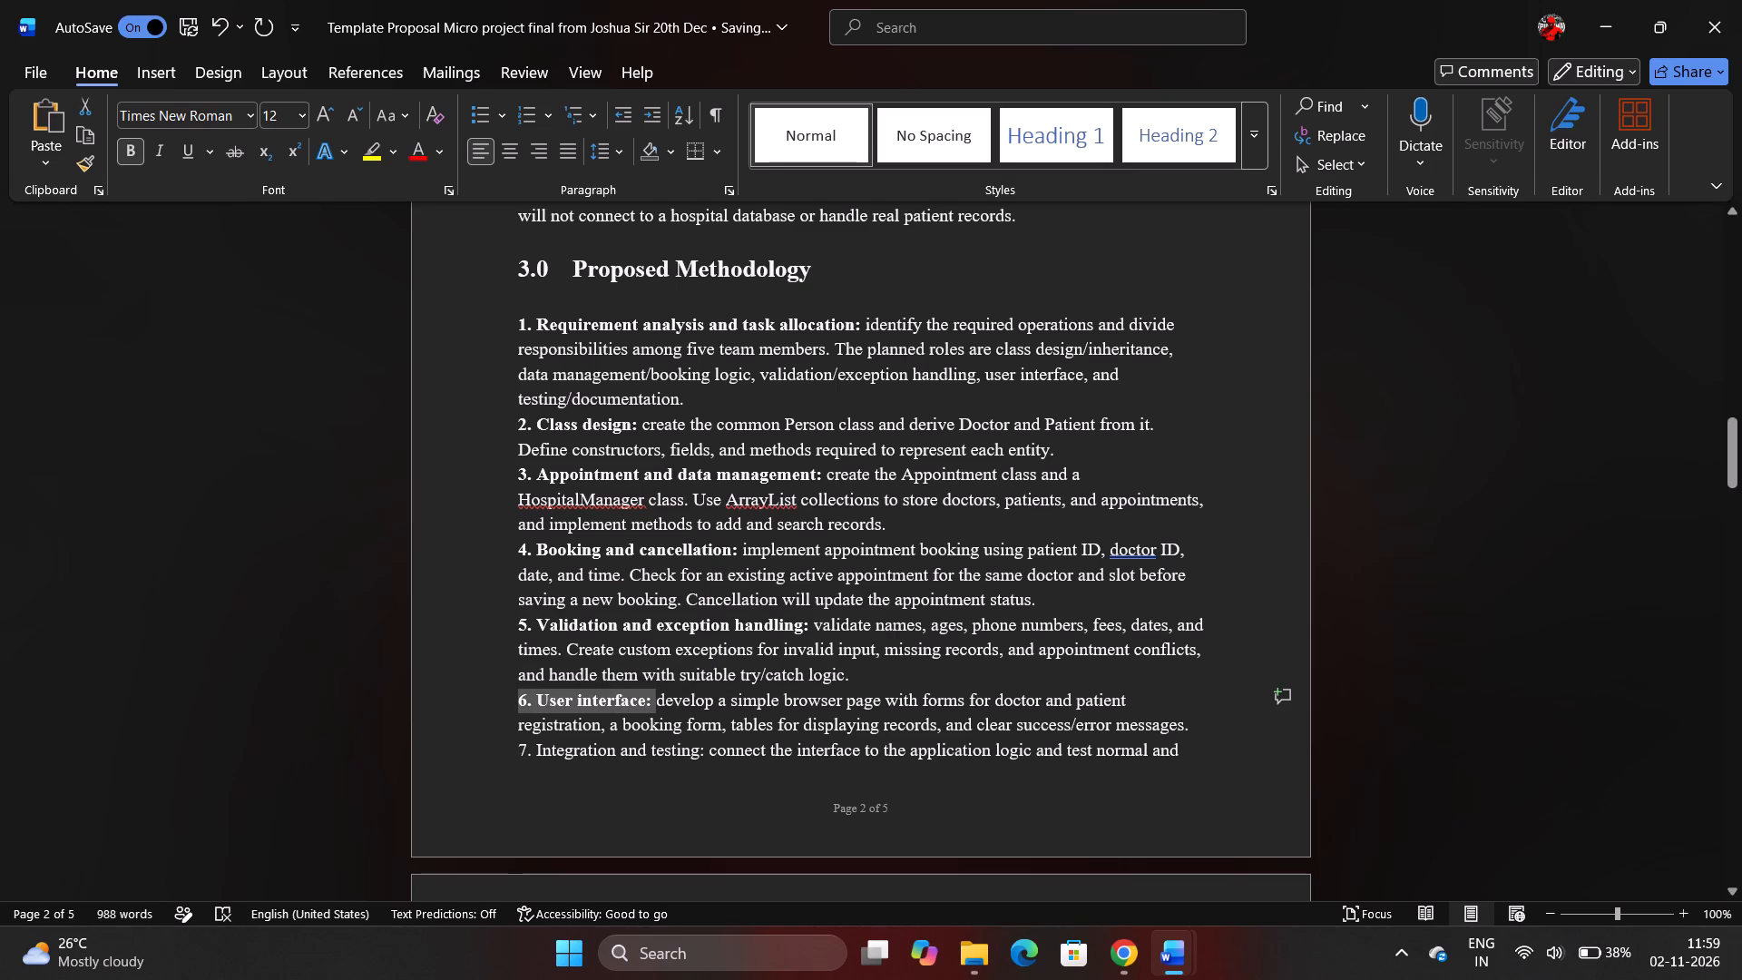
pyautogui.moveTo(704, 752); pyautogui.dragTo(519, 749)
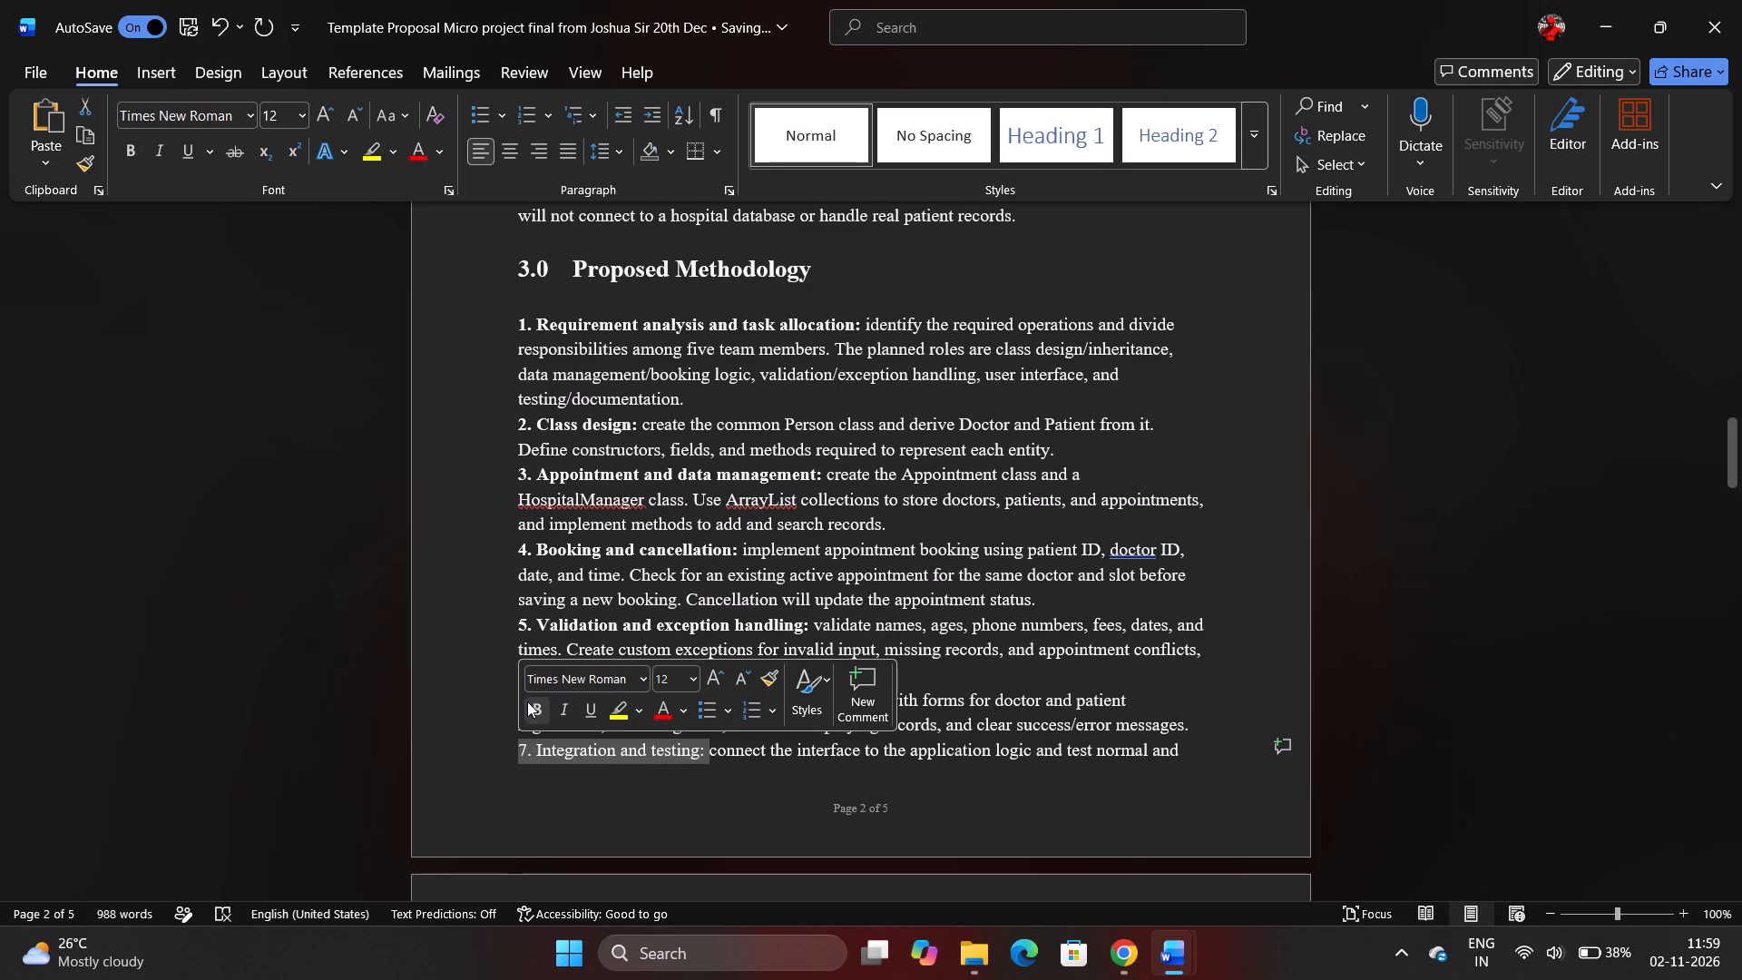
pyautogui.click(528, 701)
pyautogui.click(612, 809)
pyautogui.scroll(-2, 612, 809)
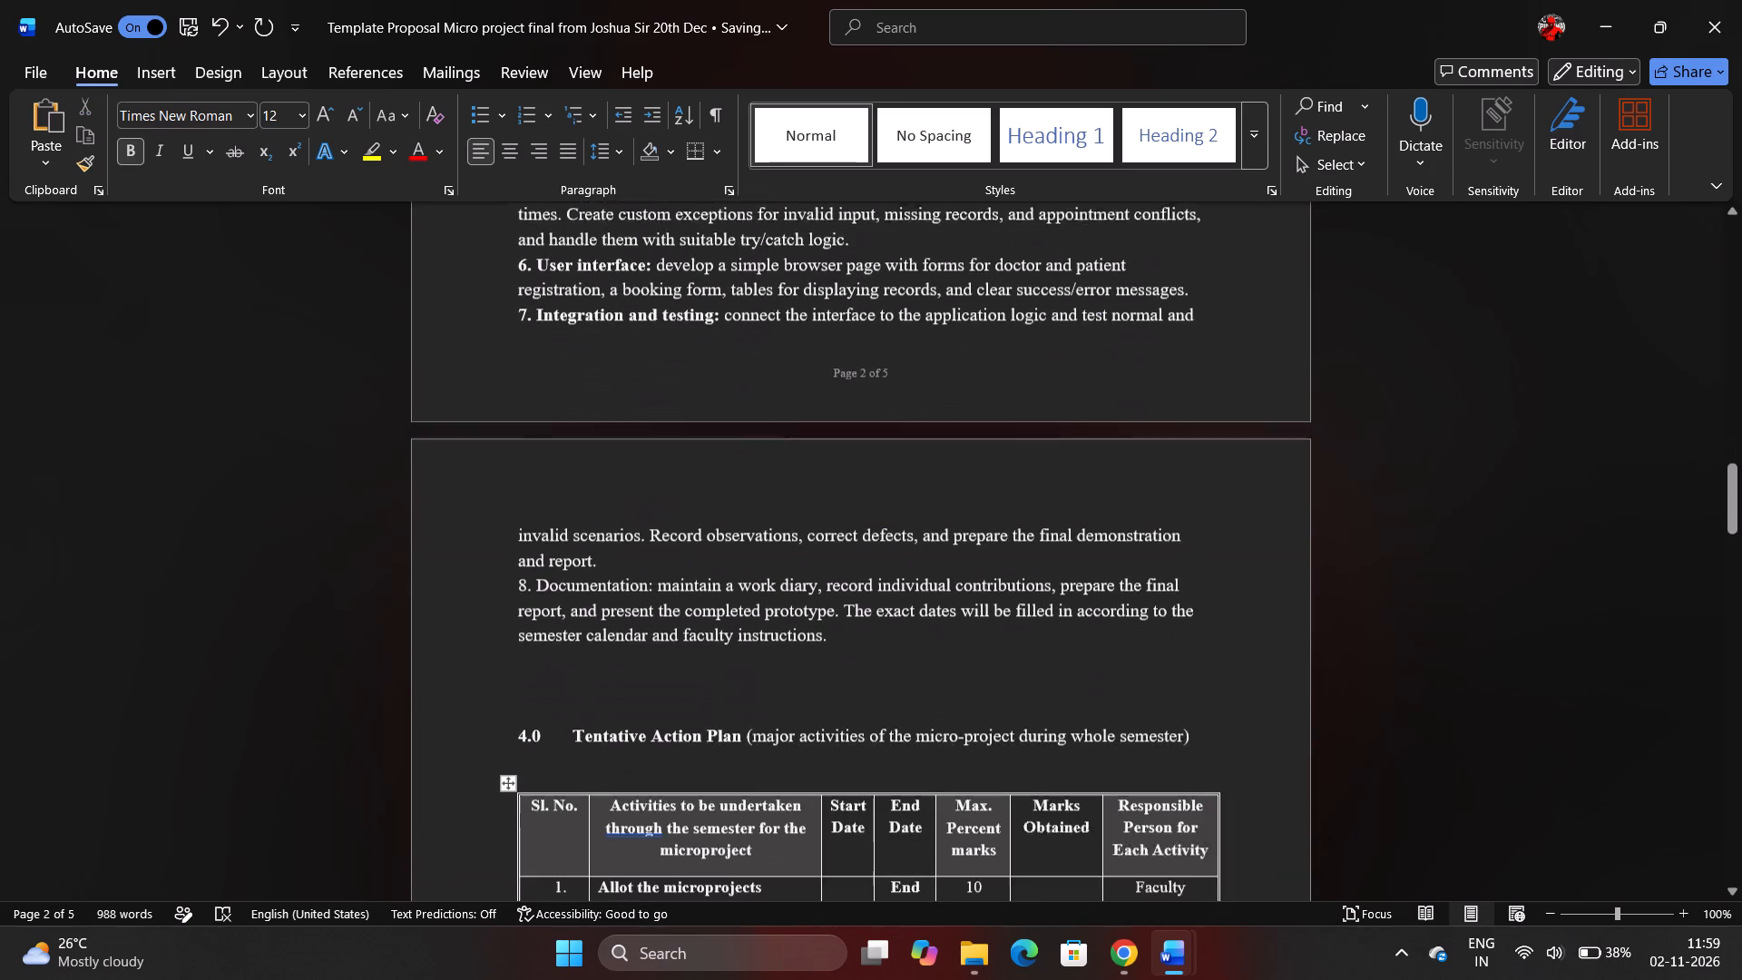
pyautogui.scroll(-1, 612, 809)
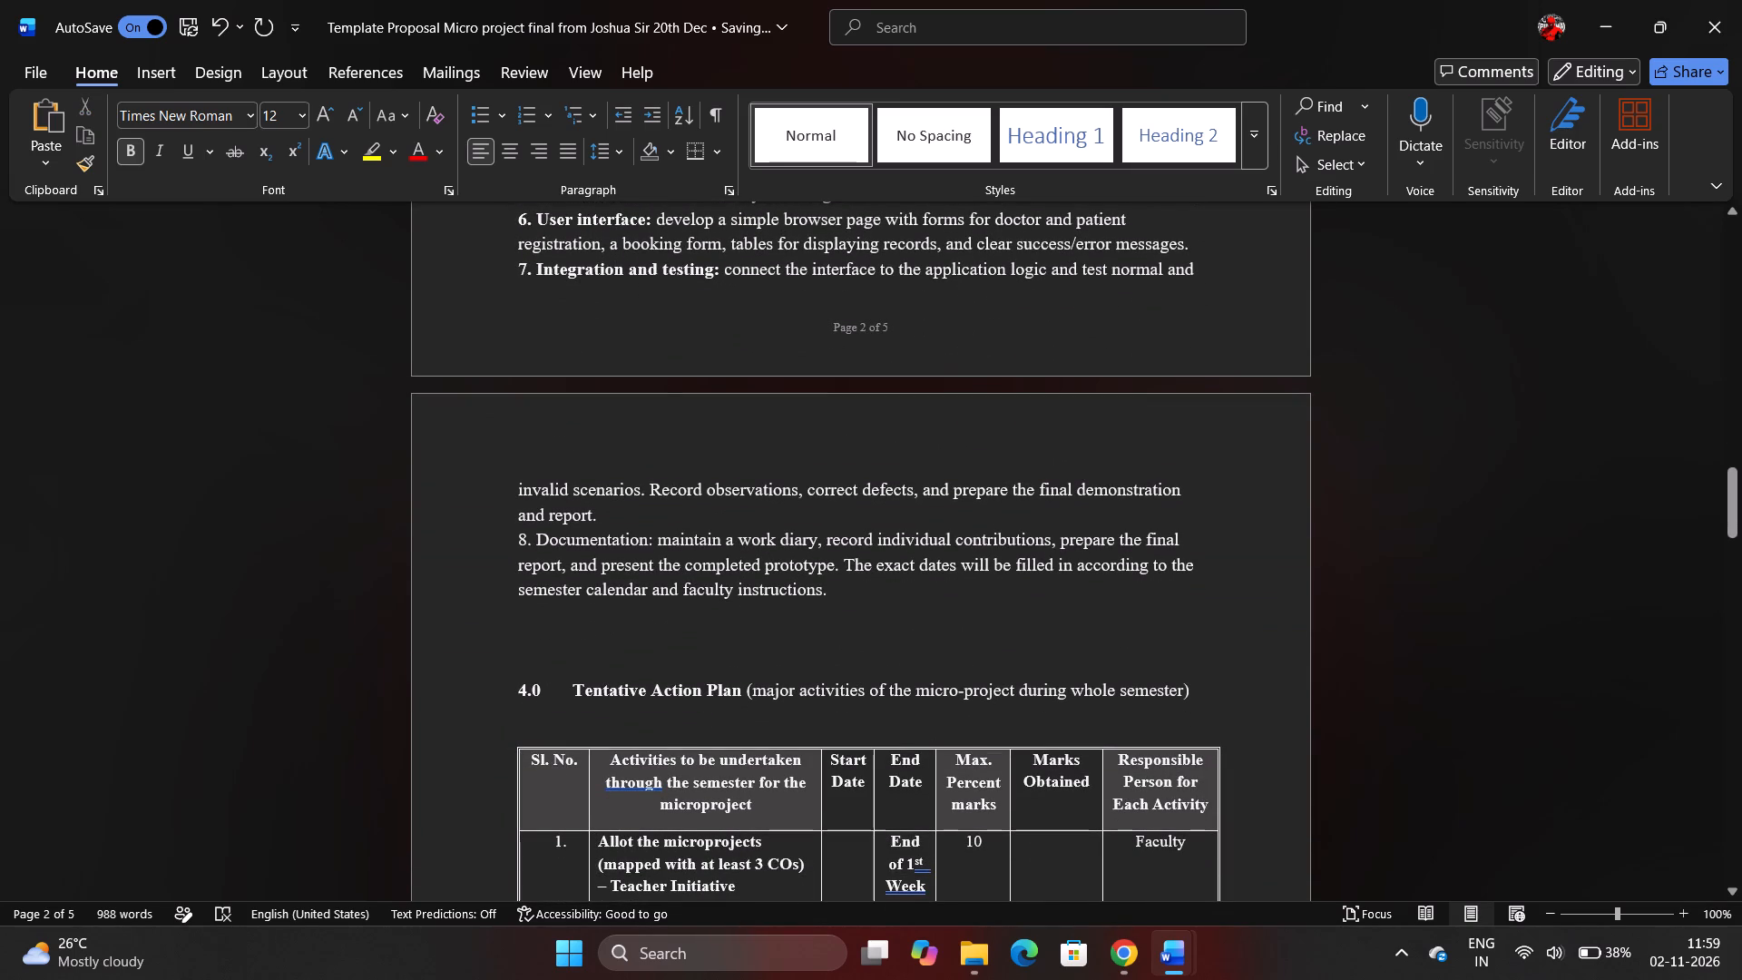
pyautogui.click(651, 538)
pyautogui.moveTo(651, 538); pyautogui.dragTo(512, 524)
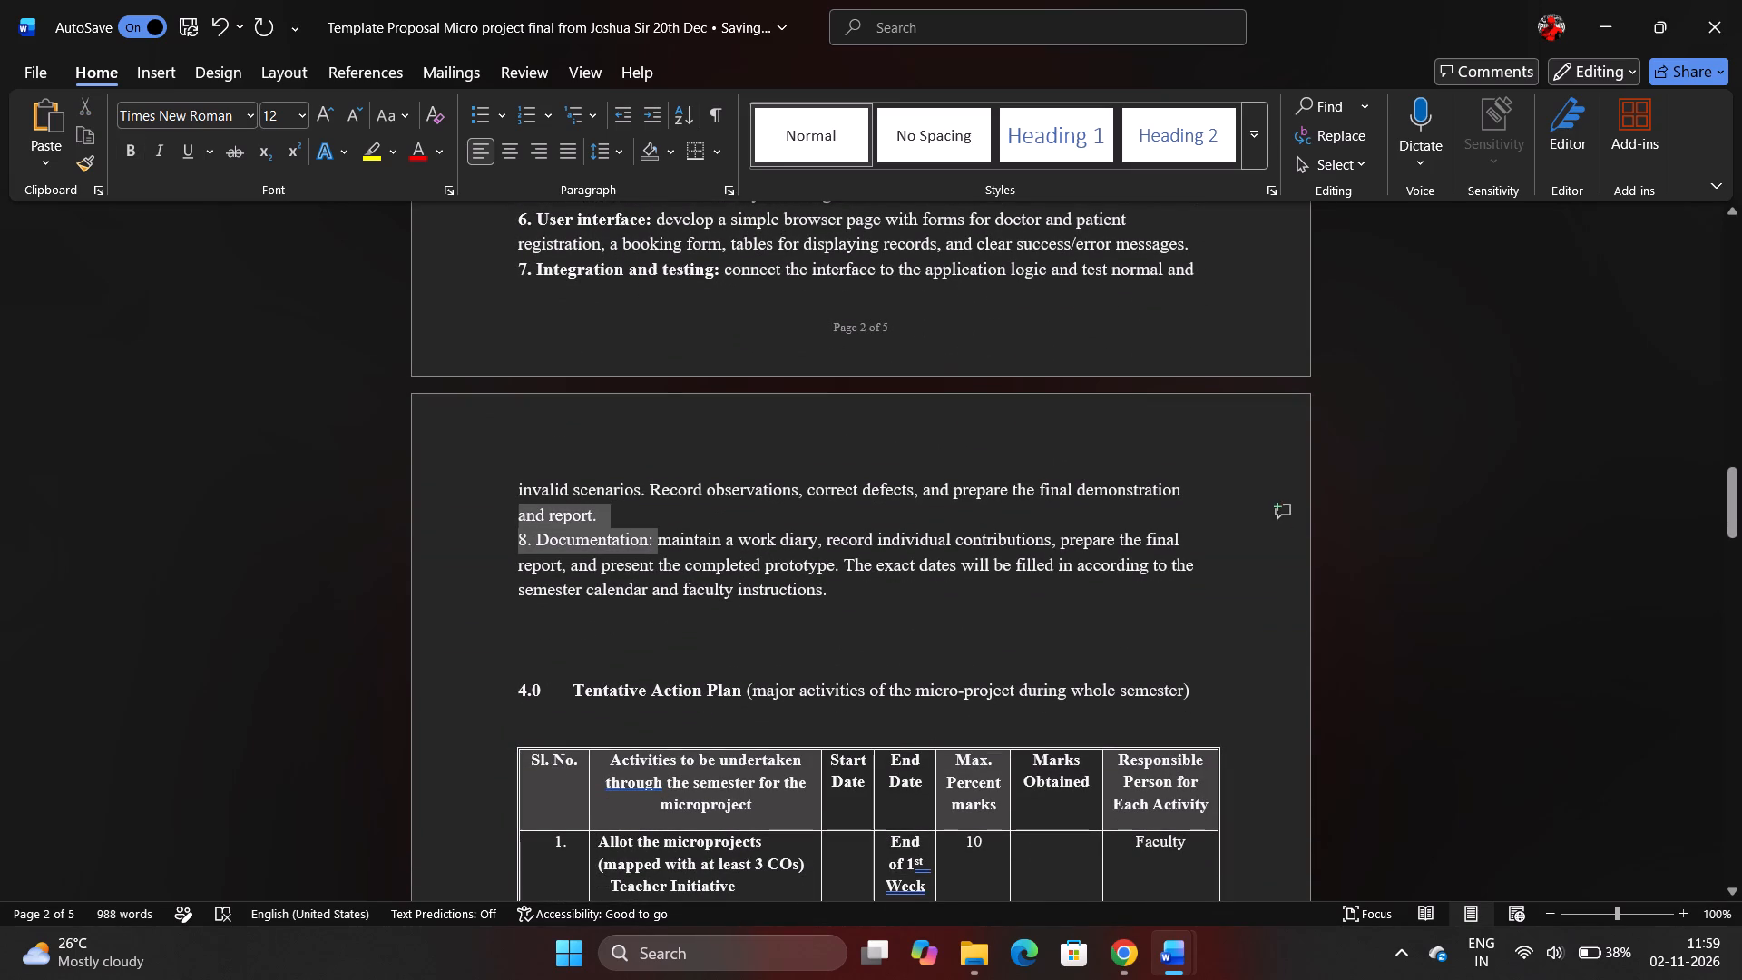
pyautogui.moveTo(512, 524); pyautogui.dragTo(504, 540)
pyautogui.click(524, 503)
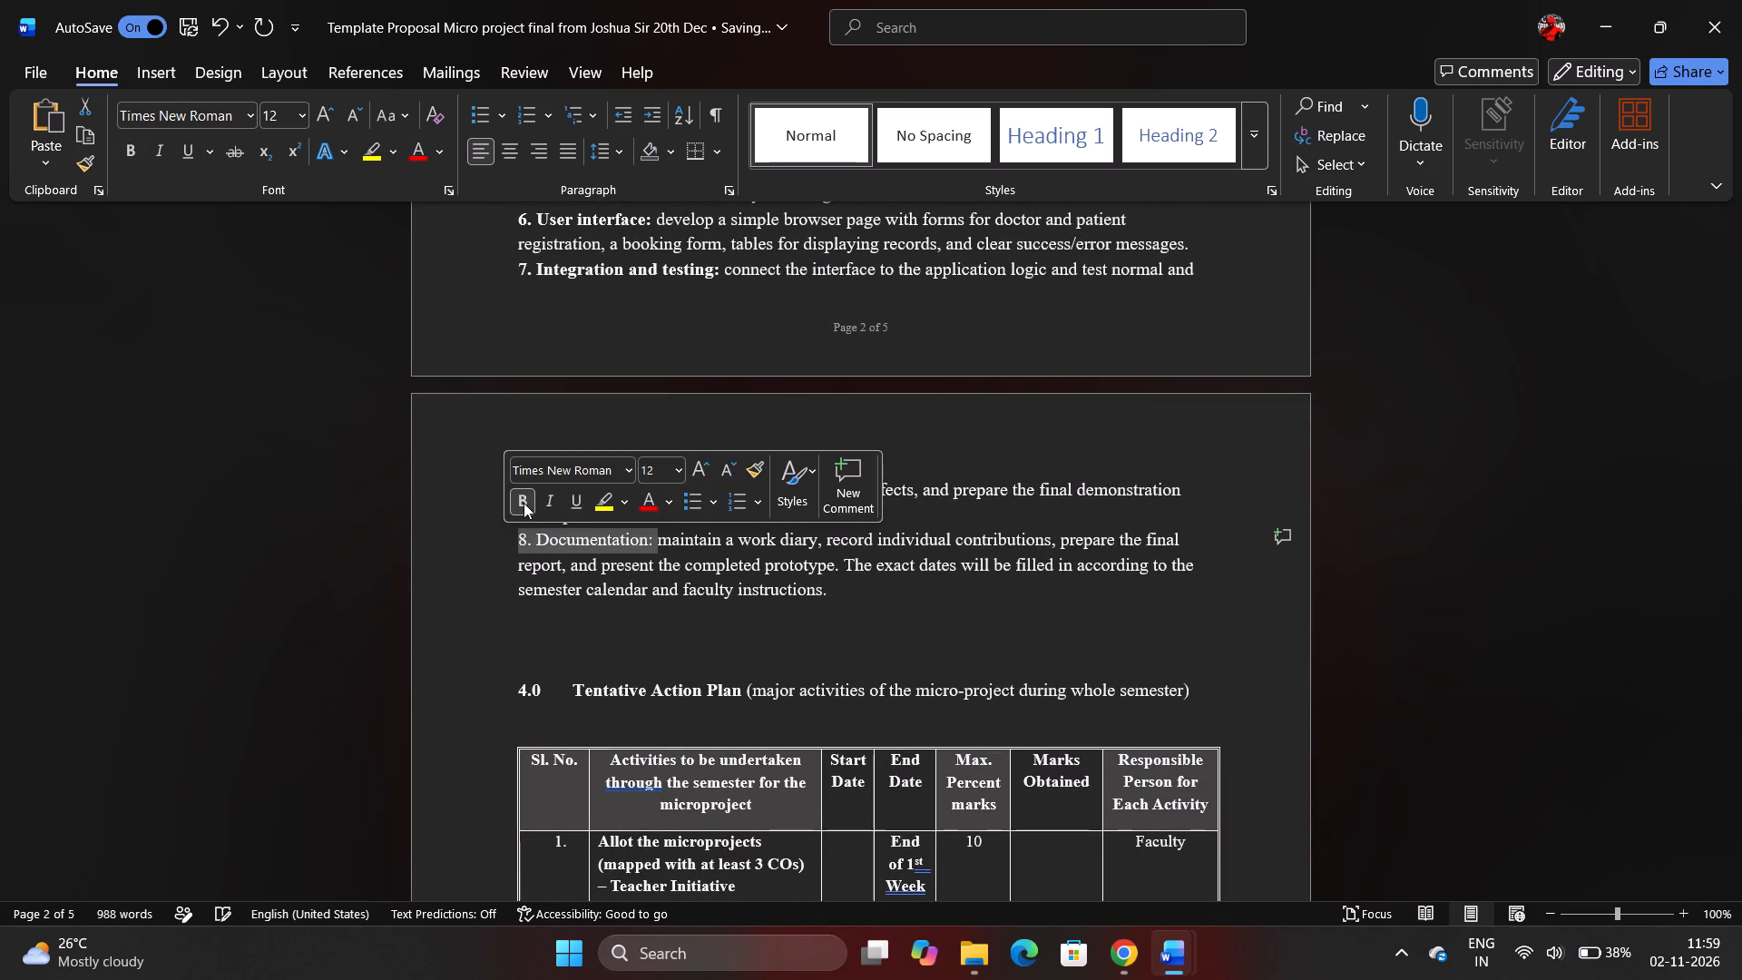
pyautogui.click(605, 606)
# Insert a line break after methodology item 1 to leave a blank line before item 2, Class design.
pyautogui.scroll(2, 605, 606)
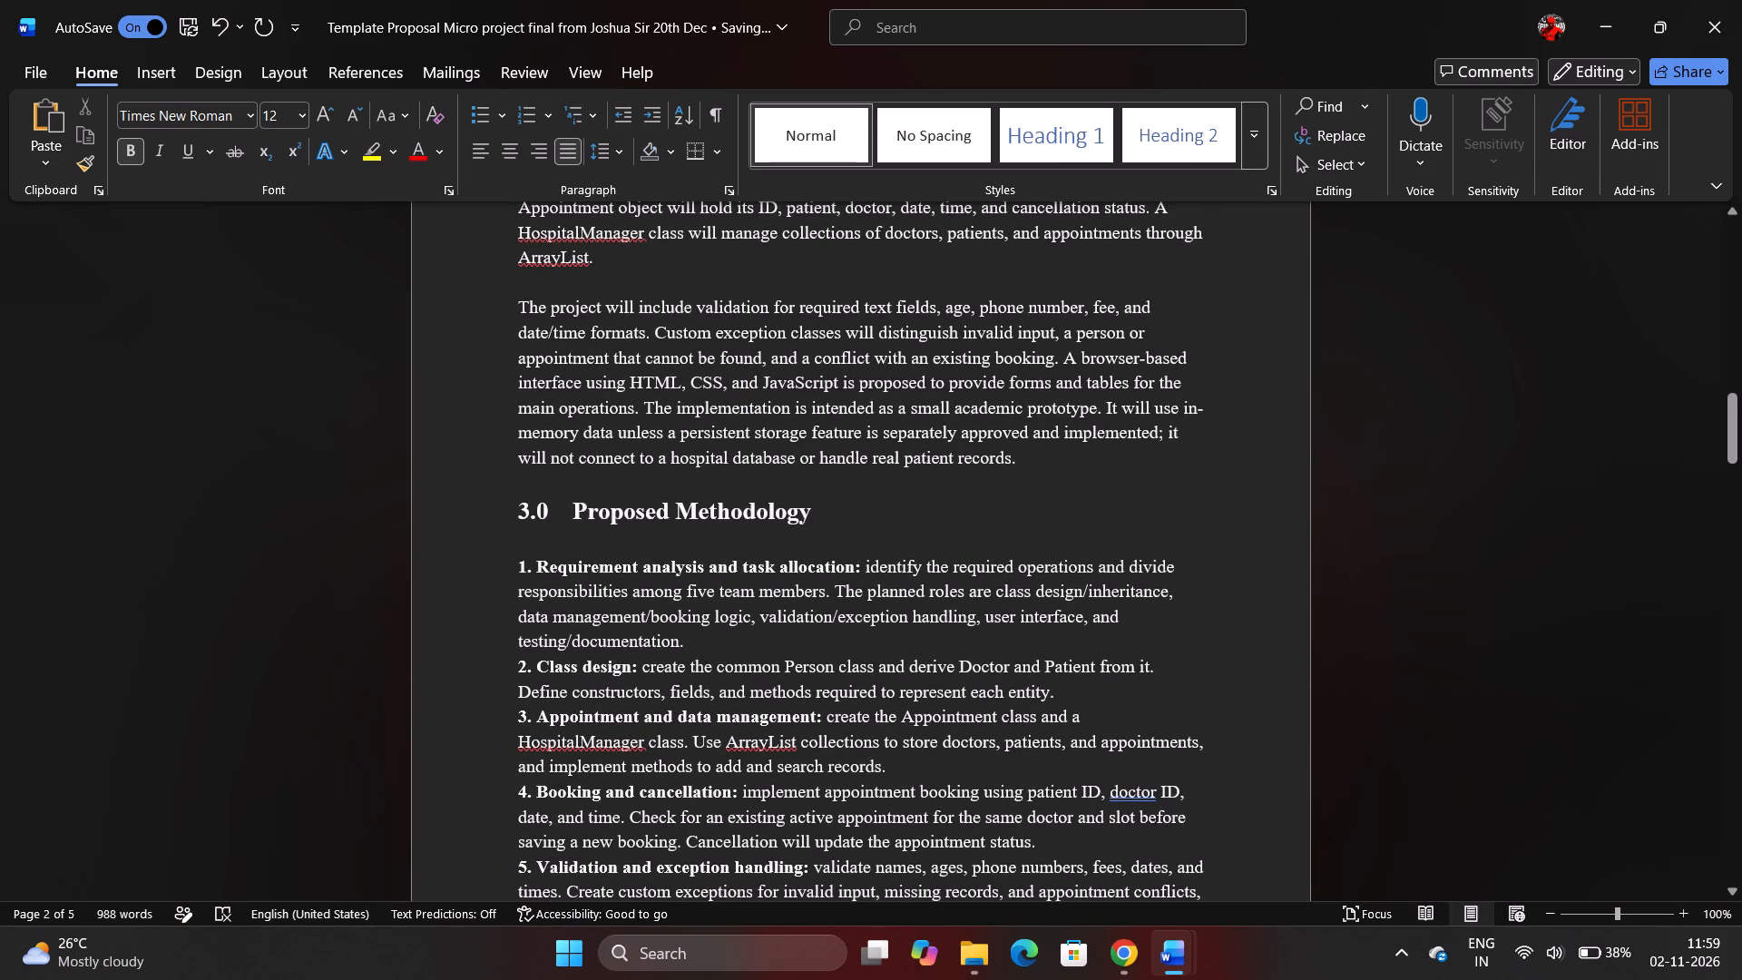
pyautogui.click(696, 645)
pyautogui.hotkey('shift', 'Return')
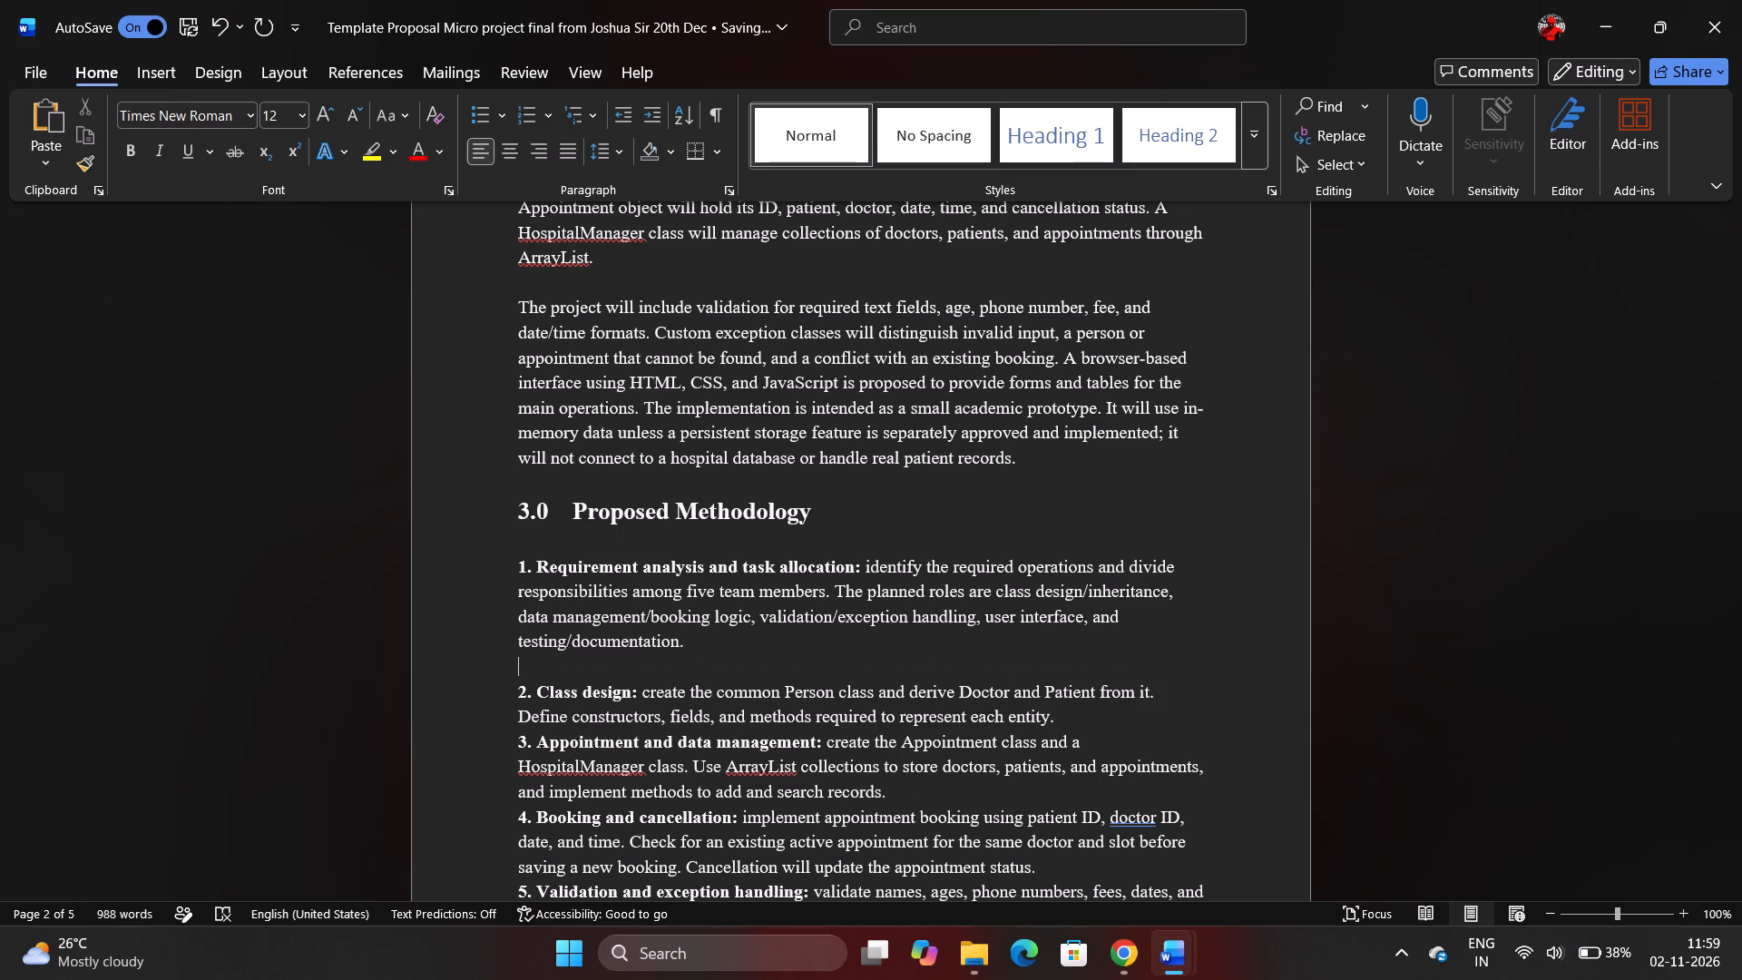
# Insert line breaks after methodology items 2 and 3 to leave blank lines before Appointment and data management and Booking and cancellation.
pyautogui.press('Down')
pyautogui.press('Down')
pyautogui.press('Down')
pyautogui.press('Left')
pyautogui.hotkey('shift', 'Return')
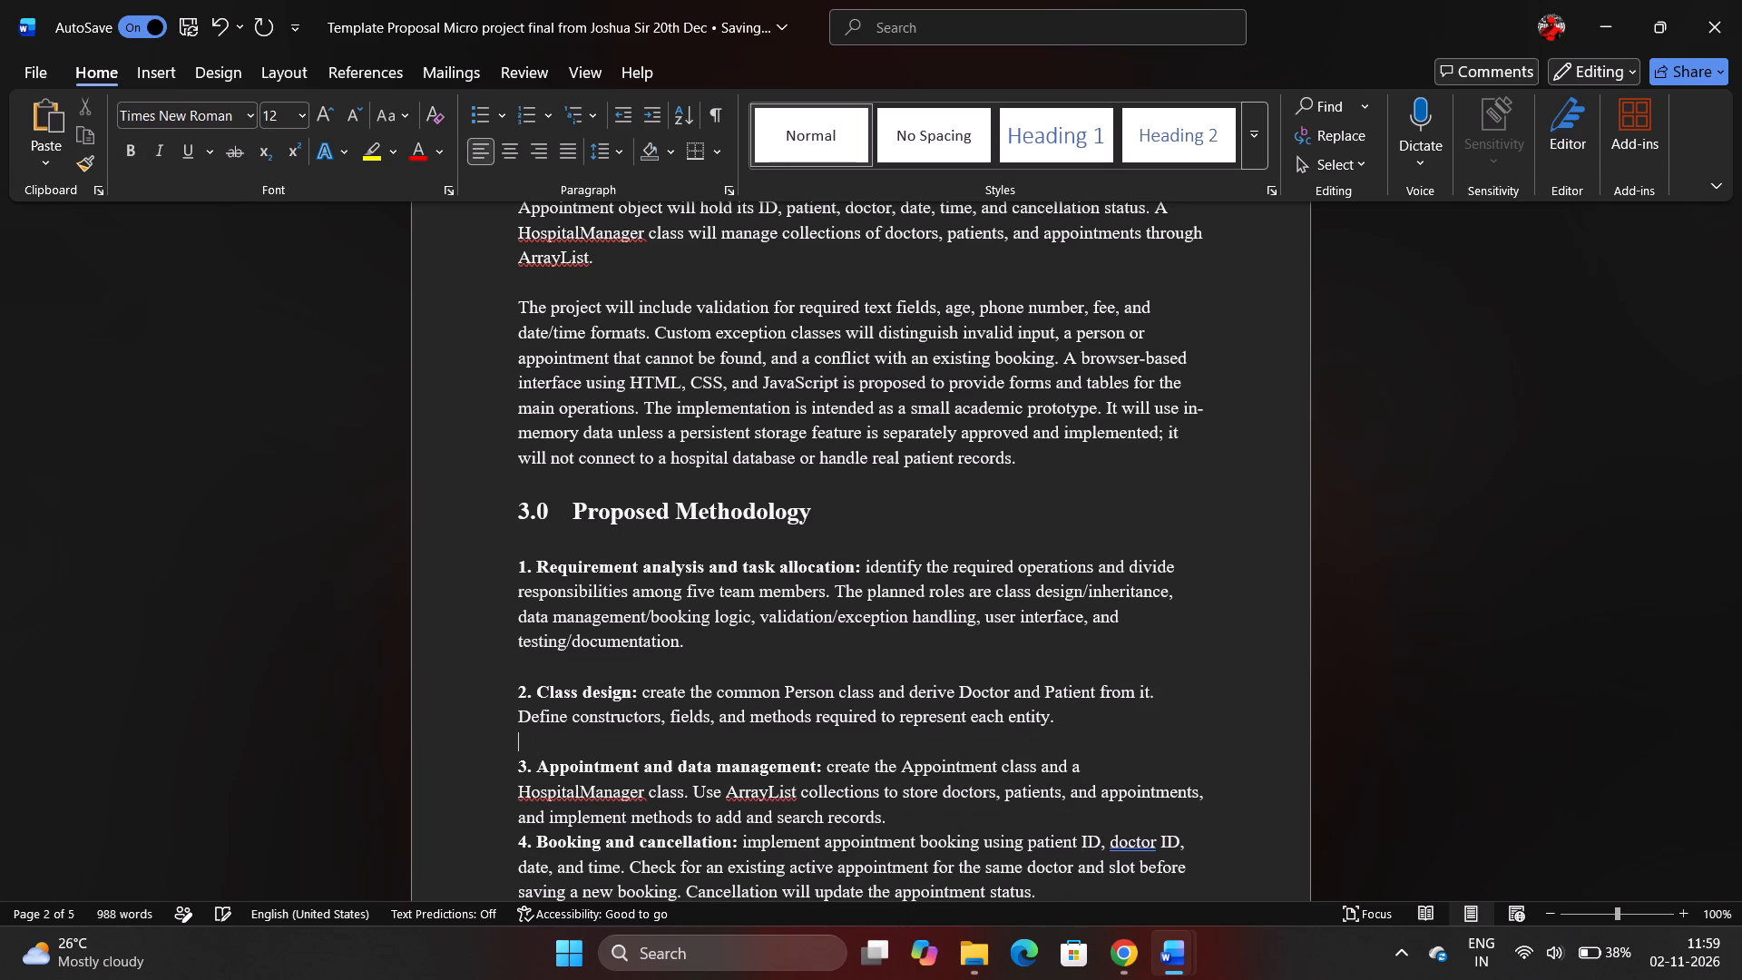
pyautogui.press('Down')
pyautogui.press('Down')
pyautogui.press('Down')
pyautogui.press('Down')
pyautogui.press('Left')
pyautogui.hotkey('shift', 'Return')
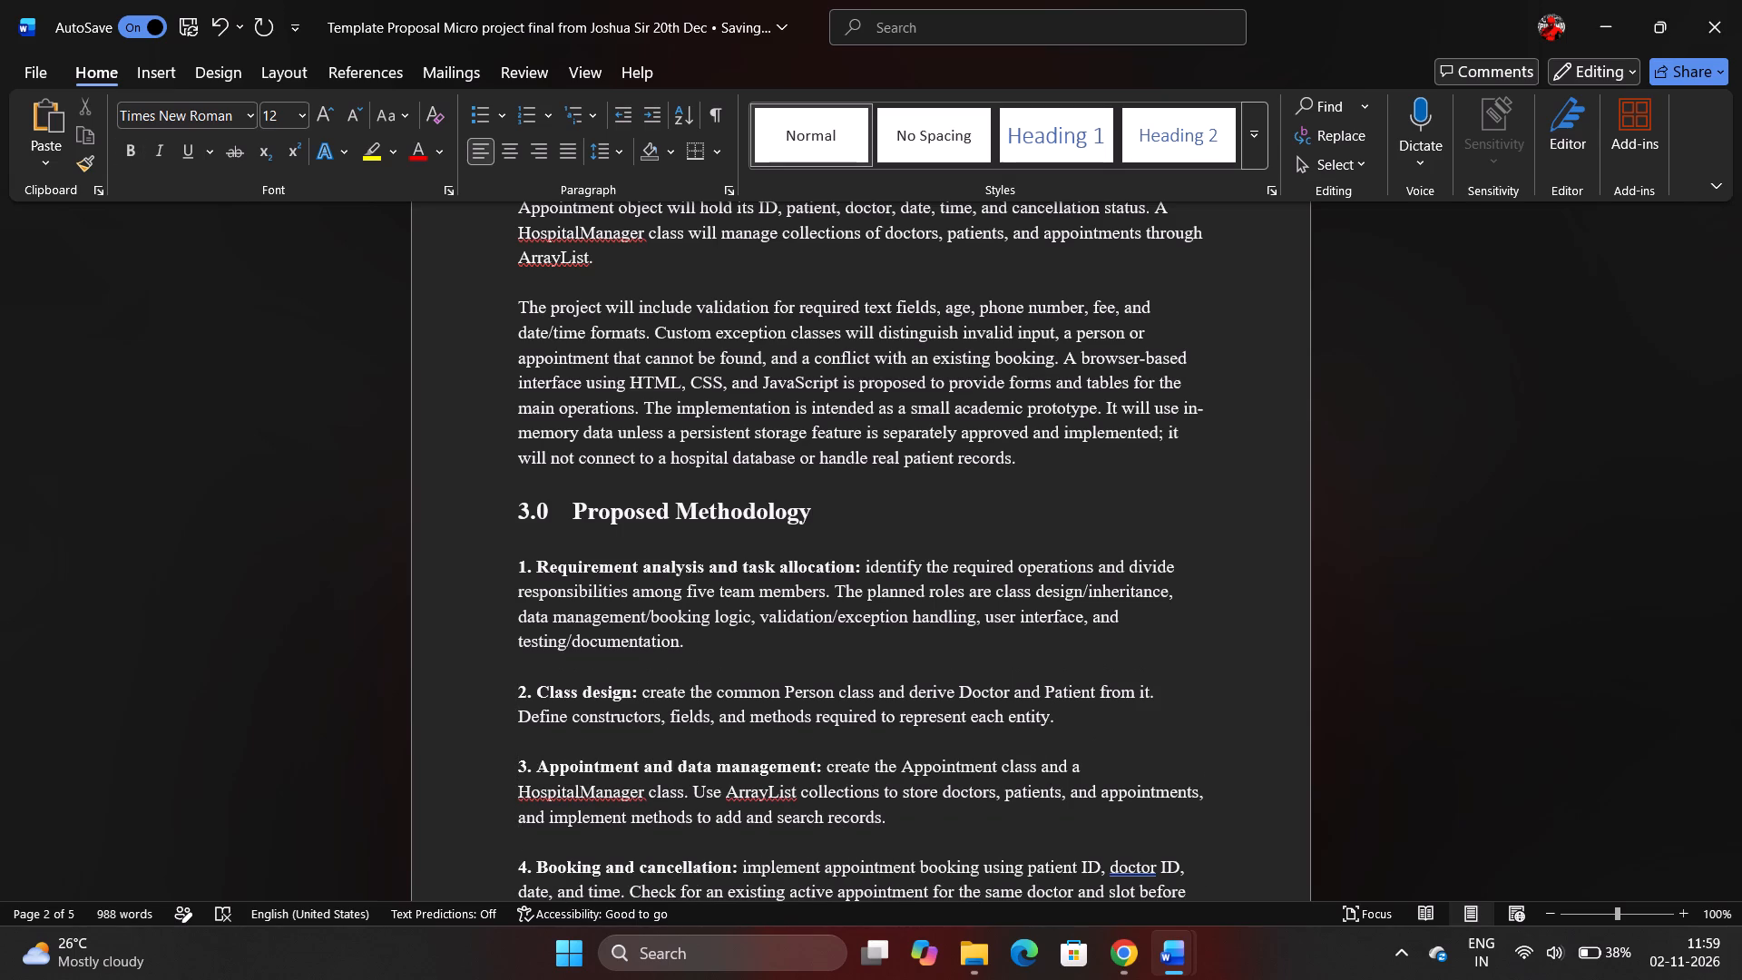
# Insert line breaks after methodology items 4 and 5 to leave blank lines before Validation and exception handling and User interface.
pyautogui.scroll(-2, 696, 645)
pyautogui.press('Down')
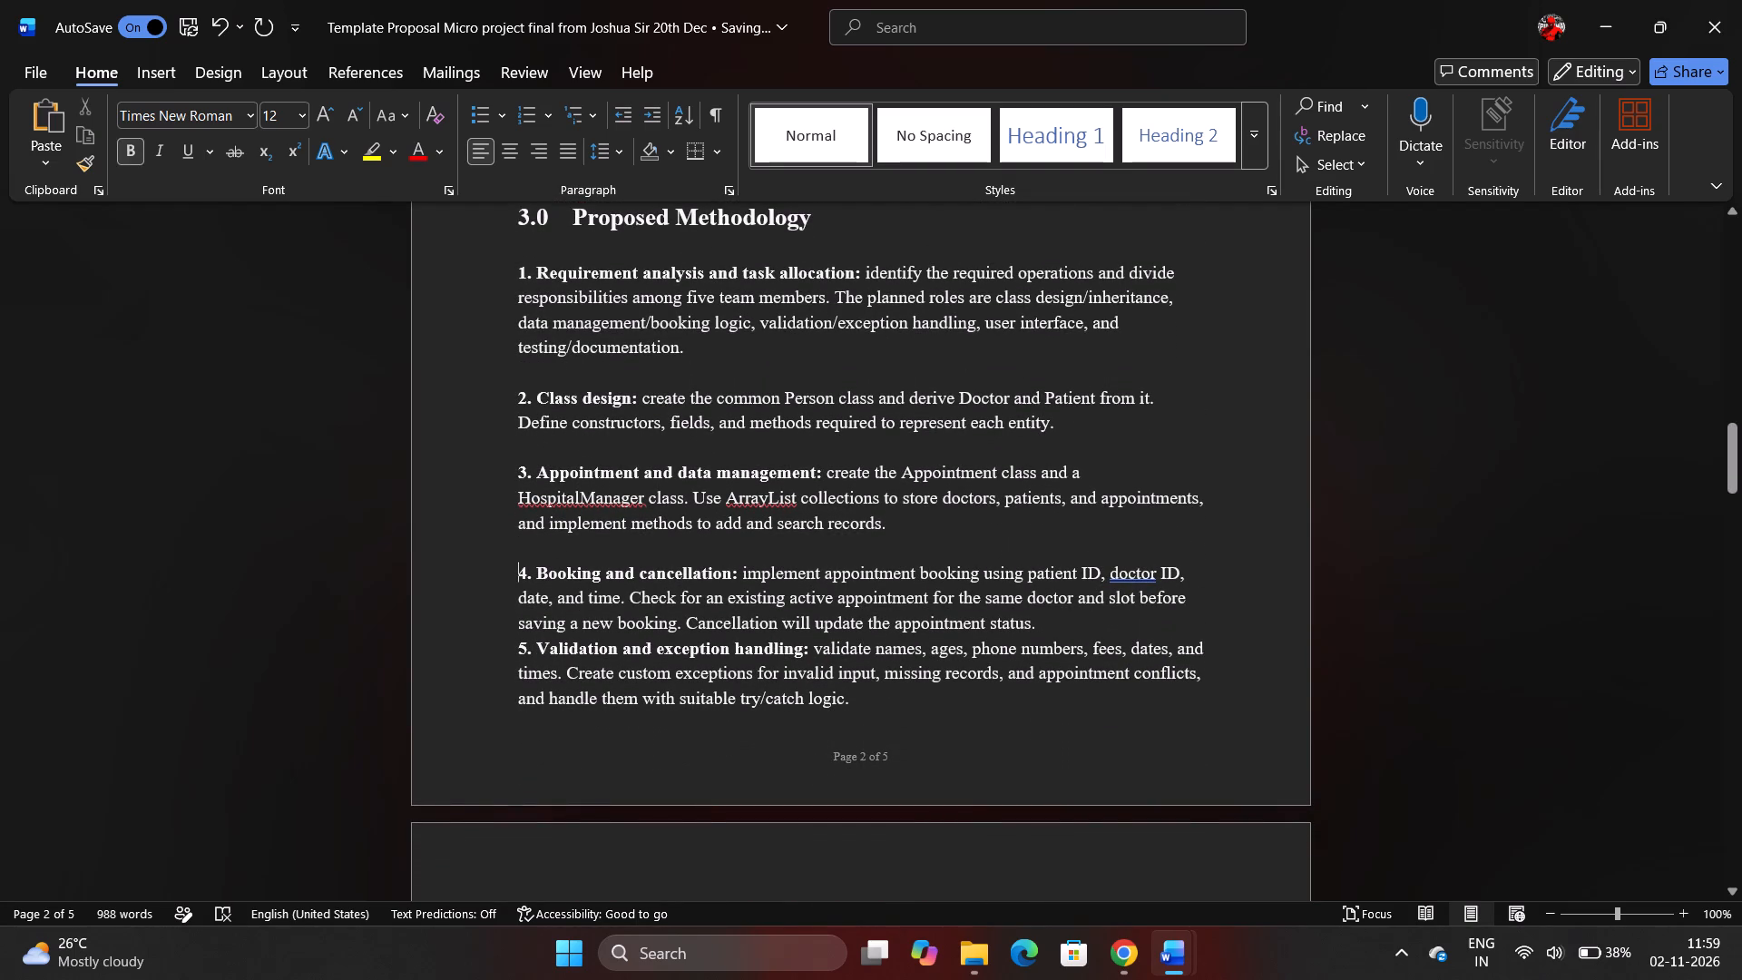
pyautogui.press('Down')
pyautogui.press('Down')
pyautogui.press('Down')
pyautogui.press('Left')
pyautogui.hotkey('shift', 'Return')
pyautogui.press('Down')
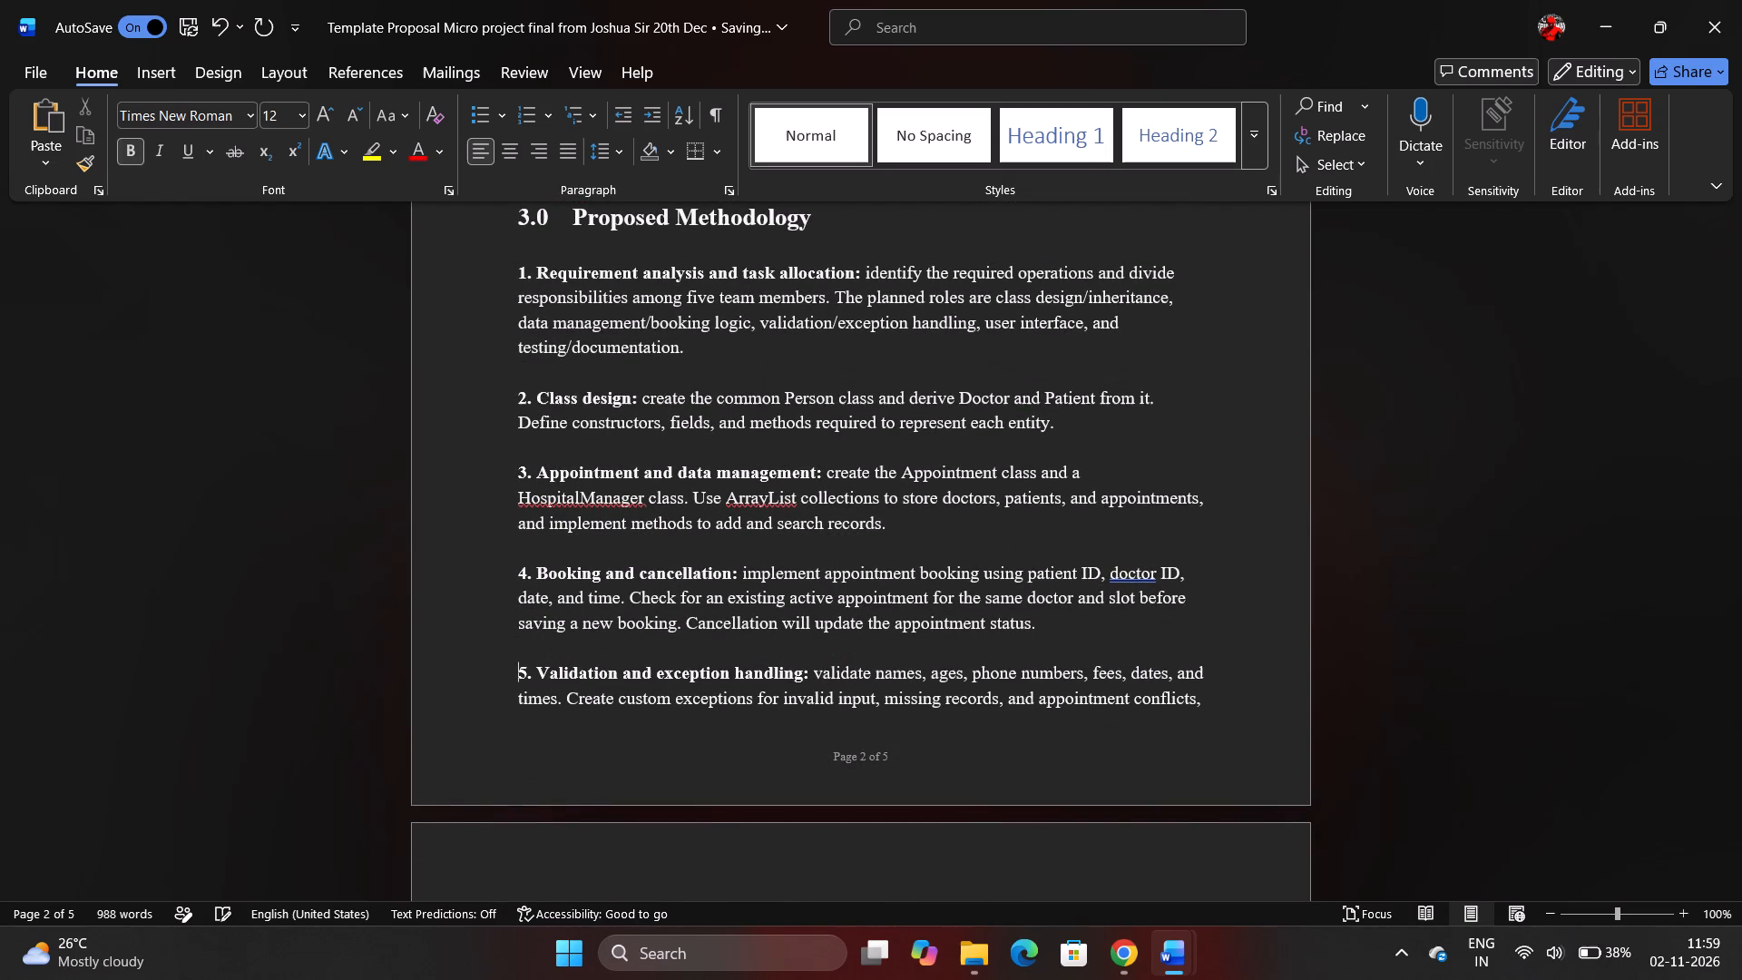
pyautogui.press('Down')
pyautogui.press('Down')
pyautogui.press('Down')
pyautogui.press('Down')
pyautogui.press('Up')
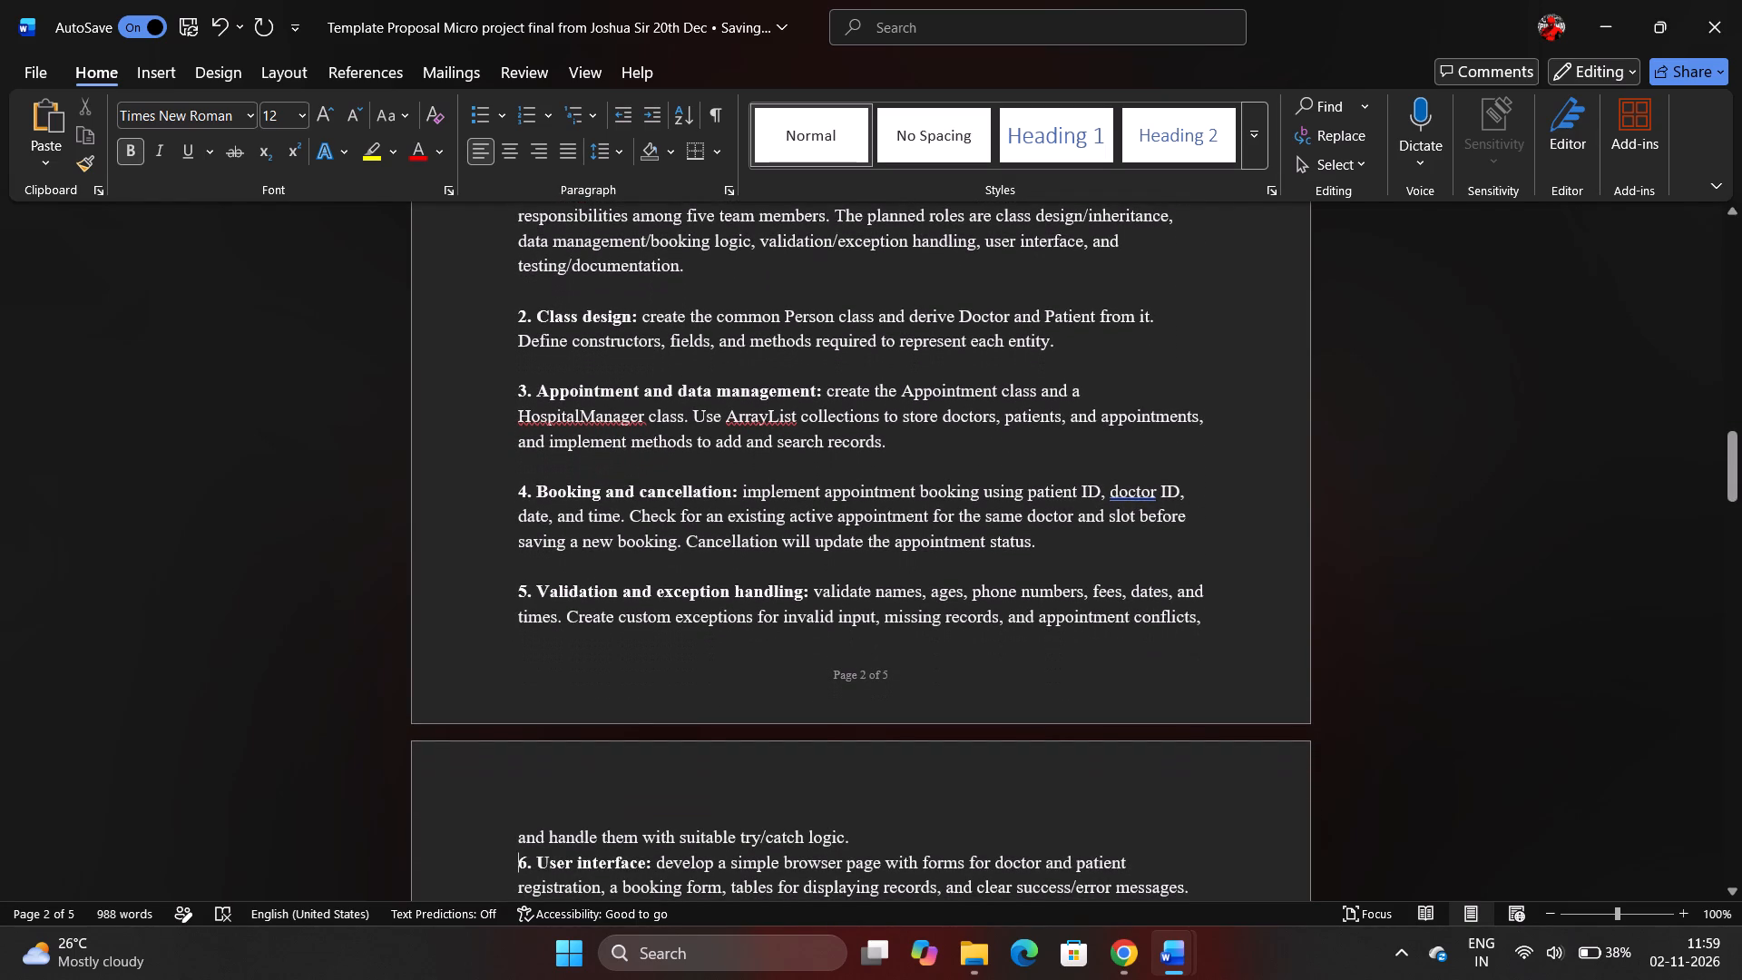
pyautogui.hotkey('shift', 'Return')
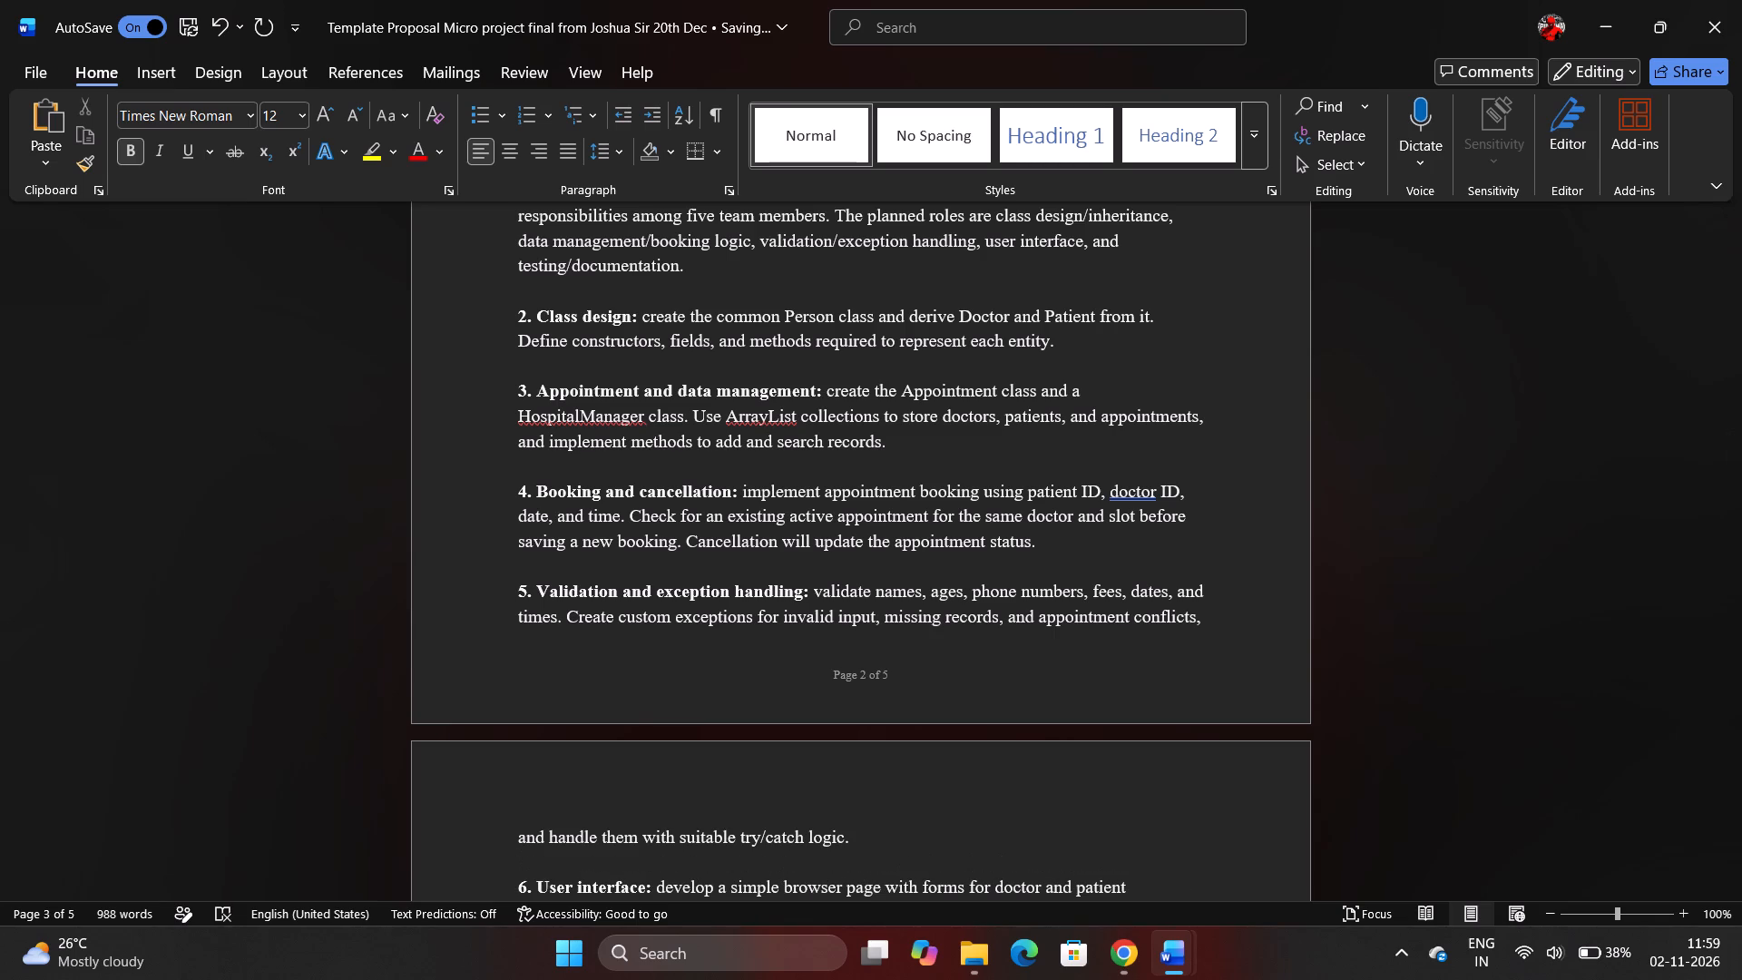
# Insert line breaks after methodology items 6 and 7 to leave blank lines before Integration and testing and Documentation.
pyautogui.scroll(1, 696, 645)
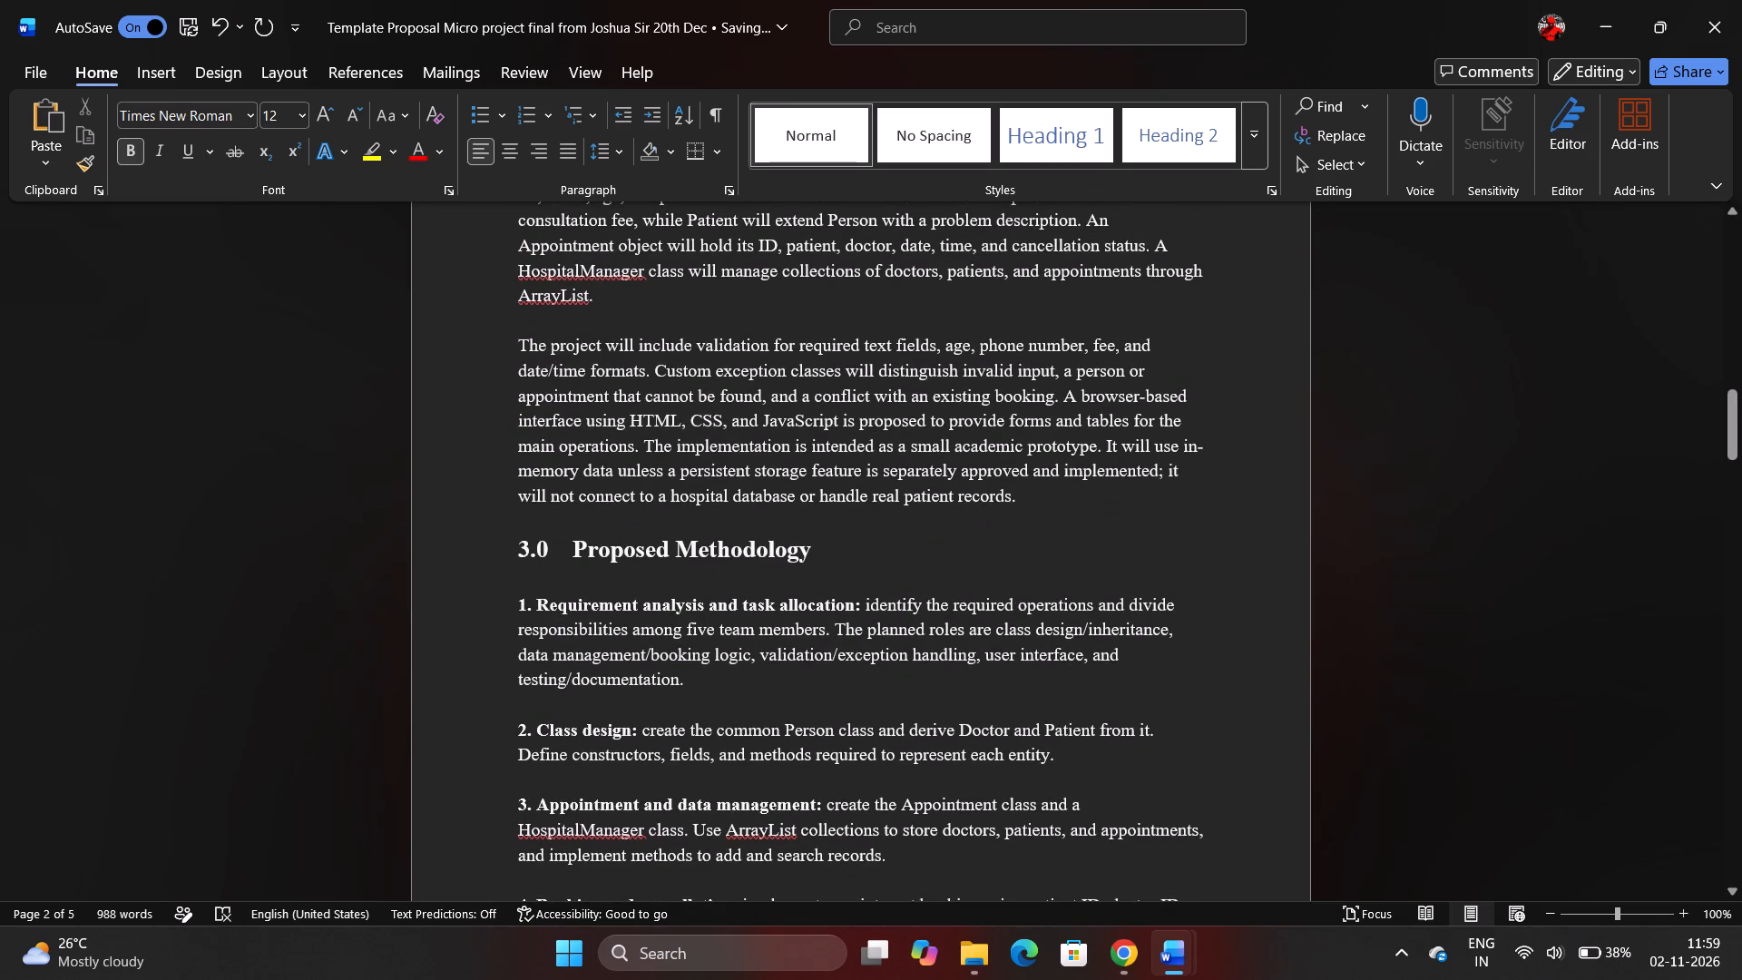
pyautogui.click(559, 576)
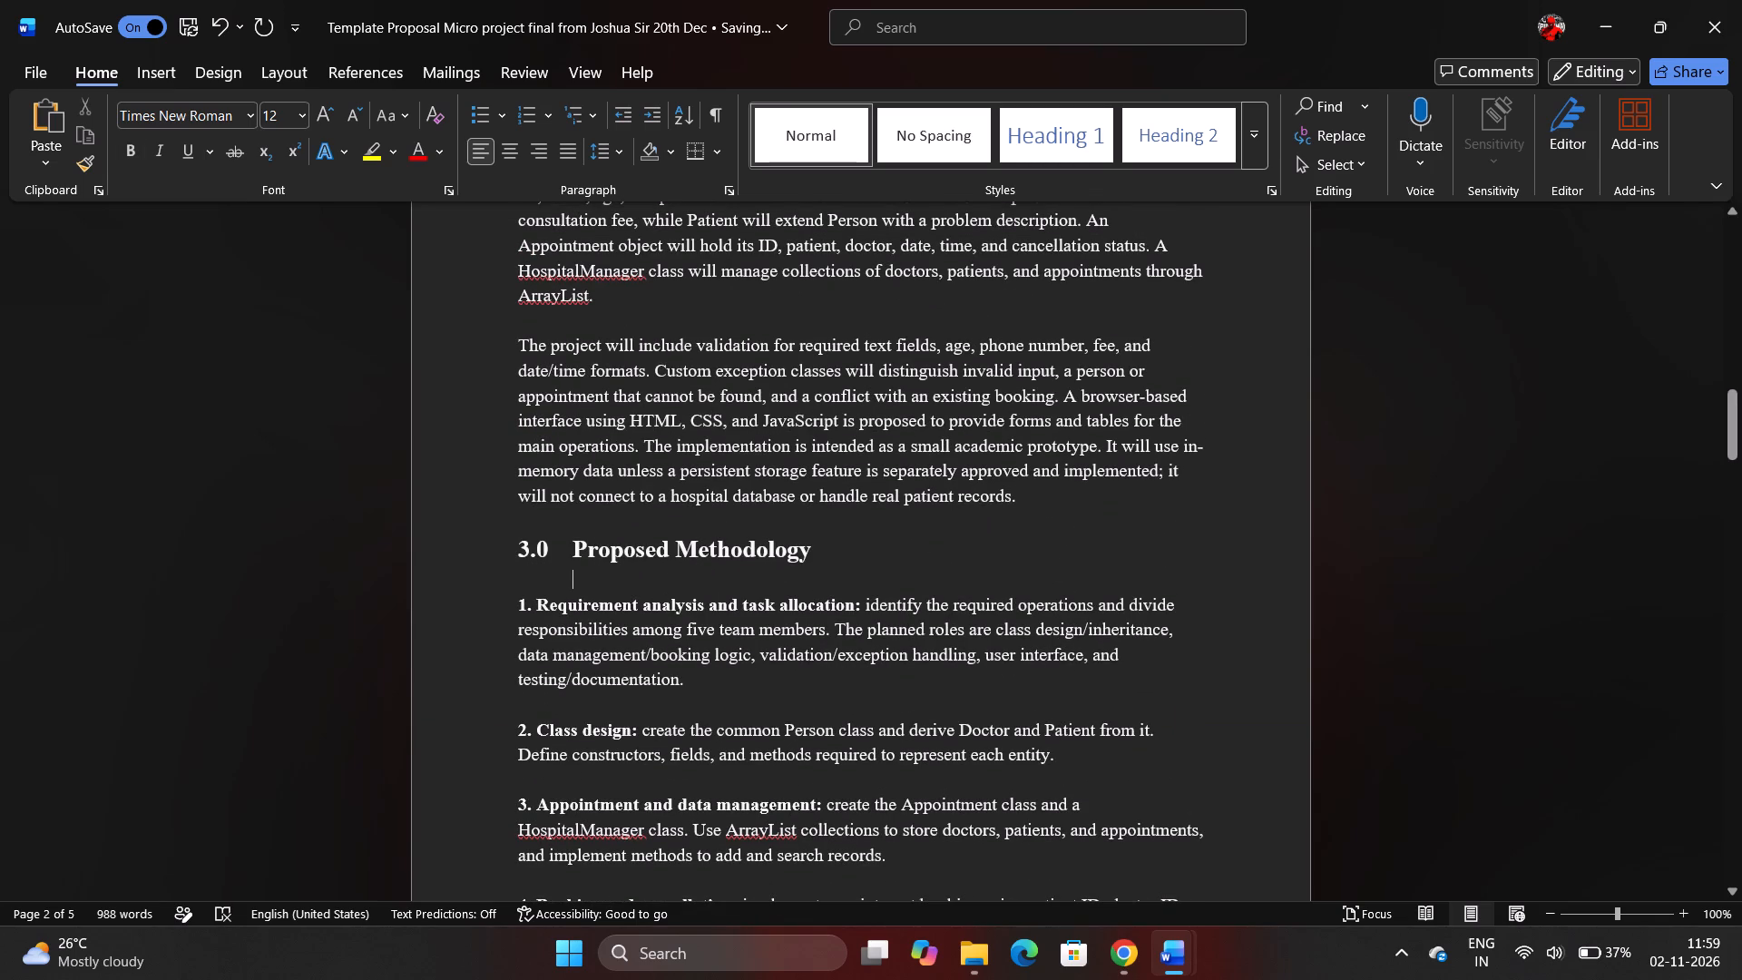
pyautogui.click(569, 512)
pyautogui.scroll(-3, 572, 564)
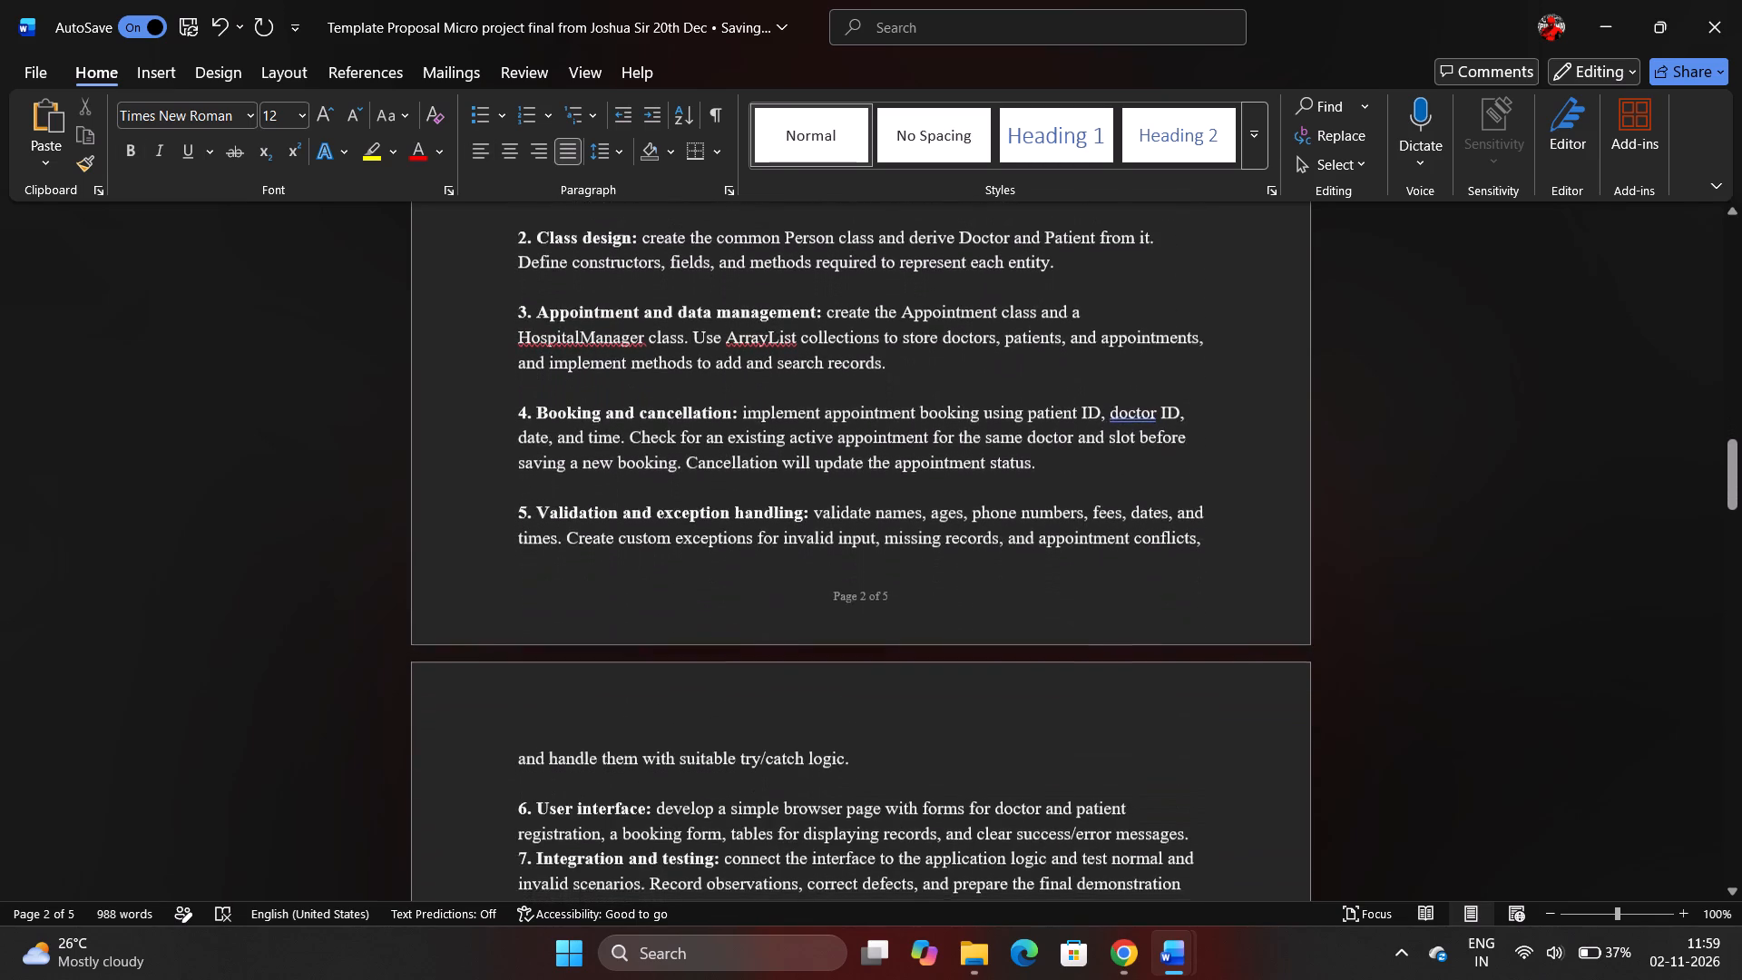
pyautogui.scroll(-1, 572, 564)
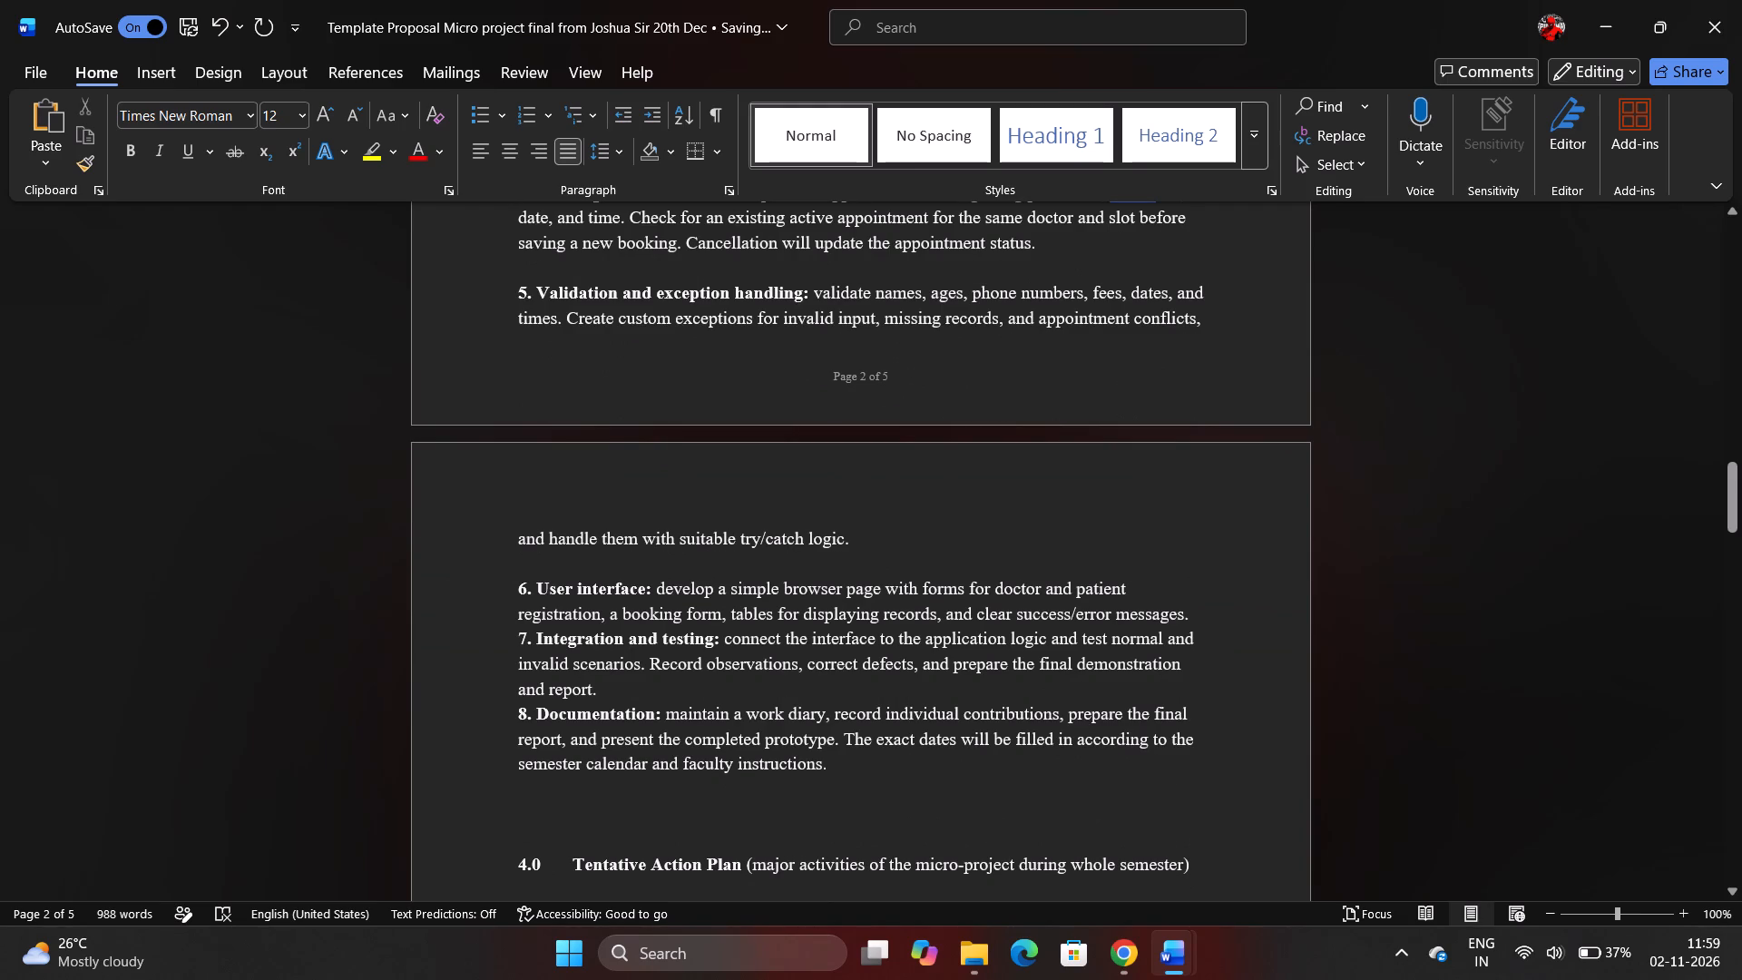
pyautogui.click(518, 634)
pyautogui.press('Left')
pyautogui.hotkey('shift', 'Return')
pyautogui.press('Down')
pyautogui.press('Down')
pyautogui.press('Down')
pyautogui.press('Down')
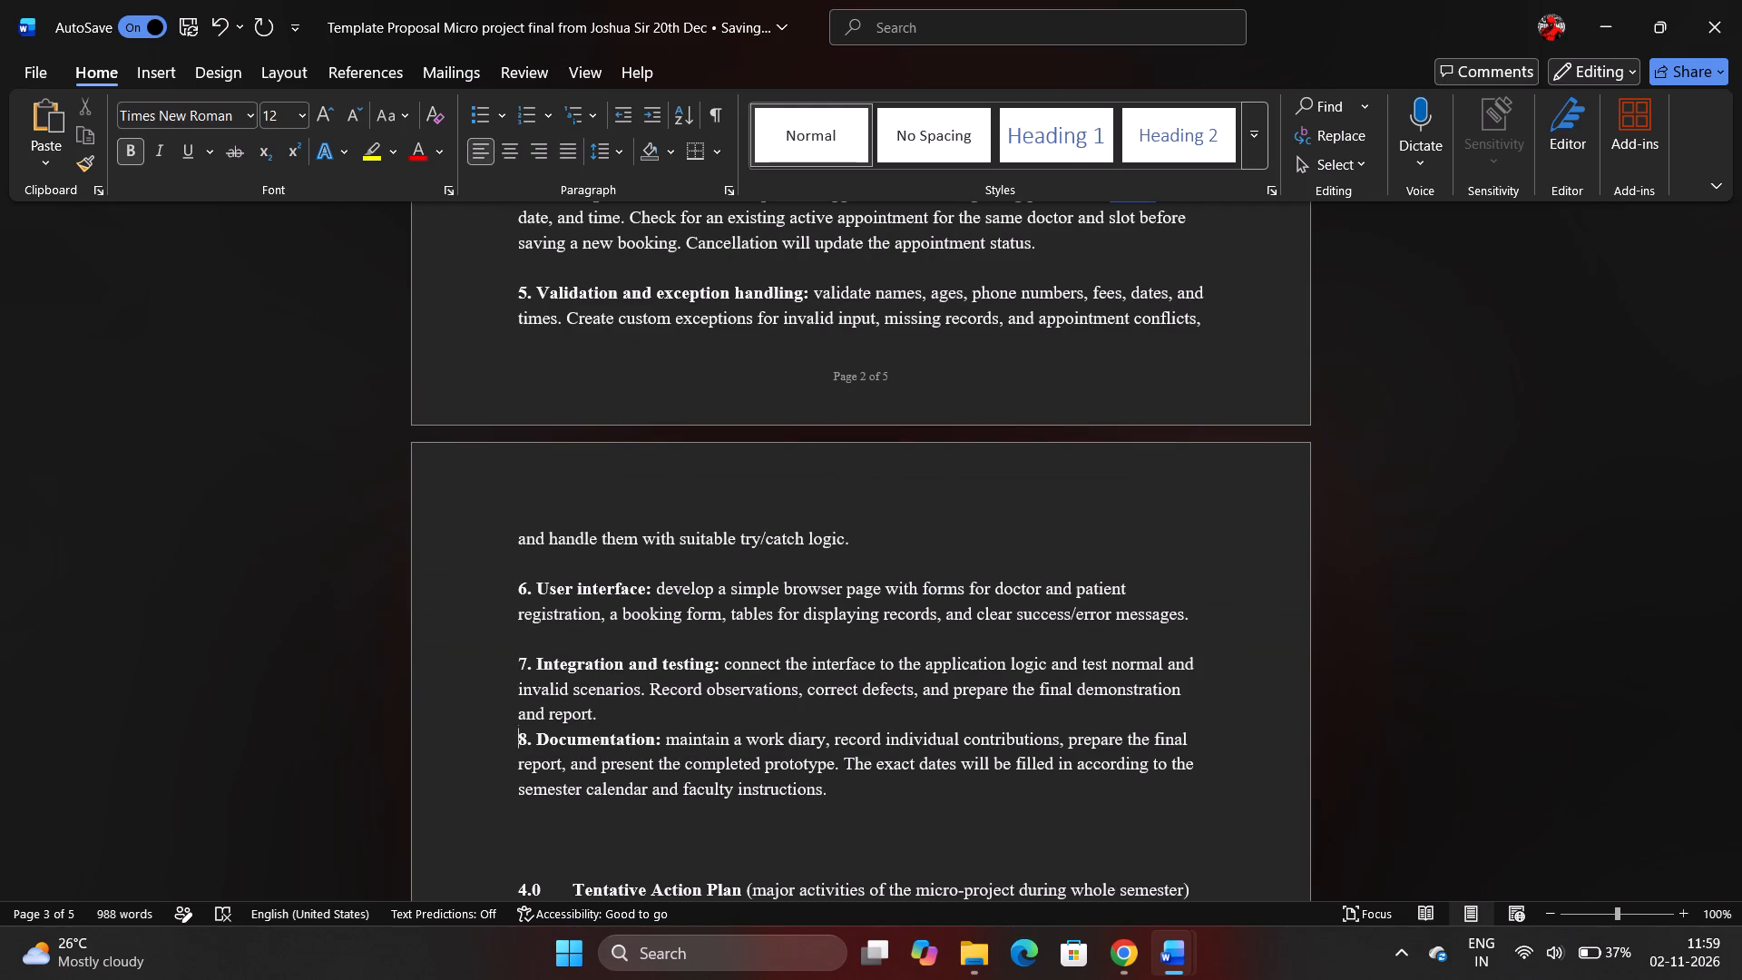
pyautogui.hotkey('shift', 'Return')
# Delete the two extra blank lines between methodology item 8 and the 4.0 Tentative Action Plan heading.
pyautogui.scroll(-1, 518, 634)
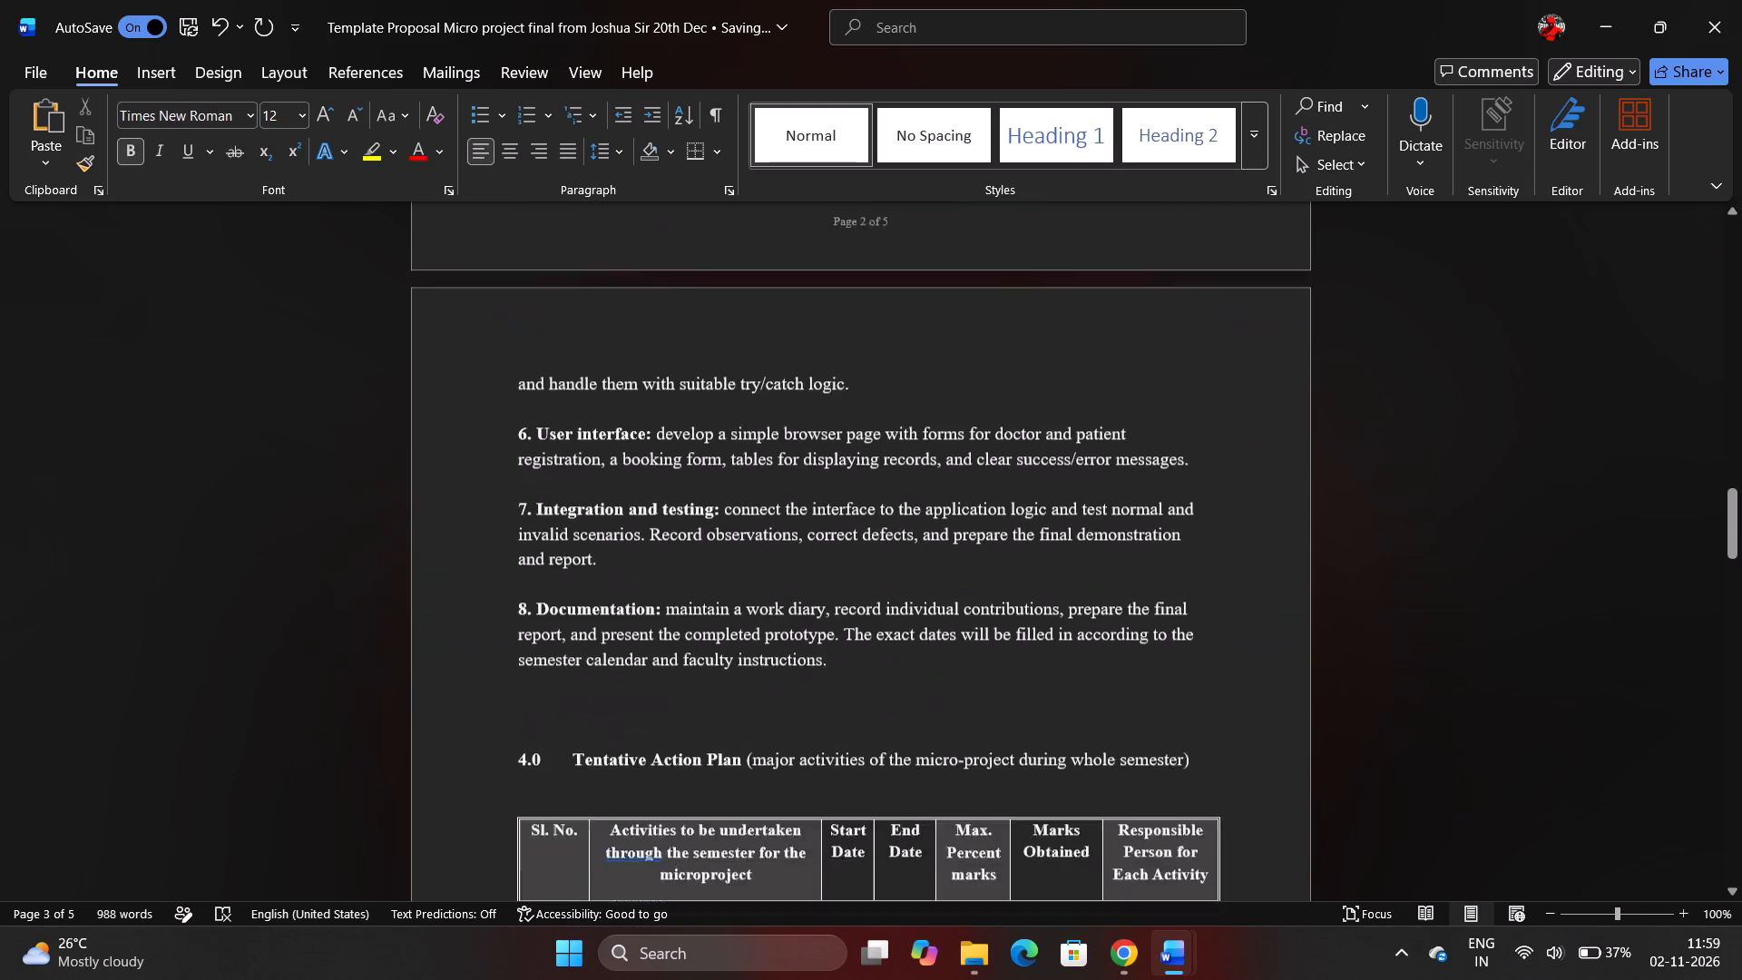
pyautogui.scroll(-1, 518, 634)
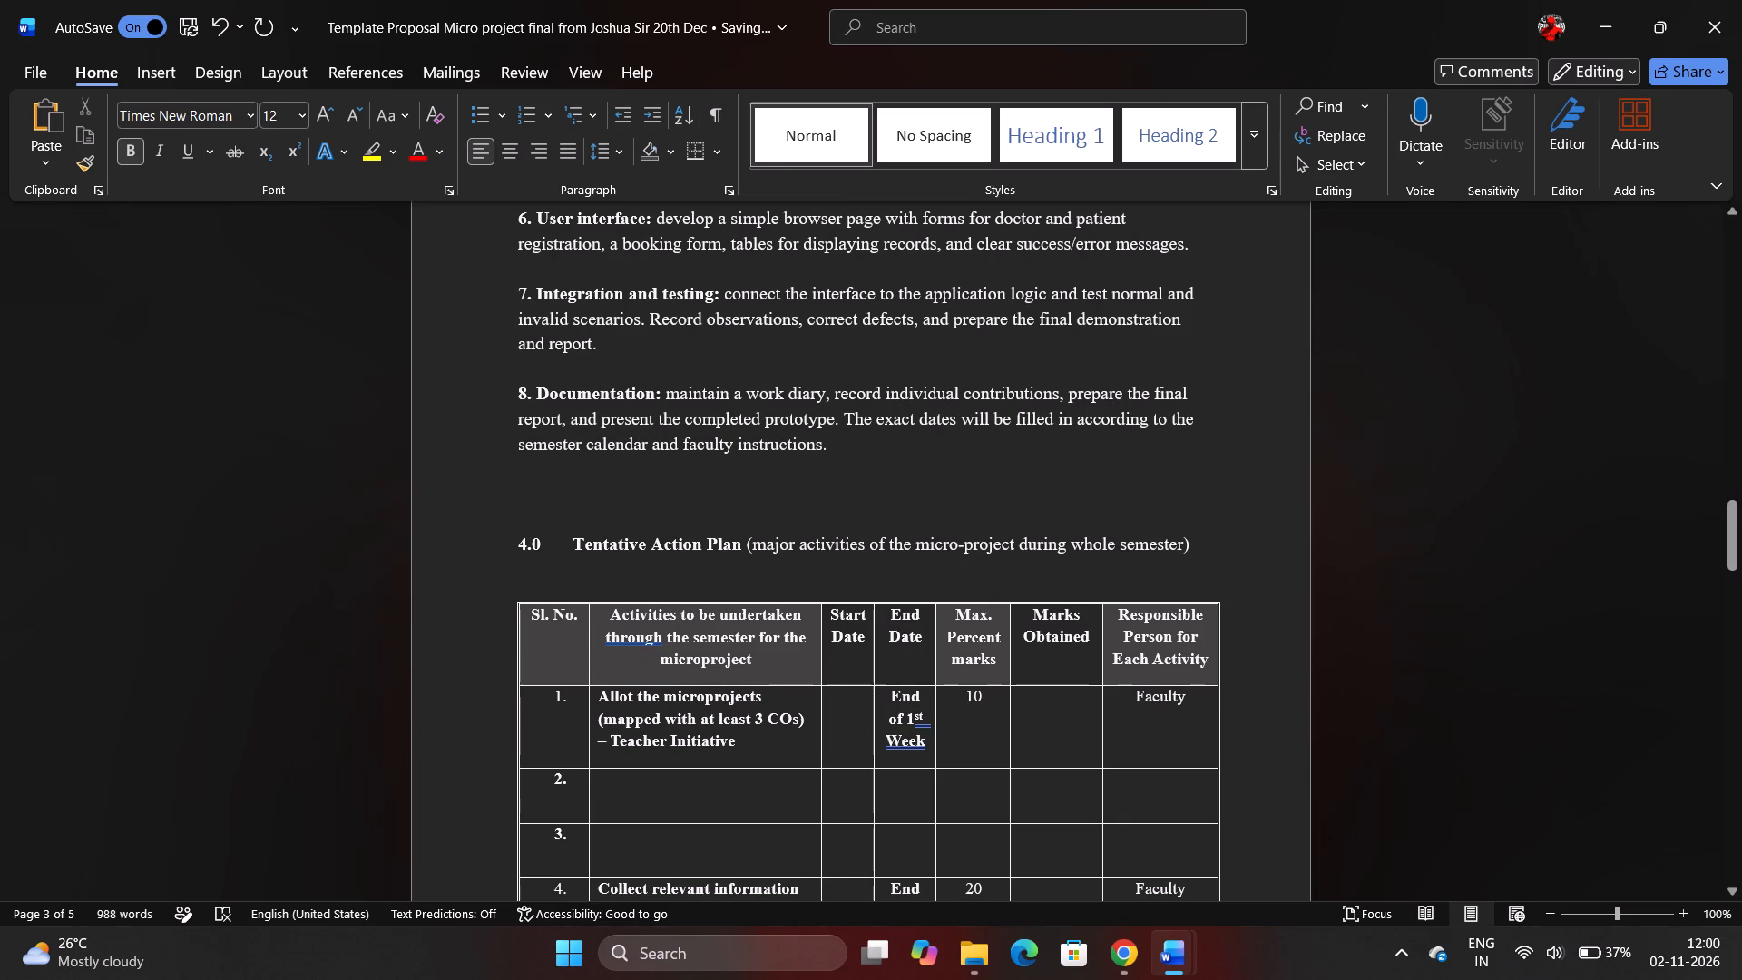
pyautogui.click(524, 514)
pyautogui.press('BackSpace')
pyautogui.press('BackSpace')
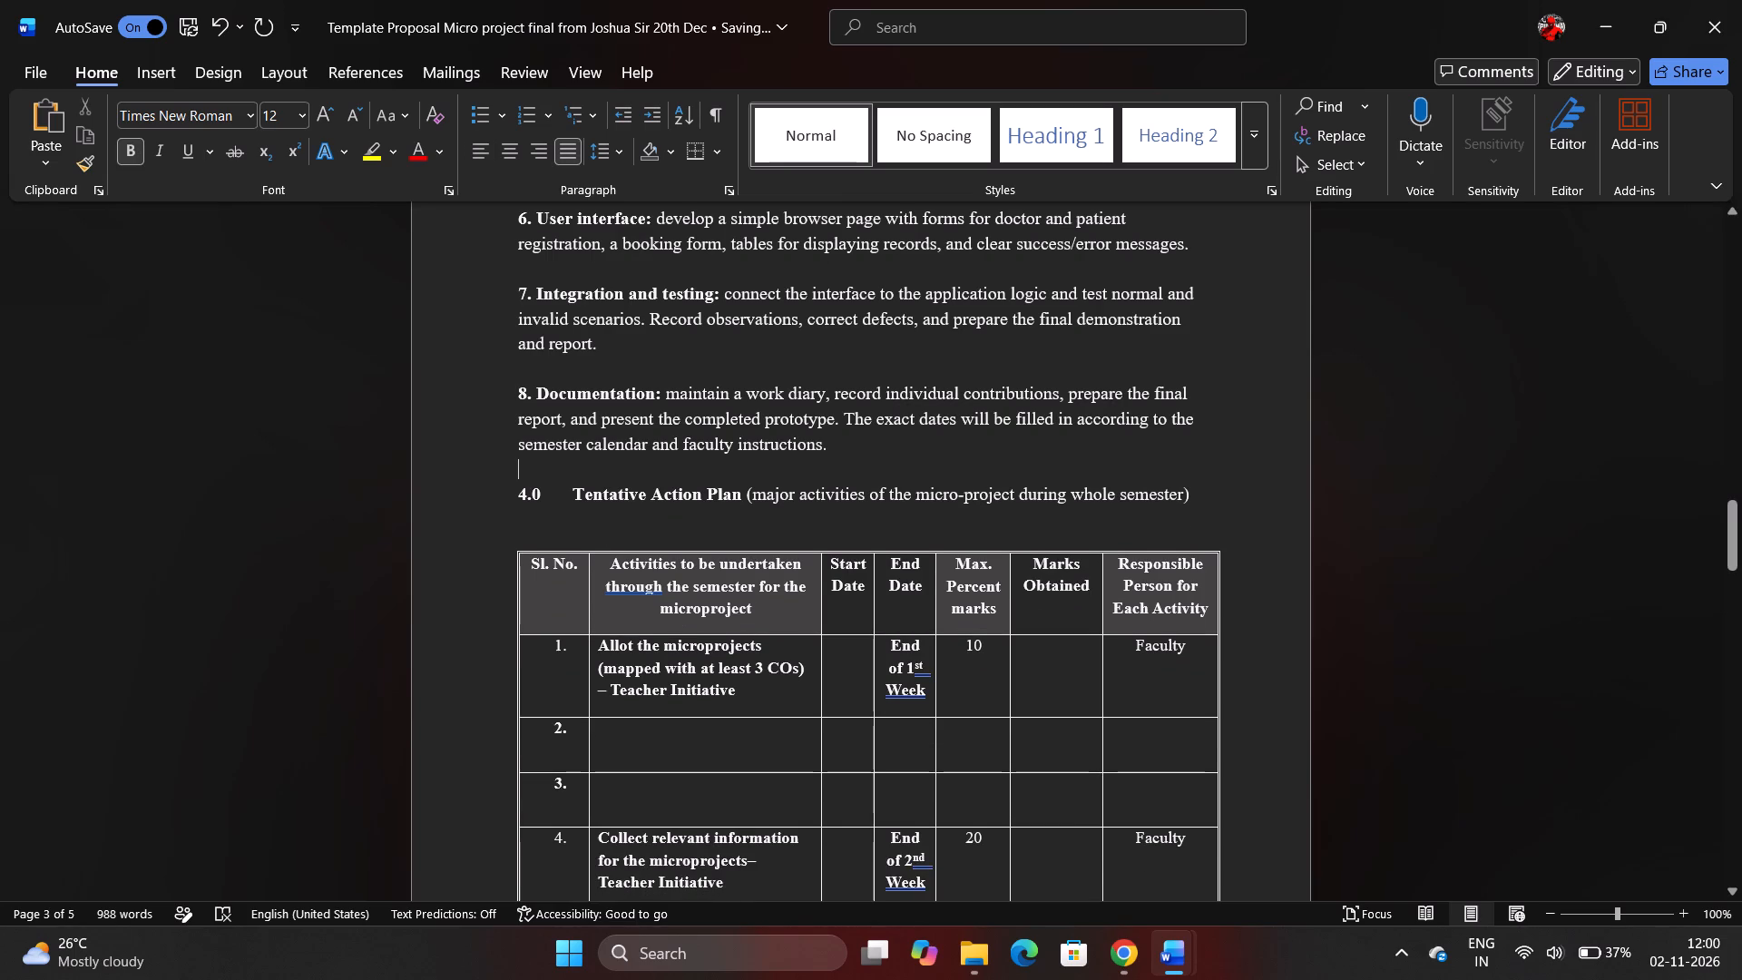
# Delete the bracketed text "(major activities of the micro-project during whole semester)" from the Tentative Action Plan heading.
pyautogui.moveTo(747, 495); pyautogui.dragTo(1176, 499)
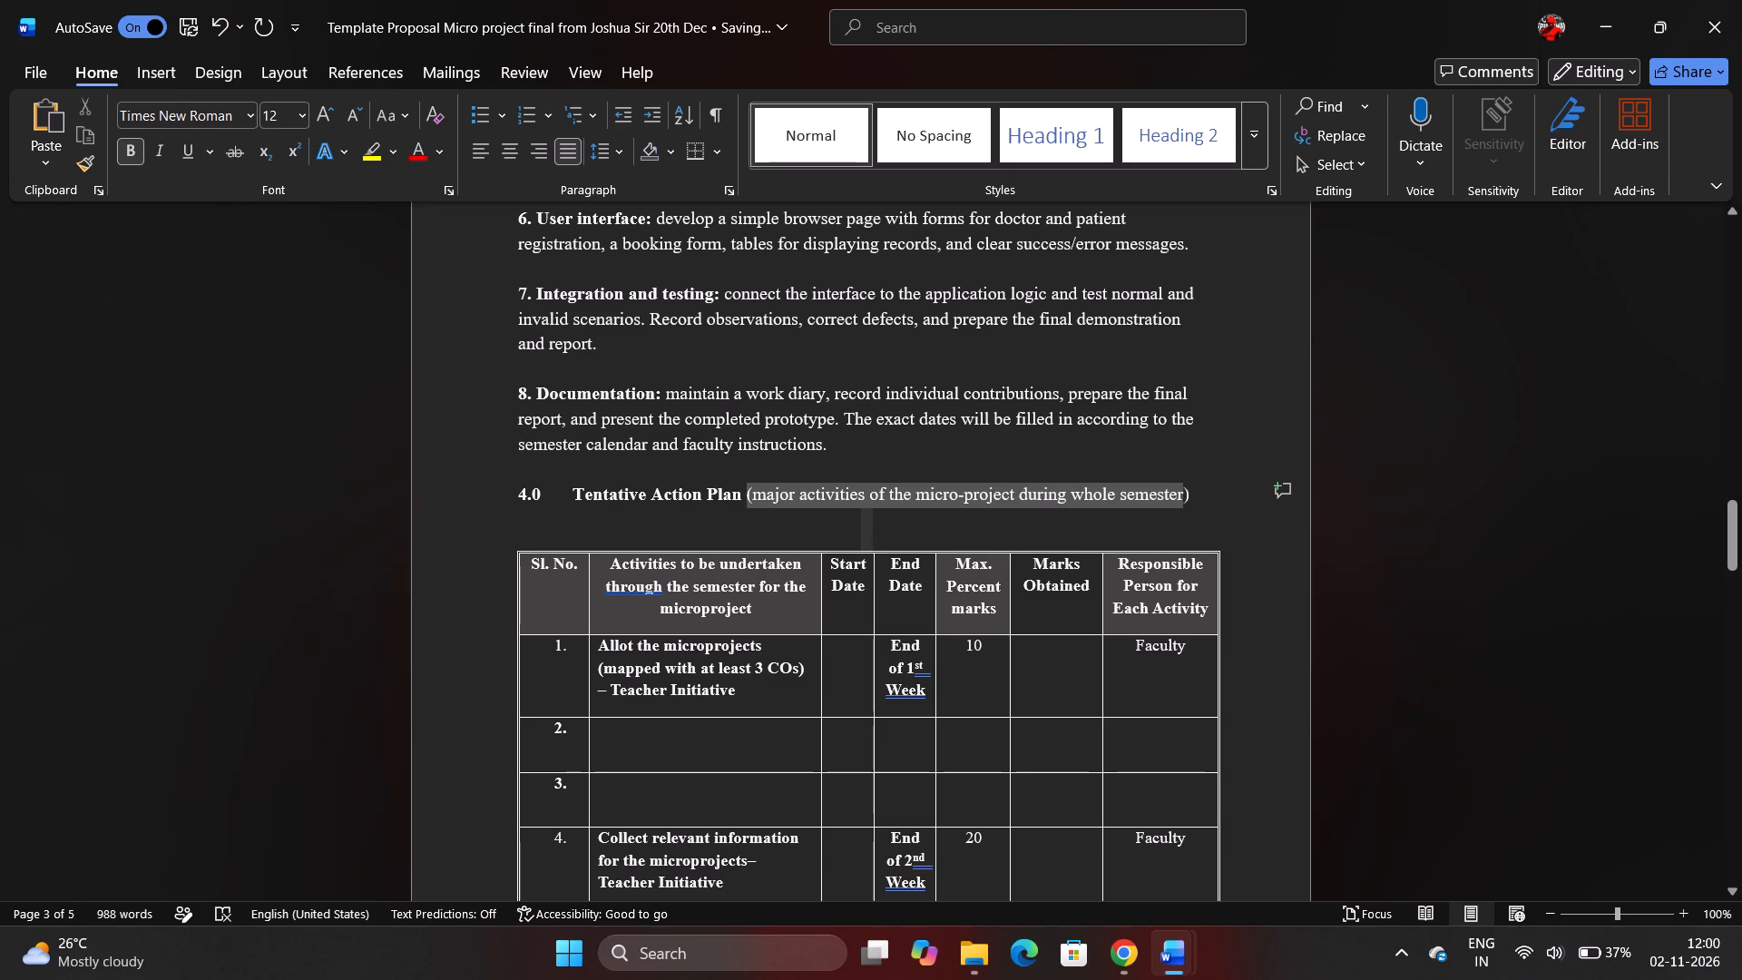
pyautogui.moveTo(1176, 499); pyautogui.dragTo(1191, 491)
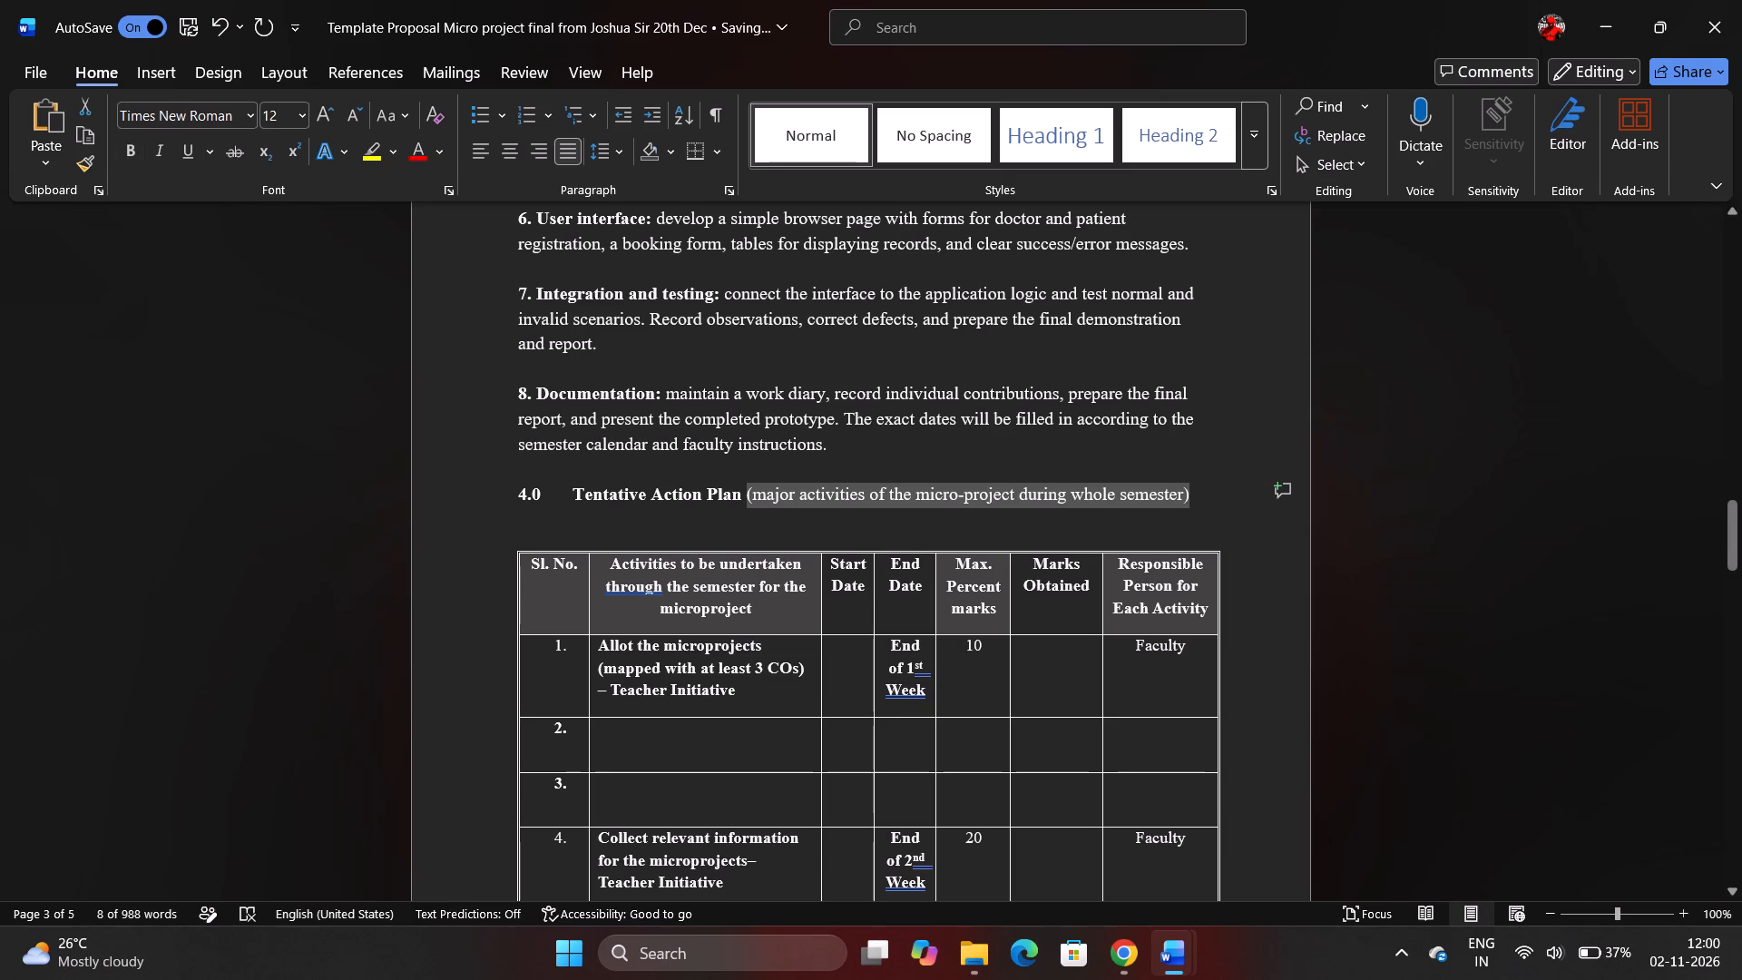
pyautogui.press('BackSpace')
# Set the font size of the "4.0 Tentative Action Plan" heading to 16.
pyautogui.moveTo(754, 496); pyautogui.dragTo(520, 486)
pyautogui.click(689, 416)
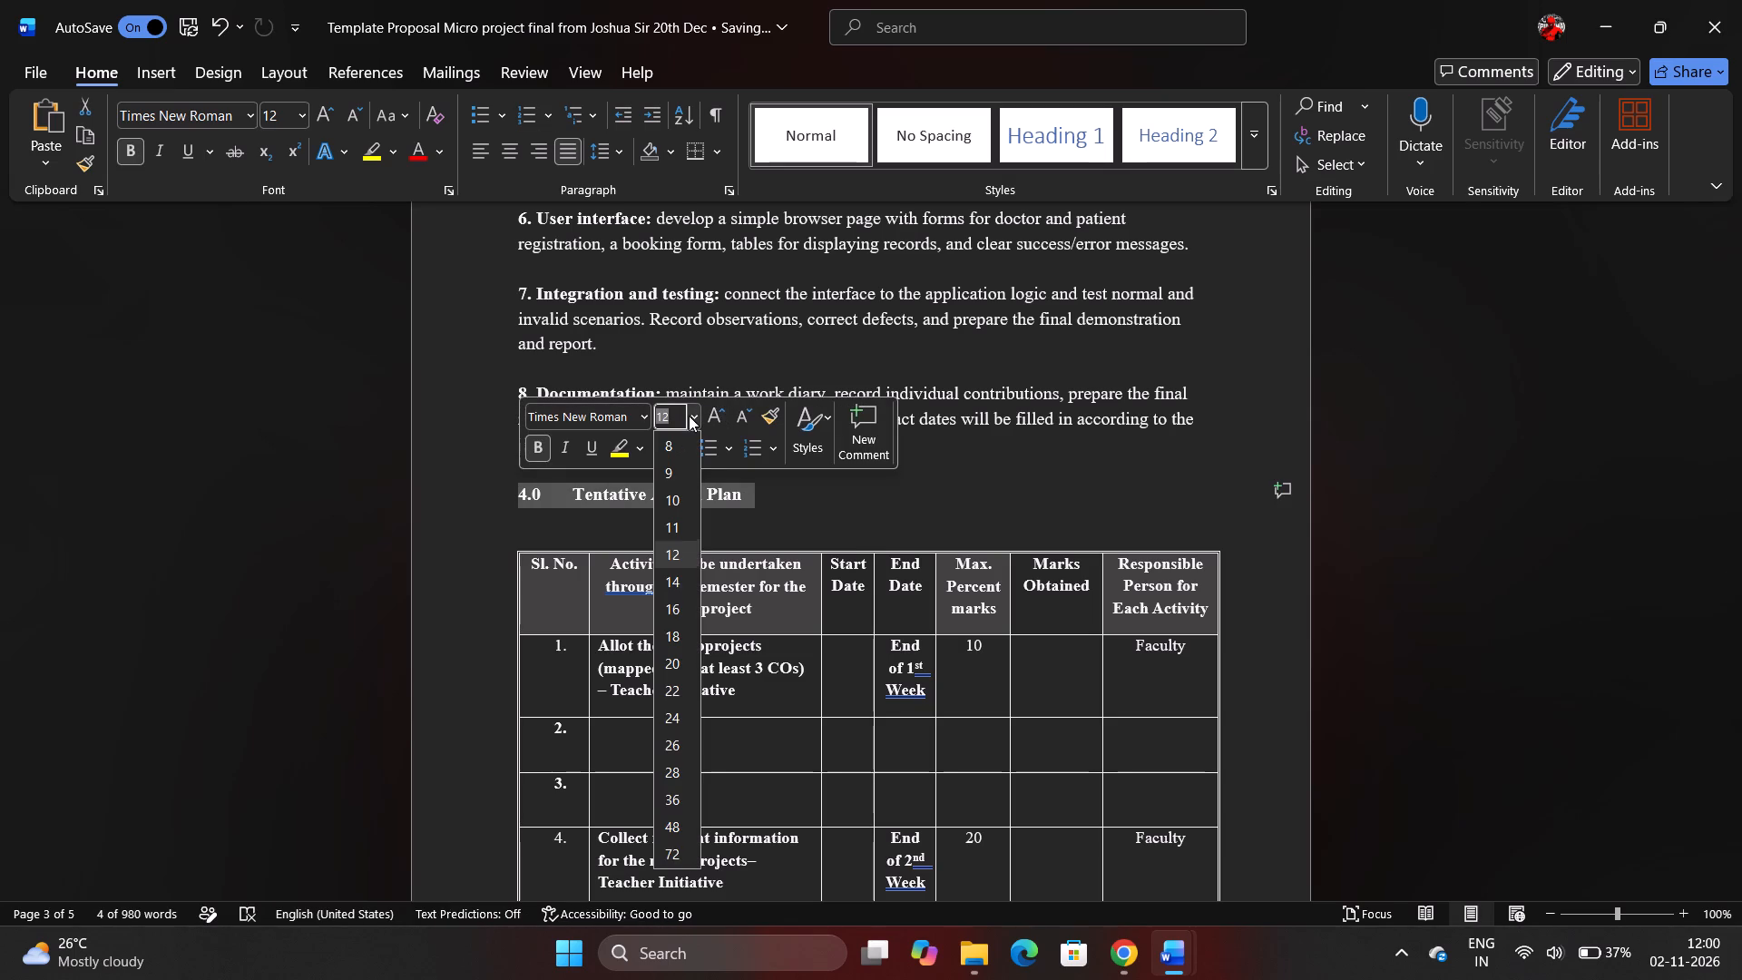
pyautogui.click(678, 613)
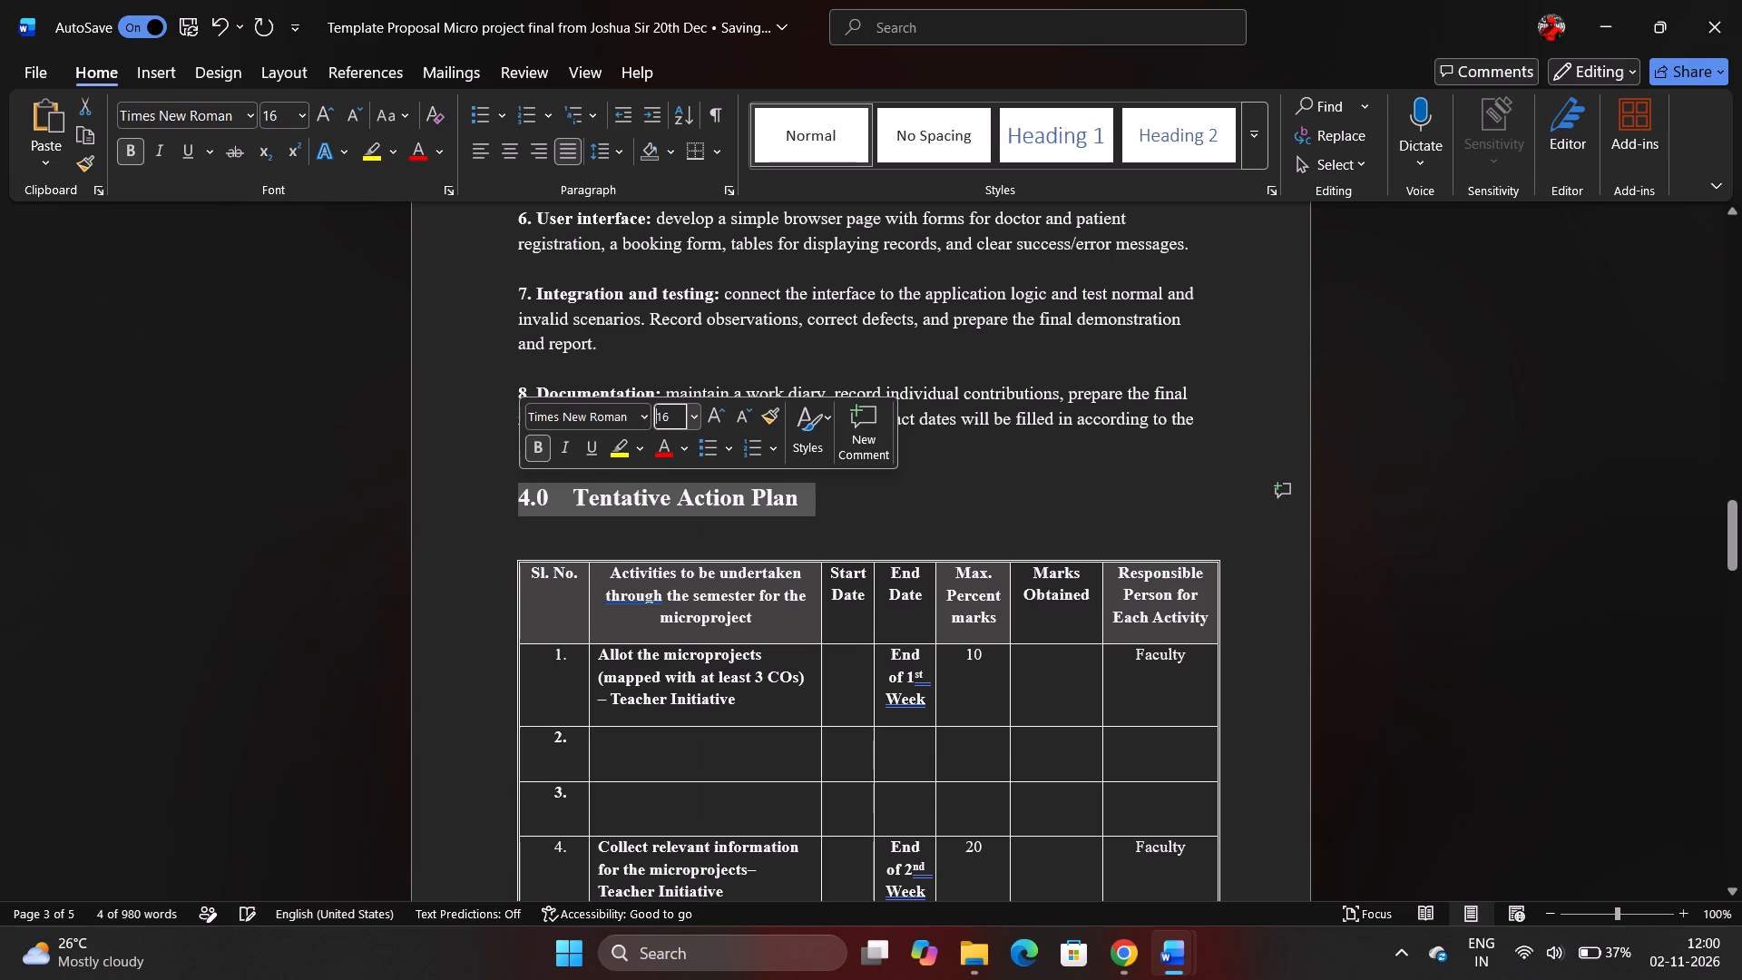
pyautogui.click(569, 536)
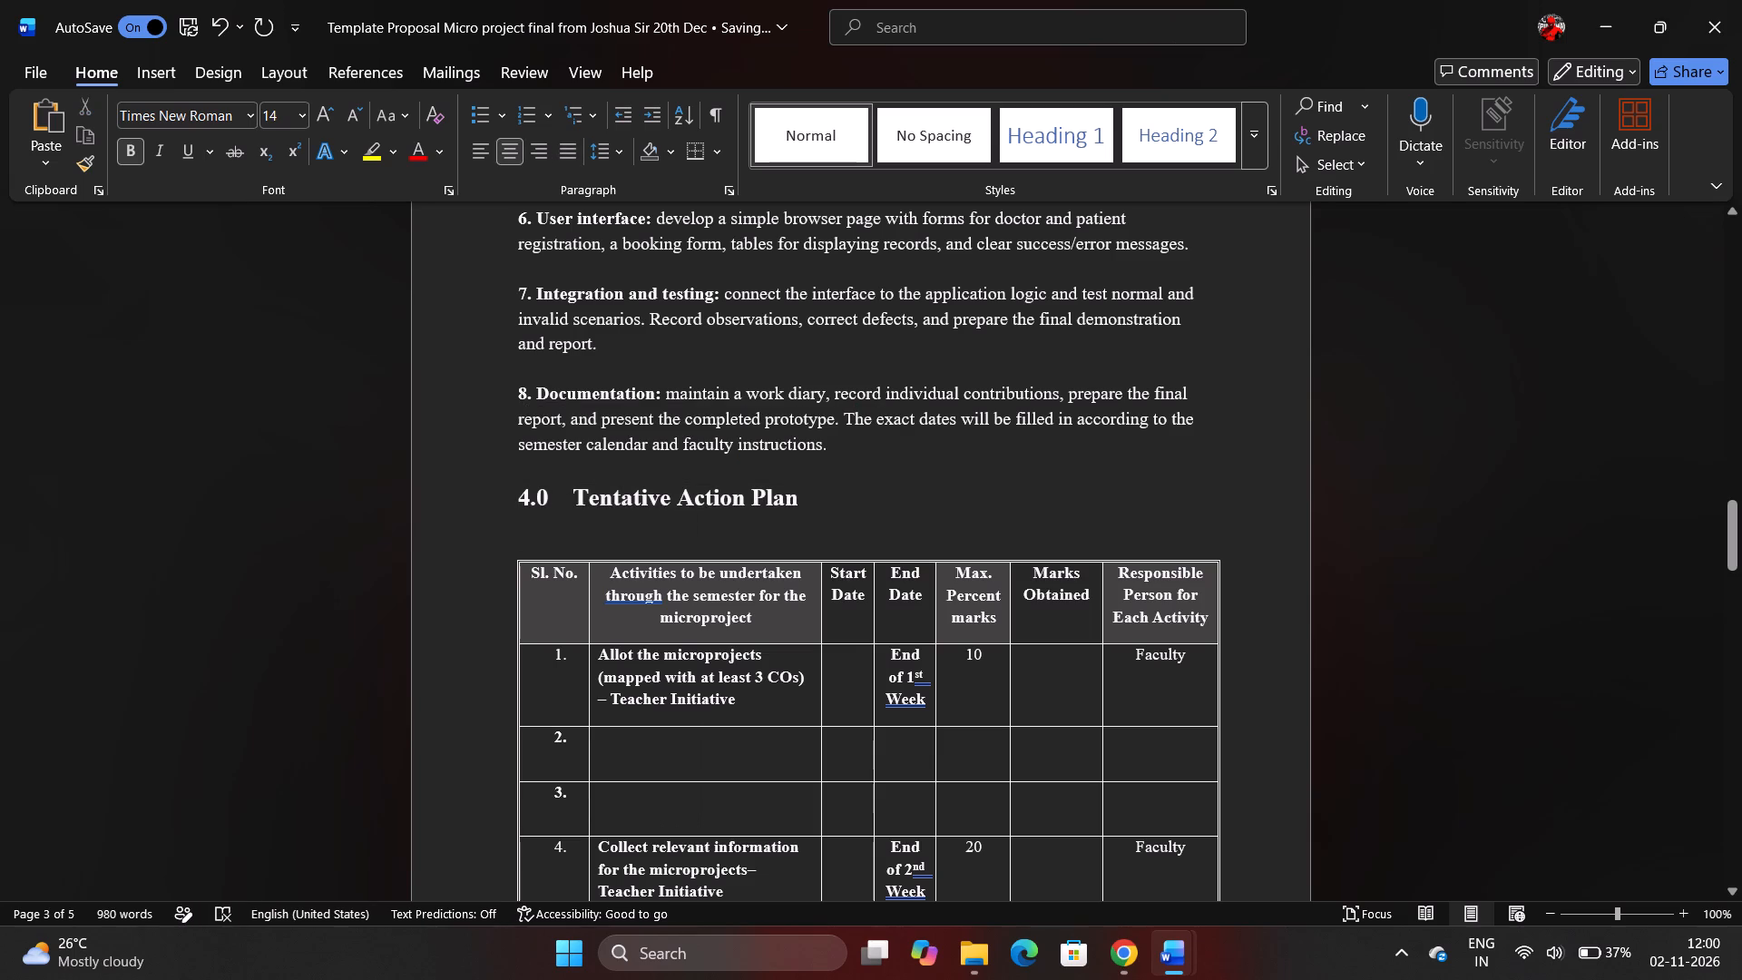
# Look through the rows of the Tentative Action Plan table across its pages to see which entries need filling.
pyautogui.scroll(-3, 569, 536)
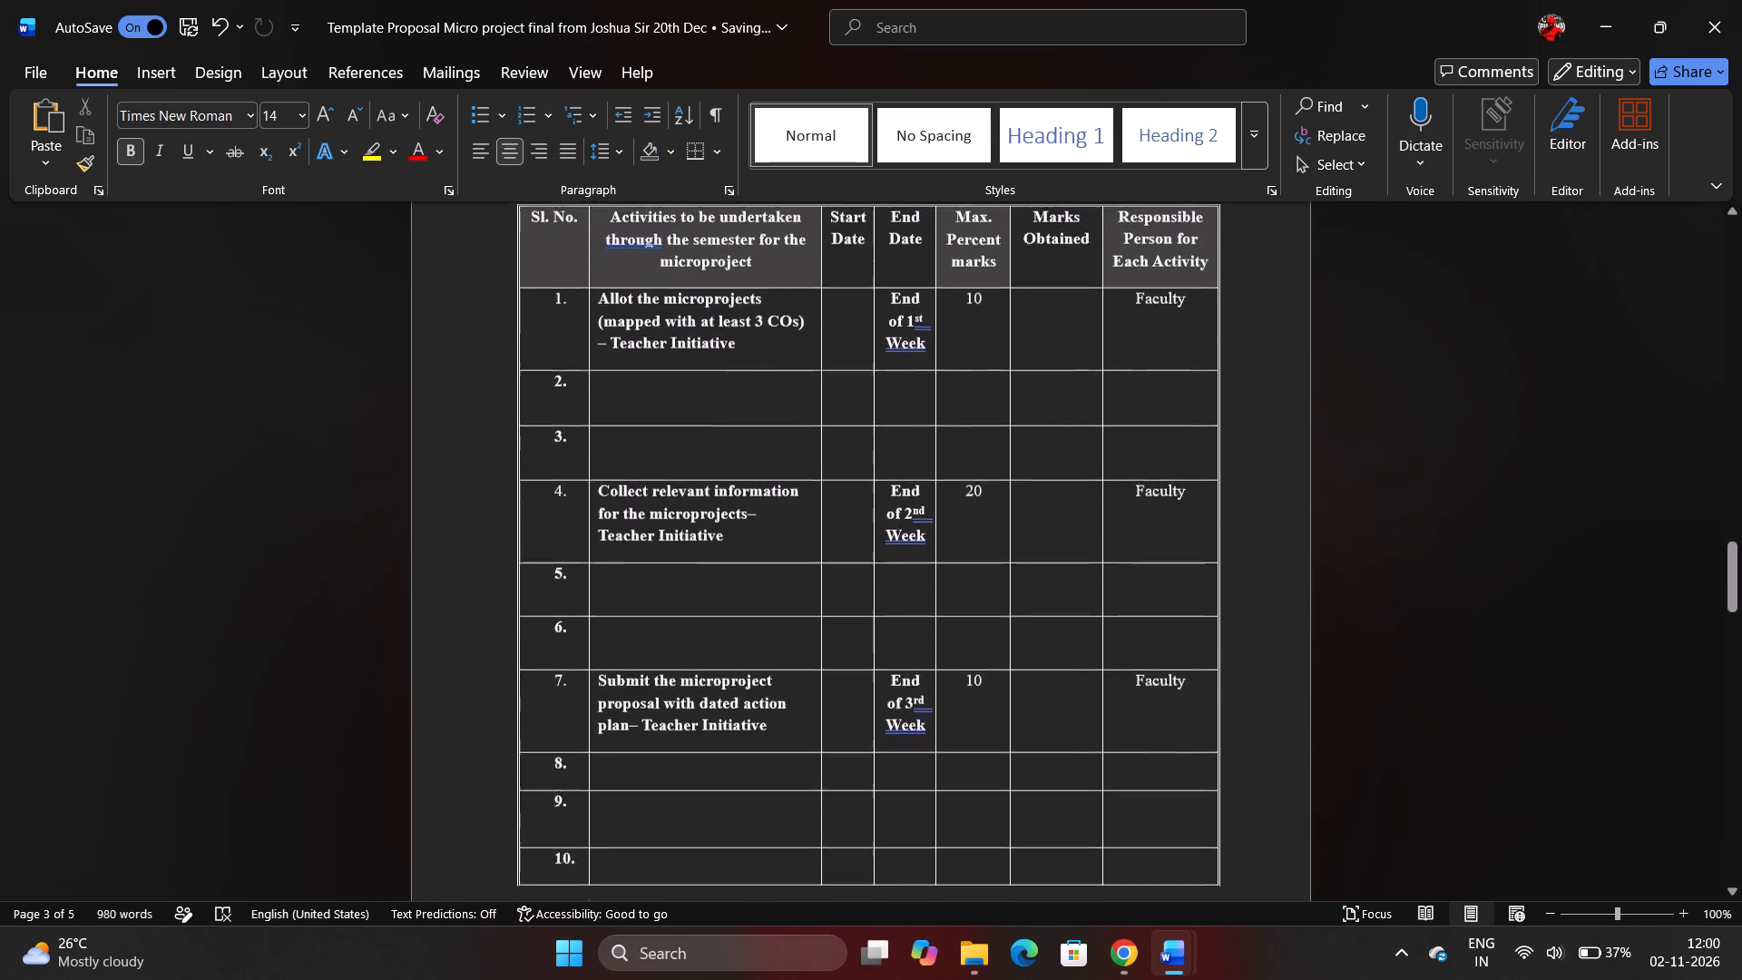
pyautogui.scroll(-9, 569, 536)
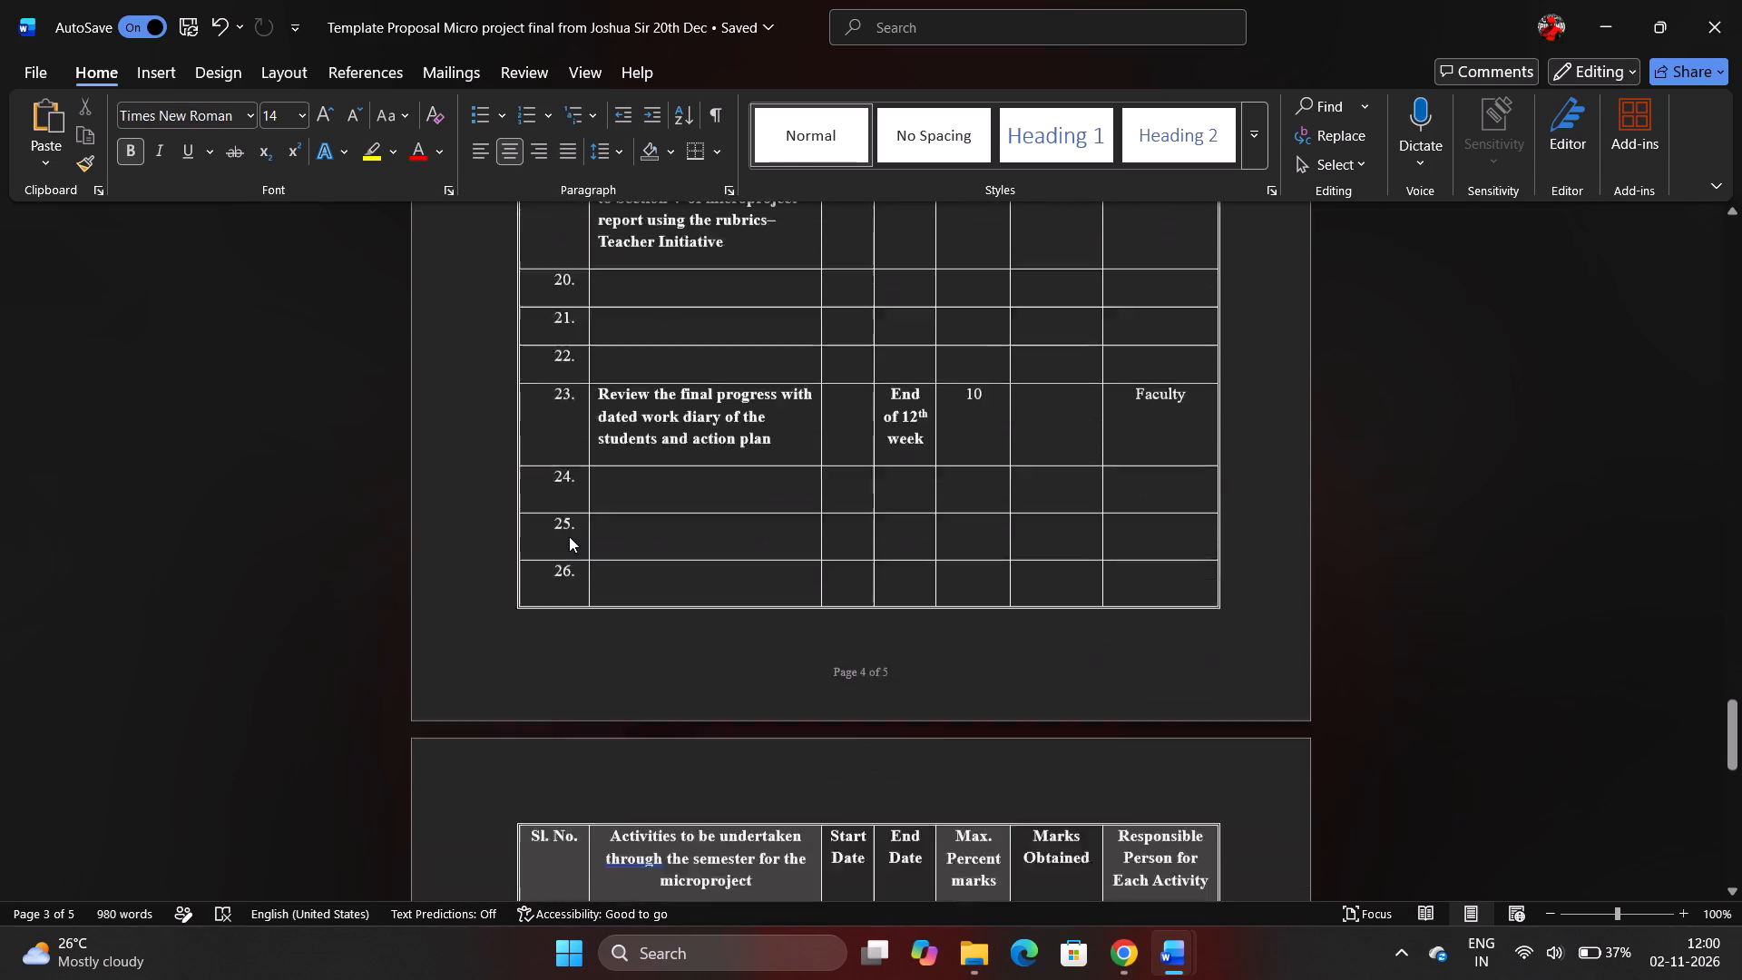
pyautogui.scroll(-1, 569, 536)
pyautogui.scroll(5, 569, 536)
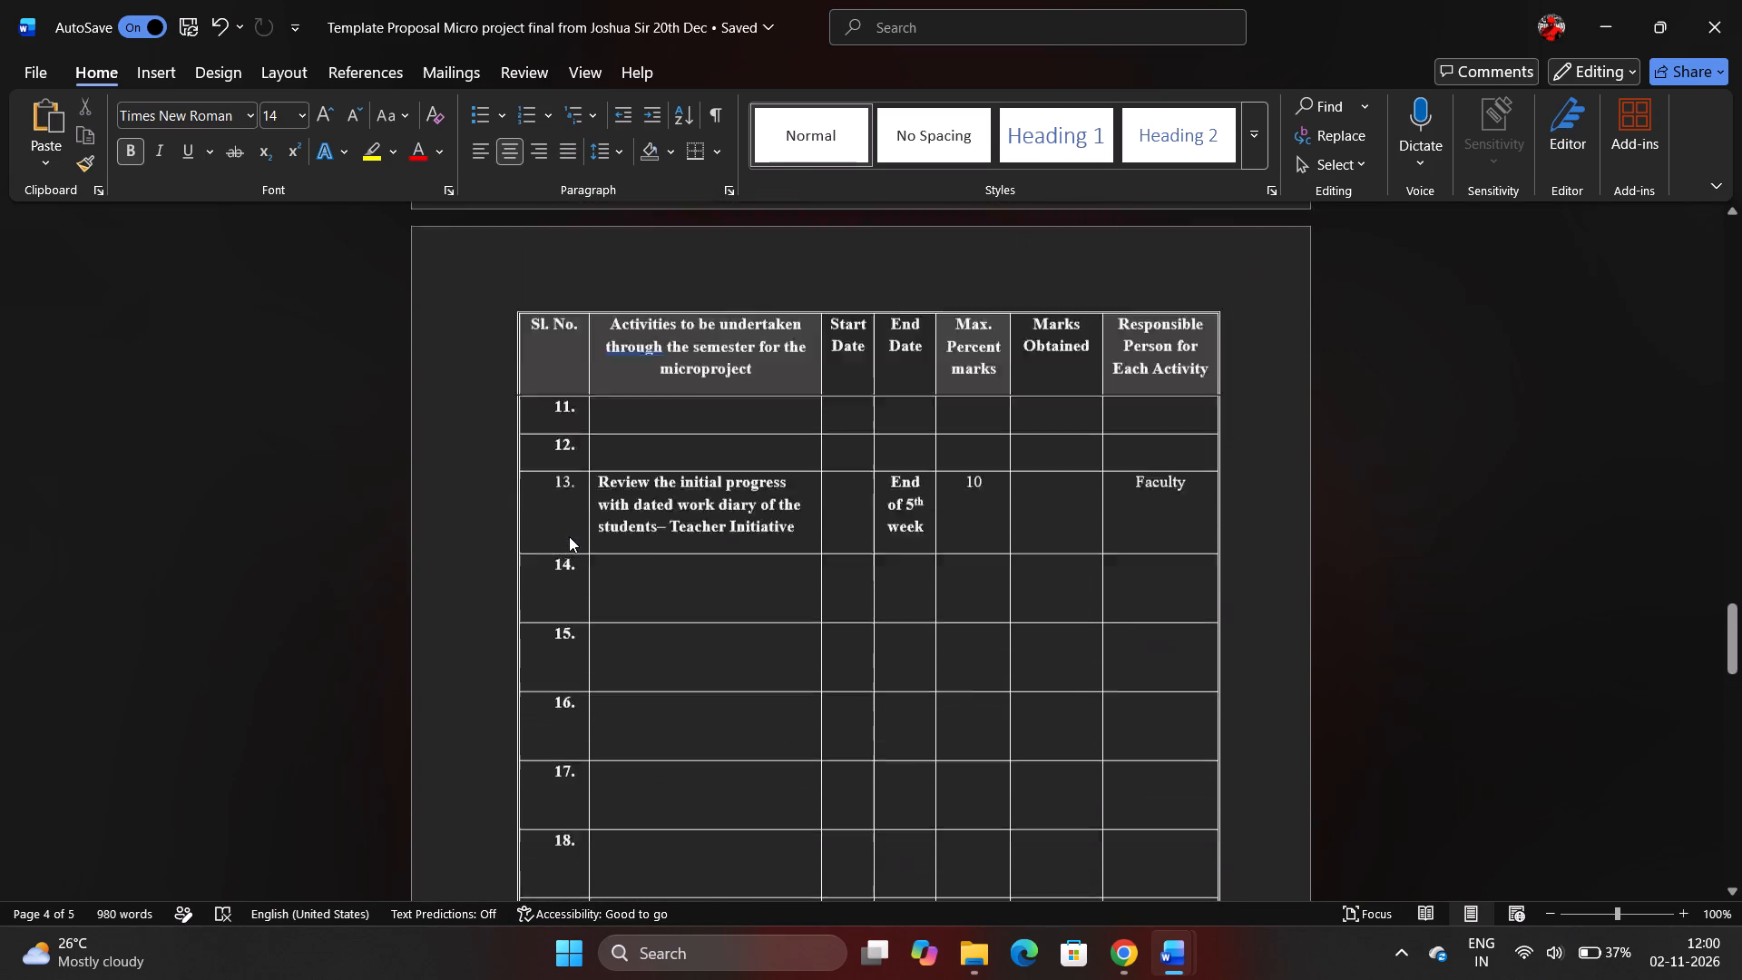
pyautogui.scroll(3, 569, 536)
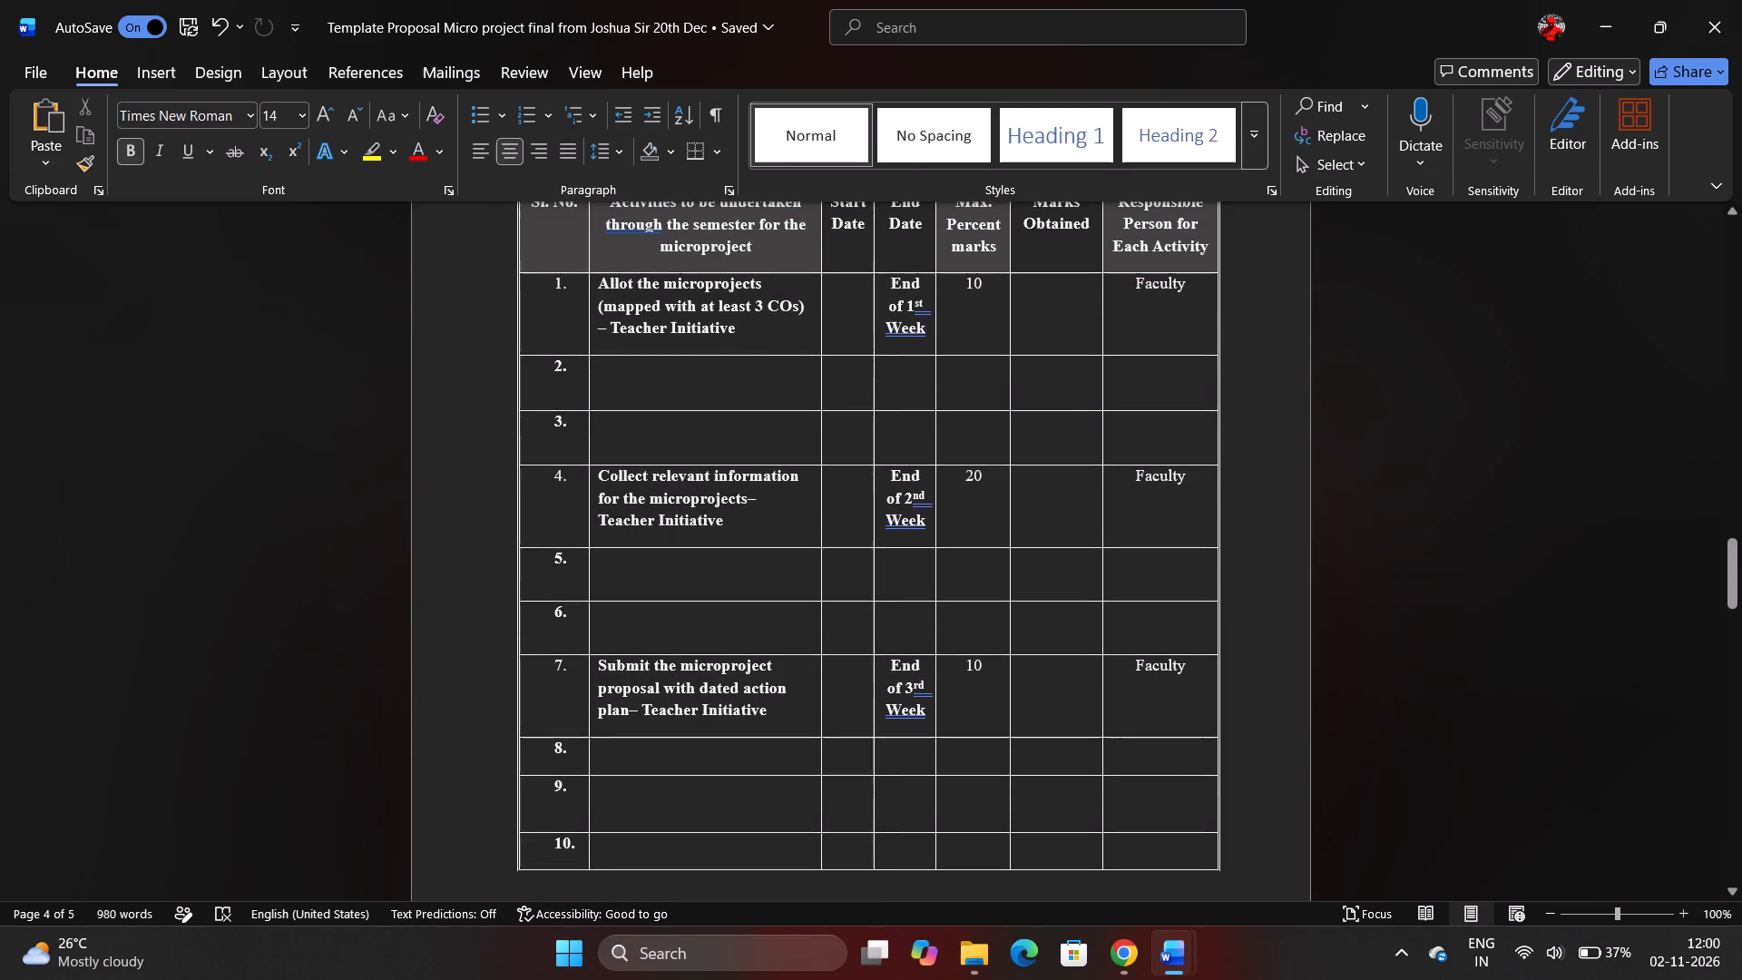
pyautogui.scroll(2, 569, 536)
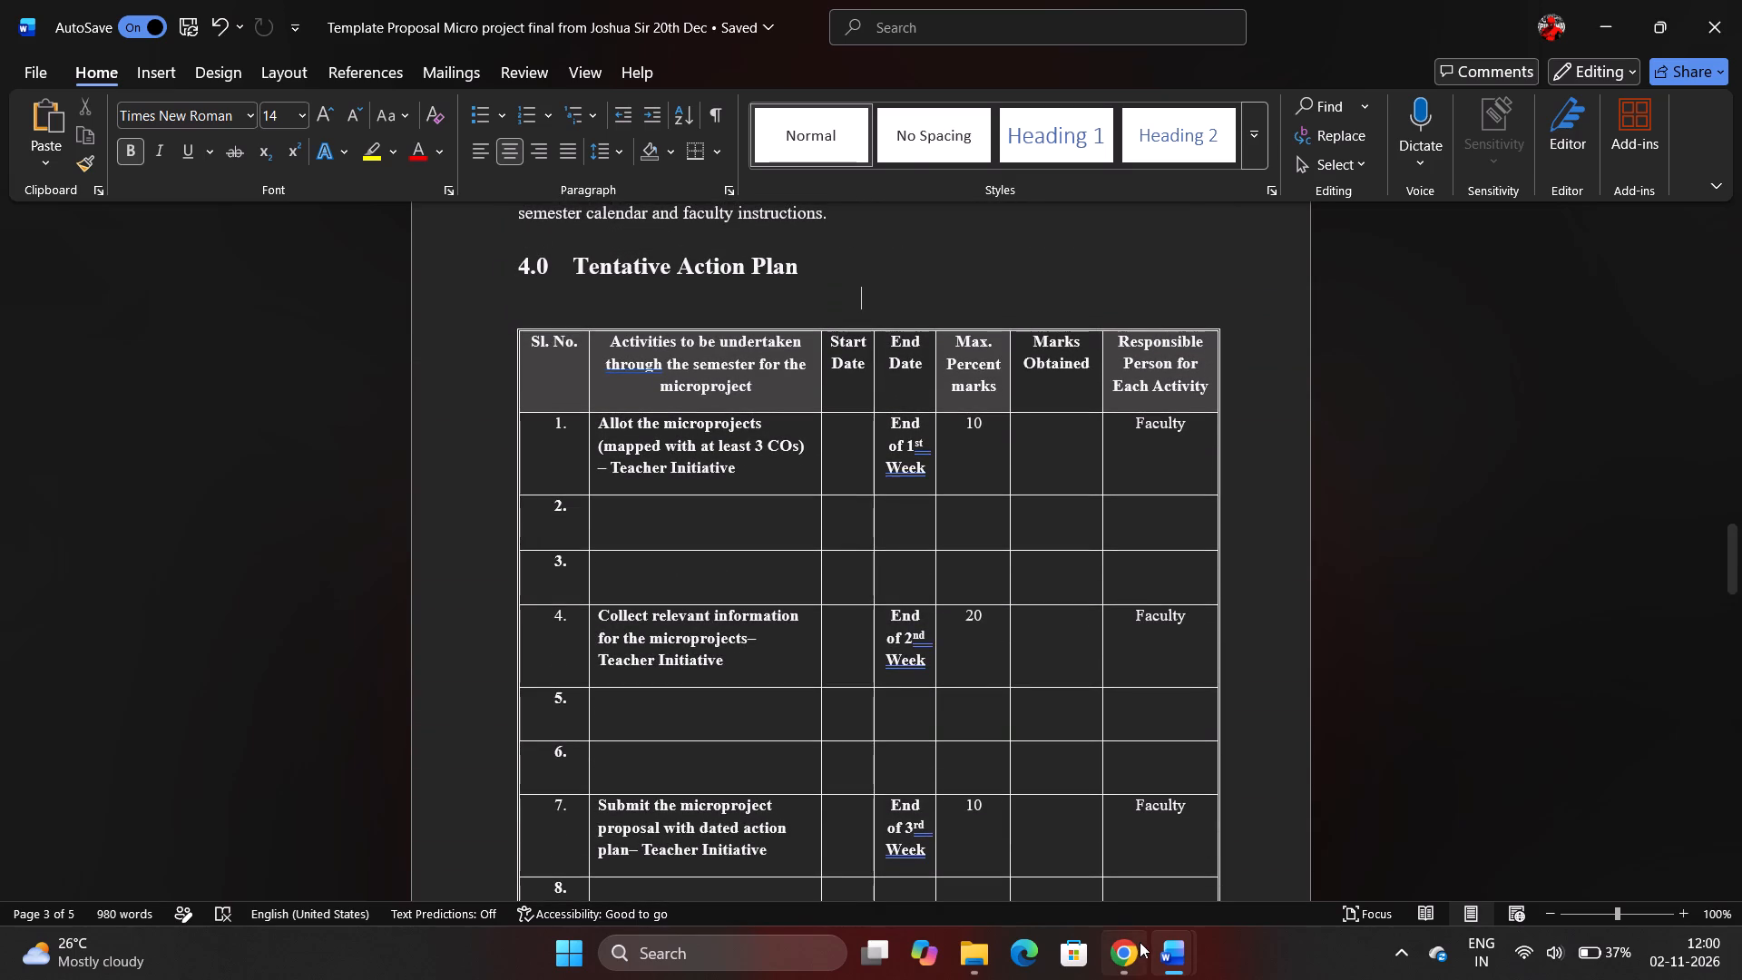
# Copy the "Confirm requirements and divide five member responsibilities" row, from activity to responsible person, from the action-plan draft into row 2 of the template's table.
pyautogui.hotkey('alt', 'Tab')
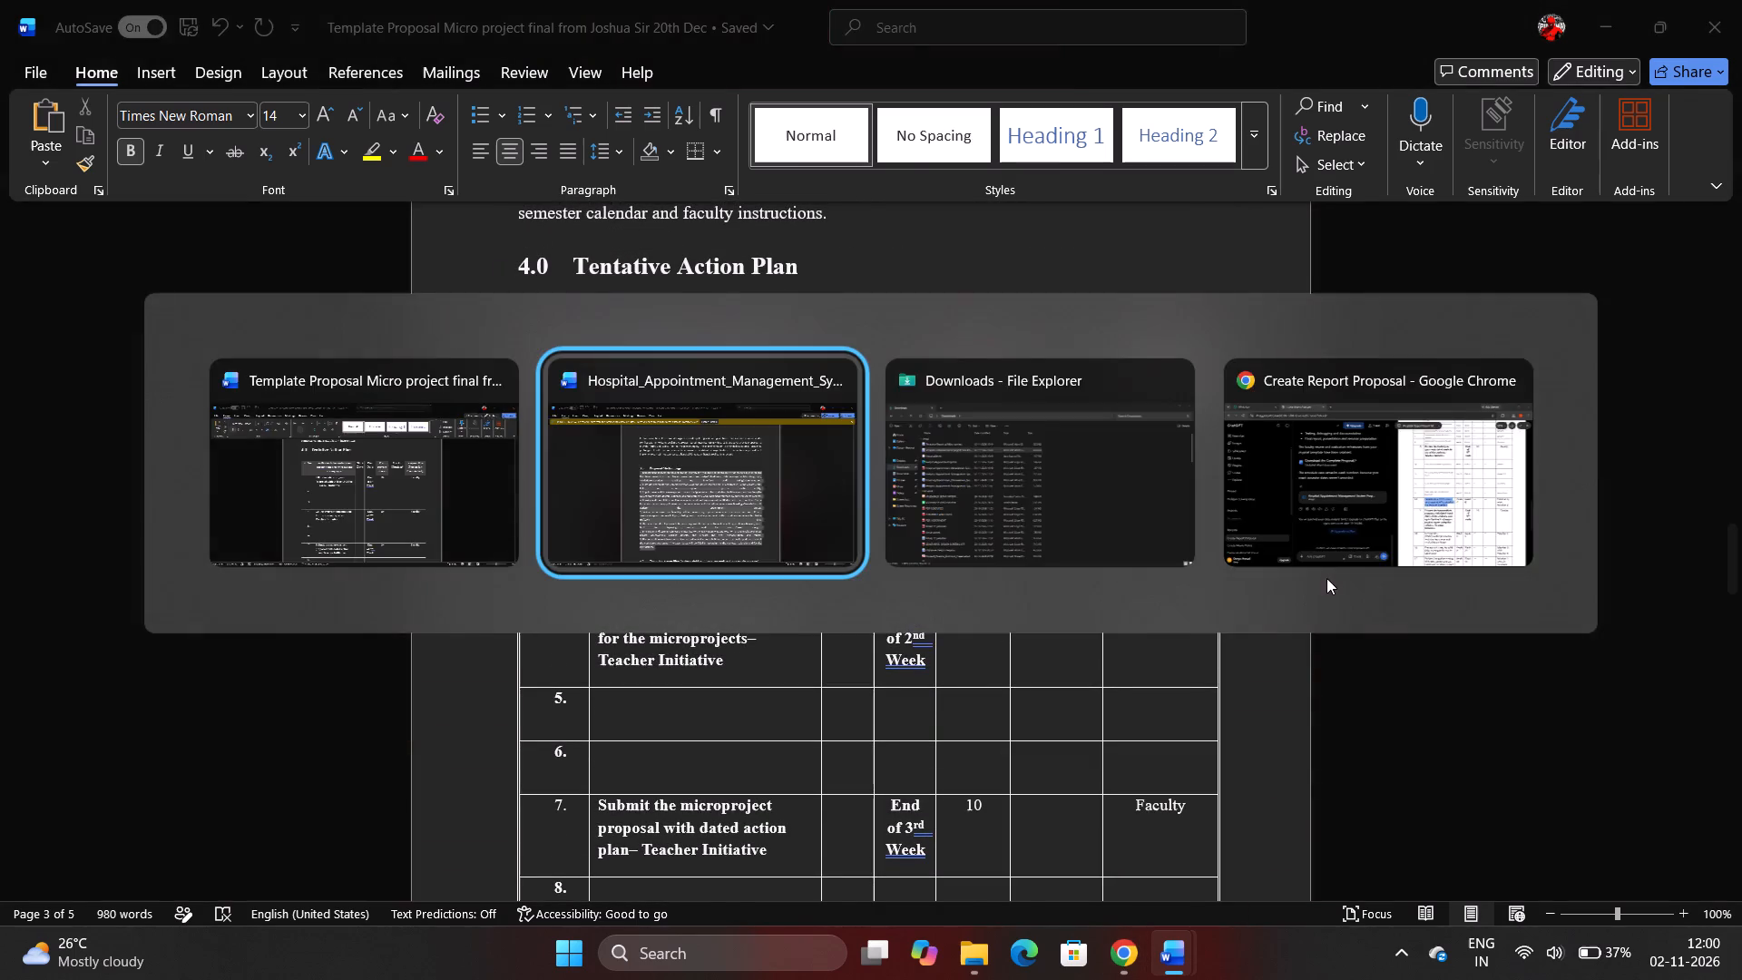
pyautogui.click(803, 586)
pyautogui.scroll(-3, 803, 586)
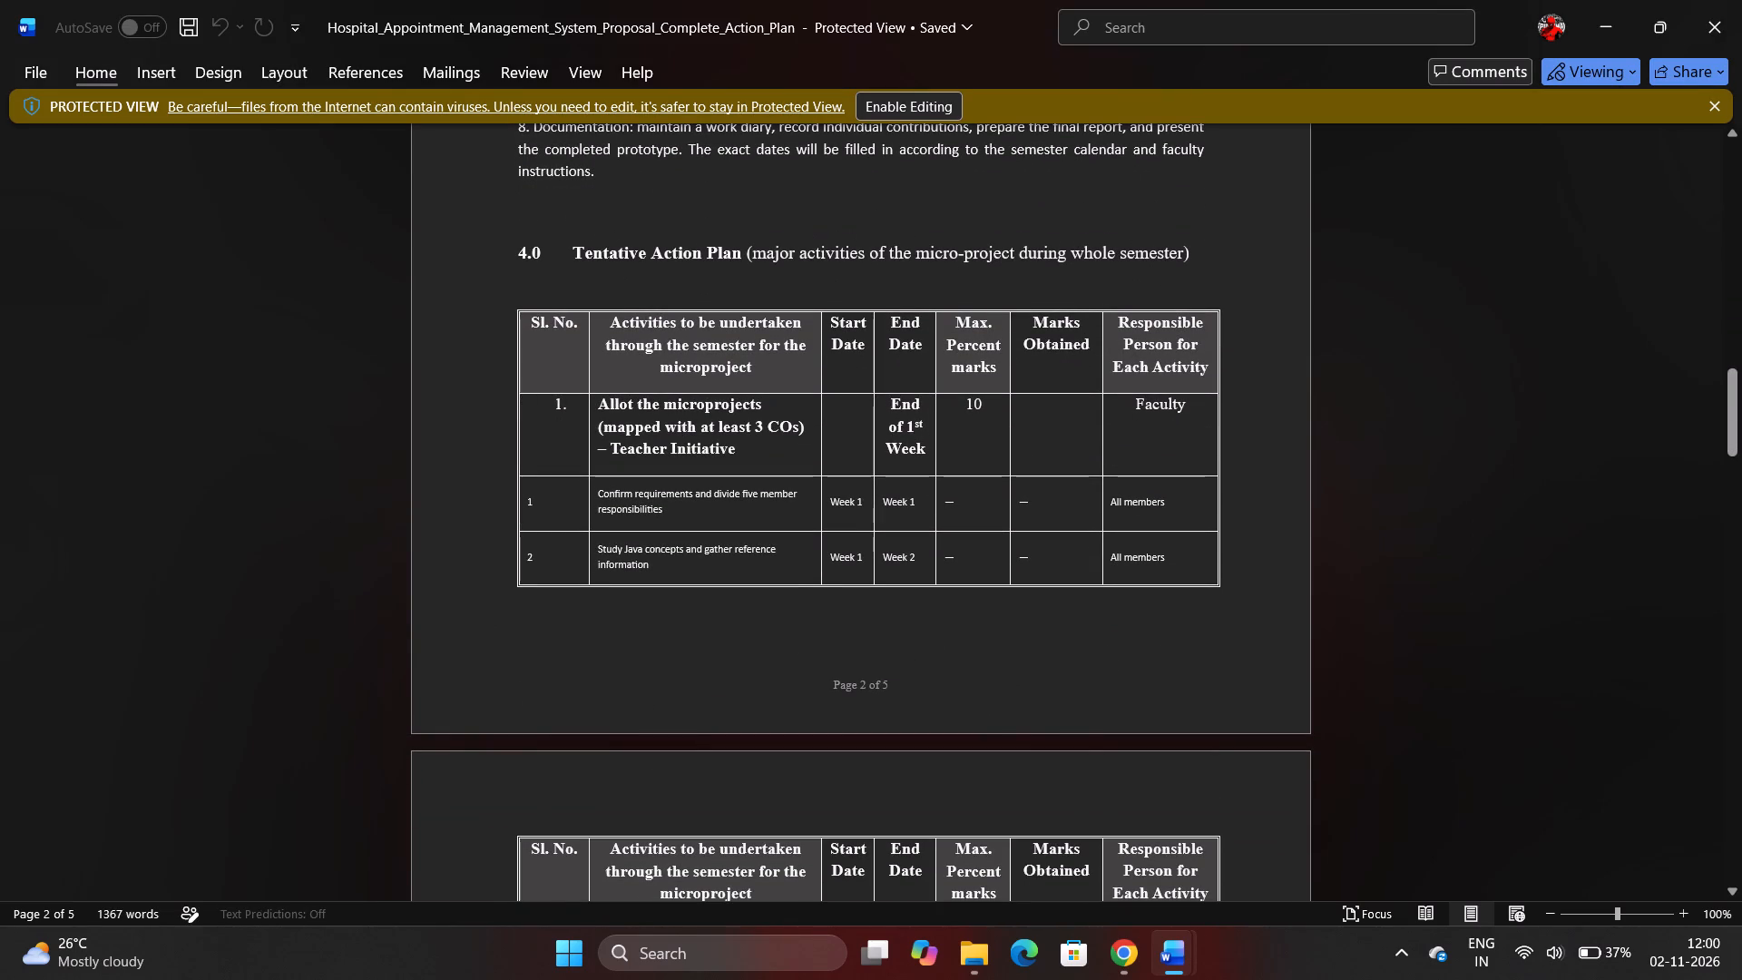
pyautogui.moveTo(599, 492); pyautogui.dragTo(1189, 507)
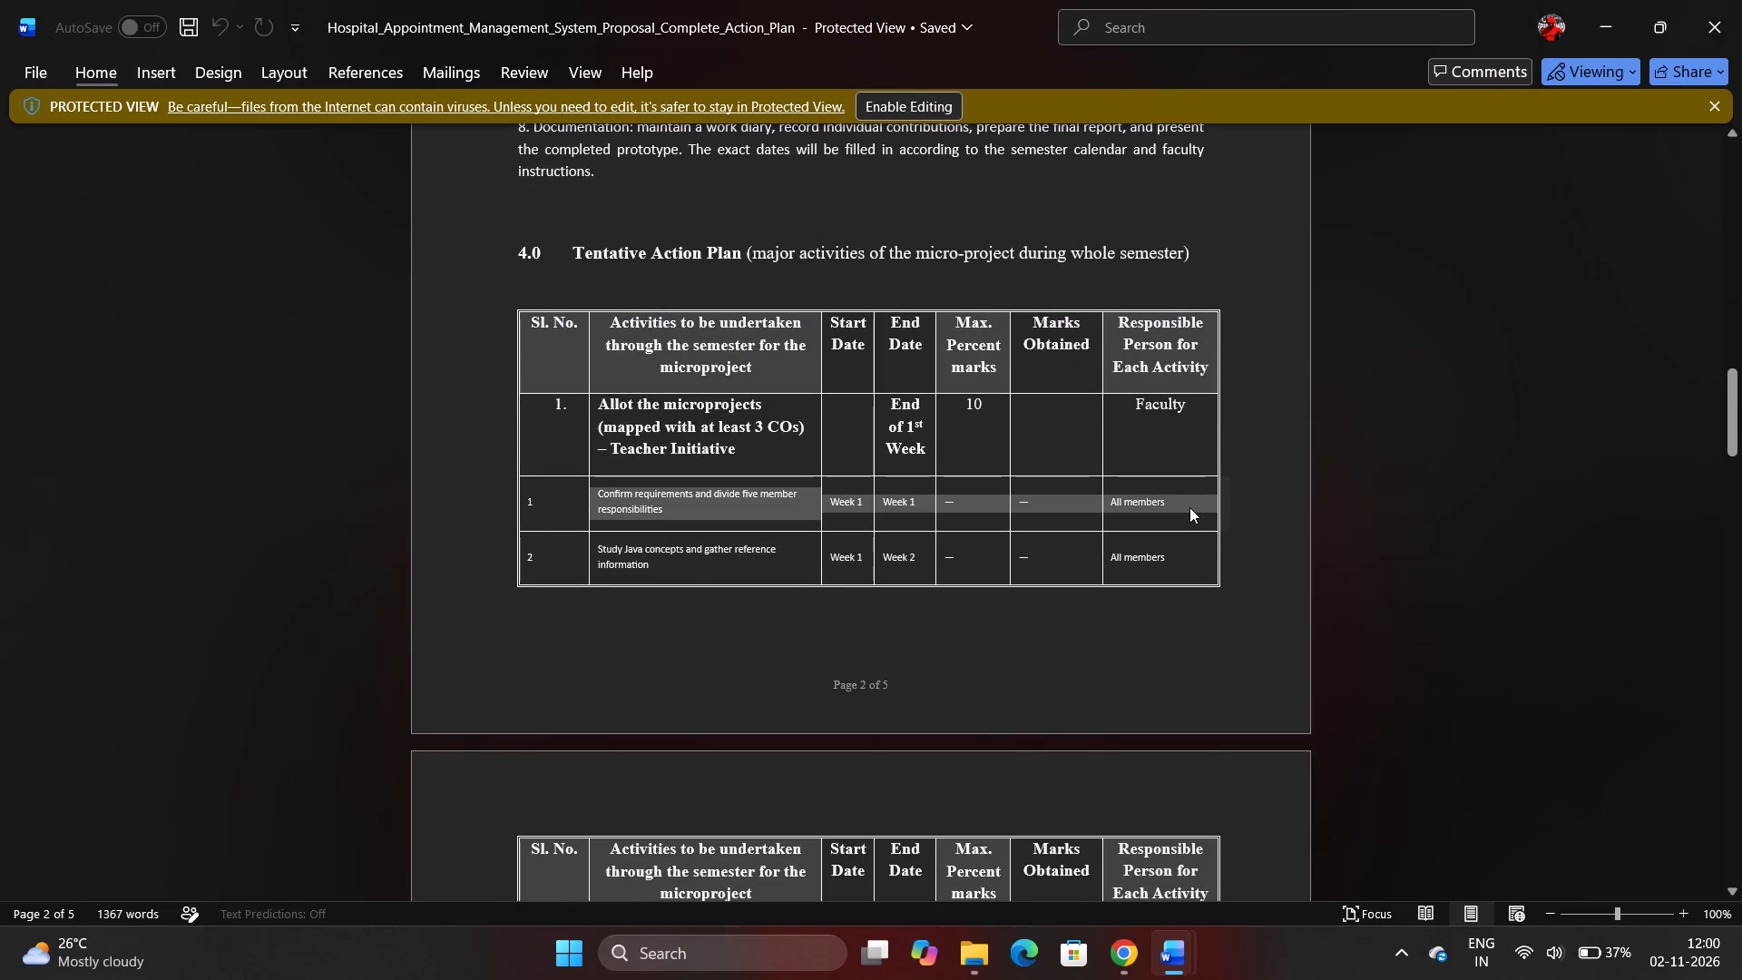
pyautogui.hotkey('ctrl', 'c')
pyautogui.hotkey('alt', 'Tab')
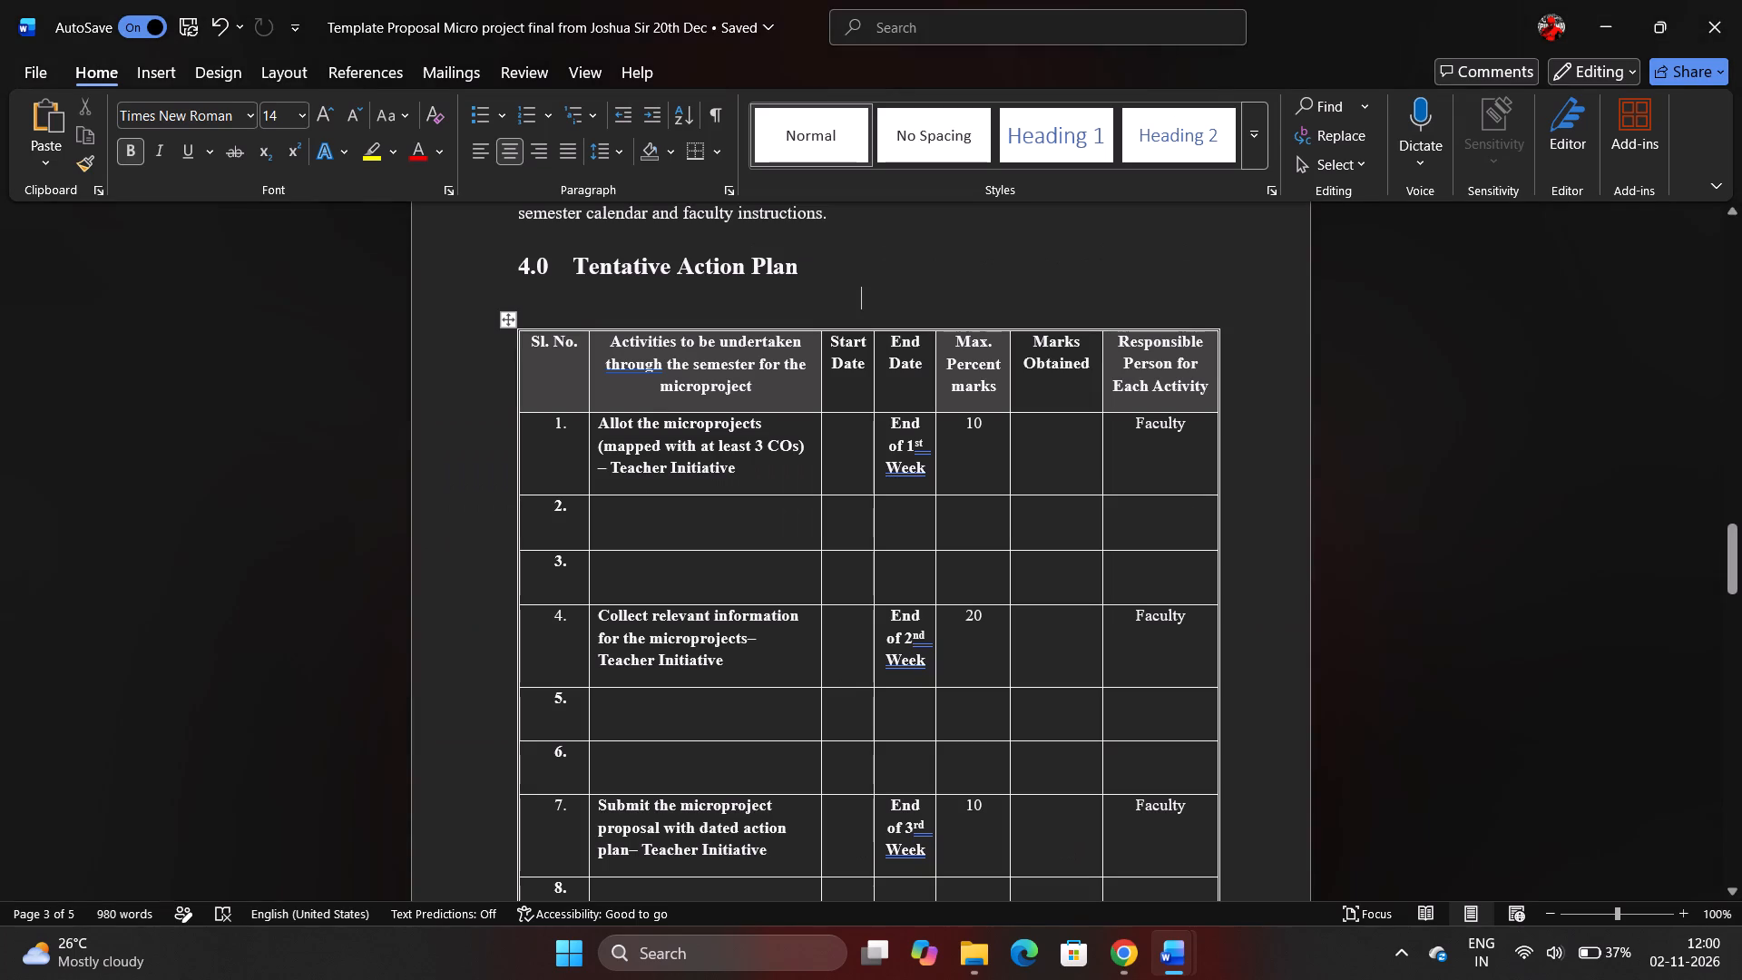
pyautogui.moveTo(606, 518); pyautogui.dragTo(1155, 511)
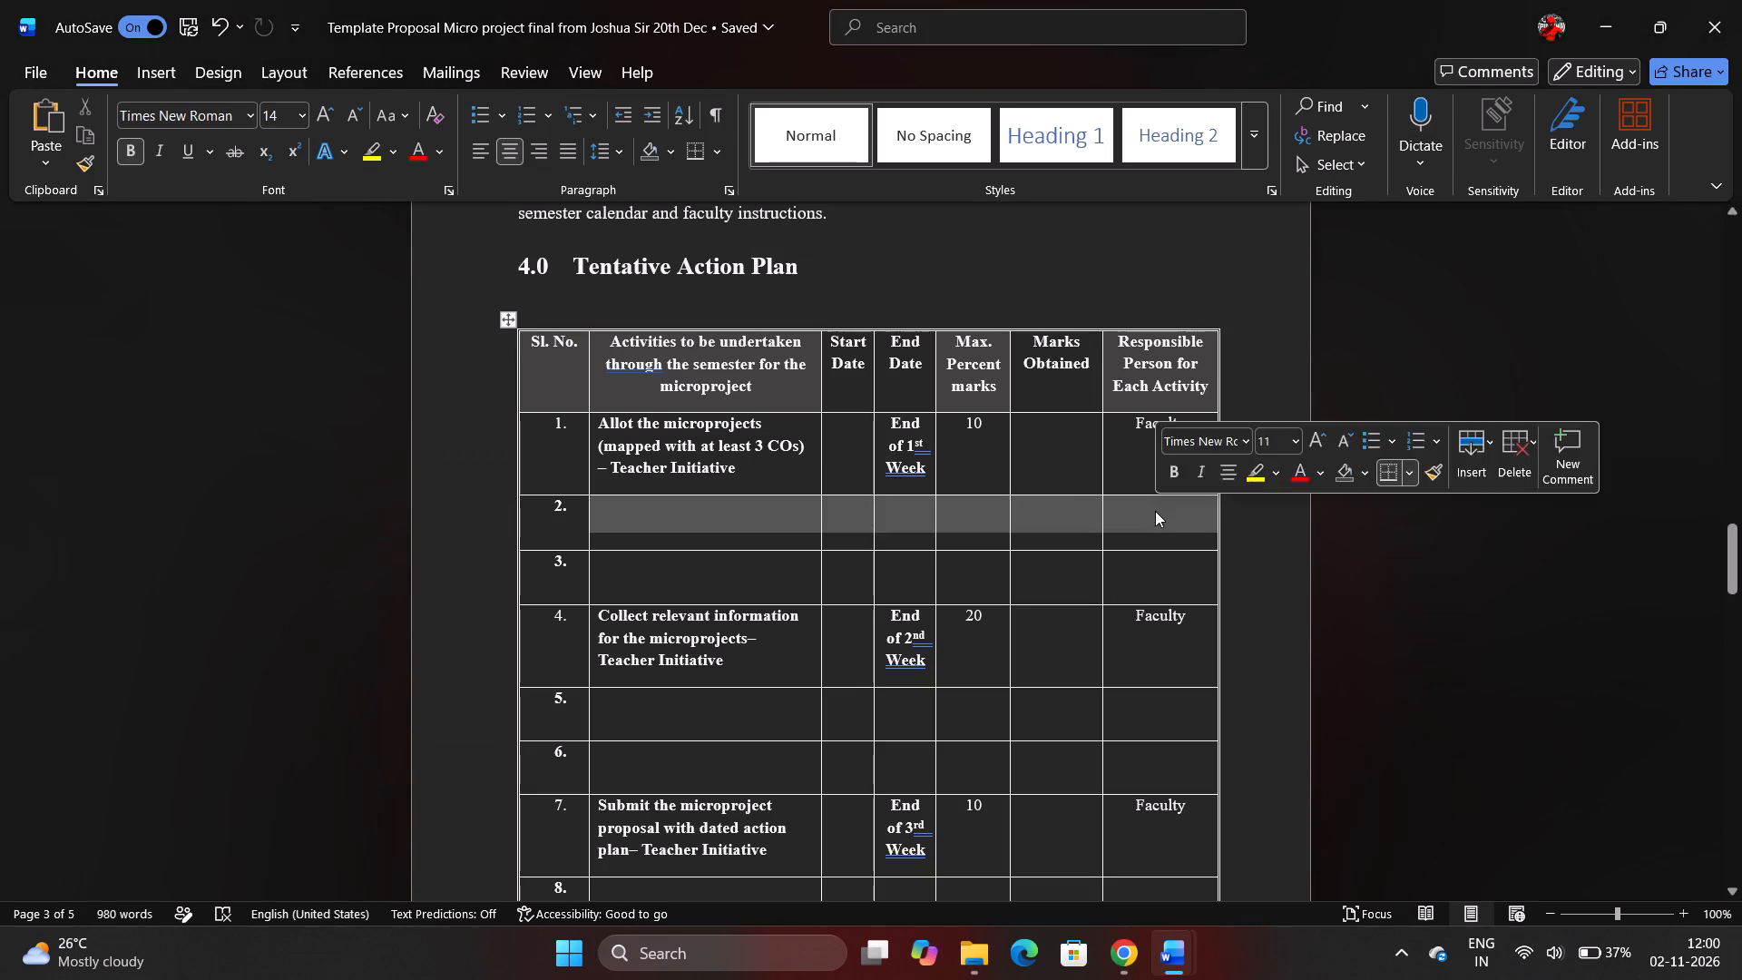
pyautogui.hotkey('ctrl', 'v')
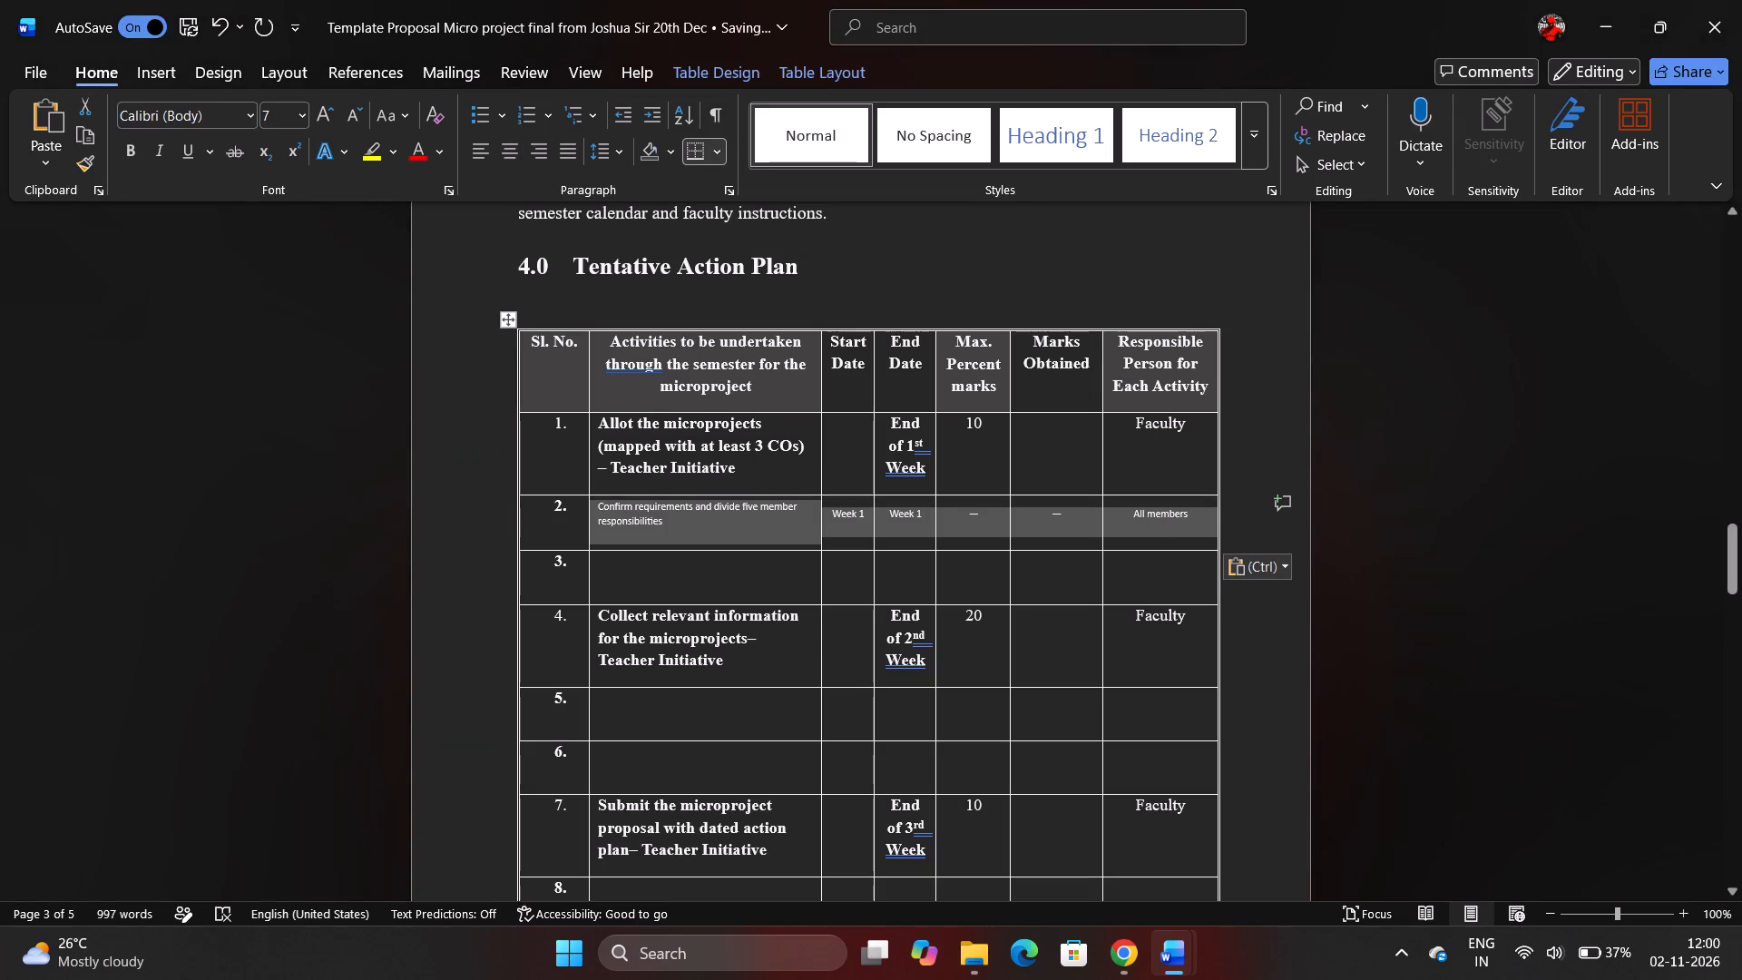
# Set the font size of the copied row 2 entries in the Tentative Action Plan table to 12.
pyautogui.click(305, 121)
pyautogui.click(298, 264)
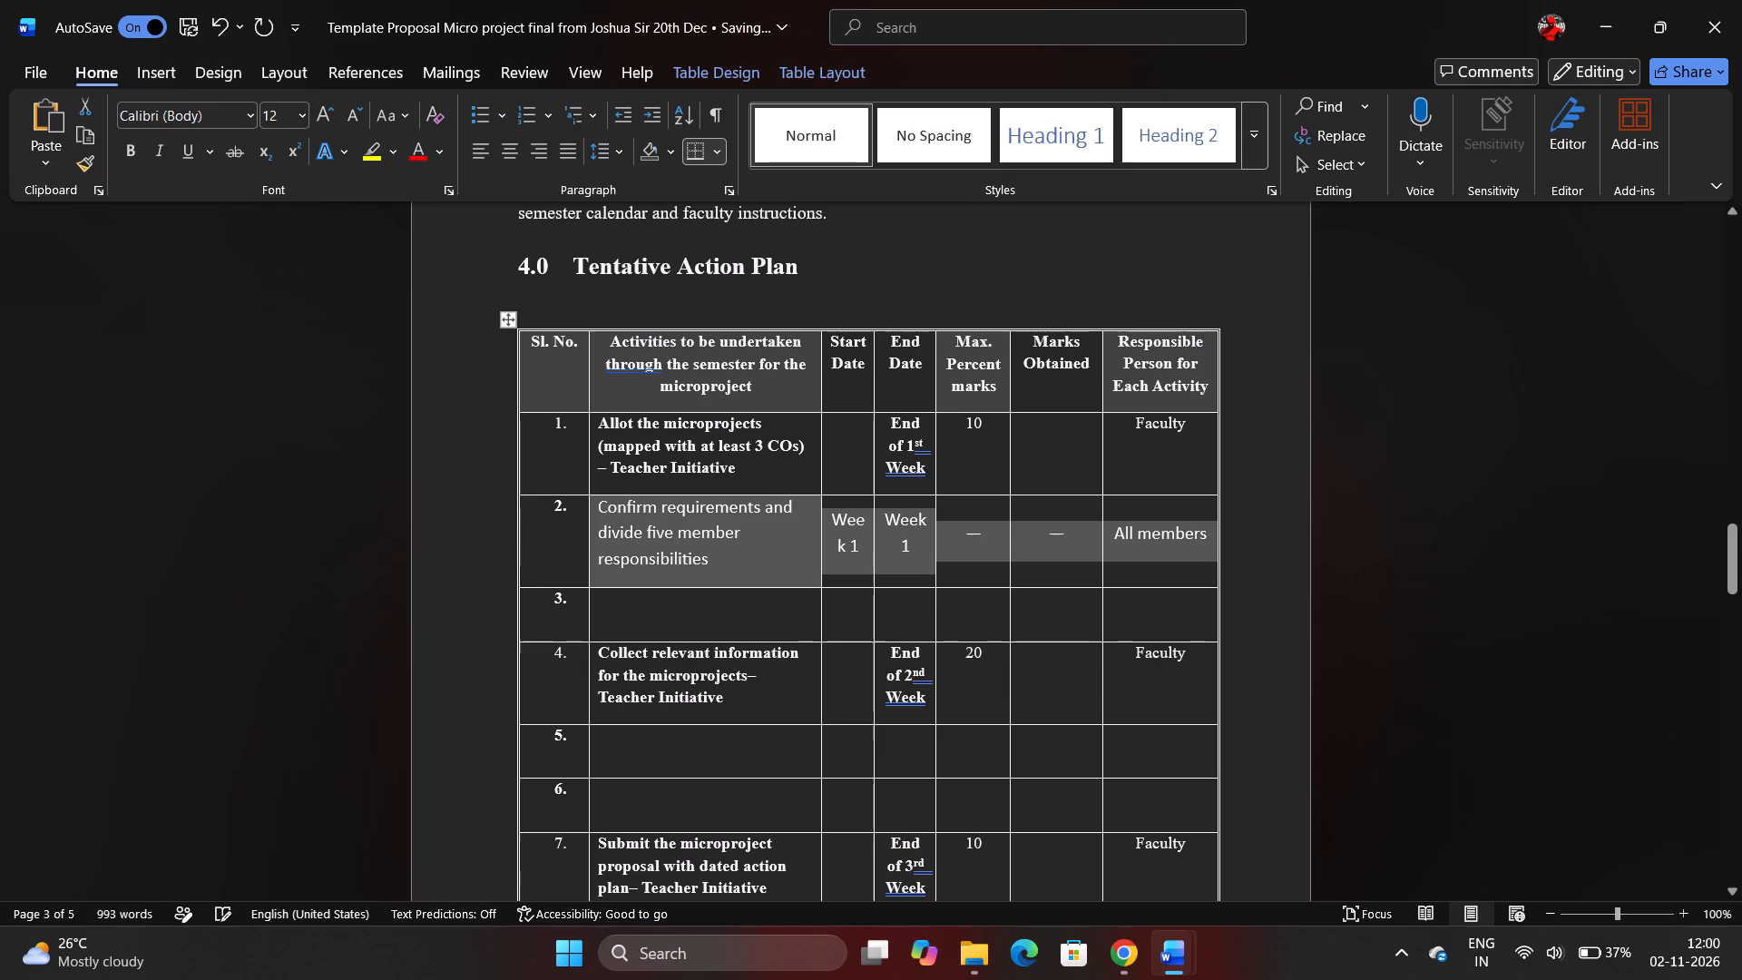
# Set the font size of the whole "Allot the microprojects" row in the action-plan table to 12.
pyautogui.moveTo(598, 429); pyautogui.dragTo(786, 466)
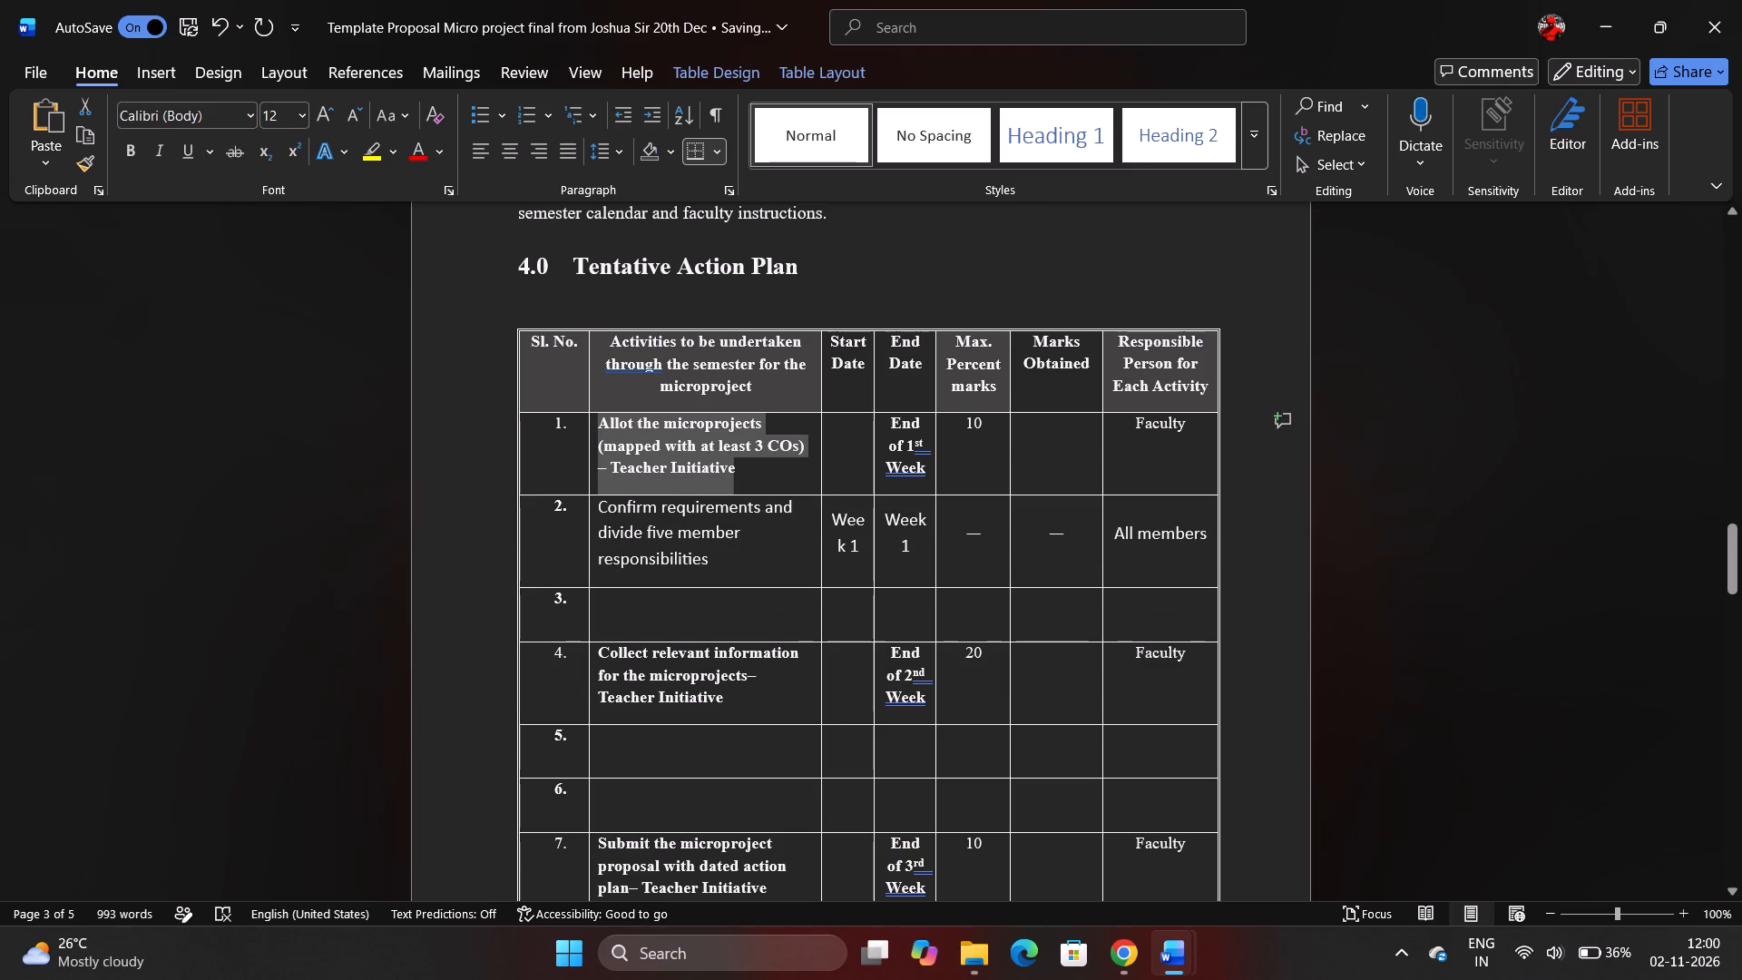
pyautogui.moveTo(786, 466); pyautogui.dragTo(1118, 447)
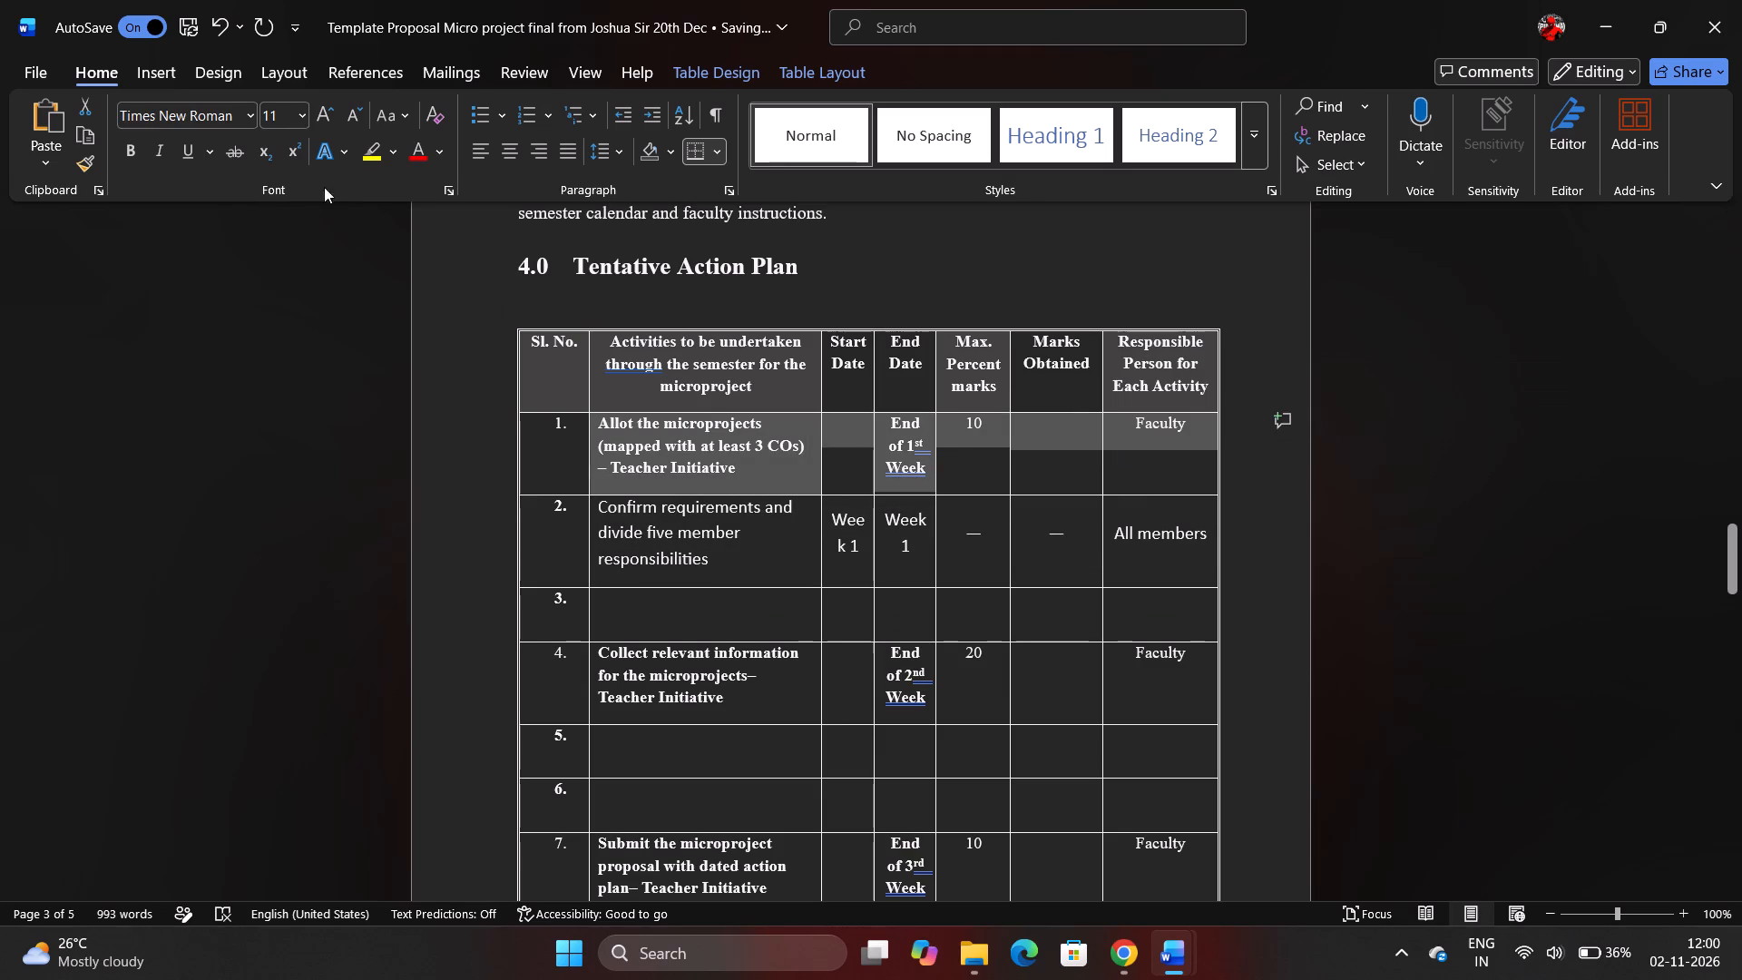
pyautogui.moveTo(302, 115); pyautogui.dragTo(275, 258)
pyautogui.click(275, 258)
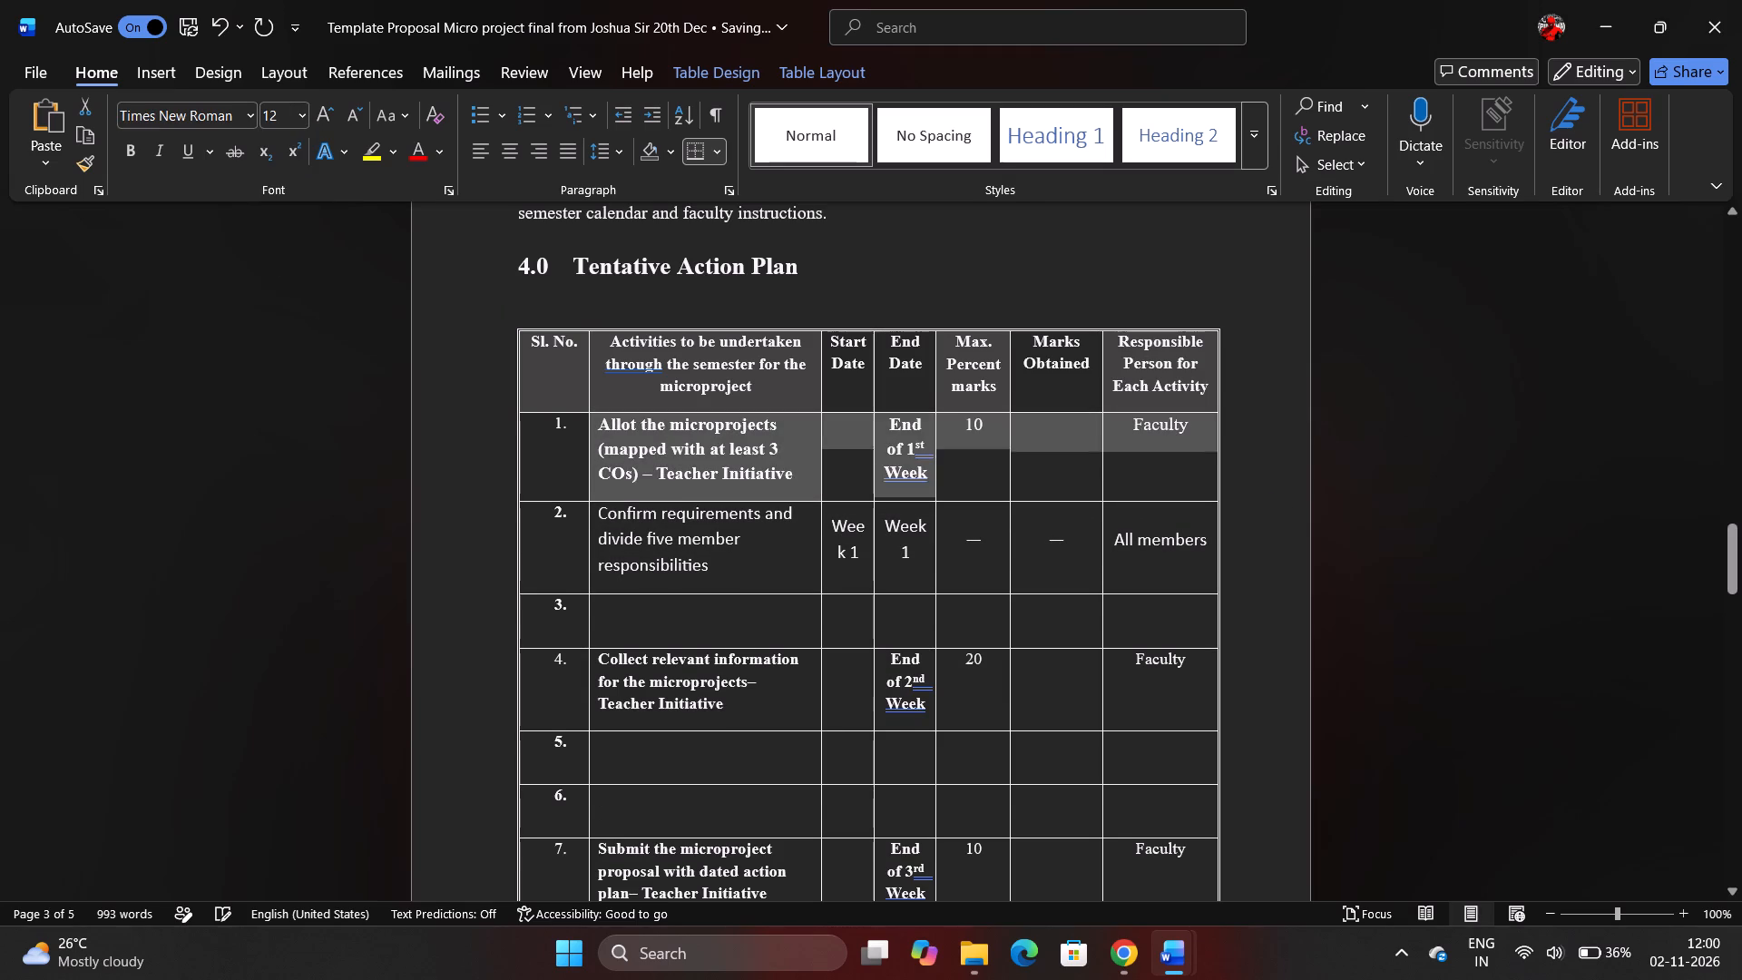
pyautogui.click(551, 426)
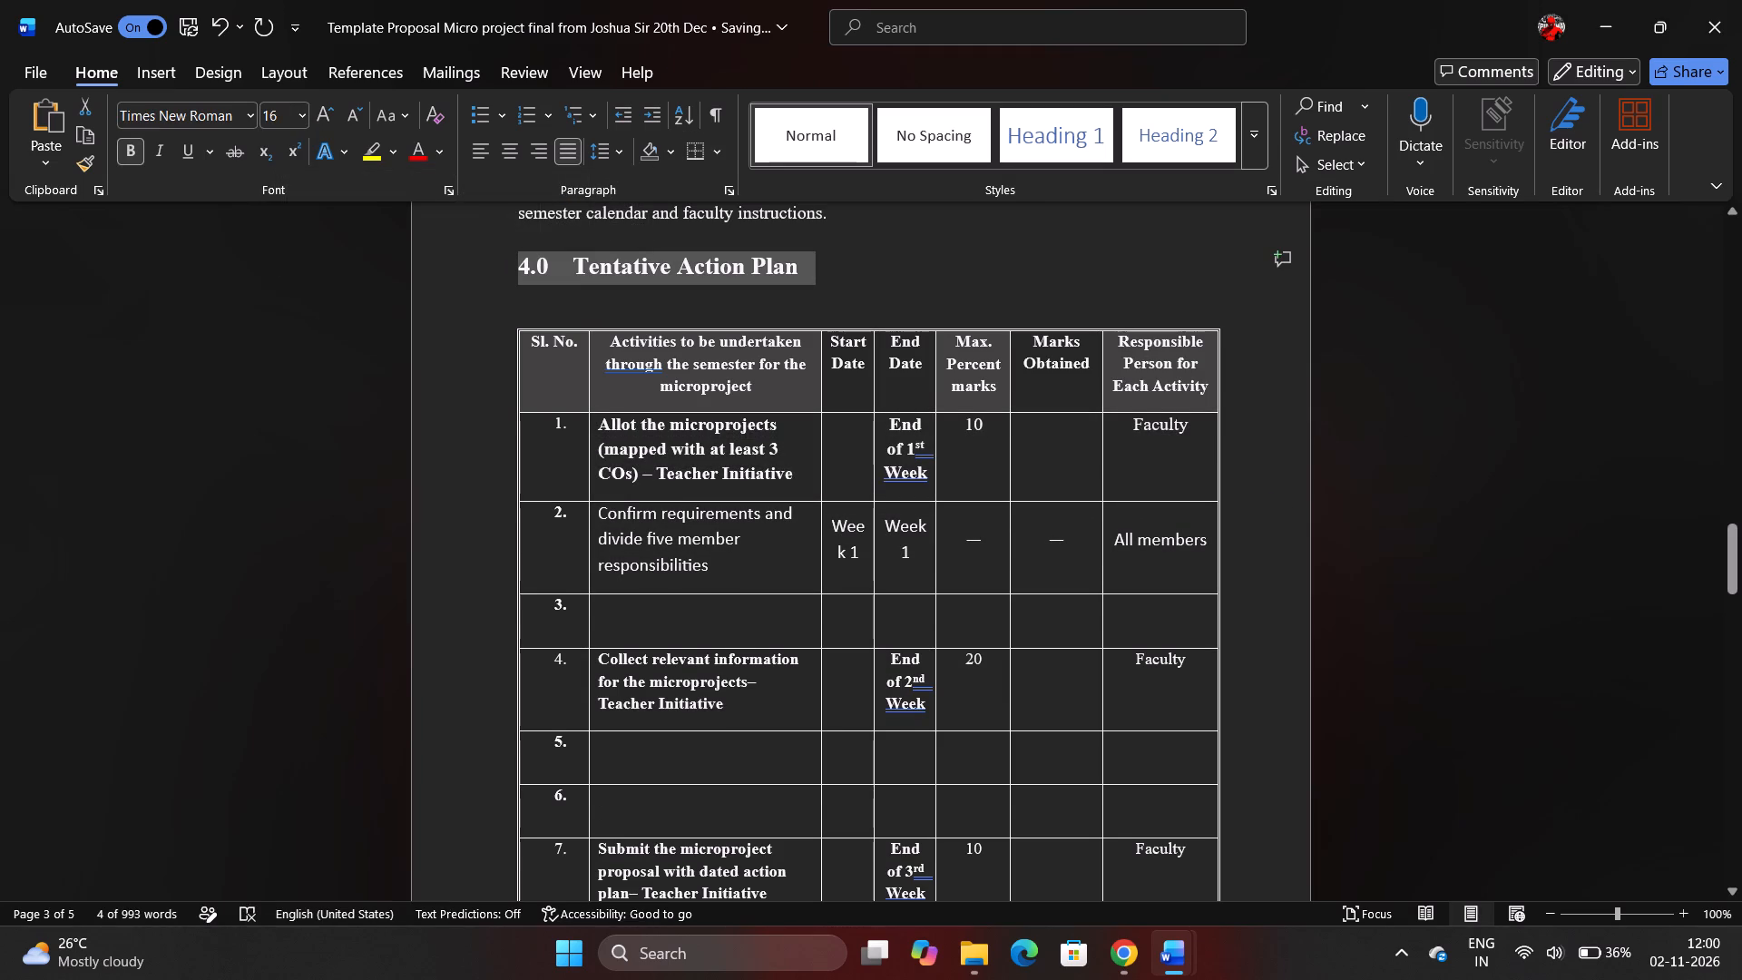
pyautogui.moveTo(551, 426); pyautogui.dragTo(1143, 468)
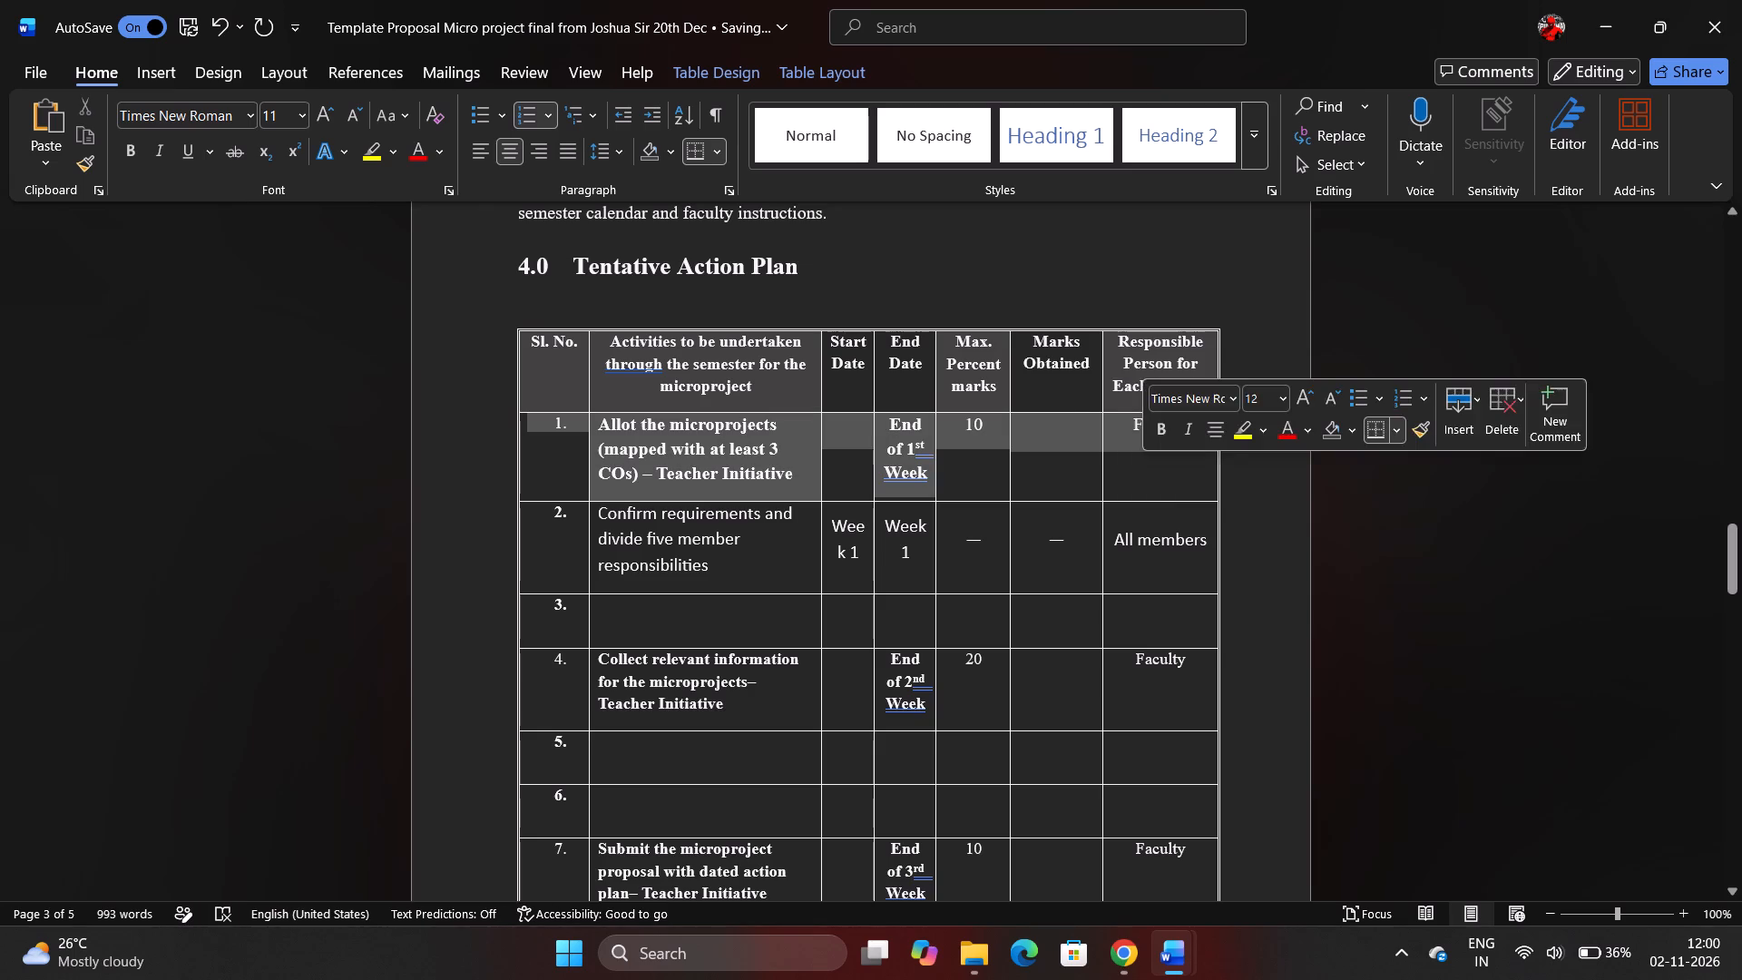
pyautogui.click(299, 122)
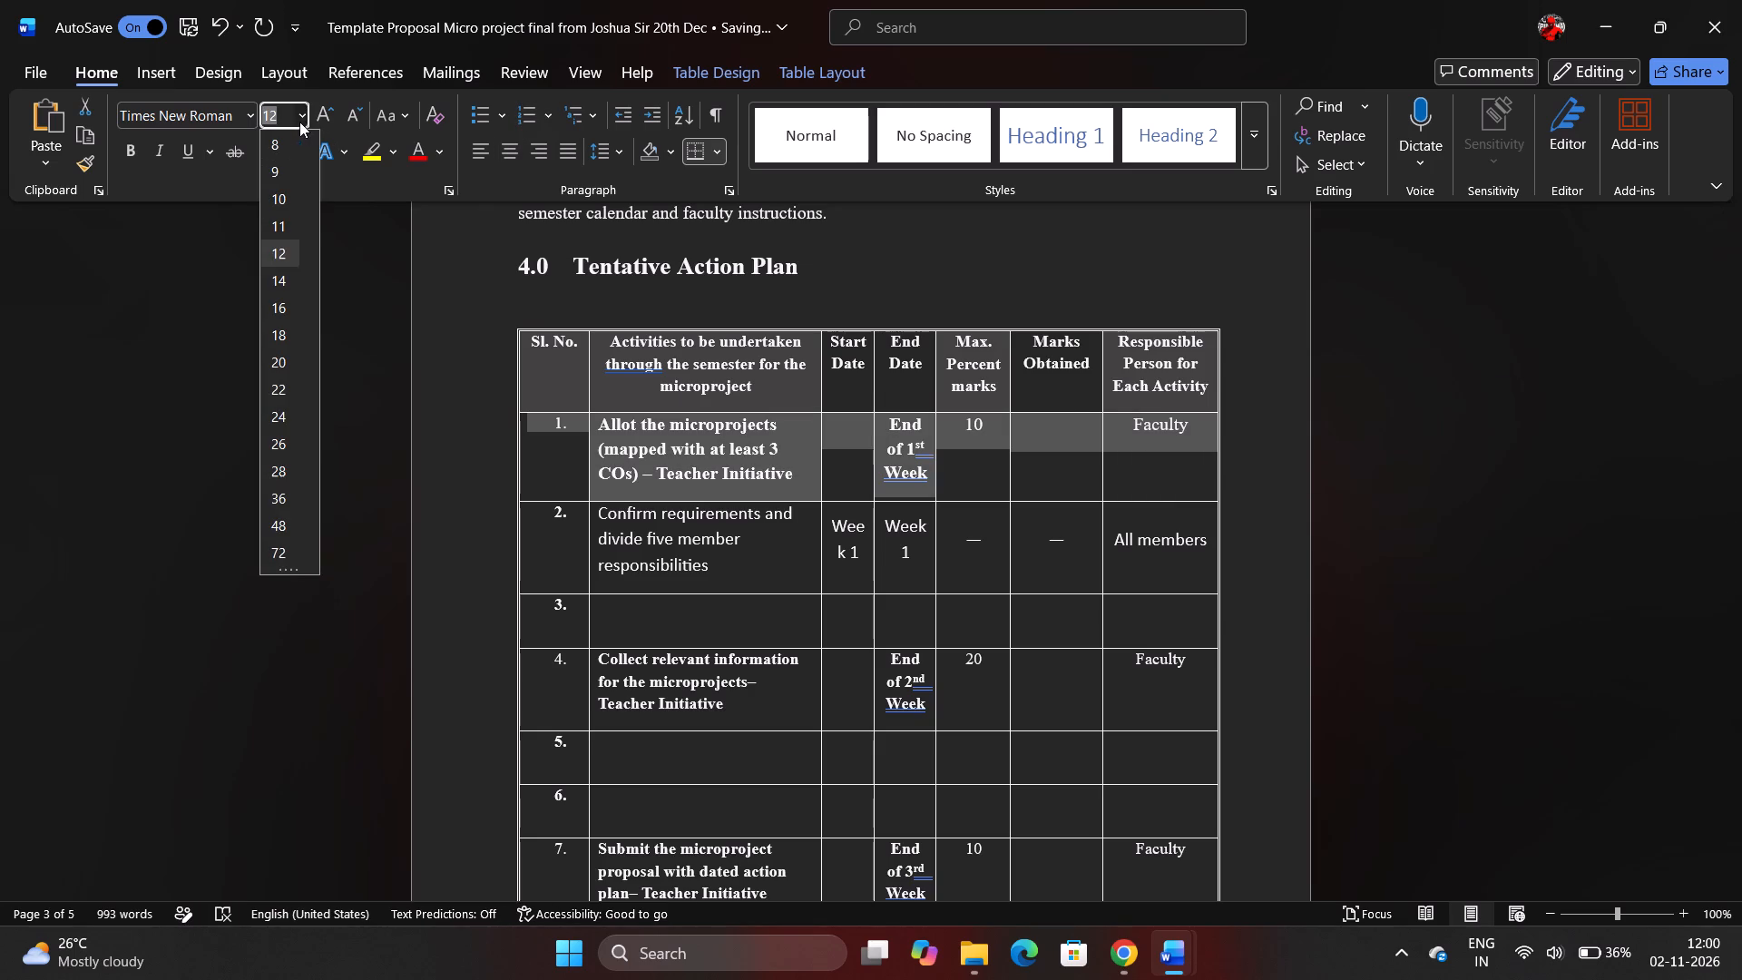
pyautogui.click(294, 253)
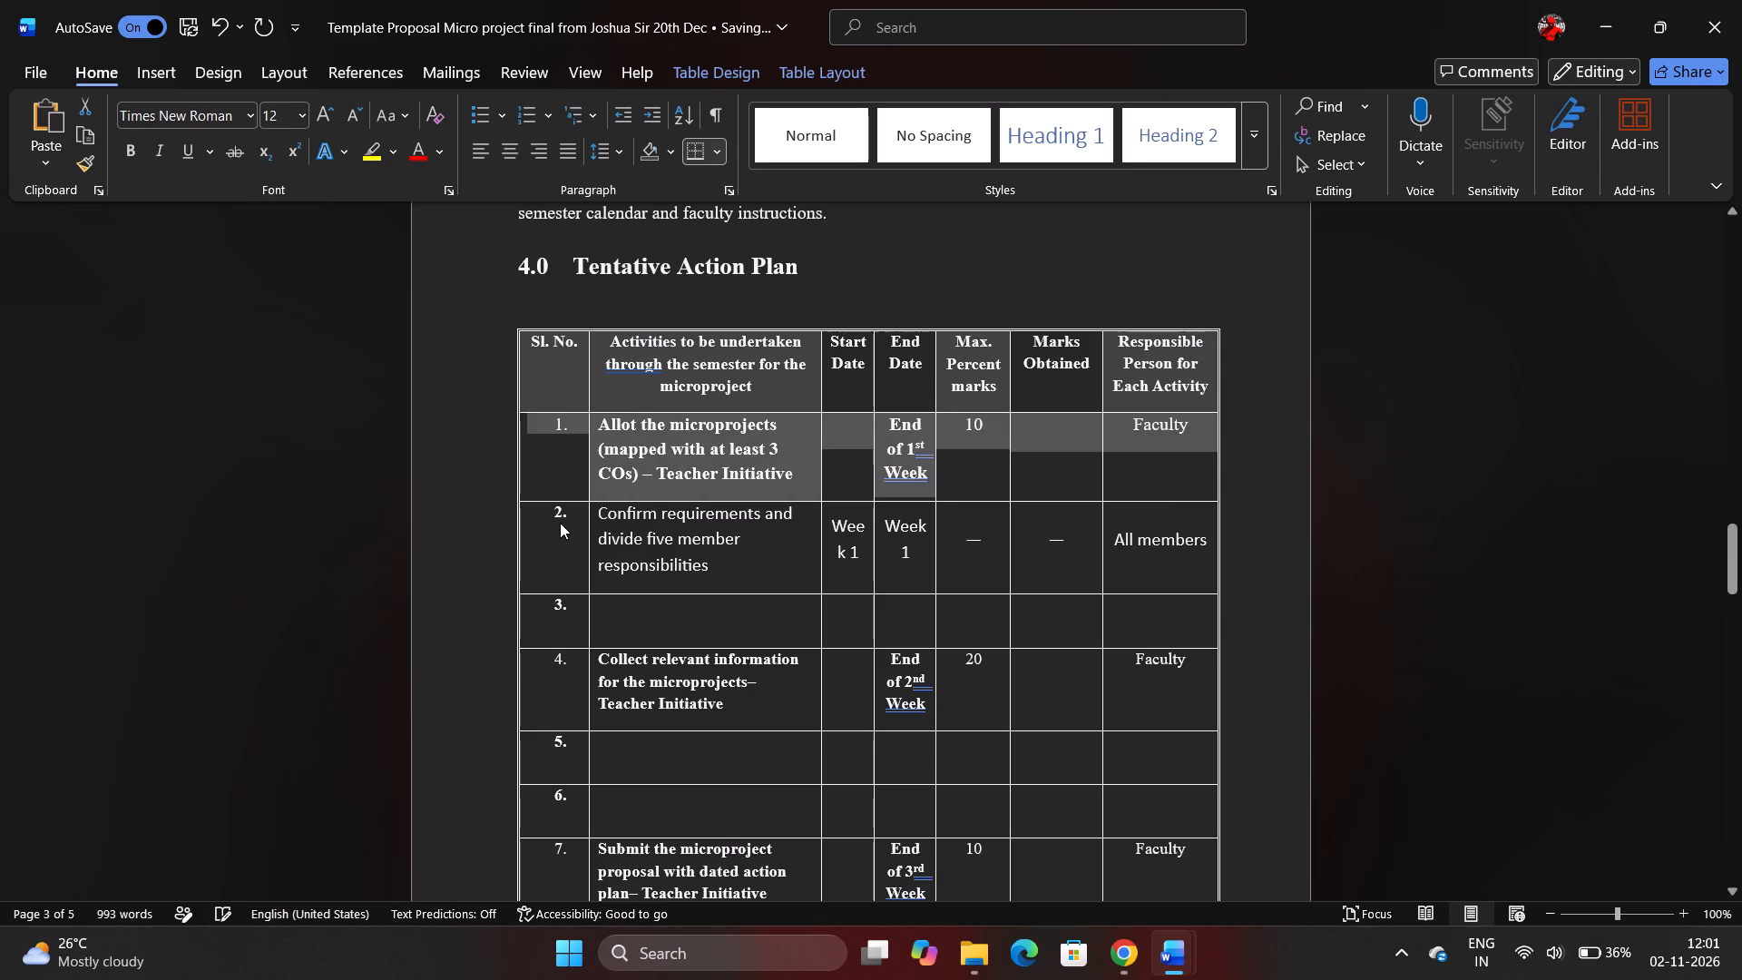
# Set the font size of the serial numbers in the Sl. No. column to 12.
pyautogui.click(566, 529)
pyautogui.click(566, 529)
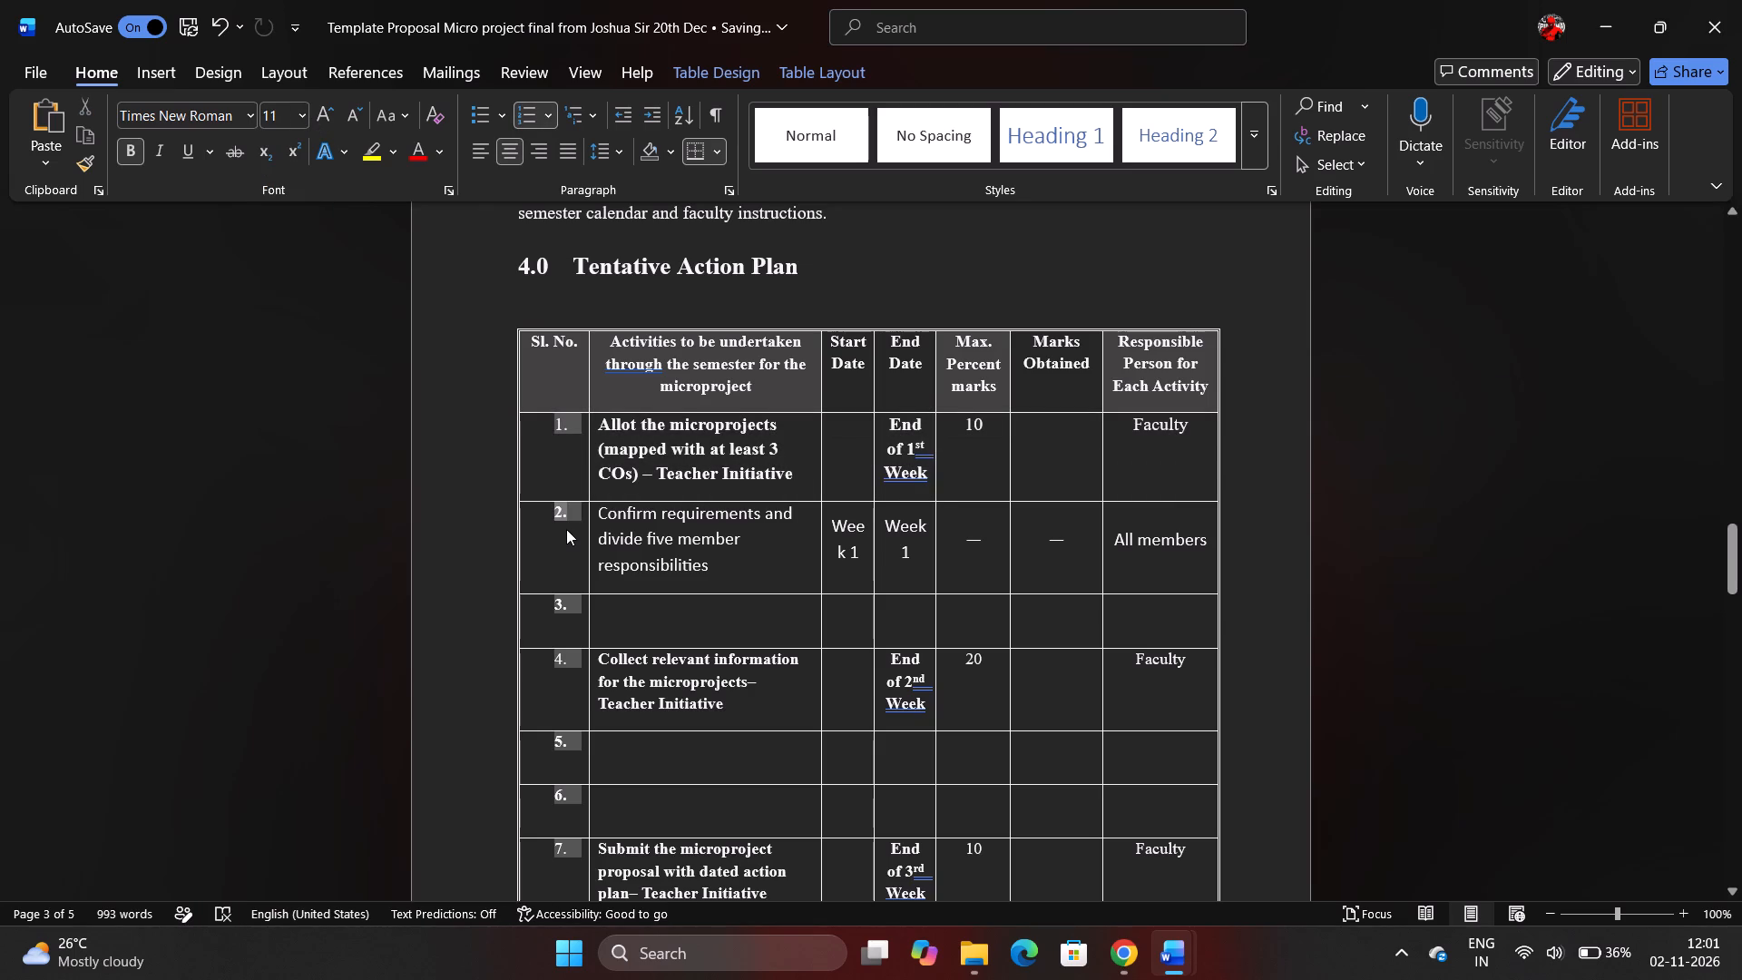
pyautogui.click(303, 113)
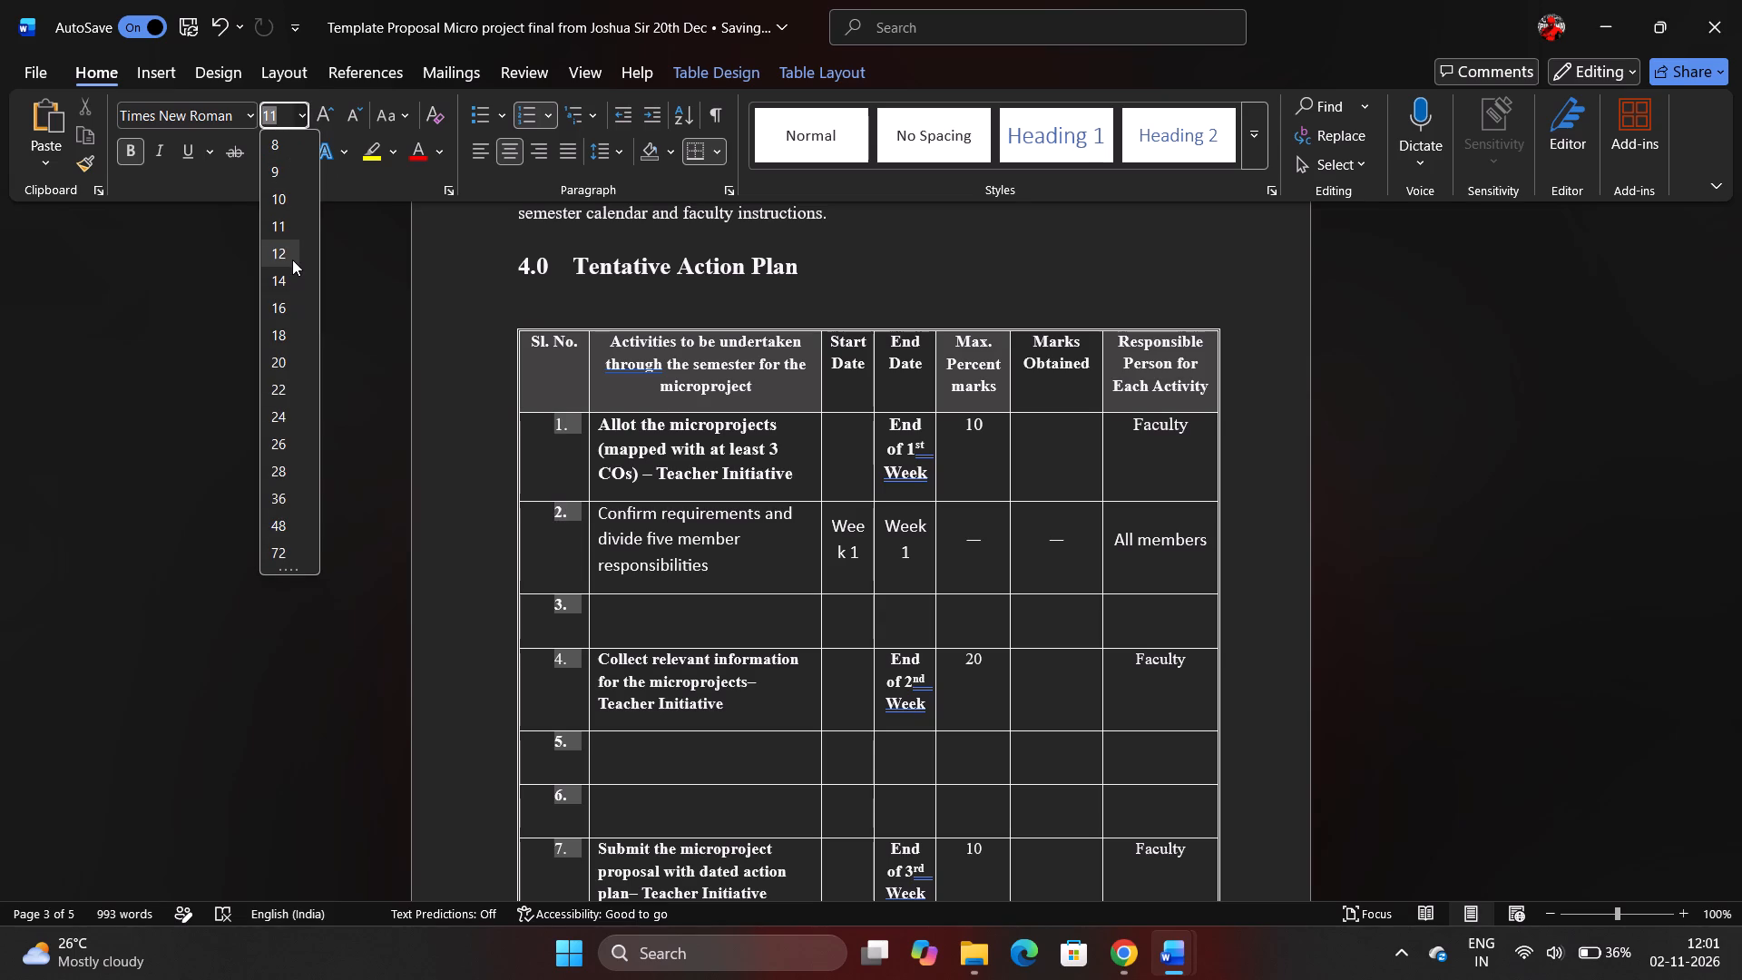
pyautogui.click(292, 260)
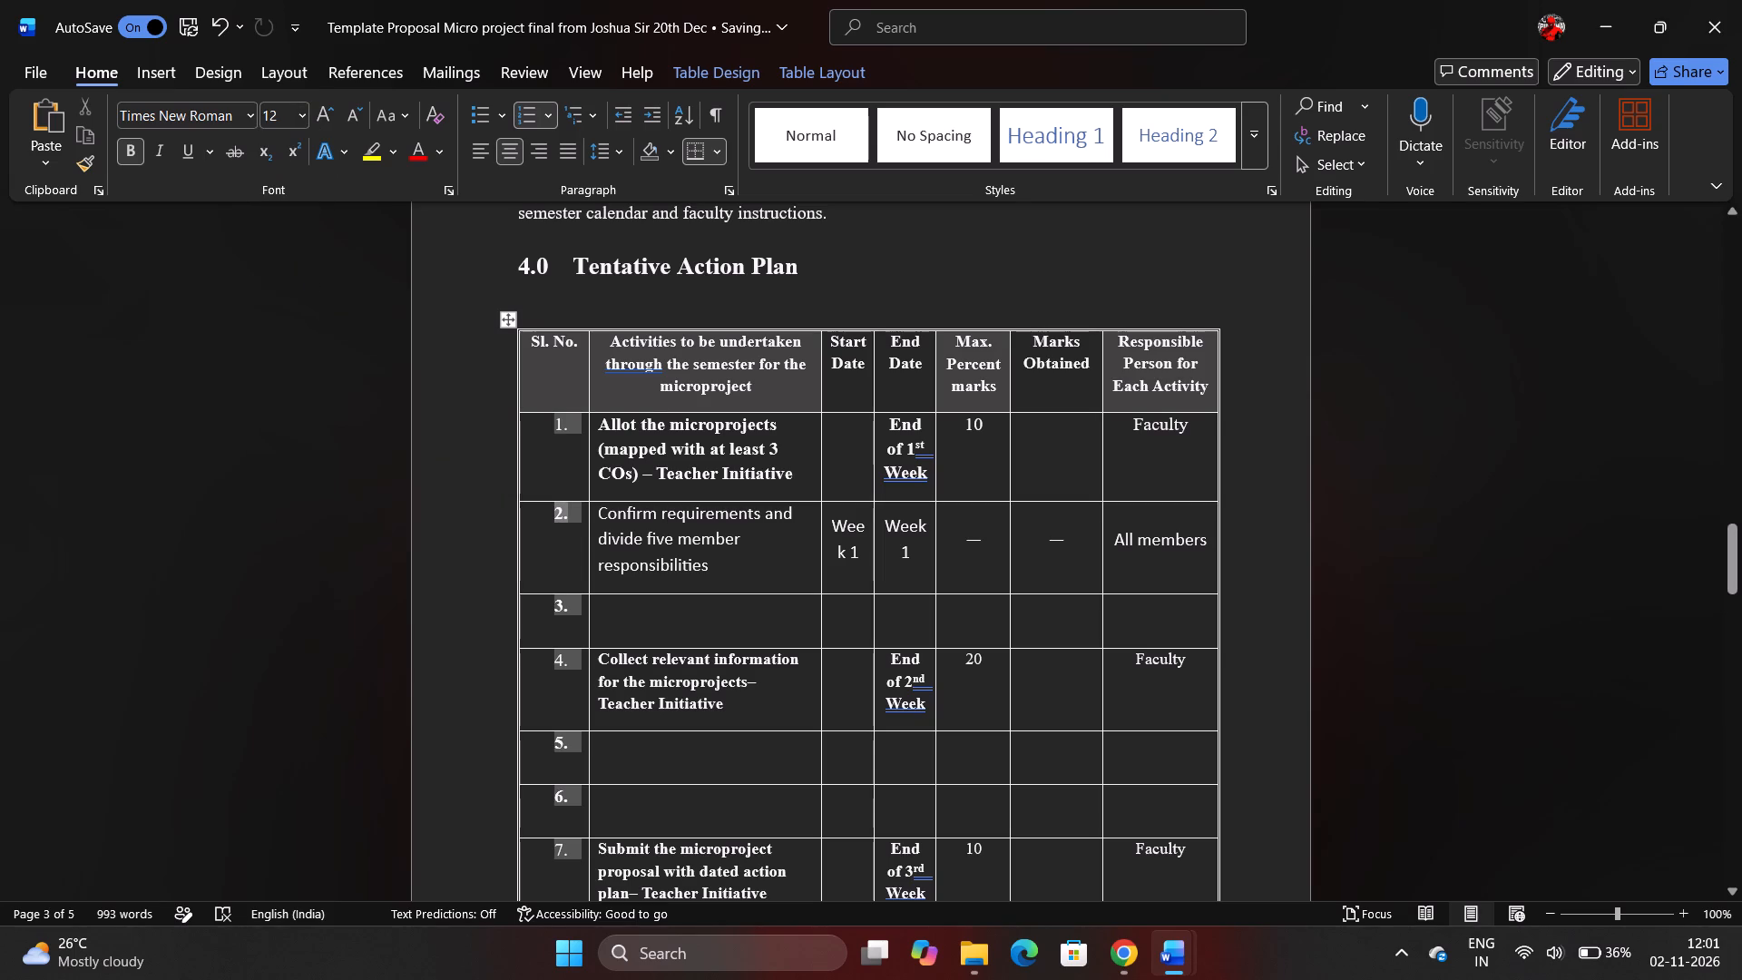
# Make the row 2 entries bold, from "Confirm requirements and divide five member responsibilities" to "All members".
pyautogui.click(600, 509)
pyautogui.moveTo(600, 509); pyautogui.dragTo(1192, 548)
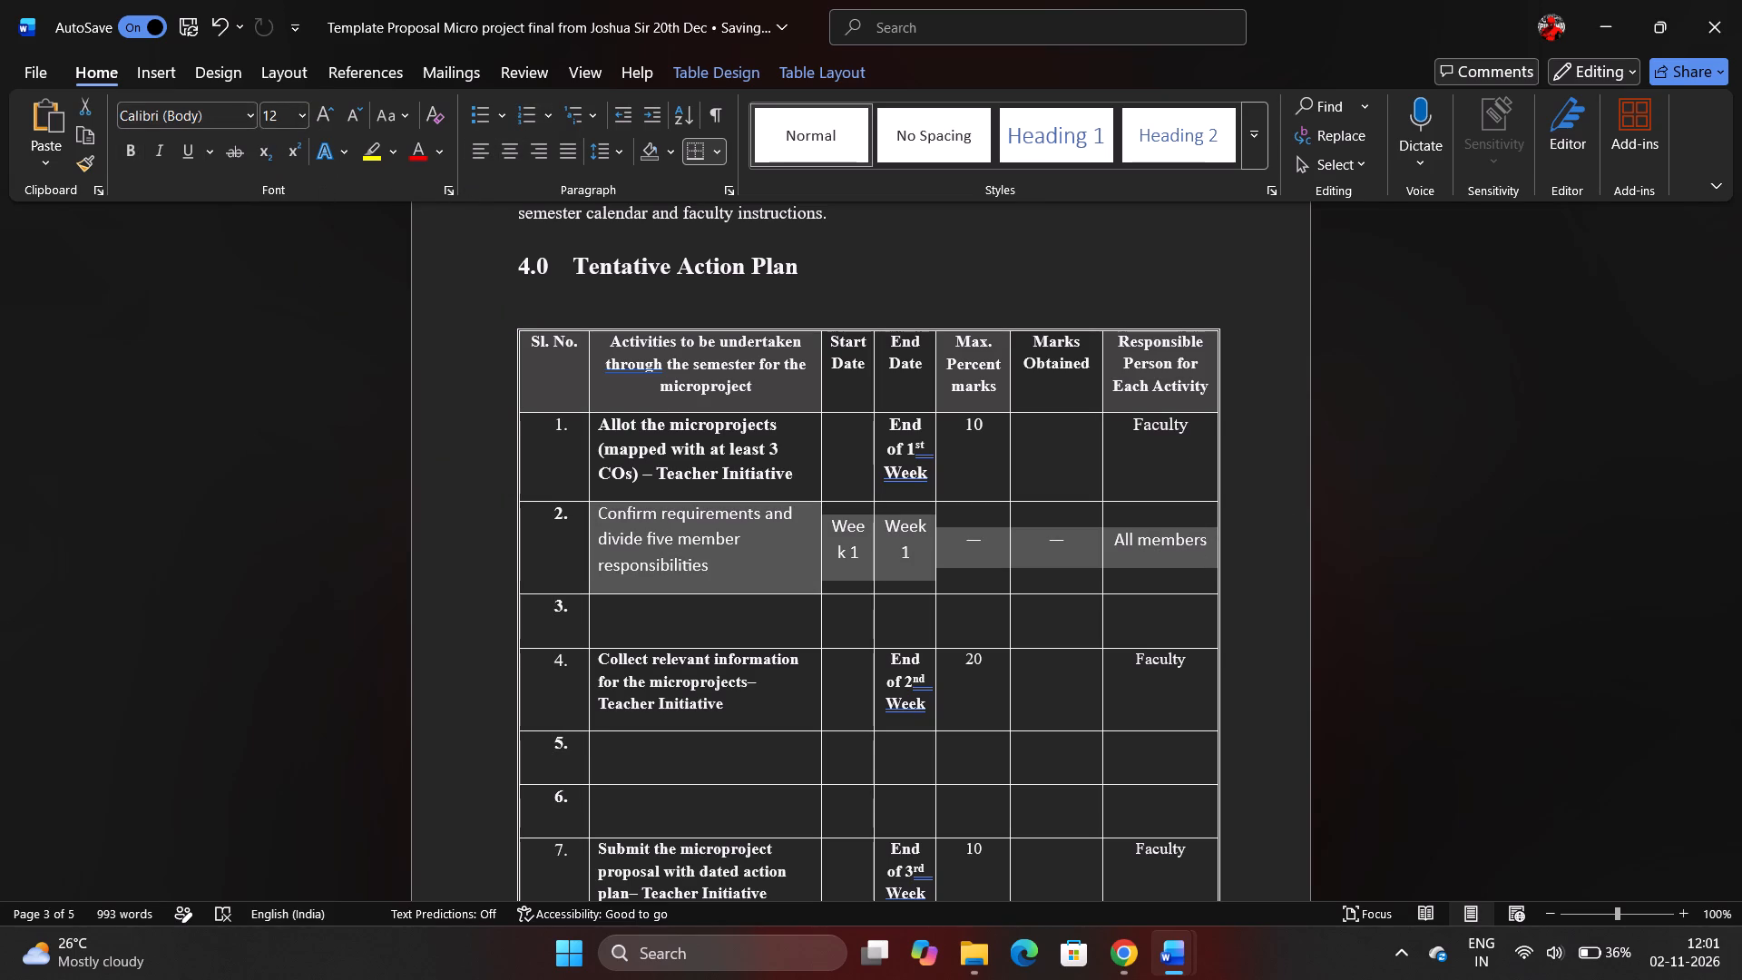
pyautogui.click(132, 161)
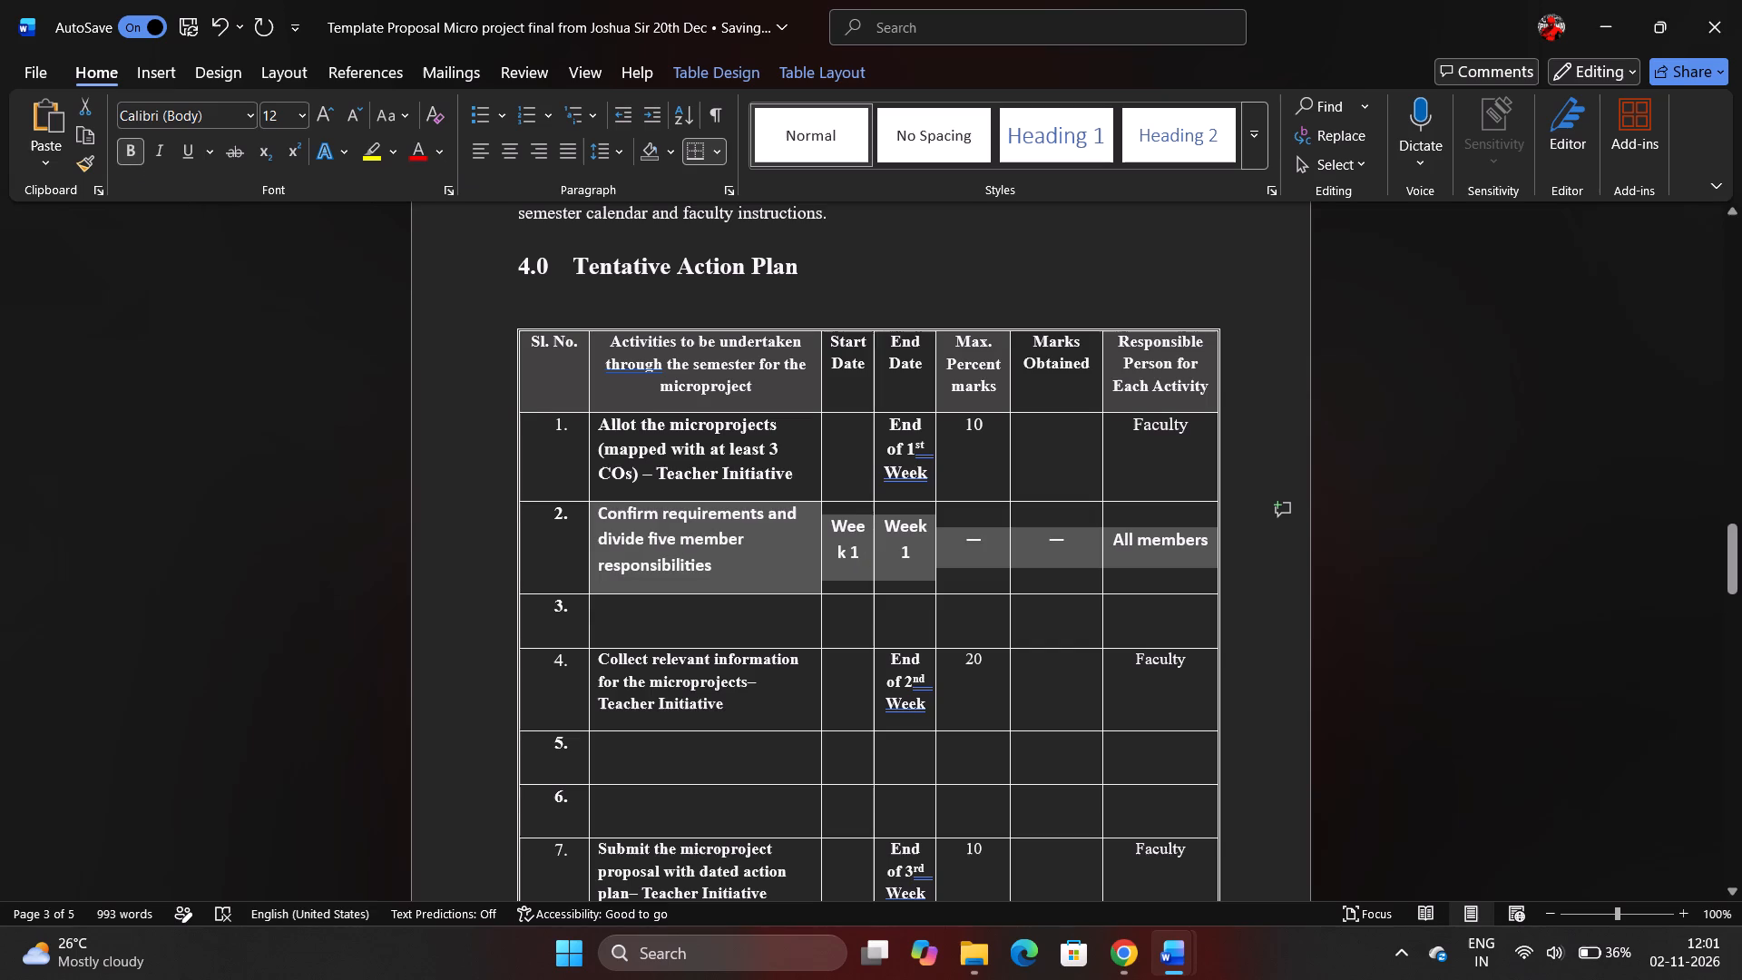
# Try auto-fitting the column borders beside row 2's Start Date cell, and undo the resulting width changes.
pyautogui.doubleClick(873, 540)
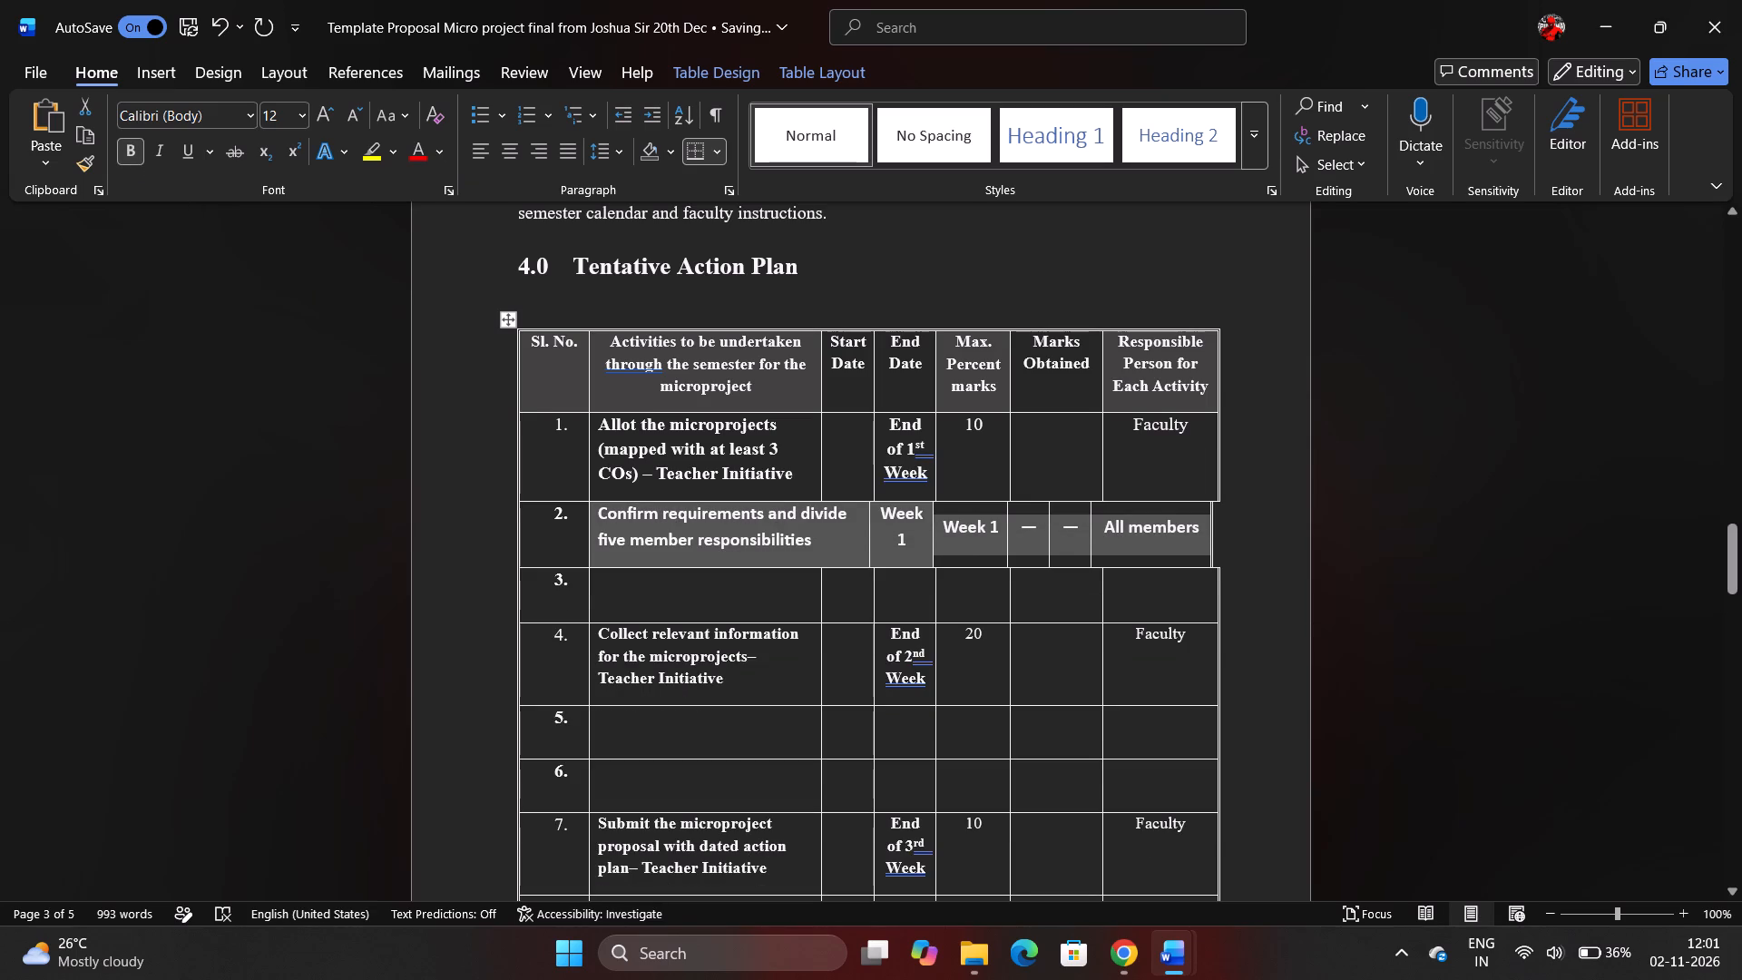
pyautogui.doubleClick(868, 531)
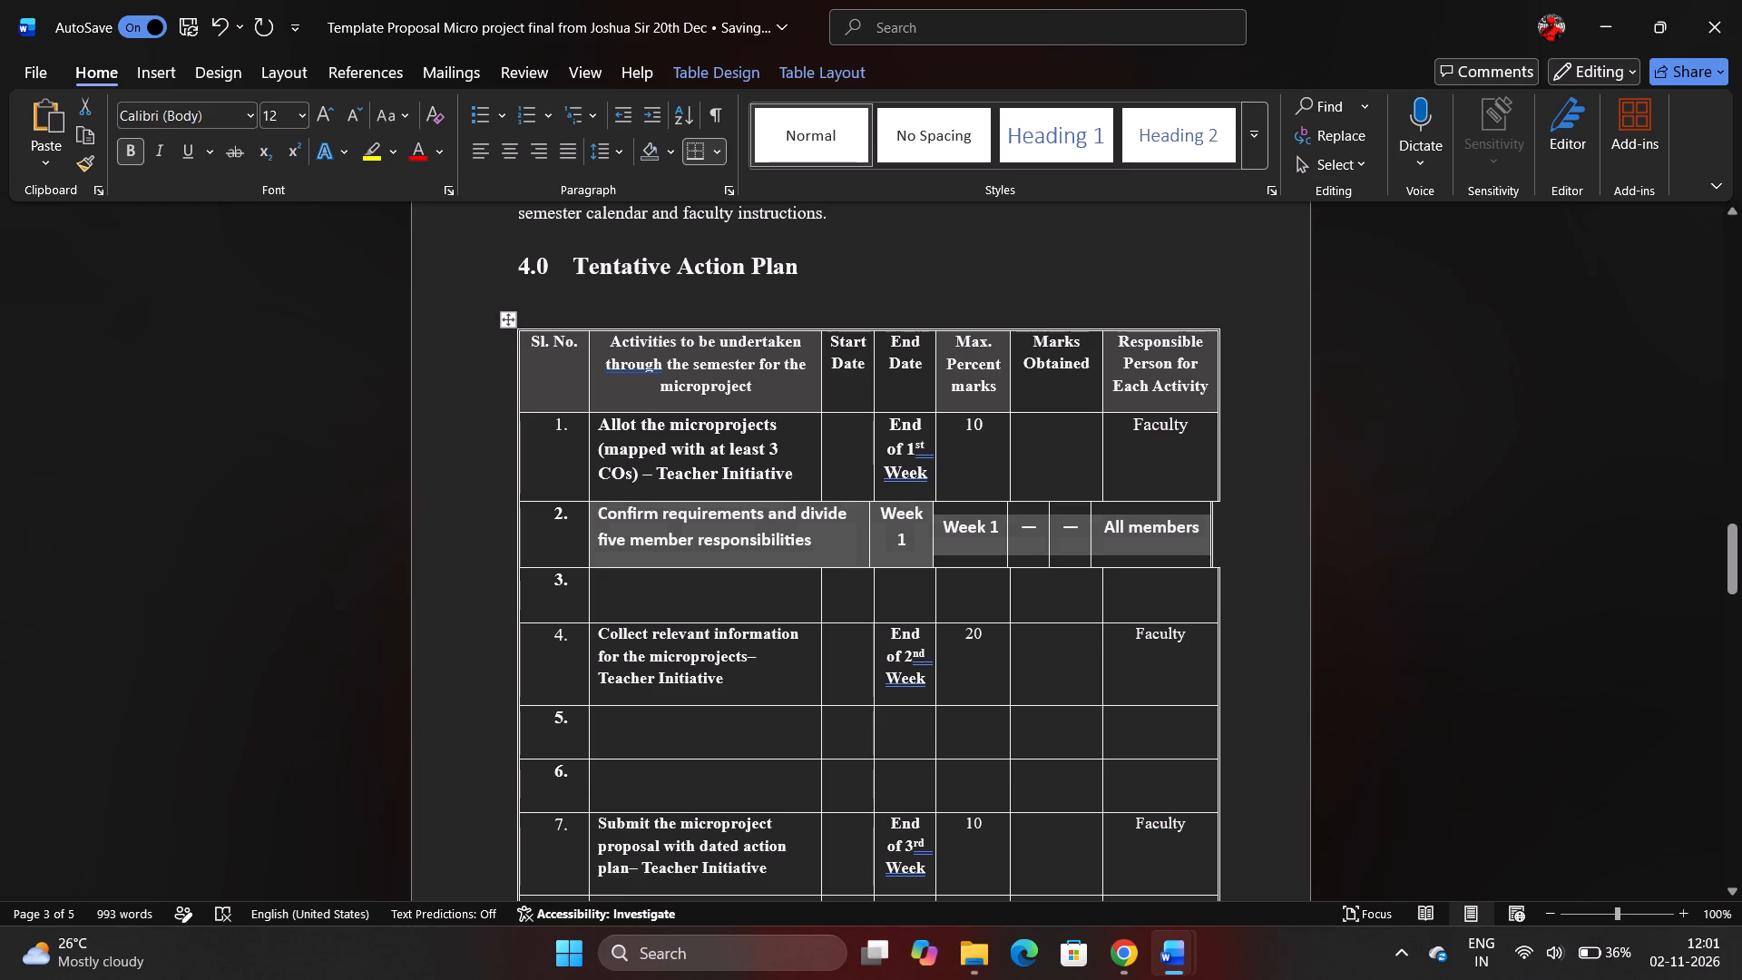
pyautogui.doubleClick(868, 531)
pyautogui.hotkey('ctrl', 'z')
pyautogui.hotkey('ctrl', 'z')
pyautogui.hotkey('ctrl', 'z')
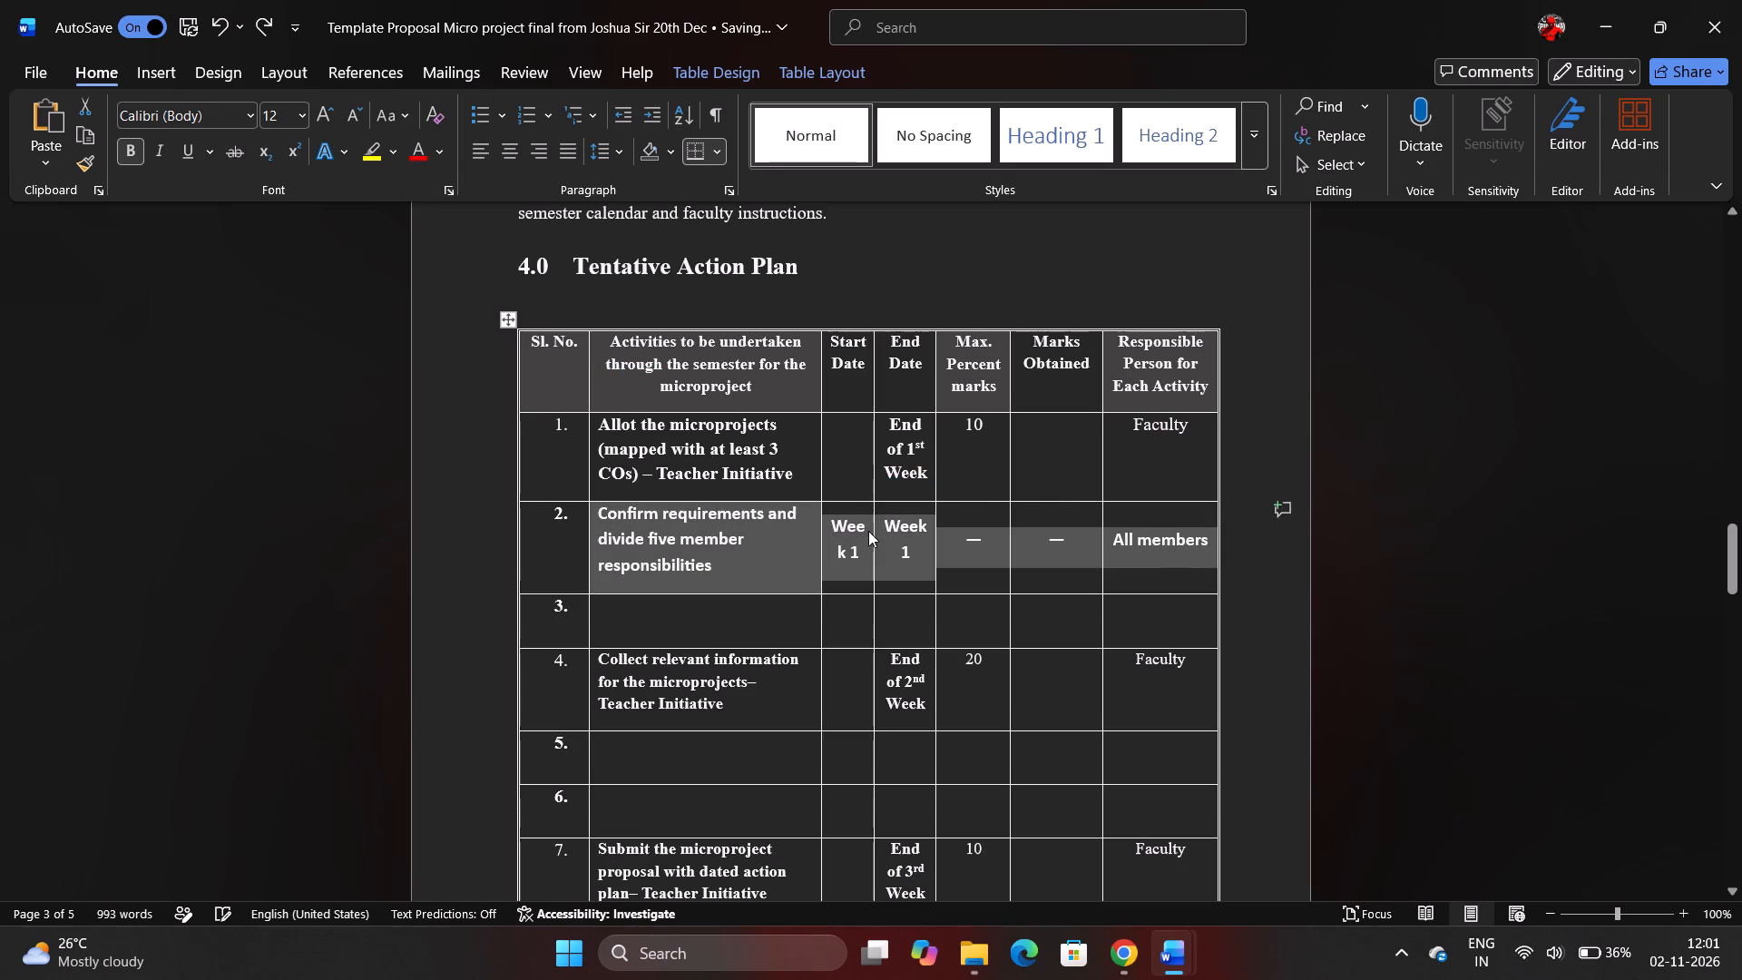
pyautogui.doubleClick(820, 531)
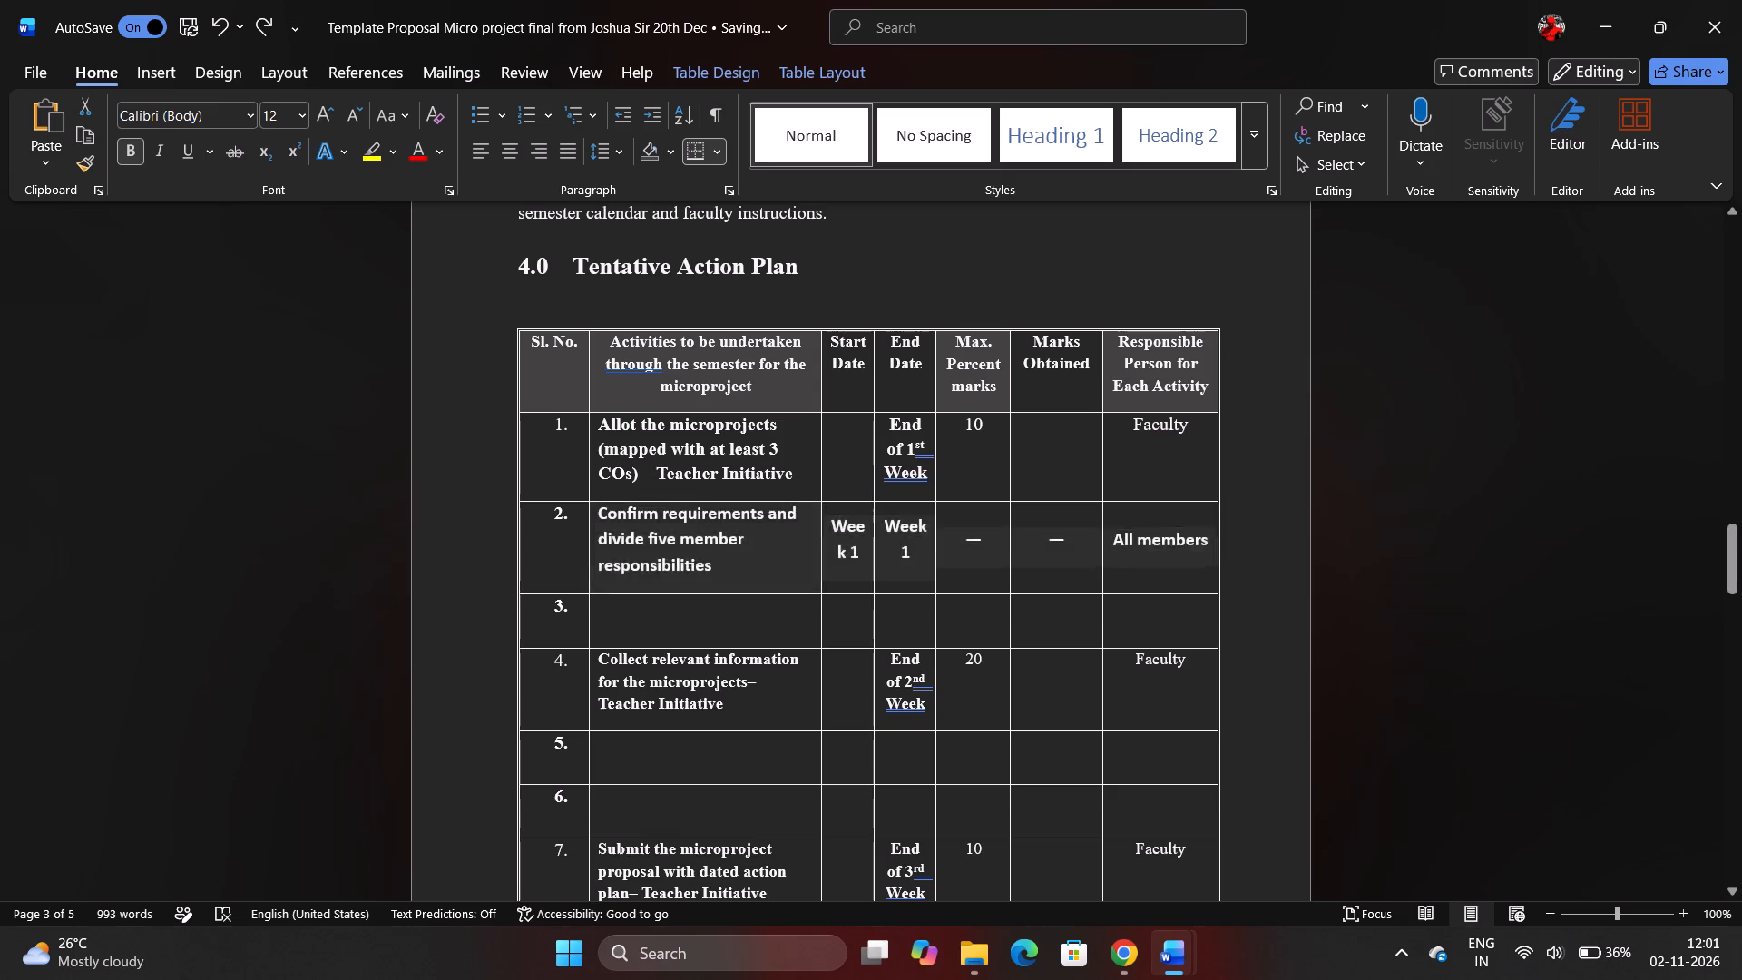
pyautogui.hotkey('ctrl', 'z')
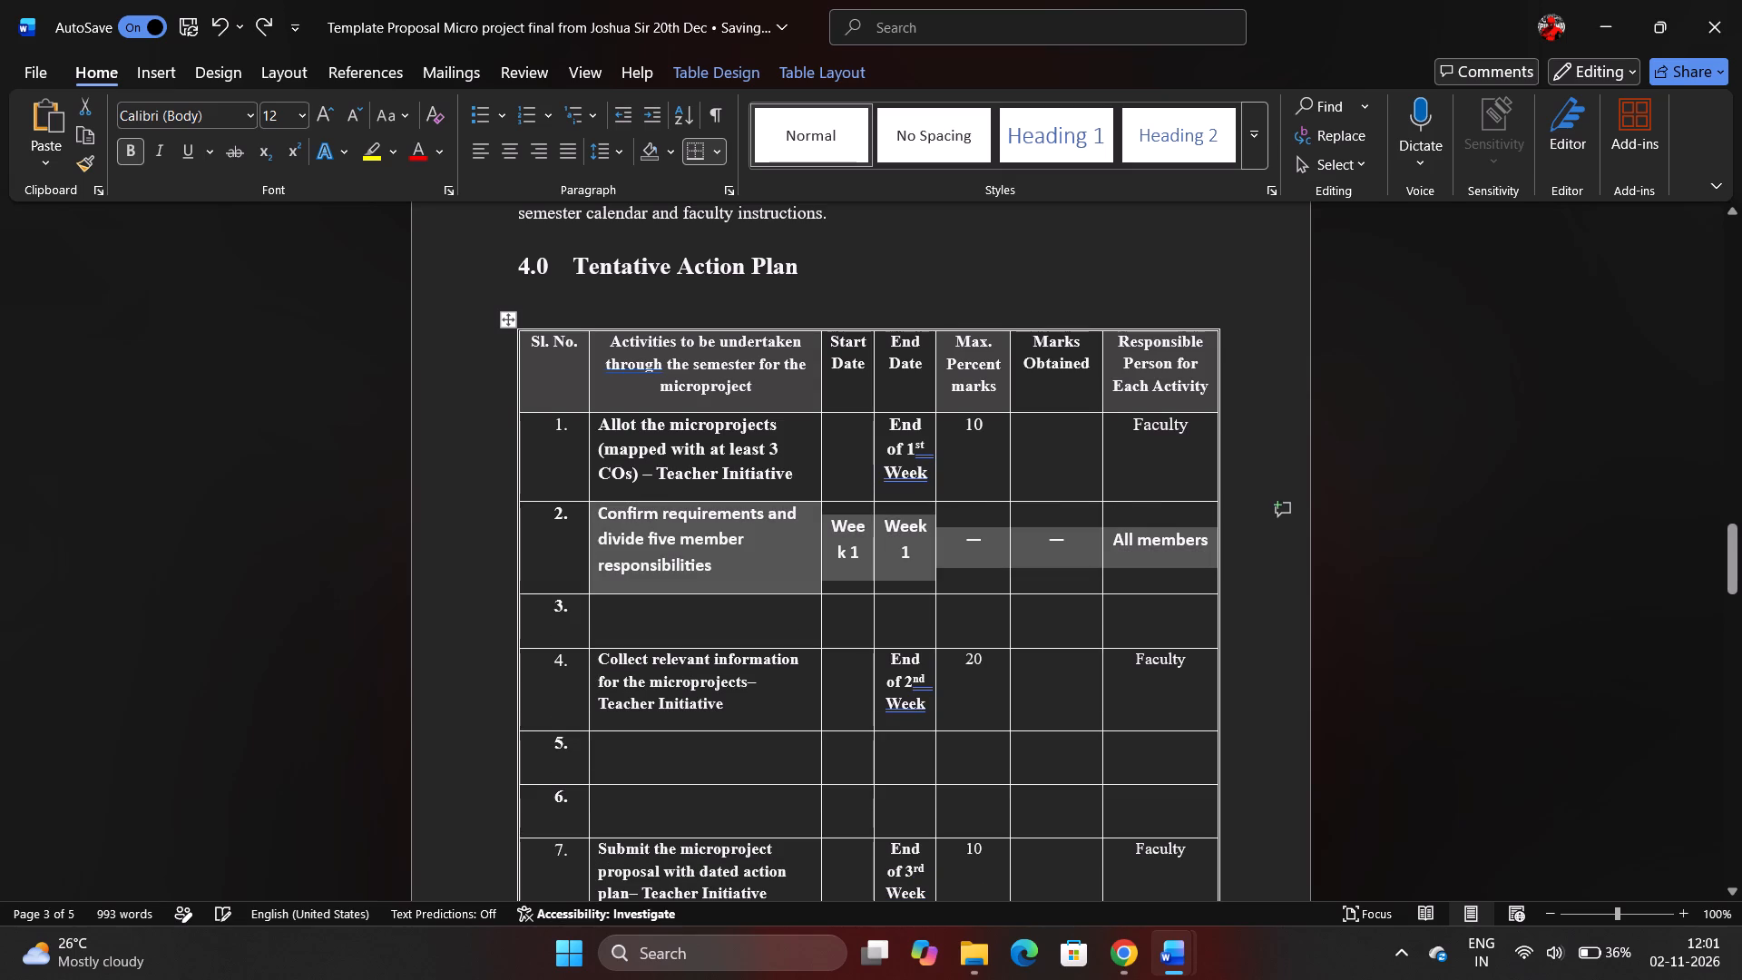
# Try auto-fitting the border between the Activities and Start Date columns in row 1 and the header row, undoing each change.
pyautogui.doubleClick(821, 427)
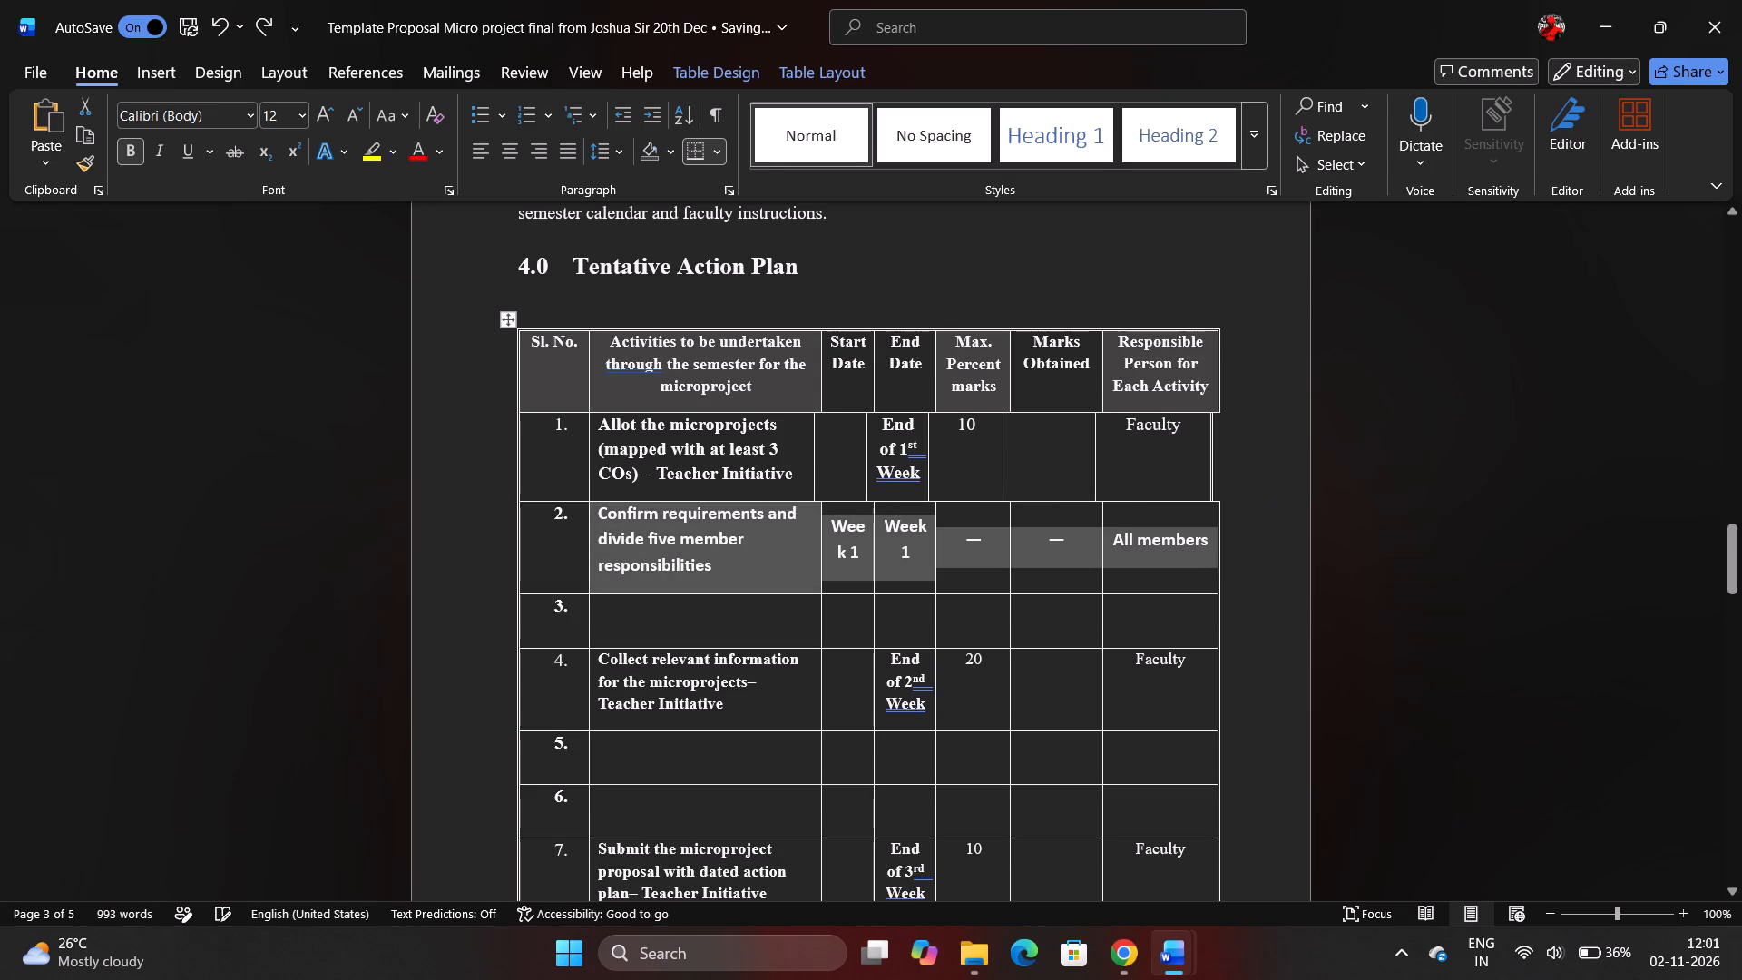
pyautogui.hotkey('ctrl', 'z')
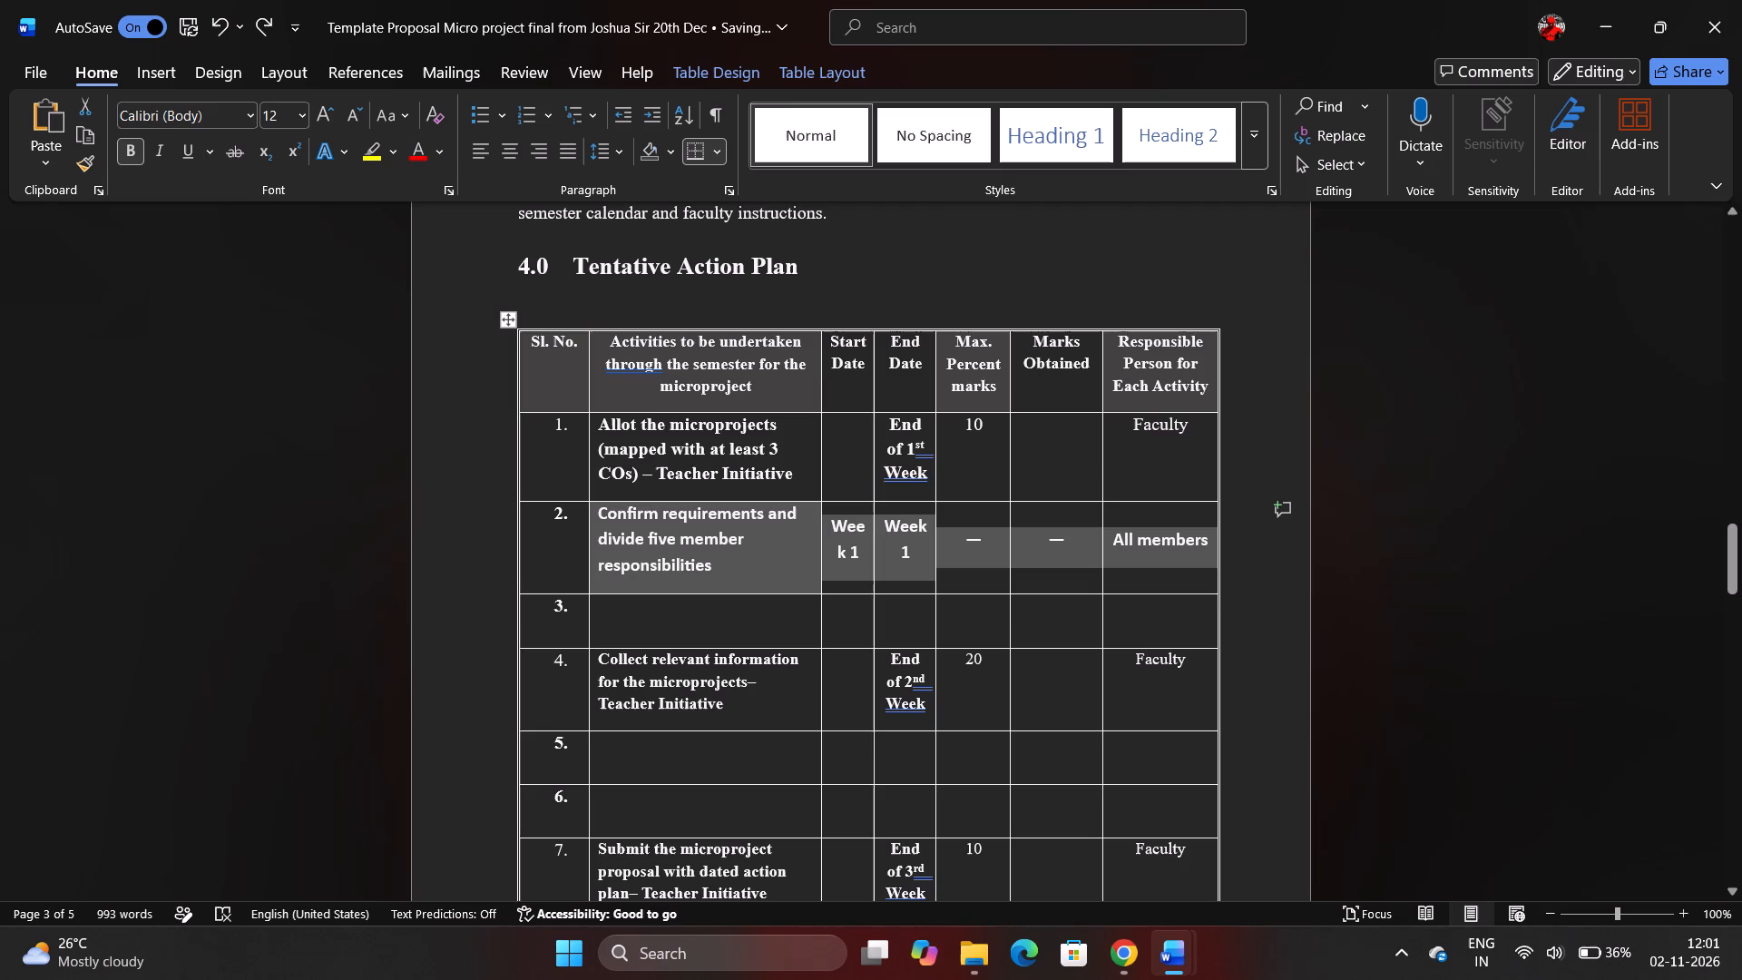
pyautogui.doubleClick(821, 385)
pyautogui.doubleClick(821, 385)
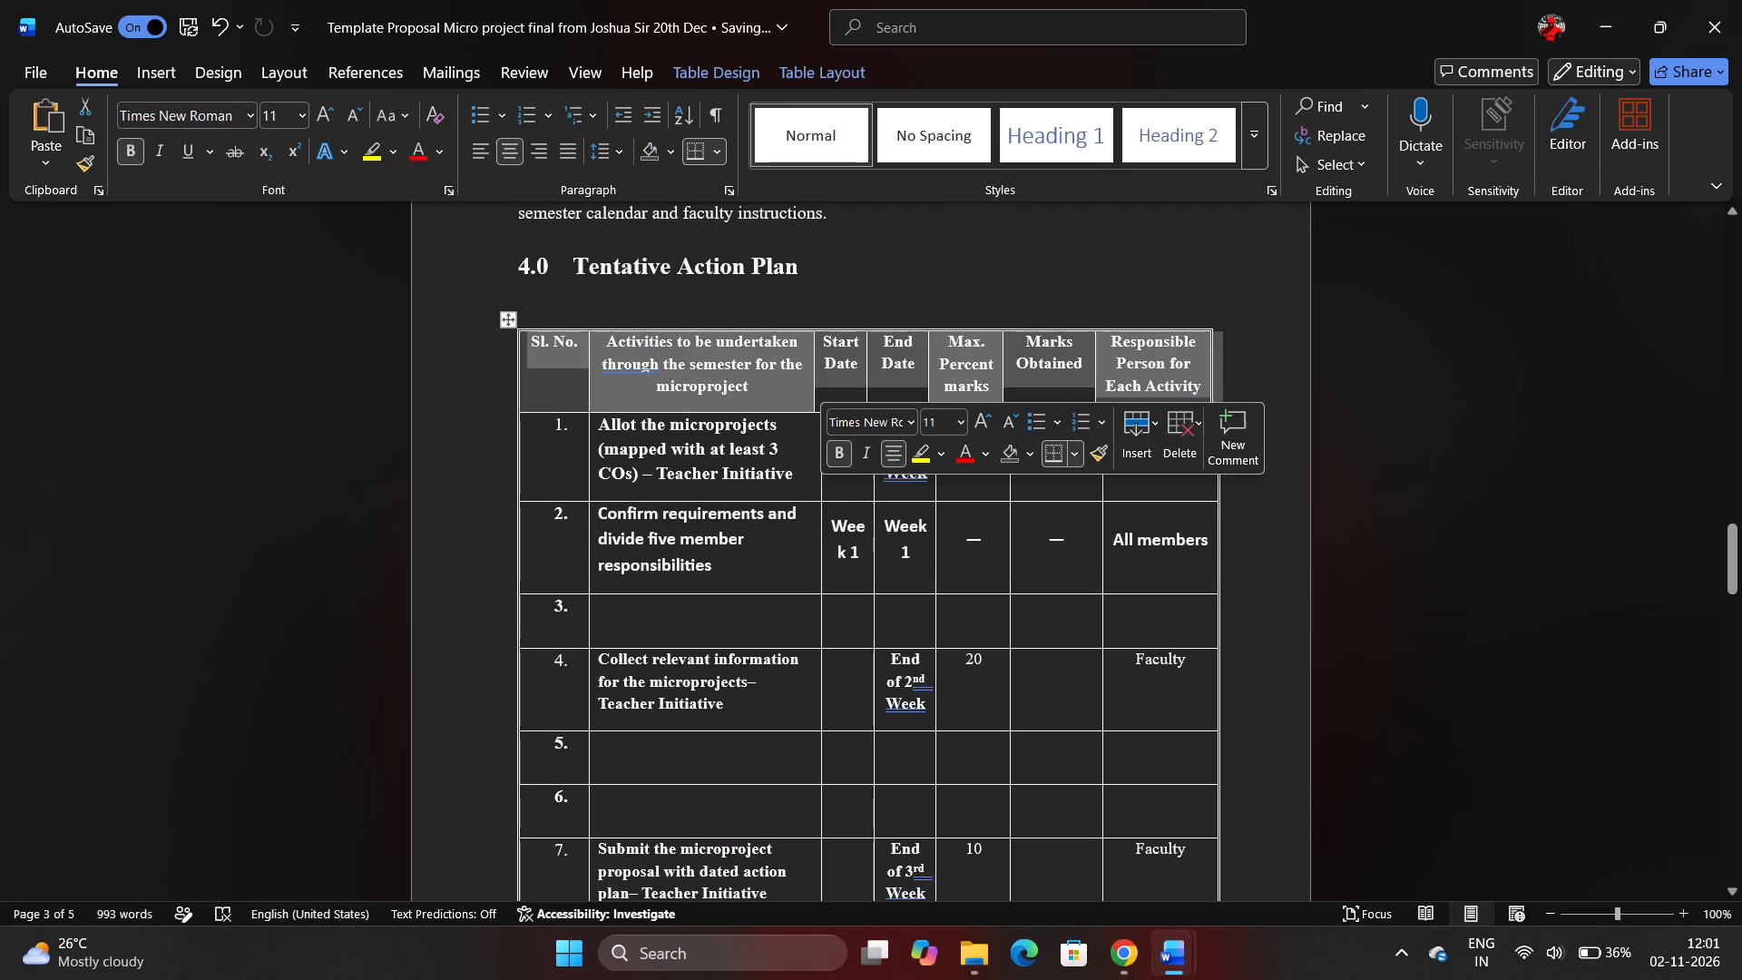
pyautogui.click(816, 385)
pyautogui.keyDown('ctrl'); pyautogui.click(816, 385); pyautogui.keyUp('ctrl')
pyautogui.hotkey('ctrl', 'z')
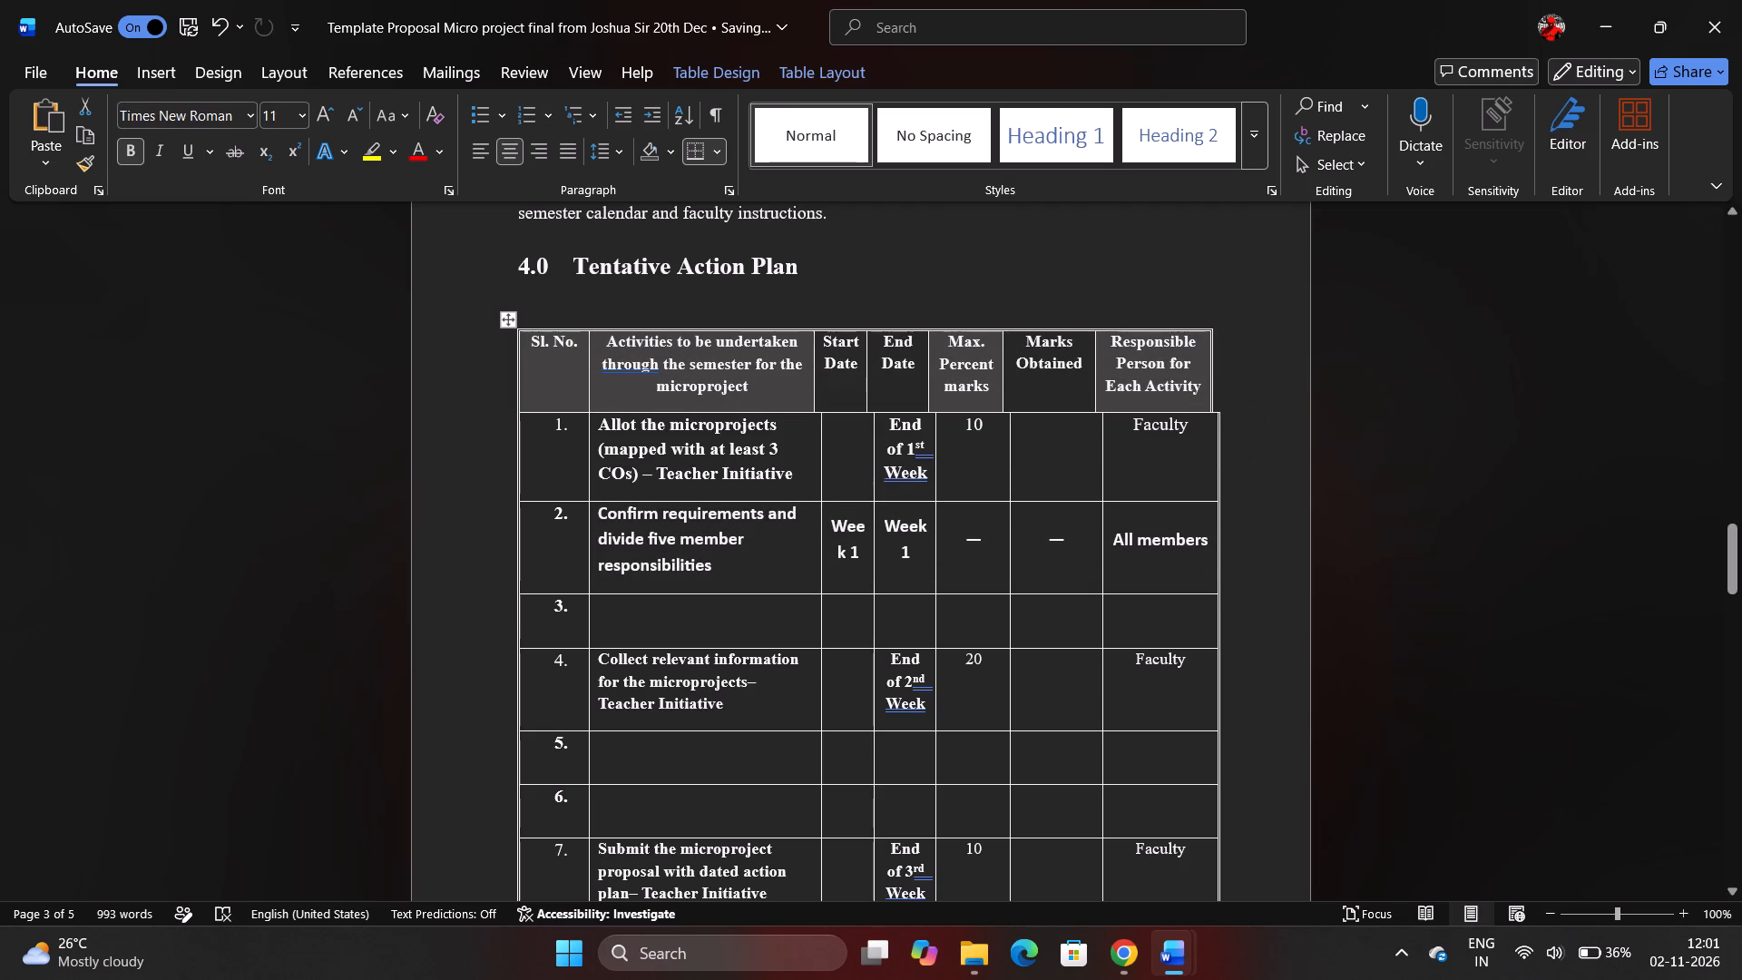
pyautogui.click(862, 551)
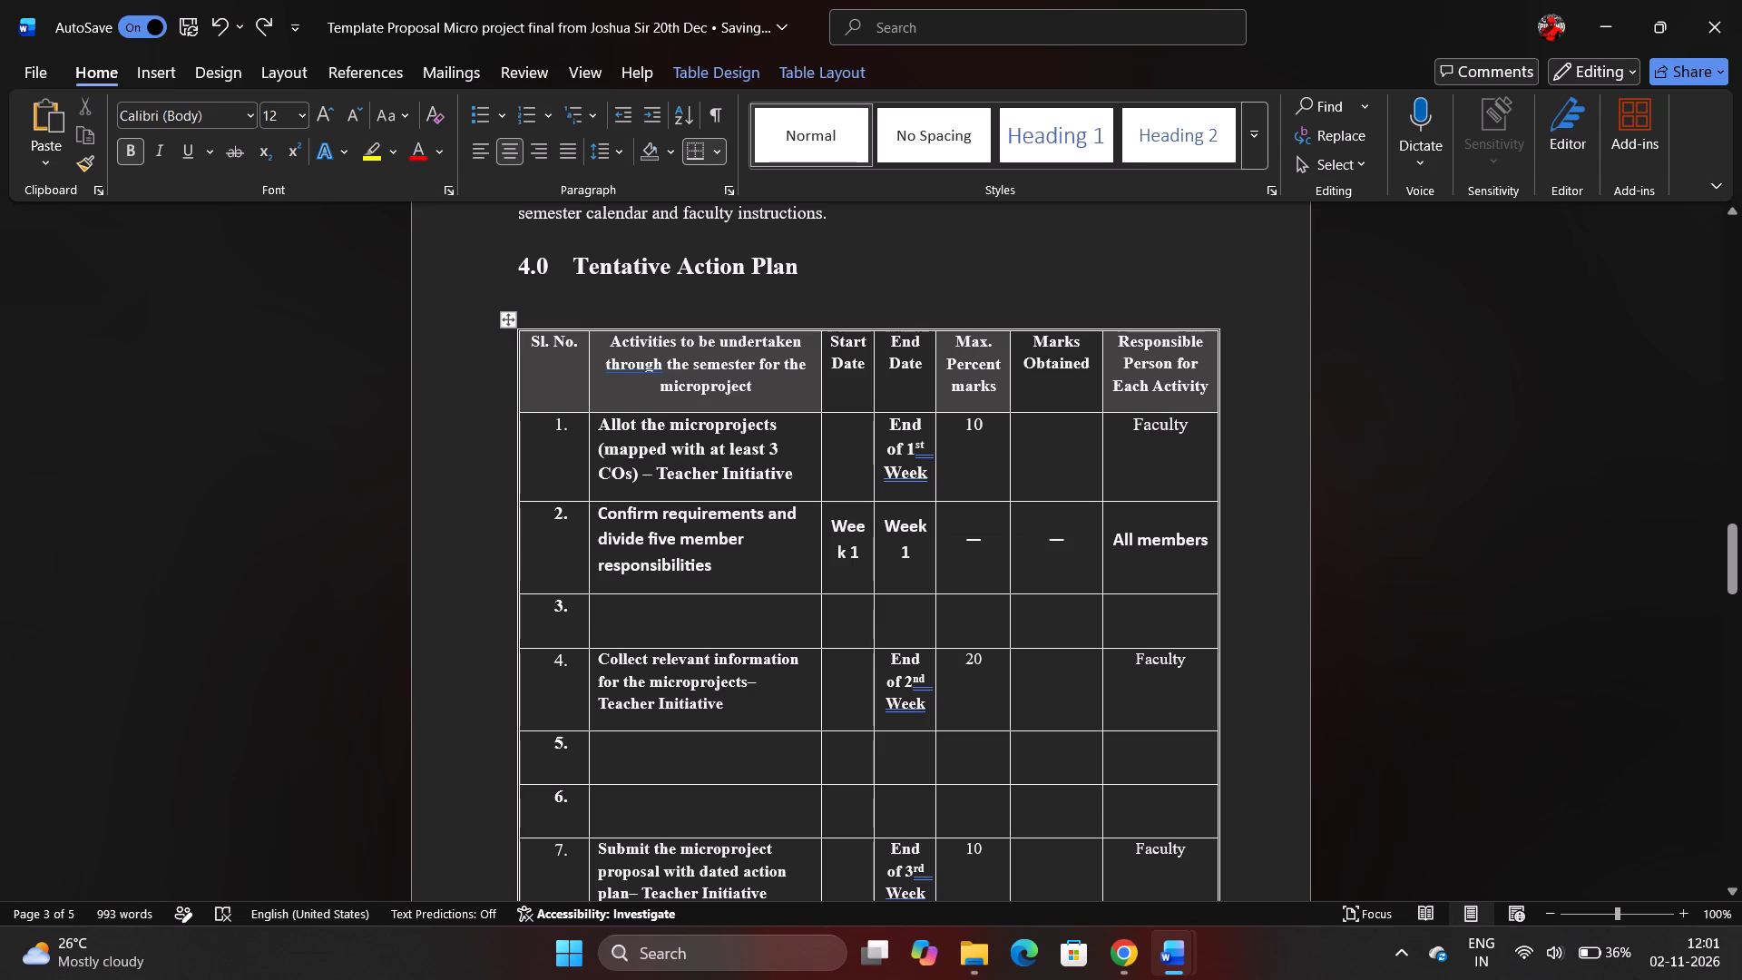
# Set the font size of the row 1 and row 2 entries, from activity to responsible person, to 11.
pyautogui.moveTo(602, 423); pyautogui.dragTo(1206, 577)
pyautogui.moveTo(302, 120); pyautogui.dragTo(275, 214)
pyautogui.click(275, 214)
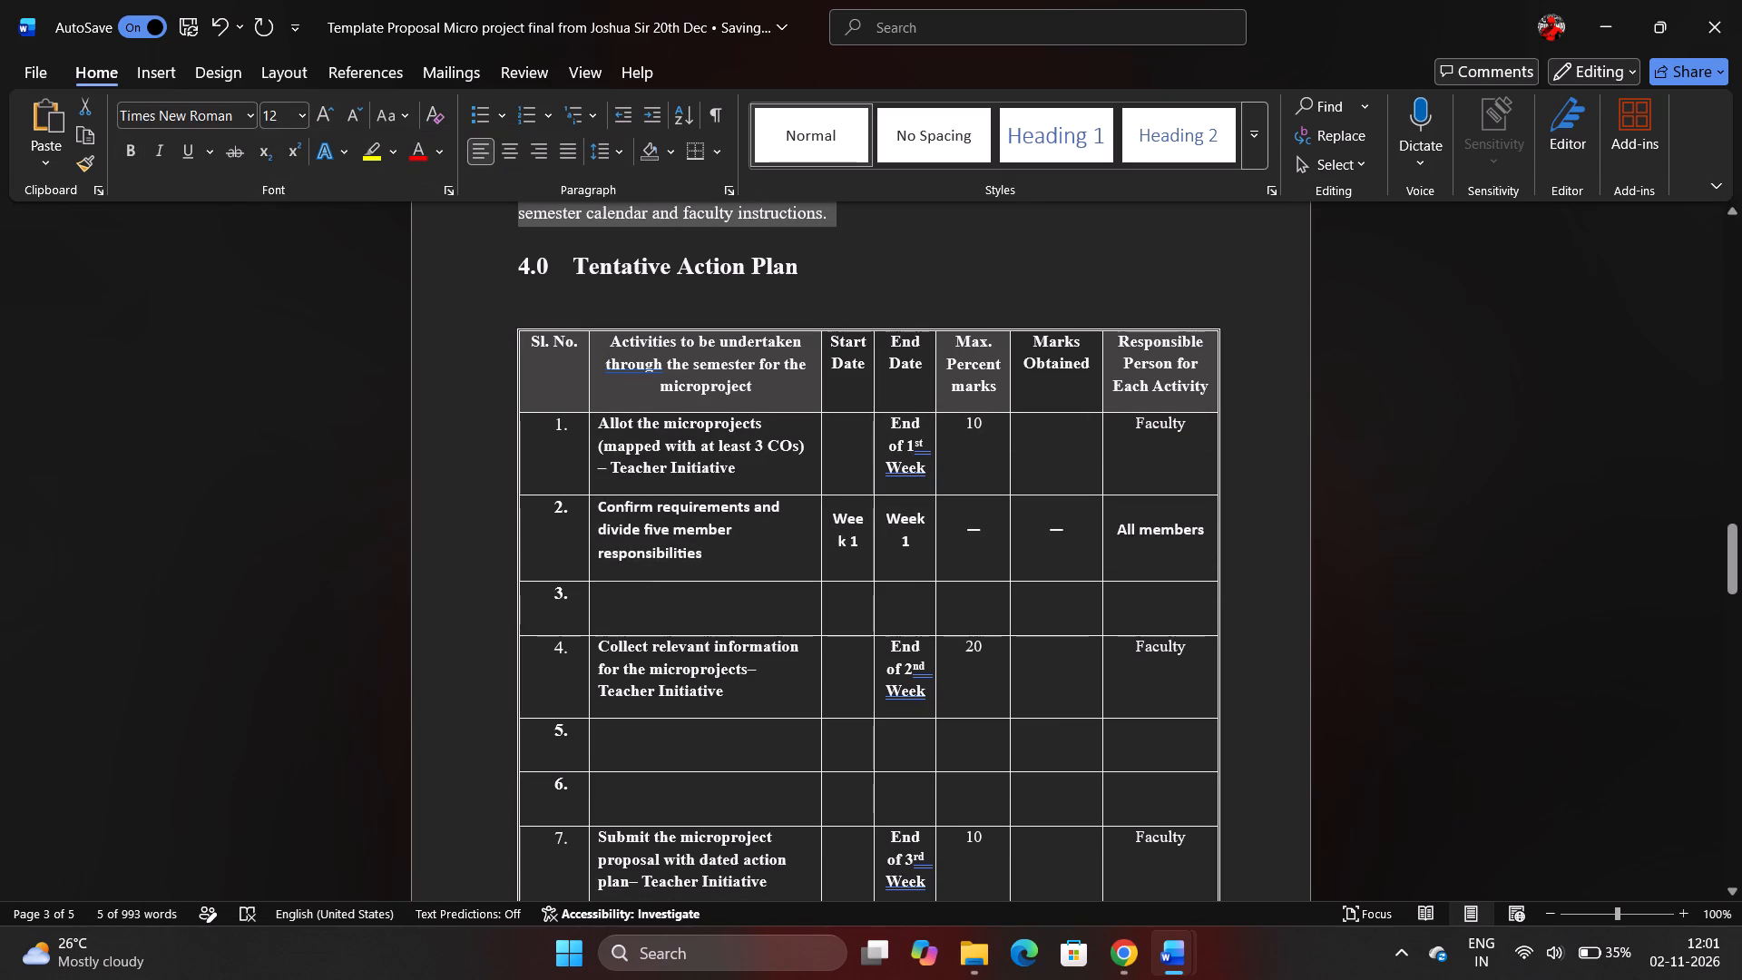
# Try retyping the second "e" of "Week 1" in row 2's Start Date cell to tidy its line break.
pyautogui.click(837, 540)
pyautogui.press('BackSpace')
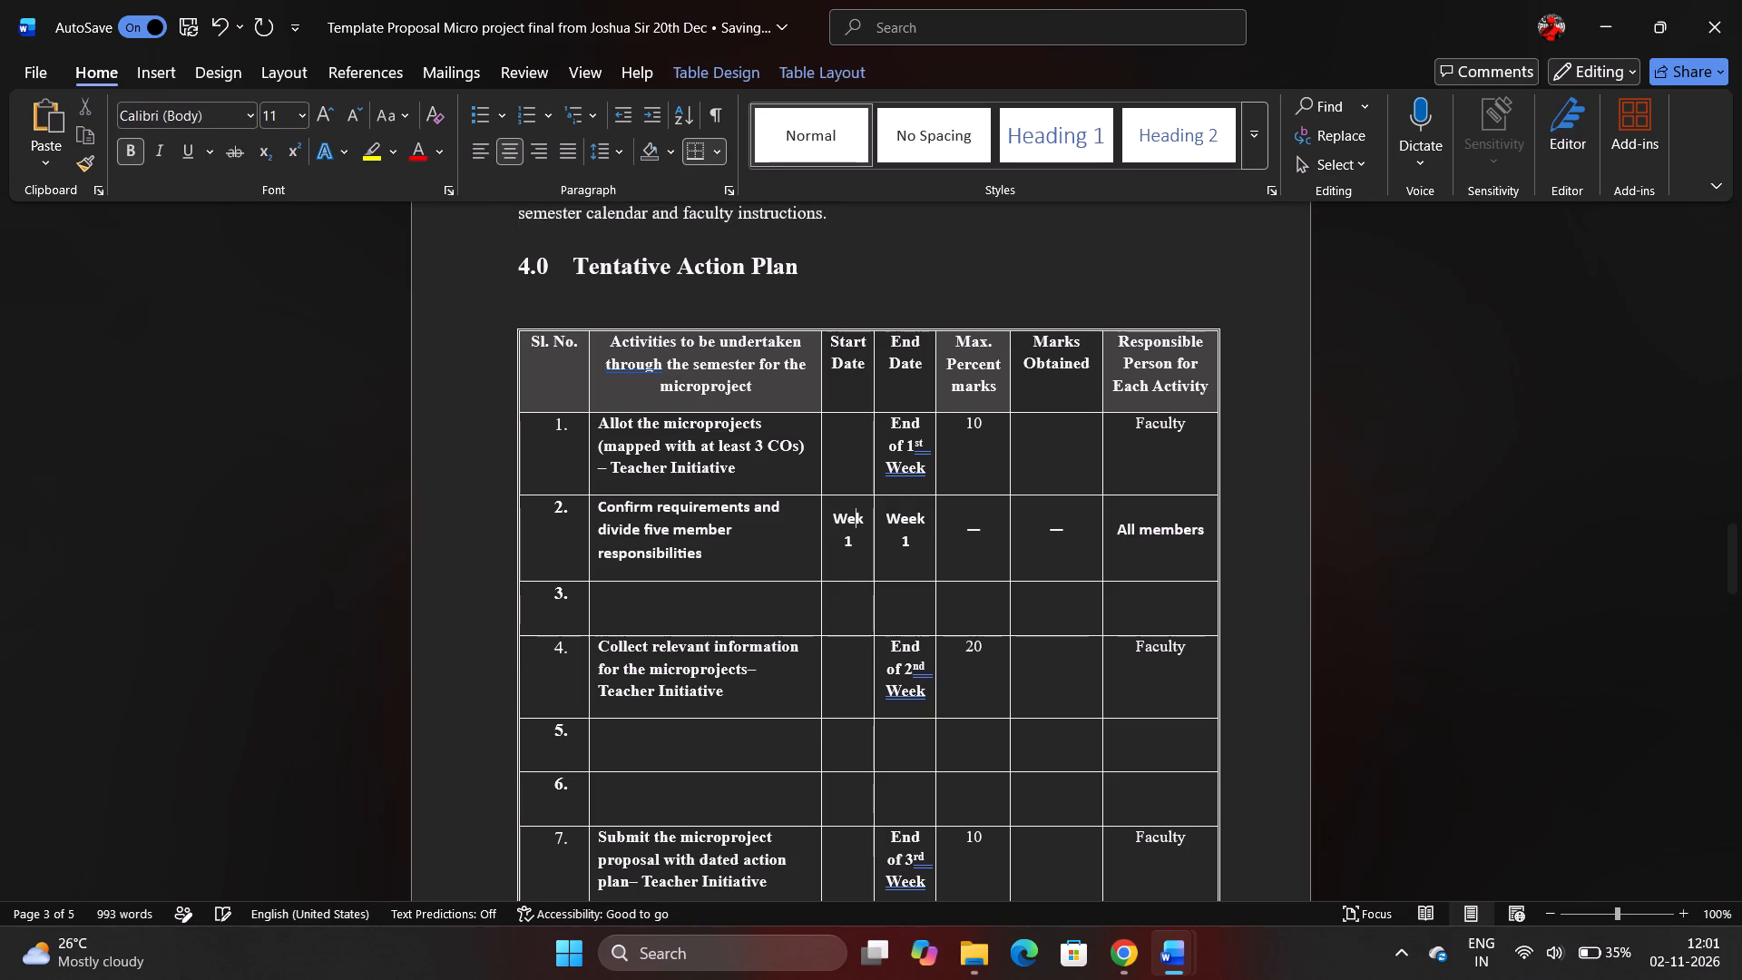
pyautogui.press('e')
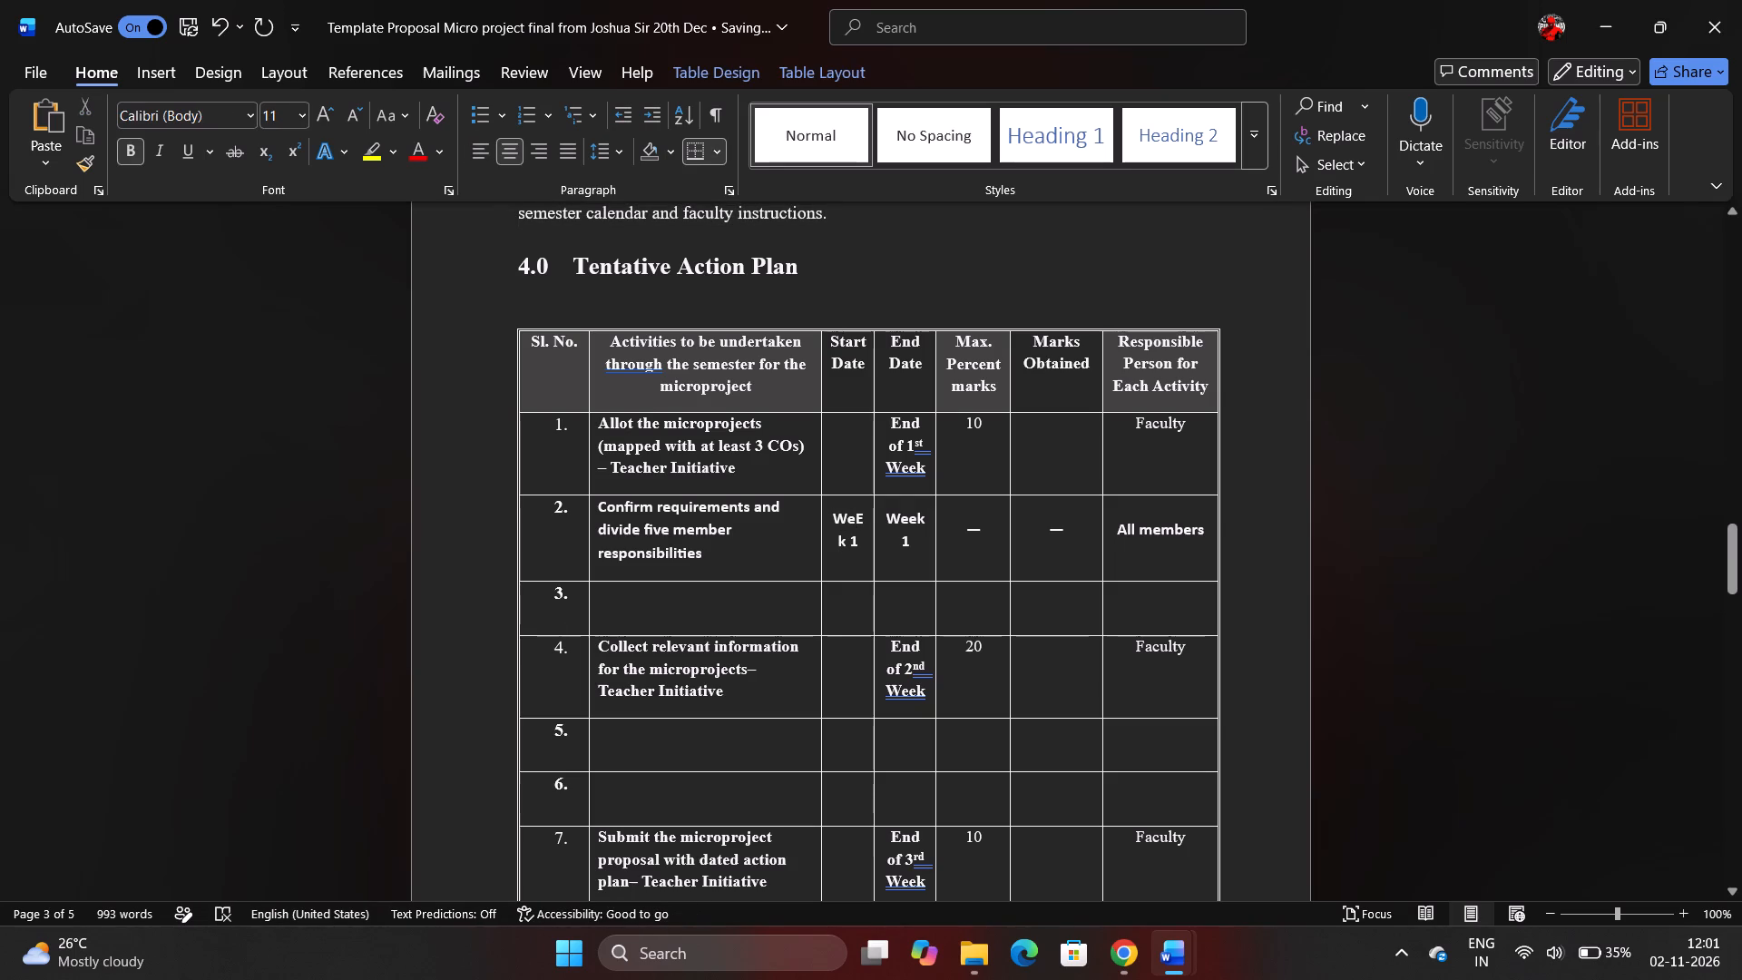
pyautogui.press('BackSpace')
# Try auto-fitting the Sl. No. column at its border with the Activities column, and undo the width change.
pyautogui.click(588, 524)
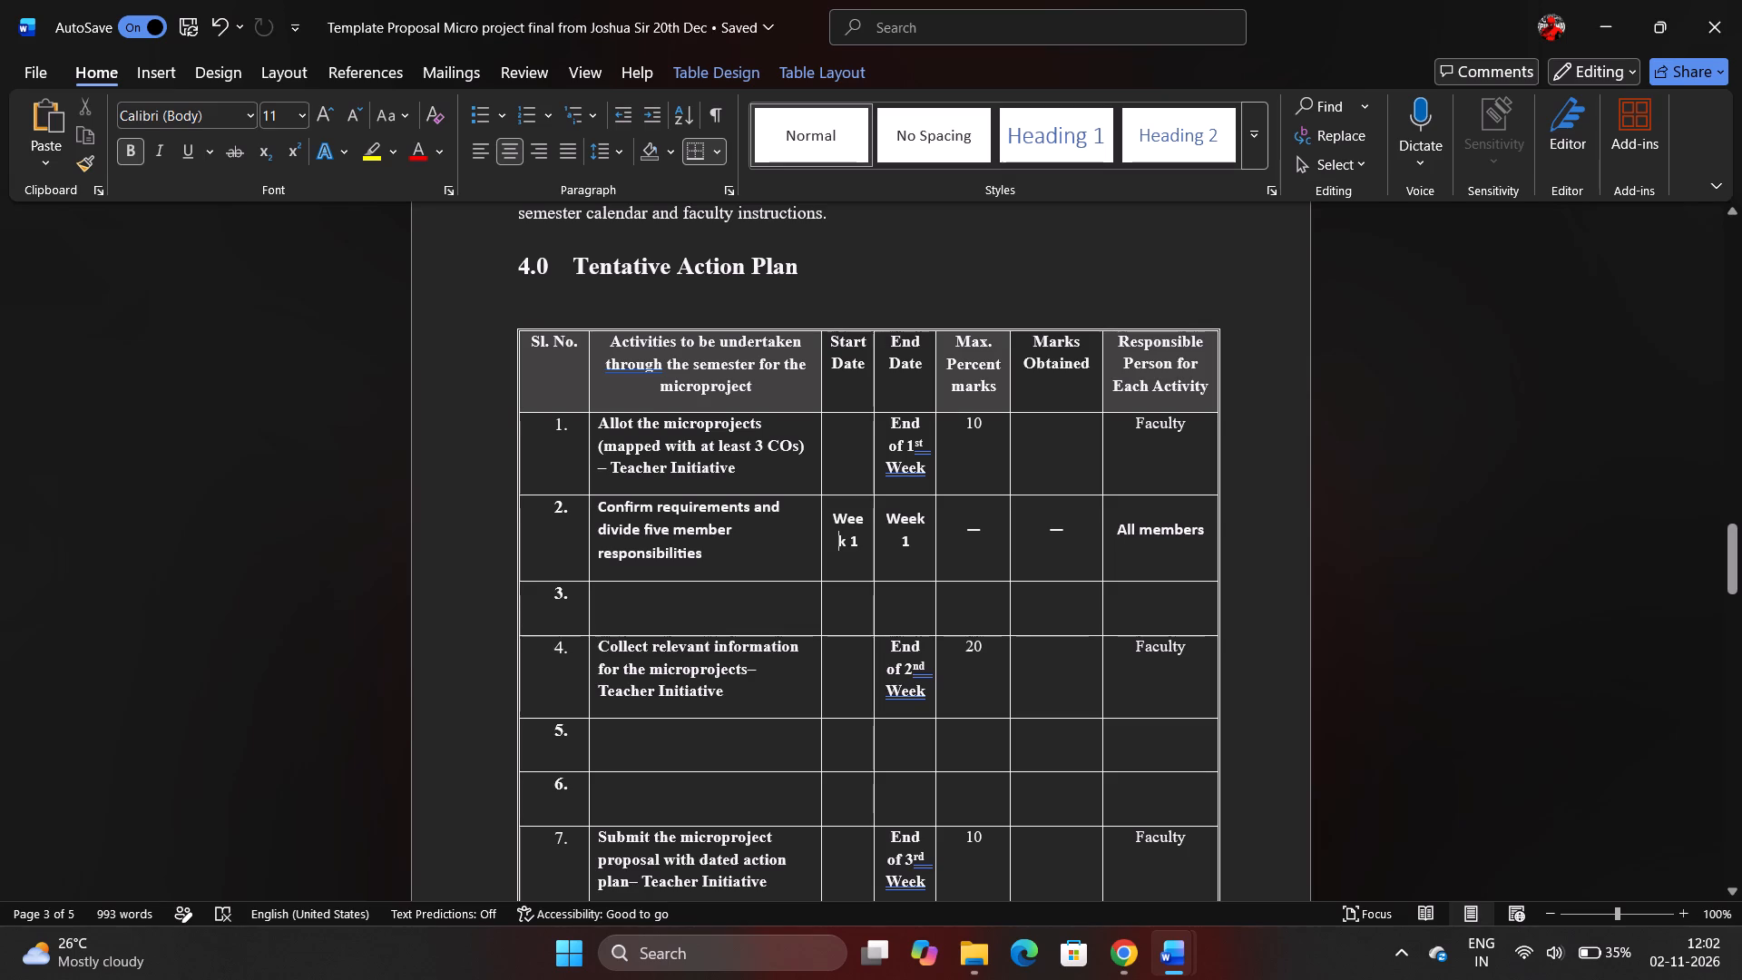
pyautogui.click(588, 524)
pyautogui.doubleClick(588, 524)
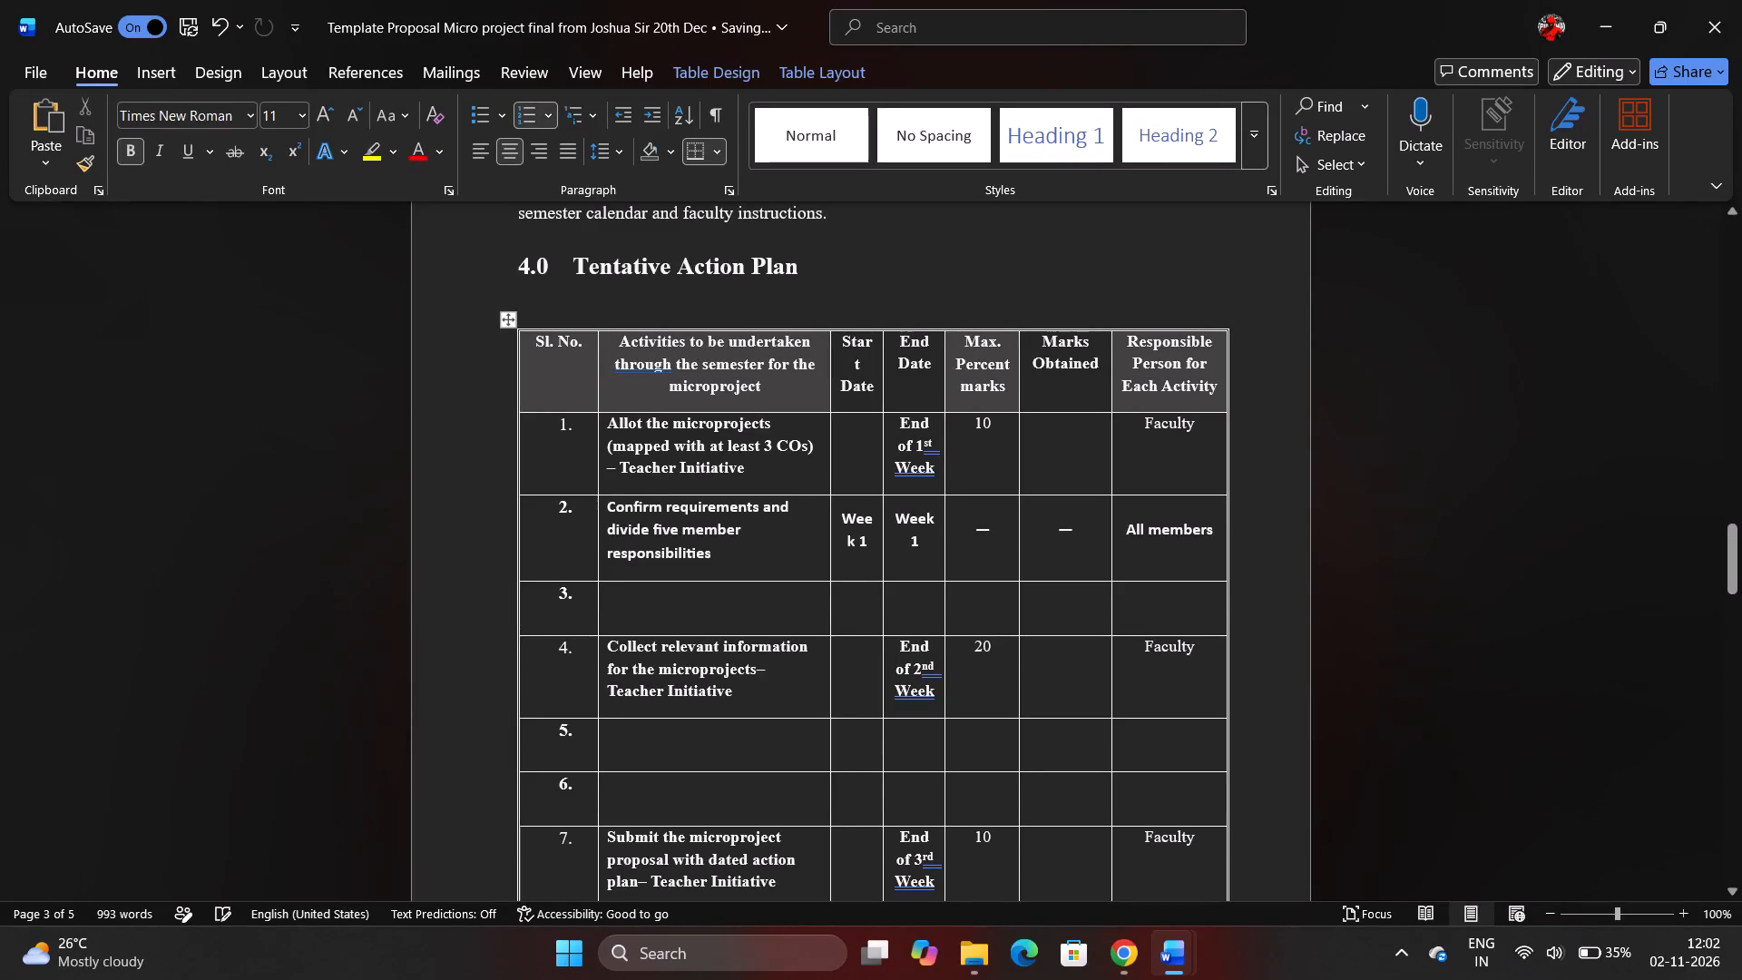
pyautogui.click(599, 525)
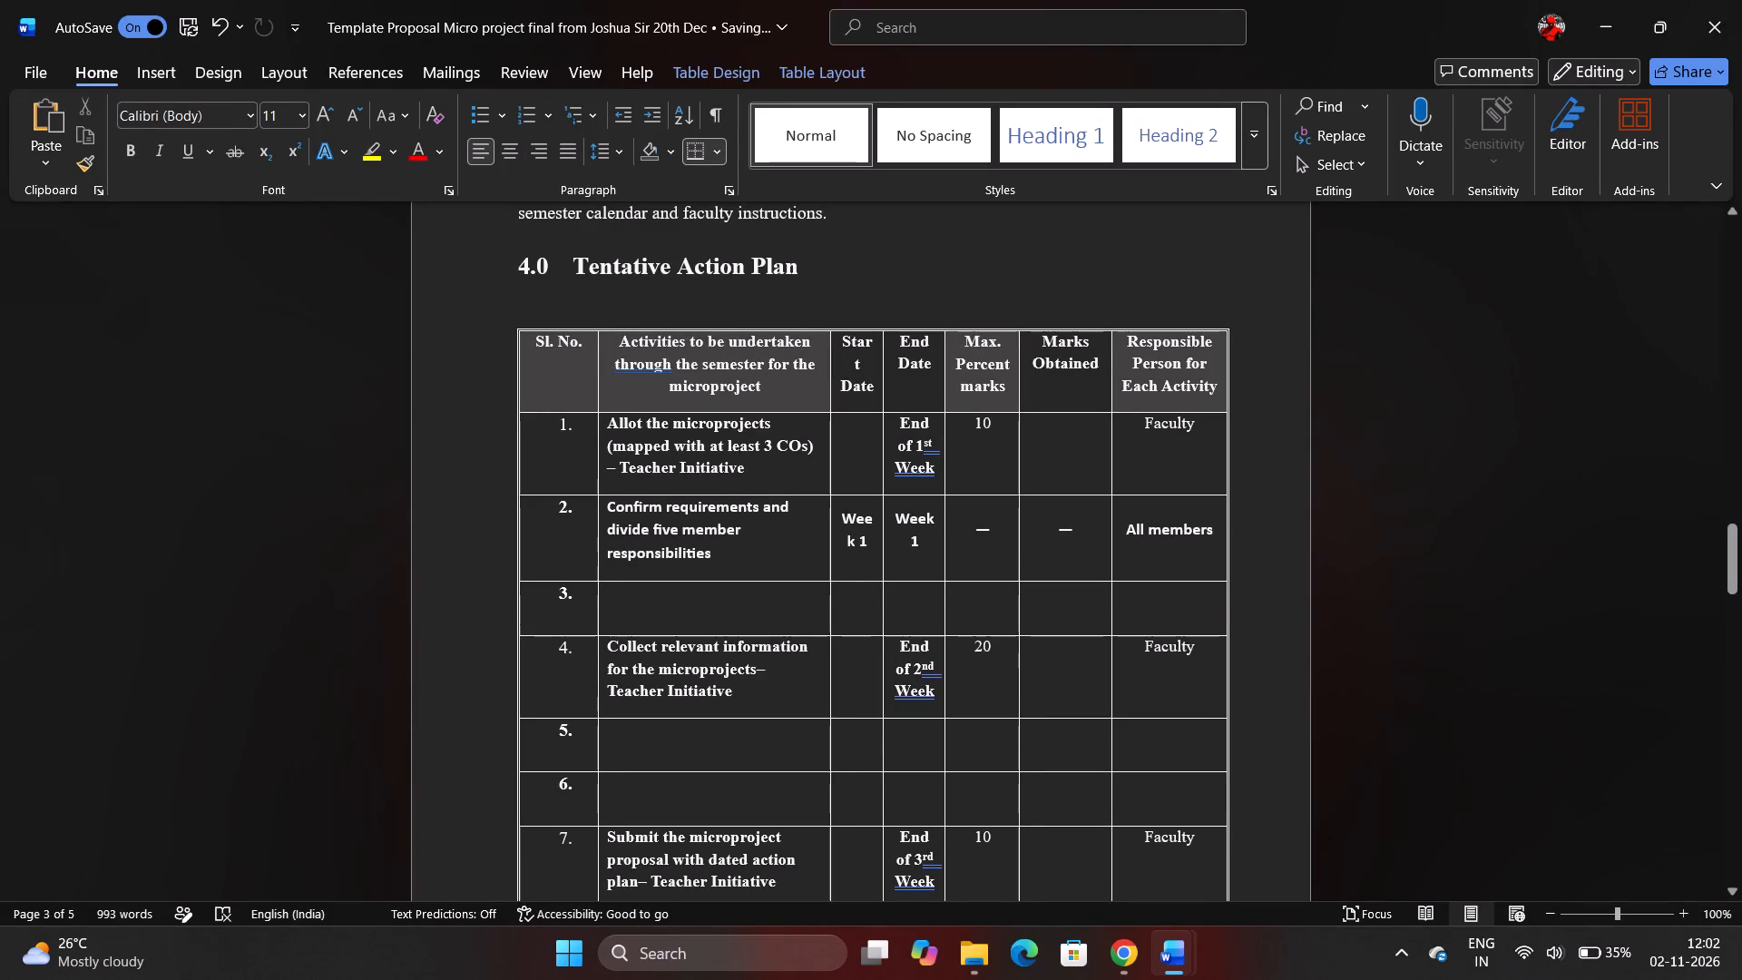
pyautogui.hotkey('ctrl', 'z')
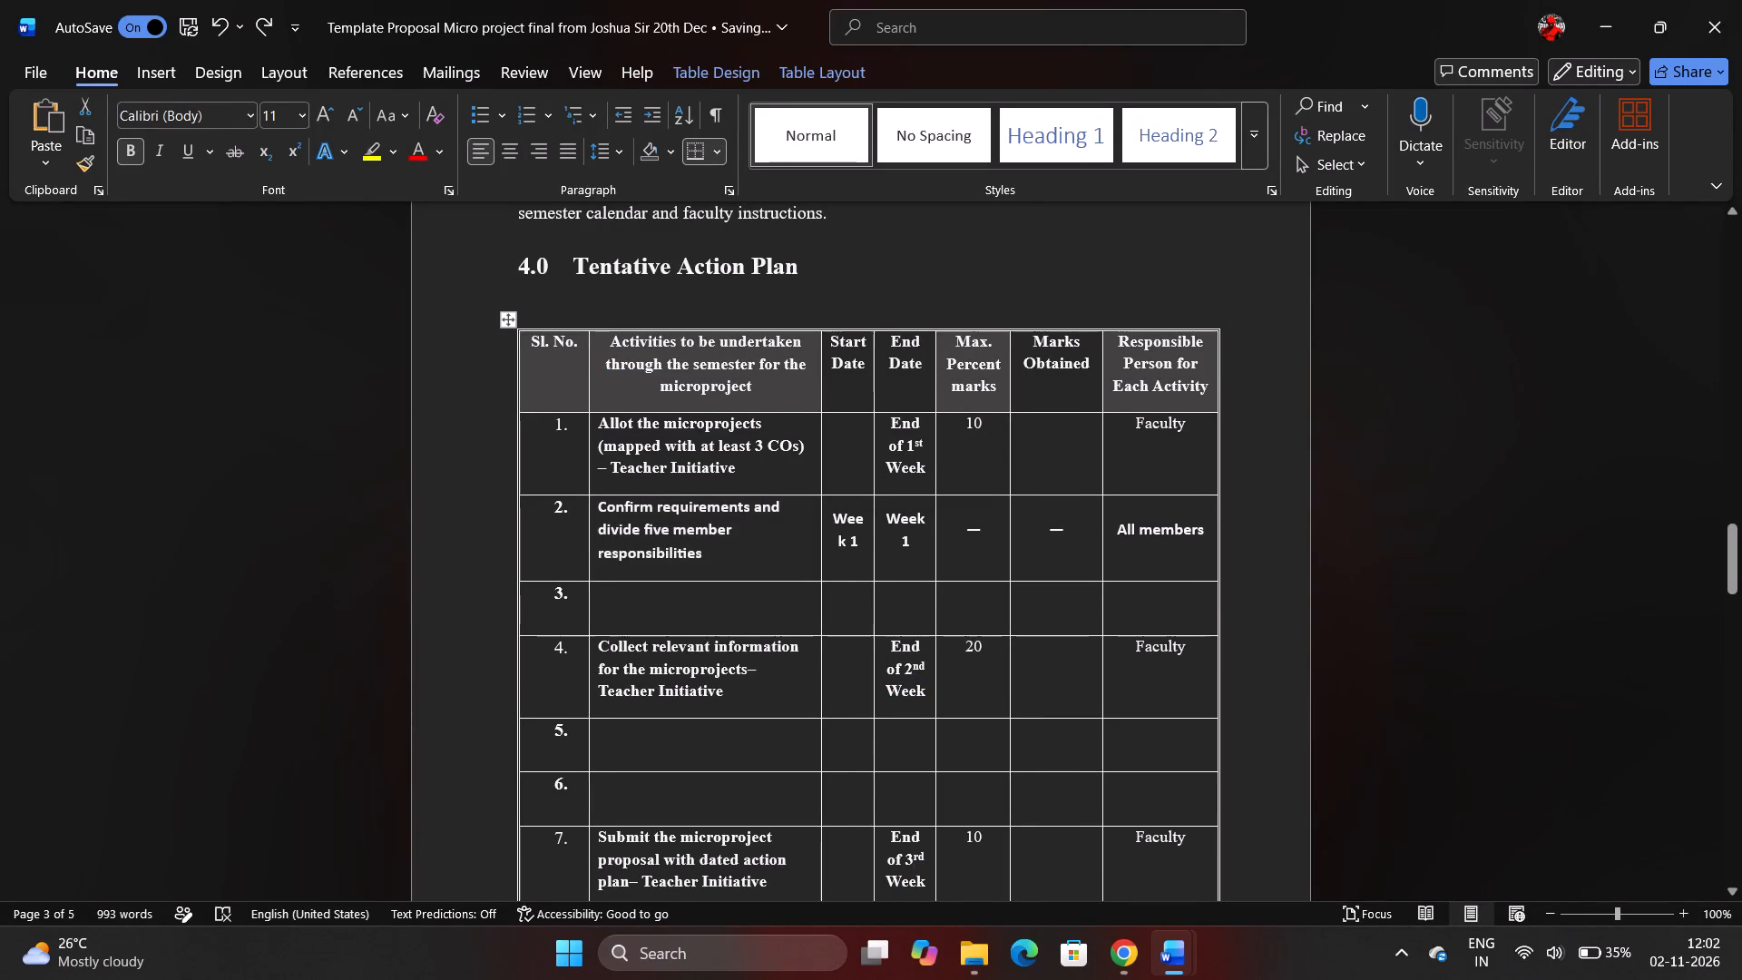
# Auto-fit the action plan table from its outer edge, including the Responsible Person, Marks Obtained, Max. Percent marks and Start Date columns.
pyautogui.doubleClick(517, 453)
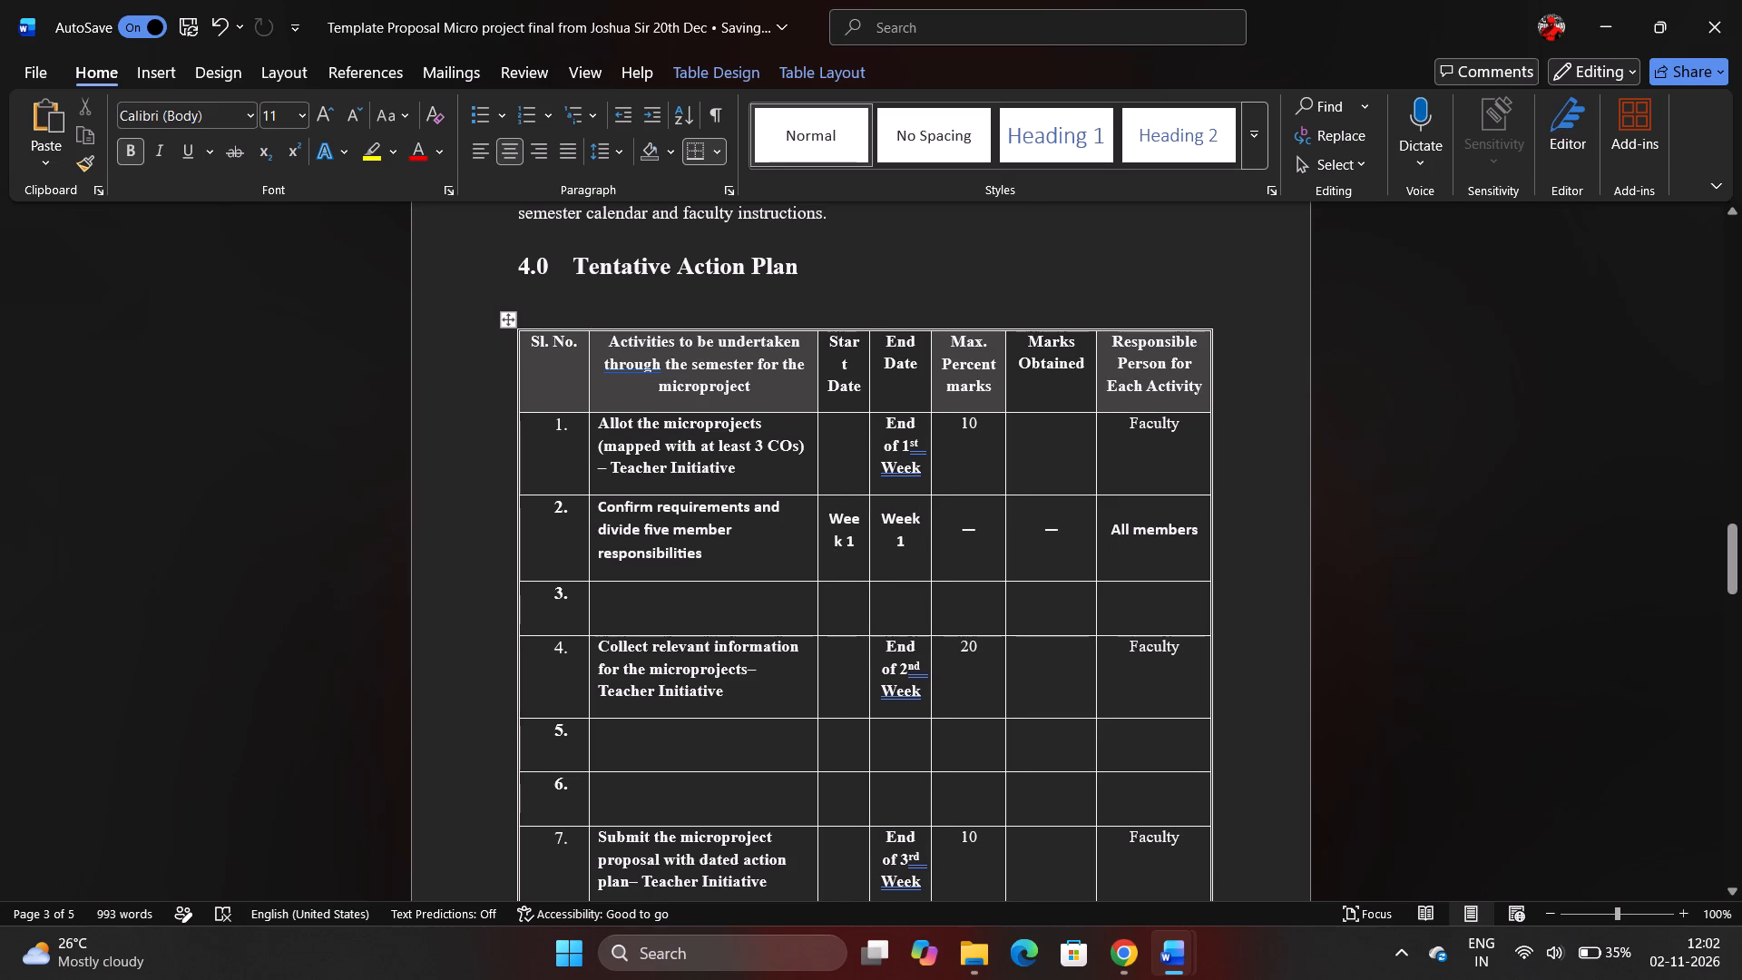
pyautogui.doubleClick(1211, 481)
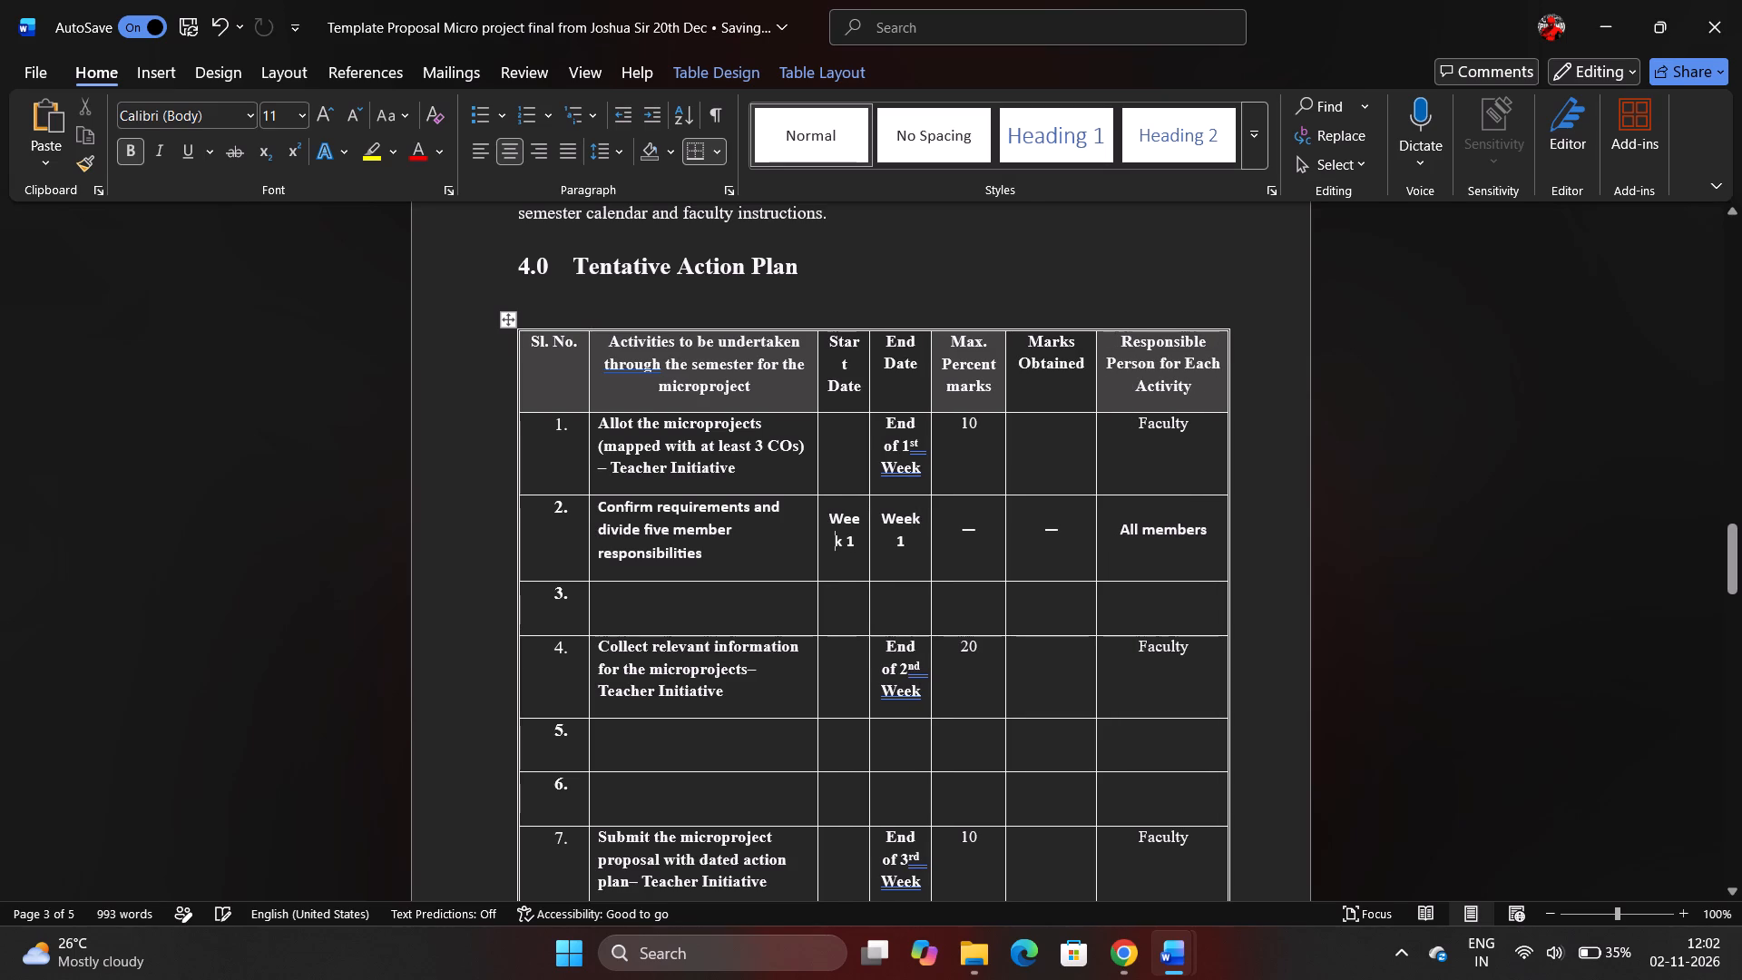
pyautogui.doubleClick(1094, 483)
pyautogui.doubleClick(1005, 517)
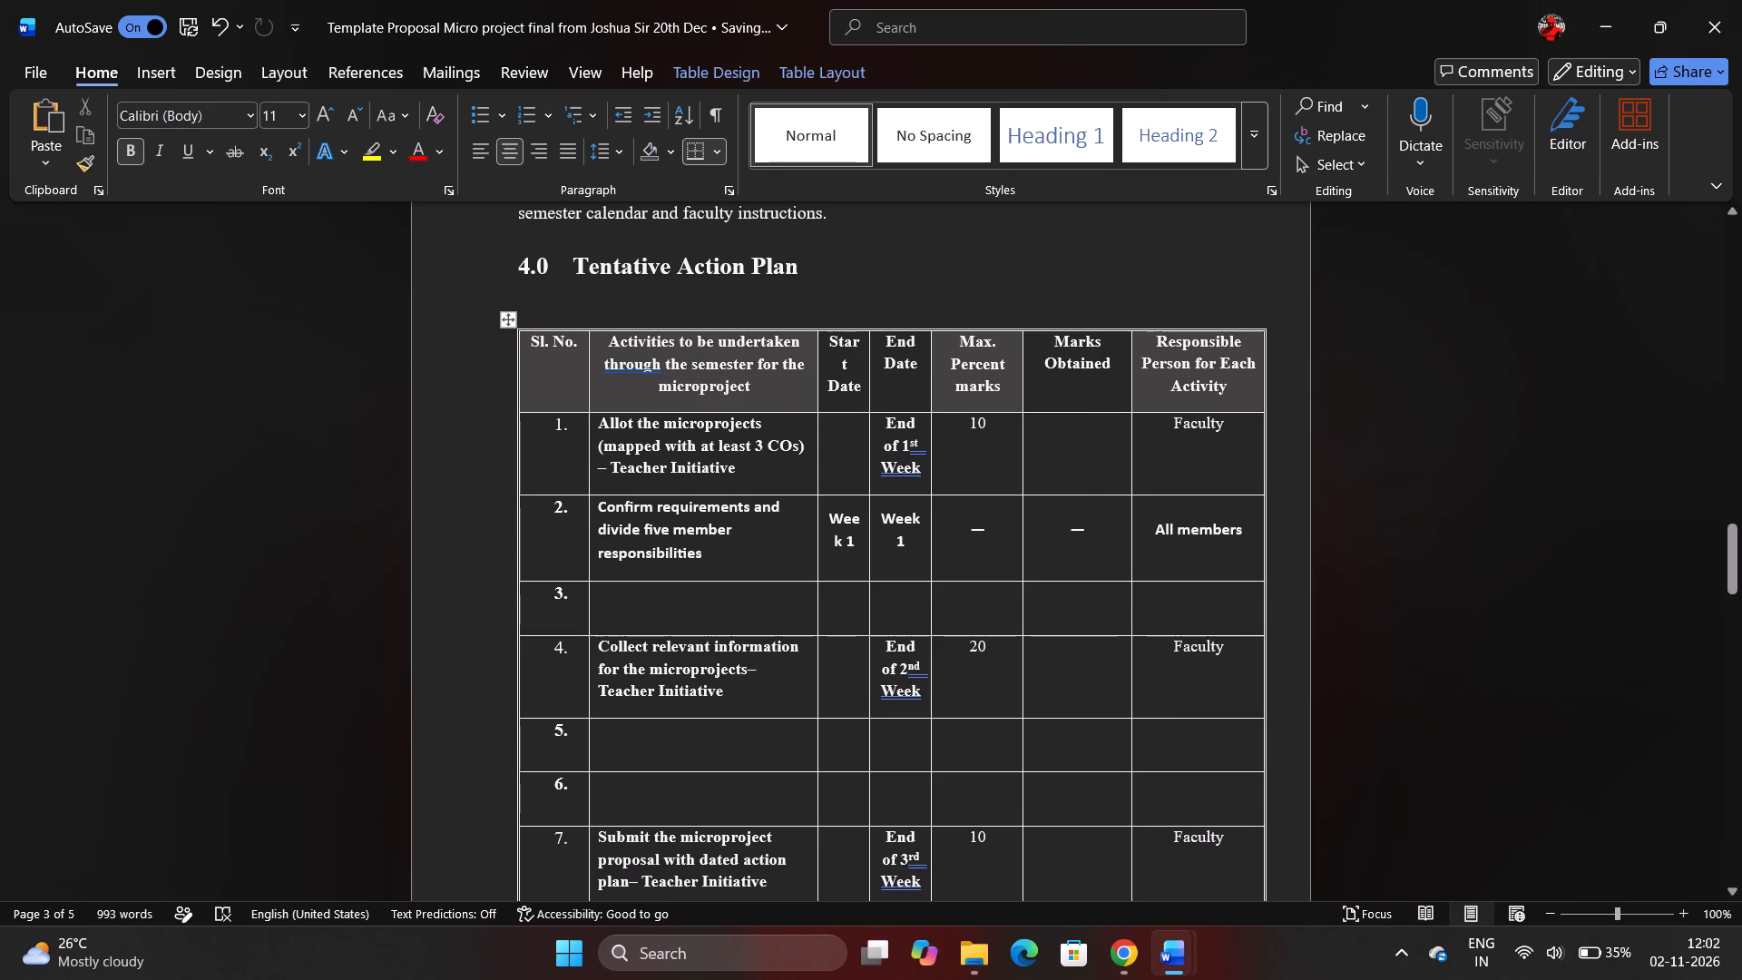
pyautogui.doubleClick(867, 513)
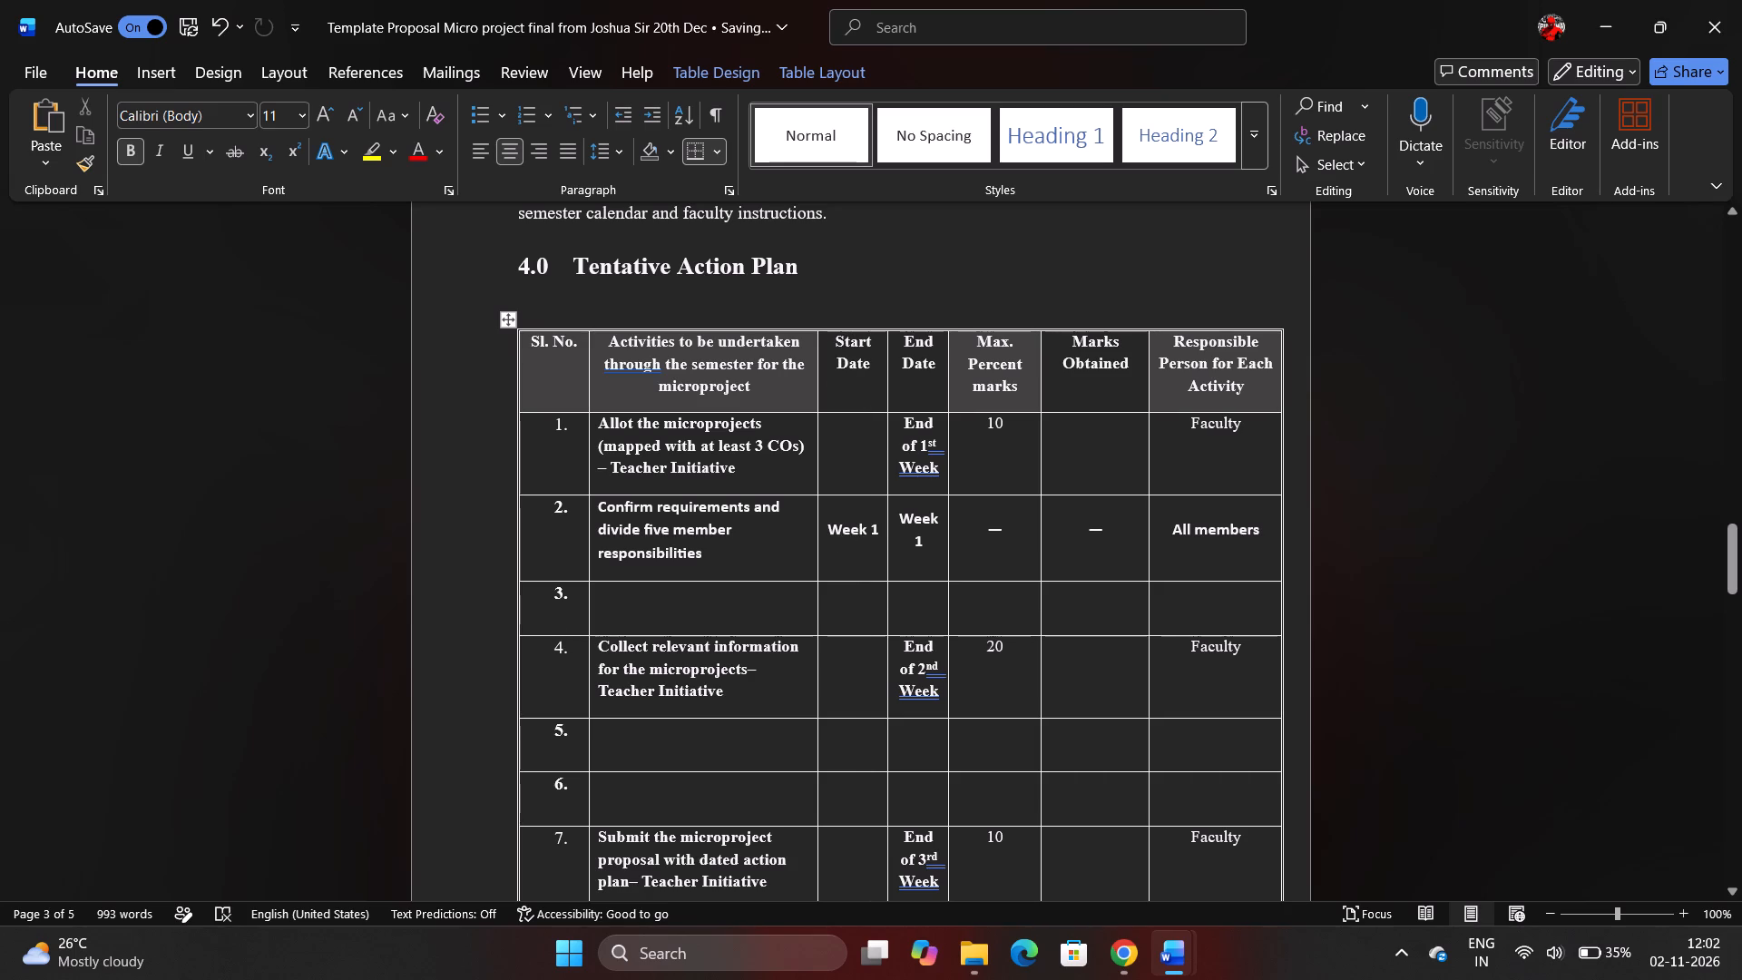
pyautogui.click(1082, 612)
# Copy the "Study Java concepts and gather reference information" entry, from activity to responsible person, from the Complete Action Plan draft into row 3.
pyautogui.scroll(-1, 1082, 612)
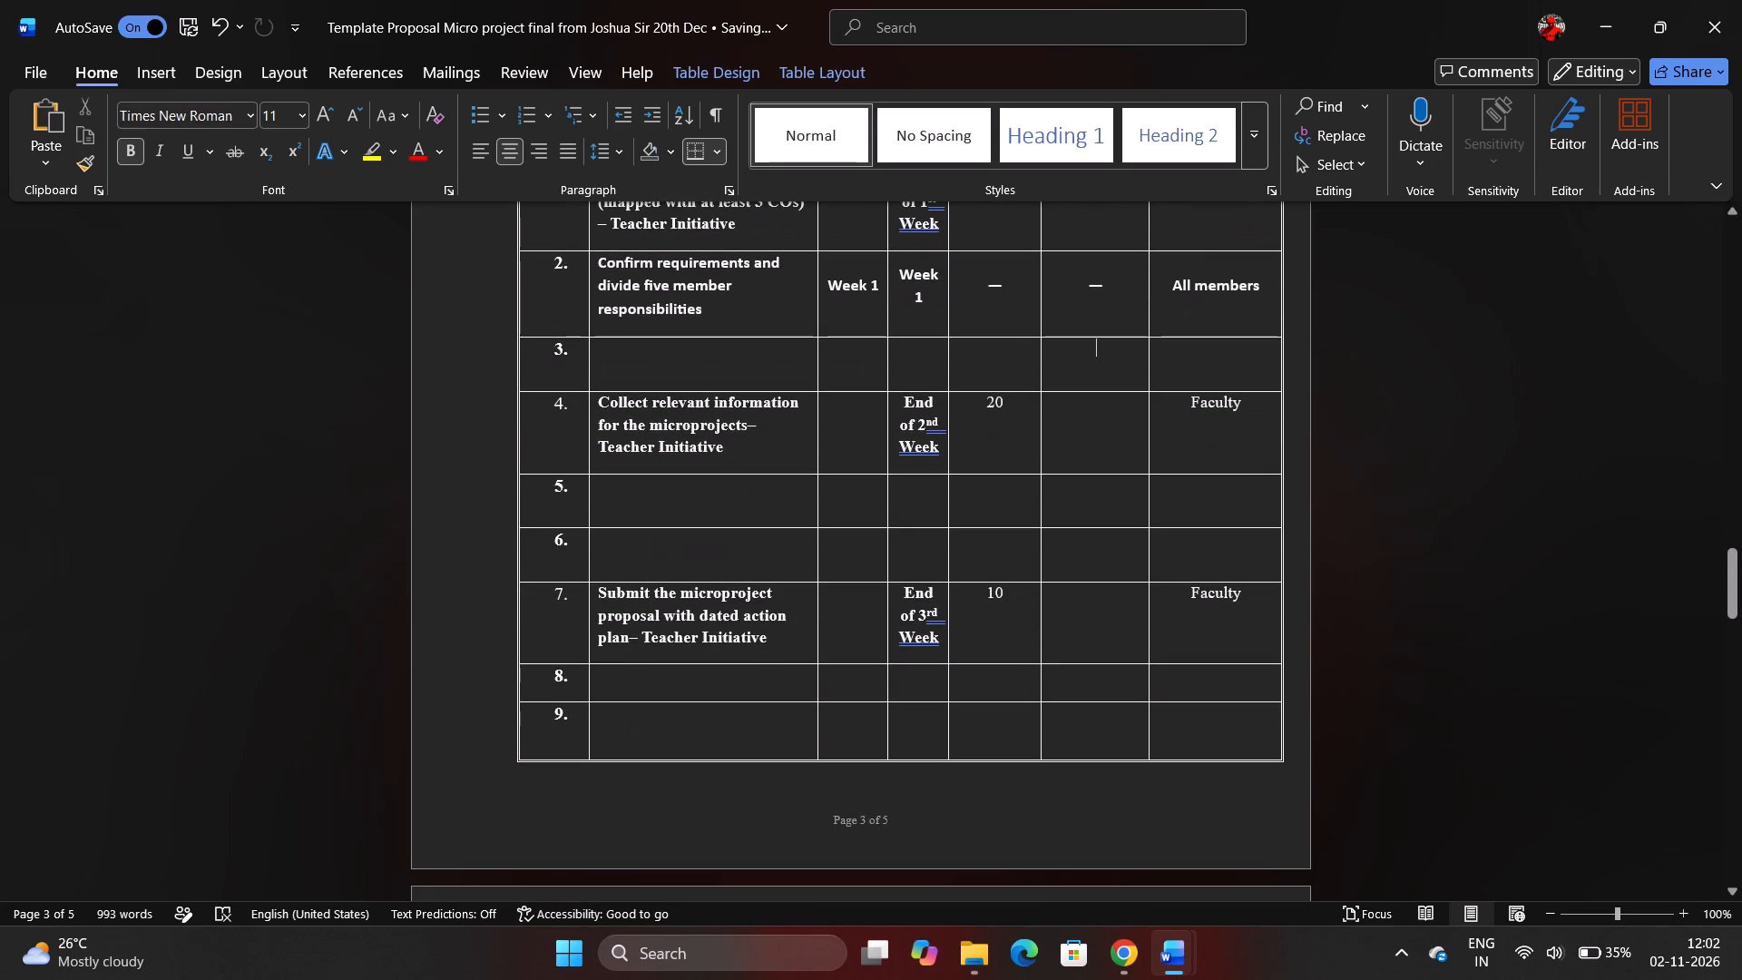
pyautogui.scroll(1, 788, 437)
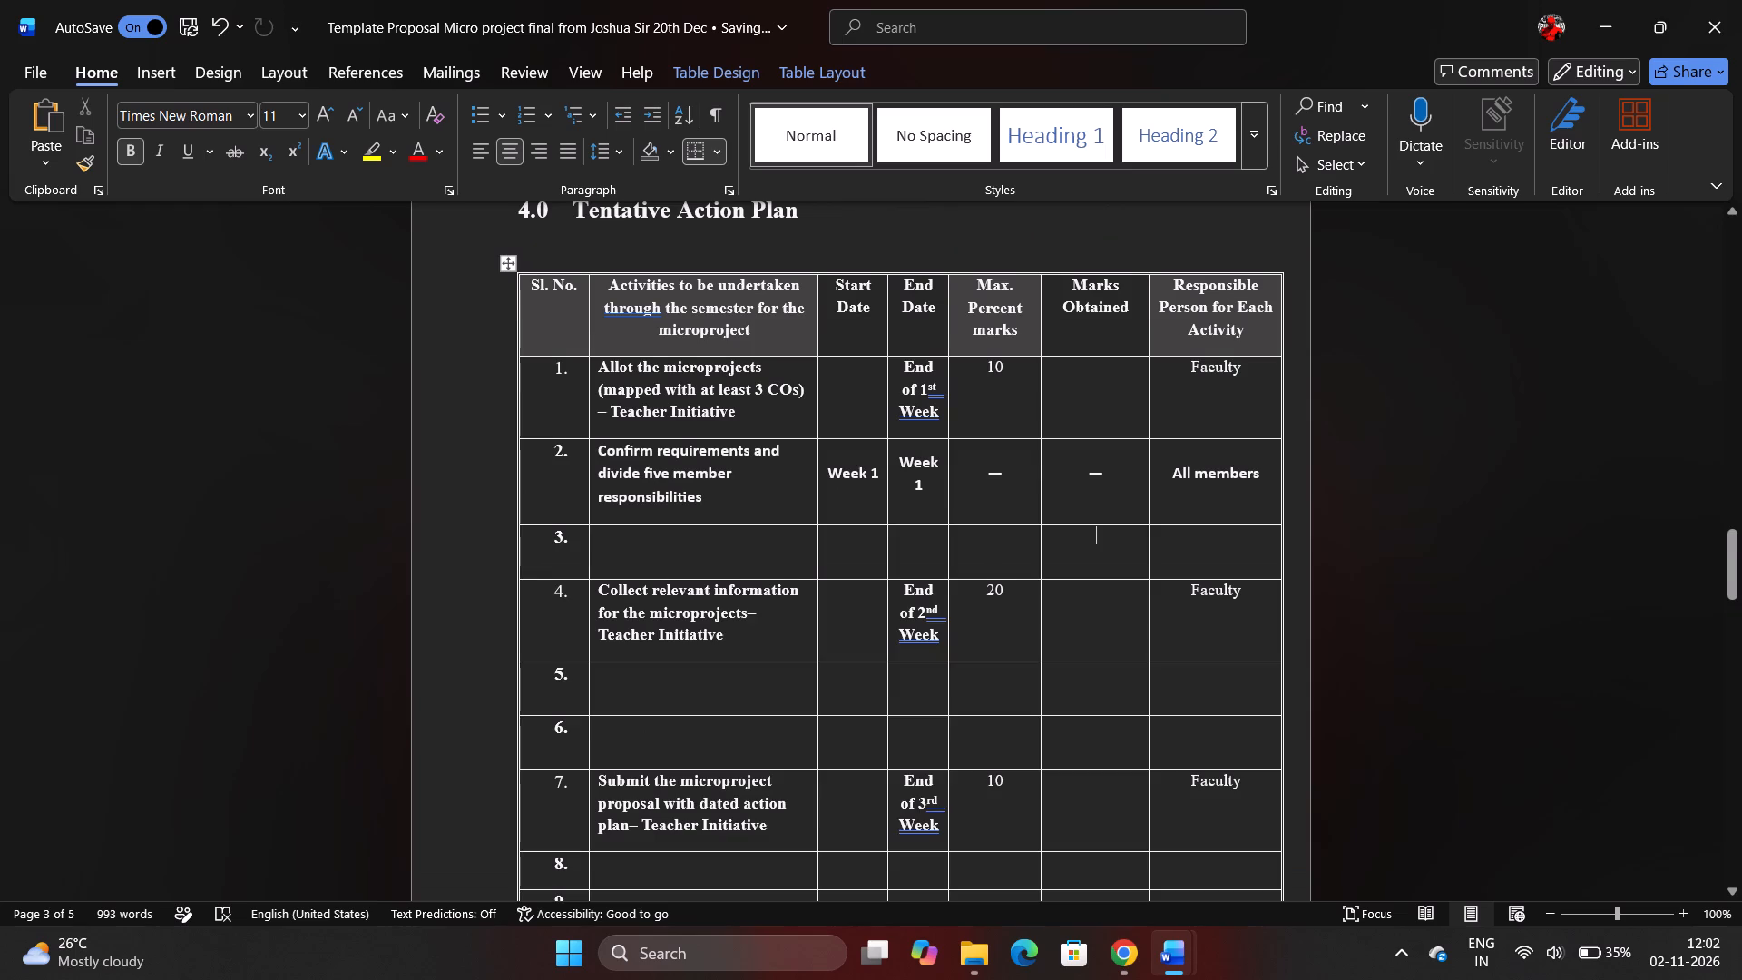
pyautogui.scroll(-1, 856, 603)
pyautogui.hotkey('alt', 'Tab')
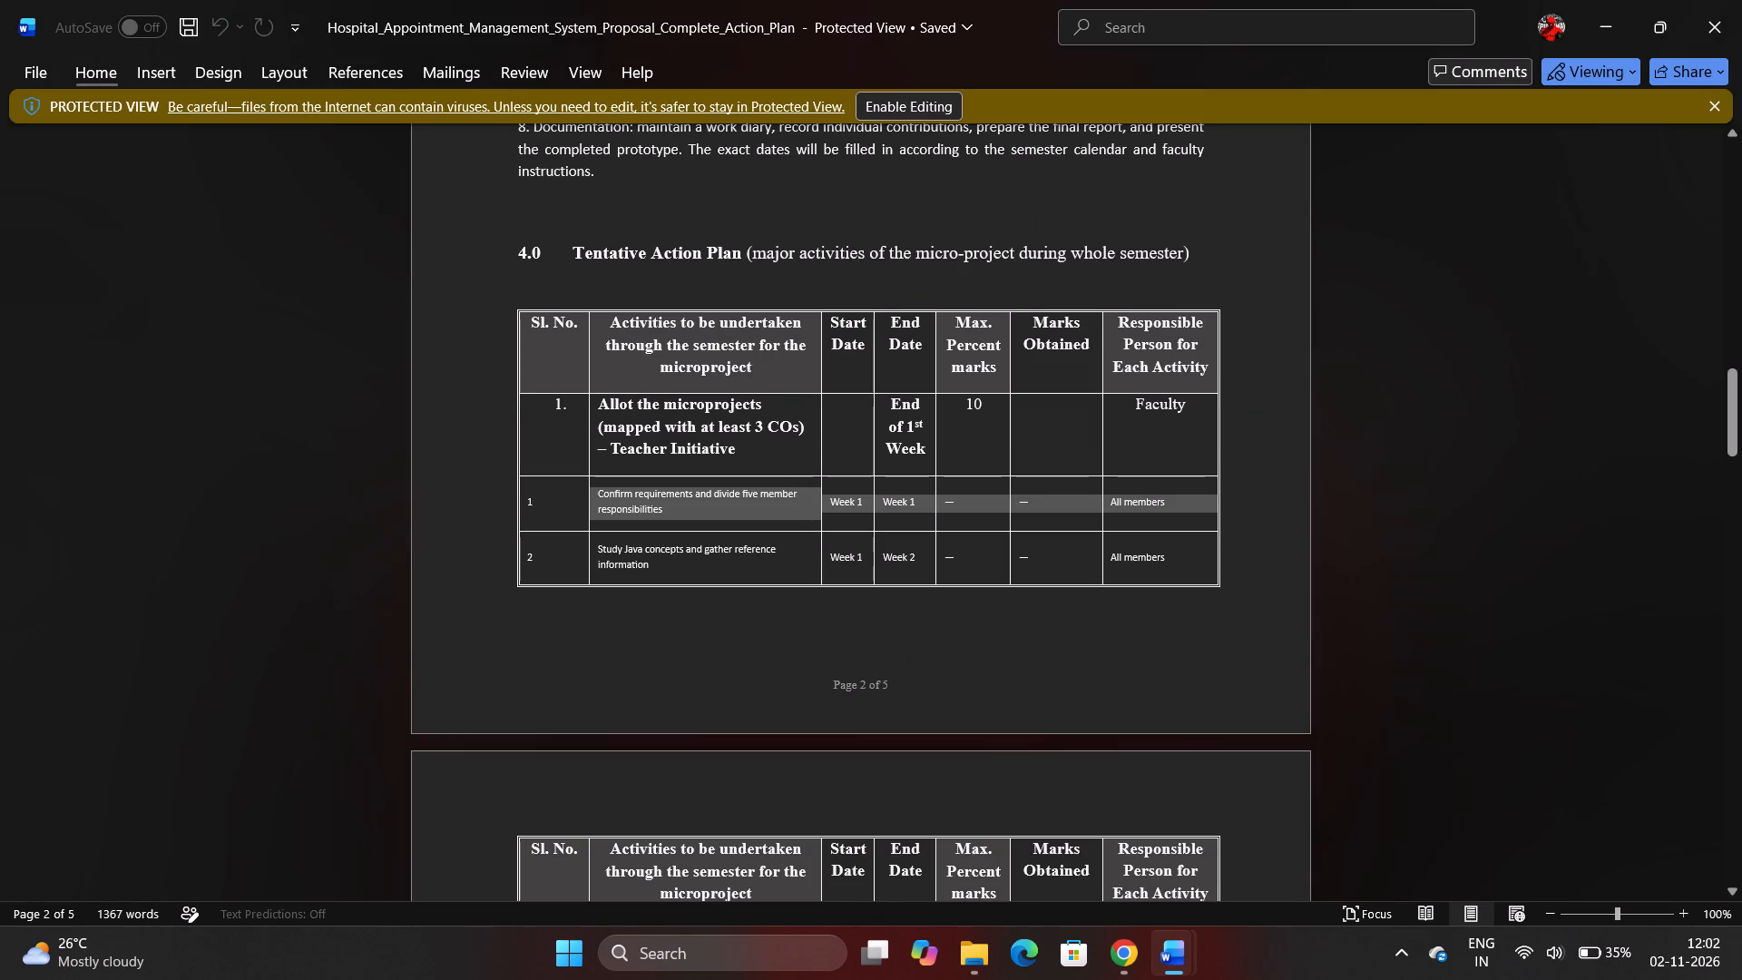
pyautogui.moveTo(598, 545); pyautogui.dragTo(1143, 559)
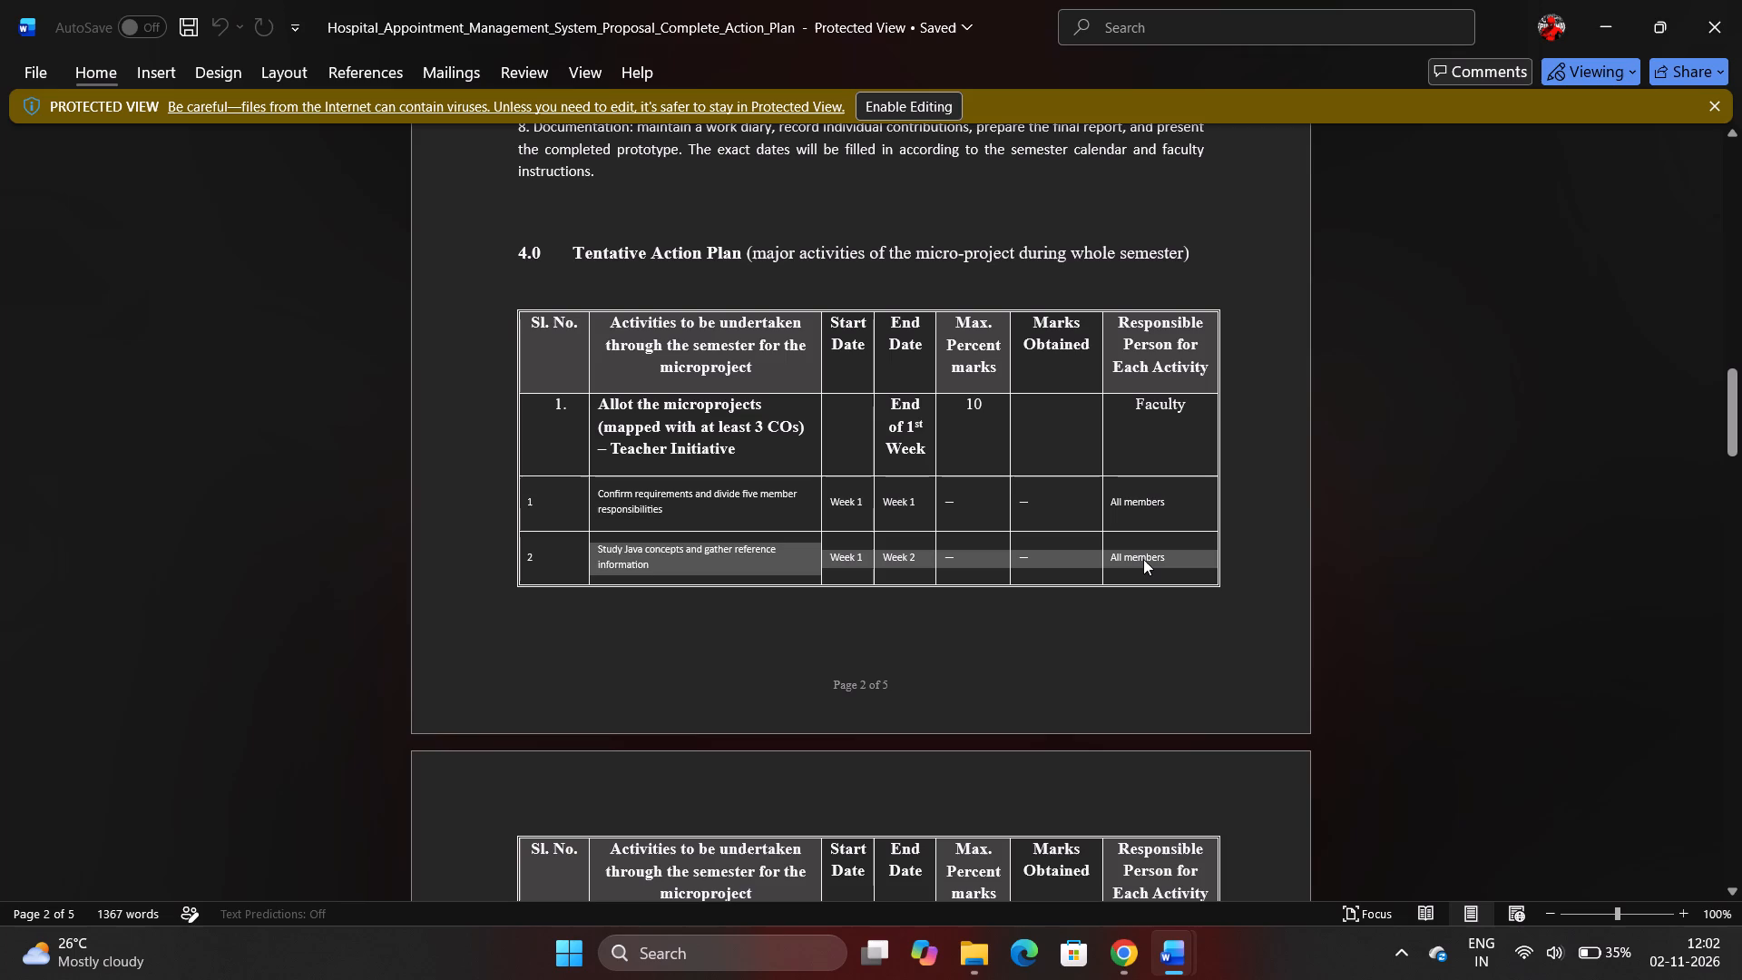
pyautogui.hotkey('ctrl', 'c')
pyautogui.hotkey('alt', 'Tab')
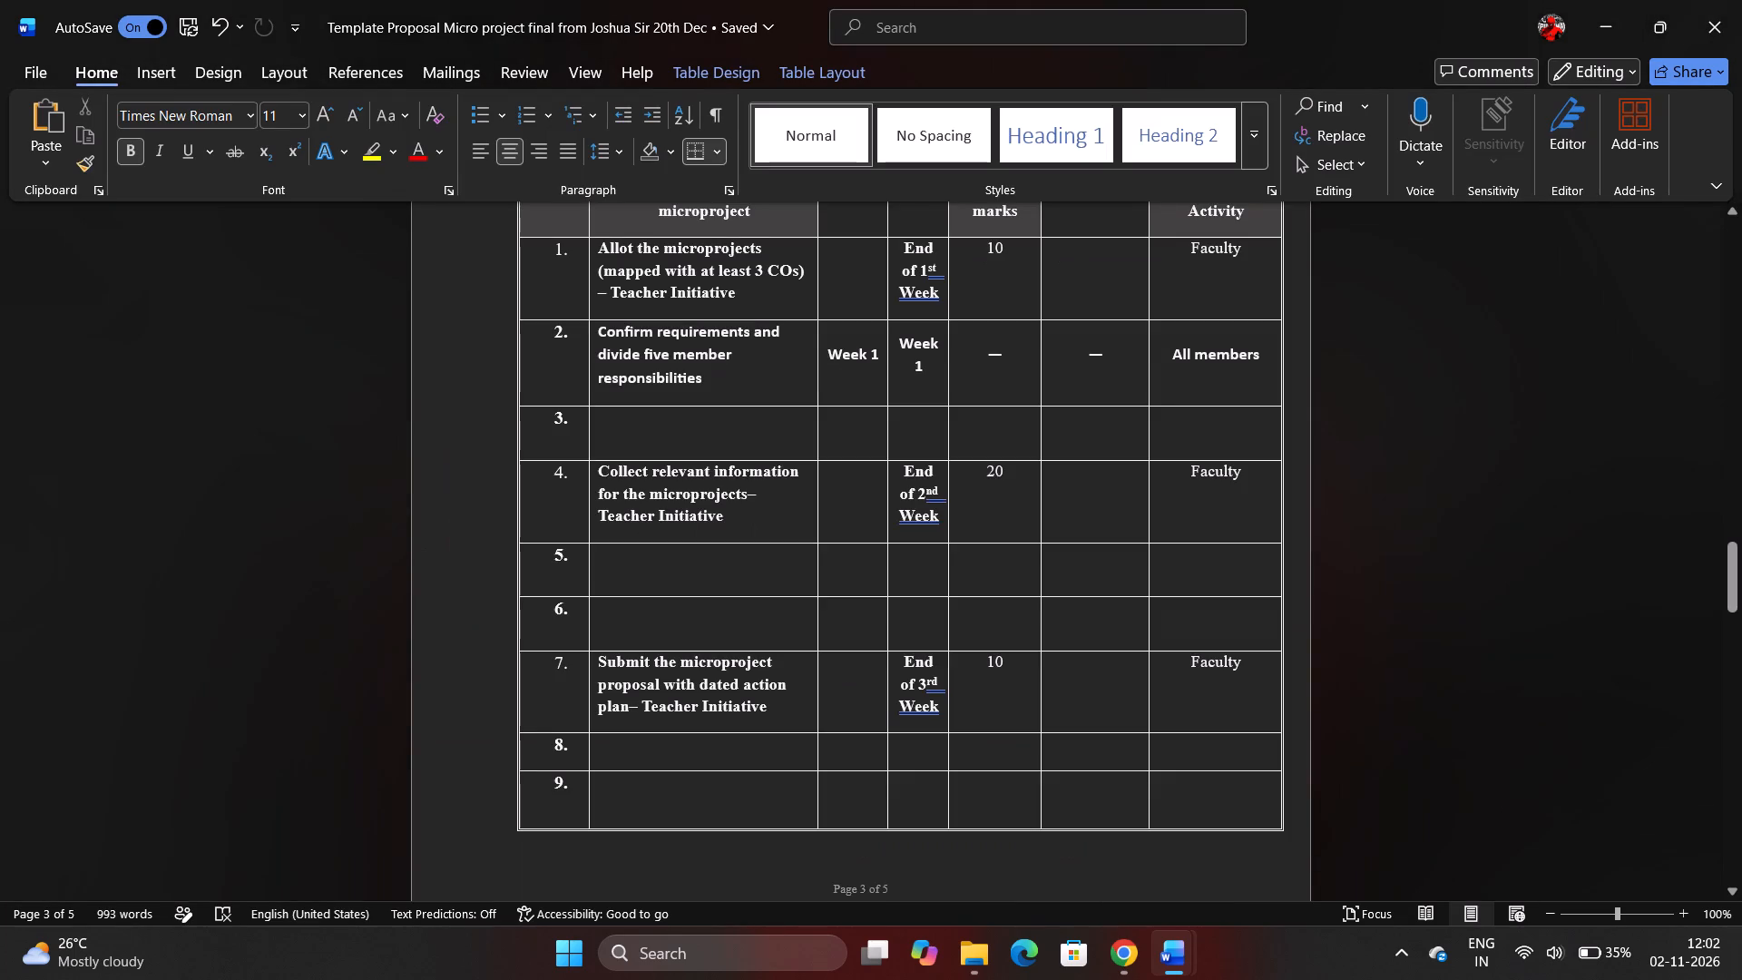
pyautogui.click(646, 420)
pyautogui.moveTo(646, 420); pyautogui.dragTo(1243, 437)
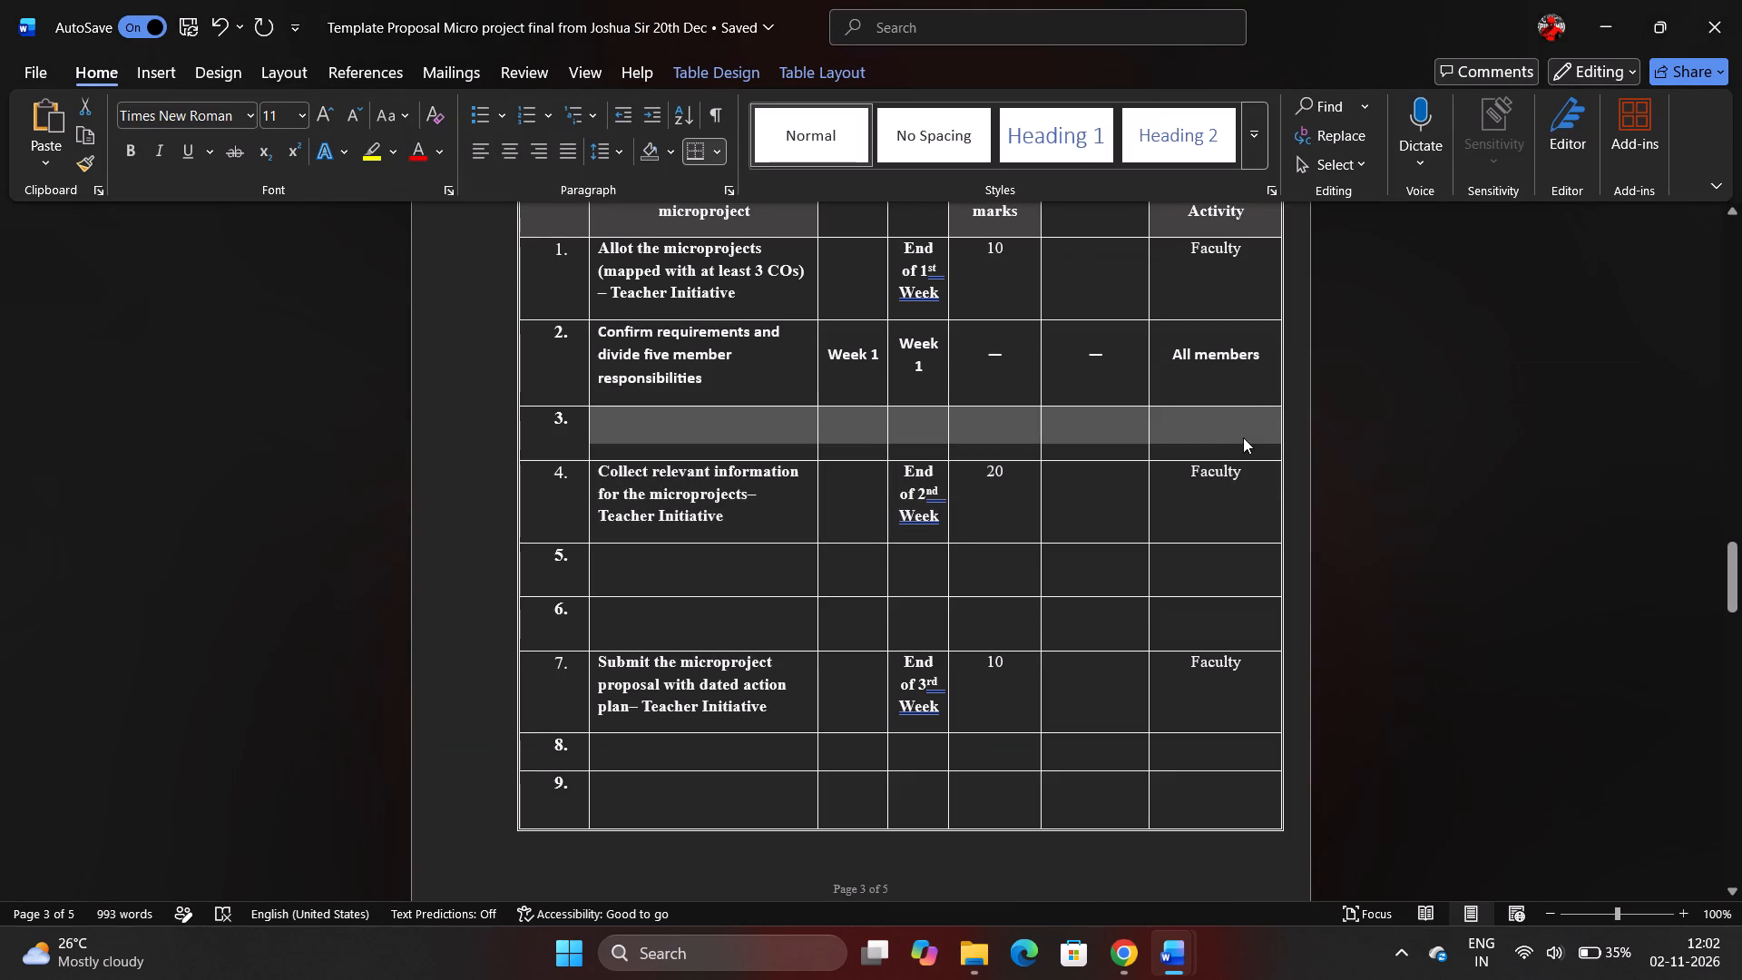
pyautogui.hotkey('ctrl', 'v')
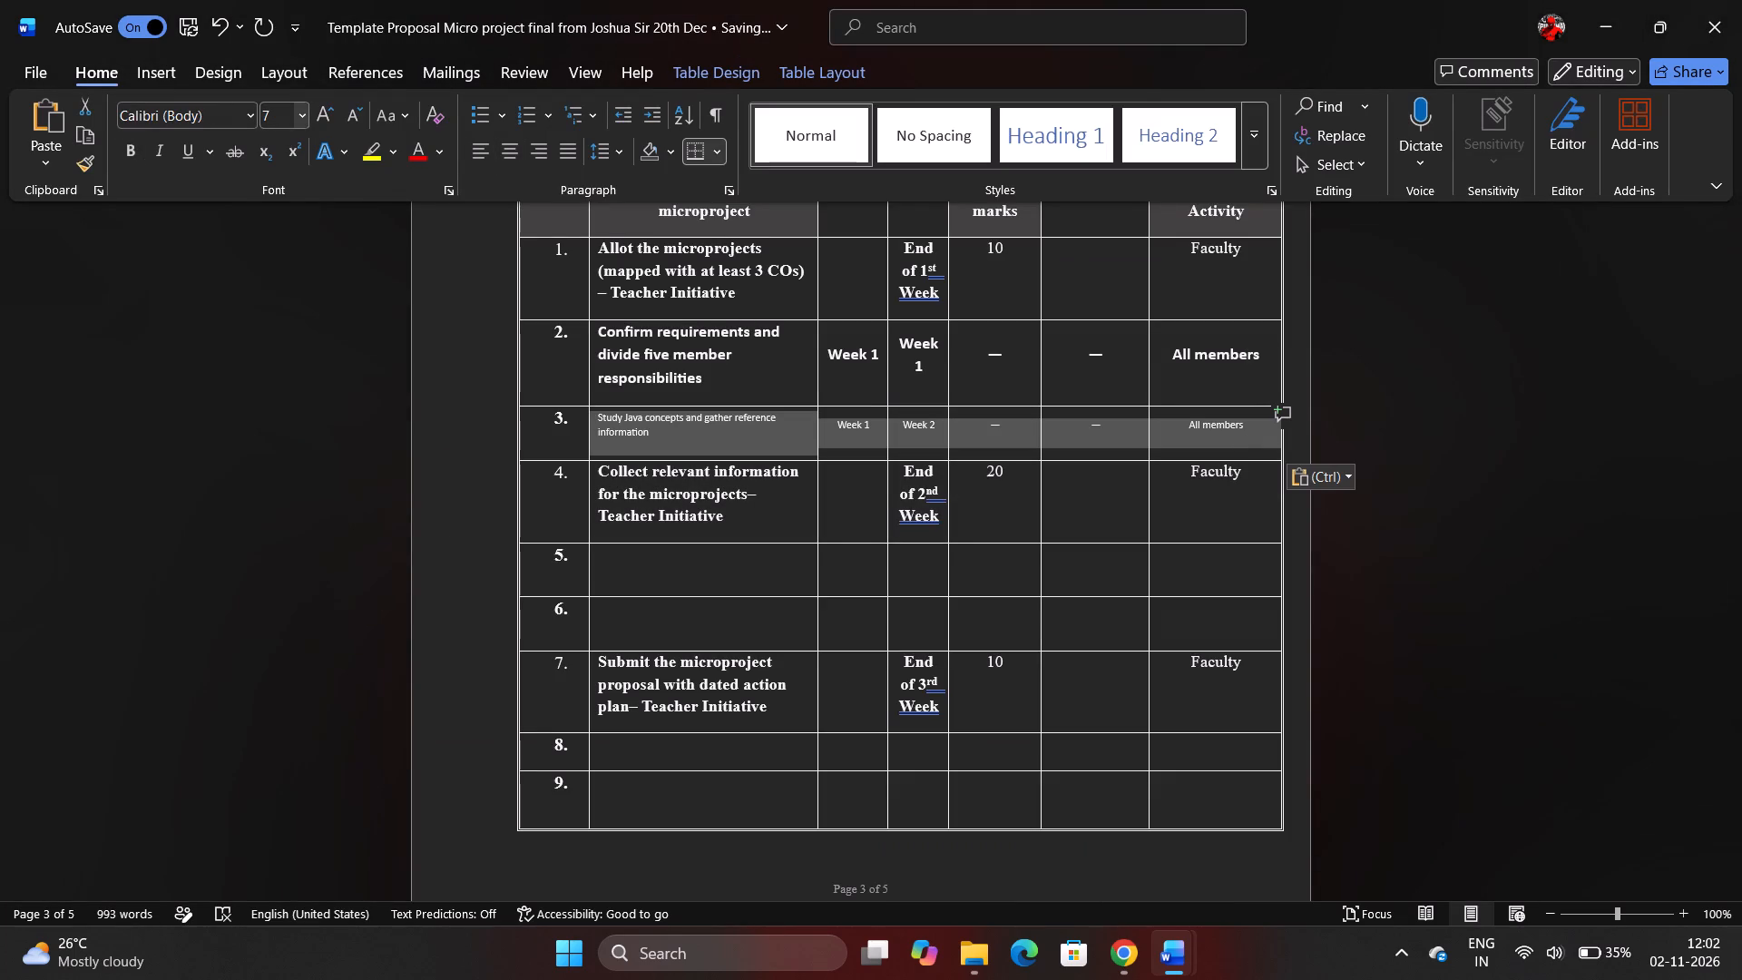
# Format the row 3 entries, from activity to responsible person, as bold at font size 11.
pyautogui.click(304, 123)
pyautogui.click(294, 223)
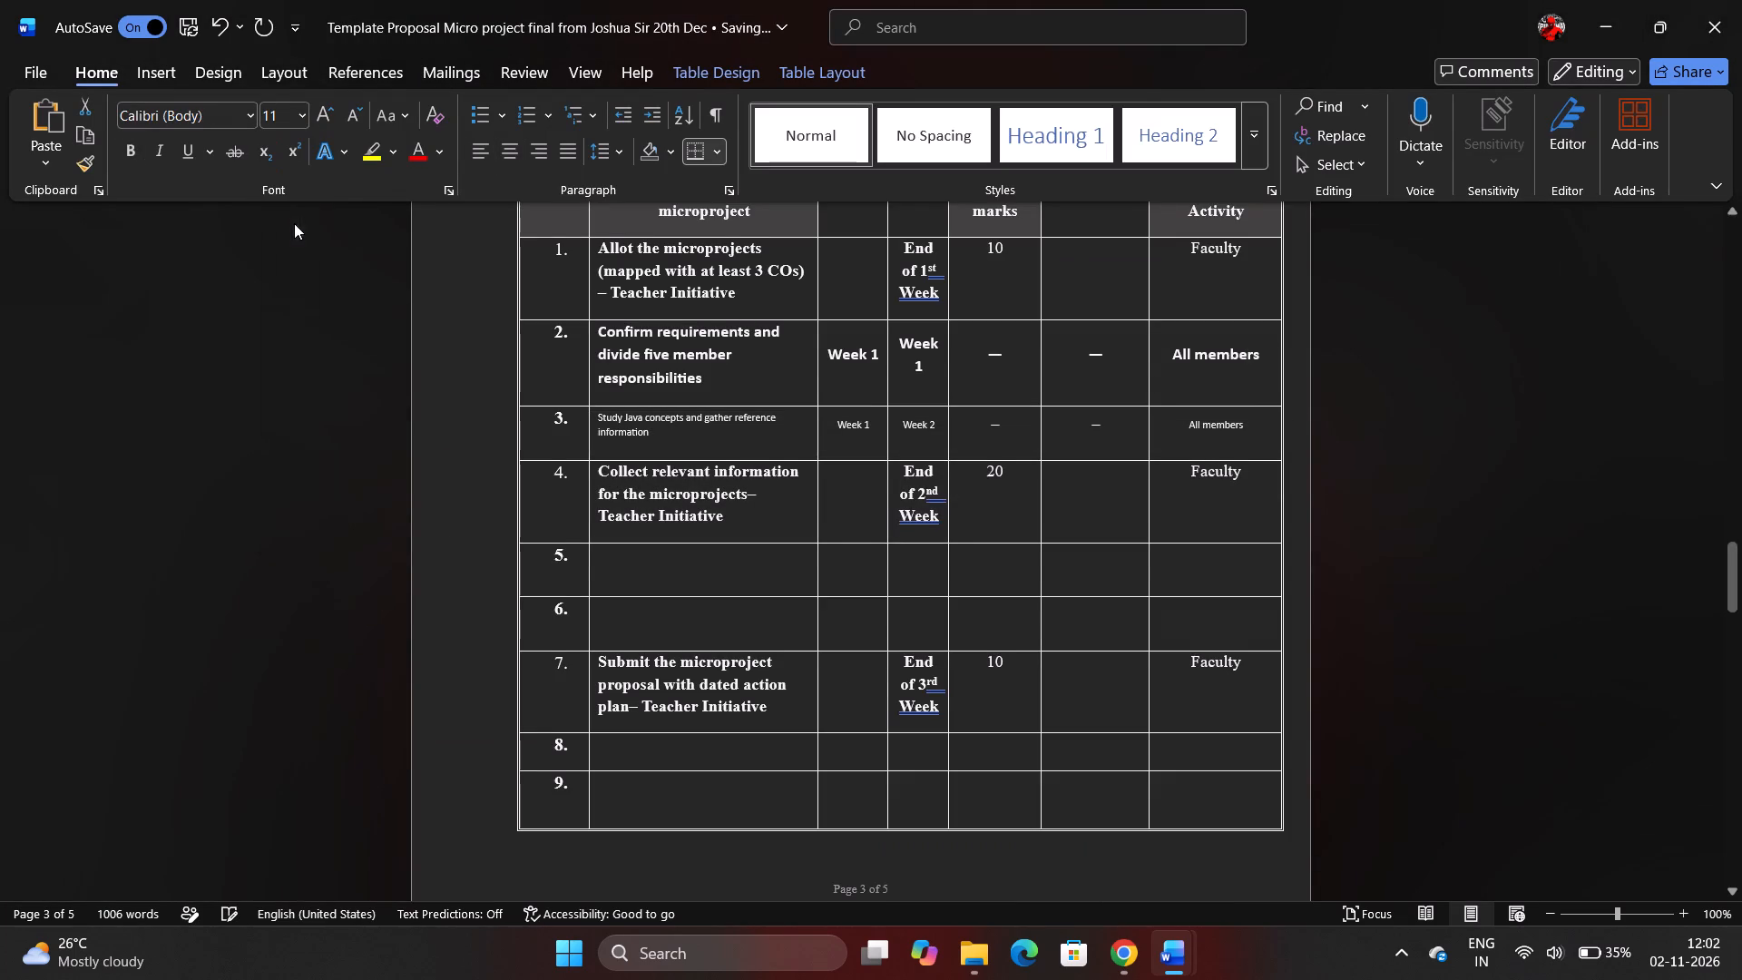
pyautogui.click(131, 149)
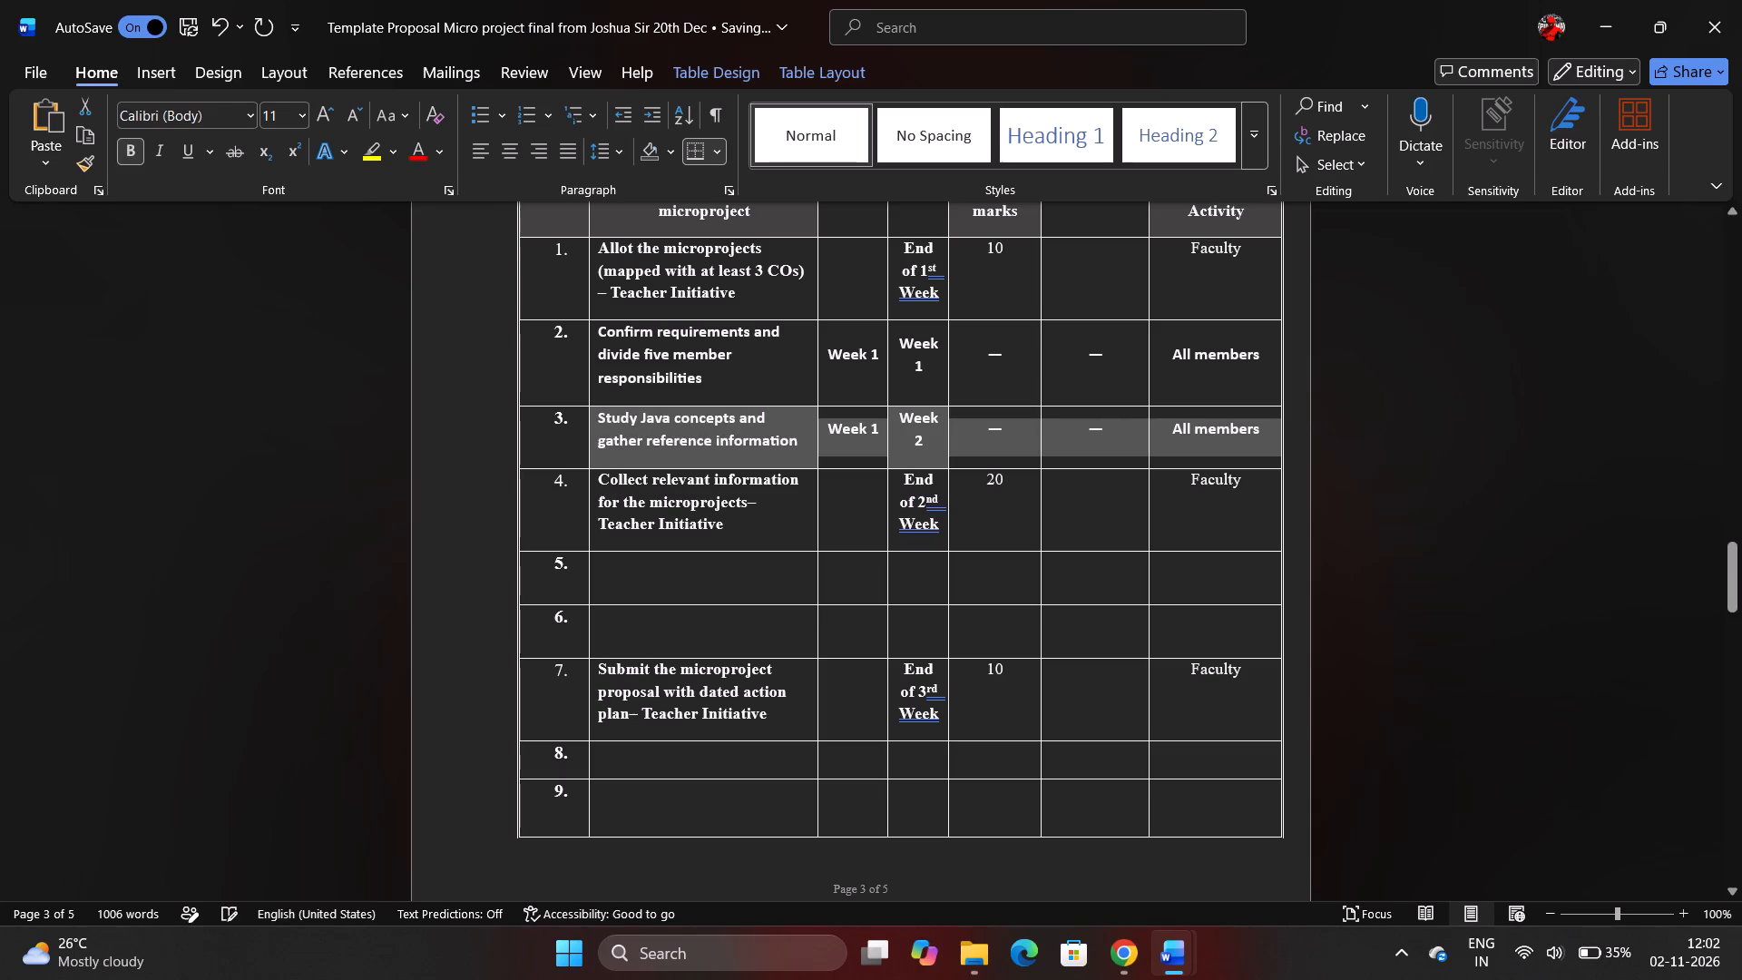
pyautogui.click(462, 542)
pyautogui.click(1404, 606)
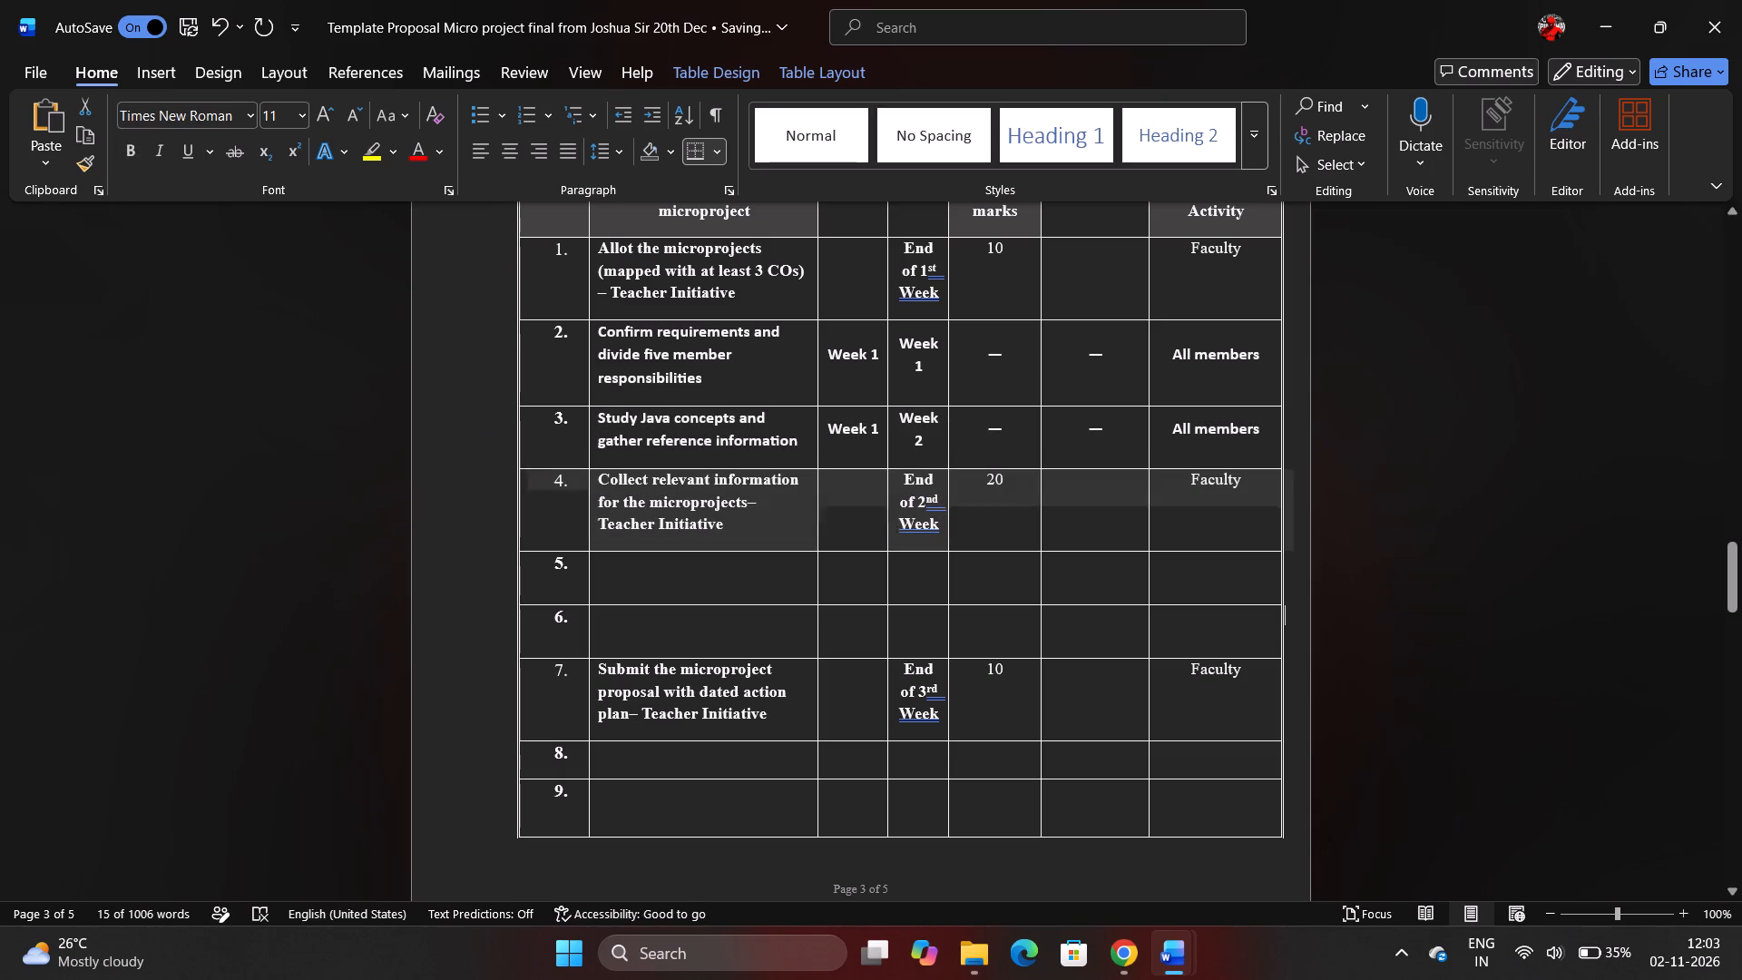
# Copy the "Prepare class diagram and application workflow" entry, from activity to responsible person, from the Complete Action Plan draft into row 5.
pyautogui.scroll(-1, 1025, 544)
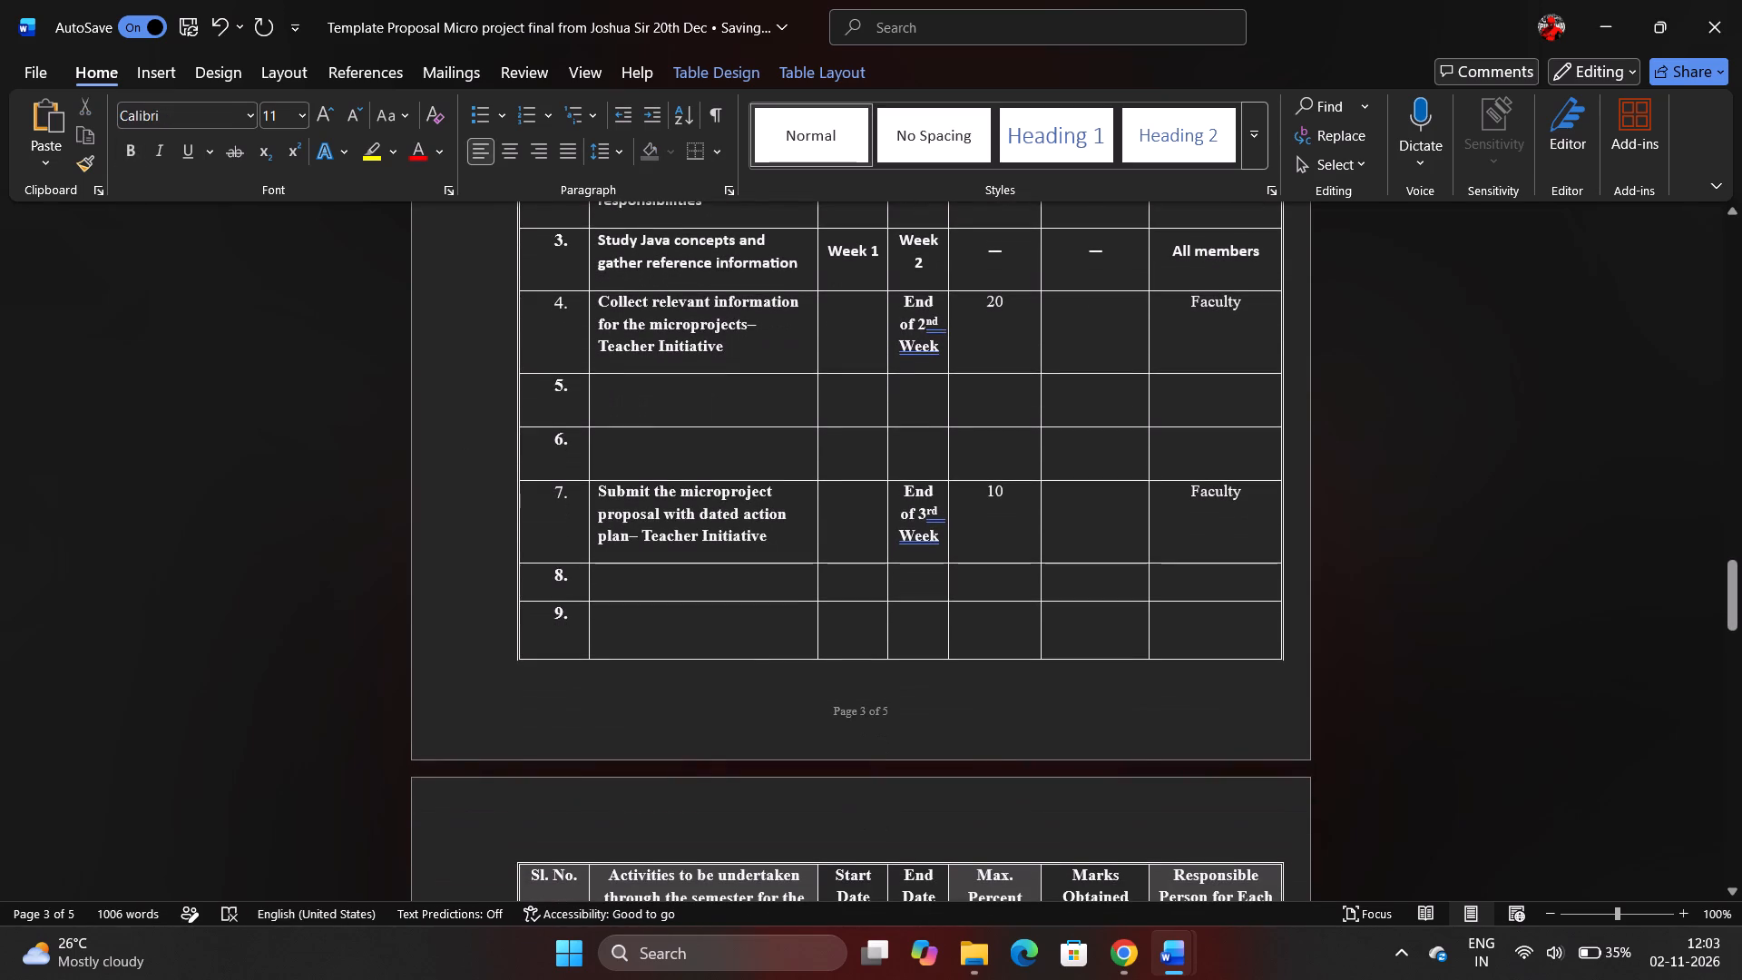
pyautogui.hotkey('alt', 'Tab')
pyautogui.scroll(-1, 764, 579)
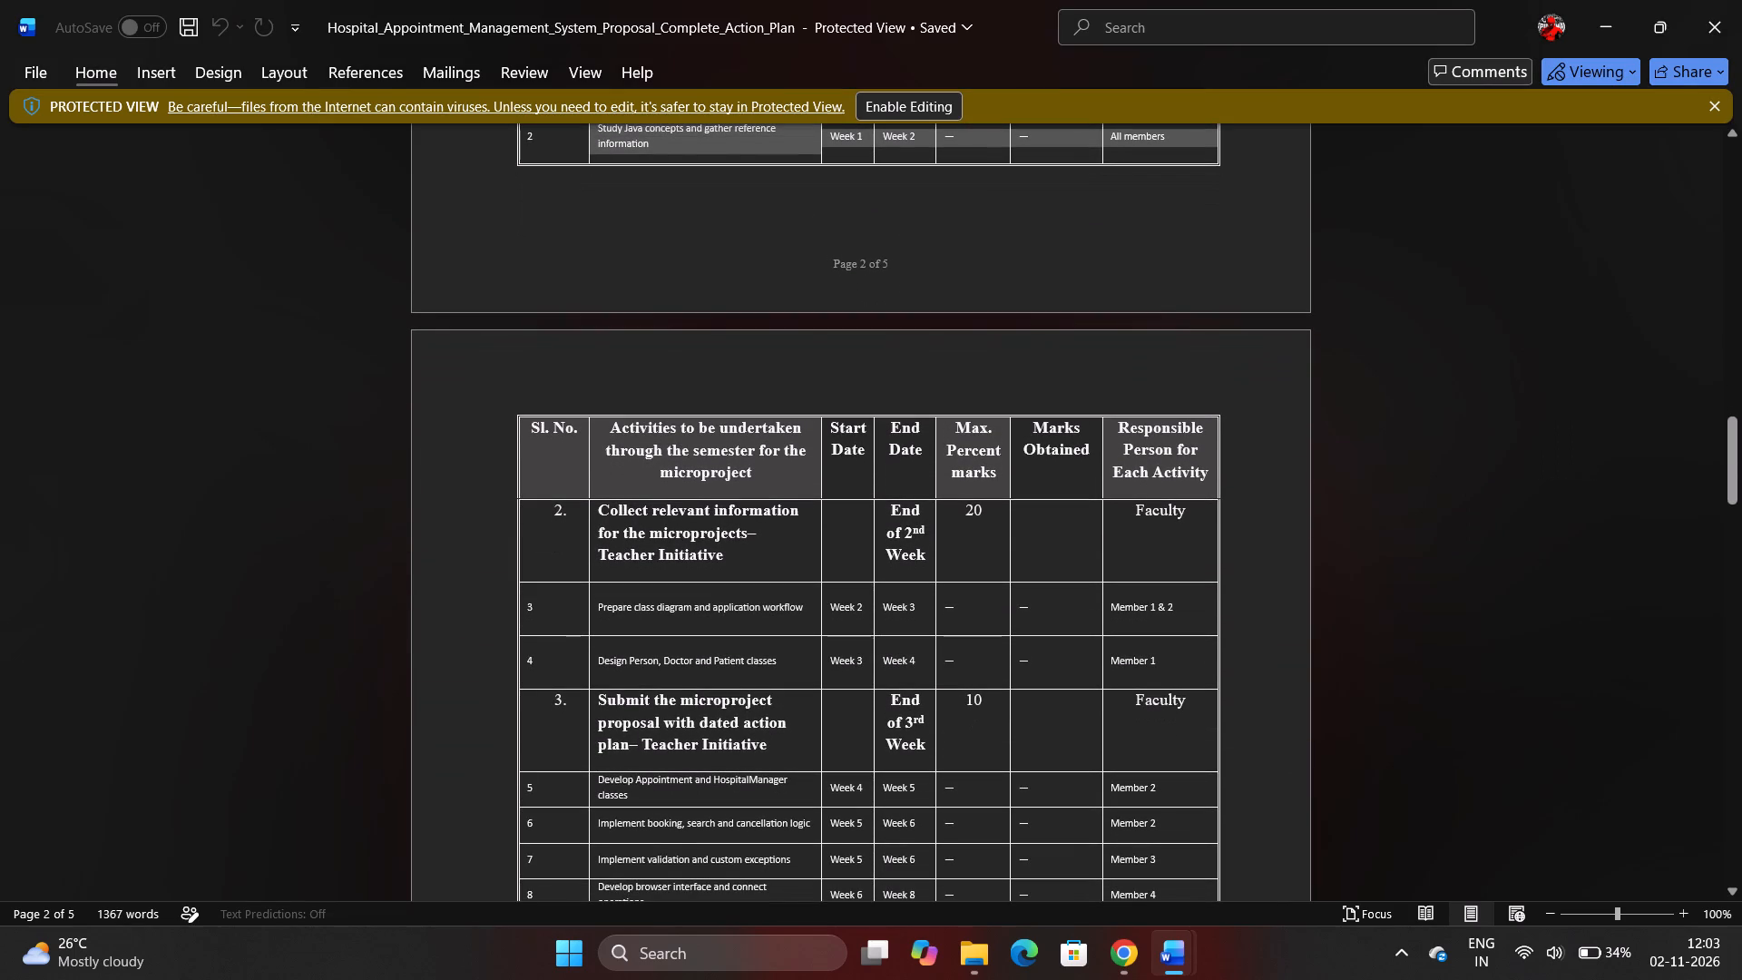
pyautogui.scroll(2, 764, 579)
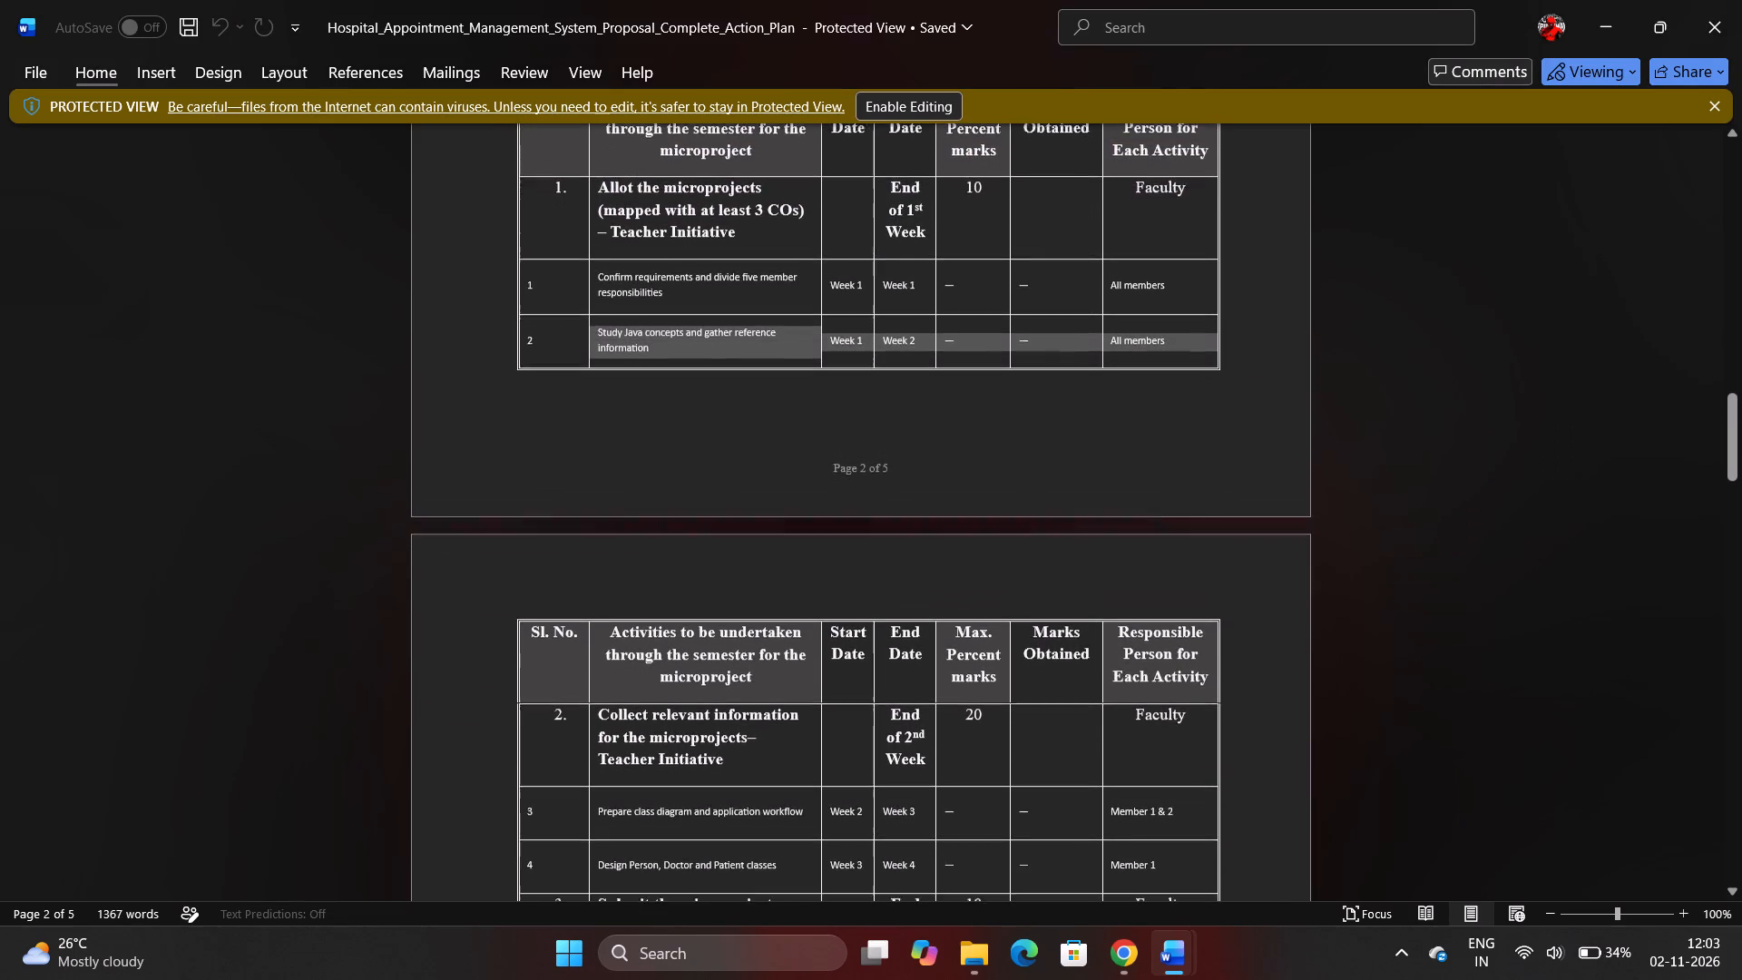
pyautogui.scroll(3, 764, 579)
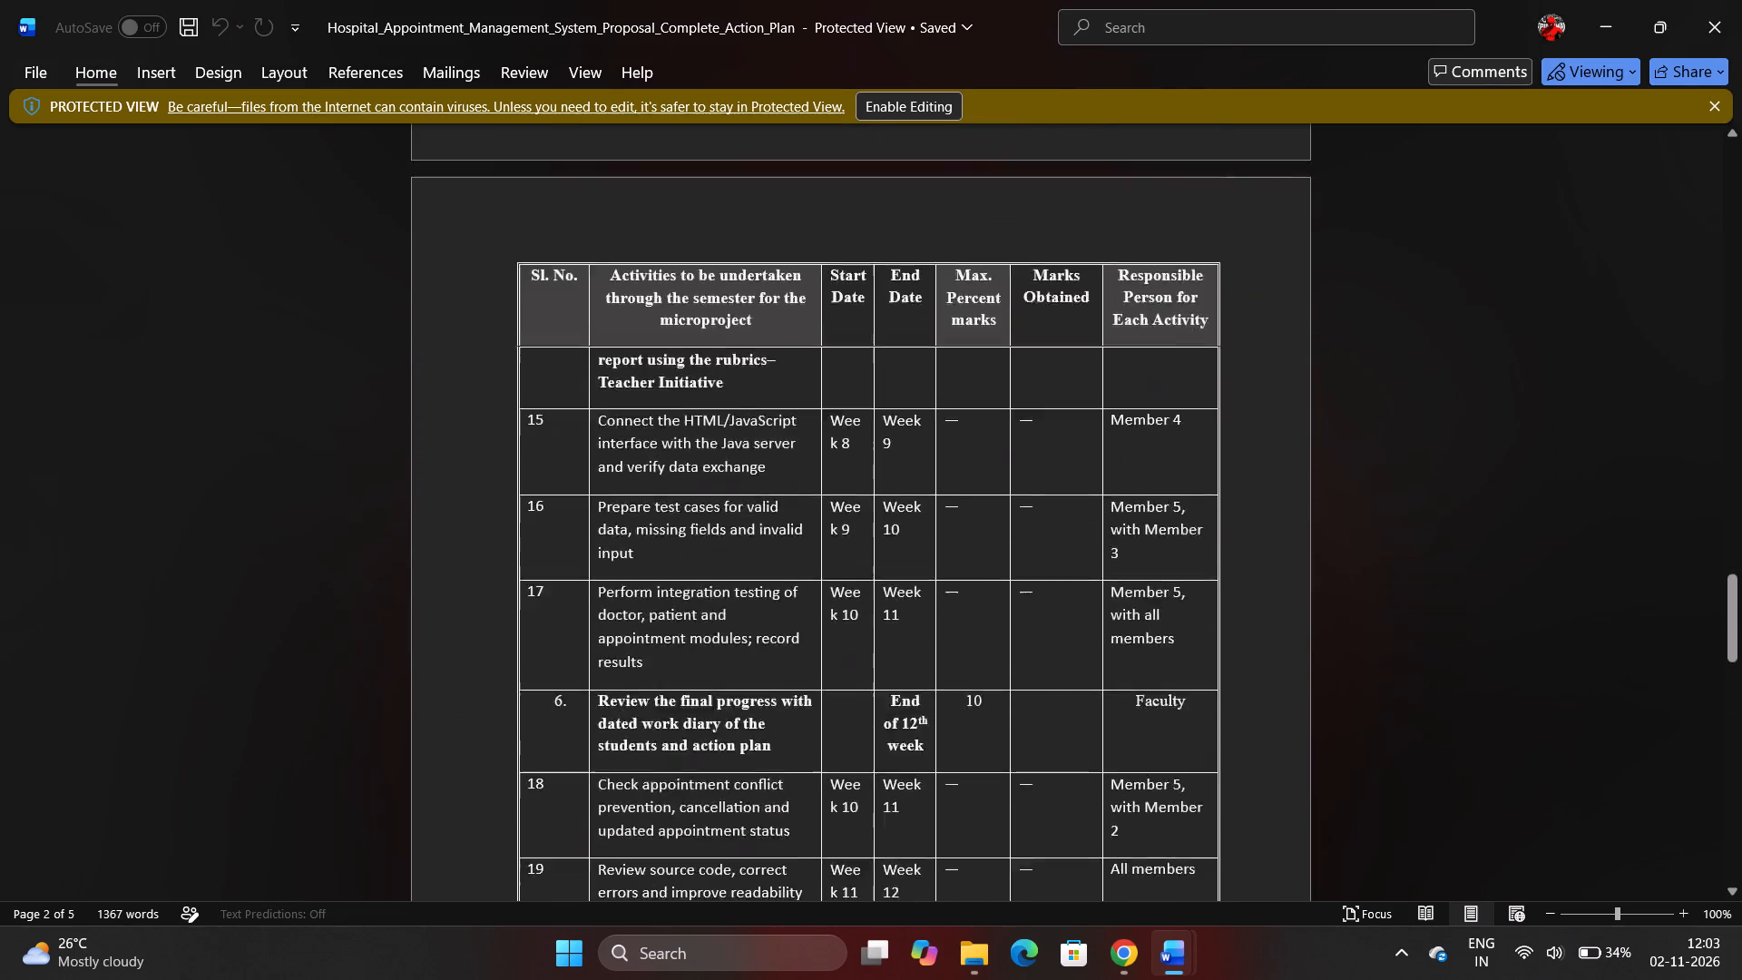
pyautogui.scroll(2, 764, 579)
pyautogui.scroll(-1, 764, 579)
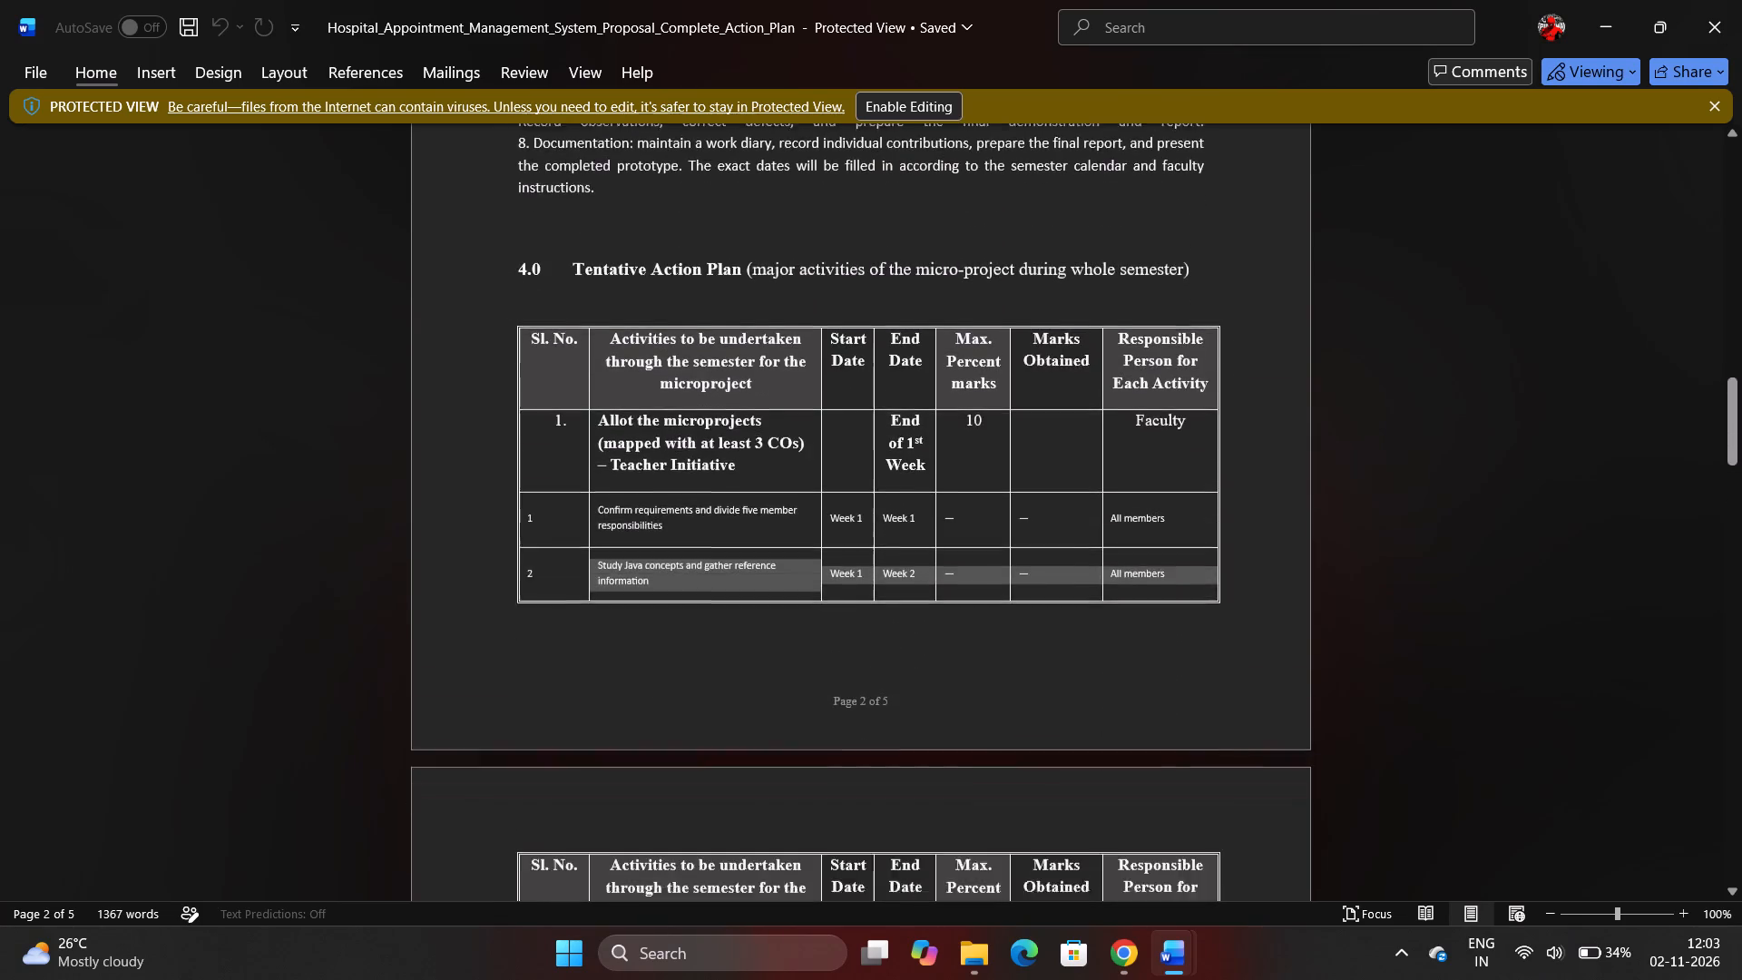
pyautogui.scroll(-3, 764, 579)
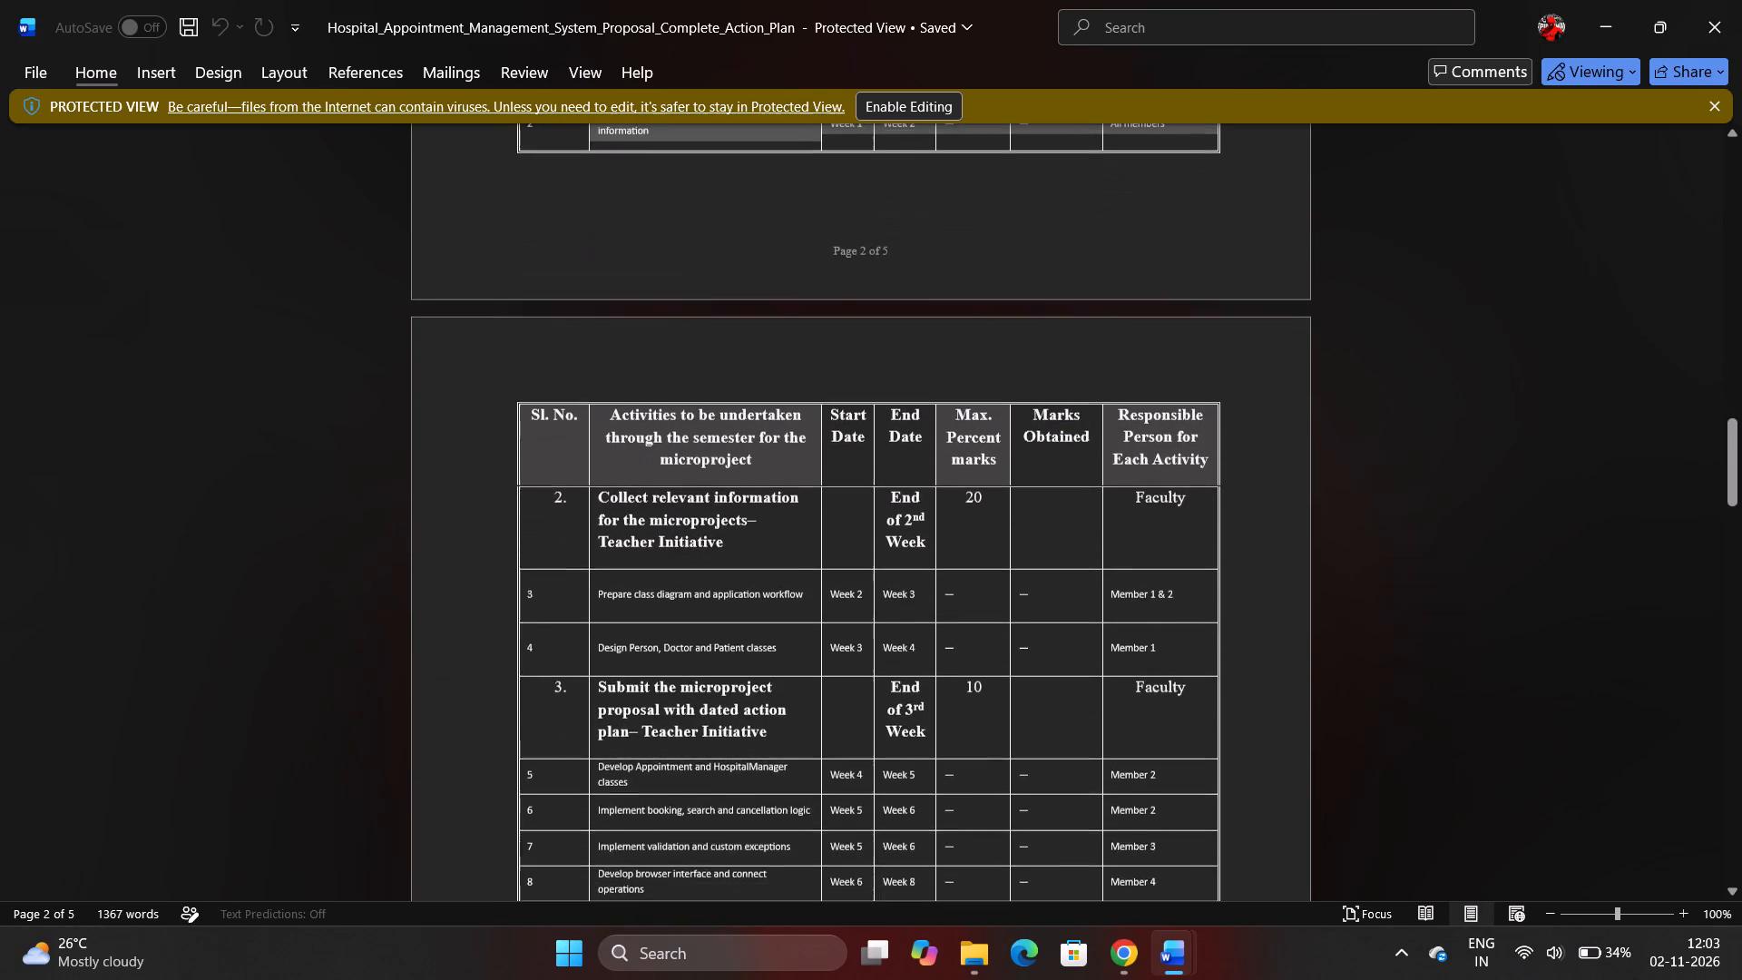
pyautogui.scroll(-1, 763, 550)
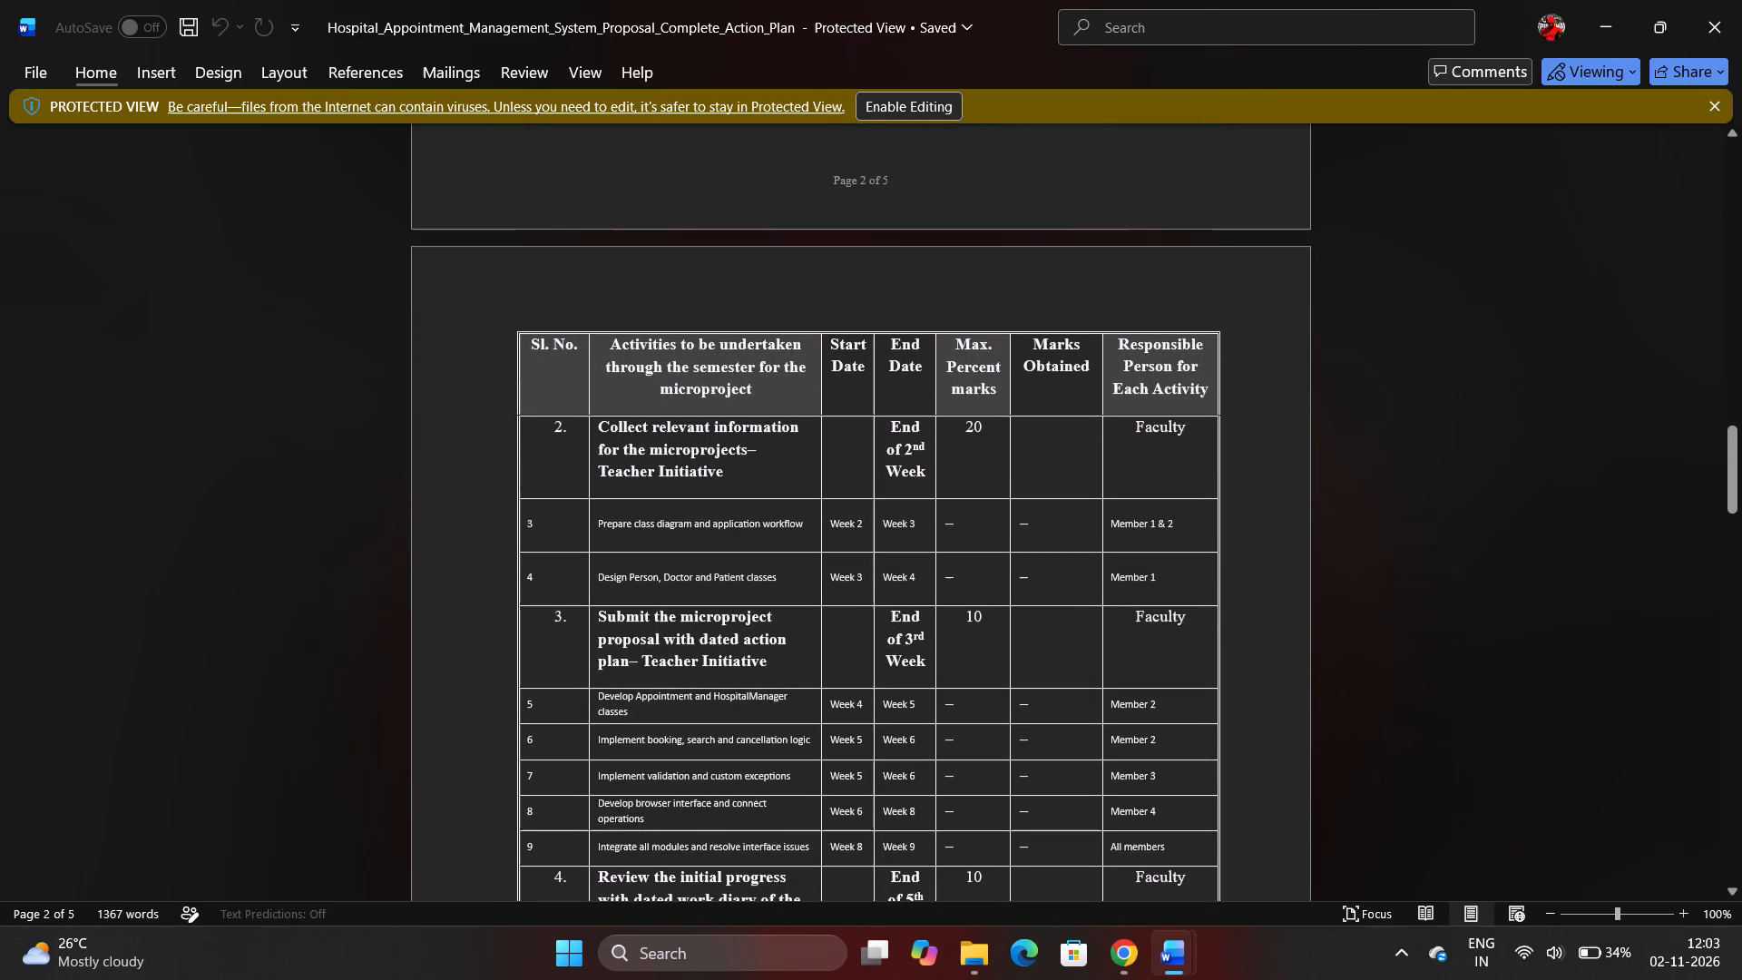
pyautogui.moveTo(598, 521); pyautogui.dragTo(1178, 514)
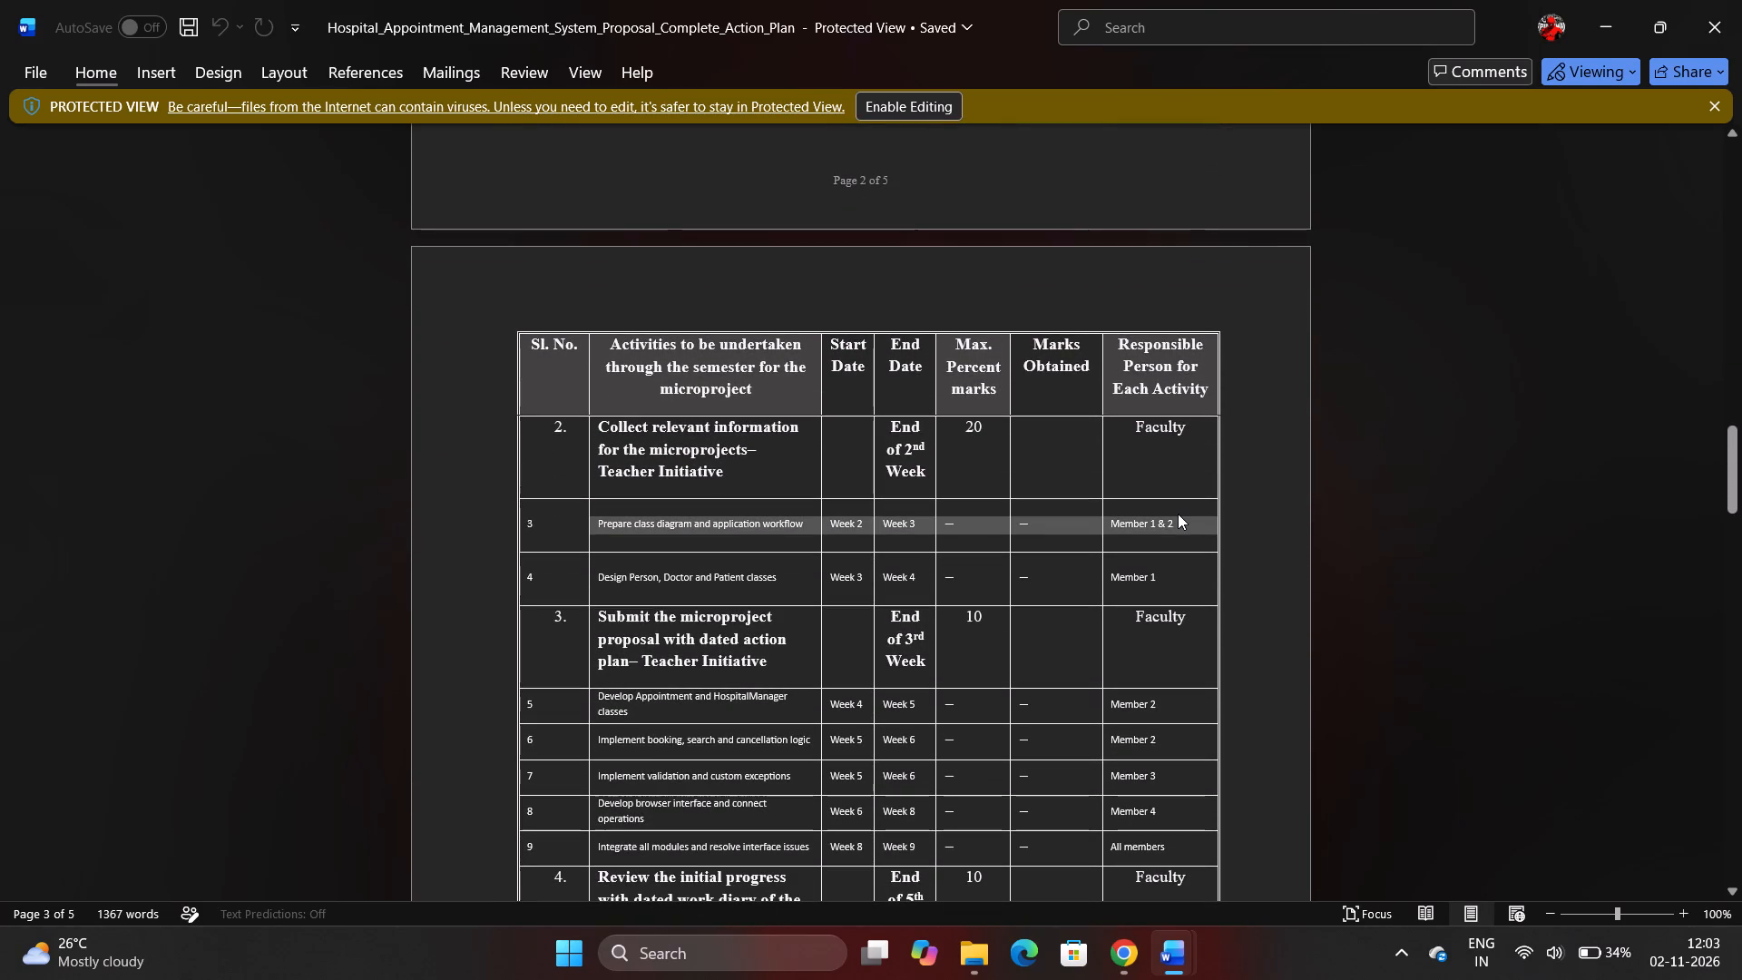
pyautogui.hotkey('ctrl', 'c')
pyautogui.hotkey('alt', 'Tab')
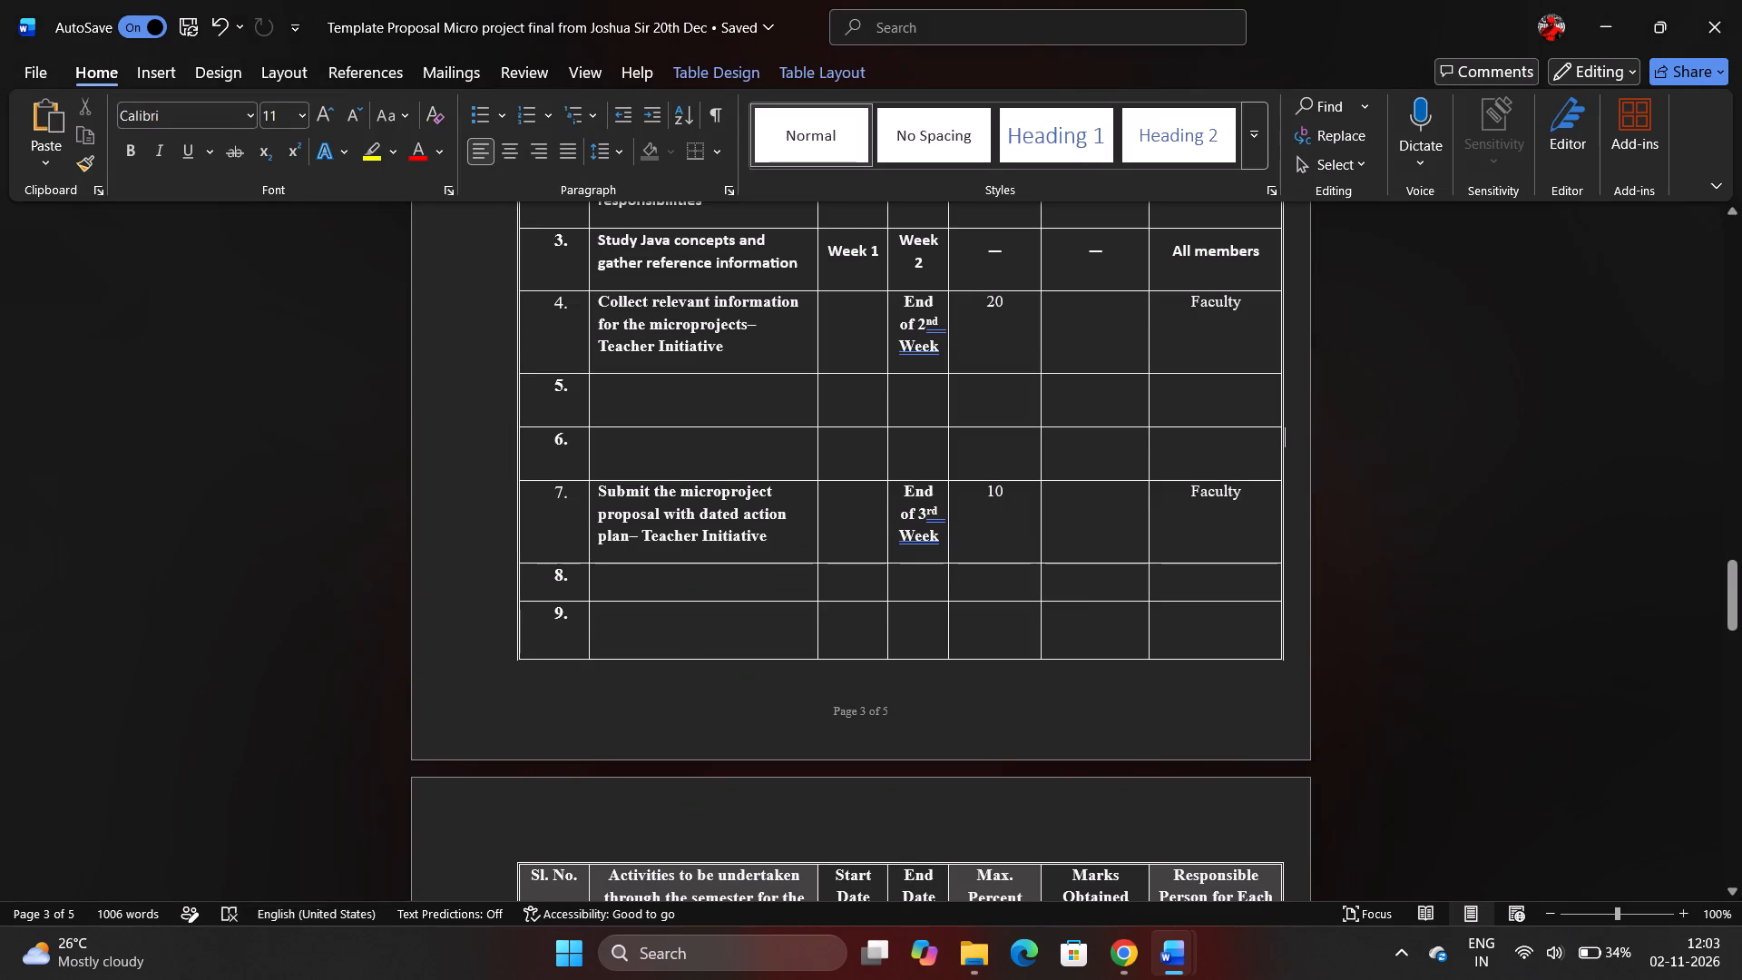
pyautogui.click(616, 391)
pyautogui.moveTo(616, 391); pyautogui.dragTo(1253, 416)
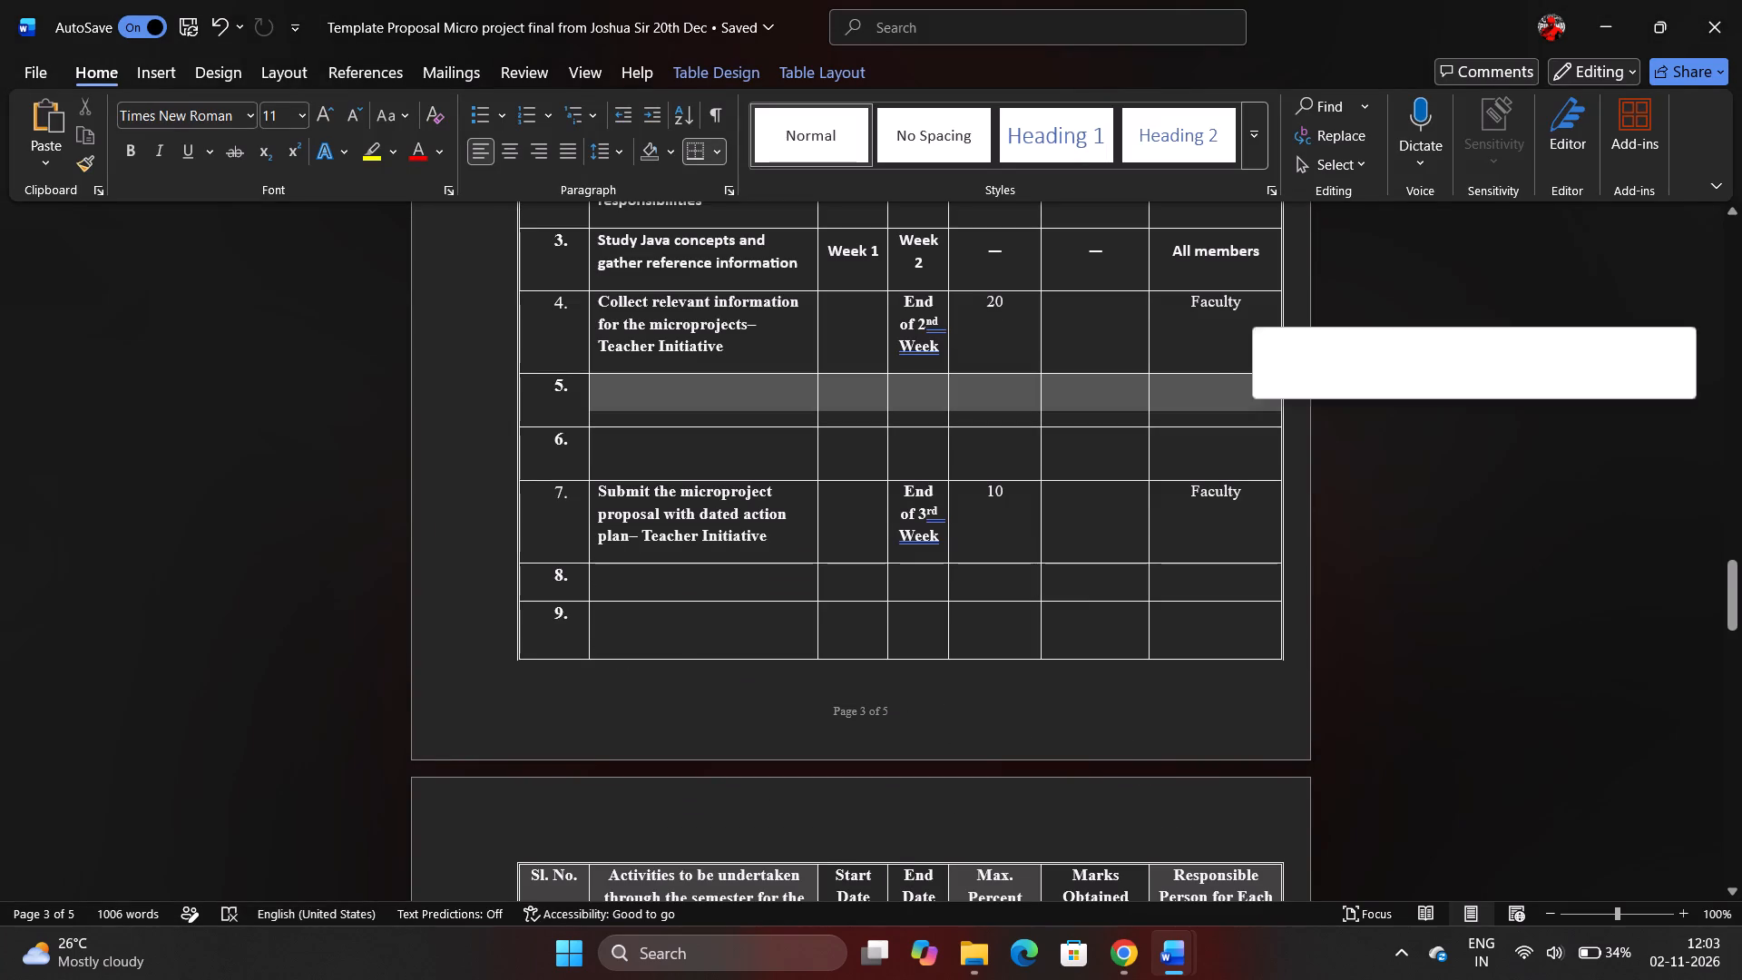
pyautogui.hotkey('ctrl', 'v')
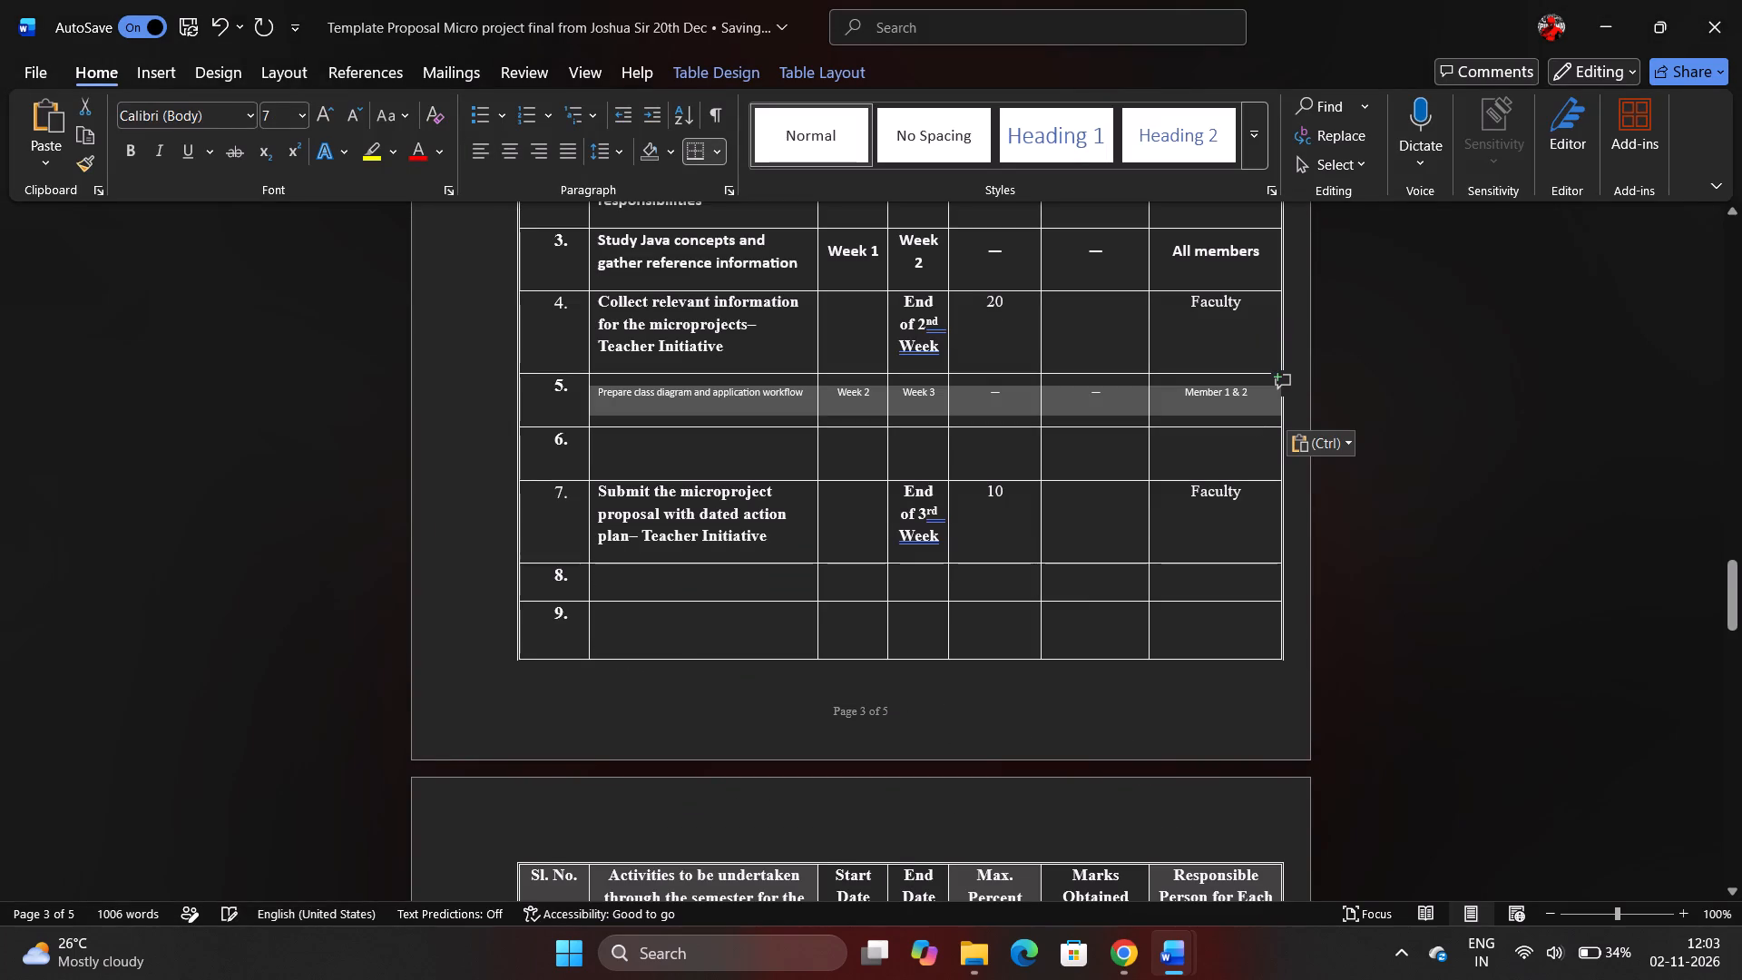
# Format the row 5 entries, from activity to responsible person, as bold at font size 11.
pyautogui.click(303, 112)
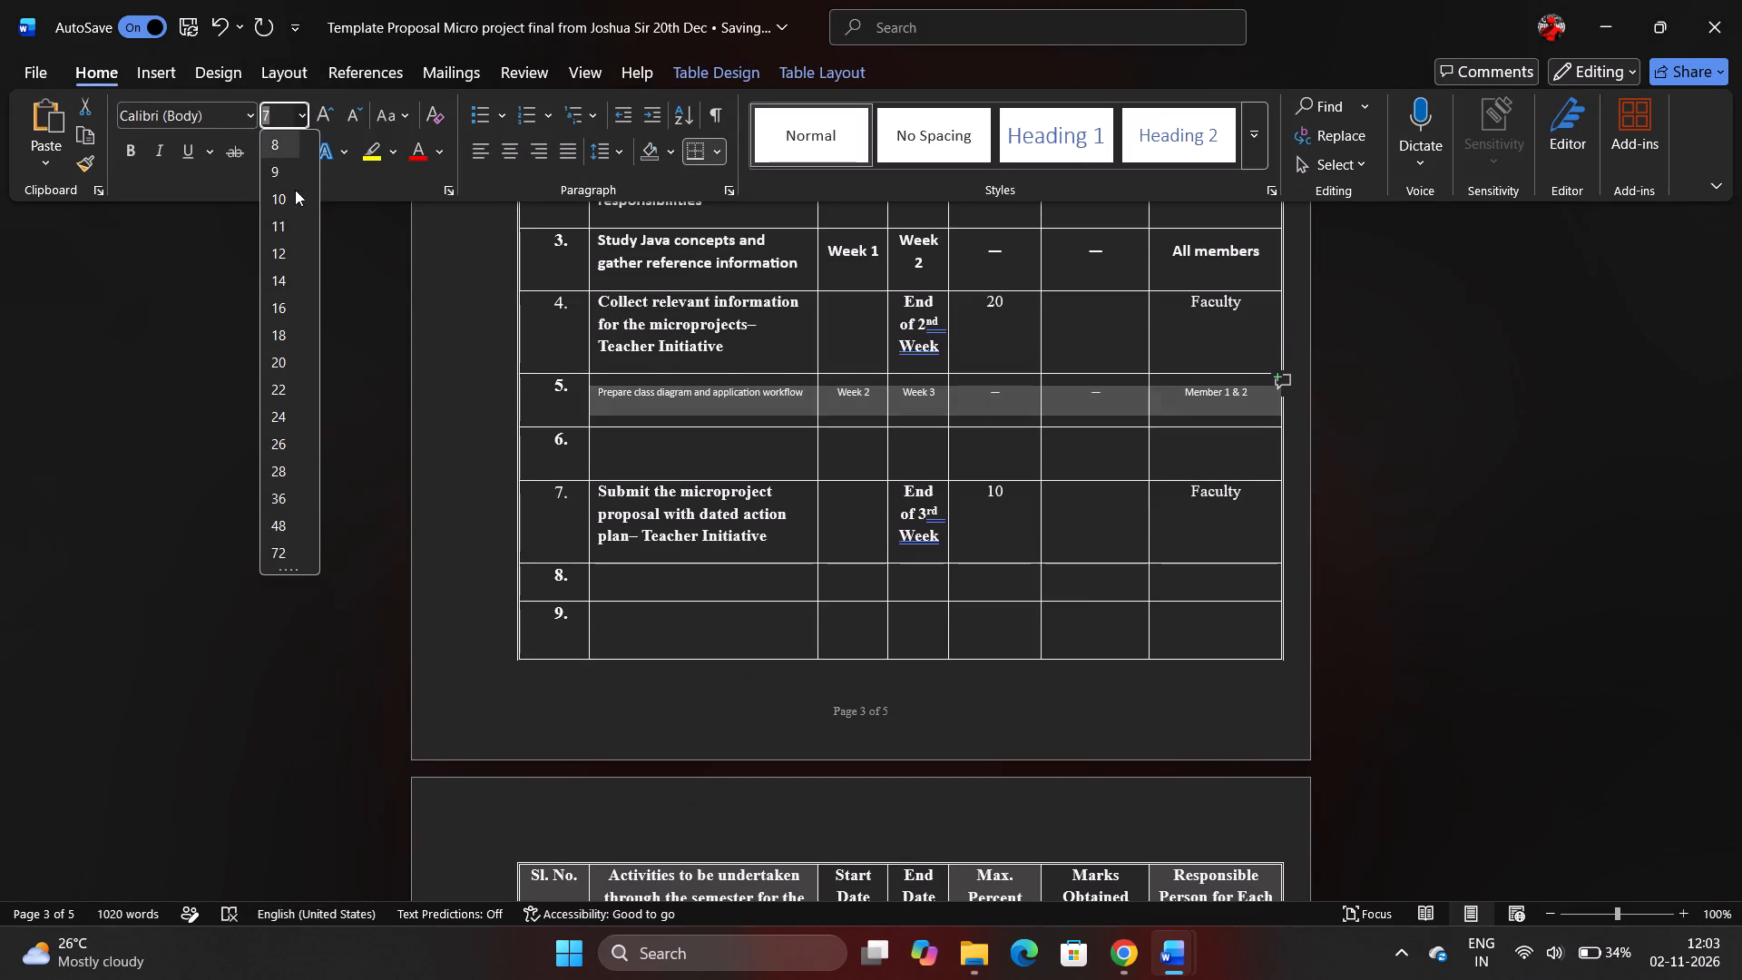
pyautogui.click(292, 268)
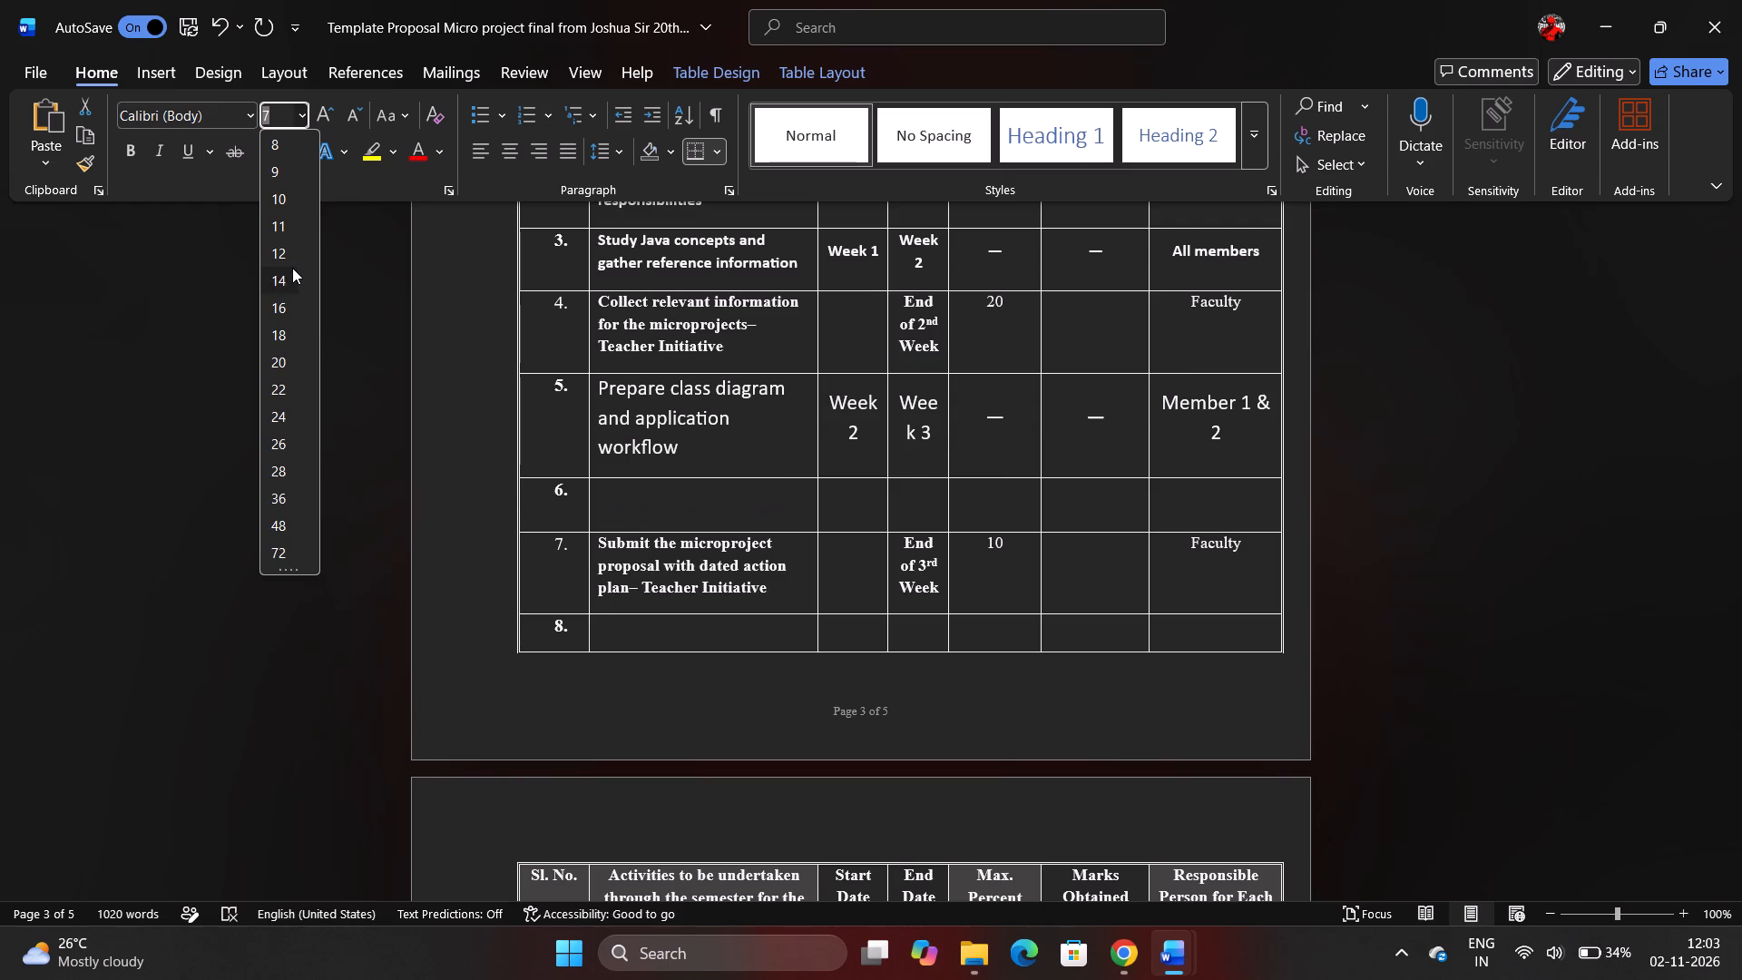
pyautogui.click(130, 160)
pyautogui.moveTo(298, 117); pyautogui.dragTo(292, 175)
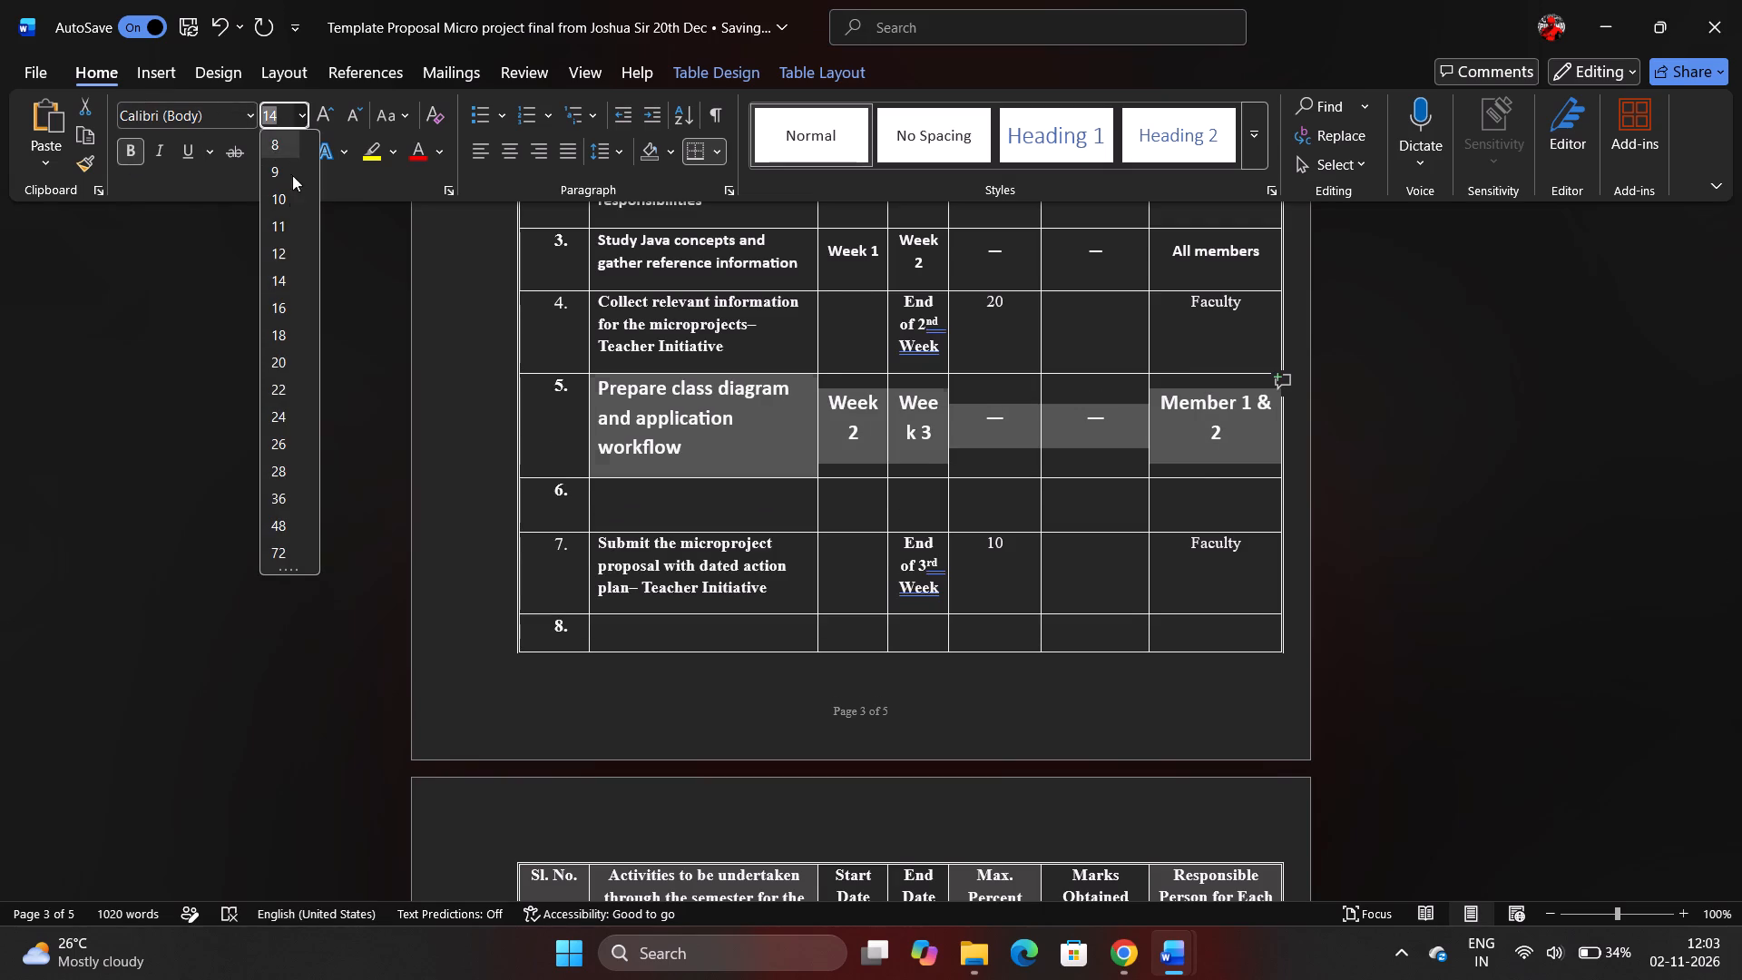
pyautogui.moveTo(292, 175); pyautogui.dragTo(282, 231)
pyautogui.click(282, 231)
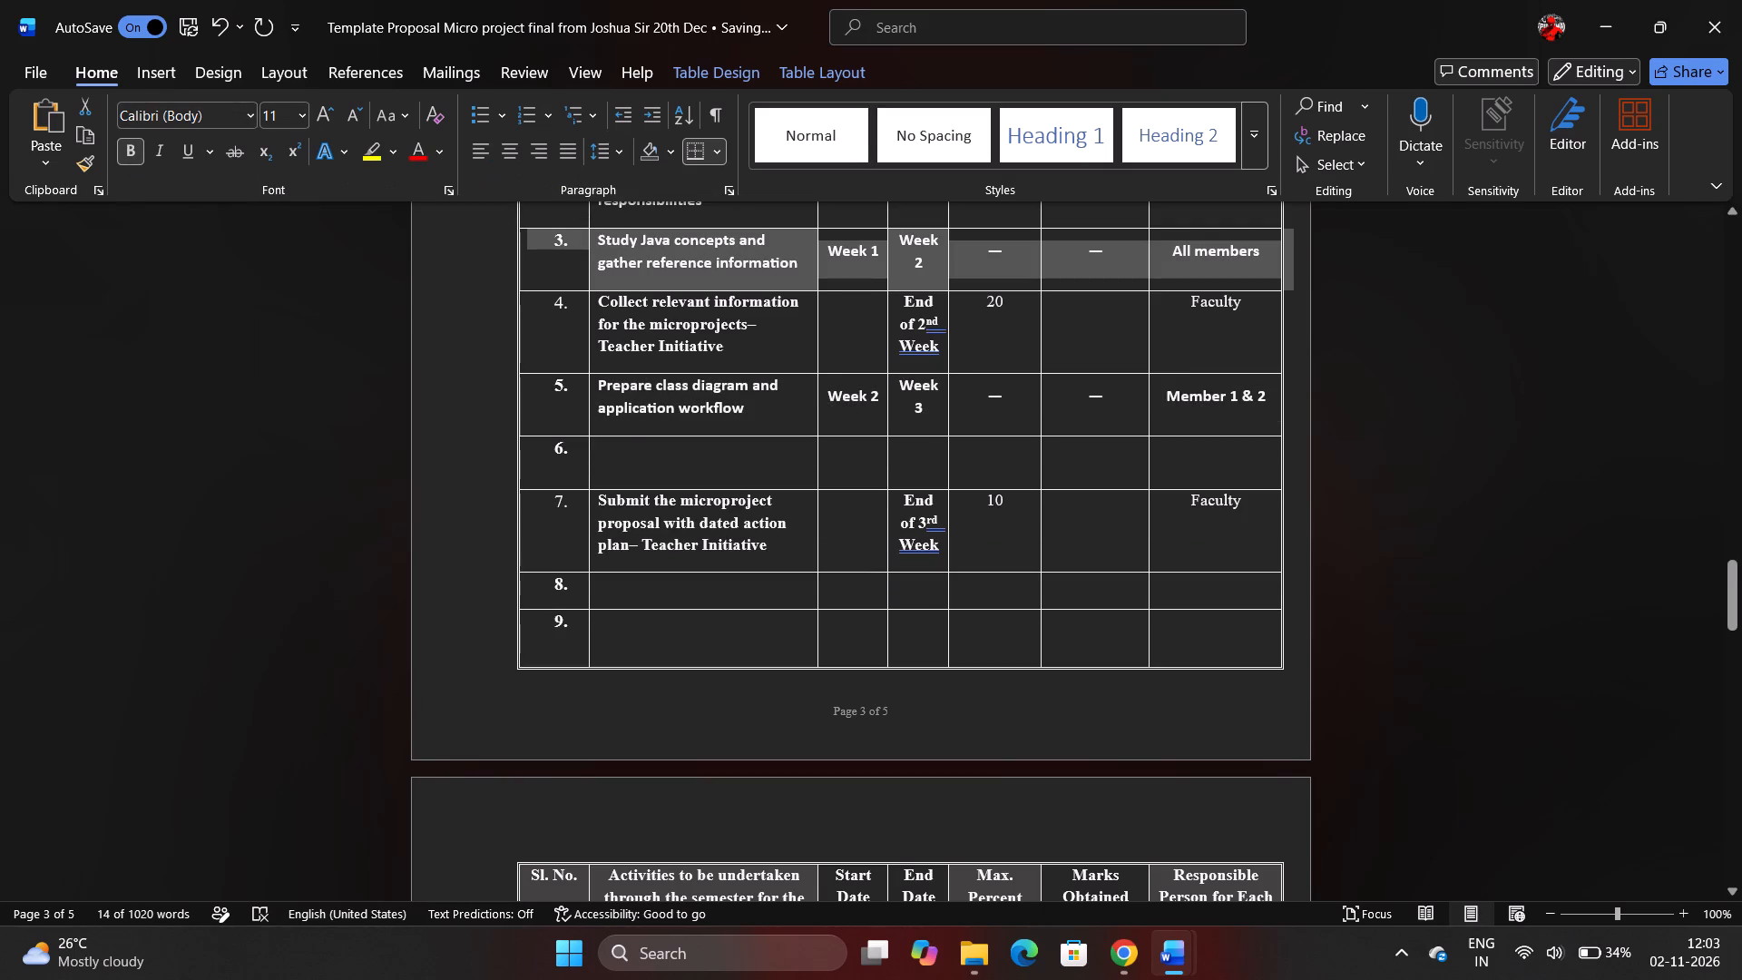
pyautogui.click(726, 377)
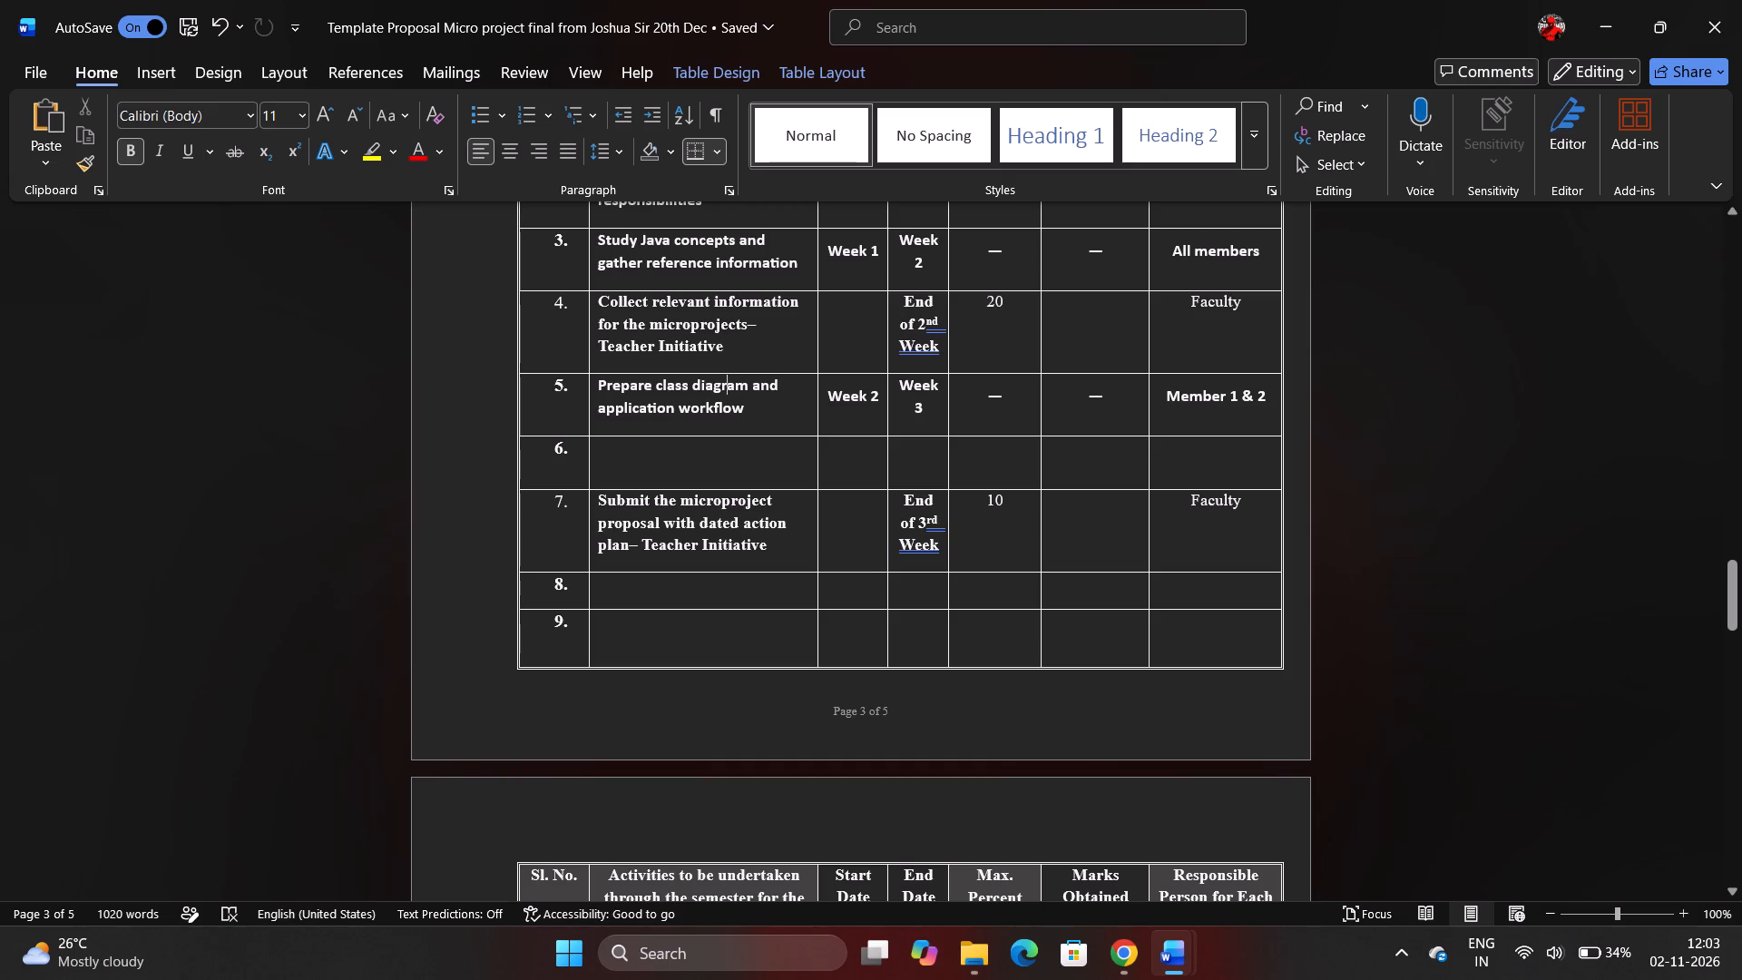
# Copy the "Design Person, Doctor and Patient classes" entry, from activity to responsible person, from the Complete Action Plan draft into row 6.
pyautogui.hotkey('alt', 'Tab')
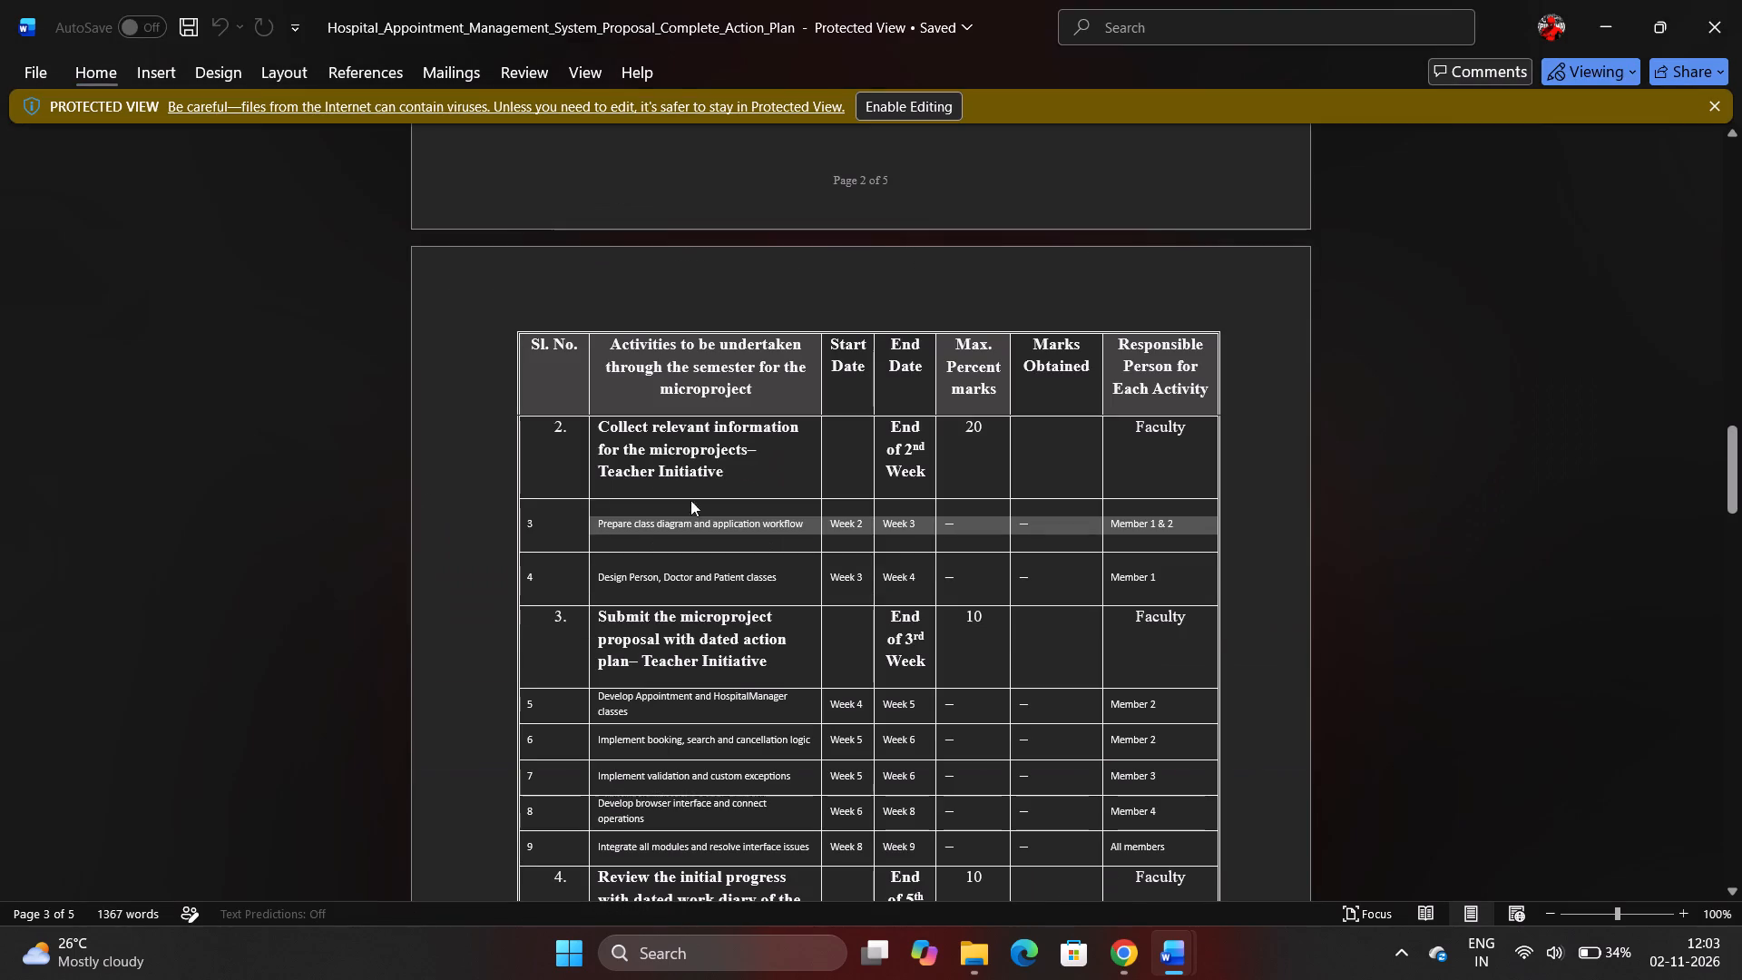
pyautogui.moveTo(599, 579); pyautogui.dragTo(1144, 601)
pyautogui.hotkey('ctrl', 'c')
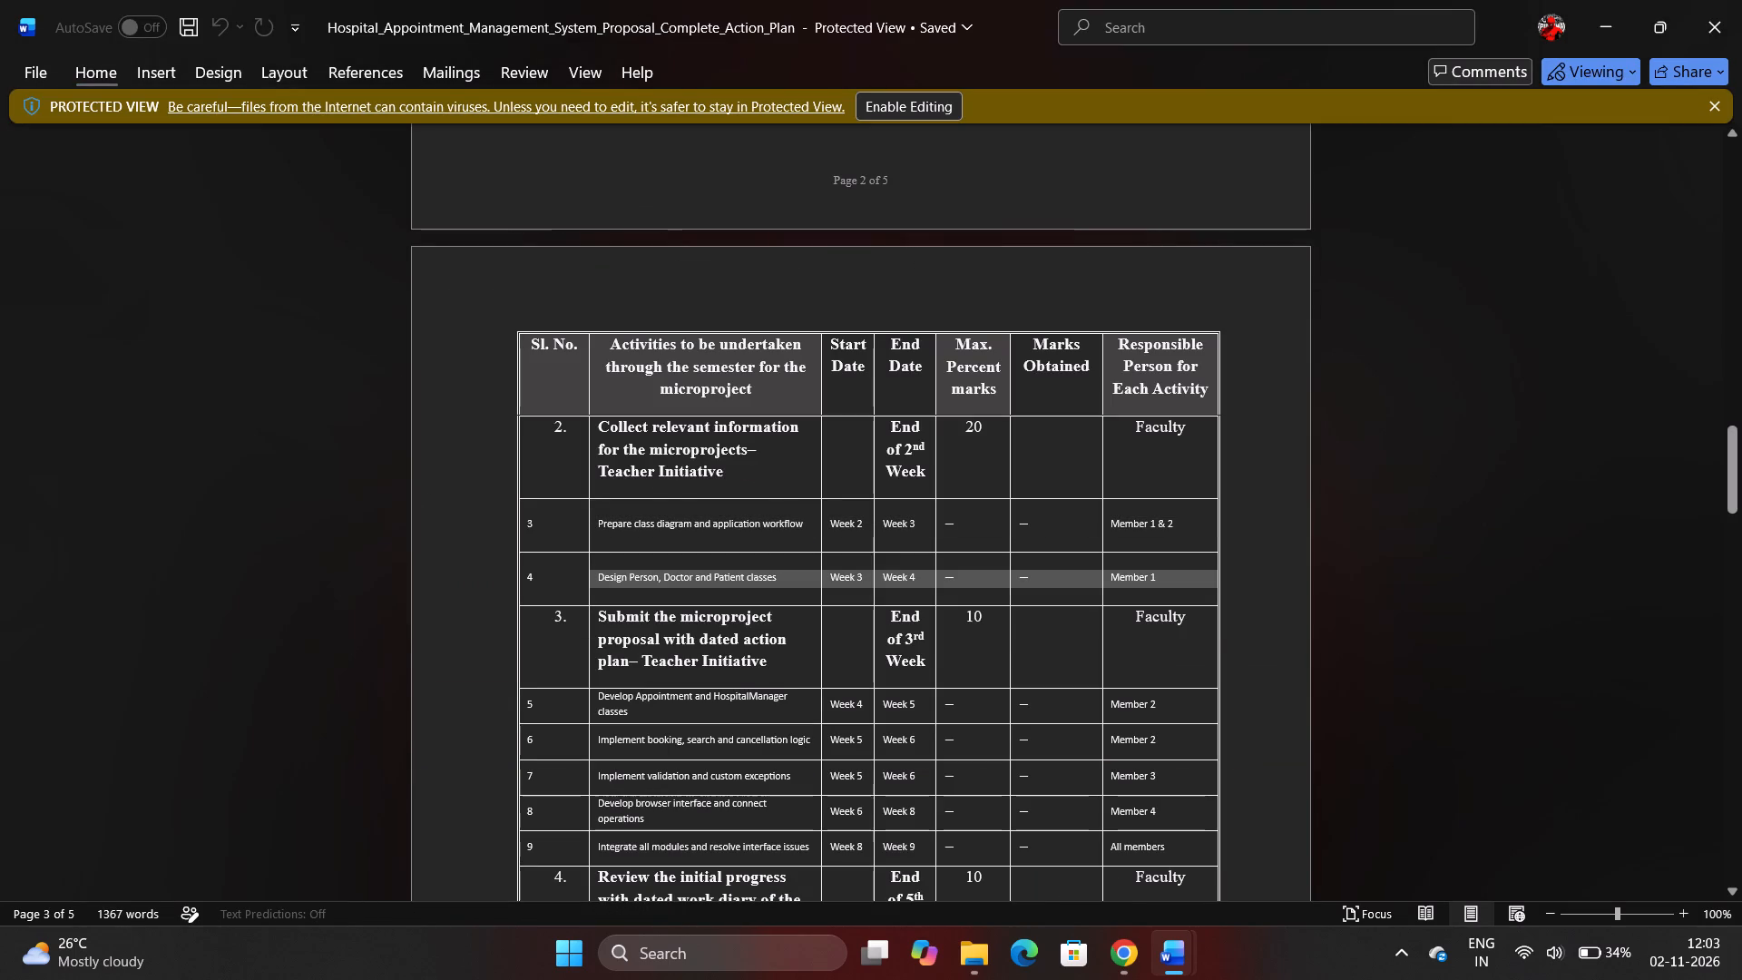
pyautogui.hotkey('alt', 'Tab')
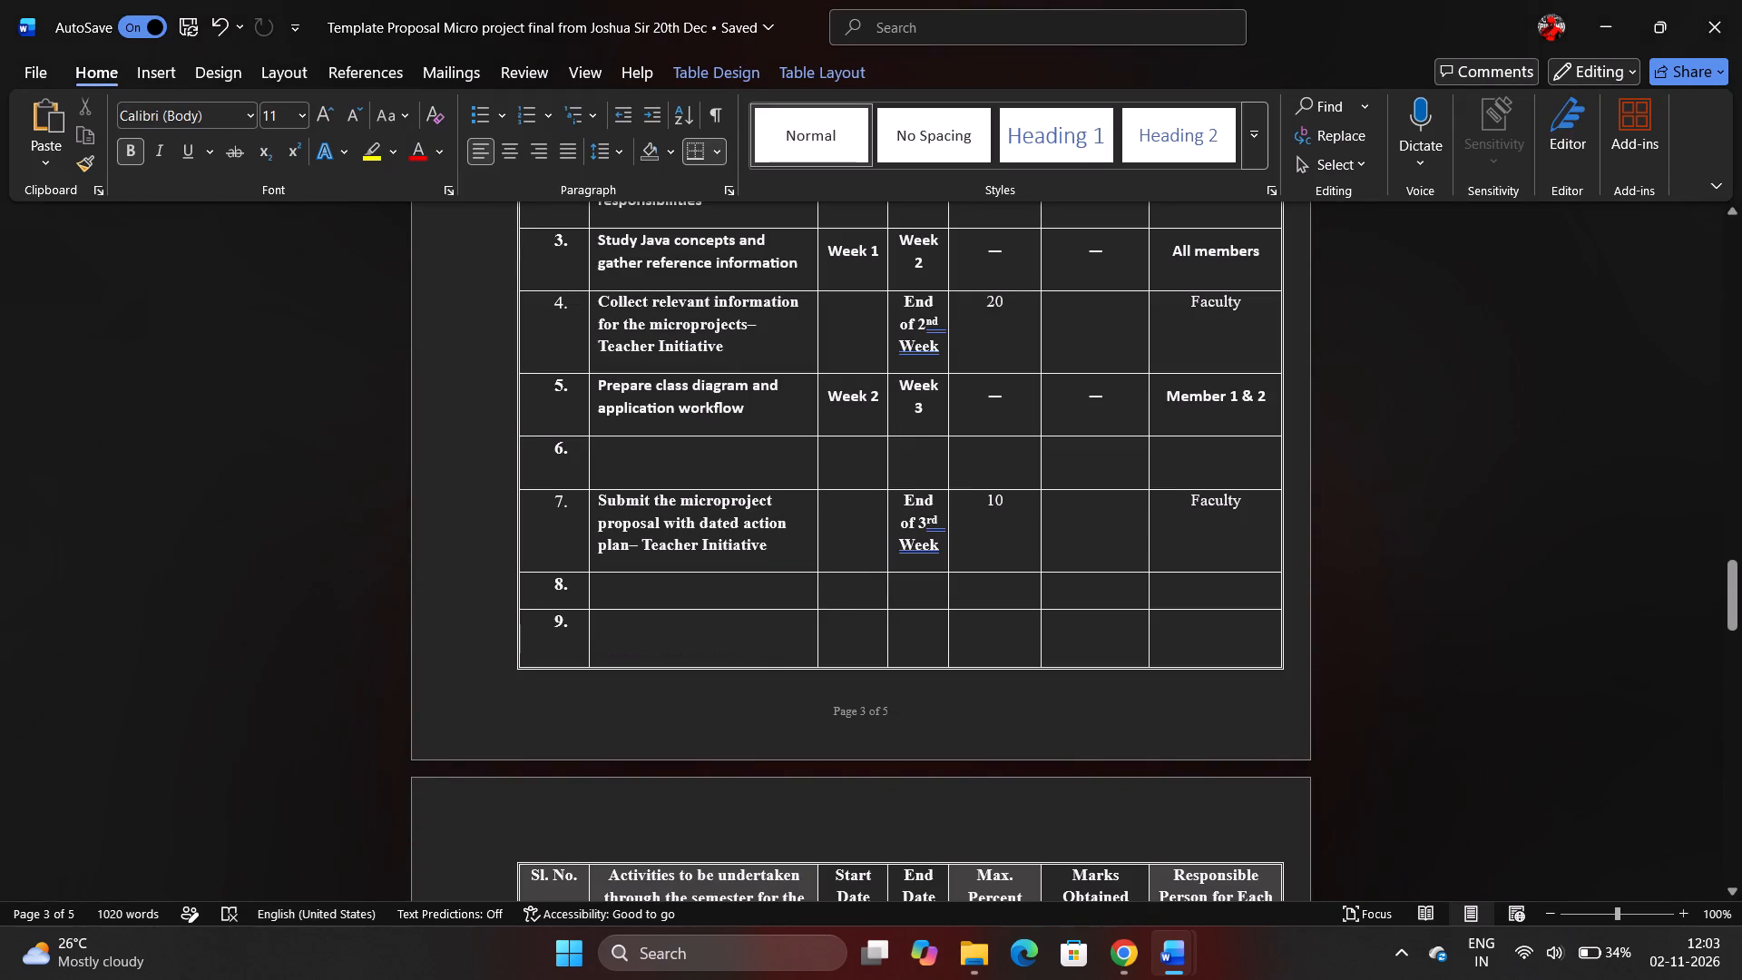
pyautogui.click(614, 457)
pyautogui.moveTo(614, 457); pyautogui.dragTo(1257, 473)
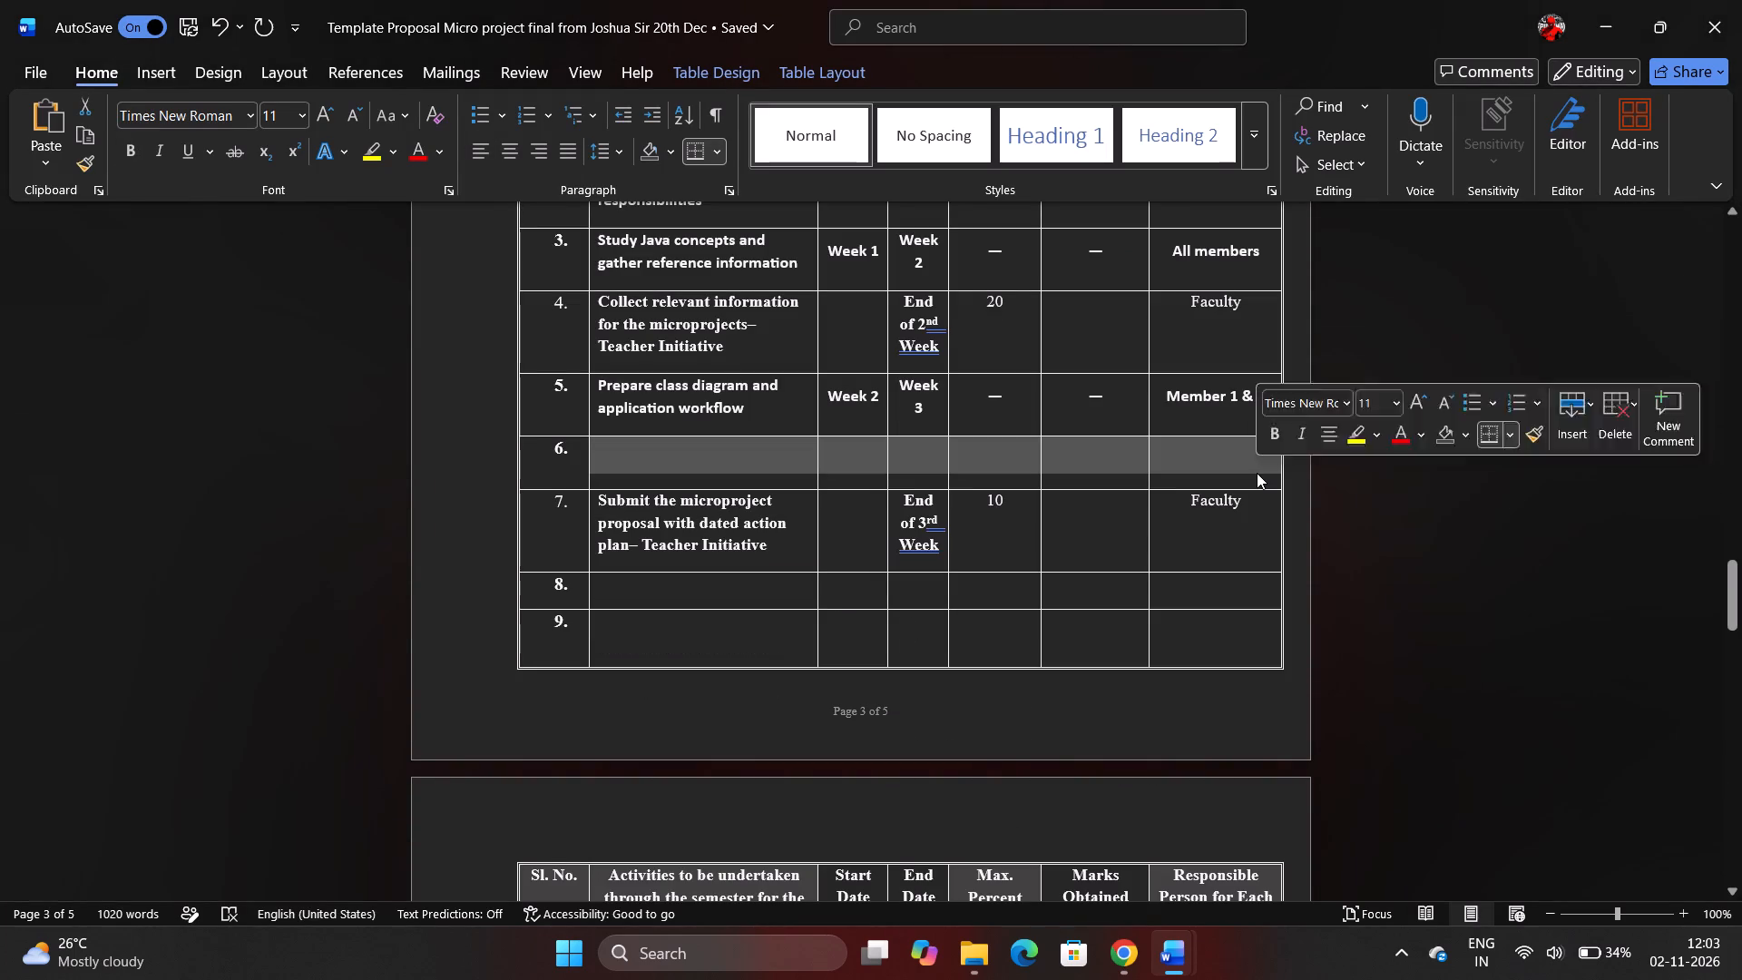
pyautogui.hotkey('ctrl', 'v')
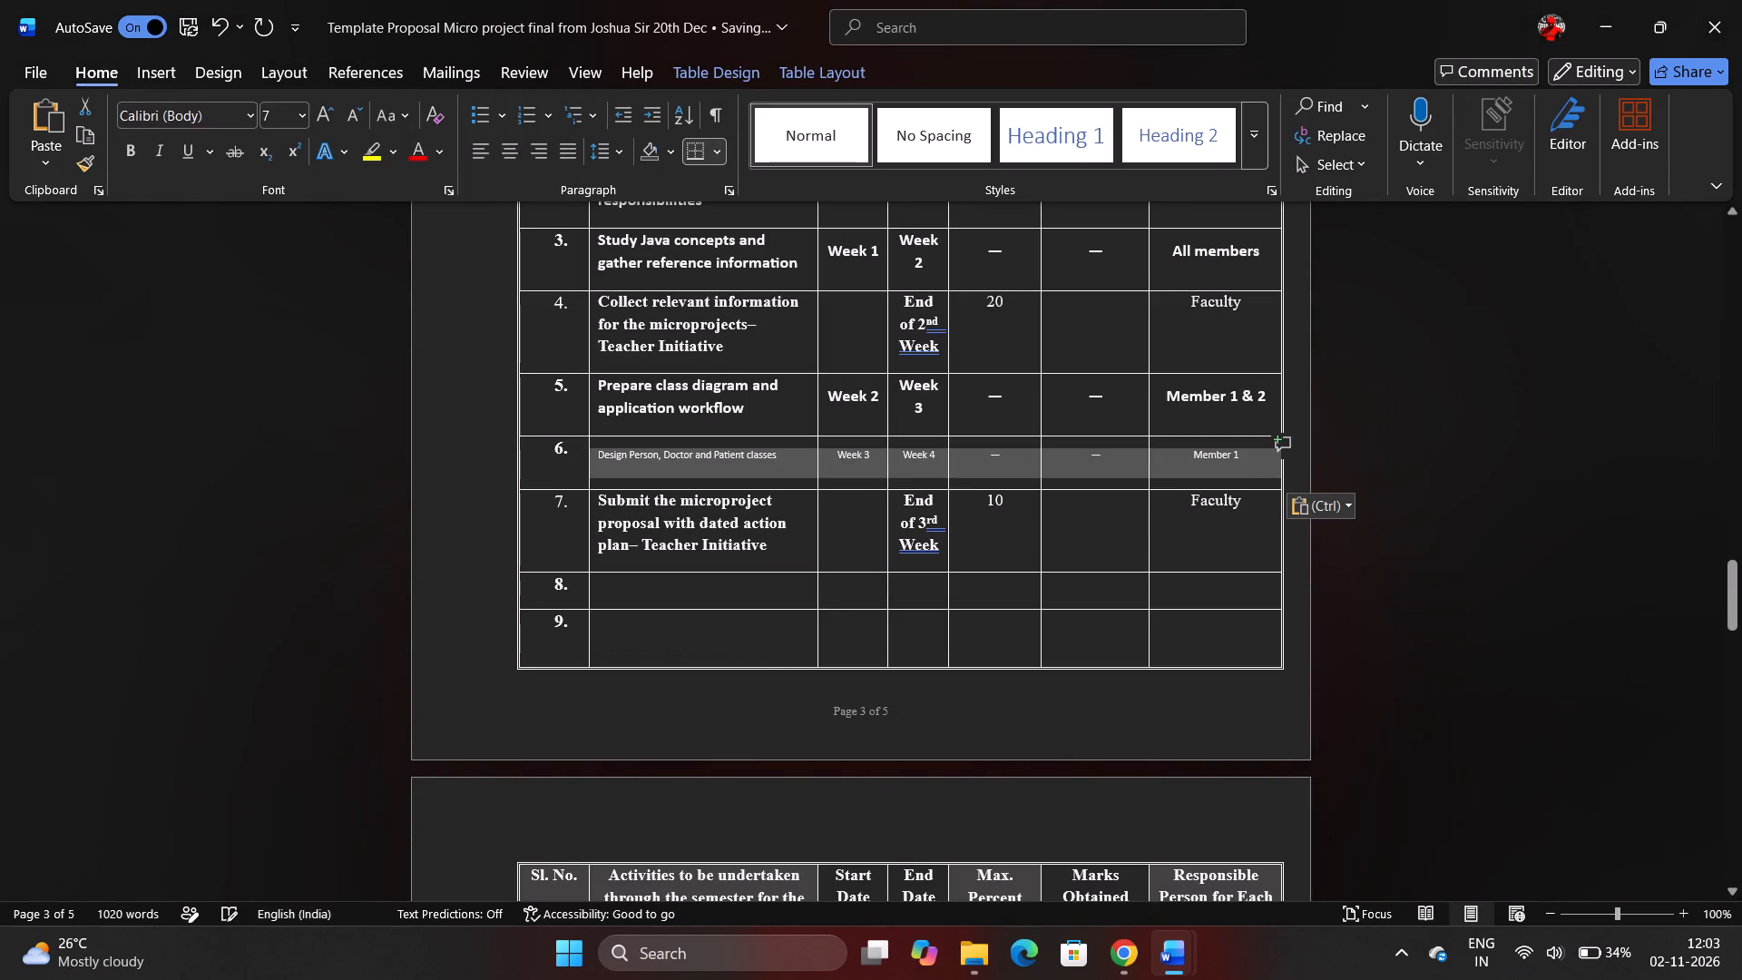
# Format the row 6 entries, from activity to responsible person, as bold at font size 11.
pyautogui.click(304, 117)
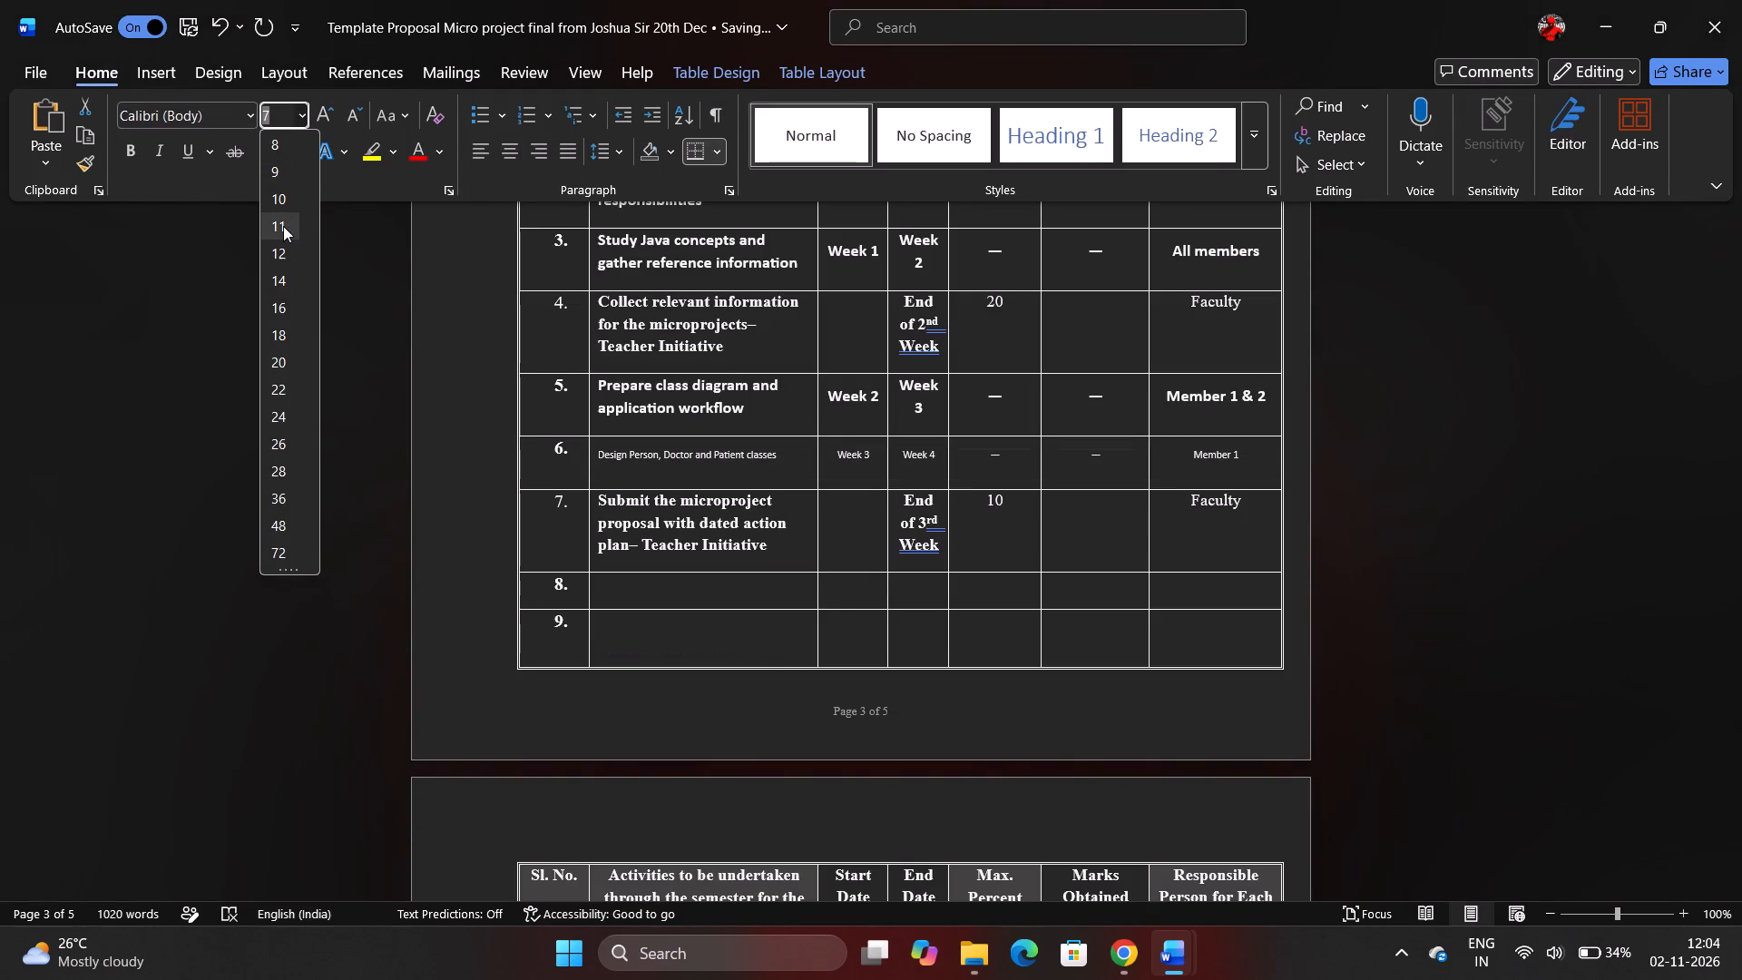
pyautogui.click(283, 226)
pyautogui.click(128, 158)
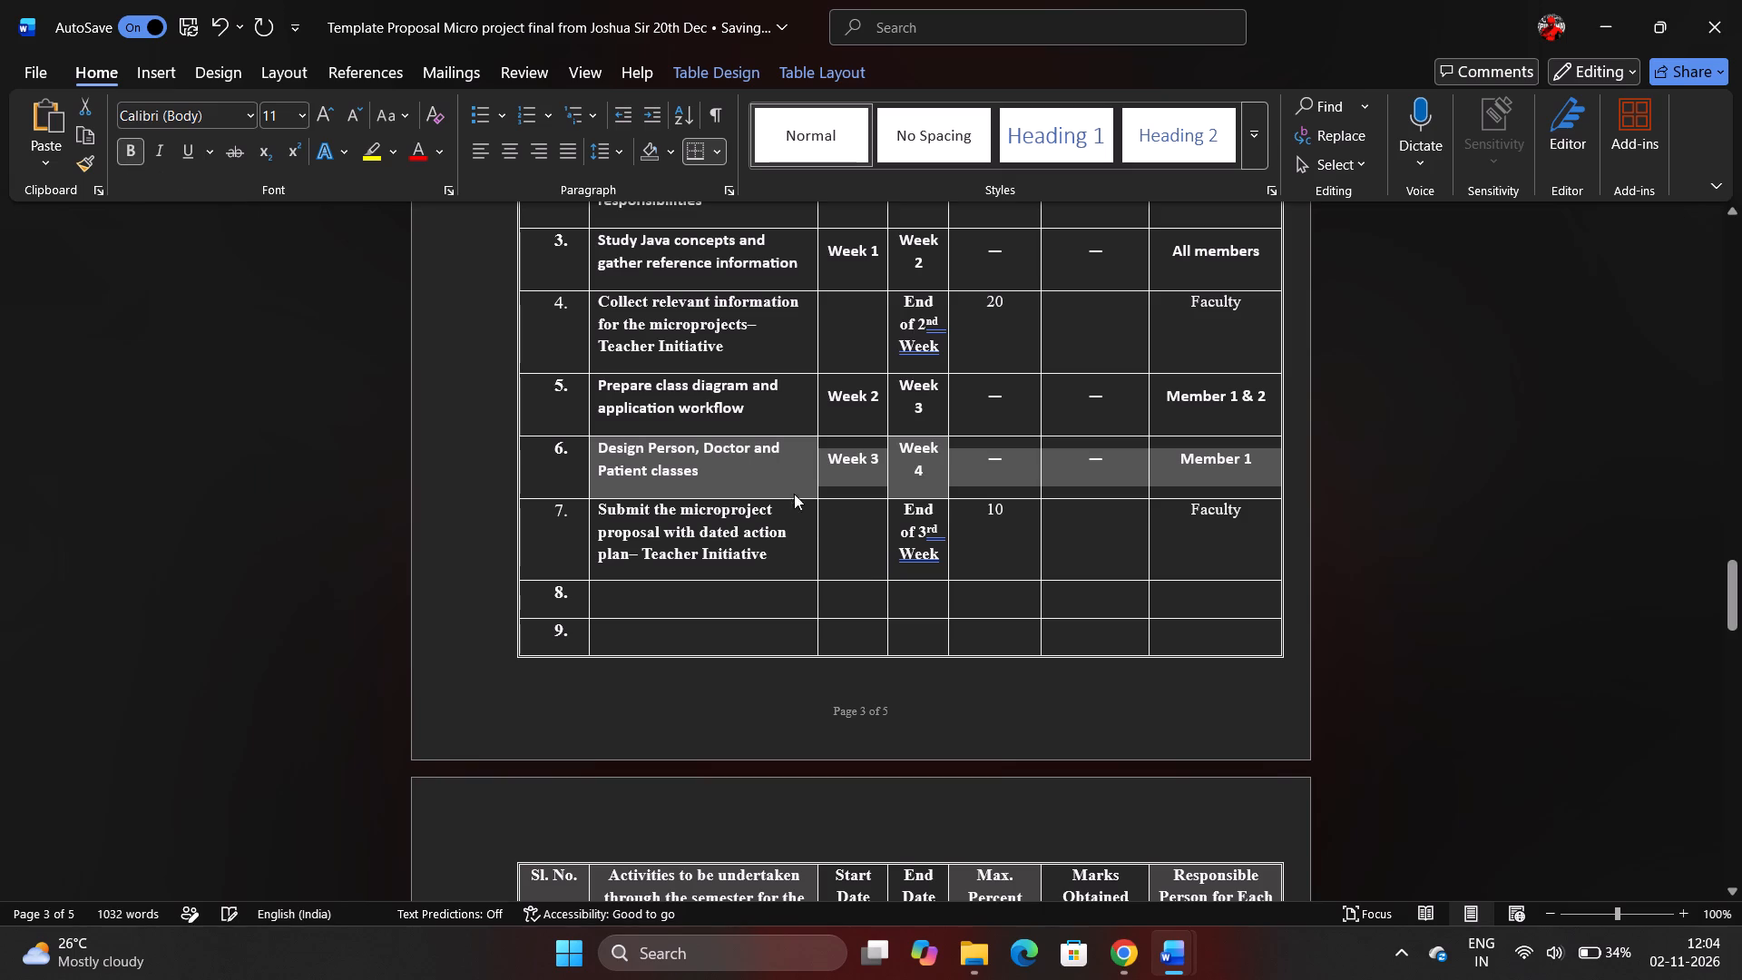
# Copy the "Develop Appointment and HospitalManager classes" entry, from activity to responsible person, from the Complete Action Plan draft into row 8.
pyautogui.scroll(-1, 767, 549)
pyautogui.click(655, 520)
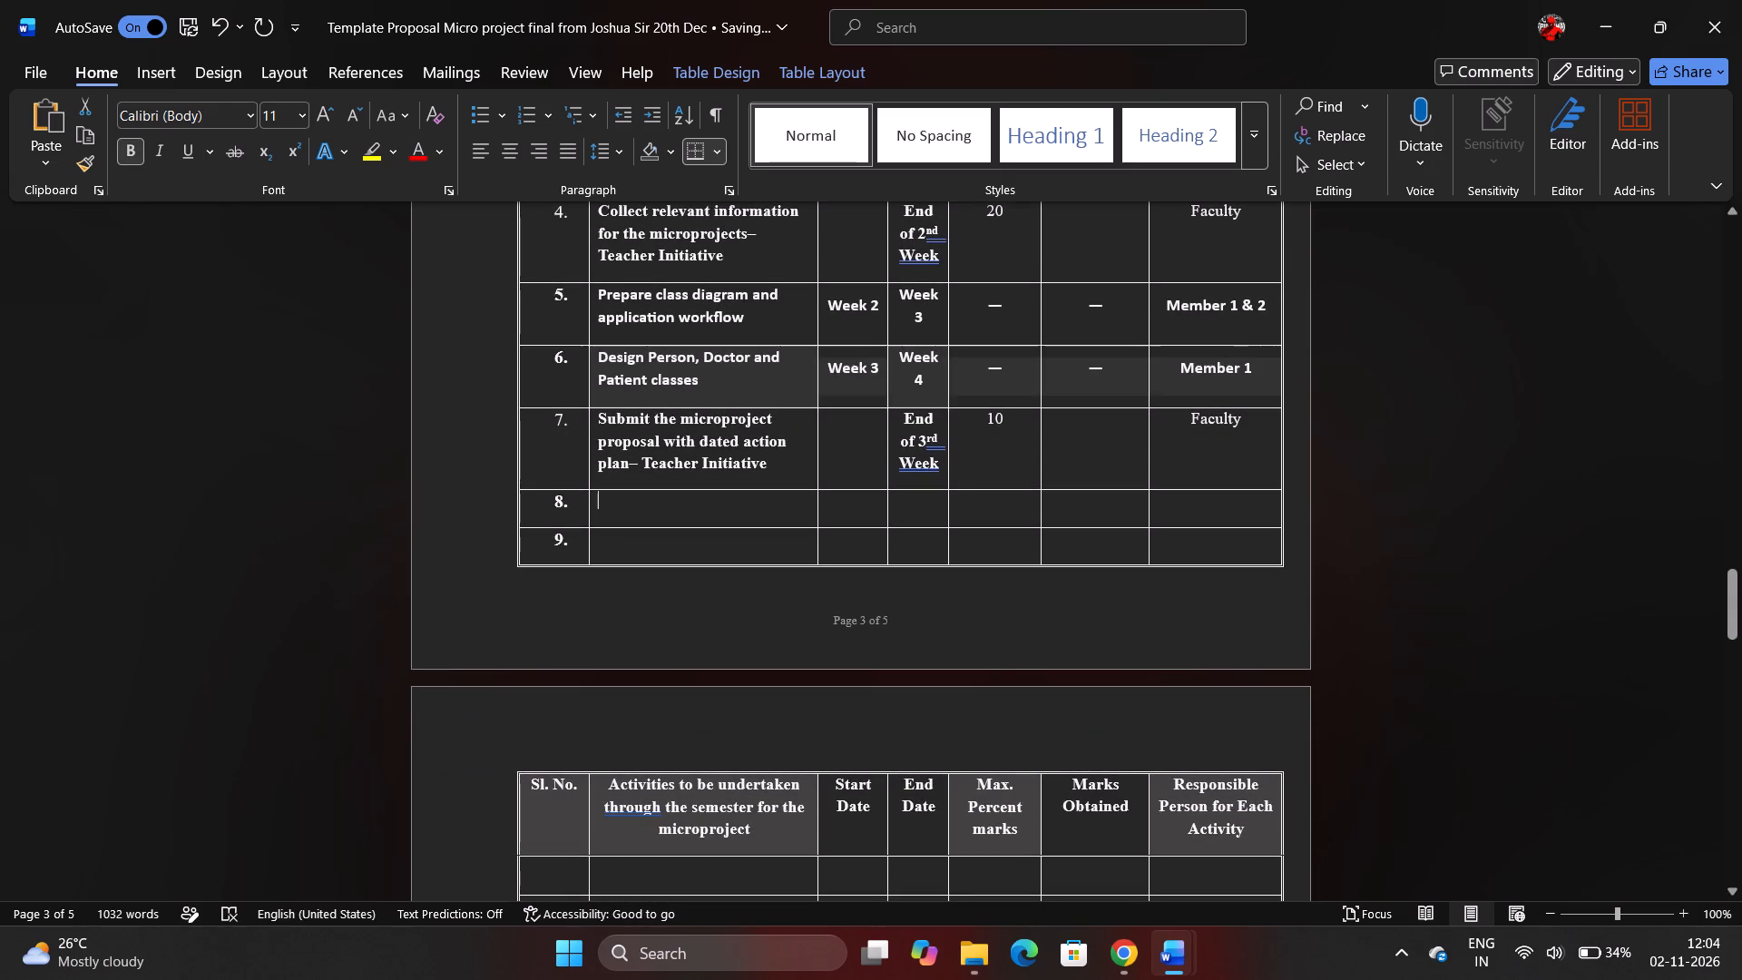
pyautogui.hotkey('alt', 'Tab')
pyautogui.scroll(-1, 658, 590)
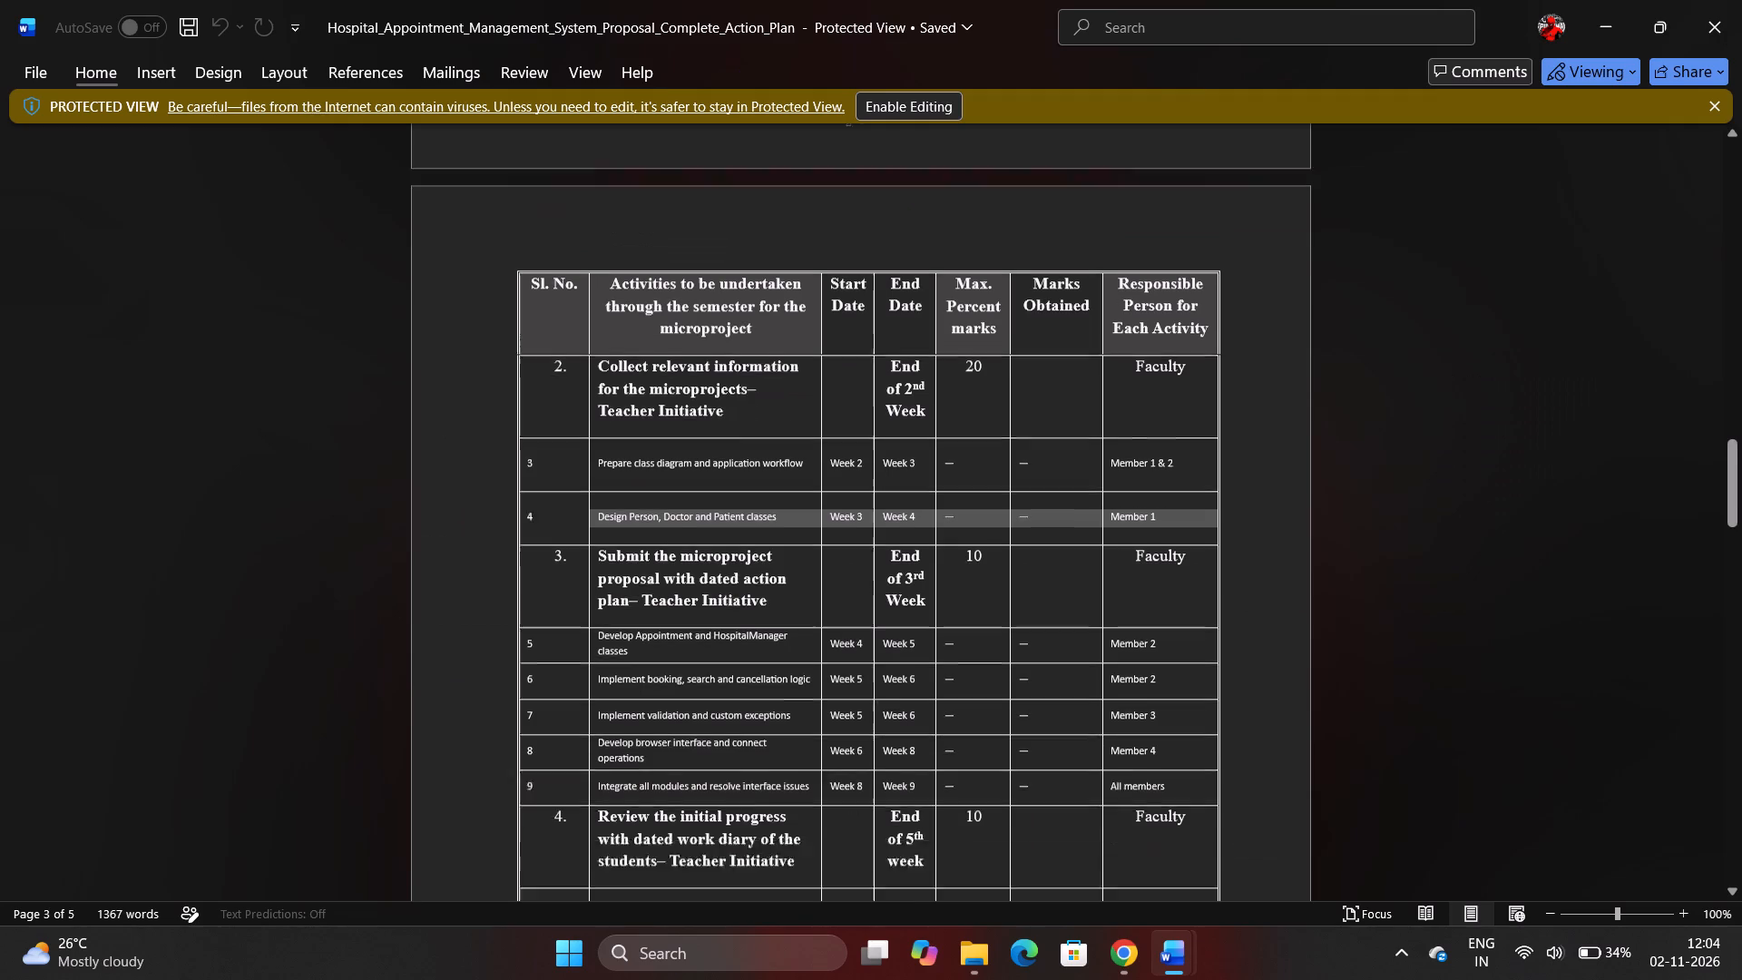
pyautogui.scroll(-1, 658, 590)
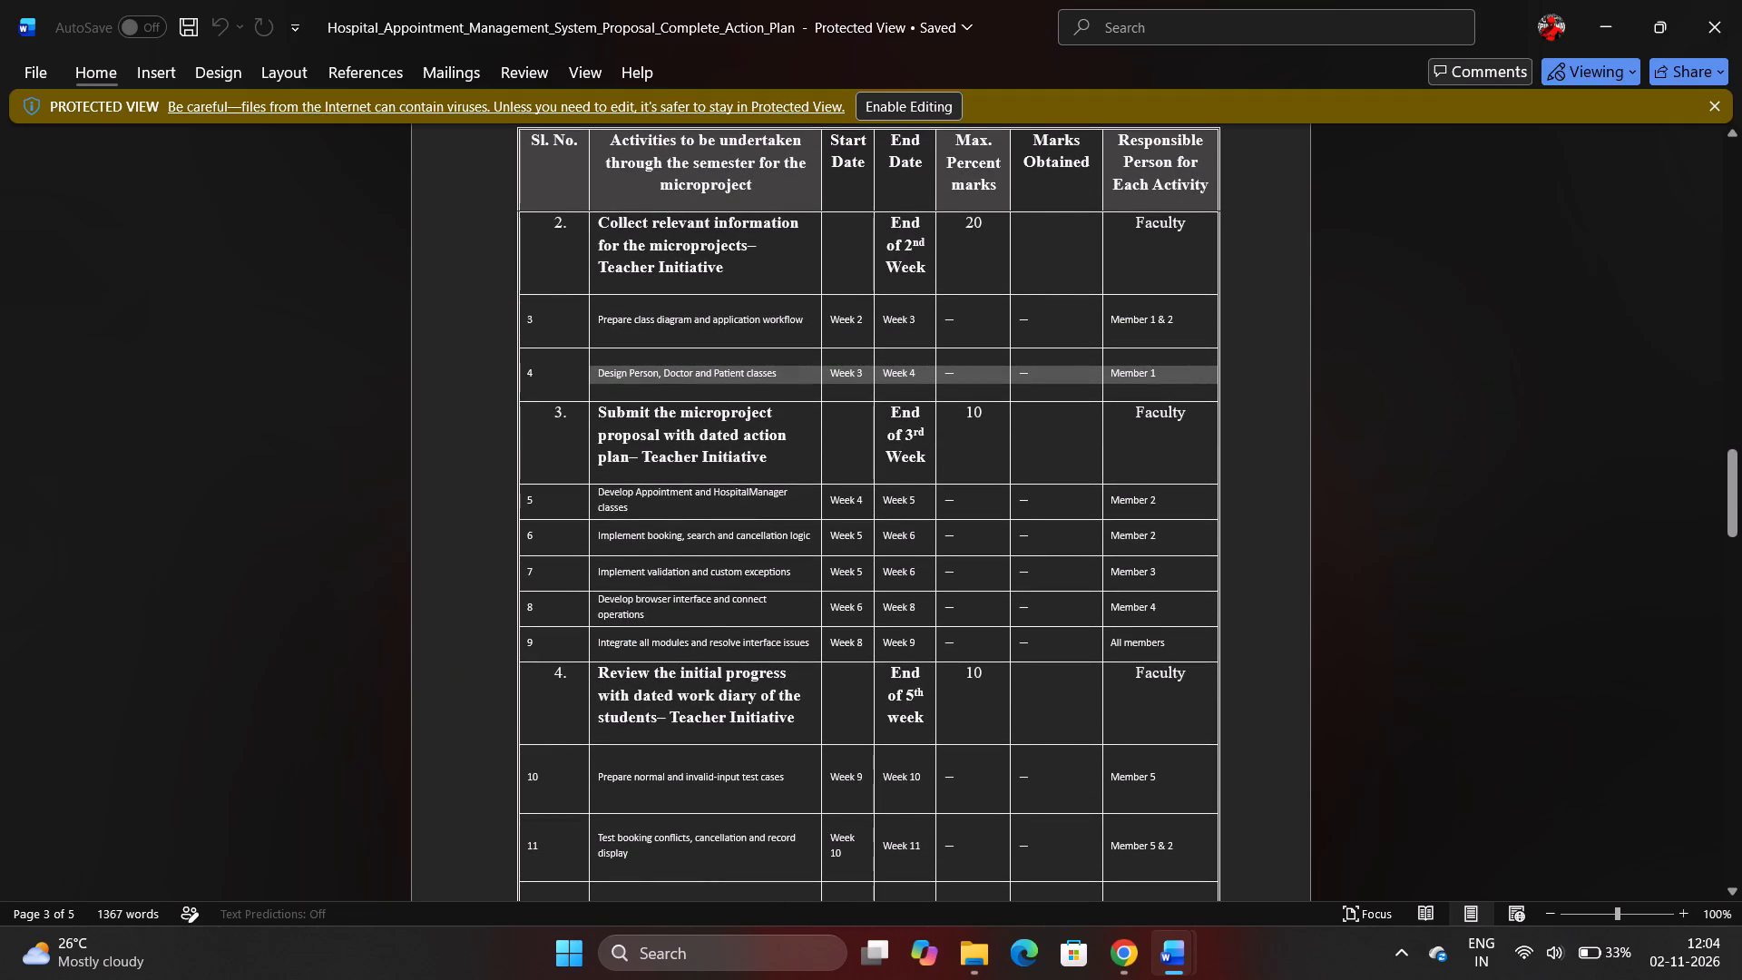
pyautogui.click(597, 490)
pyautogui.click(599, 490)
pyautogui.moveTo(599, 490); pyautogui.dragTo(783, 483)
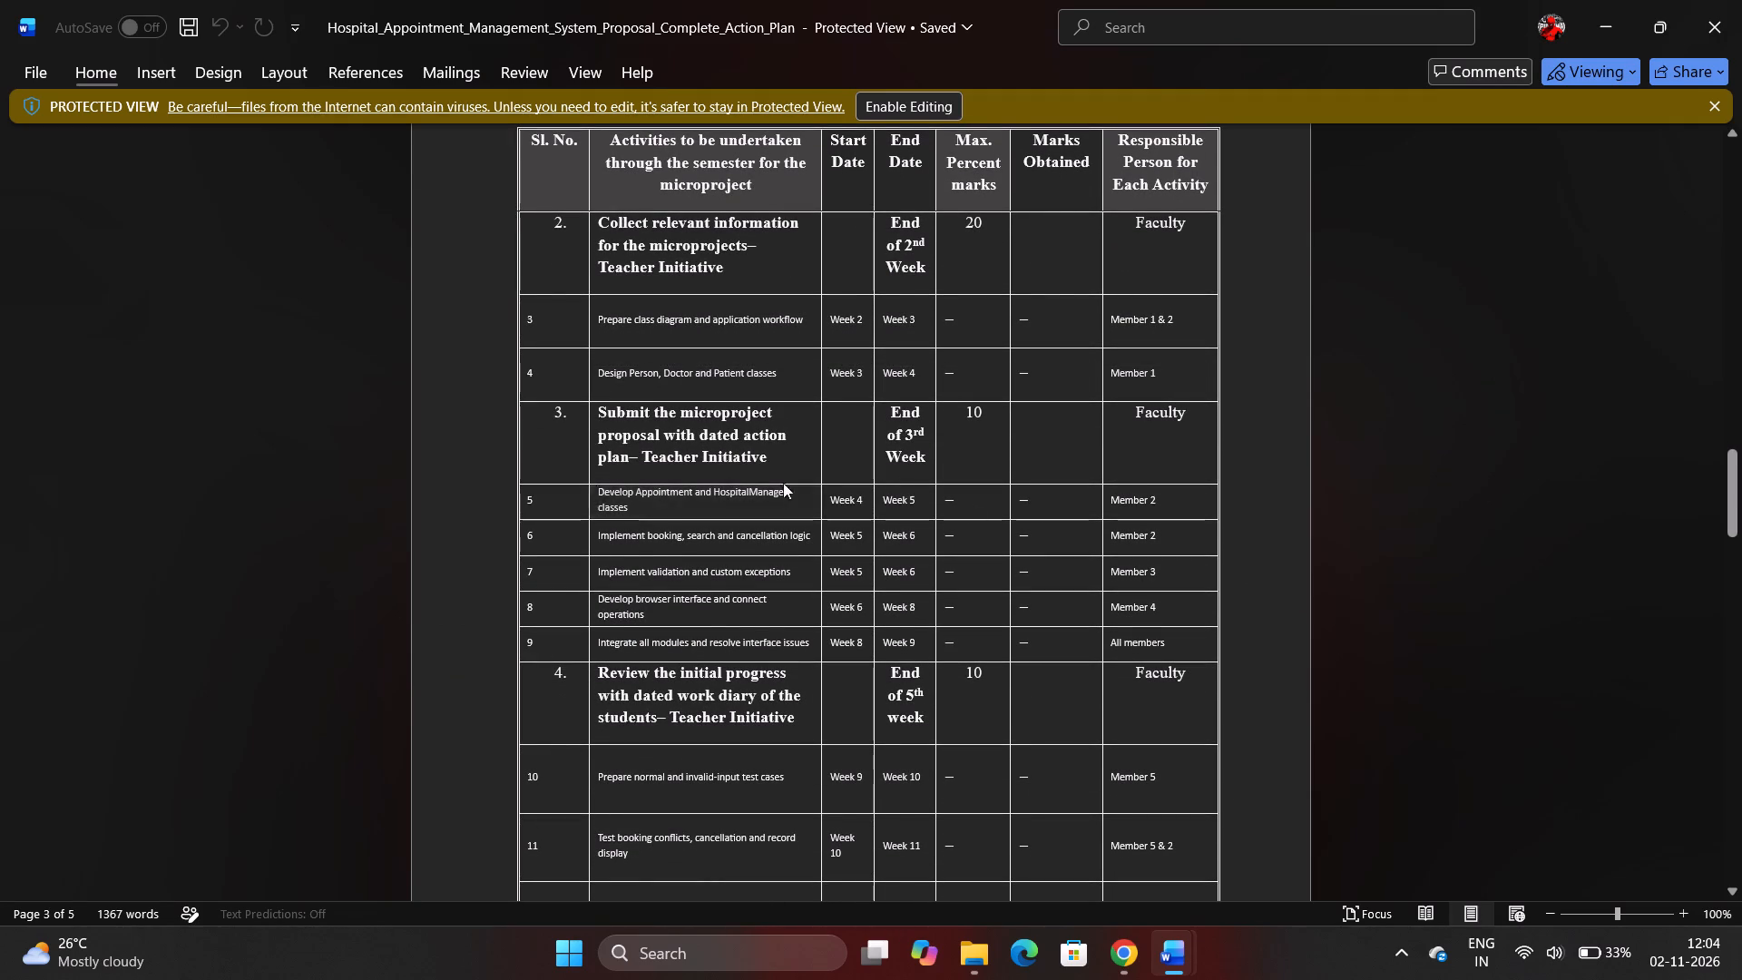
pyautogui.moveTo(783, 483); pyautogui.dragTo(1134, 495)
pyautogui.hotkey('ctrl', 'c')
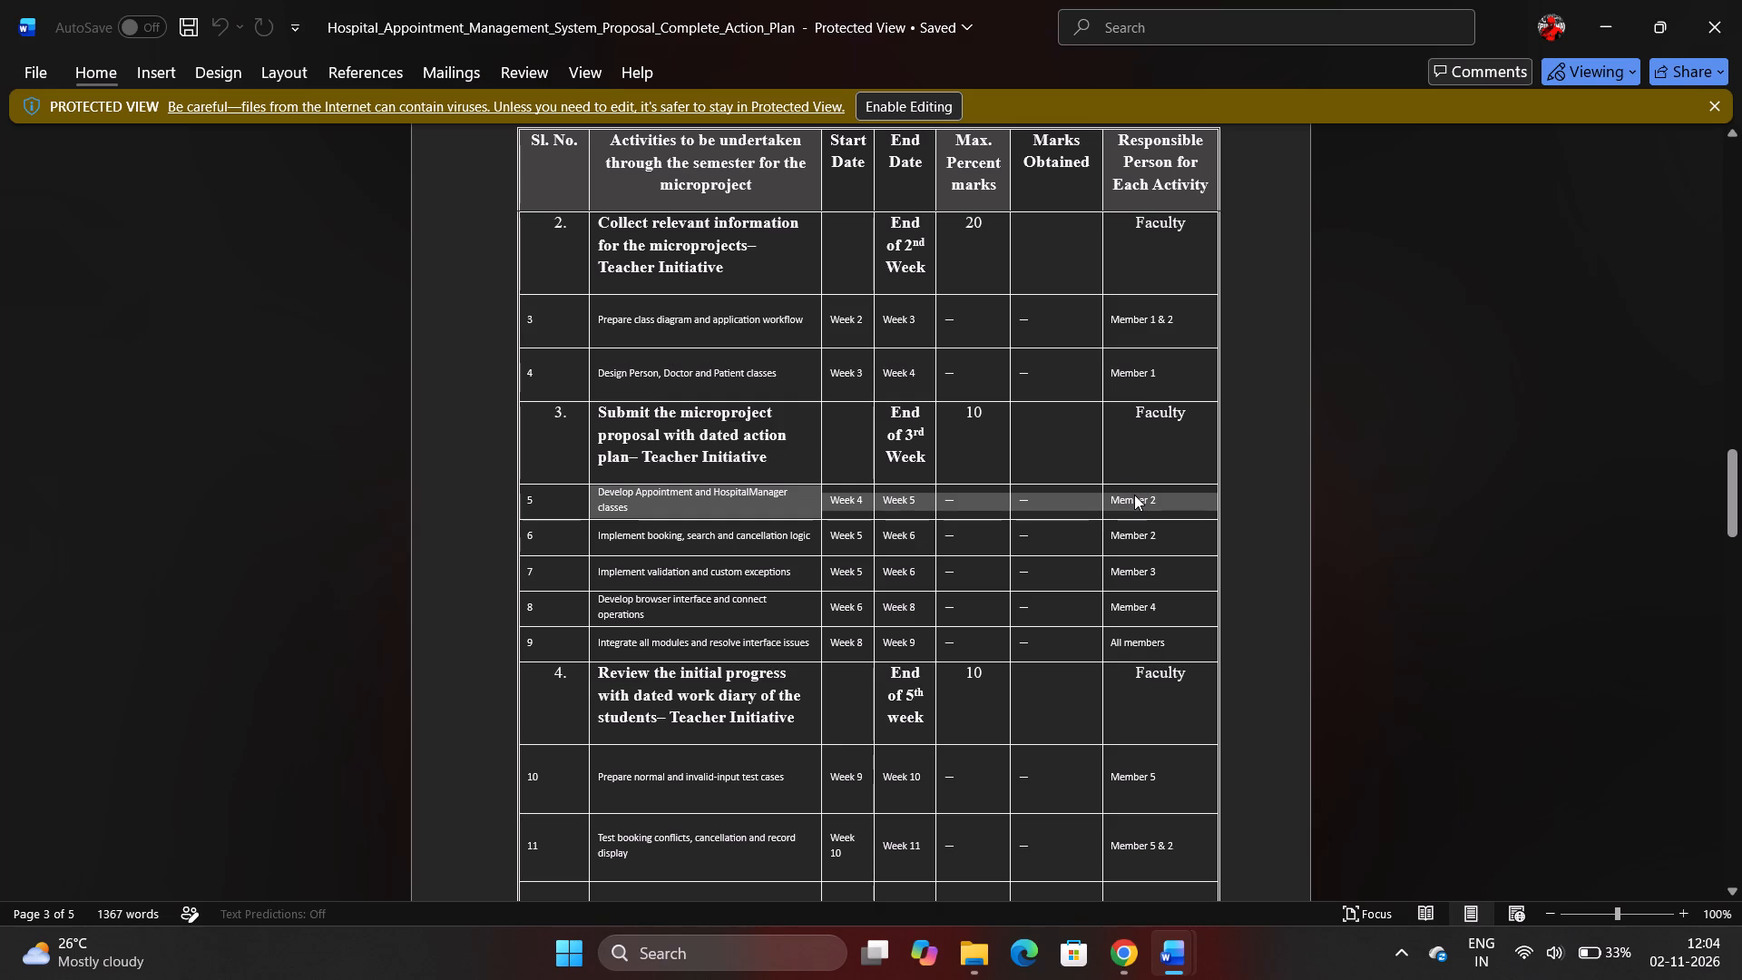
pyautogui.hotkey('alt', 'Tab')
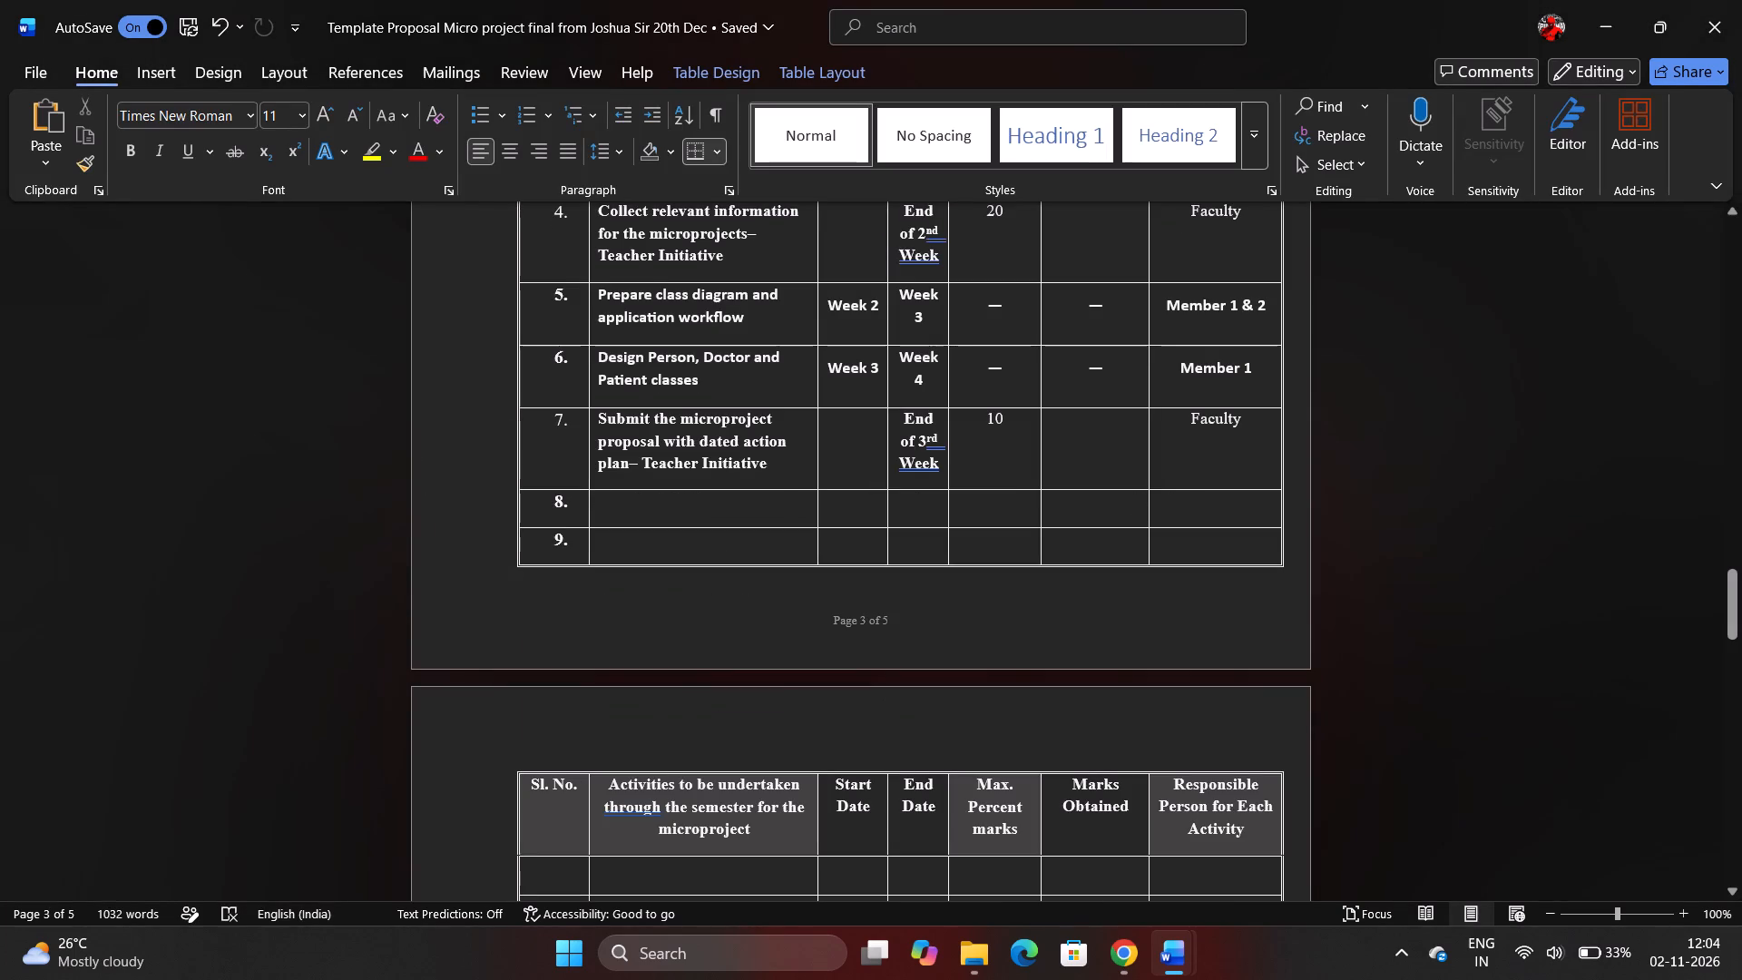
pyautogui.moveTo(614, 513); pyautogui.dragTo(1228, 502)
pyautogui.hotkey('ctrl', 'v')
# Format the row 8 entries, from activity to responsible person, as bold at font size 11.
pyautogui.click(300, 123)
pyautogui.click(292, 222)
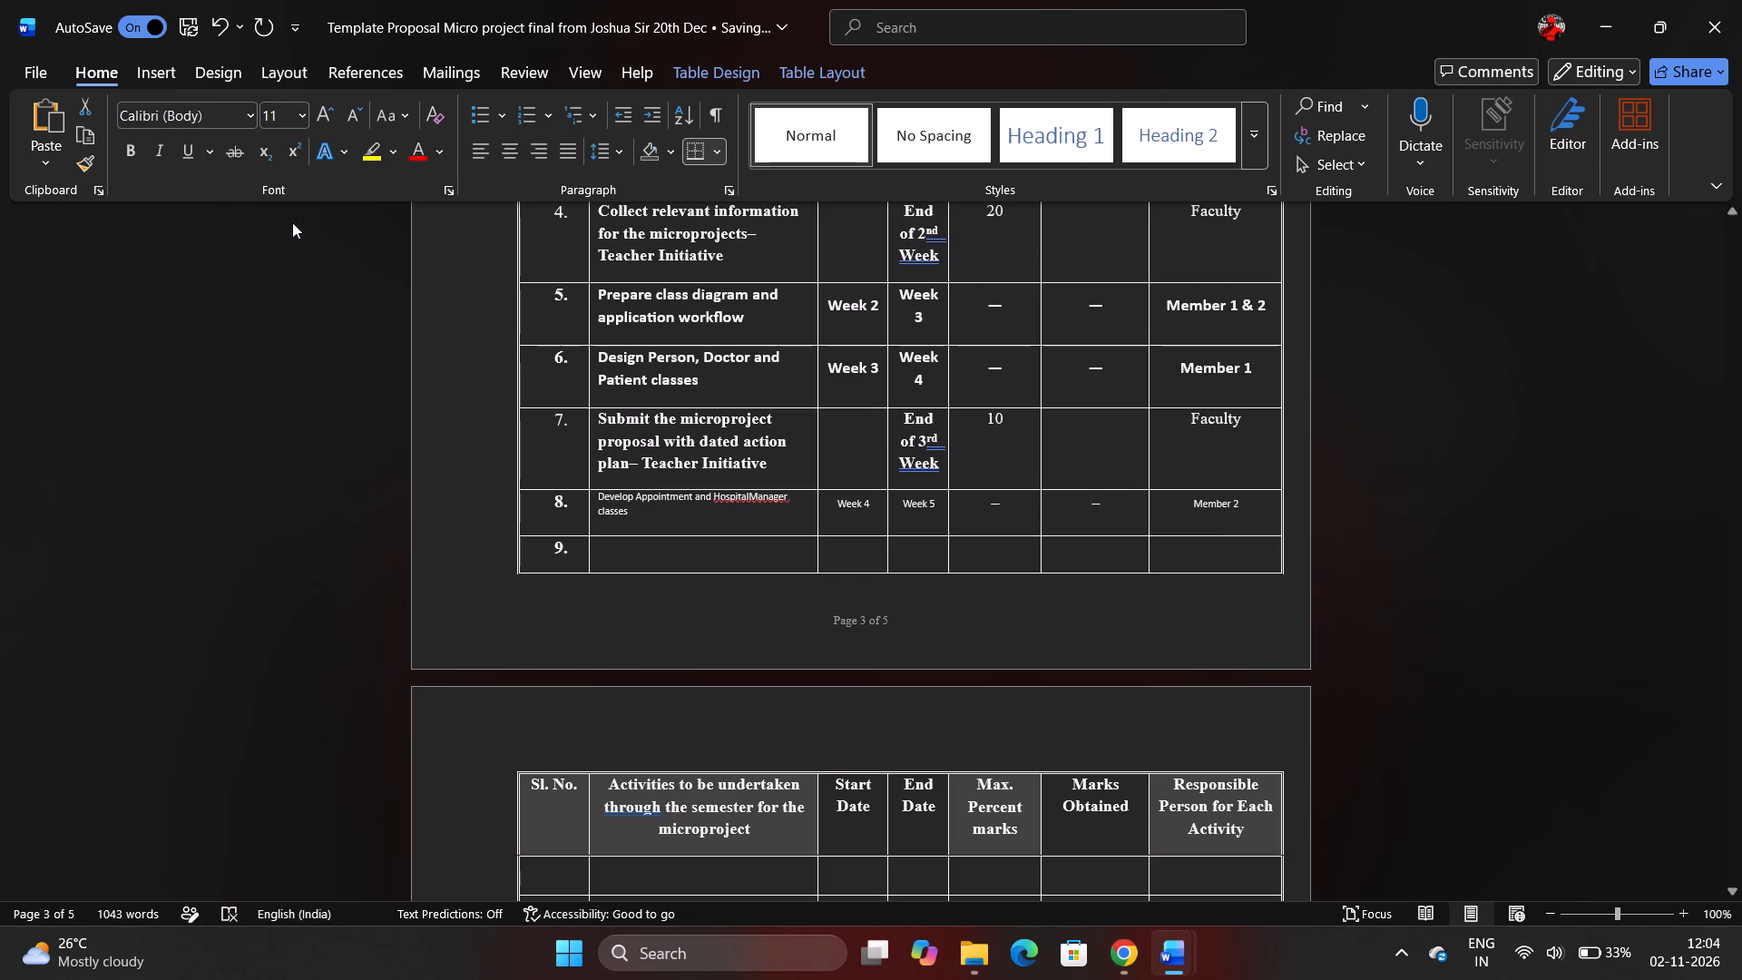
pyautogui.click(126, 142)
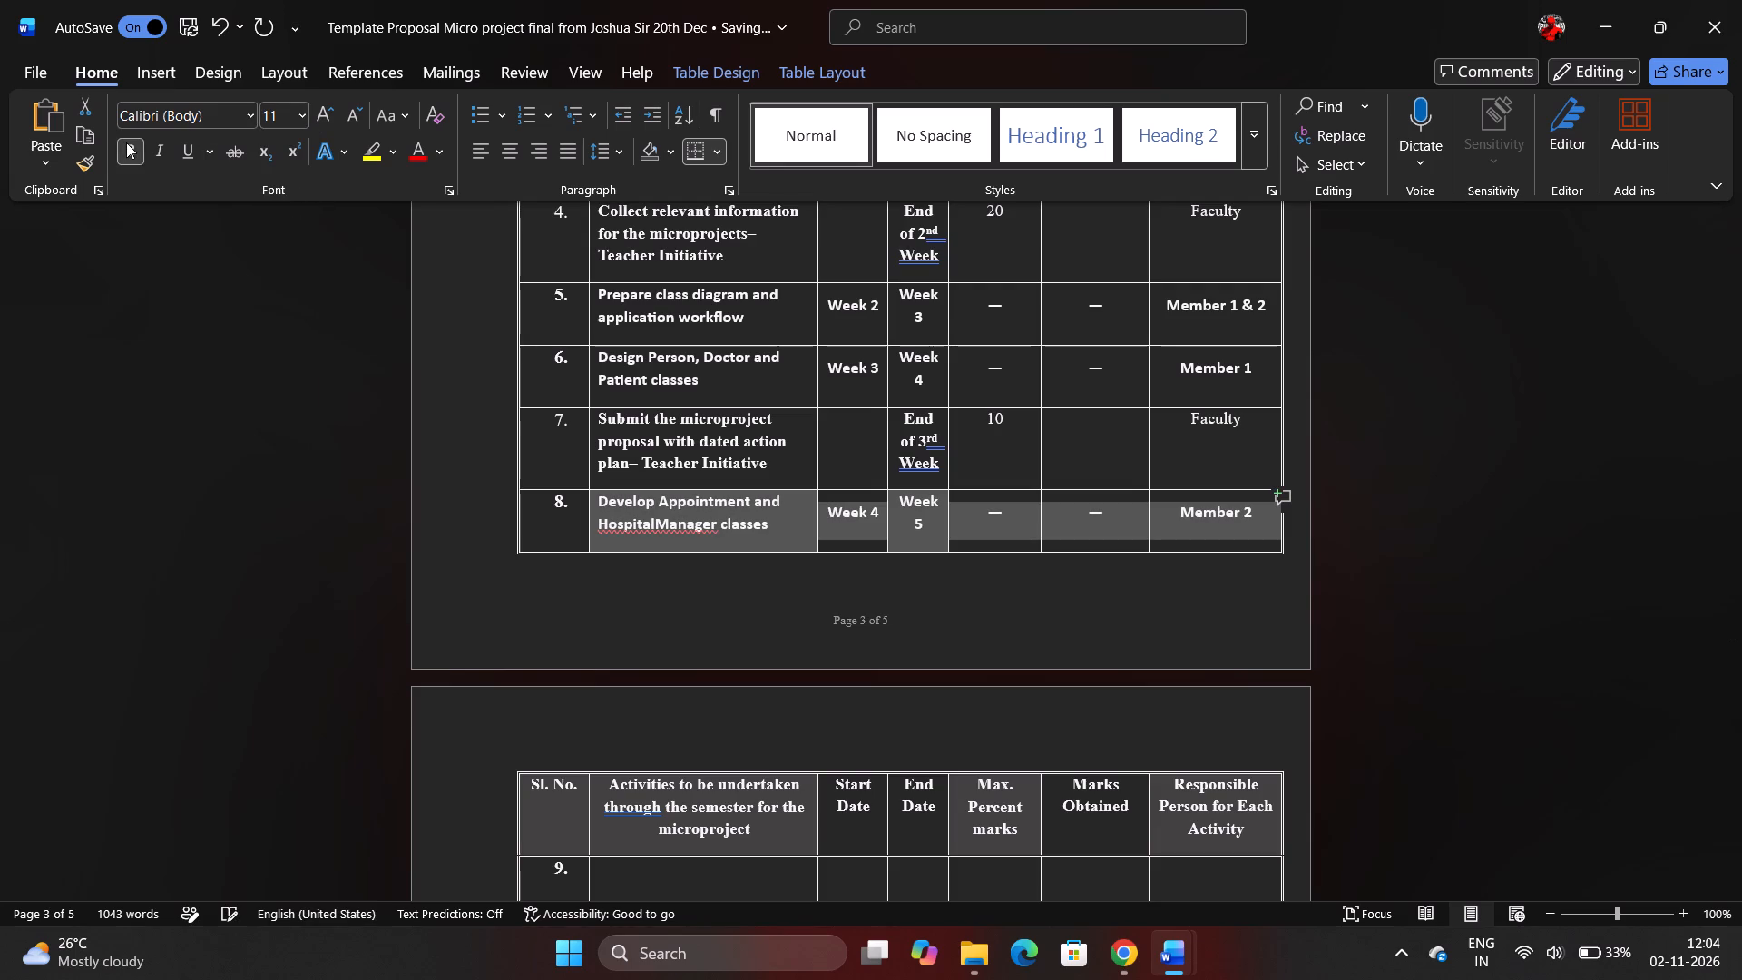
pyautogui.click(651, 530)
# Copy the "Implement booking, search and cancellation logic" entry, from activity to responsible person, from the Complete Action Plan draft into row 9.
pyautogui.scroll(-2, 651, 530)
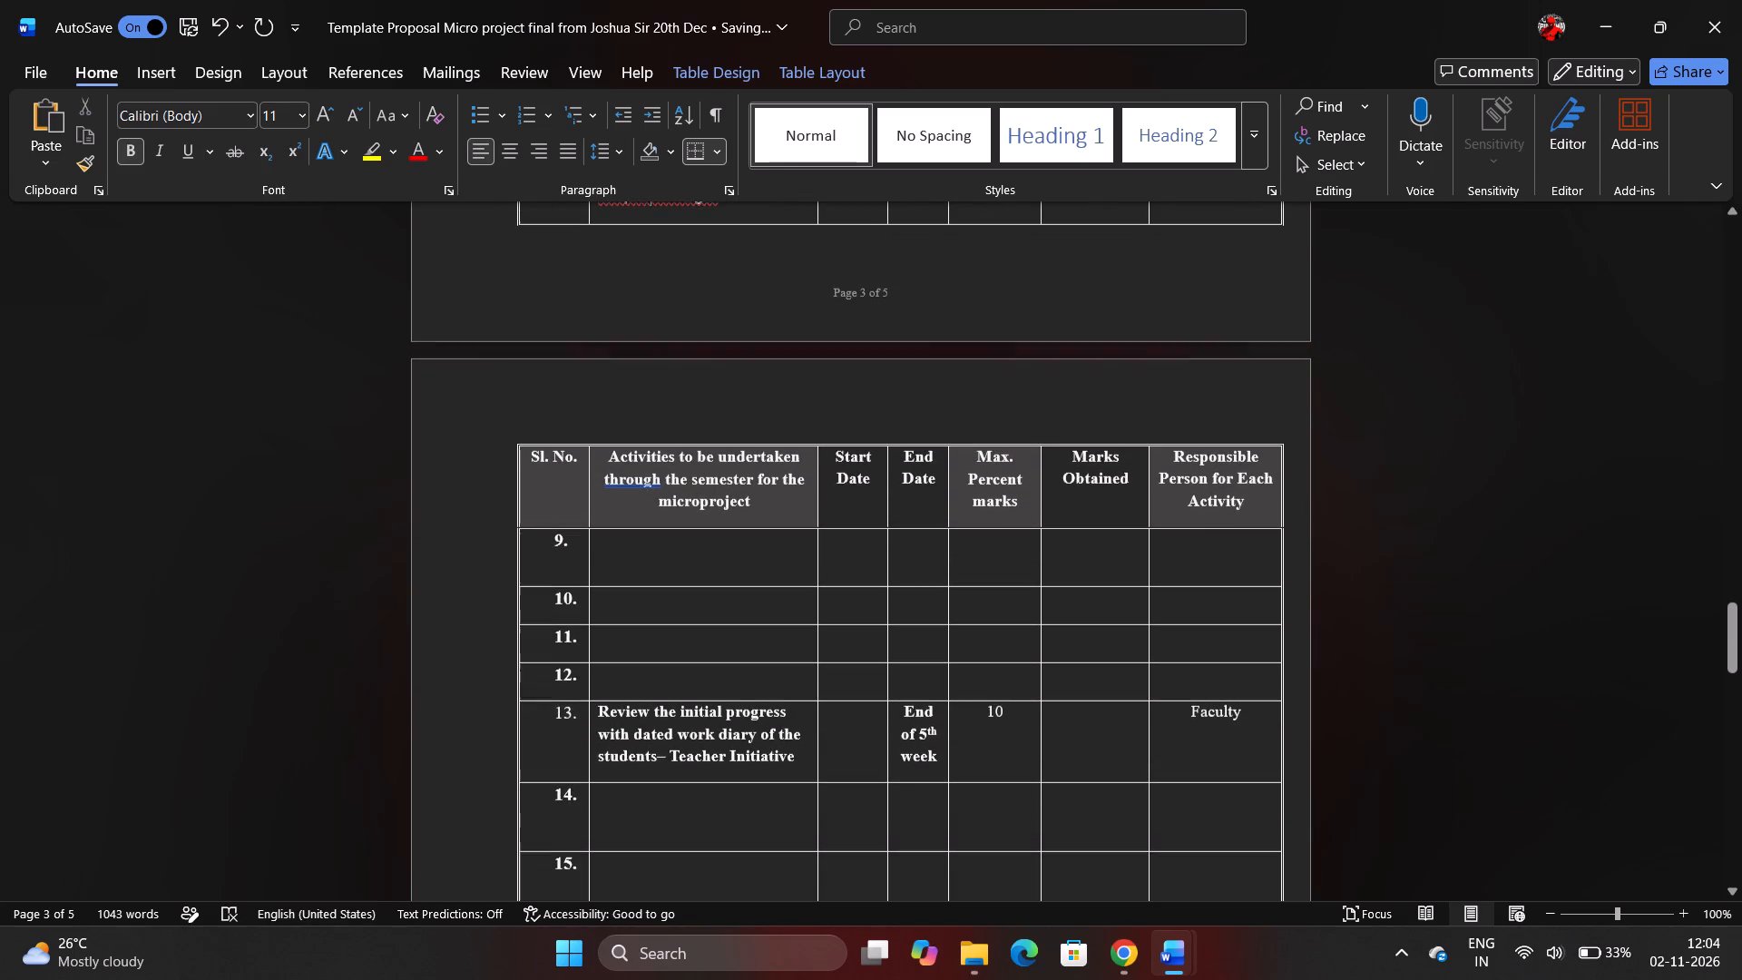
pyautogui.hotkey('alt', 'Tab')
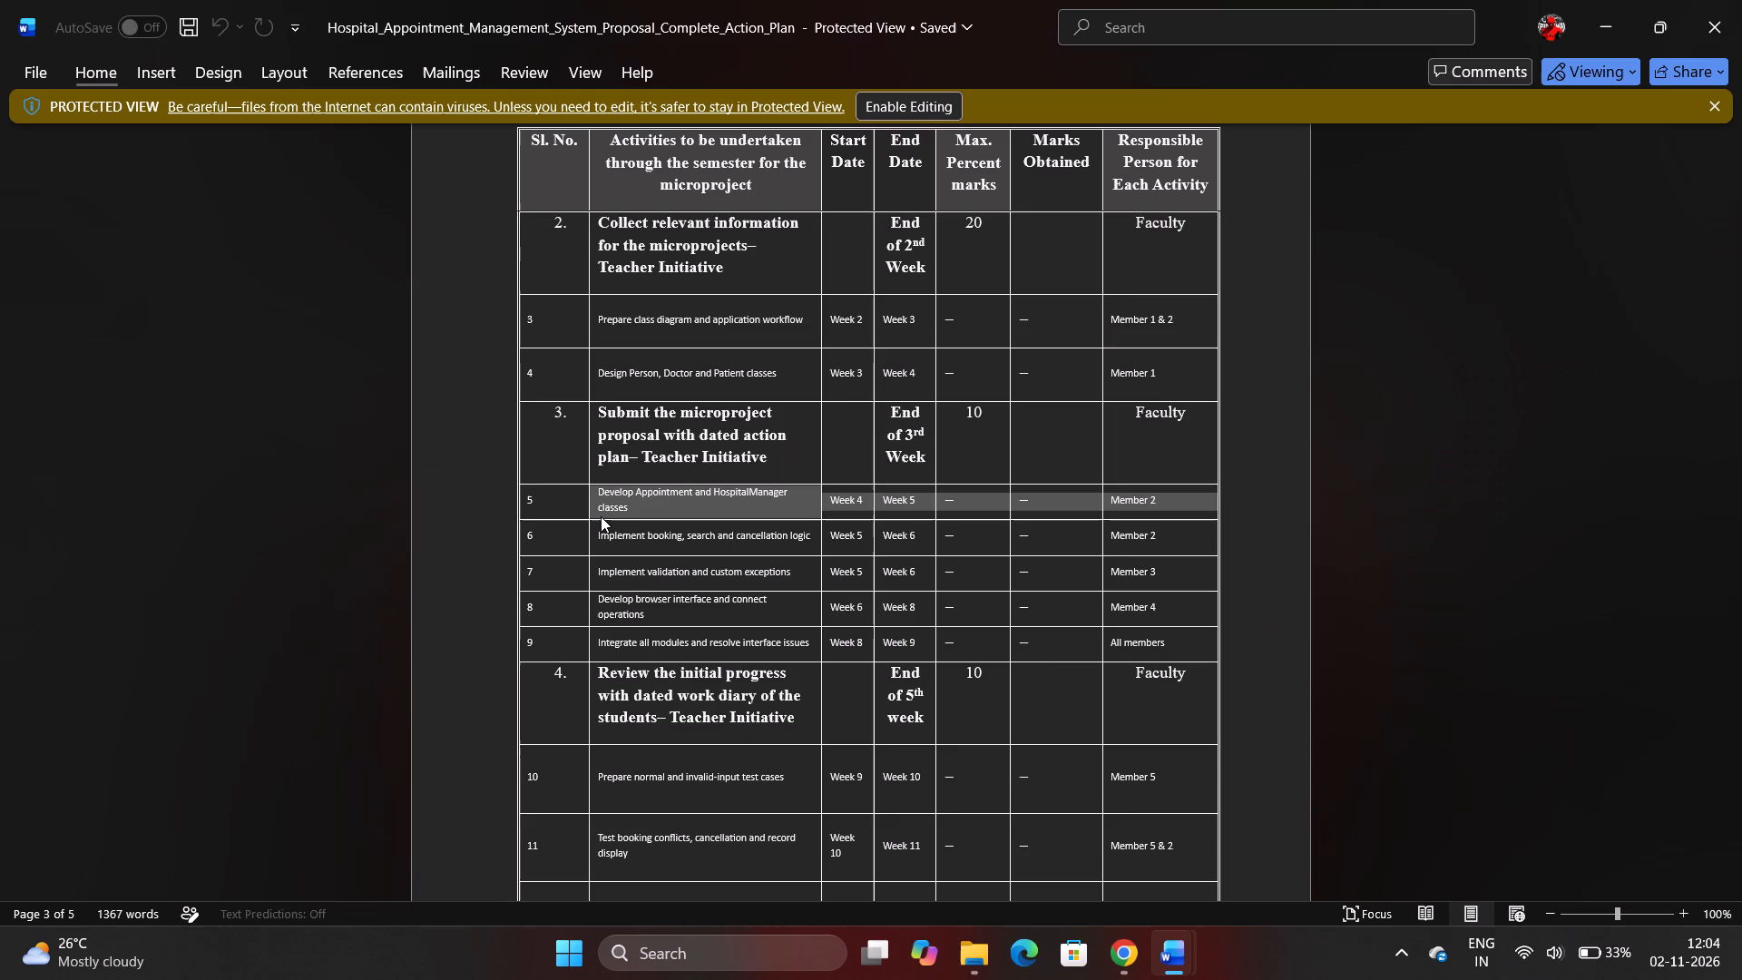
pyautogui.click(600, 536)
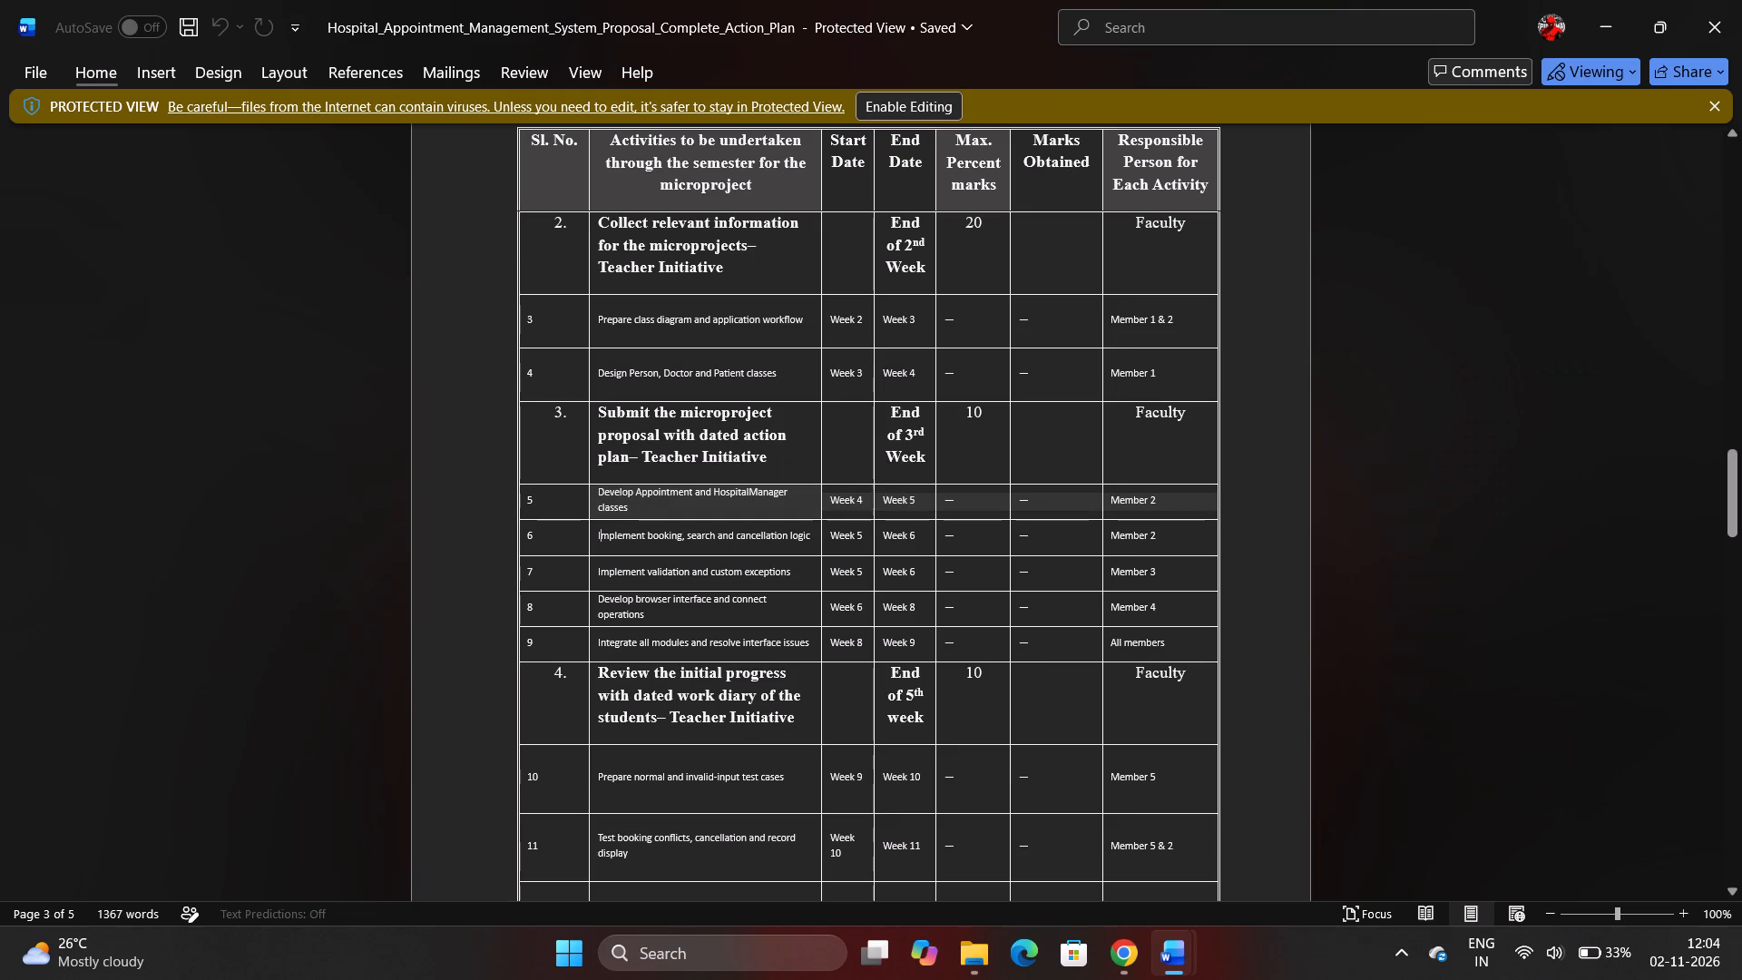
pyautogui.moveTo(600, 536); pyautogui.dragTo(1168, 534)
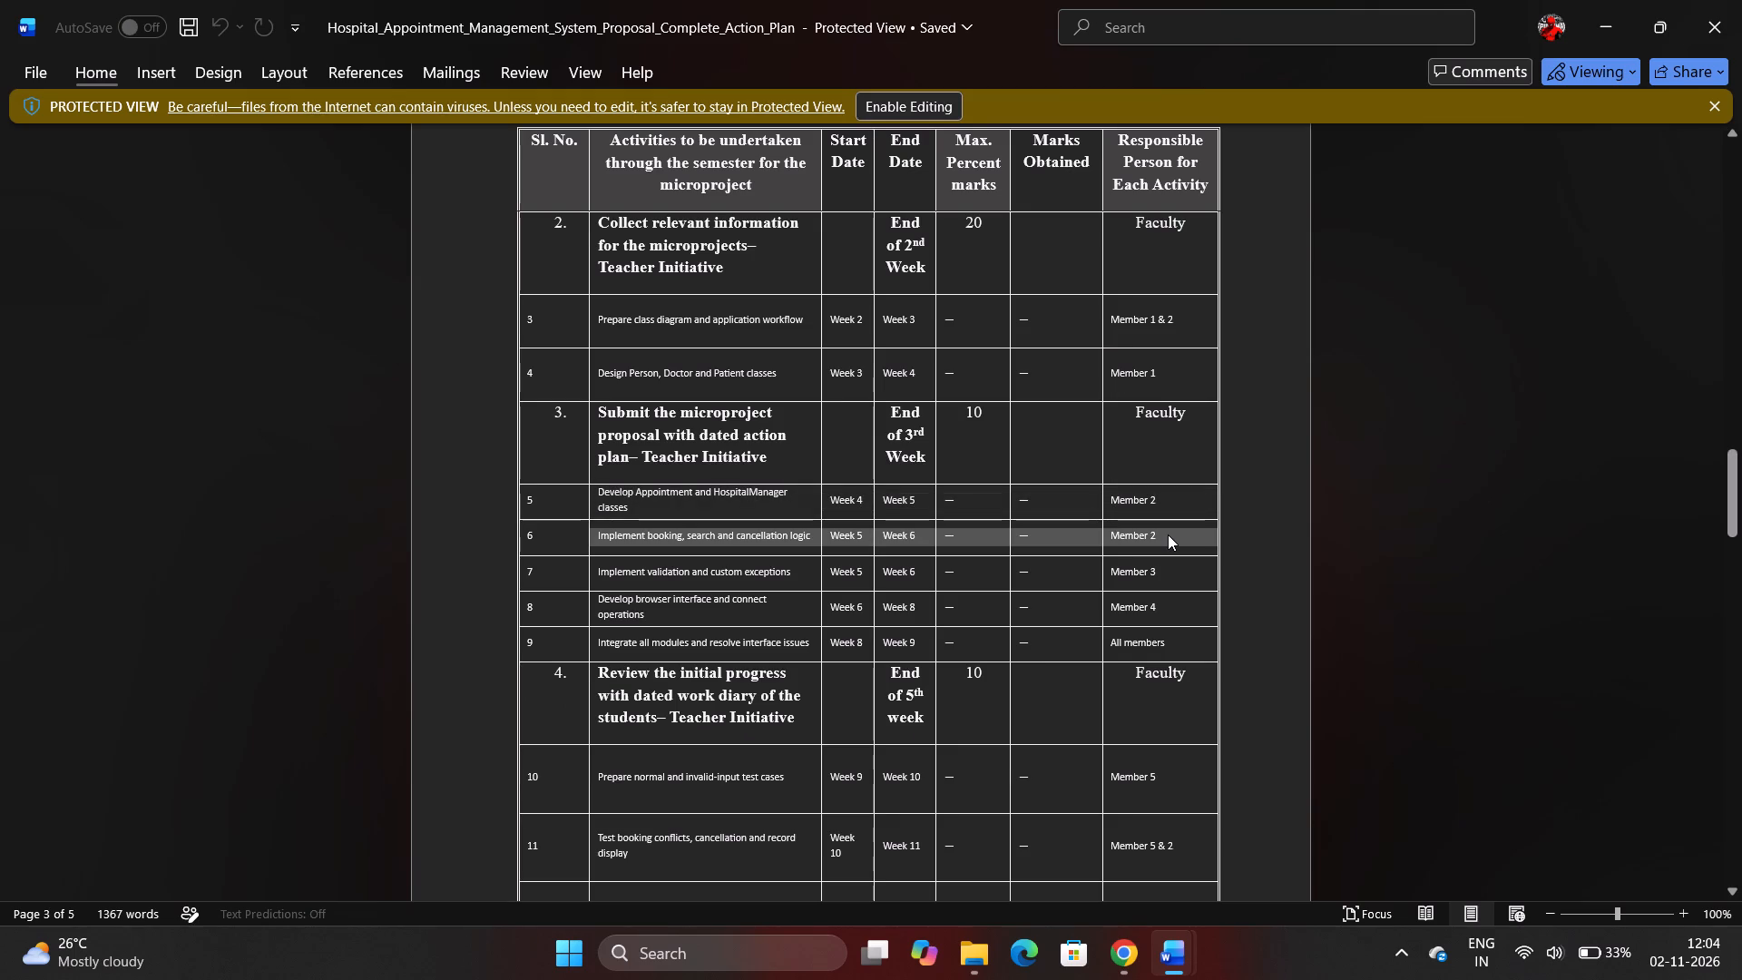
pyautogui.hotkey('ctrl', 'c')
pyautogui.hotkey('alt', 'Tab')
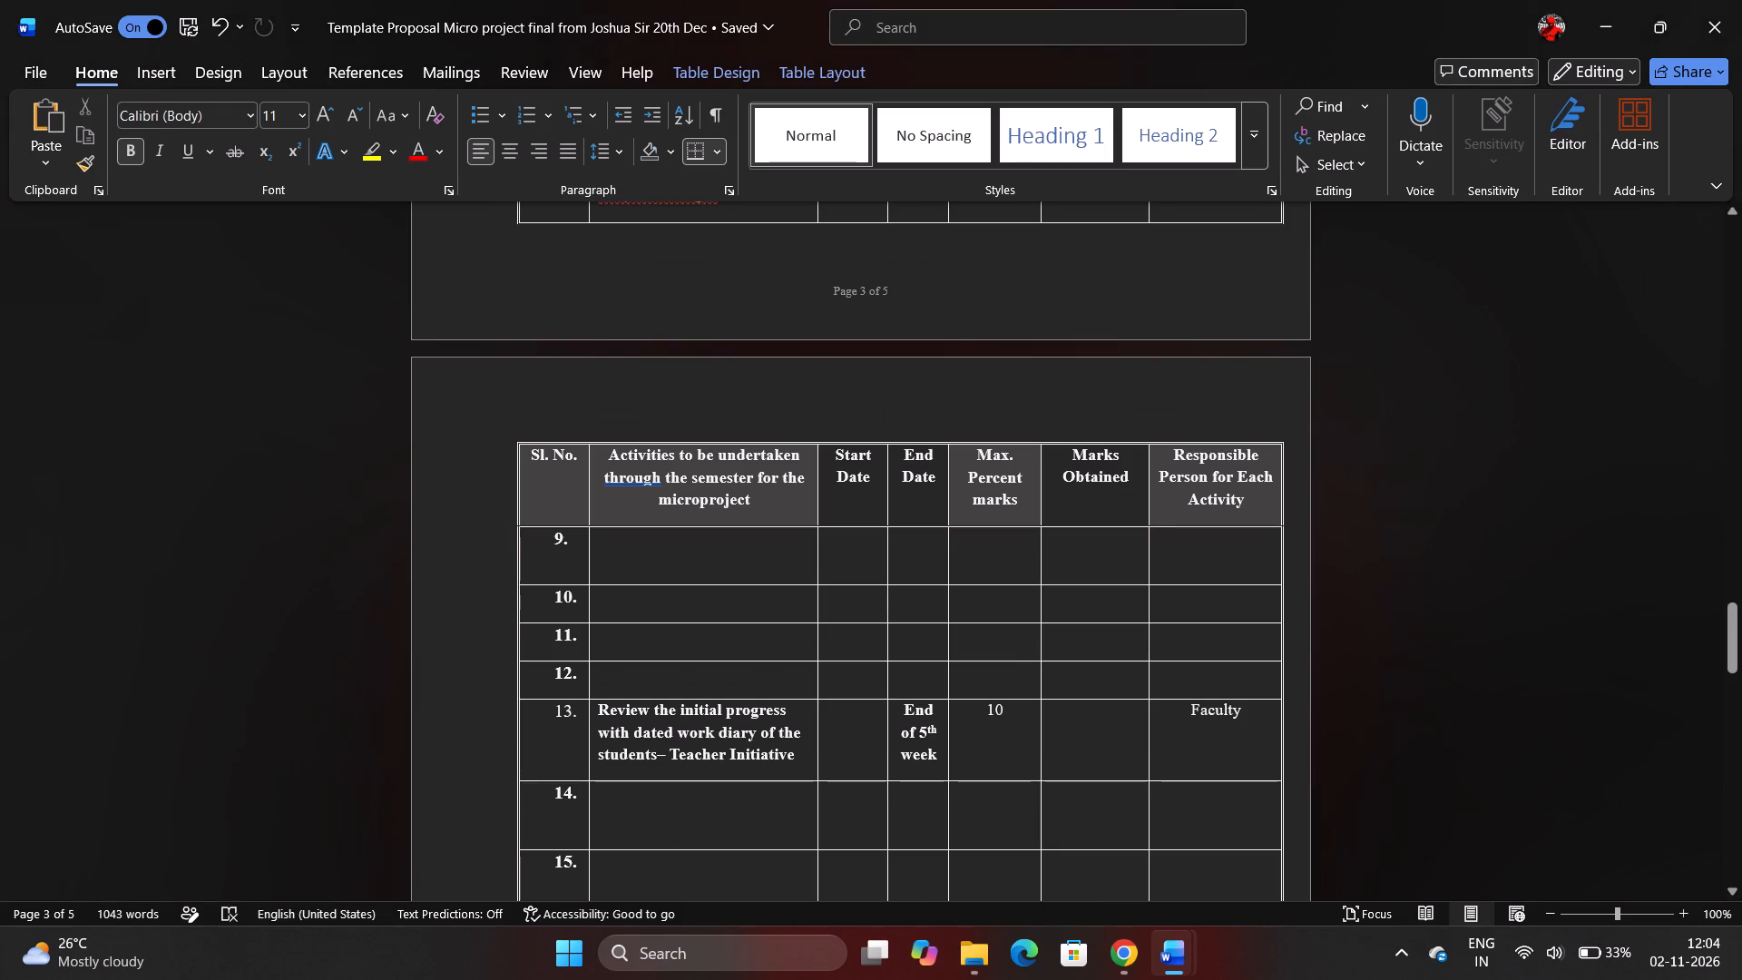
pyautogui.moveTo(595, 543); pyautogui.dragTo(620, 540)
pyautogui.click(620, 540)
pyautogui.moveTo(620, 540); pyautogui.dragTo(1199, 570)
pyautogui.hotkey('ctrl', 'v')
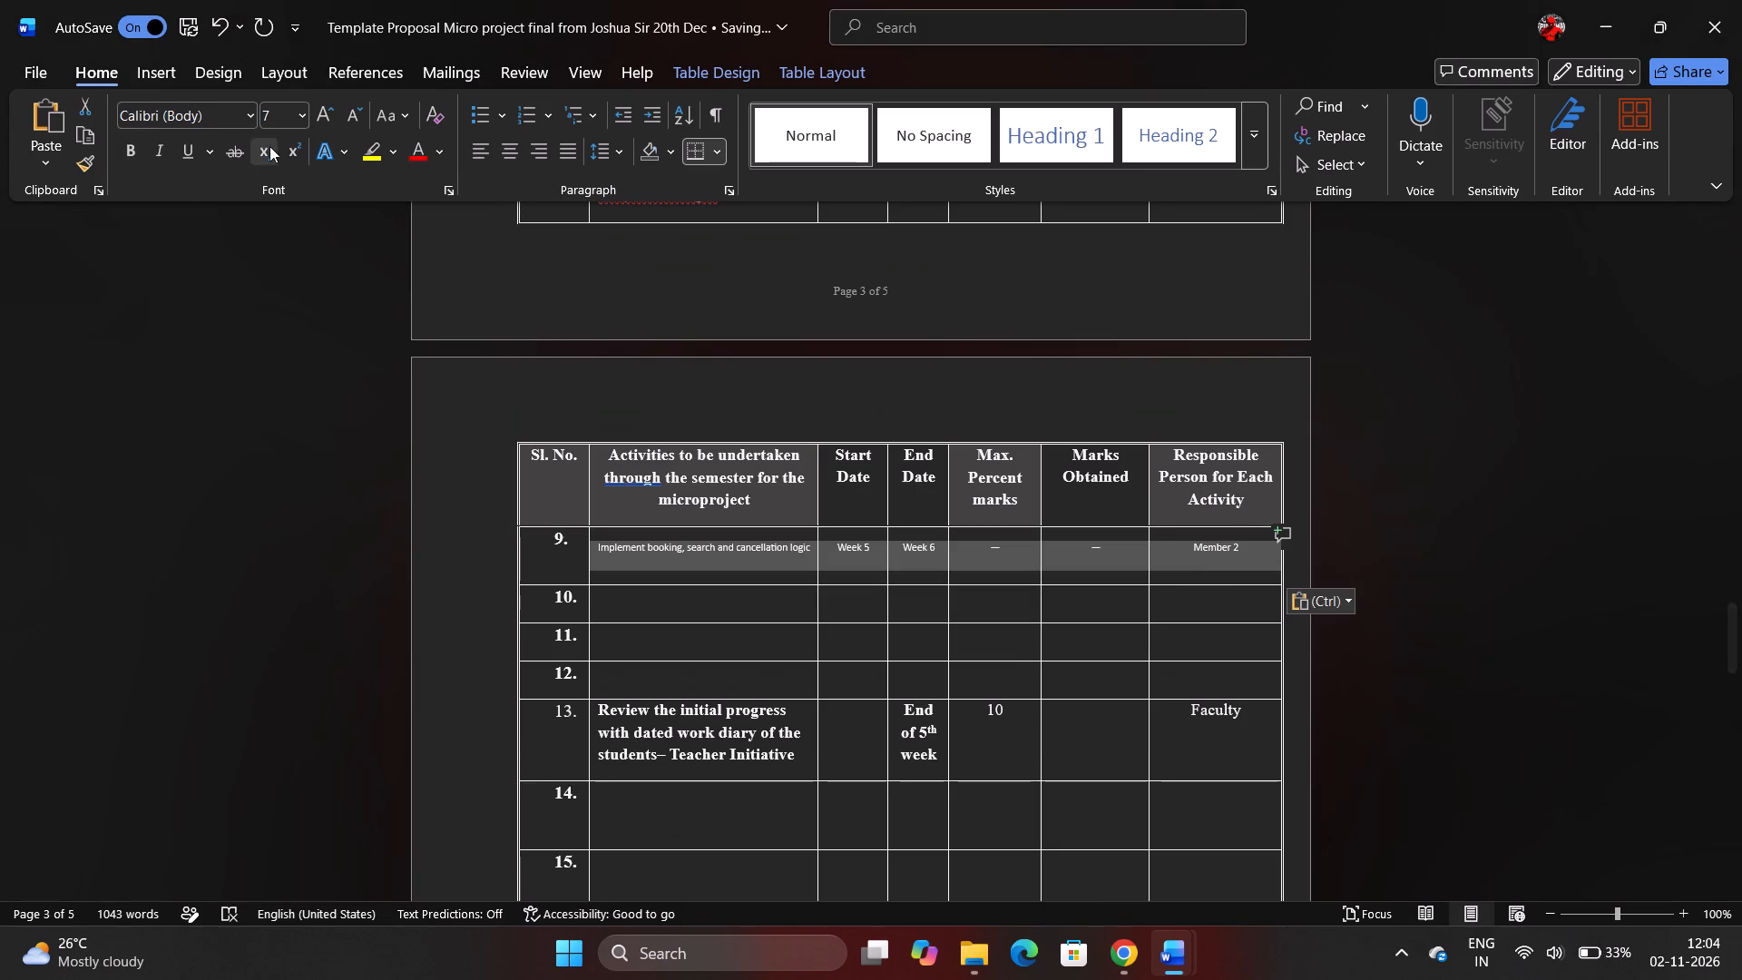
# Format the row 9 entries, from activity to responsible person, as bold at font size 11.
pyautogui.moveTo(303, 117); pyautogui.dragTo(291, 216)
pyautogui.click(291, 216)
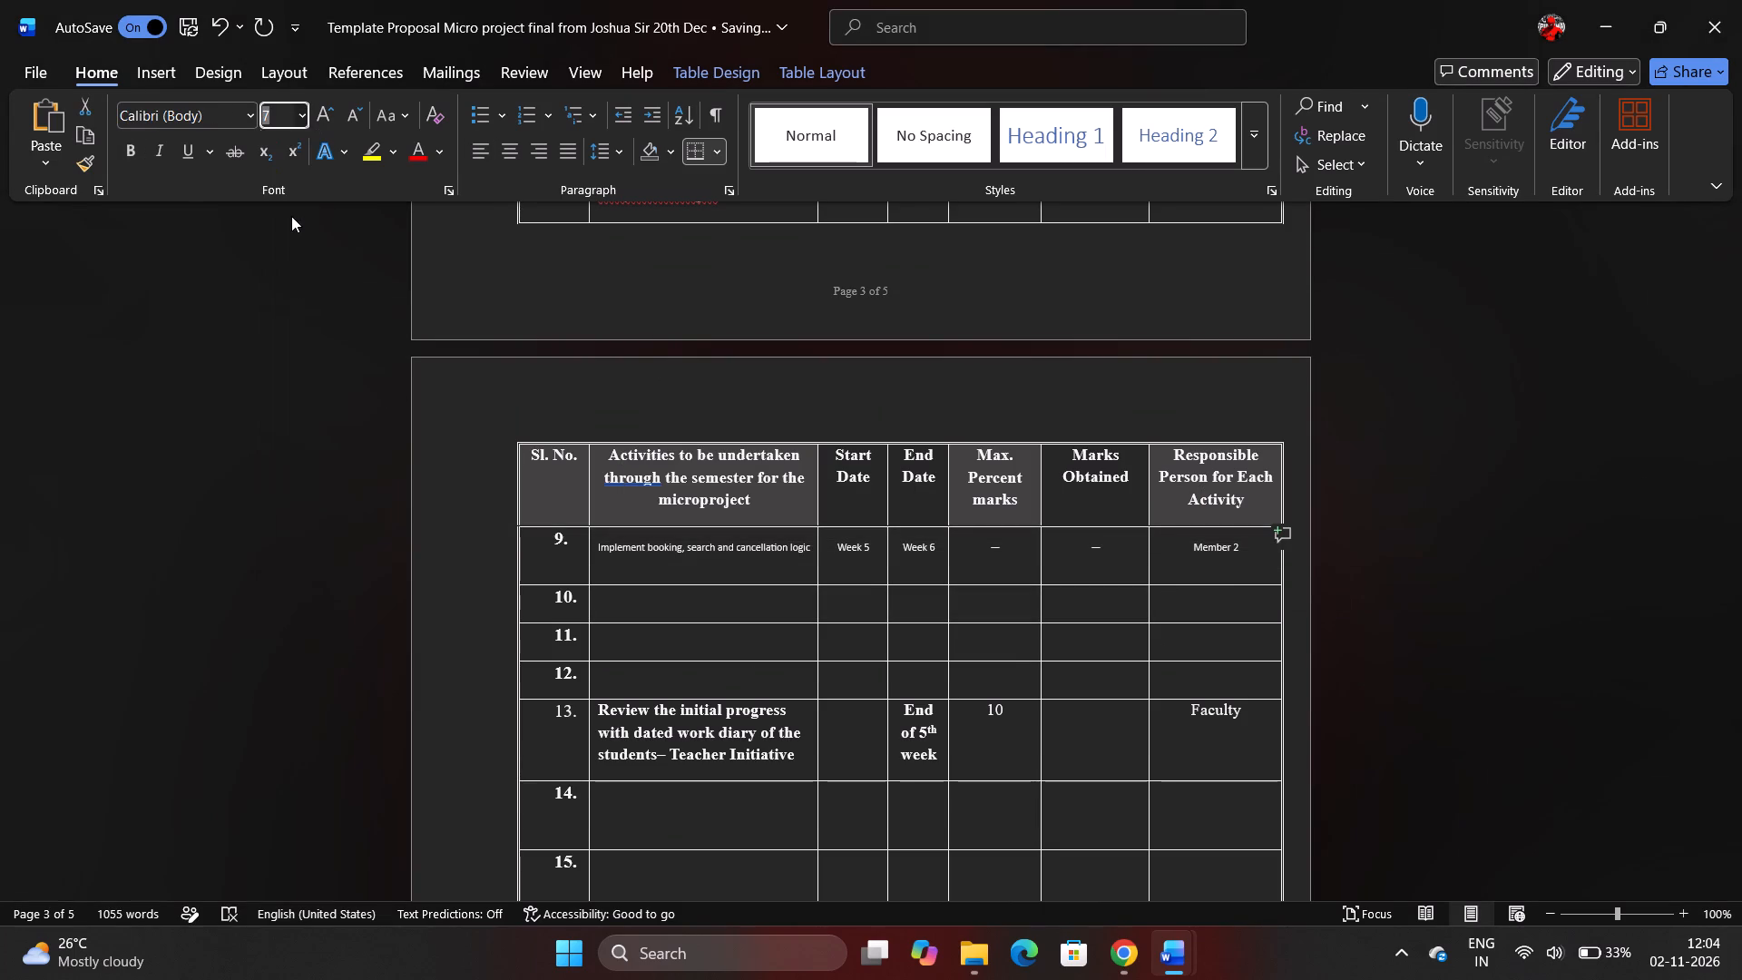
pyautogui.click(131, 148)
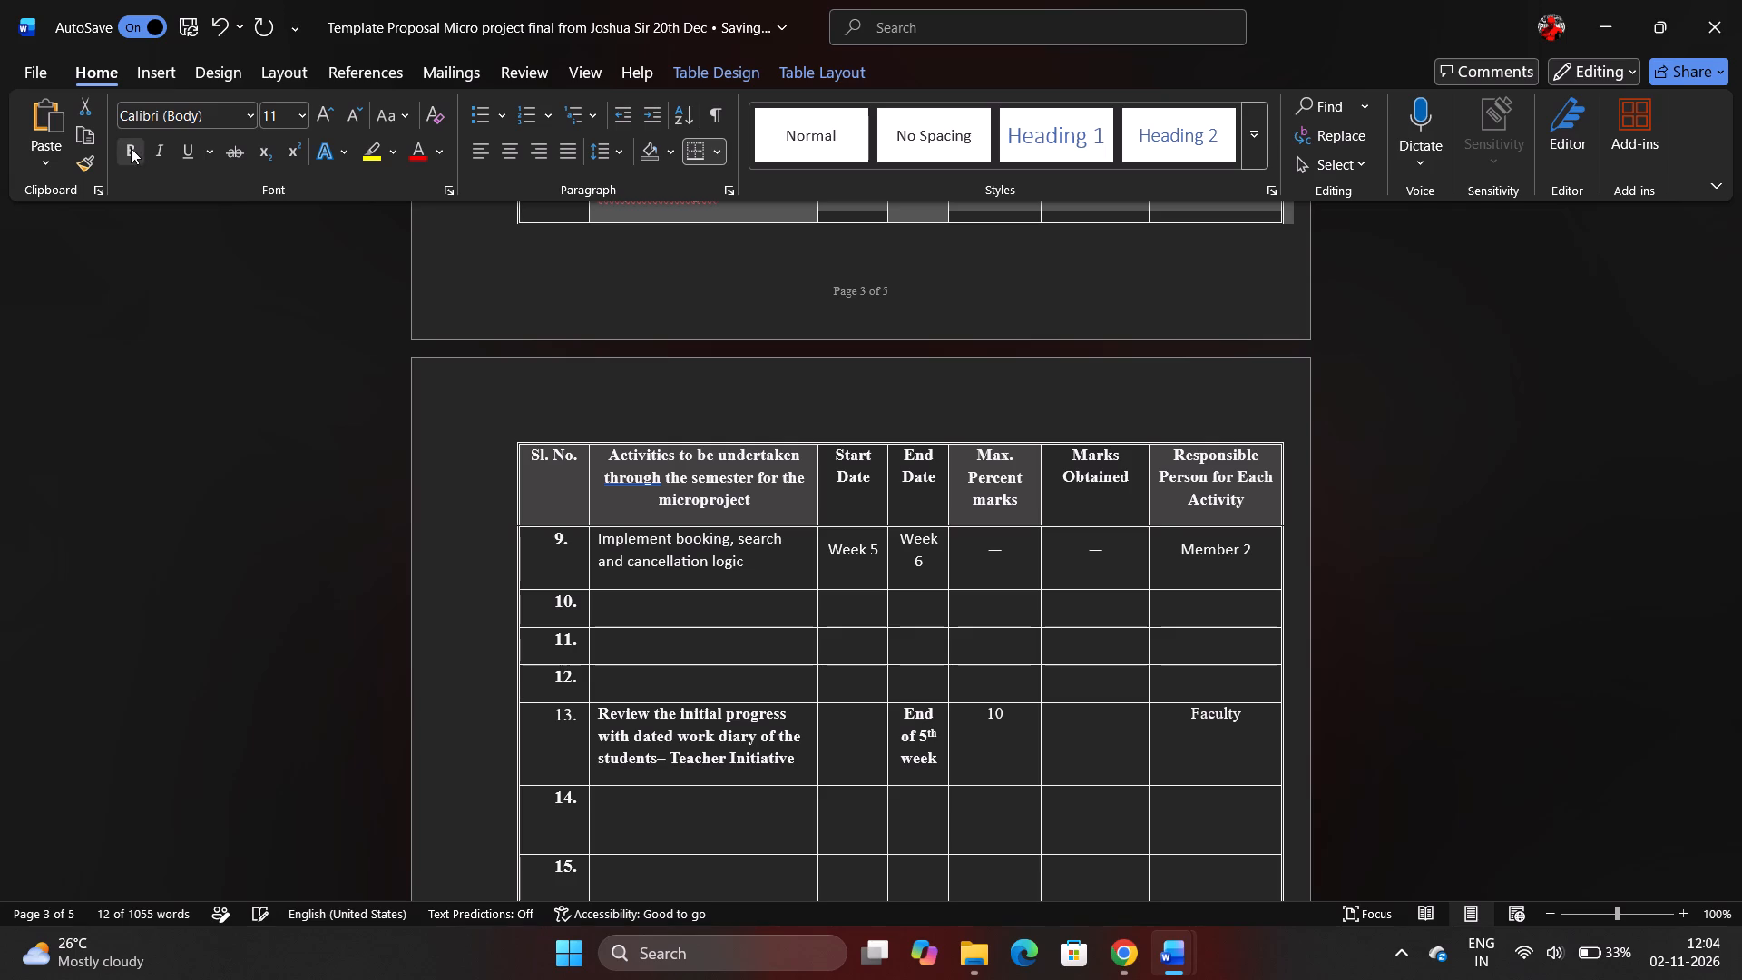
pyautogui.moveTo(600, 544); pyautogui.dragTo(1197, 555)
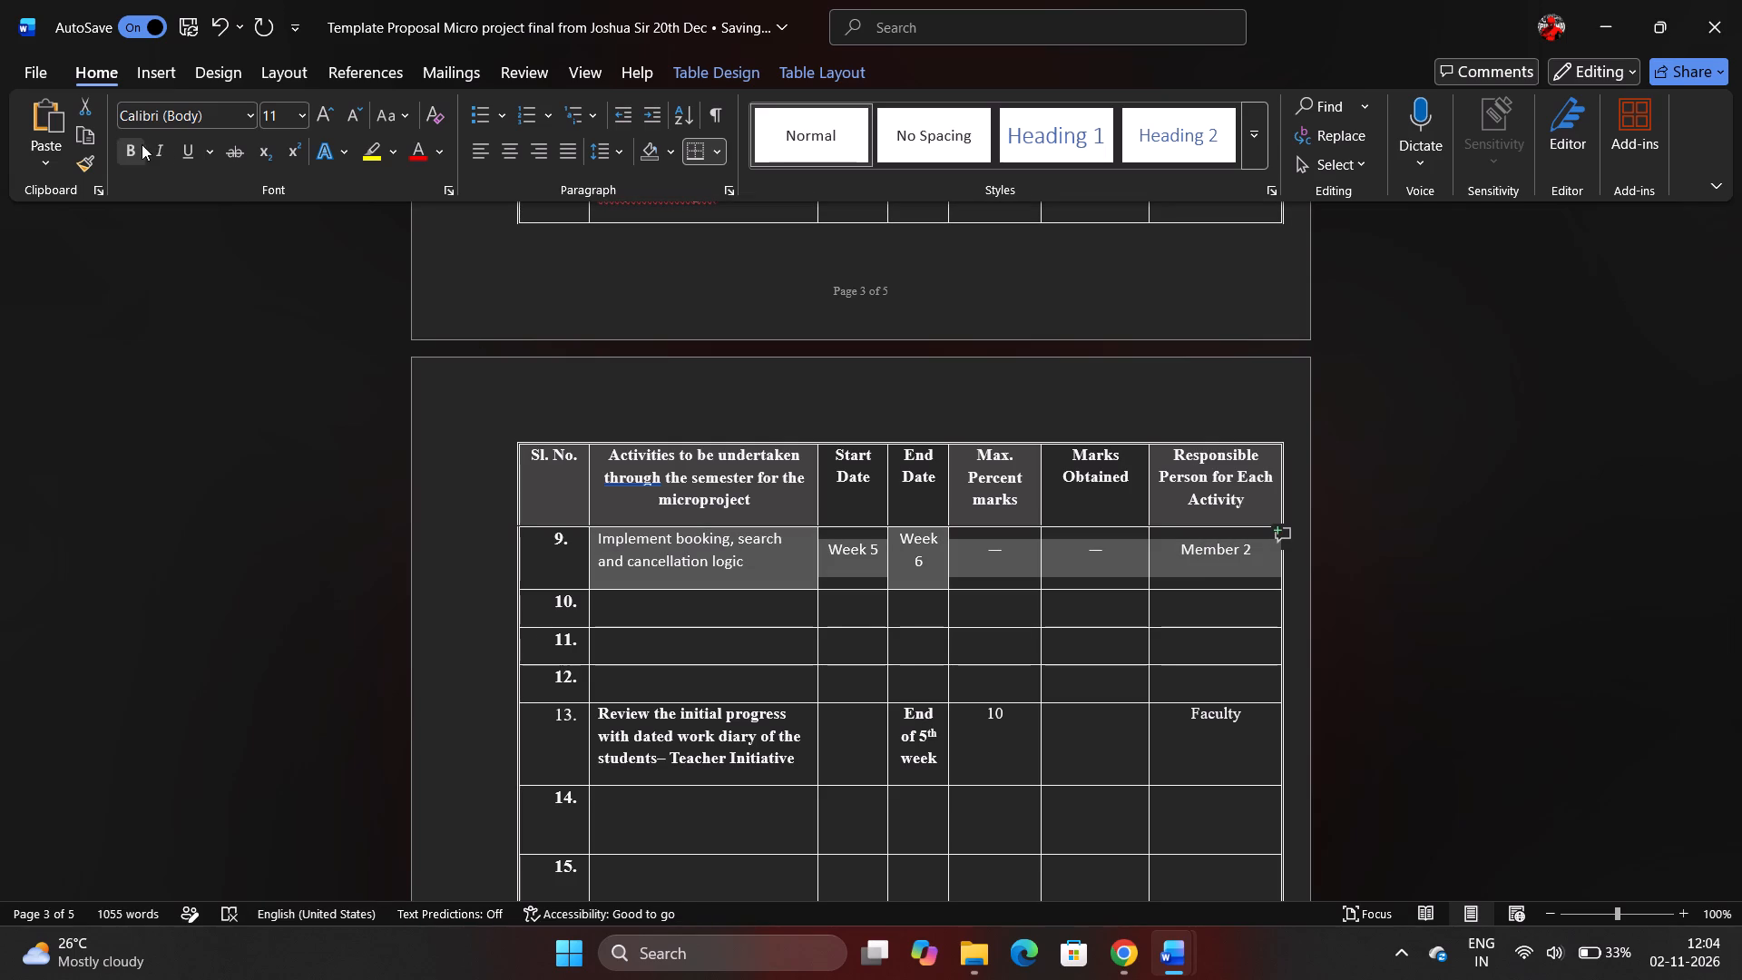
pyautogui.click(136, 146)
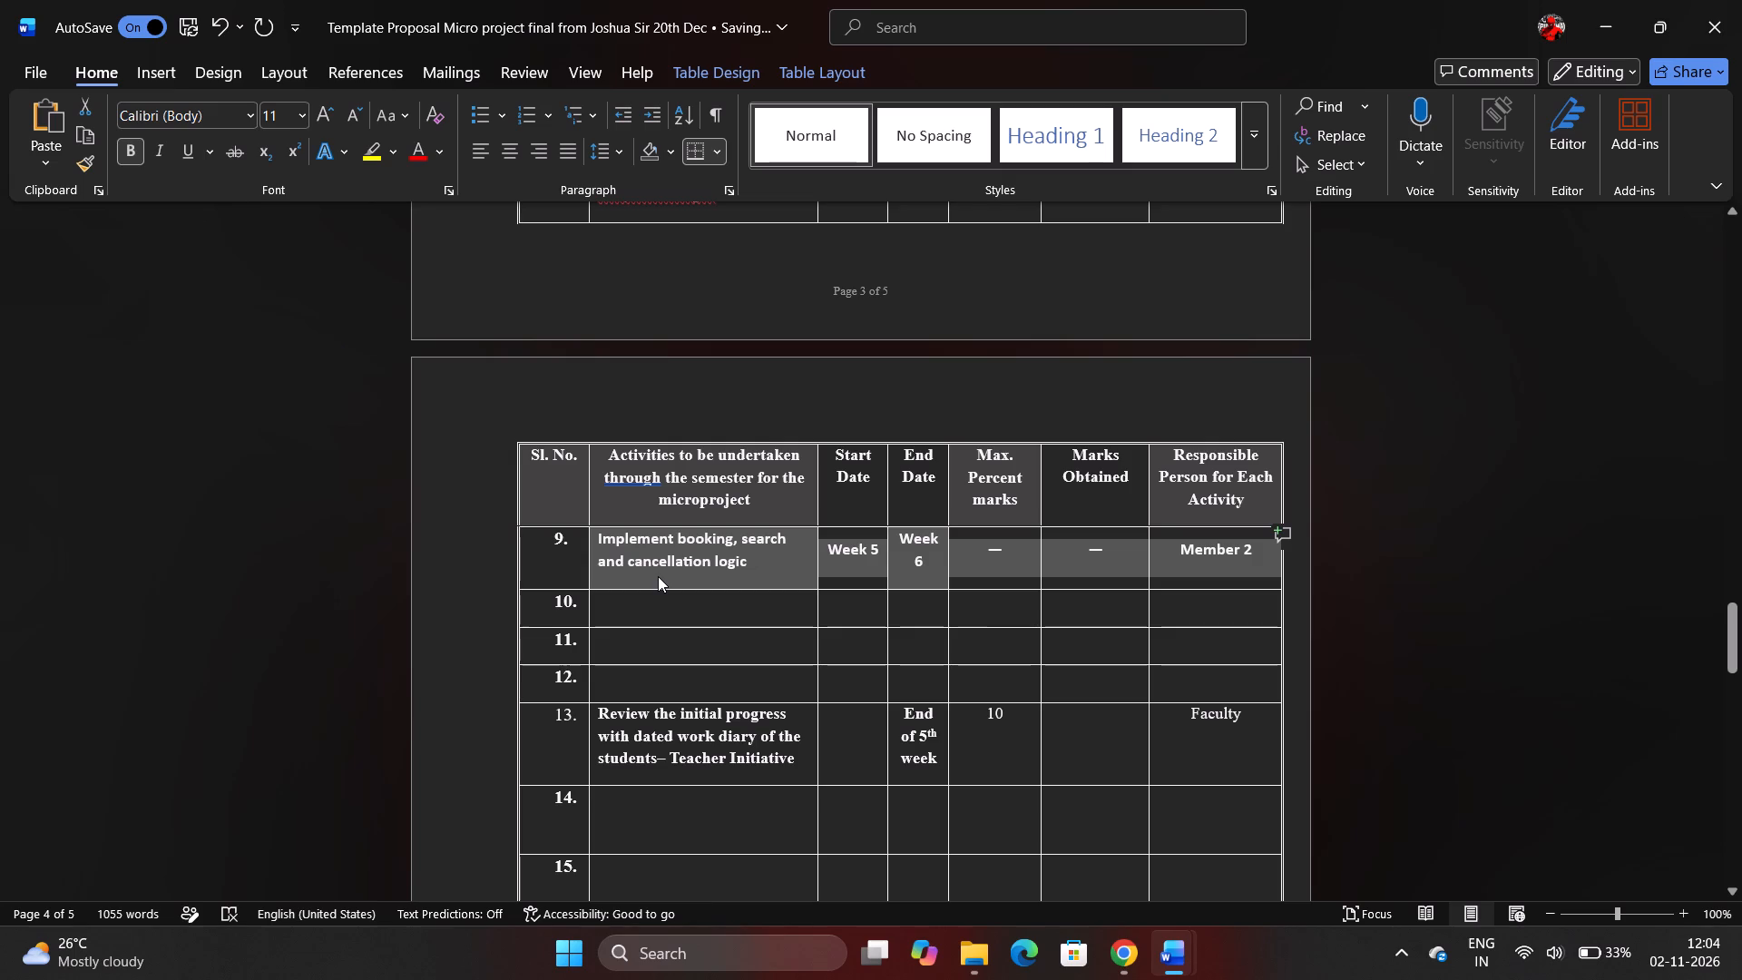
# Review the filled rows of the Tentative Action Plan table for consistent content and formatting.
pyautogui.scroll(11, 658, 576)
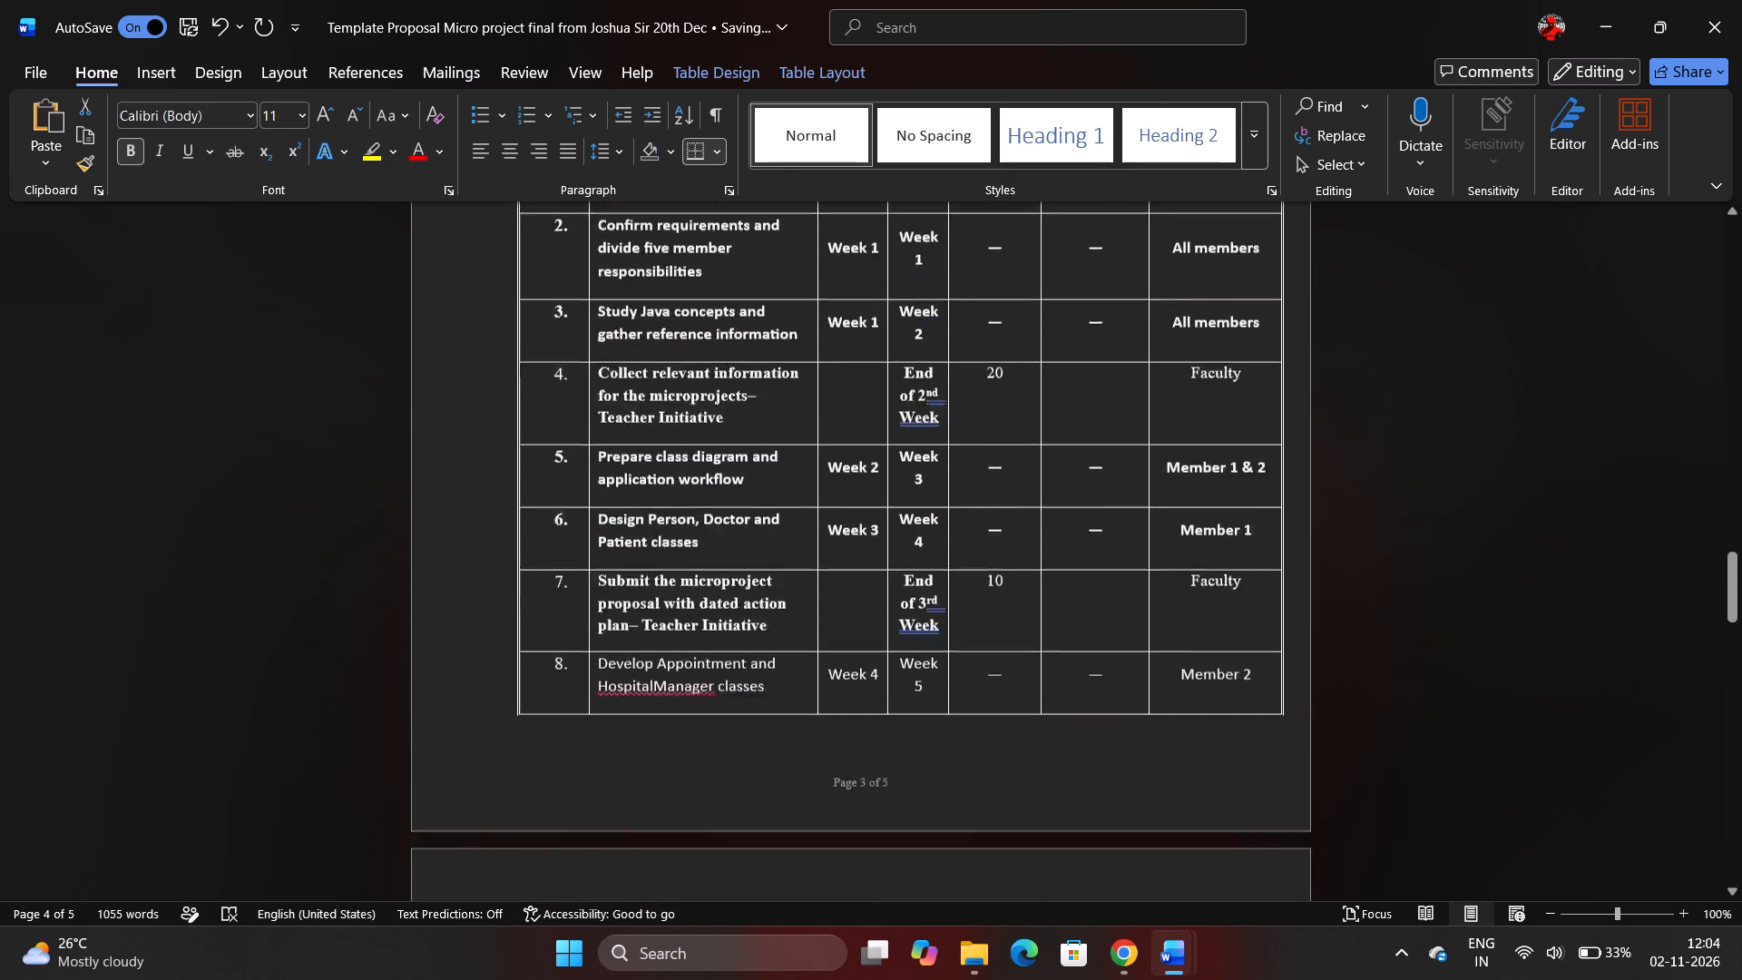
pyautogui.scroll(5, 658, 576)
pyautogui.scroll(-6, 658, 576)
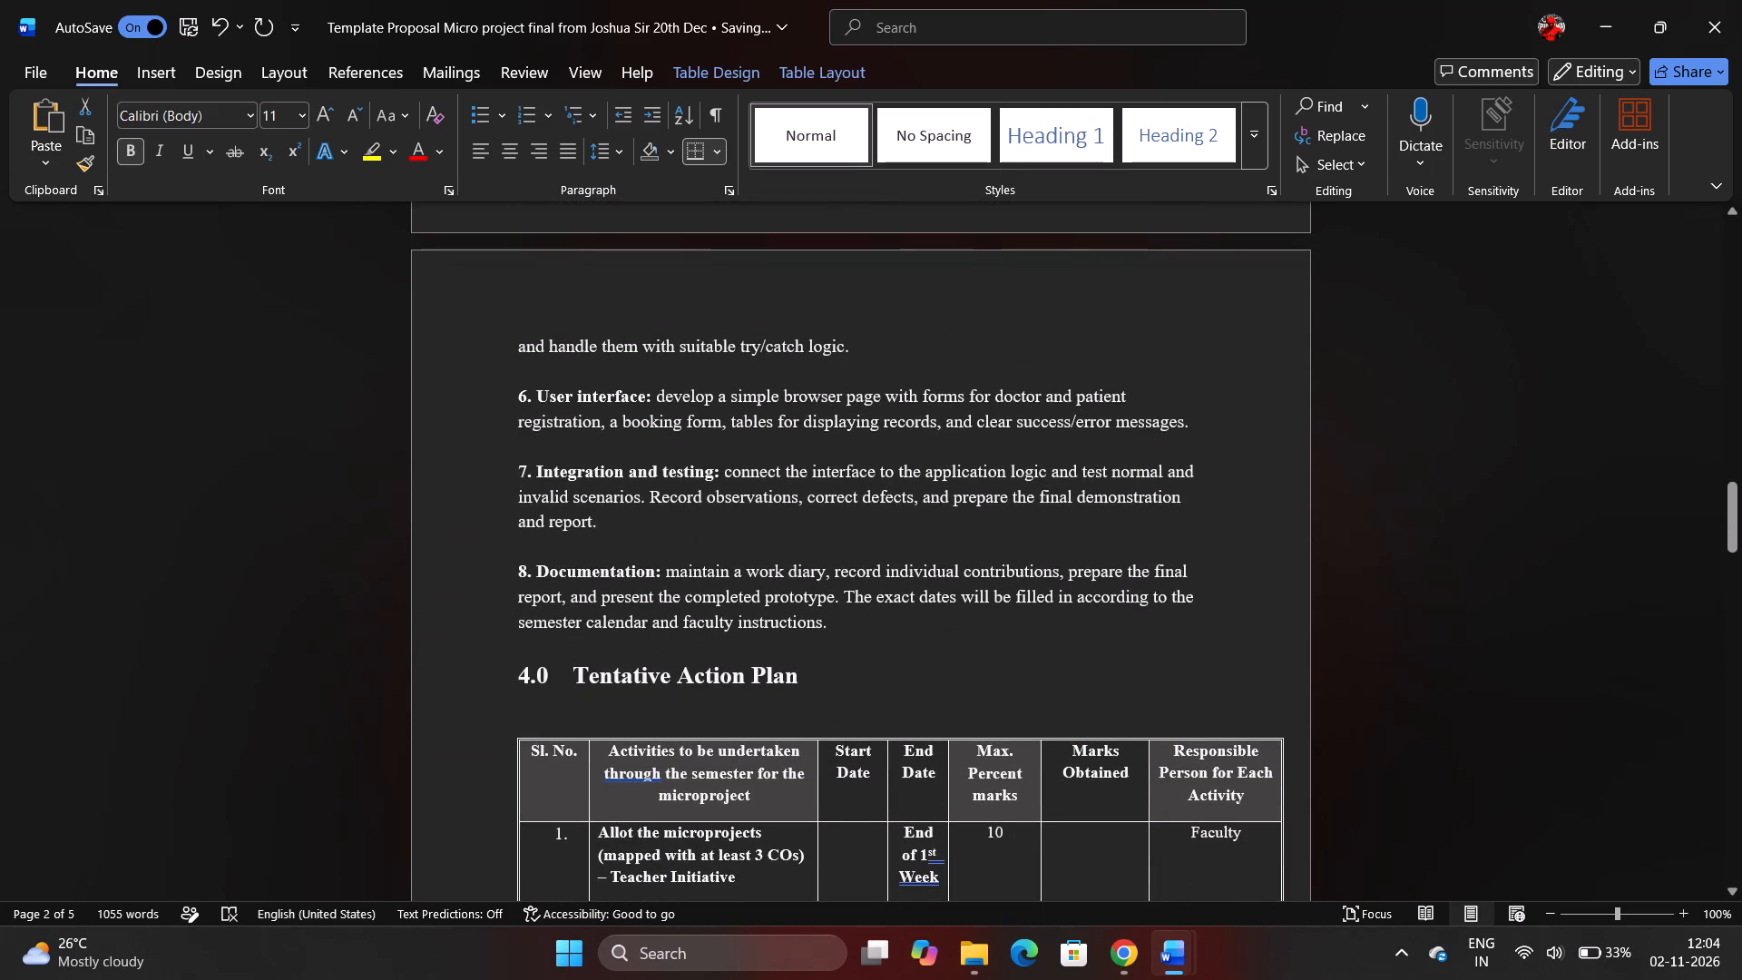
pyautogui.scroll(-3, 658, 576)
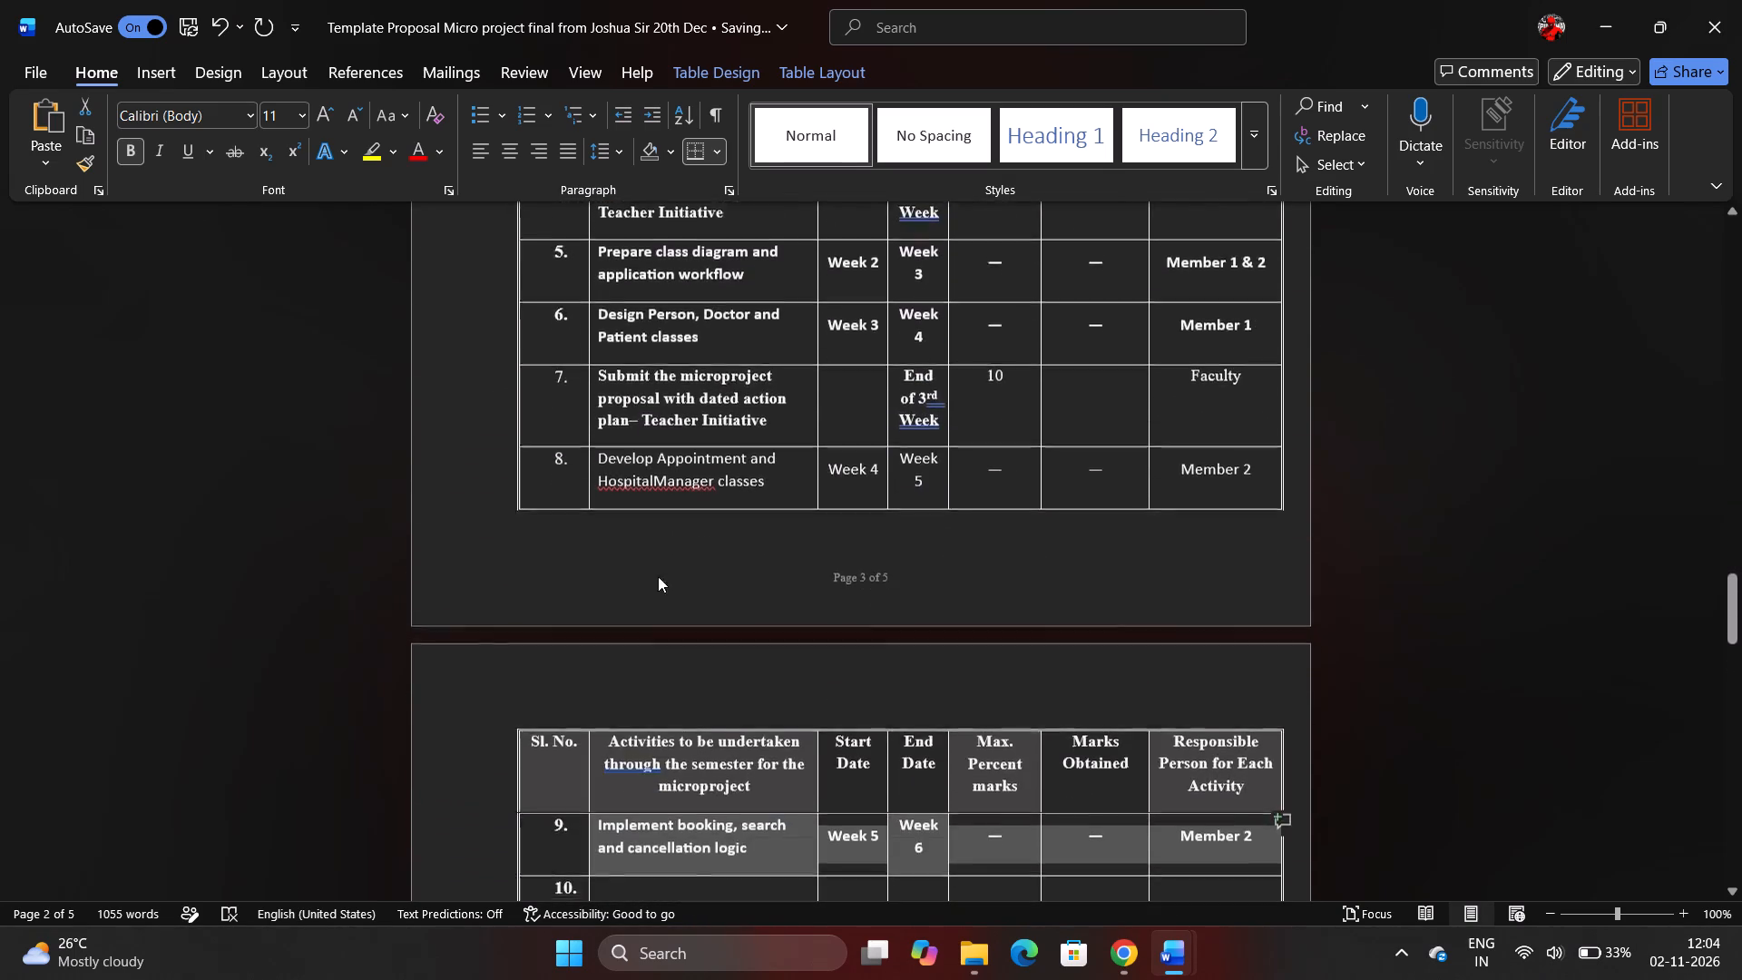
pyautogui.scroll(-2, 658, 576)
pyautogui.scroll(5, 658, 576)
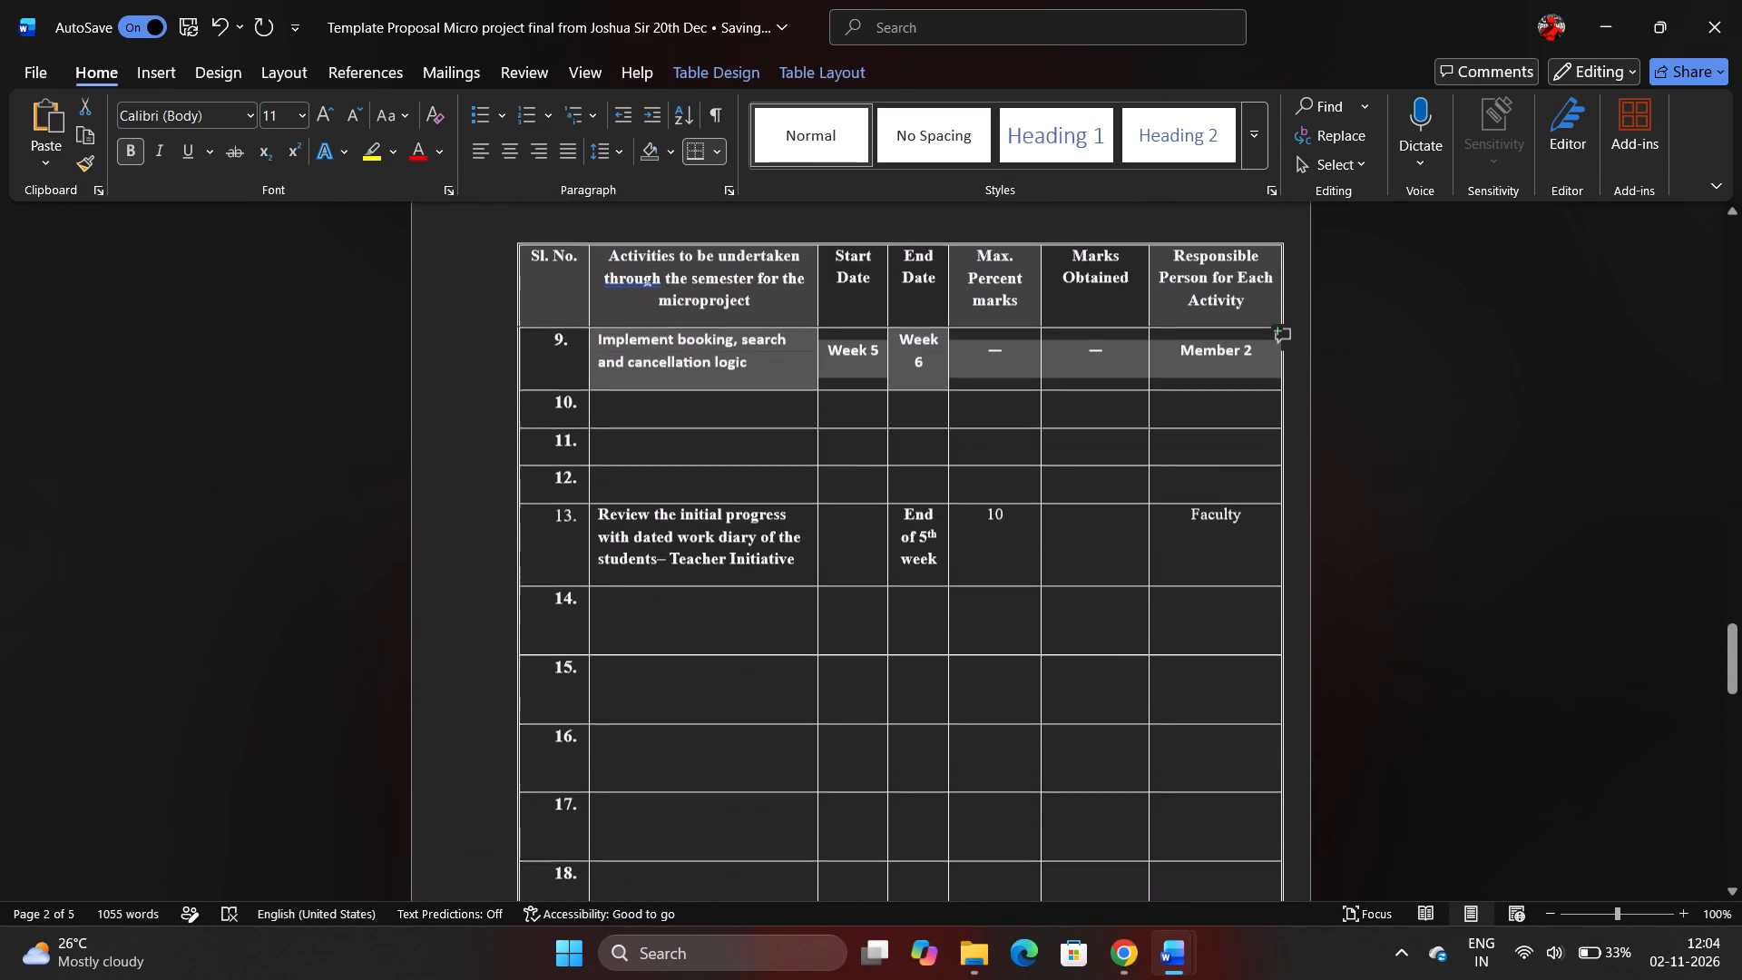
# Copy the "Implement validation and custom exceptions" entry, from activity to responsible person, from the Complete Action Plan draft into row 10.
pyautogui.hotkey('alt', 'Tab')
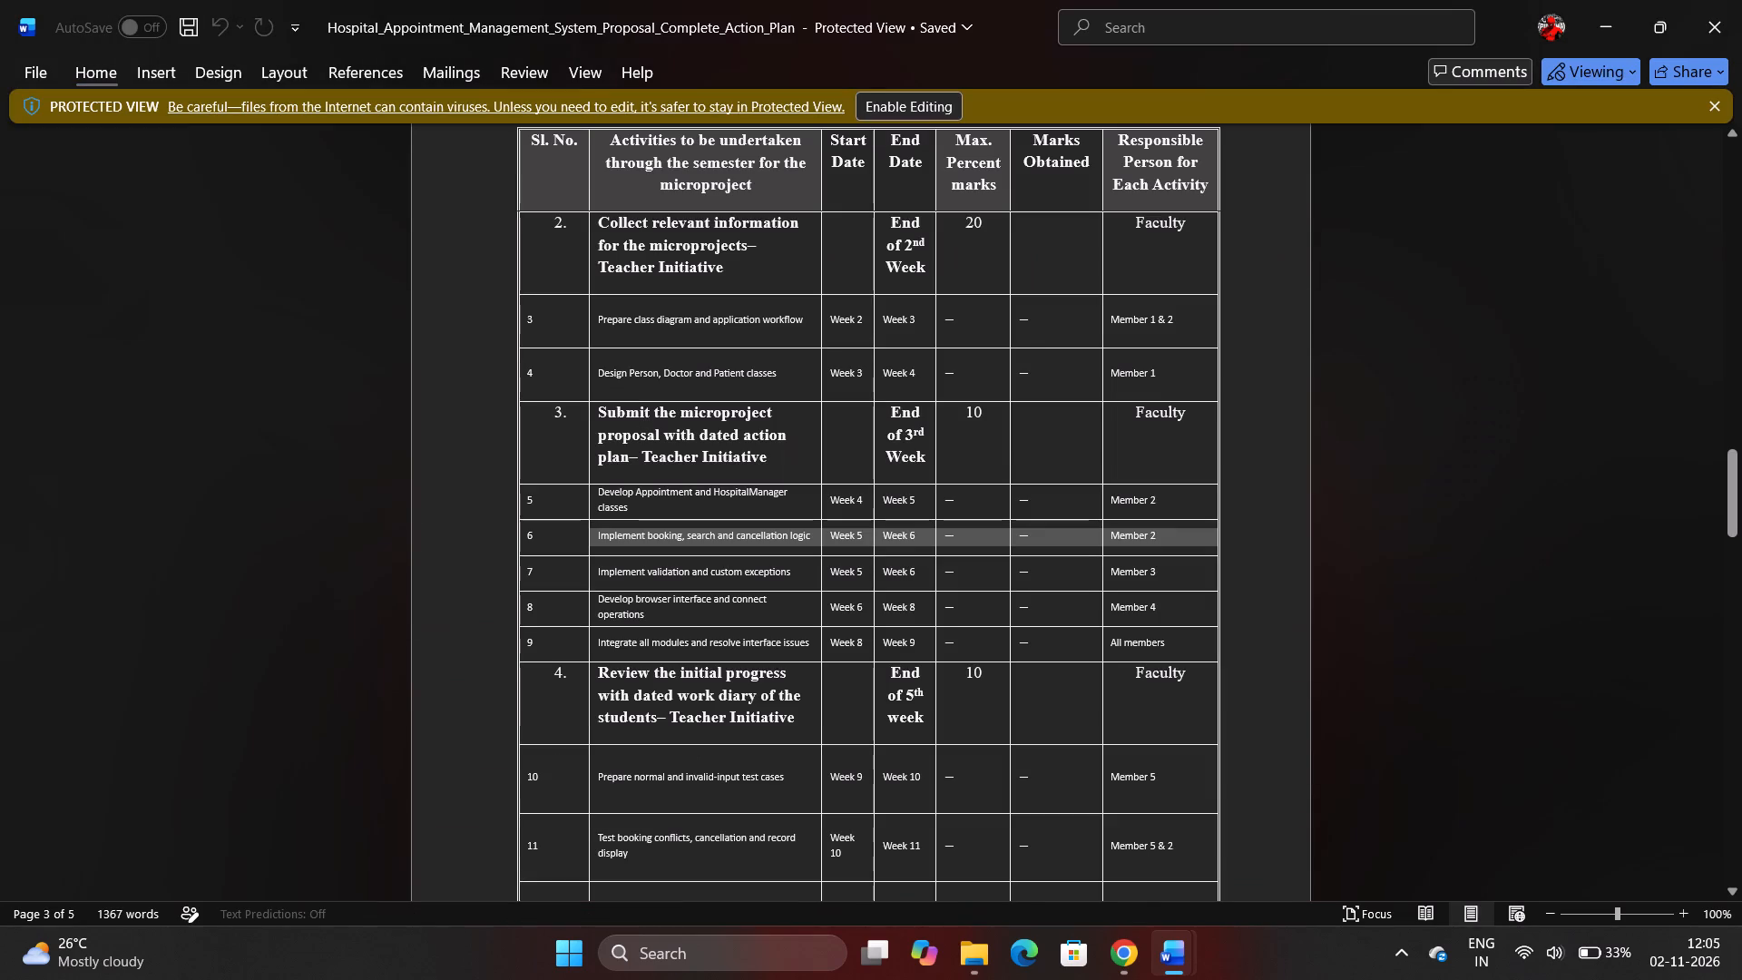
pyautogui.moveTo(598, 569); pyautogui.dragTo(1126, 577)
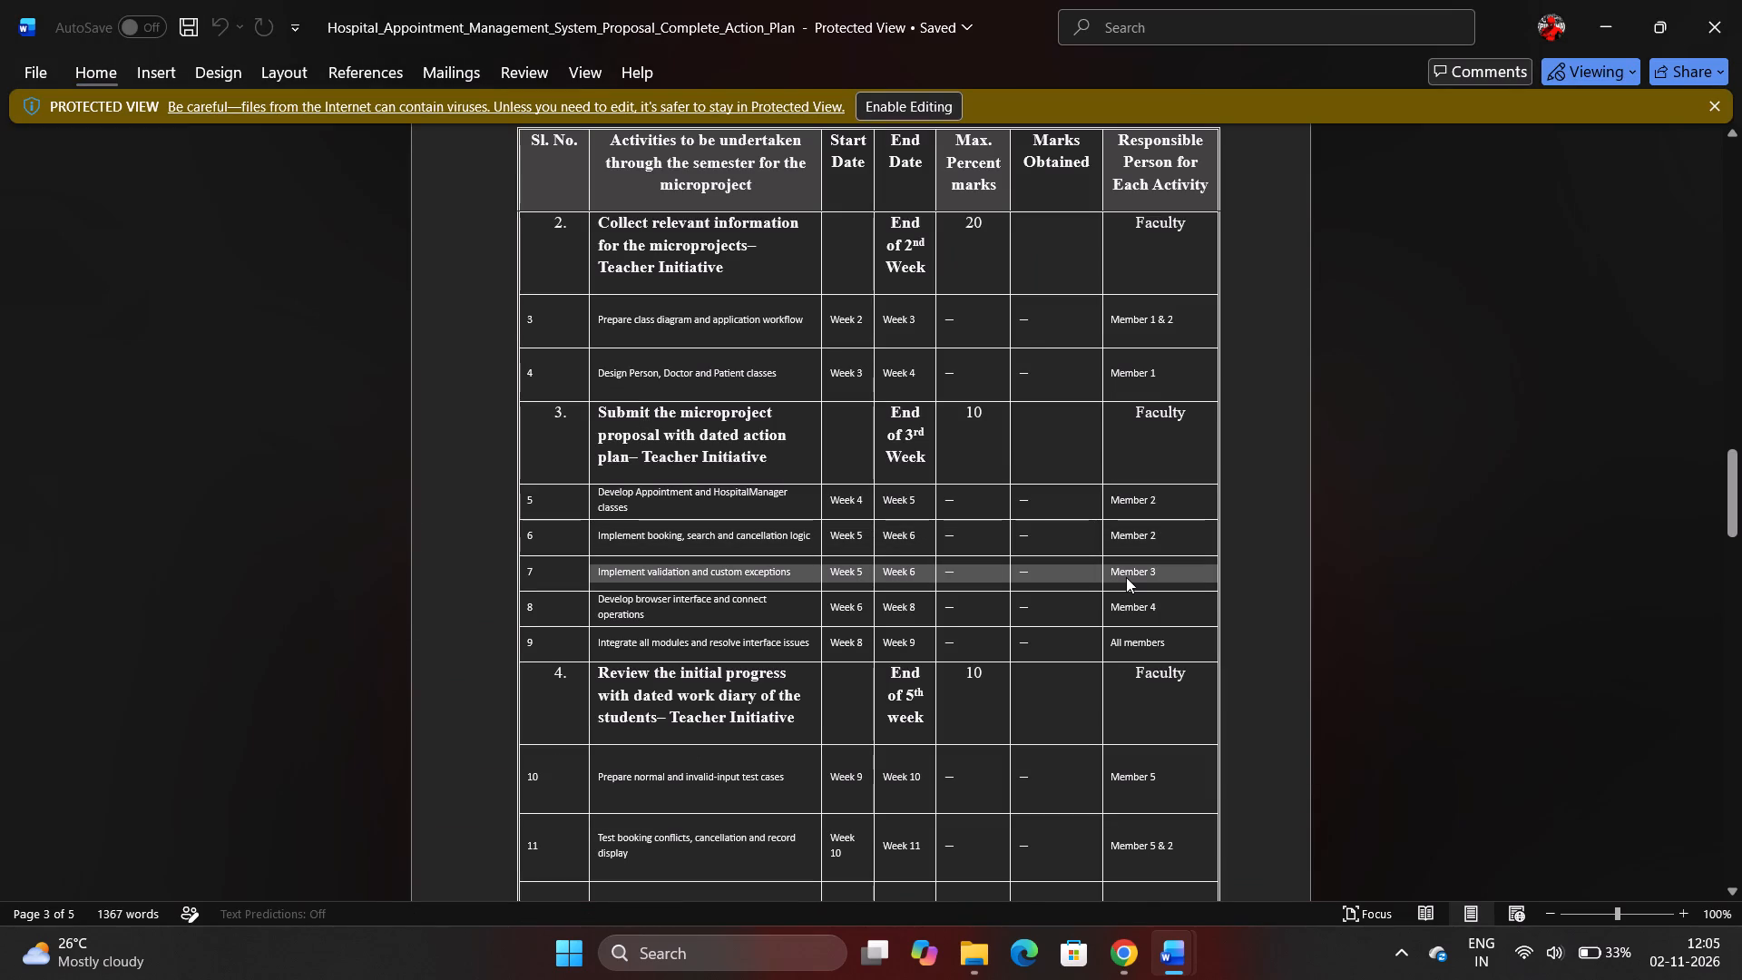
pyautogui.hotkey('ctrl', 'c')
pyautogui.hotkey('alt', 'Tab')
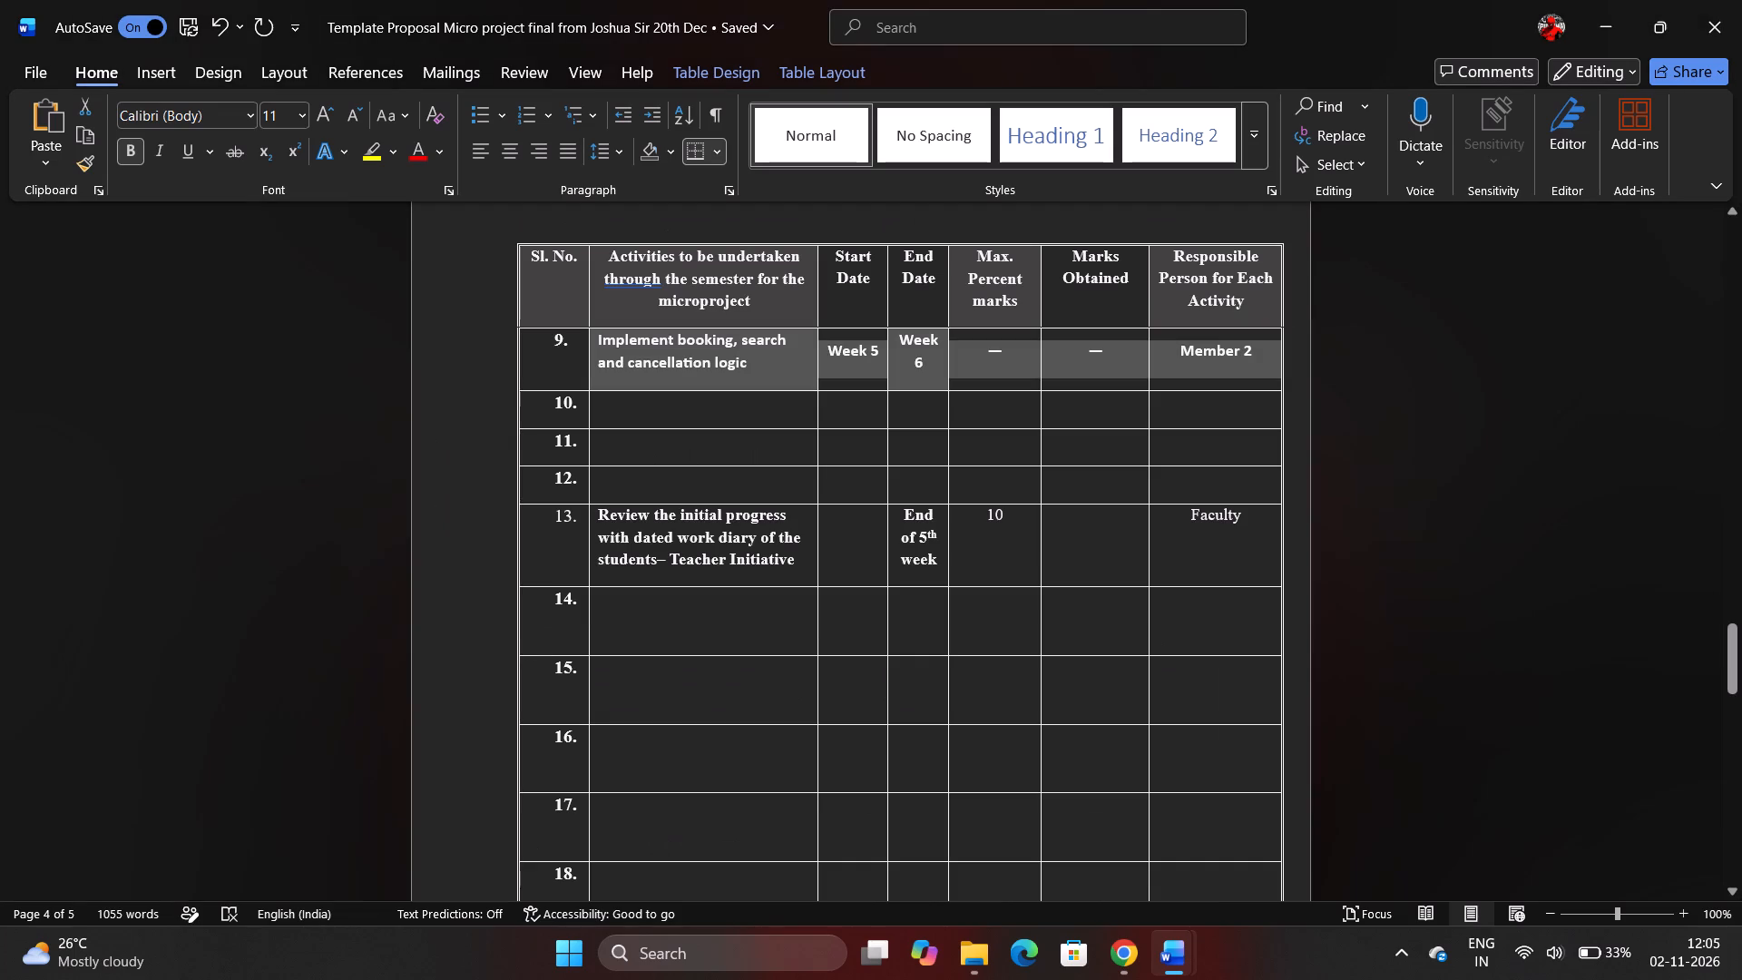
pyautogui.click(602, 411)
pyautogui.moveTo(602, 411); pyautogui.dragTo(1219, 426)
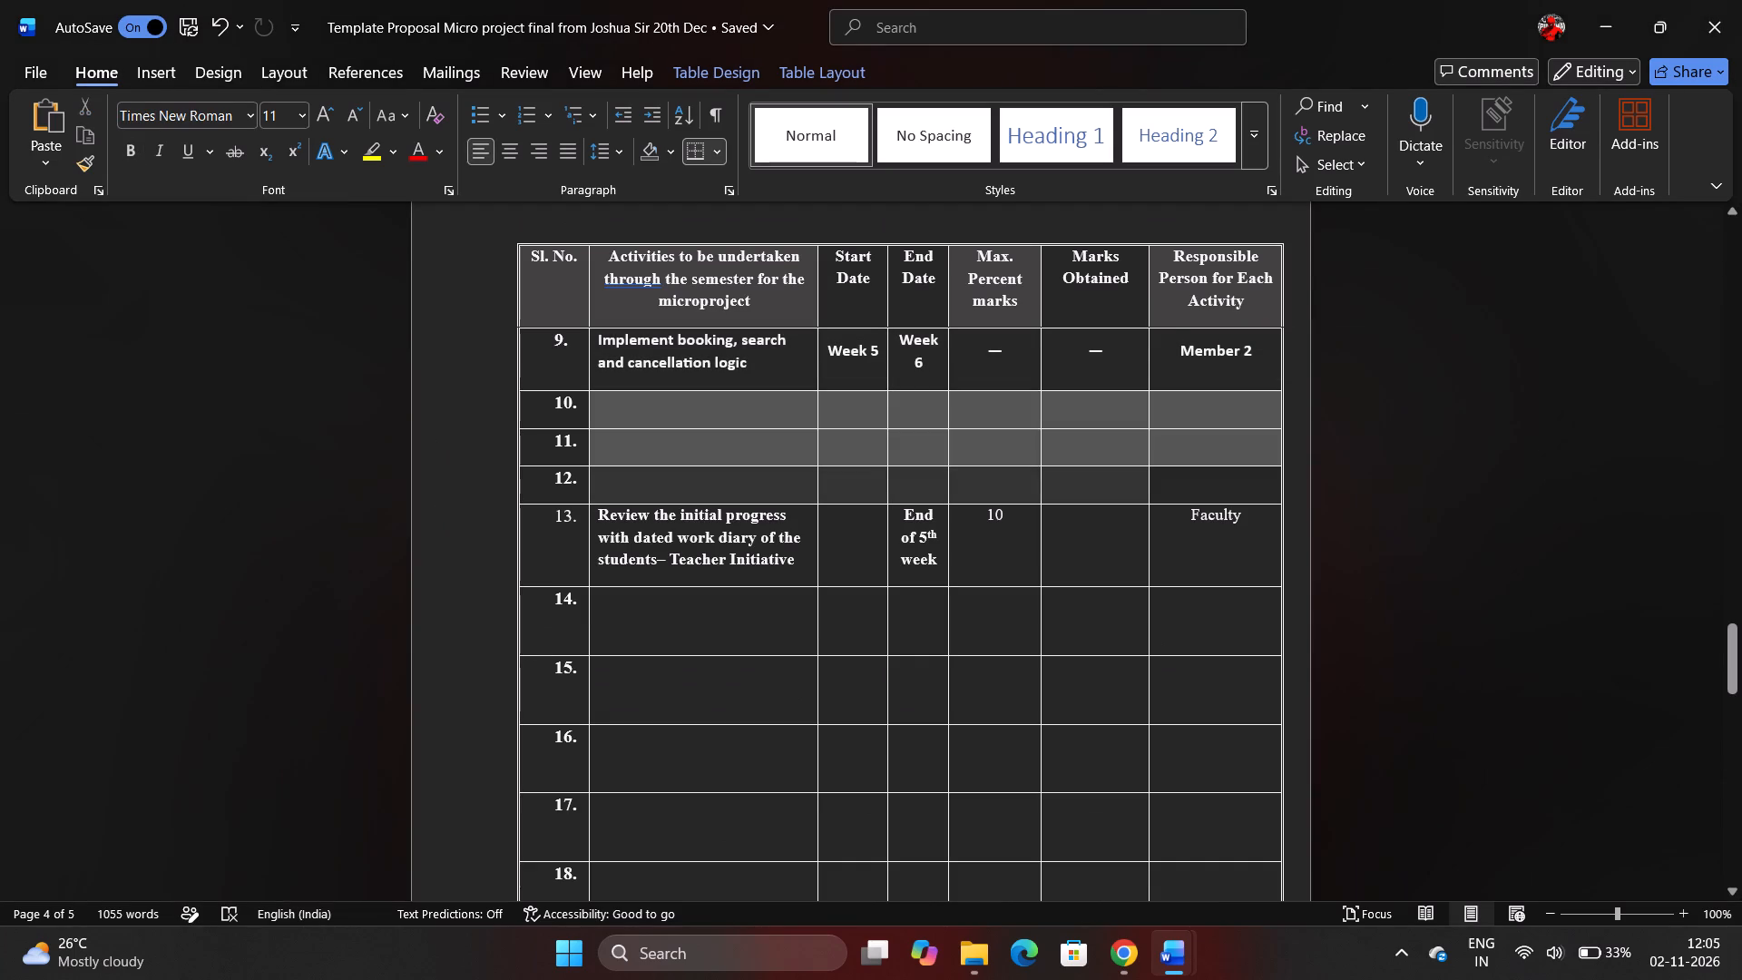
pyautogui.moveTo(1219, 426); pyautogui.dragTo(1221, 407)
pyautogui.hotkey('ctrl', 'v')
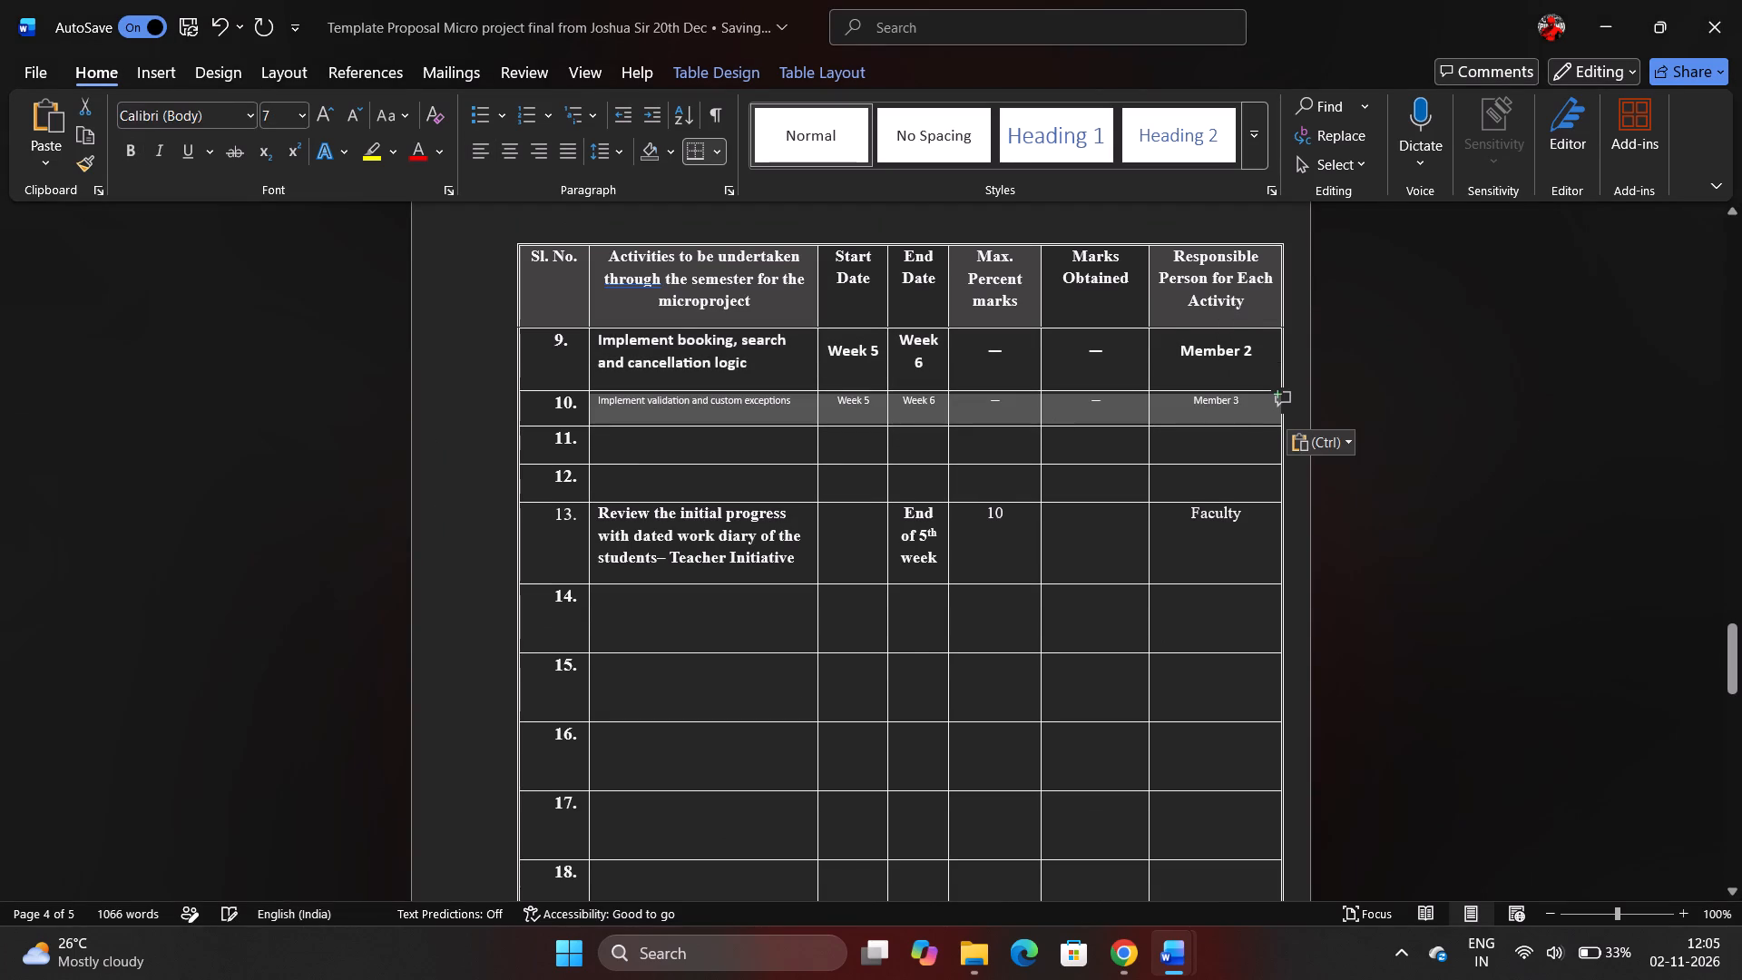
# Format the row 10 entries, from activity to responsible person, as bold at font size 11.
pyautogui.click(298, 117)
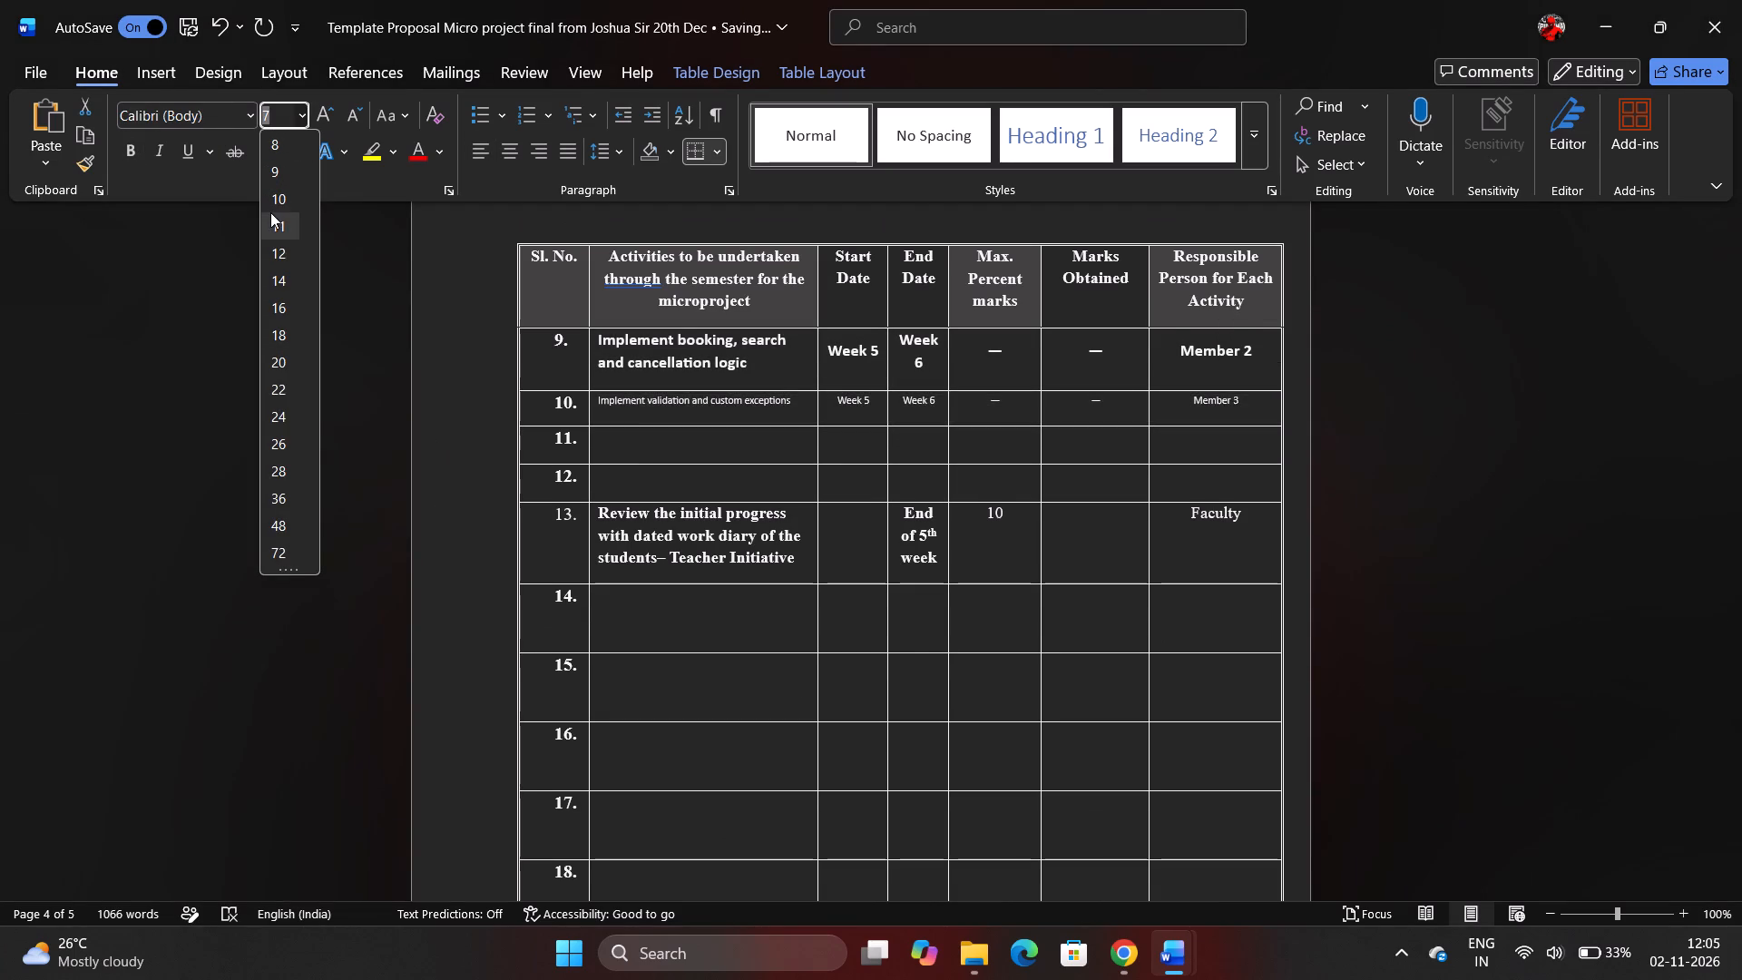
pyautogui.click(270, 212)
pyautogui.click(136, 152)
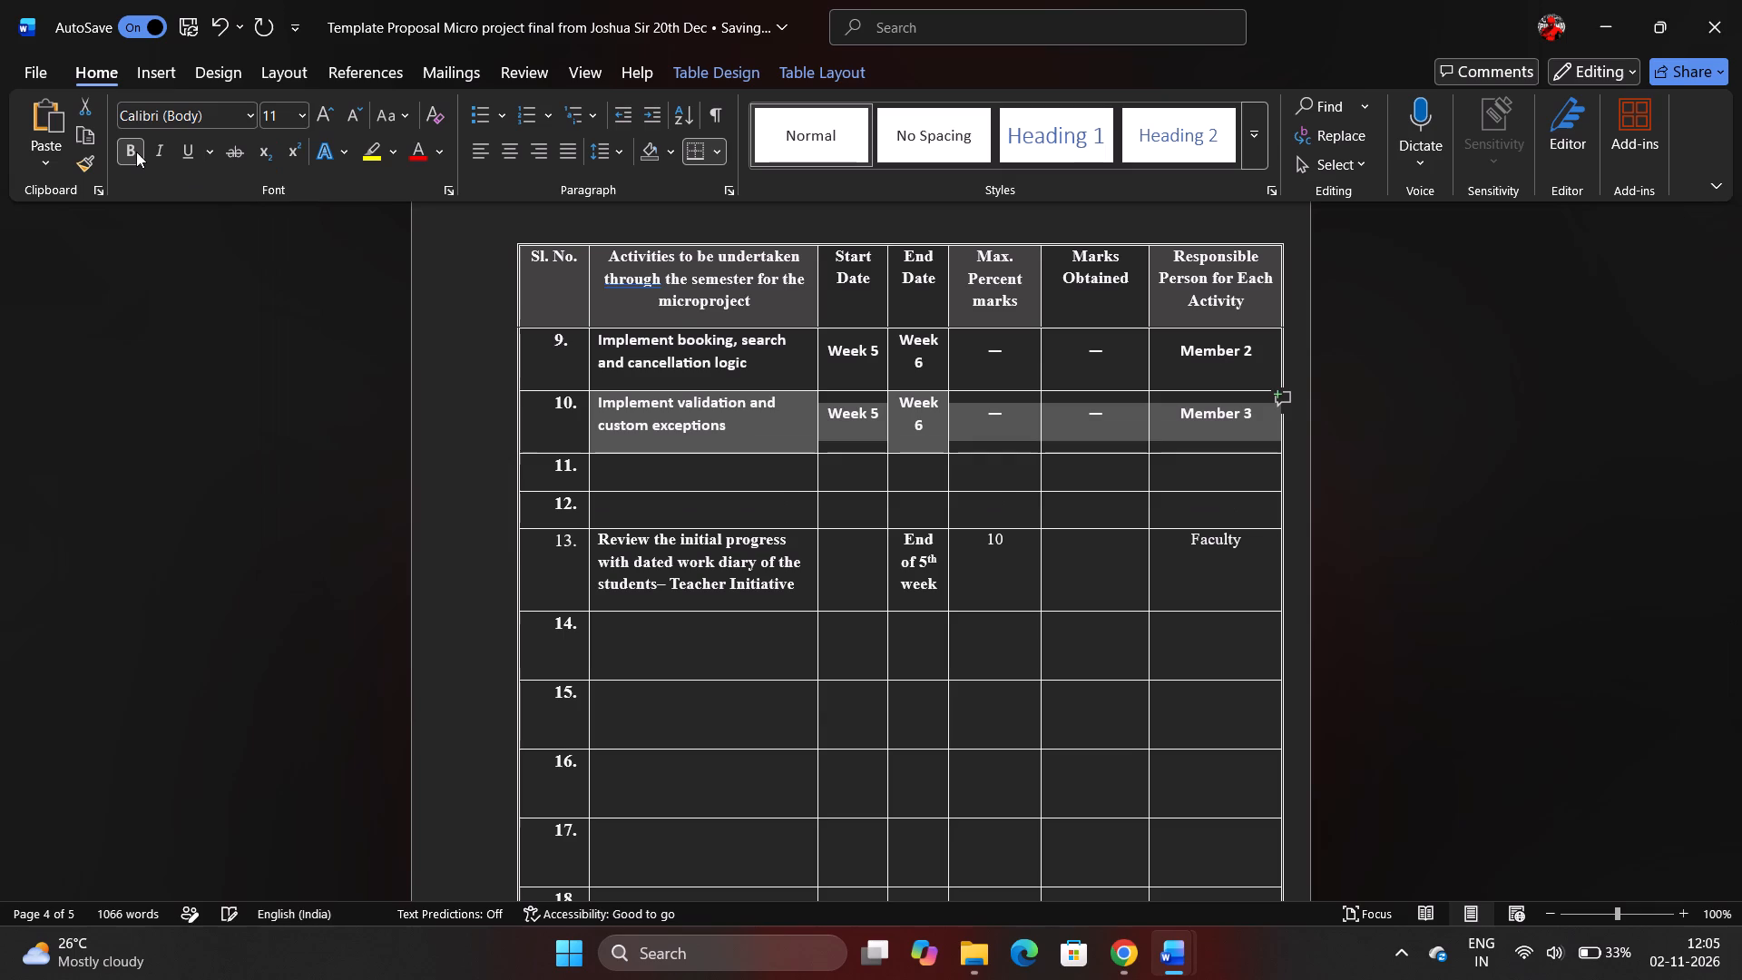
# Copy the "Develop browser interface and connect operations" entry, from activity to responsible person, from the Complete Action Plan draft into row 11.
pyautogui.hotkey('alt', 'Tab')
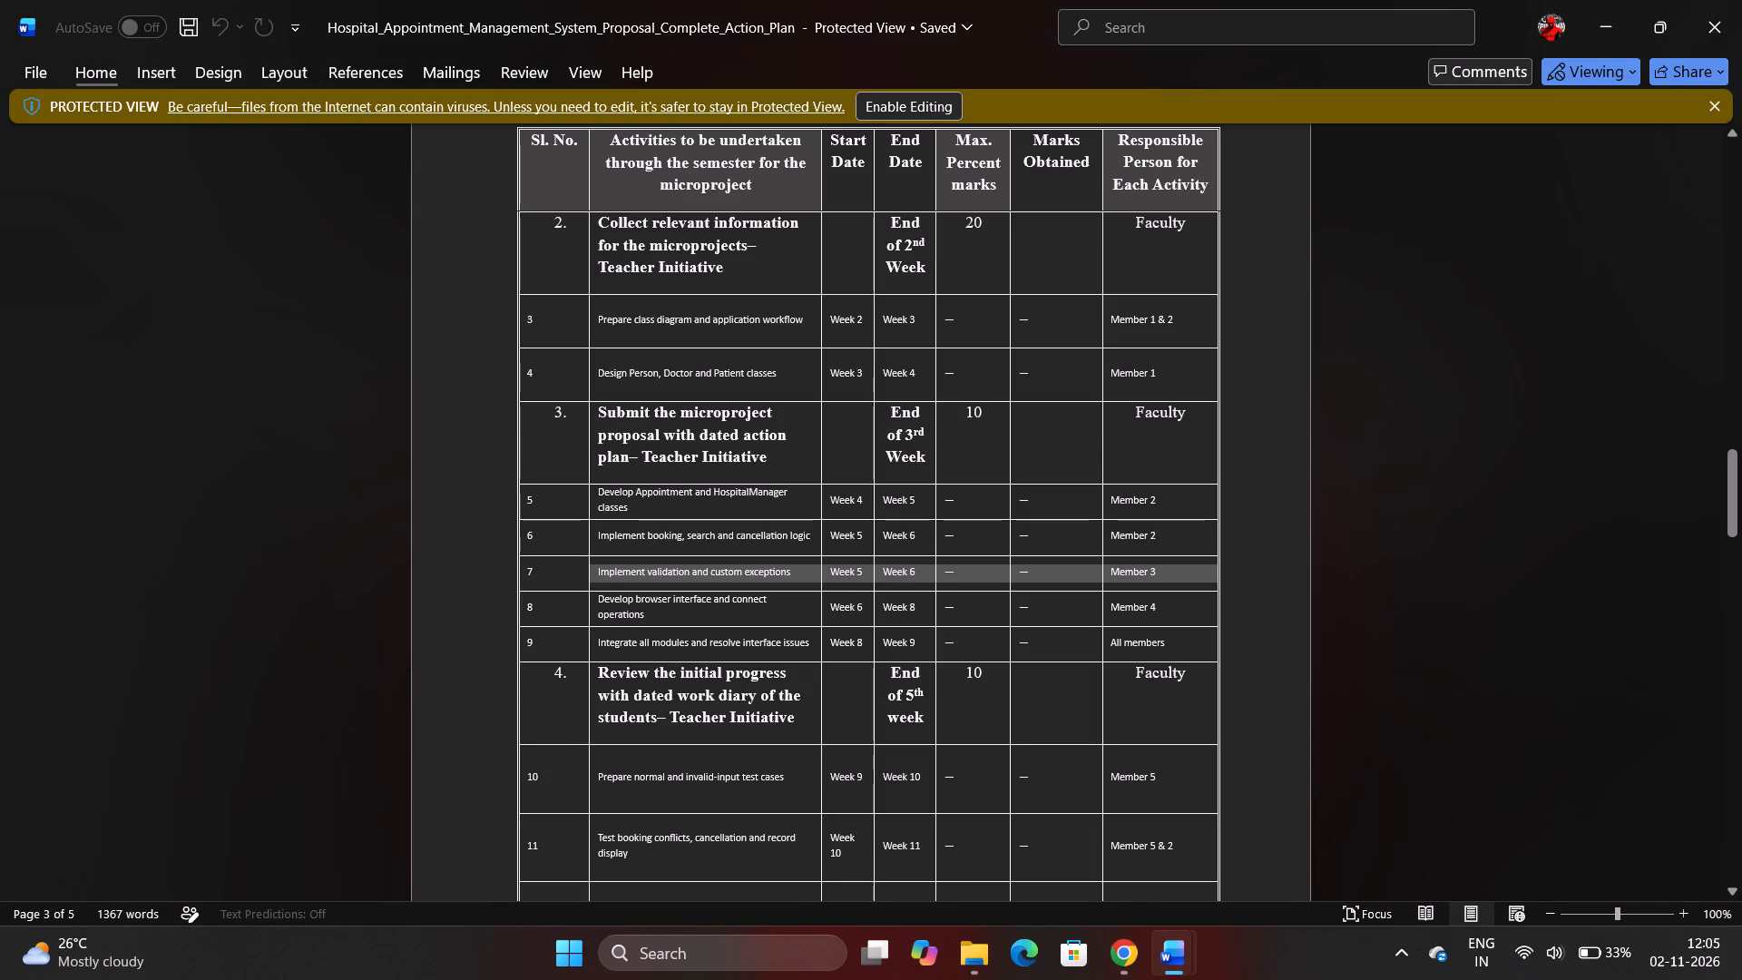
pyautogui.moveTo(598, 593); pyautogui.dragTo(563, 636)
pyautogui.moveTo(563, 636); pyautogui.dragTo(598, 612)
pyautogui.click(598, 612)
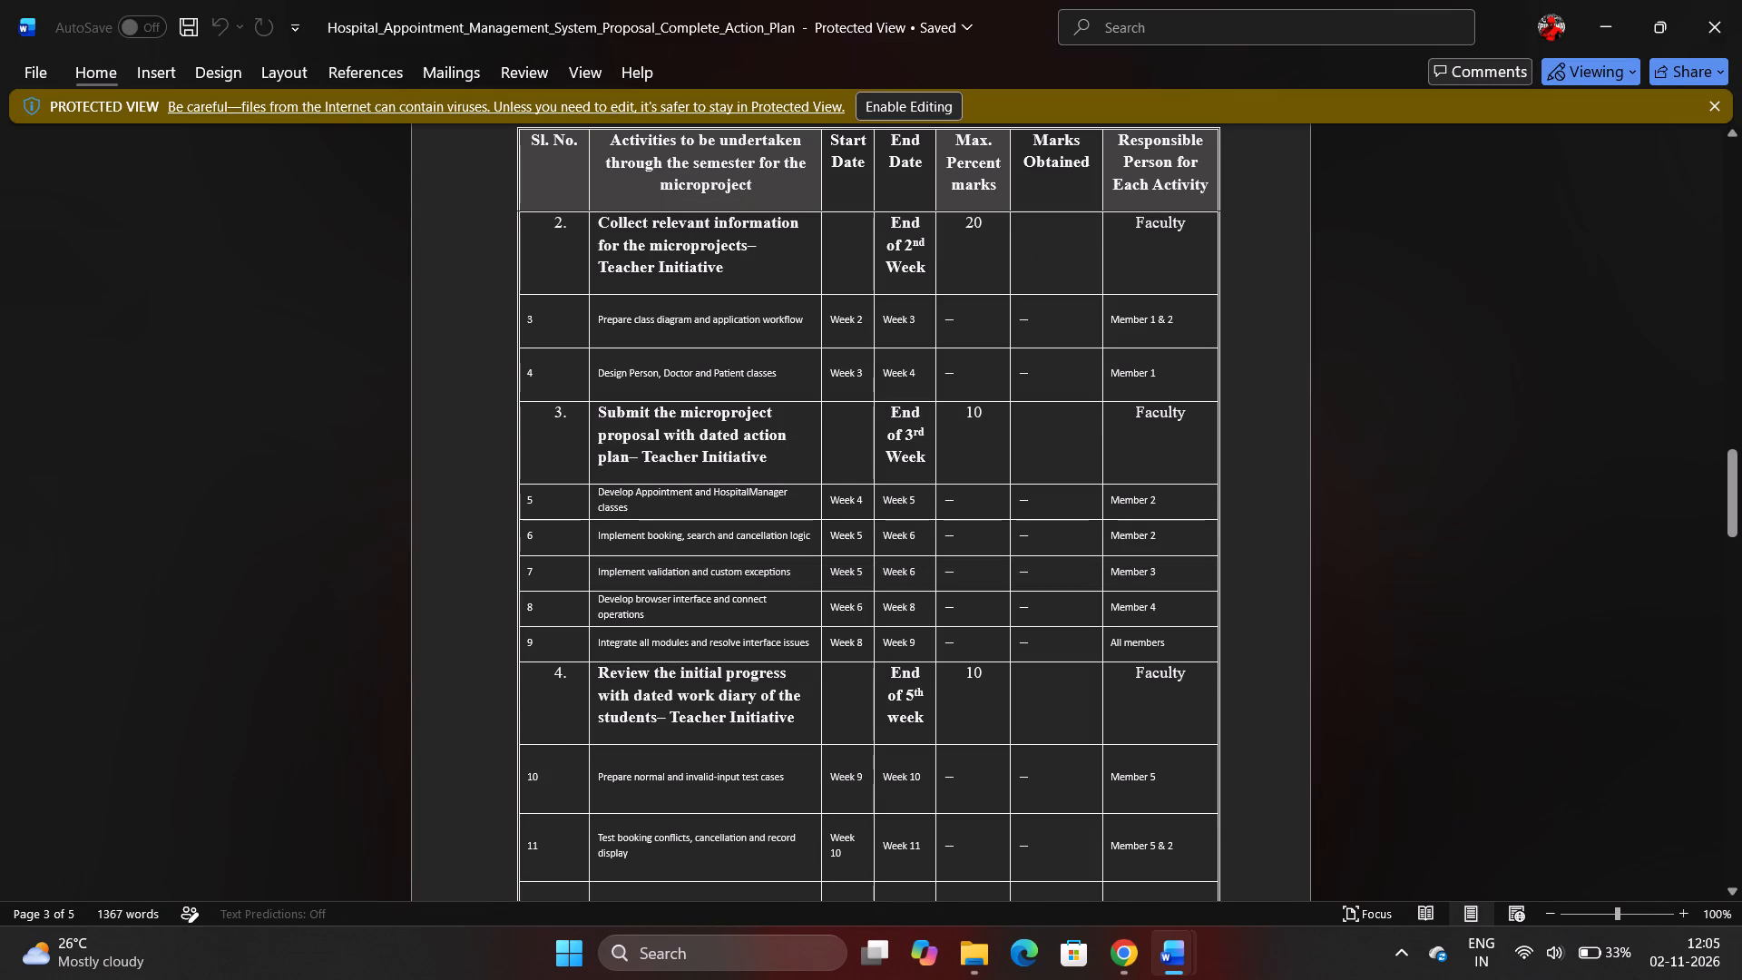
pyautogui.click(598, 599)
pyautogui.moveTo(598, 599); pyautogui.dragTo(1151, 610)
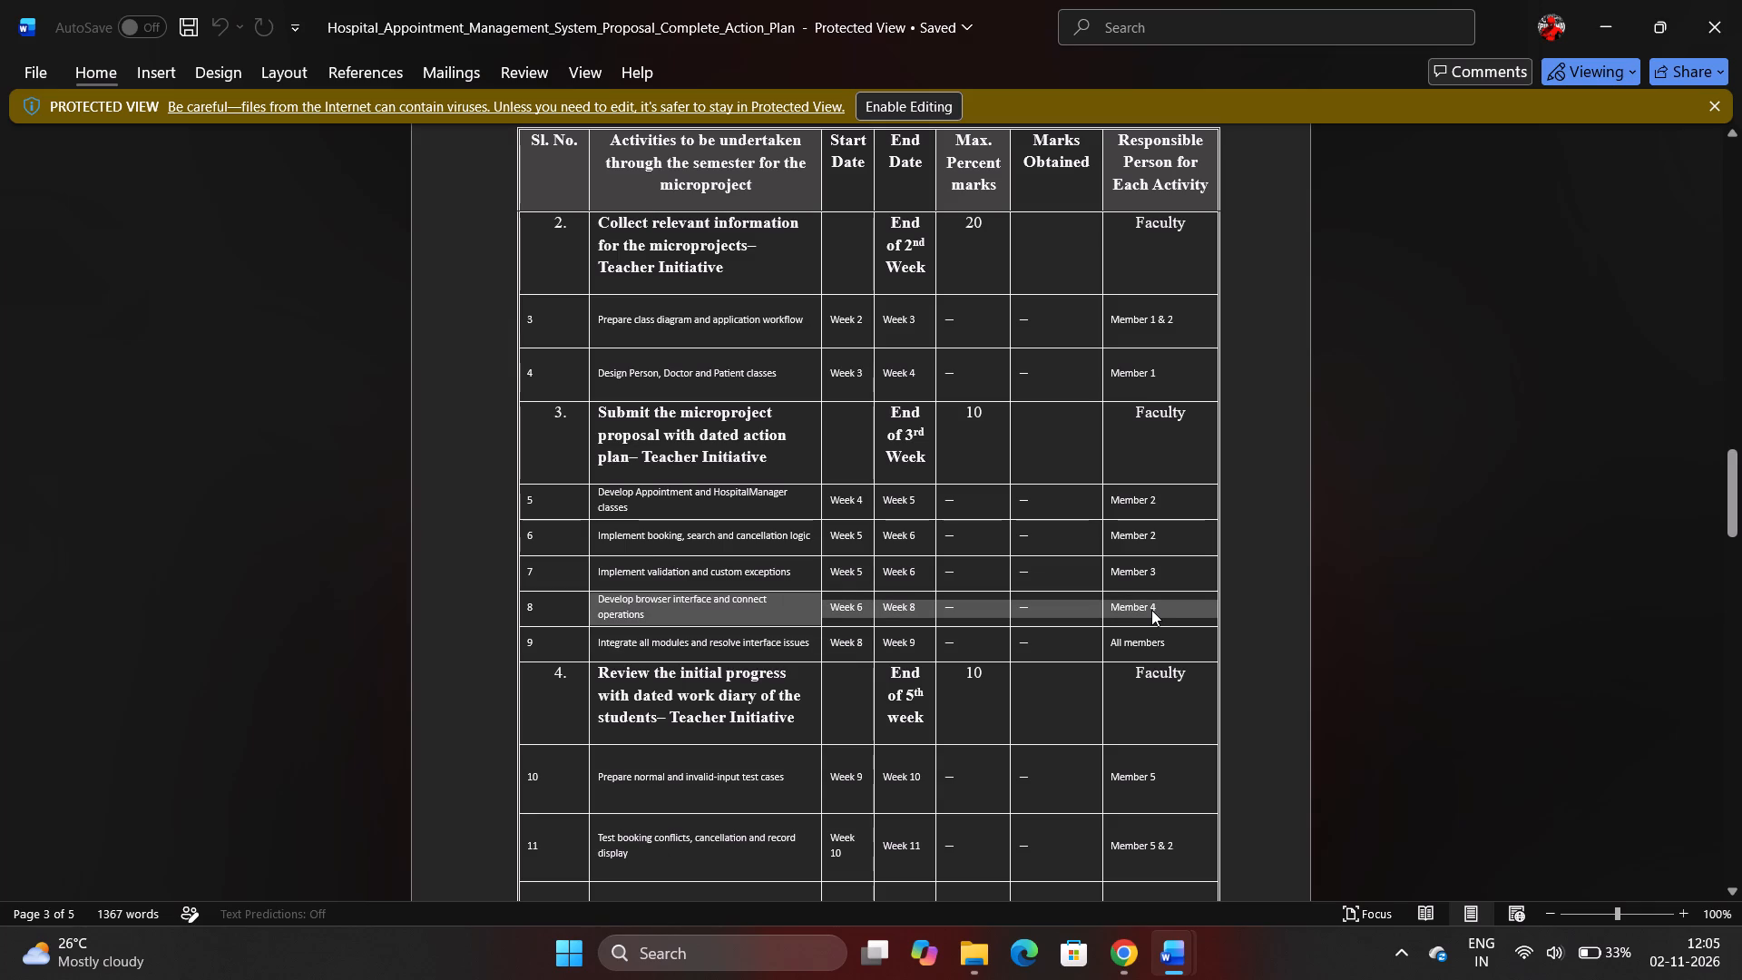
pyautogui.hotkey('ctrl', 'c')
pyautogui.hotkey('alt', 'Tab')
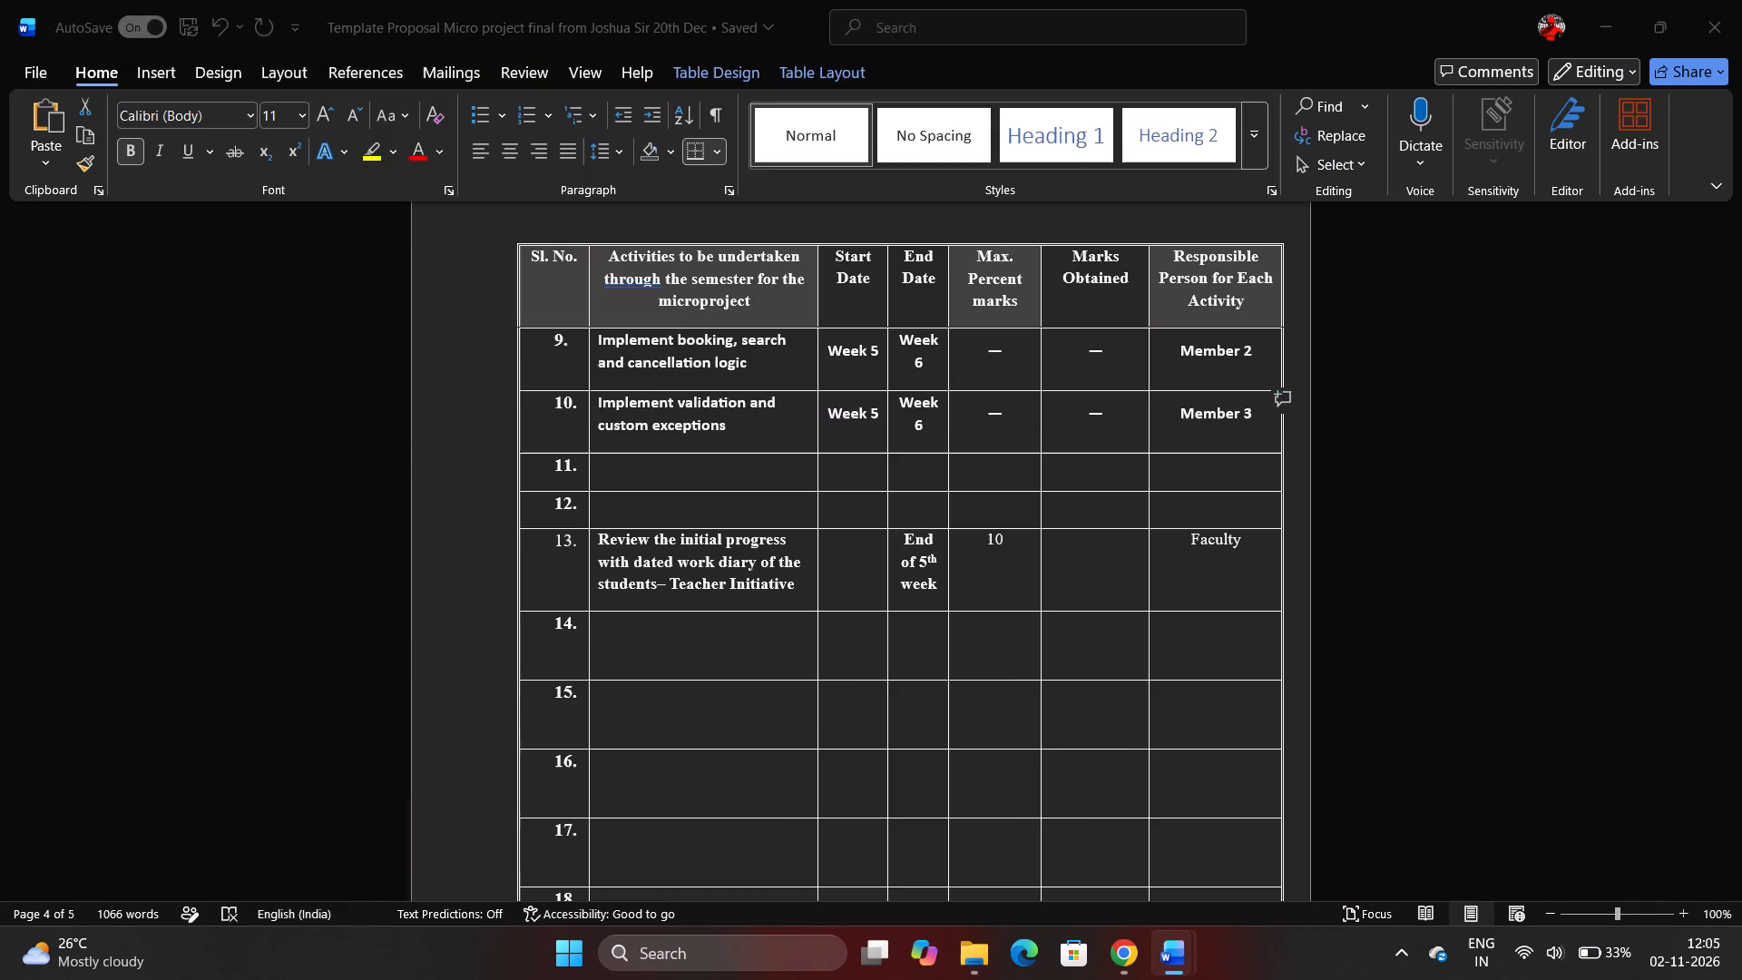
pyautogui.click(652, 468)
pyautogui.moveTo(652, 468); pyautogui.dragTo(960, 475)
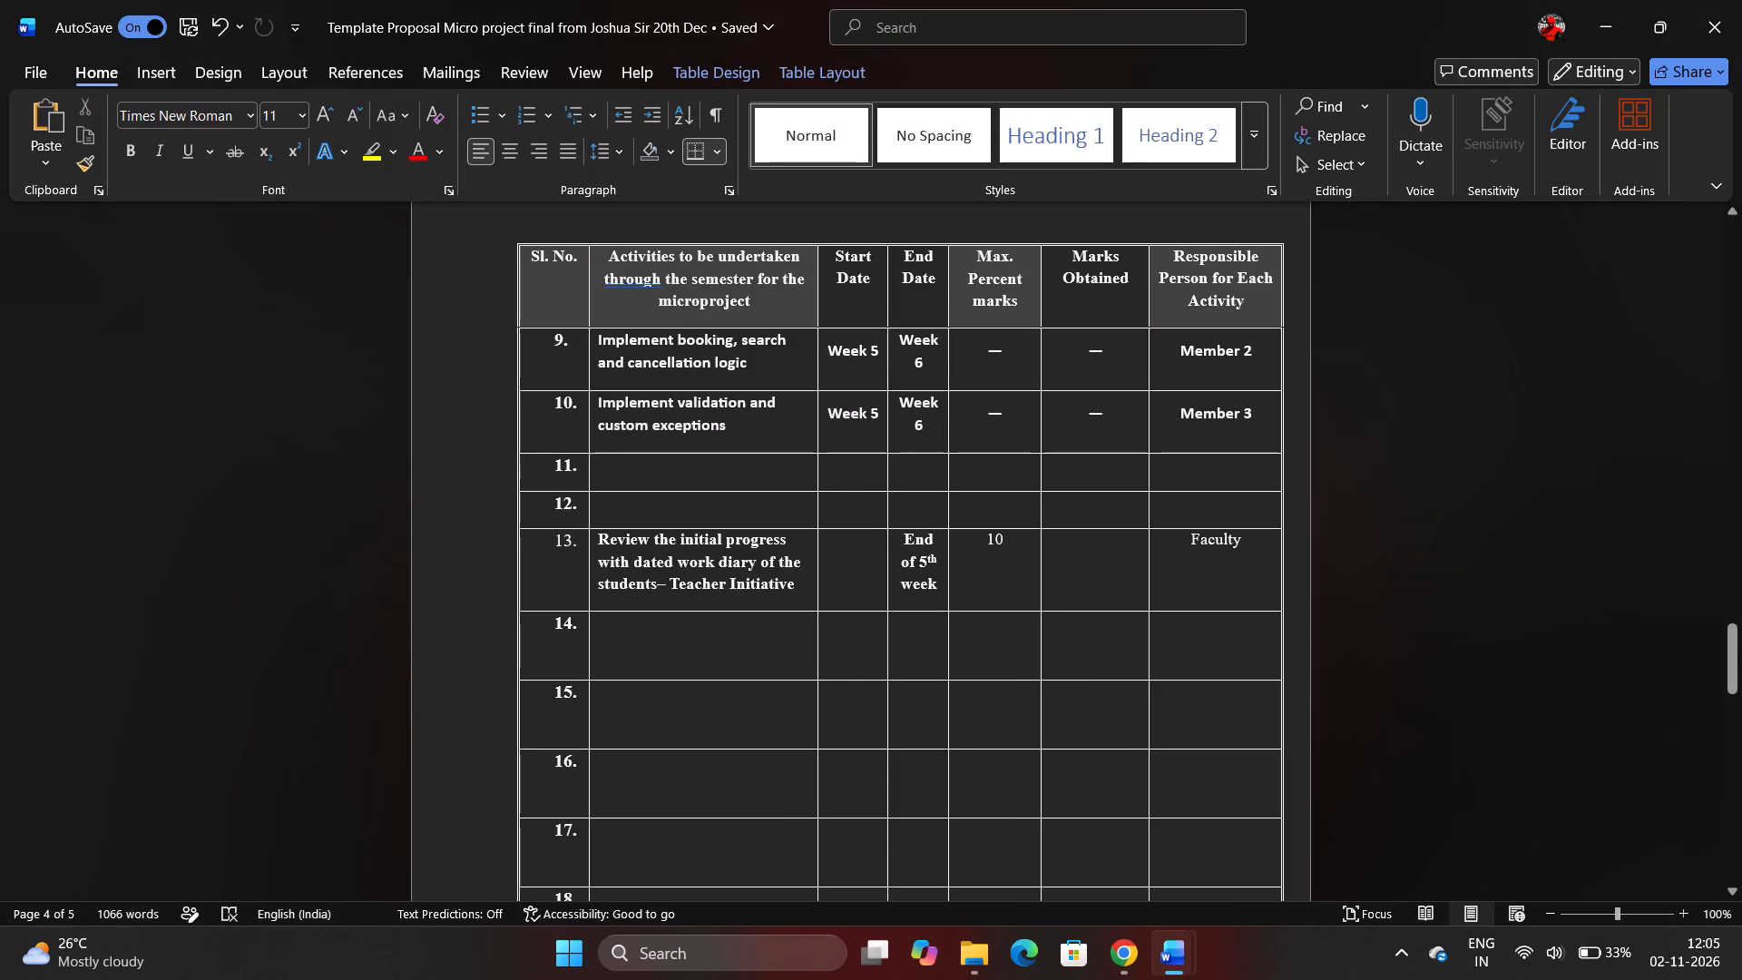
pyautogui.moveTo(960, 475); pyautogui.dragTo(1278, 486)
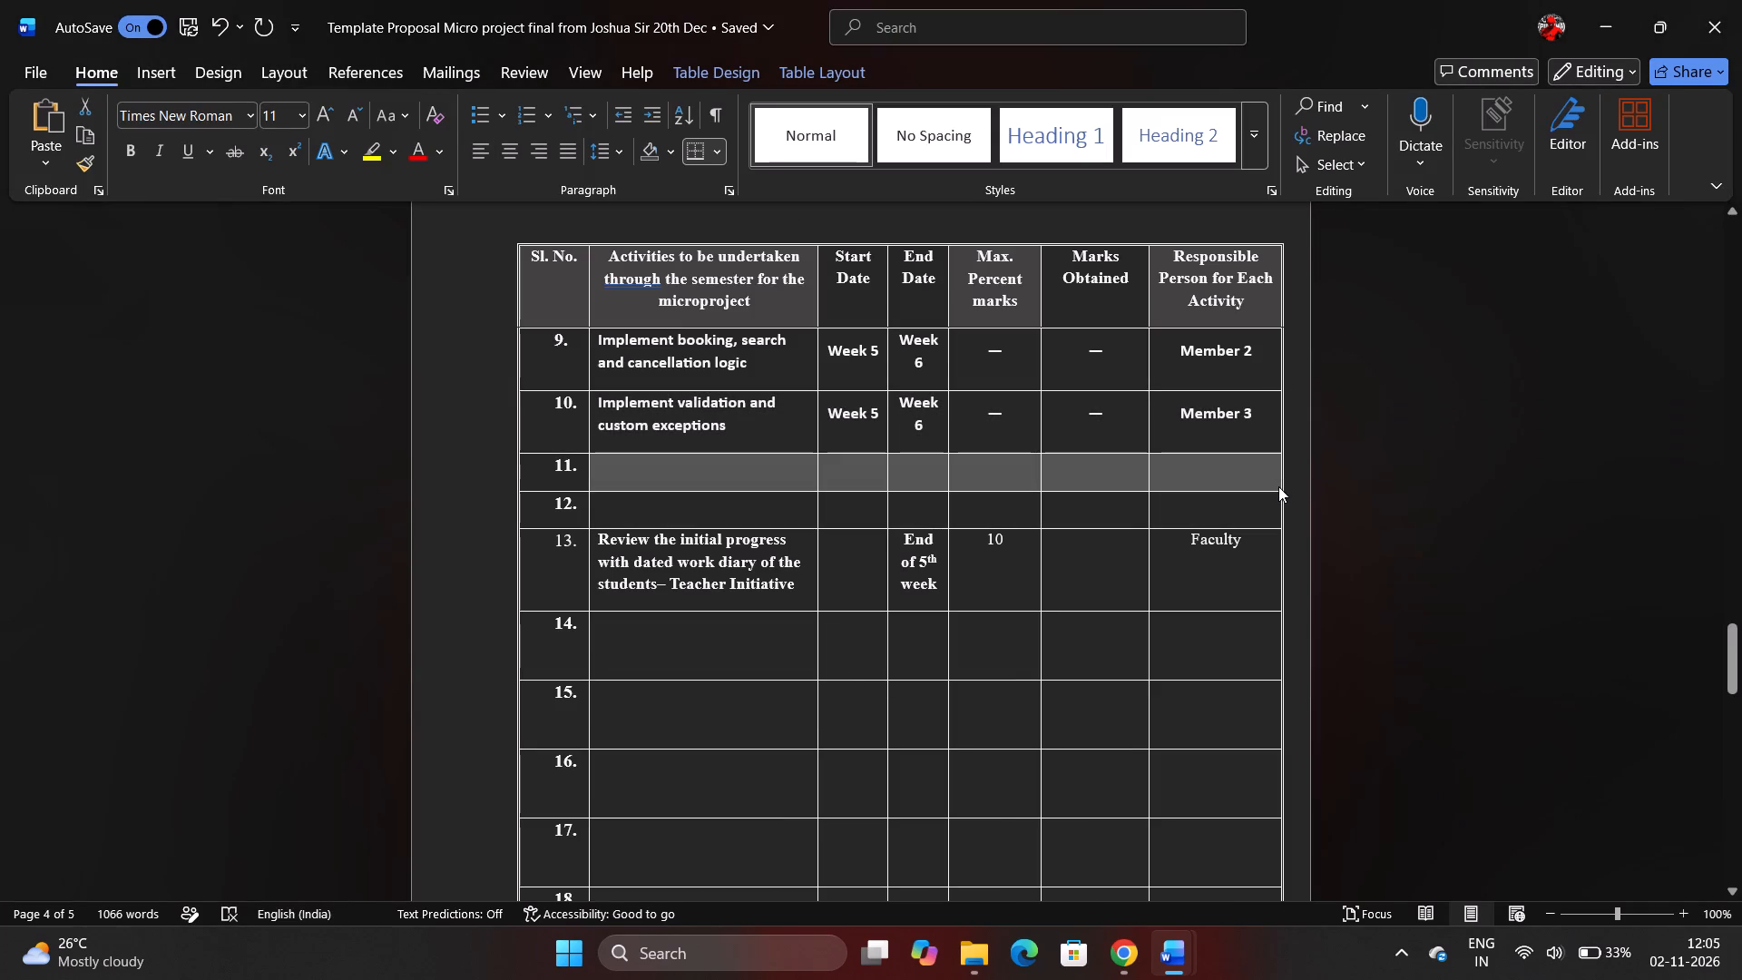
pyautogui.hotkey('ctrl', 'v')
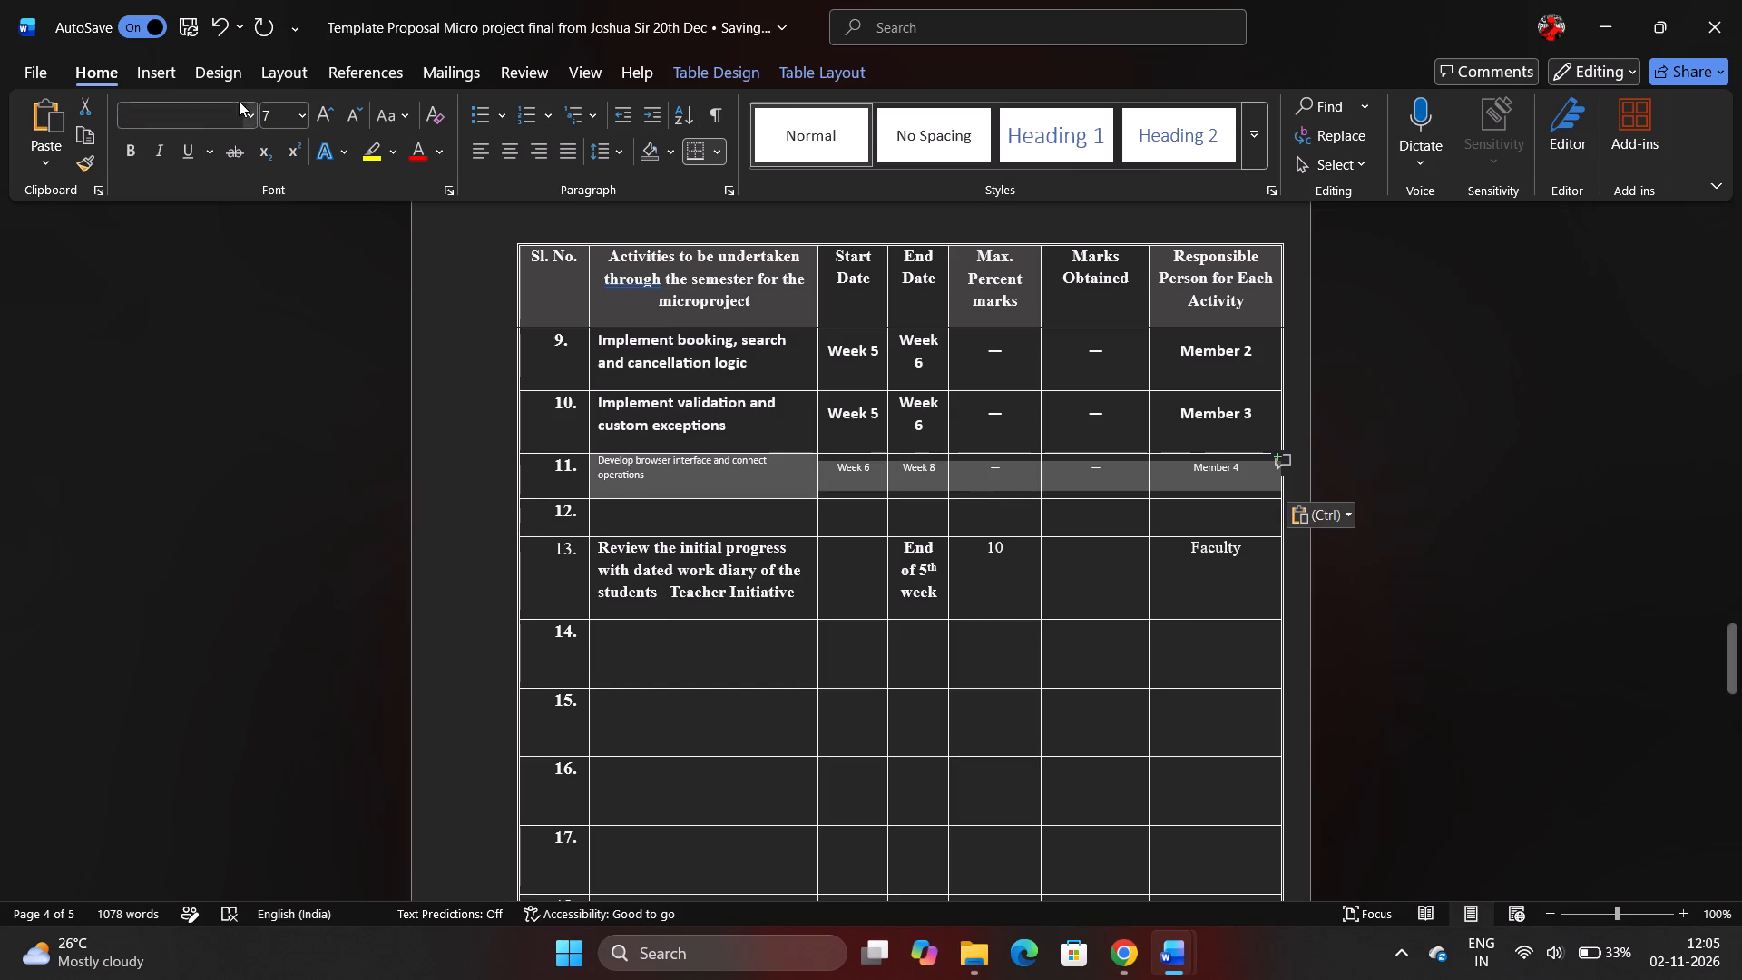
# Format the row 11 entries, from activity to responsible person, as bold at font size 11.
pyautogui.click(301, 117)
pyautogui.click(286, 230)
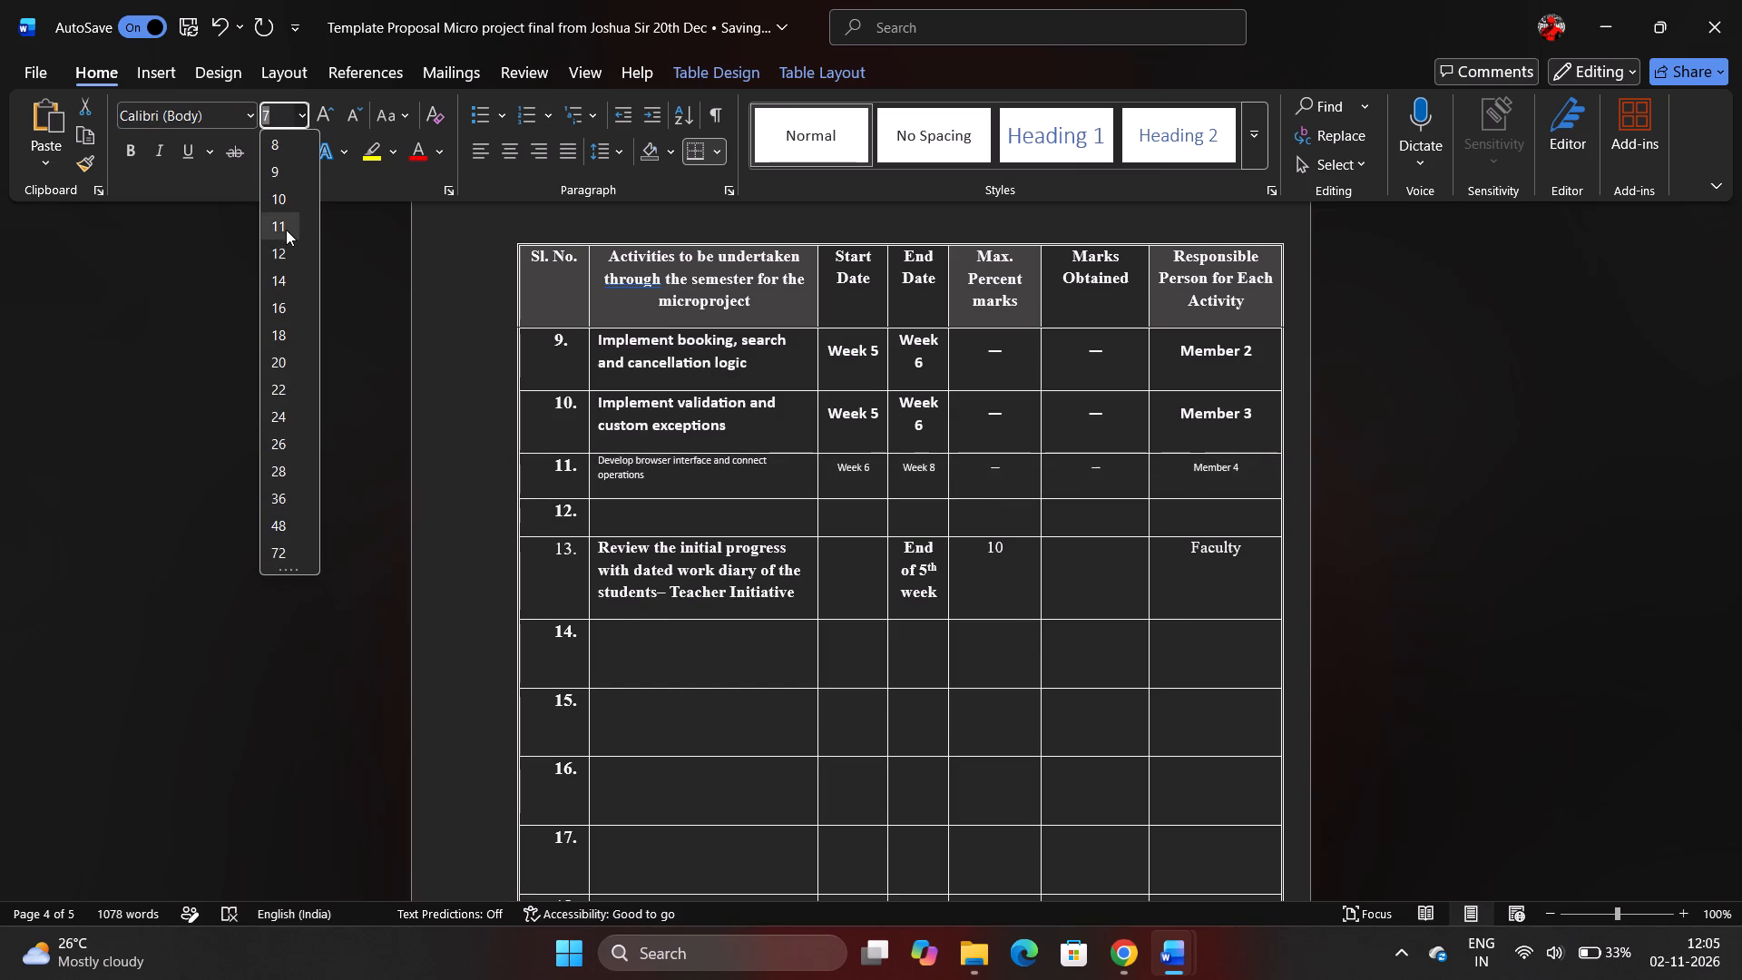
pyautogui.click(115, 145)
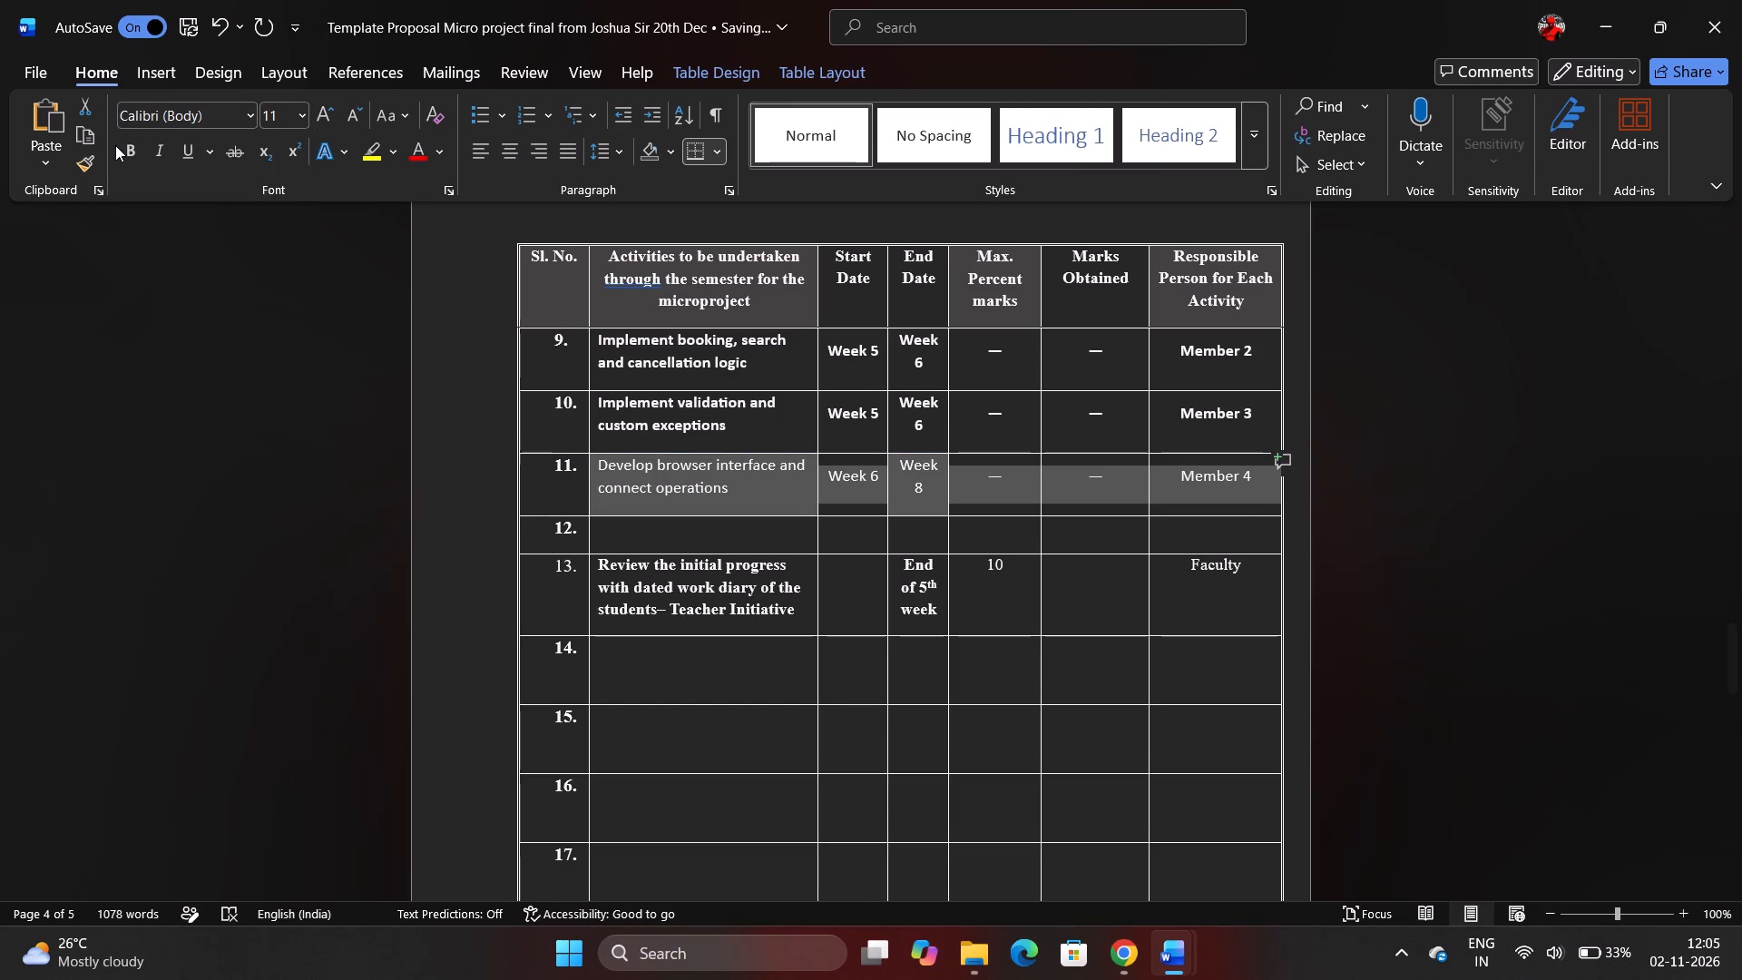
pyautogui.click(125, 145)
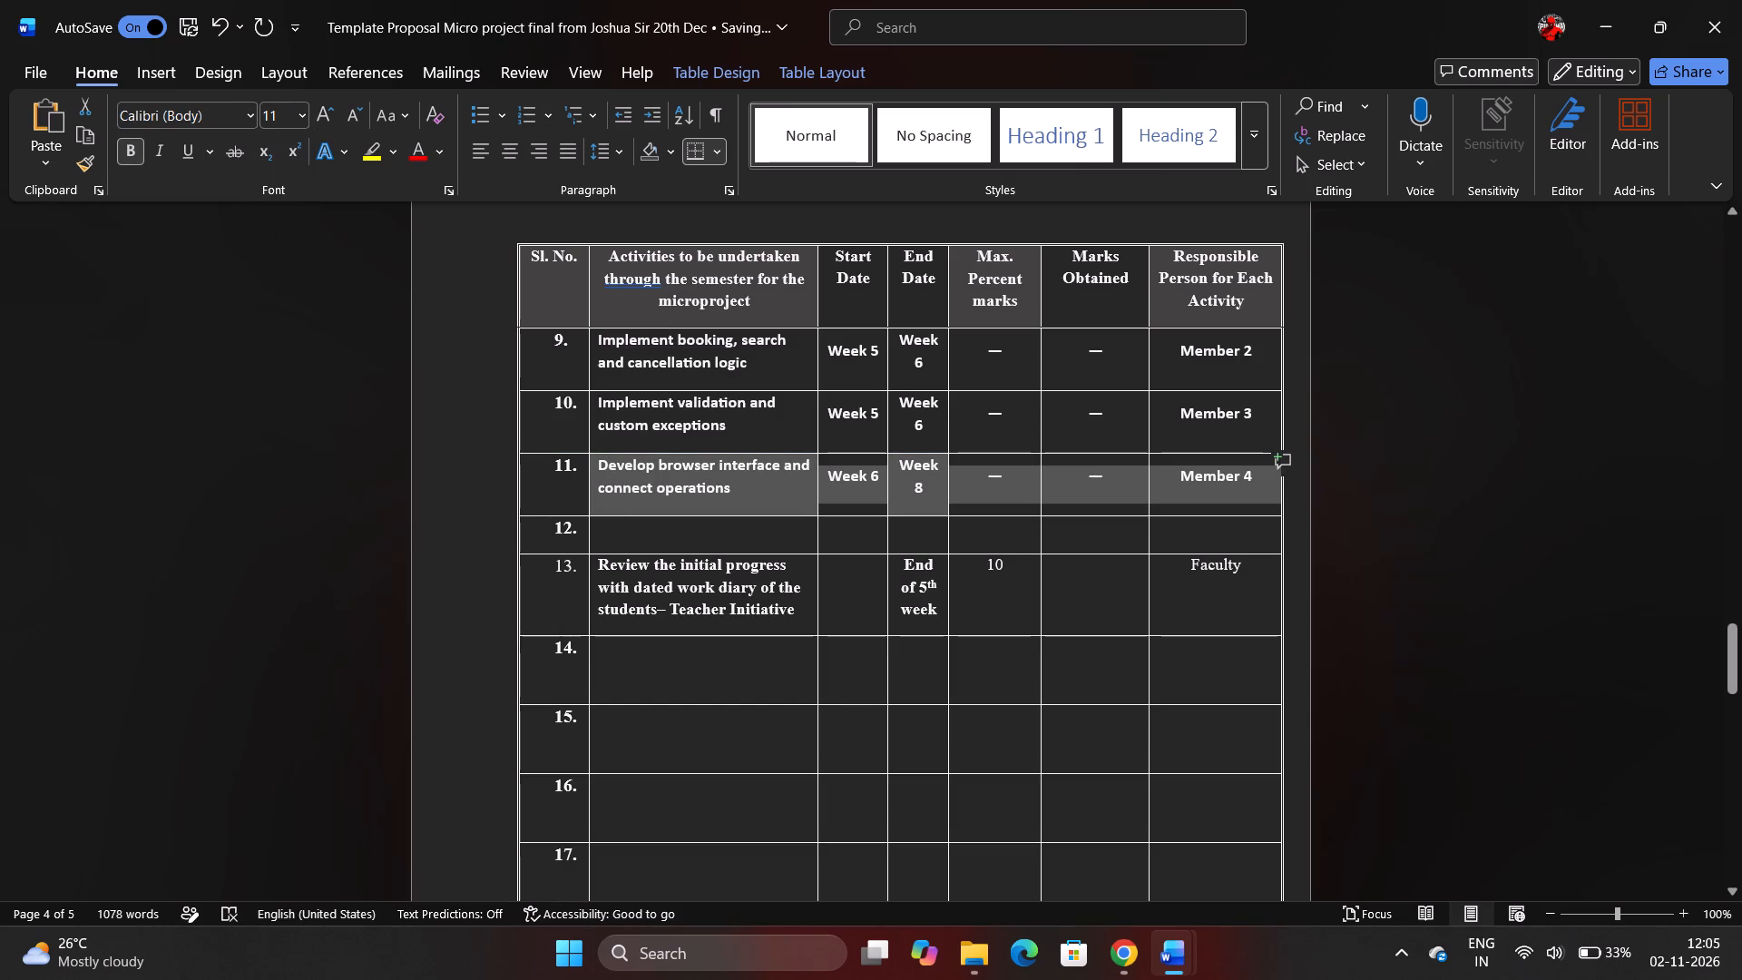
pyautogui.click(641, 551)
# Copy the "Integrate all modules and resolve interface issues" entry, from activity to responsible person, from the Complete Action Plan draft into row 12.
pyautogui.hotkey('alt', 'Tab')
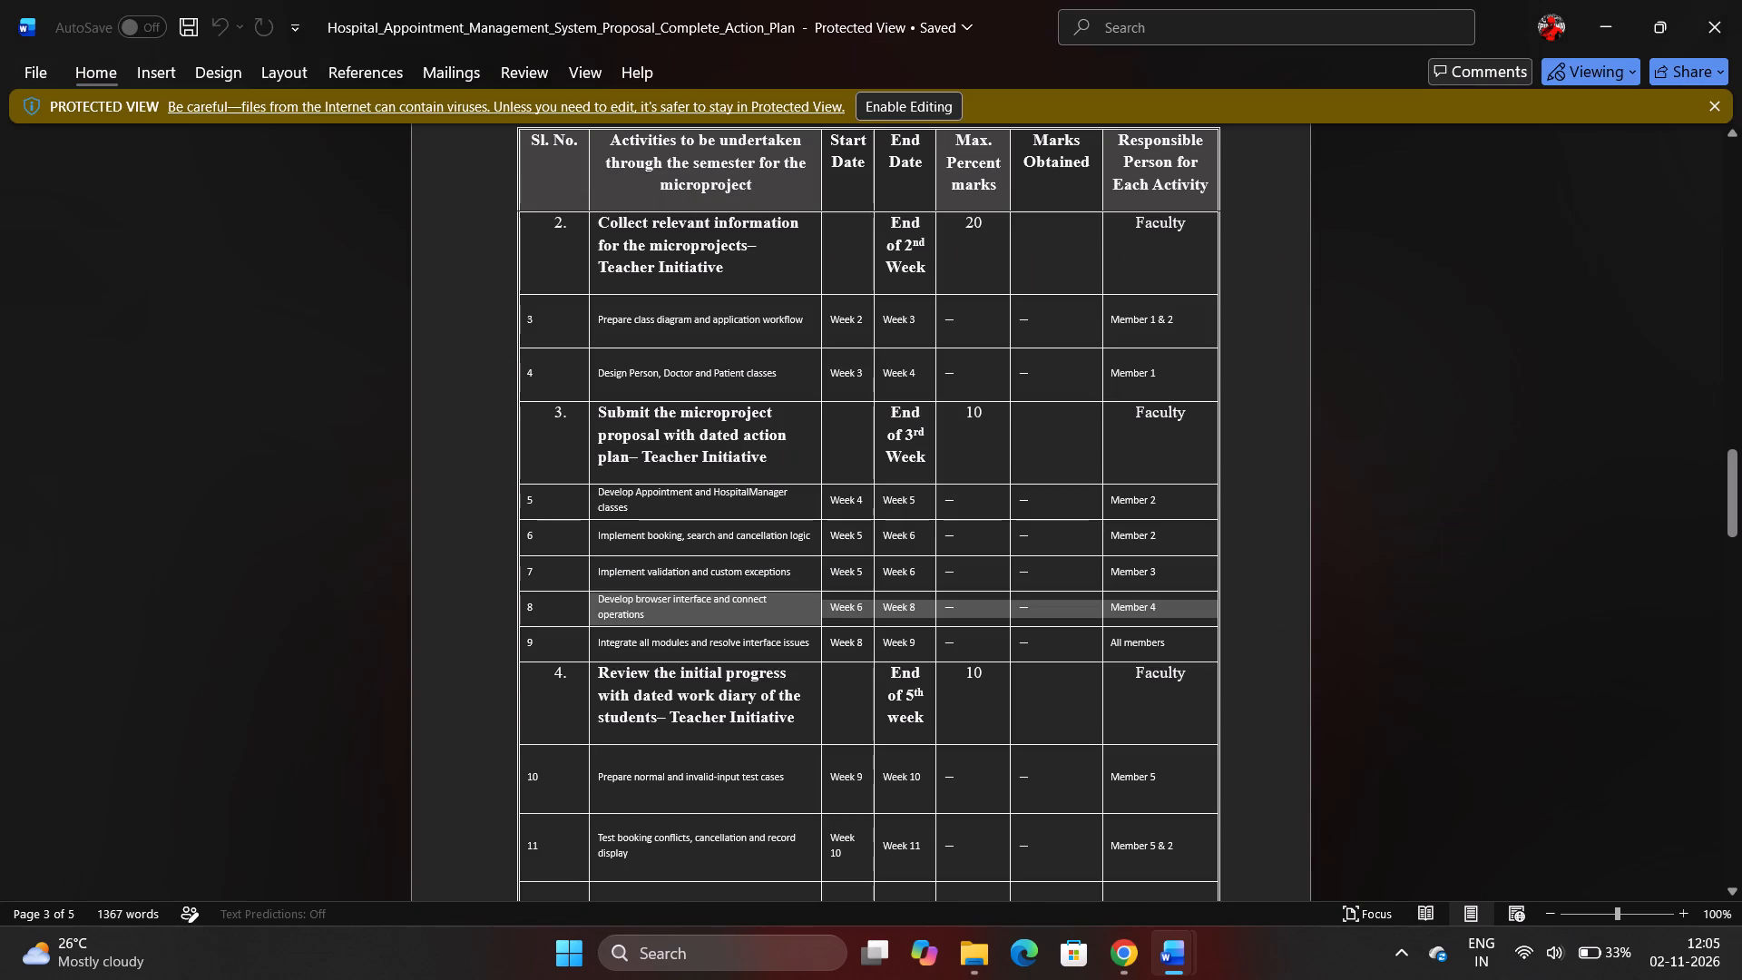
pyautogui.moveTo(598, 641); pyautogui.dragTo(1136, 645)
pyautogui.hotkey('ctrl', 'c')
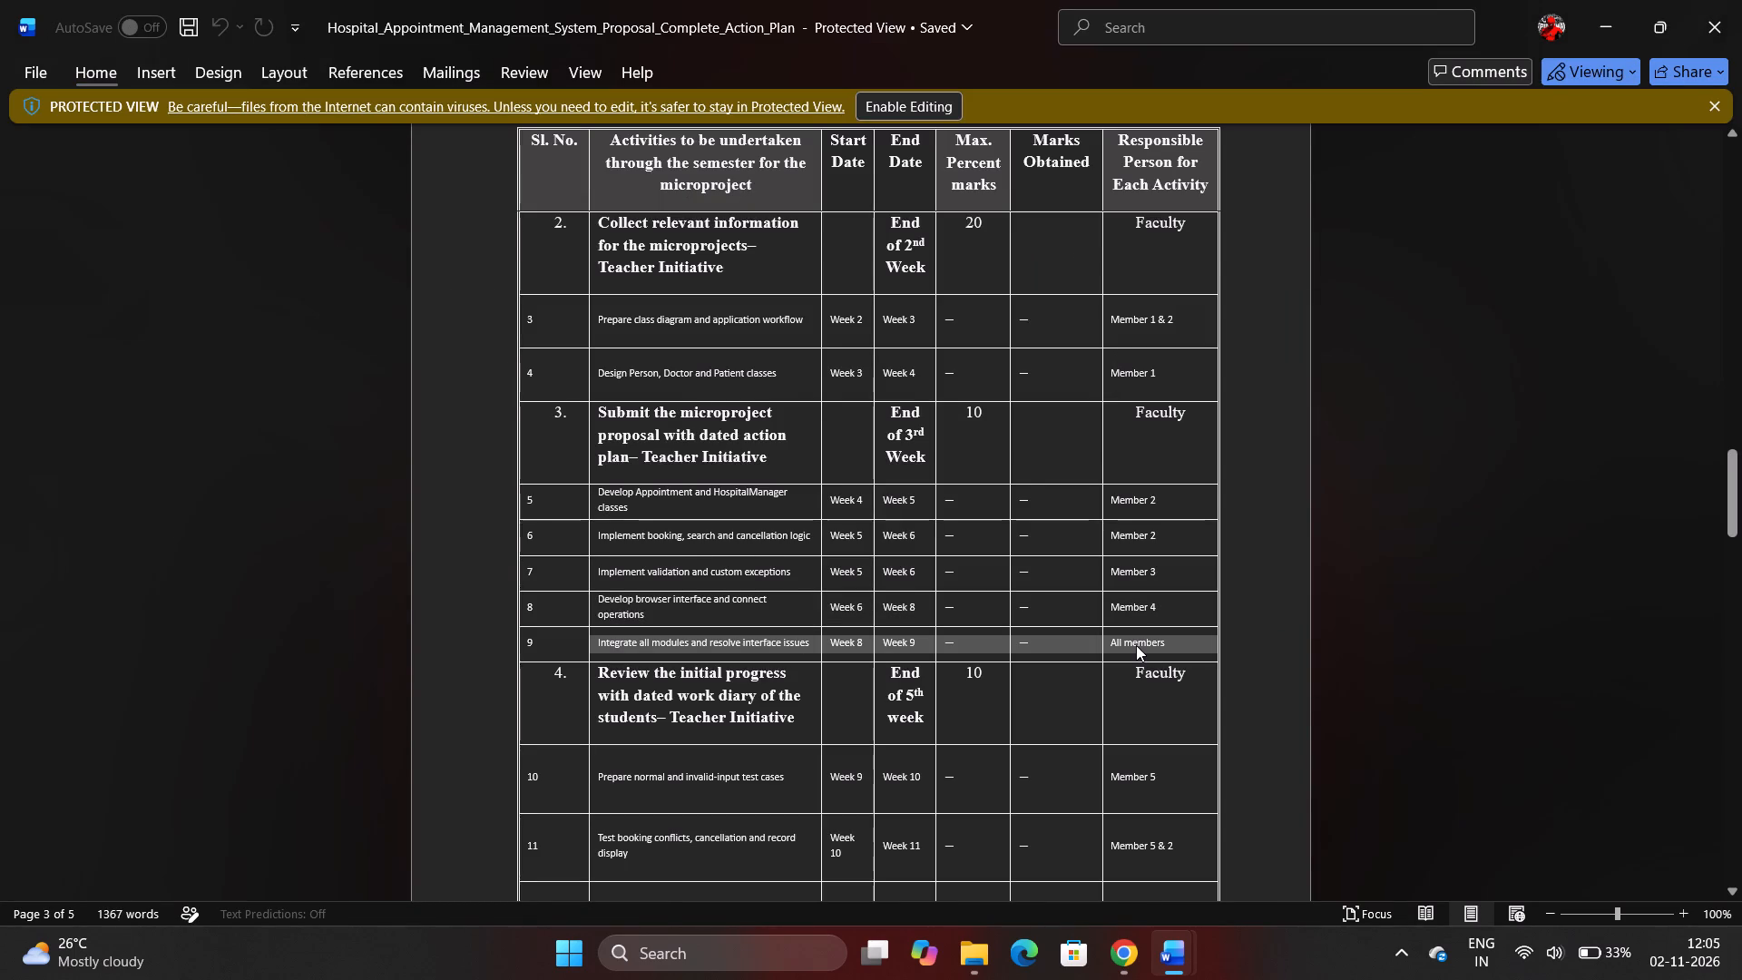
pyautogui.hotkey('alt', 'Tab')
pyautogui.moveTo(602, 531); pyautogui.dragTo(1133, 528)
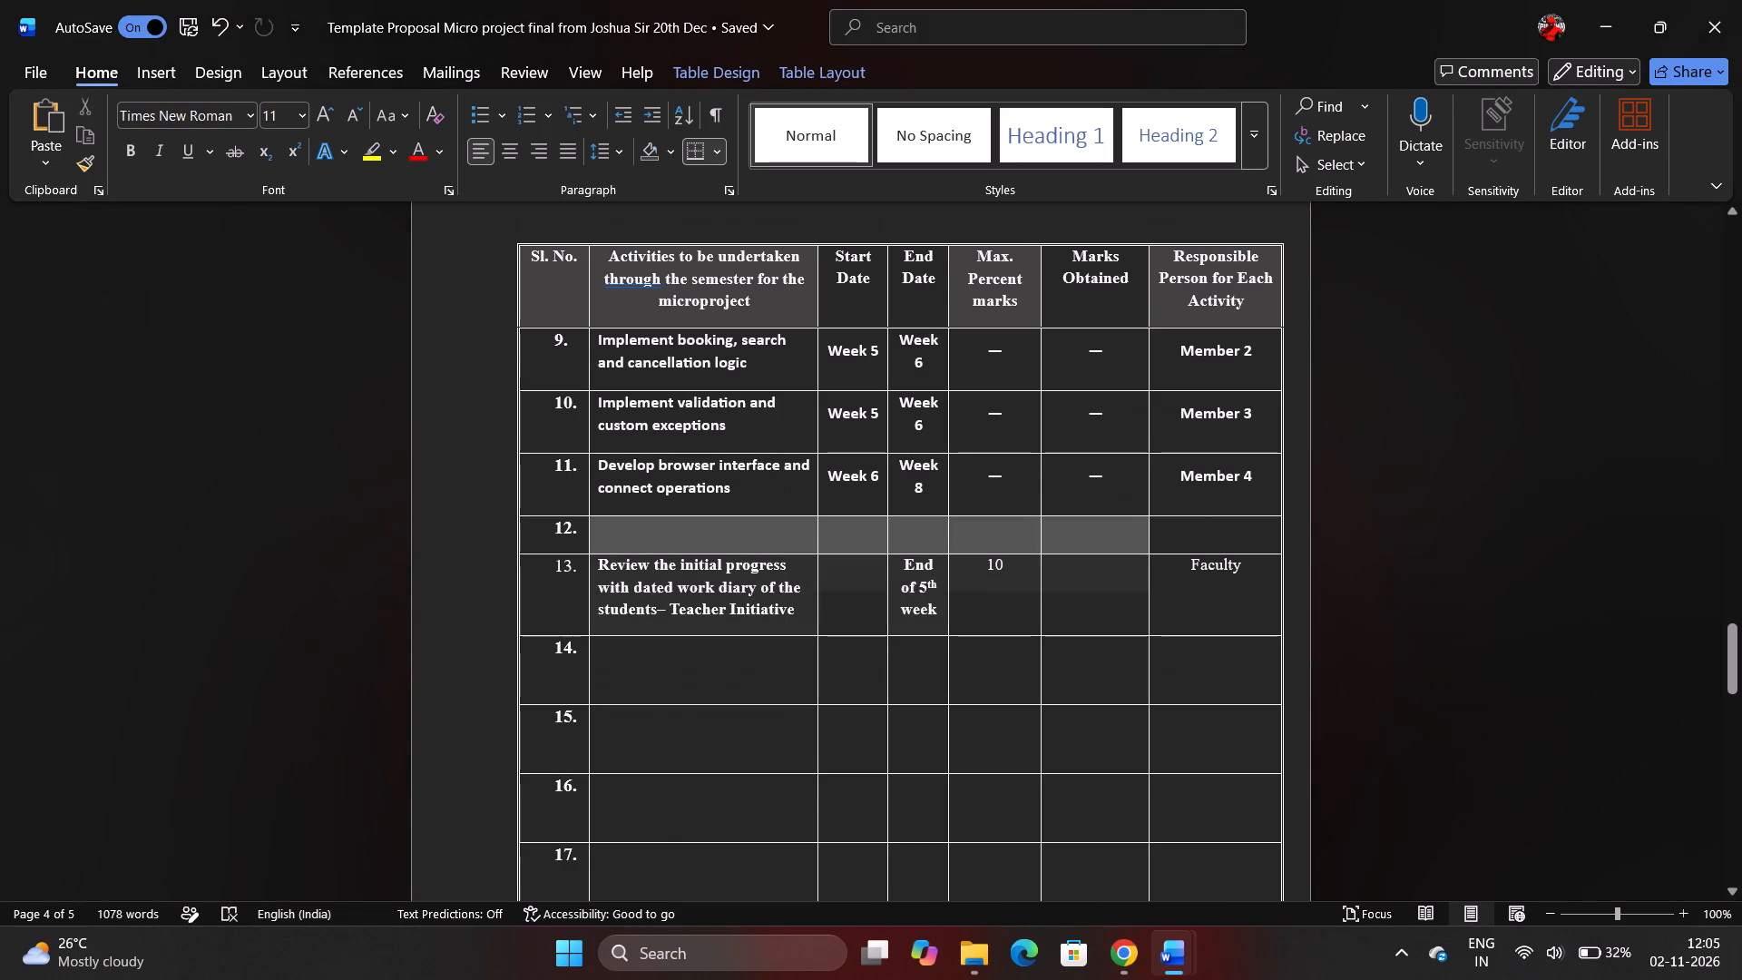
pyautogui.moveTo(1133, 528); pyautogui.dragTo(1205, 521)
pyautogui.hotkey('ctrl', 'v')
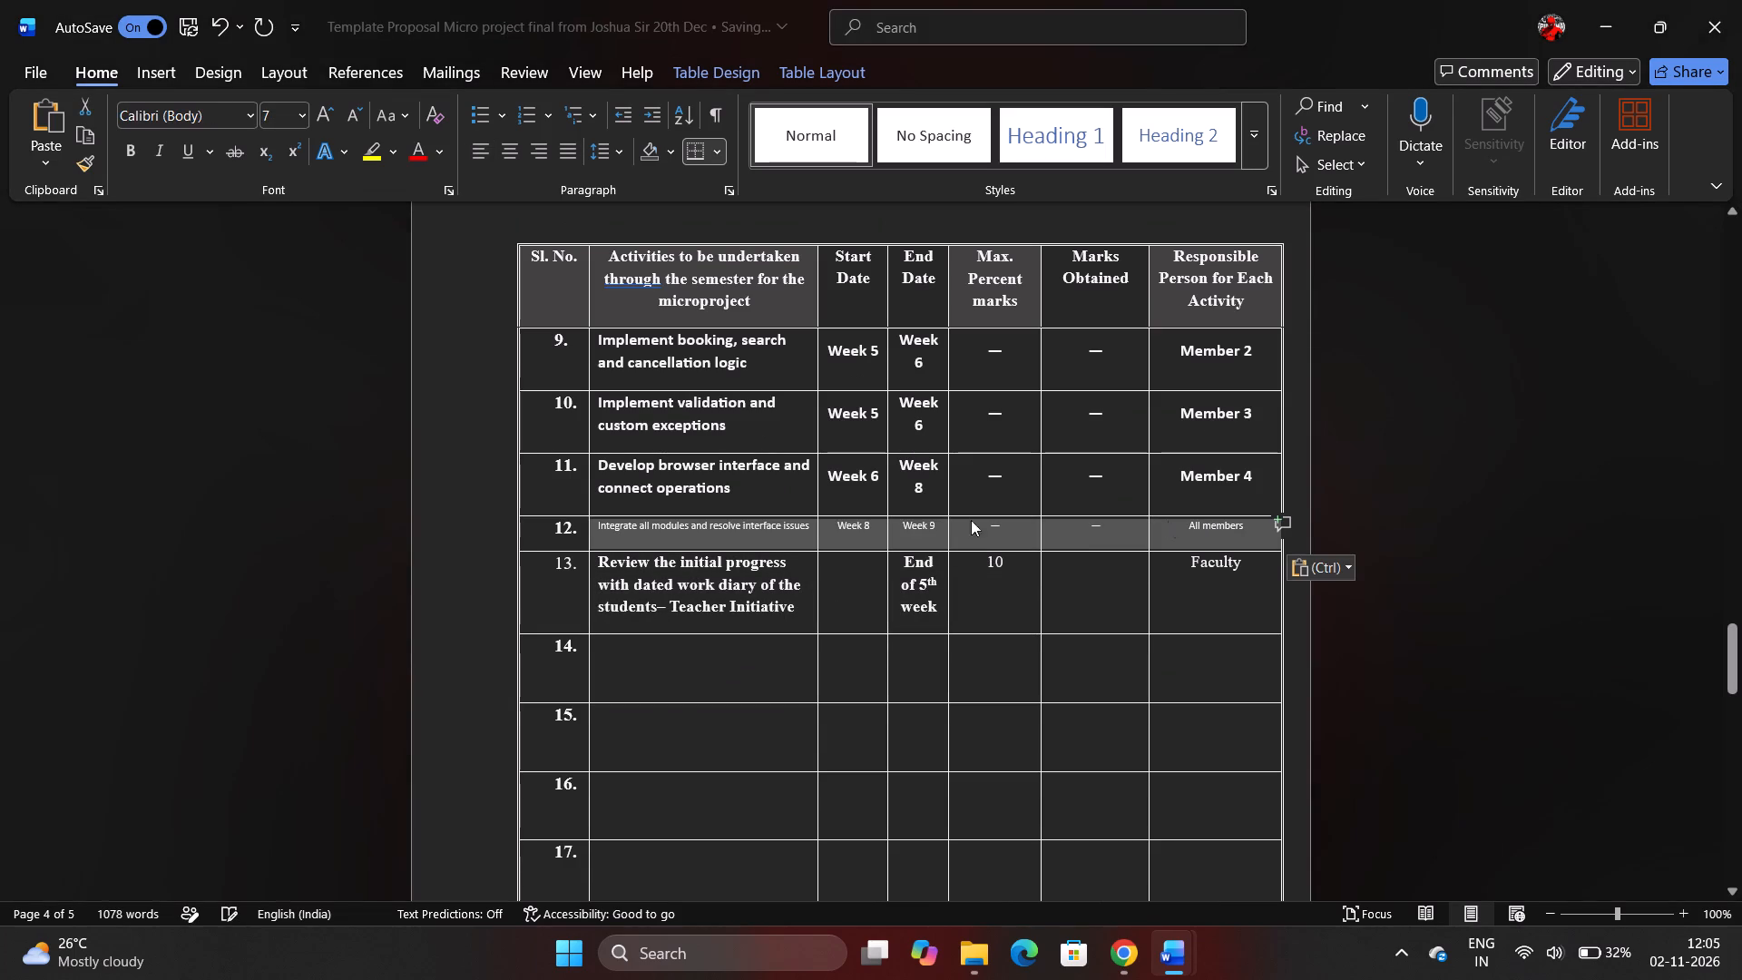
# Format the row 12 entries, from activity to responsible person, as bold at font size 11.
pyautogui.click(307, 118)
pyautogui.click(282, 236)
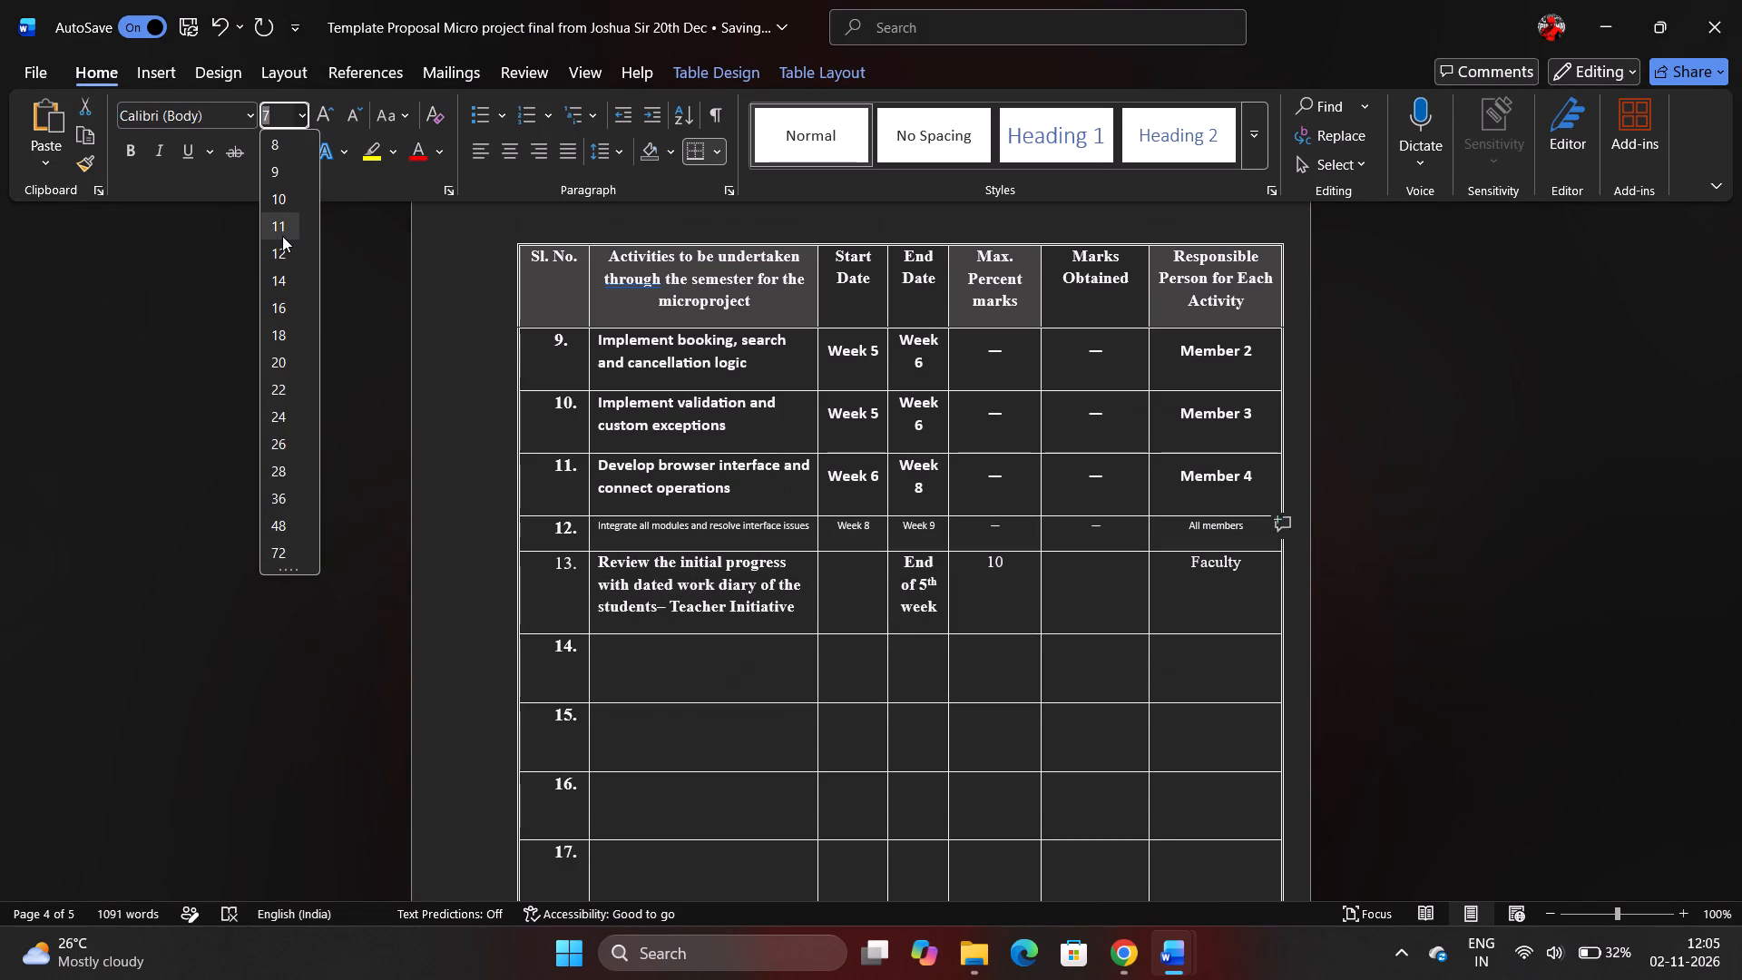
pyautogui.click(128, 152)
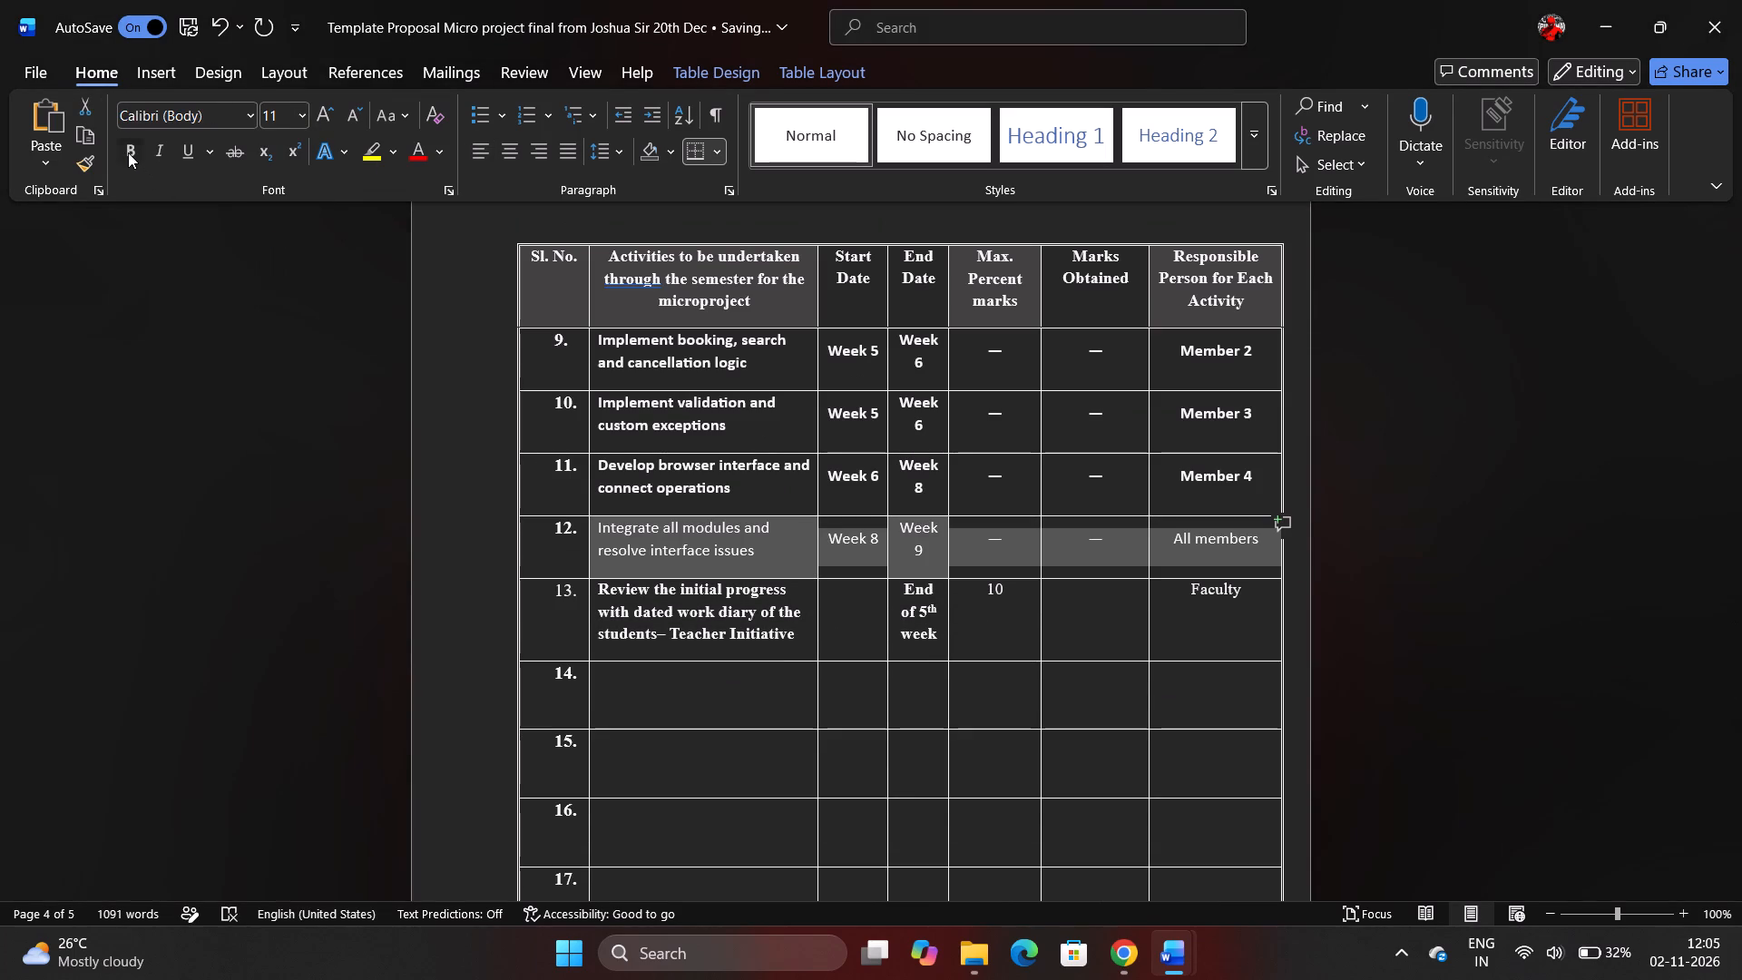
pyautogui.click(668, 593)
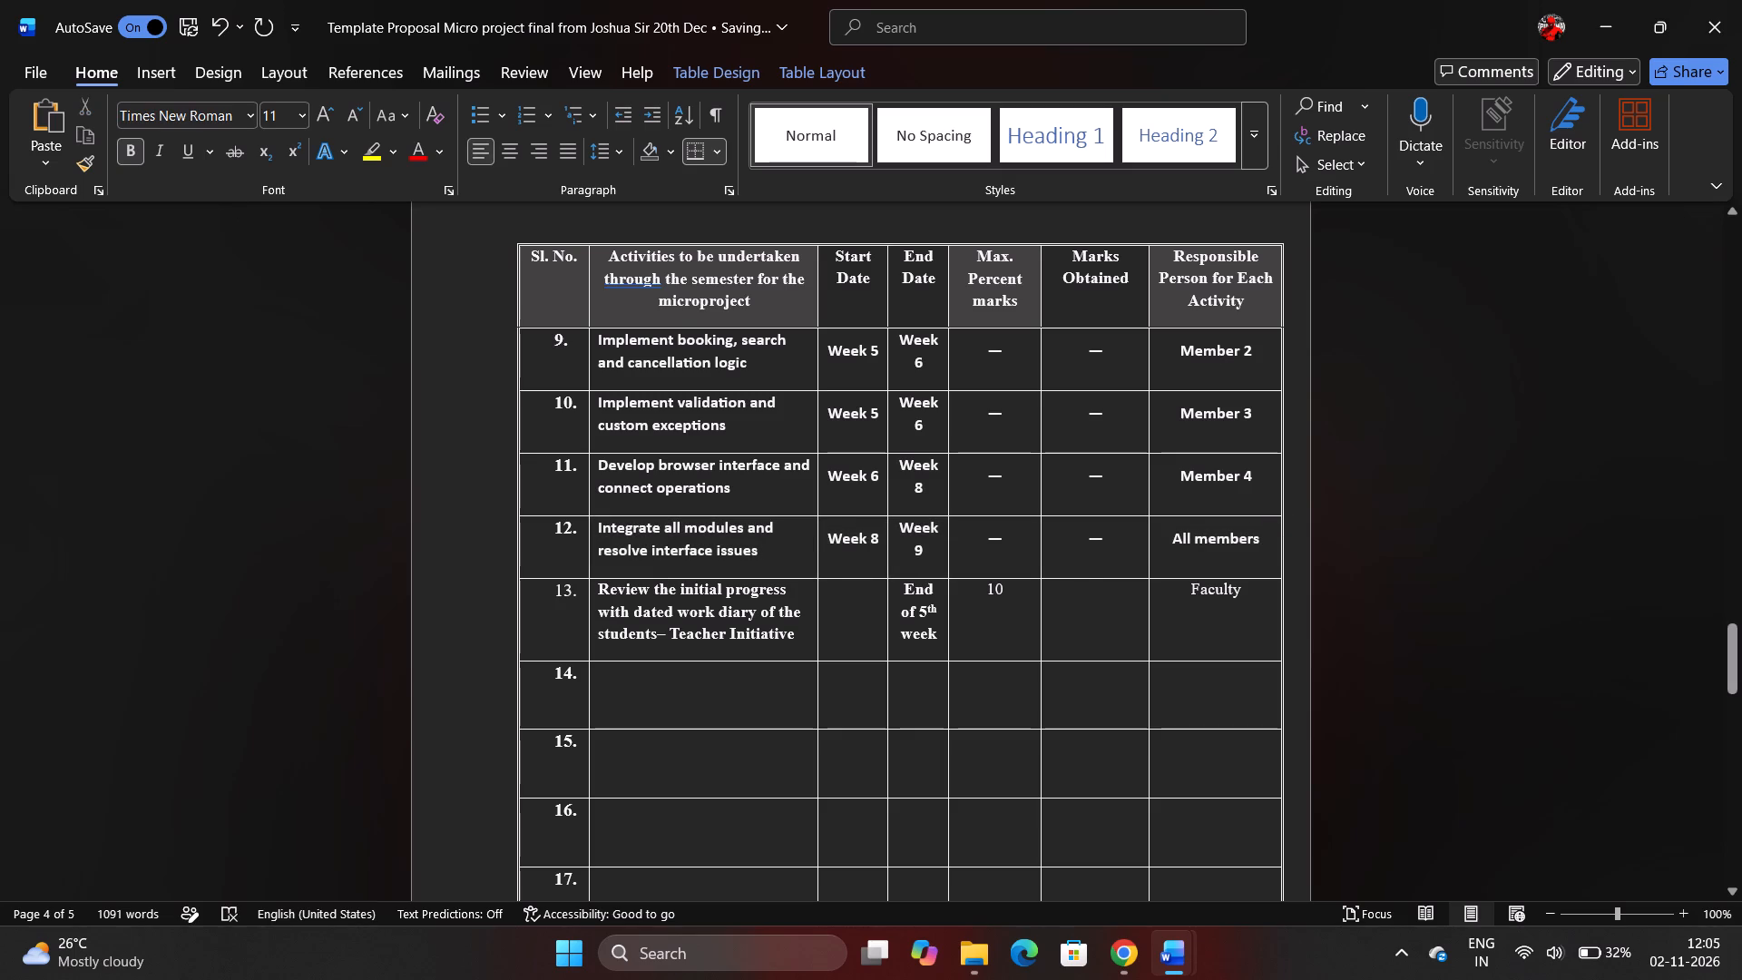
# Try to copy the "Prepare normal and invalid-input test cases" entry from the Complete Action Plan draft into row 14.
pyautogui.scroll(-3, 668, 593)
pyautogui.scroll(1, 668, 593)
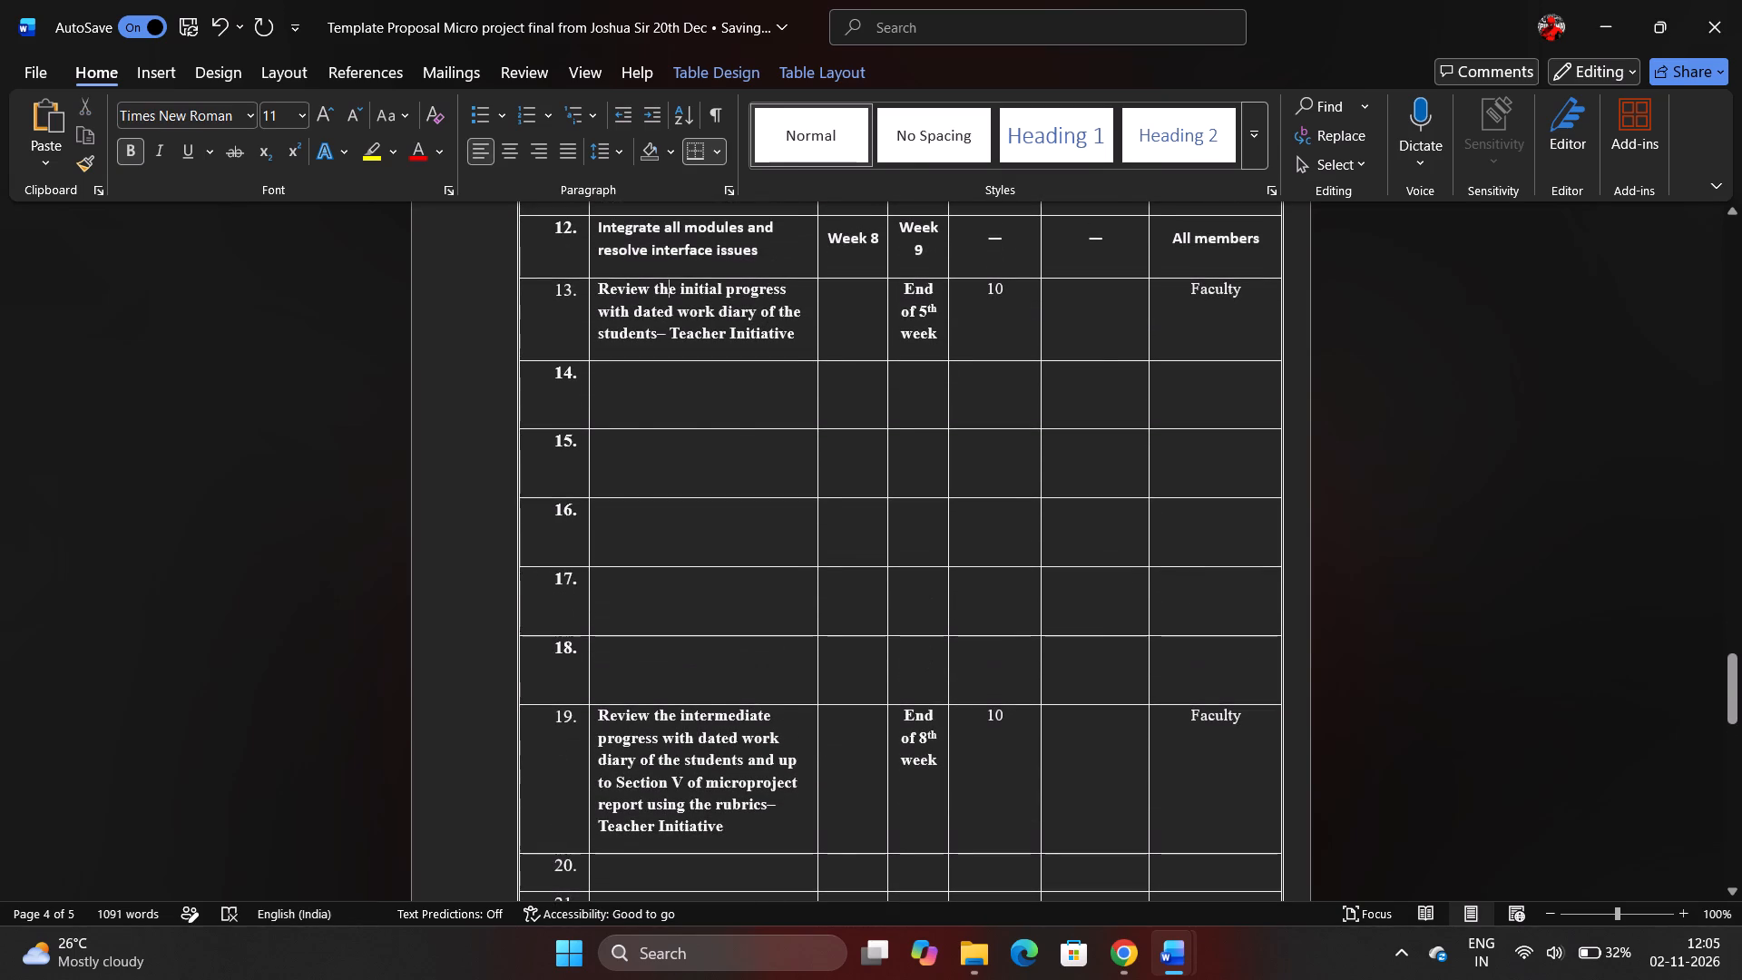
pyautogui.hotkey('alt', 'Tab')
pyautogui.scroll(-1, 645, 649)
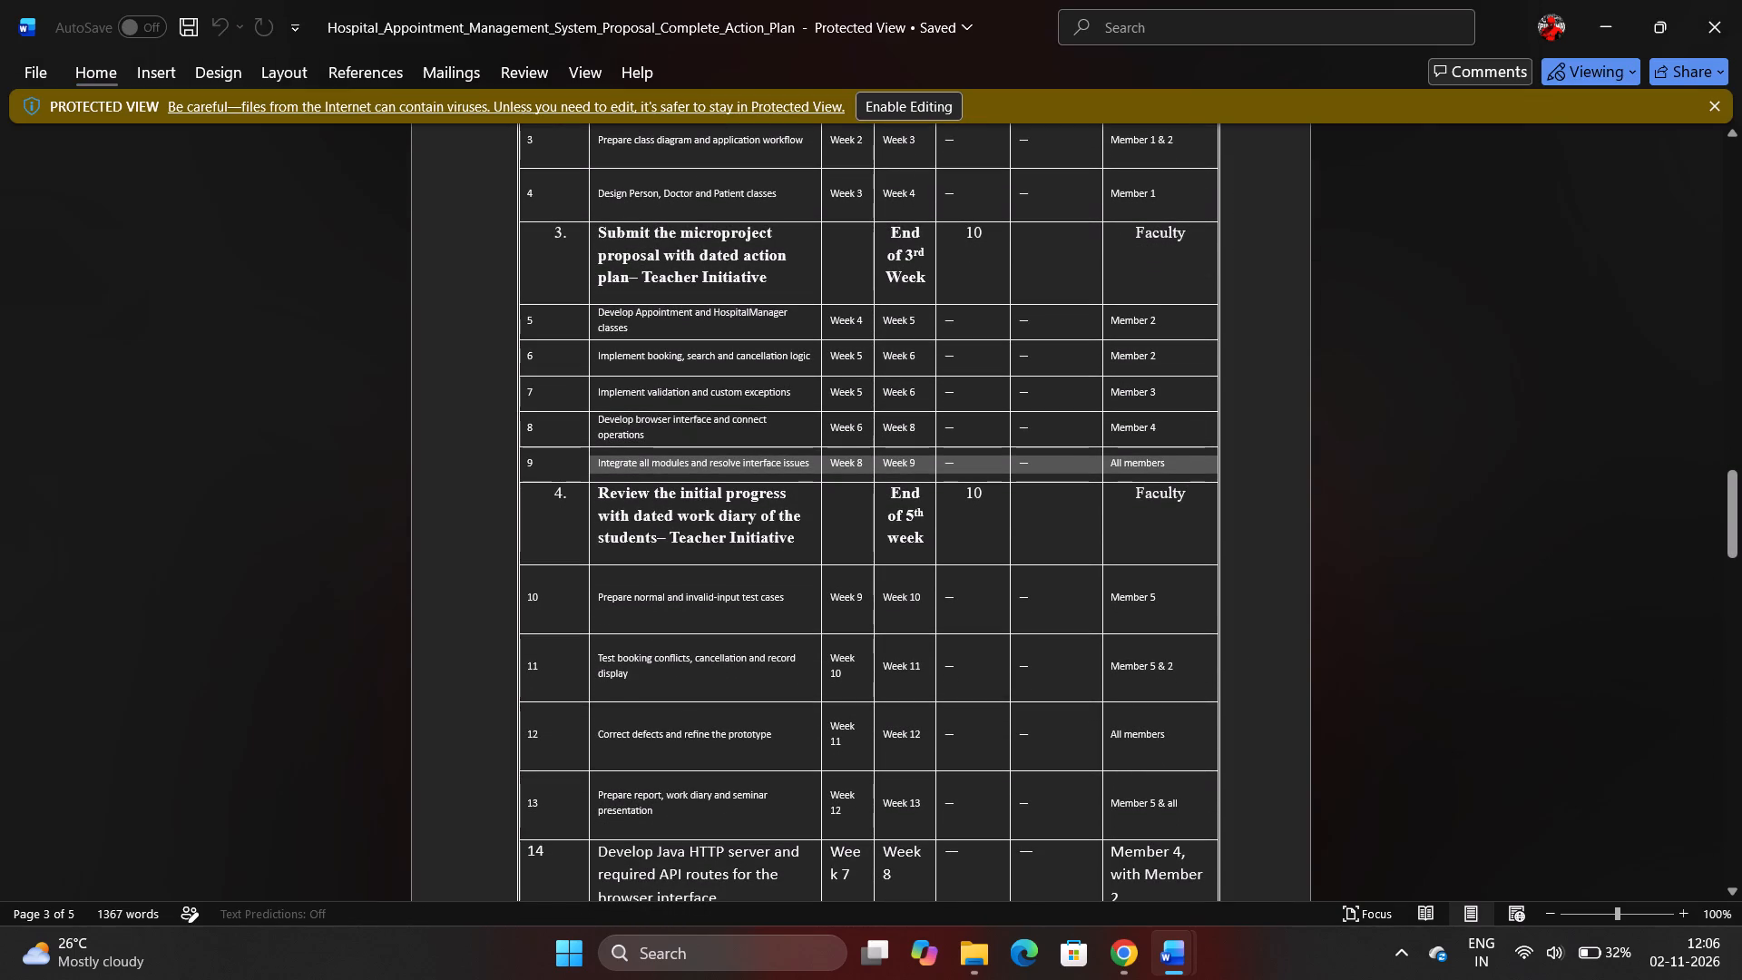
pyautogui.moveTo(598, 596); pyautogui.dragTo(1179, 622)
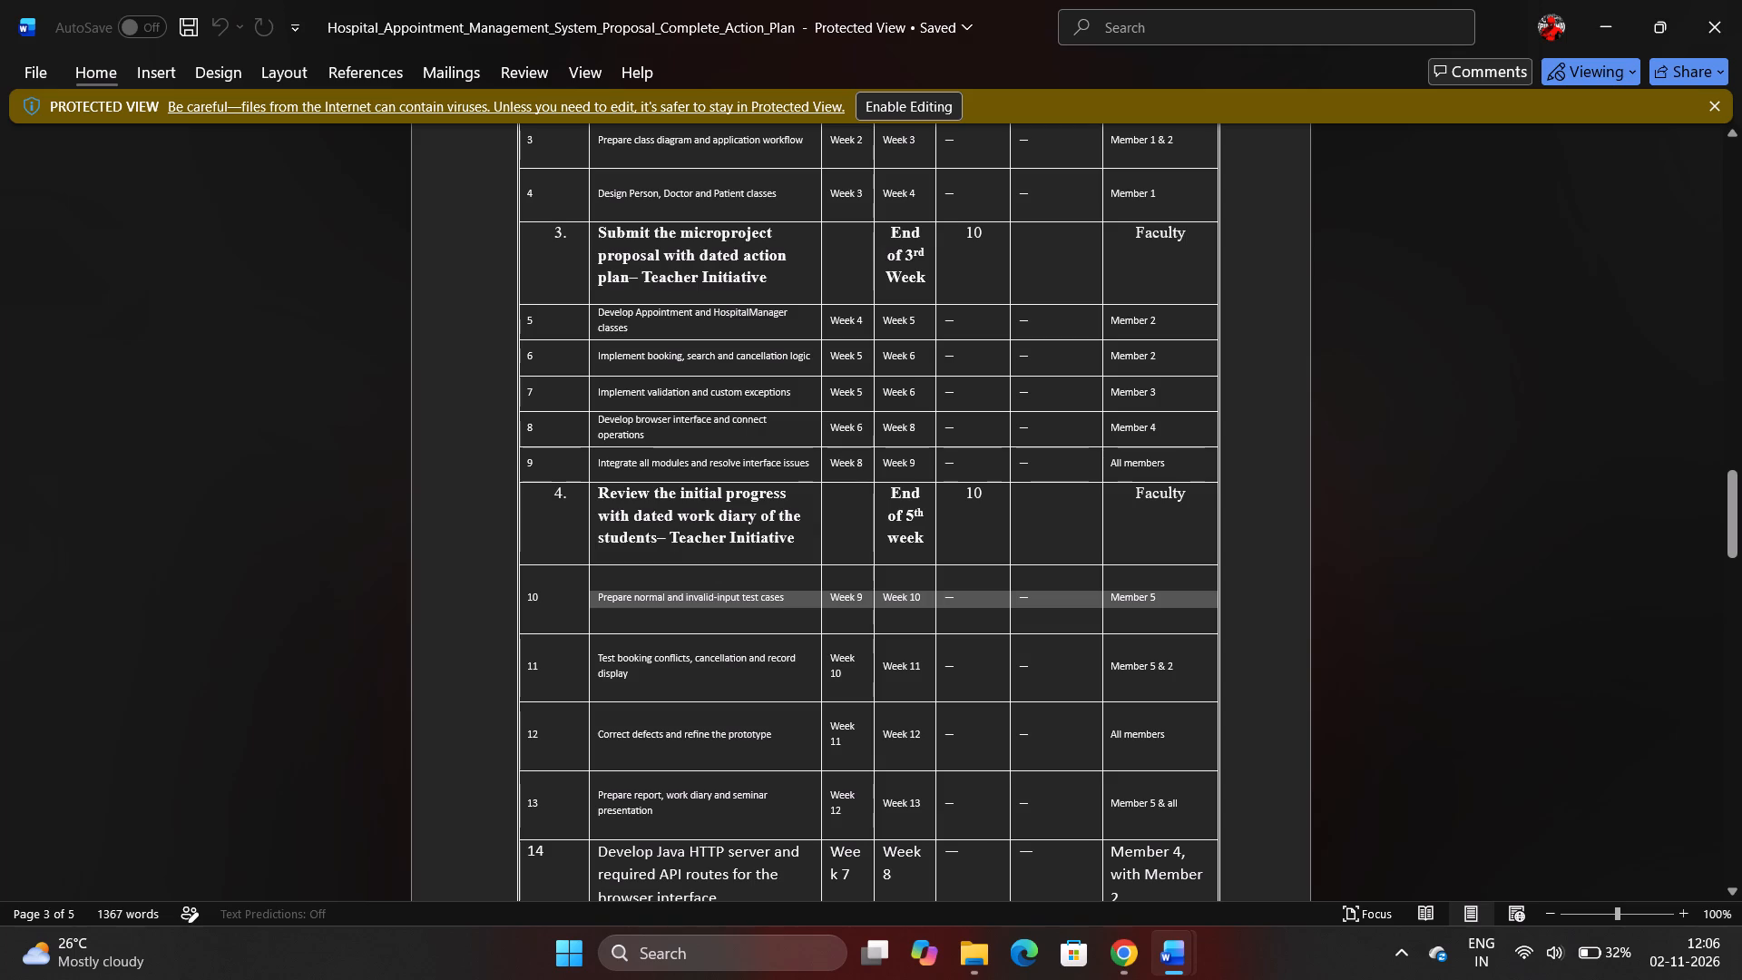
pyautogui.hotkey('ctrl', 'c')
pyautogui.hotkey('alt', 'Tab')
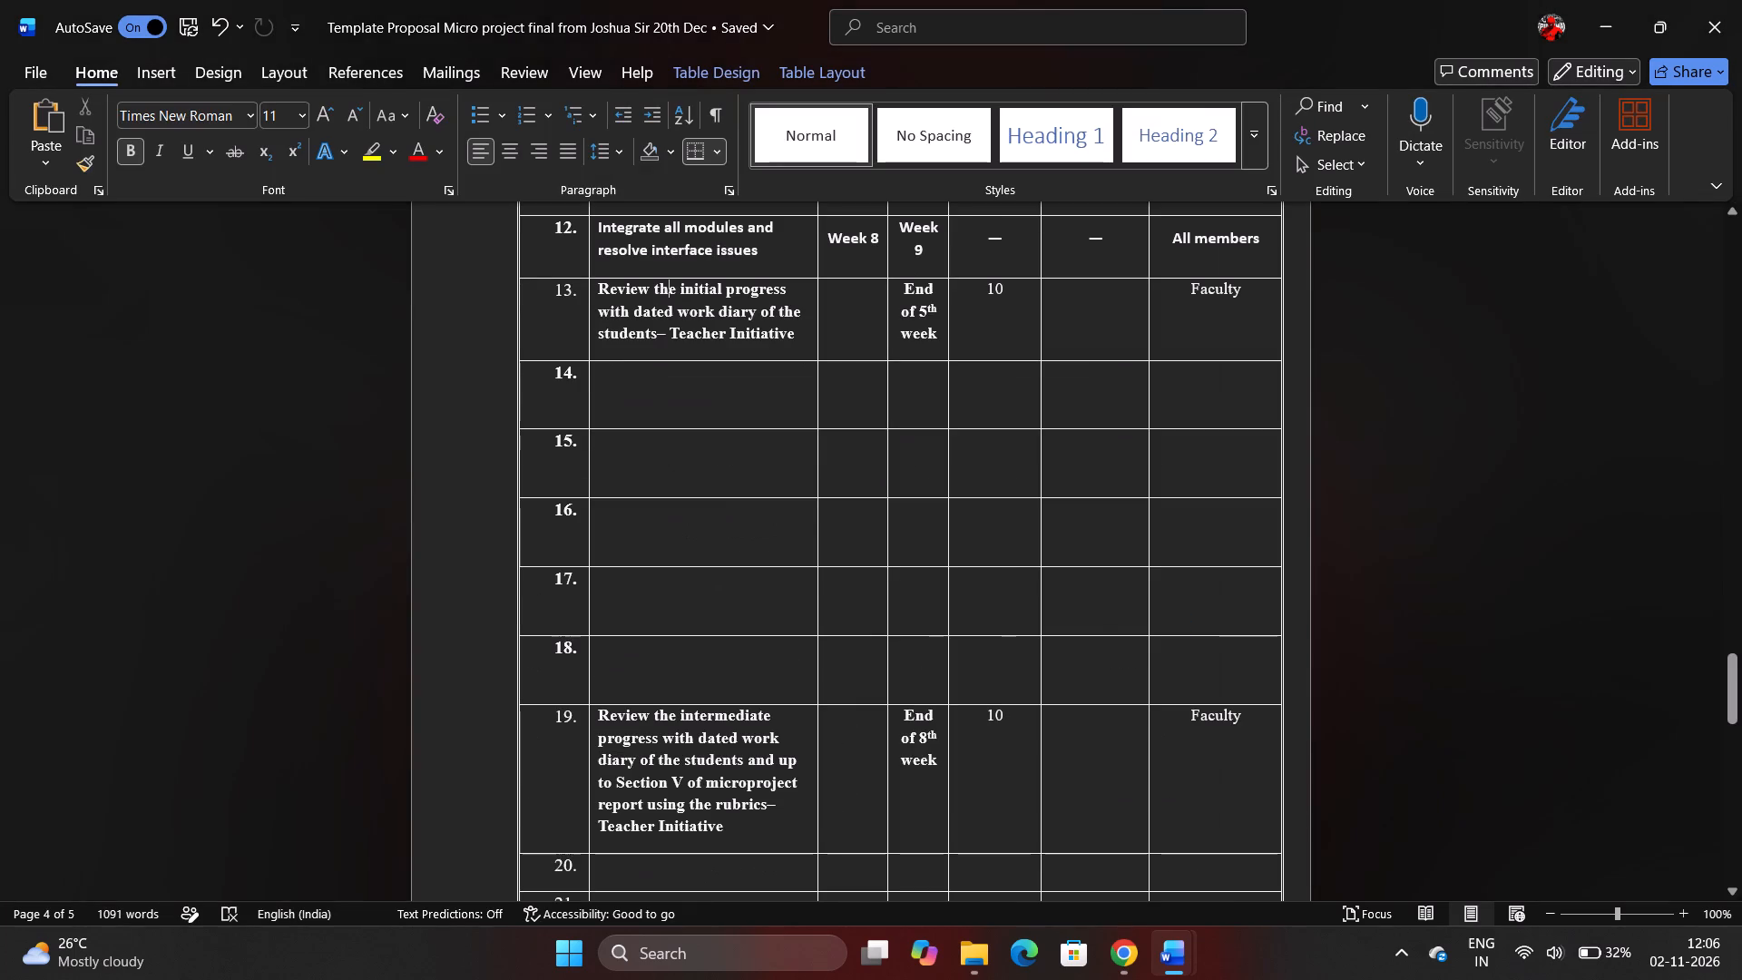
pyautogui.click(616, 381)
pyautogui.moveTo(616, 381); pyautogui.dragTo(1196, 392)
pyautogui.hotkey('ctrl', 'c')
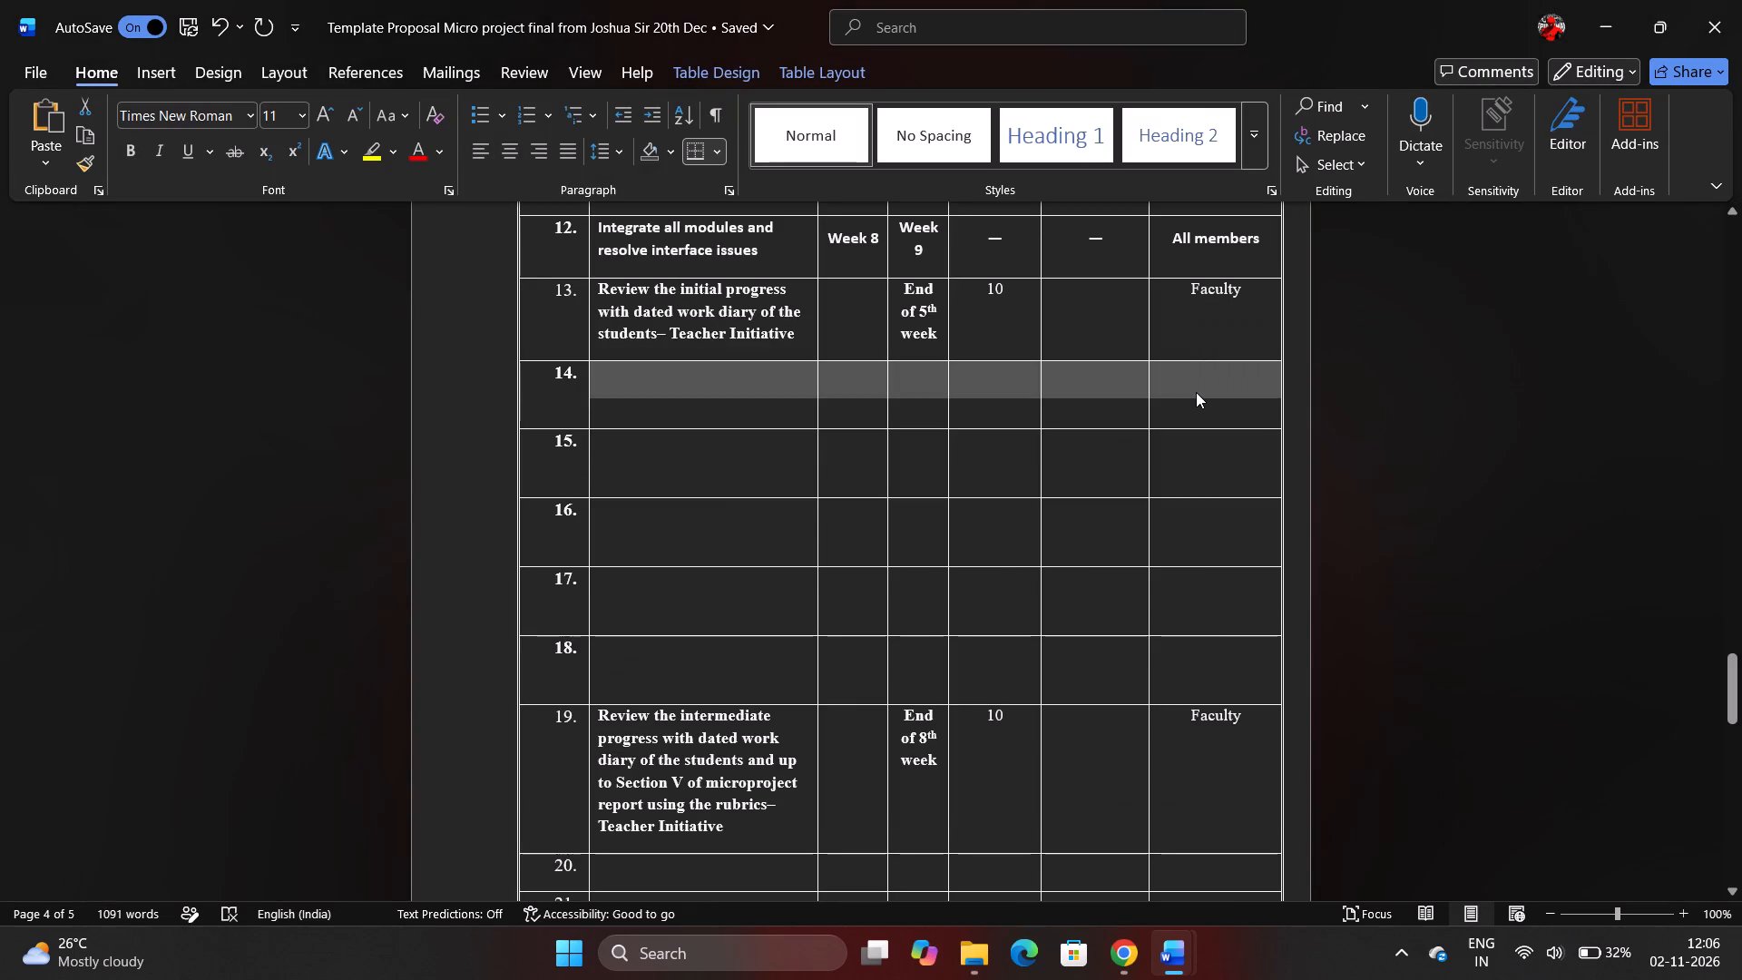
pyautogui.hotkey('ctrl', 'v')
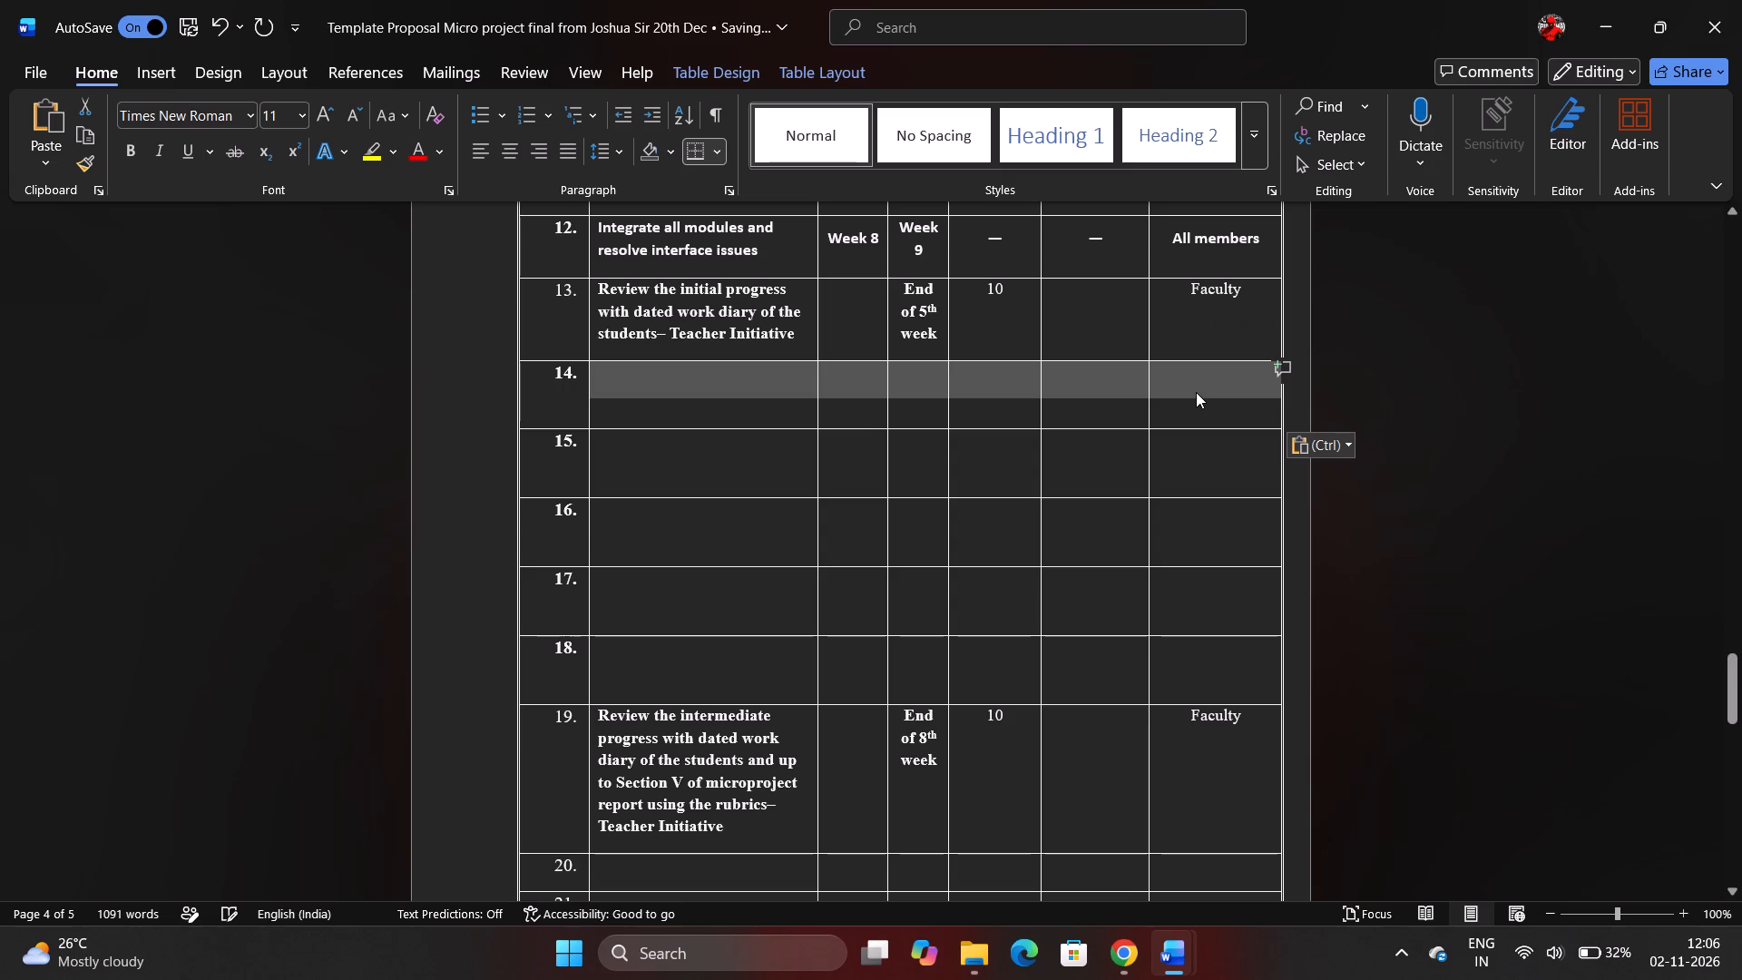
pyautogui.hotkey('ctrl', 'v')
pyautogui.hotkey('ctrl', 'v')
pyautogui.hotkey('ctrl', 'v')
# Copy the "Prepare normal and invalid-input test cases" entry, from activity to responsible person, from the Complete Action Plan draft into row 14.
pyautogui.hotkey('alt', 'Tab')
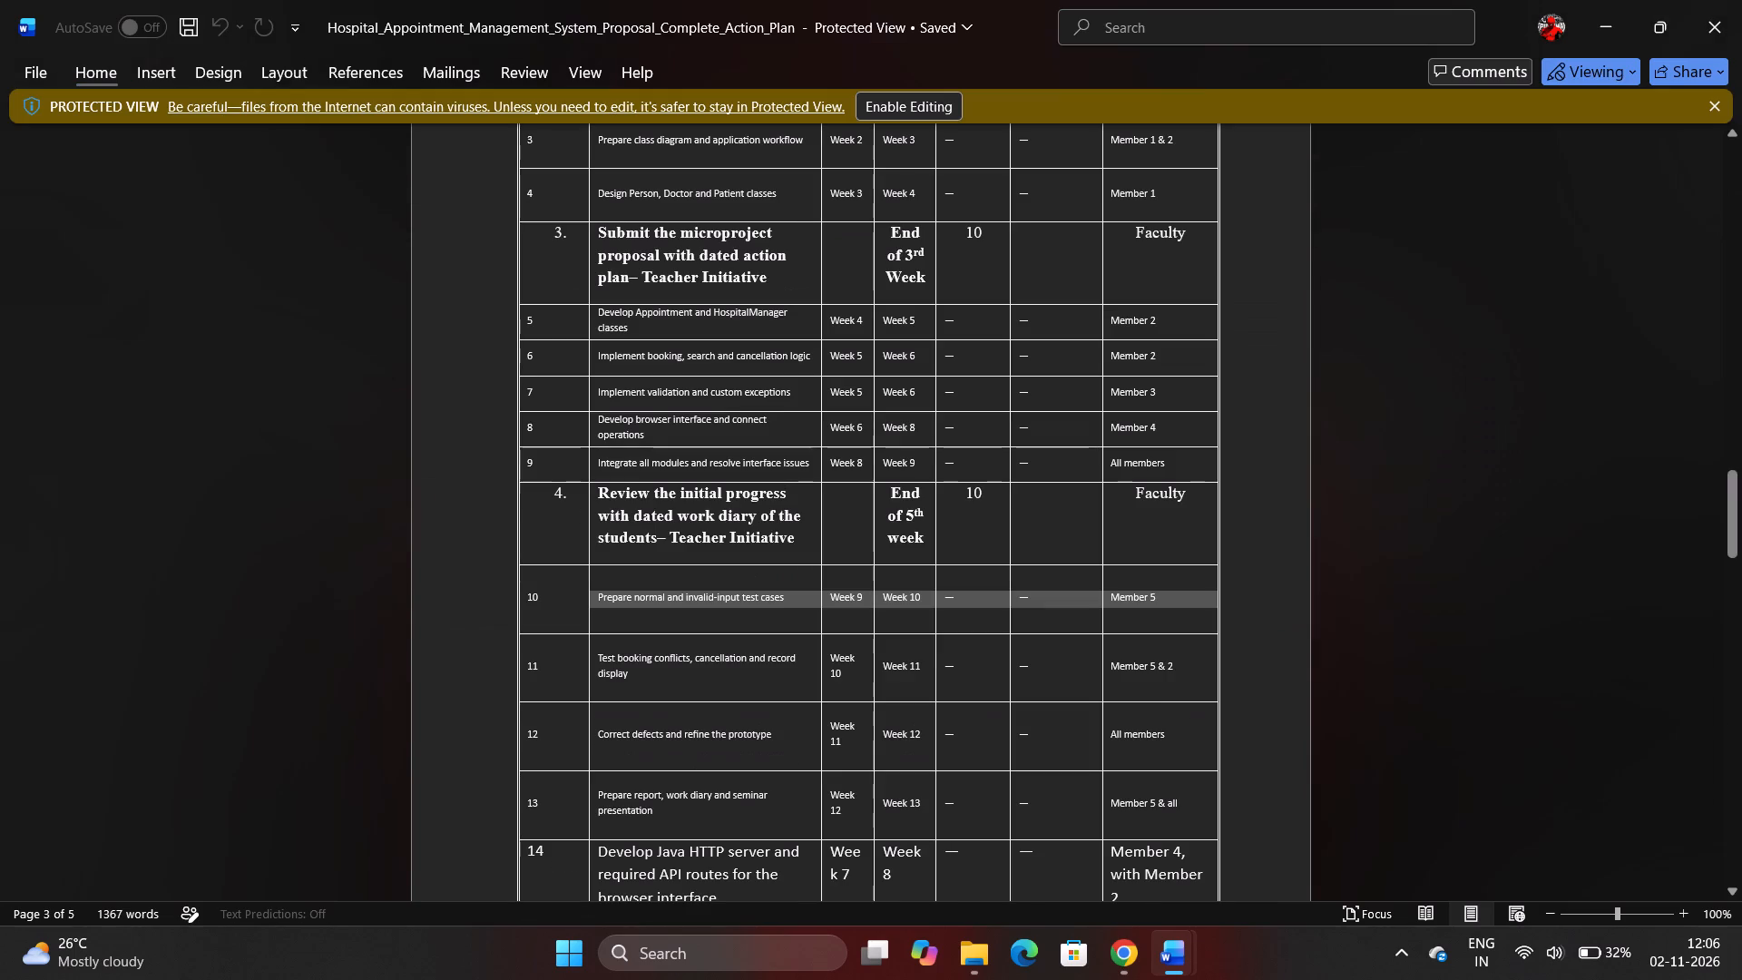
pyautogui.hotkey('ctrl', 'c')
pyautogui.click(602, 599)
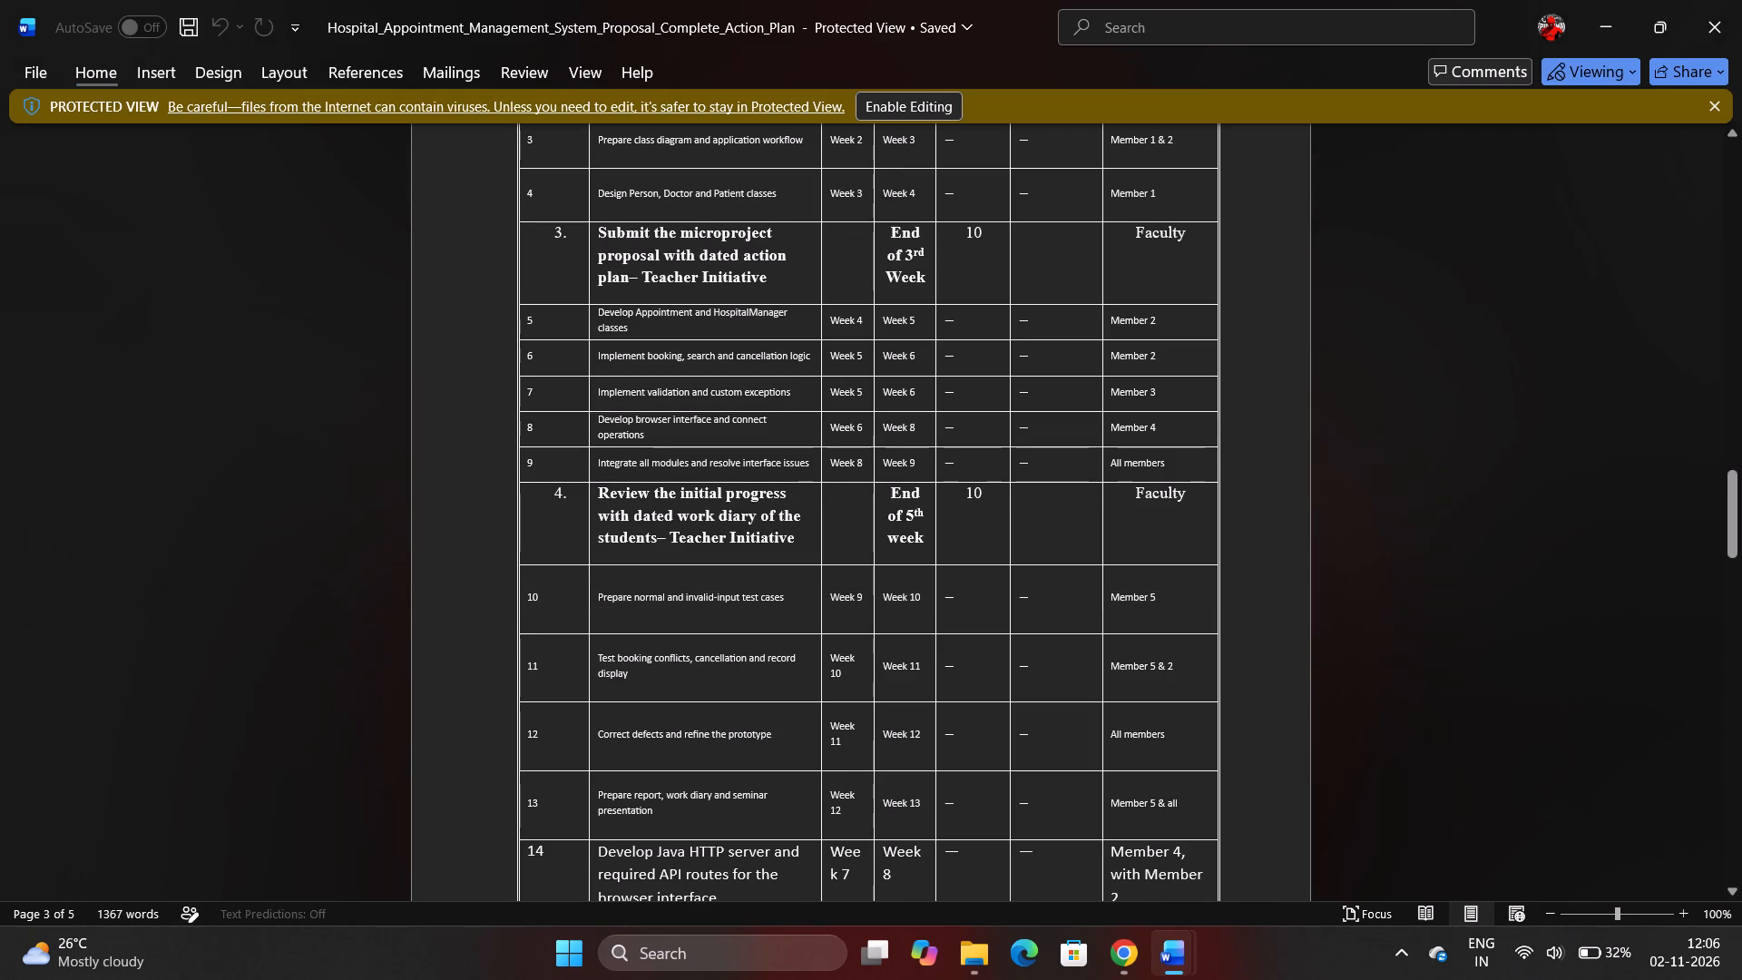
pyautogui.moveTo(600, 597); pyautogui.dragTo(1196, 632)
pyautogui.hotkey('ctrl', 'c')
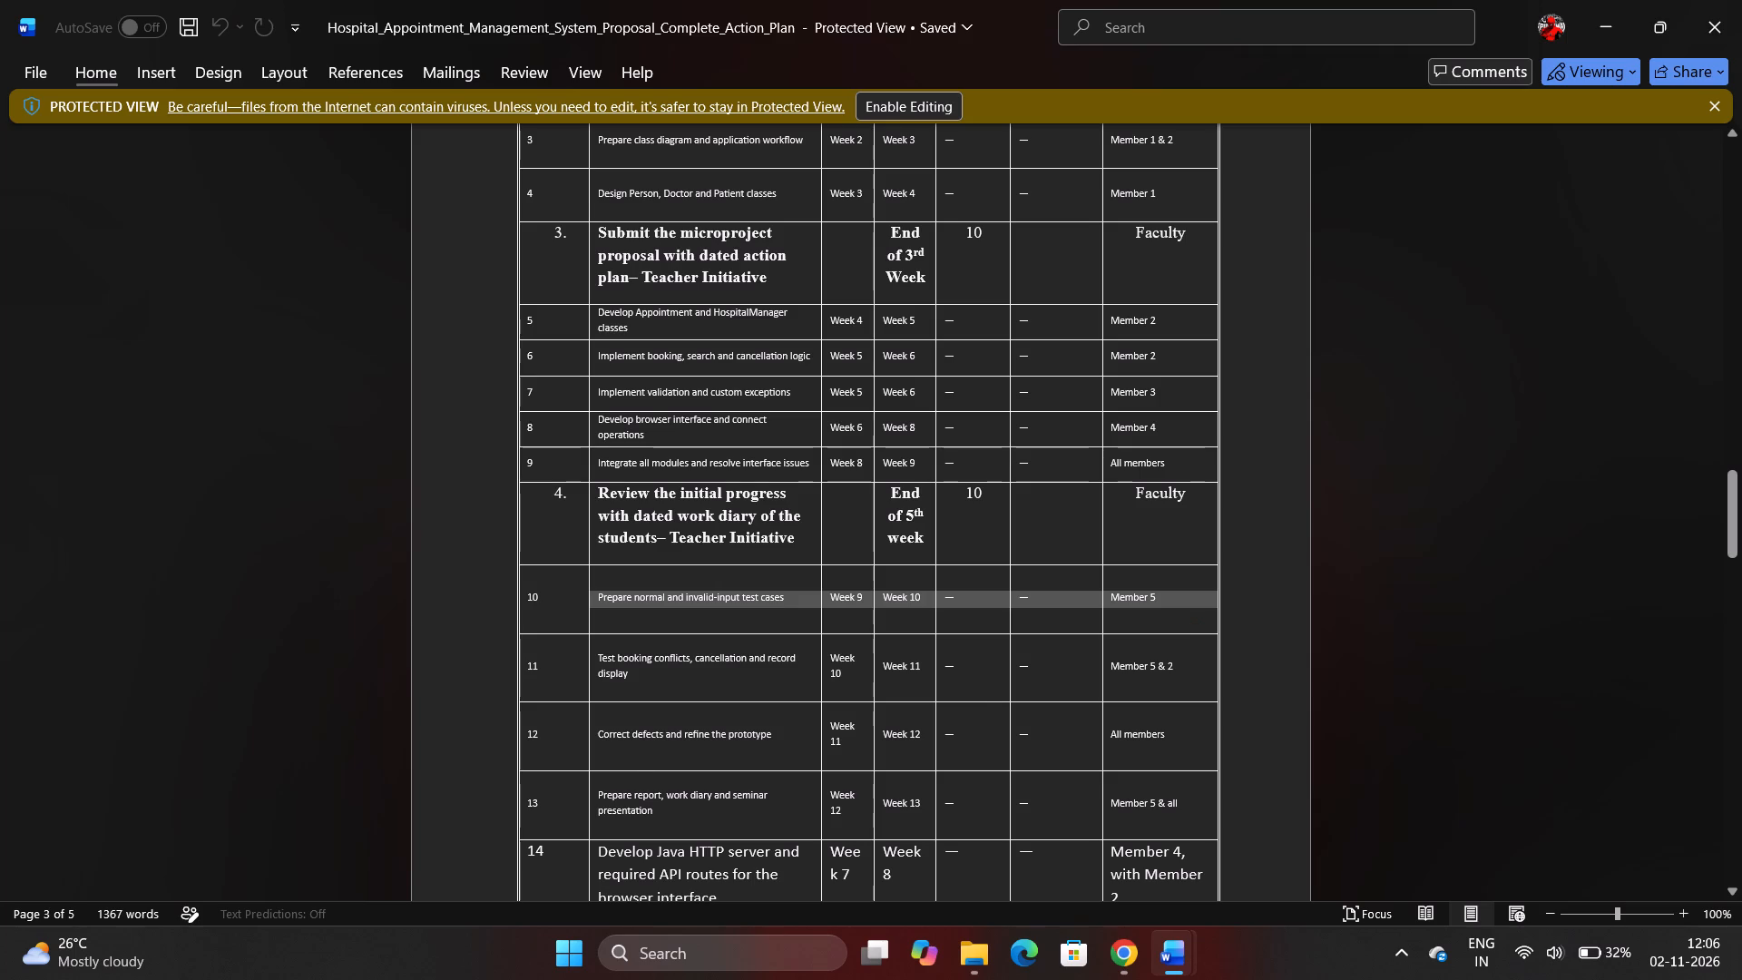
pyautogui.hotkey('alt', 'Tab')
pyautogui.click(647, 373)
pyautogui.moveTo(647, 373); pyautogui.dragTo(1238, 413)
pyautogui.hotkey('ctrl', 'v')
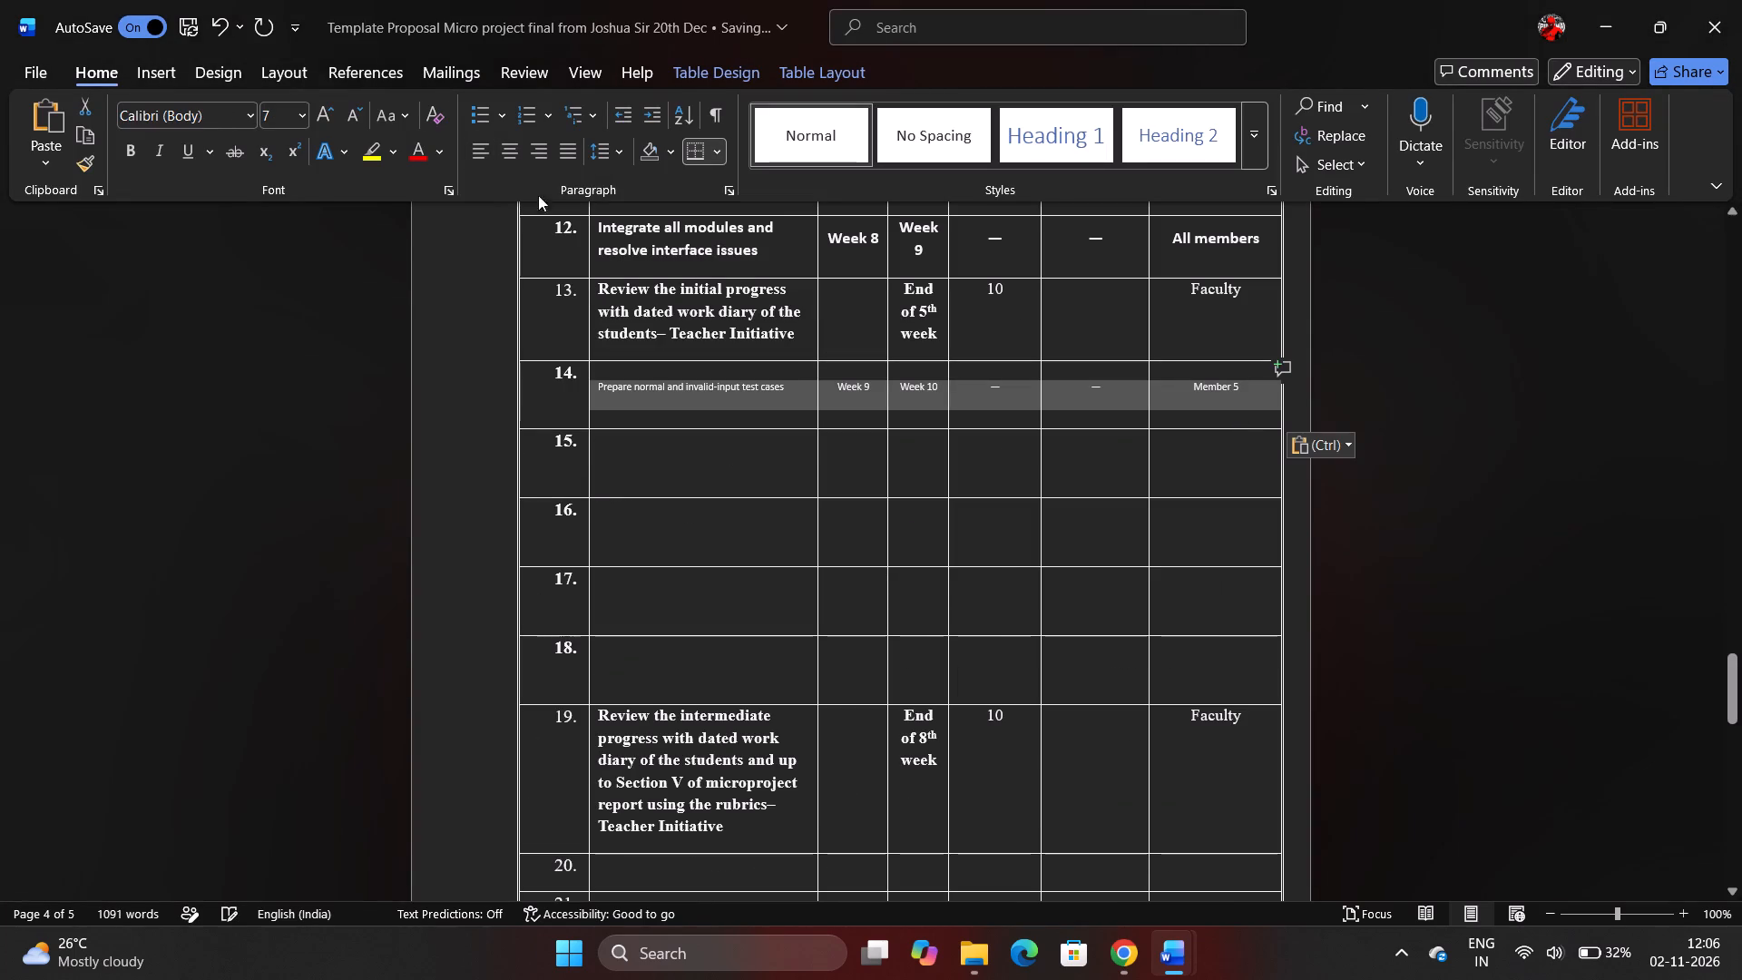
# Format the row 14 entries, from activity to responsible person, as bold at font size 11.
pyautogui.click(135, 153)
pyautogui.click(298, 111)
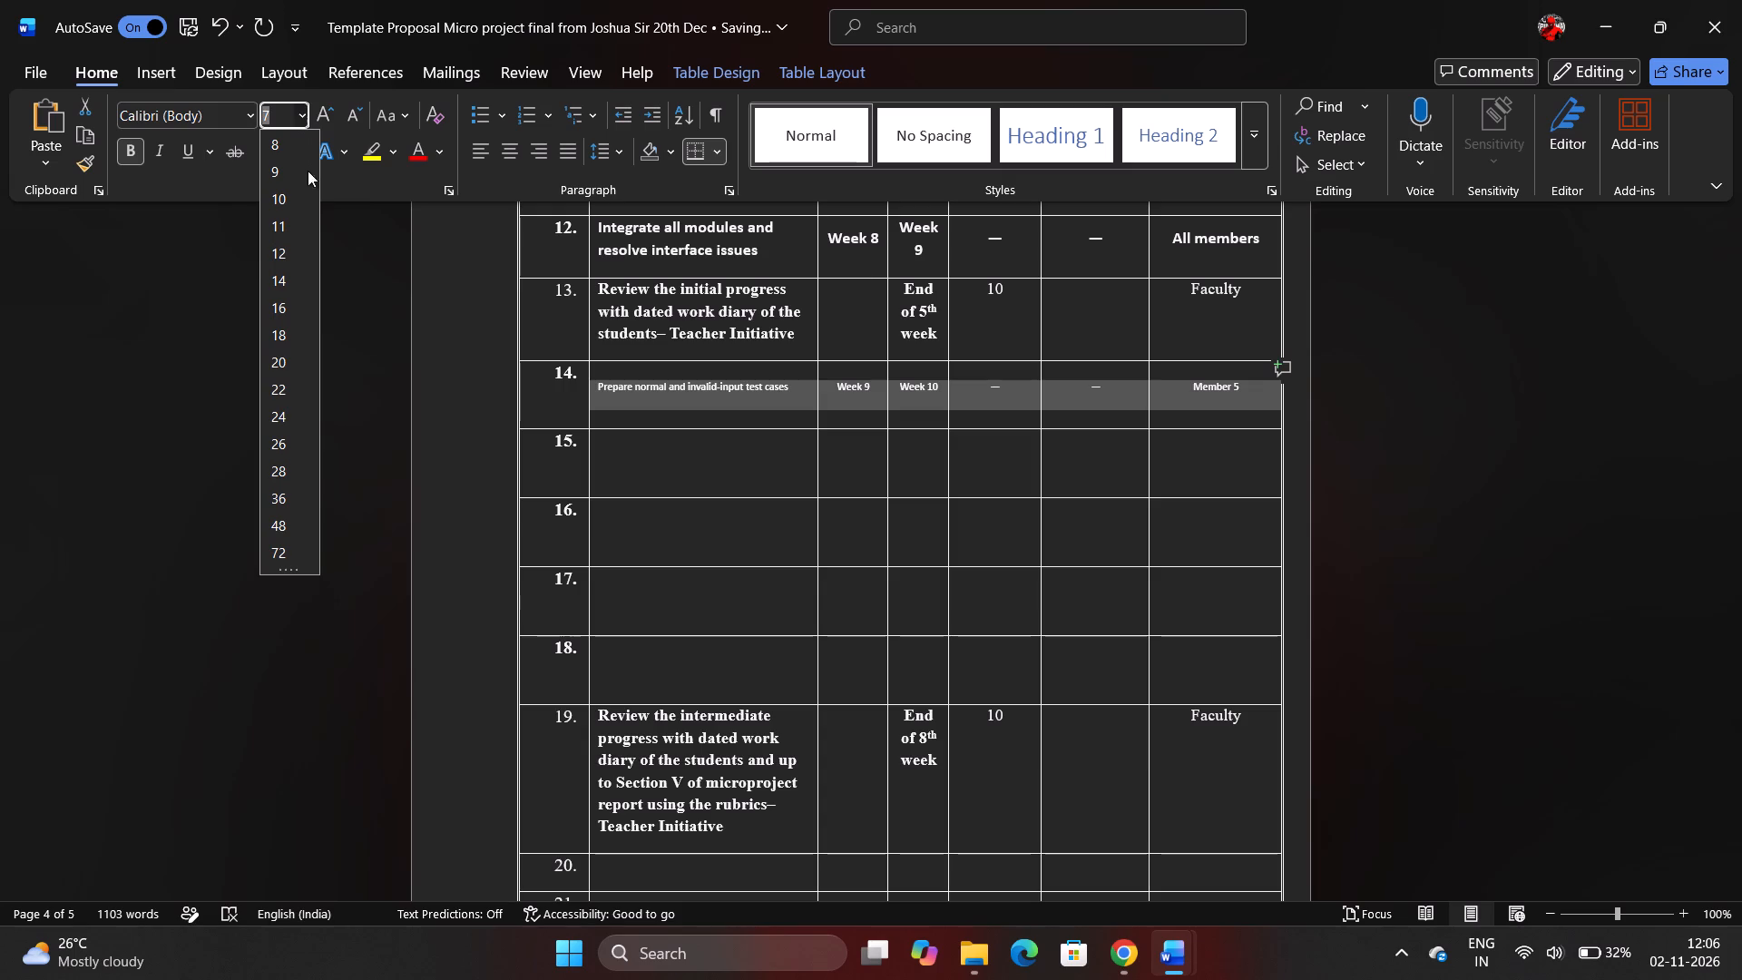
pyautogui.click(289, 278)
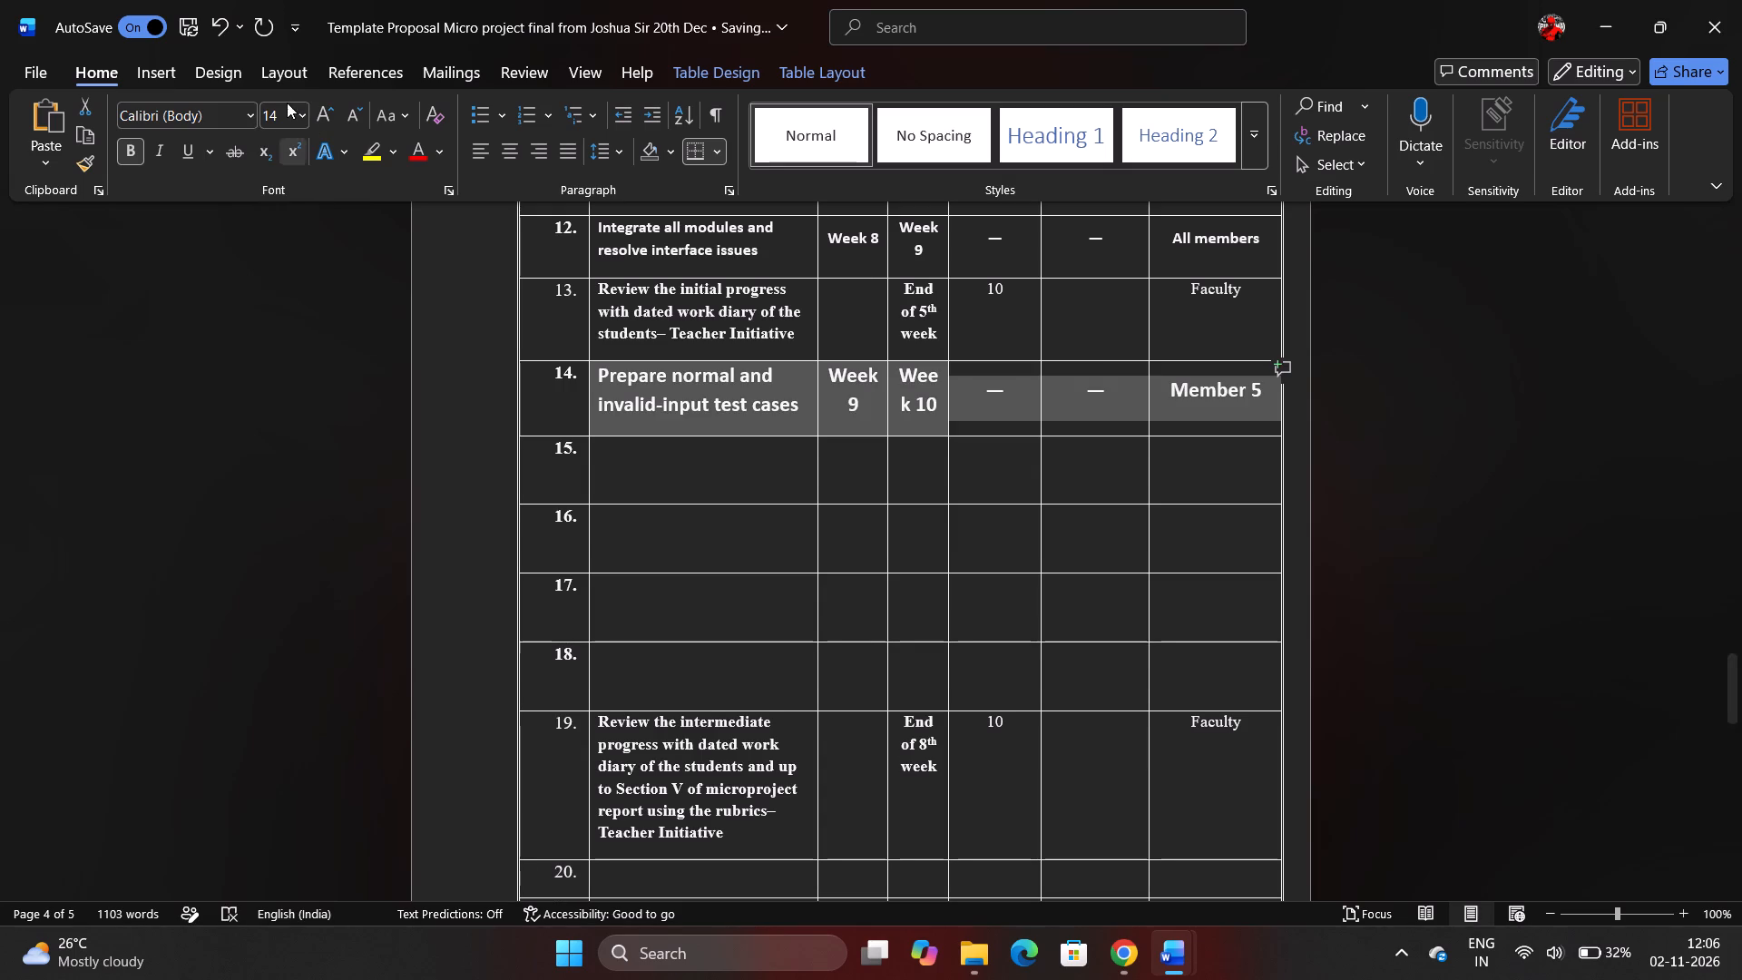
pyautogui.click(298, 108)
pyautogui.click(290, 219)
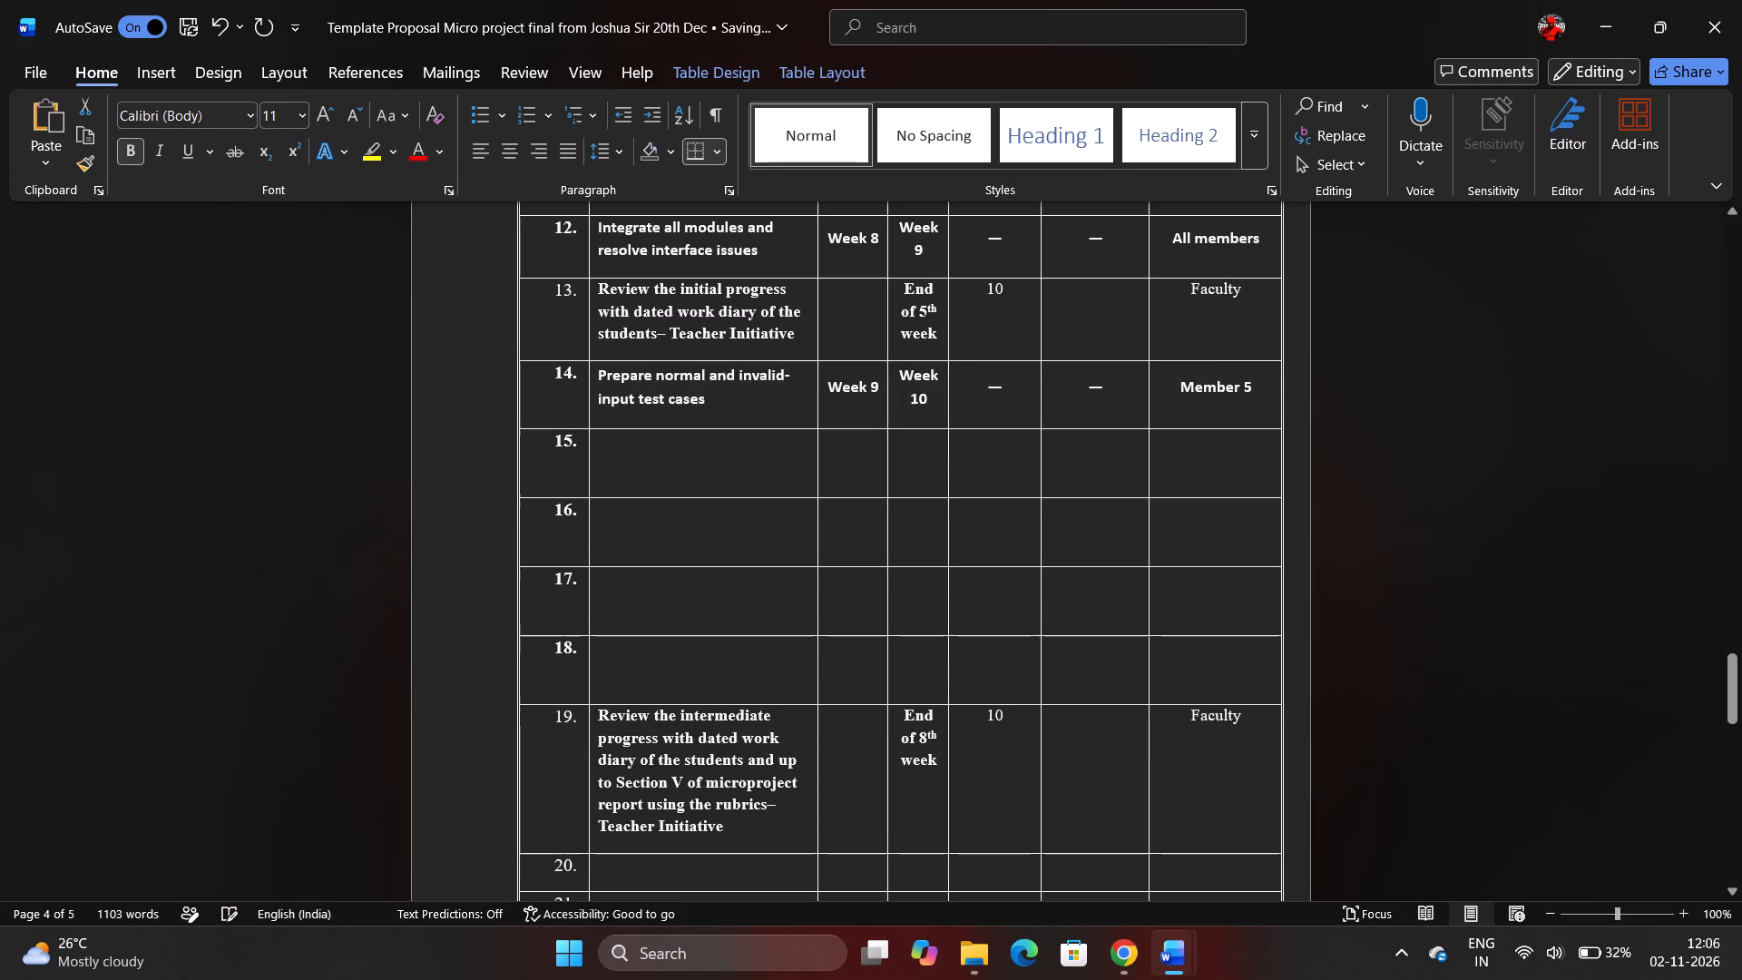
# Copy the "Test booking conflicts, cancellation and record display" entry, from activity to responsible person, from the Complete Action Plan draft into row 15.
pyautogui.hotkey('alt', 'Tab')
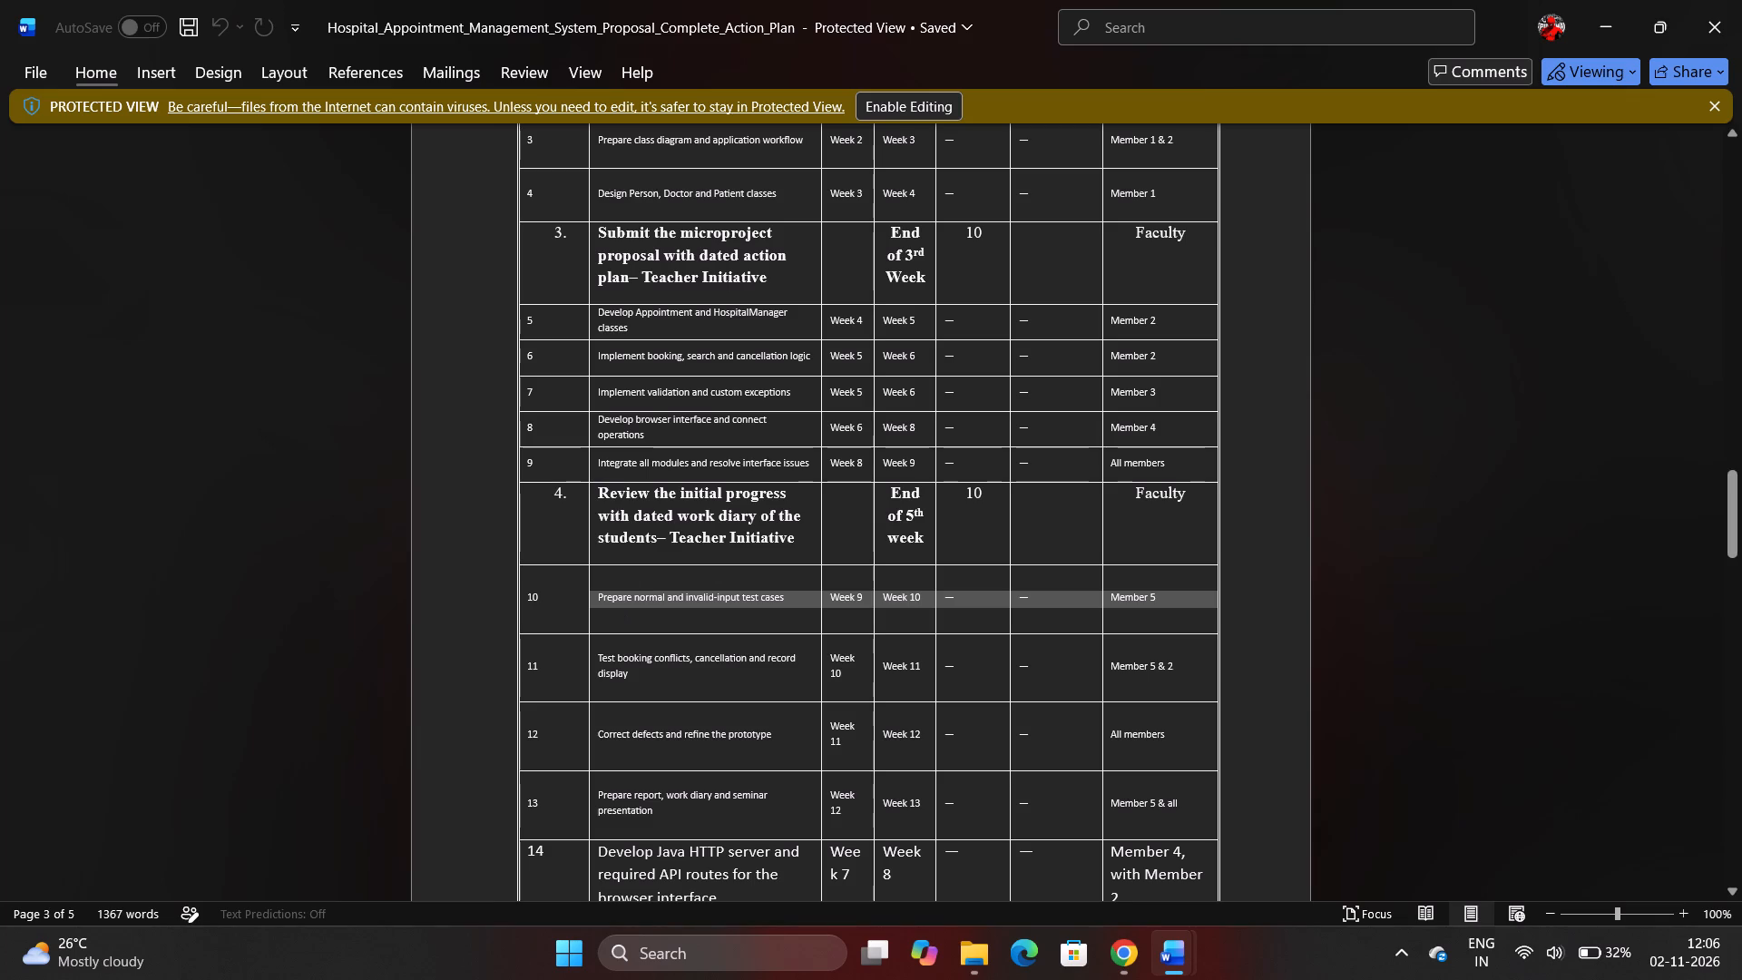
pyautogui.moveTo(599, 652); pyautogui.dragTo(1050, 650)
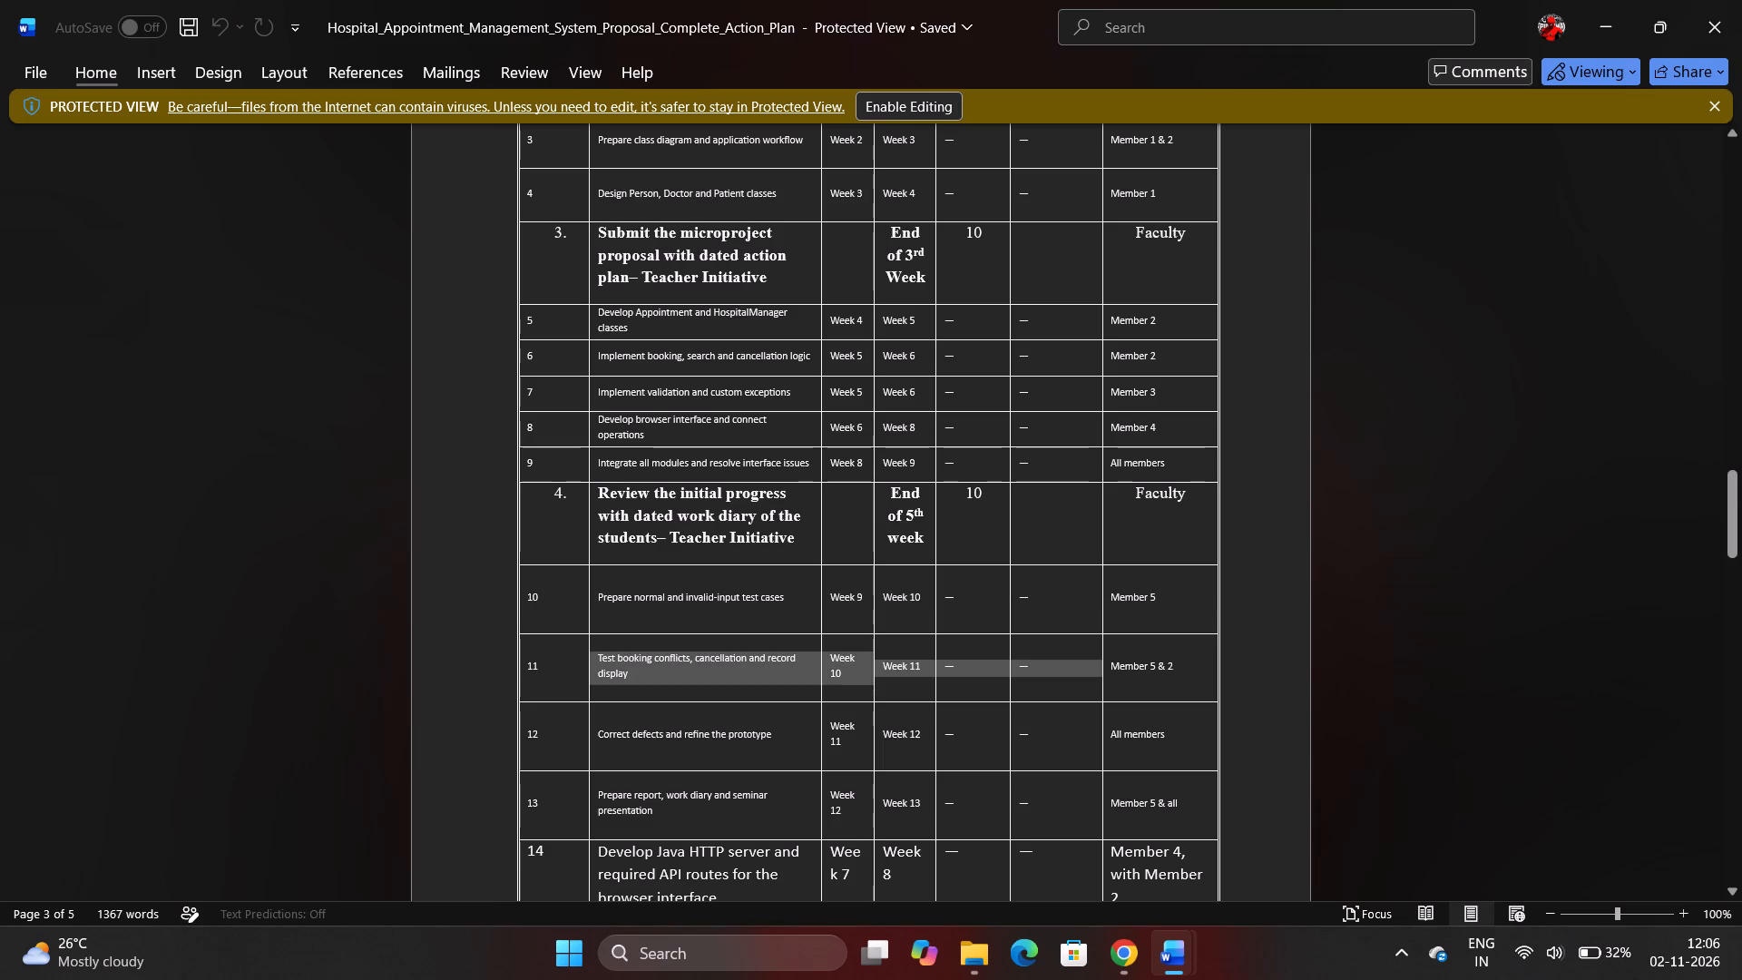
pyautogui.moveTo(1050, 650); pyautogui.dragTo(1155, 643)
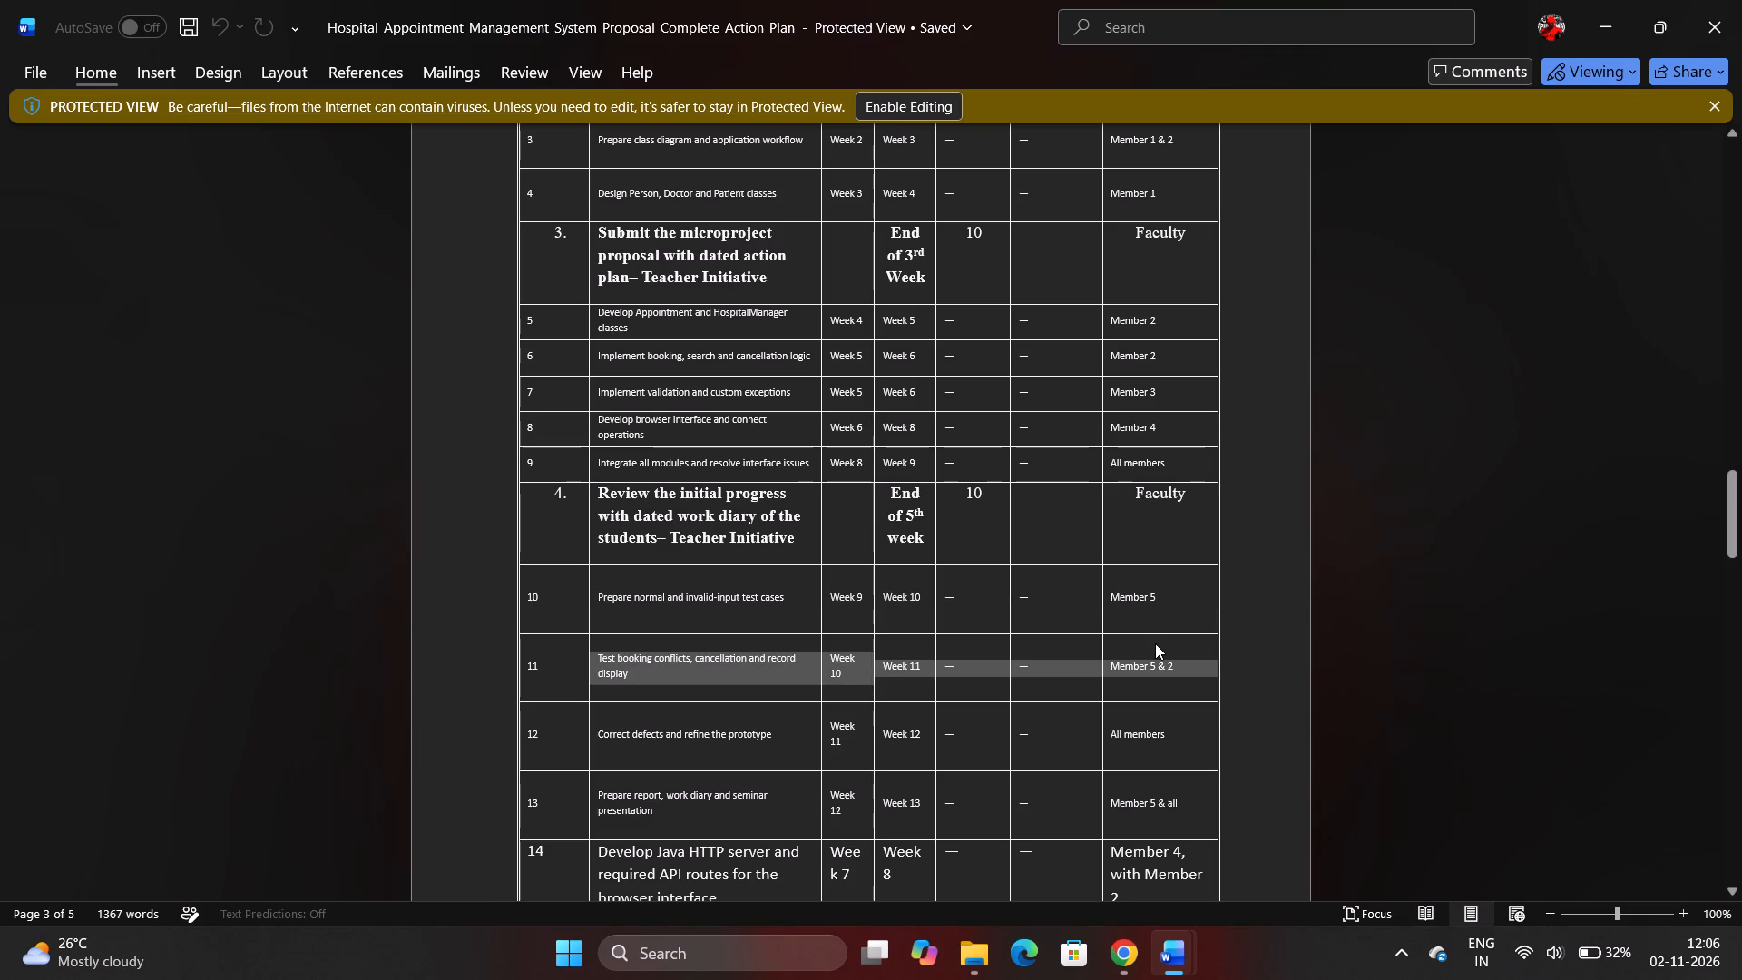
pyautogui.hotkey('ctrl', 'c')
pyautogui.hotkey('alt', 'Tab')
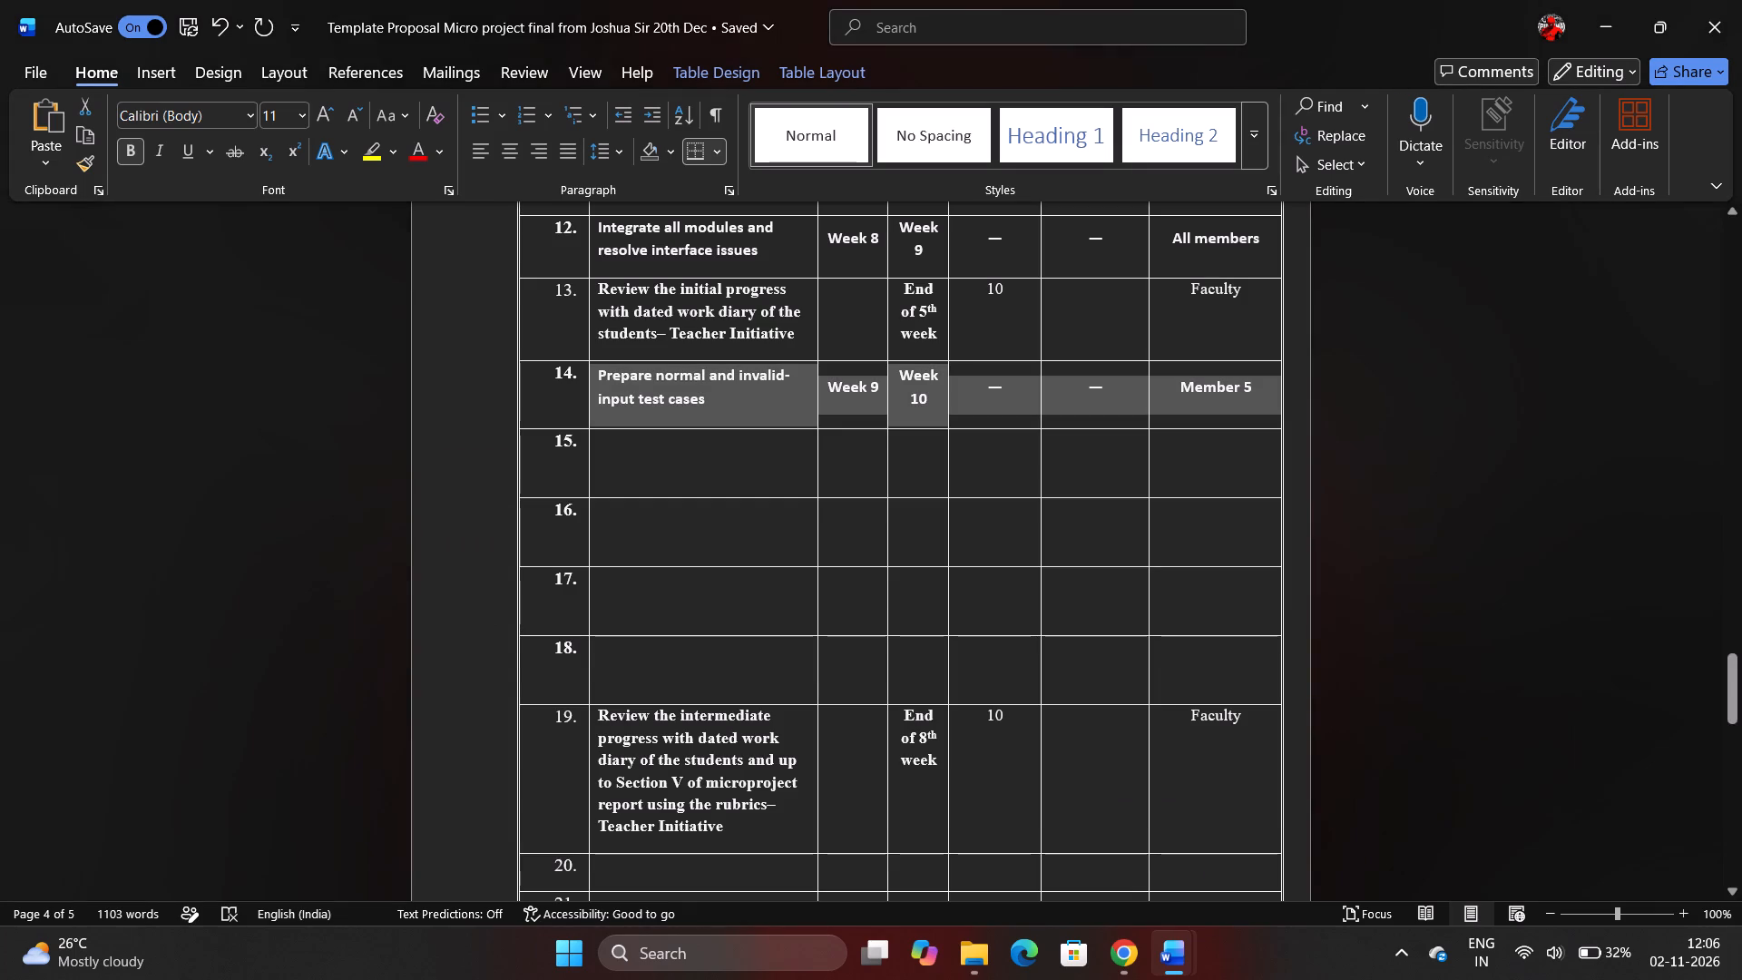
pyautogui.click(614, 449)
pyautogui.moveTo(614, 449); pyautogui.dragTo(1208, 446)
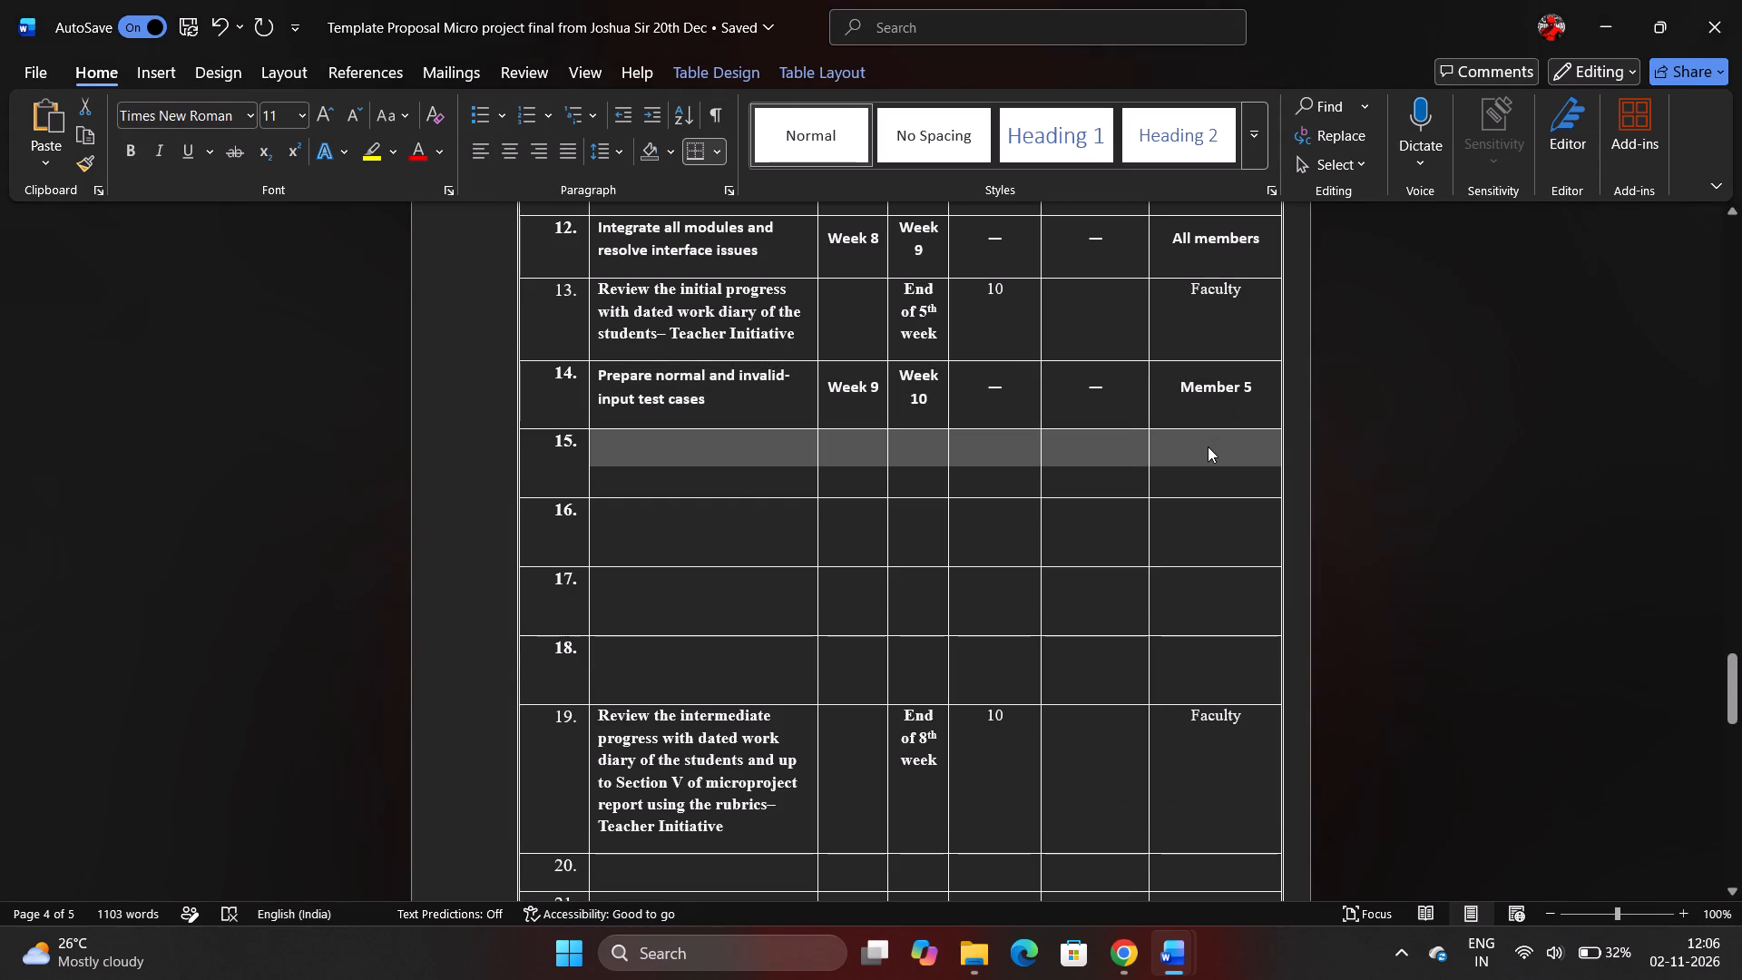
pyautogui.hotkey('ctrl', 'v')
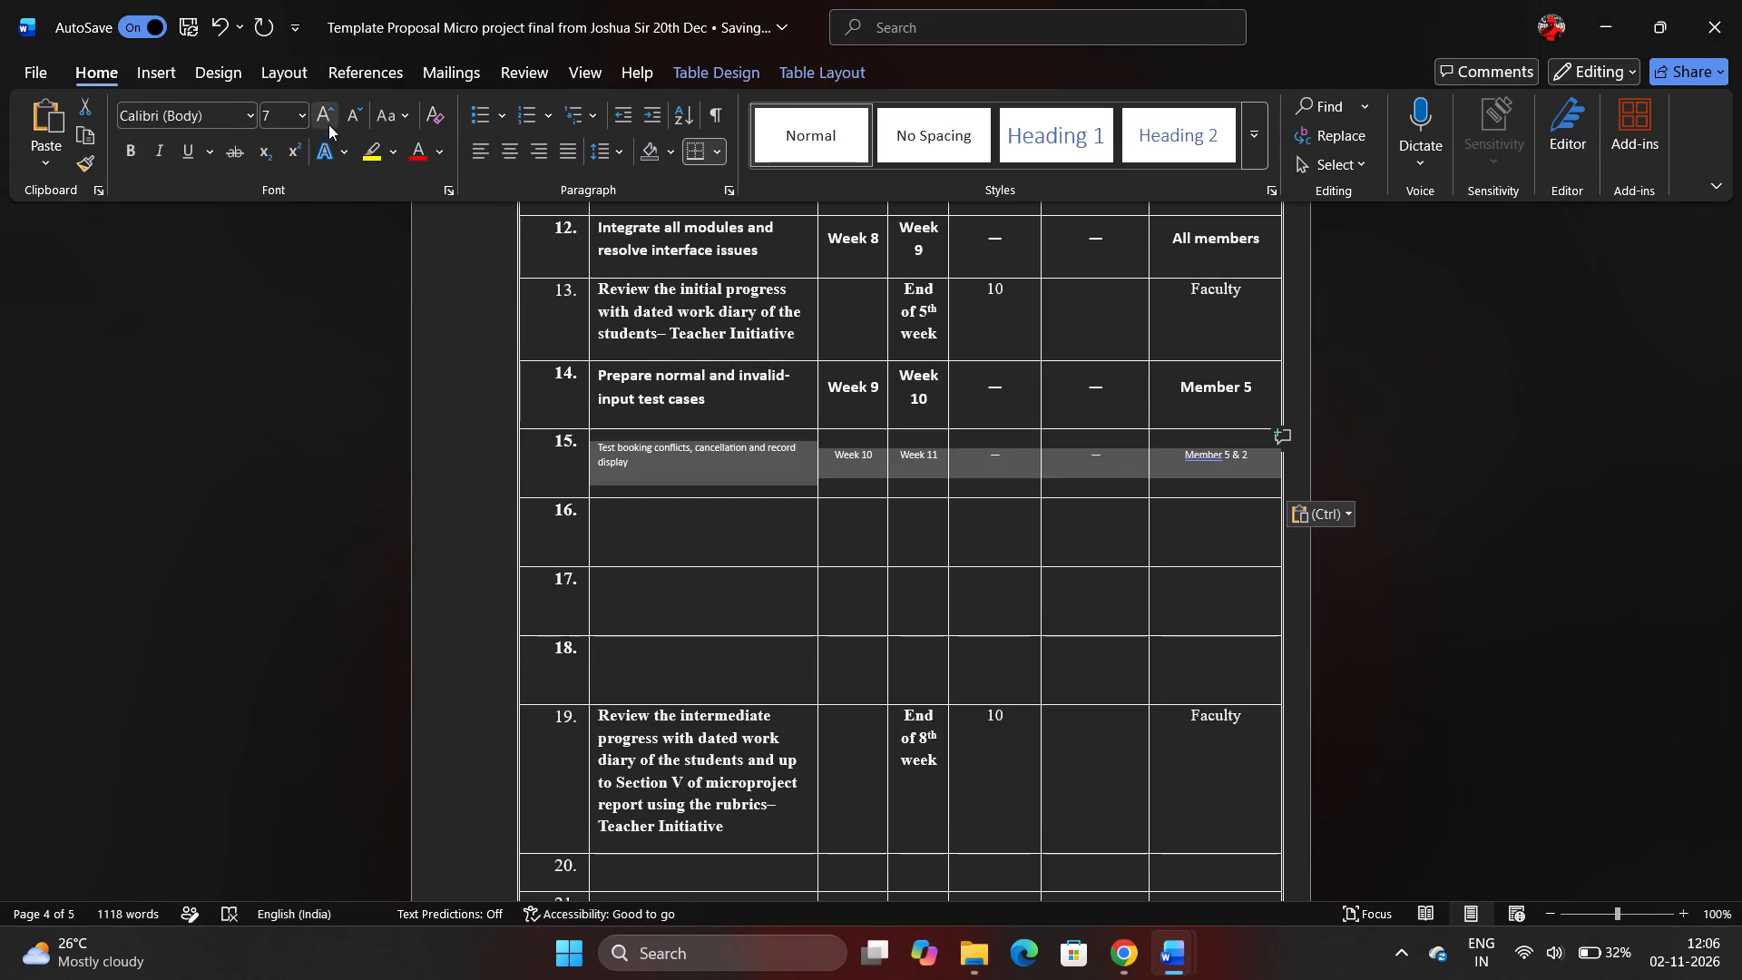
# Format the row 15 entries, from activity to responsible person, as bold at font size 11.
pyautogui.click(299, 120)
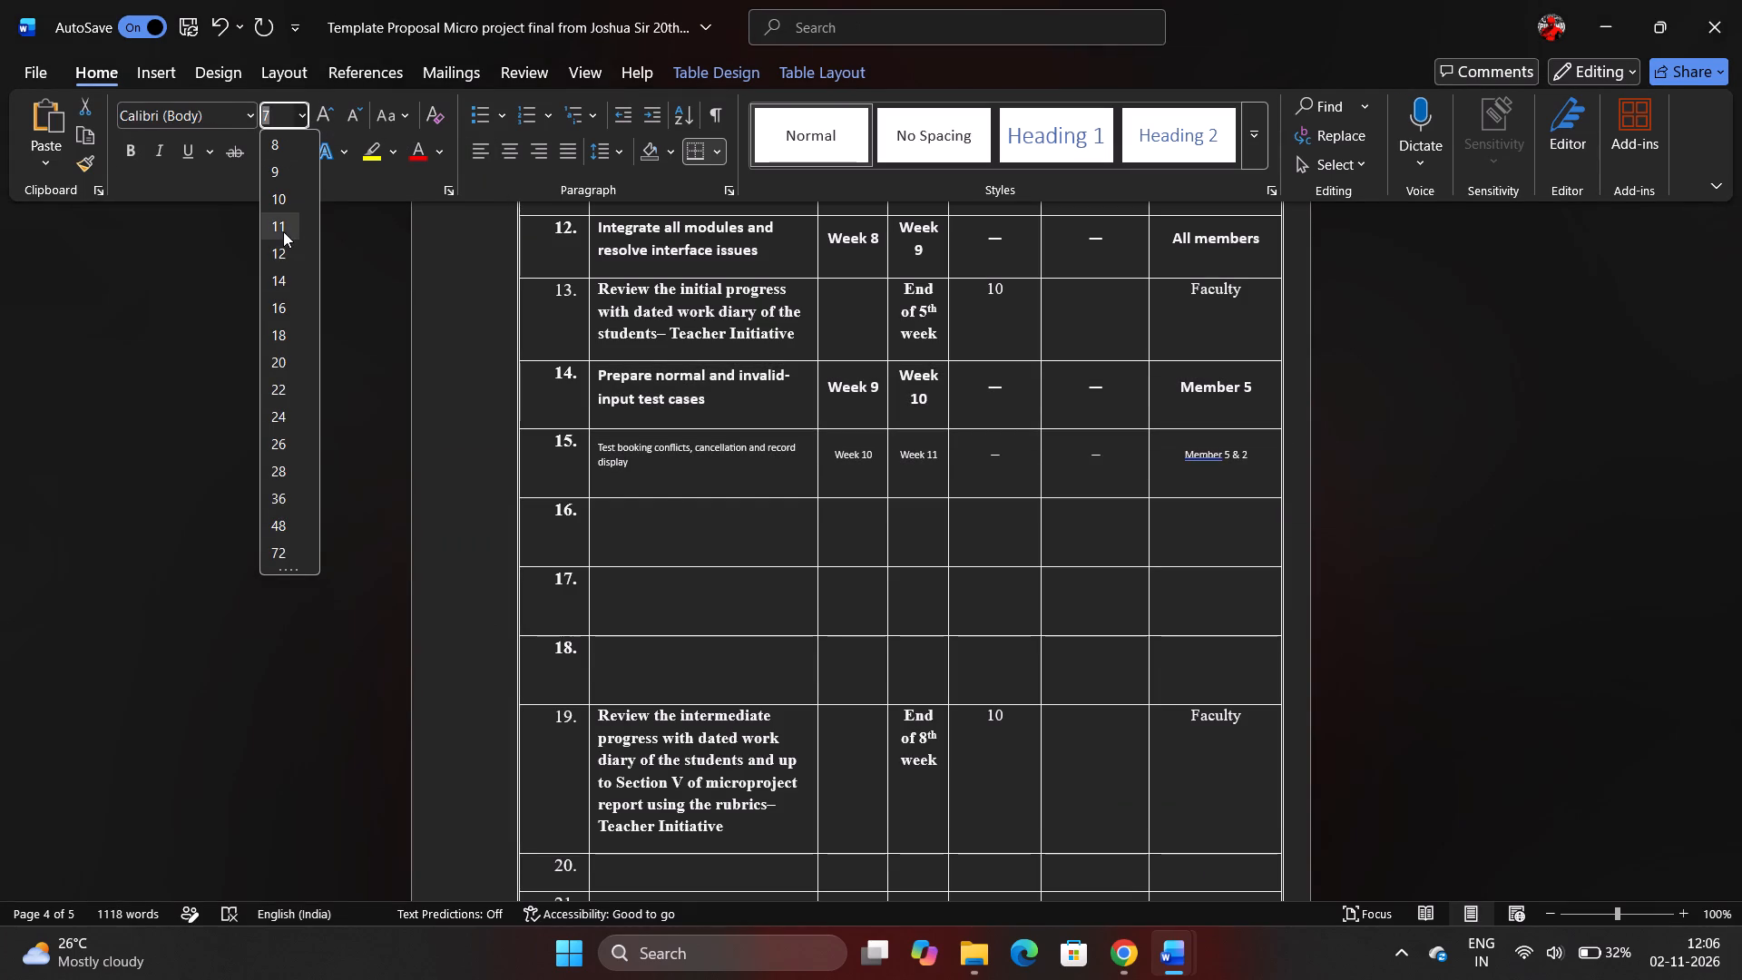
pyautogui.click(283, 231)
pyautogui.click(131, 152)
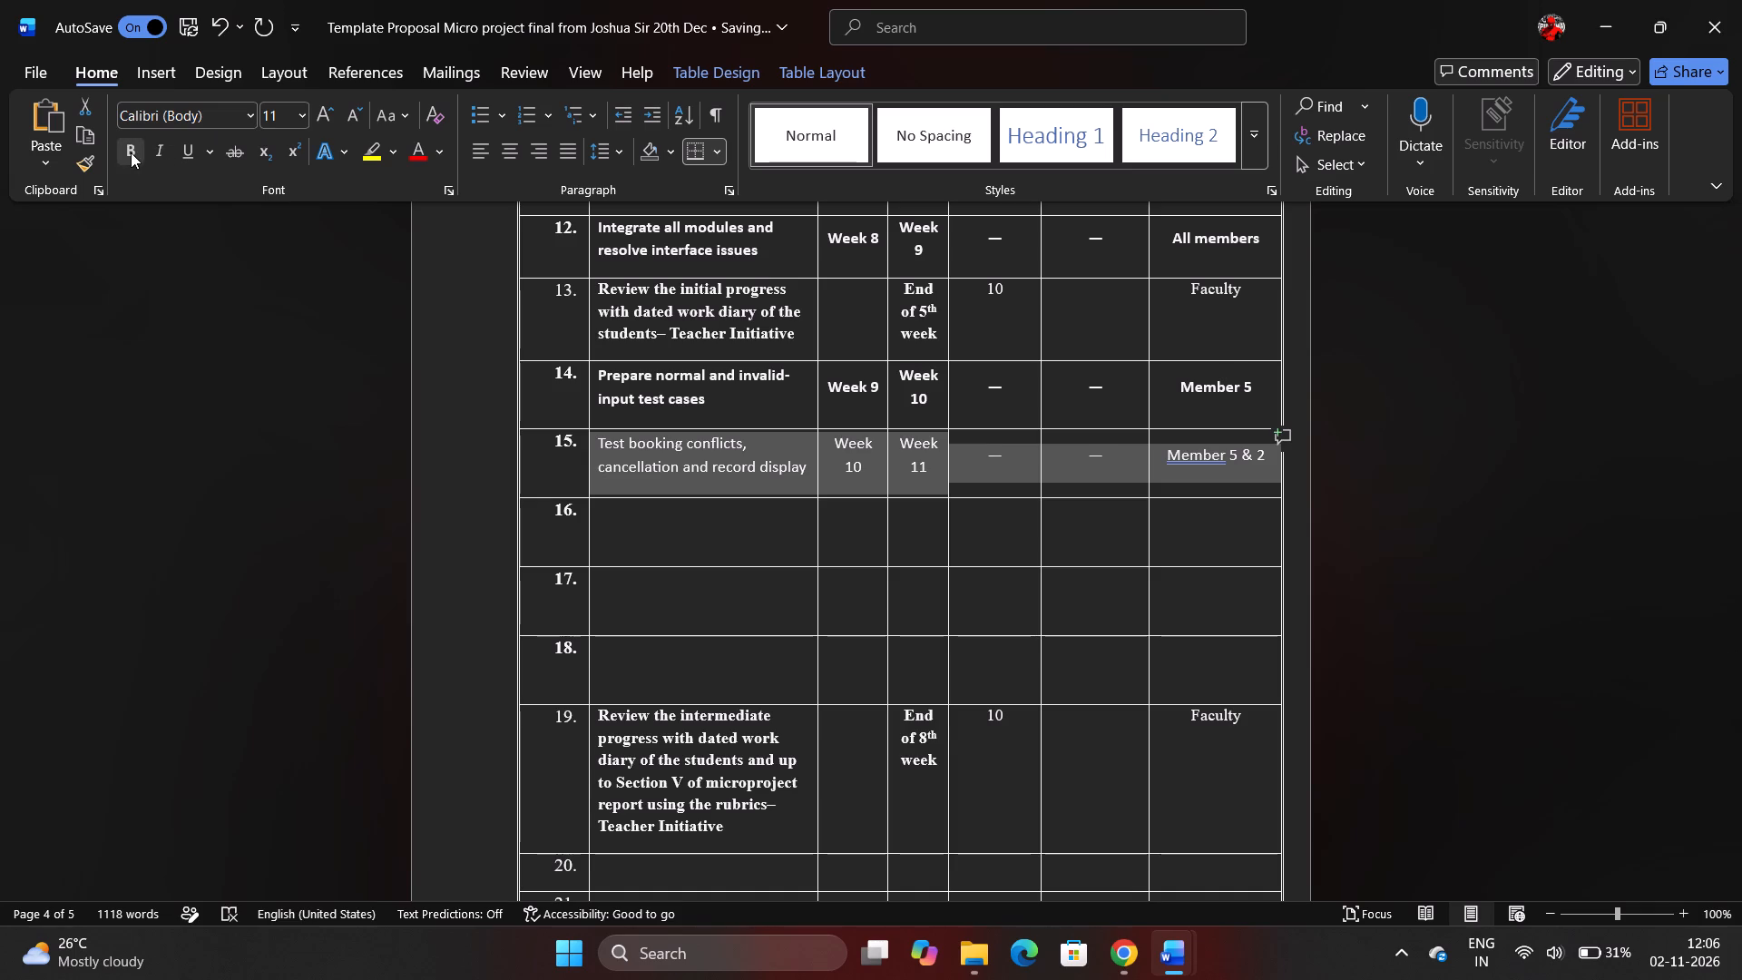
pyautogui.click(640, 544)
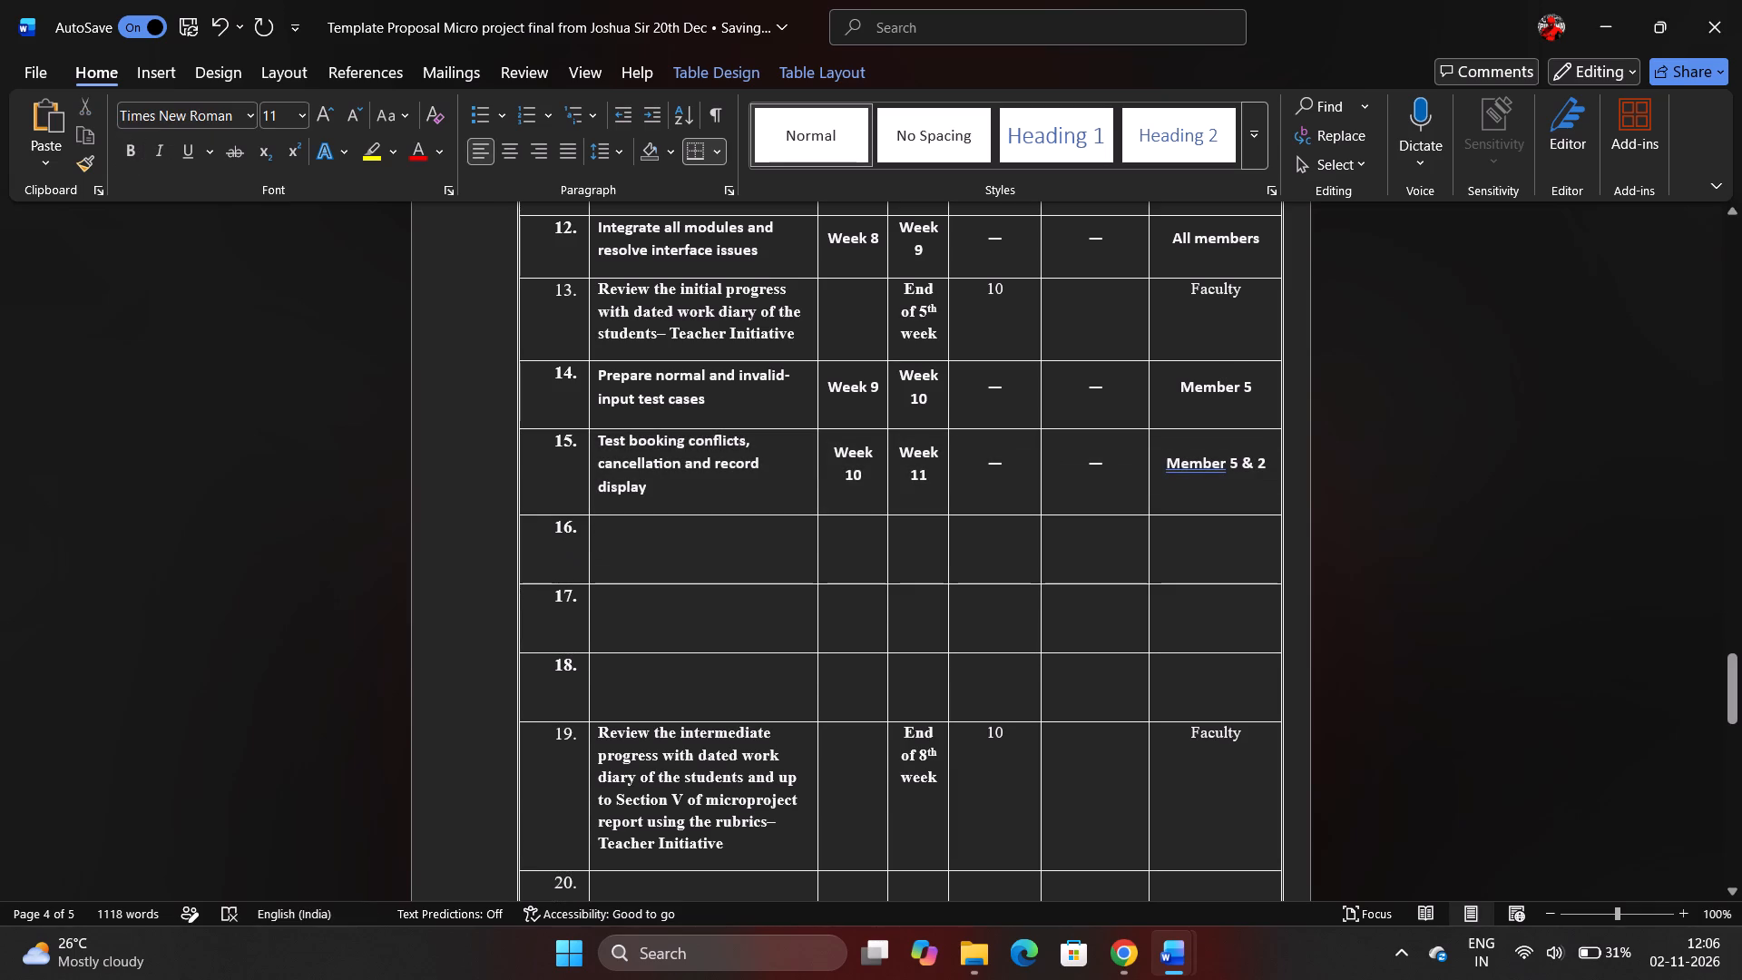
# Copy the "Correct defects and refine the prototype" entry, from activity to responsible person, from the Complete Action Plan draft into row 16.
pyautogui.hotkey('alt', 'Tab')
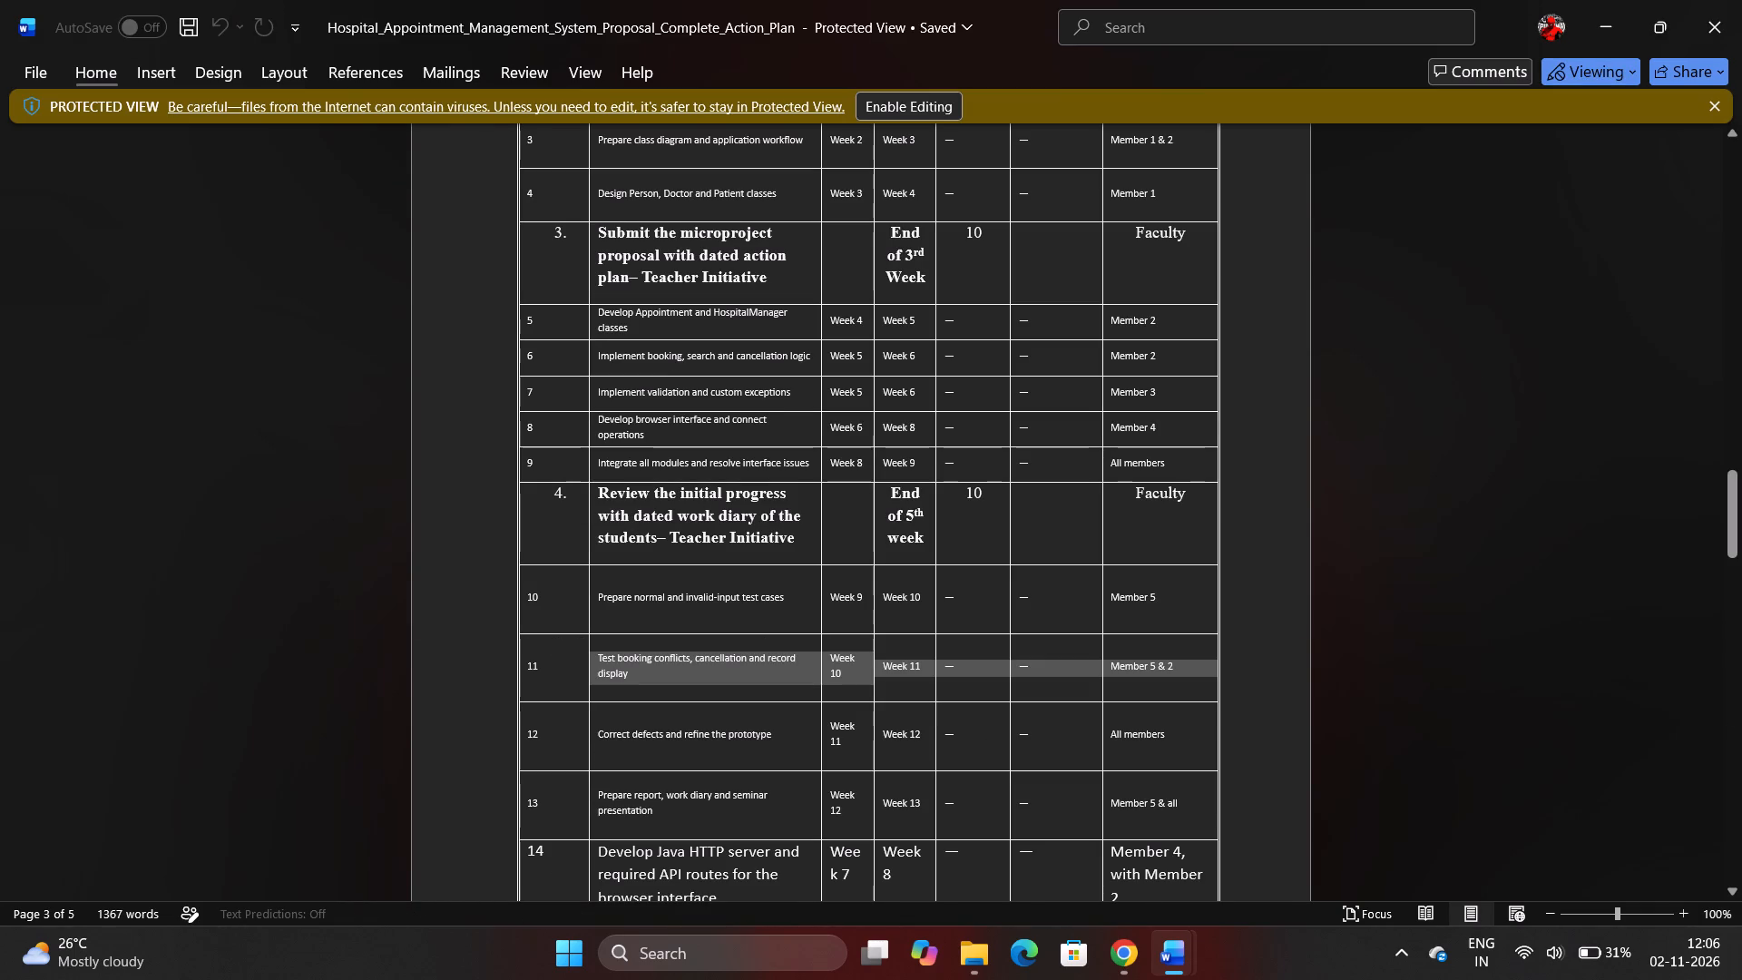
pyautogui.moveTo(600, 732); pyautogui.dragTo(1207, 709)
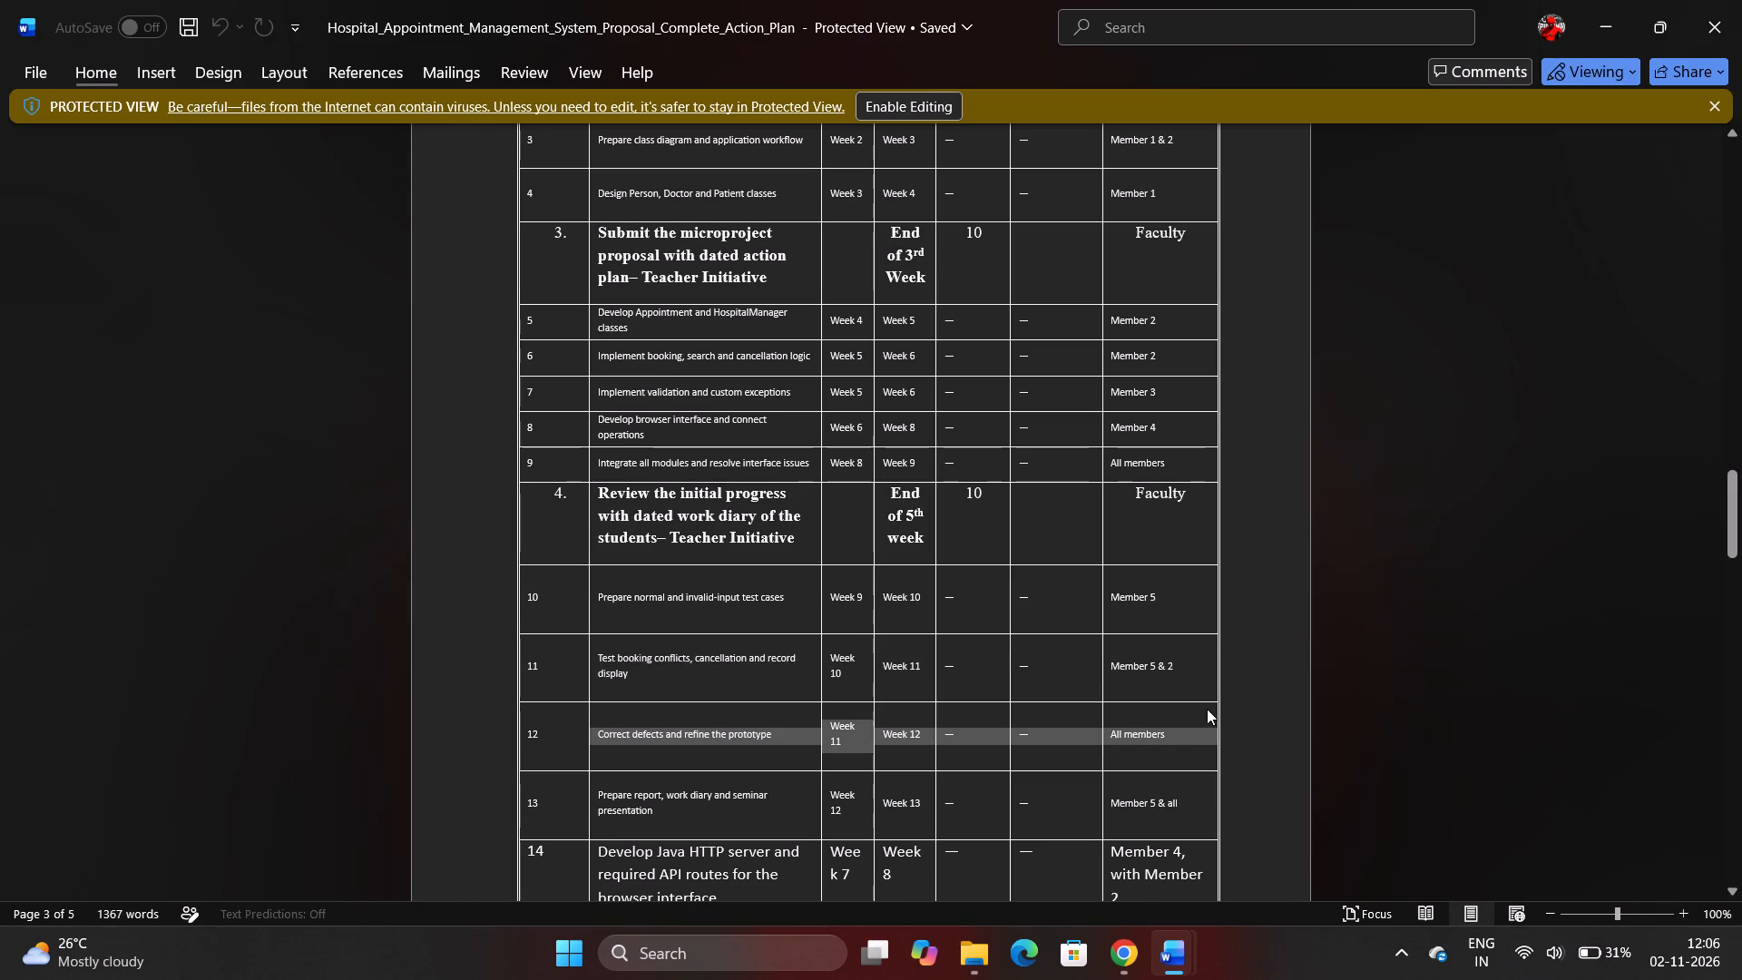
pyautogui.hotkey('ctrl', 'c')
pyautogui.hotkey('alt', 'Tab')
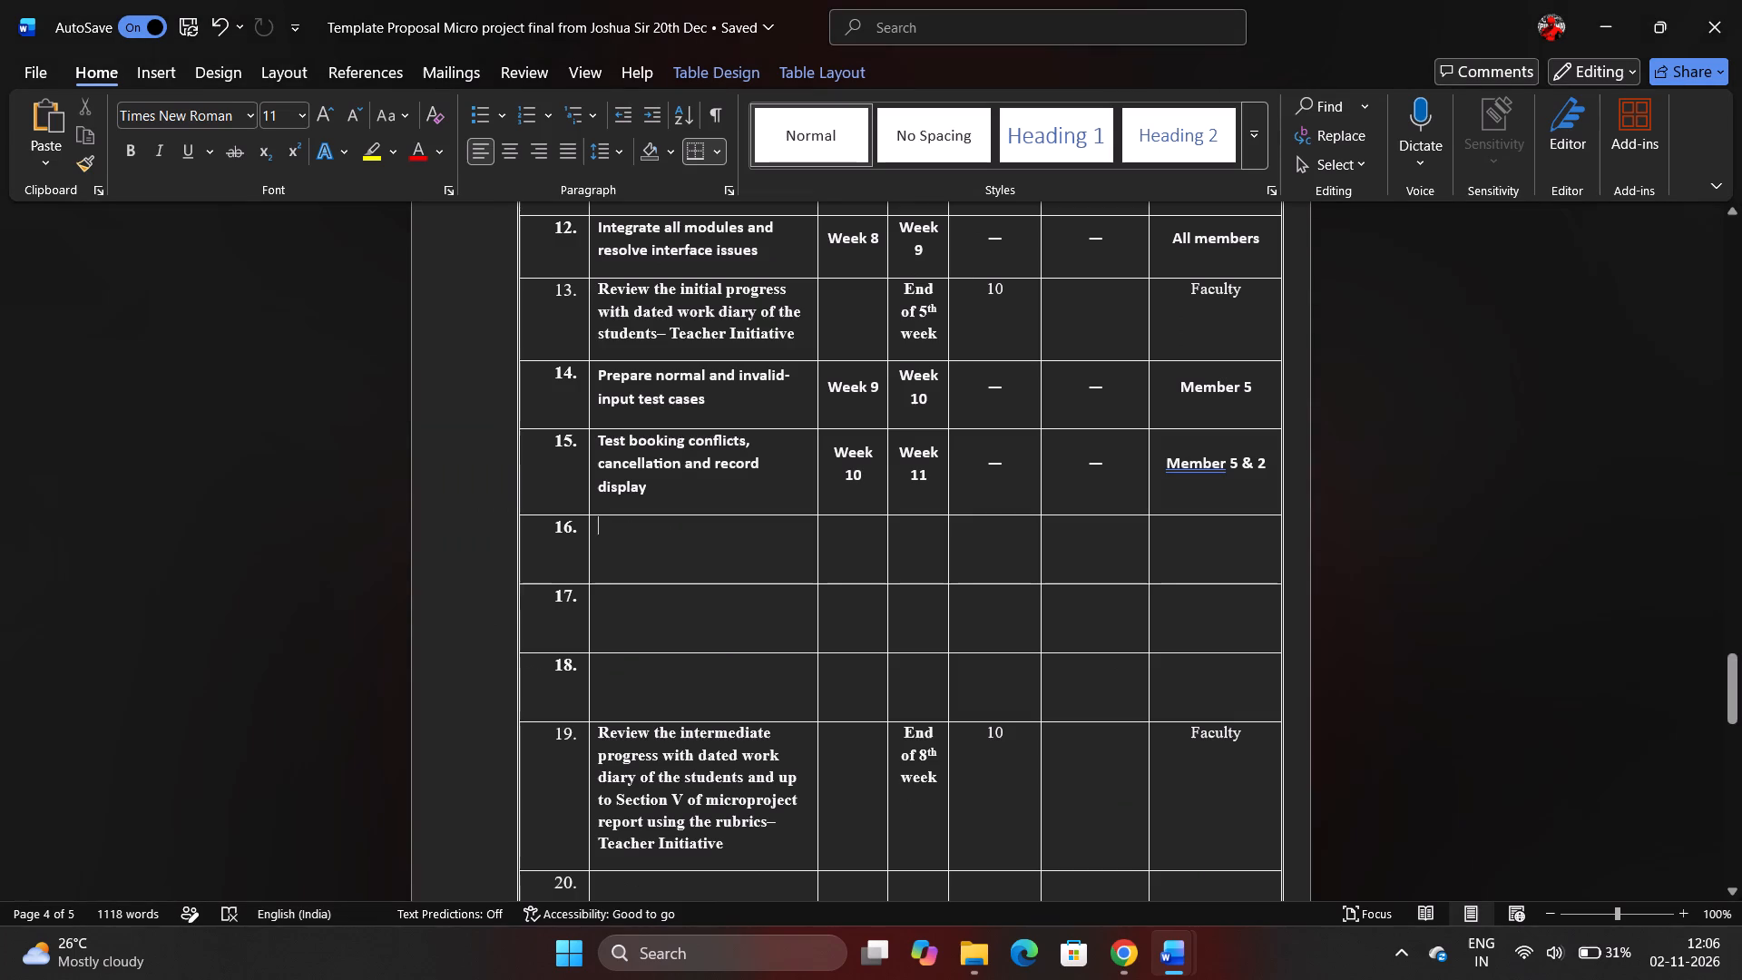
pyautogui.moveTo(607, 541); pyautogui.dragTo(1236, 572)
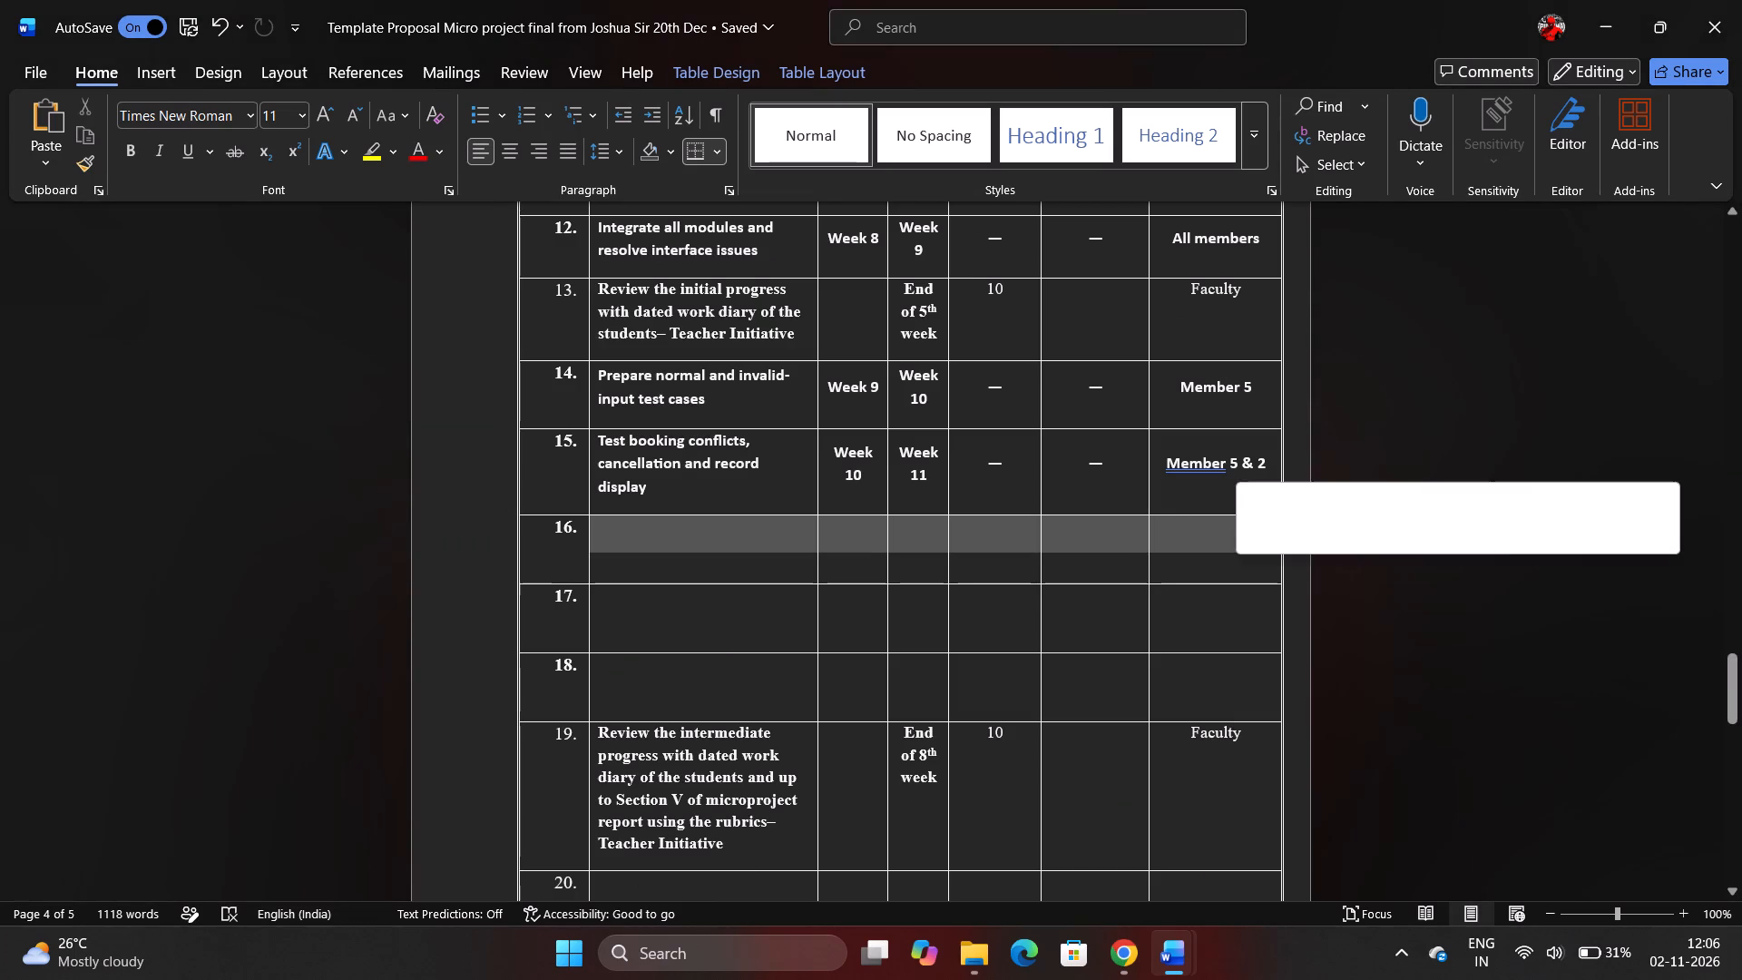
pyautogui.hotkey('ctrl', 'v')
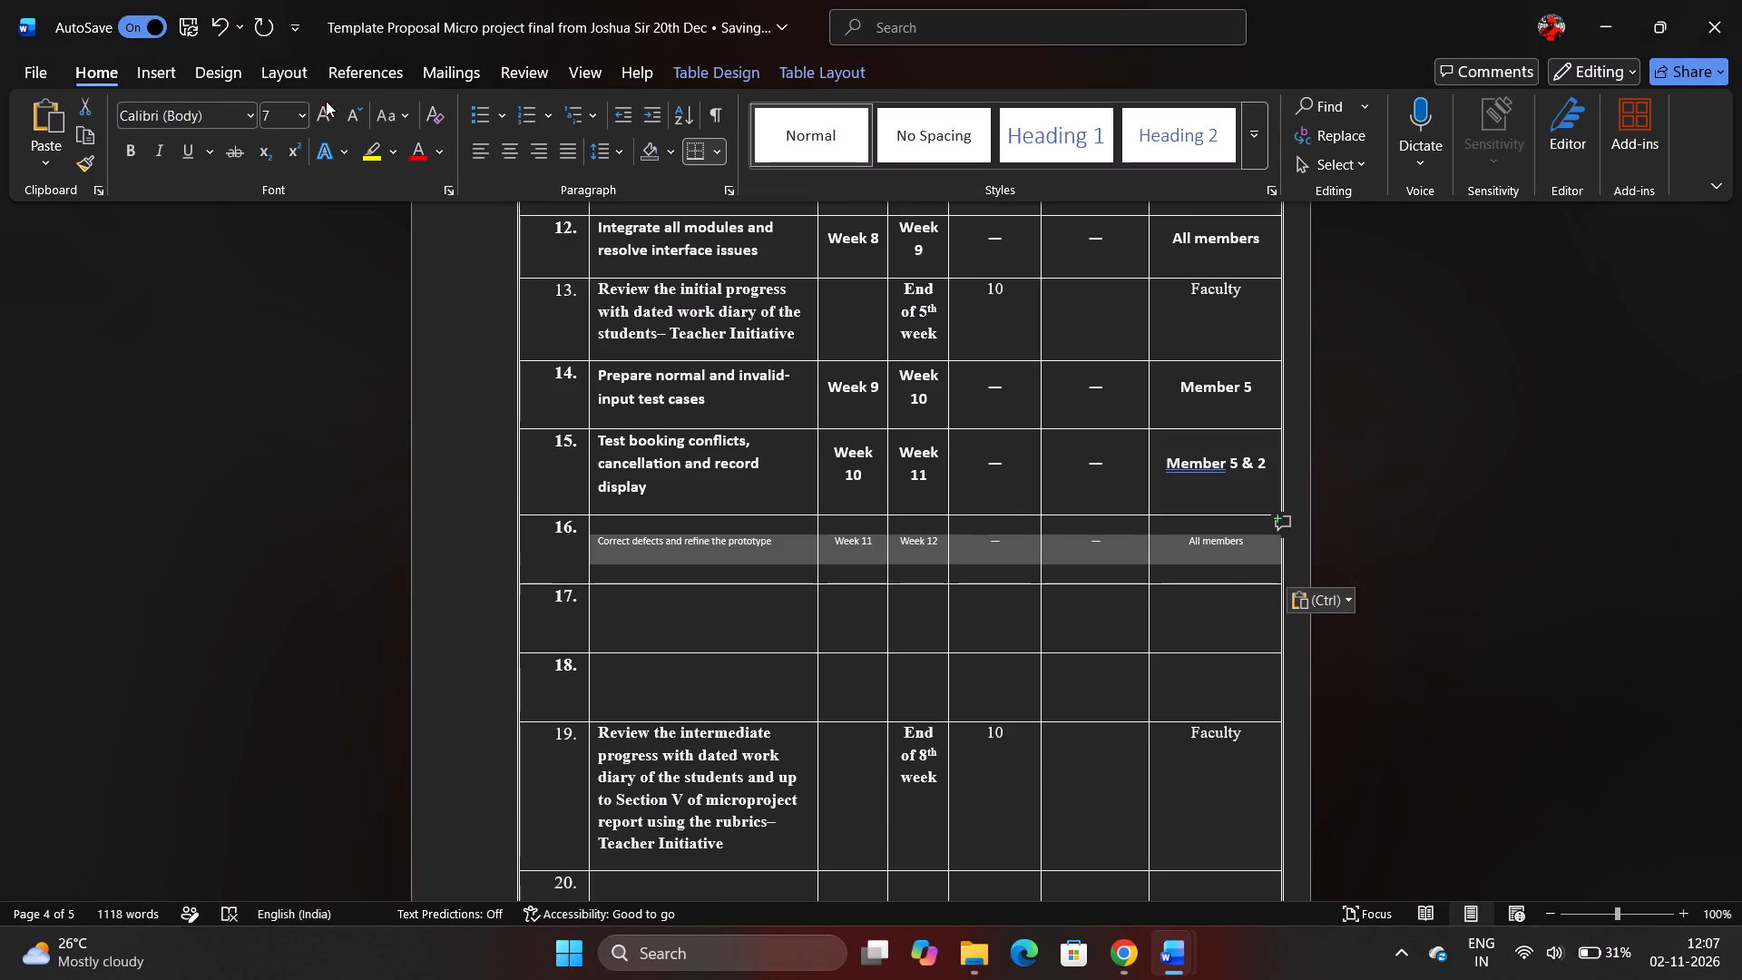
# Format the row 16 entries, from activity to responsible person, as bold at font size 11.
pyautogui.click(296, 115)
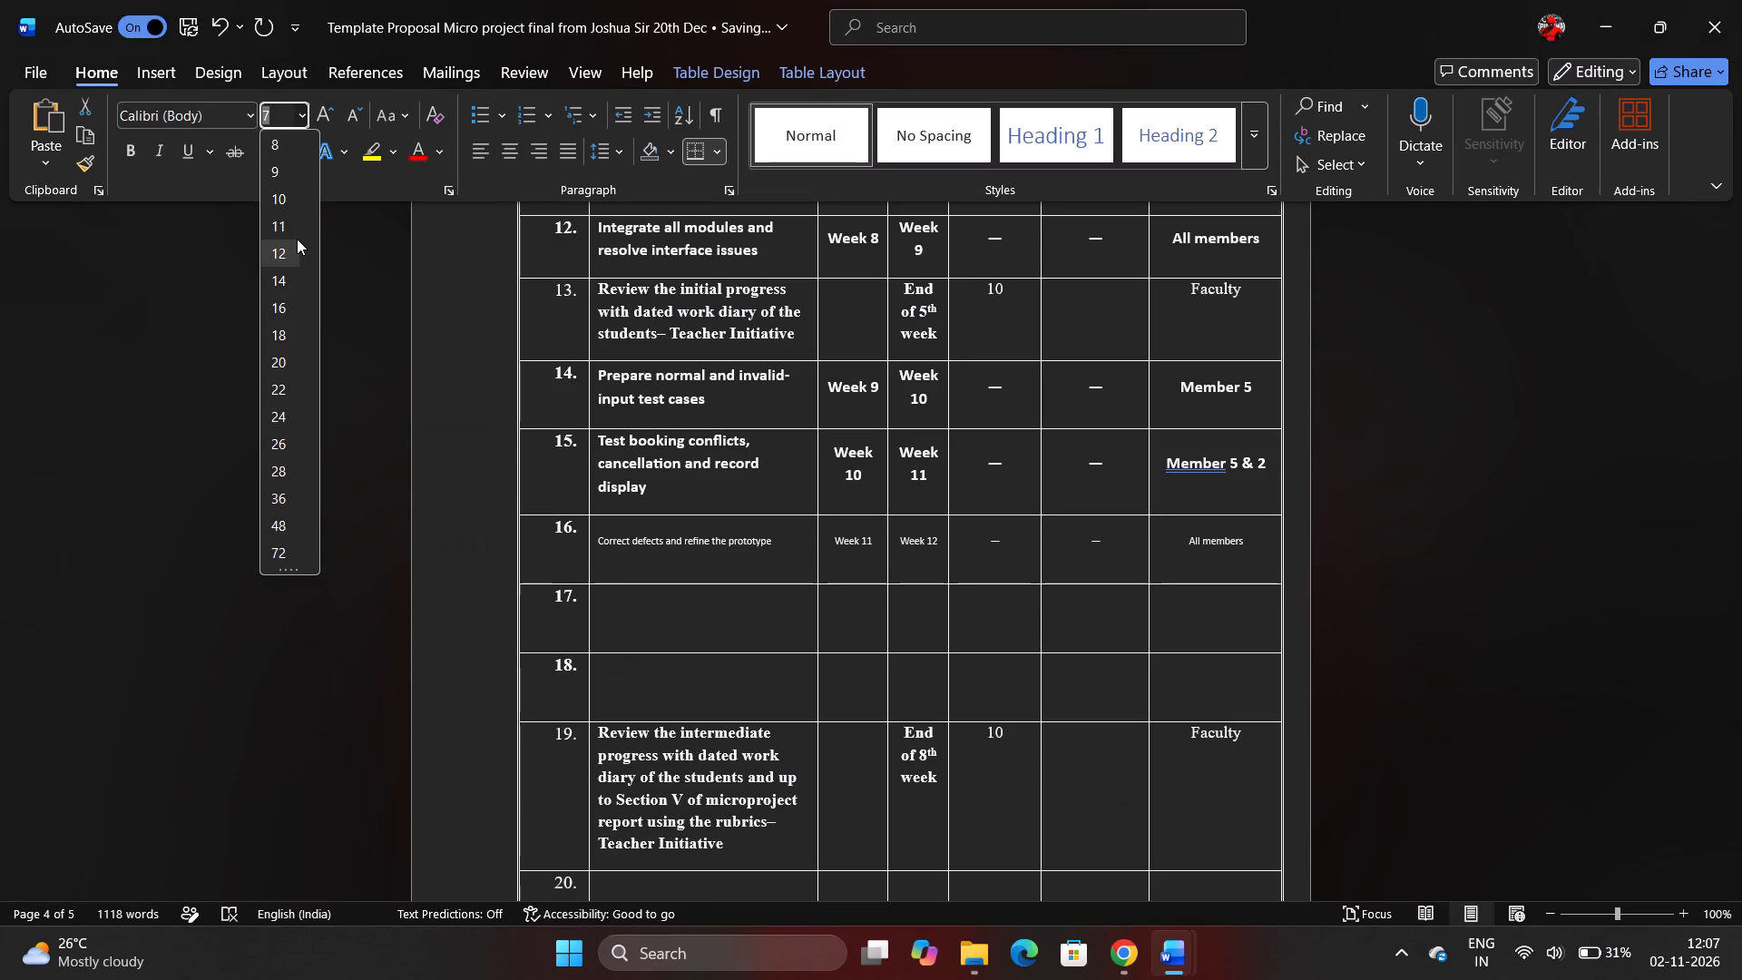
pyautogui.click(296, 239)
pyautogui.click(126, 157)
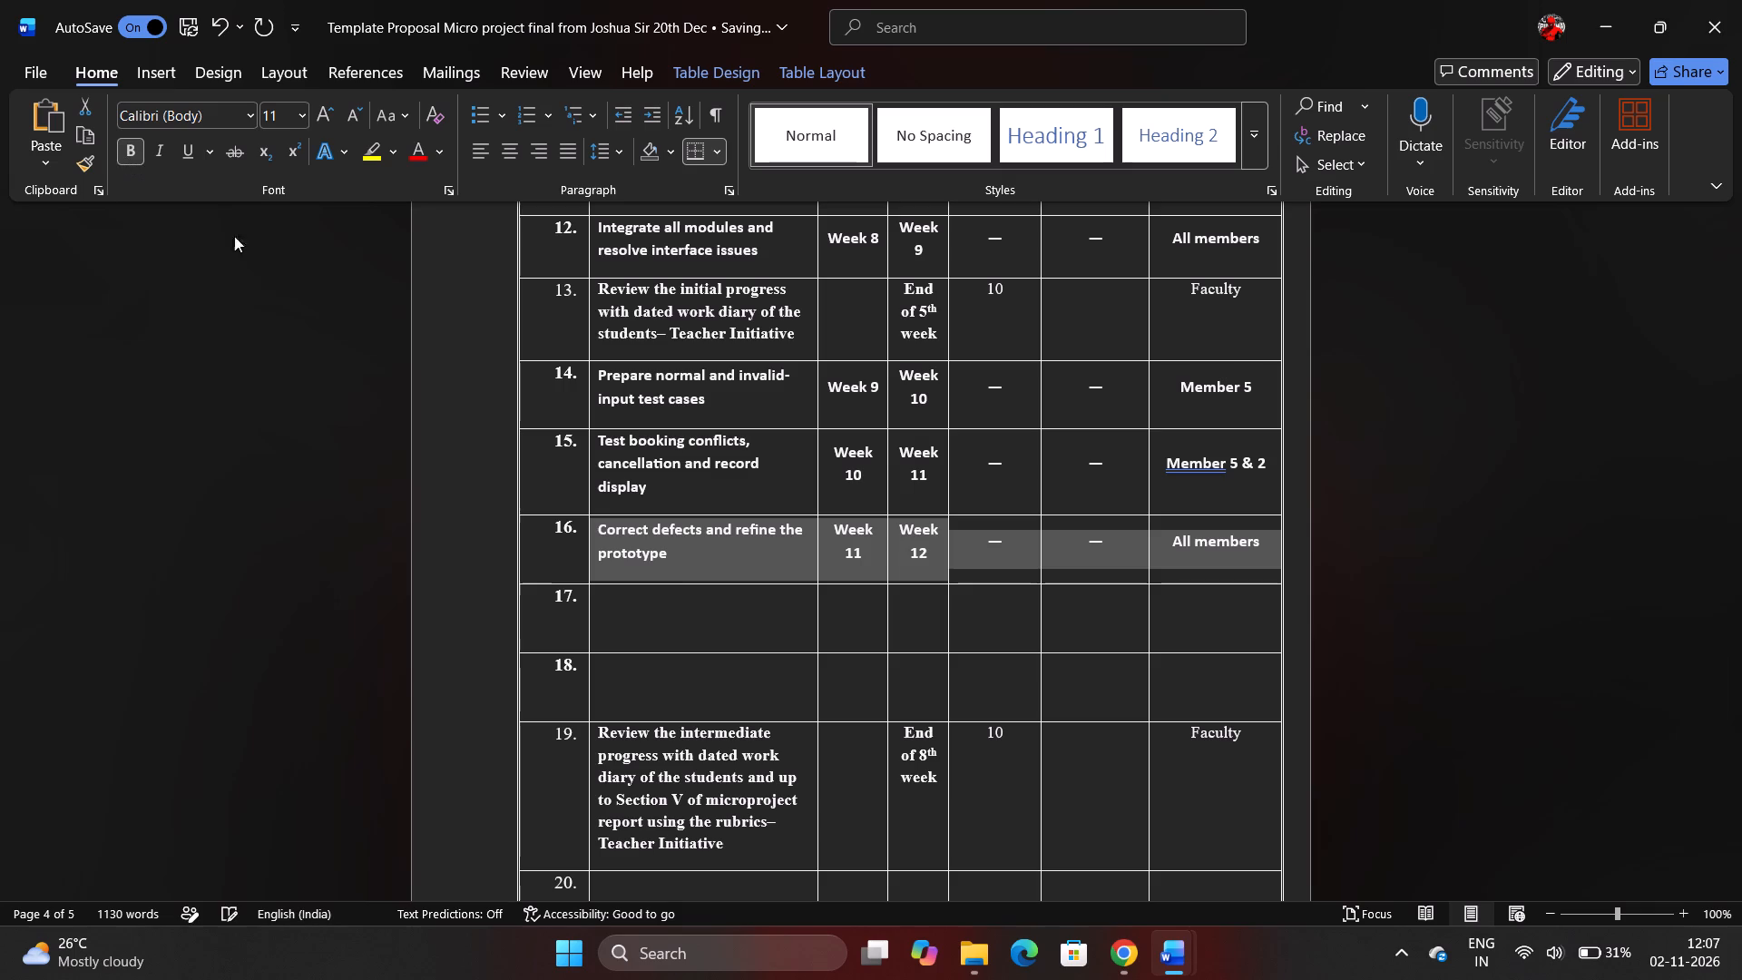
pyautogui.click(680, 576)
# Copy the "Prepare report, work diary and seminar presentation" entry, from activity to responsible person, from the Complete Action Plan draft into row 17.
pyautogui.scroll(-1, 680, 576)
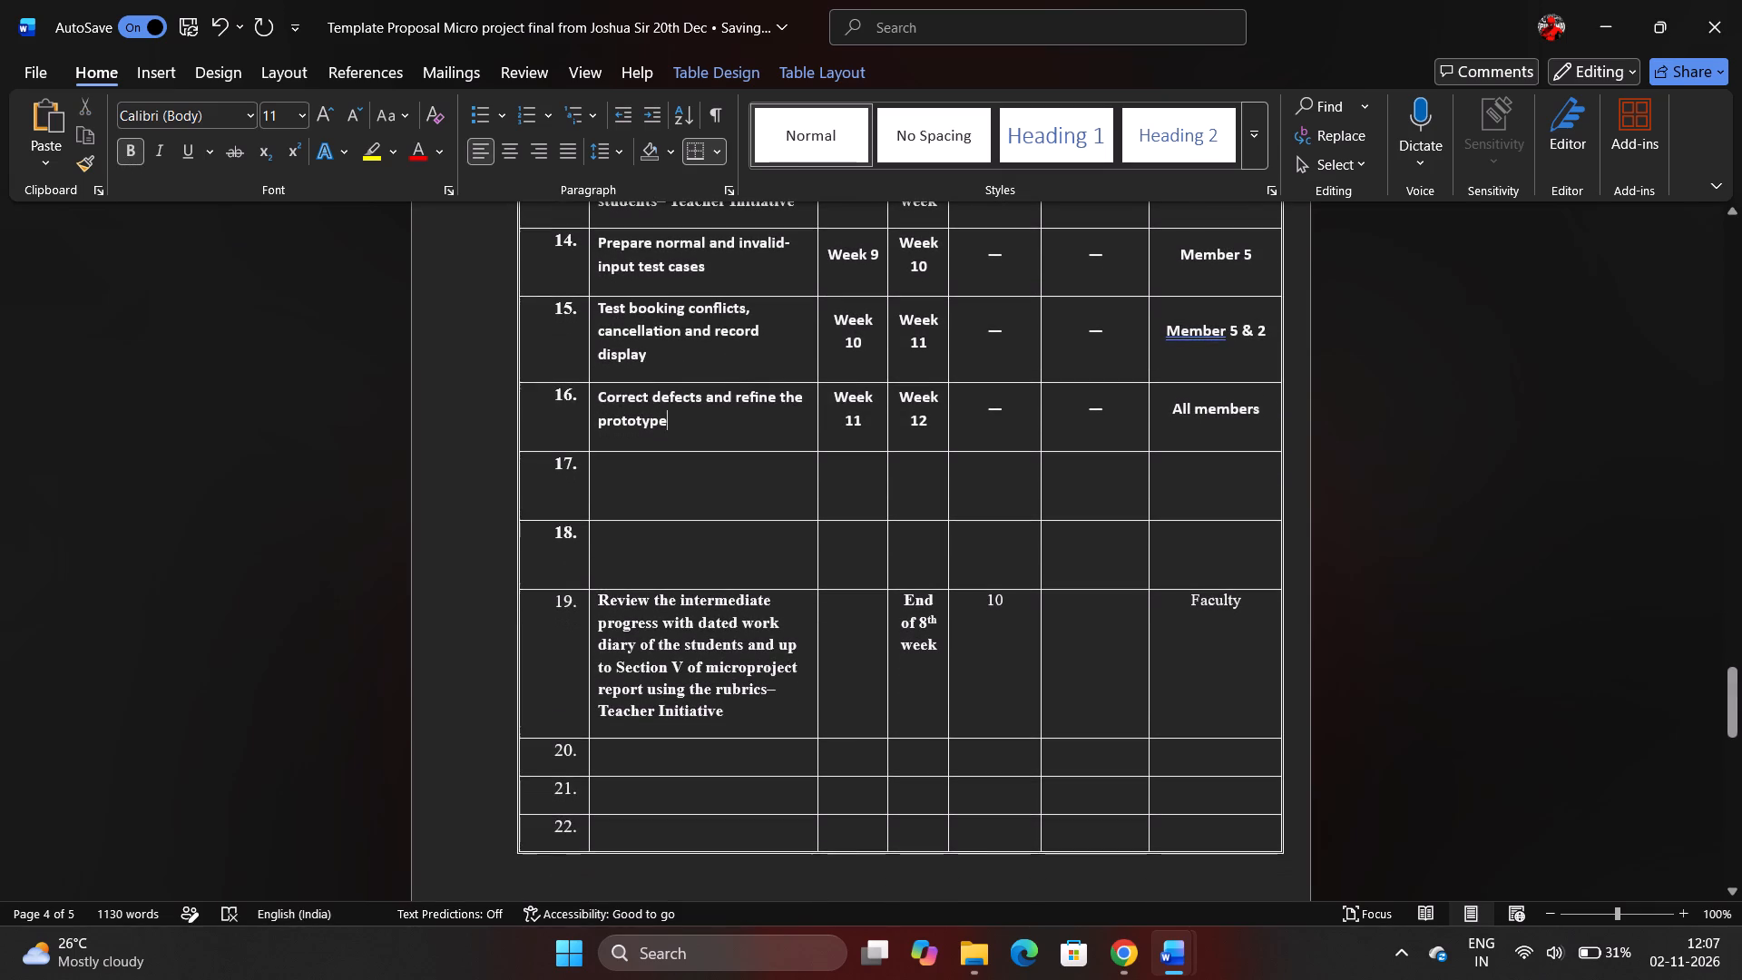
pyautogui.hotkey('alt', 'Tab')
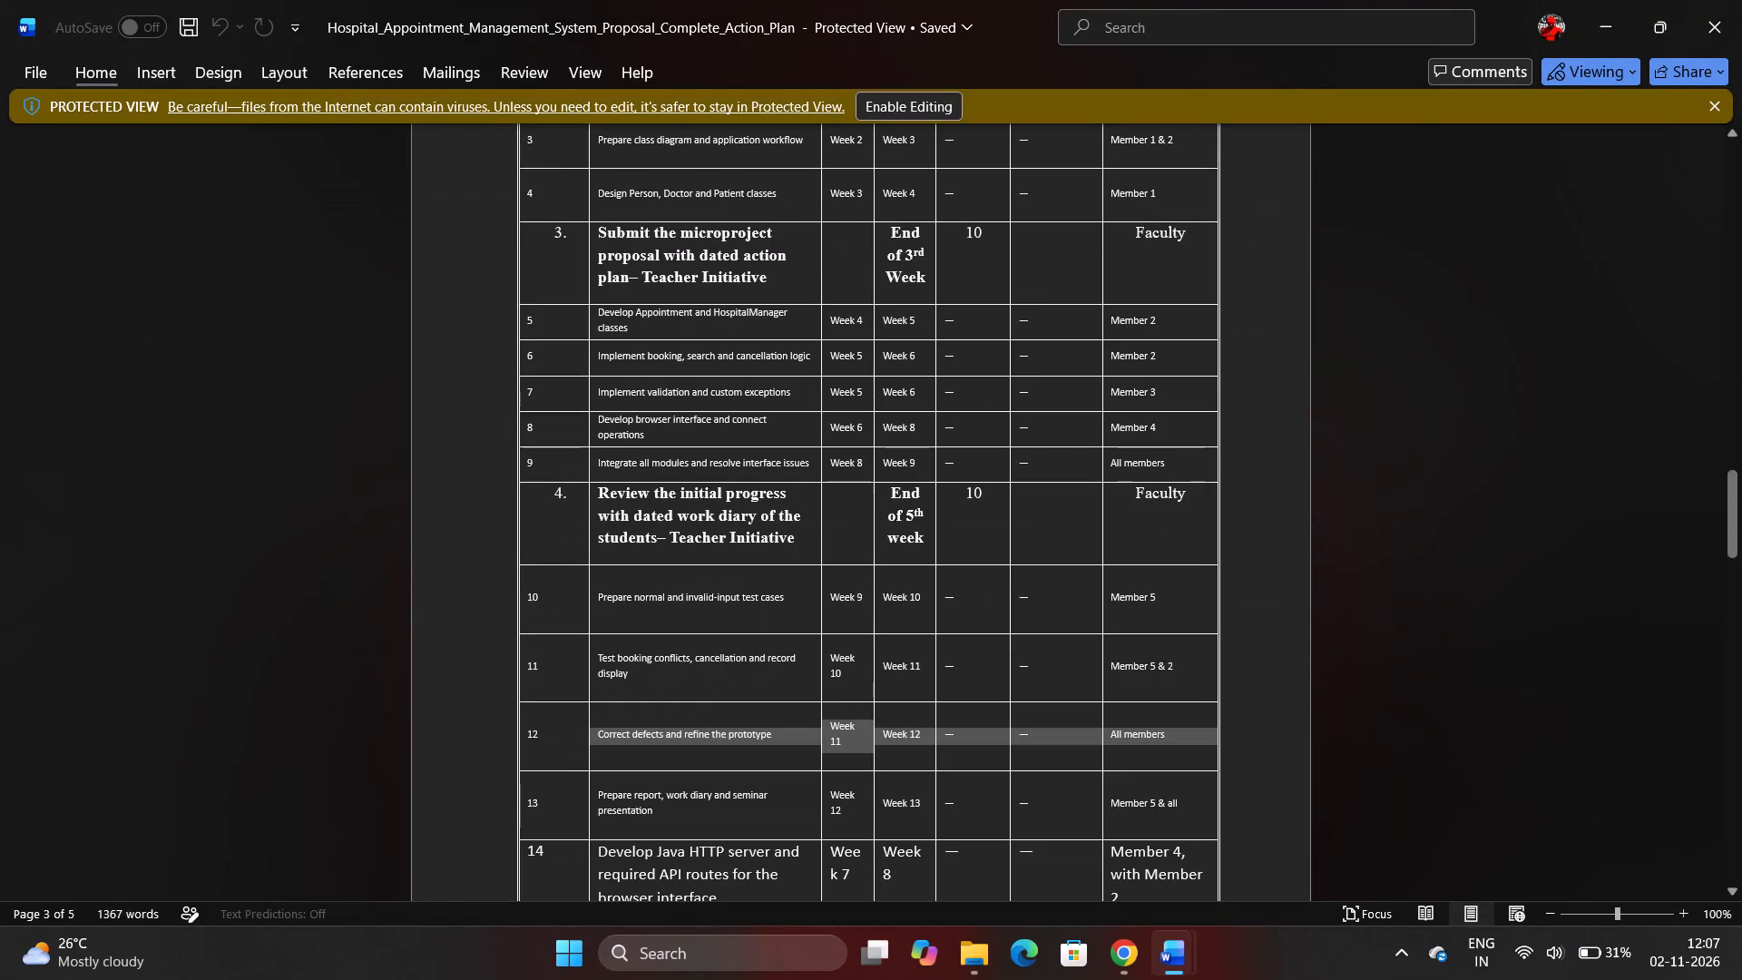
pyautogui.moveTo(599, 792); pyautogui.dragTo(1168, 791)
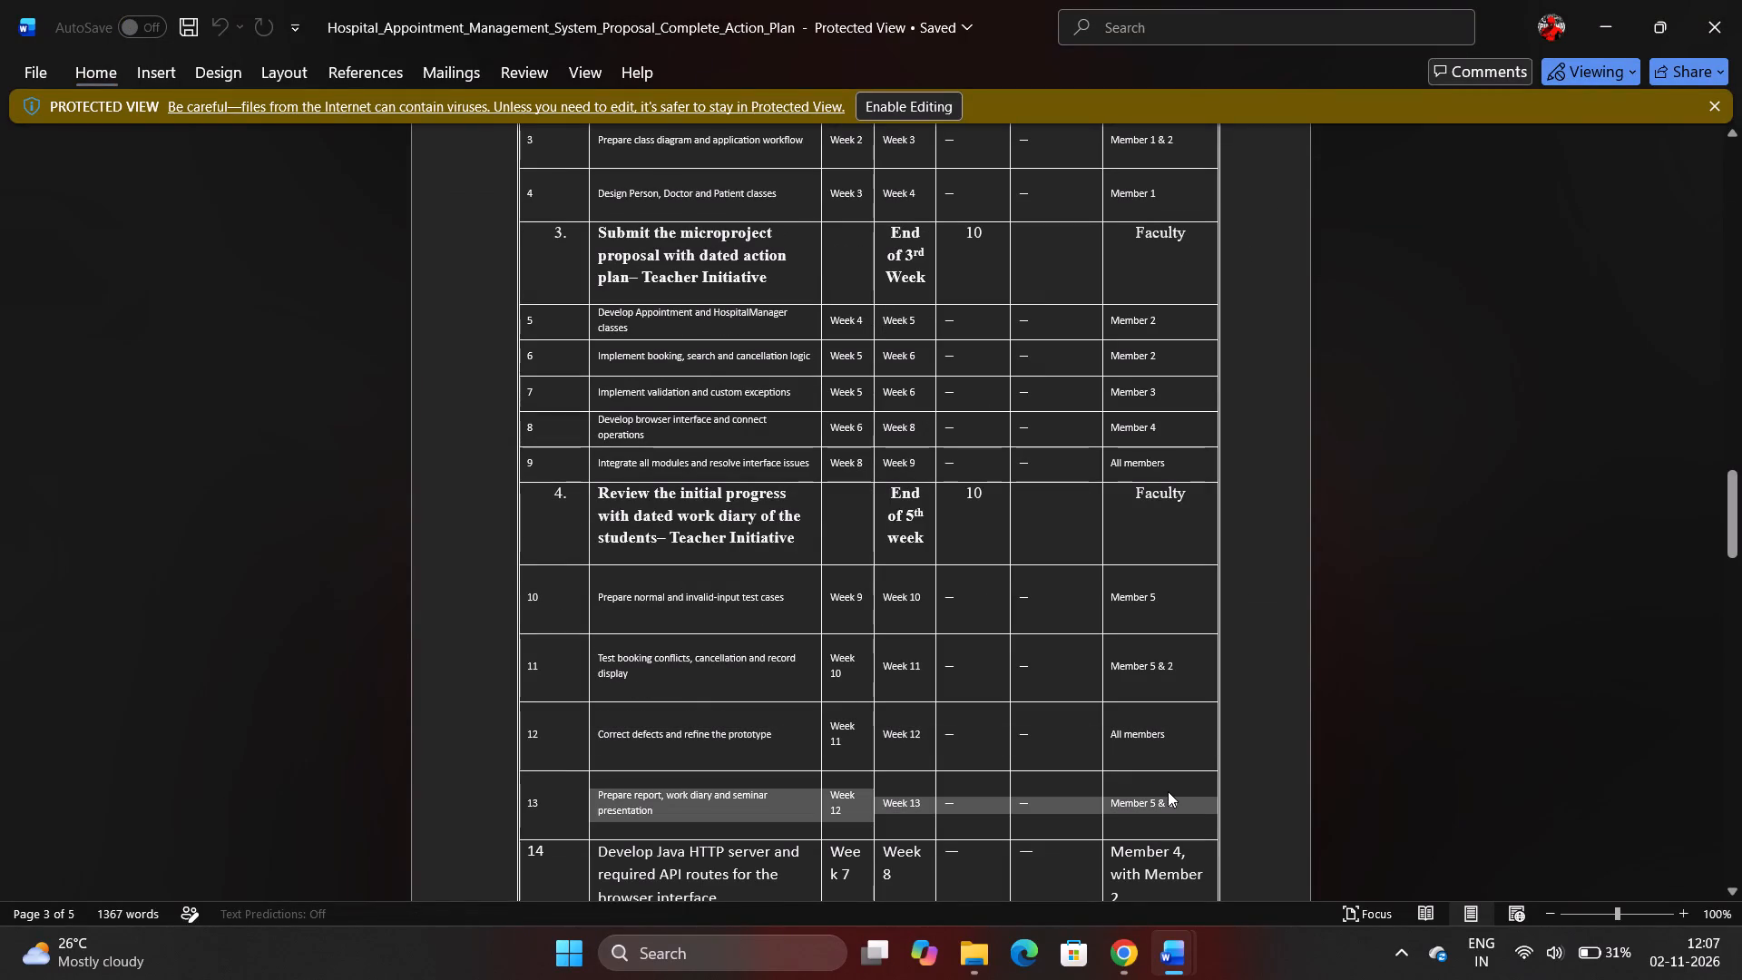
pyautogui.hotkey('ctrl', 'c')
pyautogui.hotkey('alt', 'Tab')
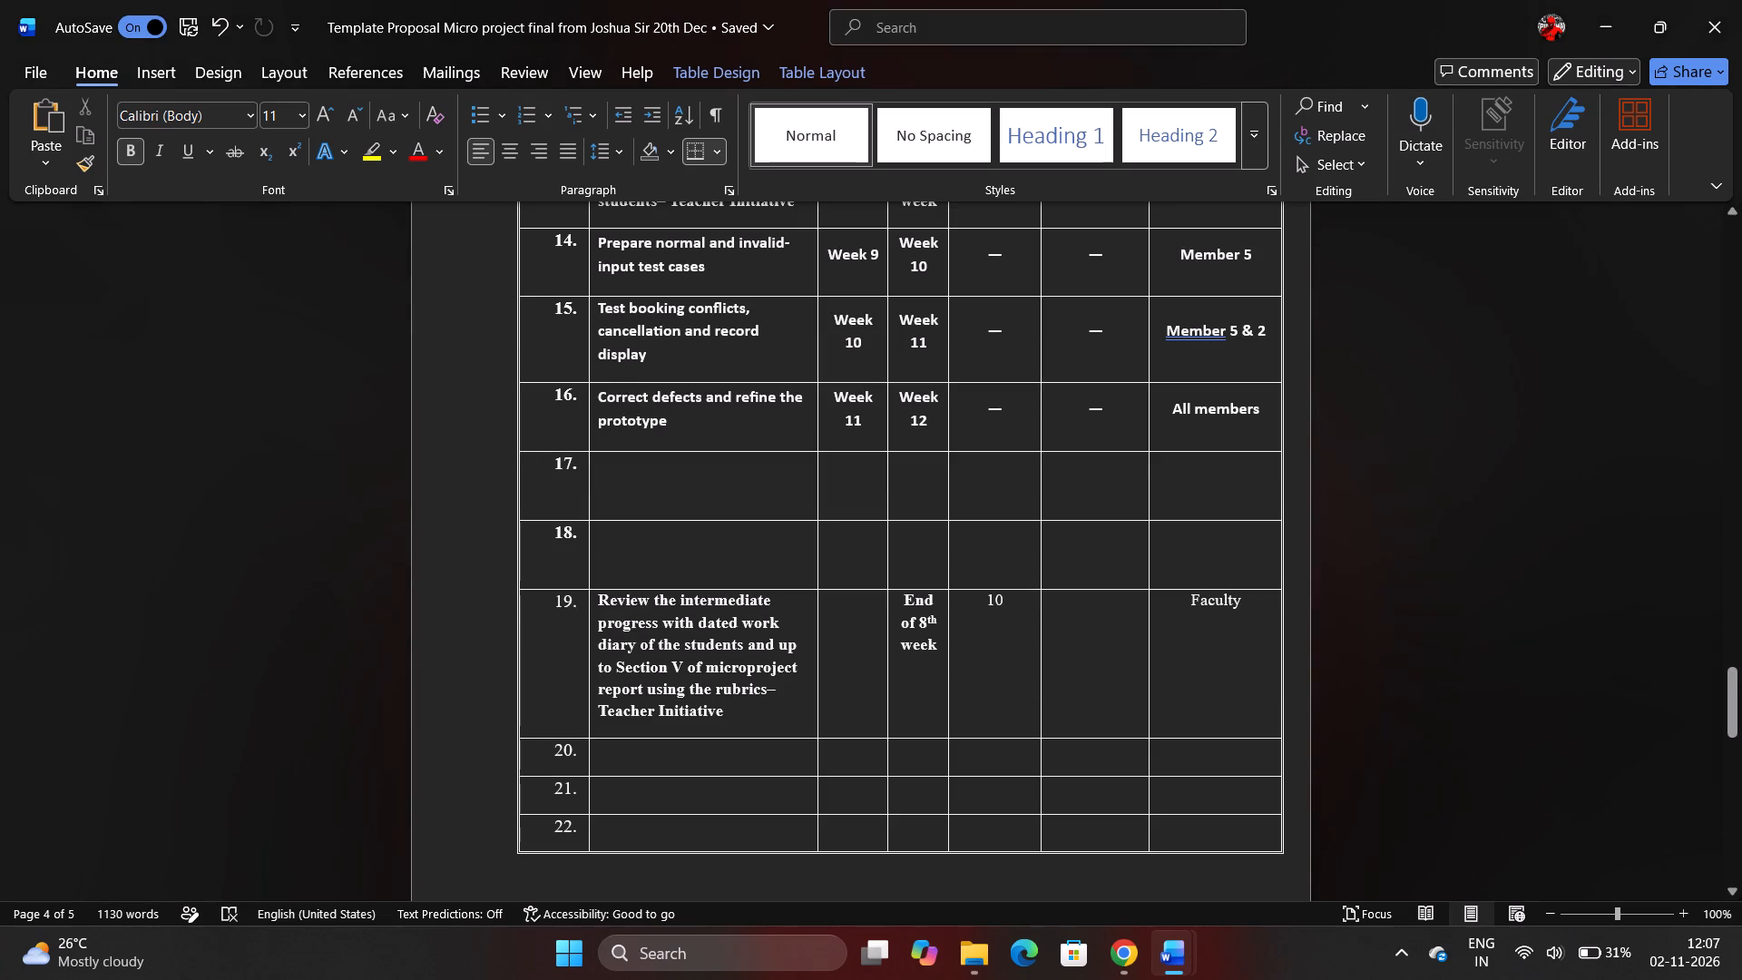
pyautogui.click(606, 476)
pyautogui.moveTo(606, 476); pyautogui.dragTo(1238, 506)
pyautogui.hotkey('ctrl', 'v')
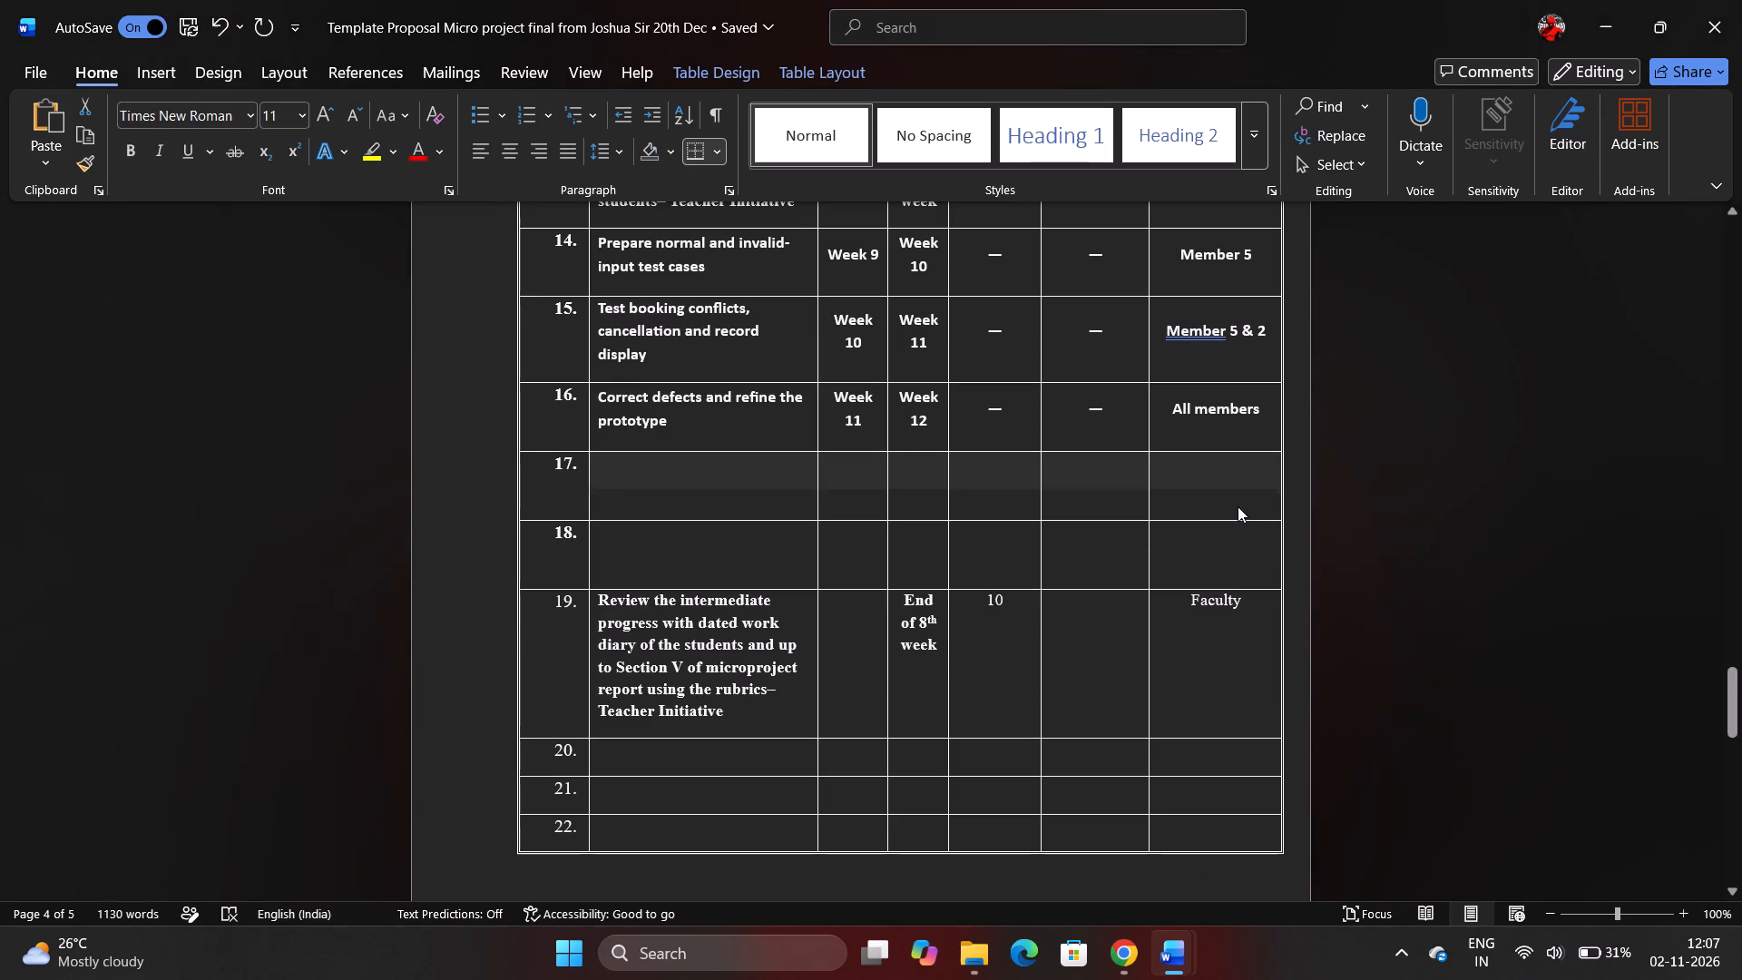
# Format the row 17 entries, from activity to responsible person, as bold at font size 11.
pyautogui.click(303, 118)
pyautogui.doubleClick(277, 240)
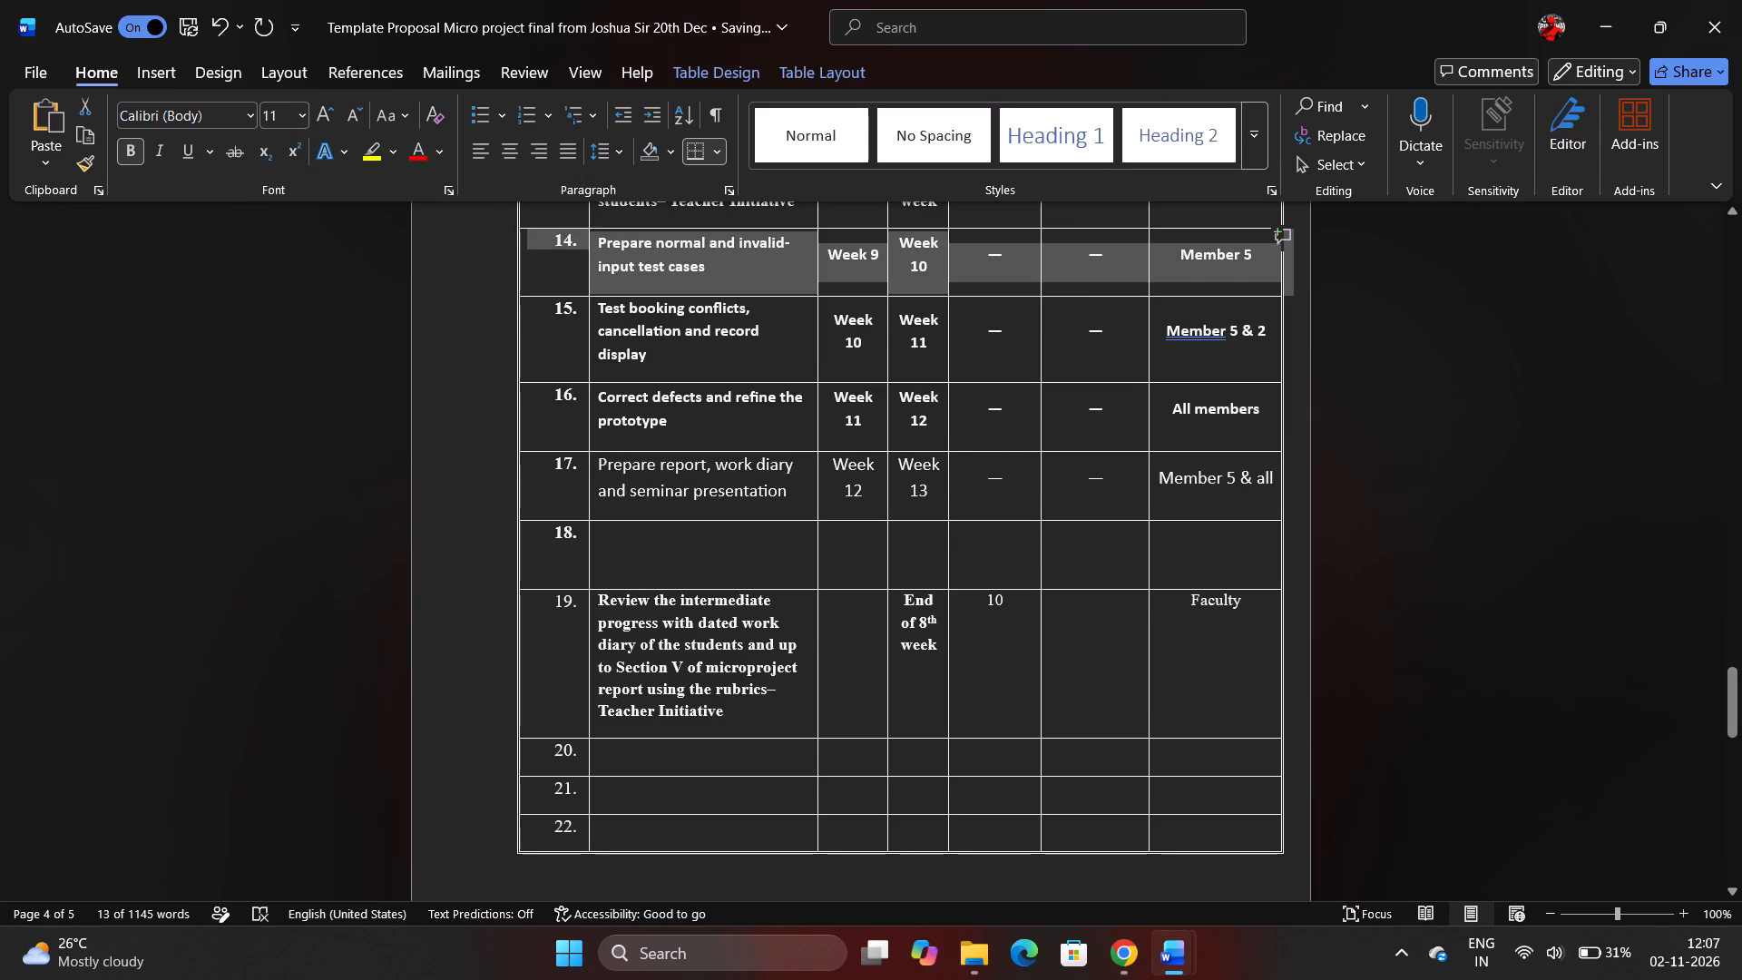
pyautogui.click(602, 477)
pyautogui.moveTo(602, 477); pyautogui.dragTo(1225, 501)
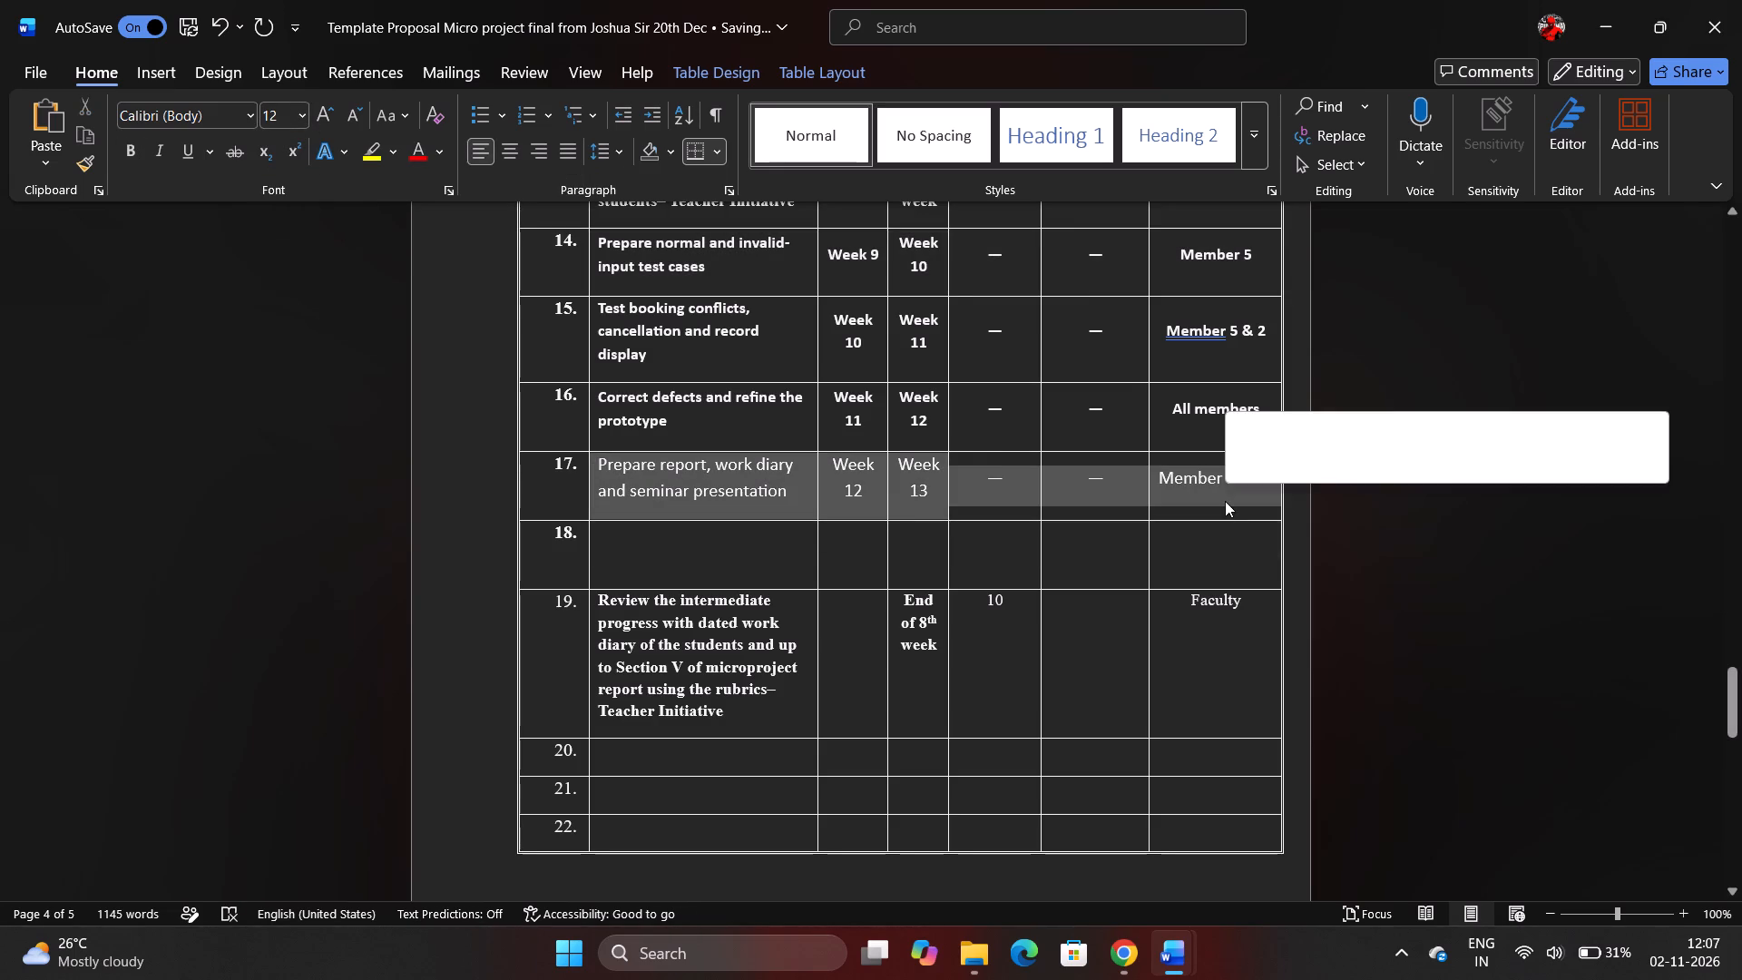
pyautogui.moveTo(300, 121); pyautogui.dragTo(289, 201)
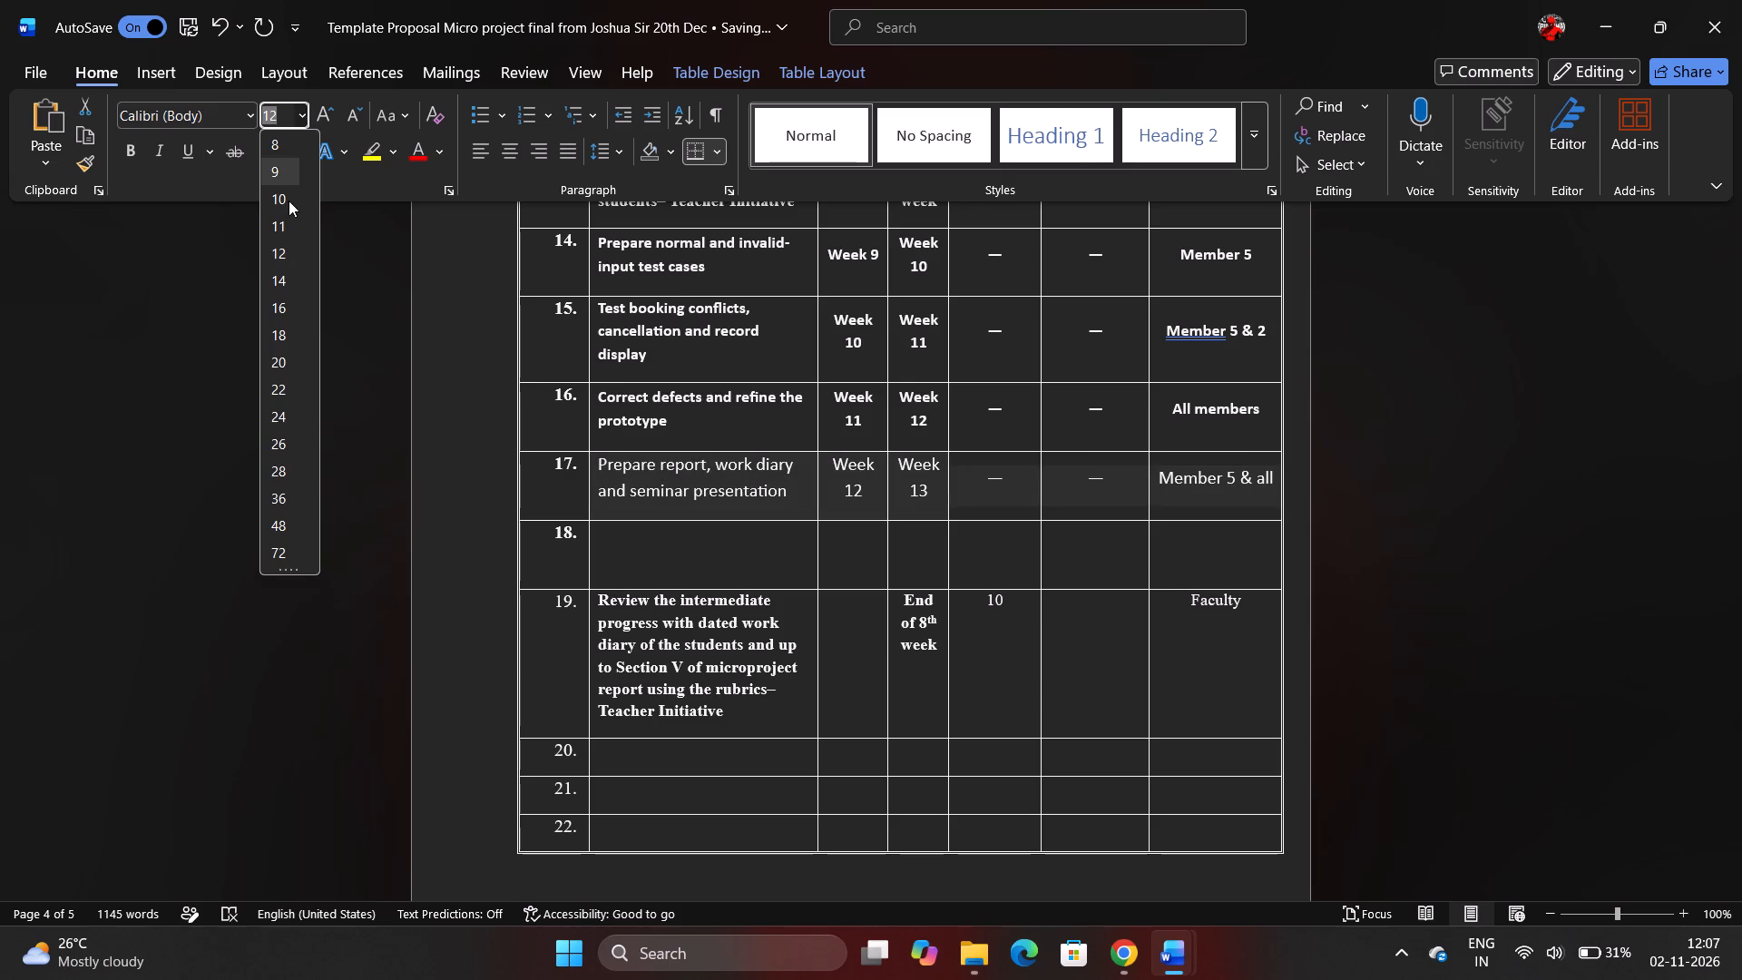
pyautogui.moveTo(289, 201); pyautogui.dragTo(285, 223)
pyautogui.click(285, 223)
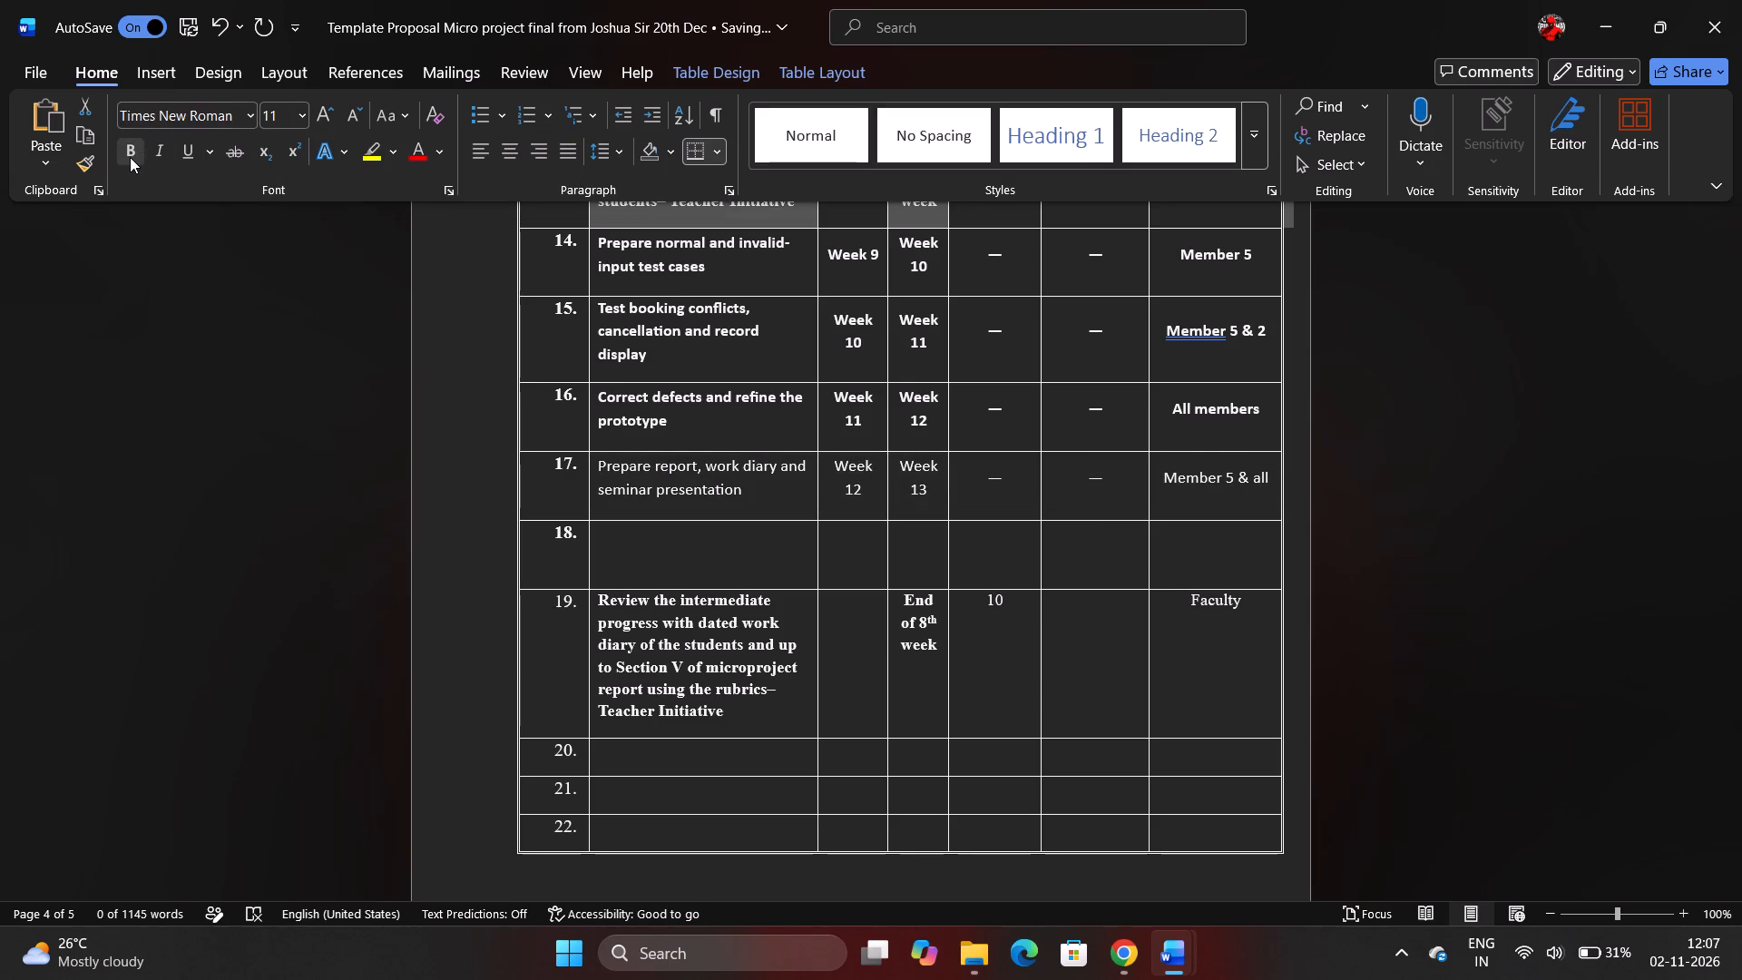
pyautogui.click(130, 157)
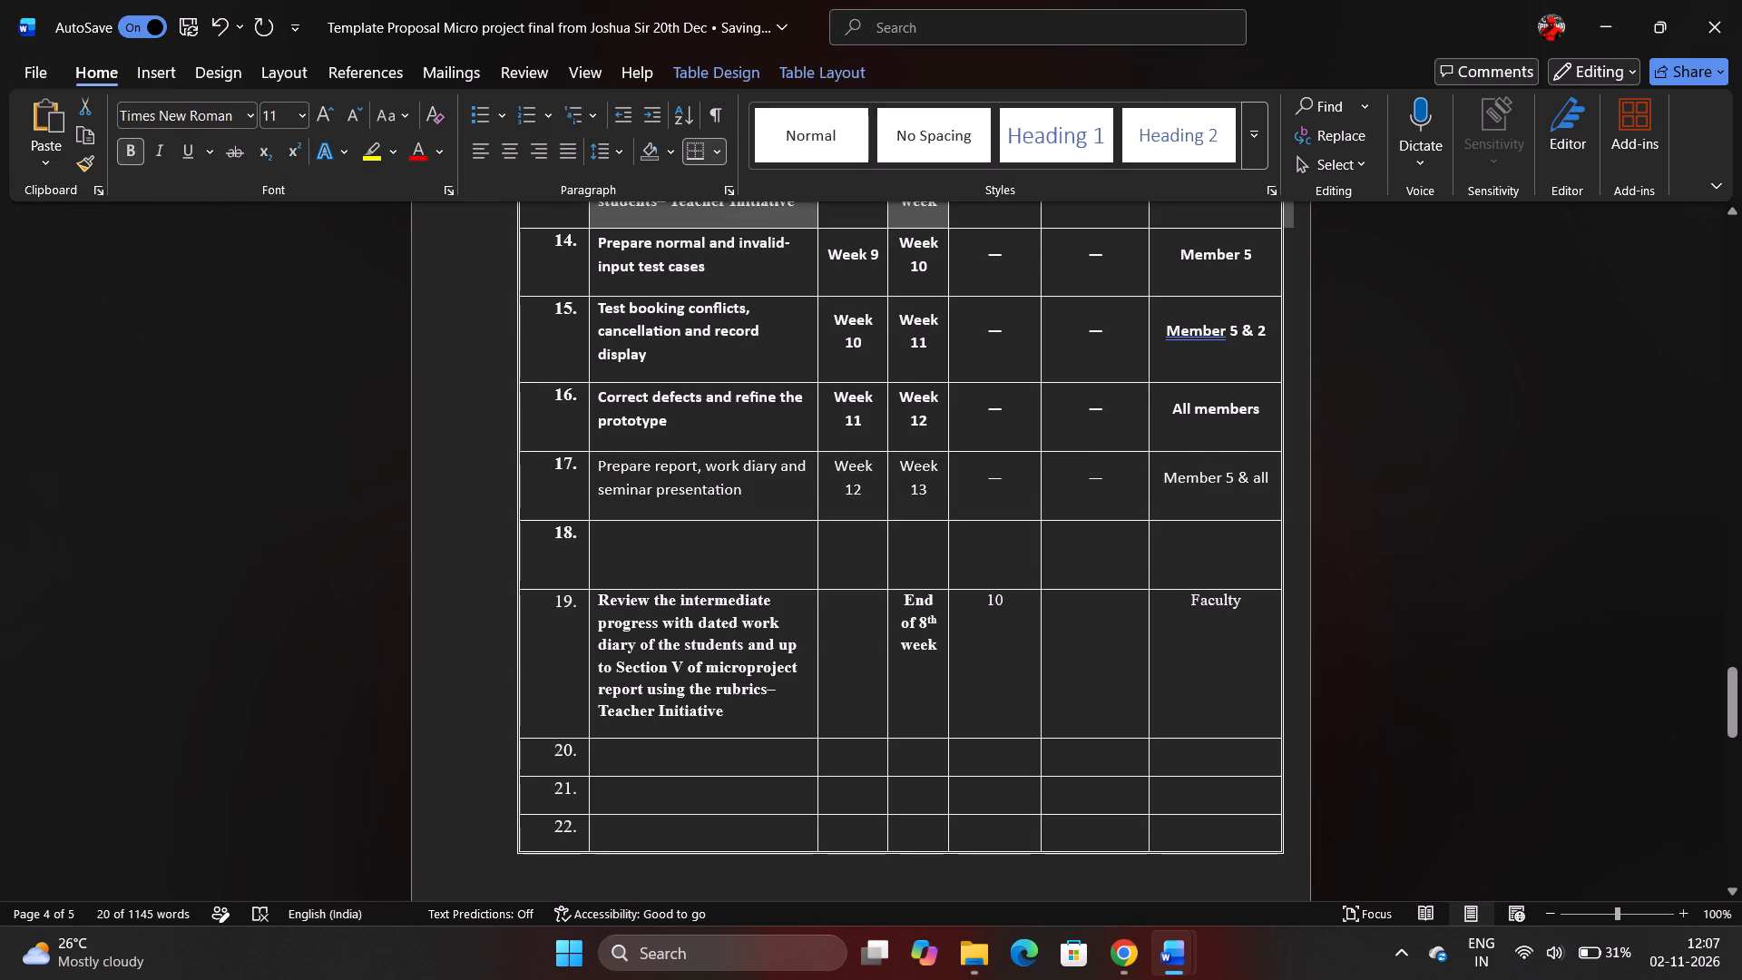
pyautogui.click(598, 471)
pyautogui.moveTo(598, 471); pyautogui.dragTo(1199, 484)
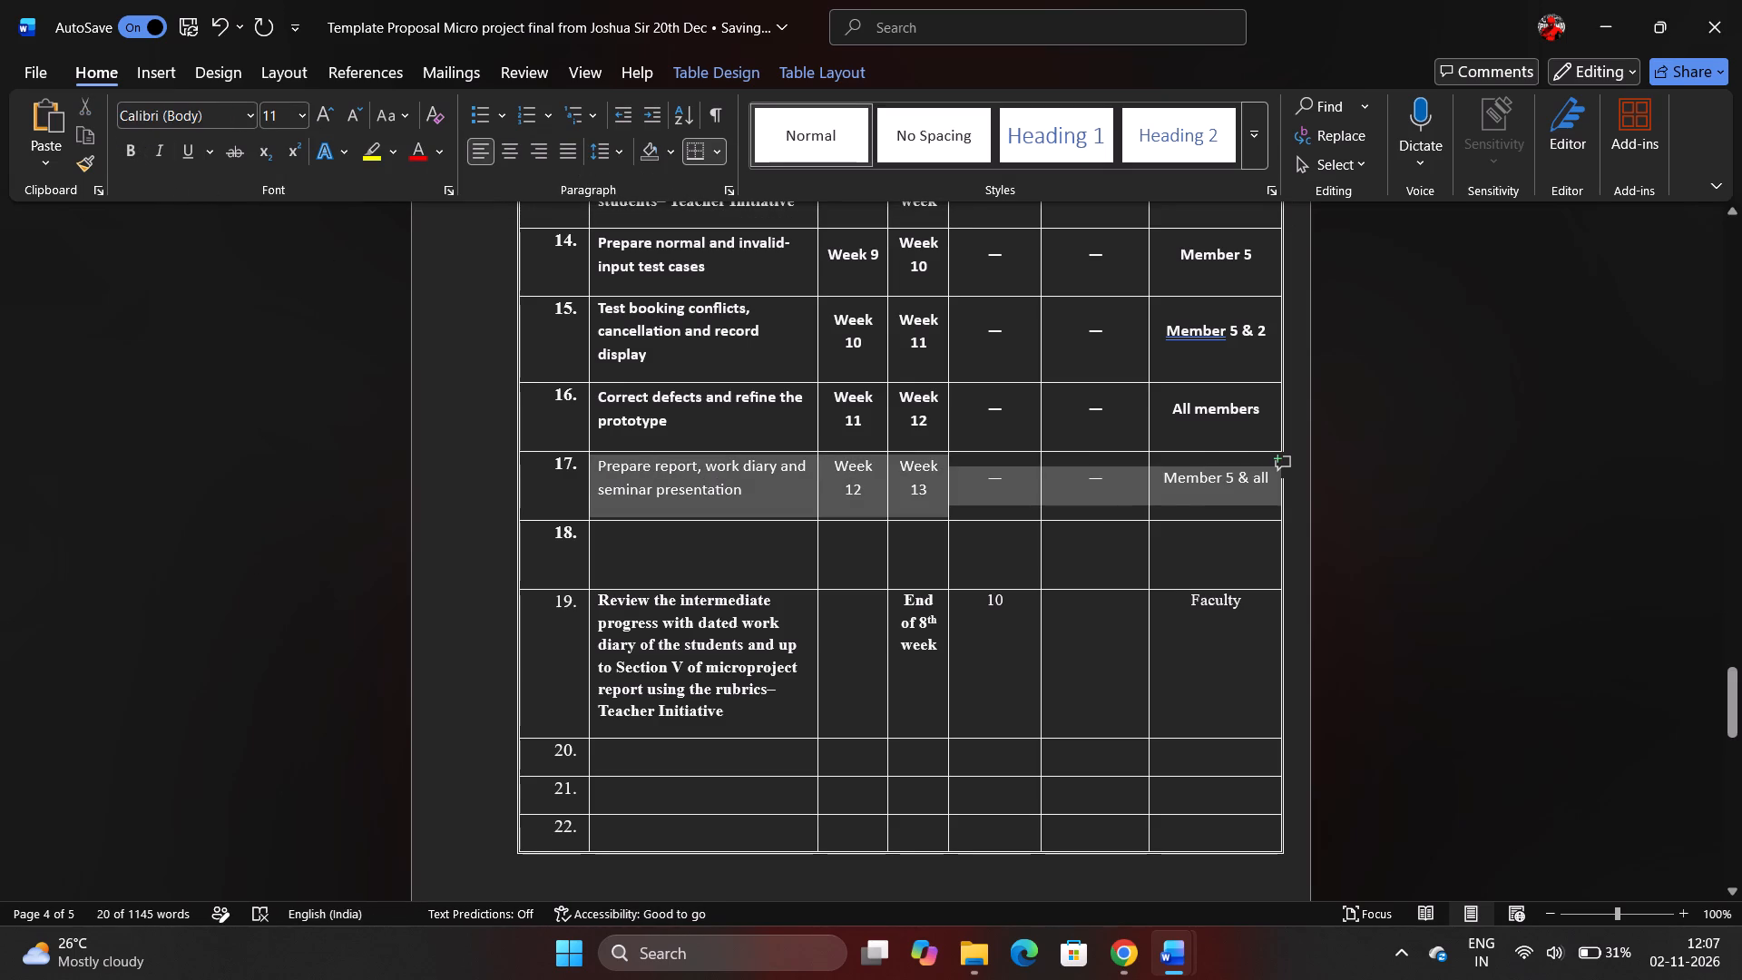
pyautogui.click(131, 142)
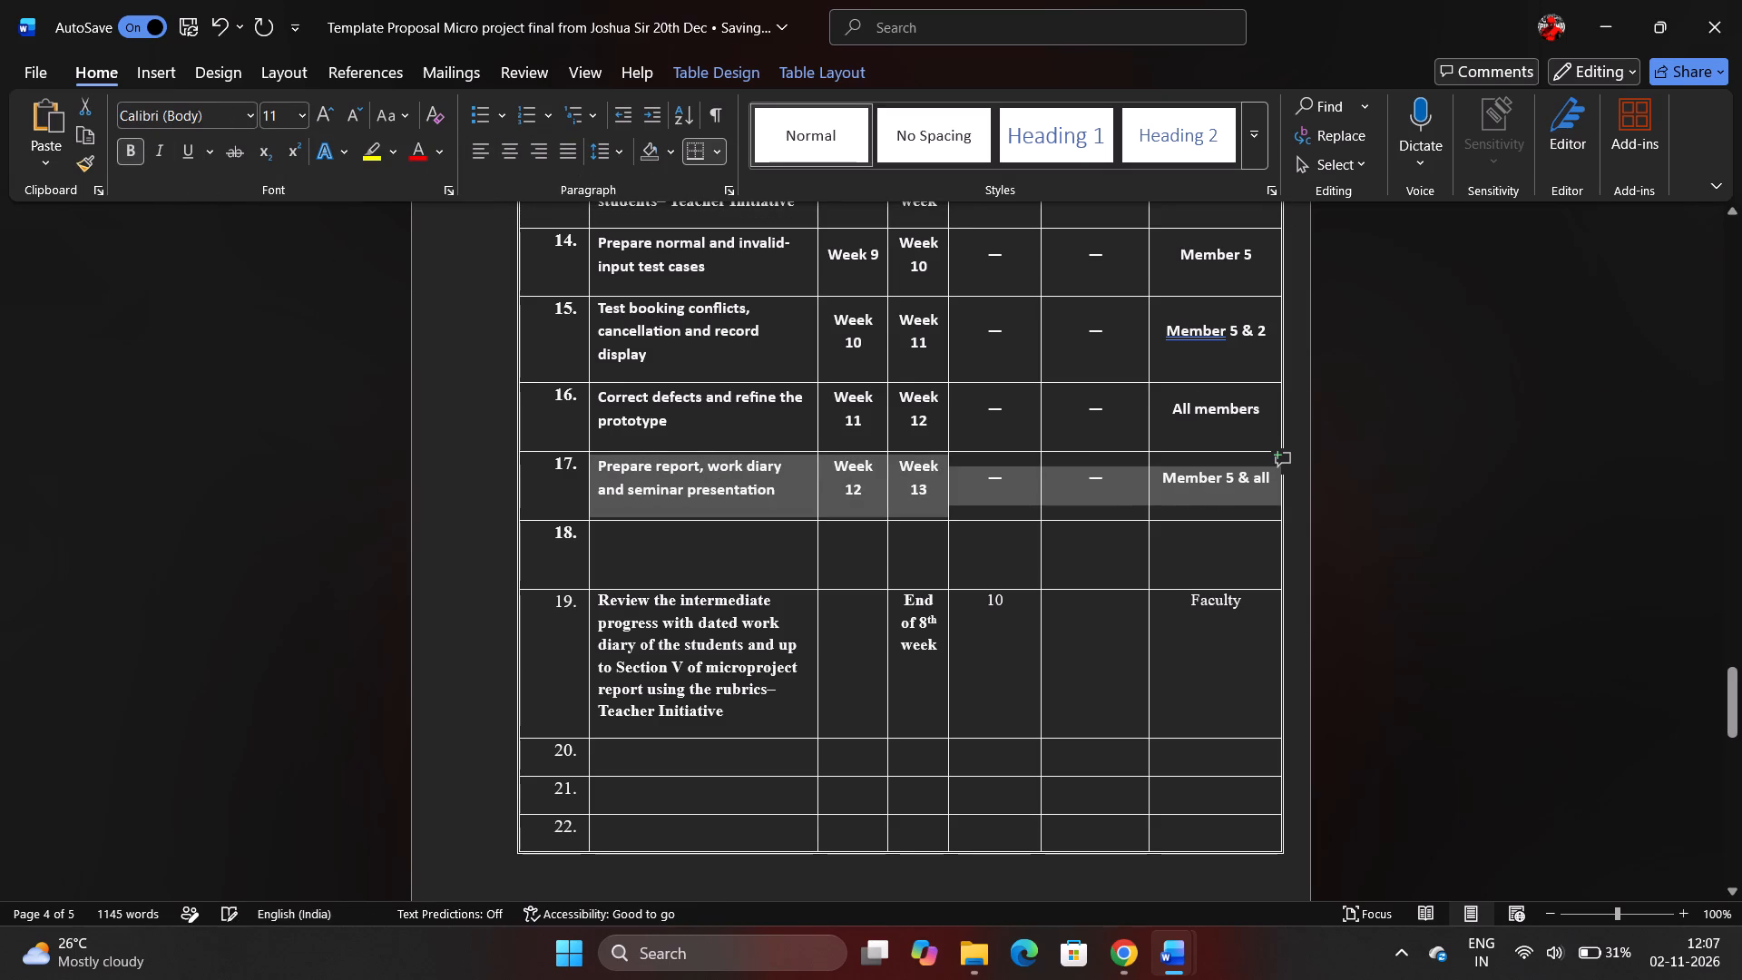
pyautogui.click(619, 554)
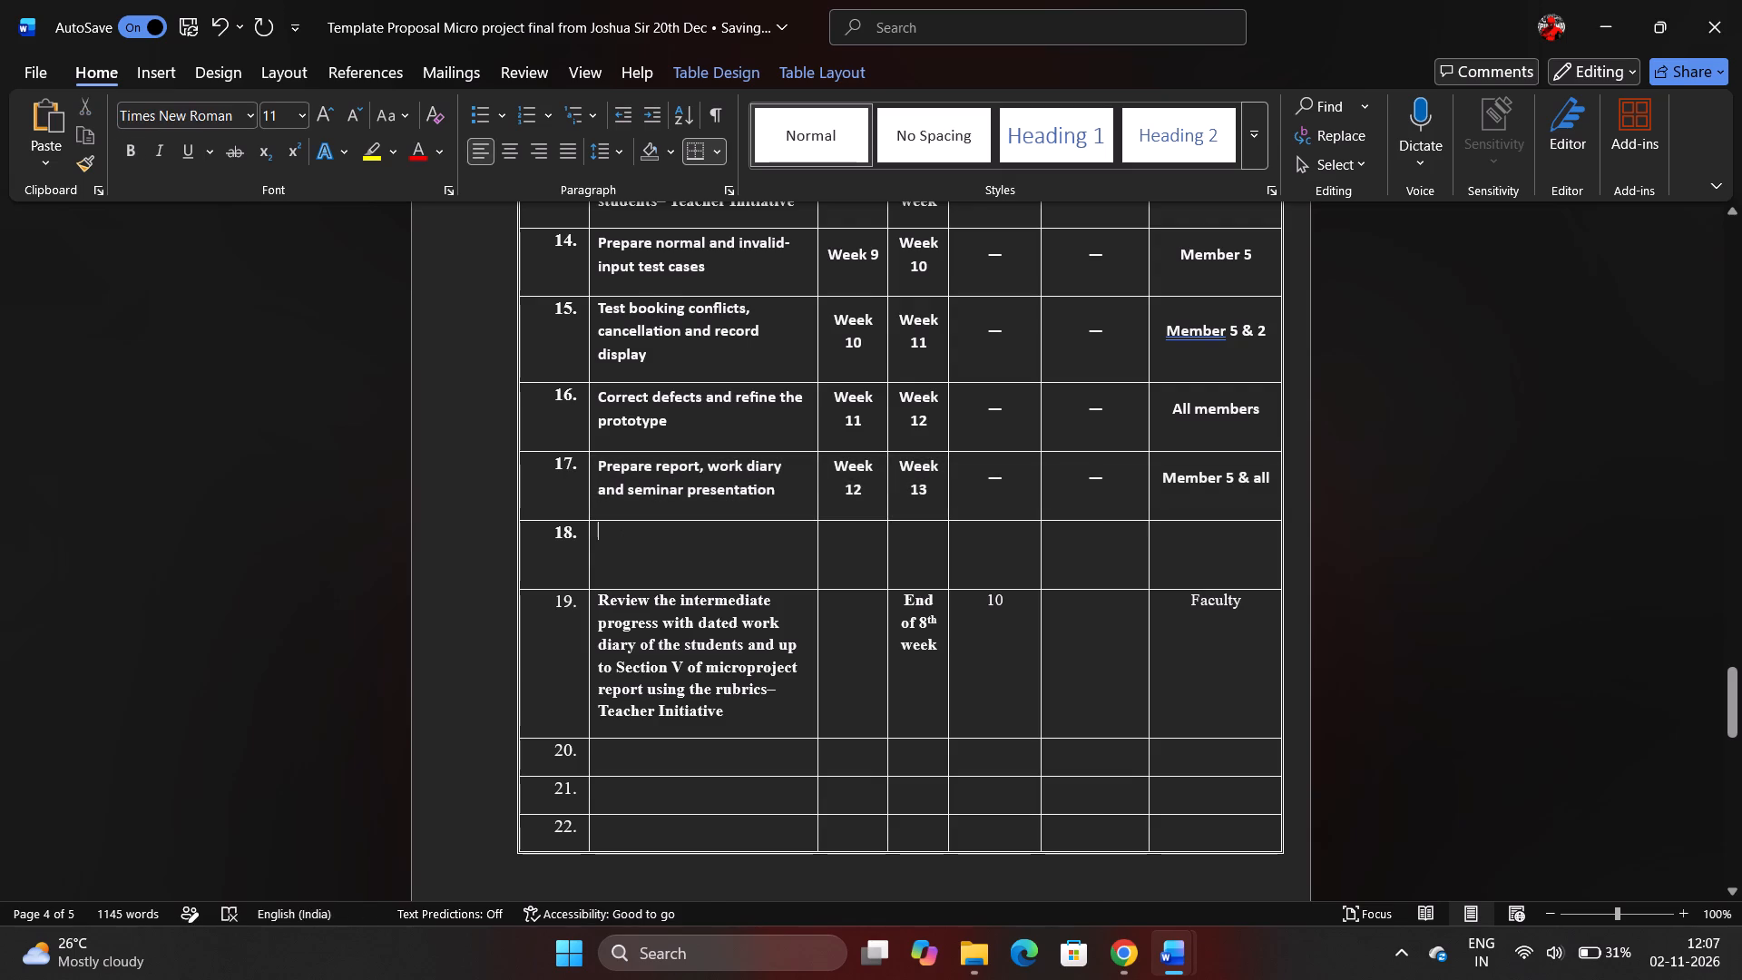
# Copy the "Develop Java HTTP server and required API routes for the browser interface" entry, through responsible person, from the Complete Action Plan draft into row 18.
pyautogui.hotkey('alt', 'Tab')
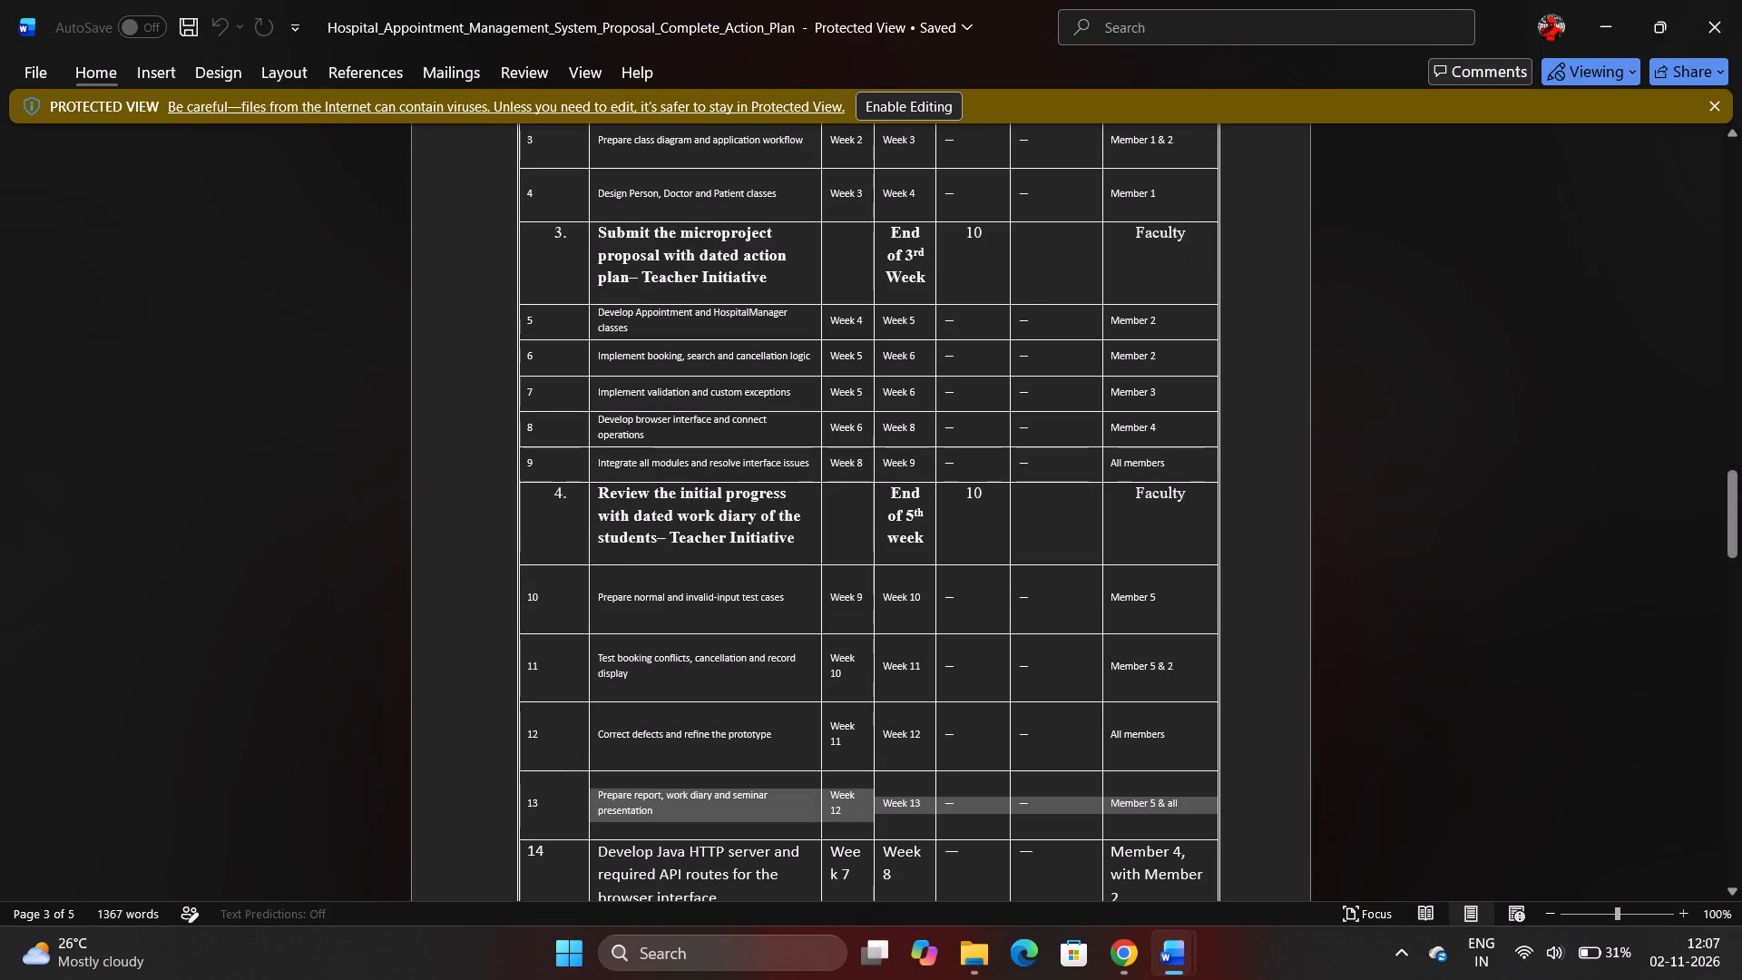
pyautogui.scroll(-2, 597, 684)
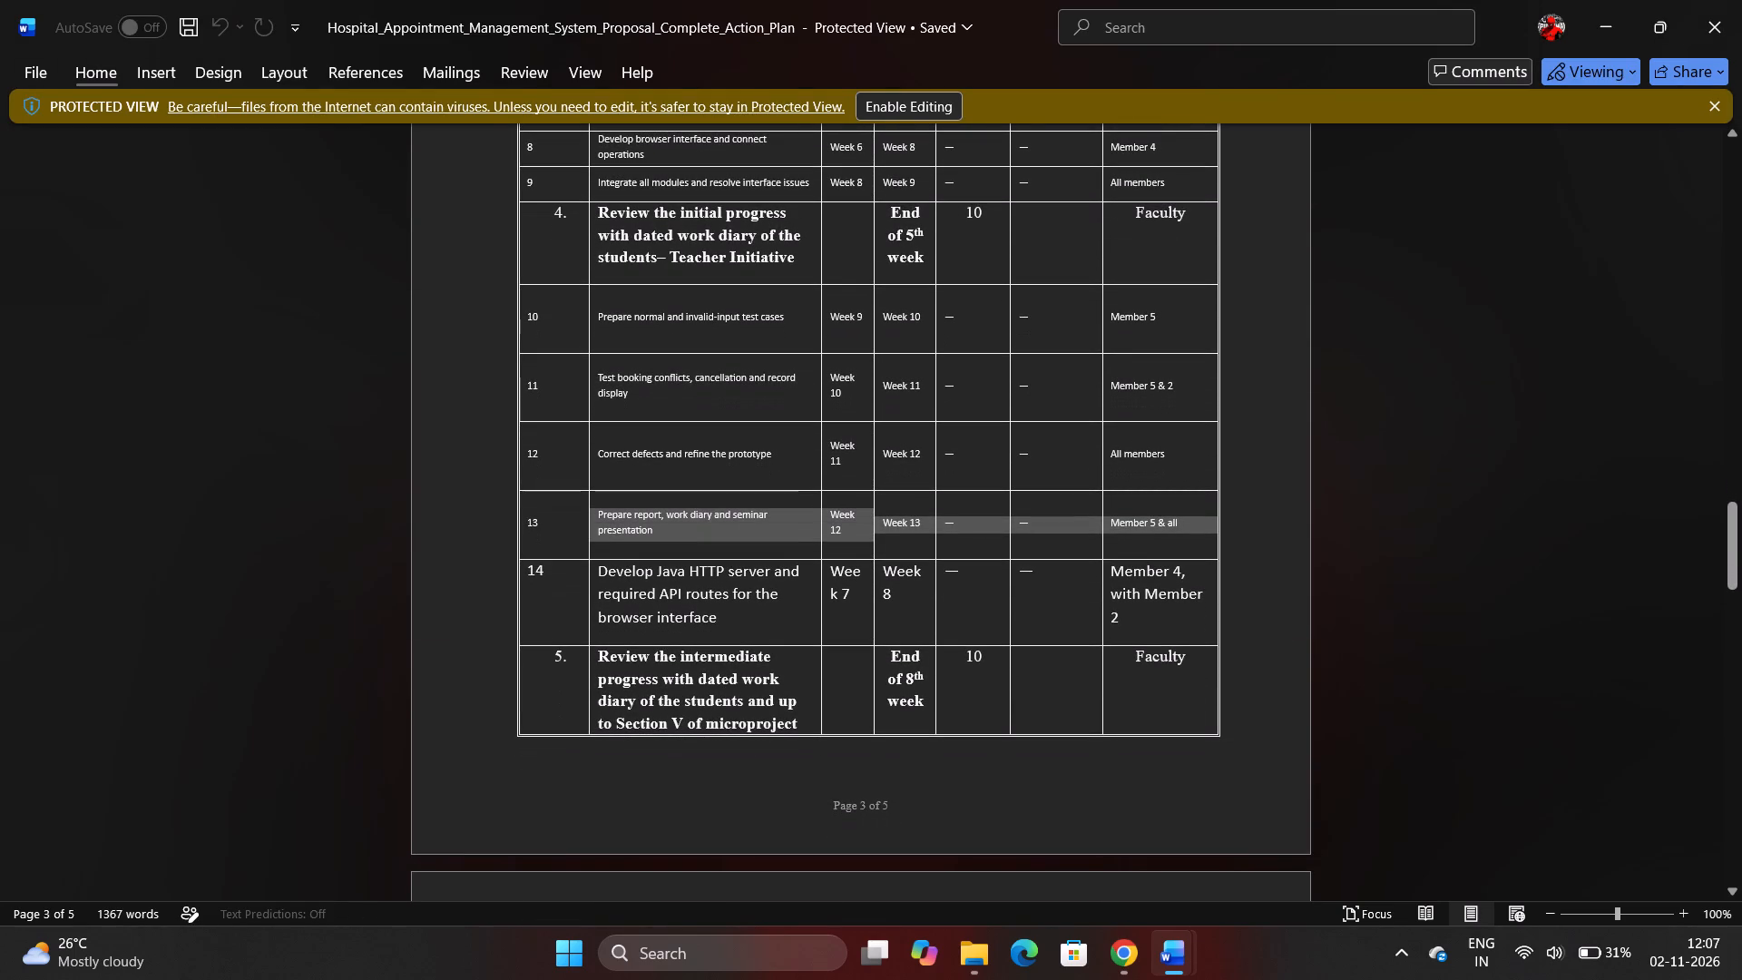
pyautogui.moveTo(600, 572); pyautogui.dragTo(1132, 613)
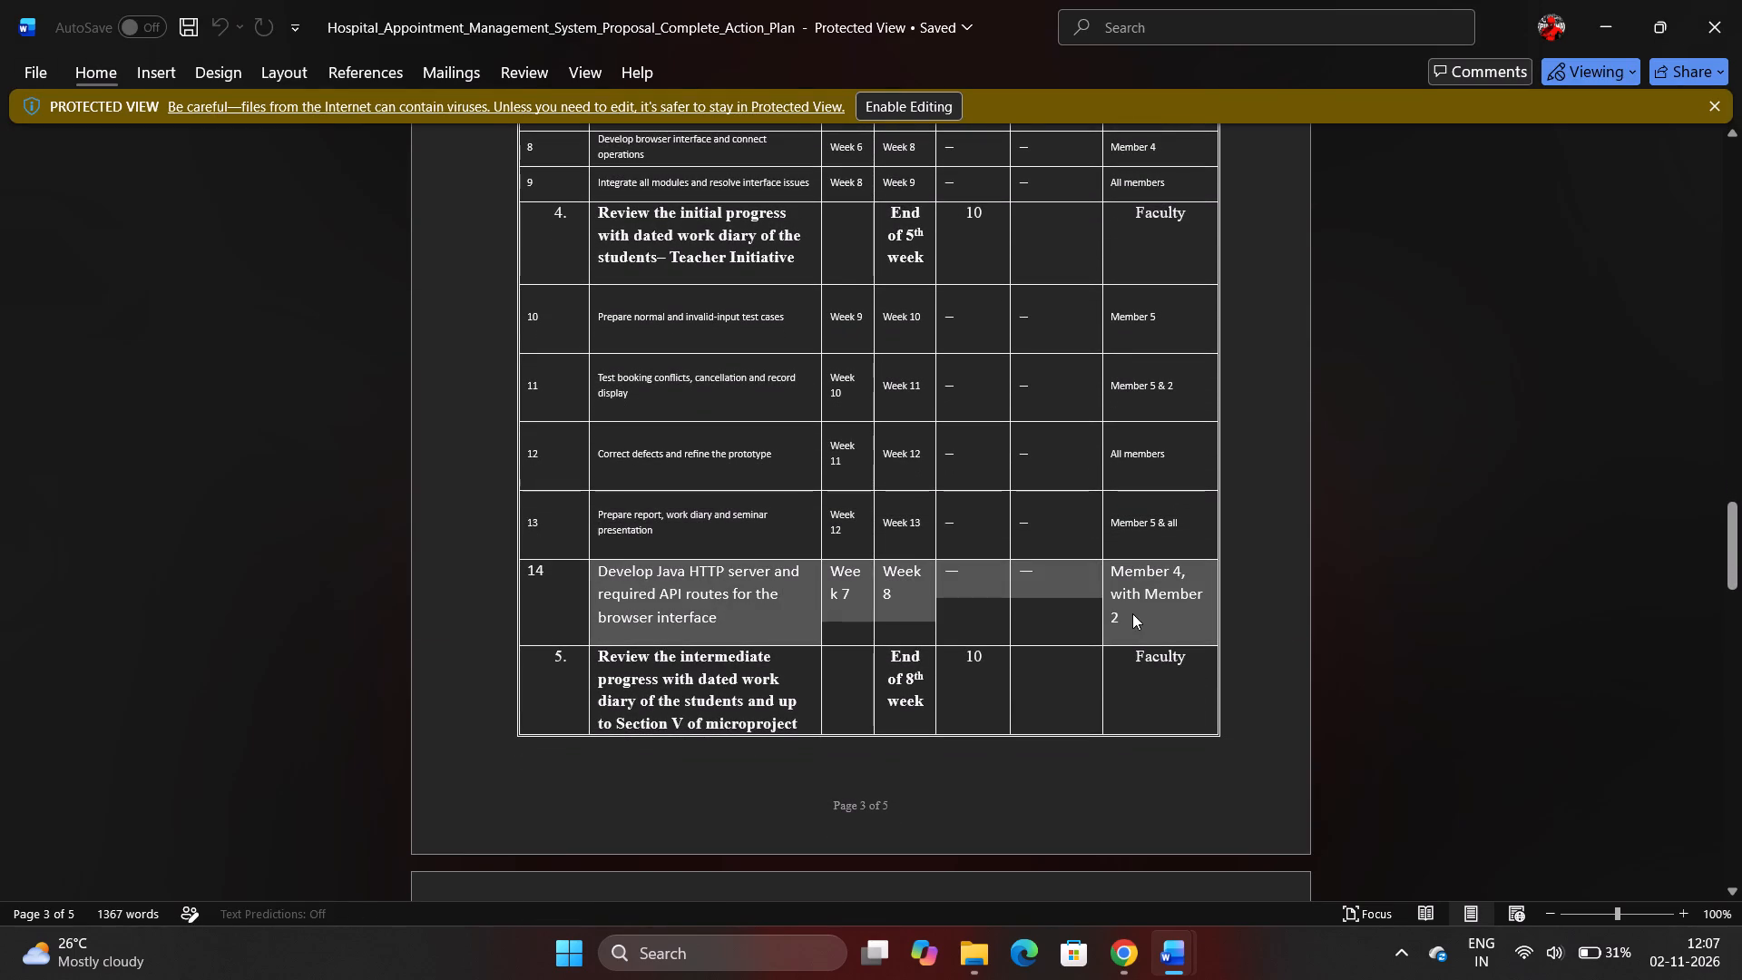
pyautogui.hotkey('ctrl', 'c')
pyautogui.hotkey('alt', 'Tab')
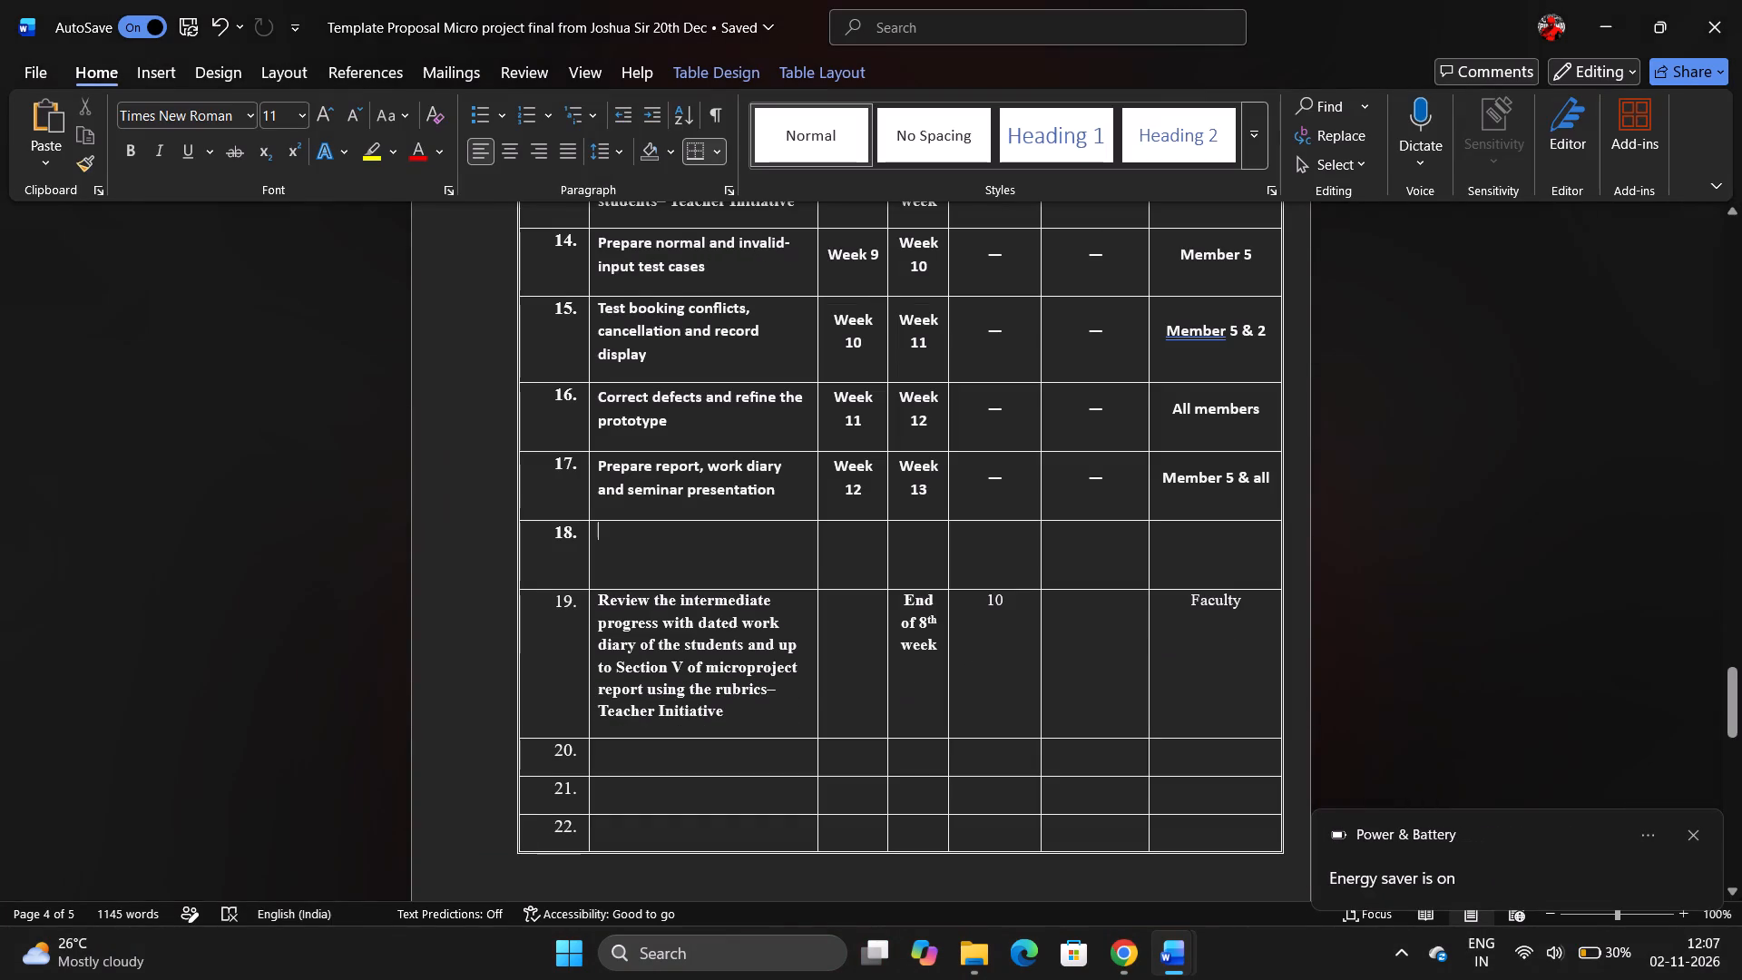
pyautogui.doubleClick(607, 543)
pyautogui.moveTo(607, 543); pyautogui.dragTo(1191, 506)
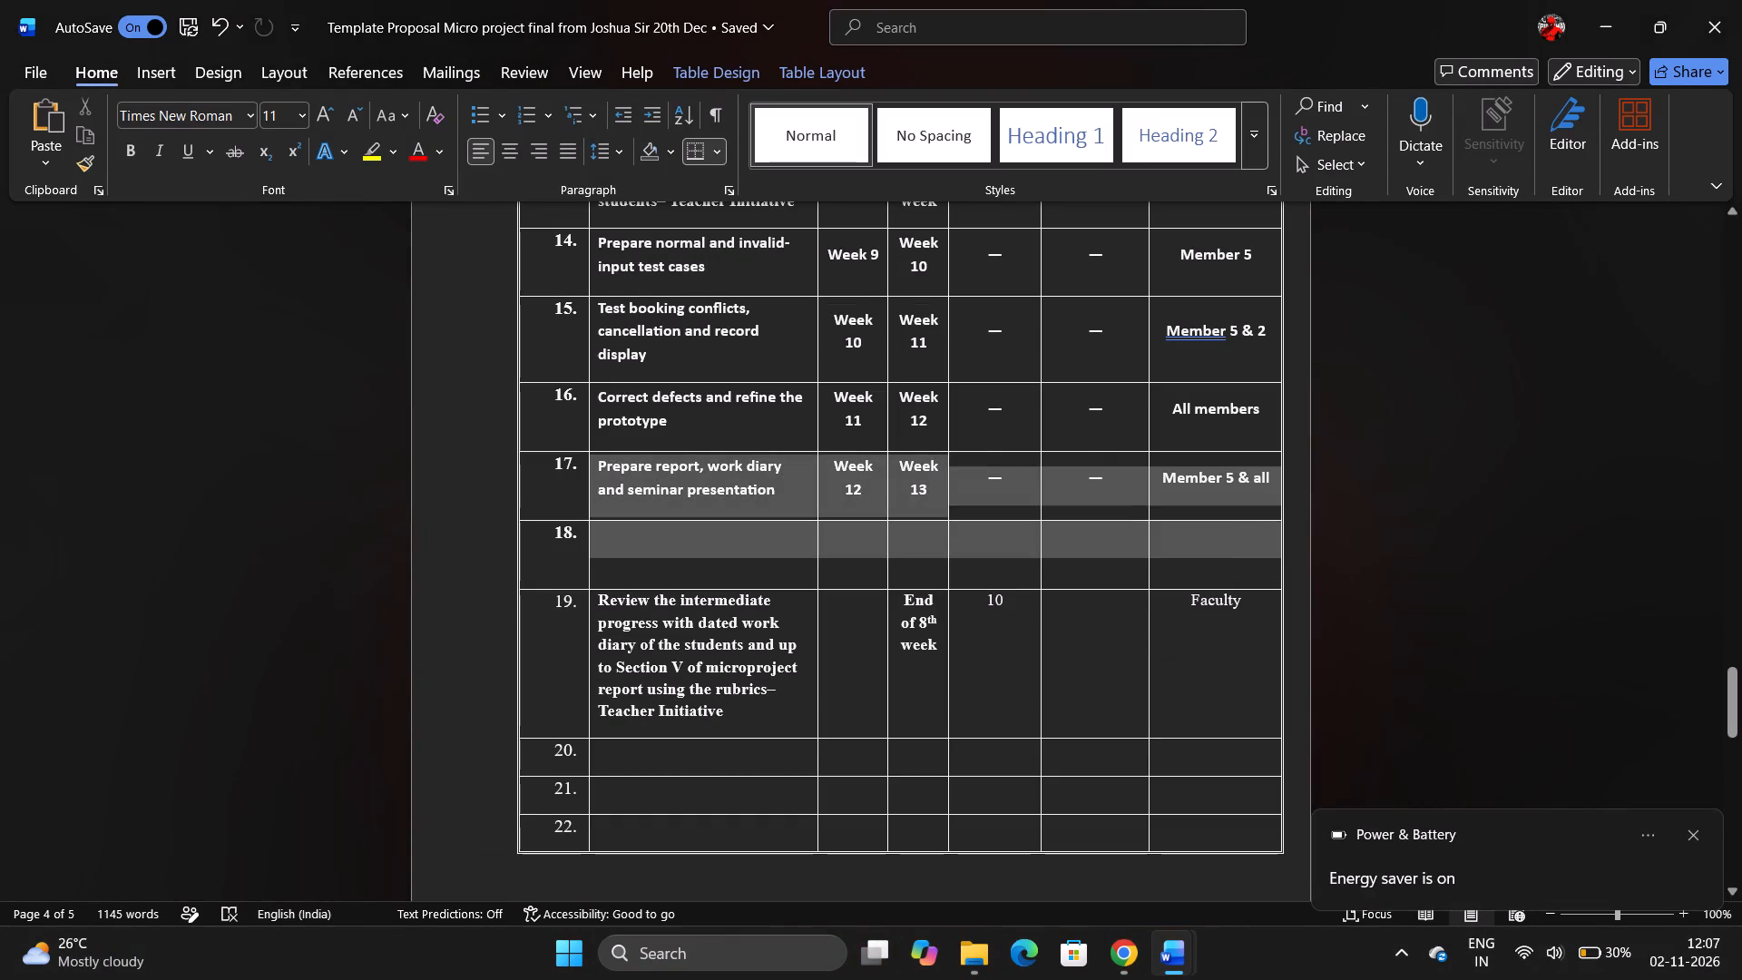
pyautogui.moveTo(1191, 506); pyautogui.dragTo(1224, 543)
pyautogui.hotkey('ctrl', 'v')
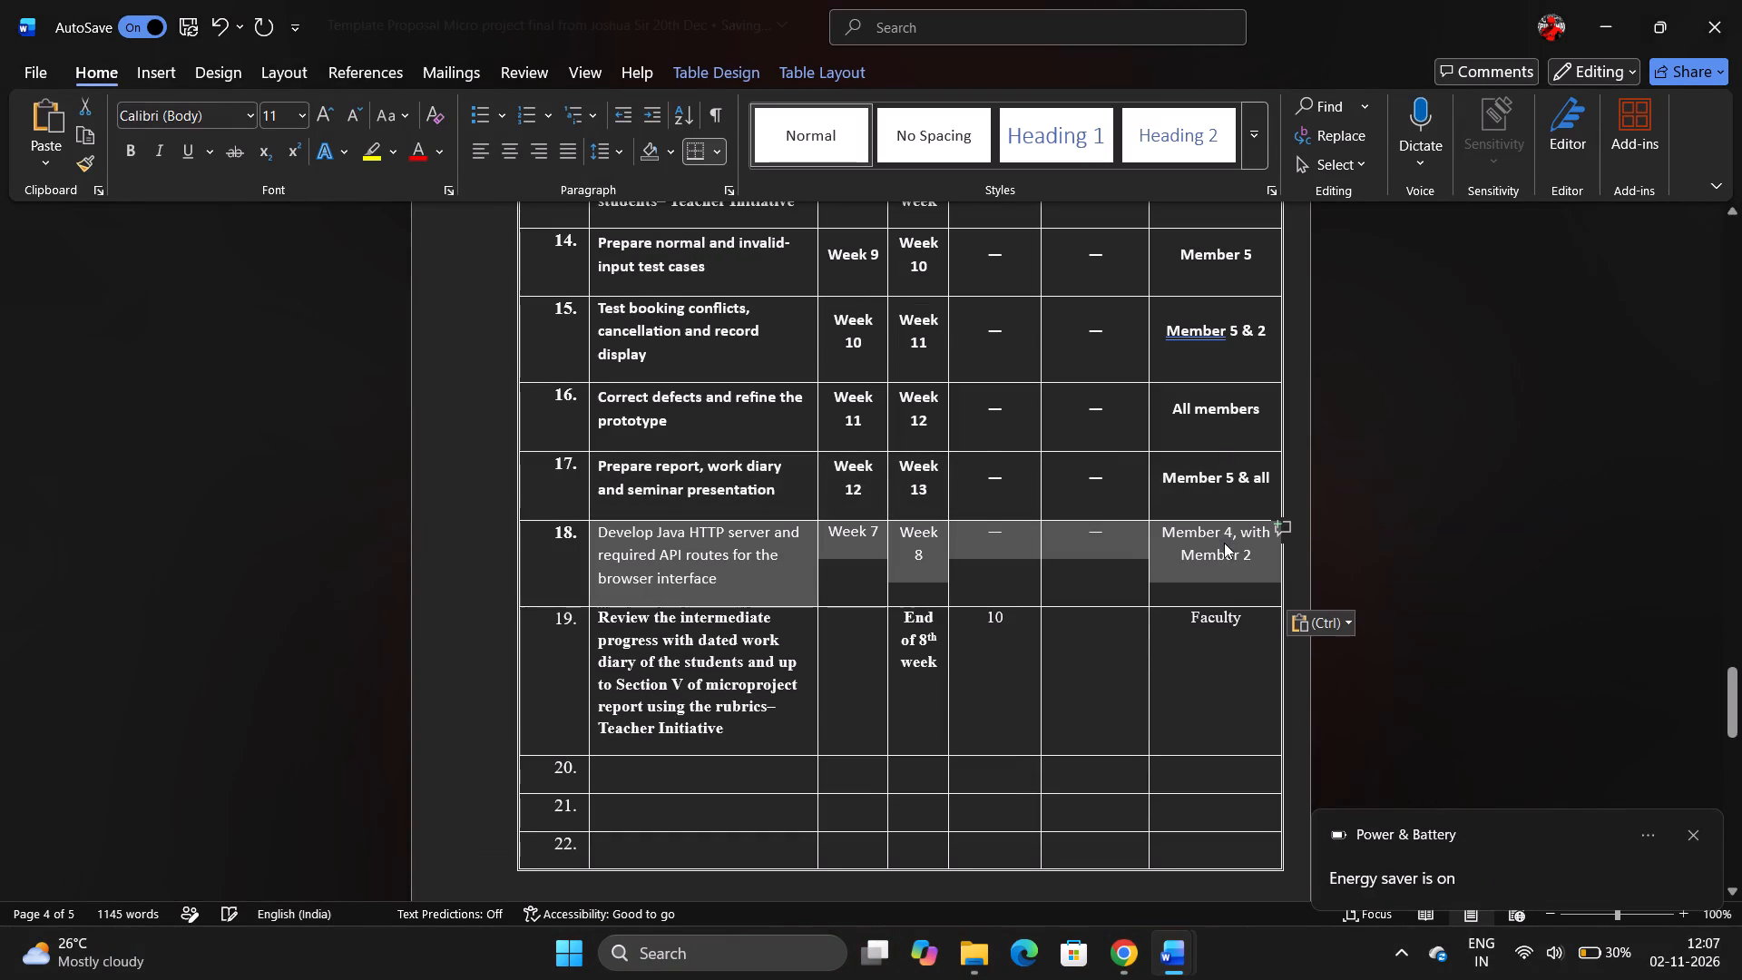
# Format the row 18 entries, from activity to responsible person, as bold.
pyautogui.click(119, 157)
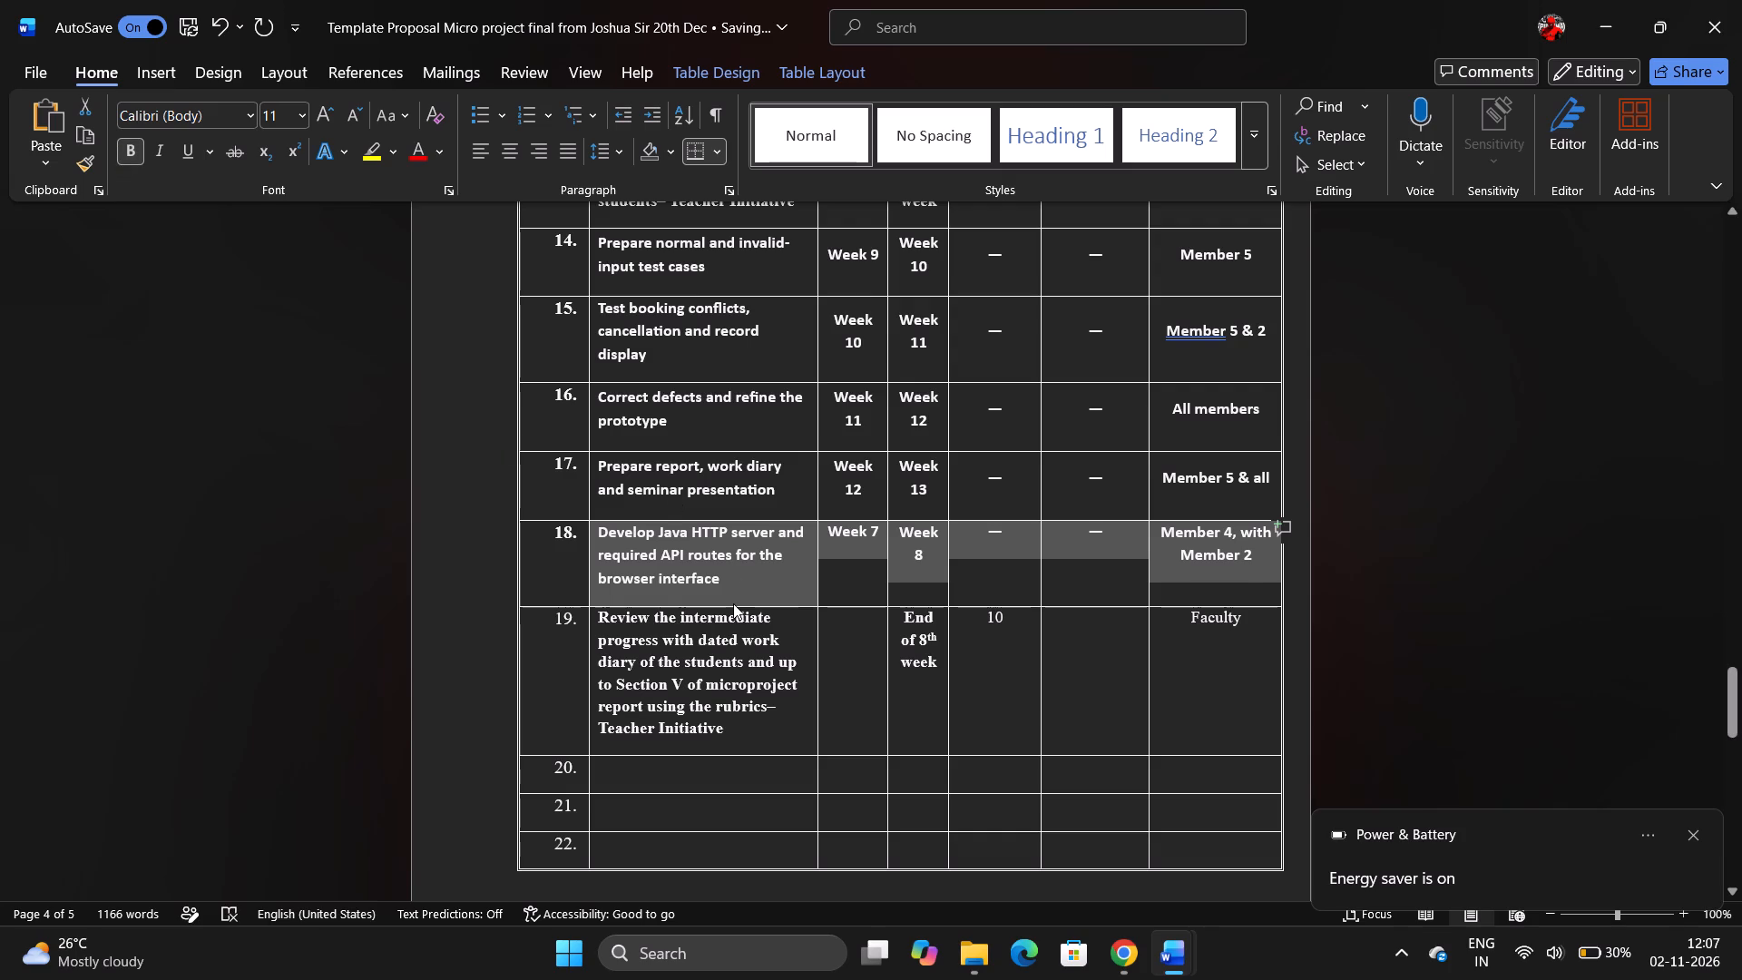
pyautogui.click(733, 603)
# Copy the "Connect the HTML/JavaScript interface with the Java server" entry, through responsible person, from the Complete Action Plan draft into row 20 and make it bold.
pyautogui.scroll(-1, 733, 603)
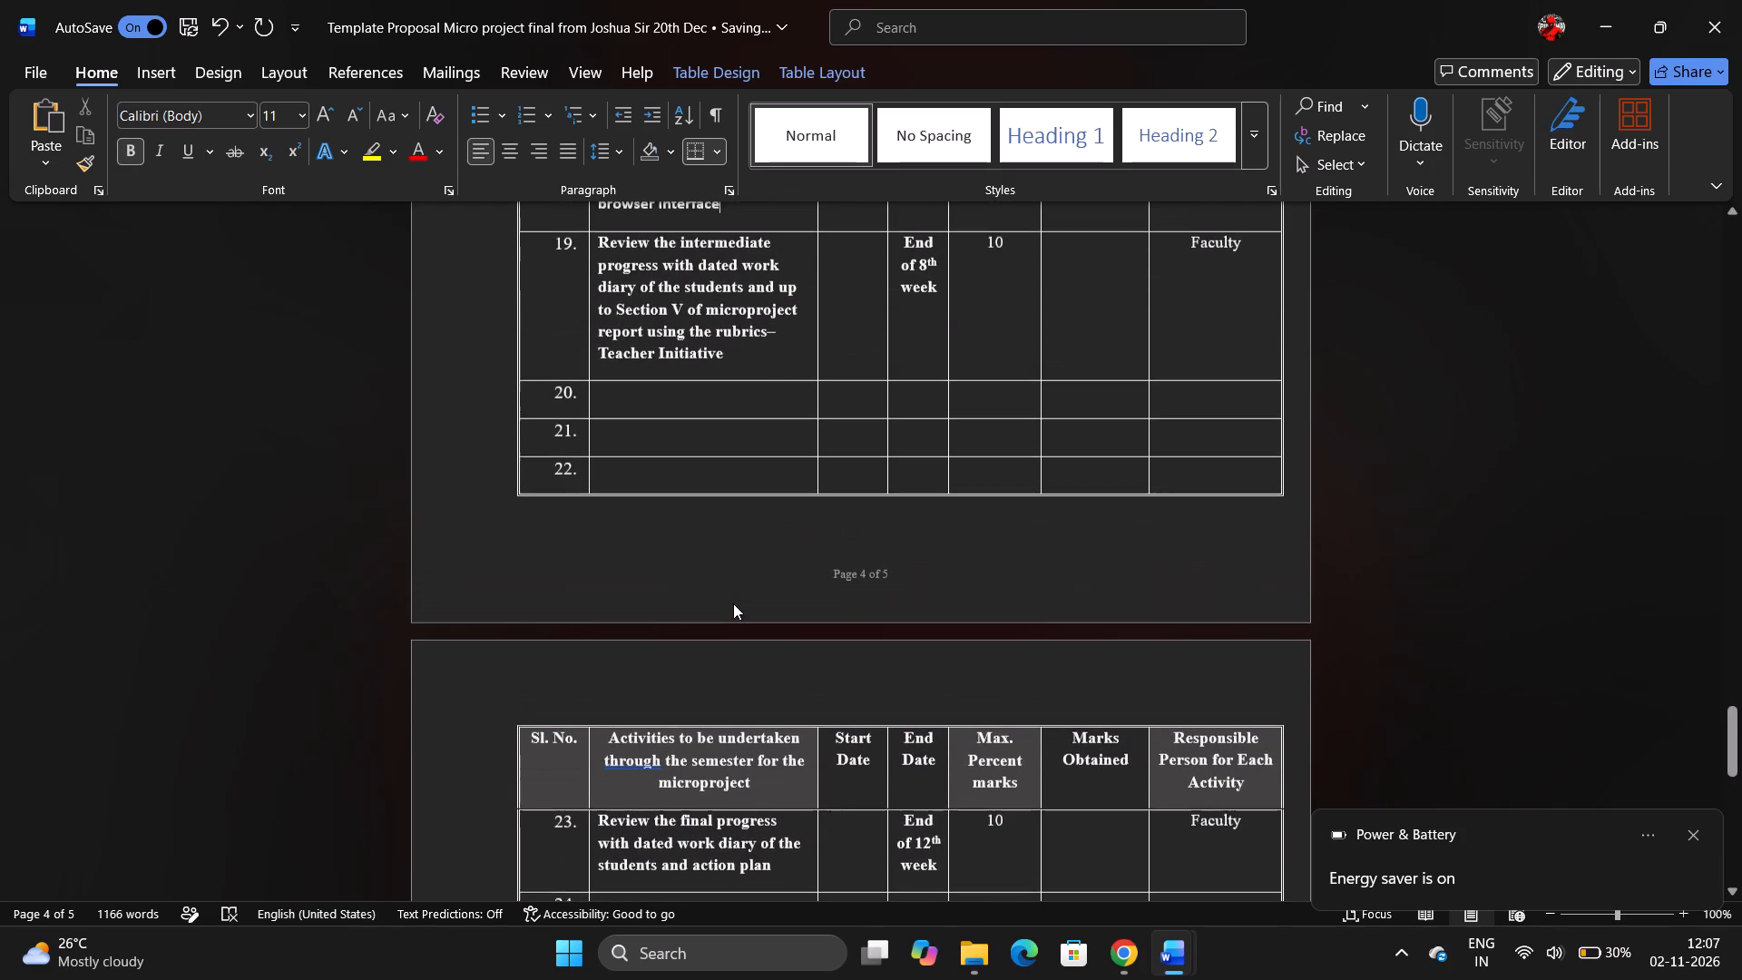
pyautogui.hotkey('alt', 'Tab')
pyautogui.scroll(-3, 640, 670)
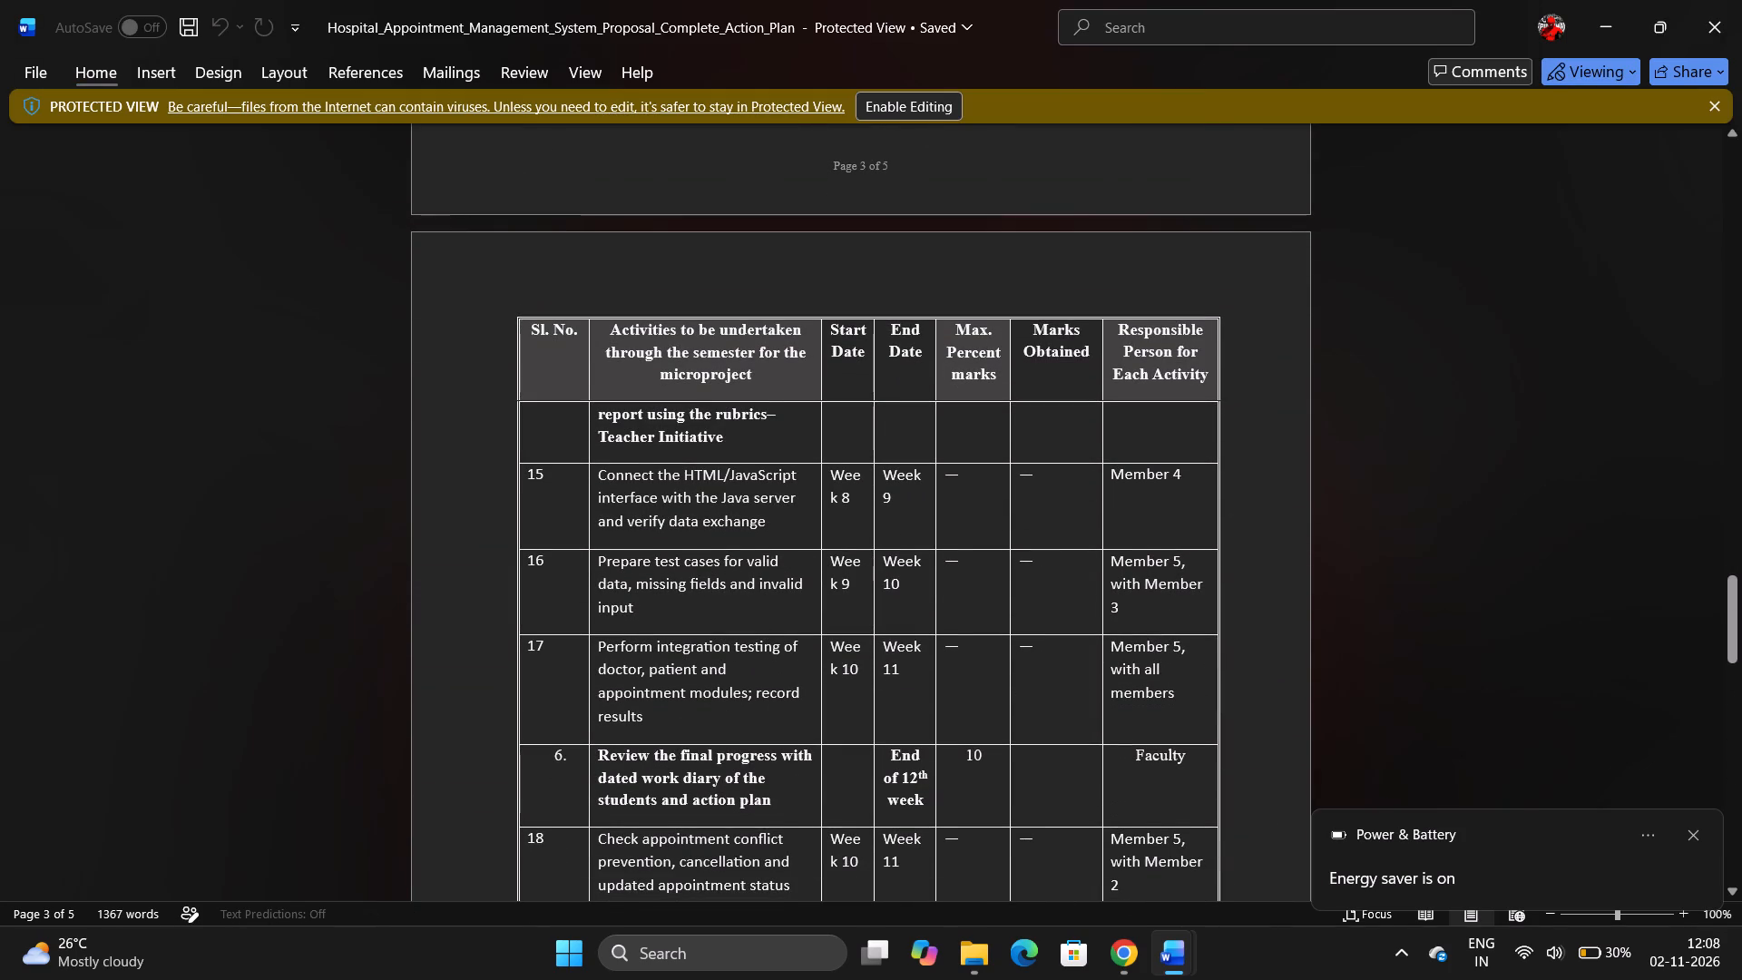
pyautogui.moveTo(600, 476); pyautogui.dragTo(1183, 481)
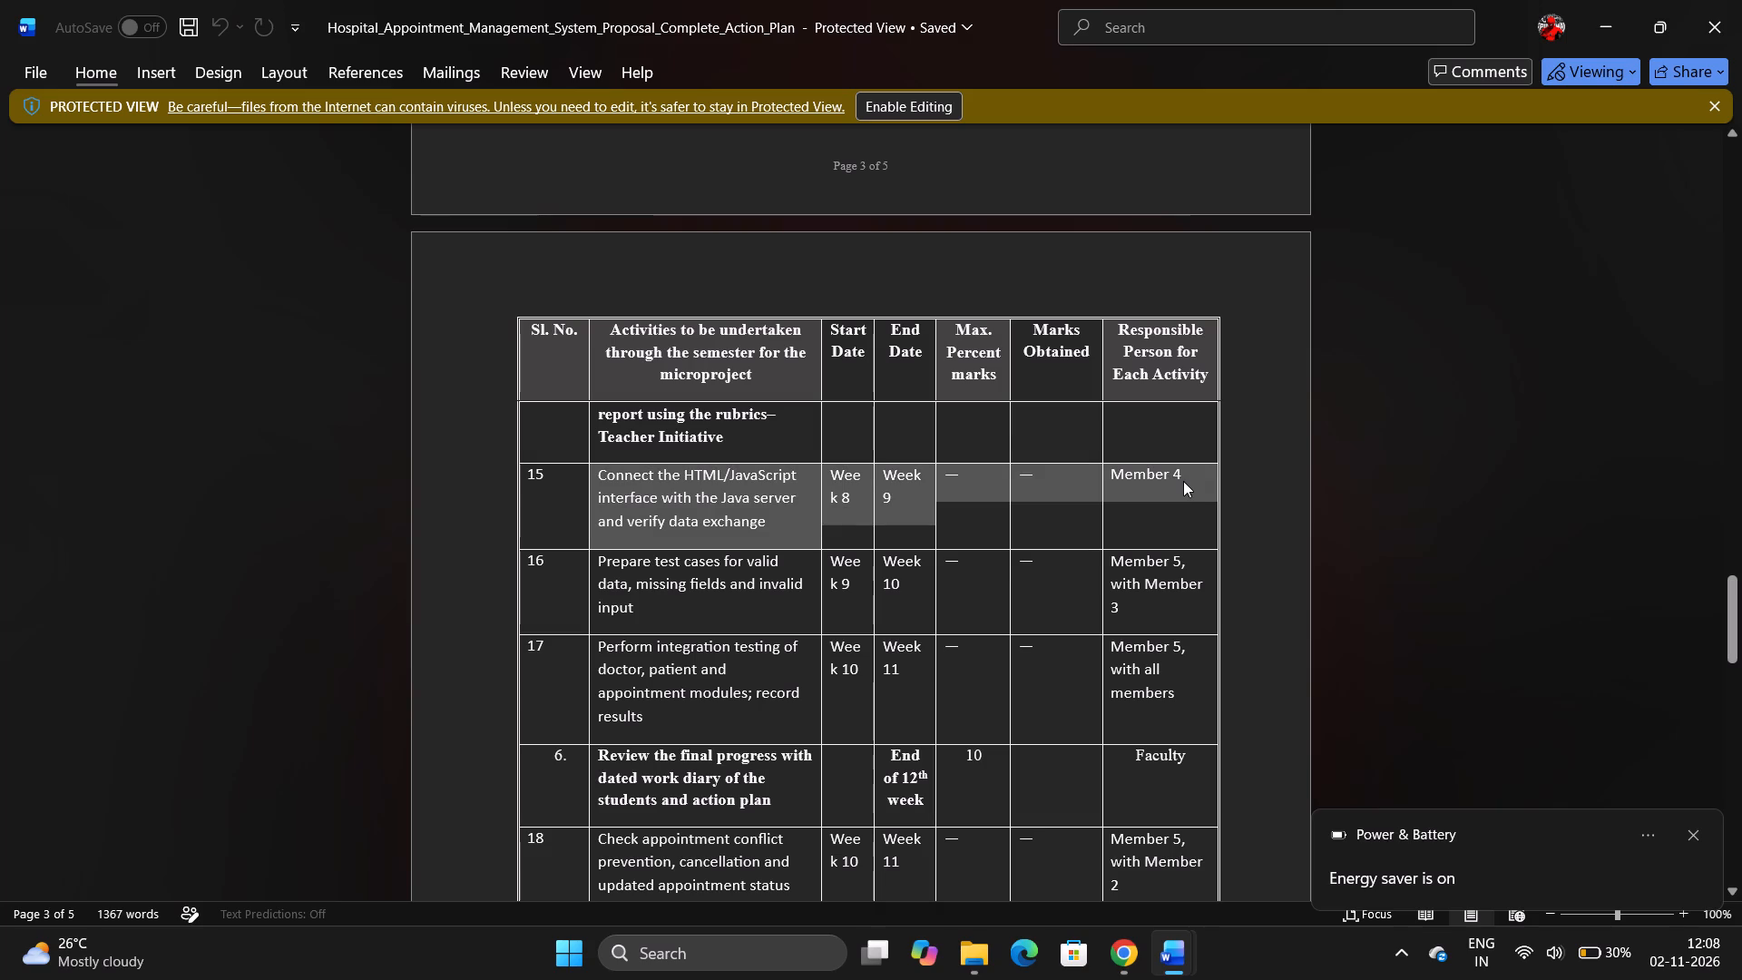
pyautogui.hotkey('ctrl', 'c')
pyautogui.hotkey('alt', 'Tab')
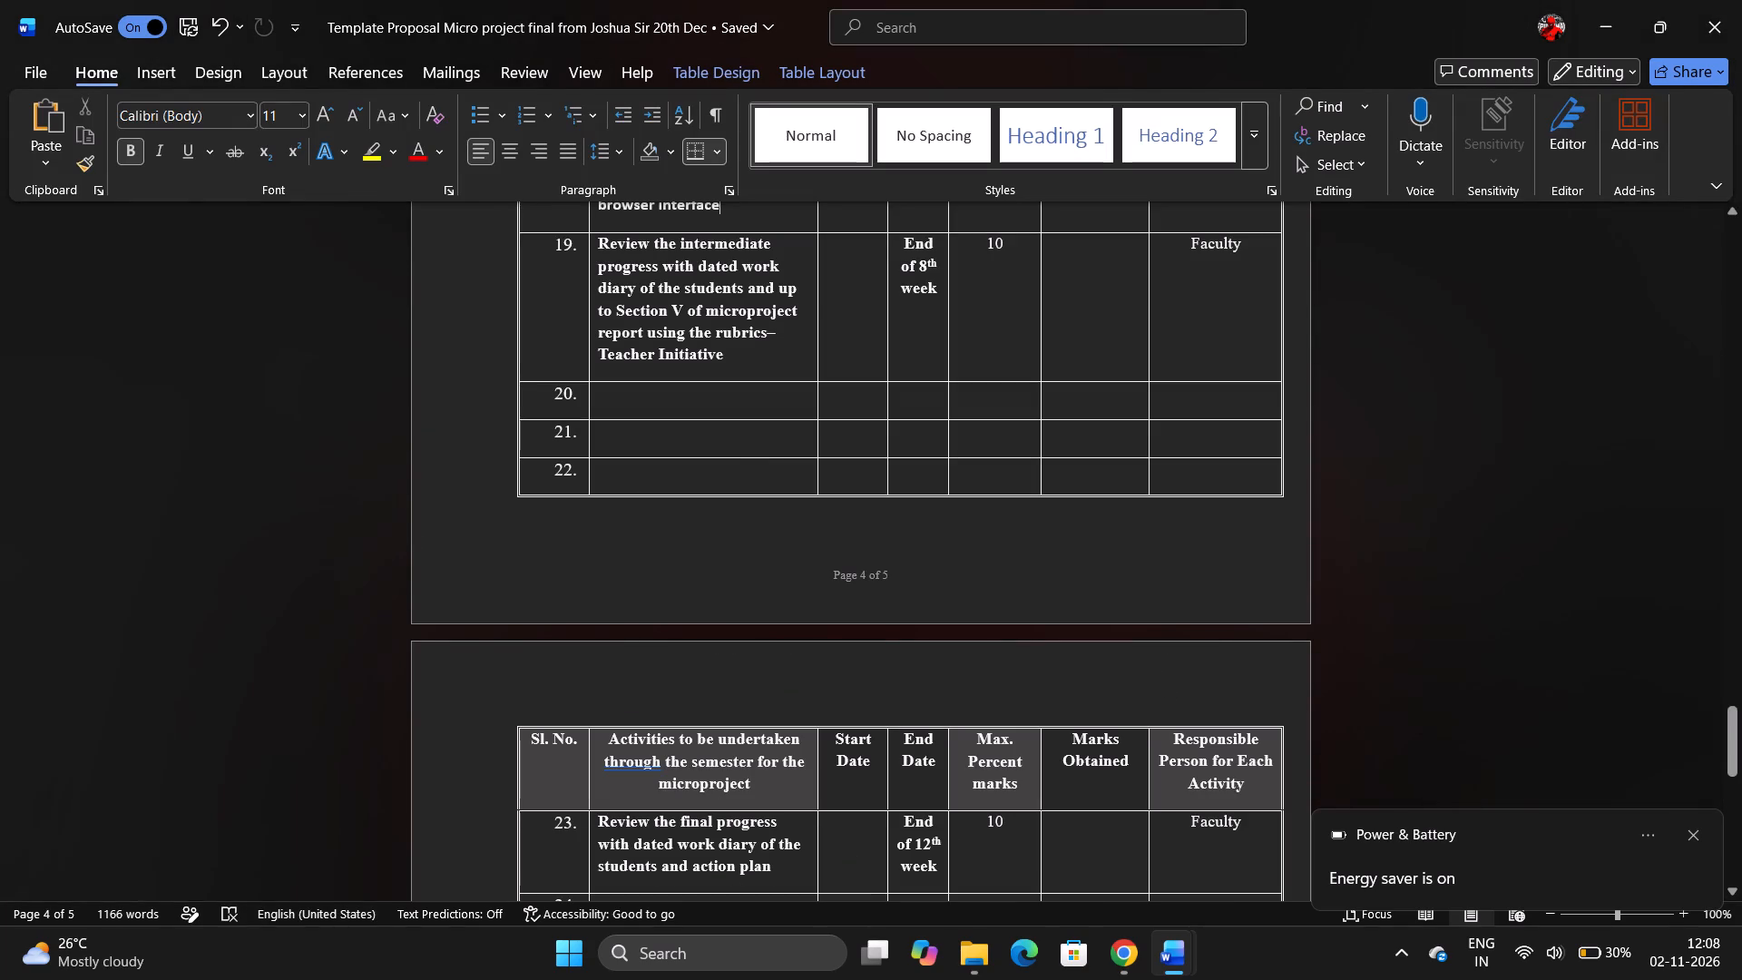
pyautogui.click(653, 399)
pyautogui.moveTo(653, 399); pyautogui.dragTo(1203, 382)
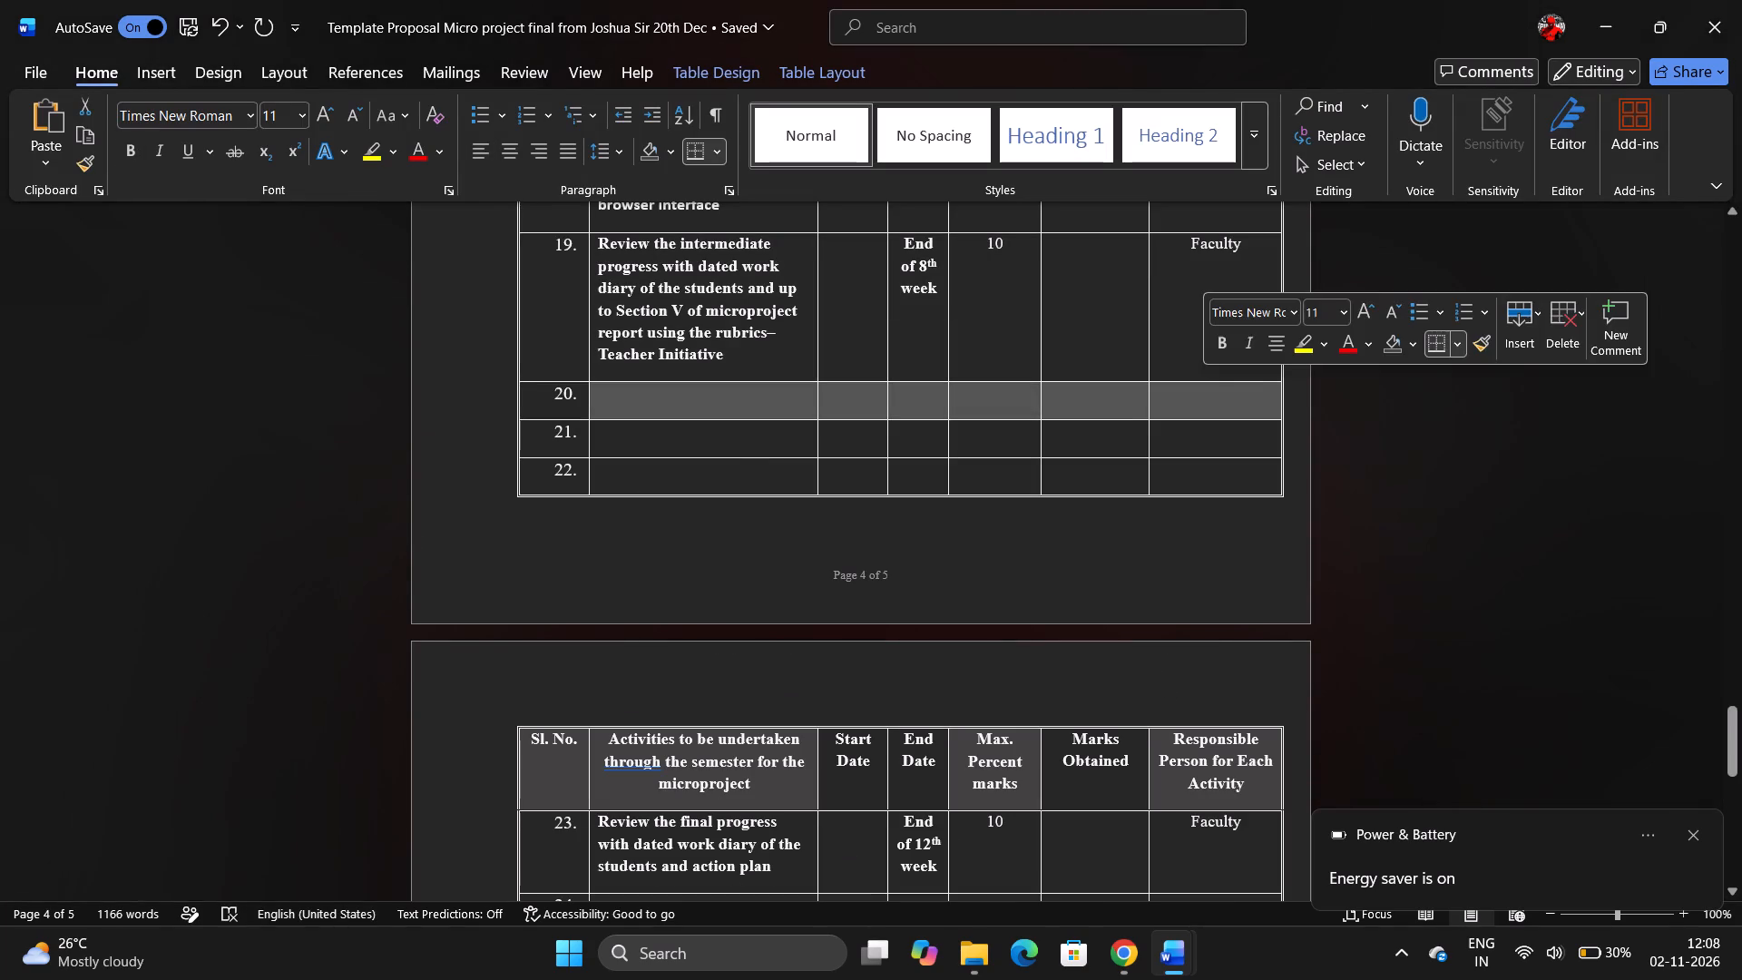
pyautogui.hotkey('ctrl', 'v')
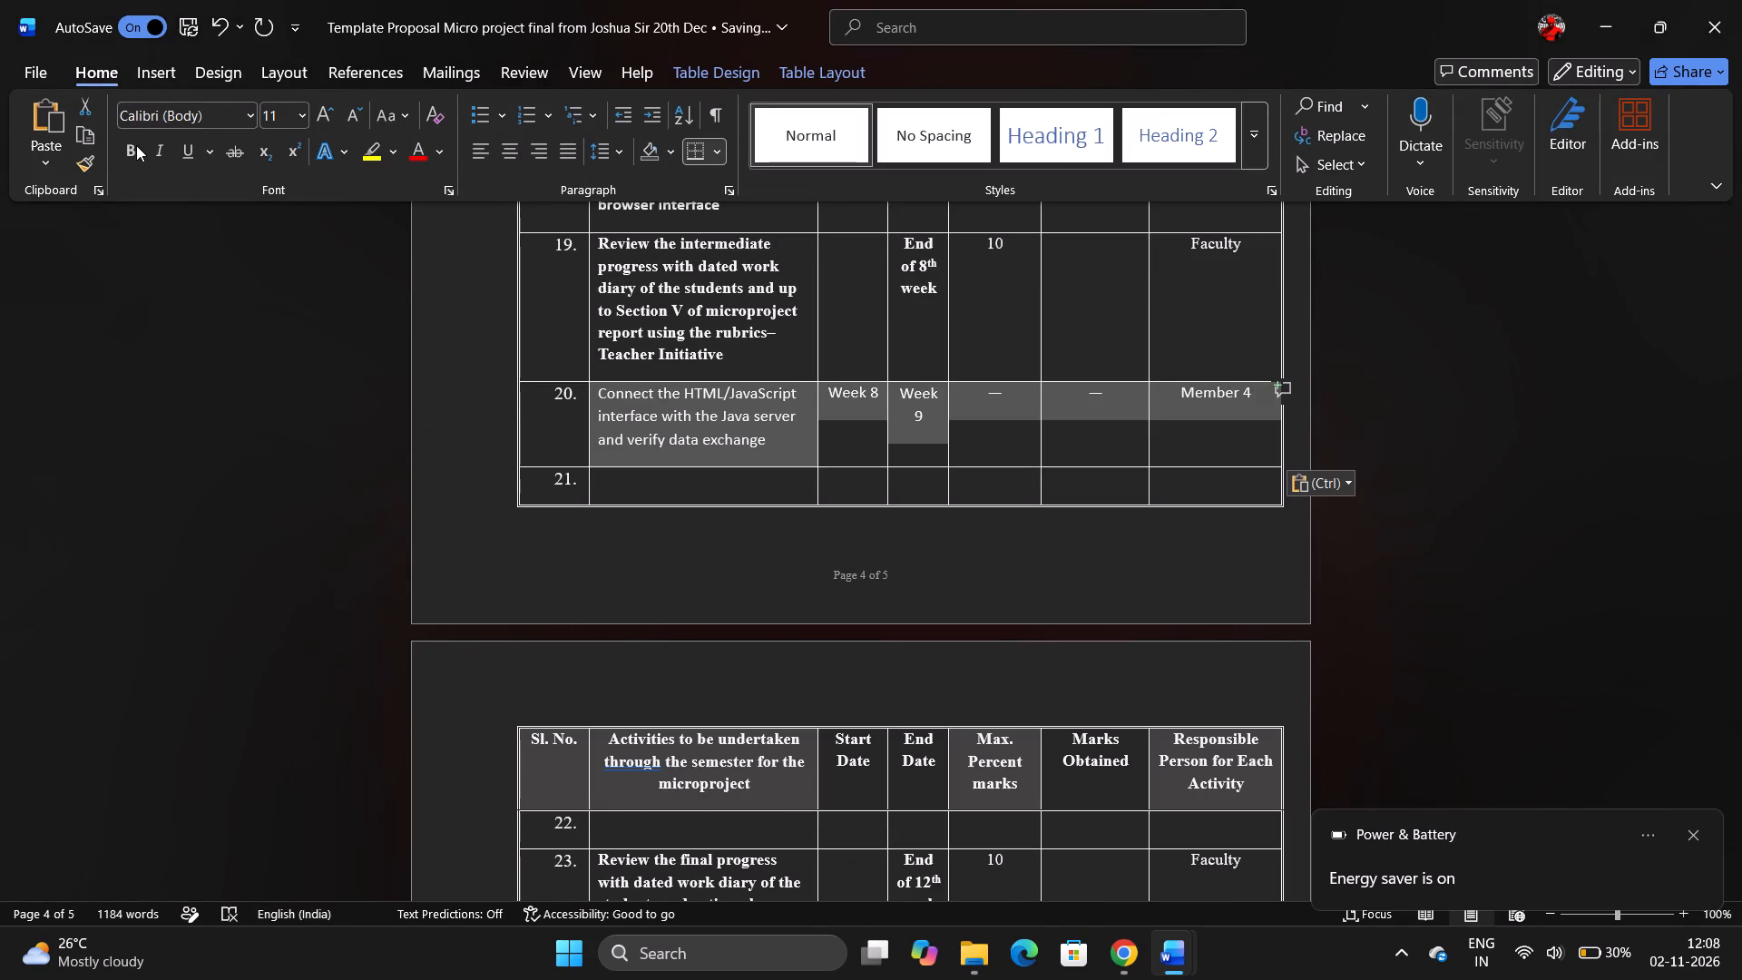
pyautogui.click(134, 145)
# Copy the "Prepare test cases for valid data, missing fields and invalid input" entry, through responsible person, from the draft into row 21 and make it bold.
pyautogui.click(633, 477)
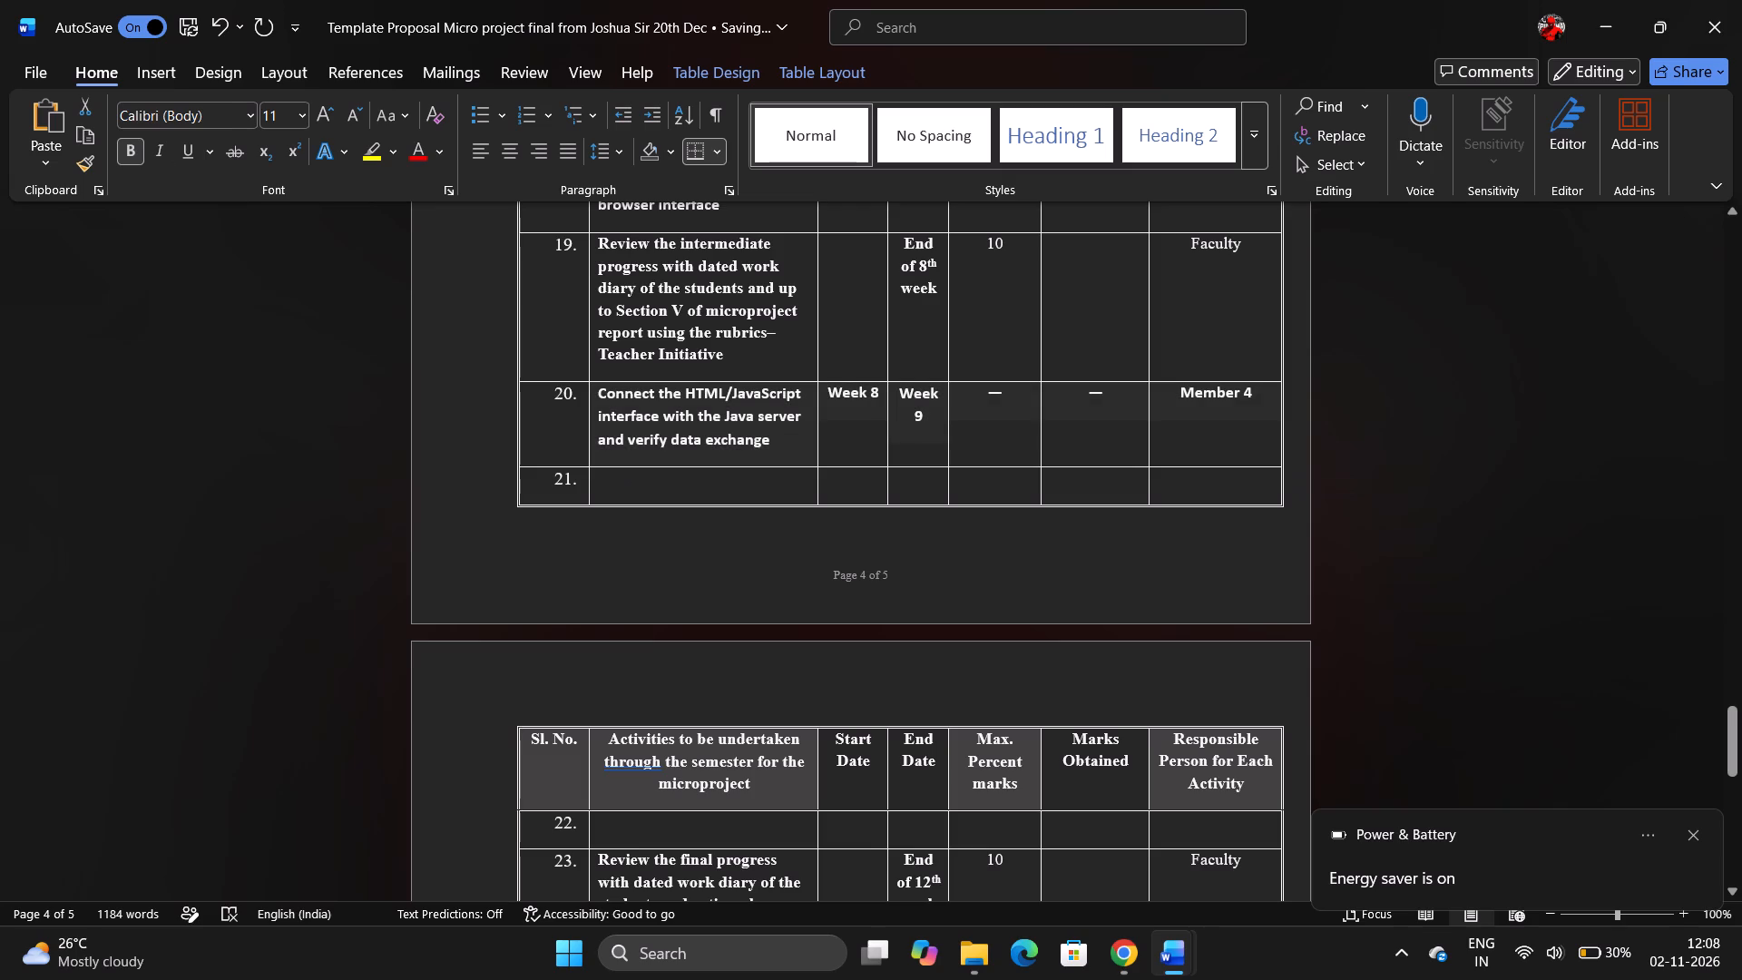
pyautogui.hotkey('alt', 'Tab')
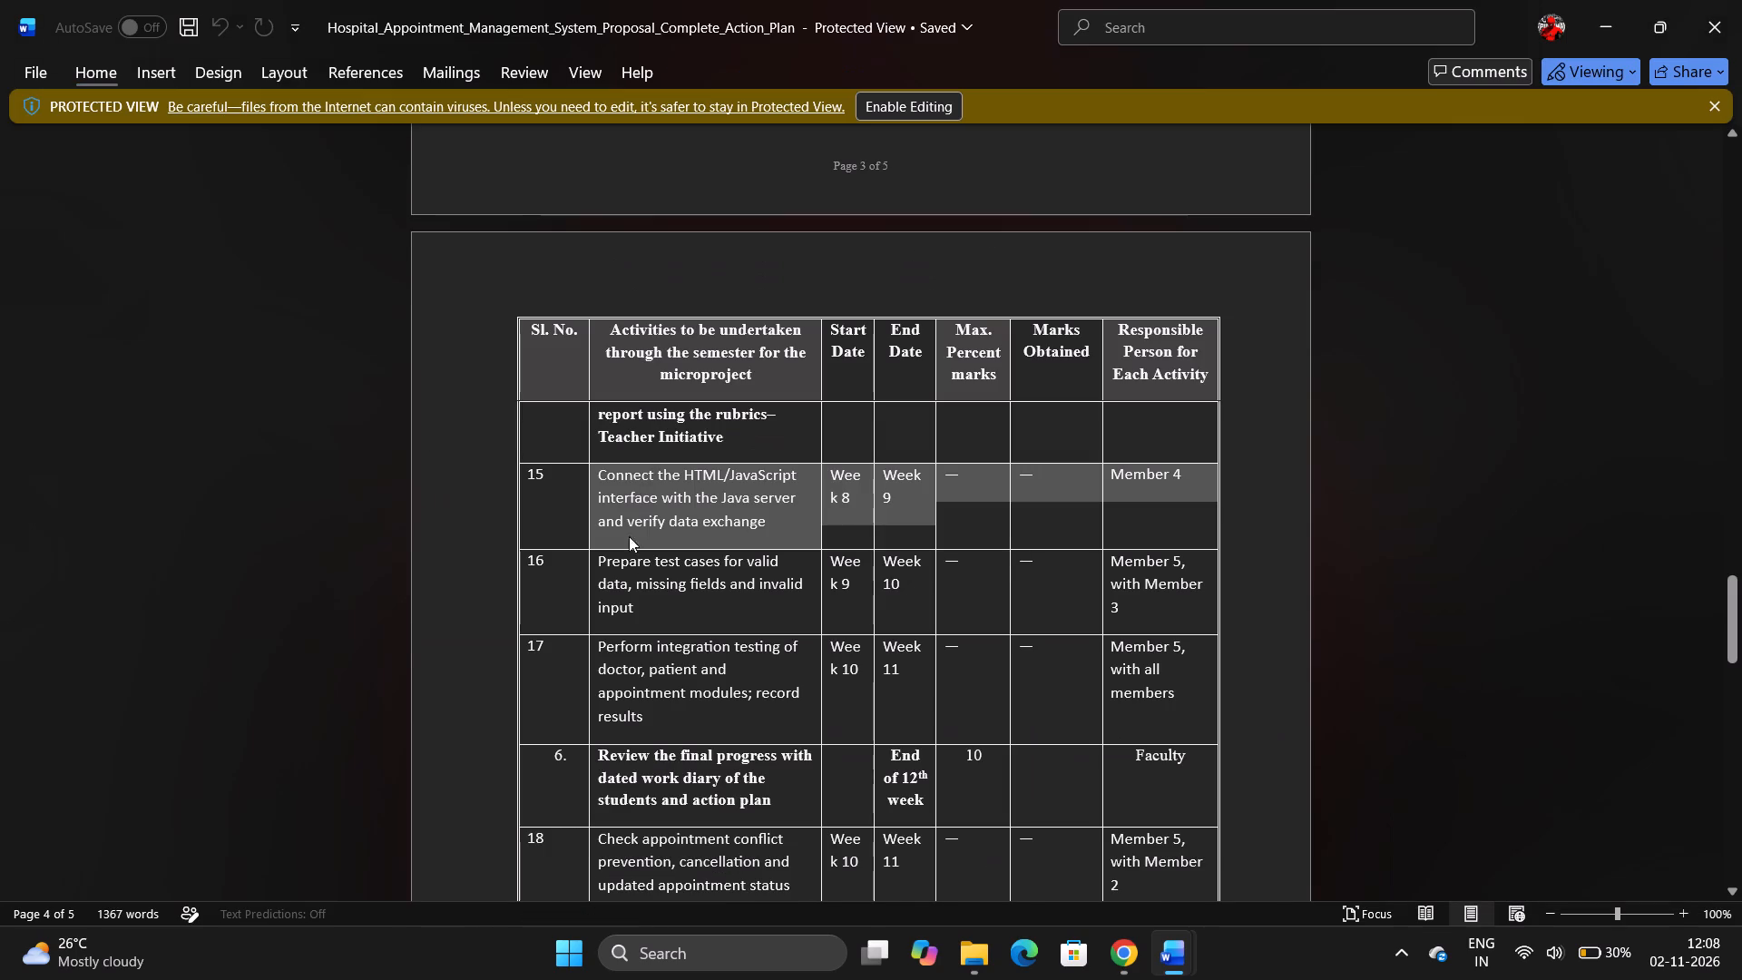
pyautogui.moveTo(598, 555); pyautogui.dragTo(1116, 614)
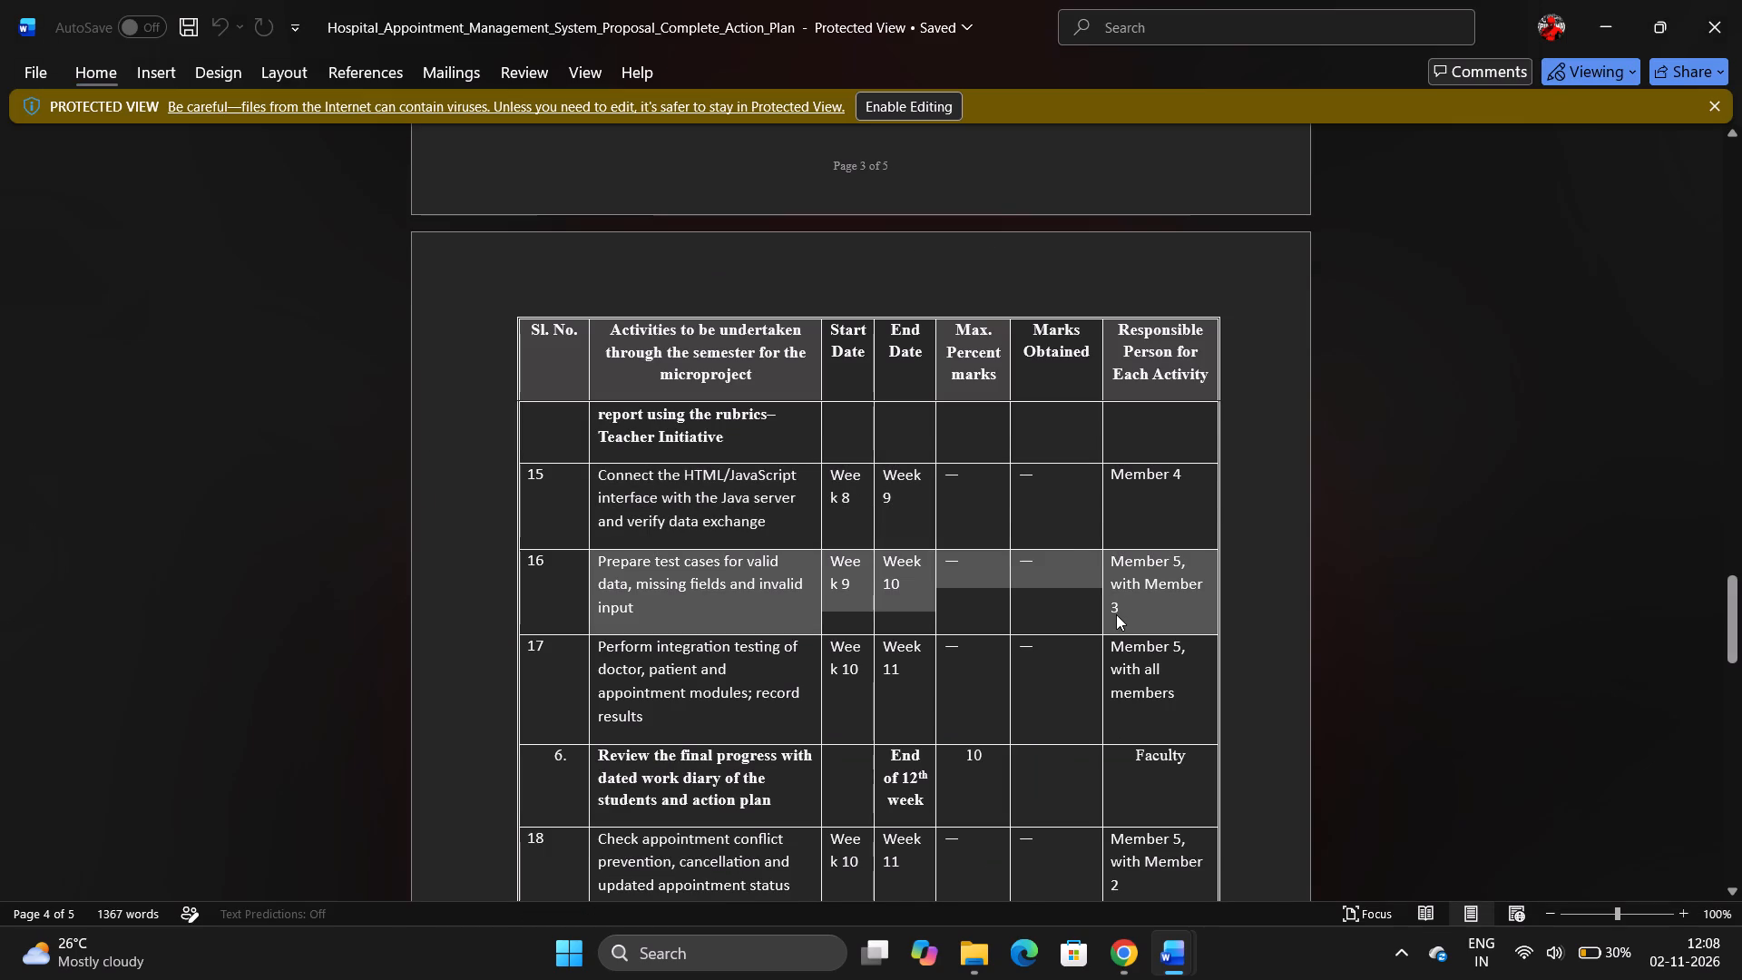
pyautogui.hotkey('ctrl', 'c')
pyautogui.hotkey('alt', 'Tab')
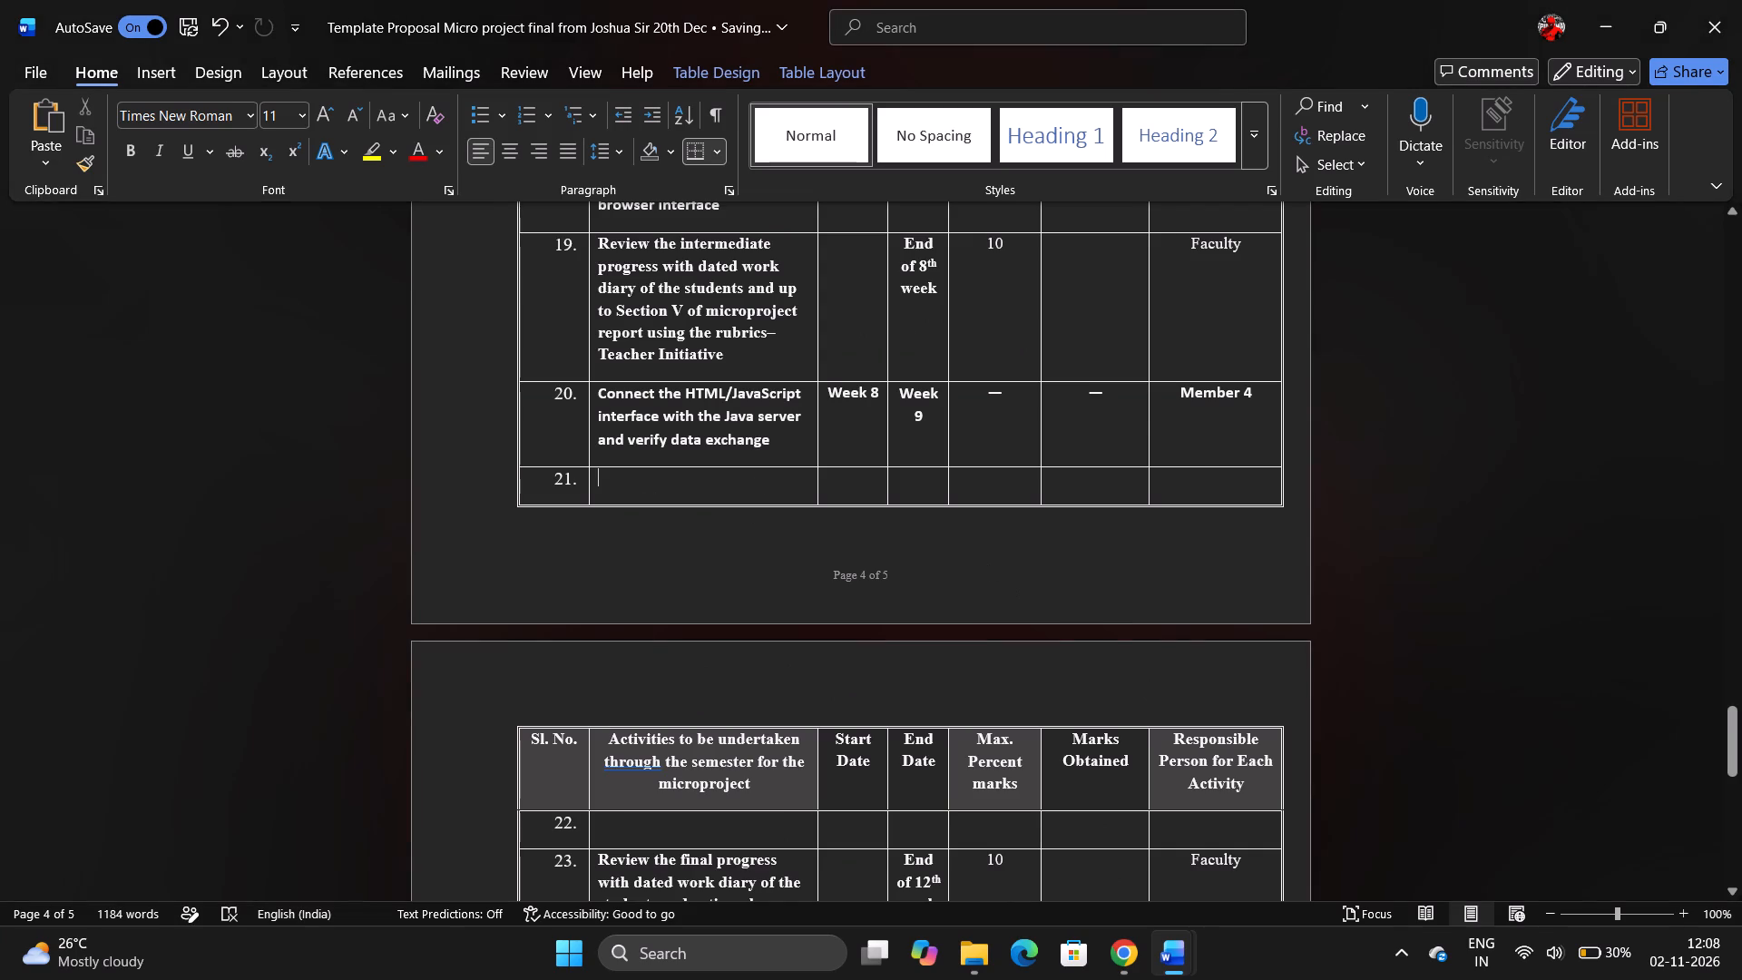
pyautogui.moveTo(619, 478); pyautogui.dragTo(1245, 491)
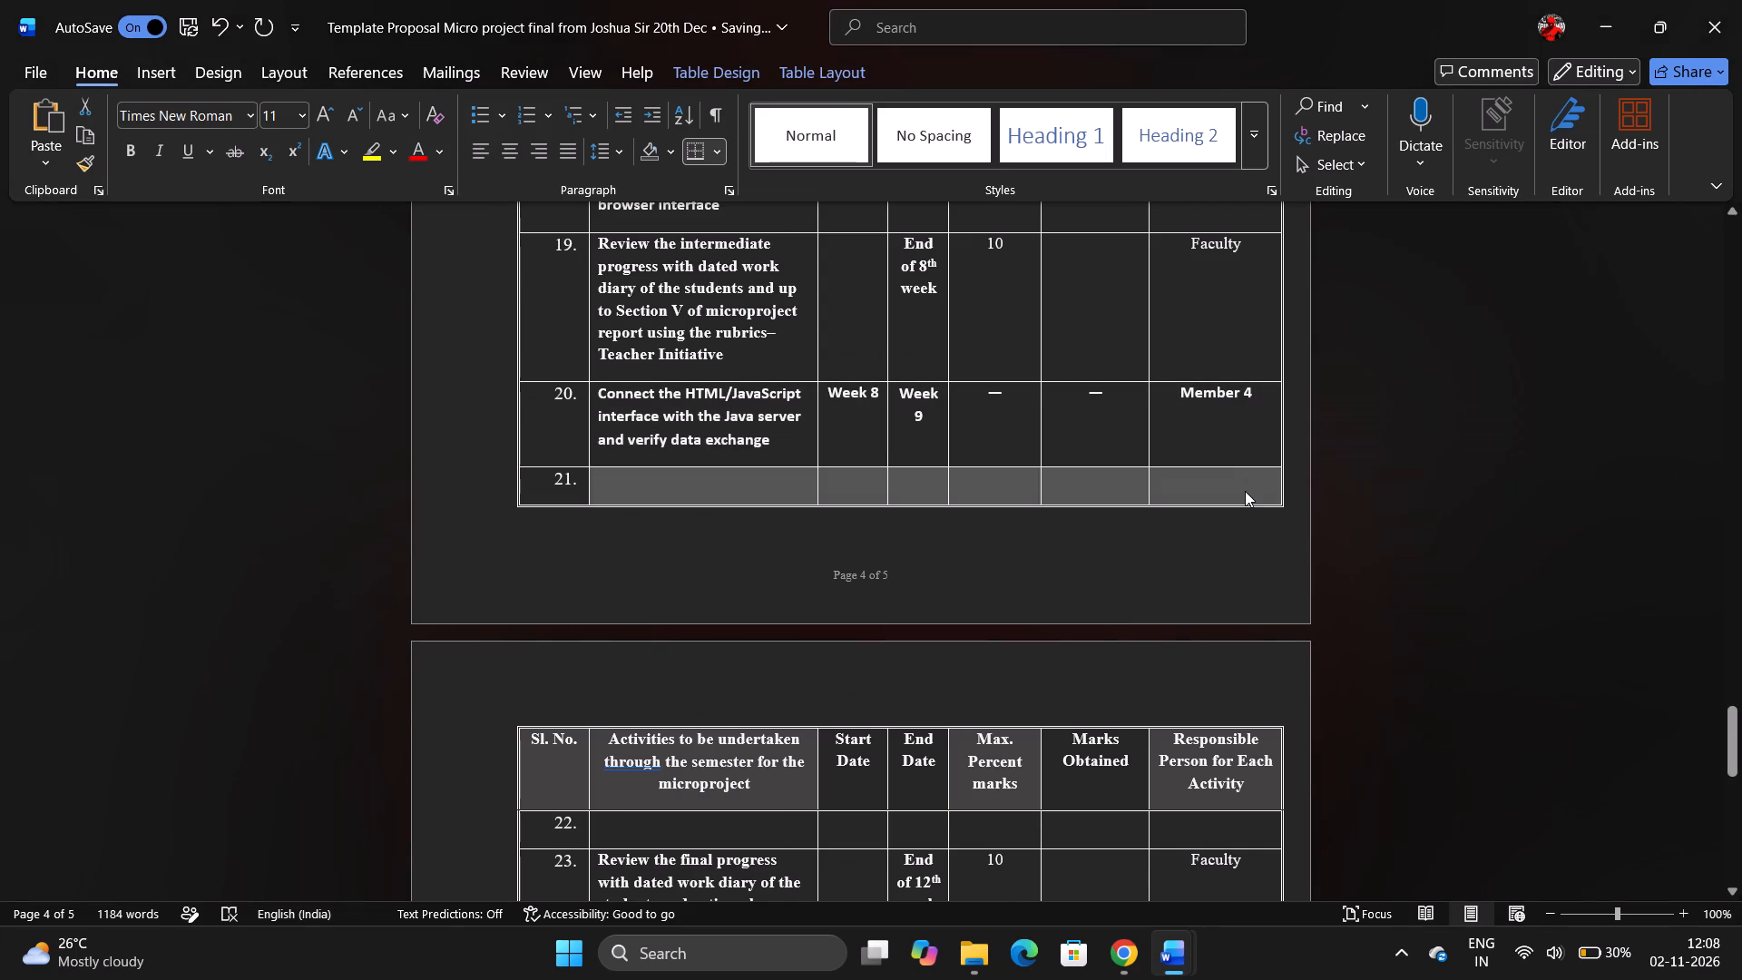
pyautogui.hotkey('ctrl', 'v')
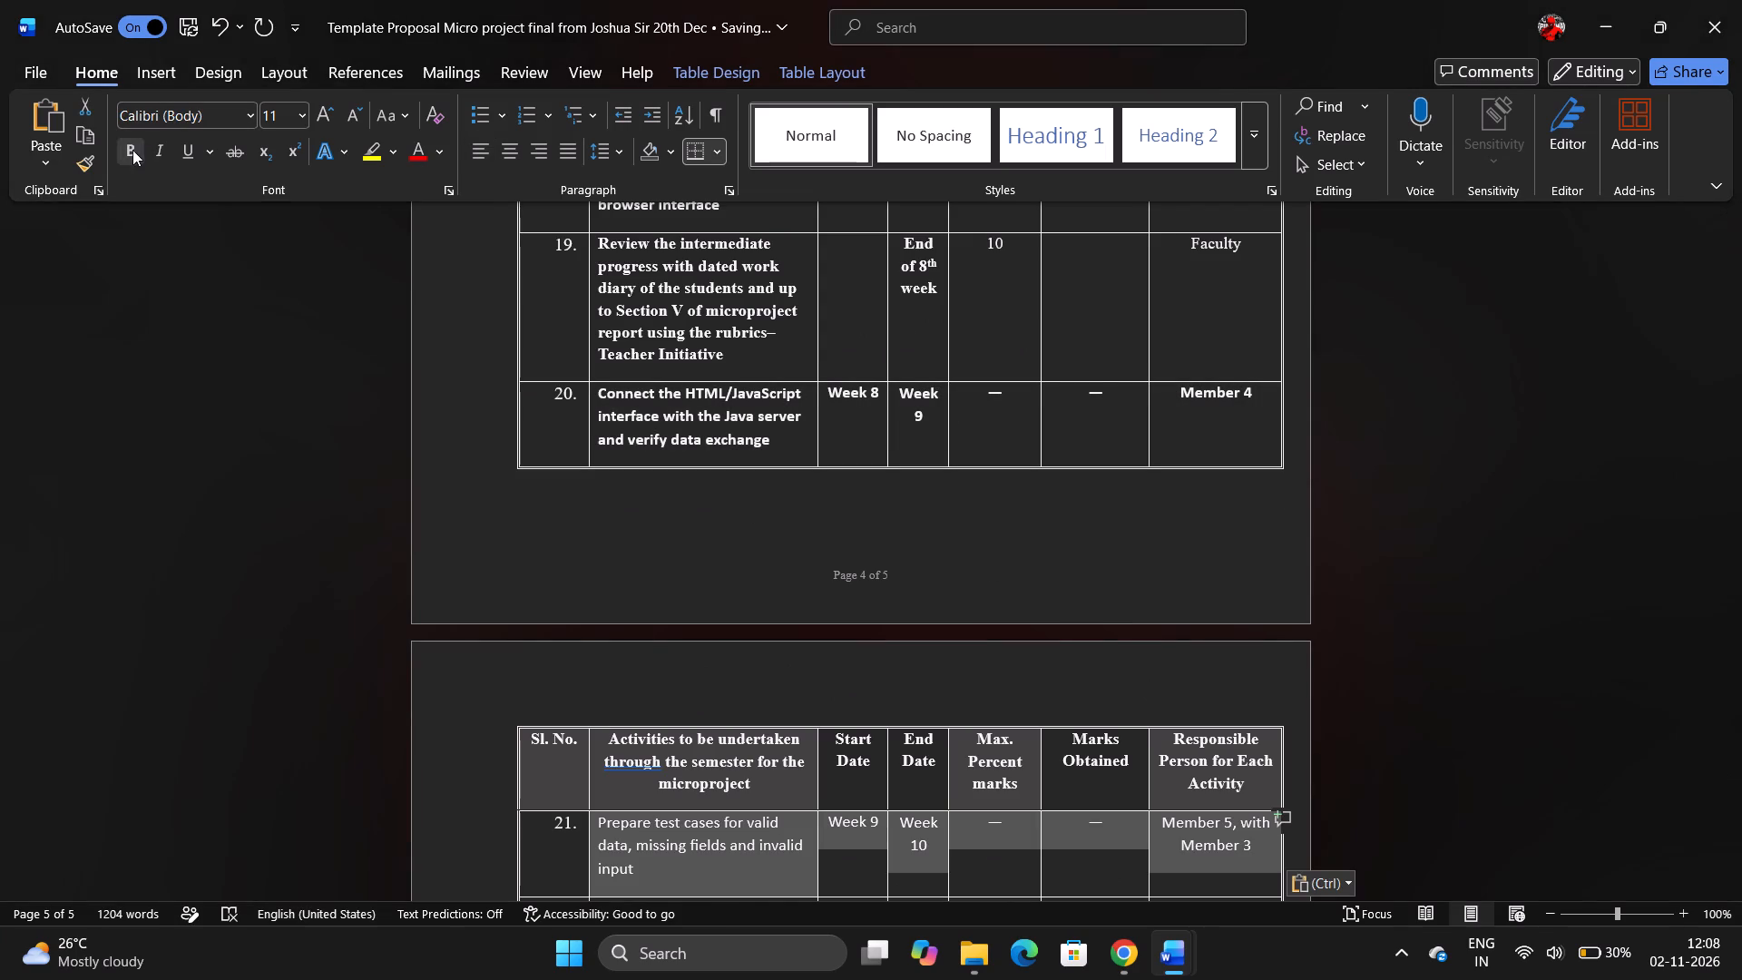
pyautogui.click(132, 151)
# Copy the "Perform integration testing of doctor, patient and appointment modules" entry, through responsible person, from the draft into row 24 and make it bold.
pyautogui.scroll(-3, 649, 445)
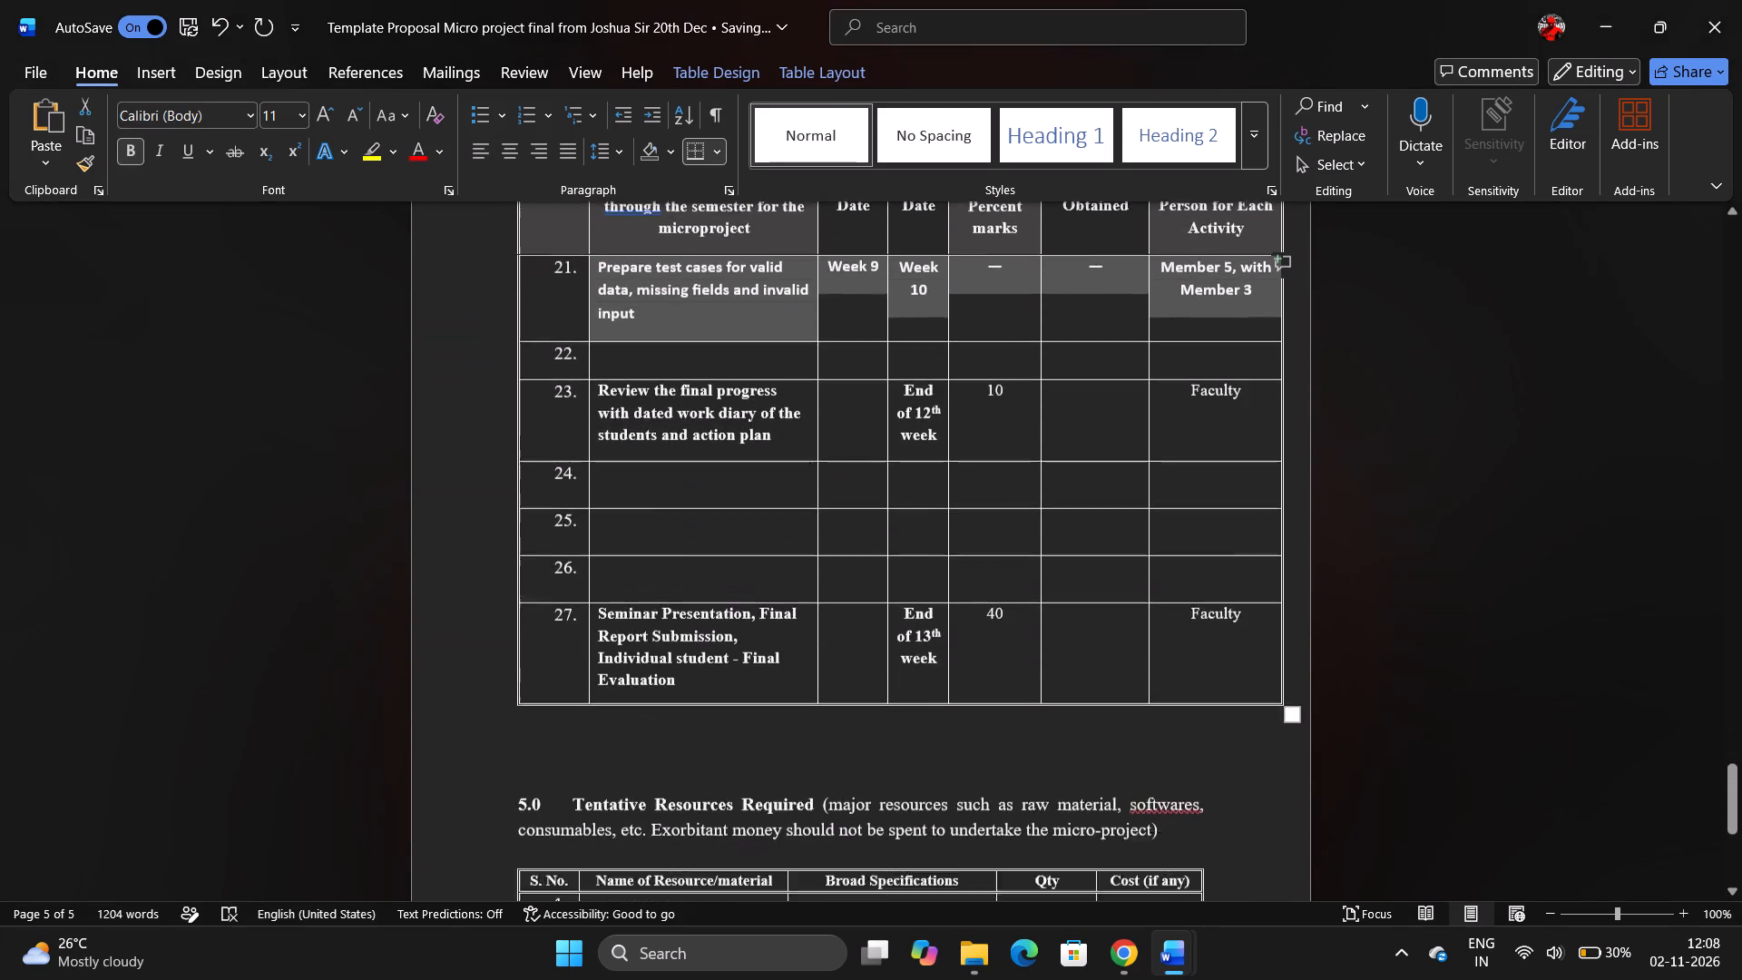
pyautogui.scroll(-1, 649, 445)
pyautogui.hotkey('alt', 'Tab')
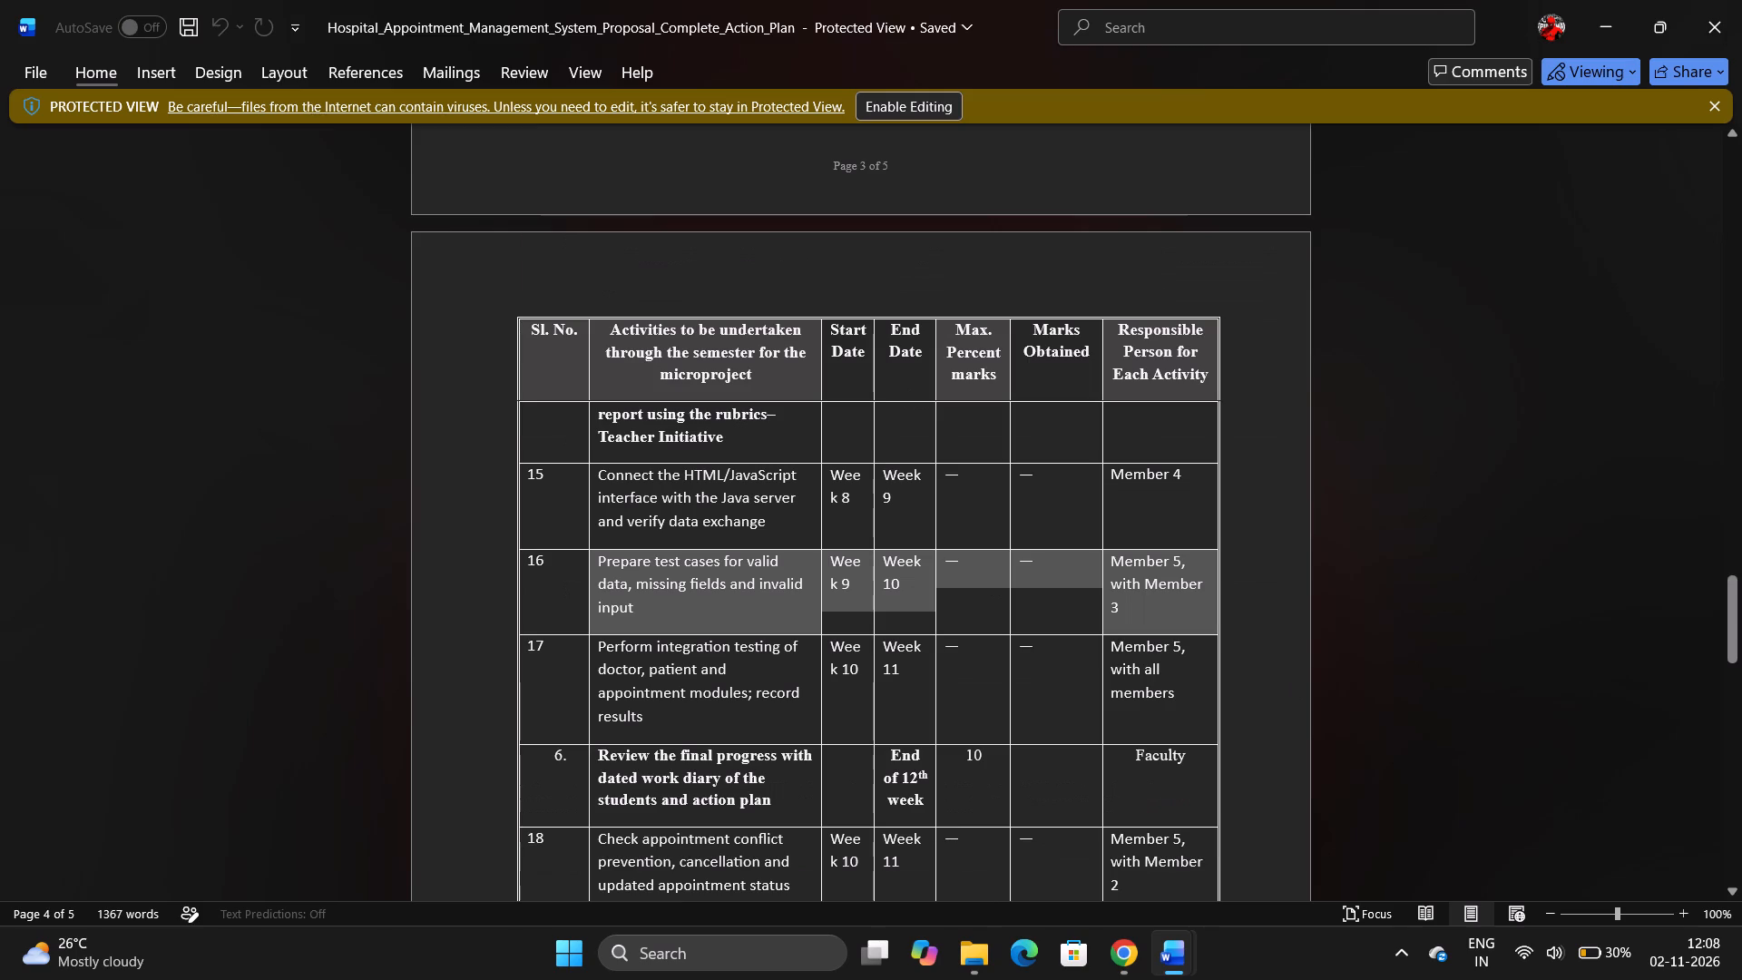
pyautogui.moveTo(599, 644); pyautogui.dragTo(1104, 679)
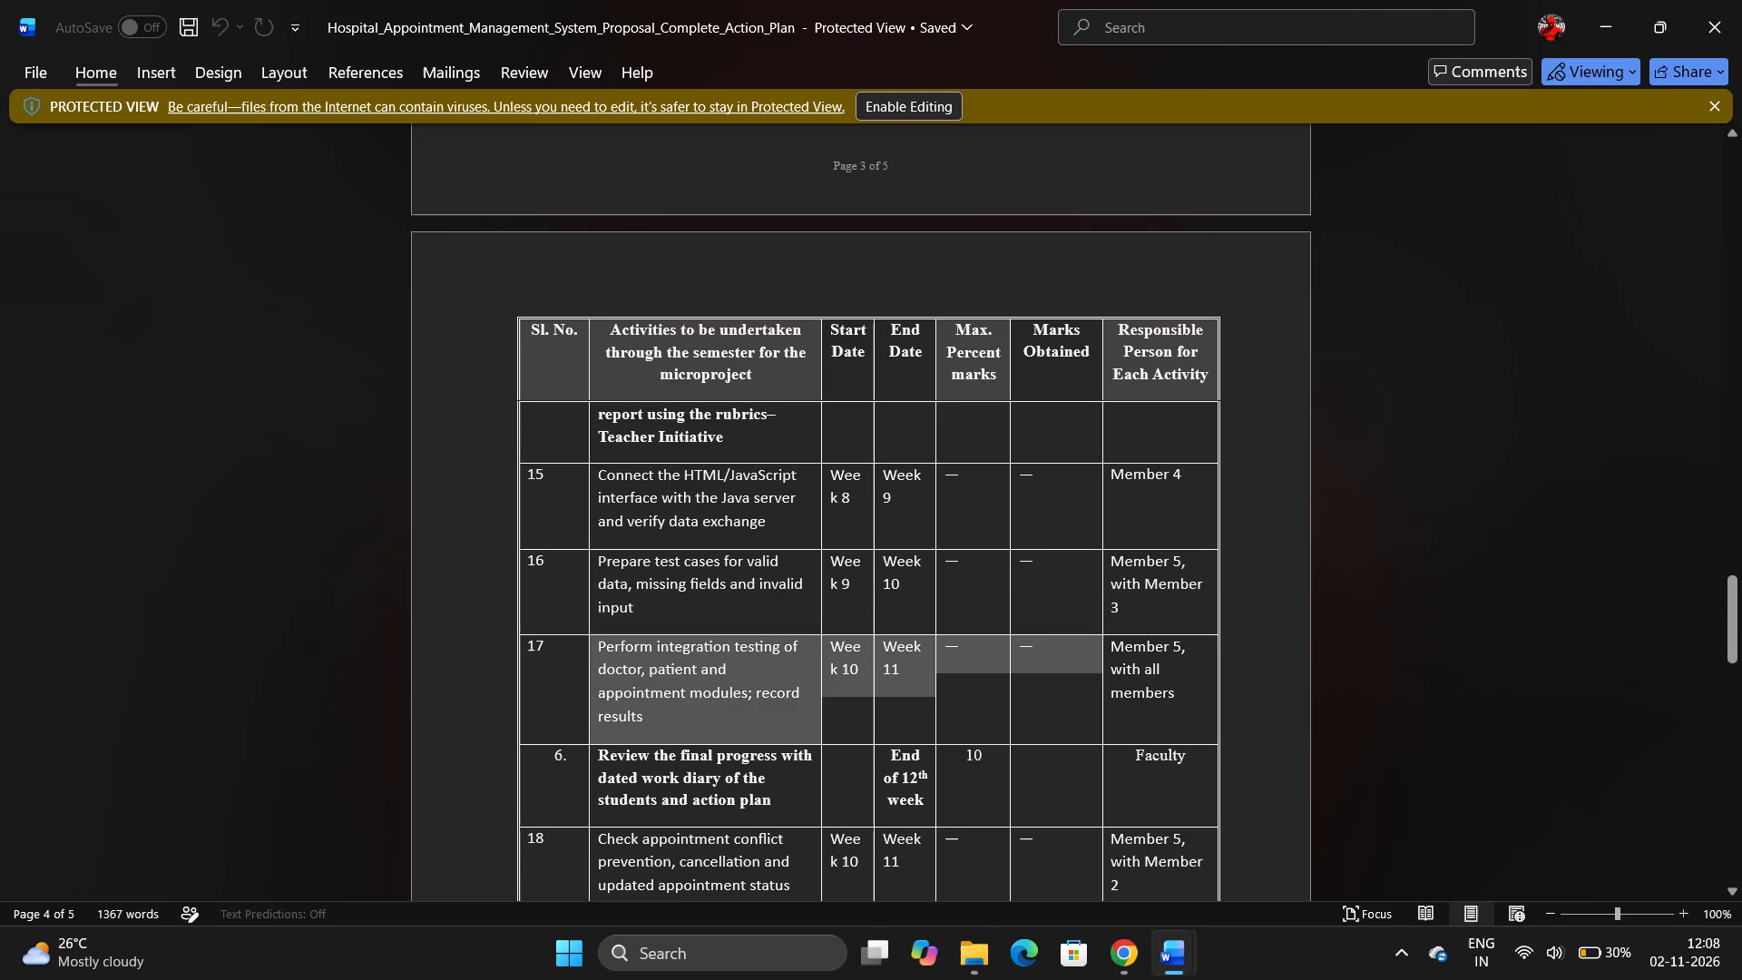
pyautogui.moveTo(1104, 679); pyautogui.dragTo(1131, 691)
pyautogui.hotkey('ctrl', 'v')
pyautogui.hotkey('ctrl', 'c')
pyautogui.hotkey('ctrl', 'c')
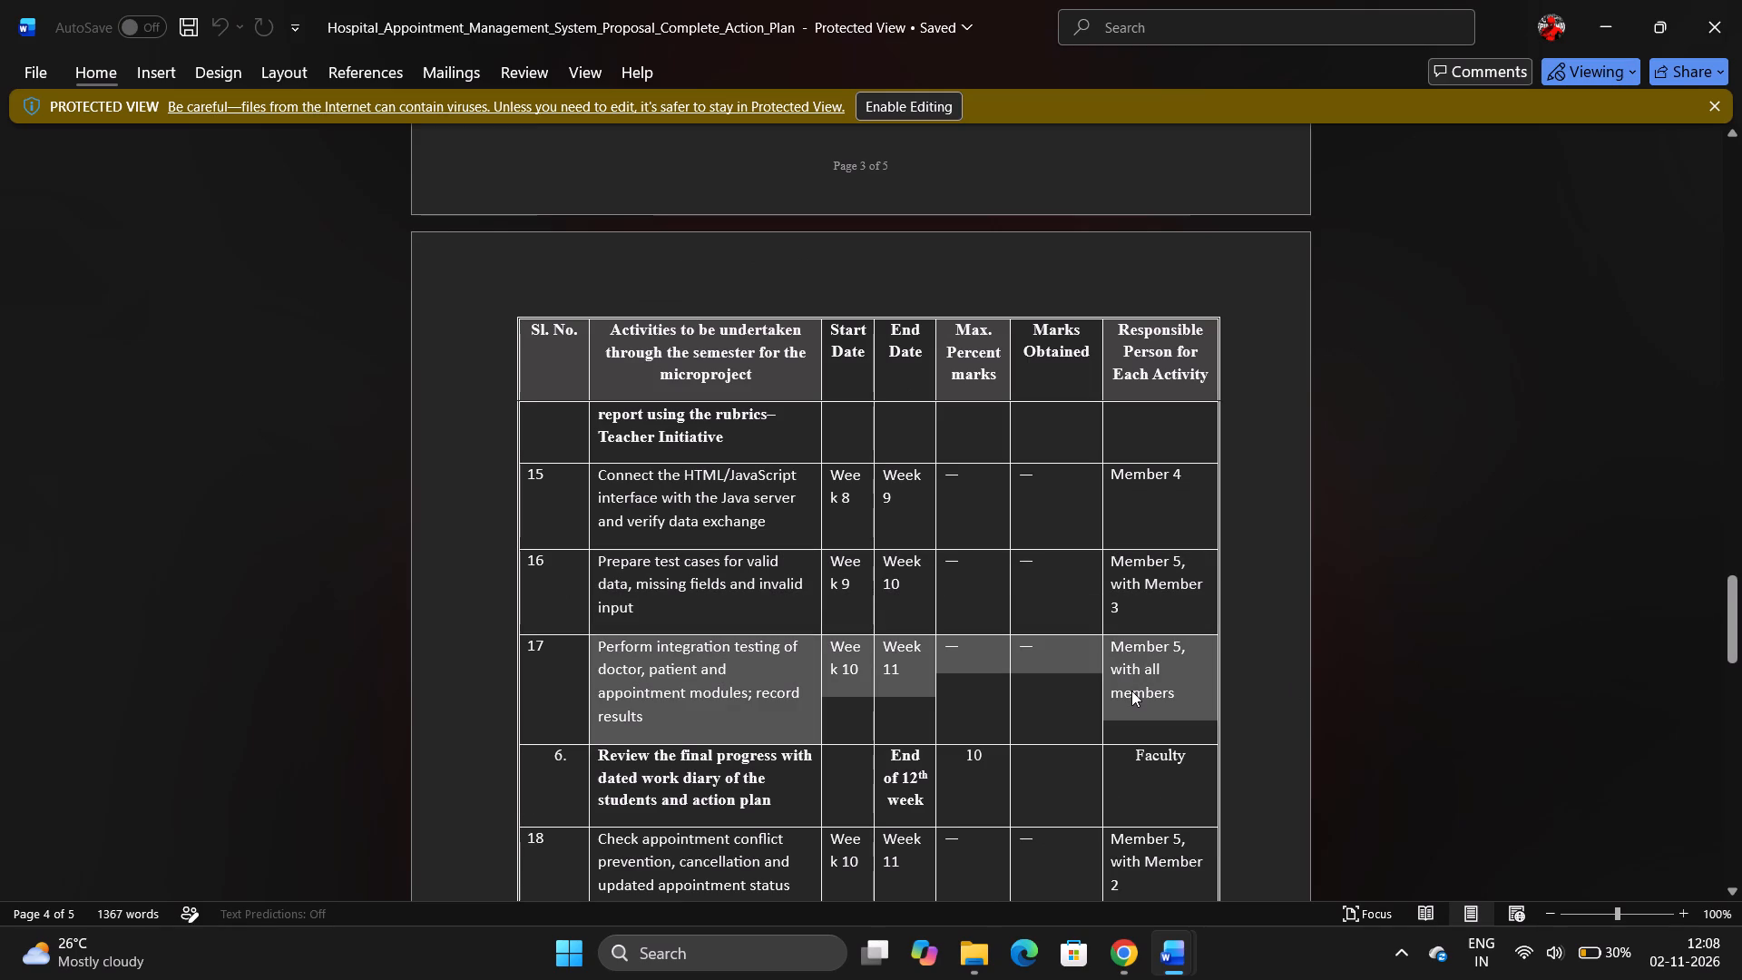
pyautogui.hotkey('alt', 'Tab')
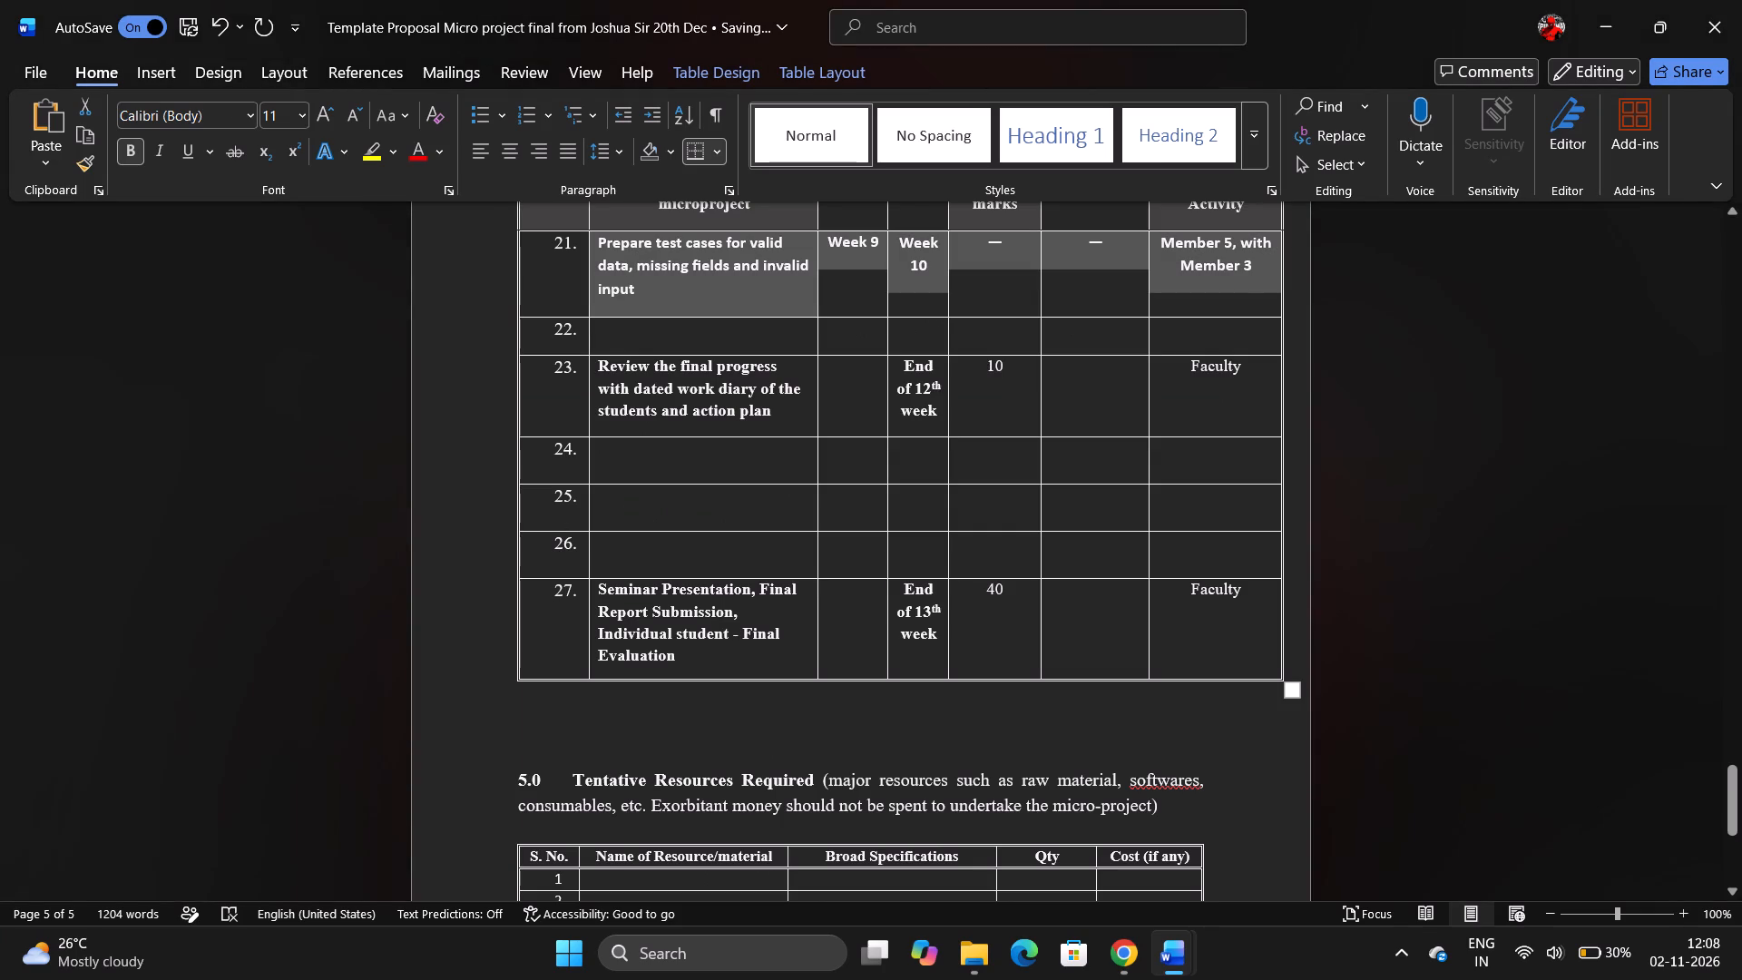
pyautogui.click(615, 465)
pyautogui.click(615, 465)
pyautogui.moveTo(615, 465); pyautogui.dragTo(1217, 469)
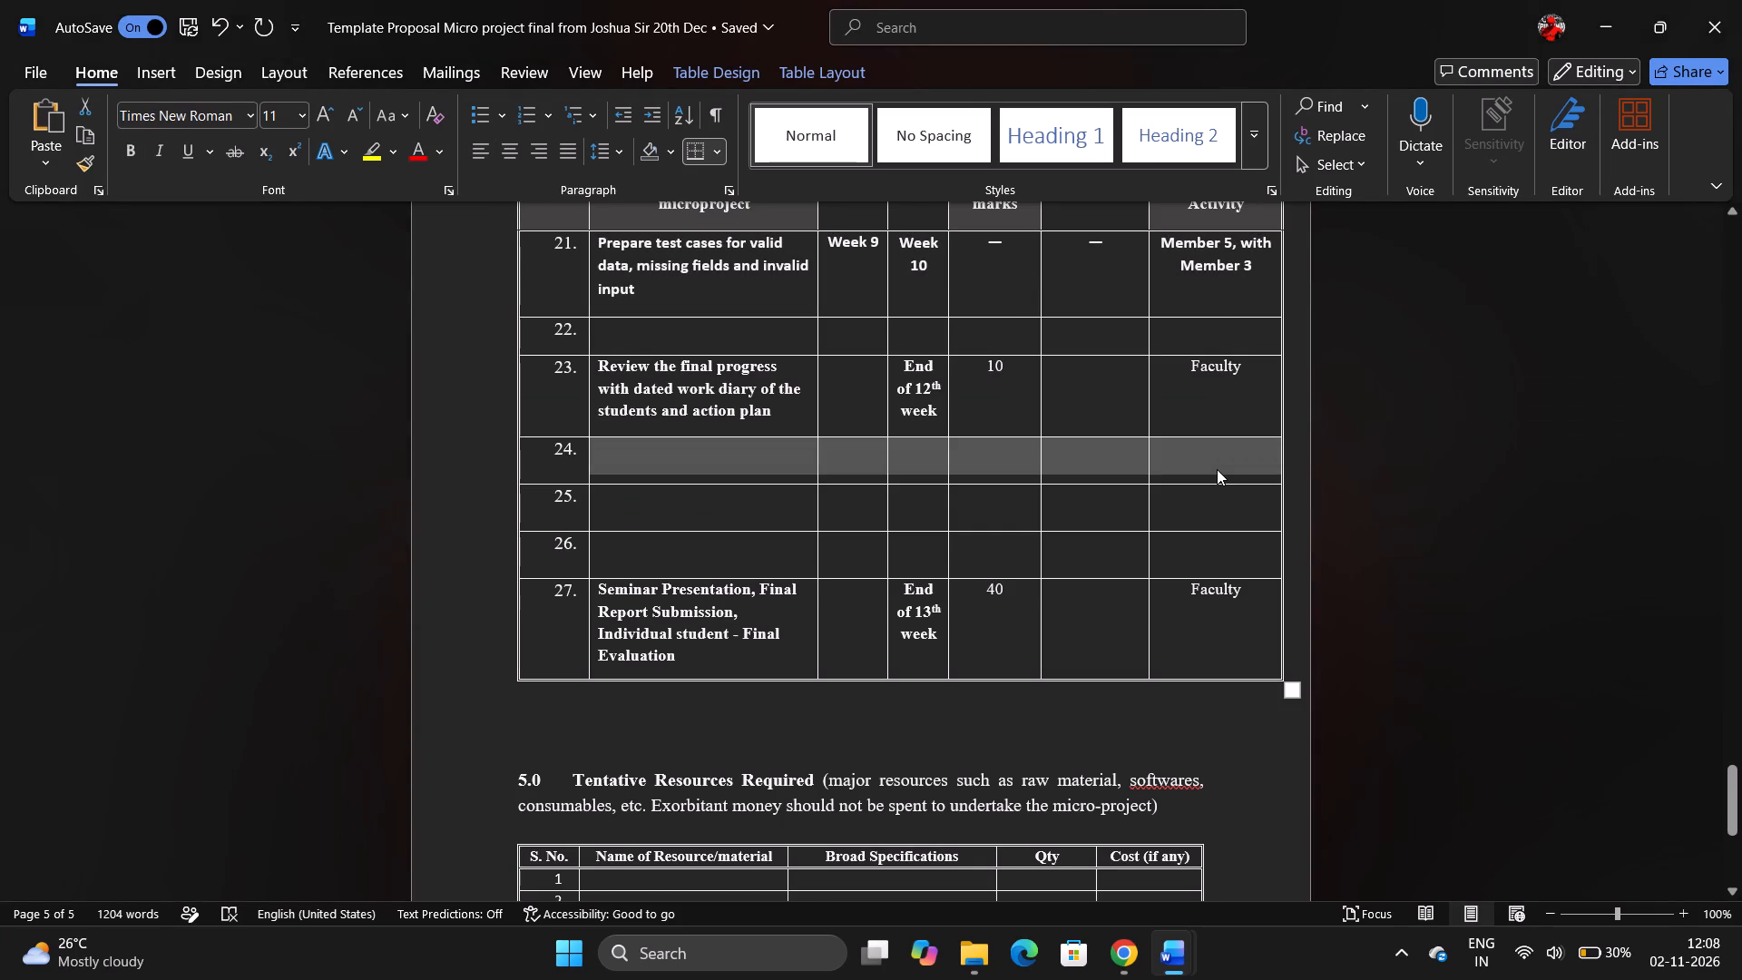
pyautogui.hotkey('ctrl', 'v')
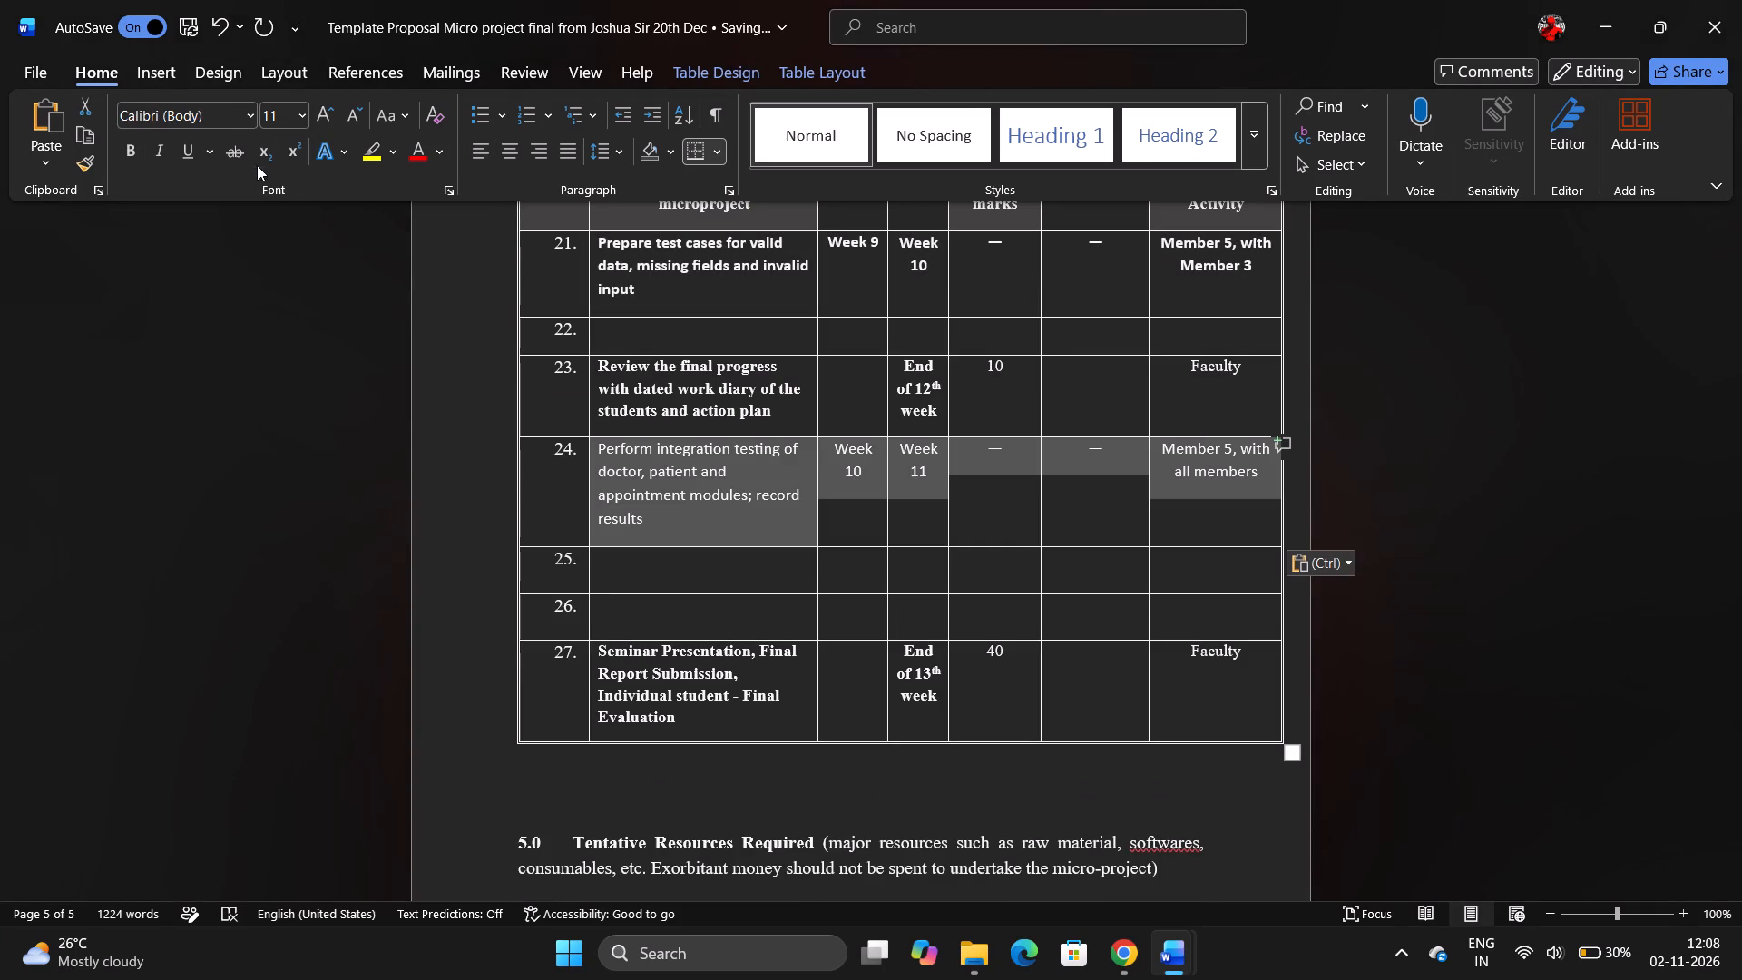
pyautogui.click(140, 158)
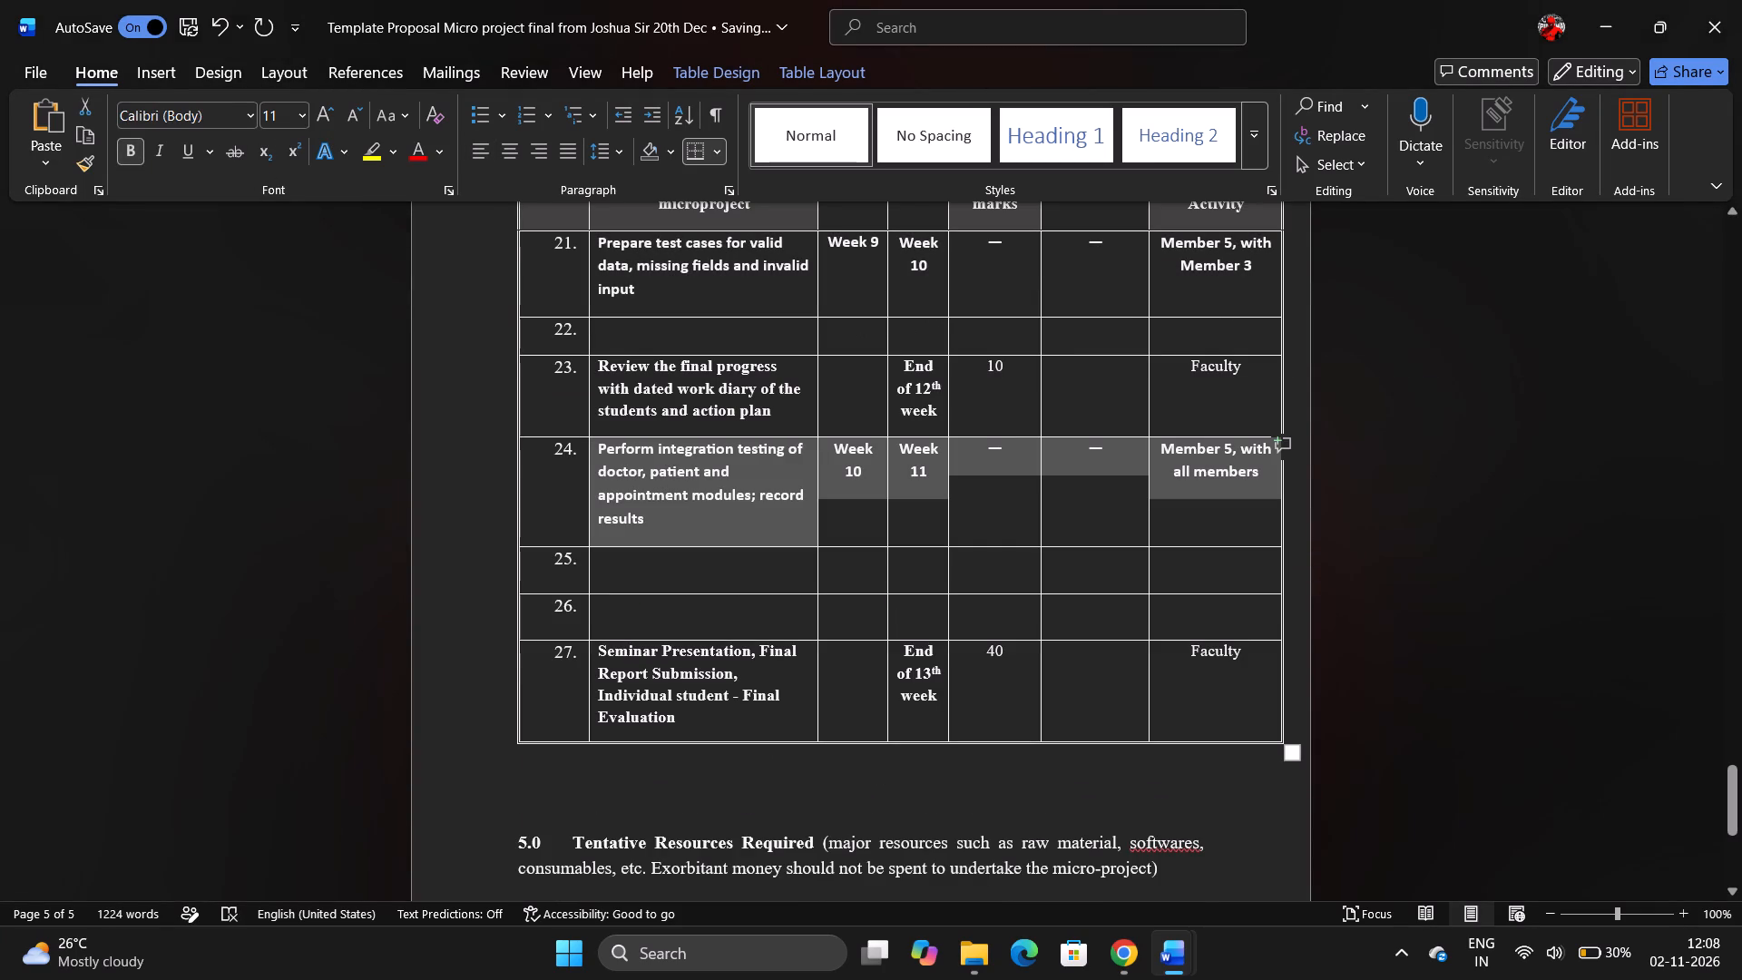
# Copy the "Review the final progress with dated work diary" entry, from activity to responsible person, from the Complete Action Plan draft into row 25.
pyautogui.click(624, 566)
pyautogui.hotkey('alt', 'Tab')
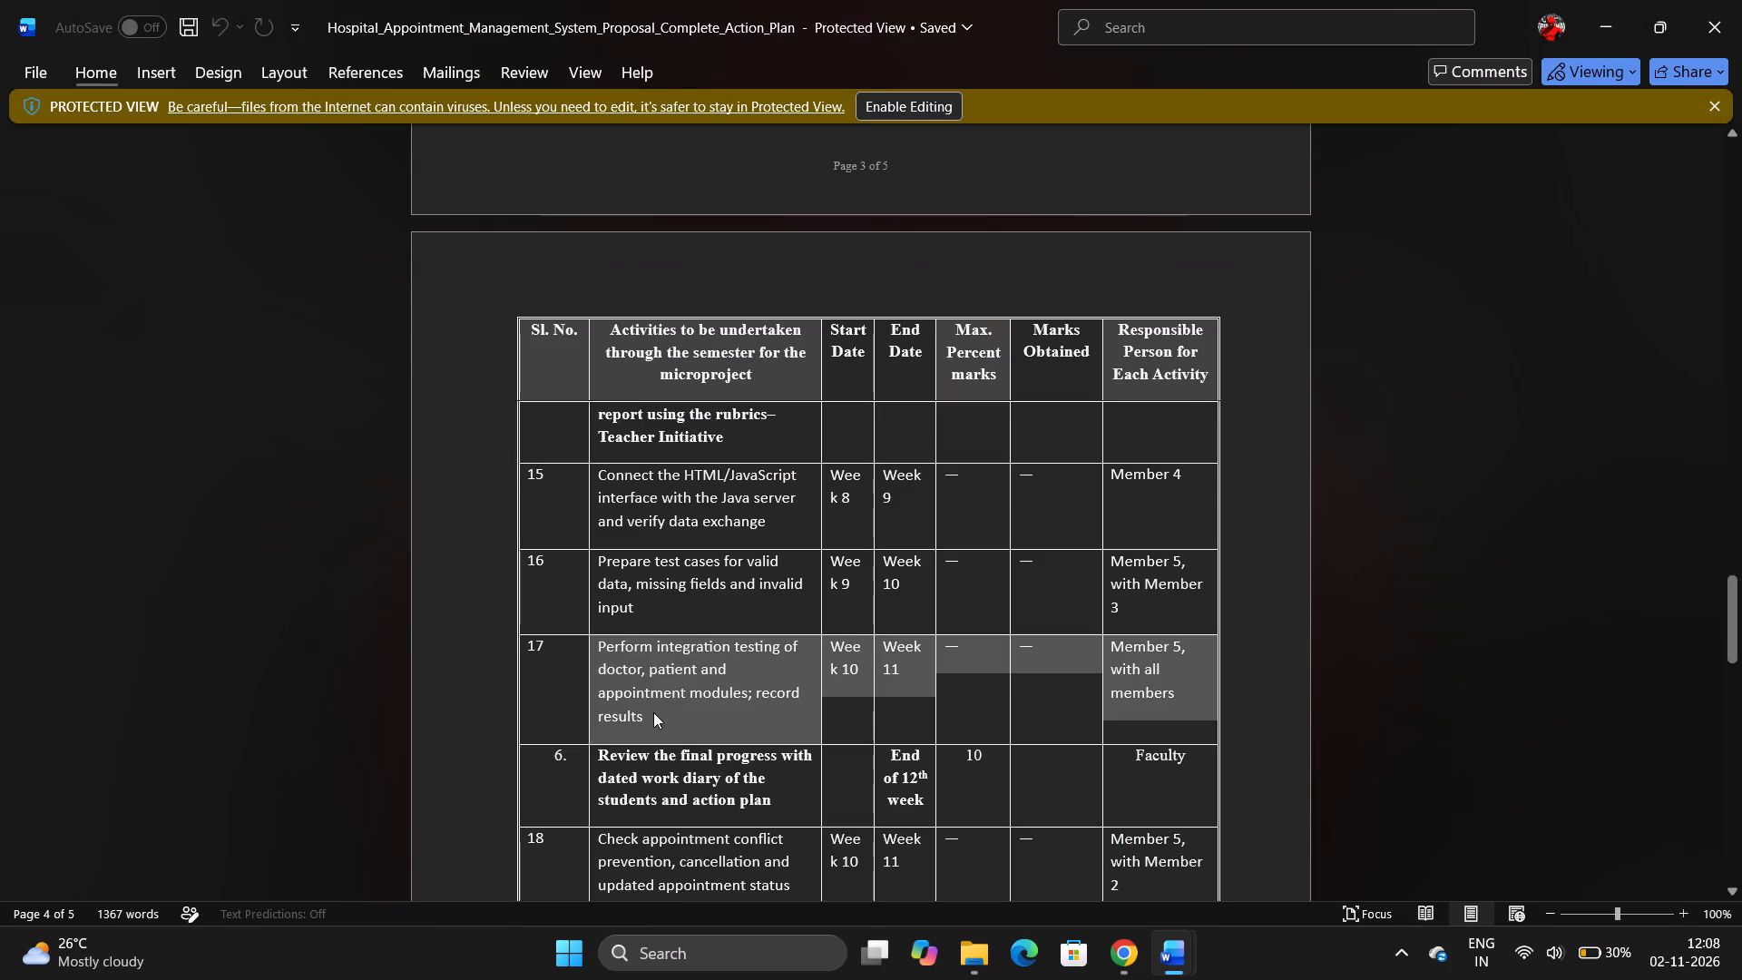
pyautogui.scroll(-1, 653, 712)
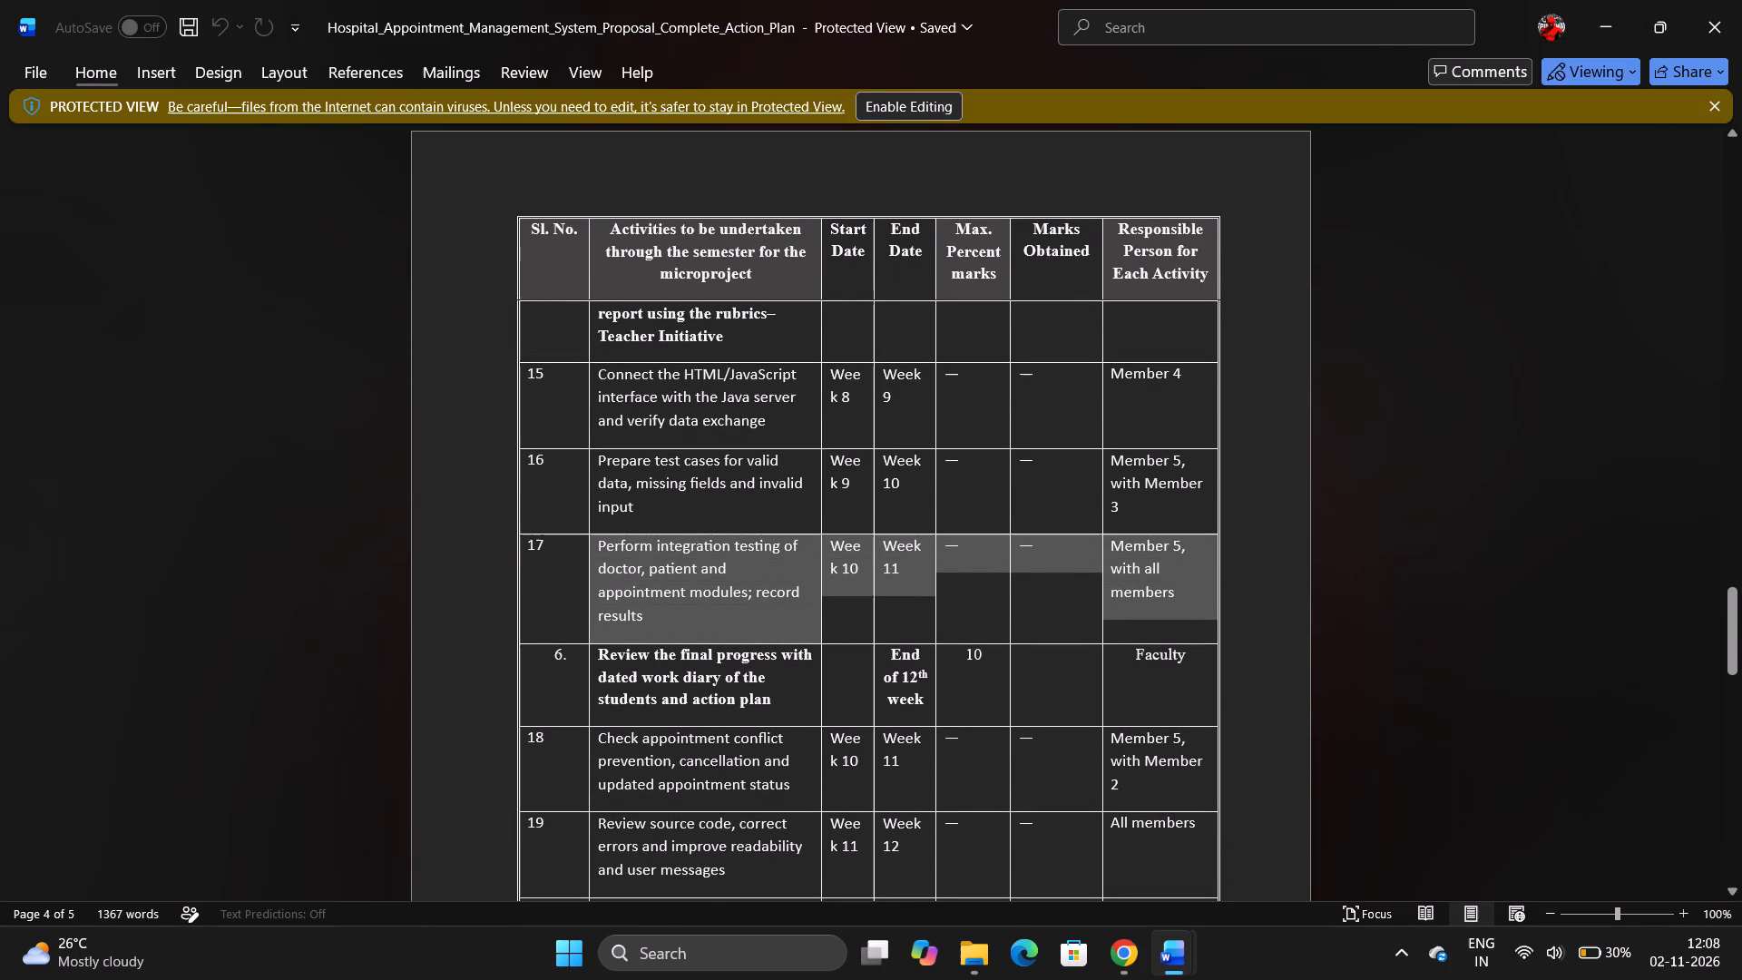
pyautogui.moveTo(600, 656); pyautogui.dragTo(1125, 707)
pyautogui.hotkey('ctrl', 'c')
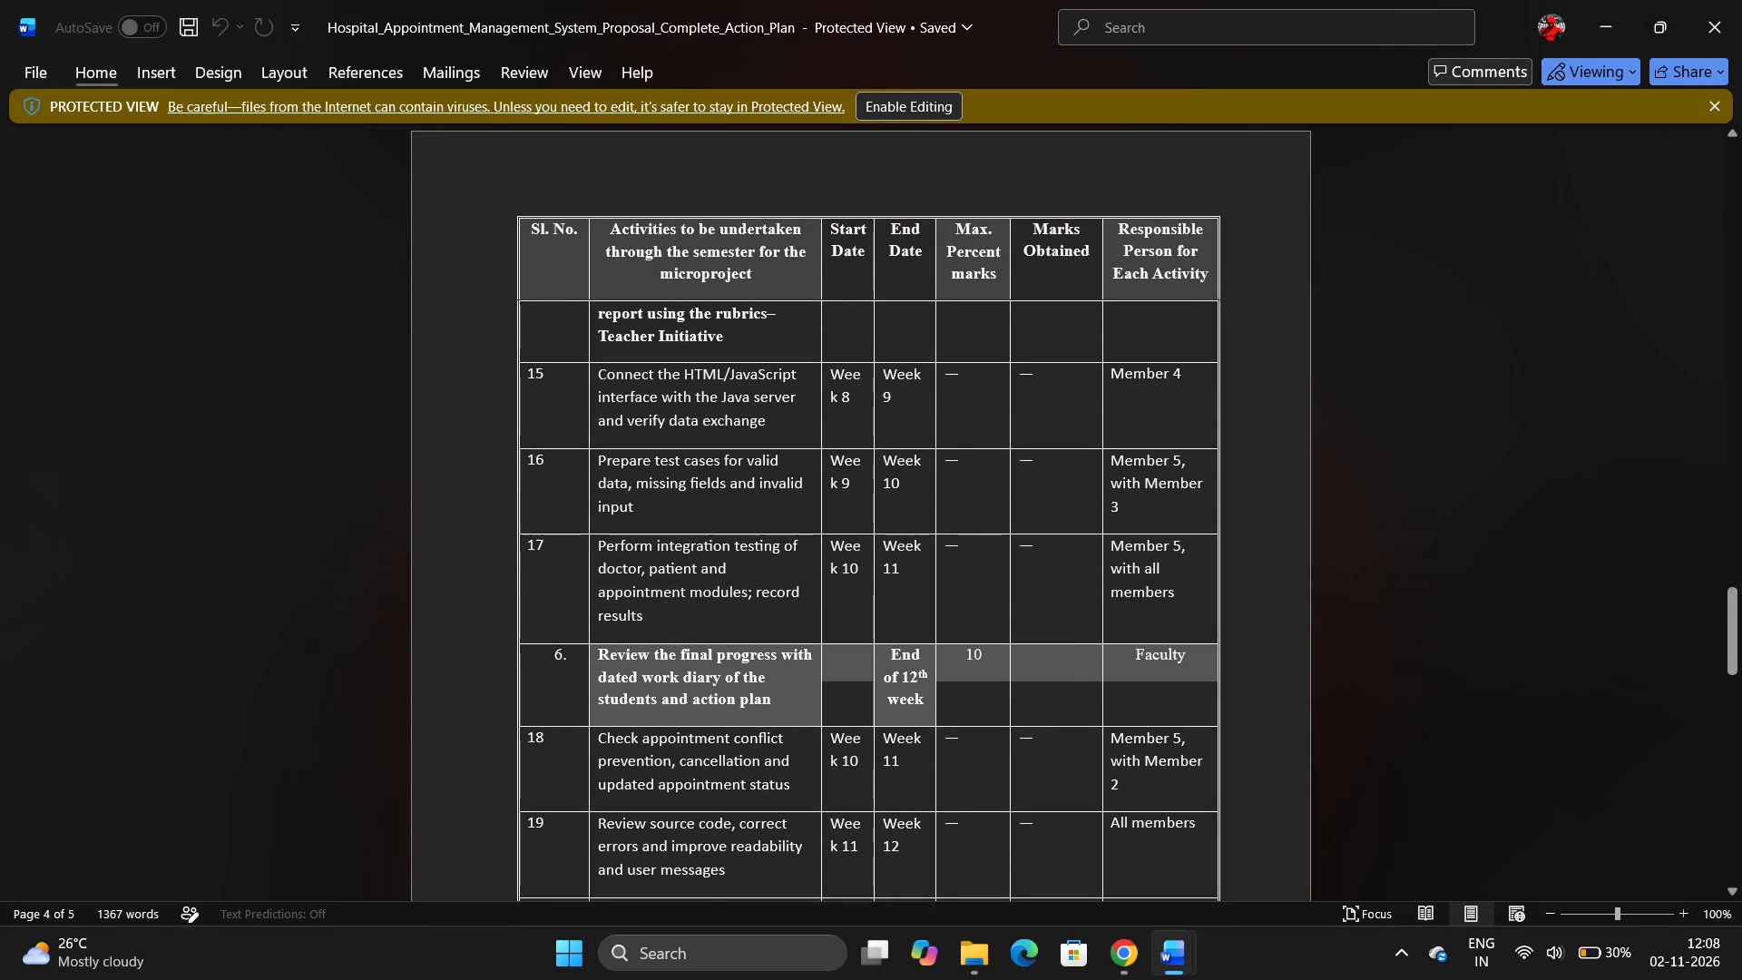
pyautogui.hotkey('alt', 'Tab')
pyautogui.moveTo(613, 559); pyautogui.dragTo(1254, 581)
pyautogui.hotkey('ctrl', 'v')
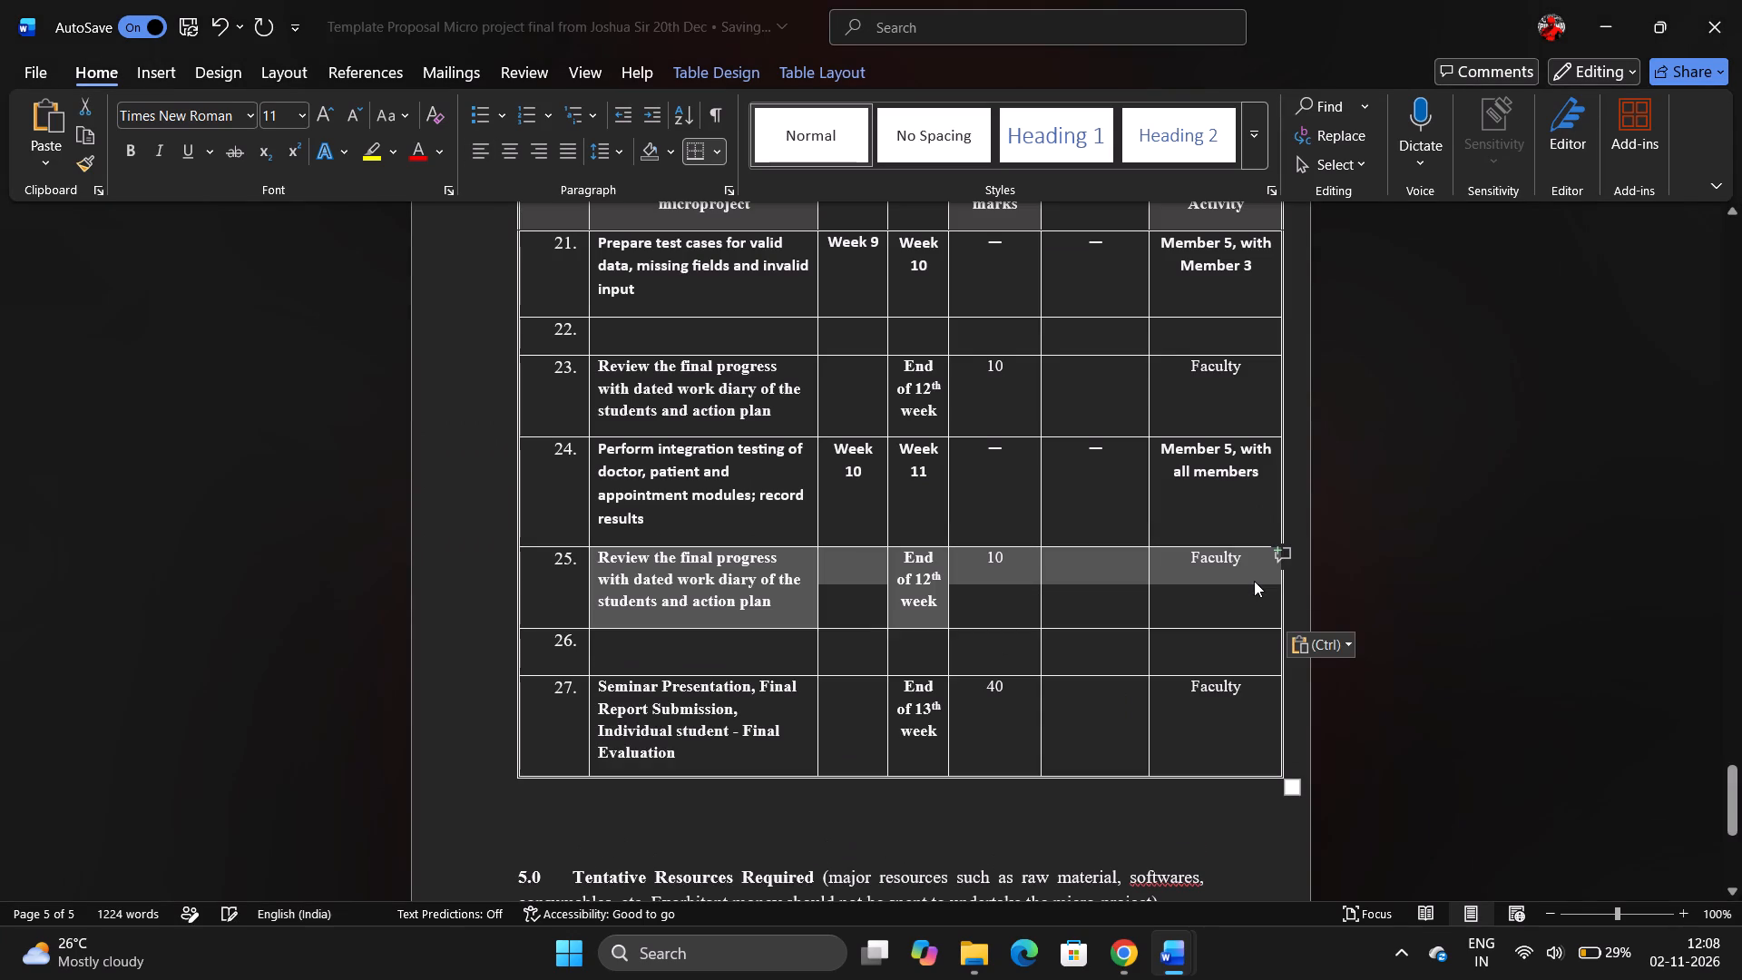
# Format the row 25 entries, from activity to responsible person, as bold in the Calibri body font.
pyautogui.click(132, 150)
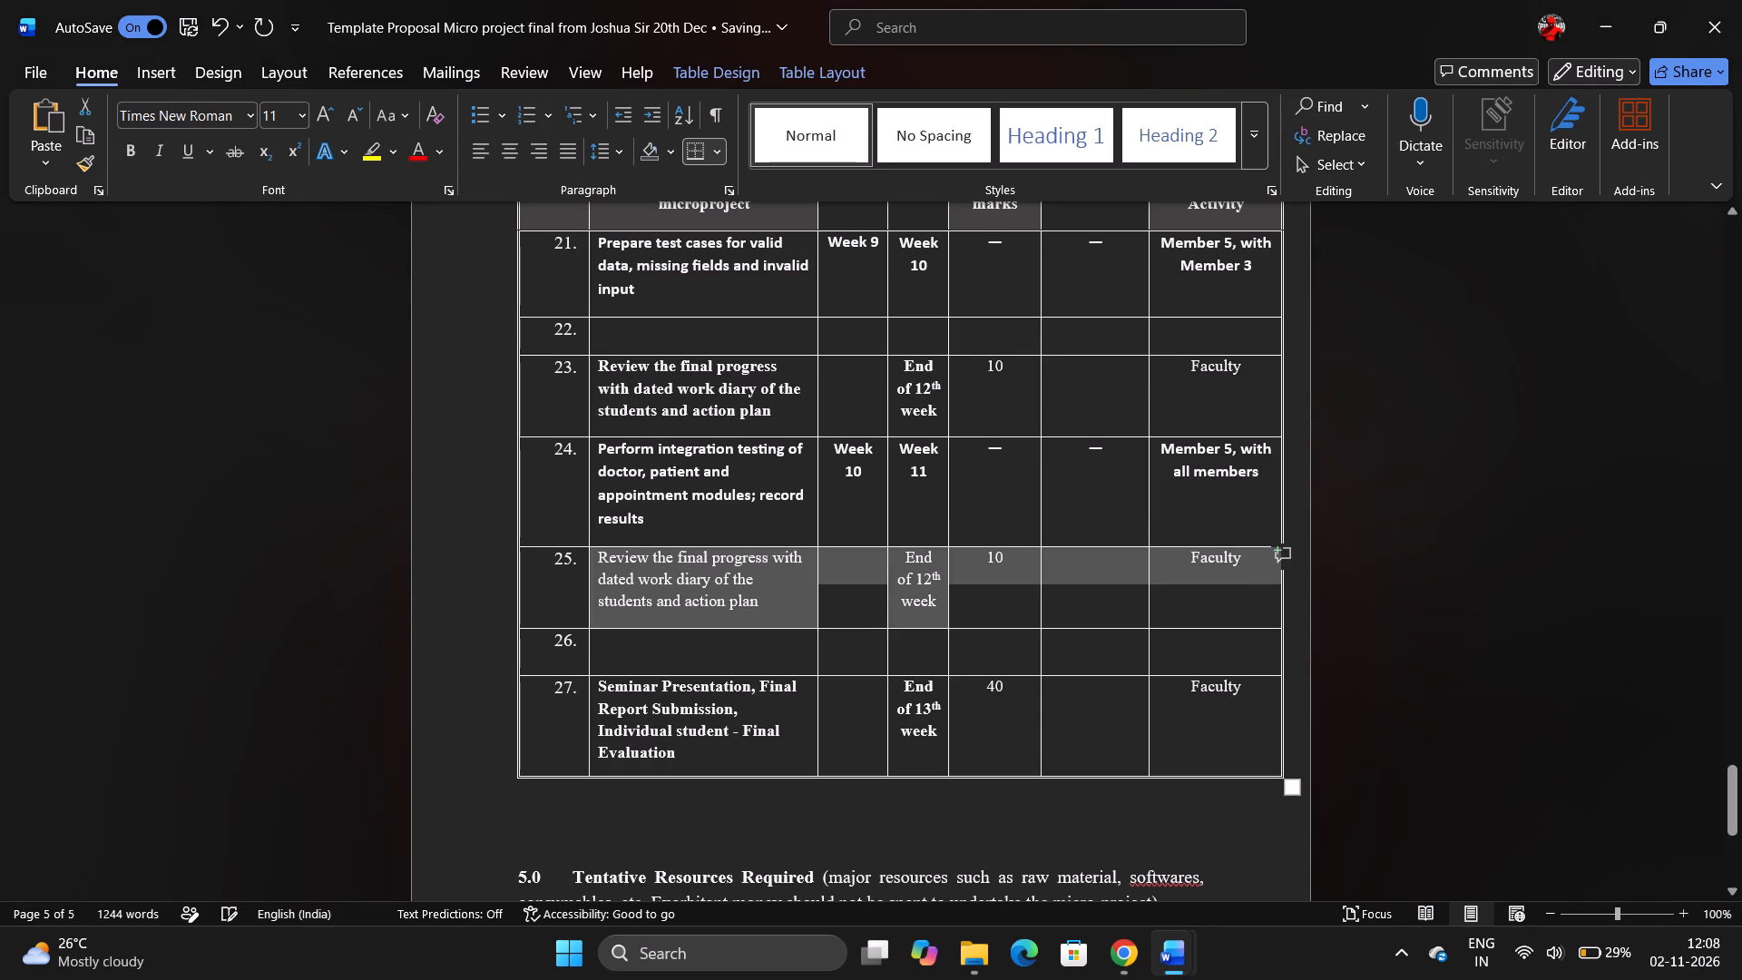
pyautogui.click(129, 157)
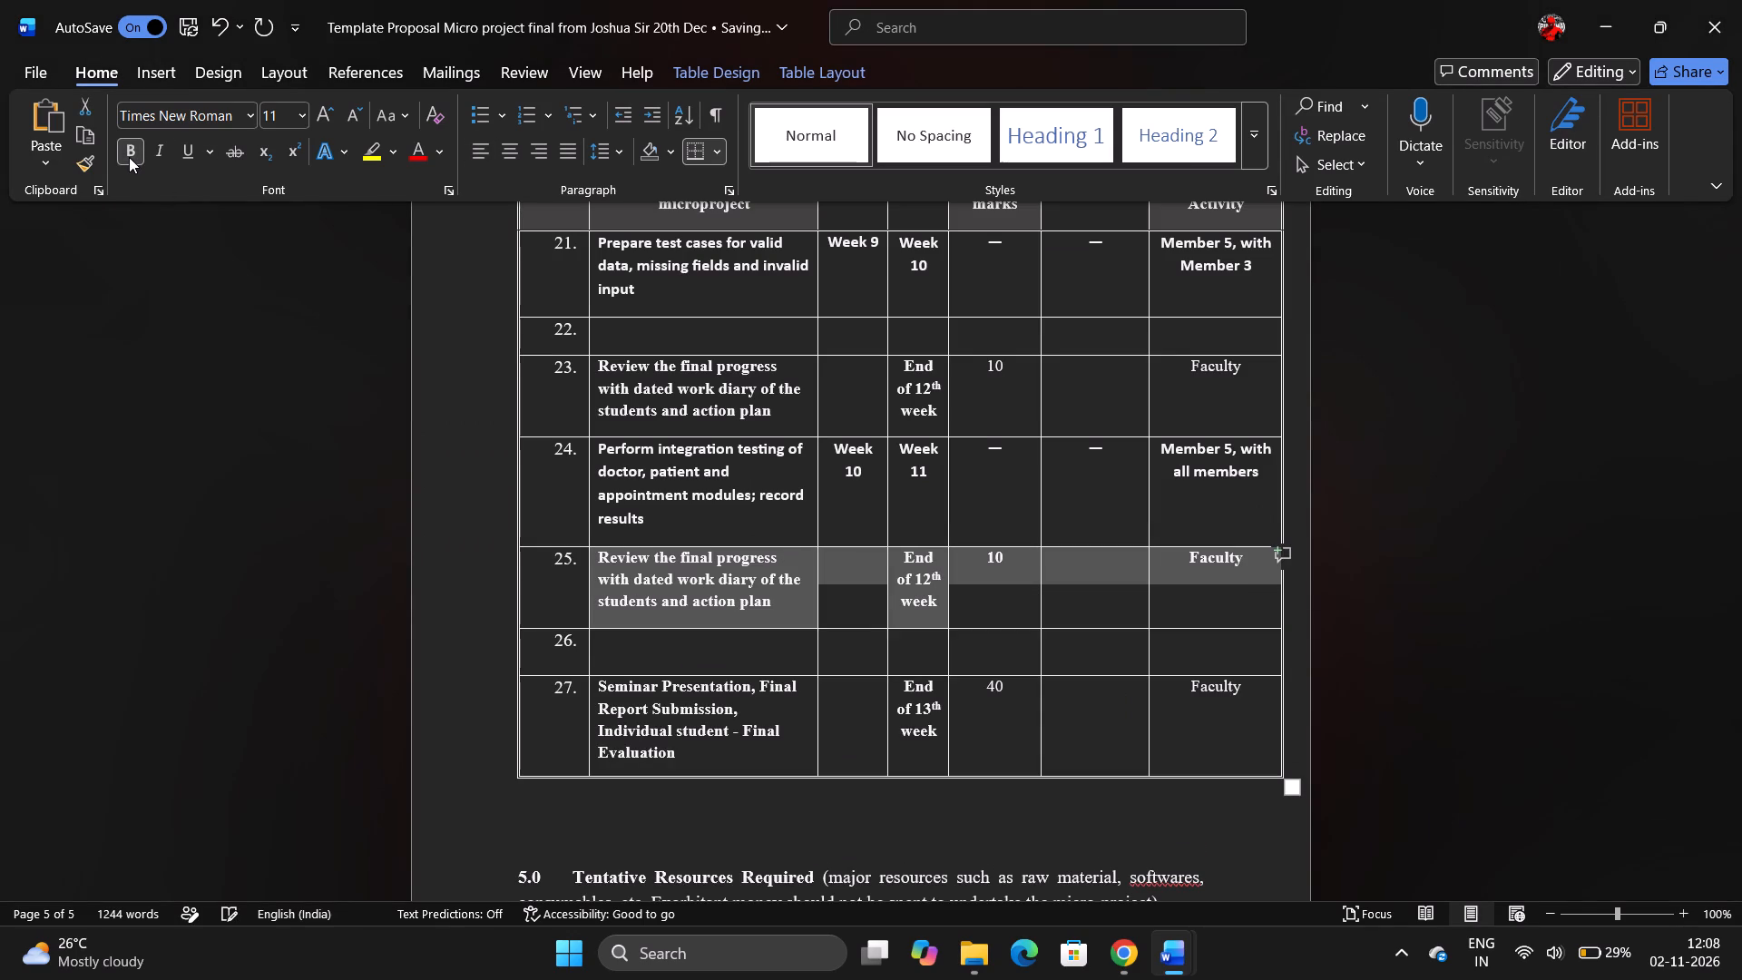
pyautogui.hotkey('alt', 'Tab')
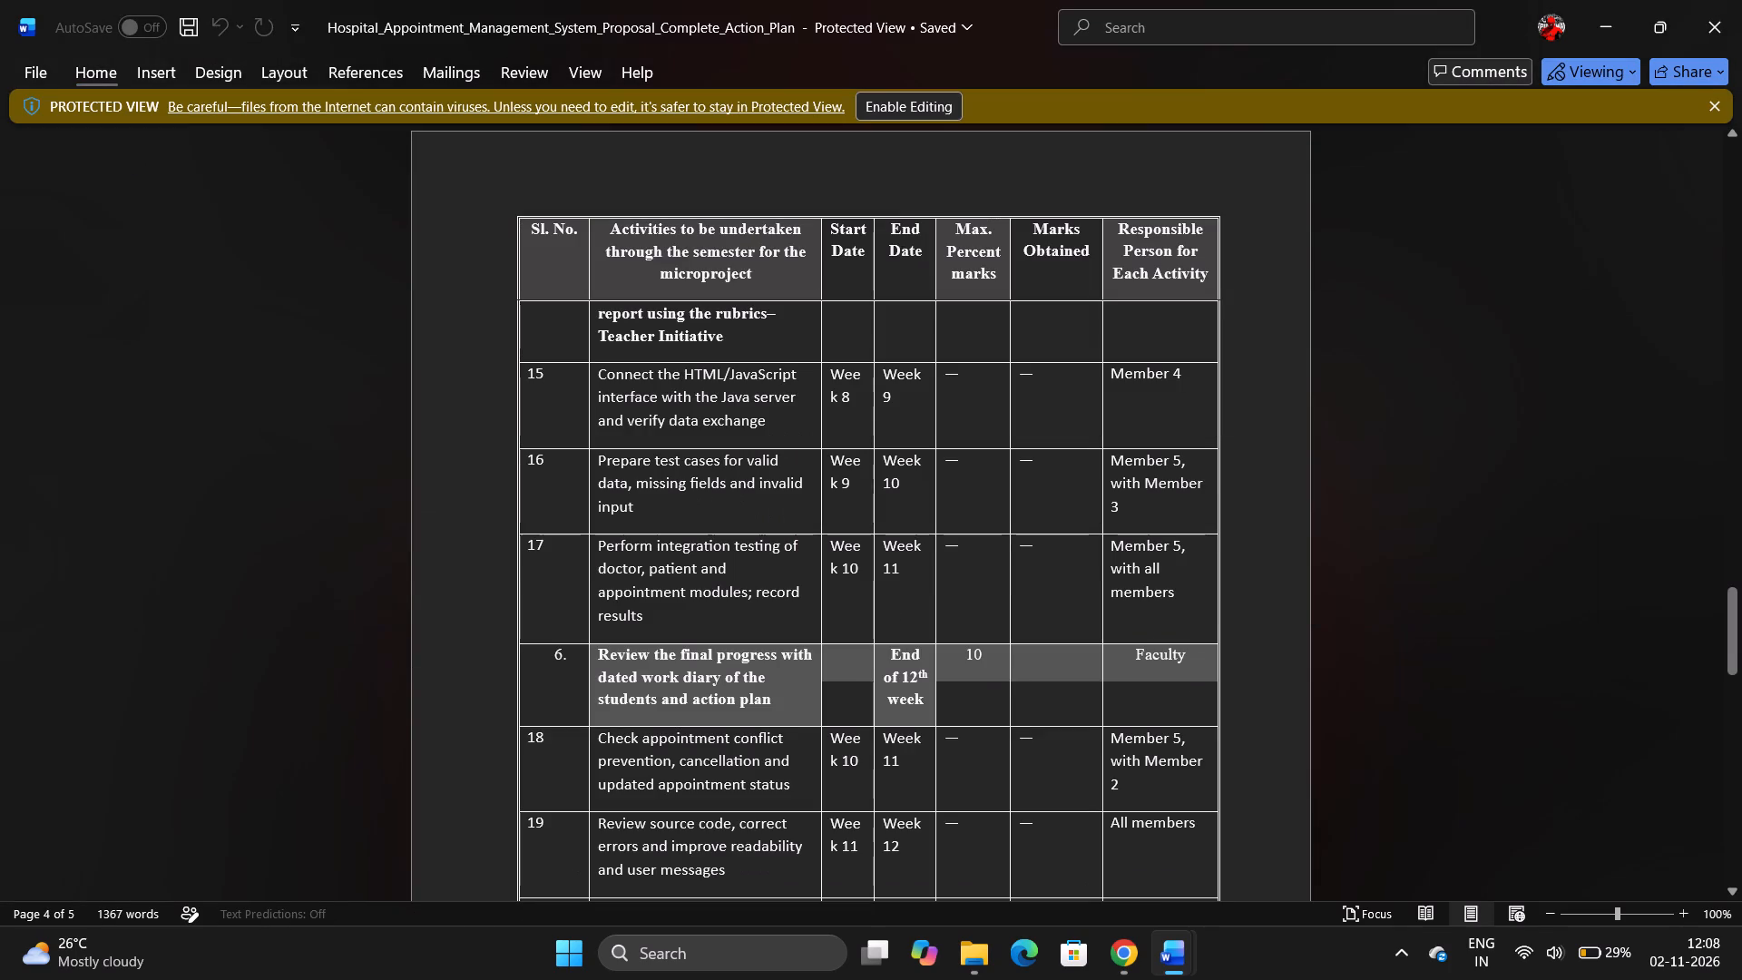
pyautogui.hotkey('alt', 'Tab')
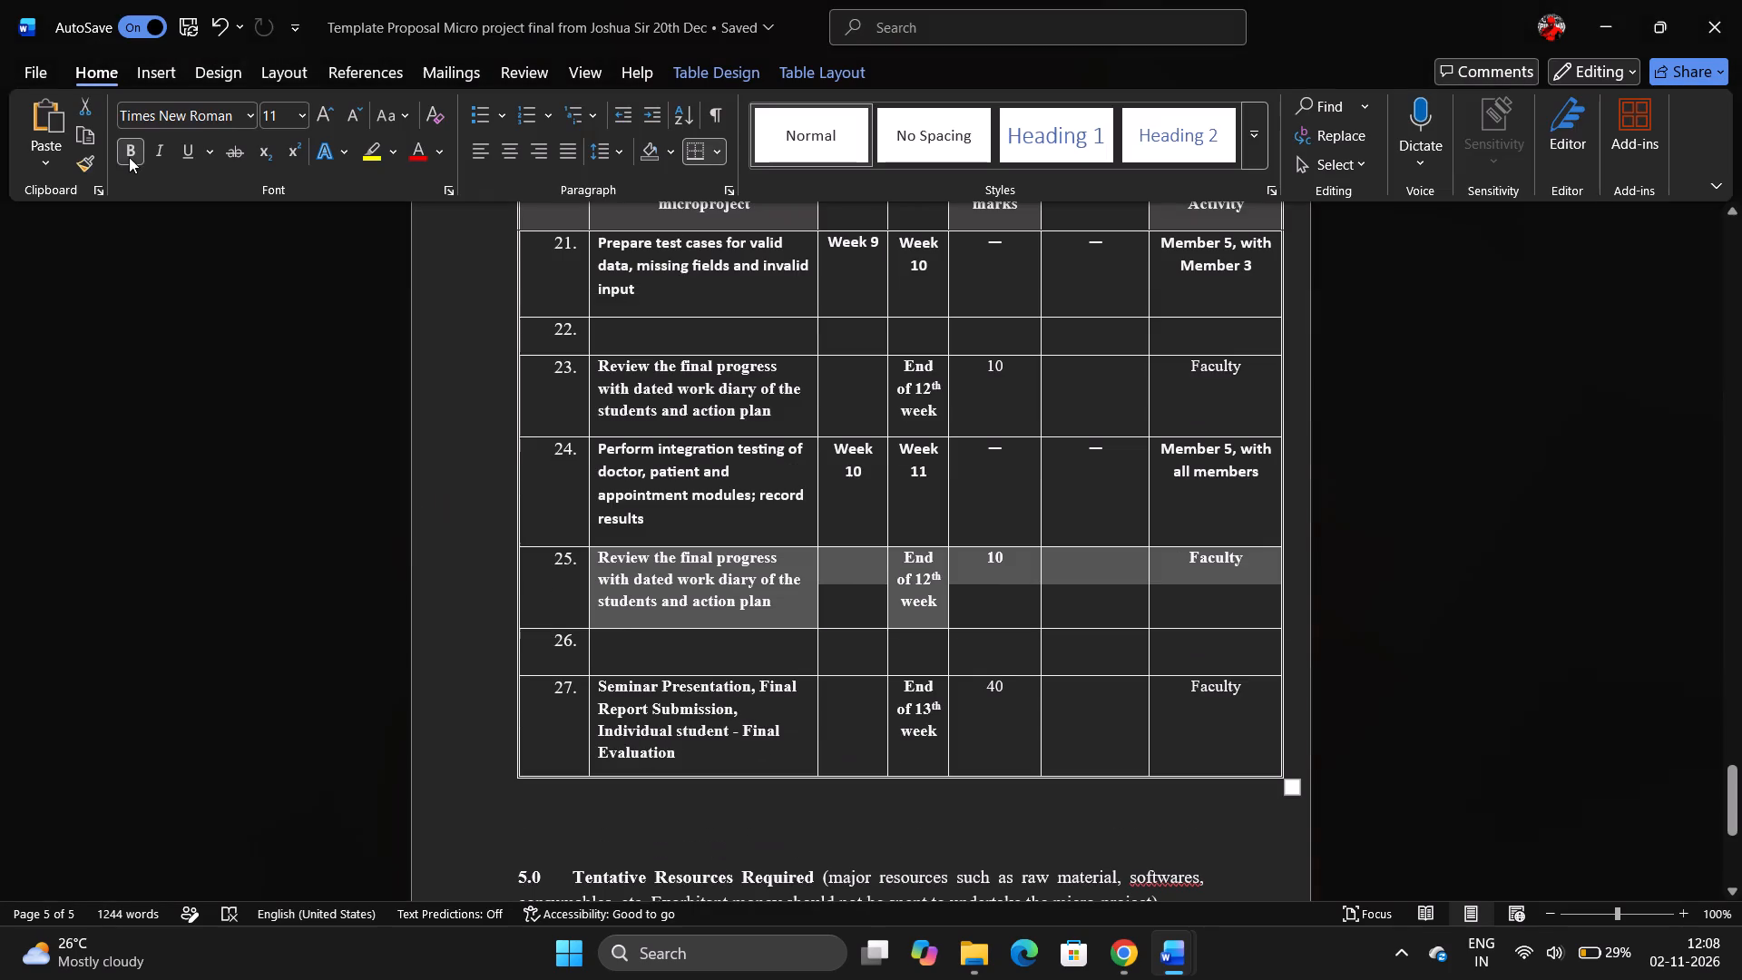
pyautogui.click(659, 533)
pyautogui.moveTo(659, 533); pyautogui.dragTo(594, 522)
pyautogui.click(704, 602)
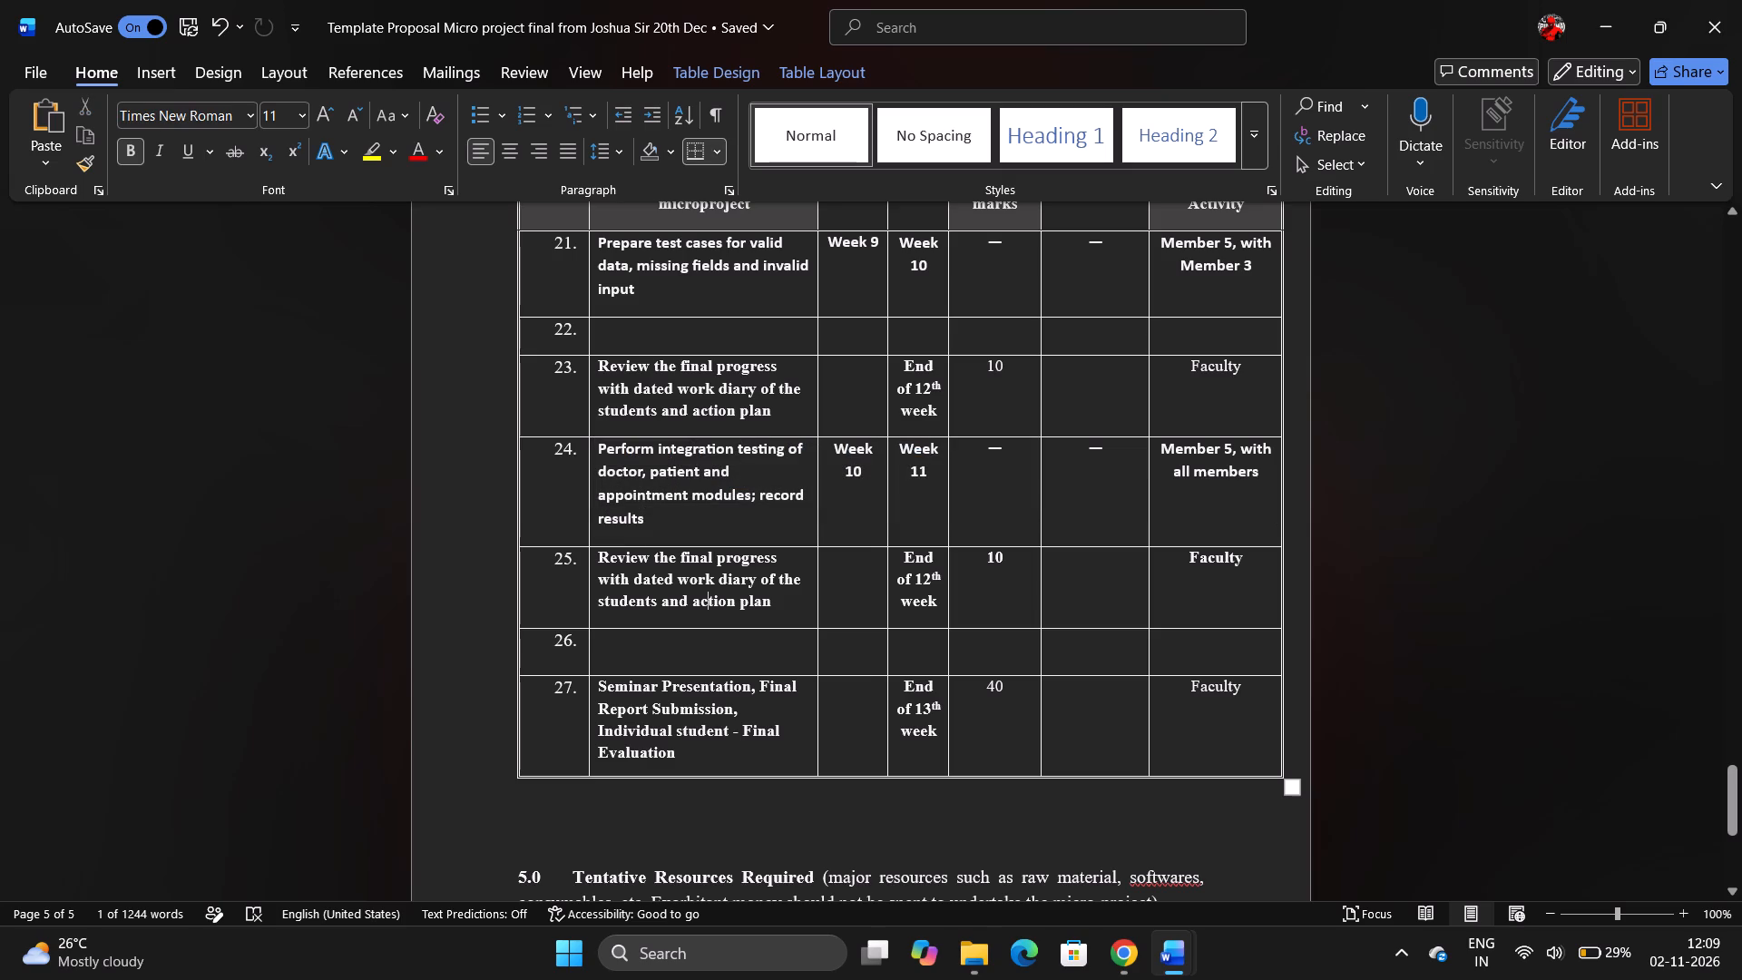
pyautogui.moveTo(602, 555); pyautogui.dragTo(1234, 593)
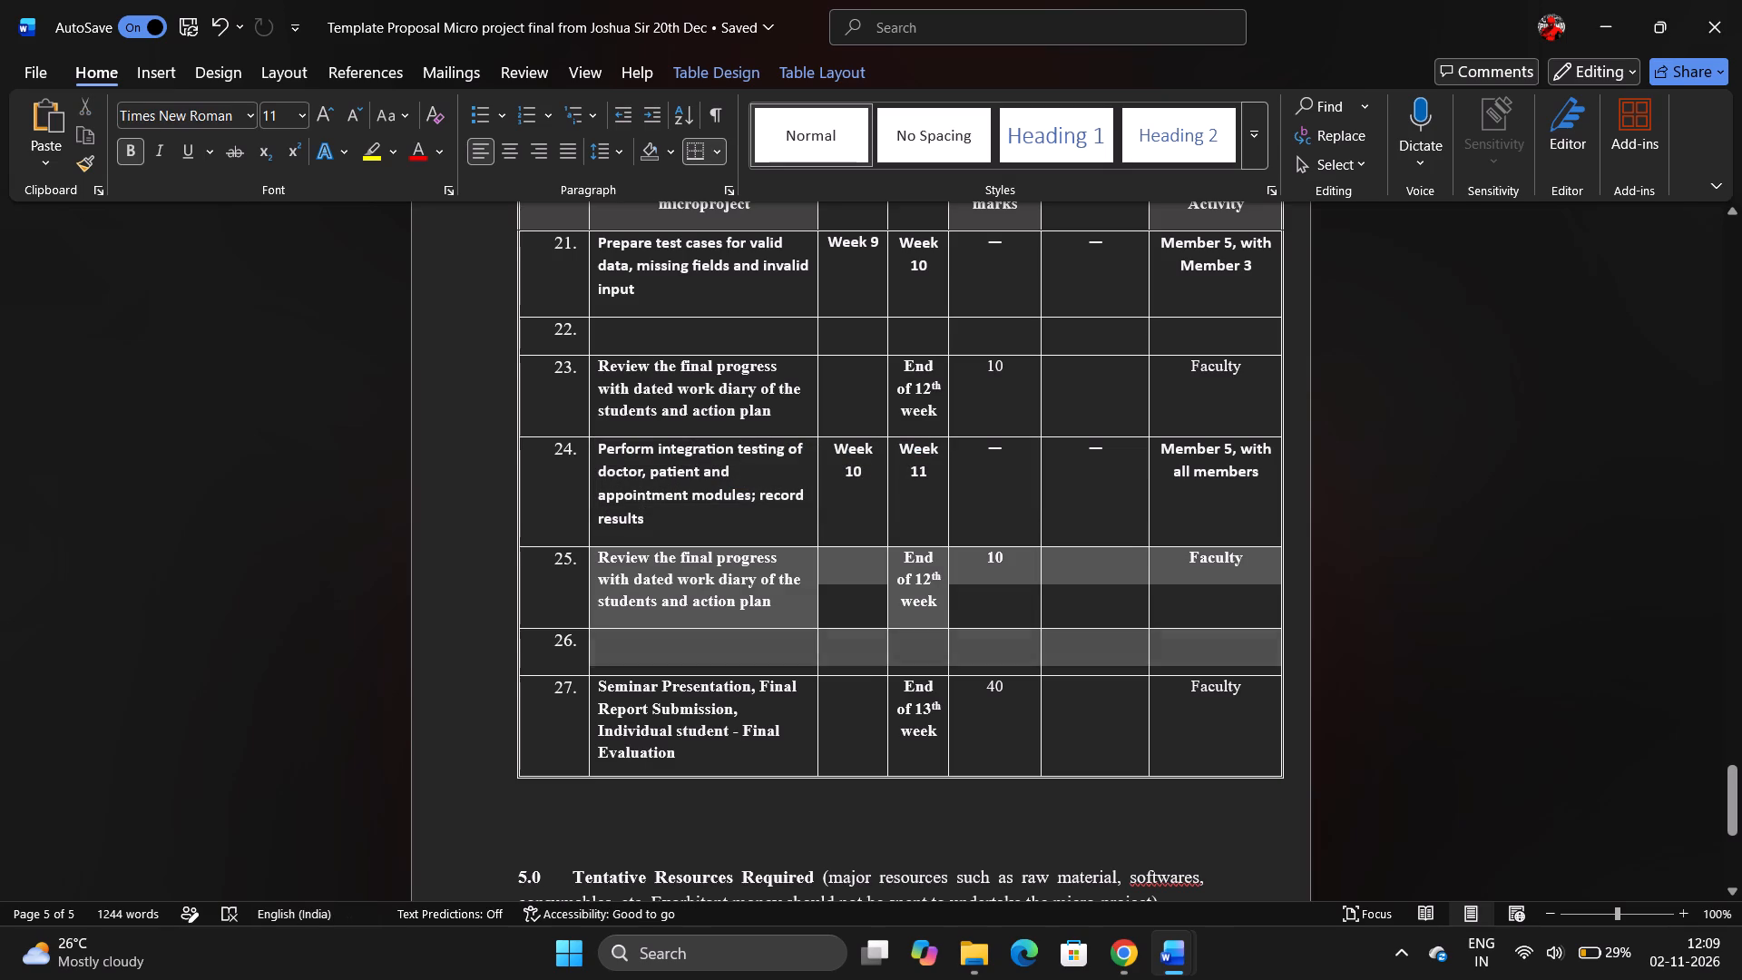
pyautogui.moveTo(1234, 593); pyautogui.dragTo(1238, 590)
pyautogui.click(250, 117)
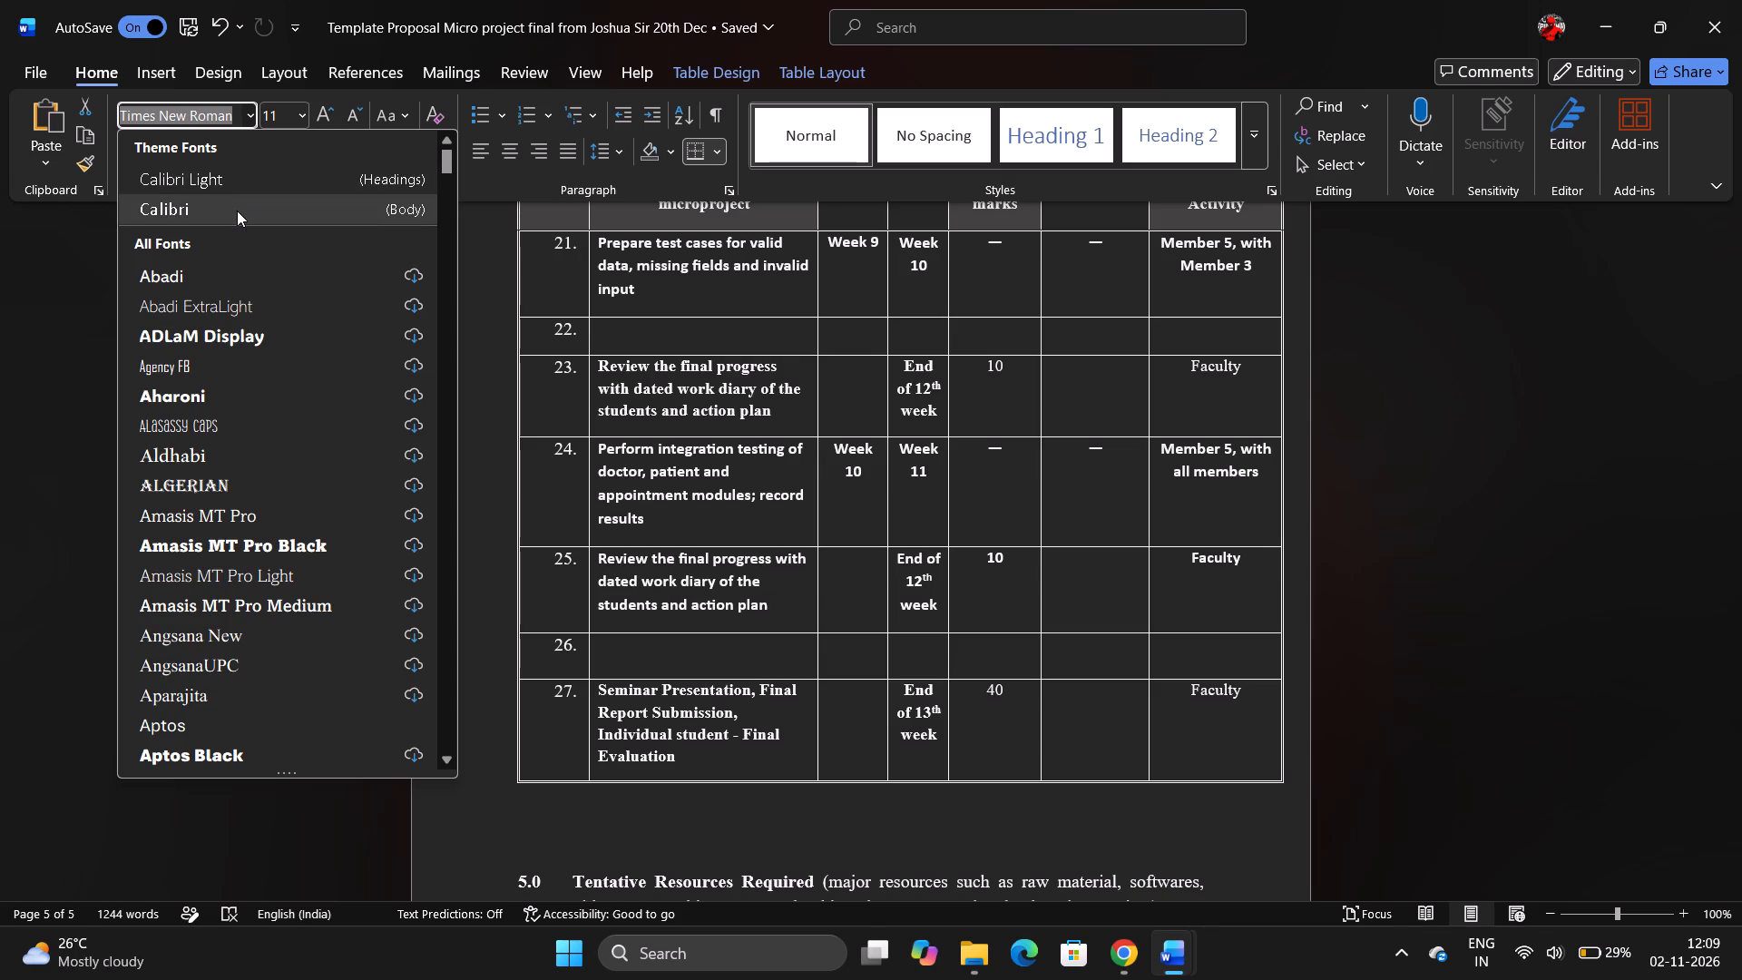
pyautogui.click(237, 211)
pyautogui.click(693, 609)
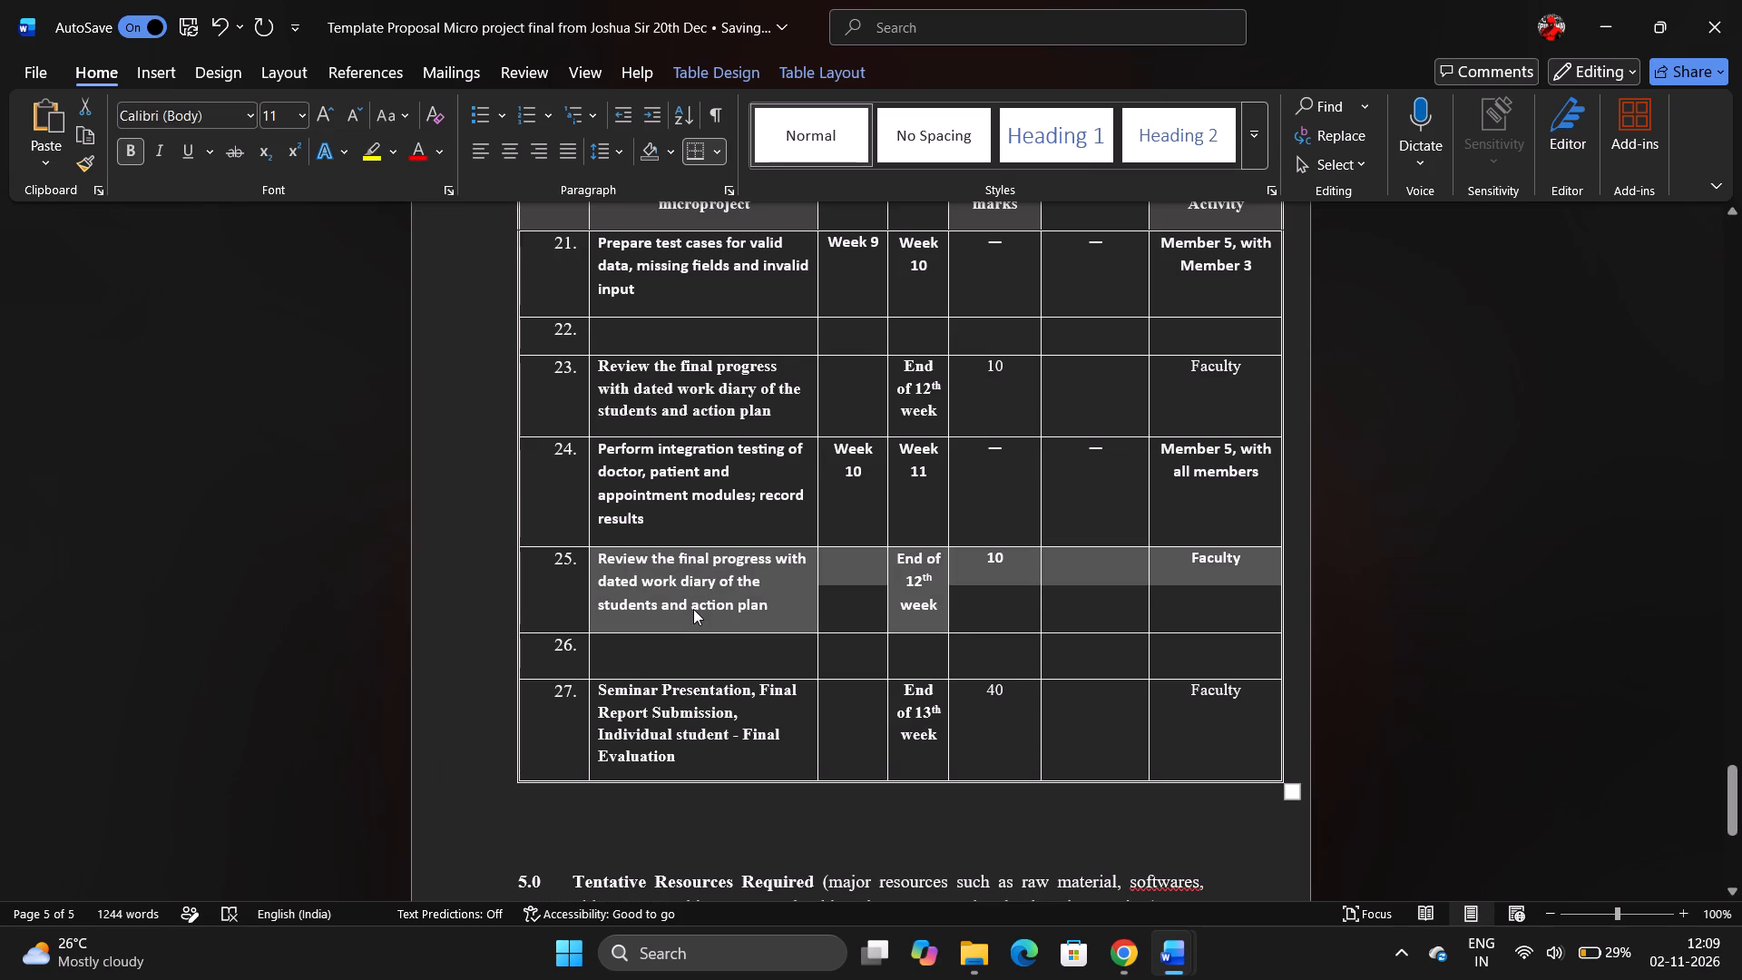
# Copy the "Check appointment conflict prevention, cancellation and updated appointment status" entry, through responsible person, from the draft into row 26 and make it bold.
pyautogui.hotkey('alt', 'Tab')
pyautogui.scroll(-1, 662, 654)
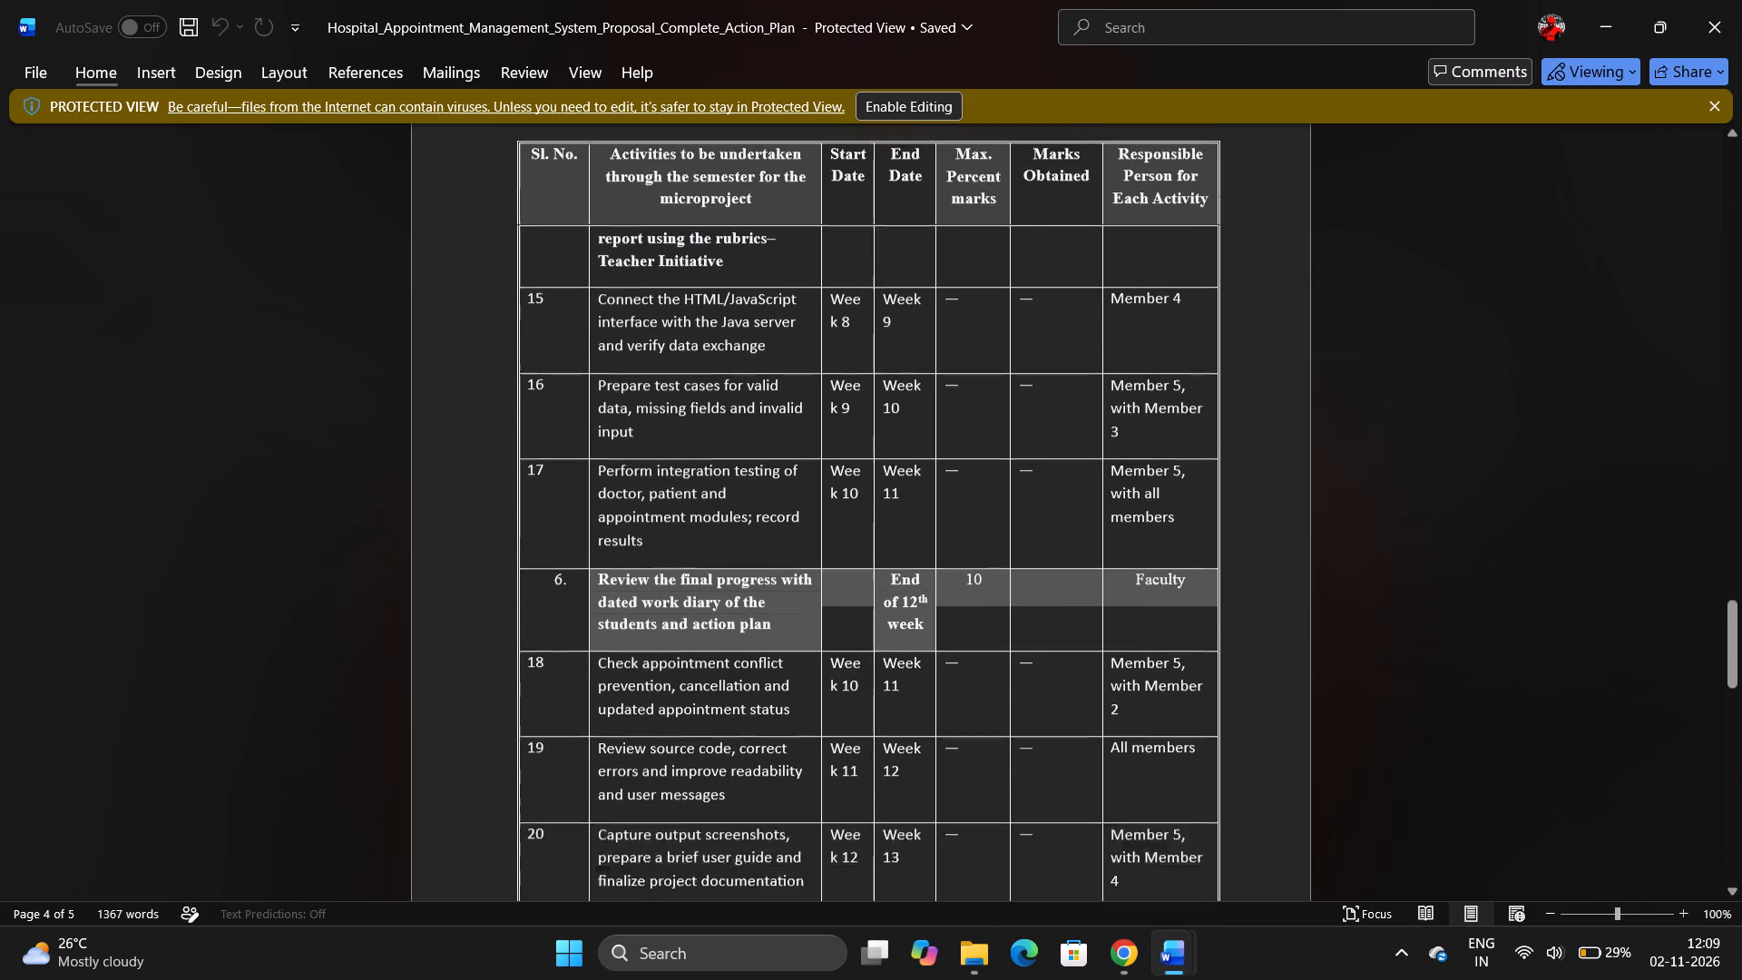
pyautogui.scroll(-1, 662, 654)
pyautogui.moveTo(601, 548); pyautogui.dragTo(1195, 613)
pyautogui.hotkey('ctrl', 'c')
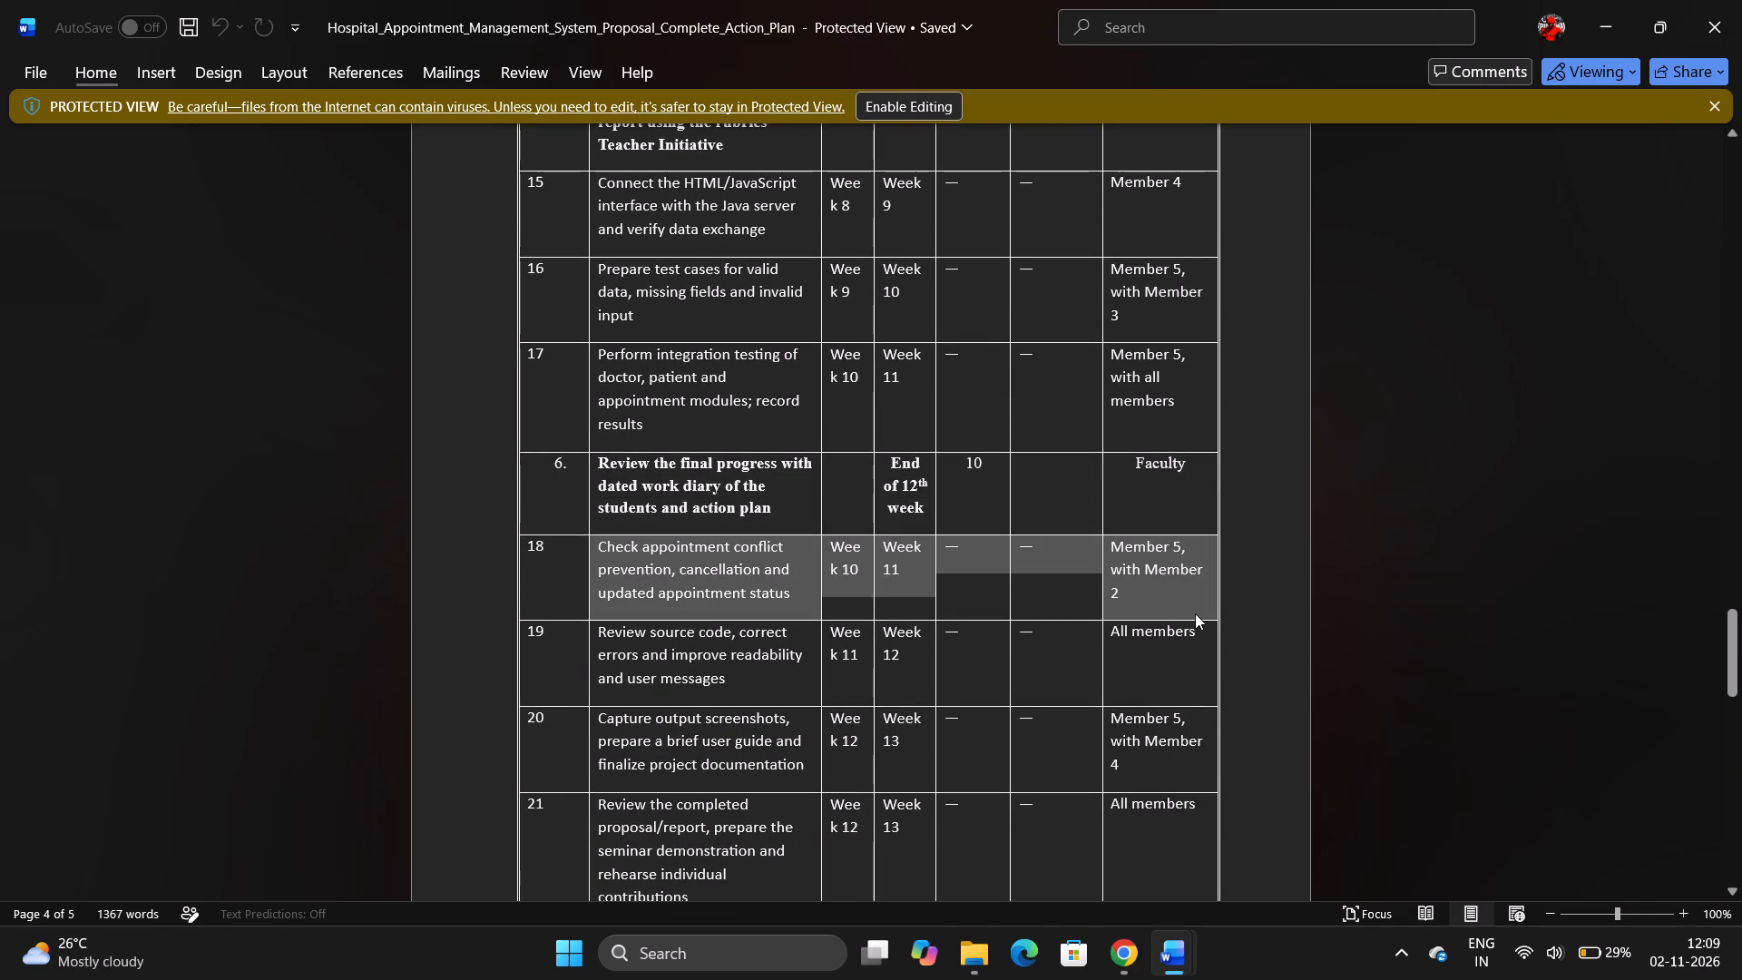
pyautogui.hotkey('alt', 'Tab')
pyautogui.moveTo(620, 644); pyautogui.dragTo(1196, 652)
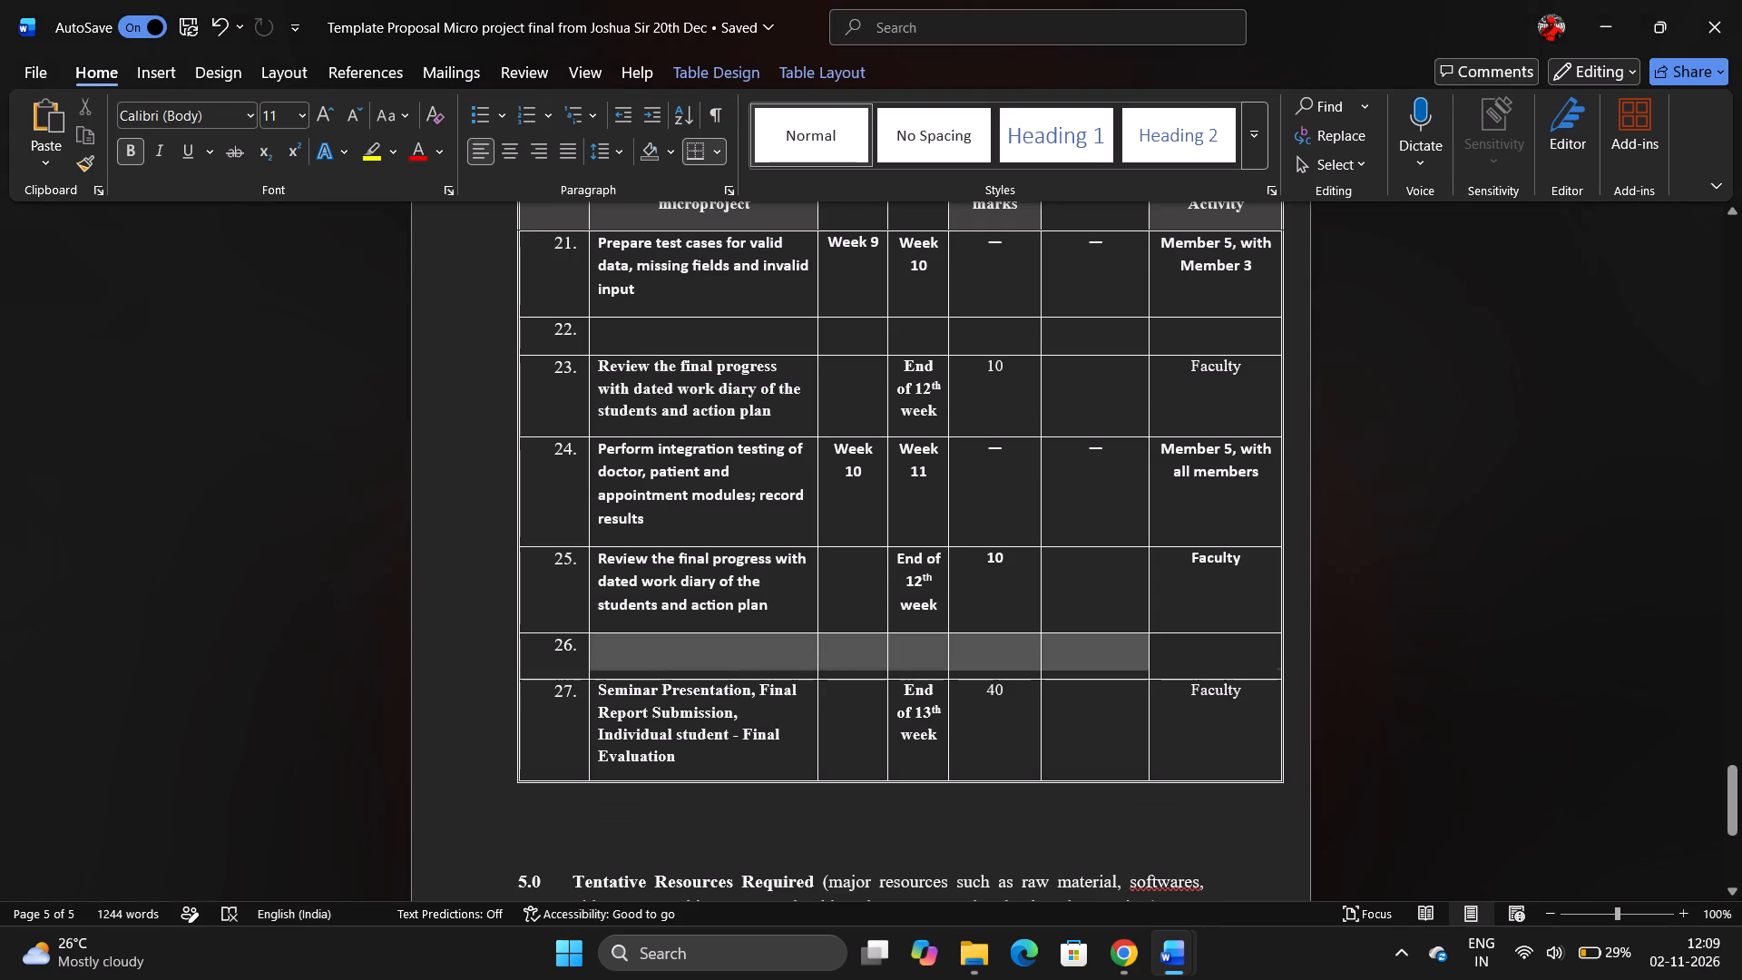
pyautogui.moveTo(1196, 652); pyautogui.dragTo(1265, 638)
pyautogui.hotkey('ctrl', 'v')
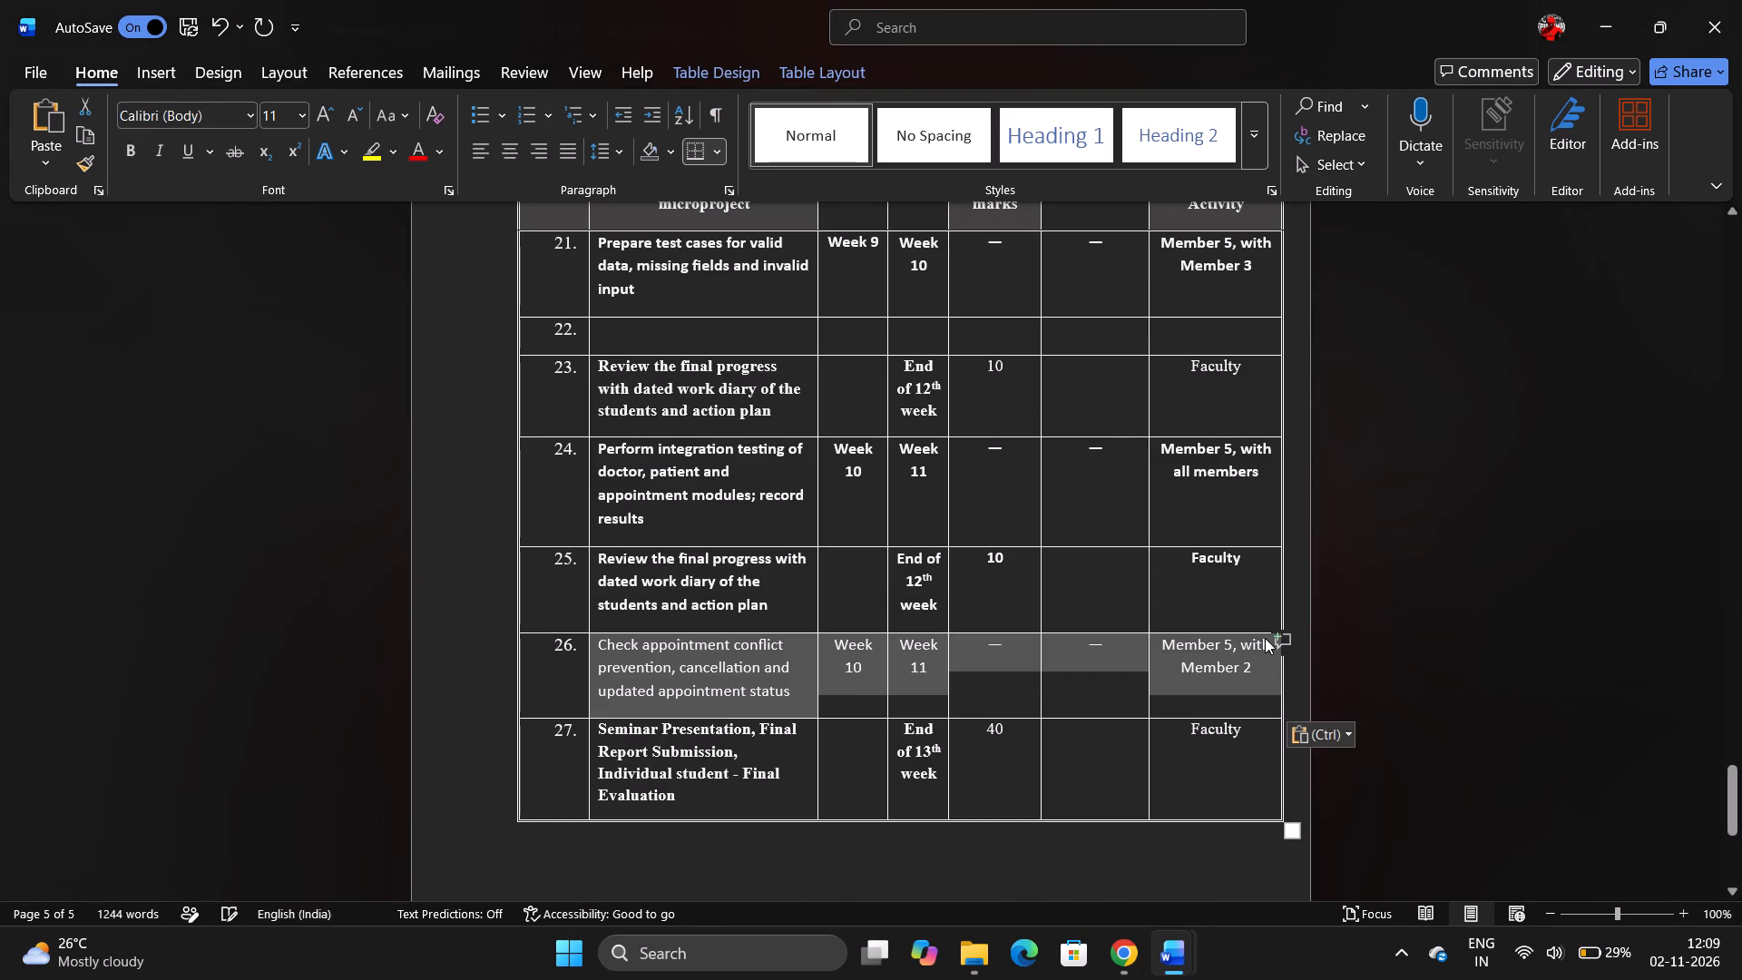
pyautogui.click(599, 649)
pyautogui.moveTo(599, 649); pyautogui.dragTo(1228, 664)
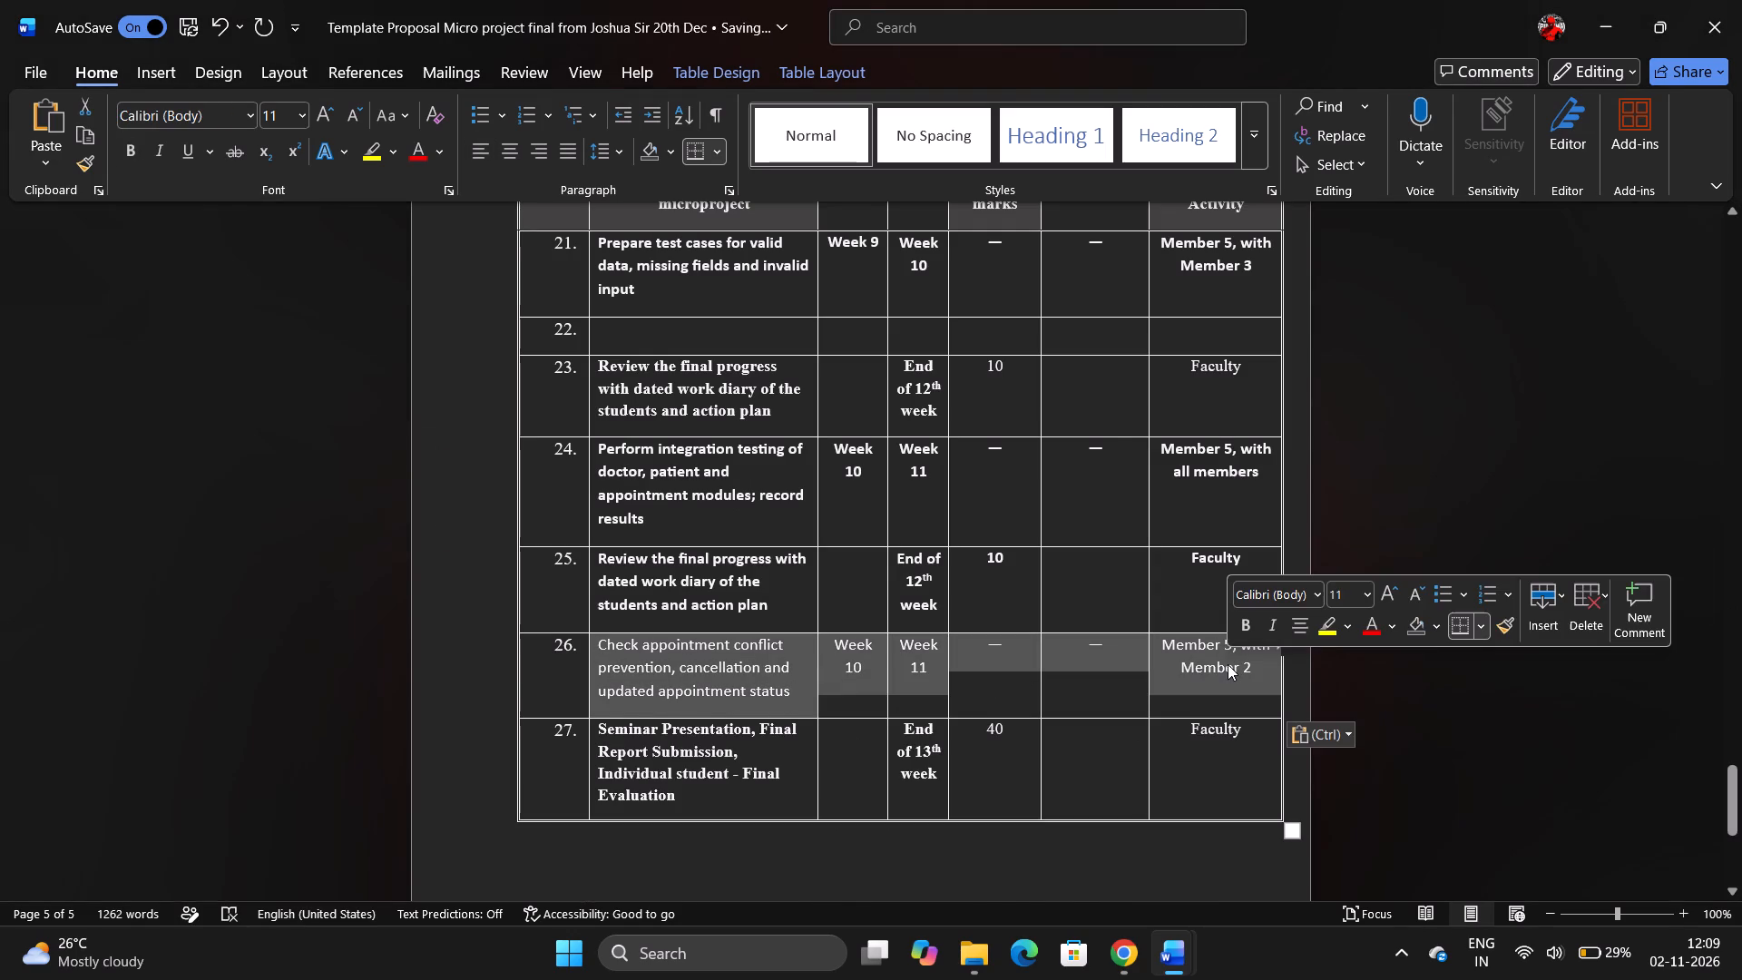
pyautogui.click(132, 144)
pyautogui.click(894, 558)
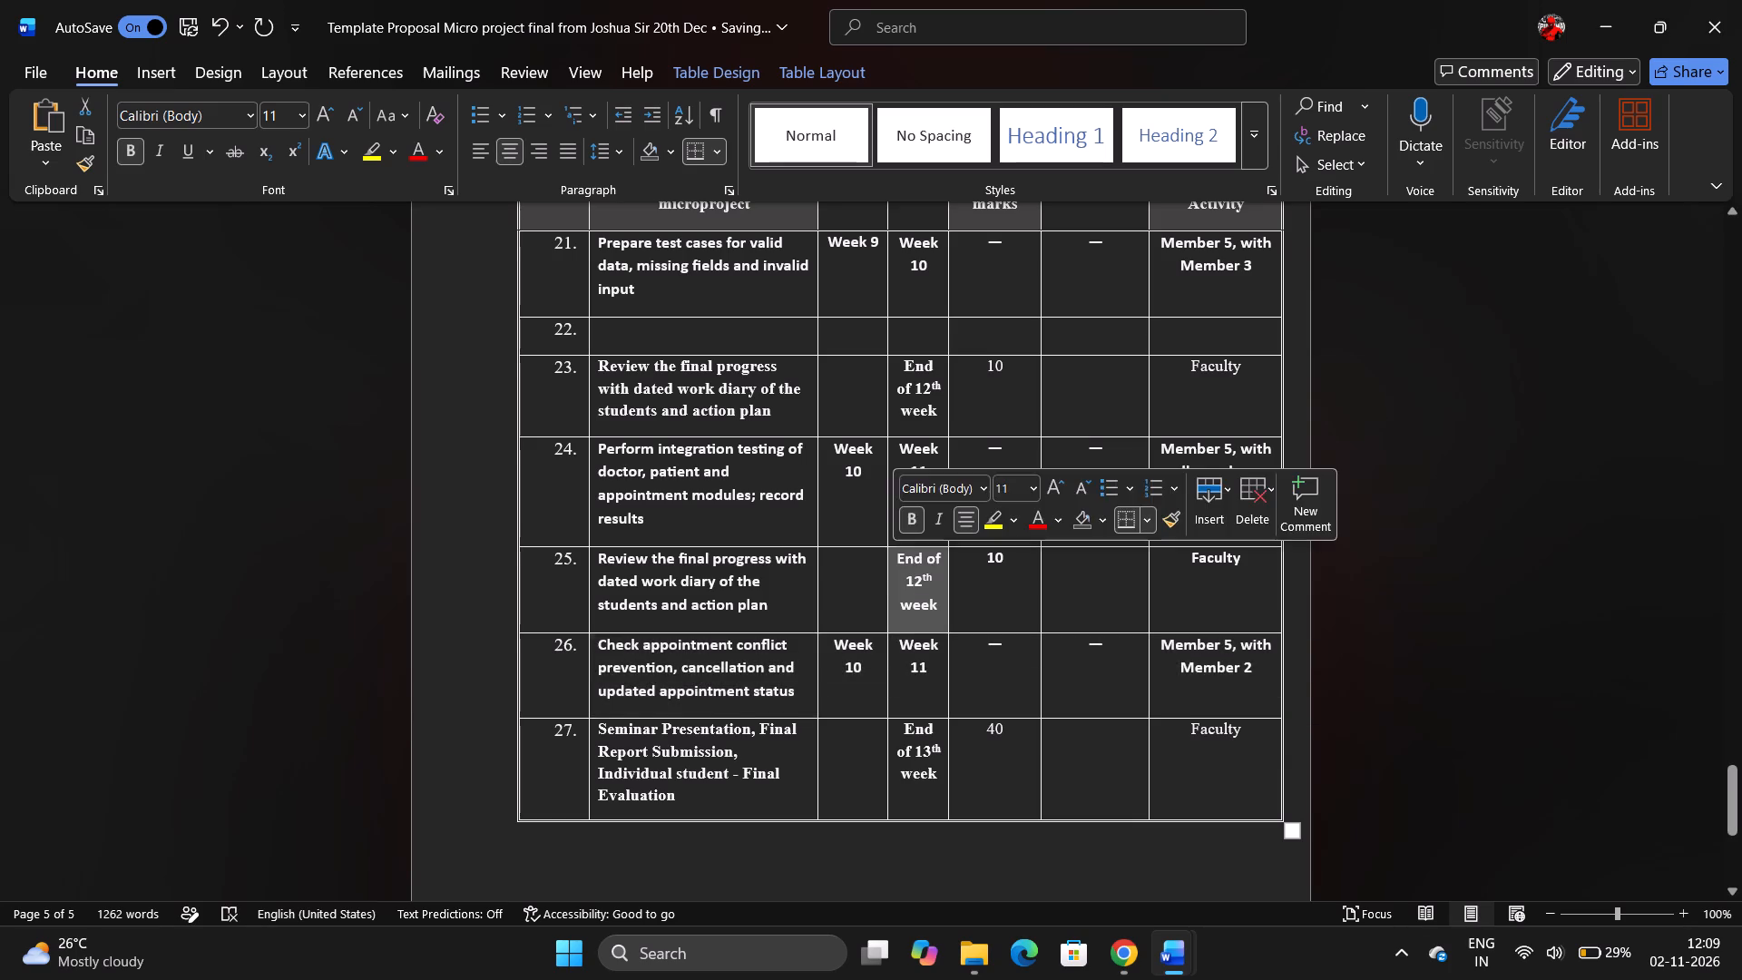
# Review rows 21 to 27 of the action plan table for missing or misplaced entries.
pyautogui.hscroll(1, 894, 558)
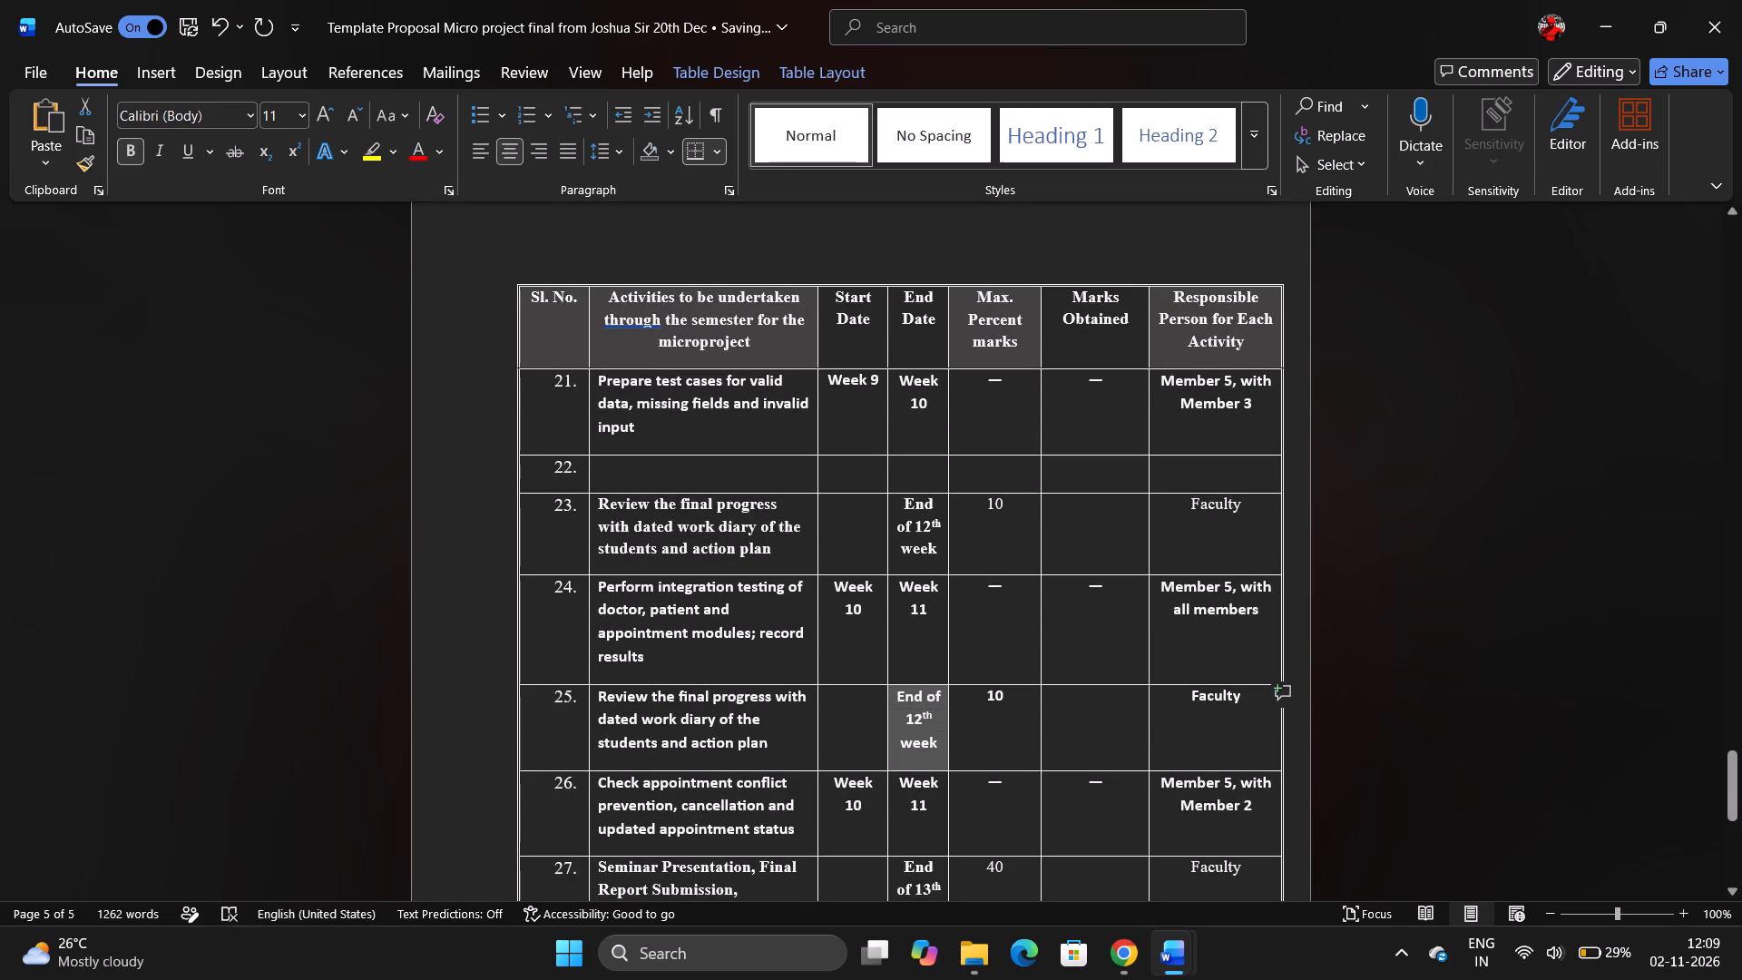
pyautogui.scroll(-1, 894, 558)
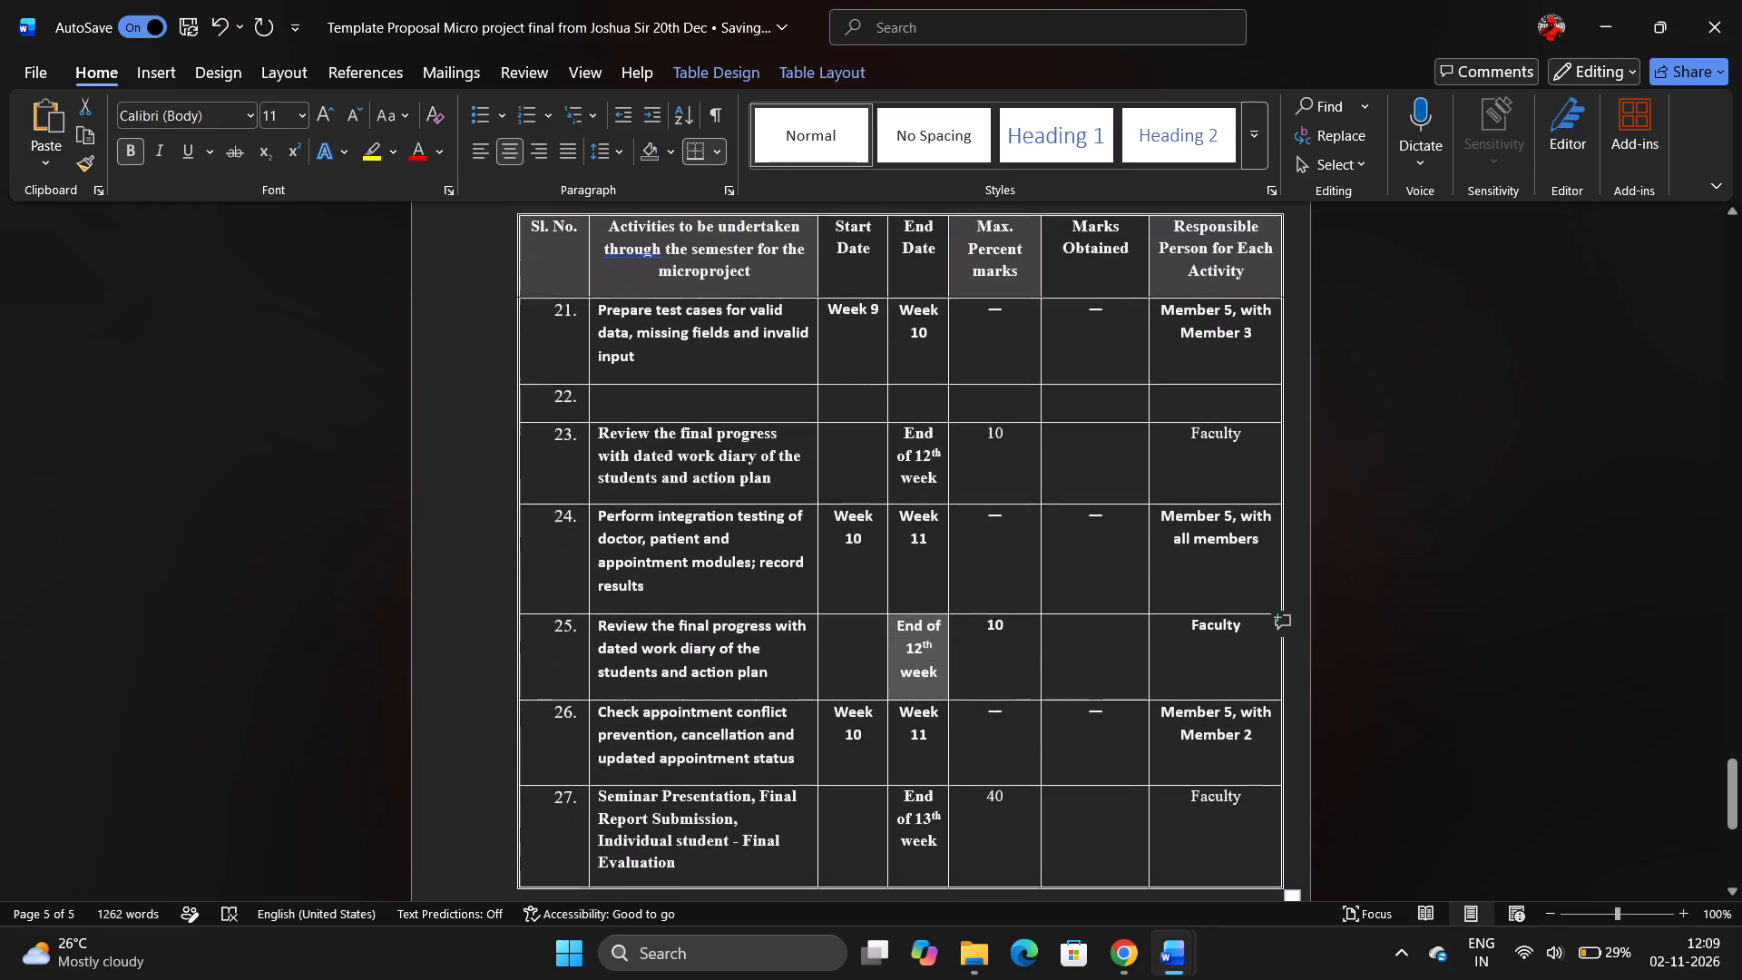
pyautogui.scroll(-1, 894, 558)
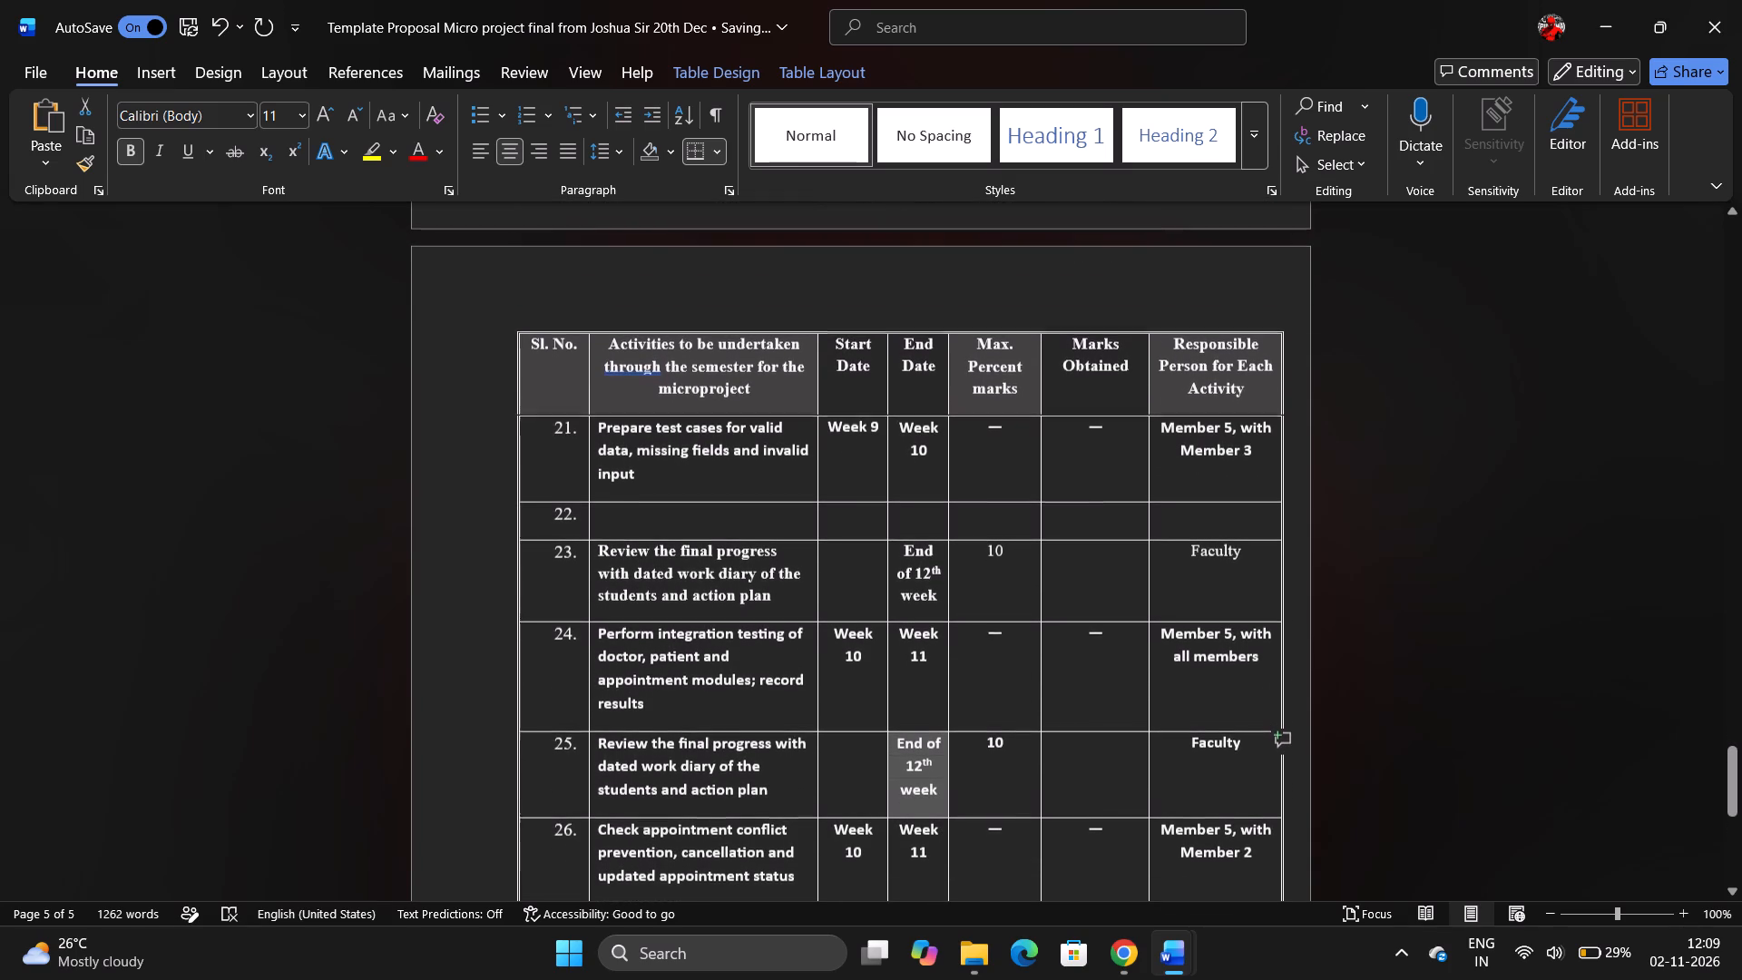
pyautogui.scroll(-3, 894, 558)
pyautogui.moveTo(798, 676); pyautogui.dragTo(603, 629)
pyautogui.click(603, 629)
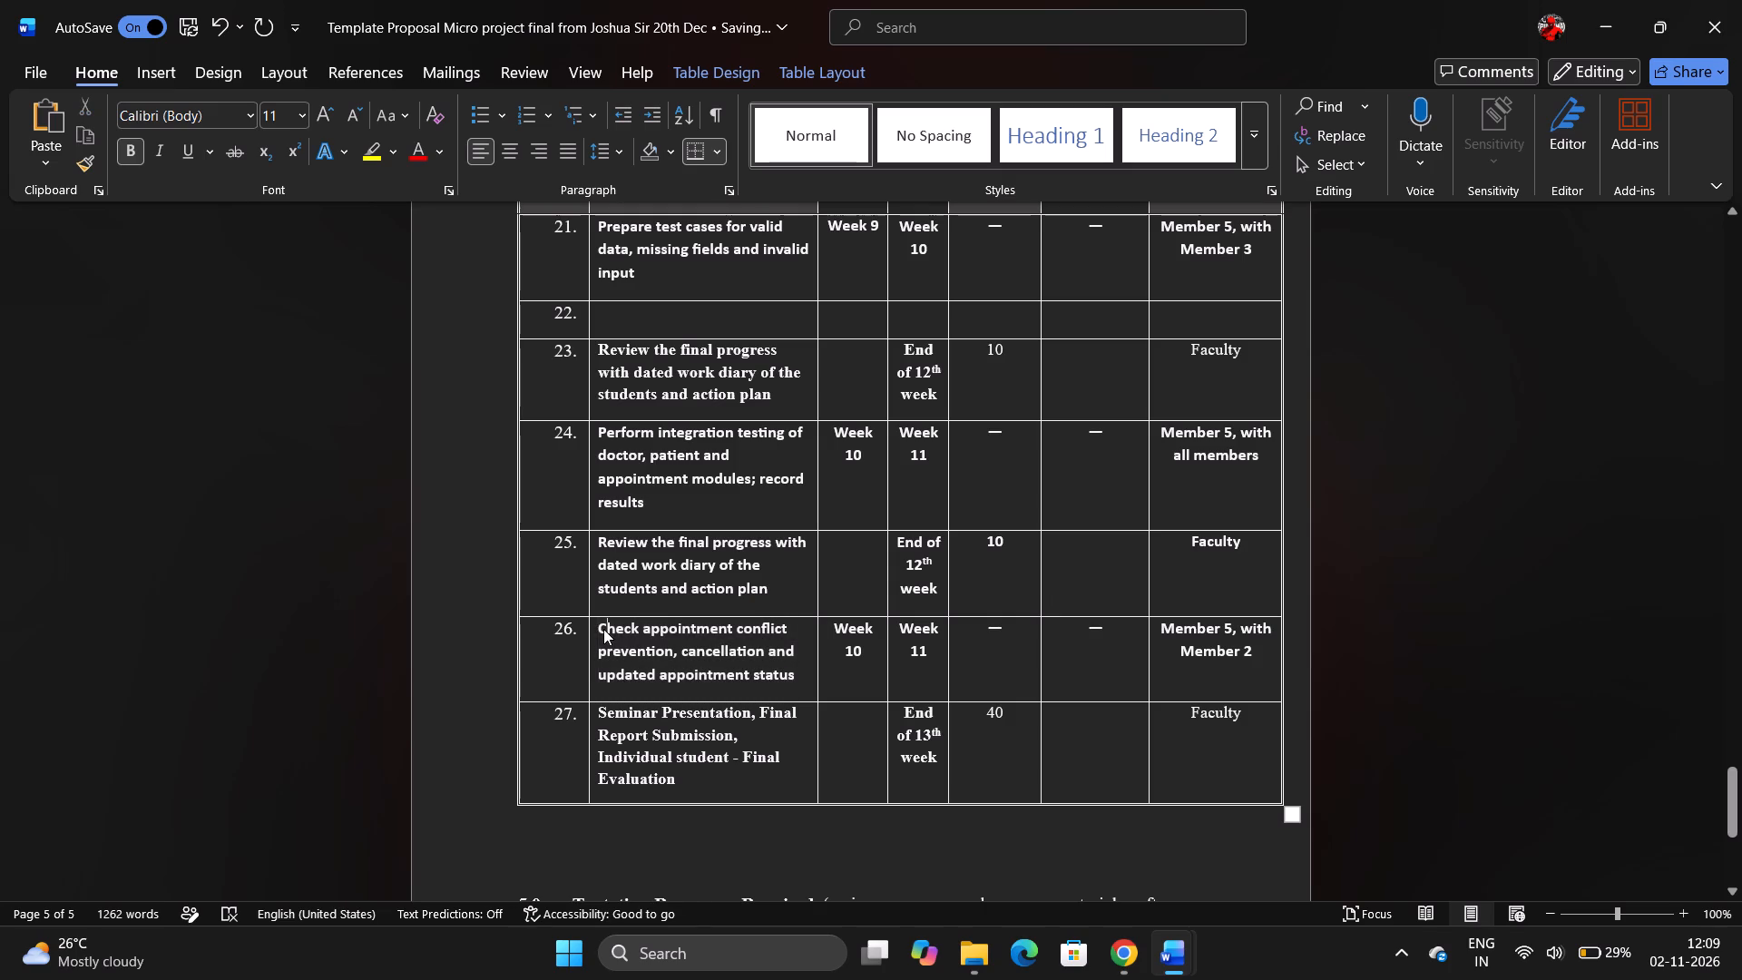
pyautogui.click(599, 629)
pyautogui.moveTo(599, 629); pyautogui.dragTo(1243, 707)
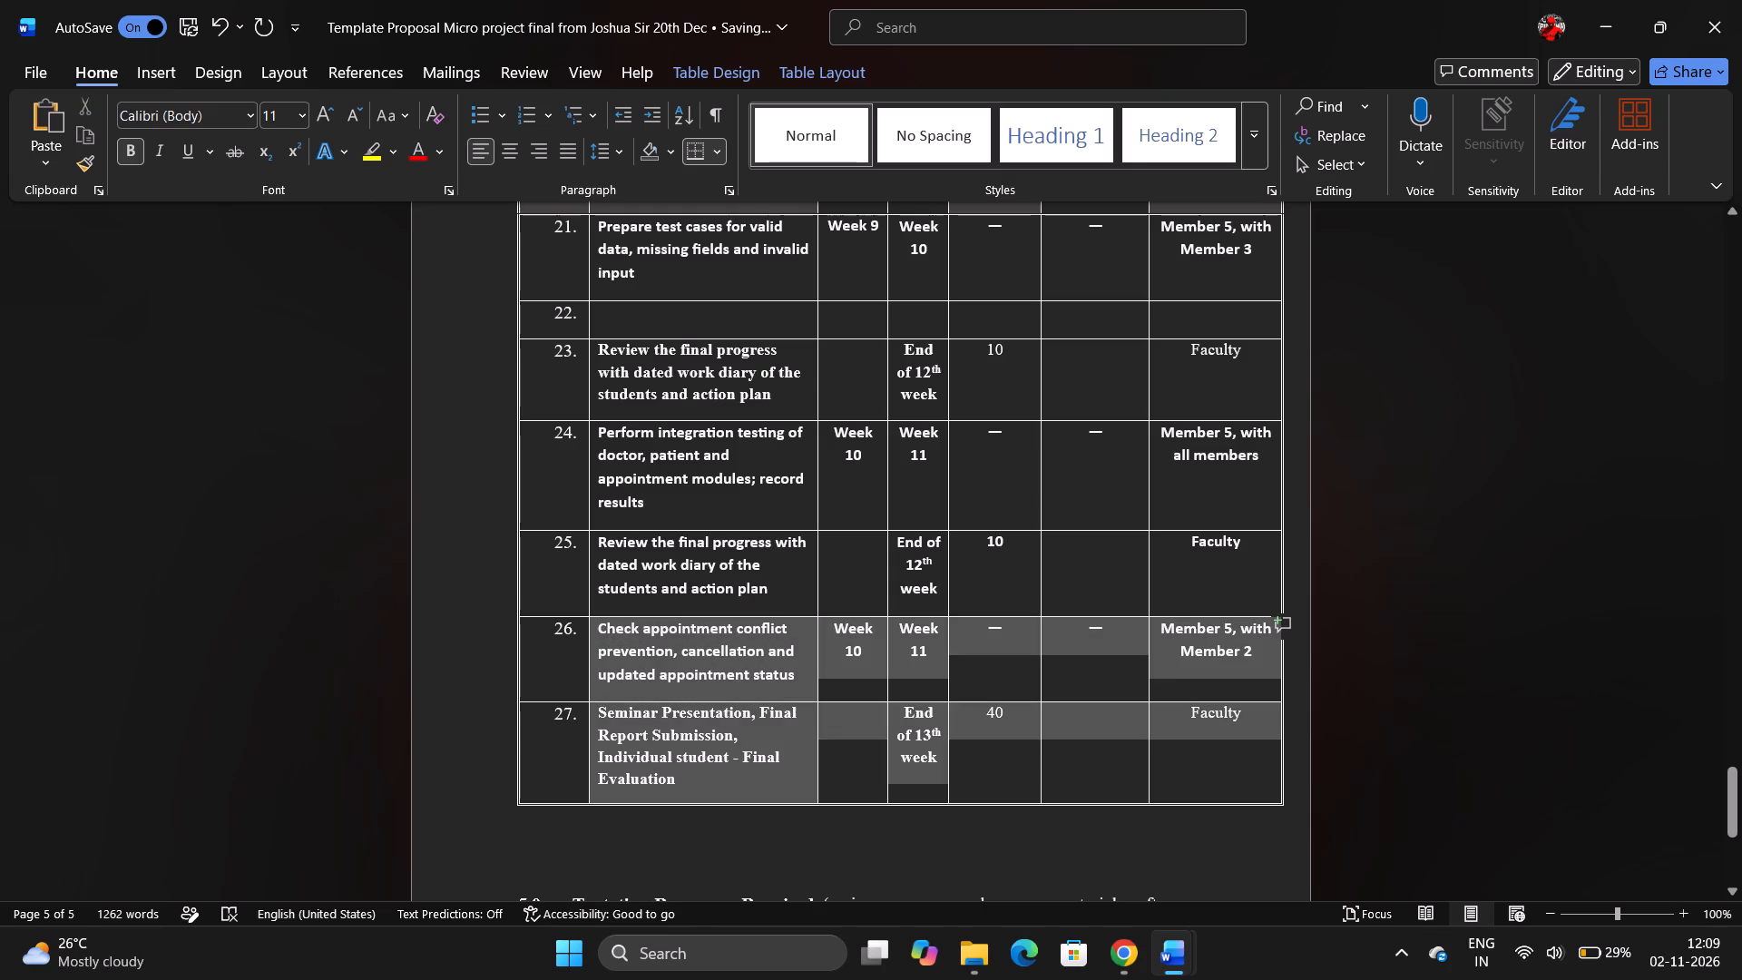
pyautogui.moveTo(1243, 707); pyautogui.dragTo(1215, 674)
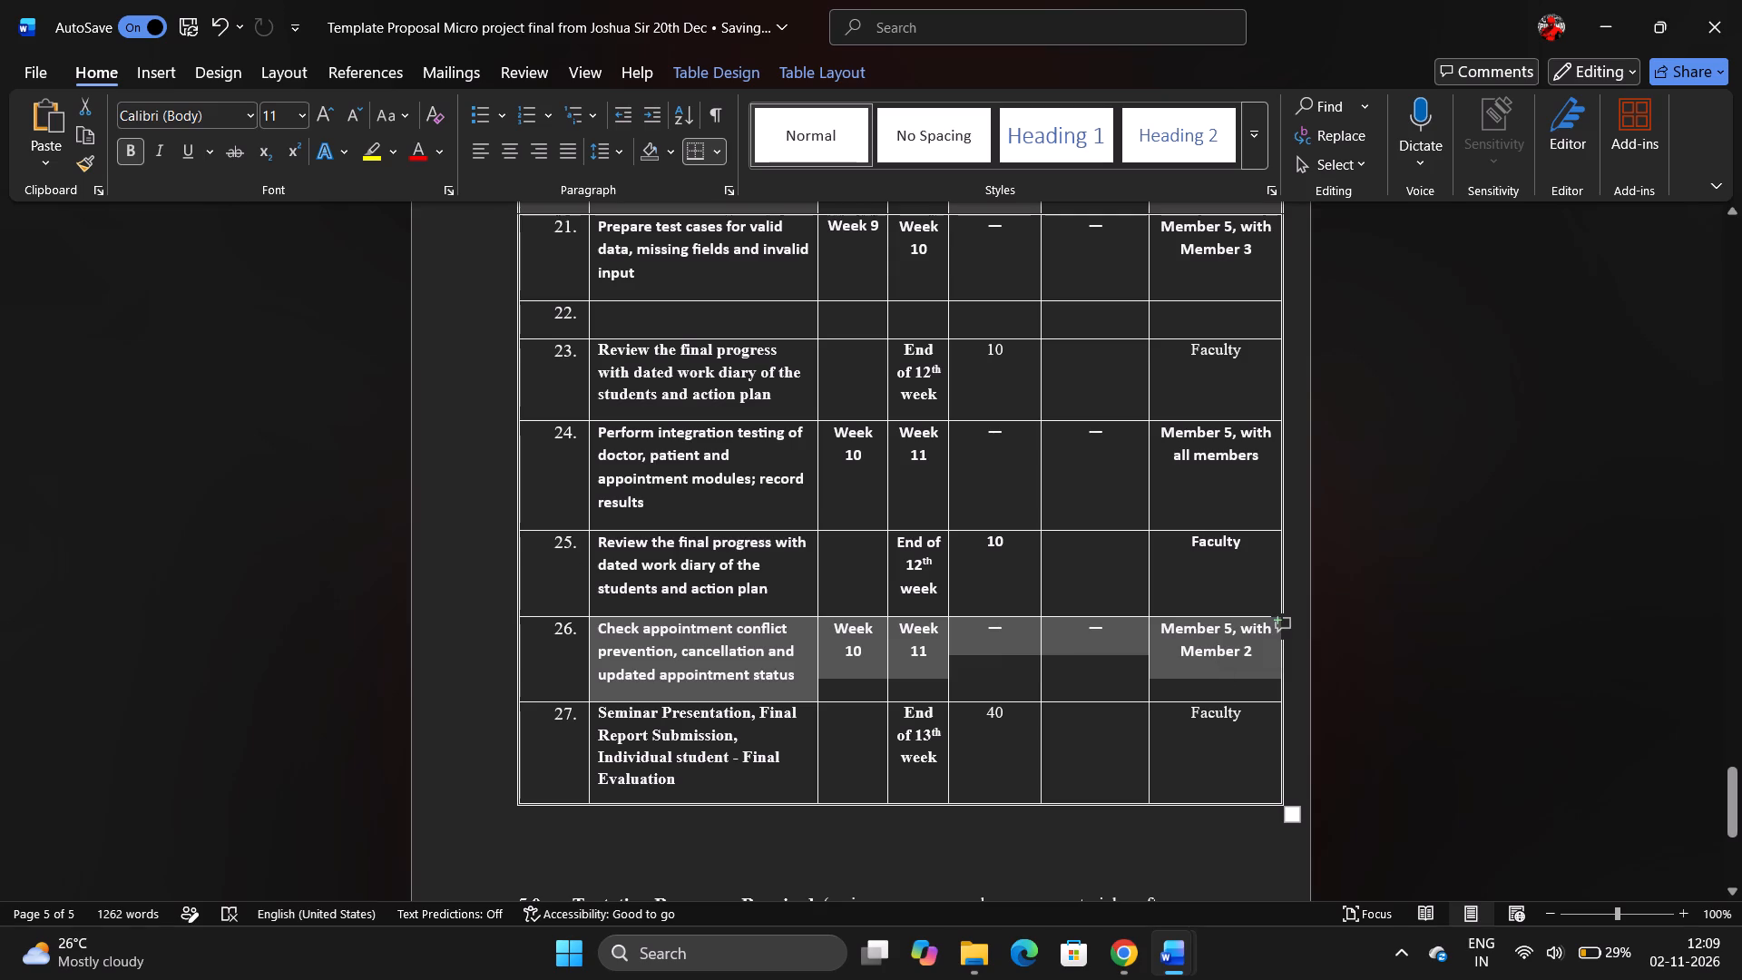
# Copy the "Perform integration testing of doctor, patient and appointment modules" entry, through responsible person, from the draft into row 22 and make it bold.
pyautogui.hotkey('alt', 'Tab')
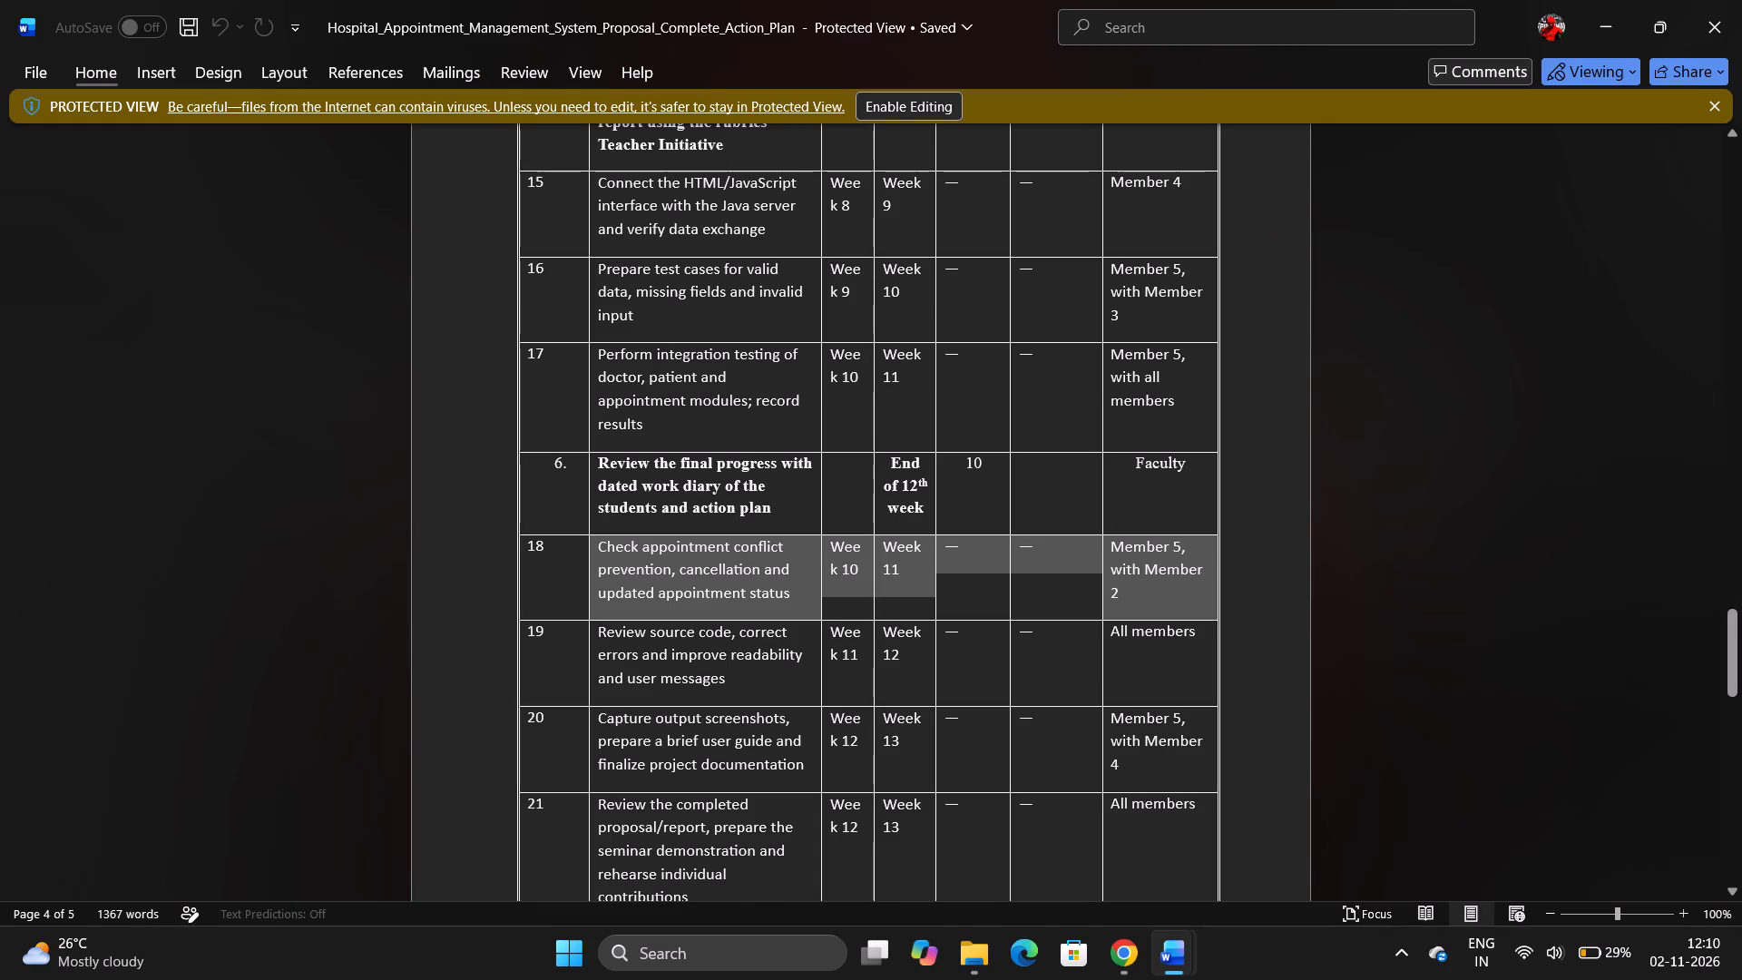
pyautogui.moveTo(599, 353); pyautogui.dragTo(1169, 377)
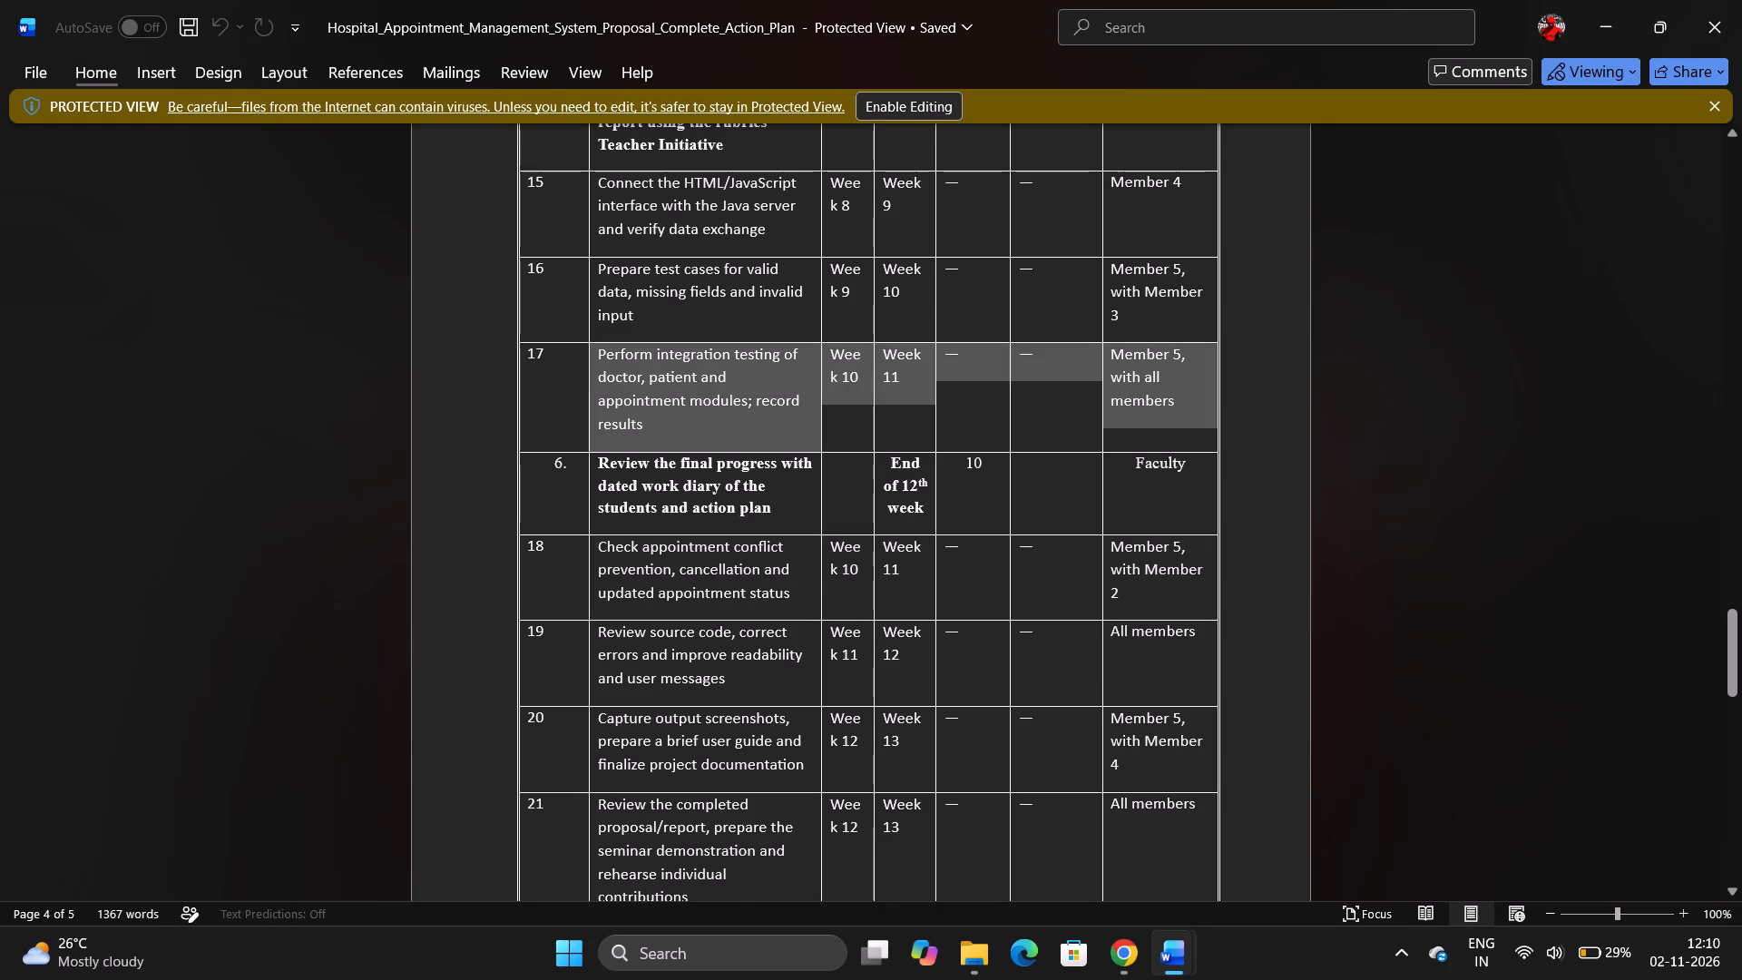
pyautogui.moveTo(1169, 377); pyautogui.dragTo(1177, 380)
pyautogui.hotkey('ctrl', 'c')
pyautogui.hotkey('alt', 'Tab')
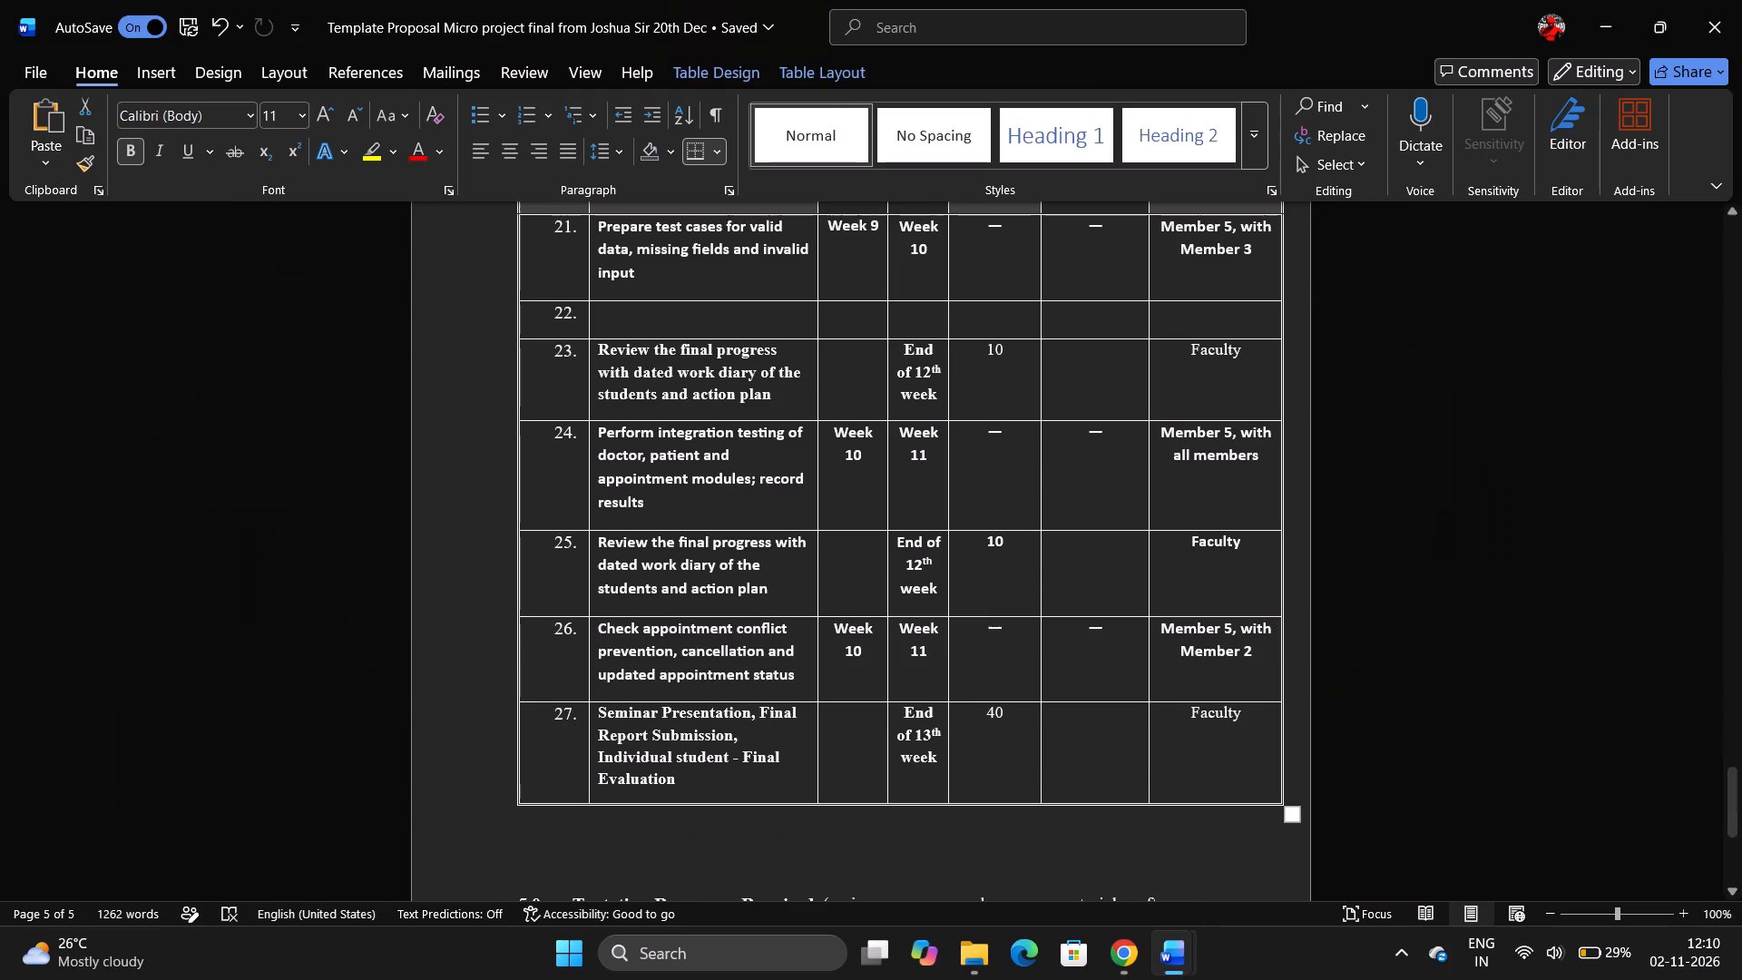
pyautogui.click(608, 319)
pyautogui.moveTo(608, 319); pyautogui.dragTo(720, 308)
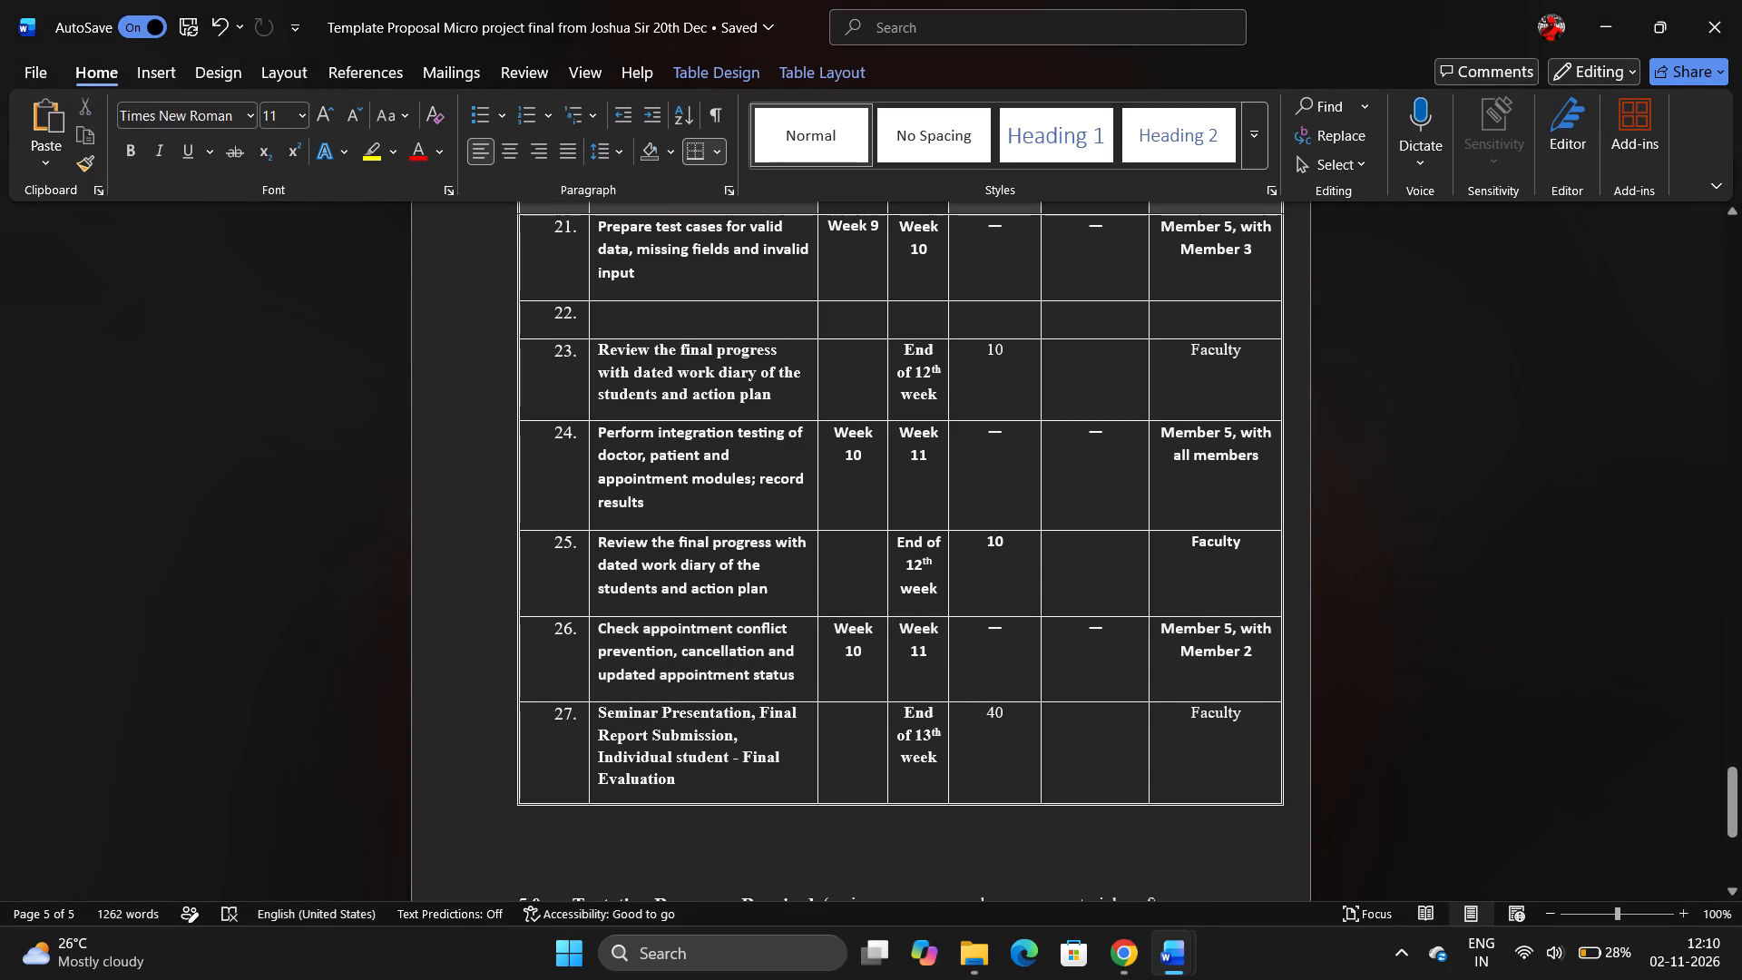
pyautogui.moveTo(720, 308); pyautogui.dragTo(1245, 314)
pyautogui.hotkey('ctrl', 'v')
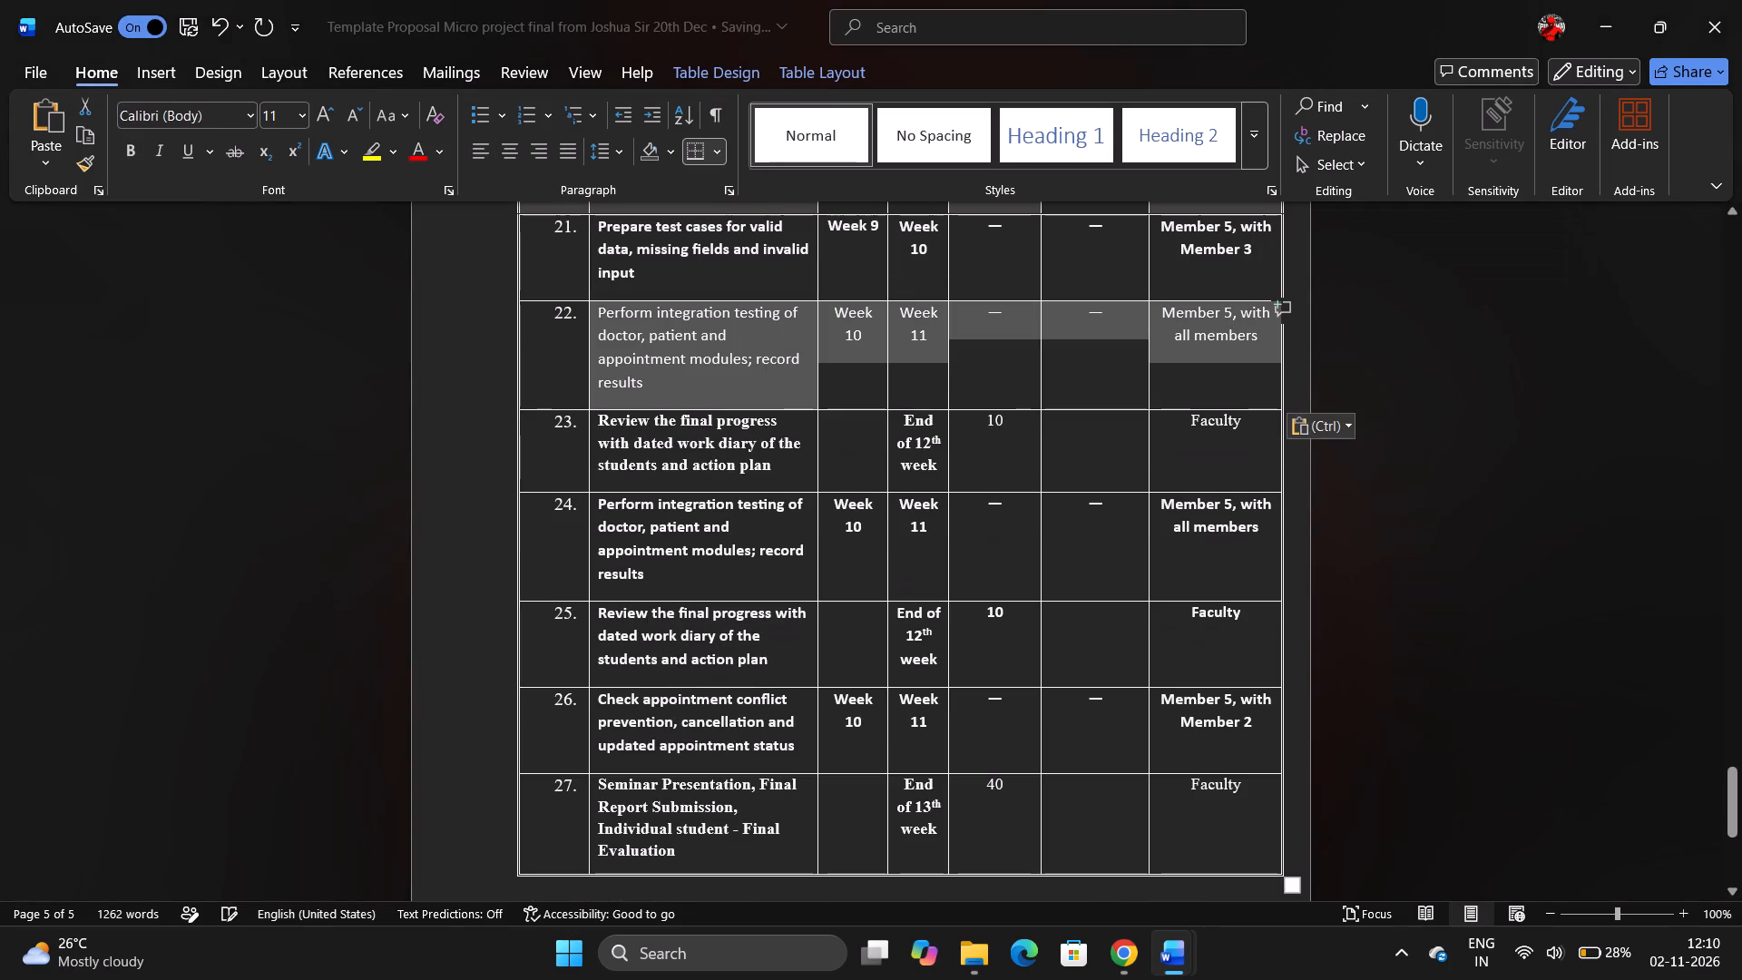
pyautogui.click(130, 152)
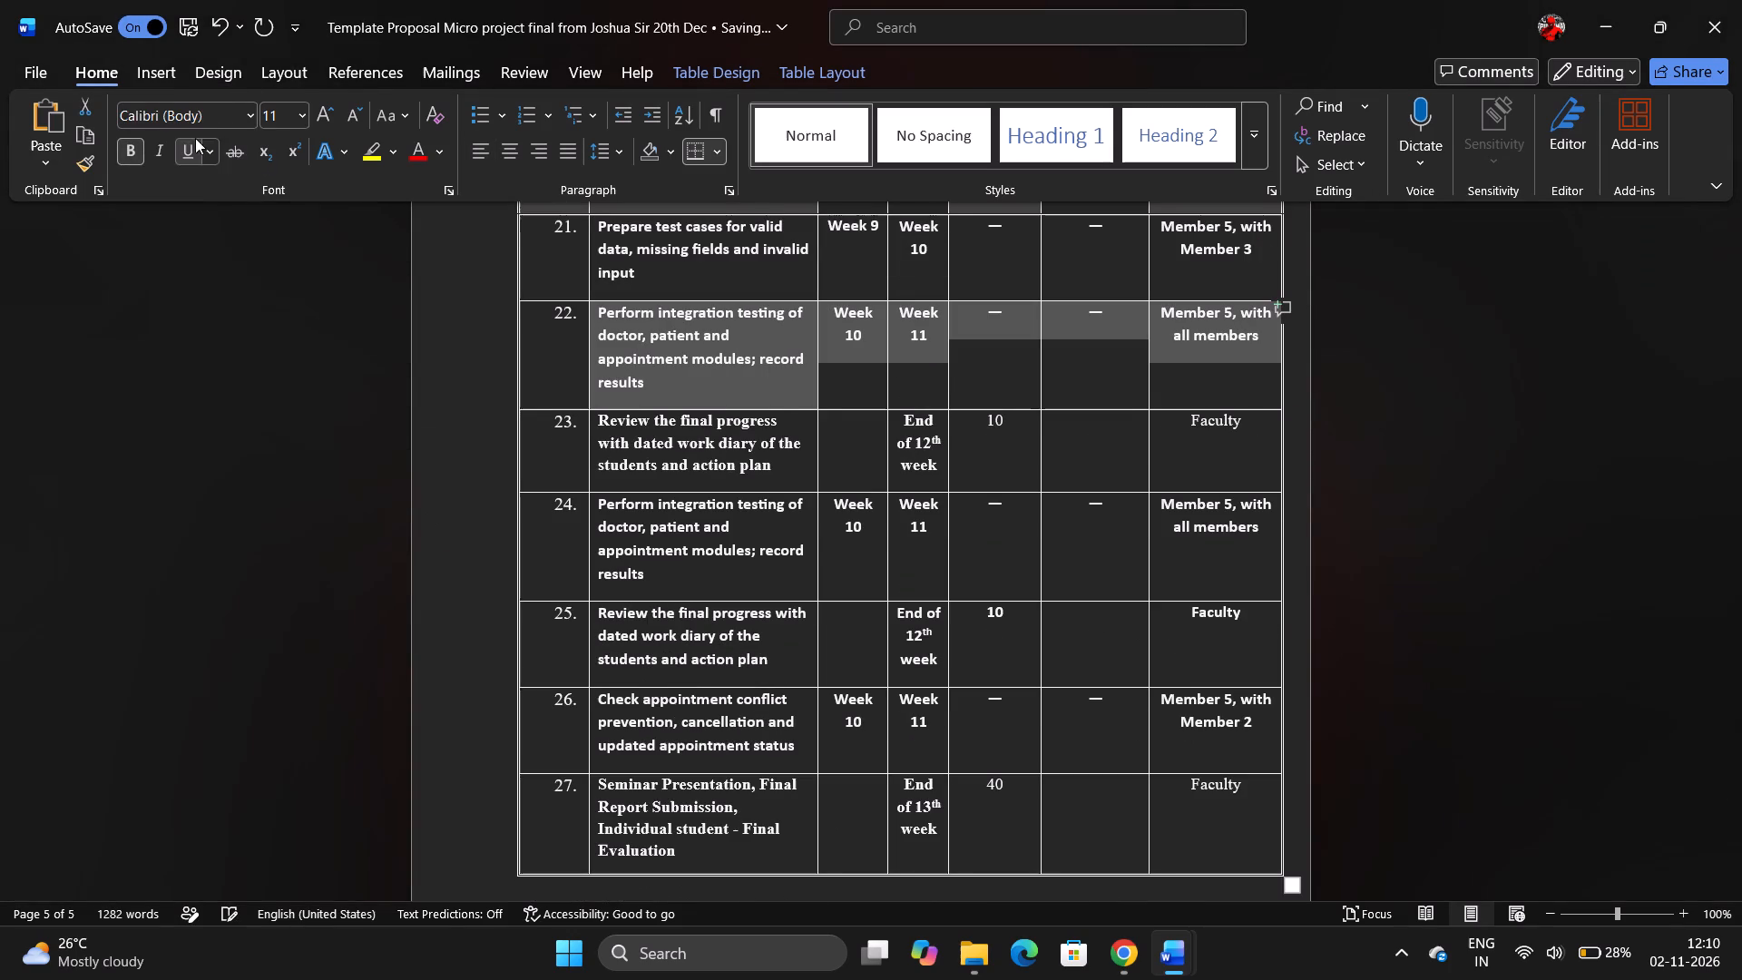
pyautogui.click(659, 397)
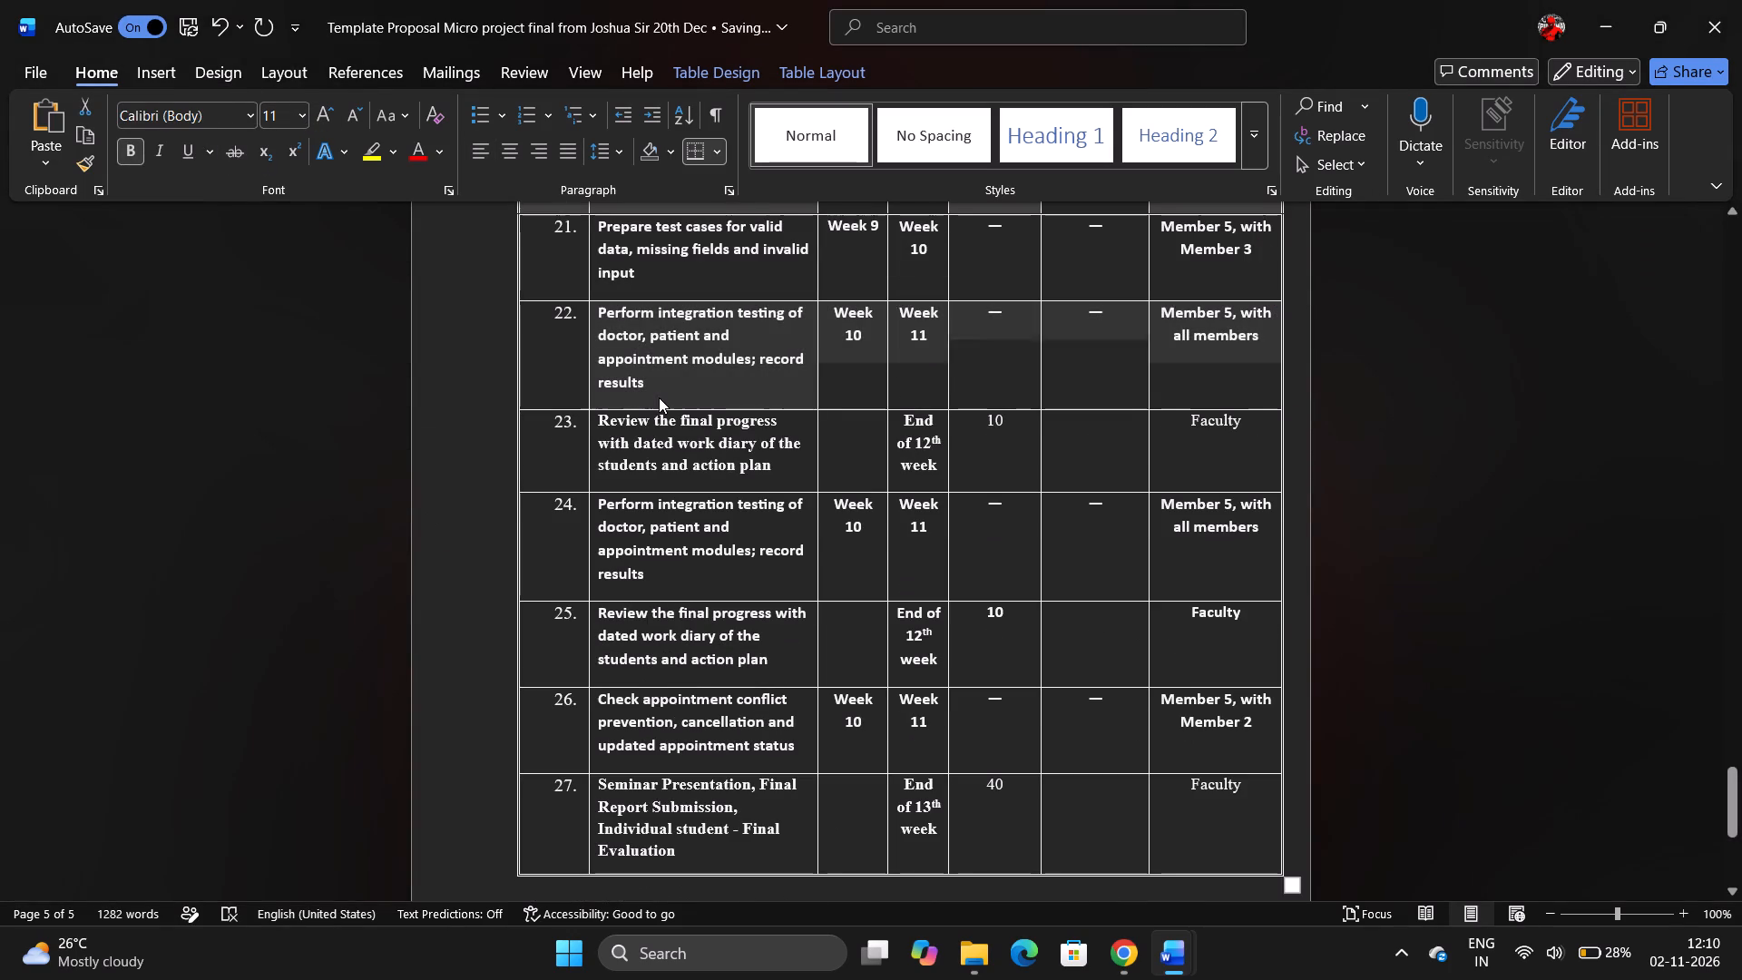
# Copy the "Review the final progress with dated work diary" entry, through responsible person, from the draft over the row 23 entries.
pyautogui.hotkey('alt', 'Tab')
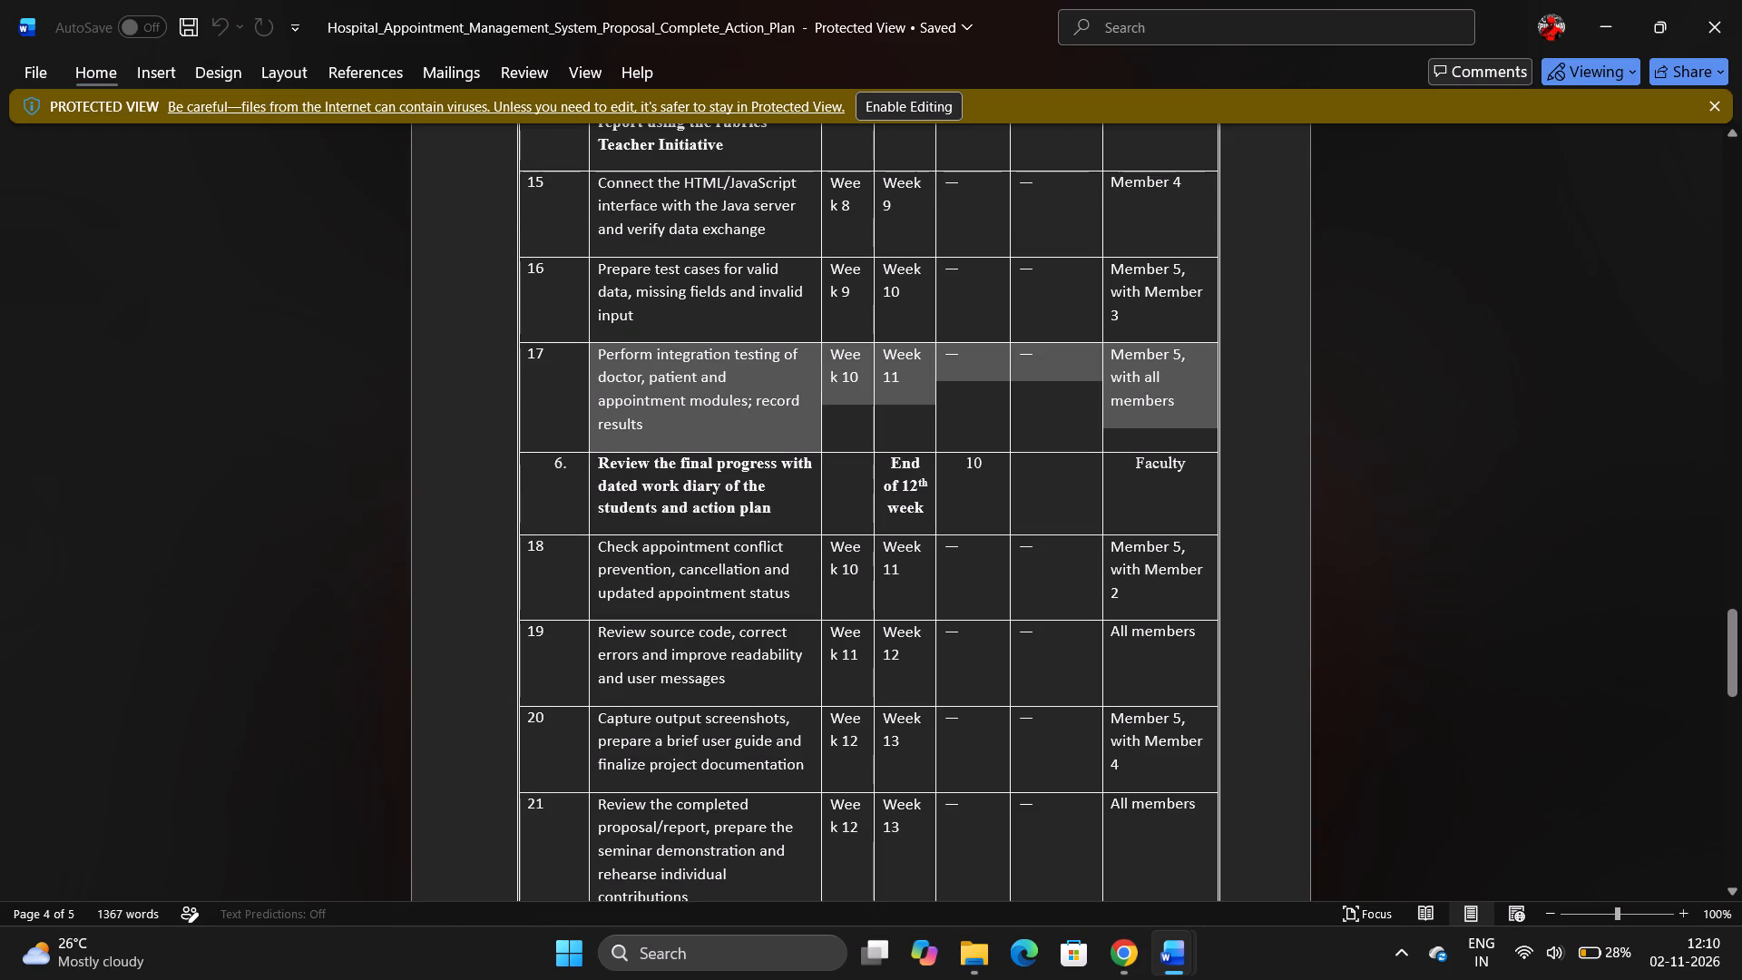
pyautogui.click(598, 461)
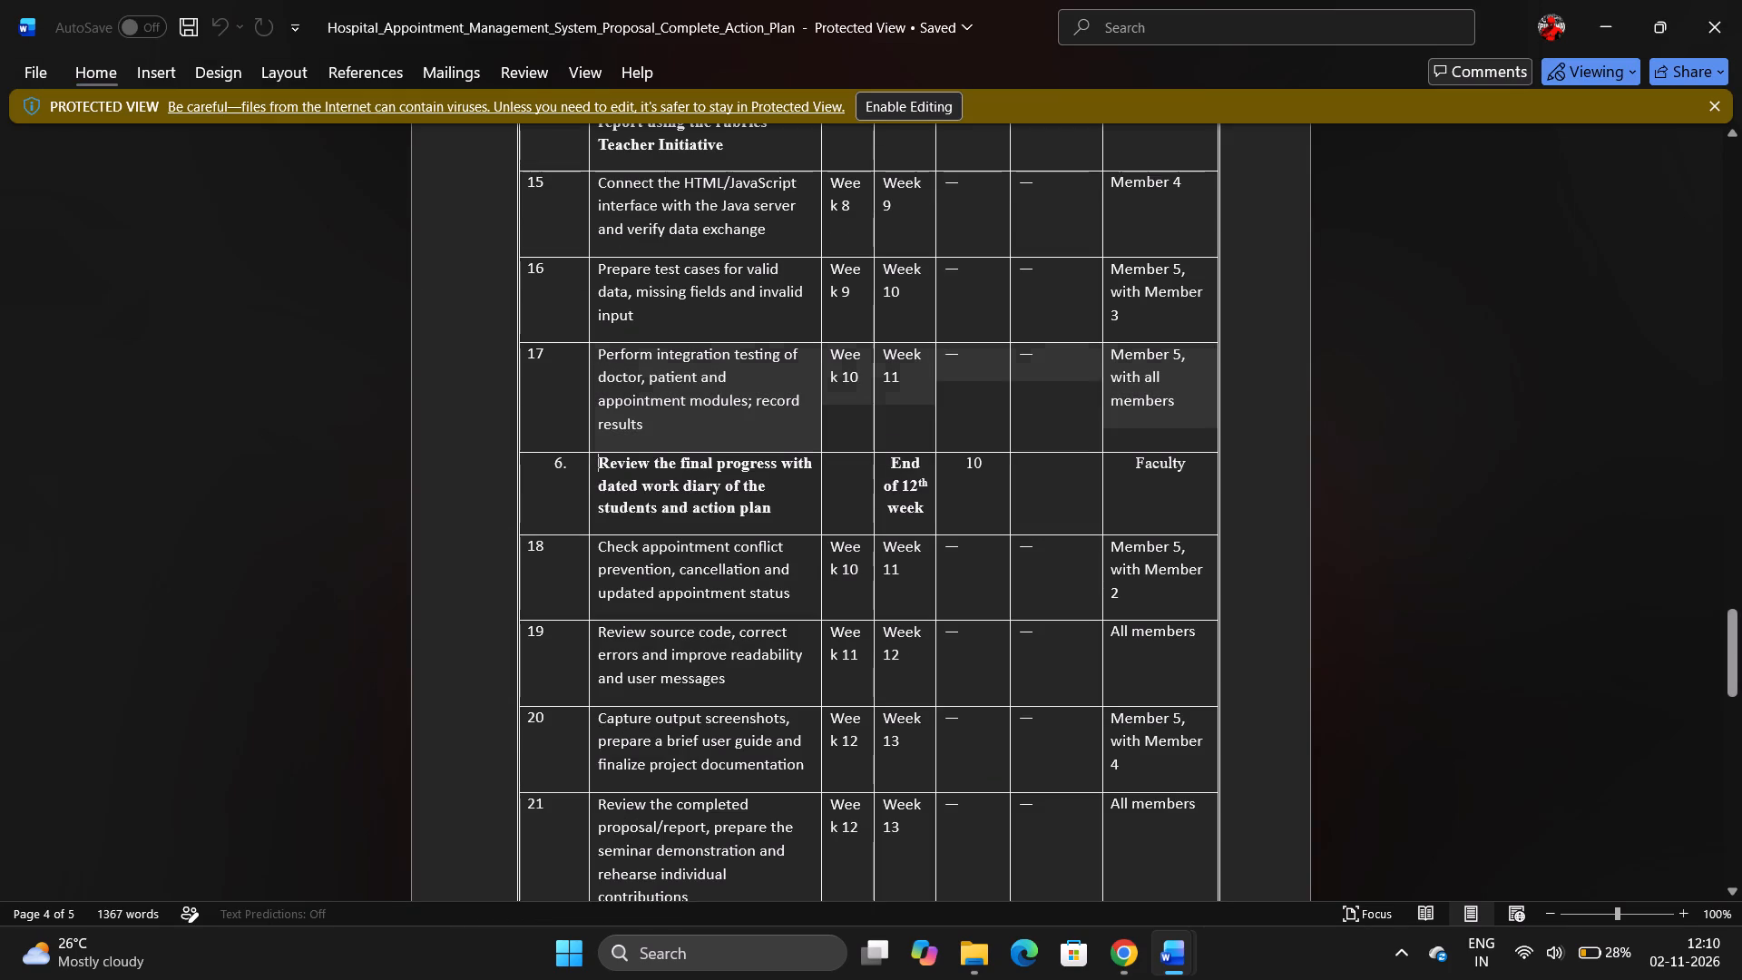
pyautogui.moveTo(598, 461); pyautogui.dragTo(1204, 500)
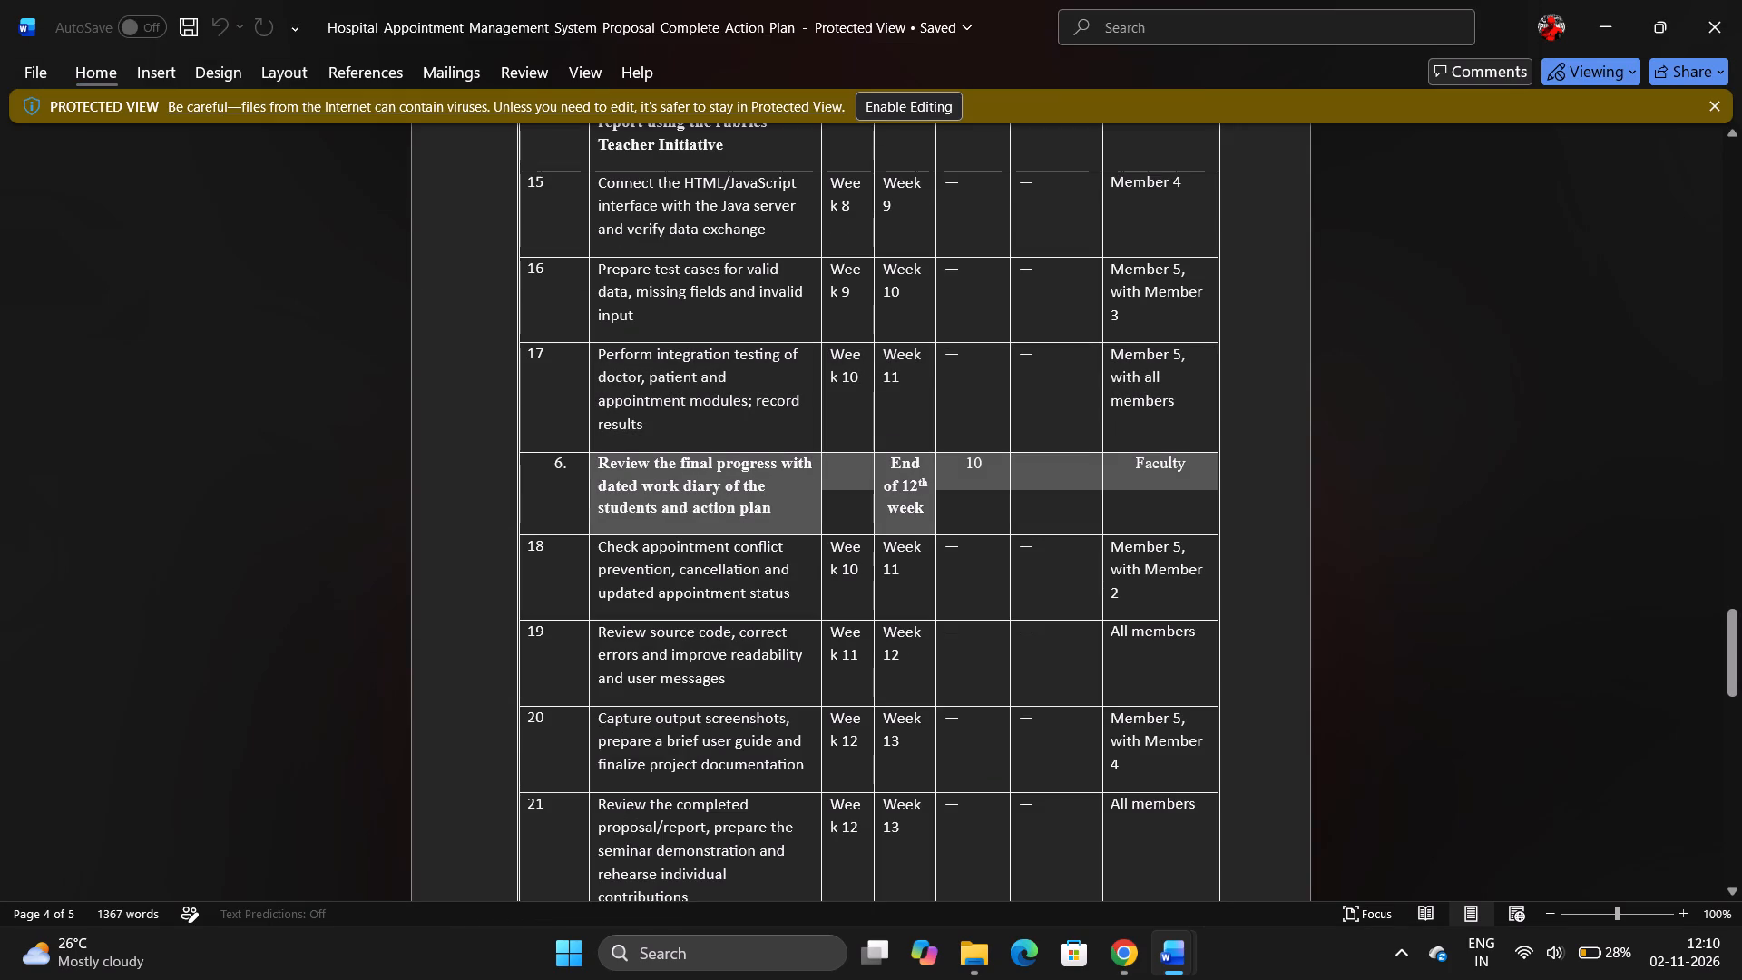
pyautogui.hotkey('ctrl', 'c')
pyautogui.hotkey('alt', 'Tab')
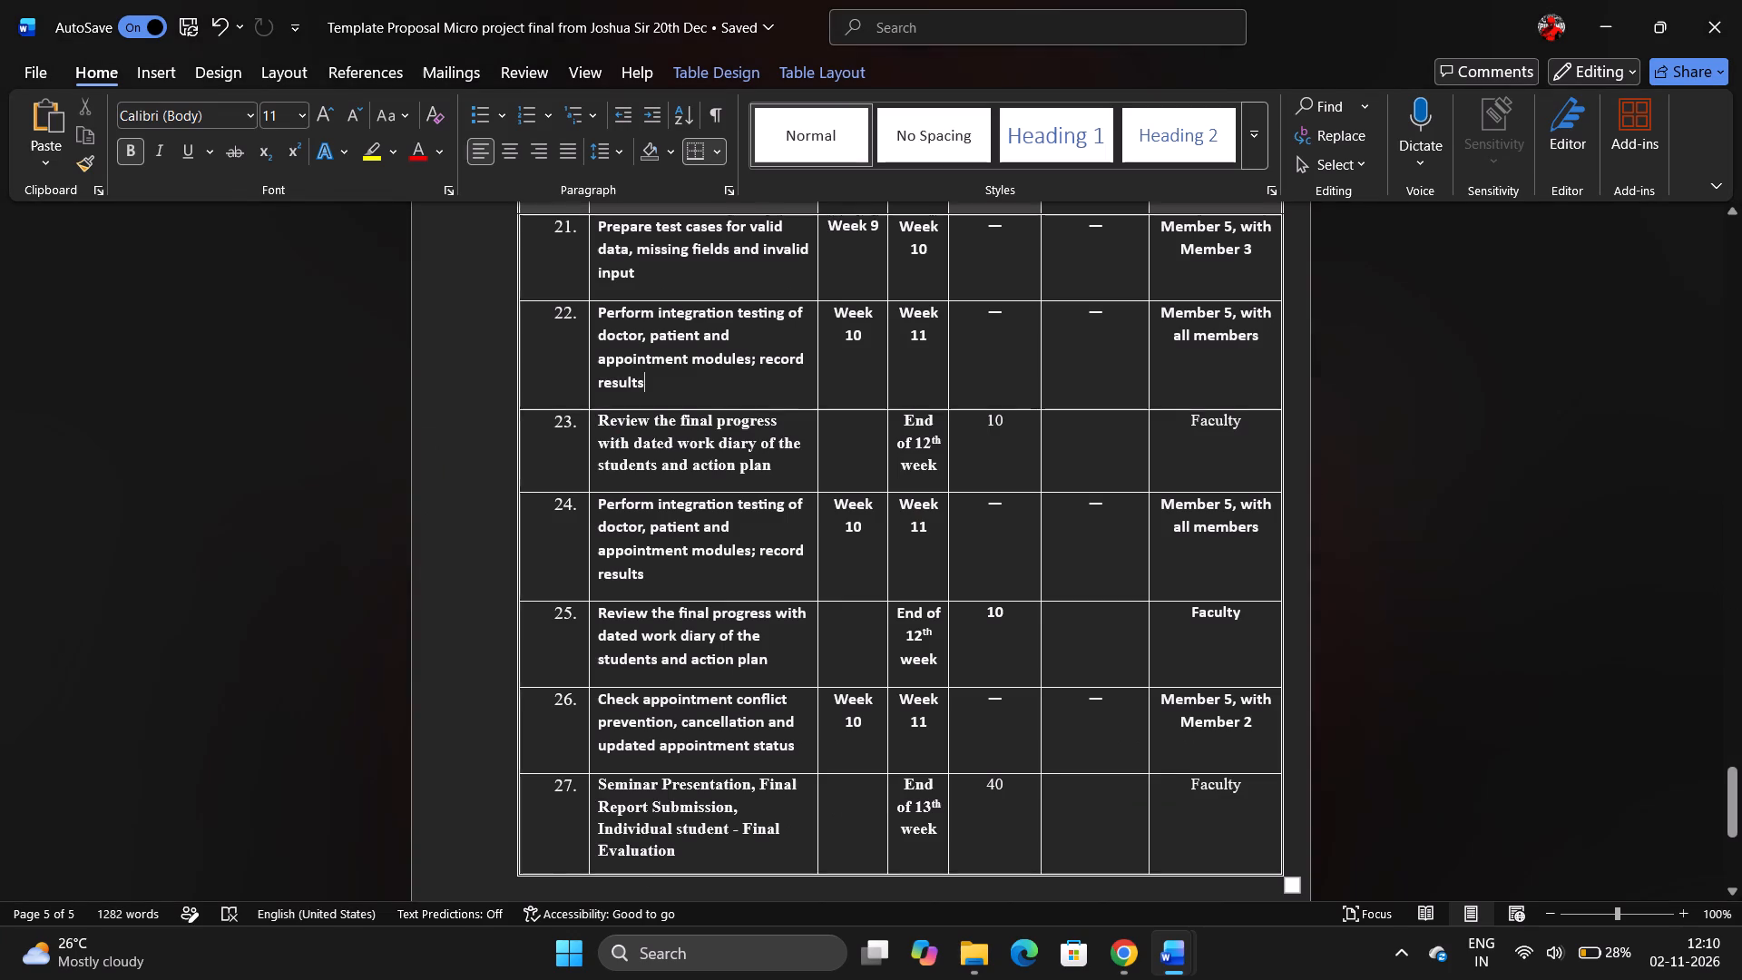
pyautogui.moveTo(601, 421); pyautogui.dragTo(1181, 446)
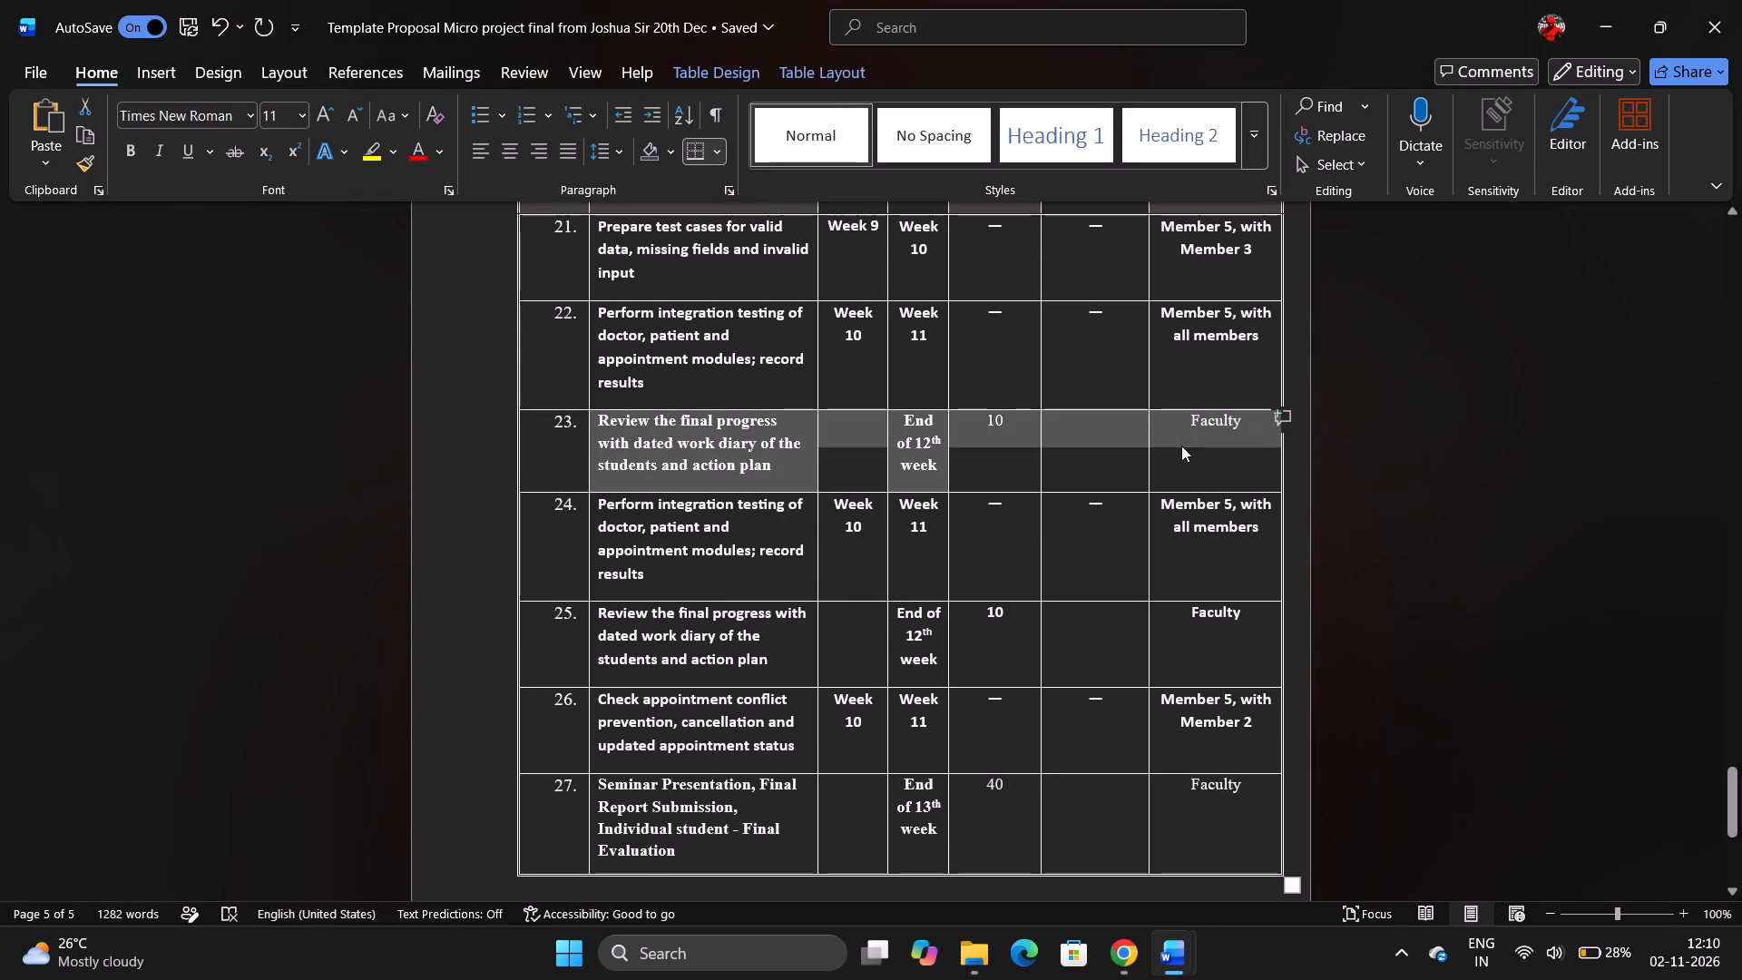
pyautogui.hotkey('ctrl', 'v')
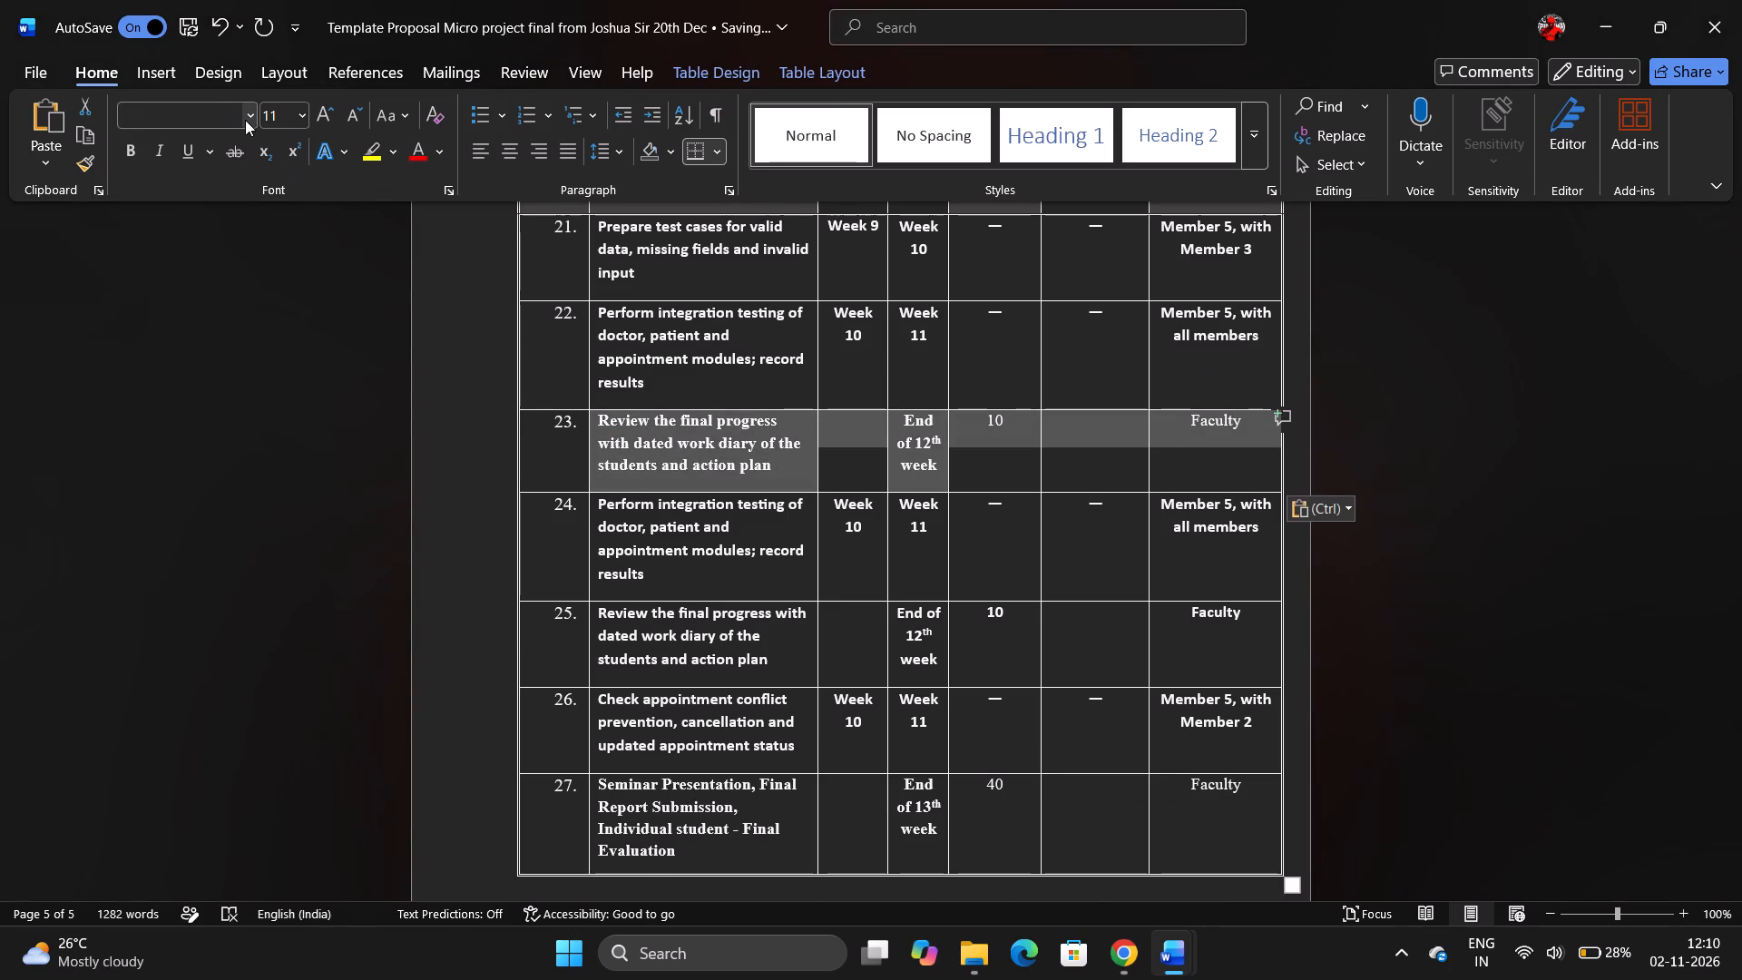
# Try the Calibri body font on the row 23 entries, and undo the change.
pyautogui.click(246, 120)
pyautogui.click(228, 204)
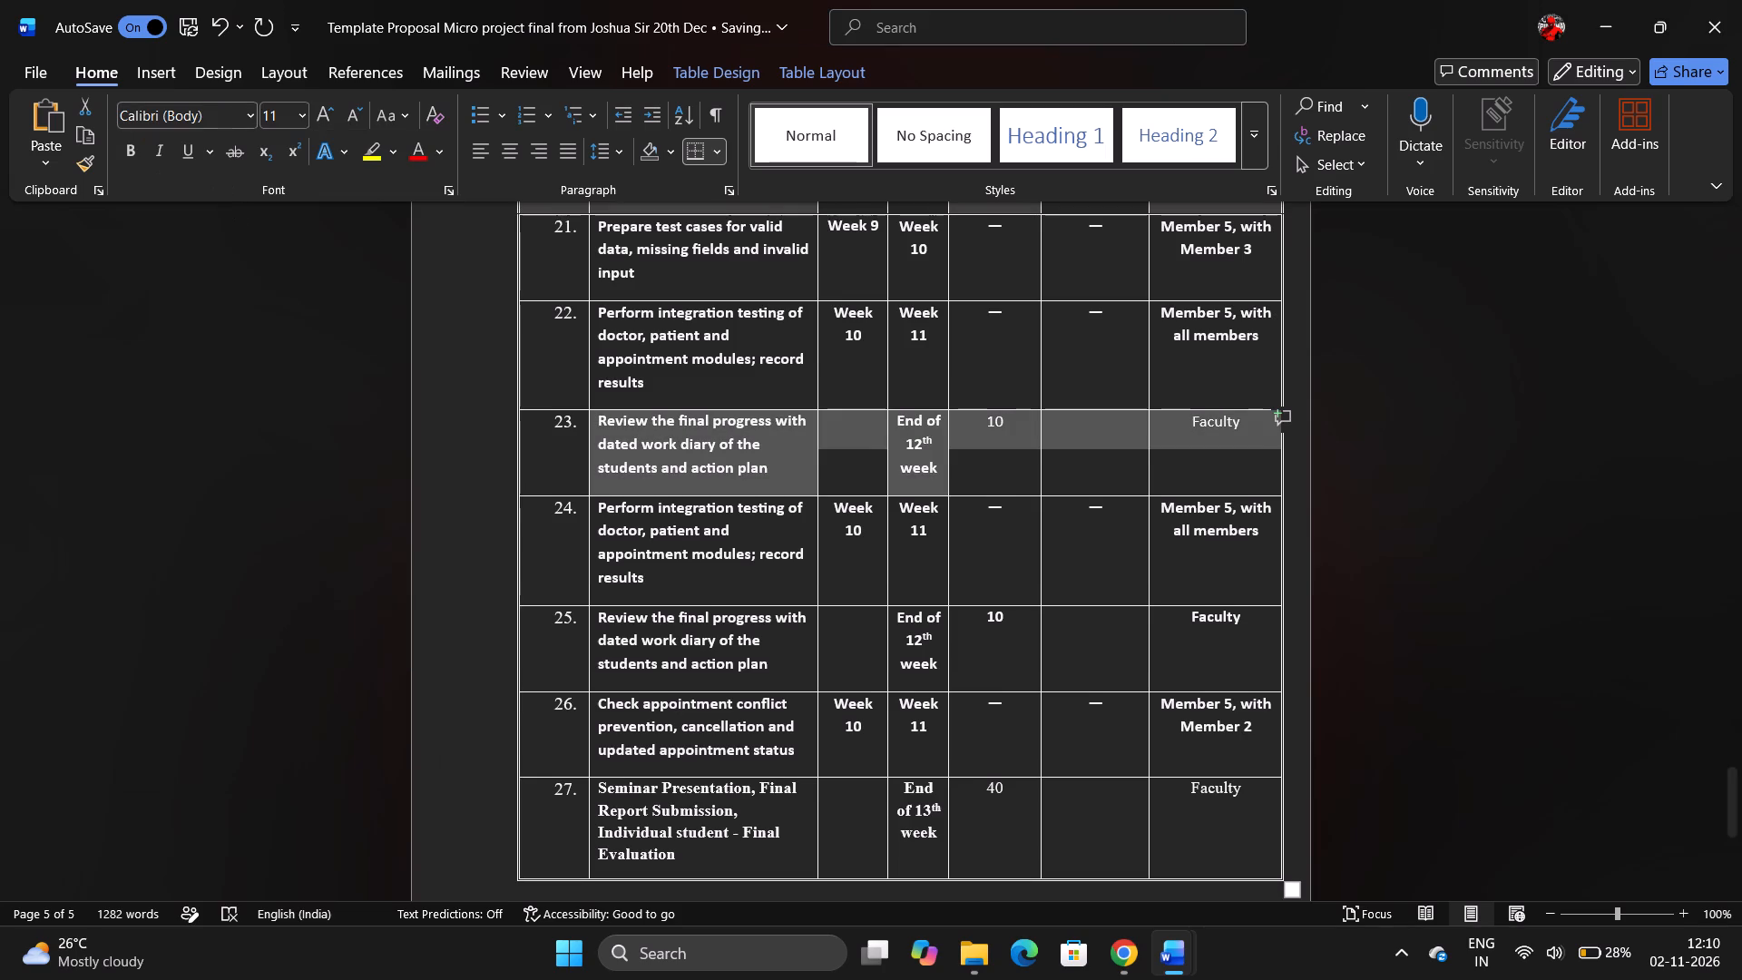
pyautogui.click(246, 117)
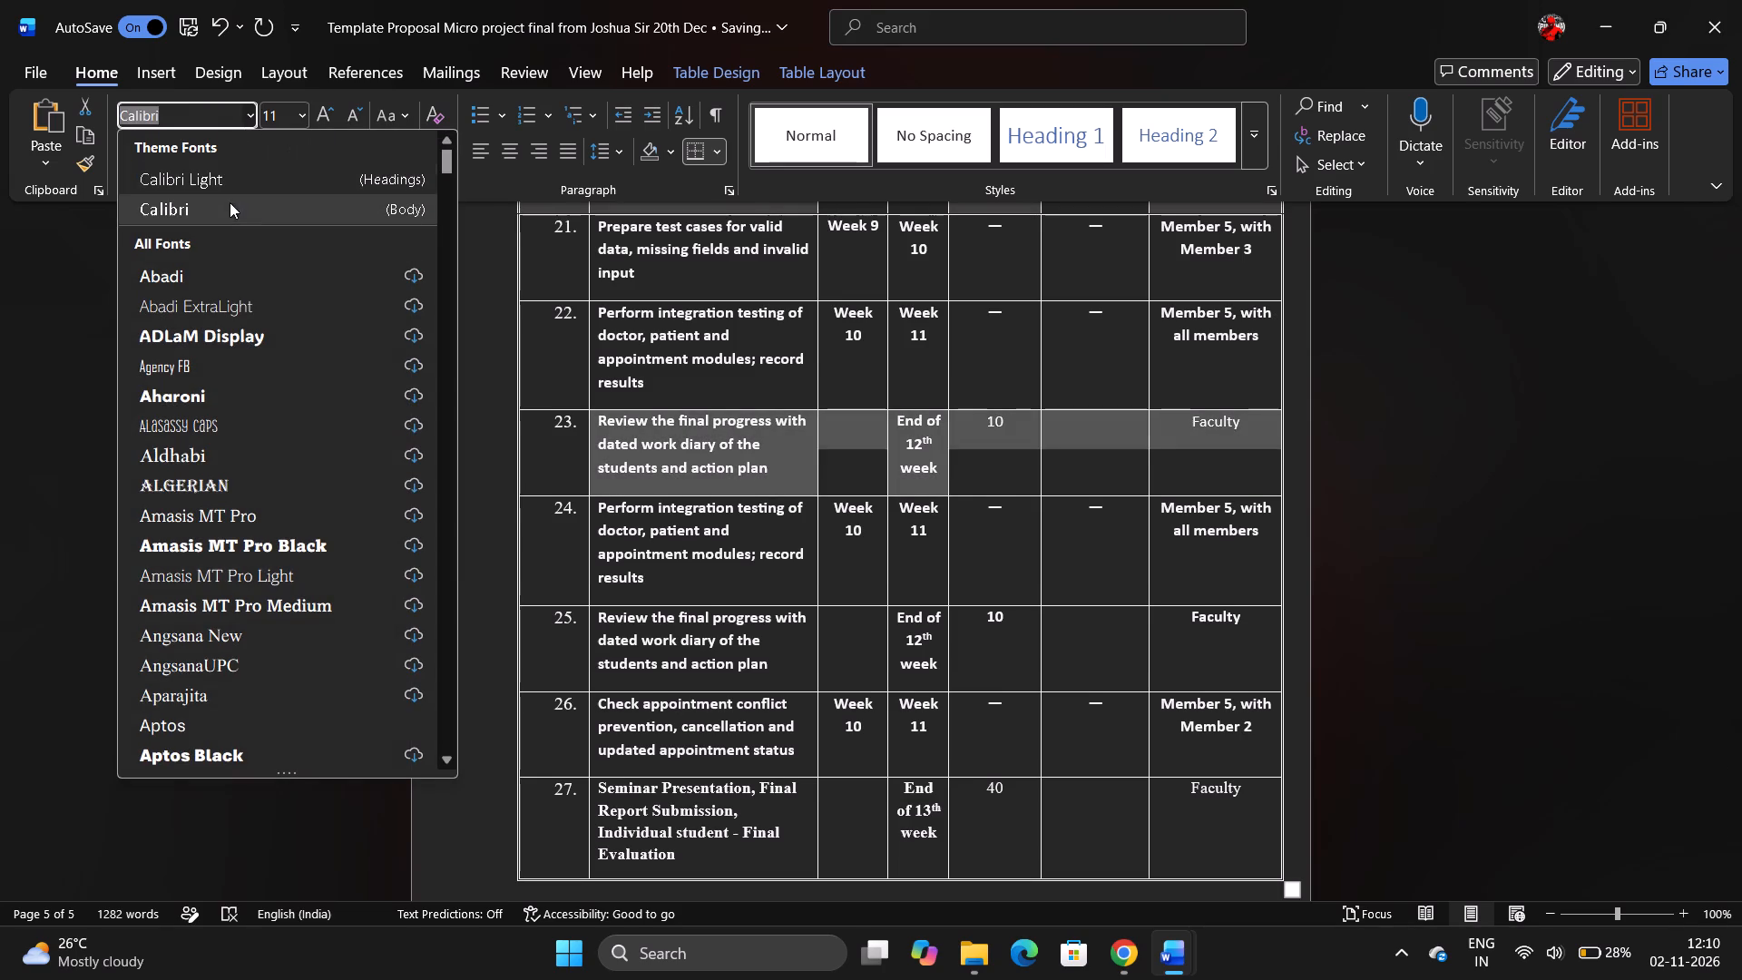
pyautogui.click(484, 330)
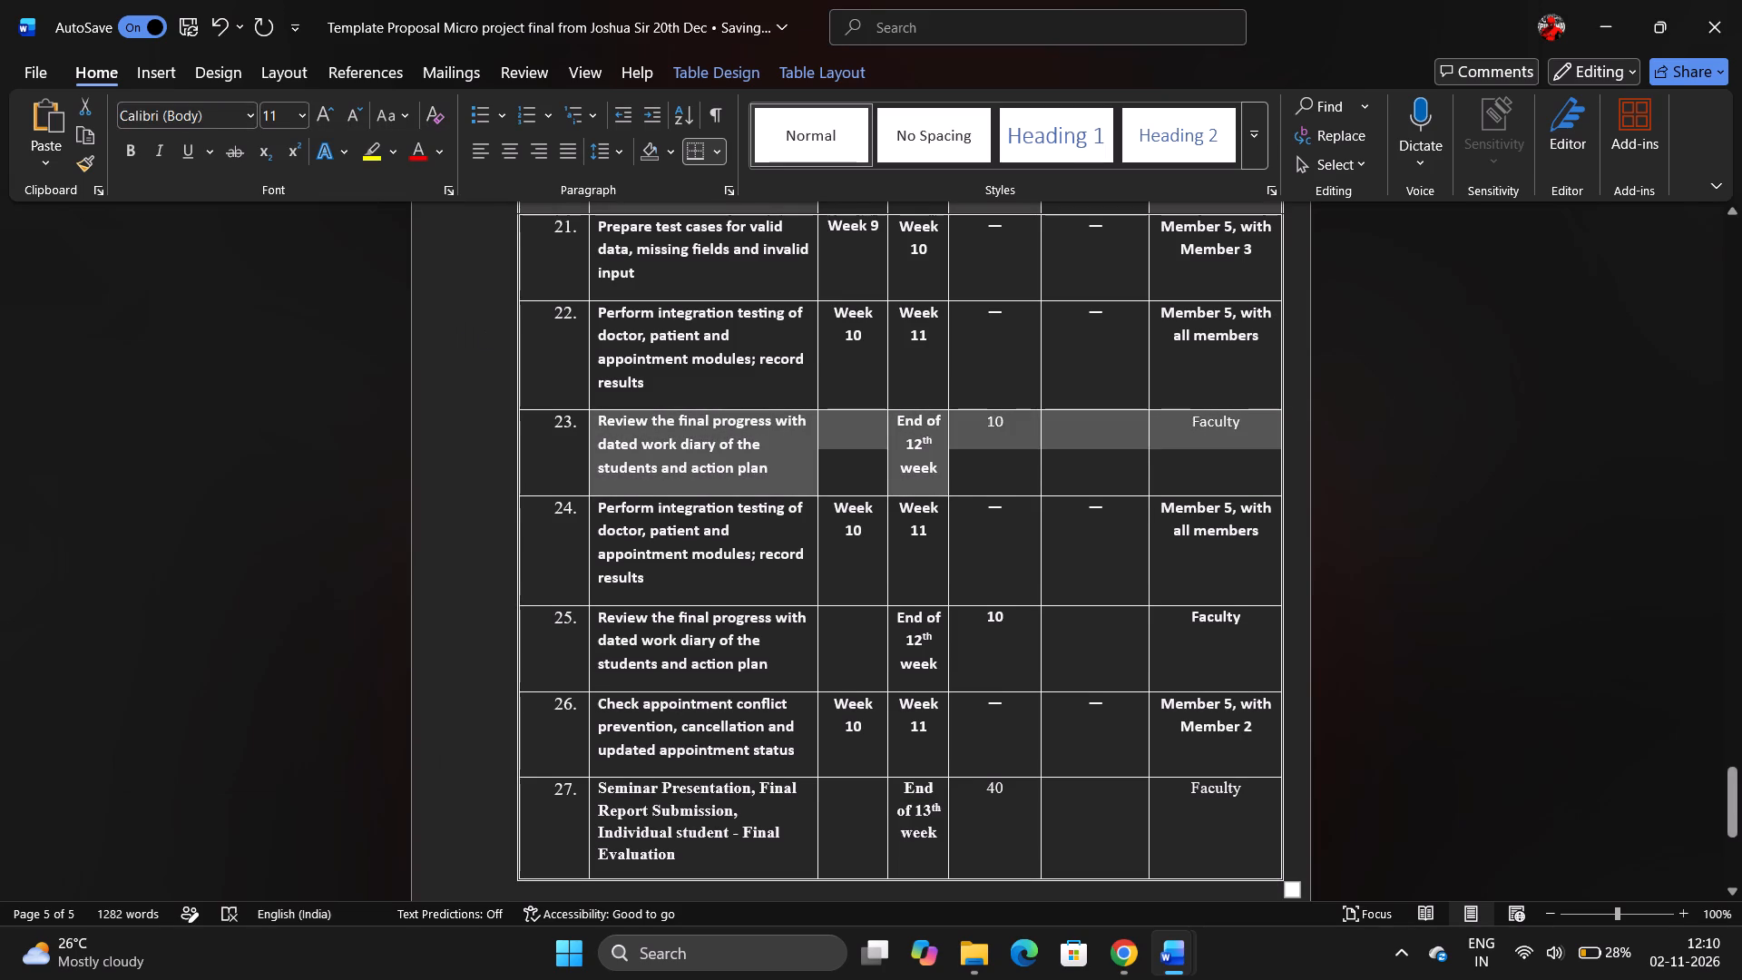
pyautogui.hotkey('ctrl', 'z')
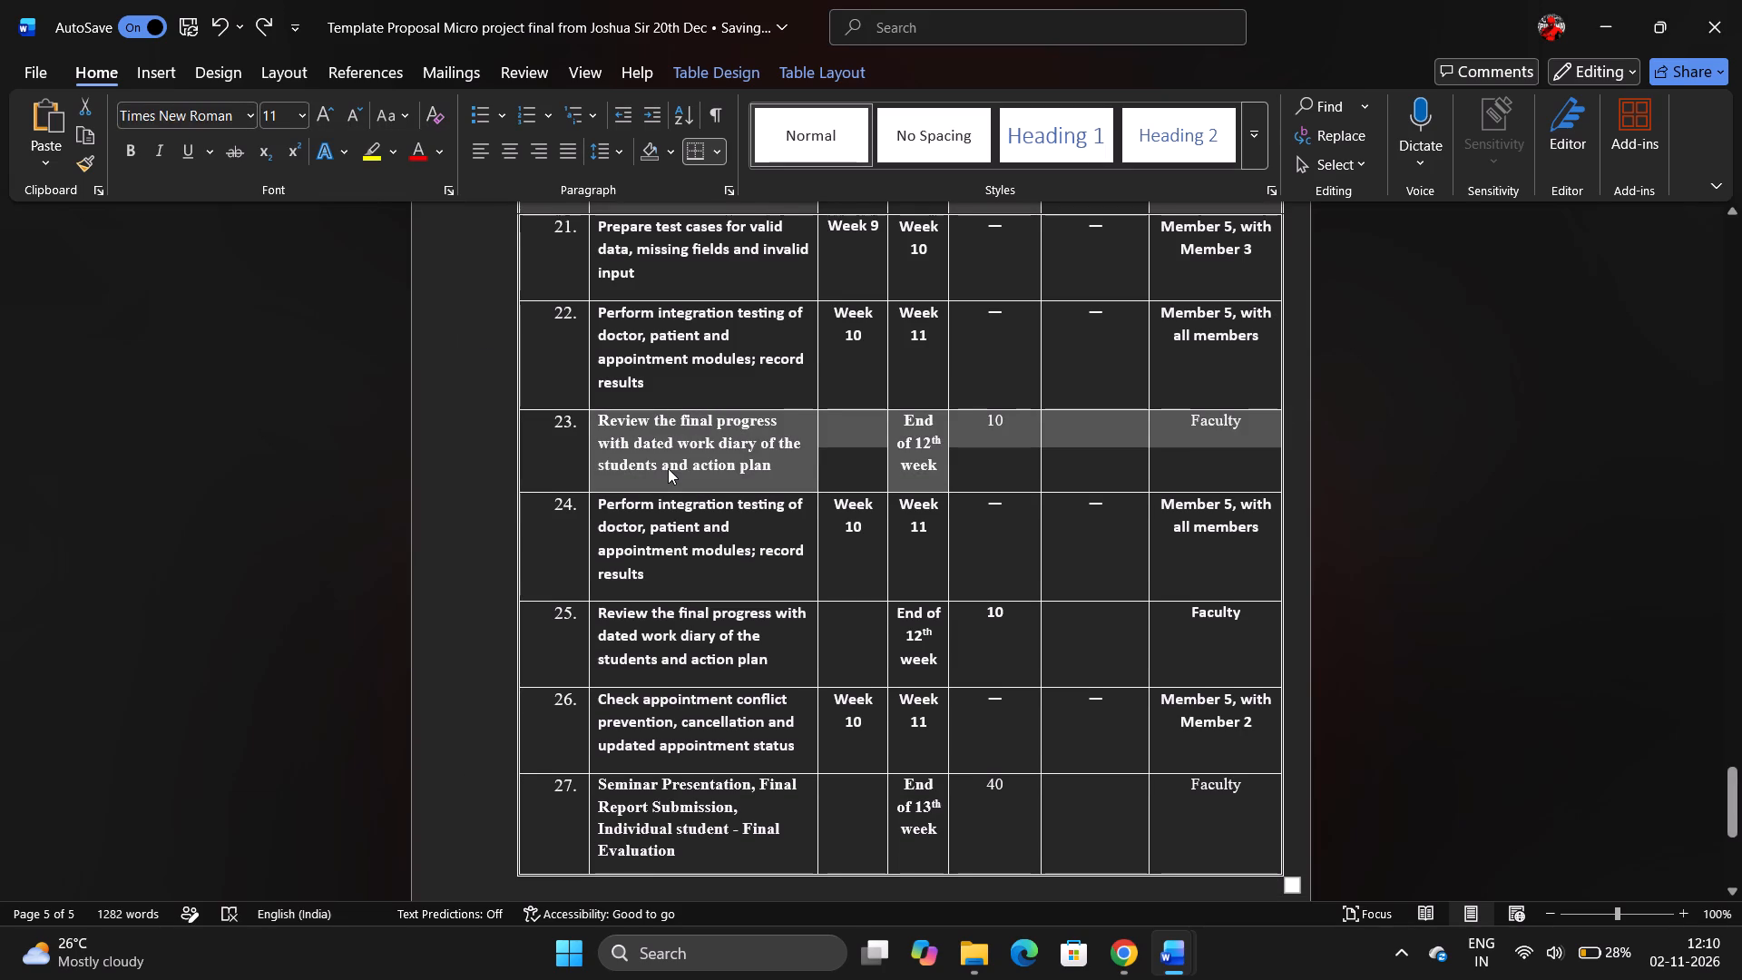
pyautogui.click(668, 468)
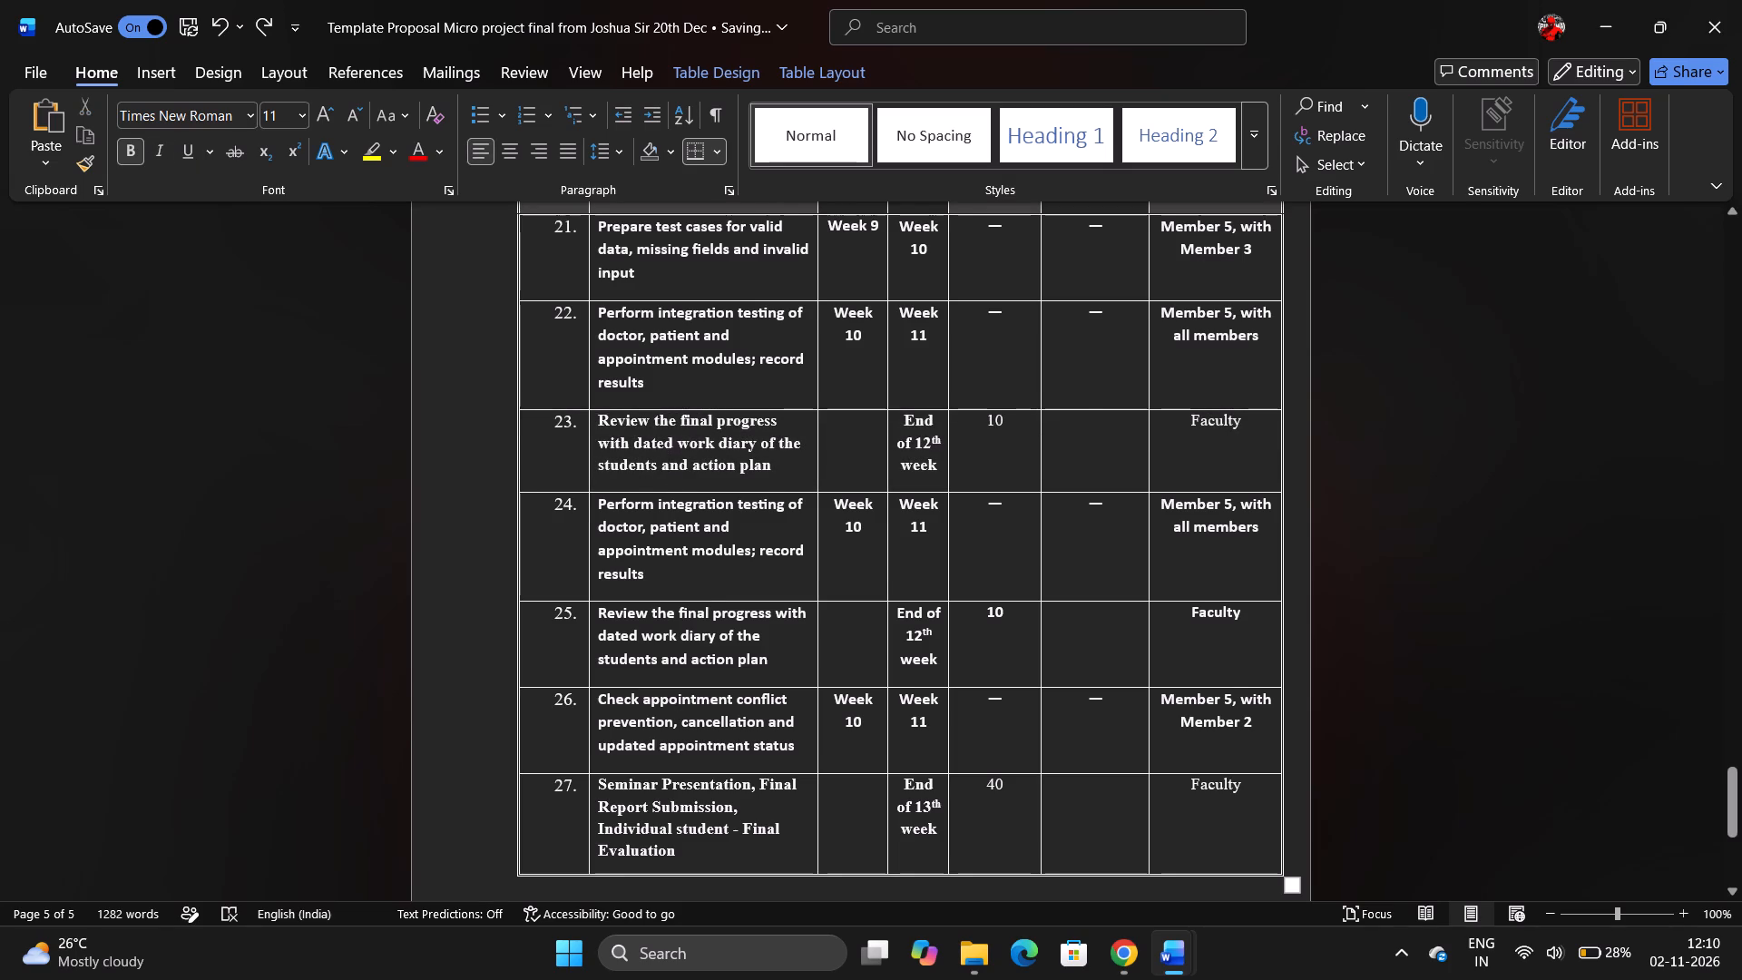
# Make the row 23 "Review the final progress" entries bold, from the activity through the responsible person.
pyautogui.scroll(5, 599, 423)
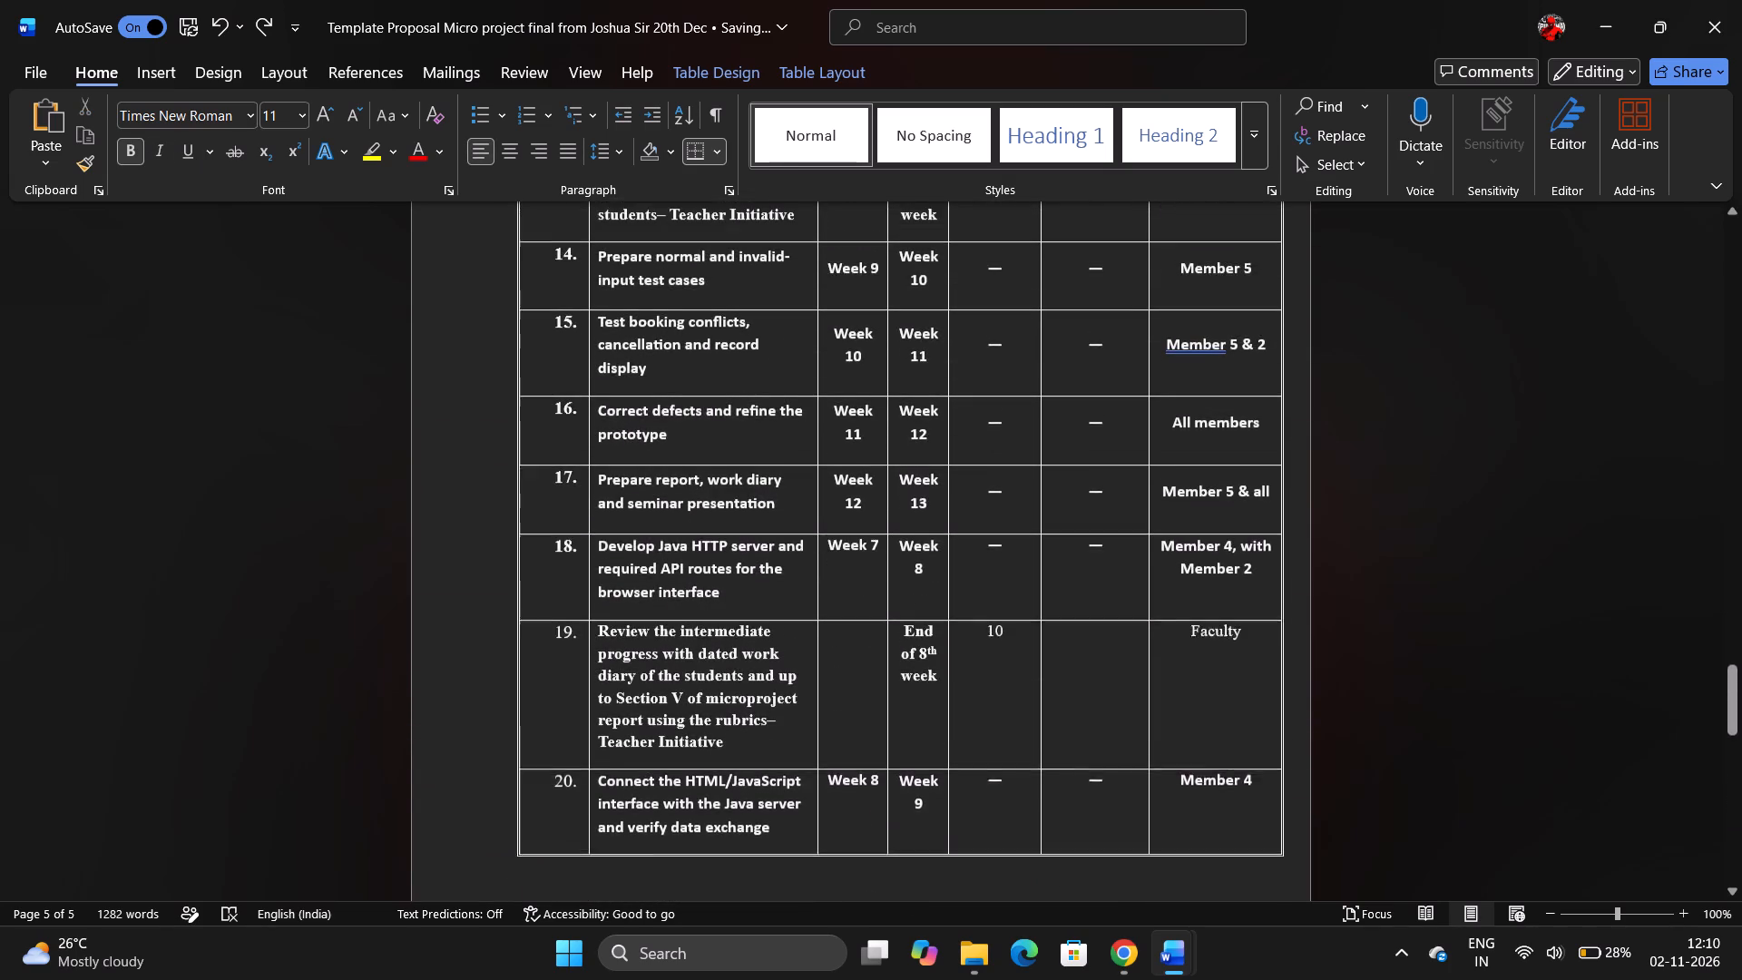
pyautogui.scroll(1, 599, 423)
pyautogui.scroll(-7, 599, 423)
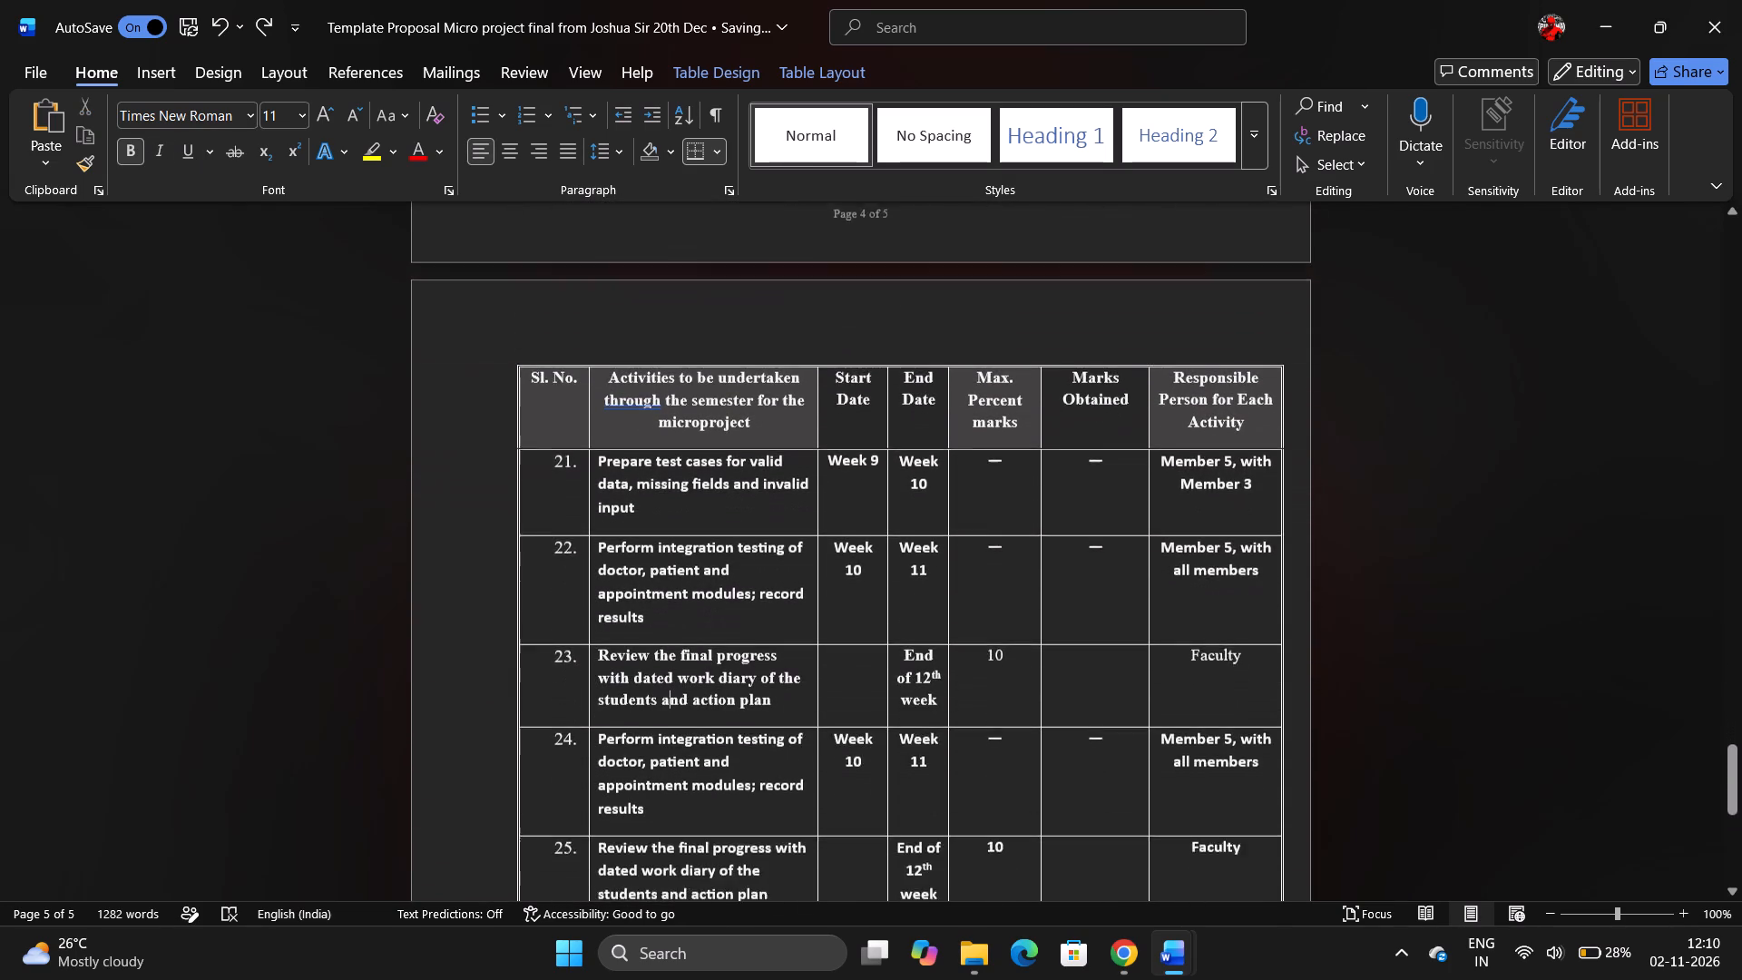
pyautogui.scroll(-1, 599, 423)
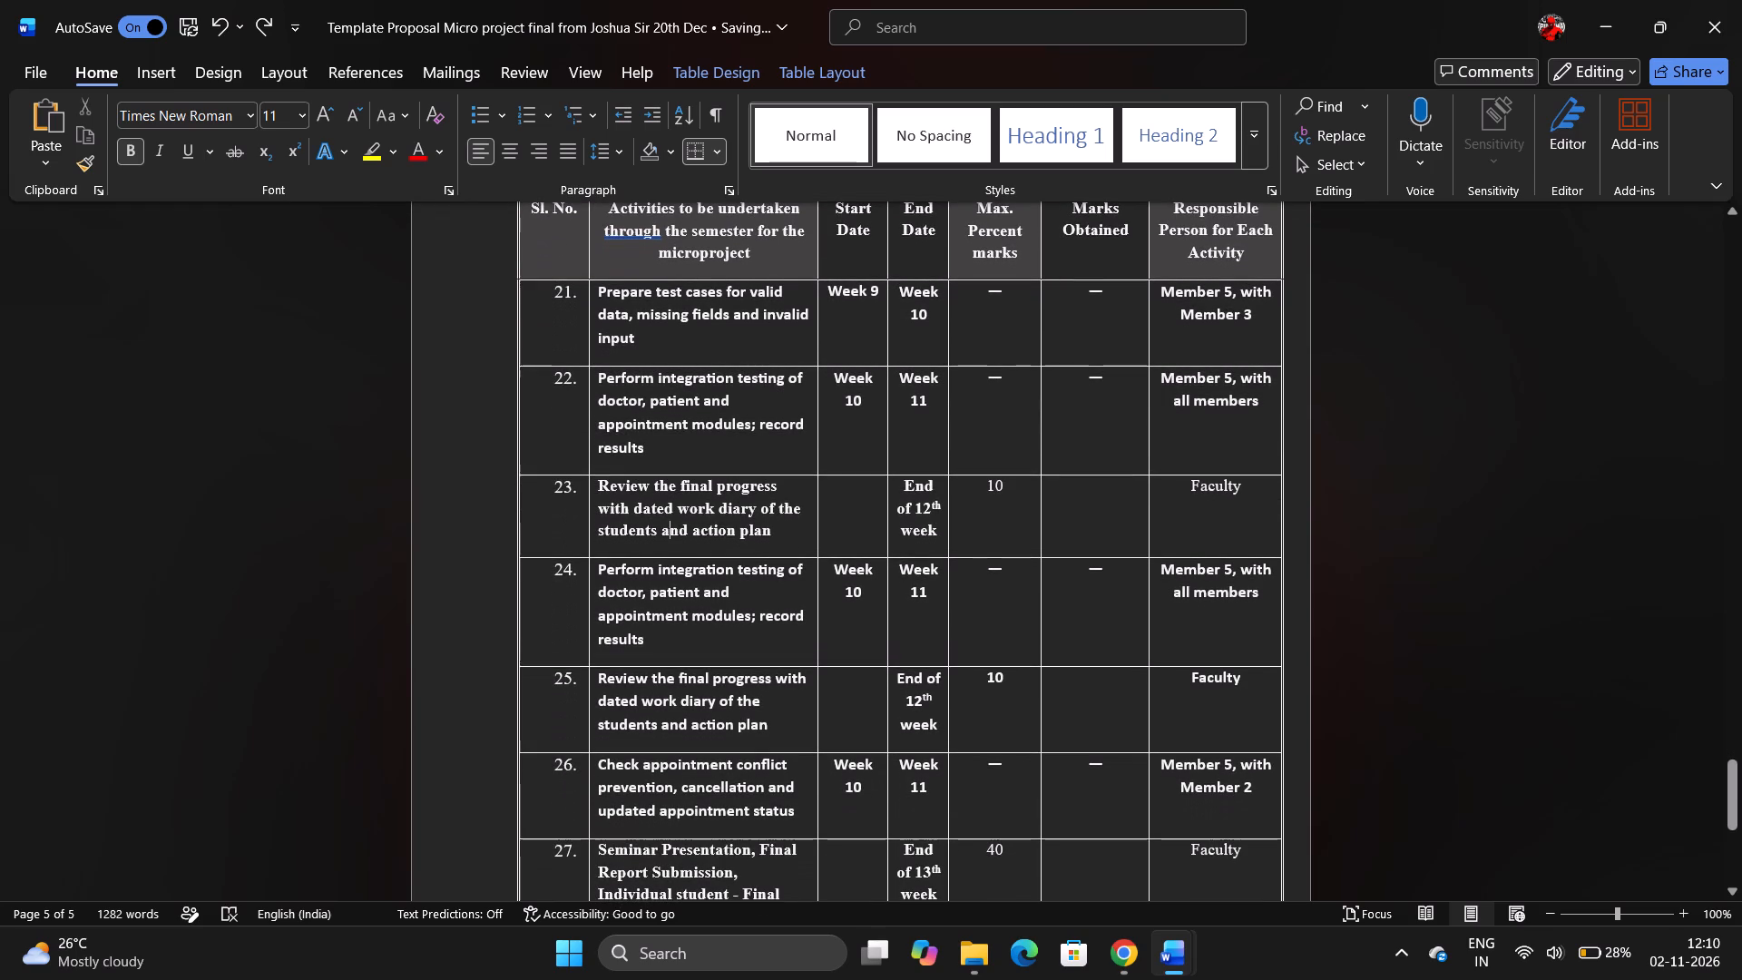
pyautogui.moveTo(599, 485); pyautogui.dragTo(1199, 532)
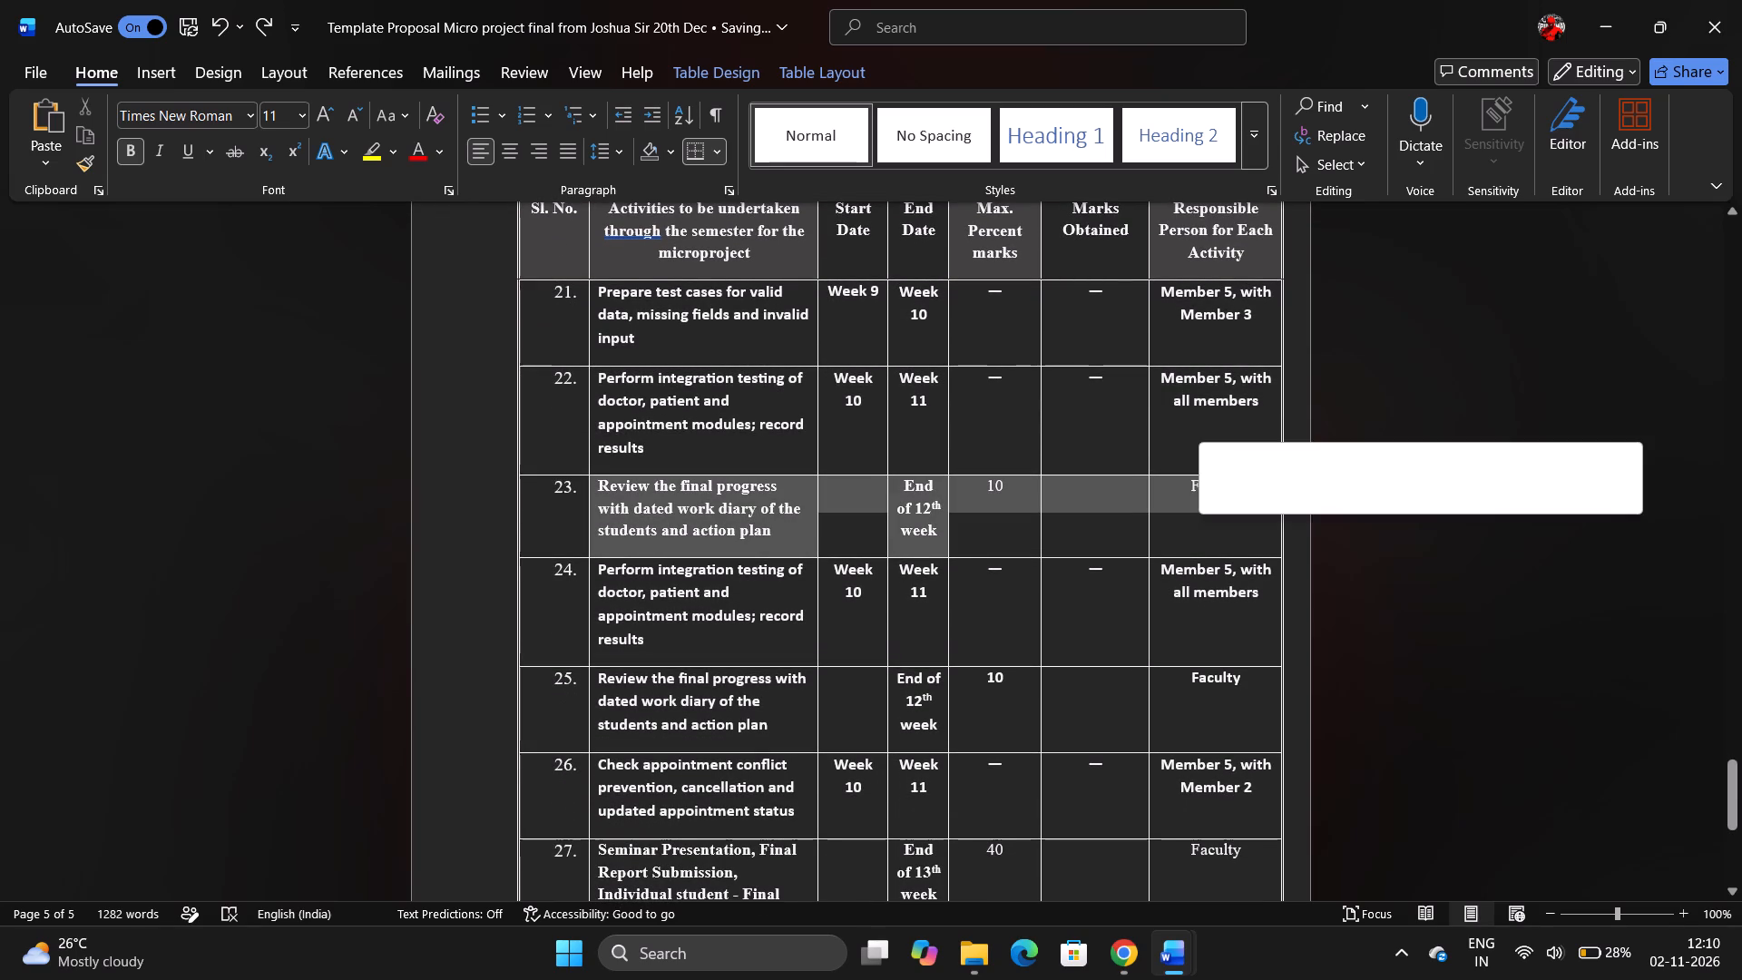
pyautogui.click(139, 144)
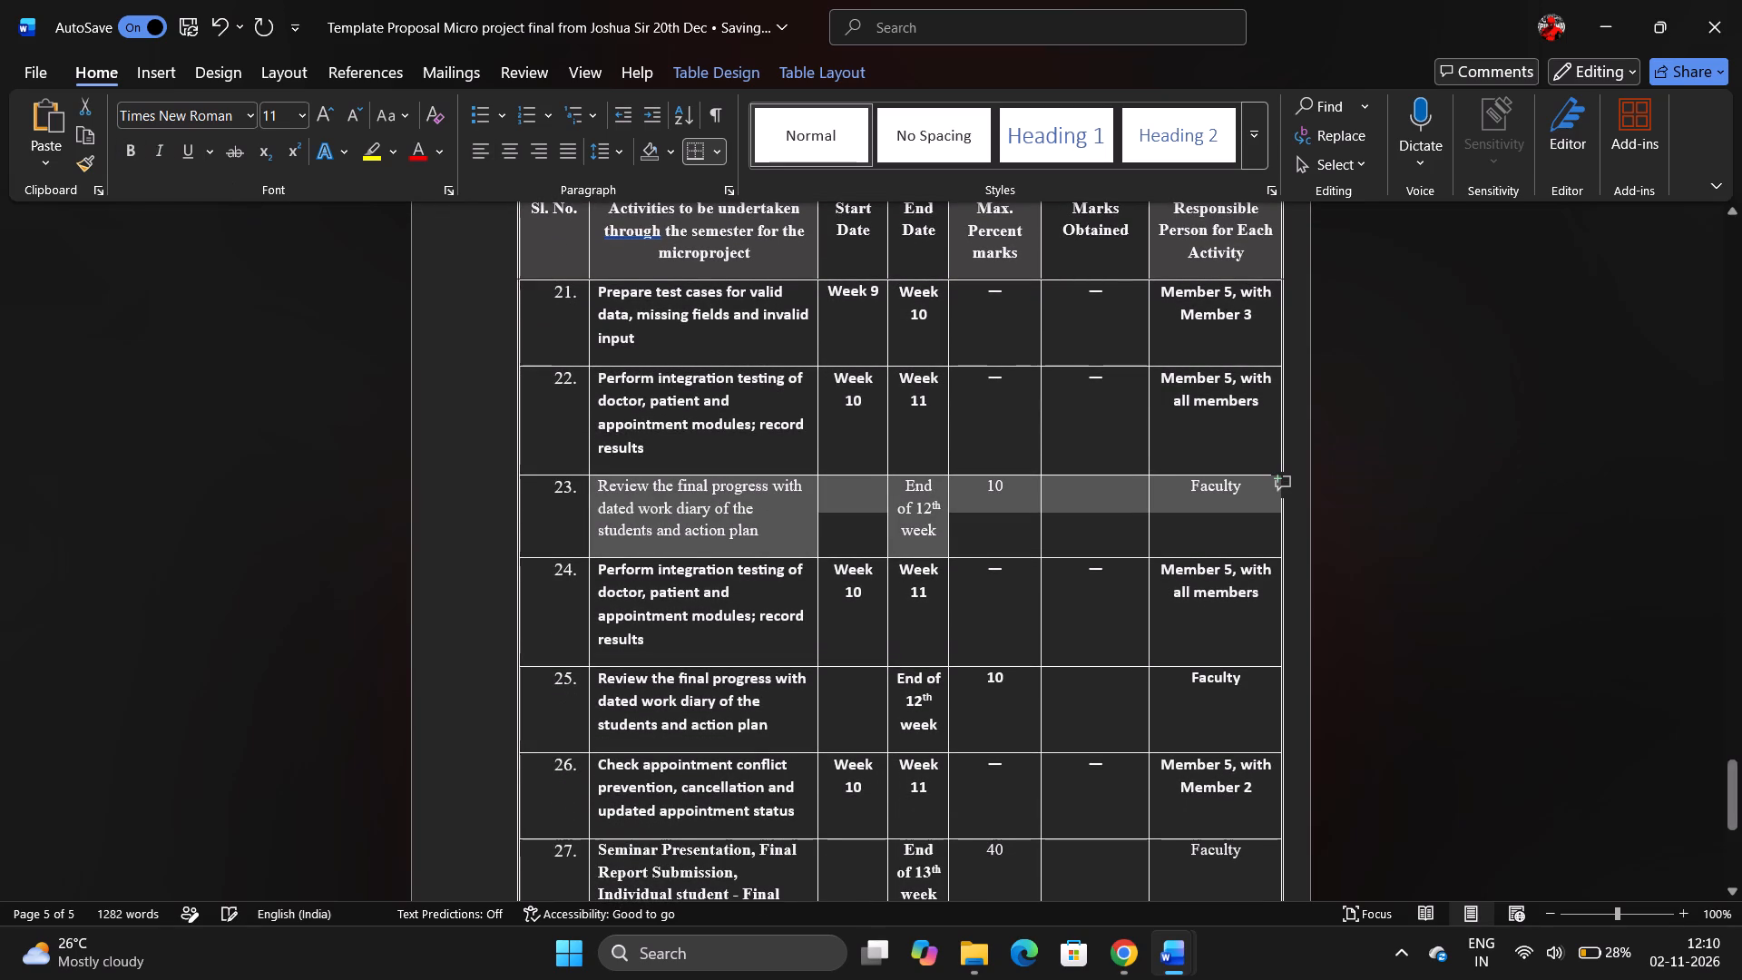
pyautogui.click(127, 159)
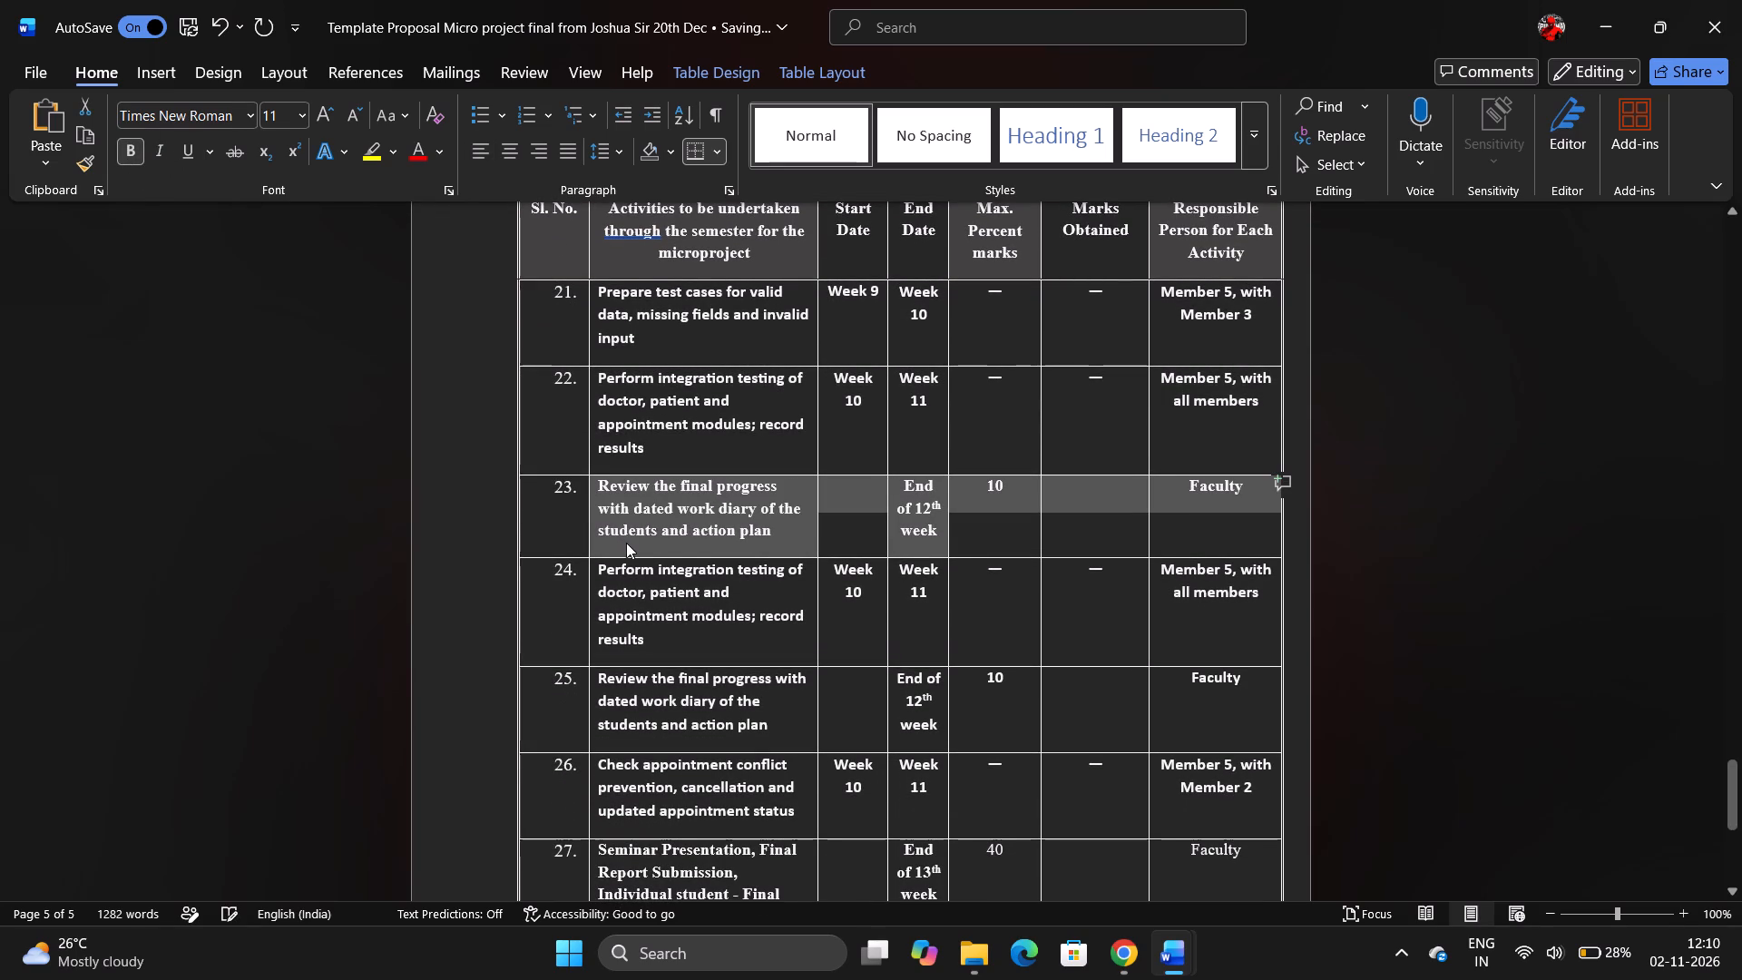
pyautogui.click(632, 541)
# Copy the "Check appointment conflict prevention" entry, through responsible person, from the draft over the row 24 entries and make it bold.
pyautogui.scroll(-1, 632, 541)
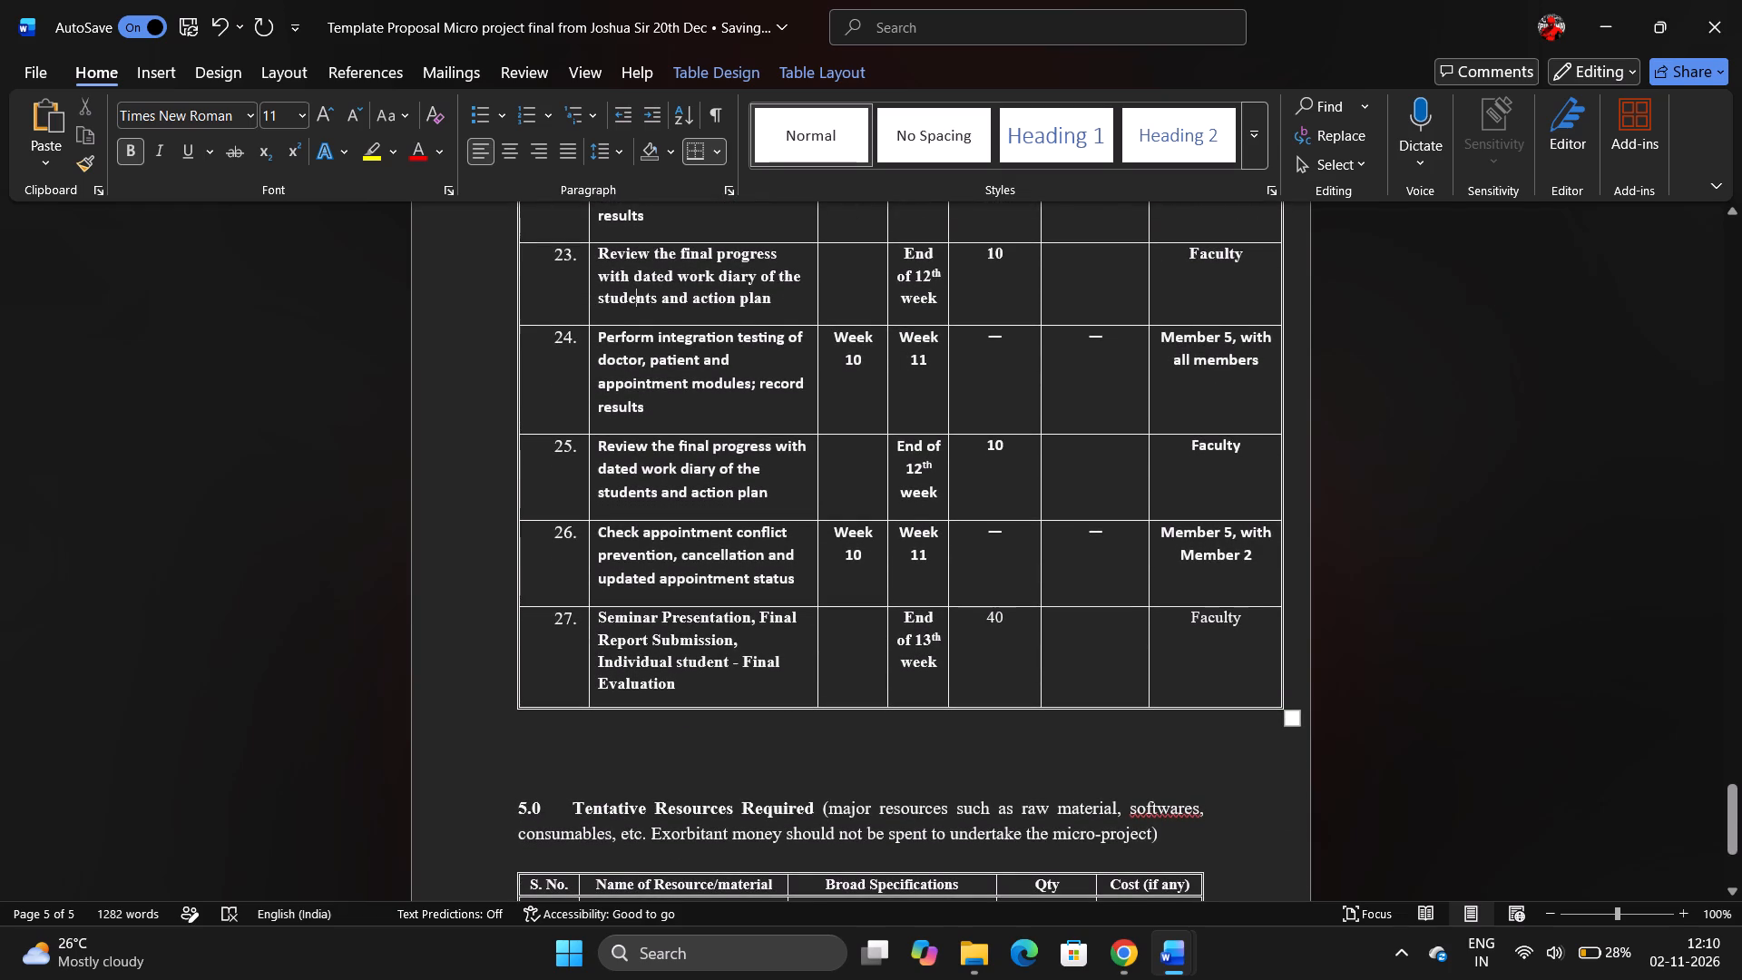
pyautogui.hotkey('alt', 'Tab')
pyautogui.scroll(-1, 777, 523)
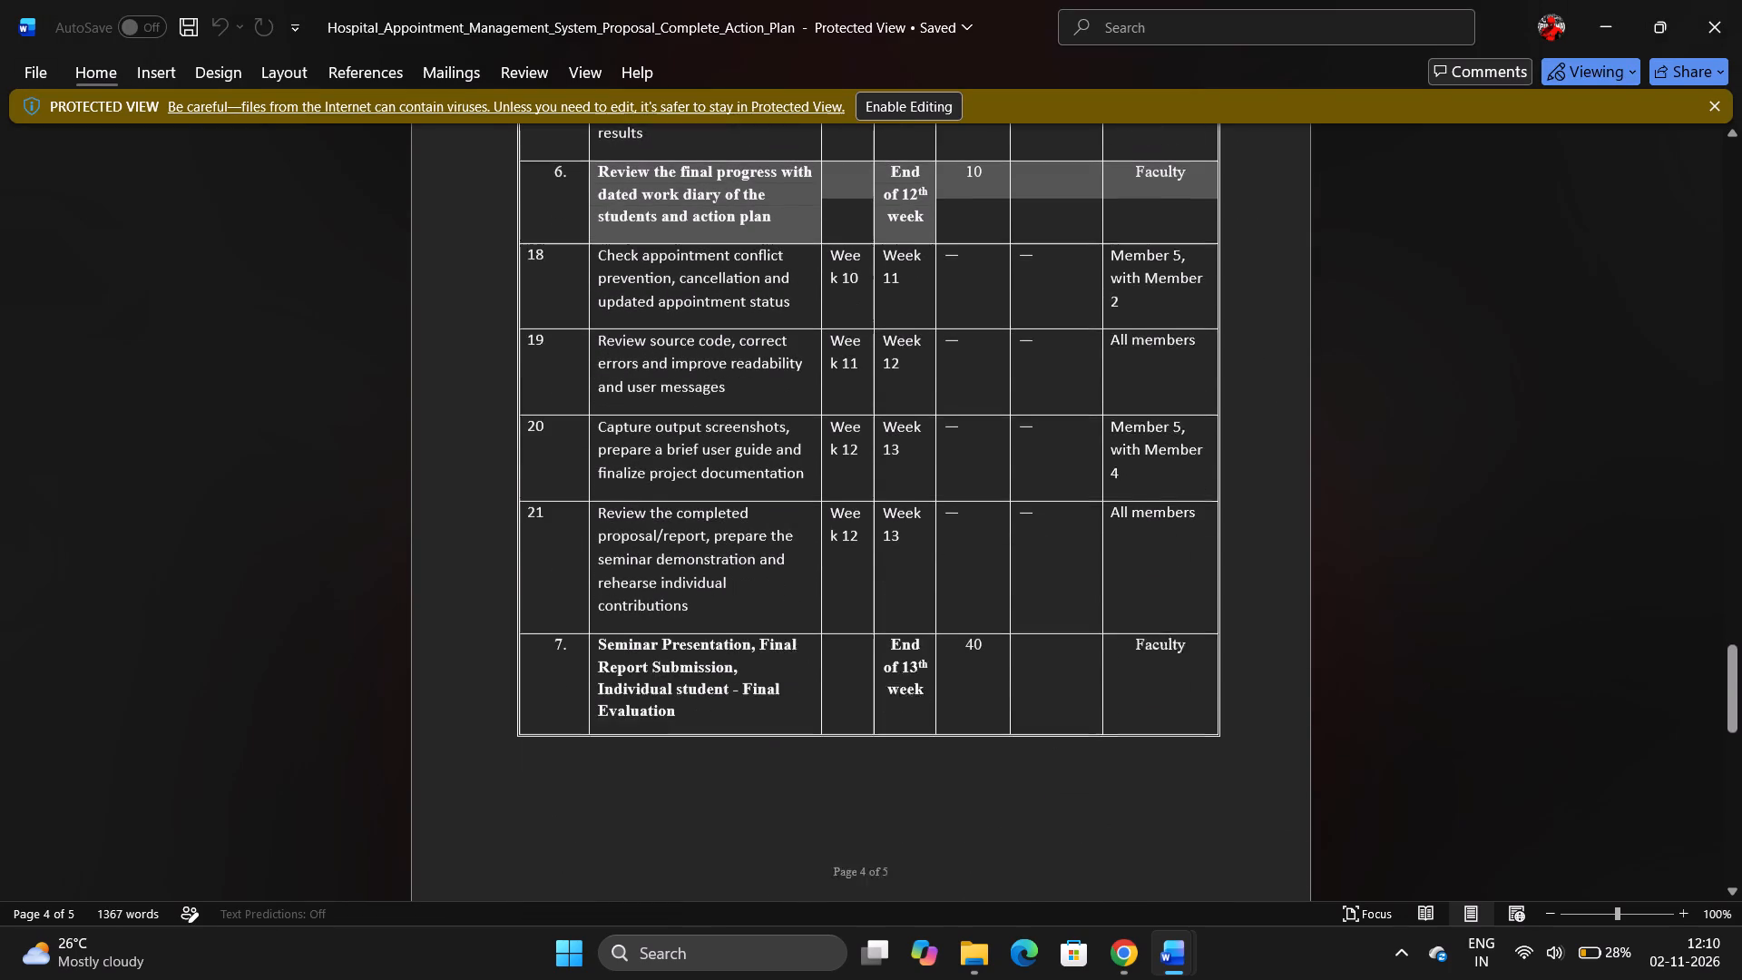
pyautogui.moveTo(597, 223); pyautogui.dragTo(839, 270)
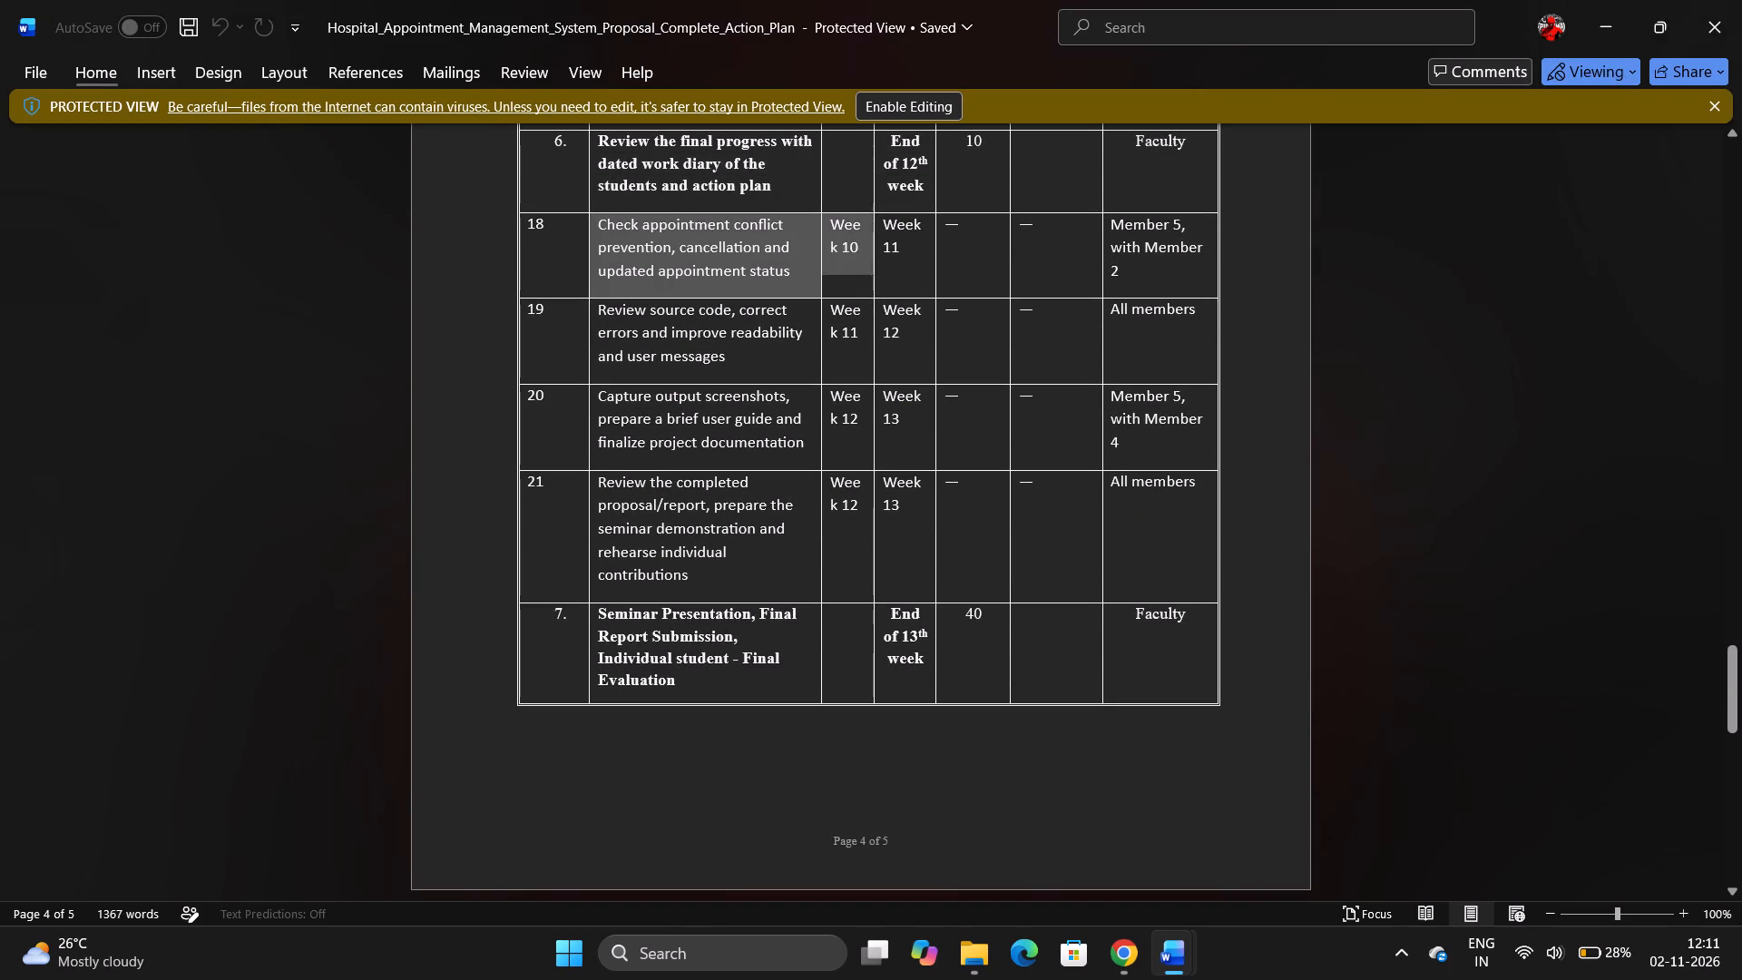
pyautogui.moveTo(839, 270); pyautogui.dragTo(616, 220)
pyautogui.click(616, 220)
pyautogui.moveTo(600, 220); pyautogui.dragTo(1160, 283)
pyautogui.hotkey('ctrl', 'c')
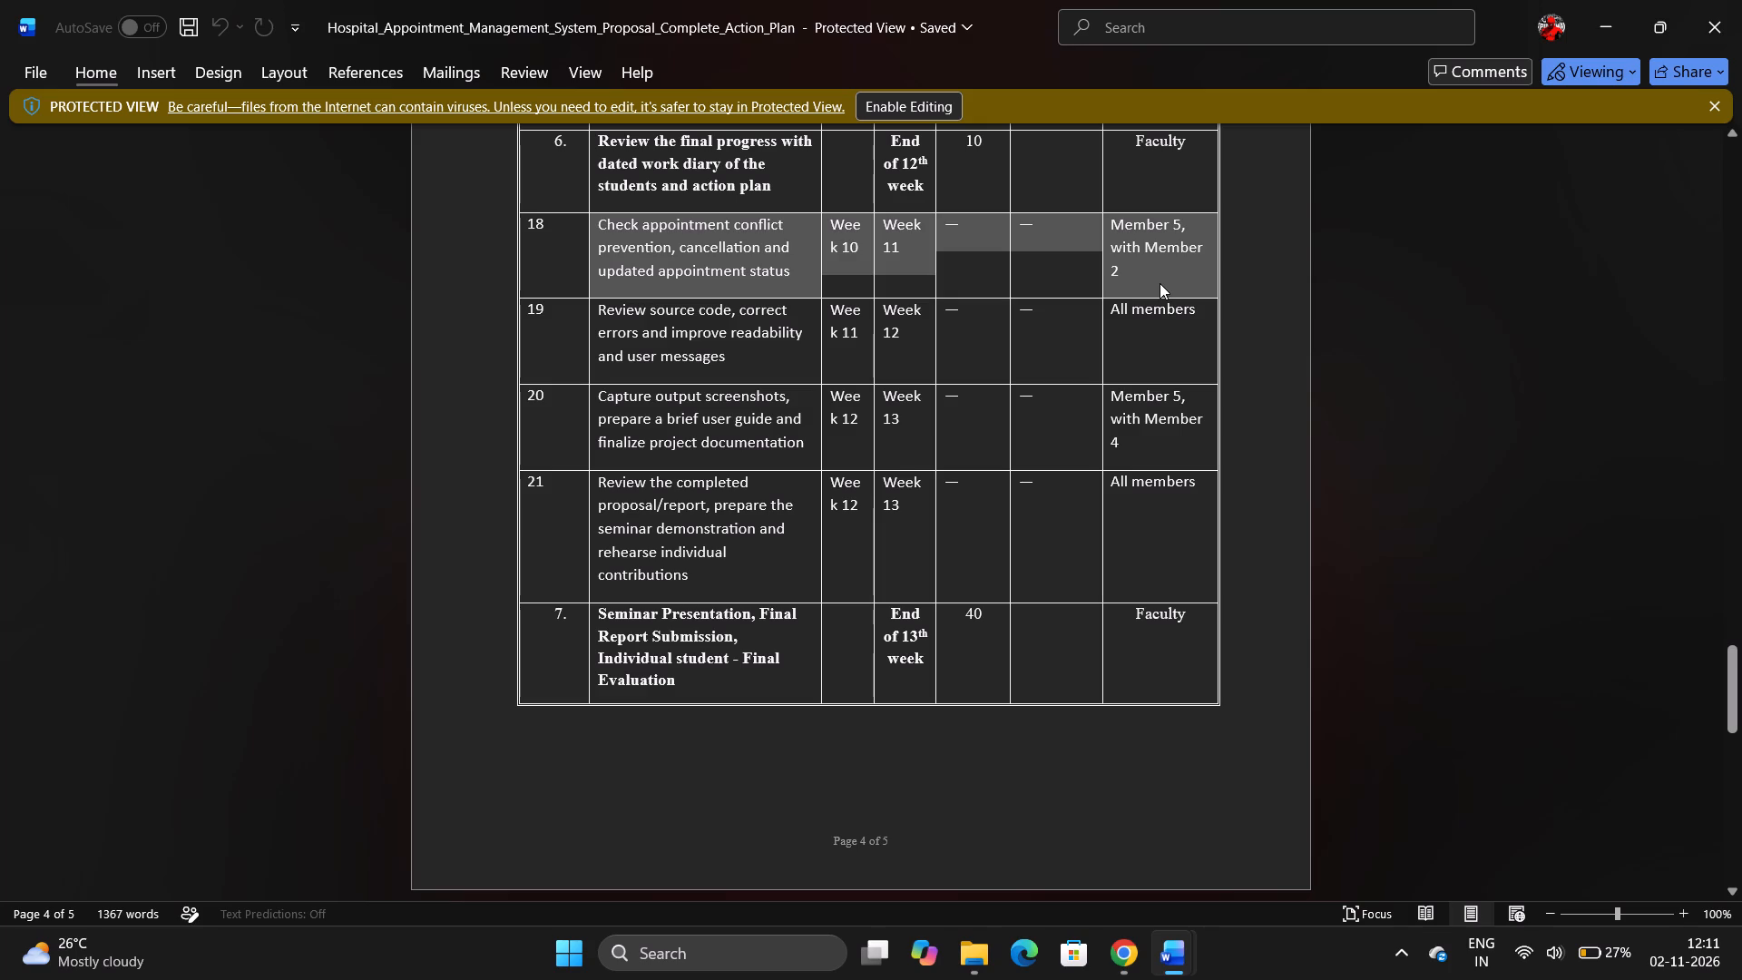
pyautogui.hotkey('alt', 'Tab')
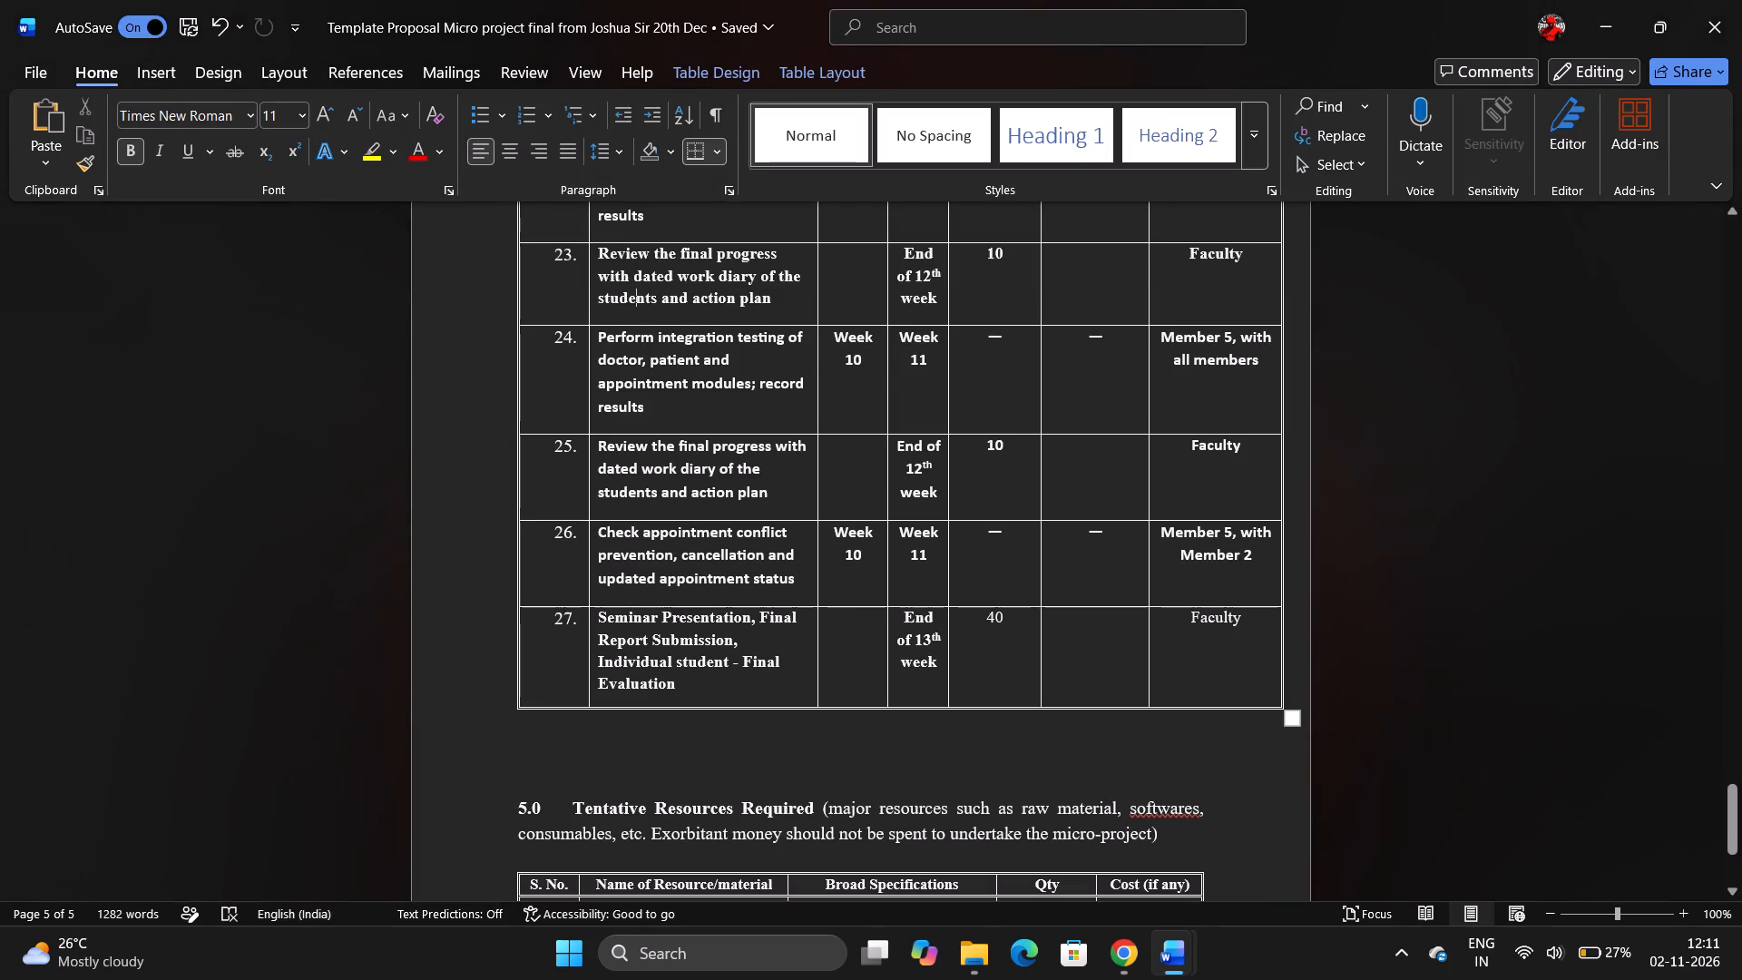
pyautogui.moveTo(602, 338); pyautogui.dragTo(1221, 382)
pyautogui.hotkey('ctrl', 'v')
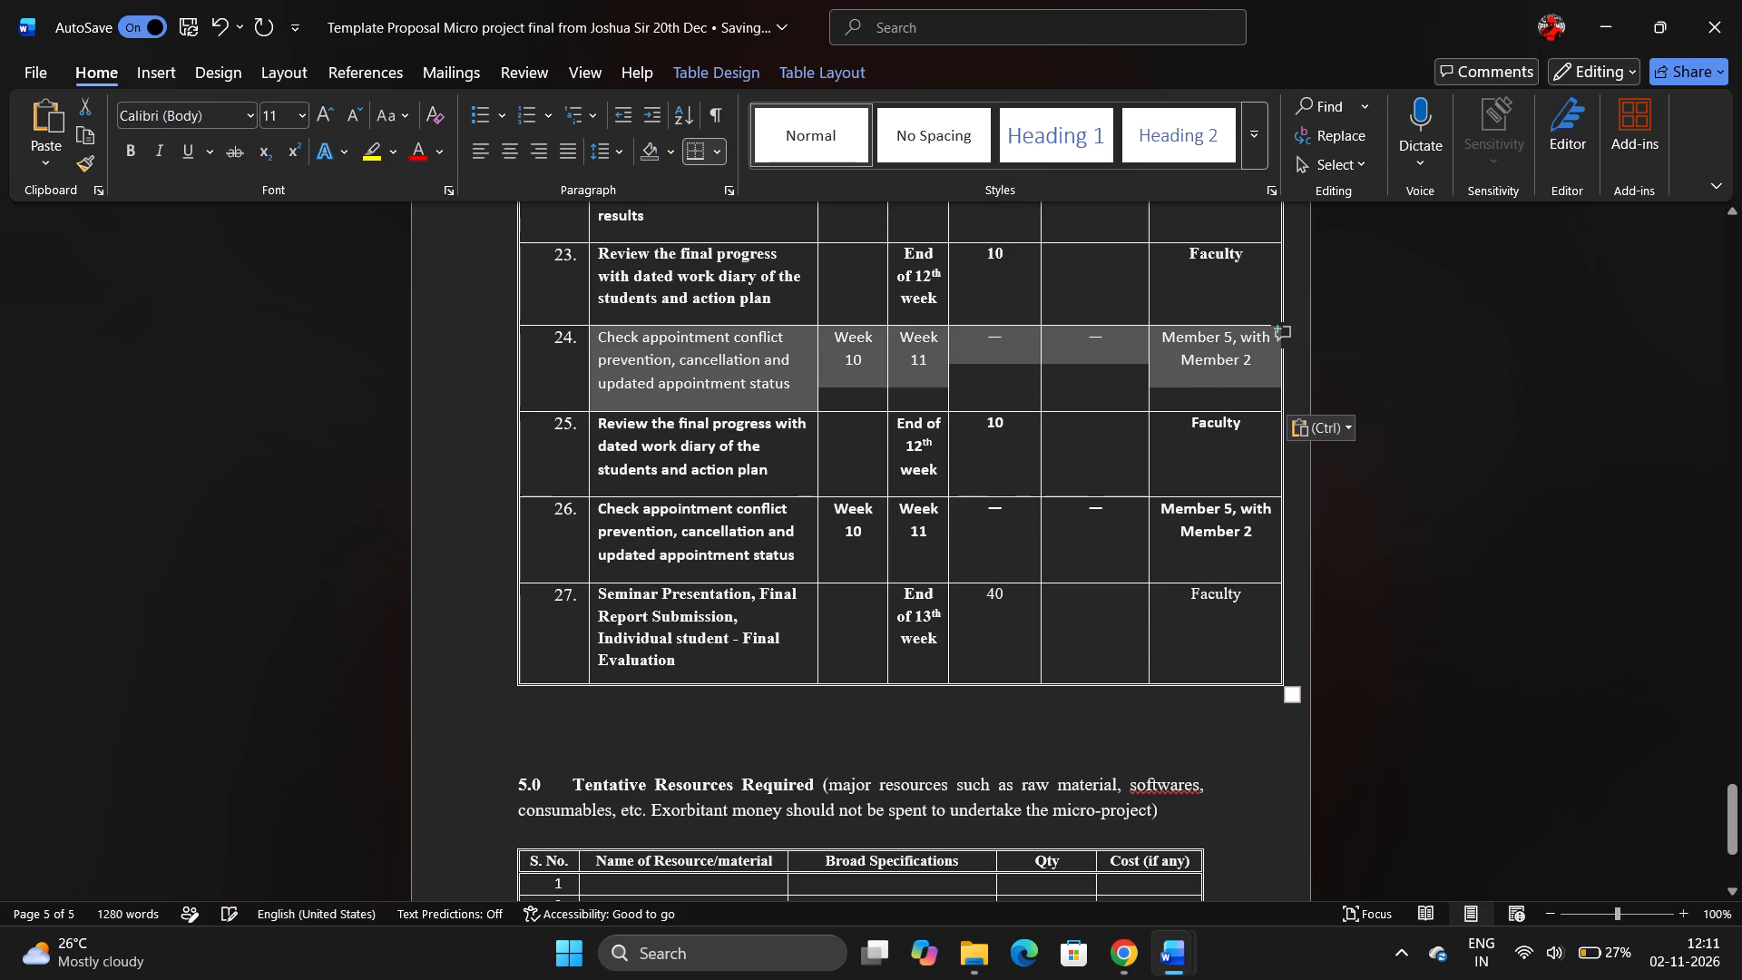
pyautogui.click(142, 150)
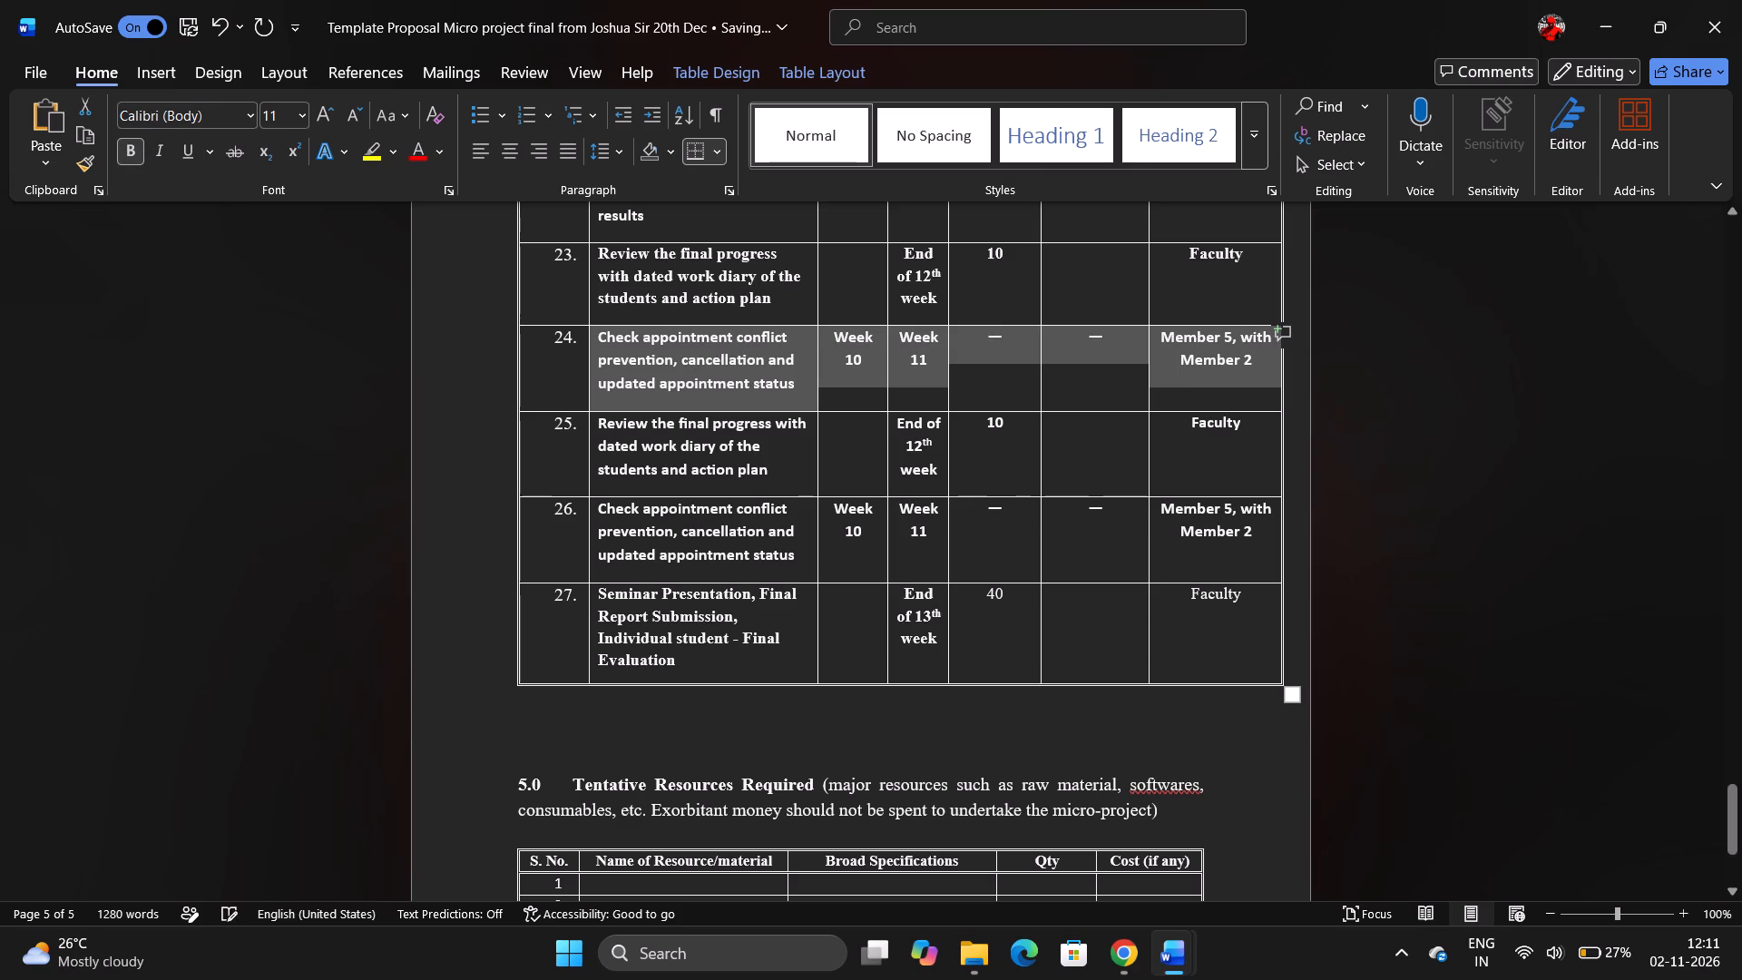
# Copy the "Review source code, correct errors" entry, through responsible person, from the draft over the row 25 entries and make it bold.
pyautogui.hotkey('alt', 'Tab')
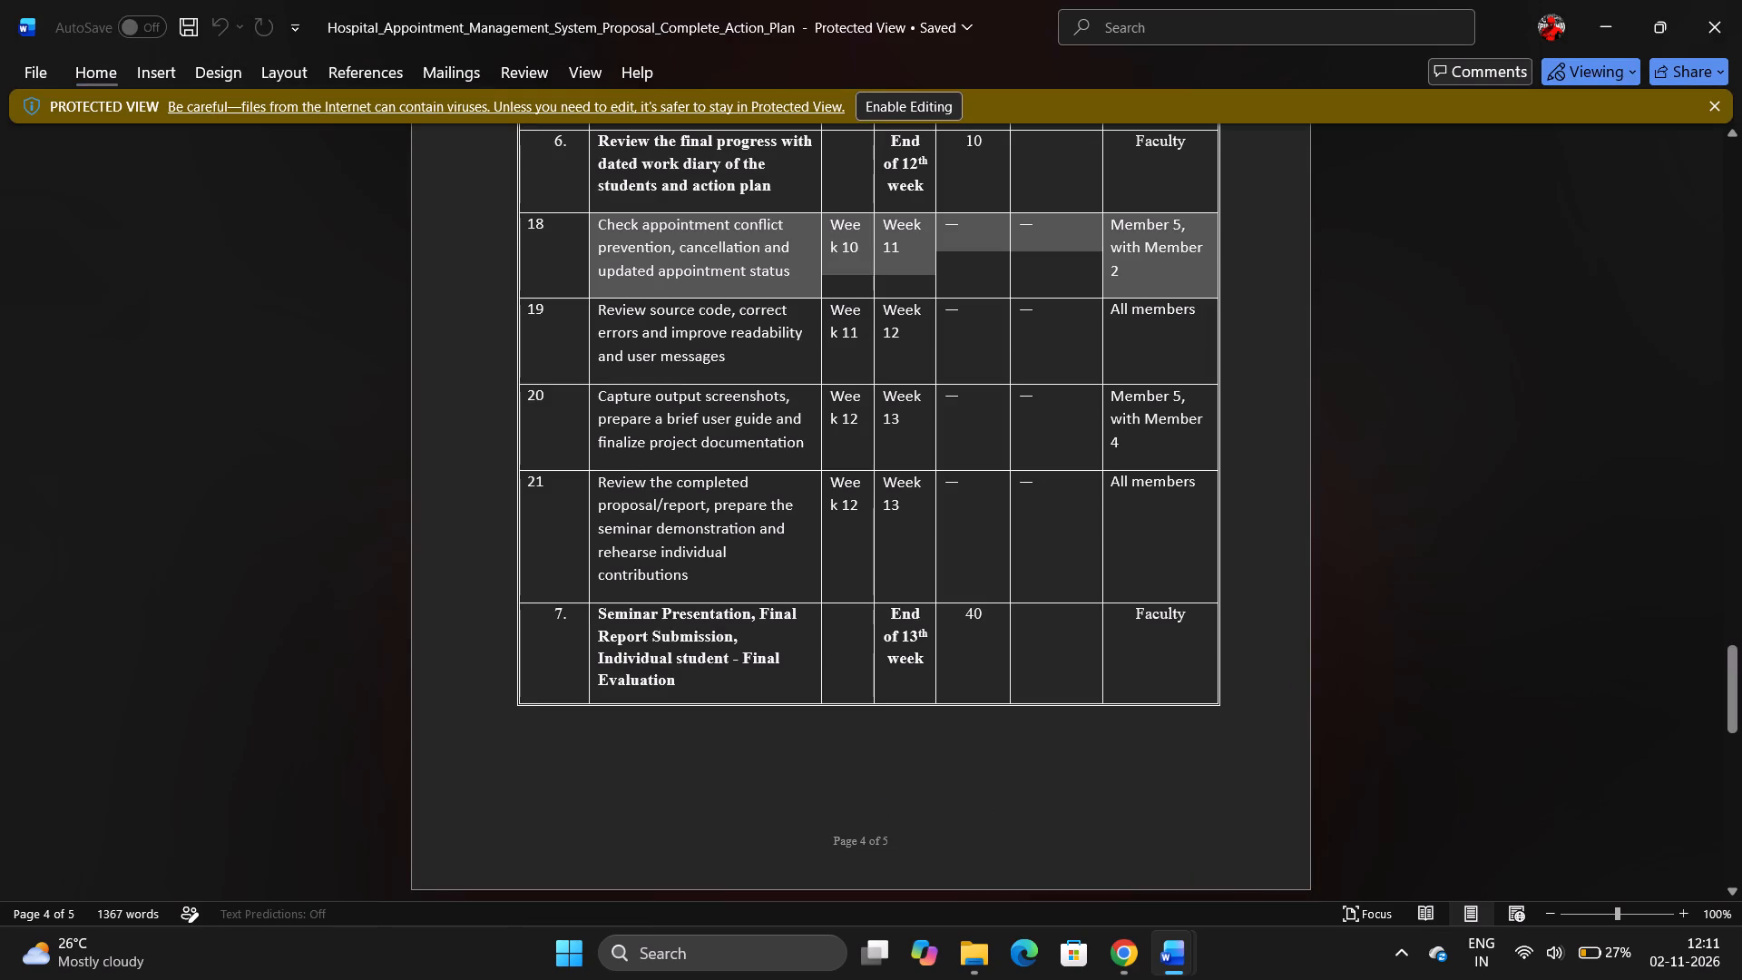
pyautogui.moveTo(599, 311); pyautogui.dragTo(1133, 363)
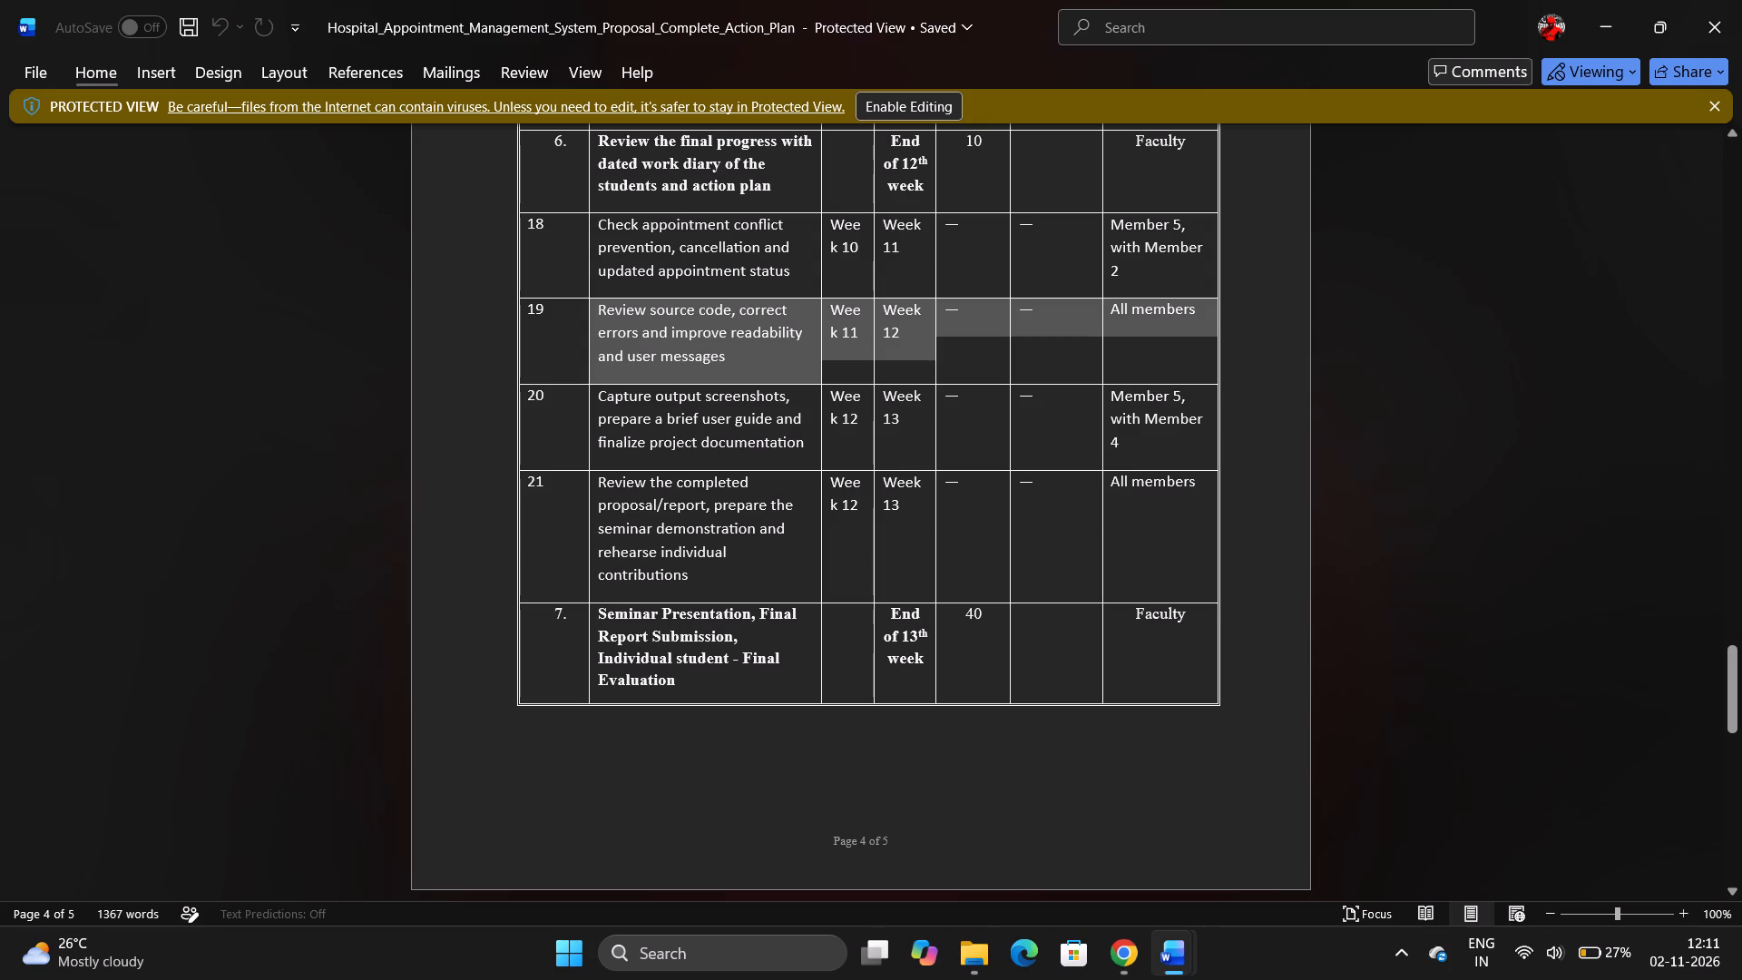
pyautogui.hotkey('ctrl', 'c')
pyautogui.hotkey('alt', 'Tab')
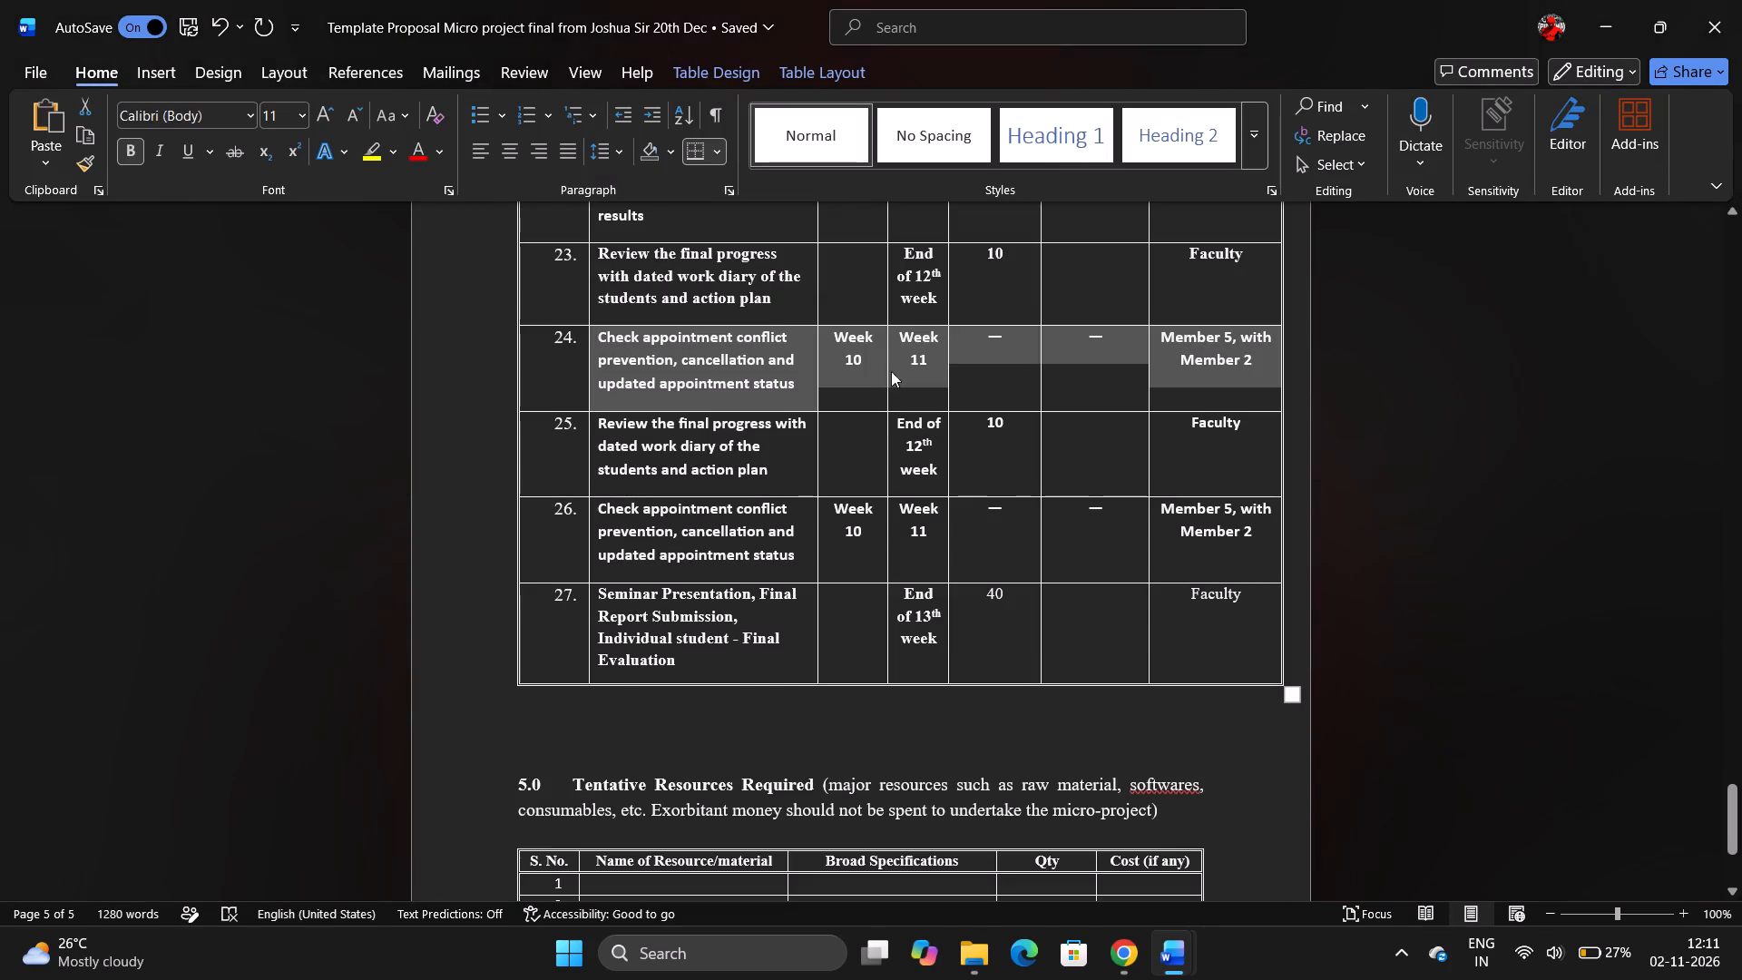
pyautogui.click(599, 426)
pyautogui.moveTo(599, 426); pyautogui.dragTo(1243, 459)
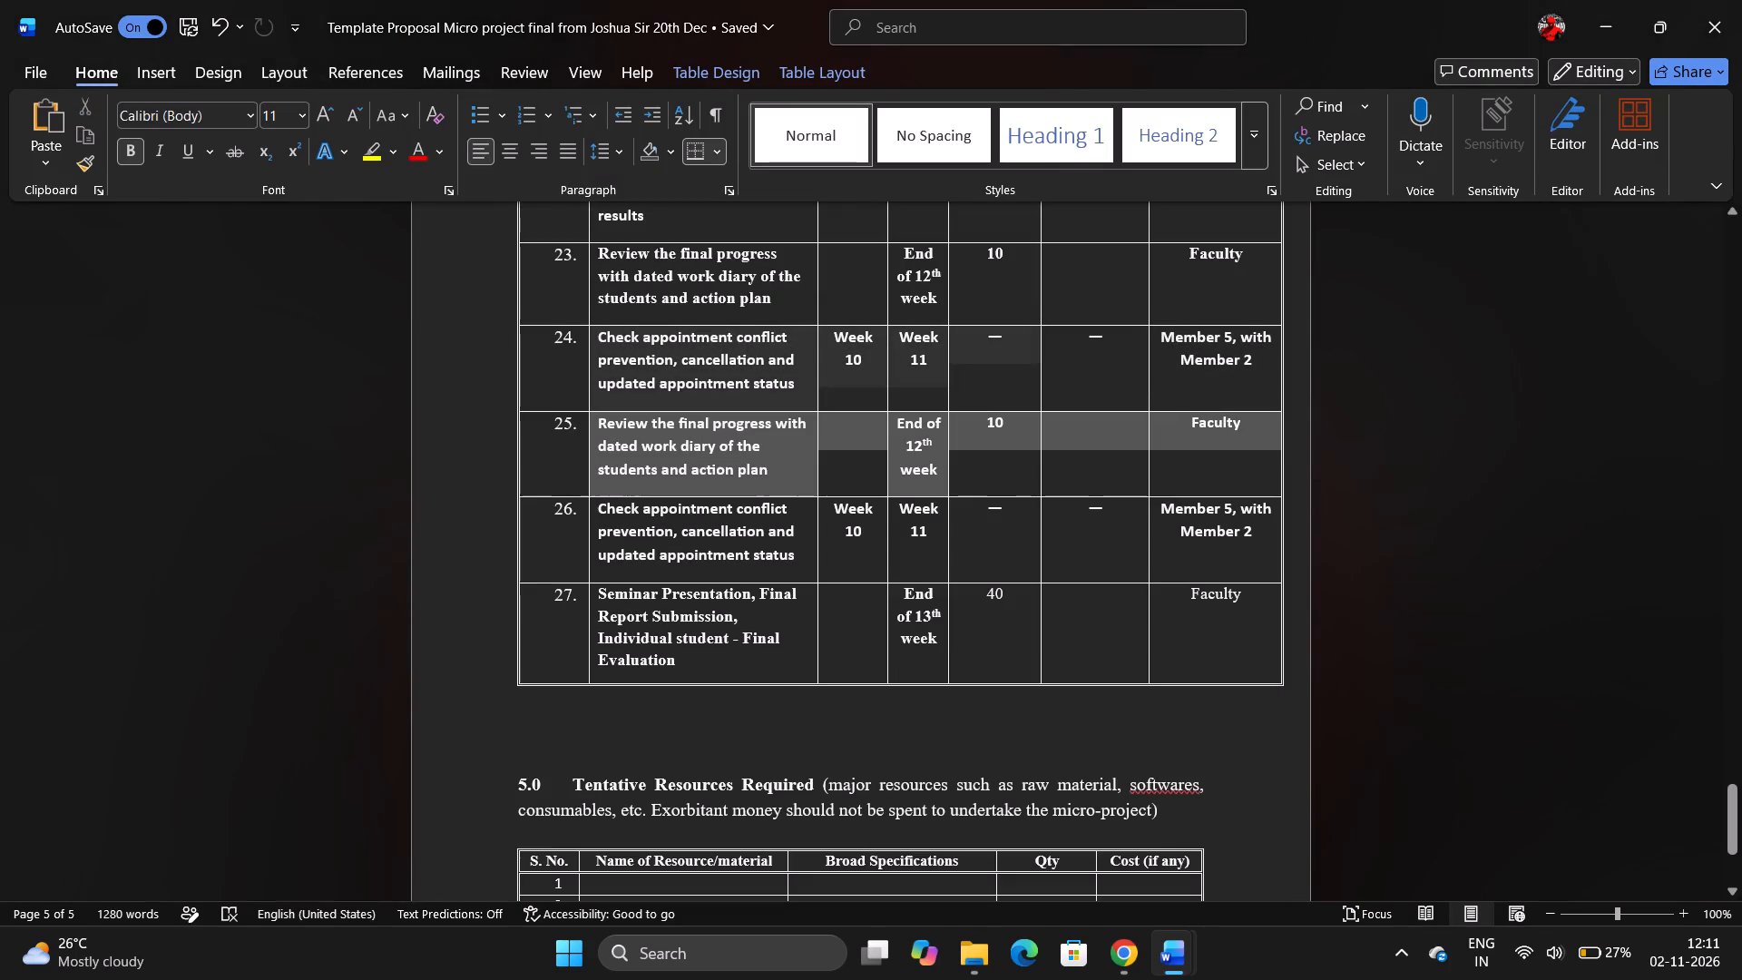
pyautogui.moveTo(1243, 459); pyautogui.dragTo(1245, 459)
pyautogui.hotkey('ctrl', 'v')
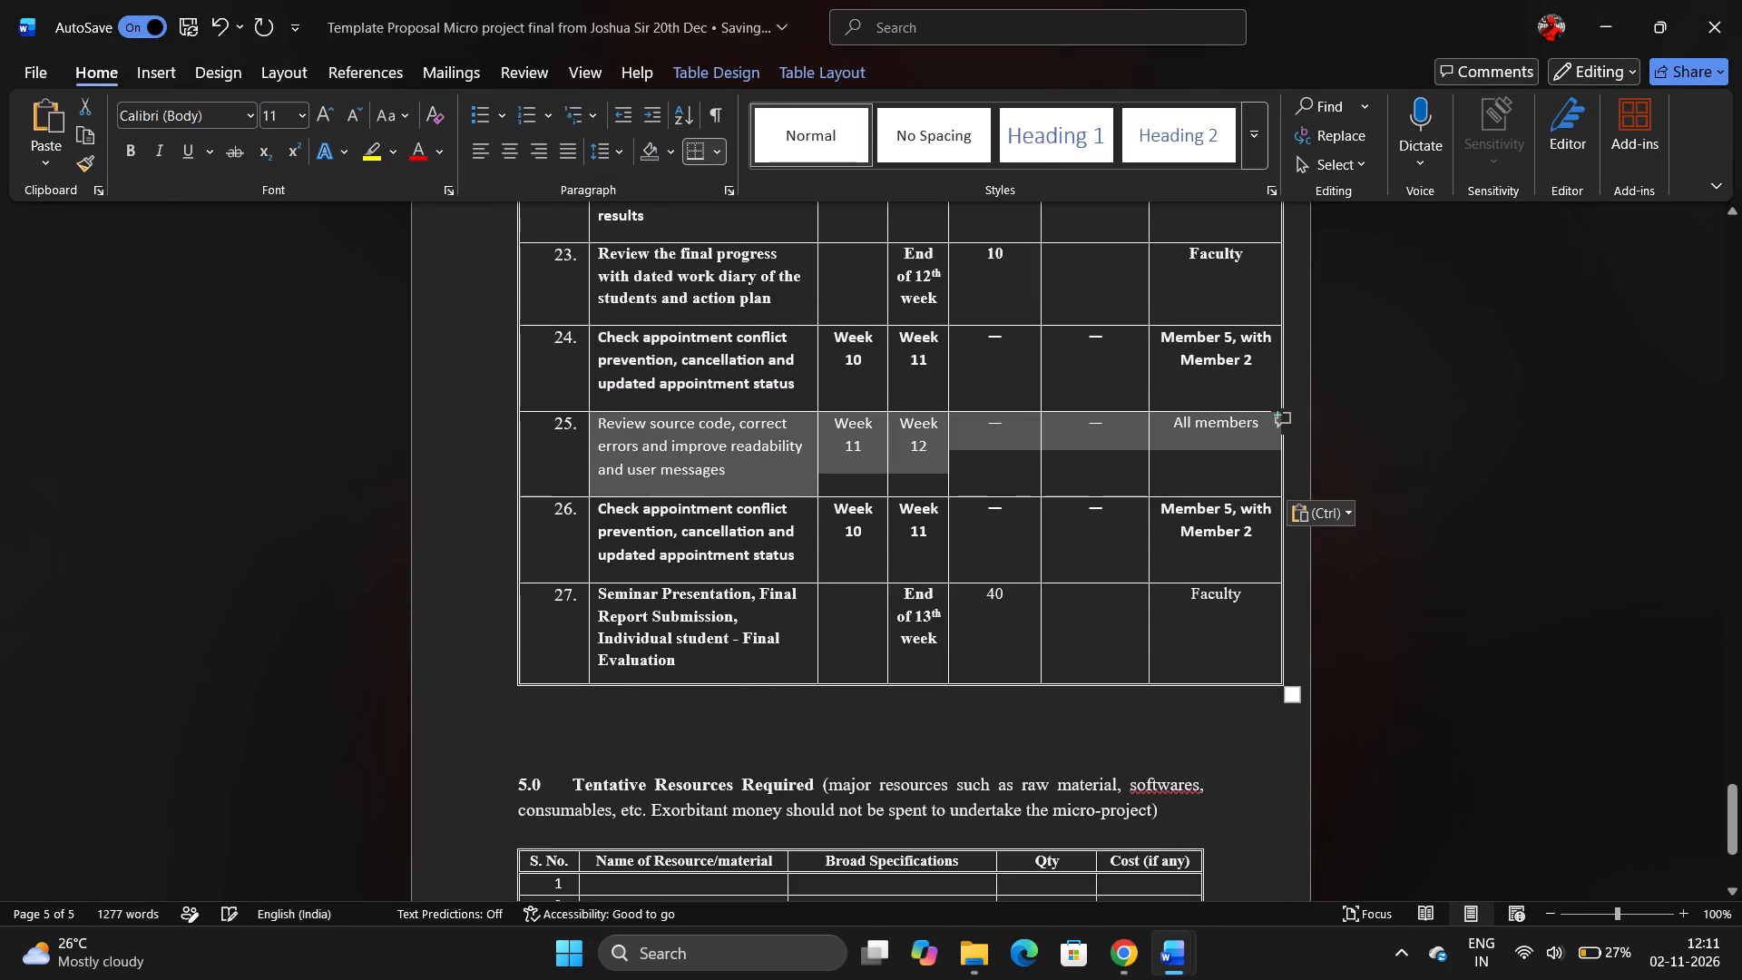
pyautogui.click(138, 162)
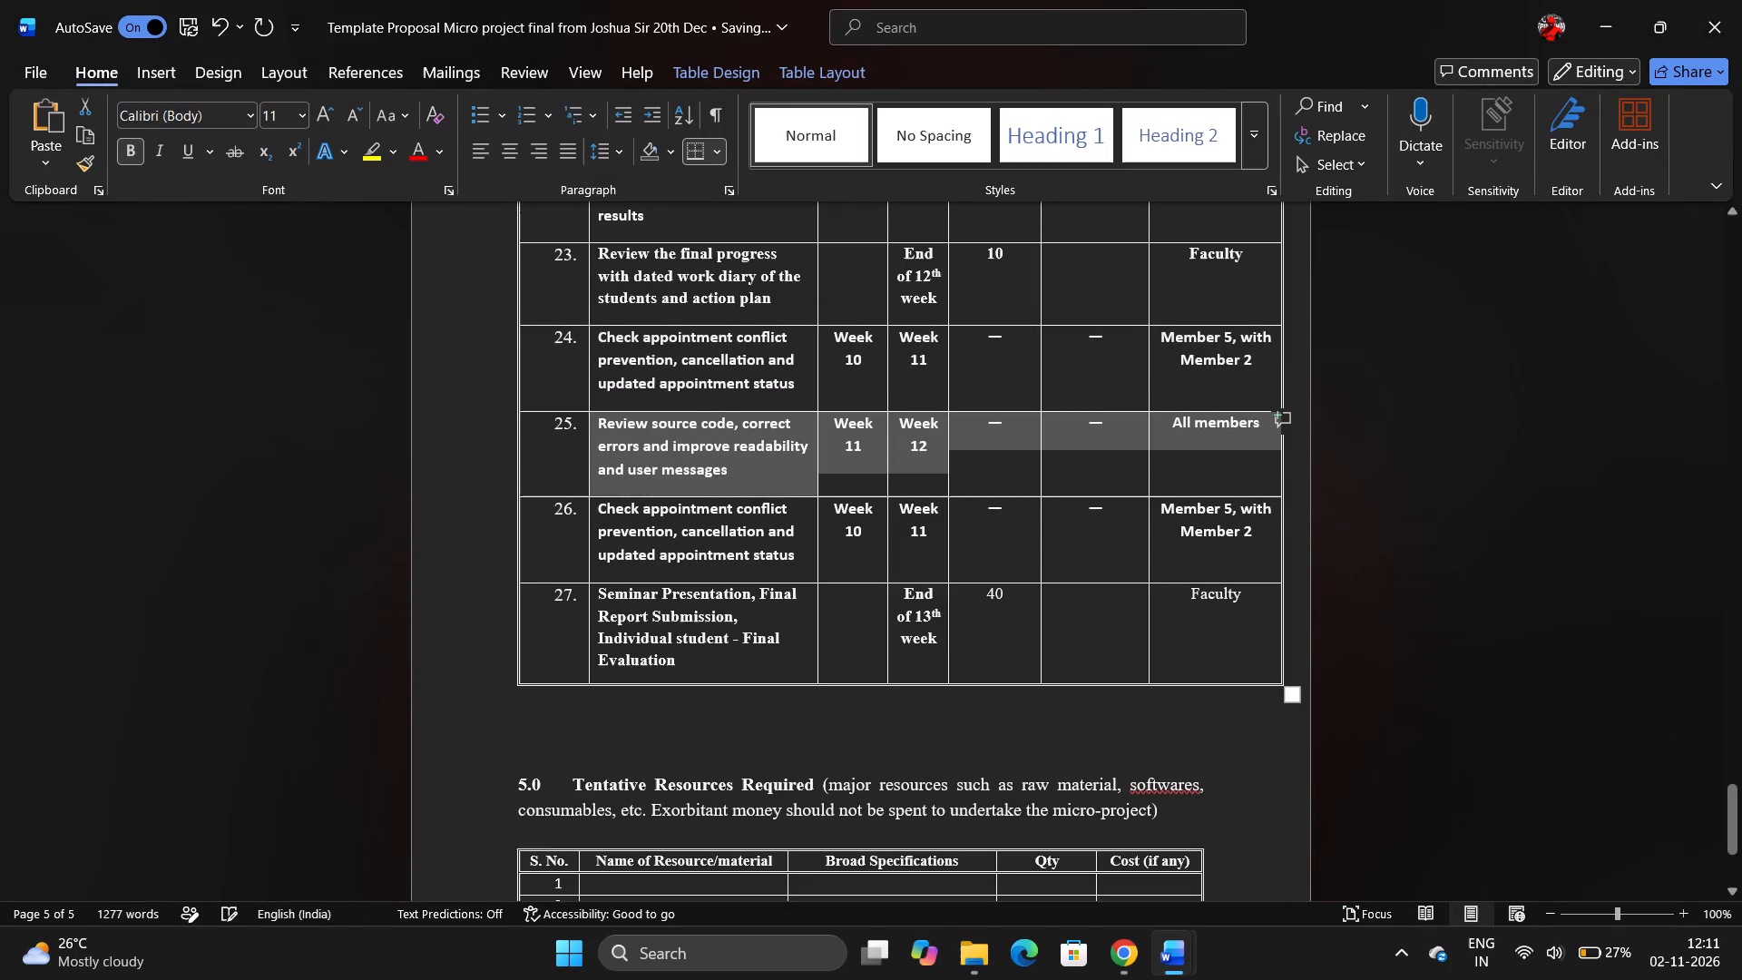
pyautogui.click(847, 515)
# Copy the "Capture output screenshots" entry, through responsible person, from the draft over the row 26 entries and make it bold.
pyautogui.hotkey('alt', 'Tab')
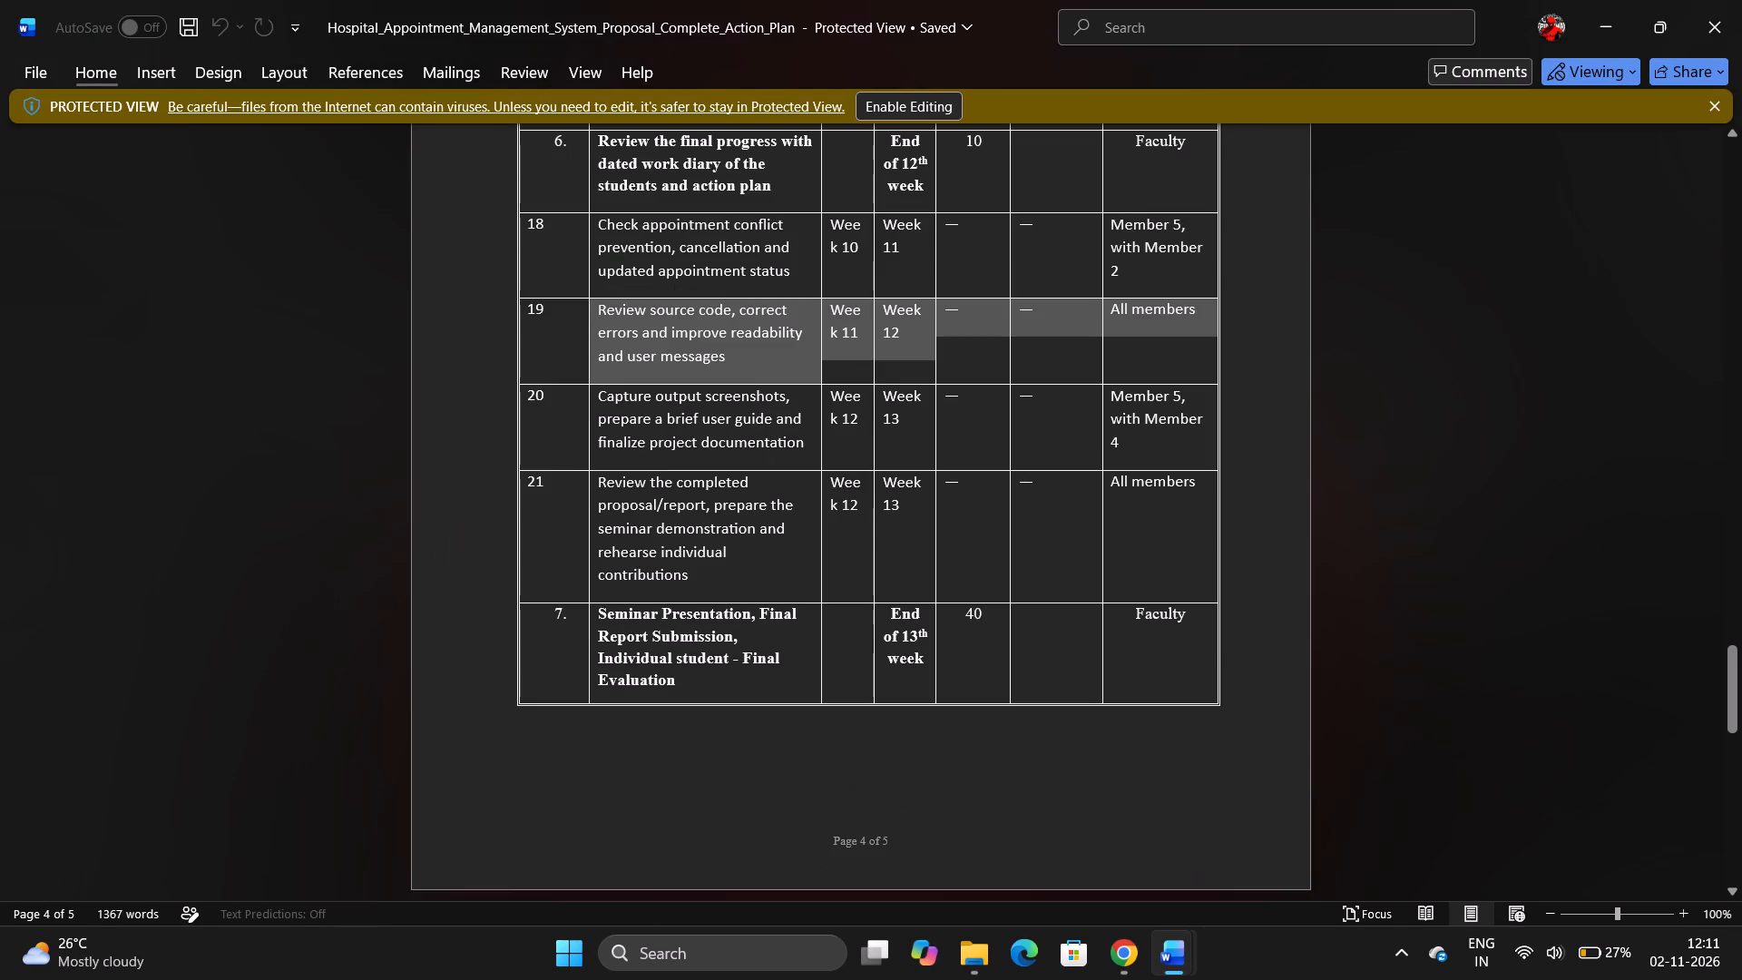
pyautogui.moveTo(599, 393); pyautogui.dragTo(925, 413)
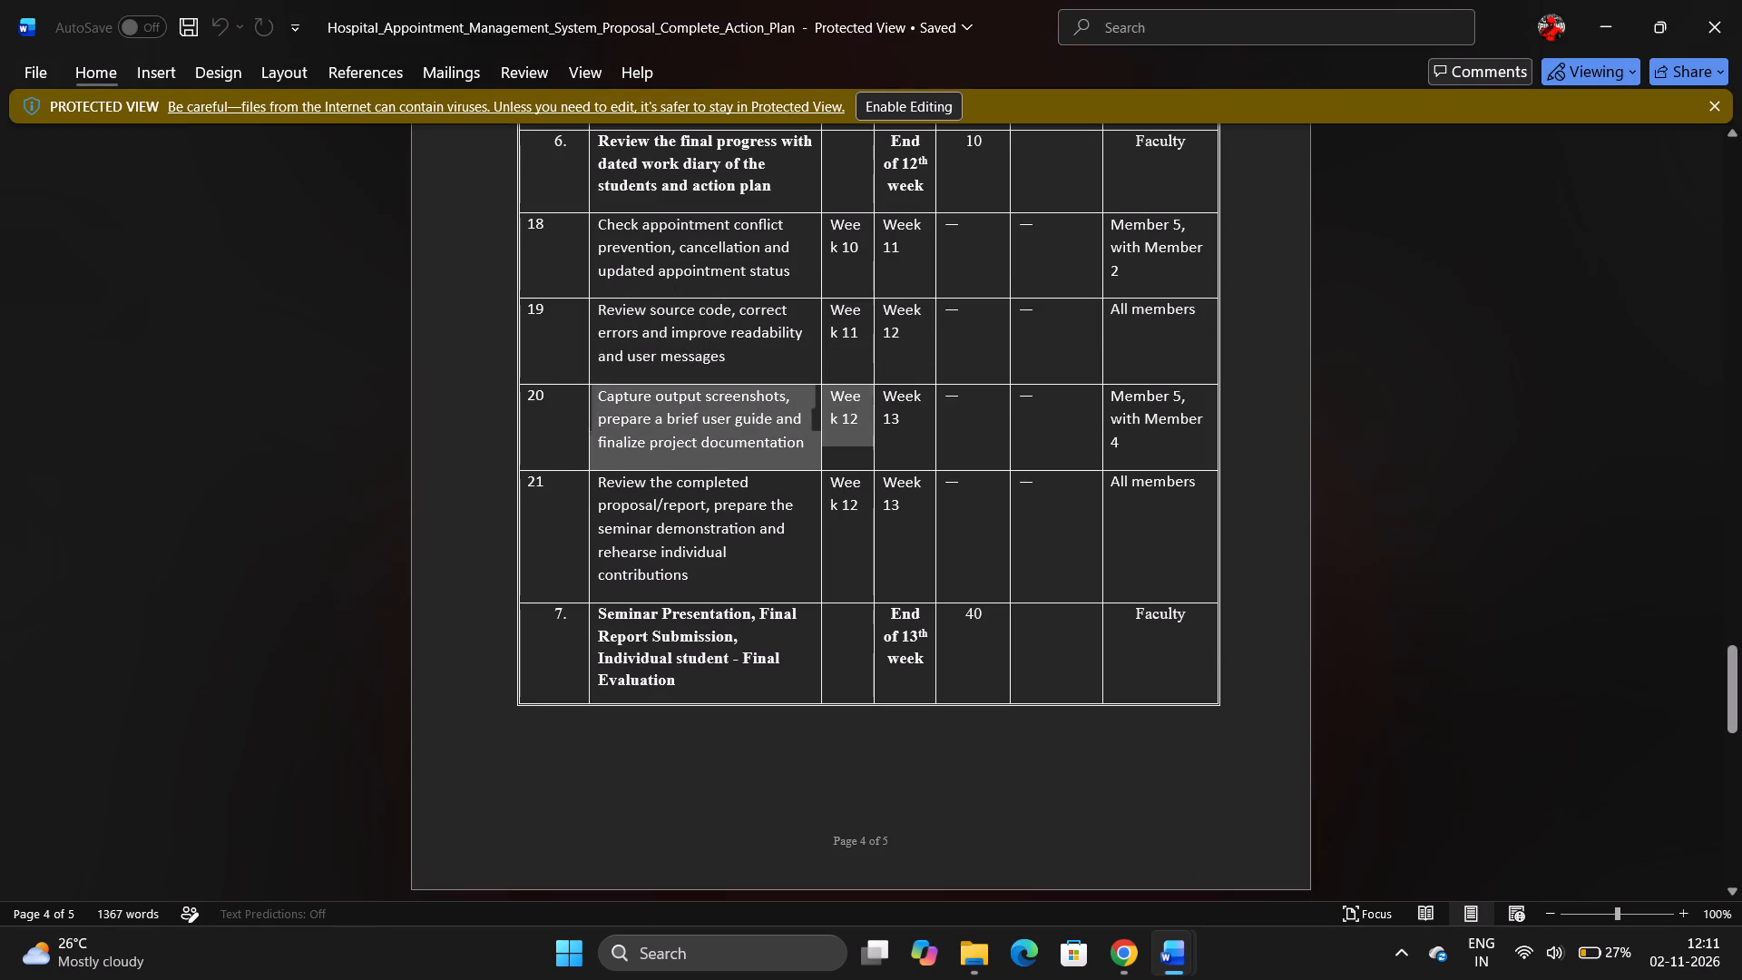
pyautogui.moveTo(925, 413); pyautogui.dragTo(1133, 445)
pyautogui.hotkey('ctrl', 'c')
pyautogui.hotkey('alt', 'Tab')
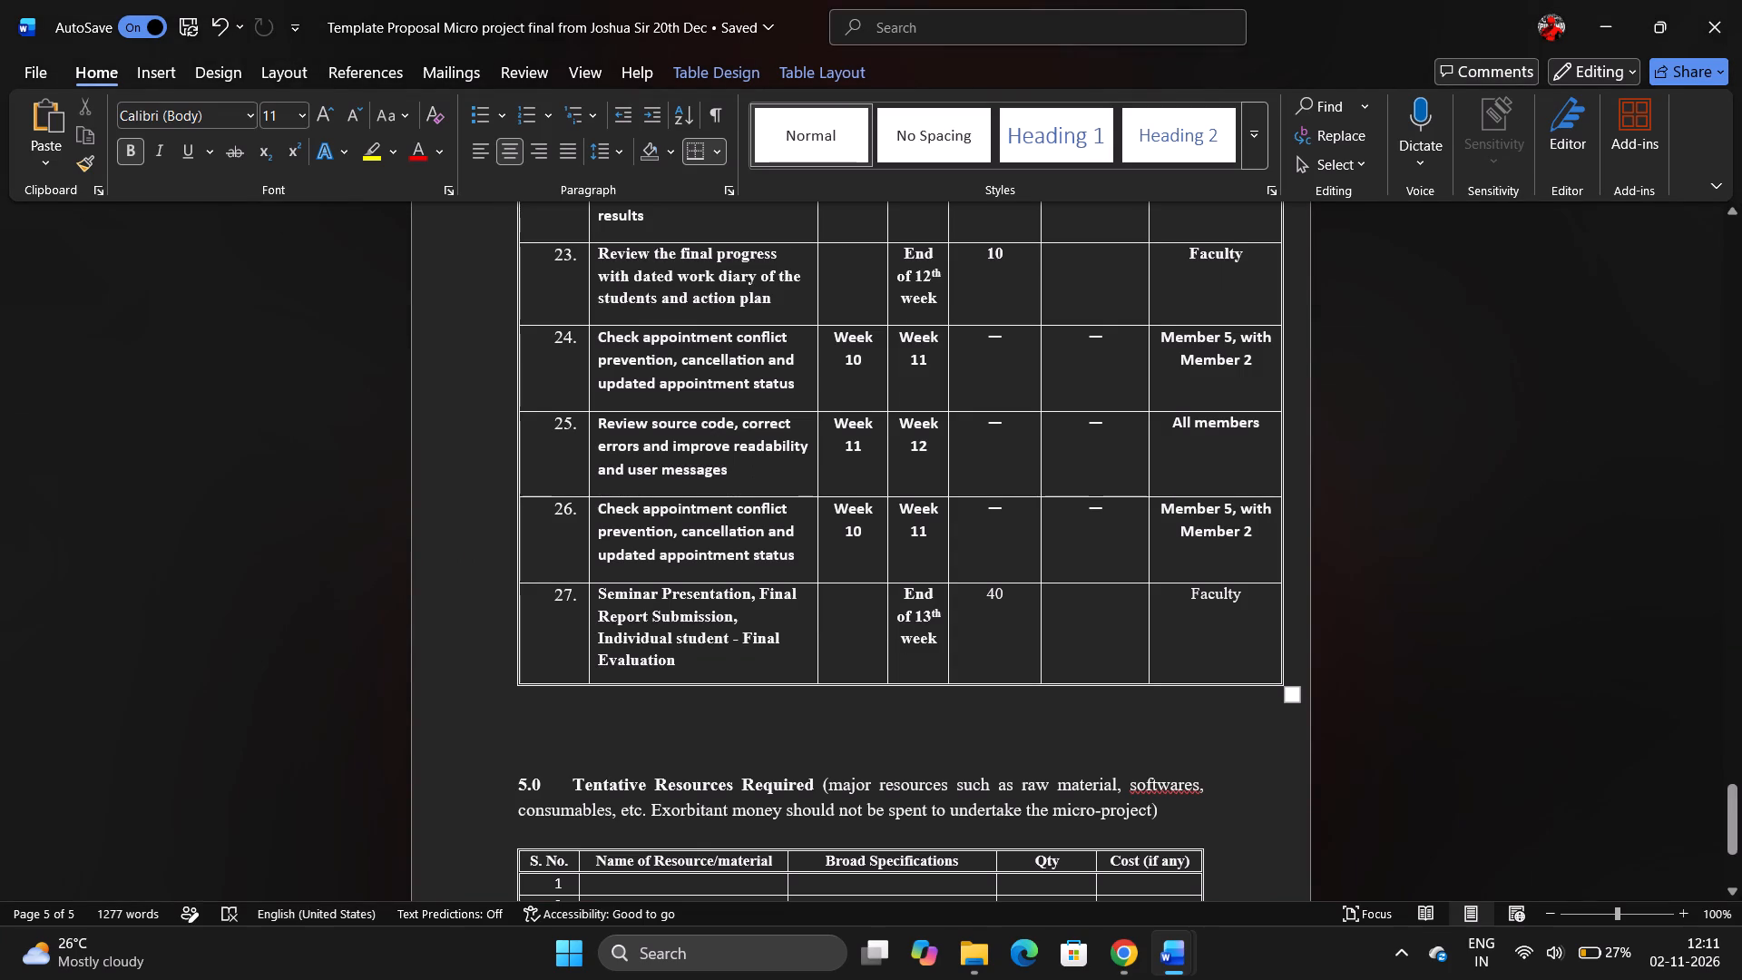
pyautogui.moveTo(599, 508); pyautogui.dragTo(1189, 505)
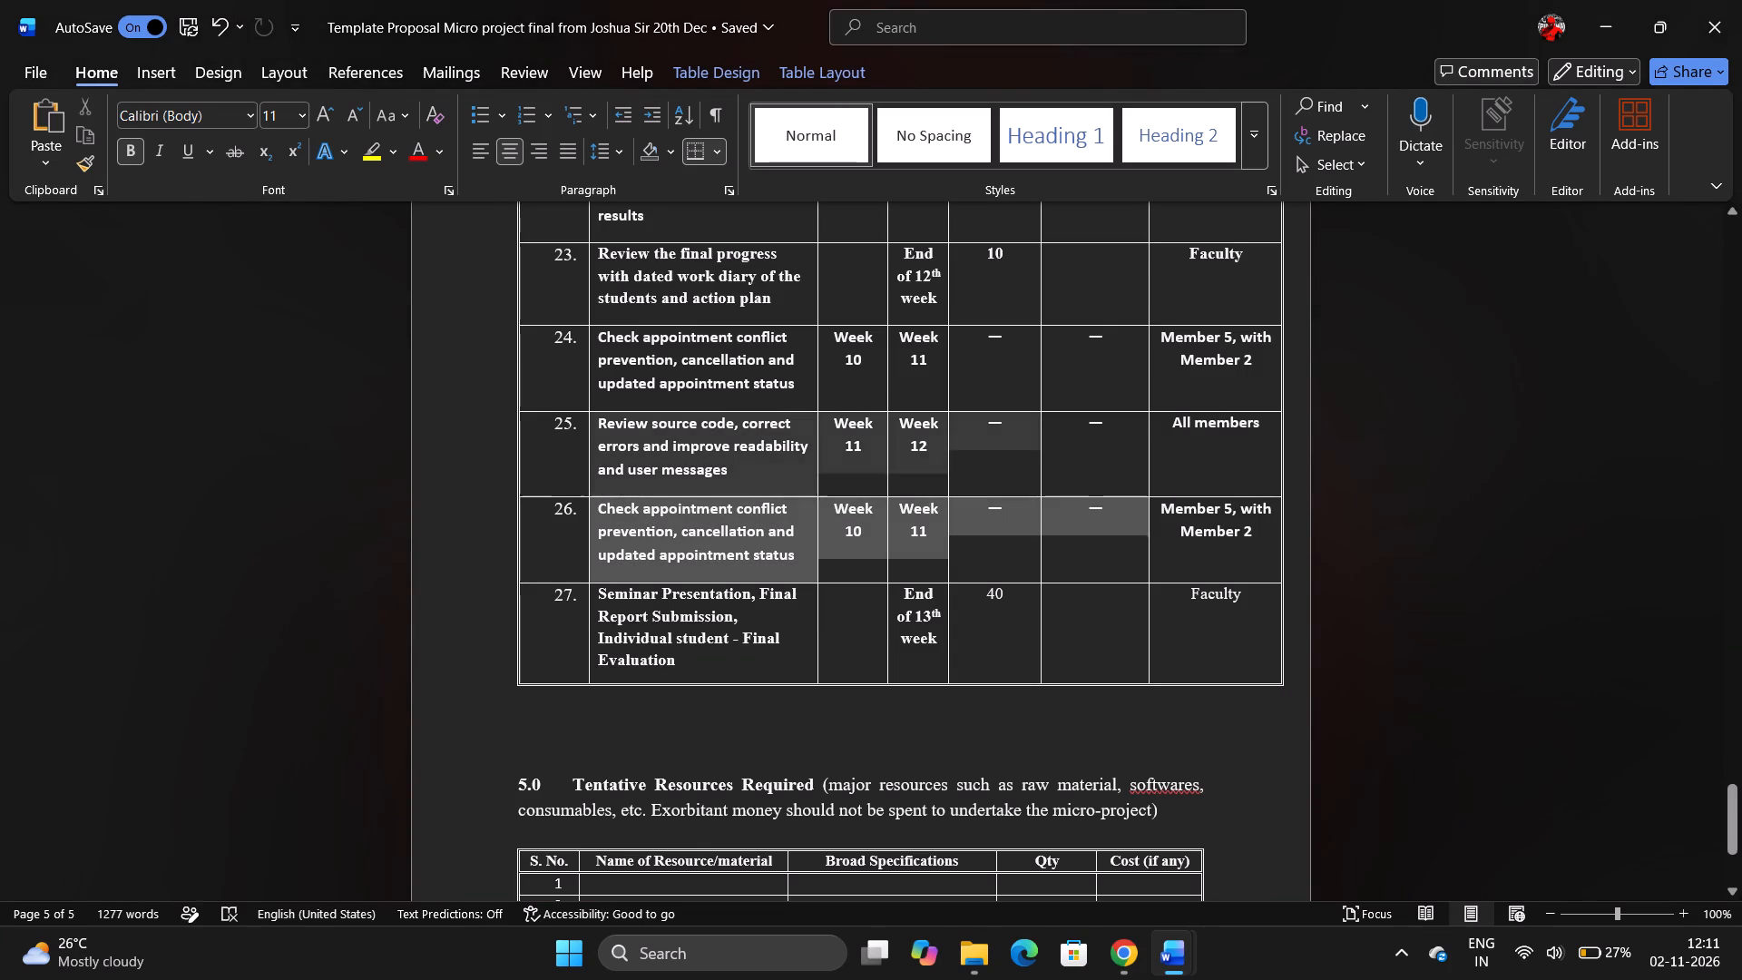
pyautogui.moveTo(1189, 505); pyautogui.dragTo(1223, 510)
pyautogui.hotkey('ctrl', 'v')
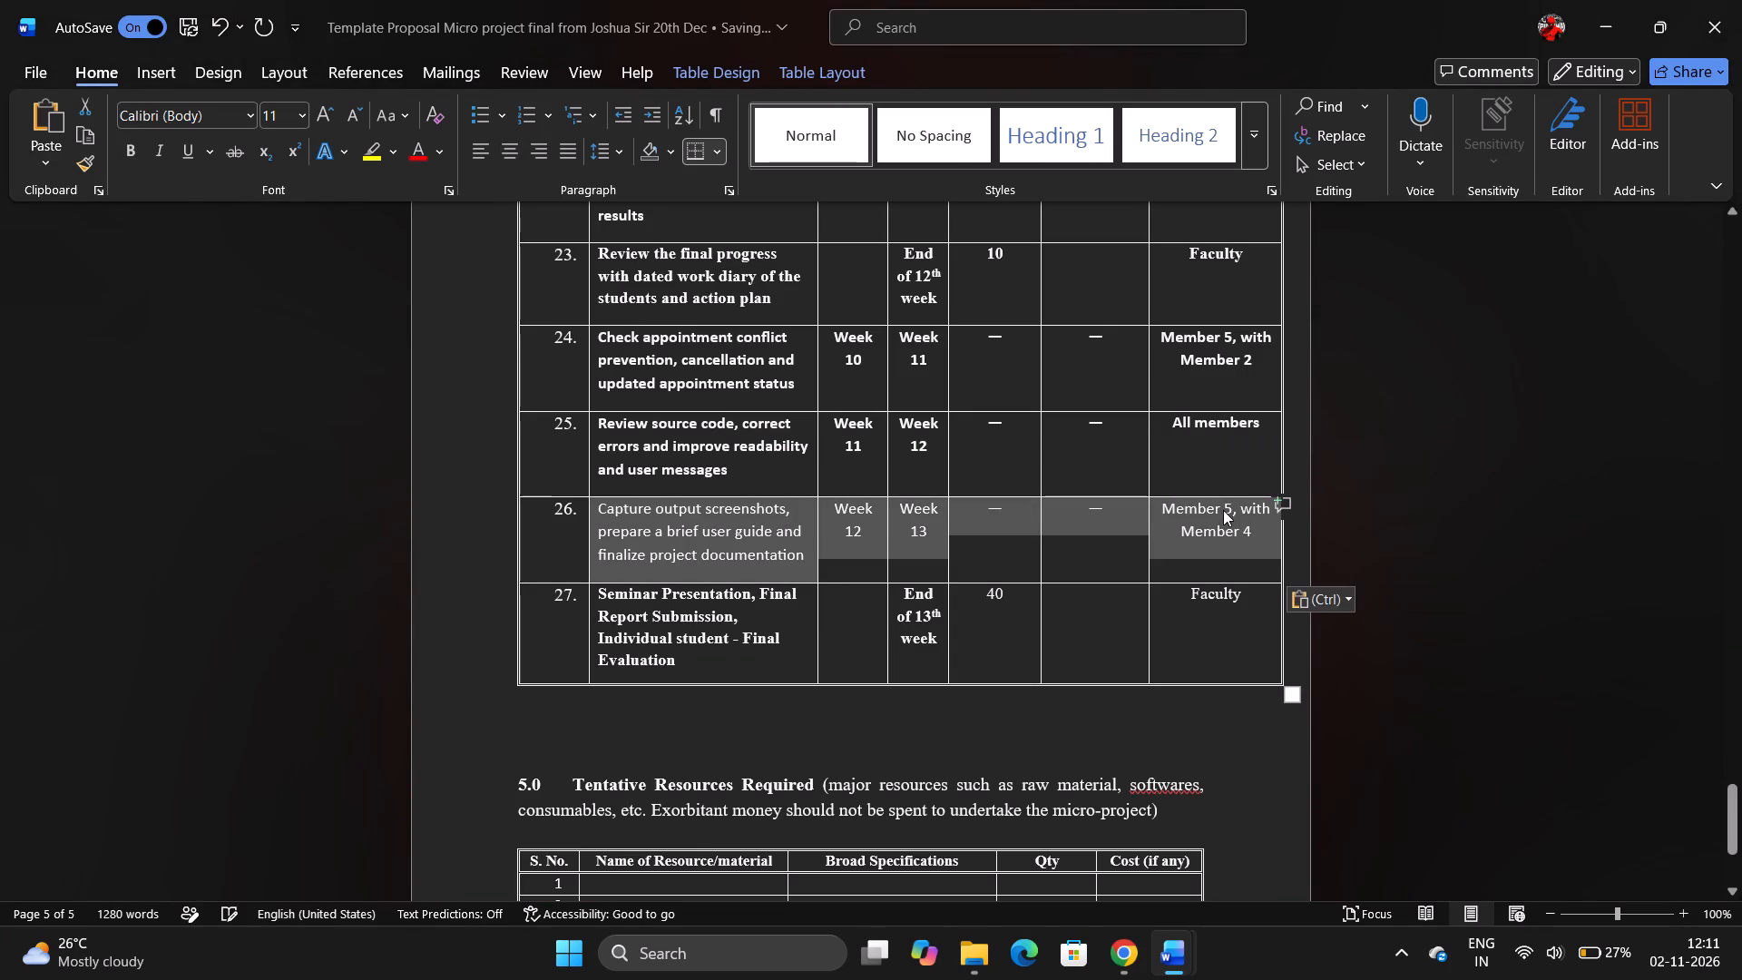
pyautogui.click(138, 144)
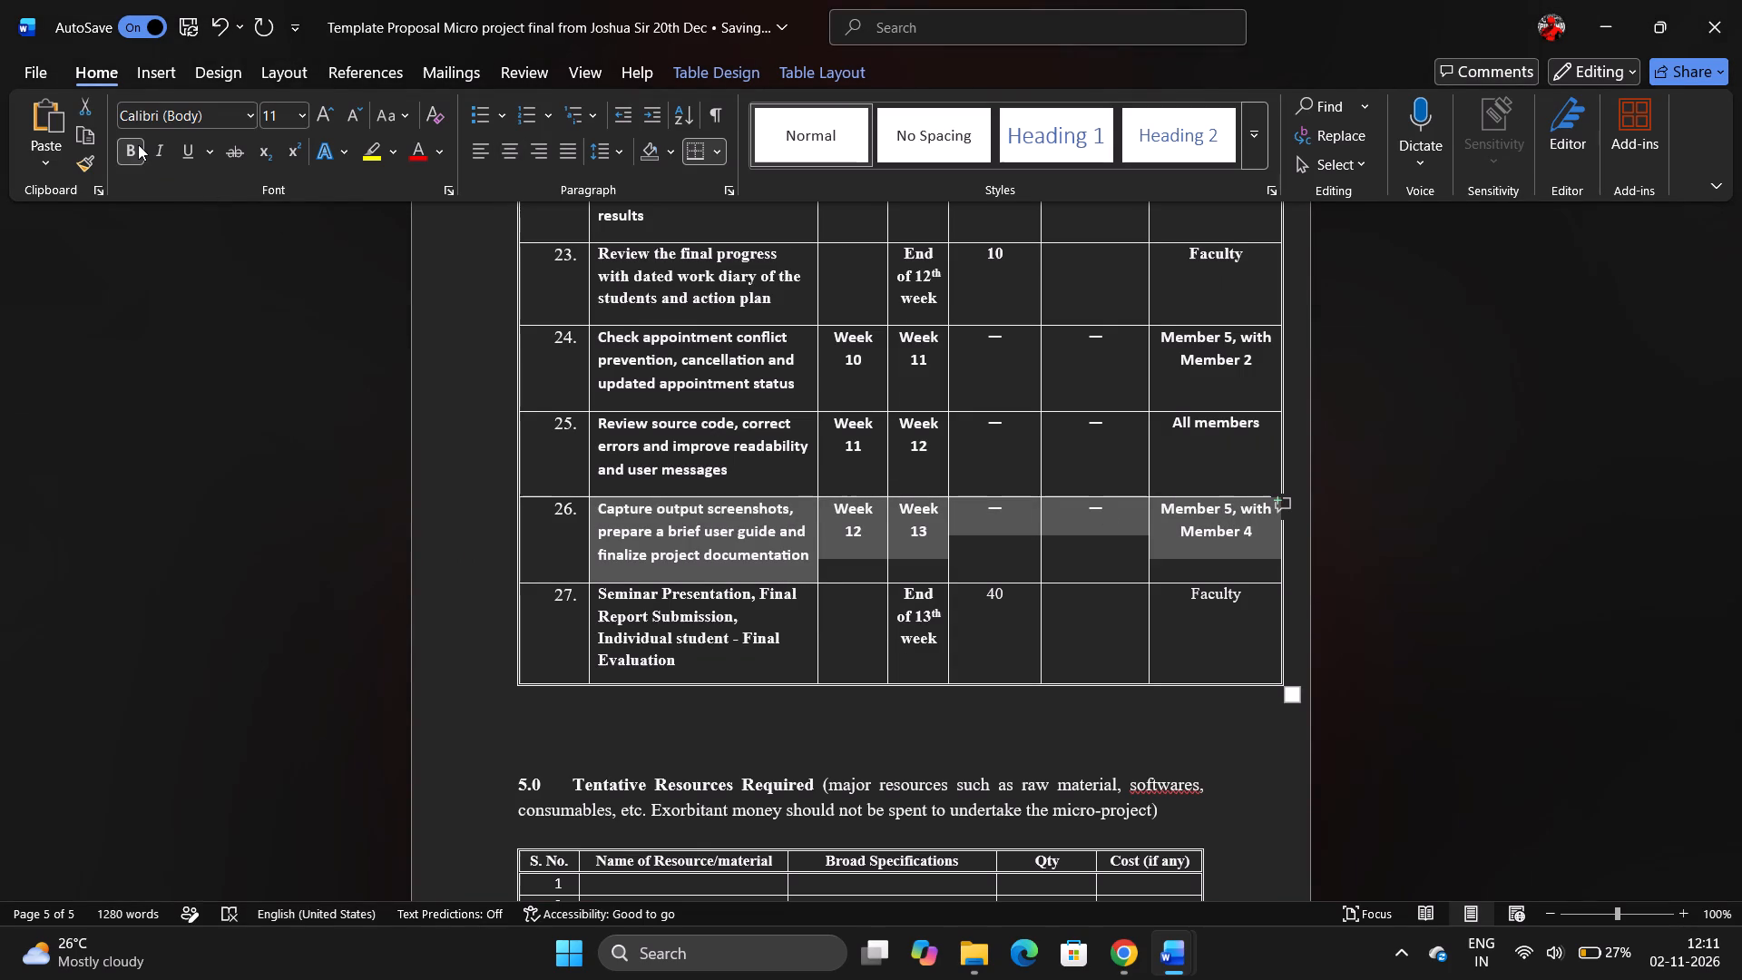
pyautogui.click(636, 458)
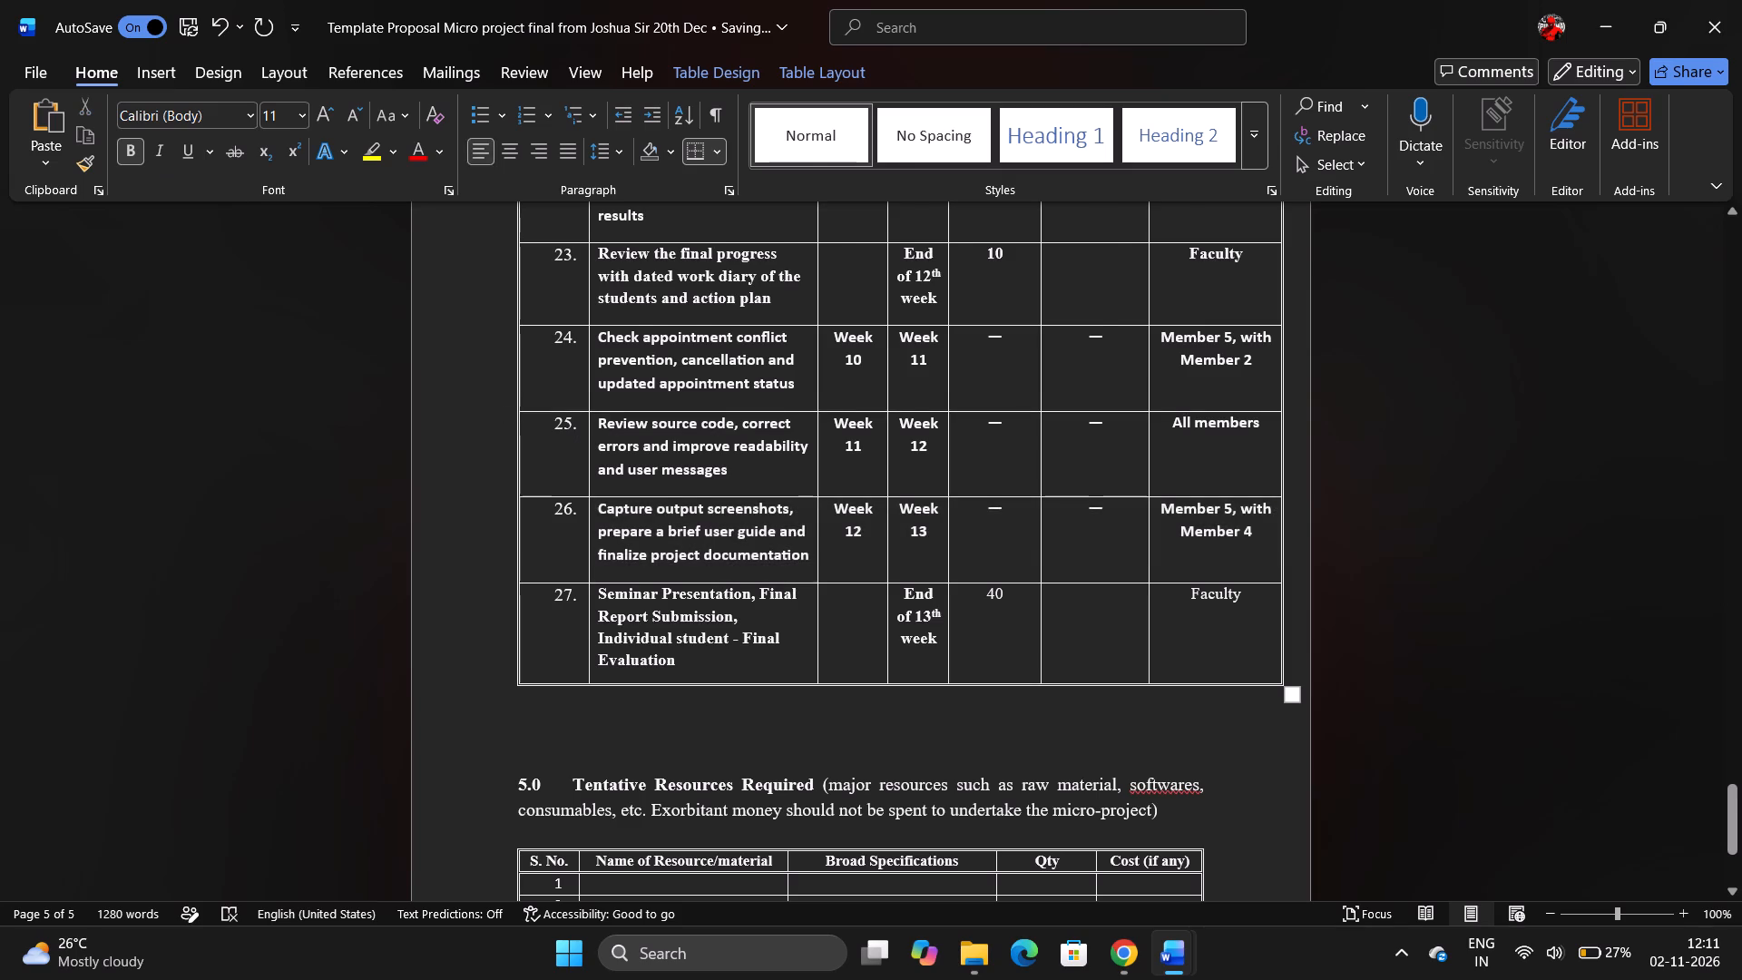
# Copy the "Review the completed proposal/report" entry, through responsible person, from the draft over the row 26 entries.
pyautogui.hotkey('alt', 'Tab')
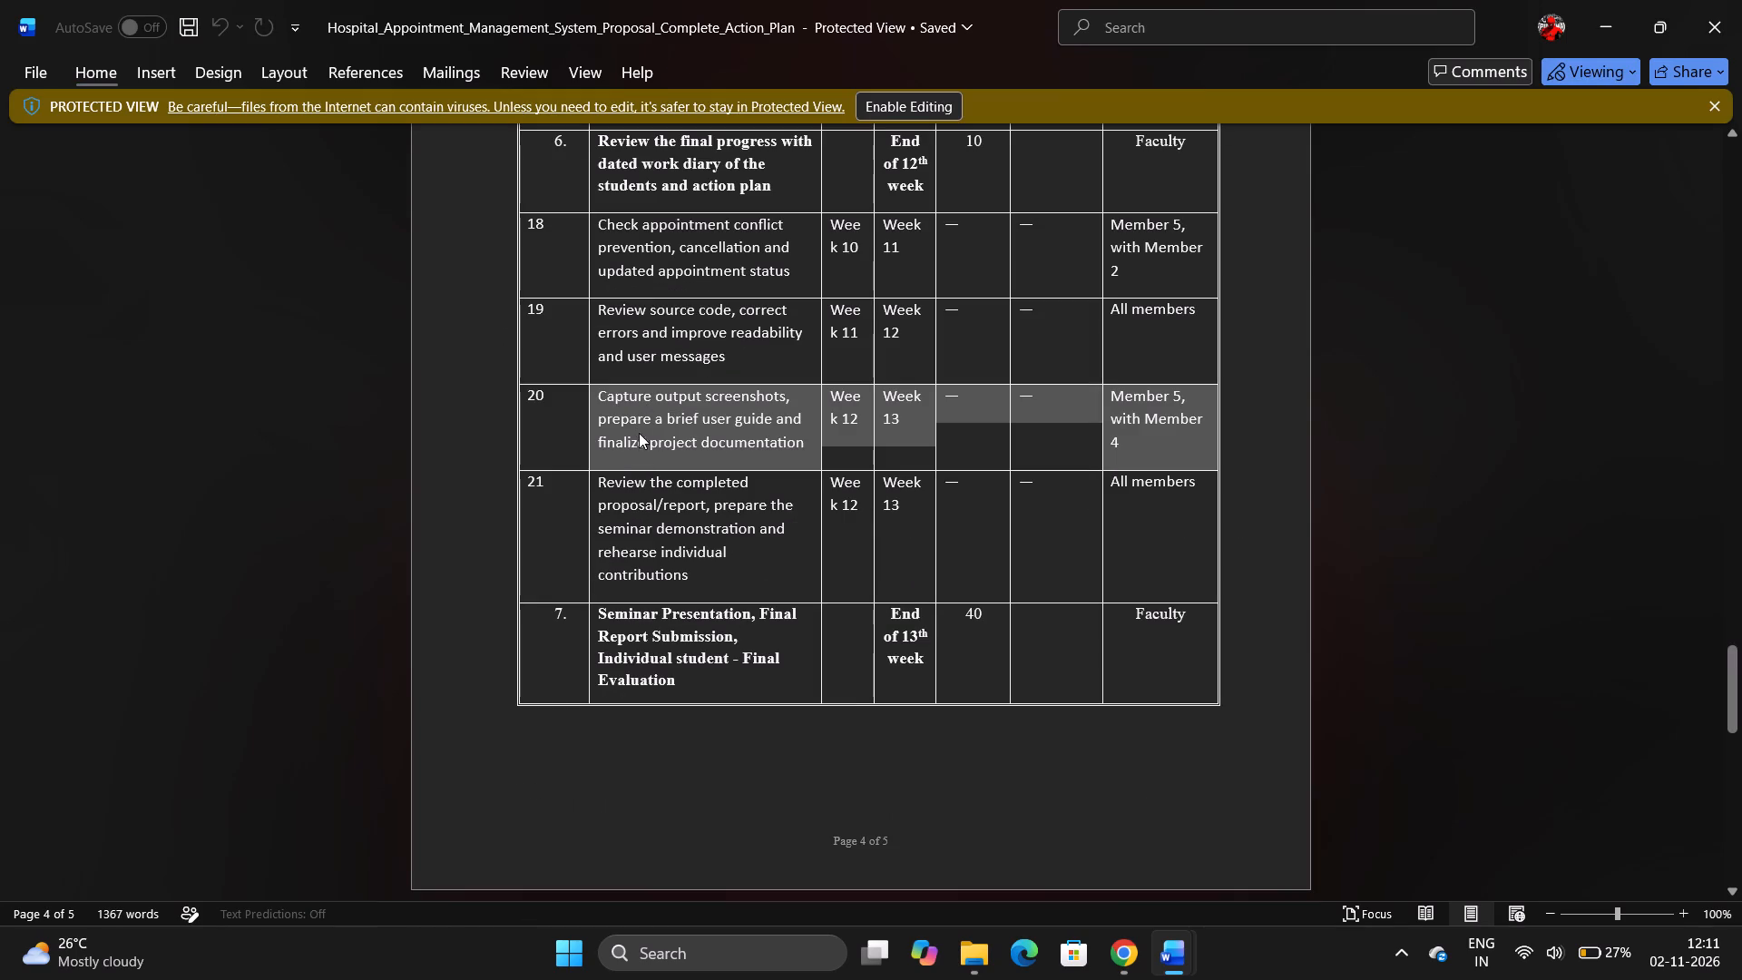
pyautogui.scroll(-2, 653, 482)
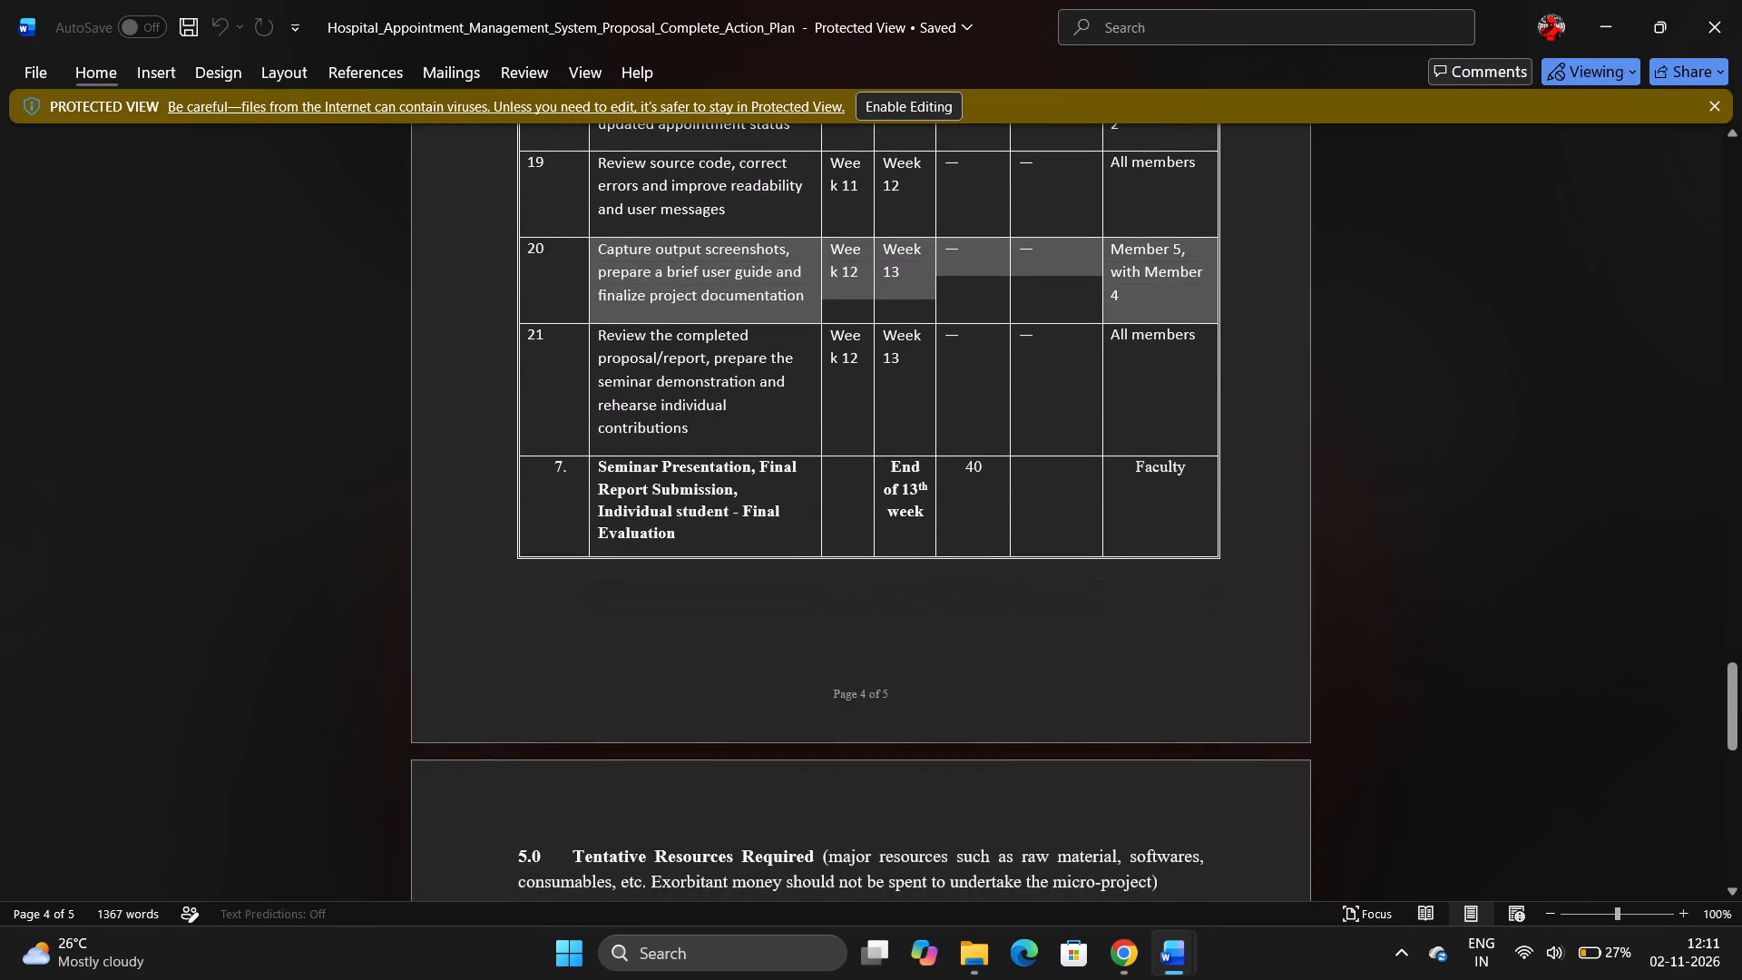
pyautogui.moveTo(599, 338); pyautogui.dragTo(1097, 423)
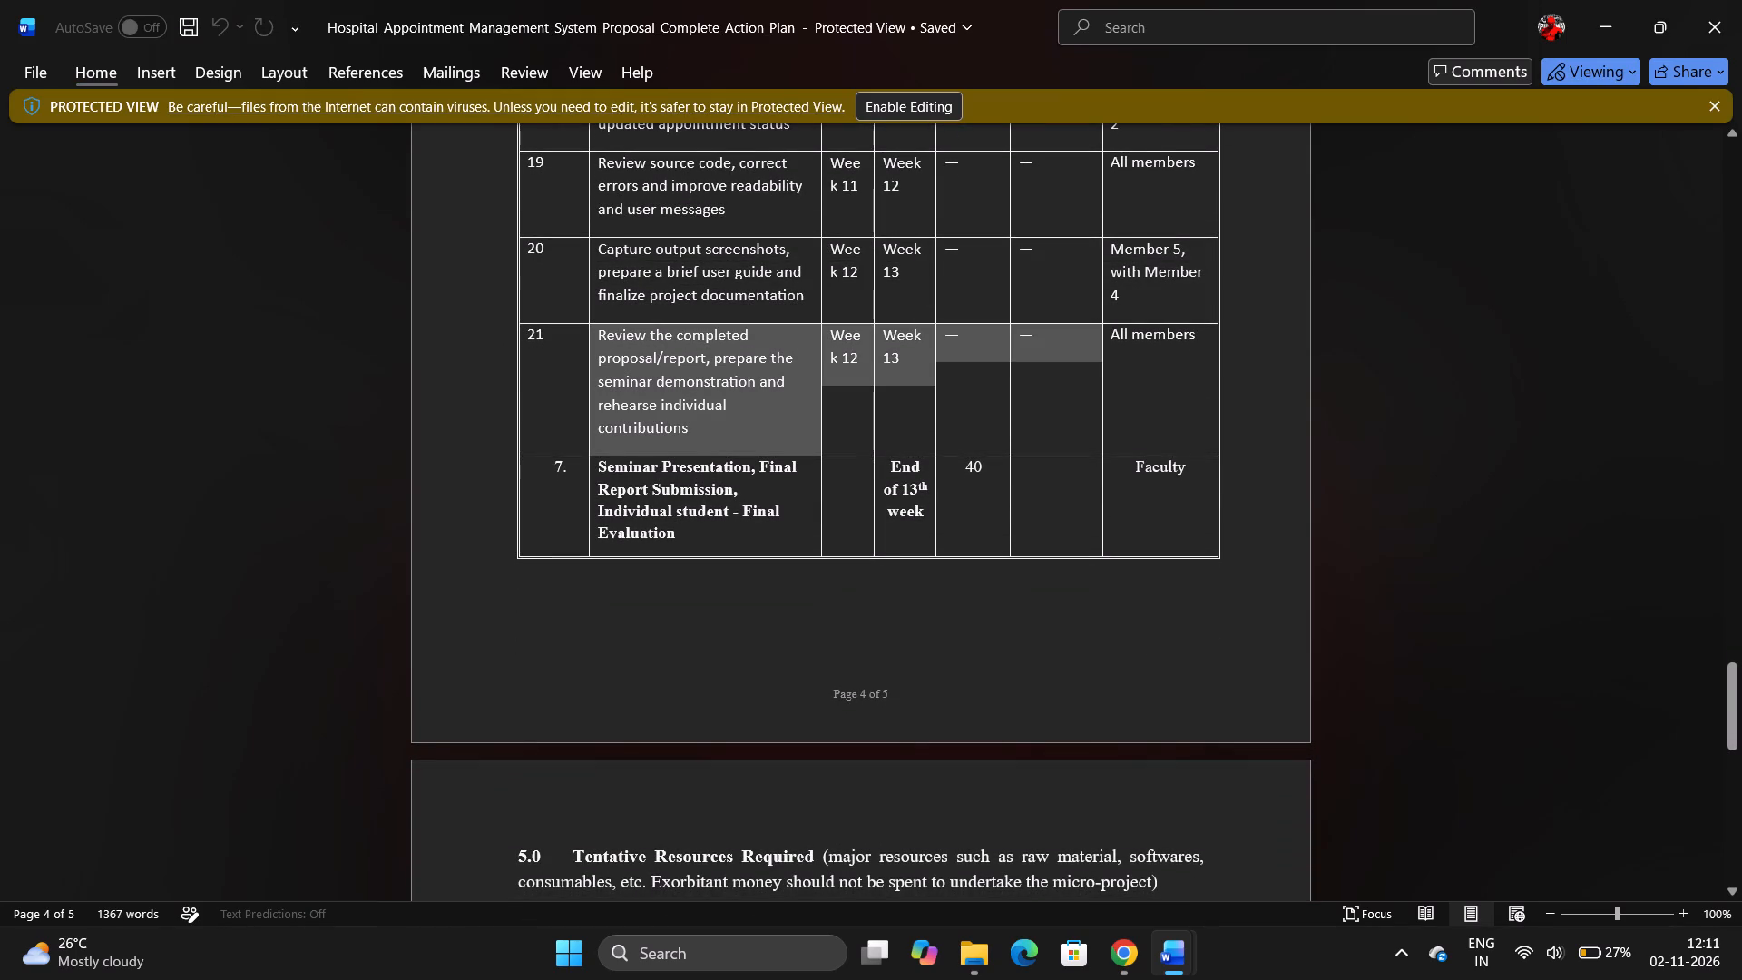
pyautogui.click(1170, 384)
pyautogui.moveTo(1170, 384); pyautogui.dragTo(590, 407)
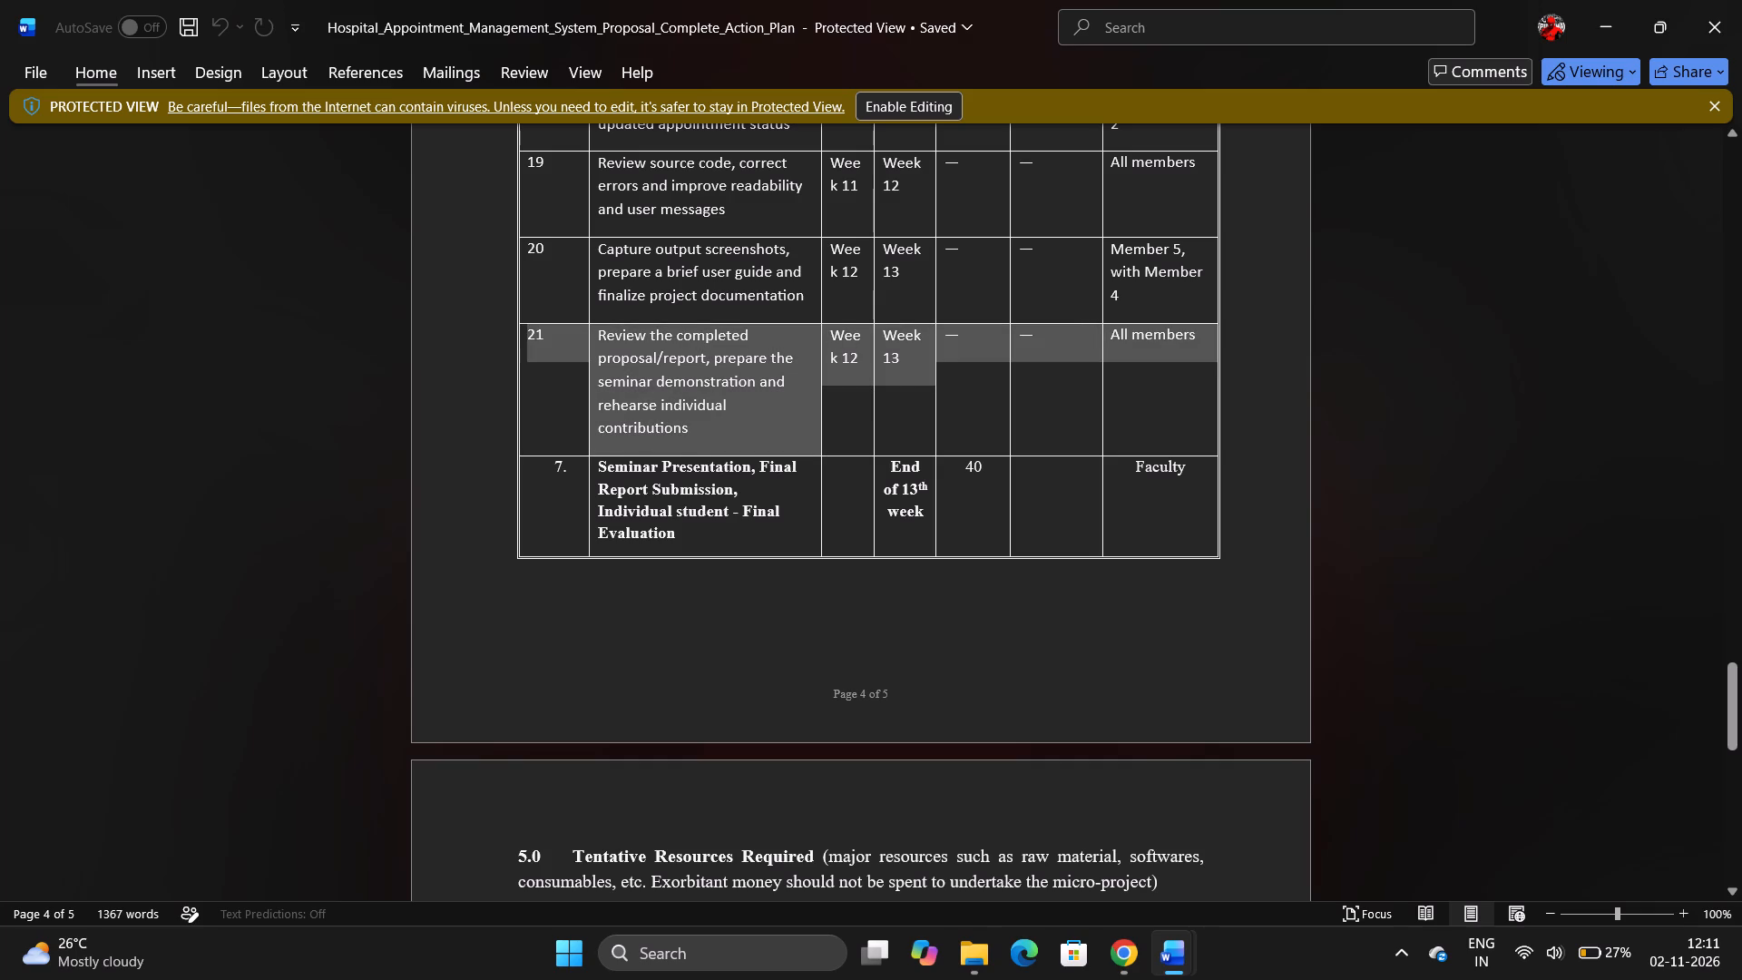
pyautogui.click(598, 331)
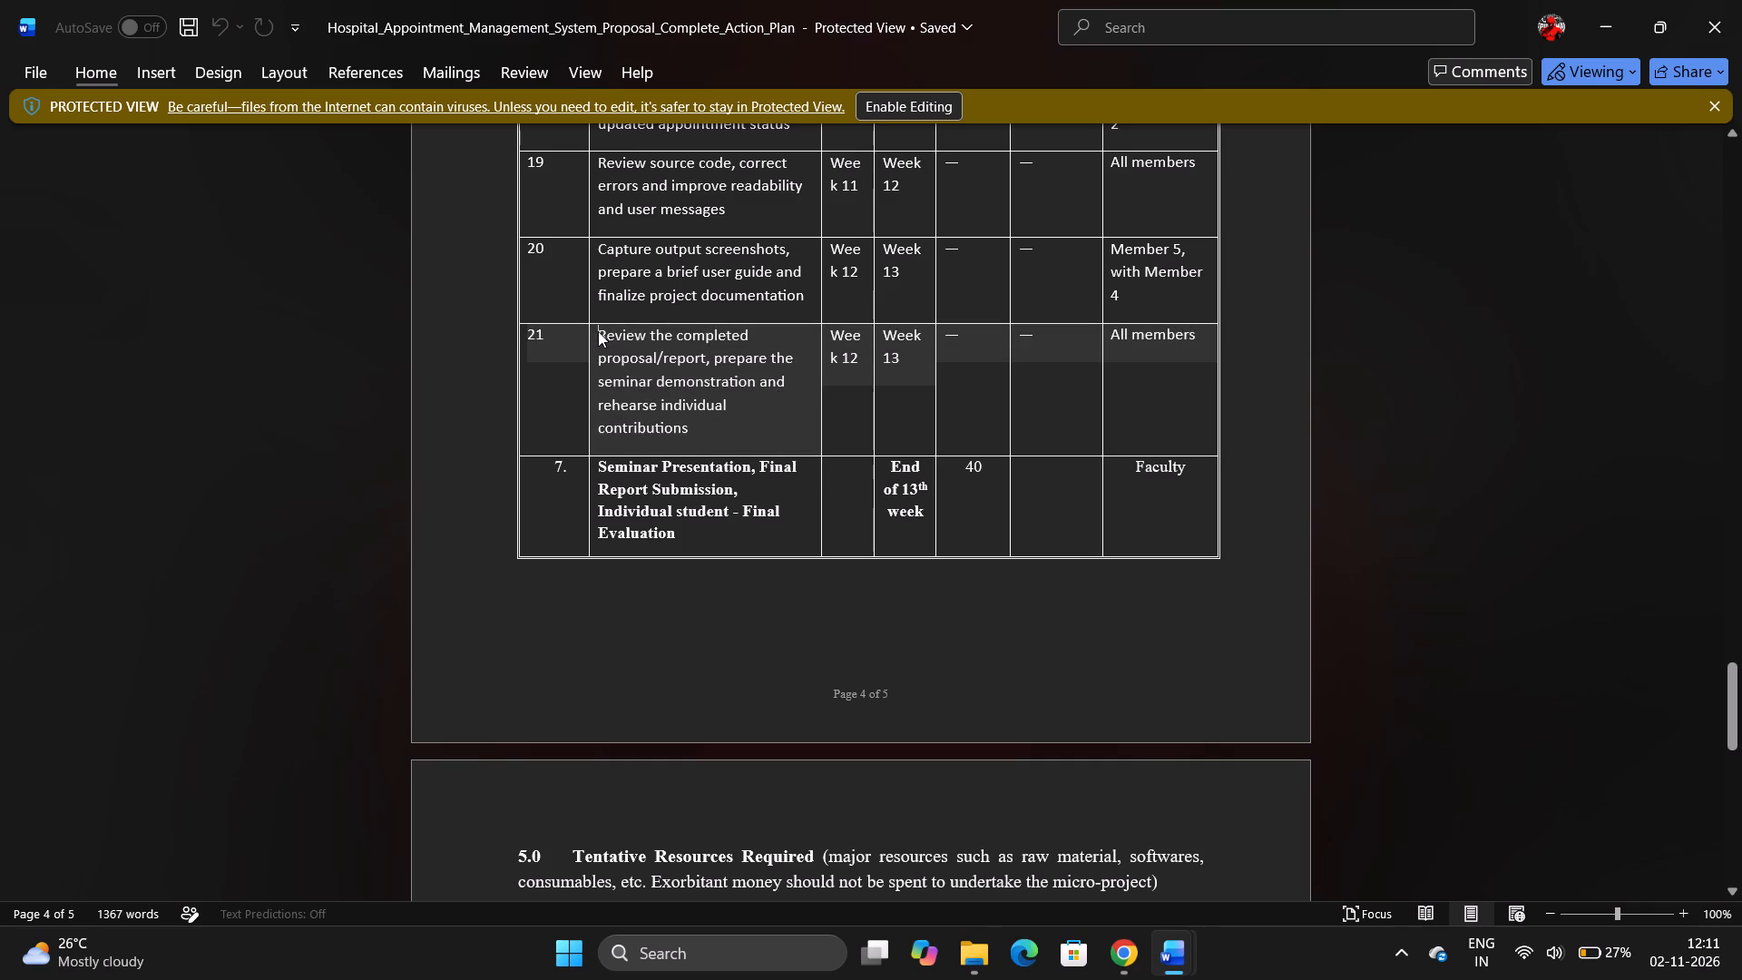
pyautogui.moveTo(598, 331); pyautogui.dragTo(1155, 423)
pyautogui.hotkey('ctrl', 'c')
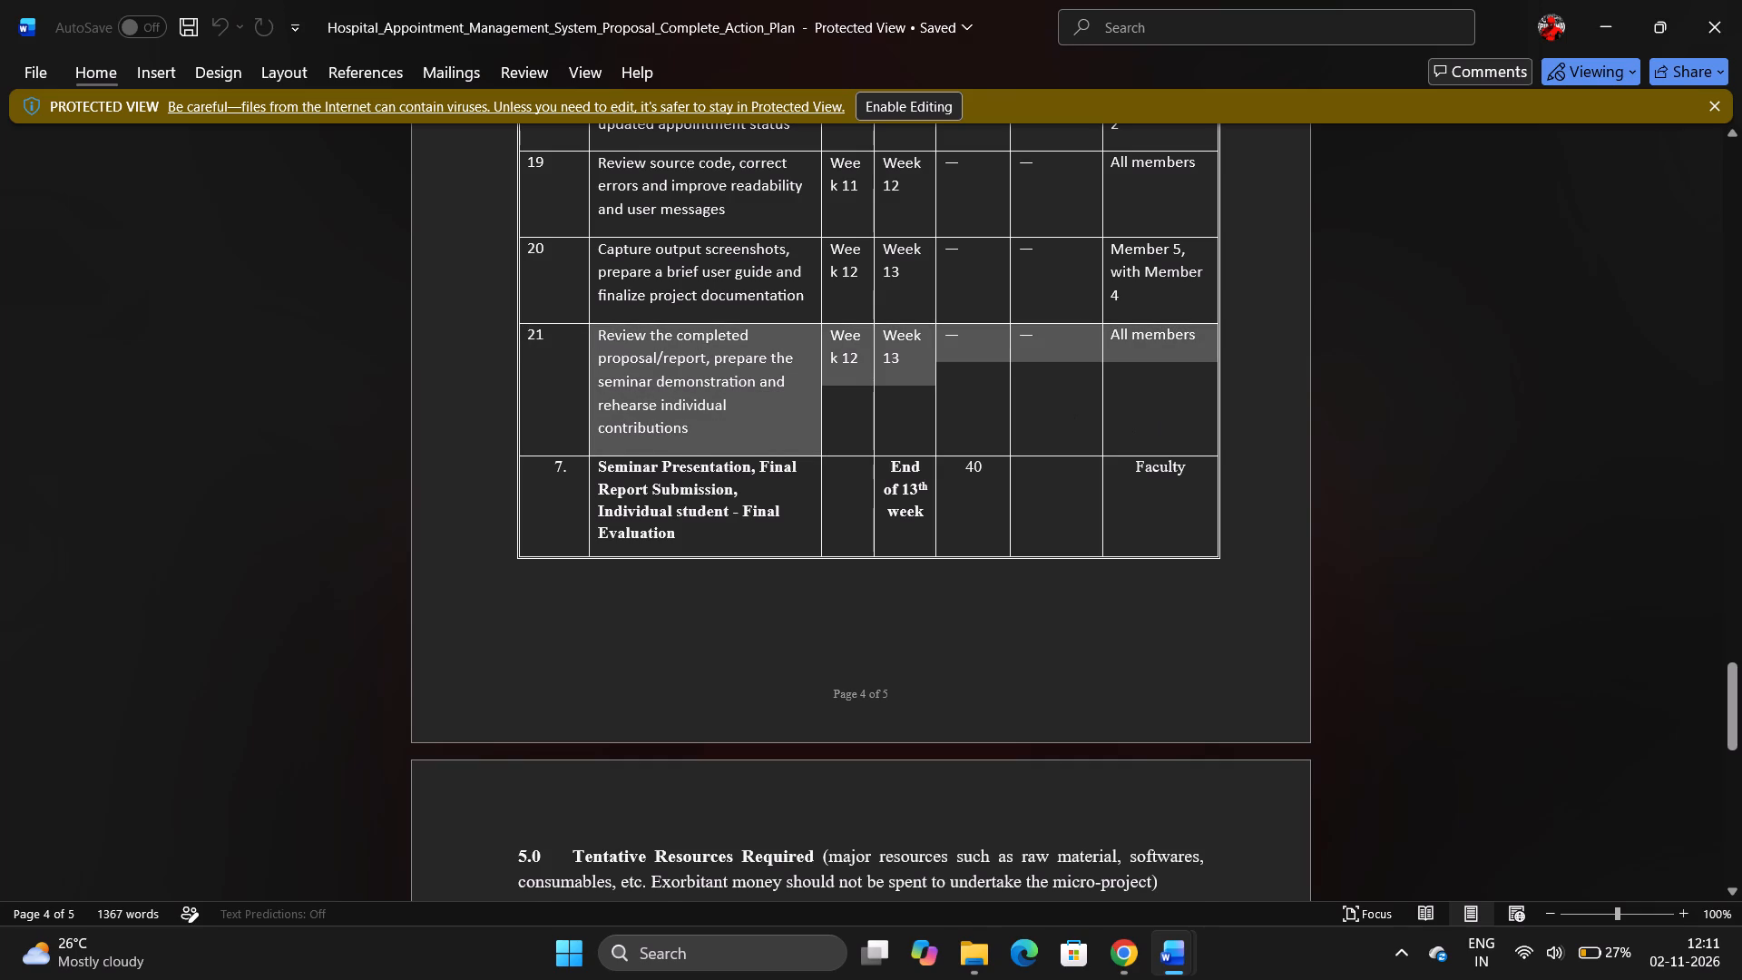
pyautogui.hotkey('alt', 'Tab')
pyautogui.moveTo(601, 514); pyautogui.dragTo(1208, 521)
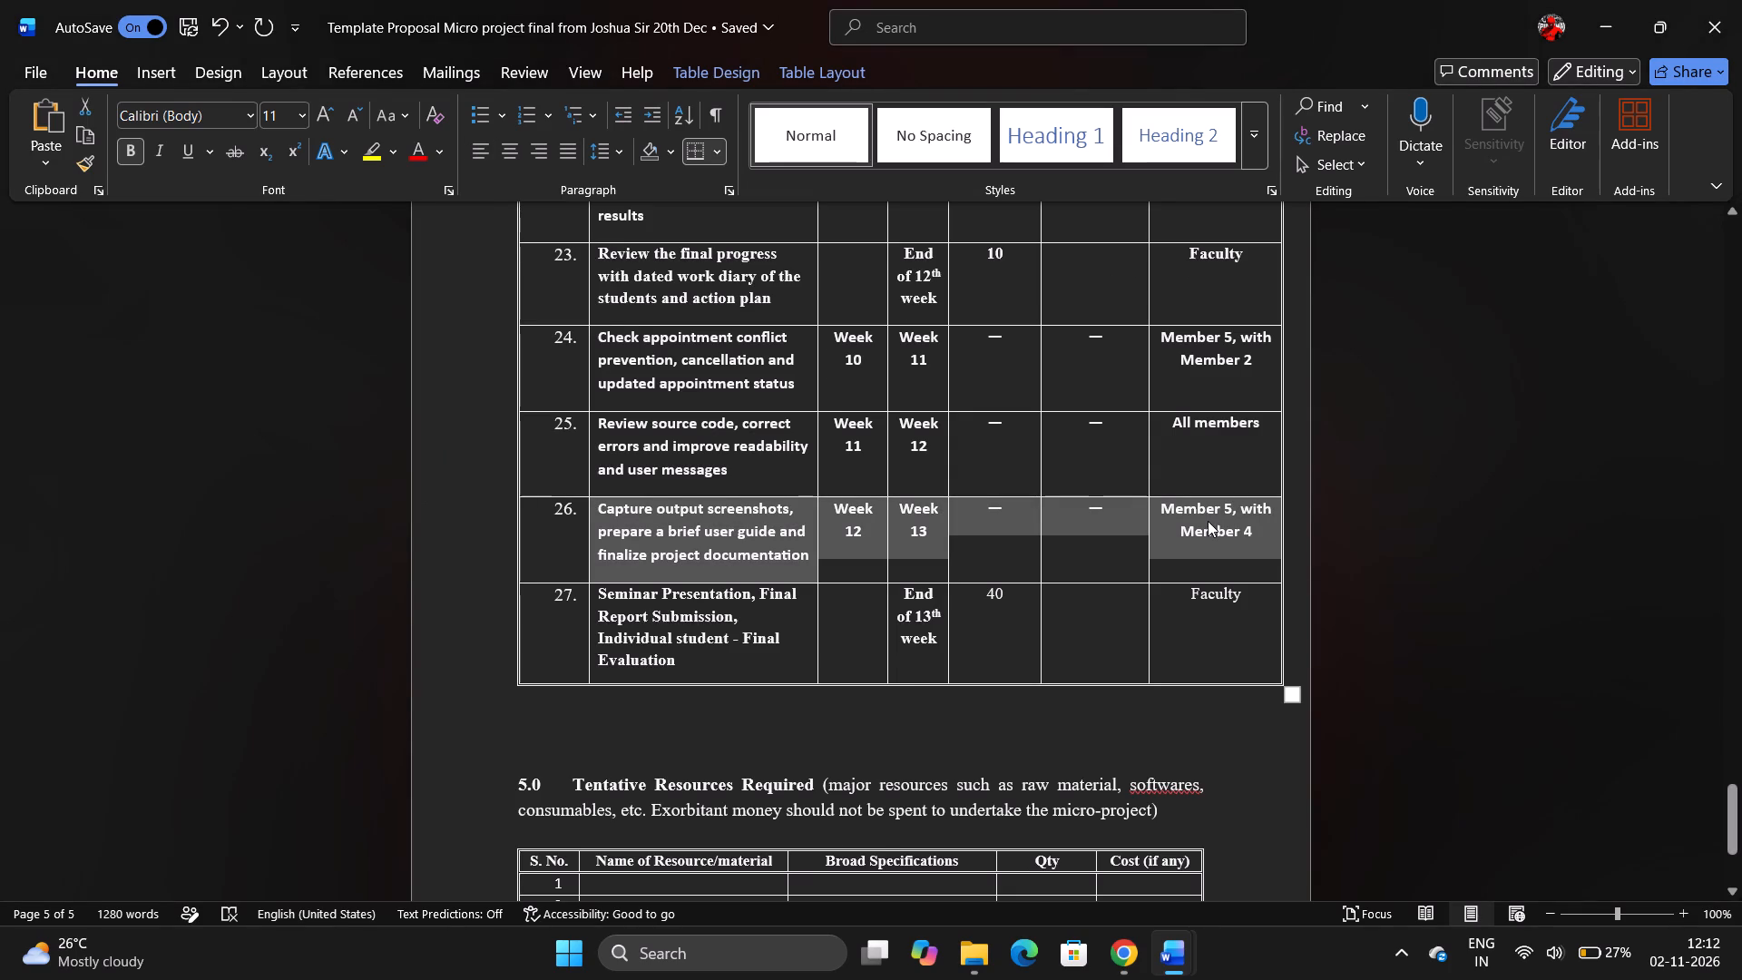
pyautogui.hotkey('ctrl', 'v')
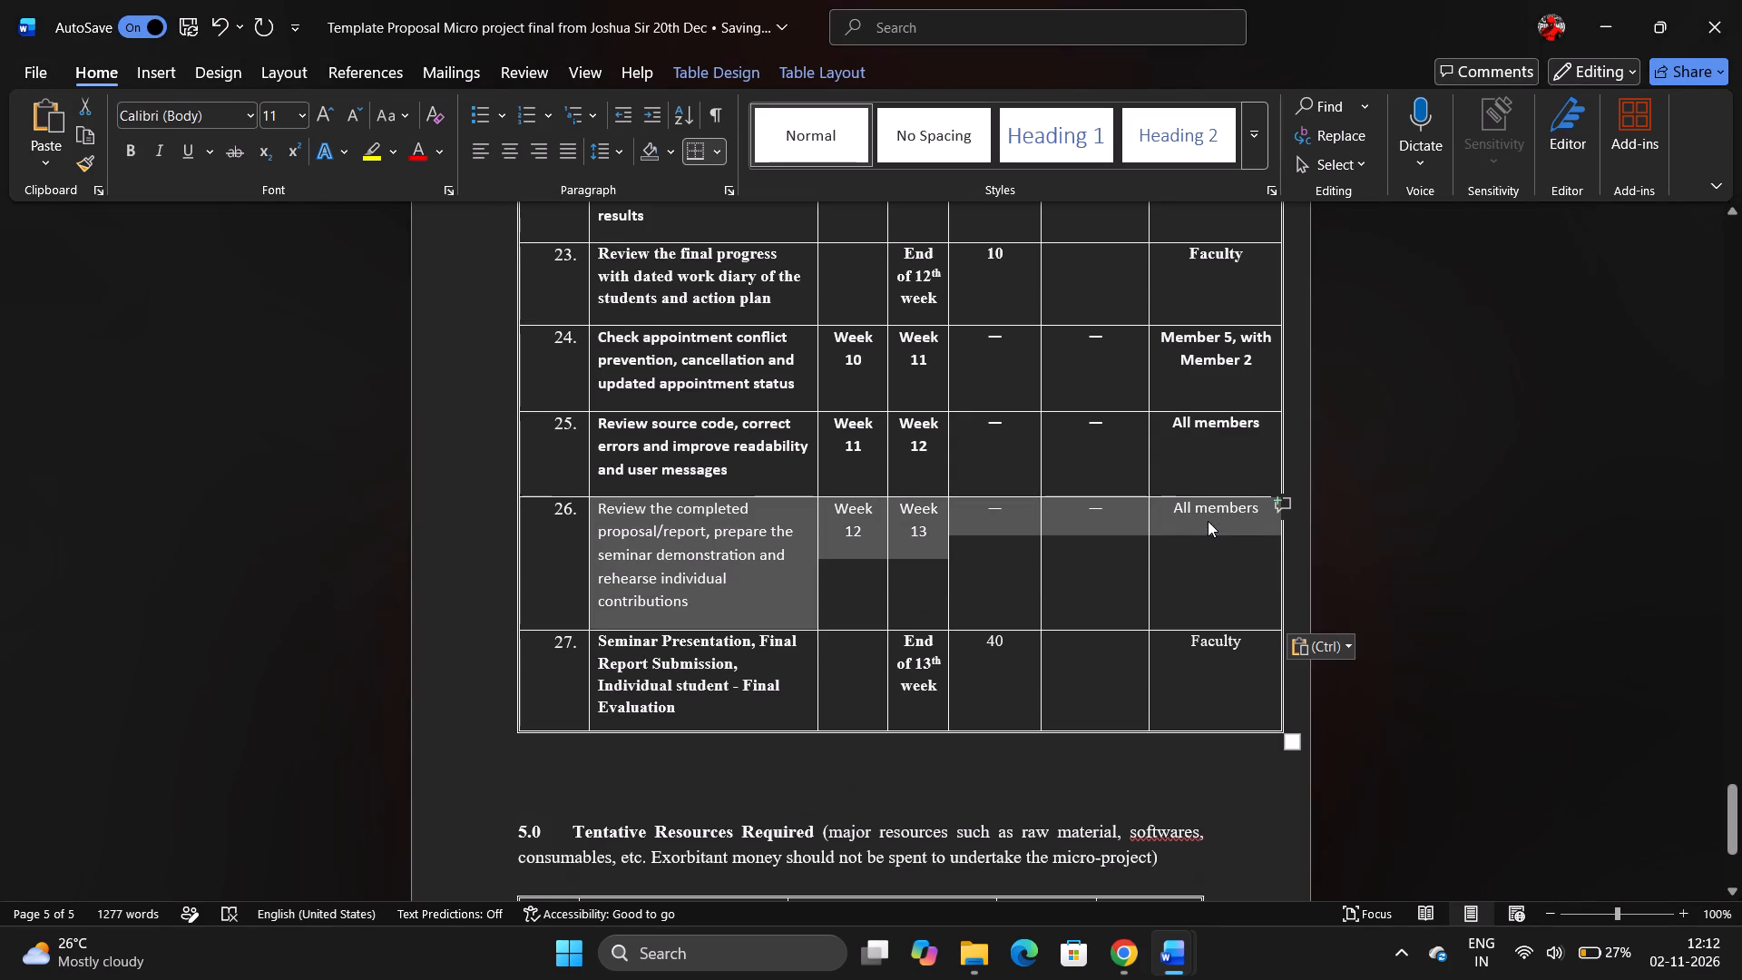
pyautogui.scroll(-1, 1208, 521)
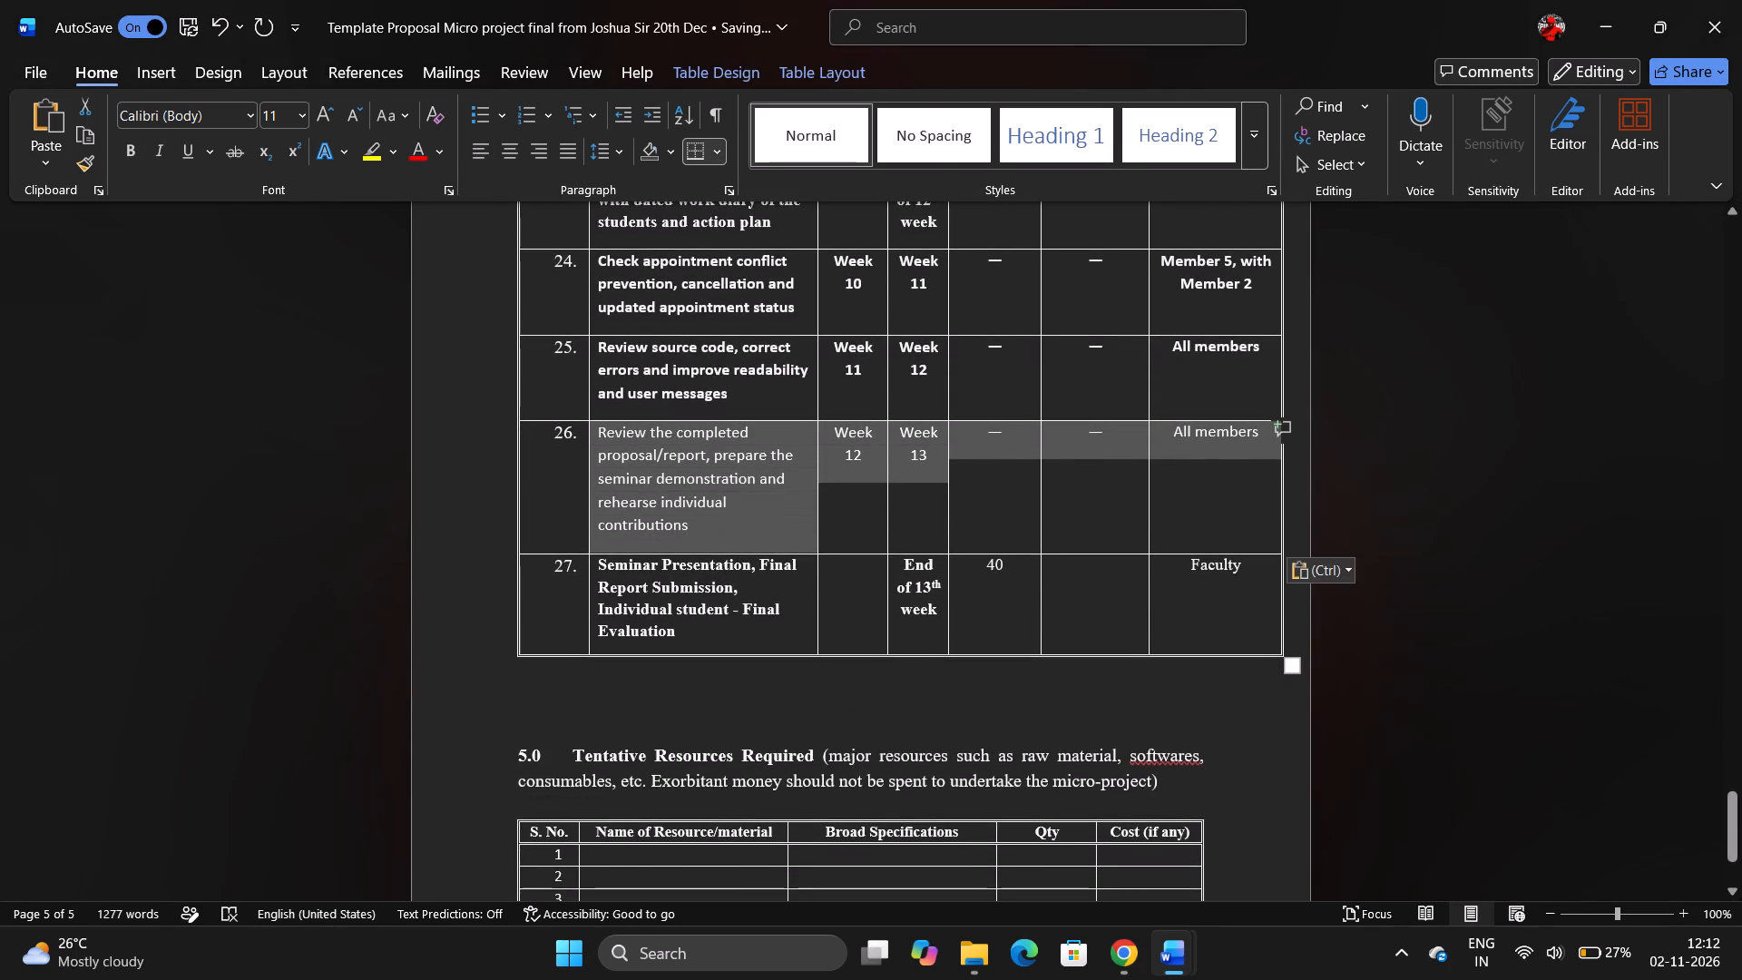
pyautogui.hotkey('alt', 'Tab')
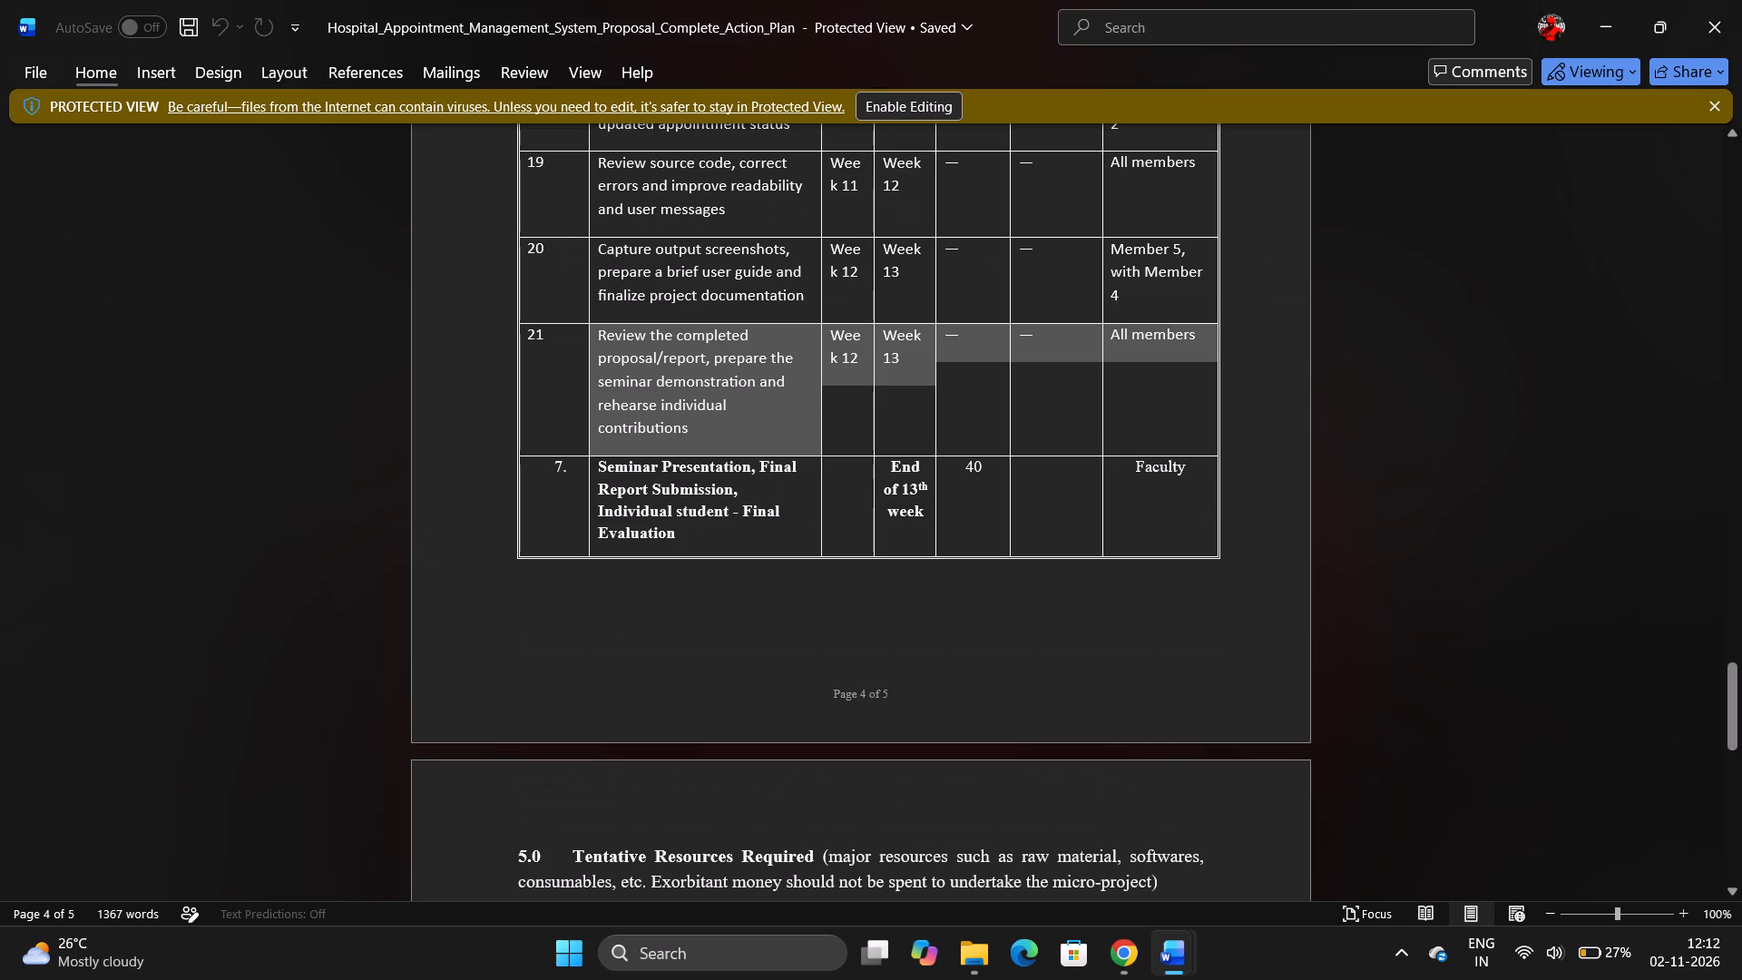
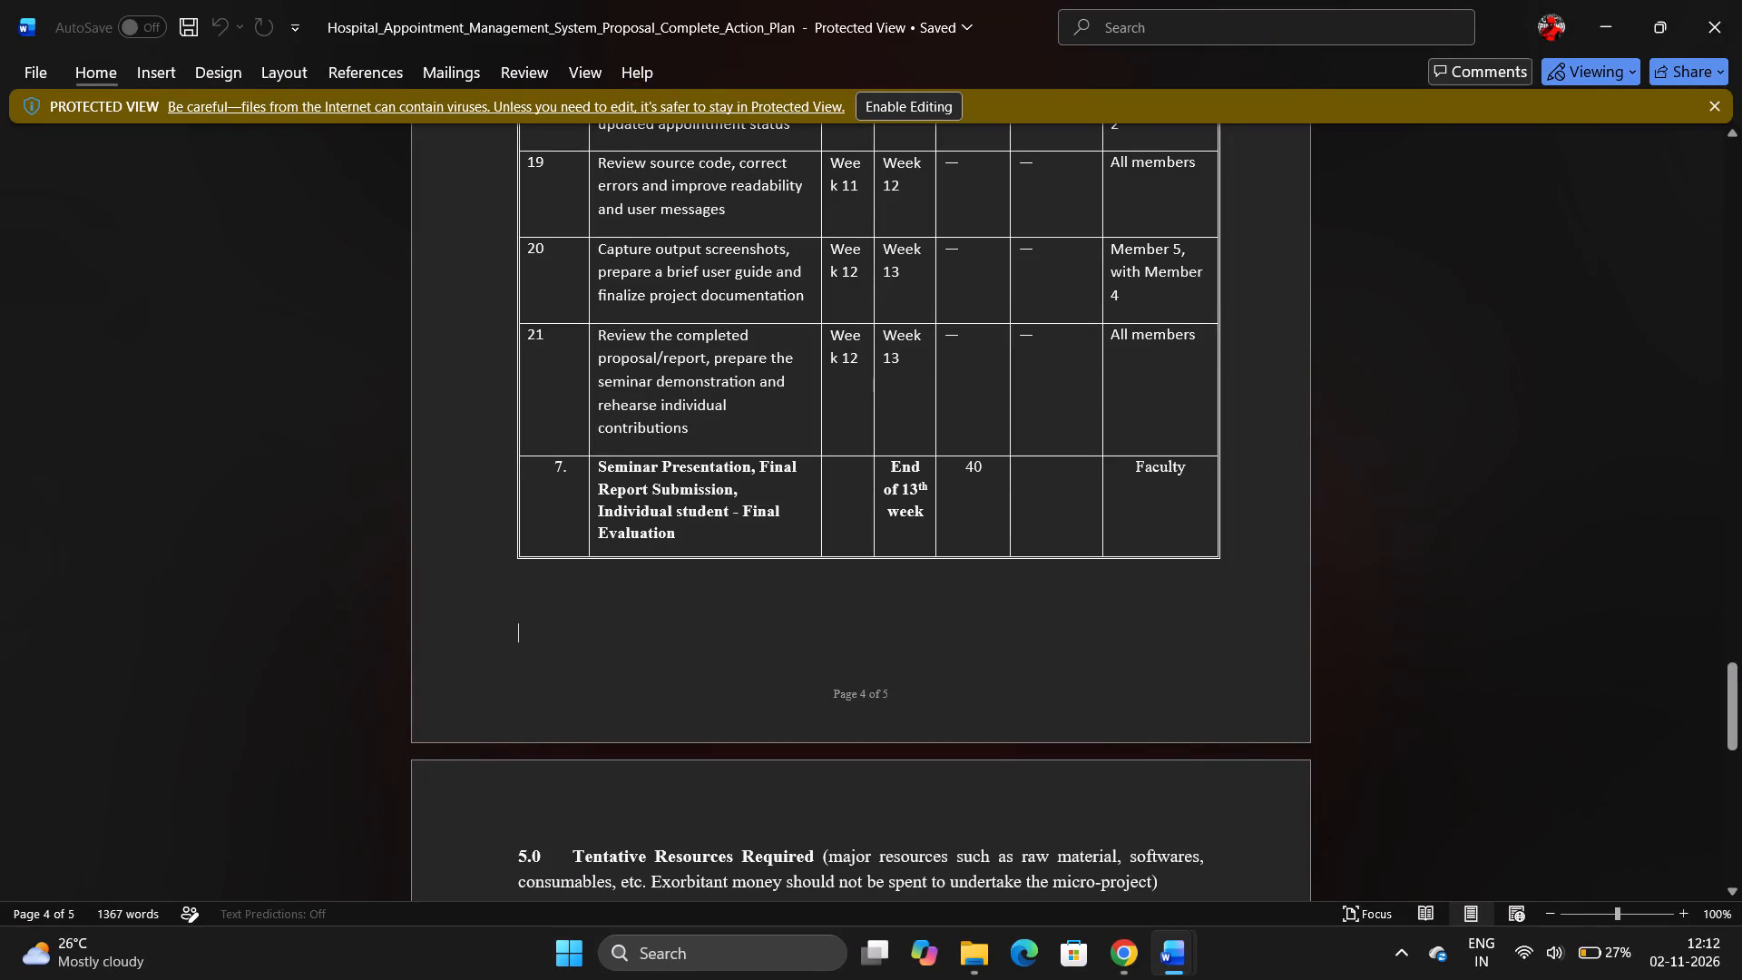
# Switch to the template proposal and undo the last paste over row 26 of the action plan table.
pyautogui.hotkey('alt', 'Tab')
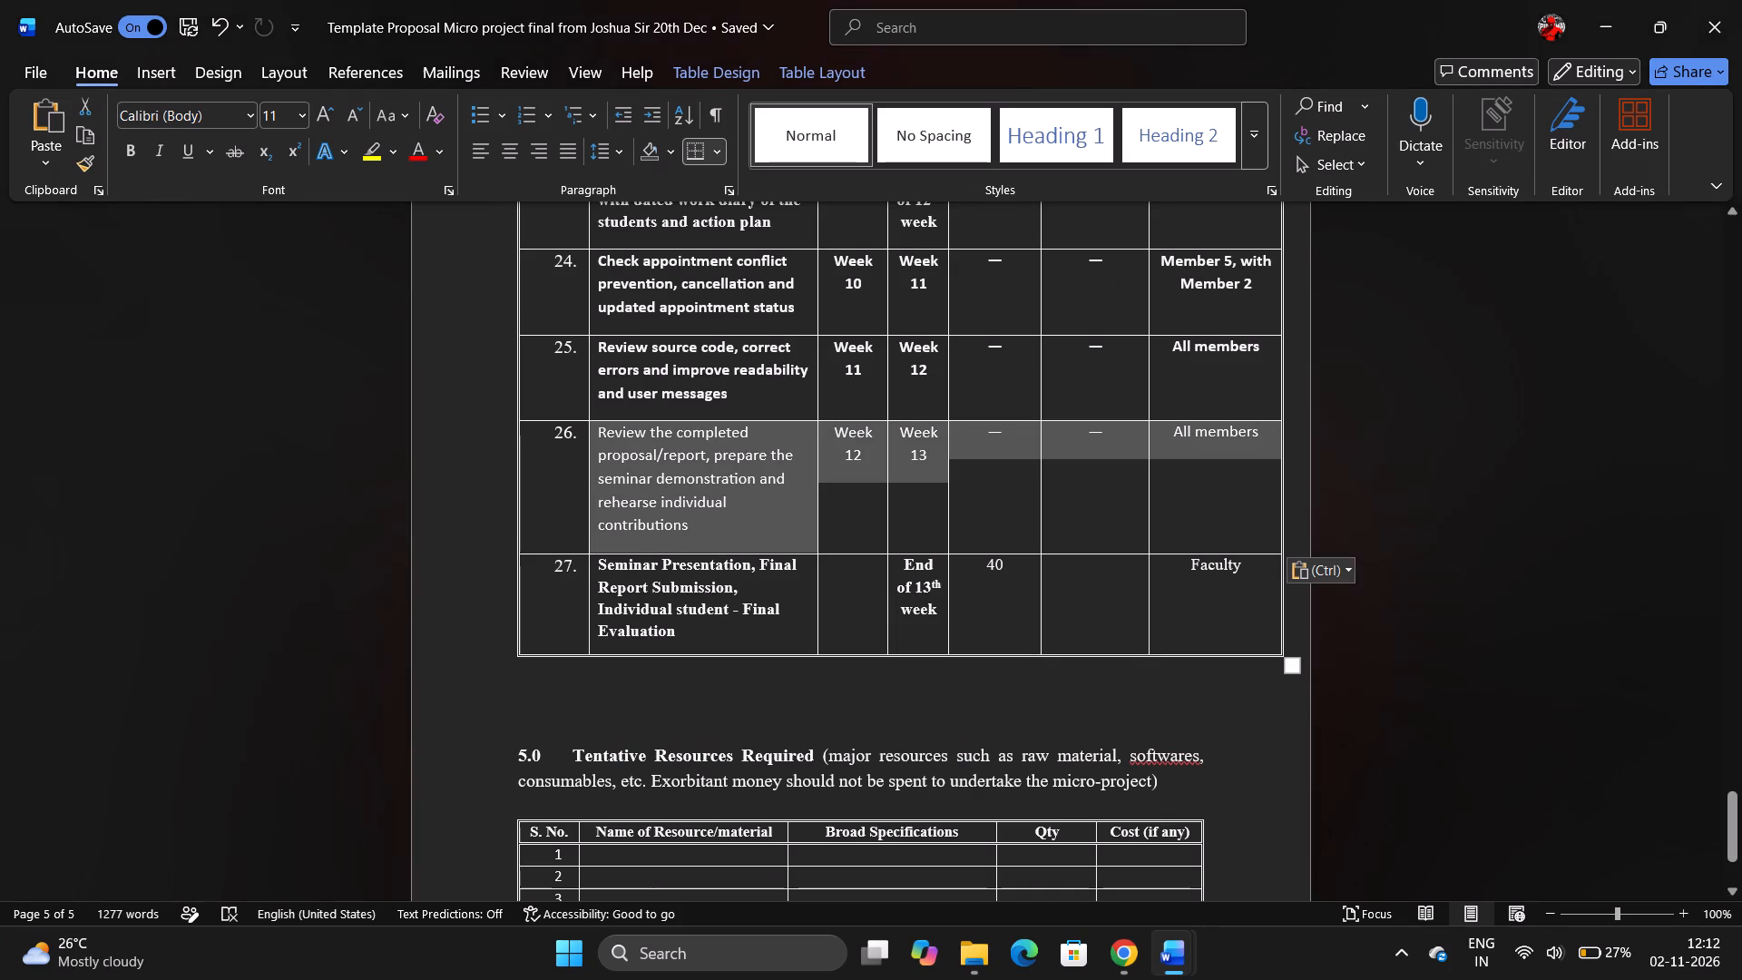
pyautogui.hotkey('ctrl', 'z')
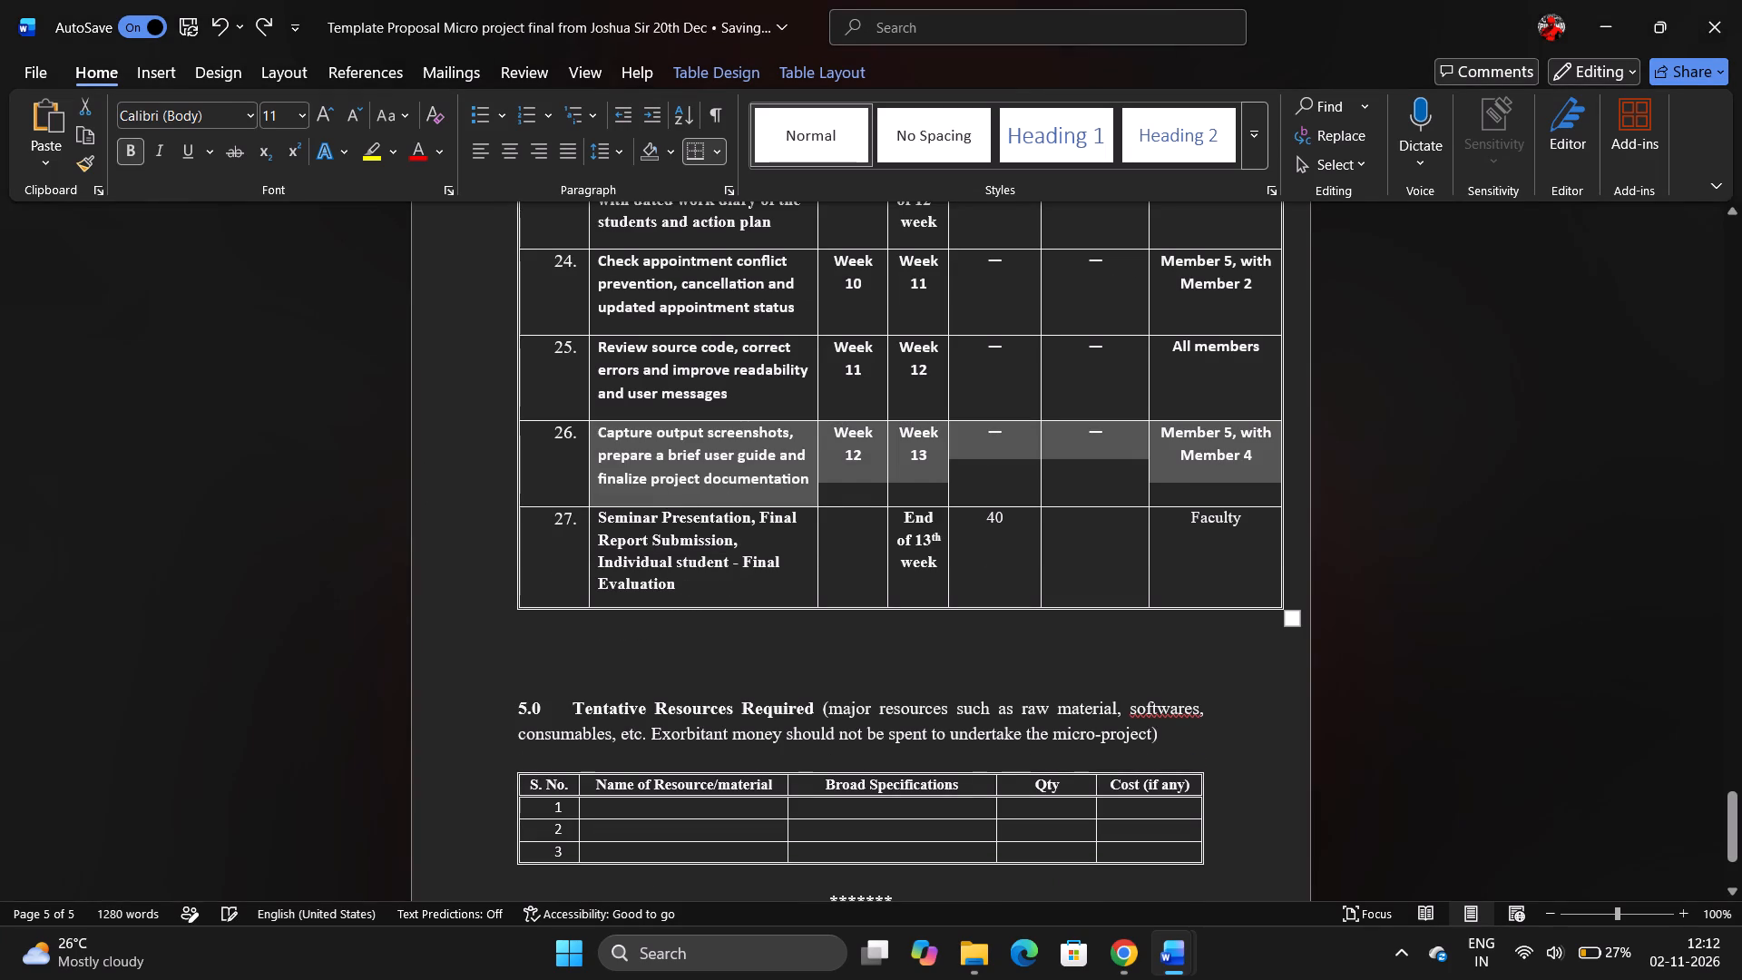
pyautogui.click(693, 569)
# Delete the bracketed note about major resources and money that follows the "5.0 Tentative Resources Required" heading.
pyautogui.scroll(1, 856, 588)
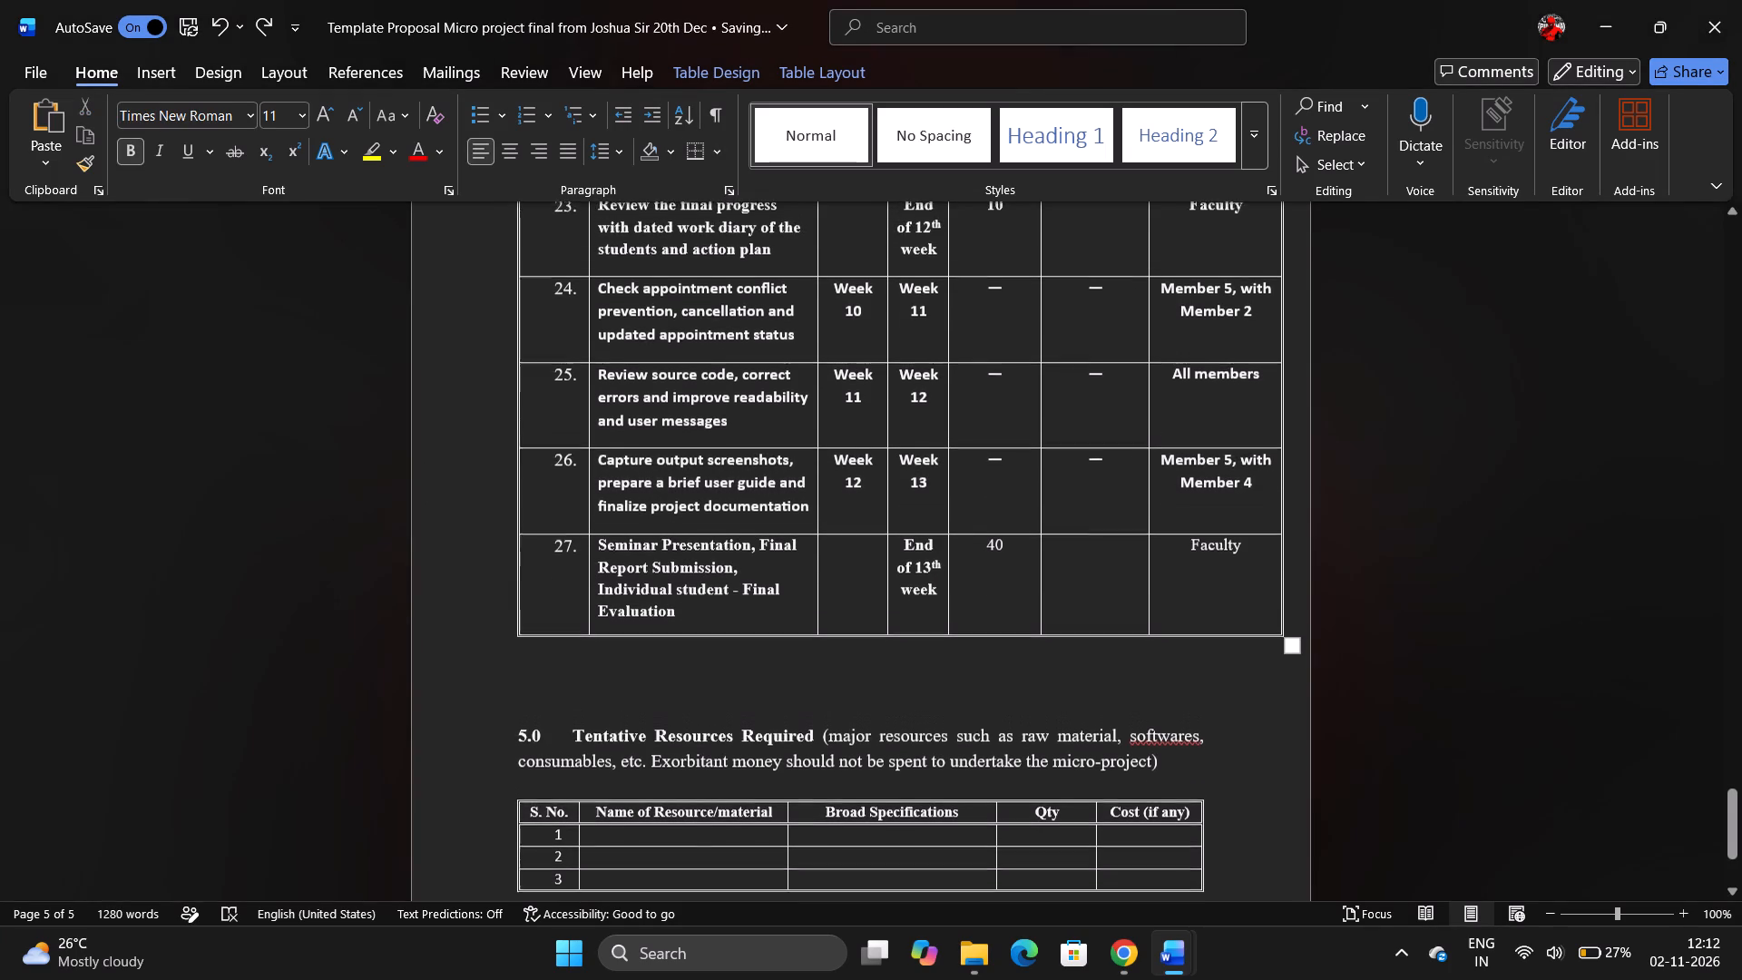
pyautogui.scroll(4, 856, 588)
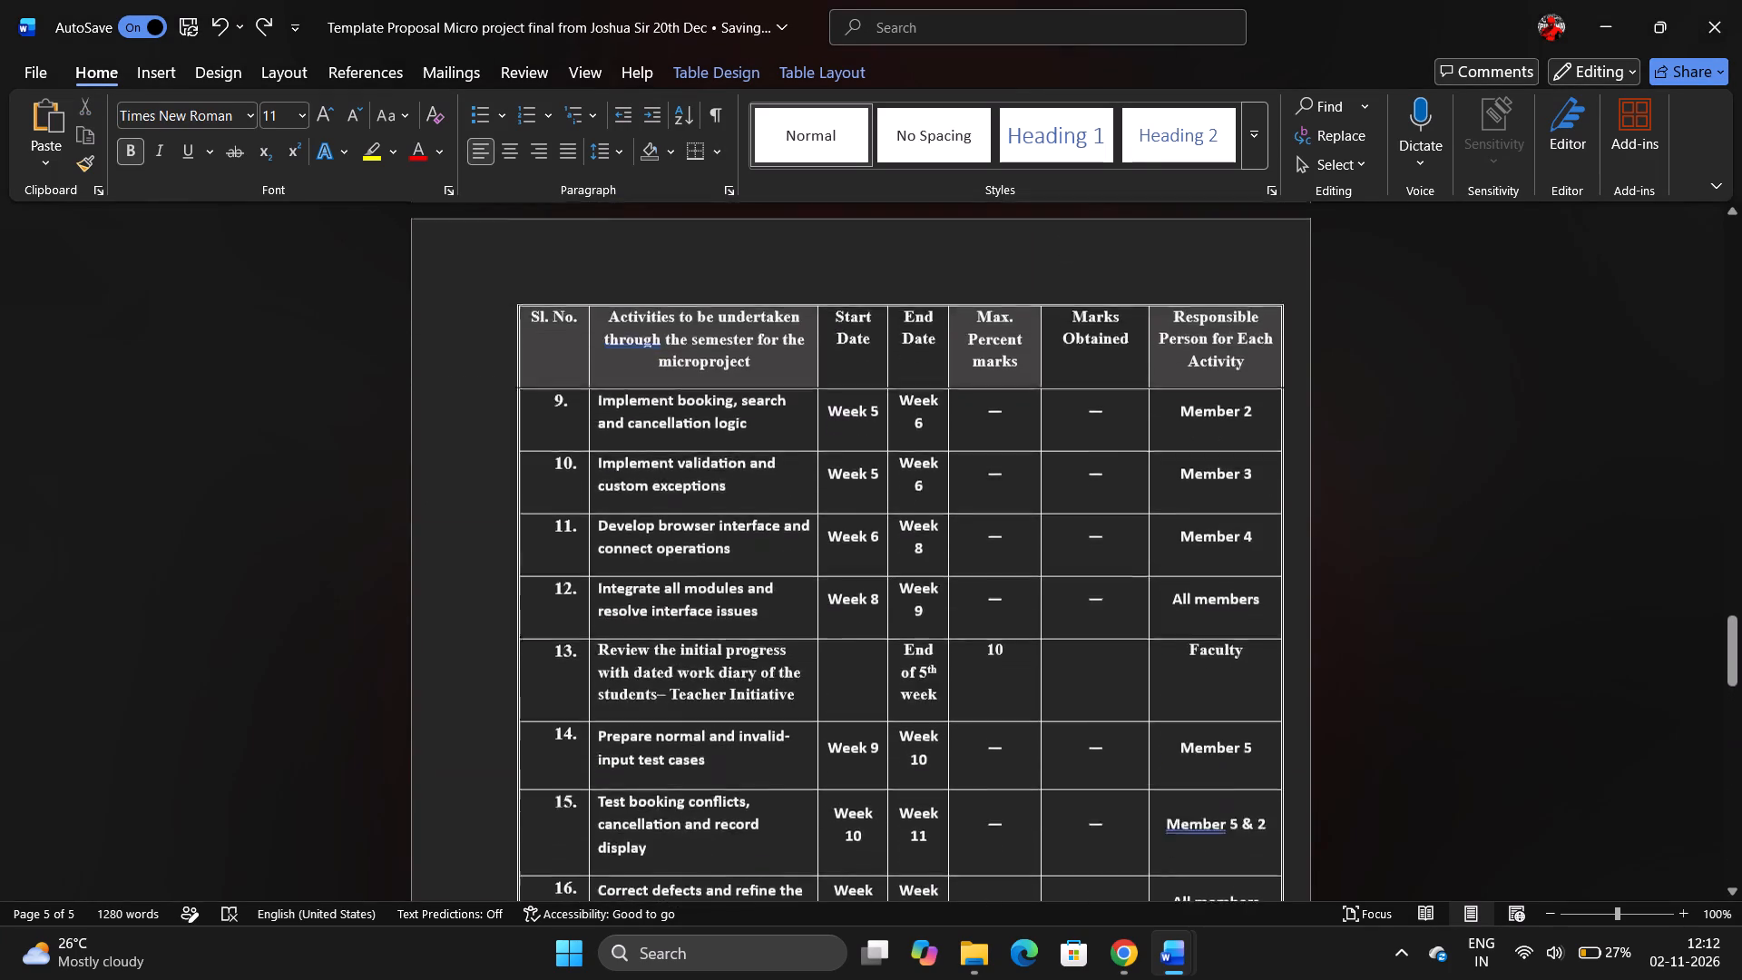
pyautogui.scroll(3, 856, 588)
pyautogui.scroll(-5, 856, 588)
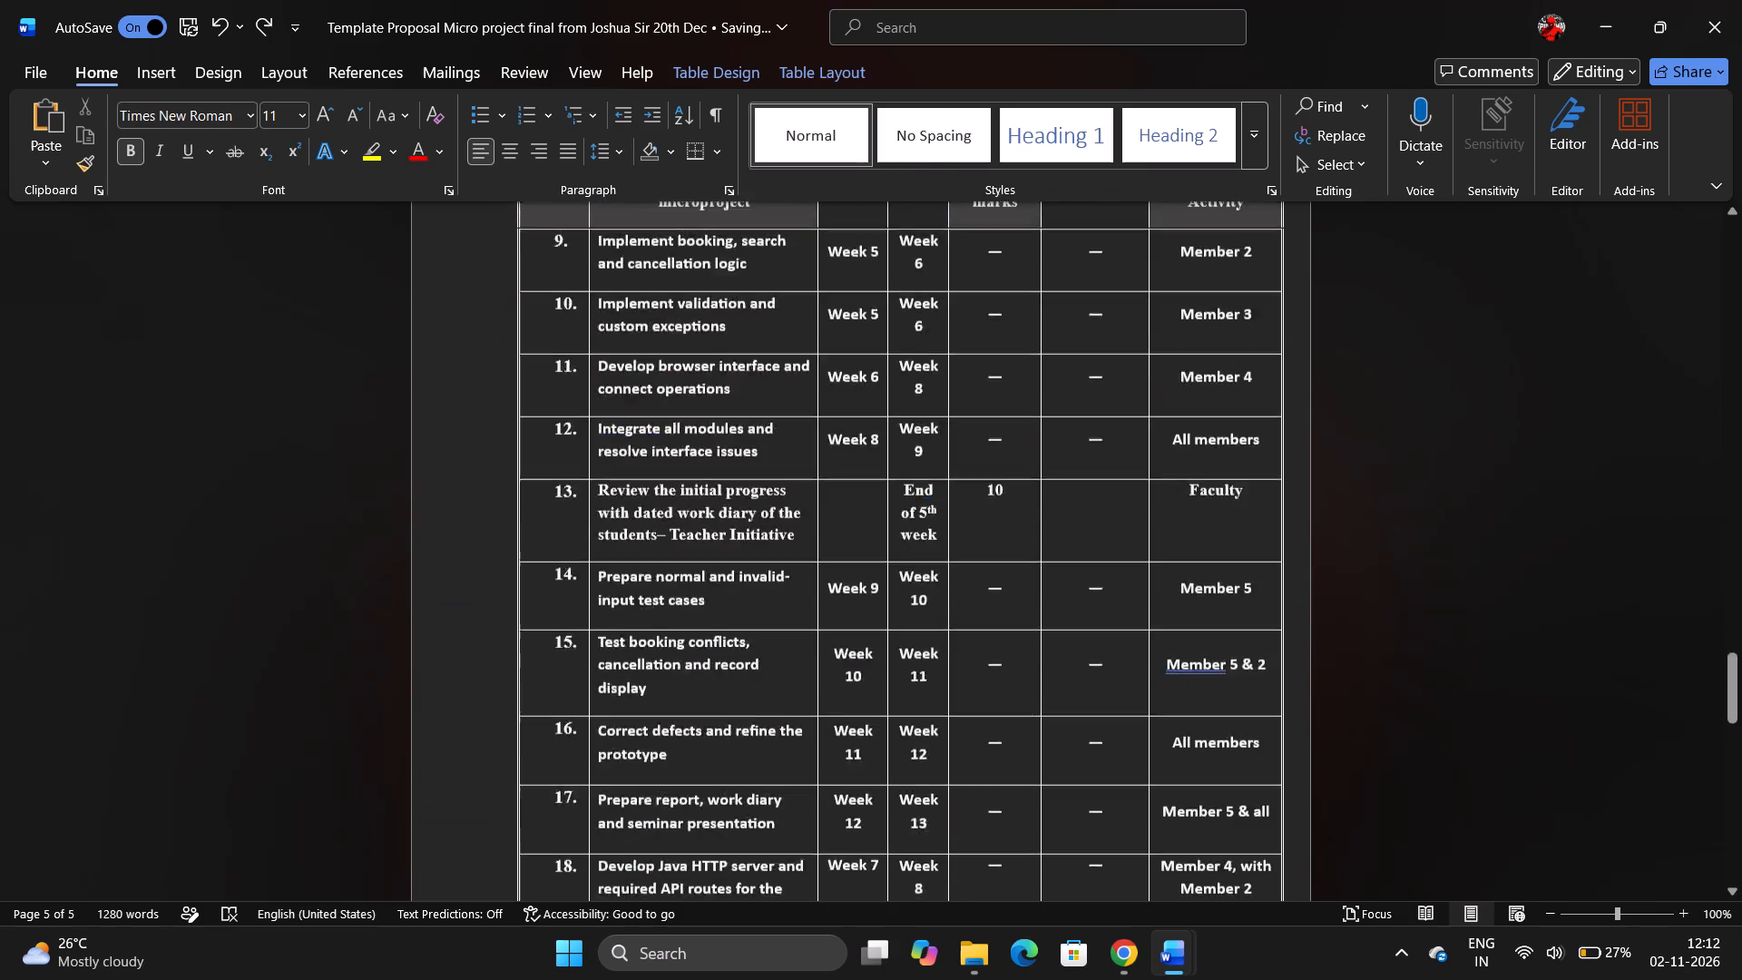
pyautogui.scroll(-5, 856, 588)
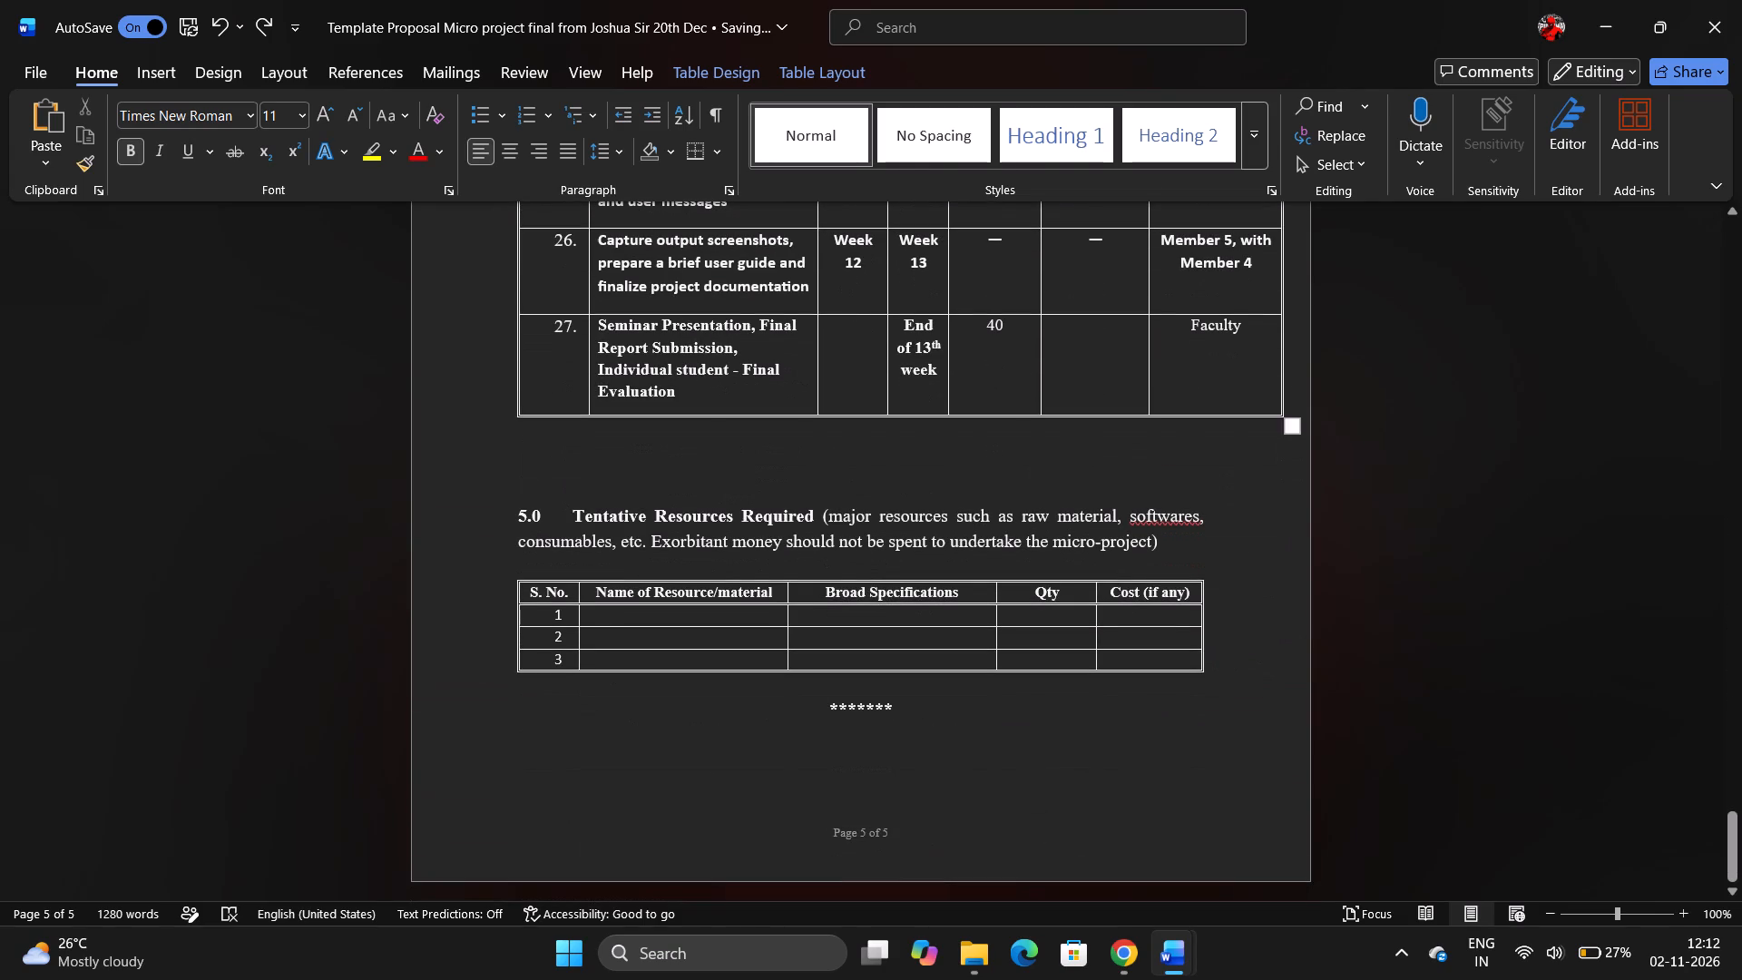
pyautogui.click(823, 516)
pyautogui.moveTo(823, 516); pyautogui.dragTo(1177, 551)
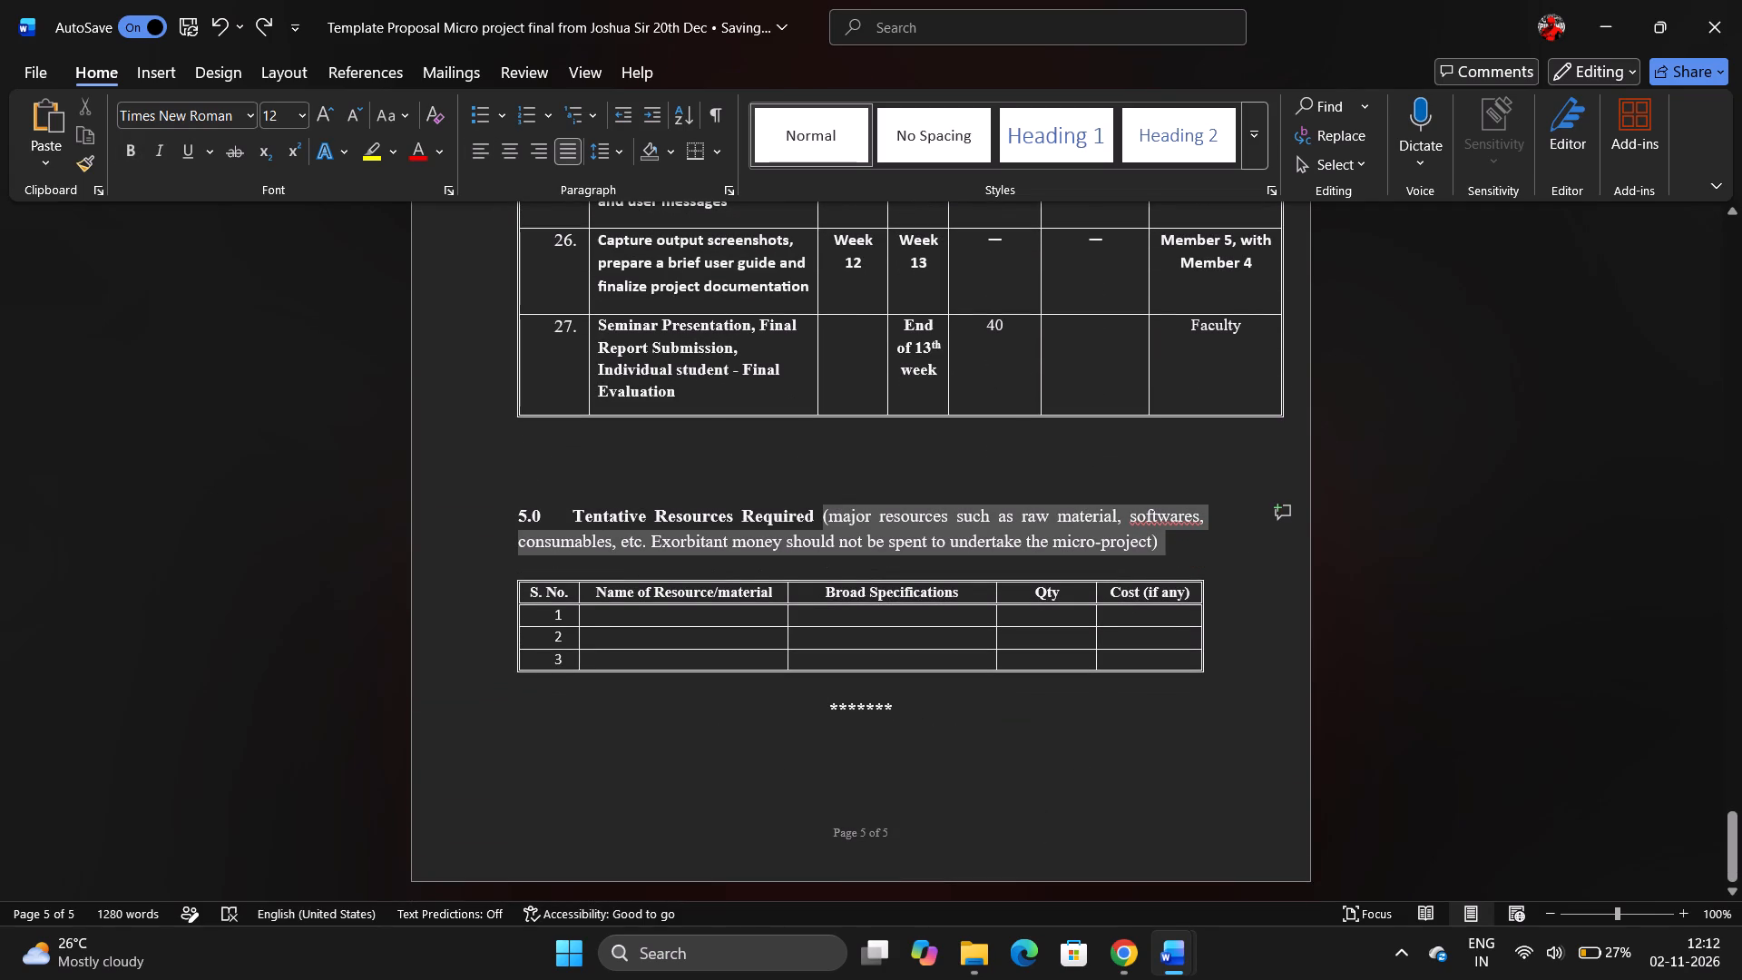
pyautogui.moveTo(1177, 551); pyautogui.dragTo(1176, 551)
pyautogui.press('BackSpace')
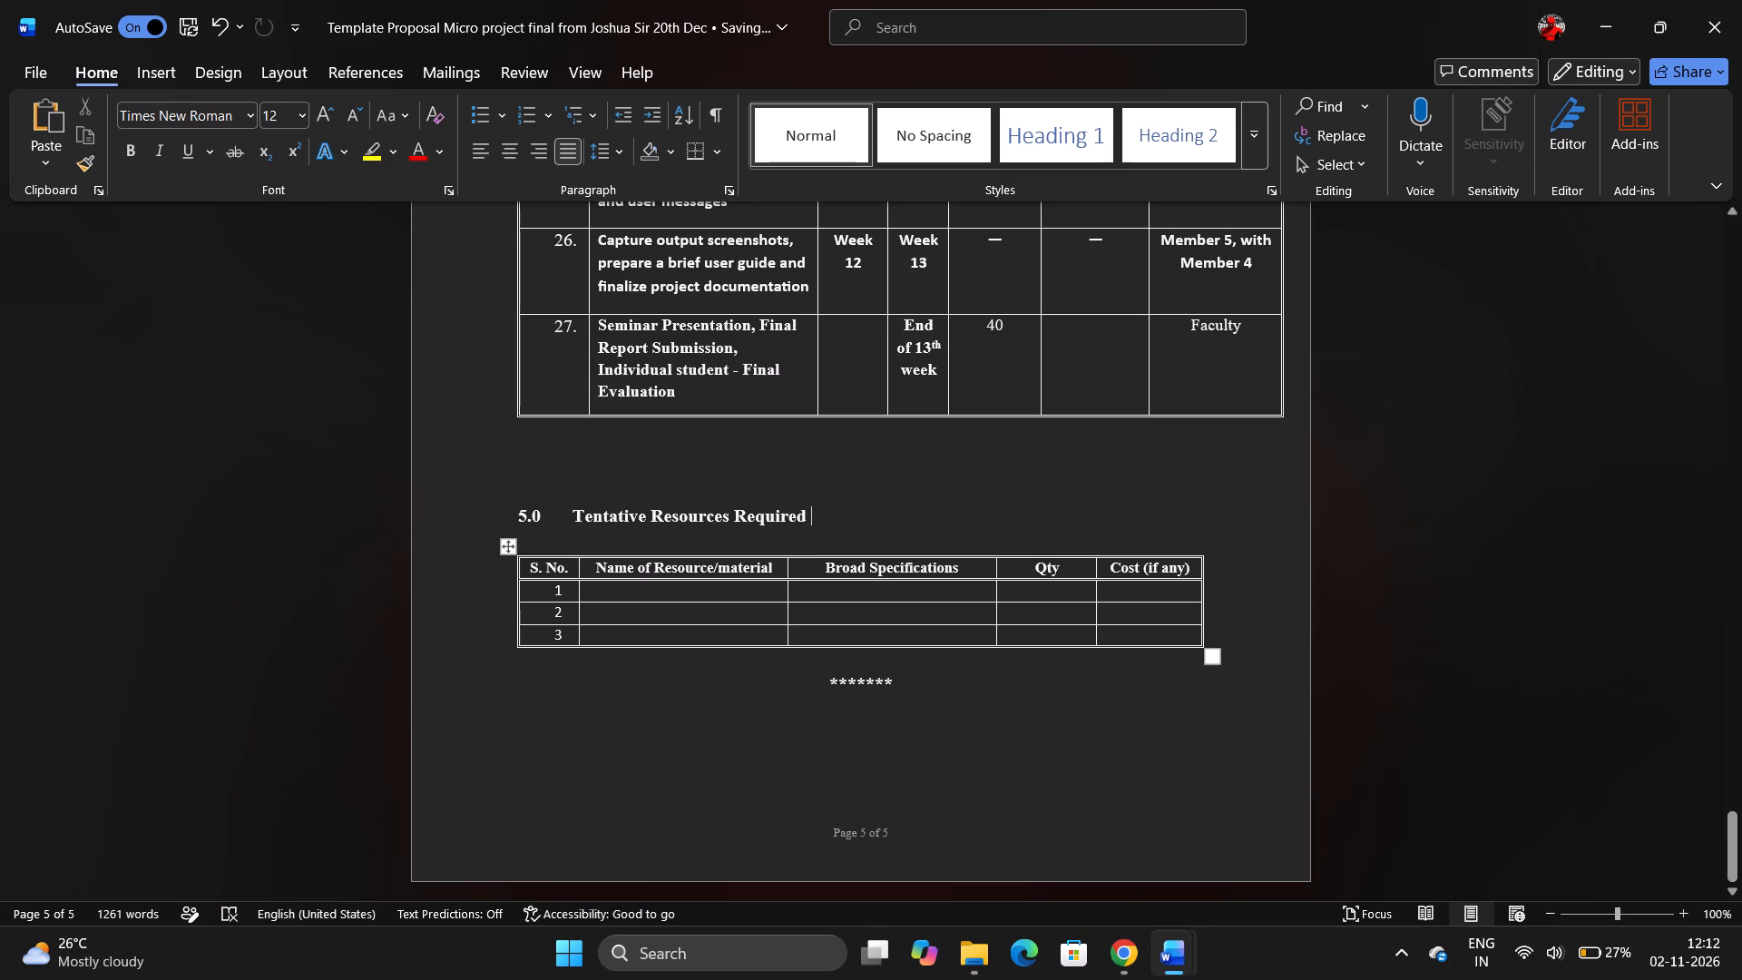
# Set the whole "5.0 Tentative Resources Required" heading to font size 16.
pyautogui.click(807, 508)
pyautogui.moveTo(807, 508); pyautogui.dragTo(441, 509)
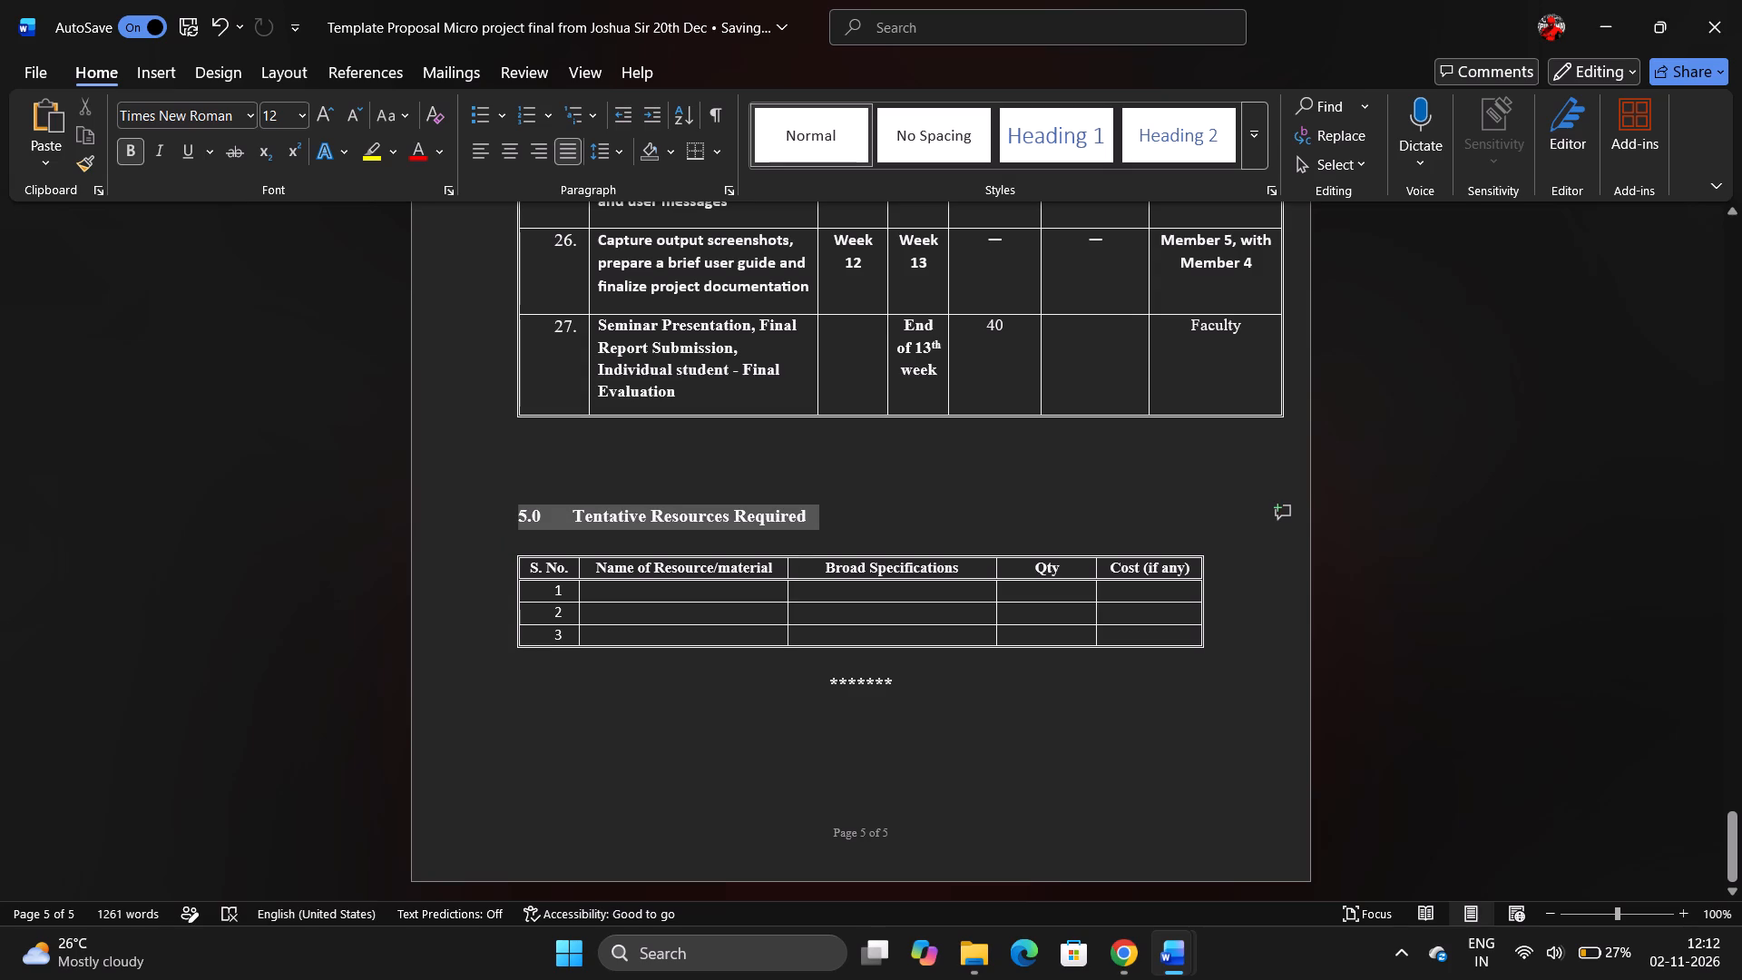
pyautogui.moveTo(441, 509); pyautogui.dragTo(443, 509)
pyautogui.click(615, 435)
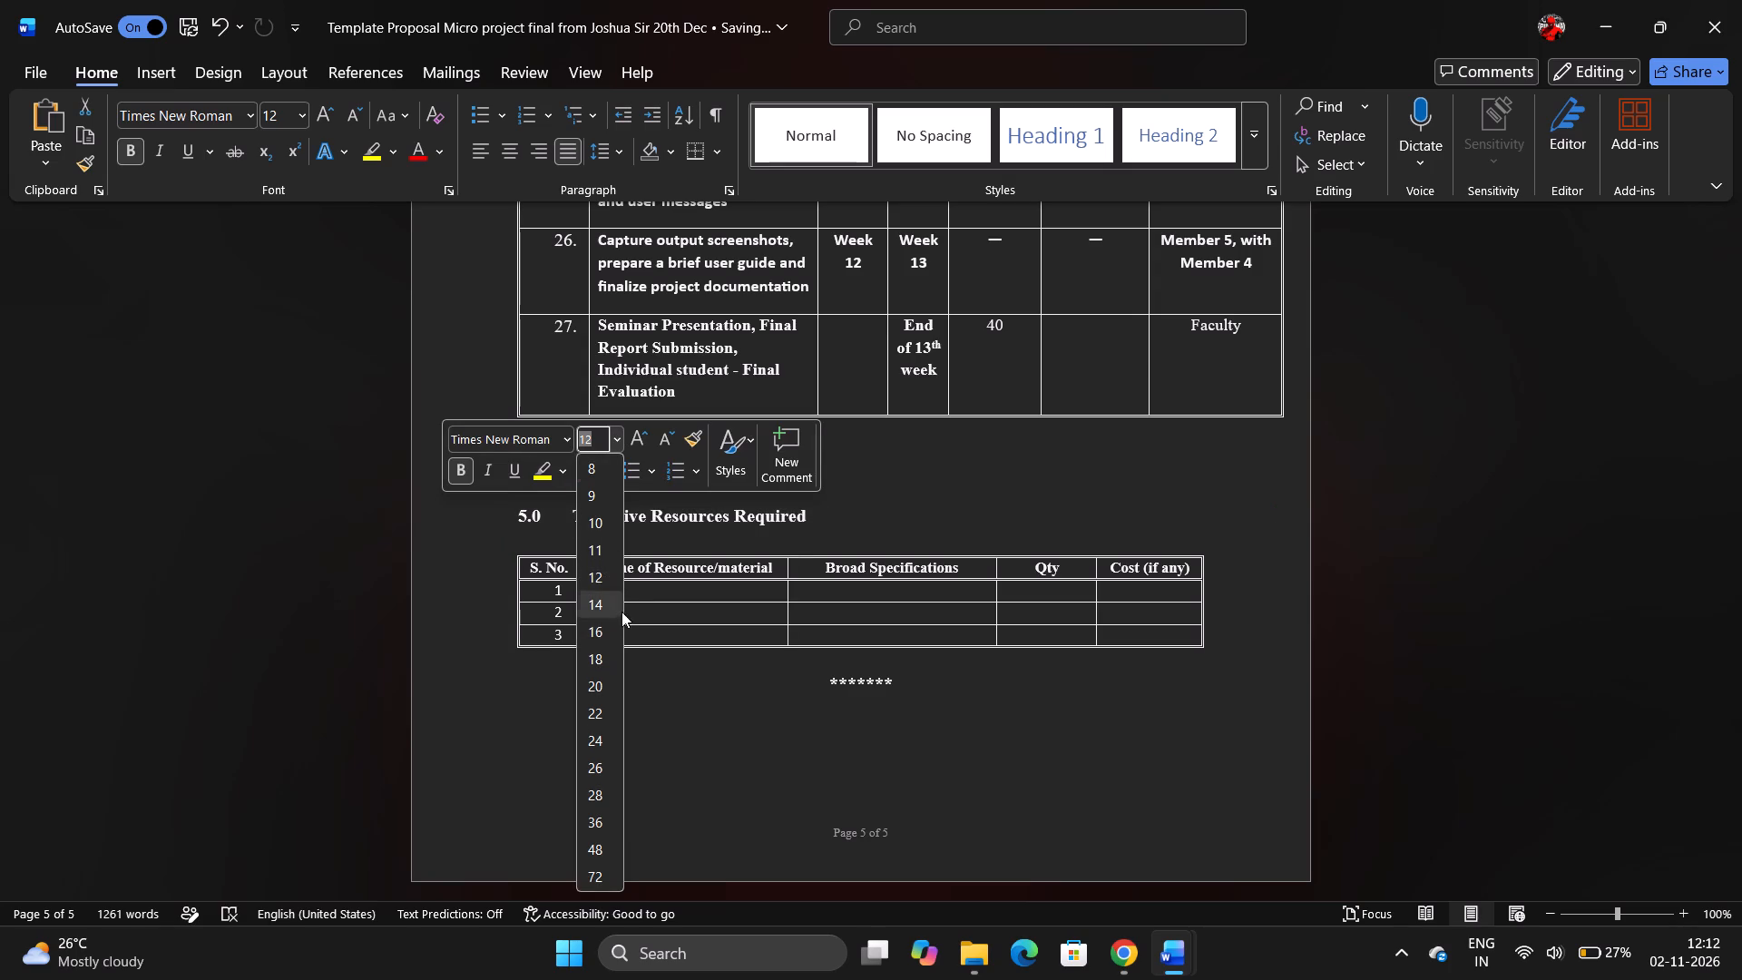
pyautogui.click(617, 627)
pyautogui.click(945, 529)
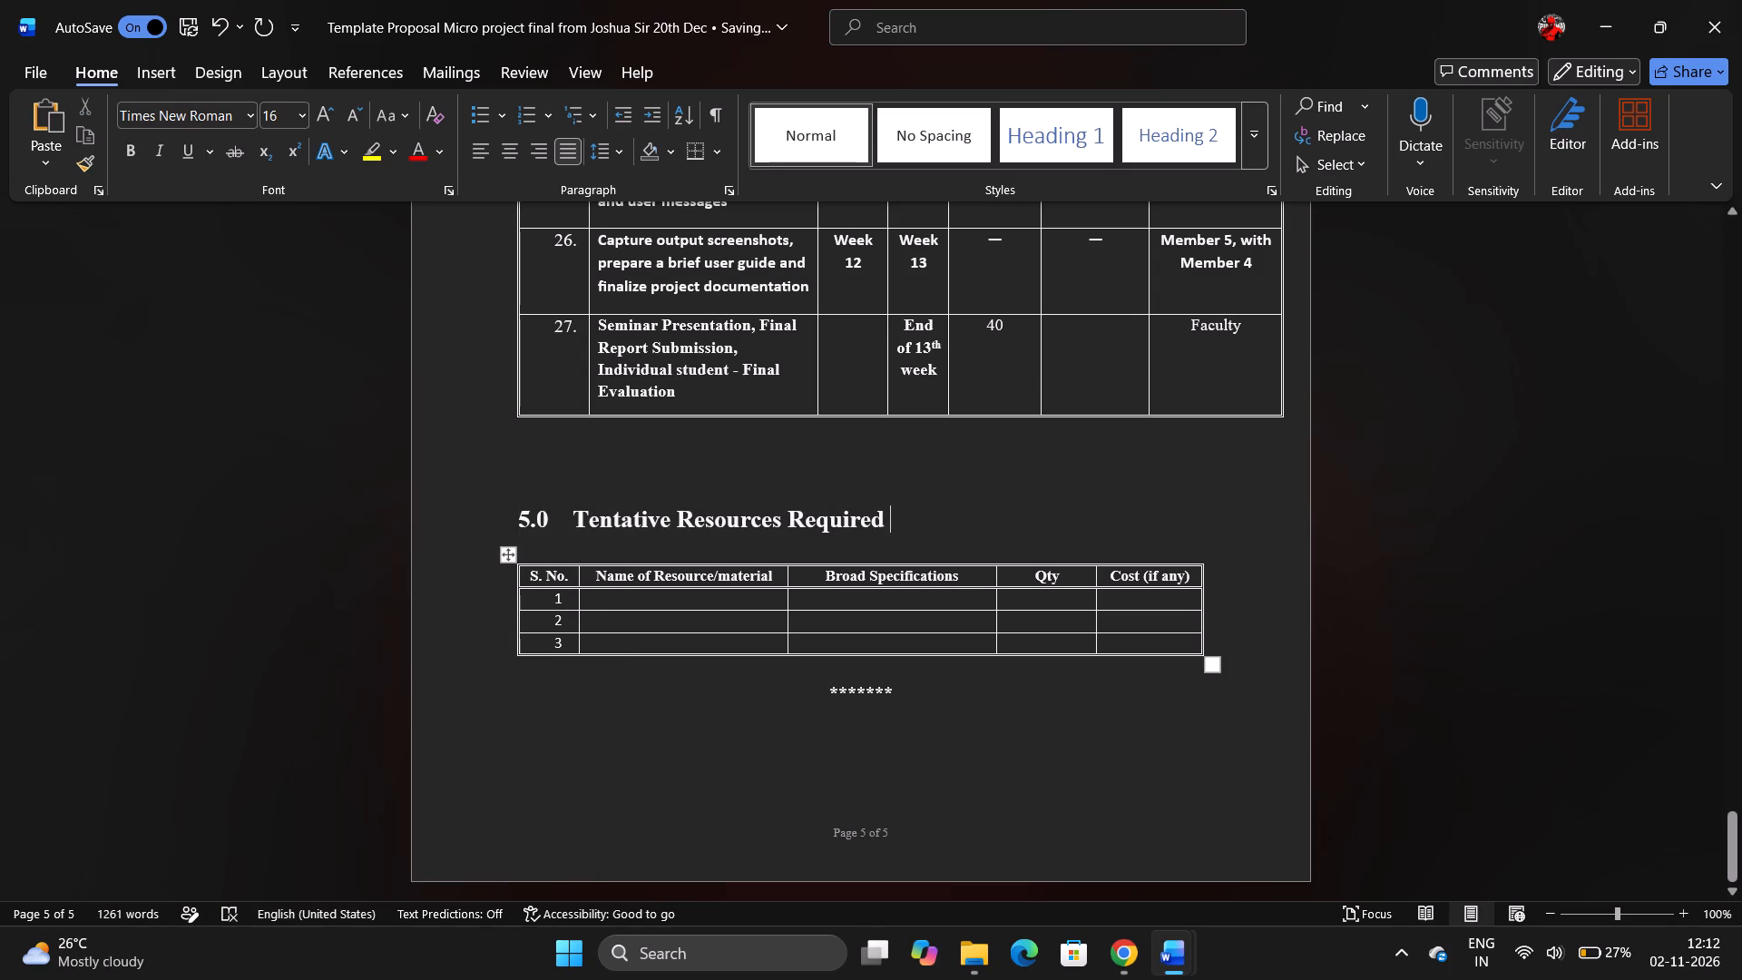
# Set the header row of the resources table to font size 14 and align it left.
pyautogui.moveTo(530, 574); pyautogui.dragTo(1172, 580)
pyautogui.moveTo(1172, 580); pyautogui.dragTo(1179, 580)
pyautogui.click(1316, 607)
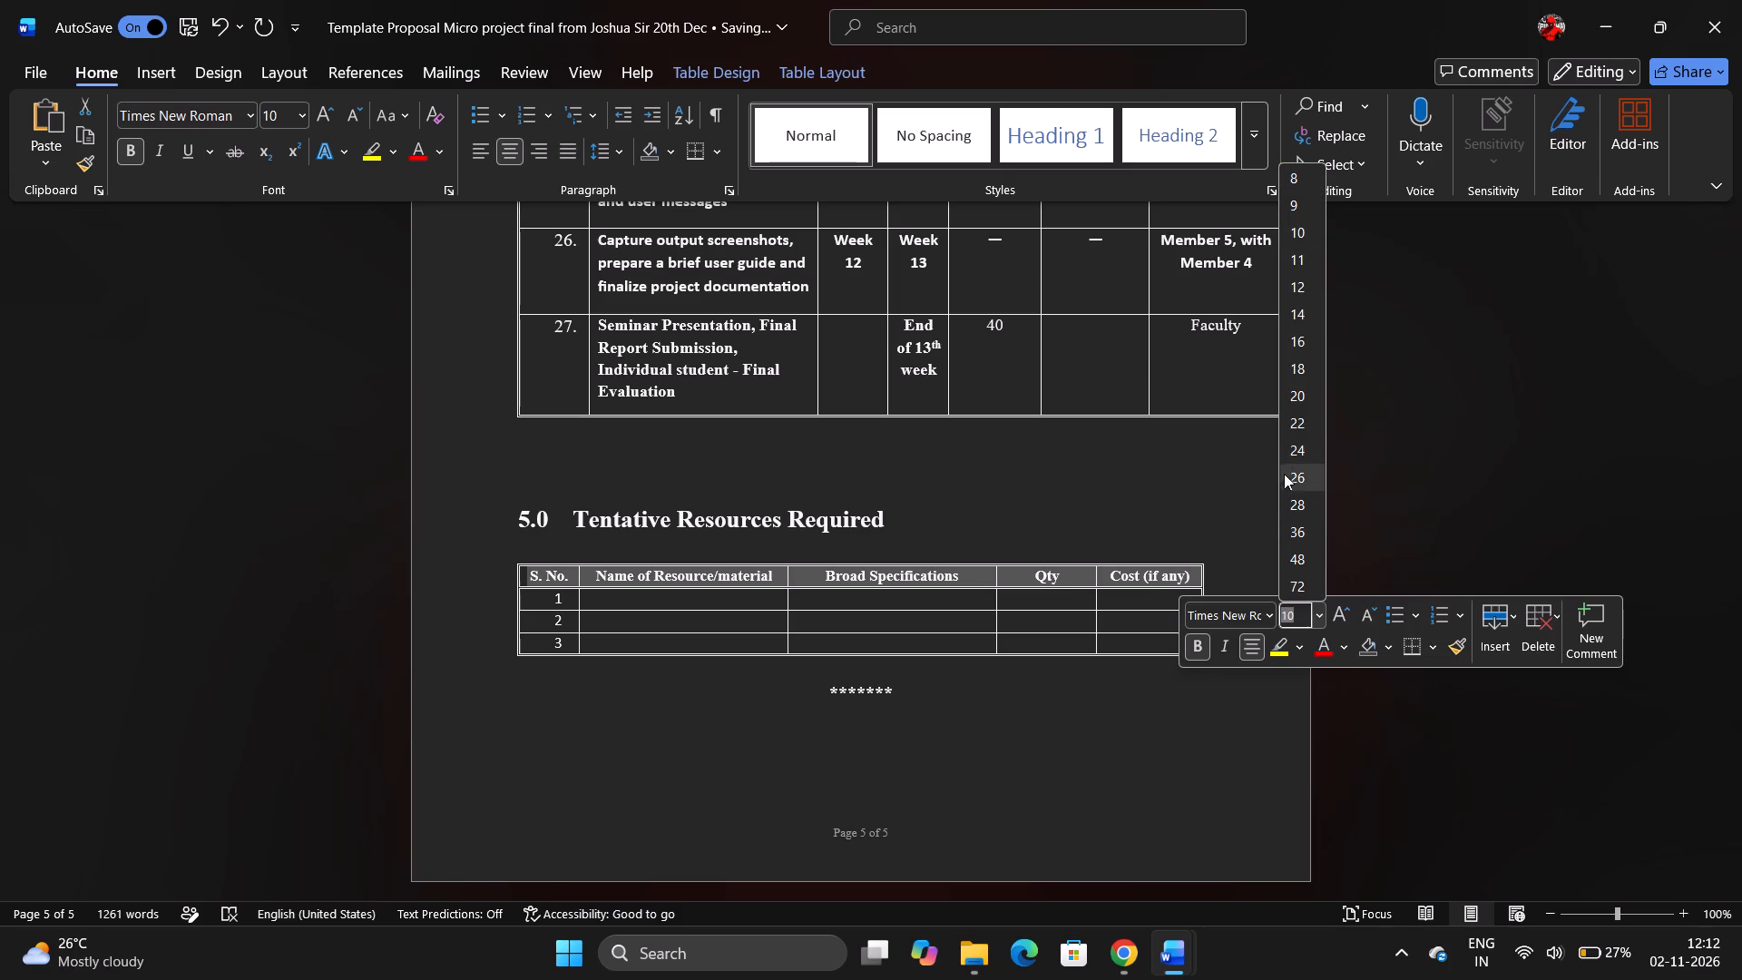
pyautogui.click(1295, 320)
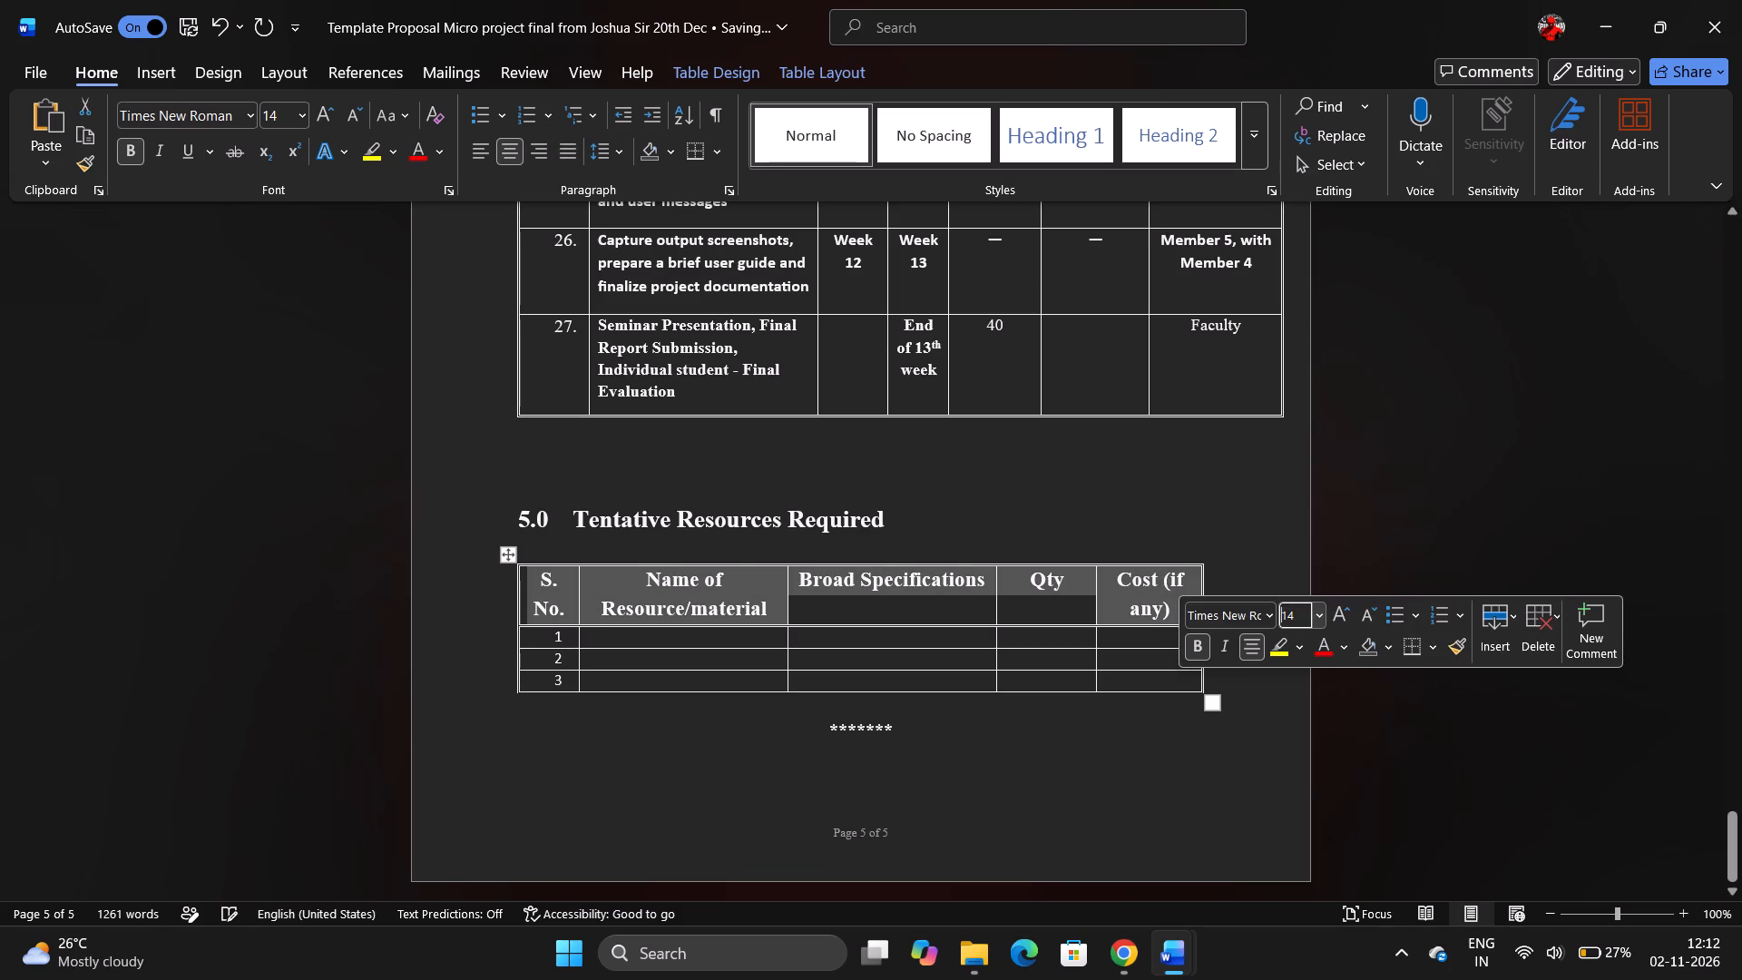
pyautogui.click(475, 152)
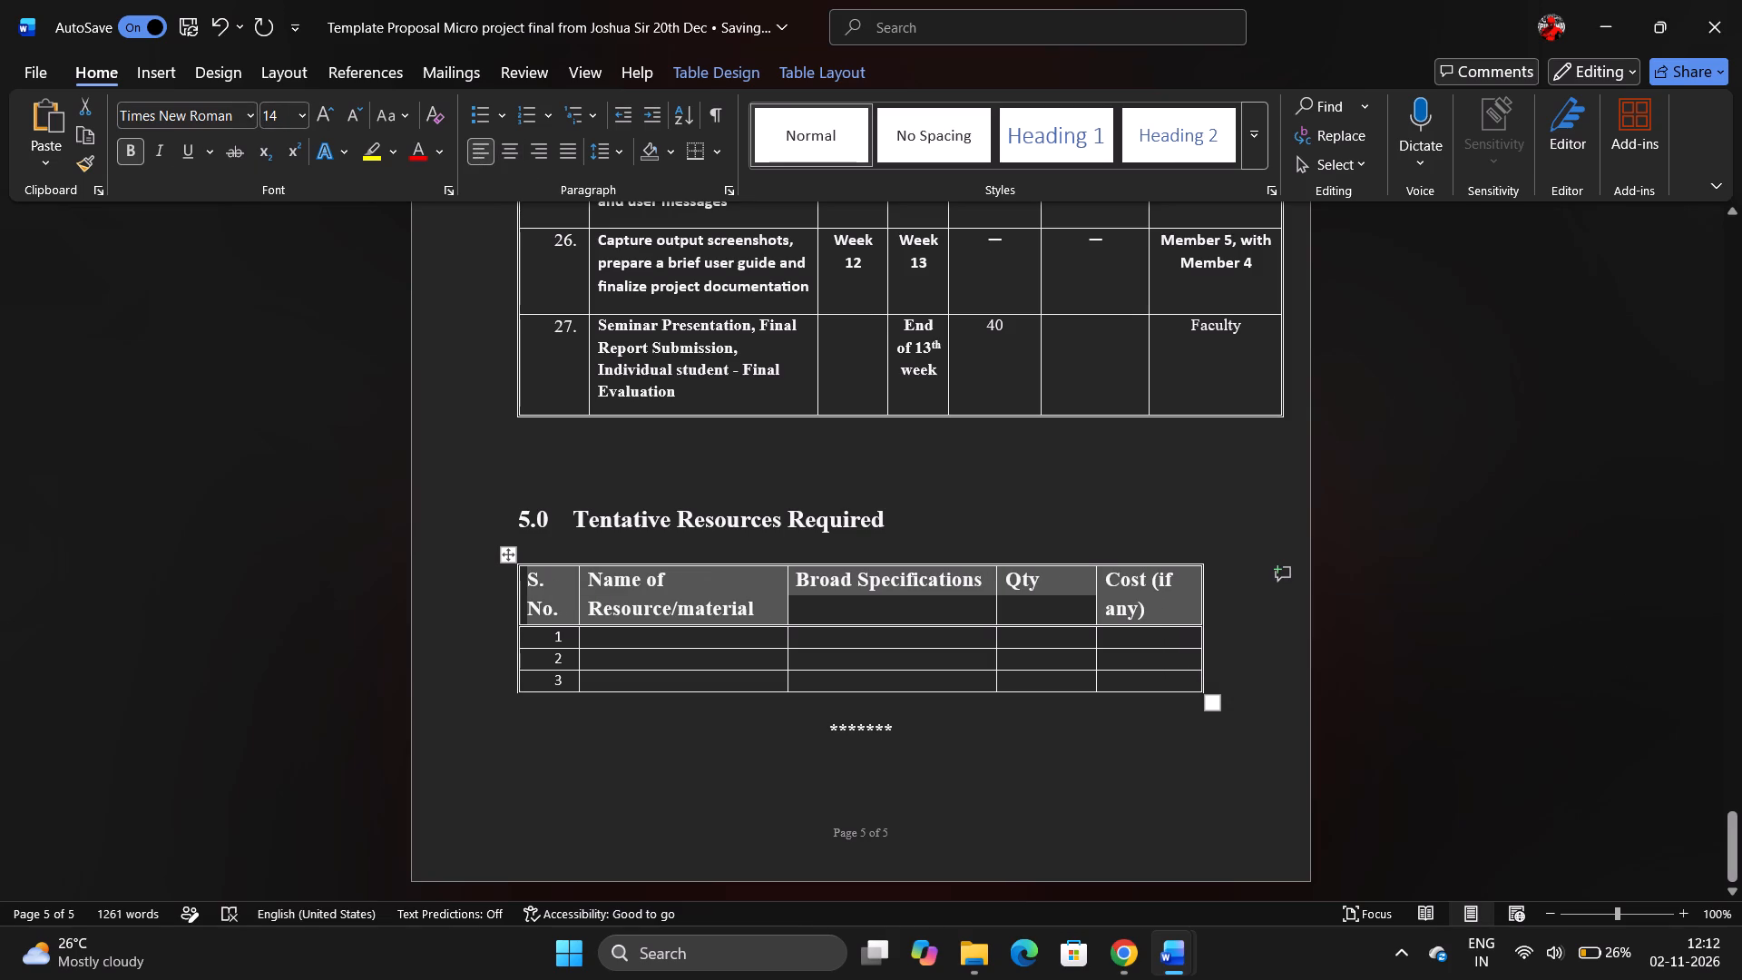
pyautogui.click(1225, 546)
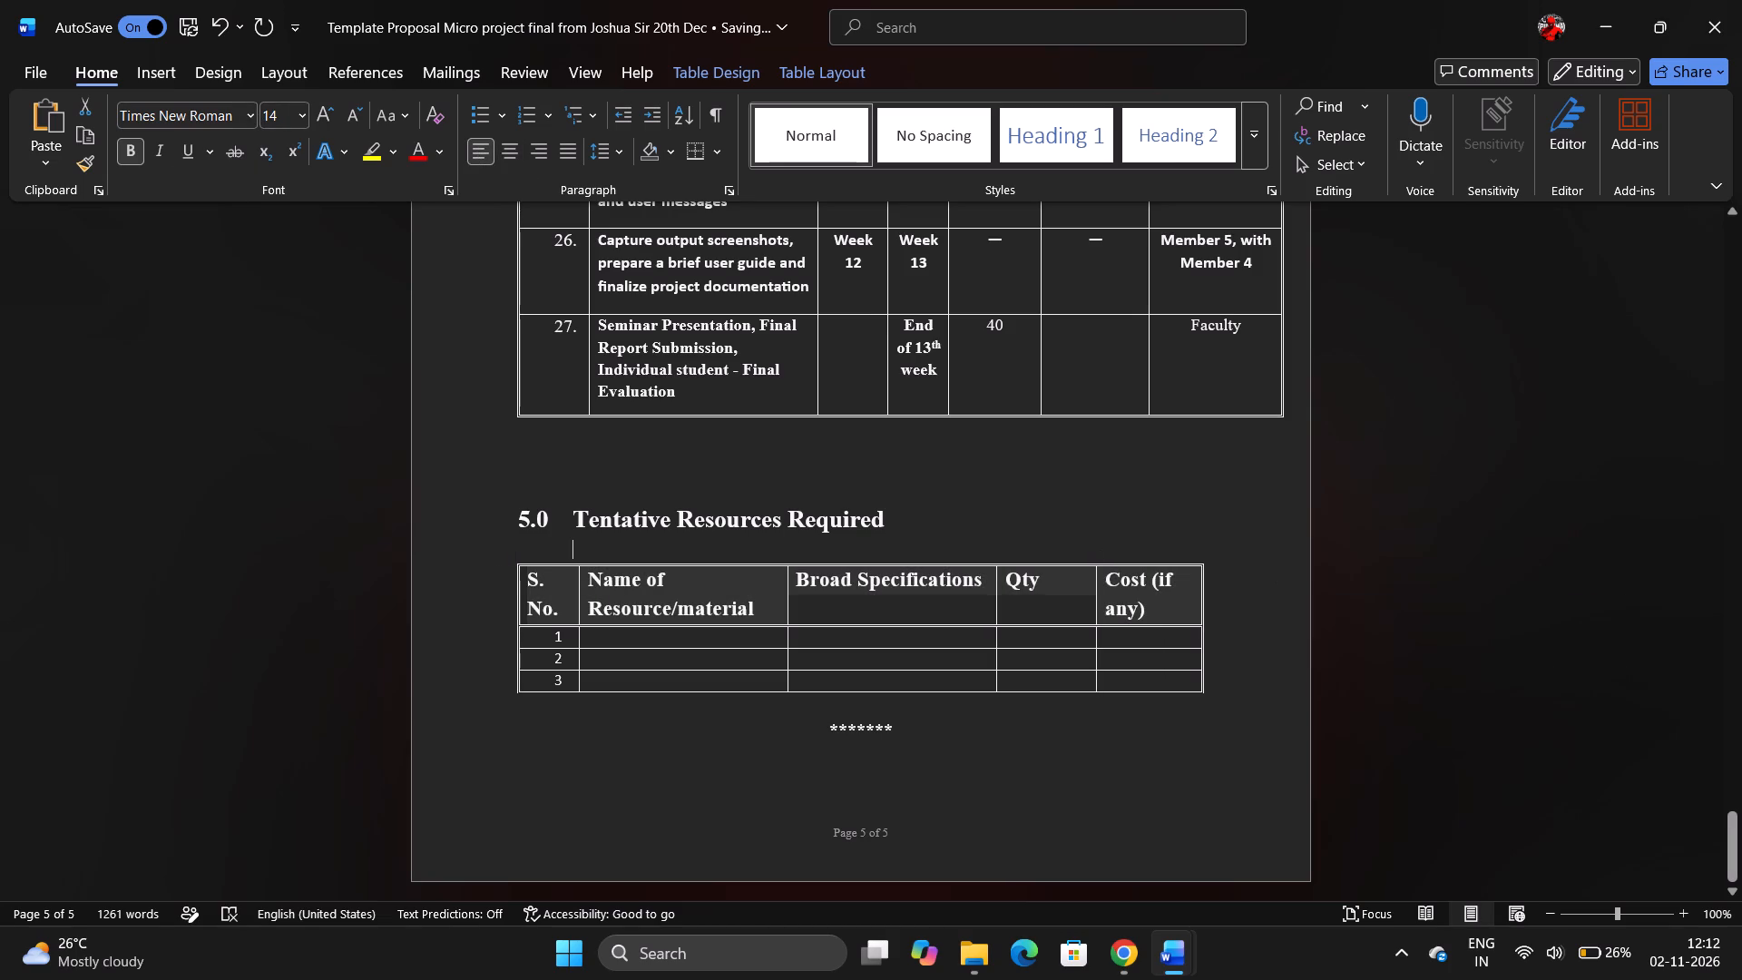
# Widen the S. No. and Cost (if any) columns of the resources table so each header fits on one line.
pyautogui.click(578, 596)
pyautogui.doubleClick(578, 596)
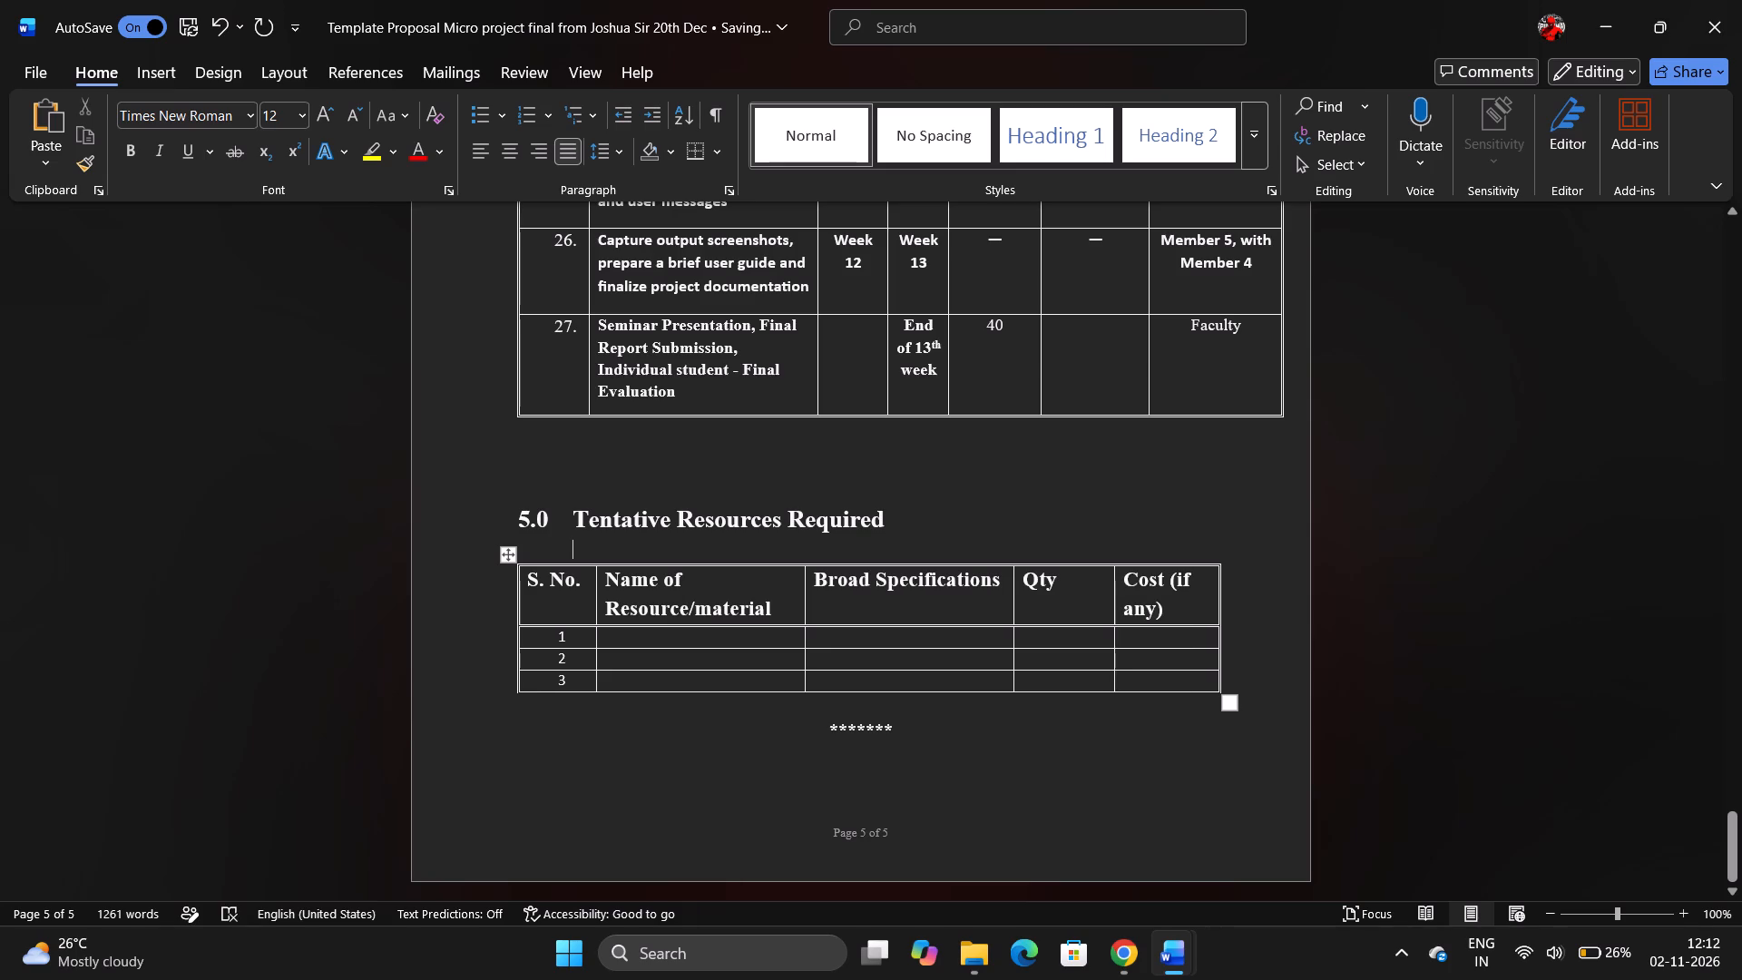
pyautogui.doubleClick(1220, 582)
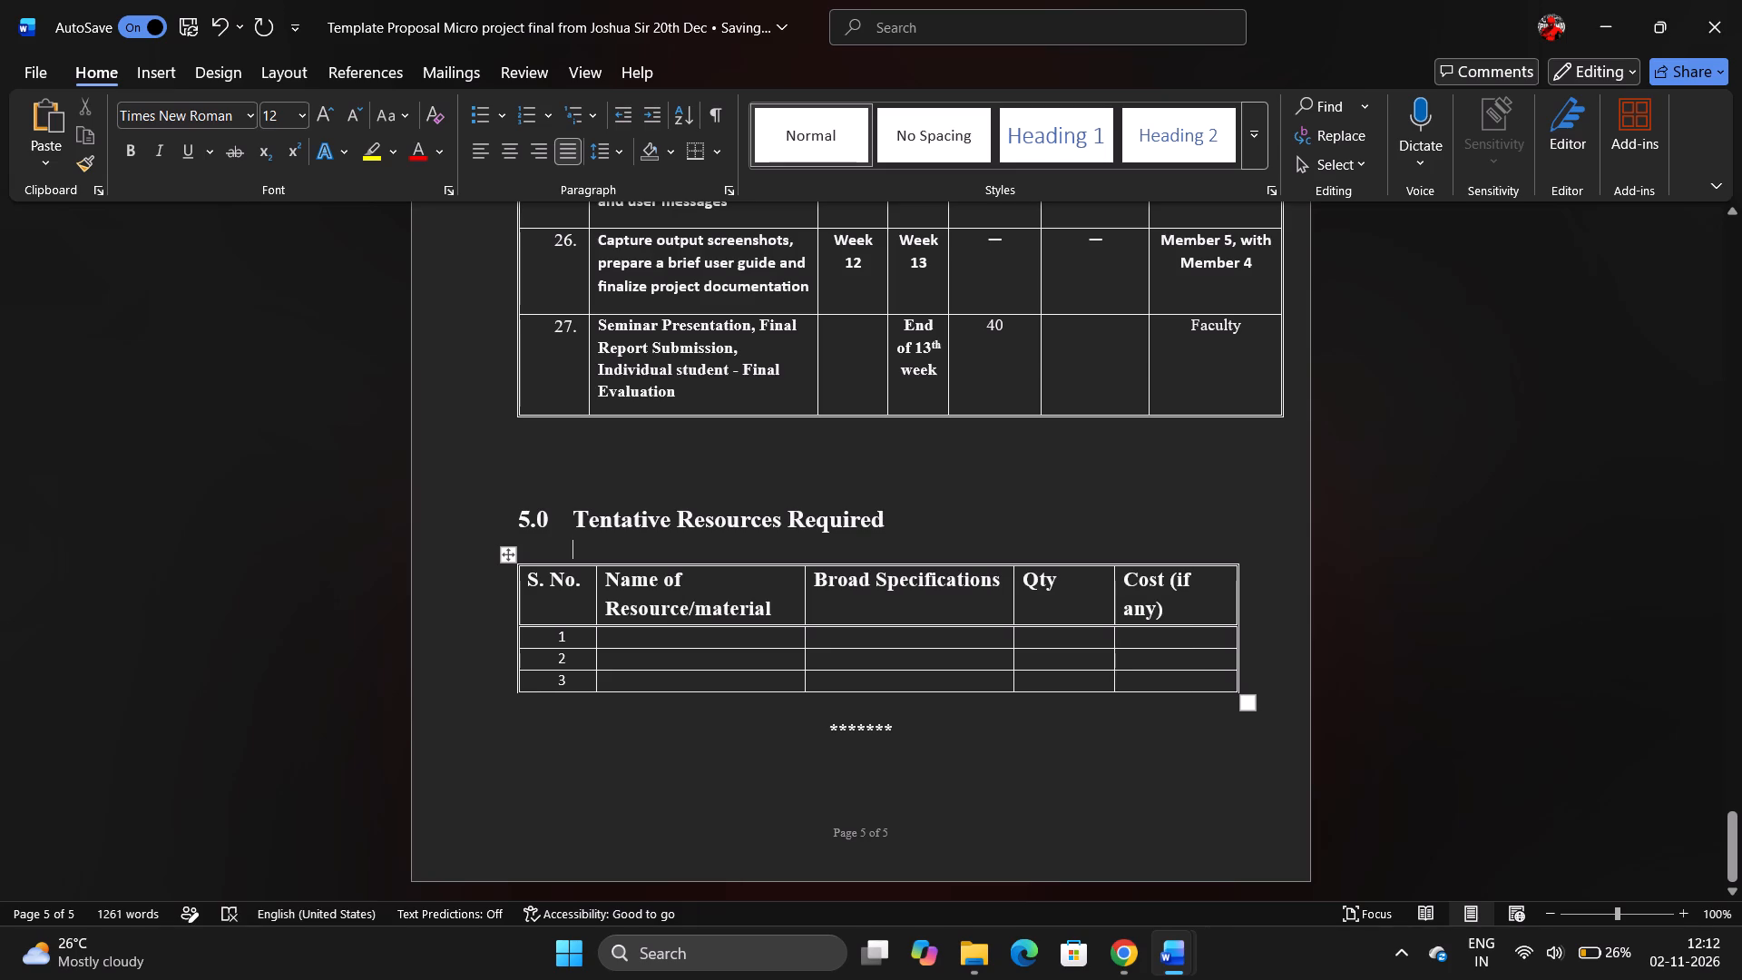
pyautogui.doubleClick(1238, 582)
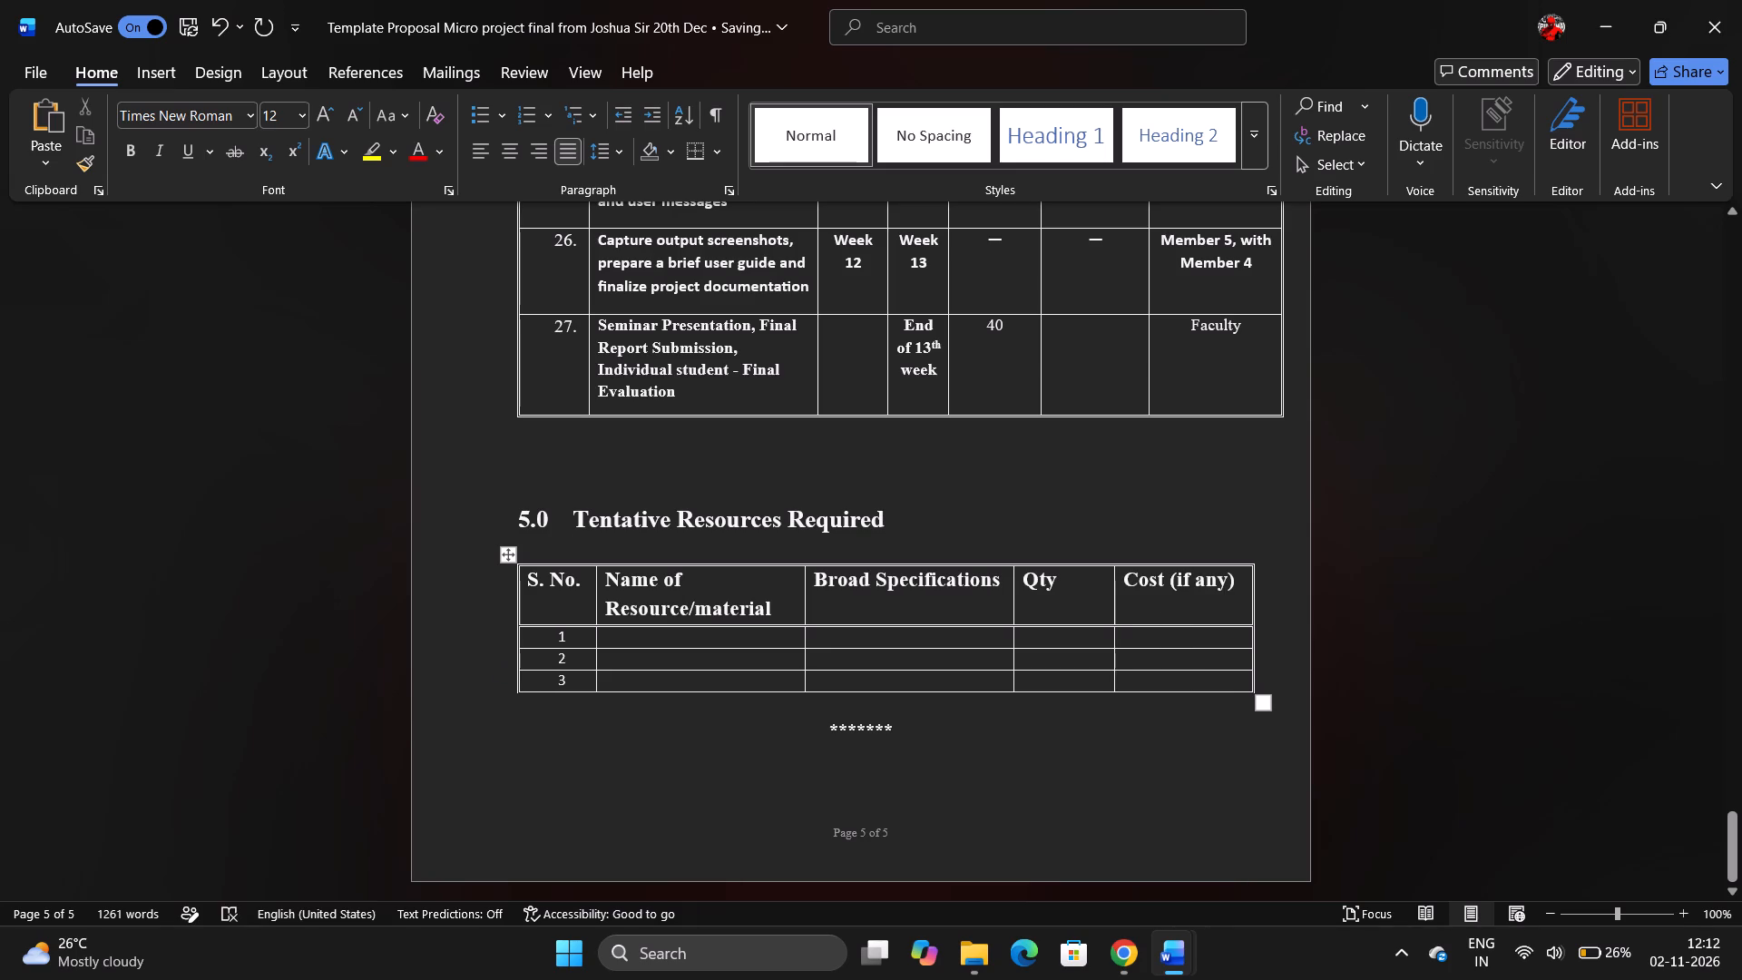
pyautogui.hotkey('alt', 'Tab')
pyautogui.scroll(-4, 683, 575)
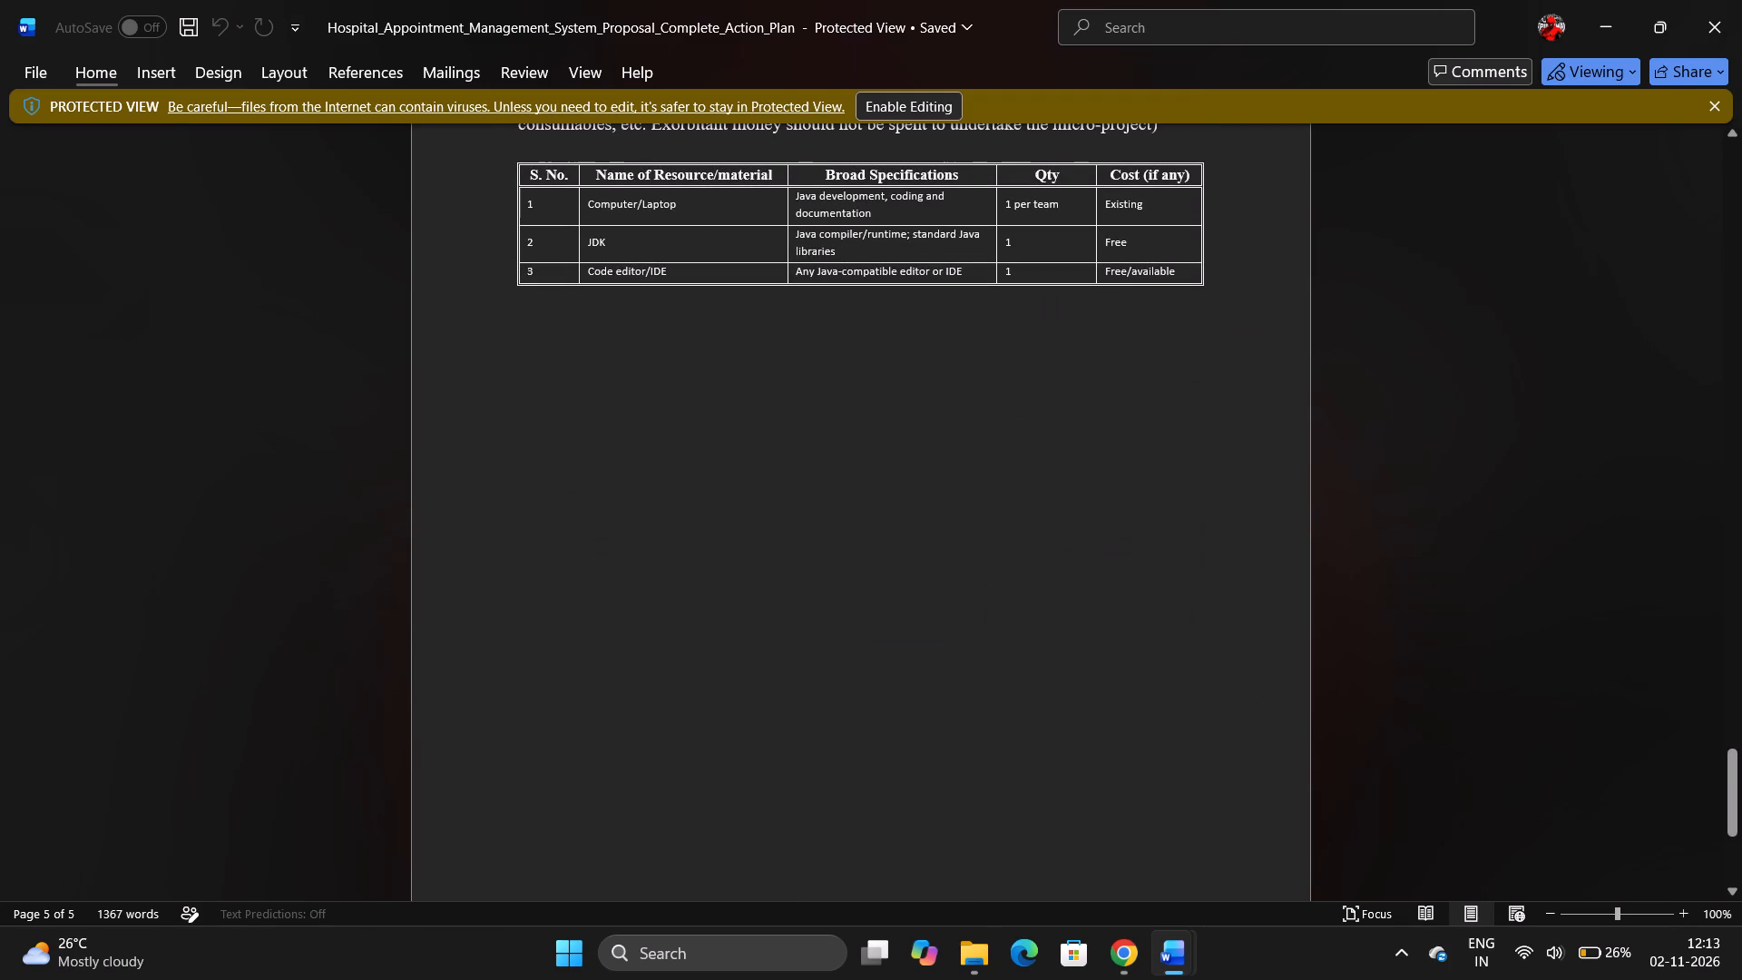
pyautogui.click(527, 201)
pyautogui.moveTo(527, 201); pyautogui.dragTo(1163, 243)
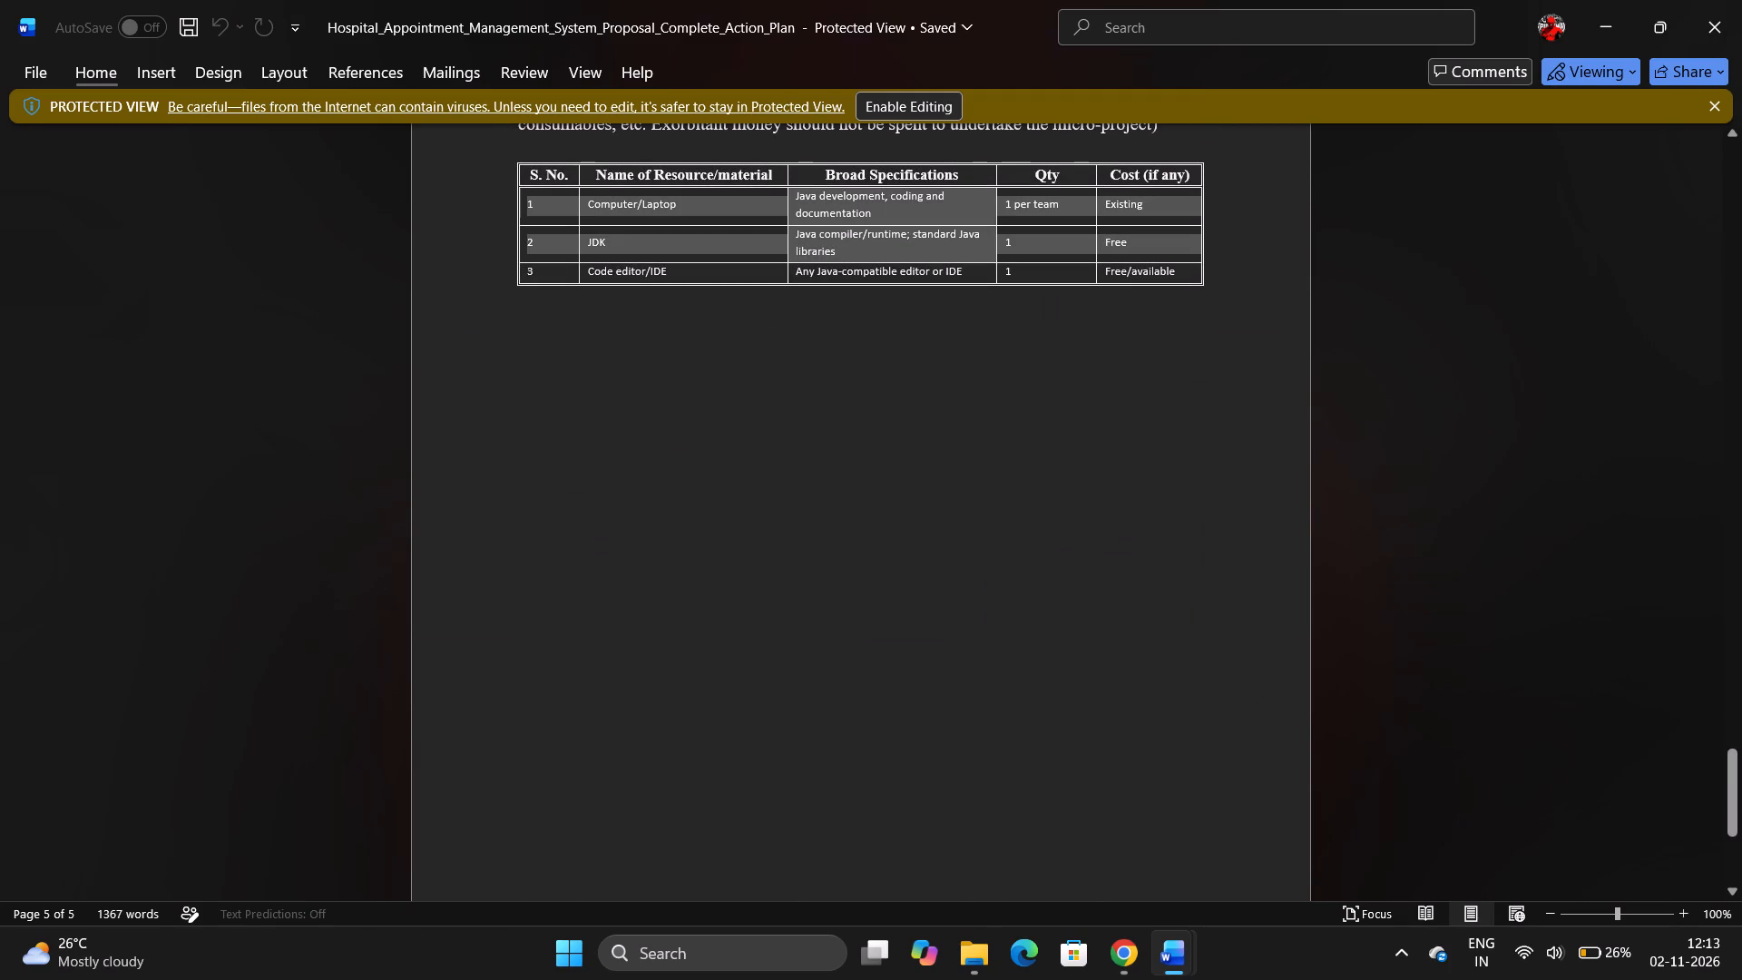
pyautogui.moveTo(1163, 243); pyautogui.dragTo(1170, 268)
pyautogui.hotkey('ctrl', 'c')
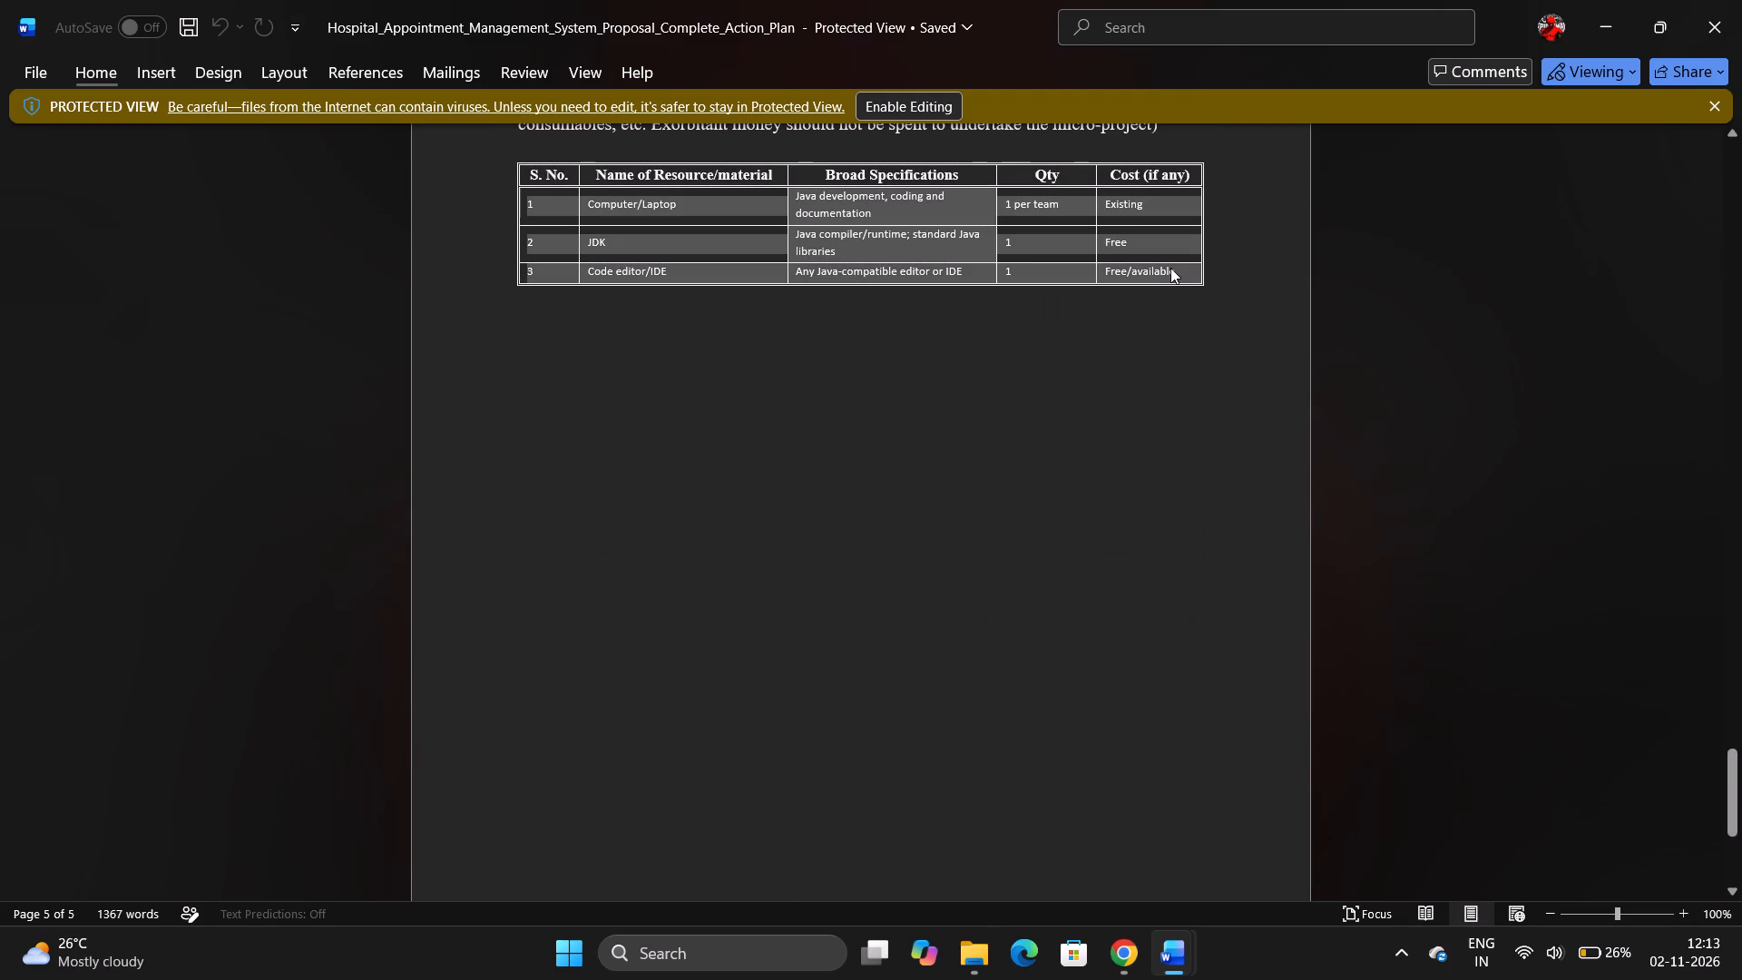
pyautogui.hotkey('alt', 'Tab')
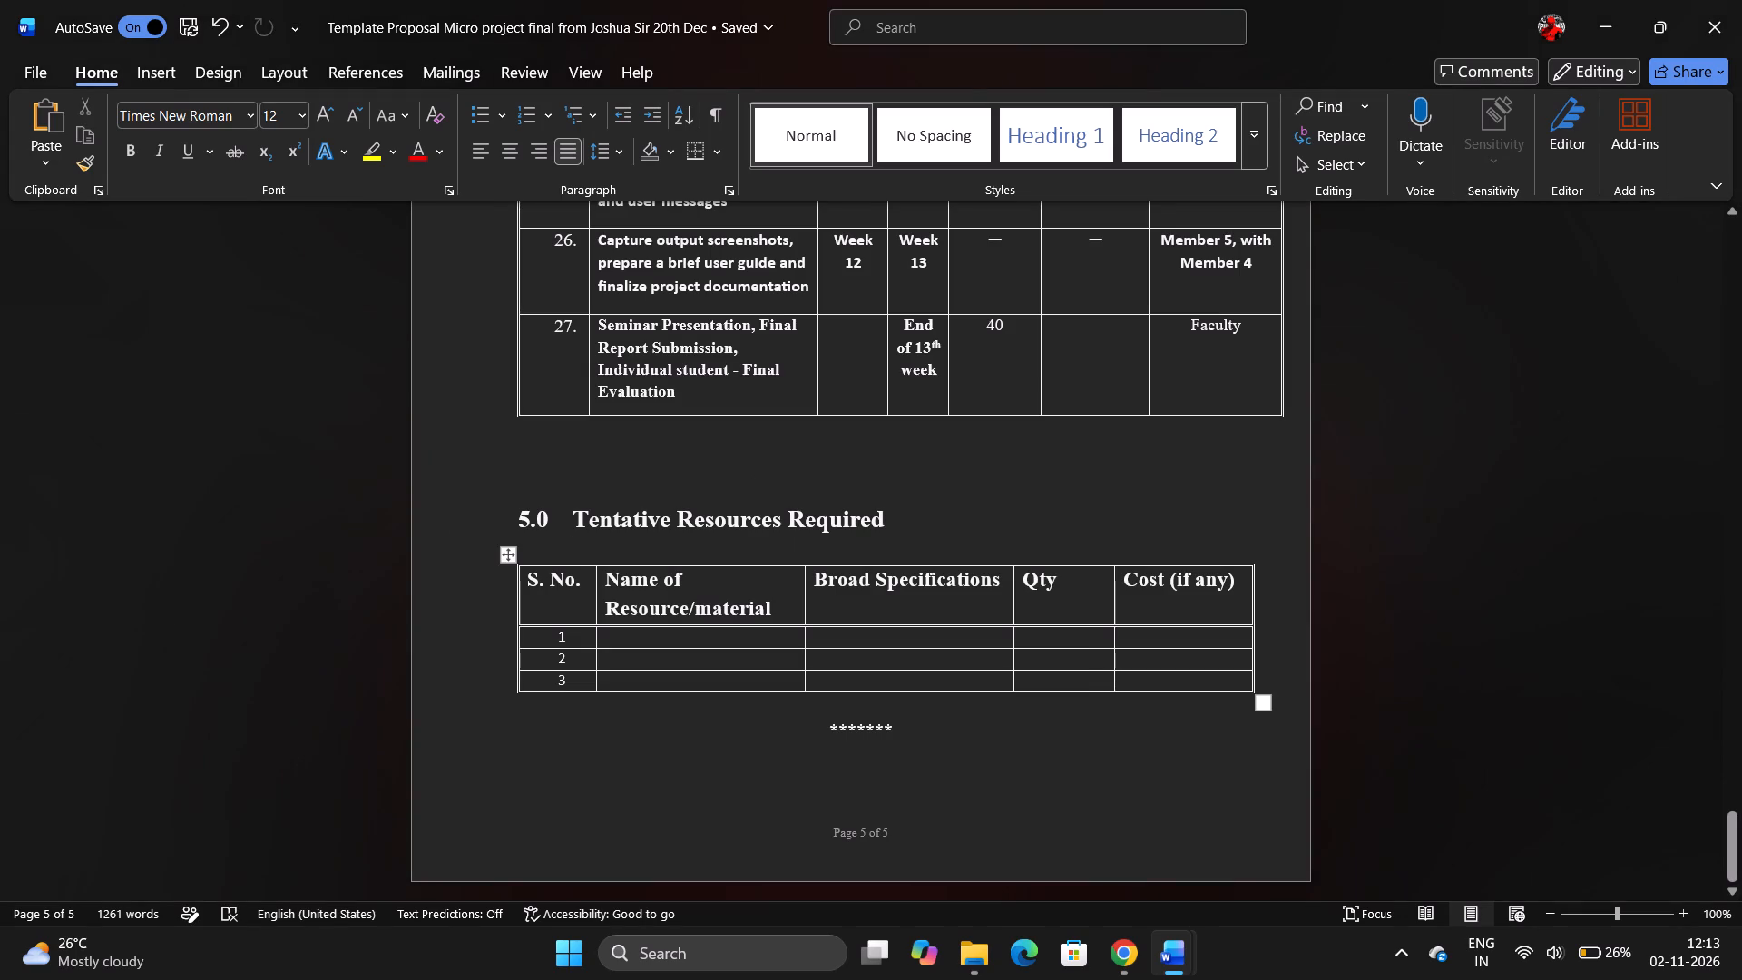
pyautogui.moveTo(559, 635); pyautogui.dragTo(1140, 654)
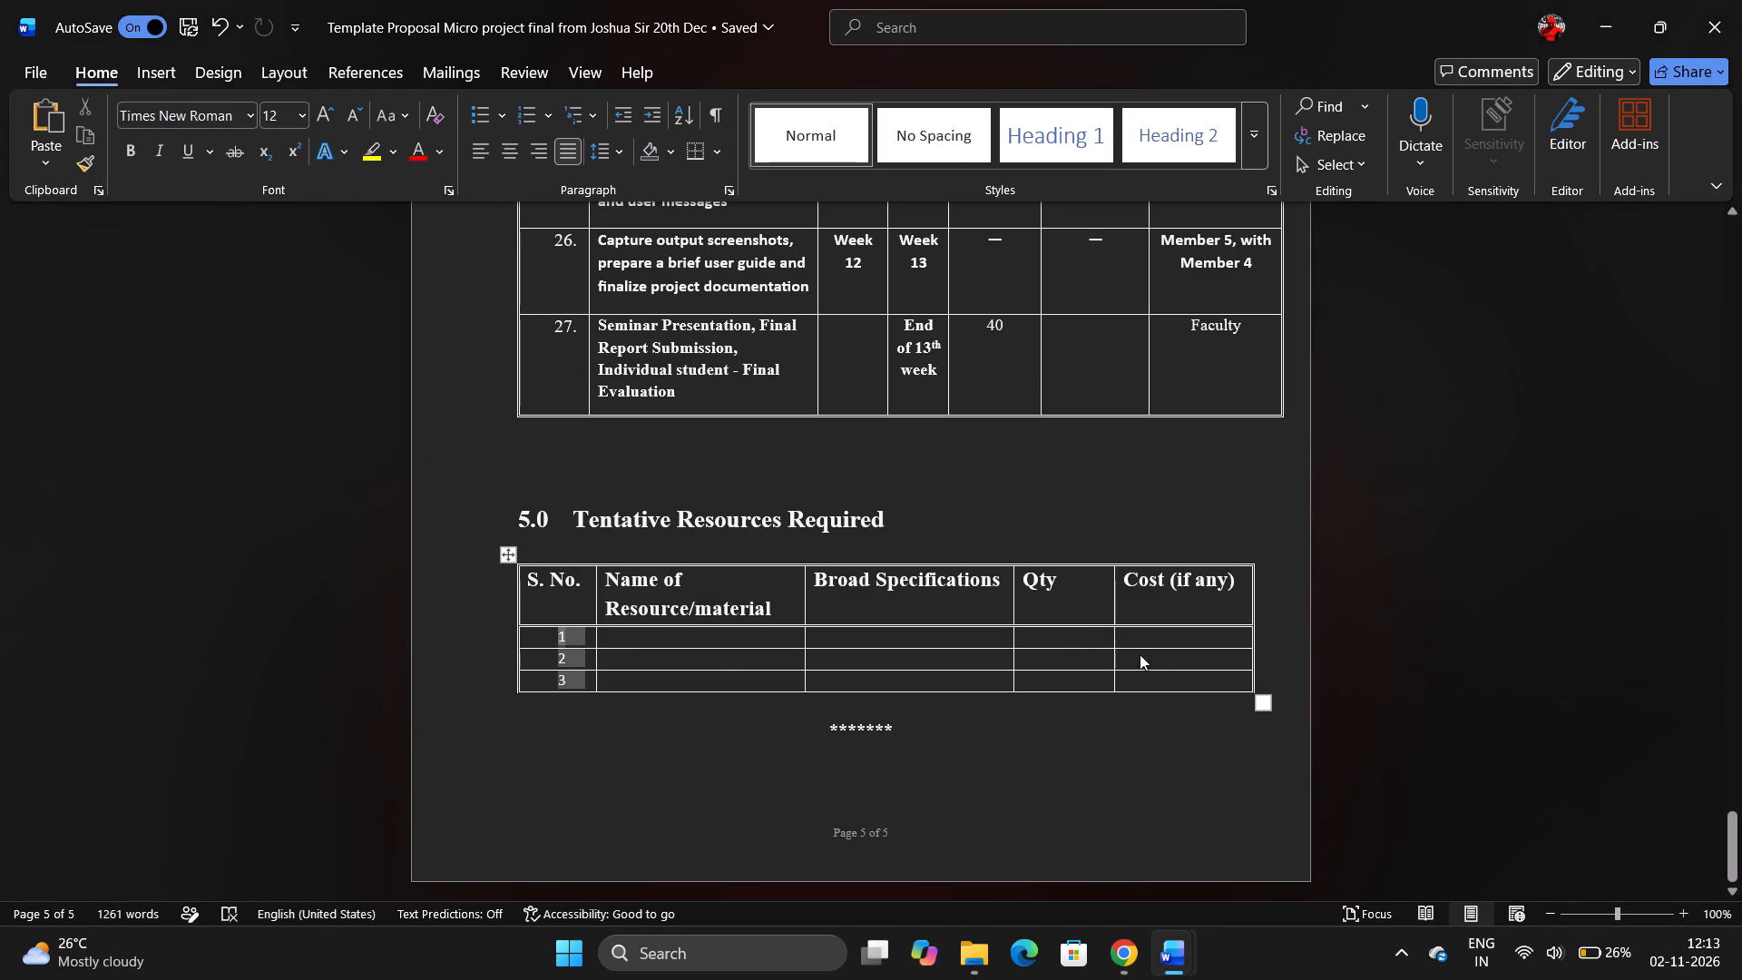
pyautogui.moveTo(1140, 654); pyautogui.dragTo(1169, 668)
# Copy the three resource rows without their serial numbers from the Hospital Appointment proposal into the matching empty cells of the template's table.
pyautogui.hotkey('alt', 'Tab')
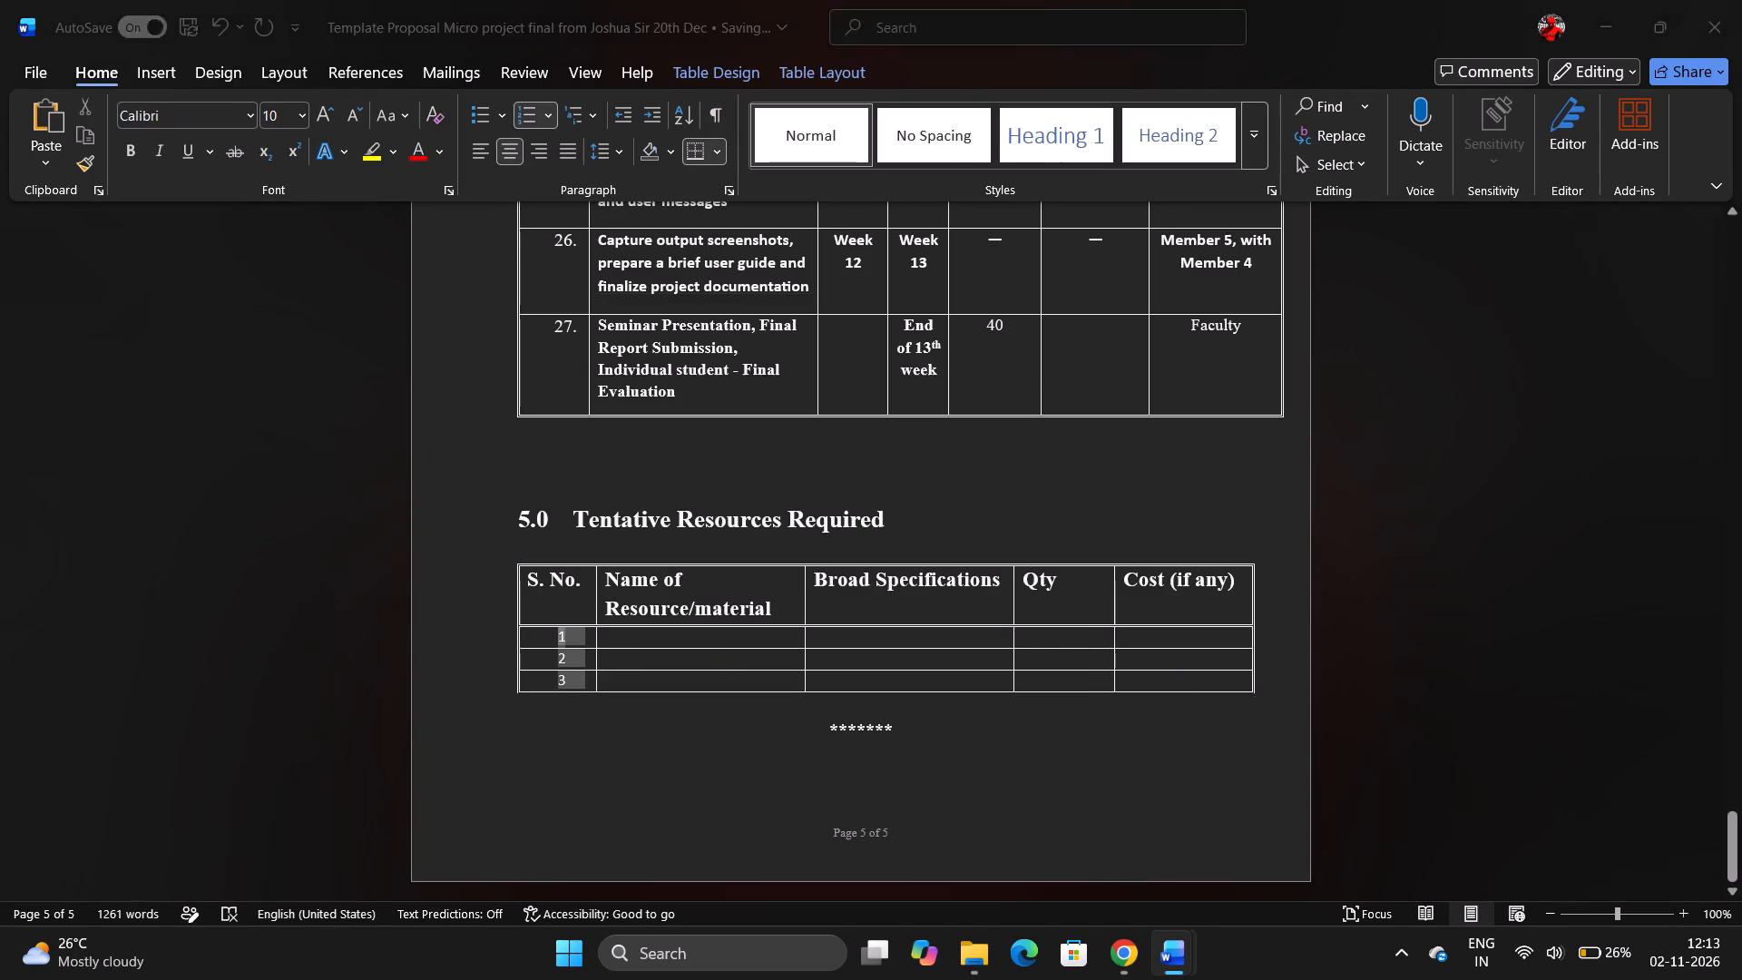
pyautogui.click(587, 203)
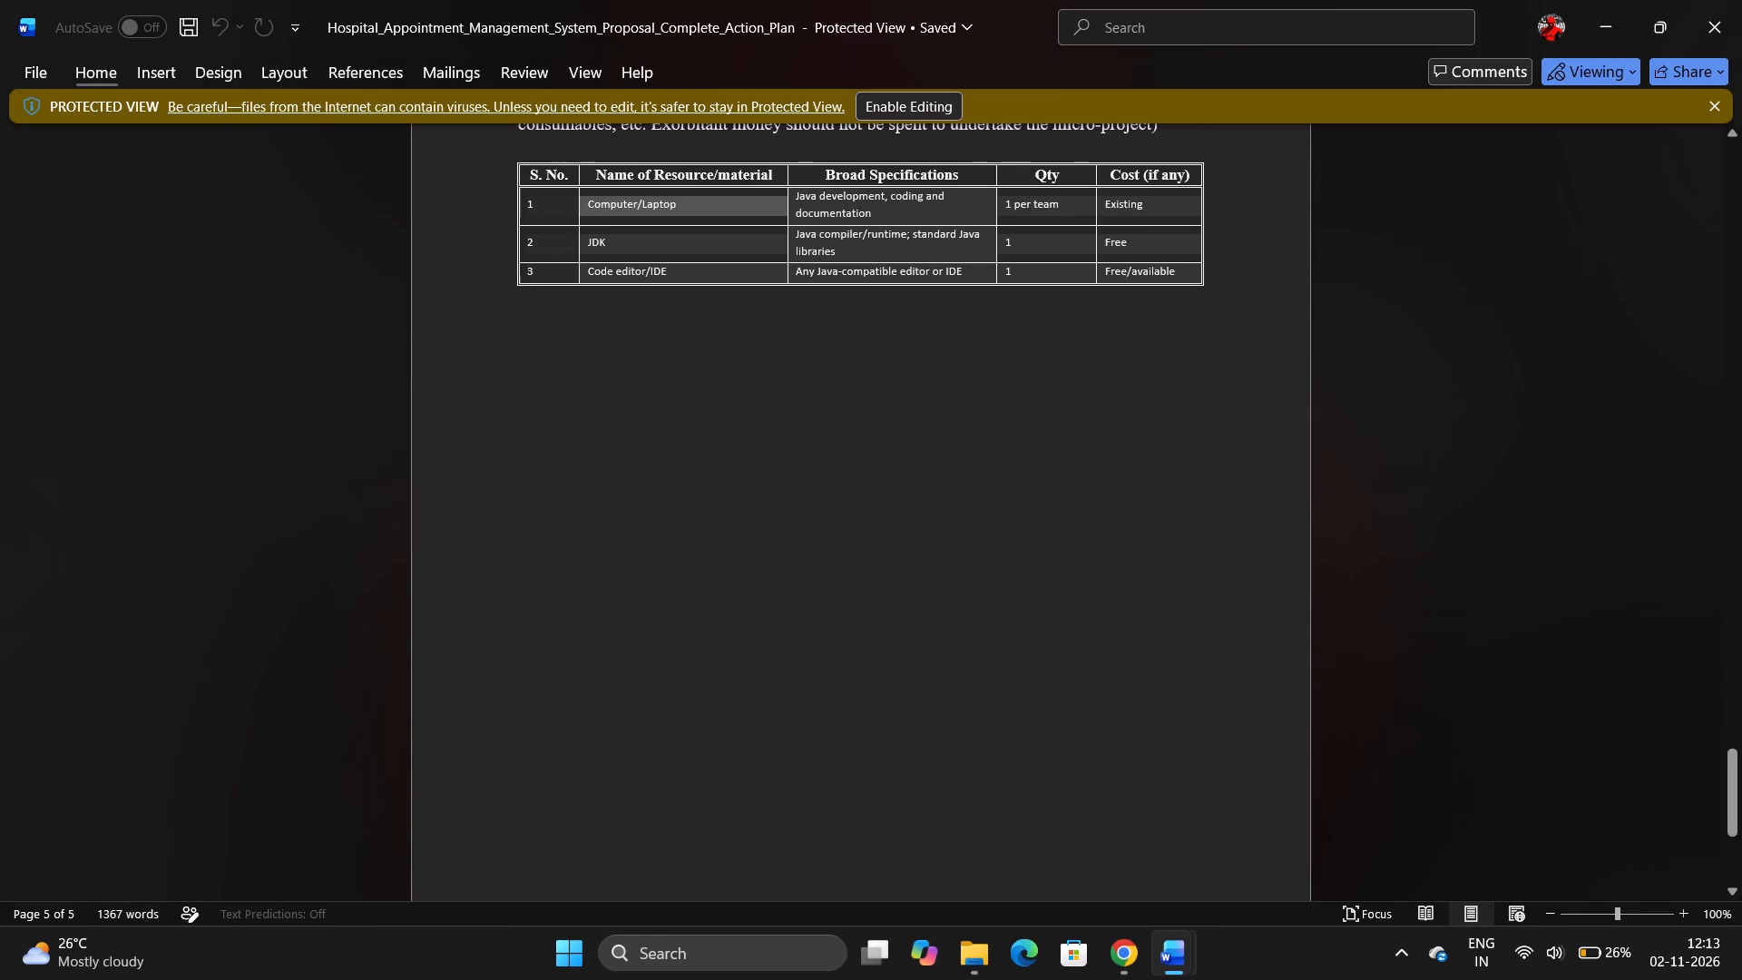
pyautogui.click(587, 203)
pyautogui.click(592, 203)
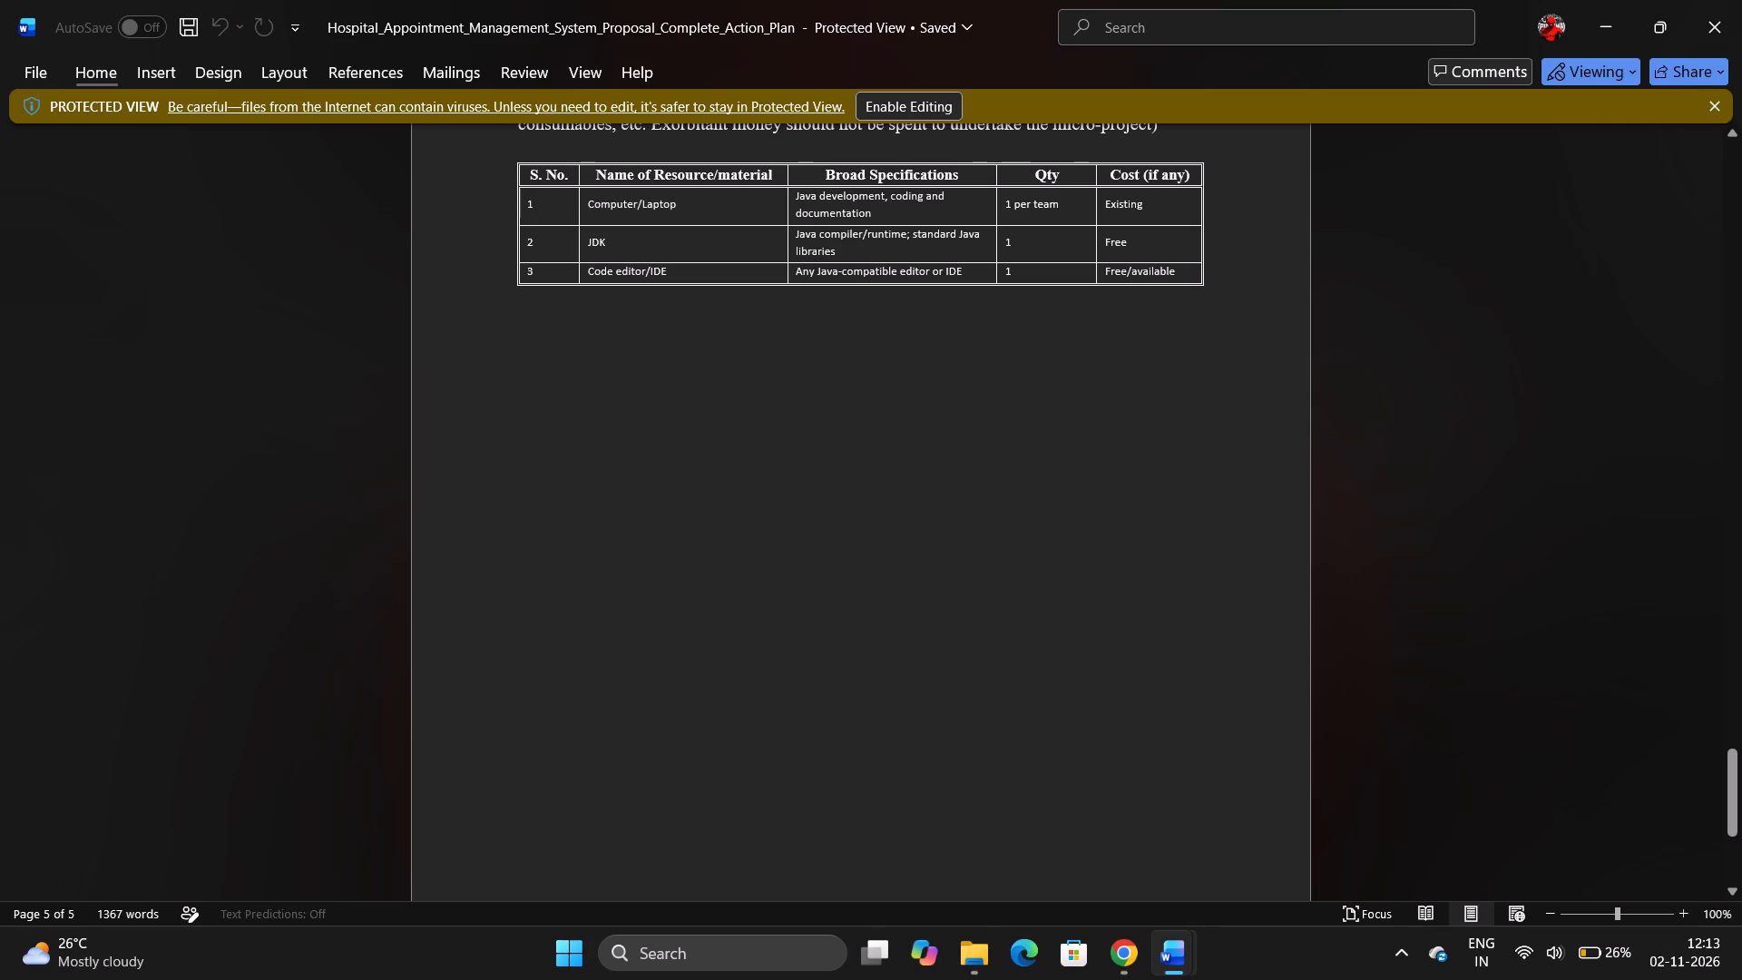
pyautogui.click(589, 201)
pyautogui.moveTo(589, 201); pyautogui.dragTo(1182, 276)
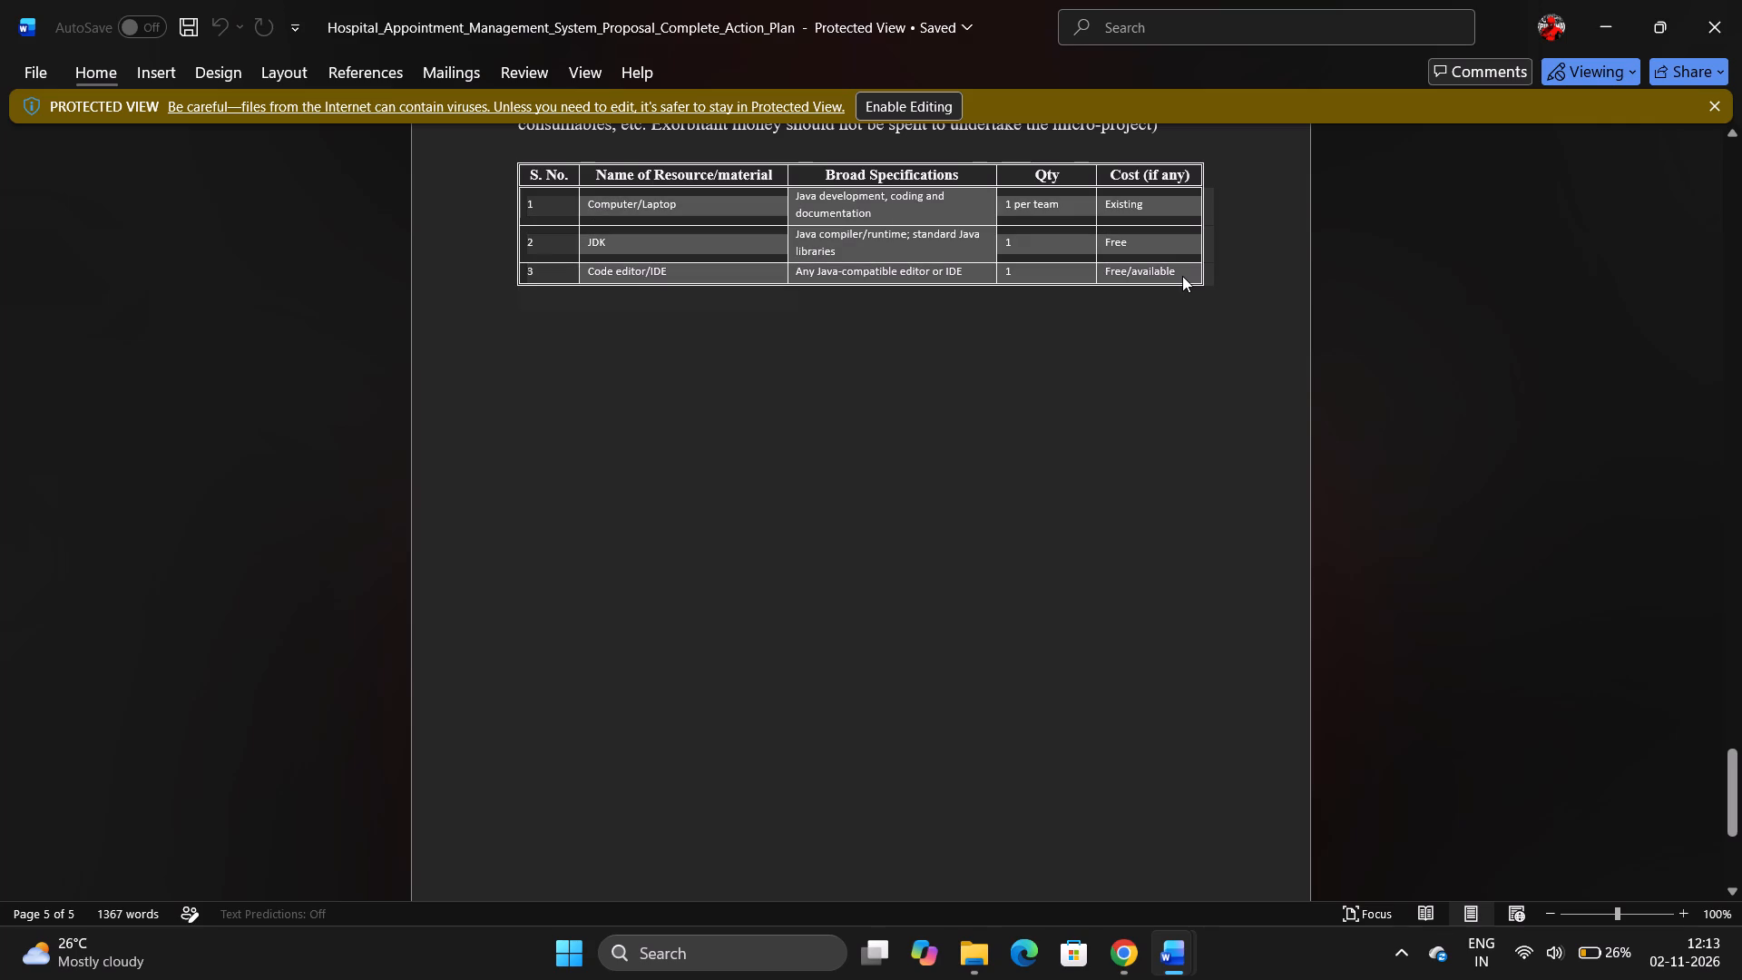
pyautogui.hotkey('ctrl', 'c')
pyautogui.hotkey('alt', 'Tab')
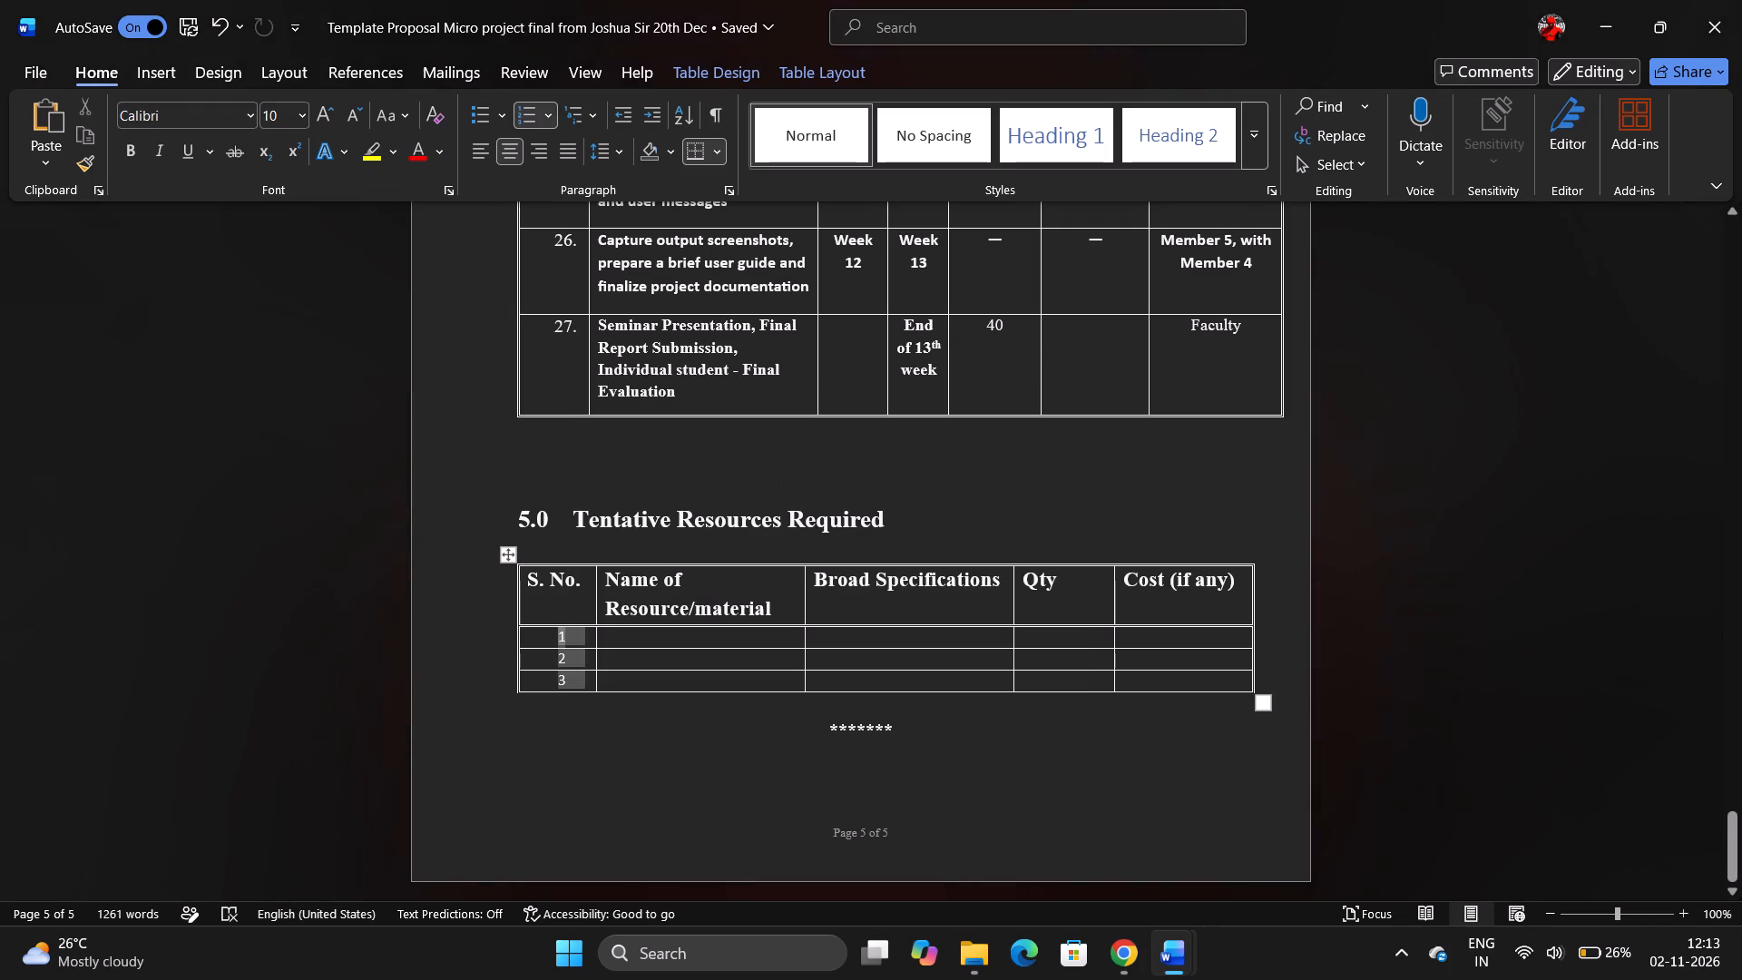
pyautogui.click(646, 637)
pyautogui.moveTo(646, 637); pyautogui.dragTo(1102, 650)
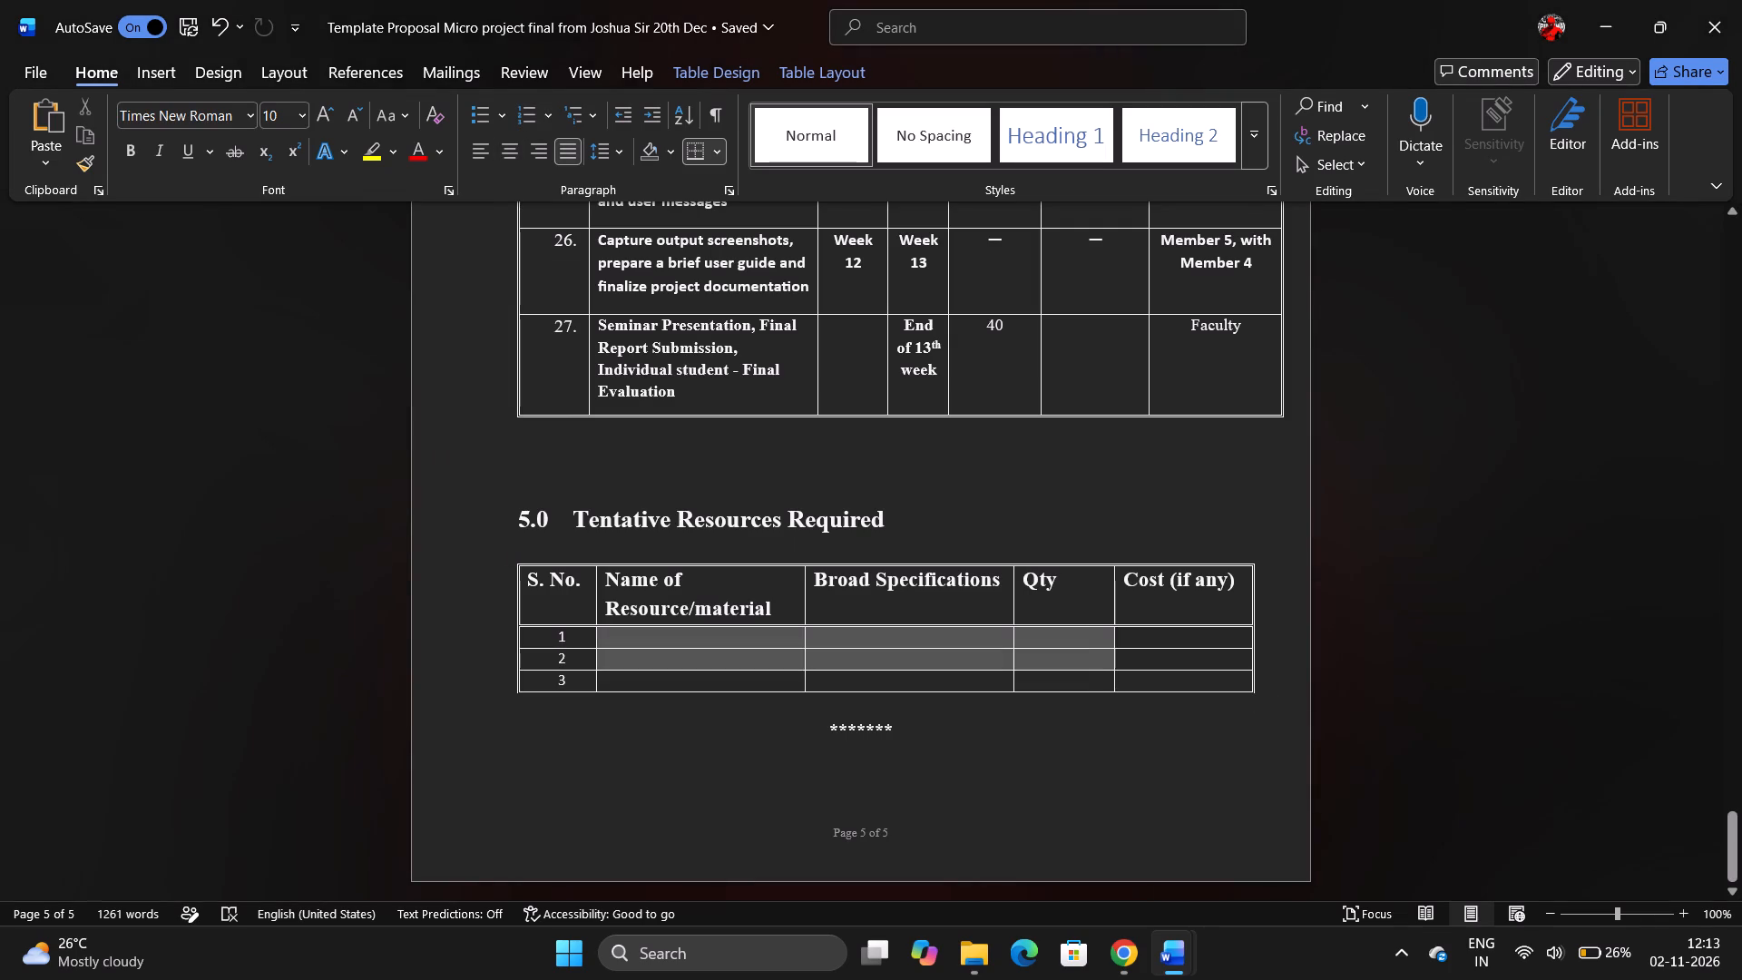
pyautogui.moveTo(1102, 650); pyautogui.dragTo(1171, 675)
pyautogui.hotkey('ctrl', 'v')
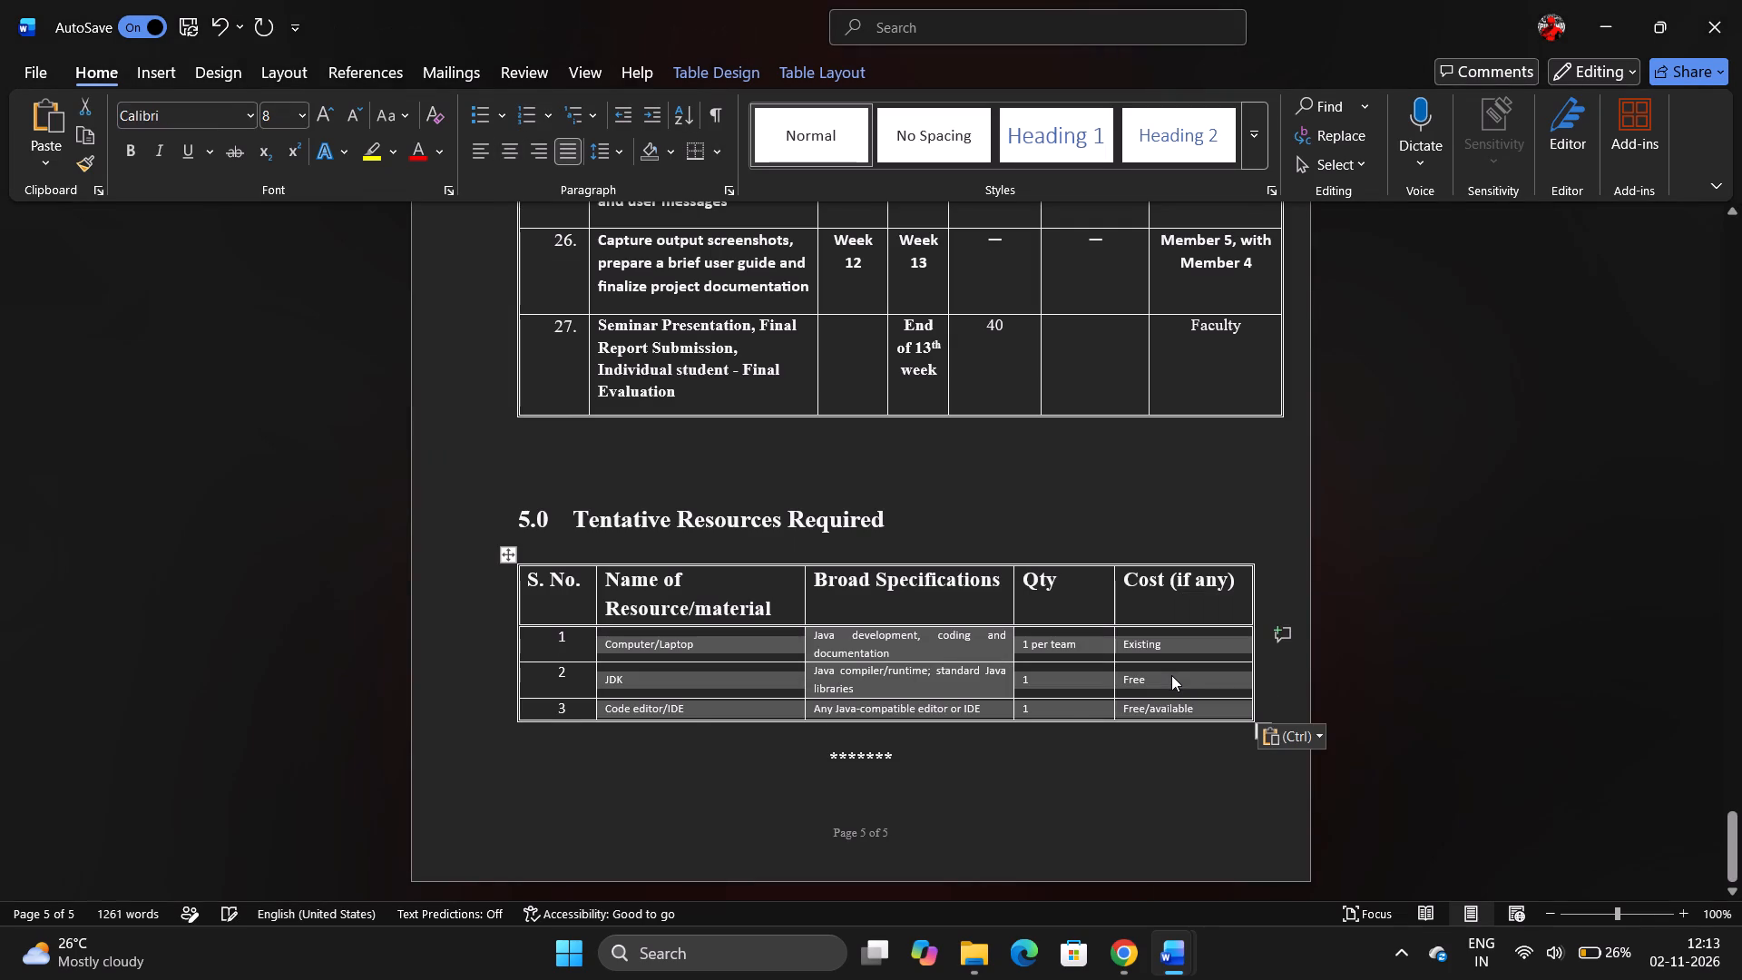
# Set the pasted resource entries to font size 11 and make them bold.
pyautogui.click(308, 113)
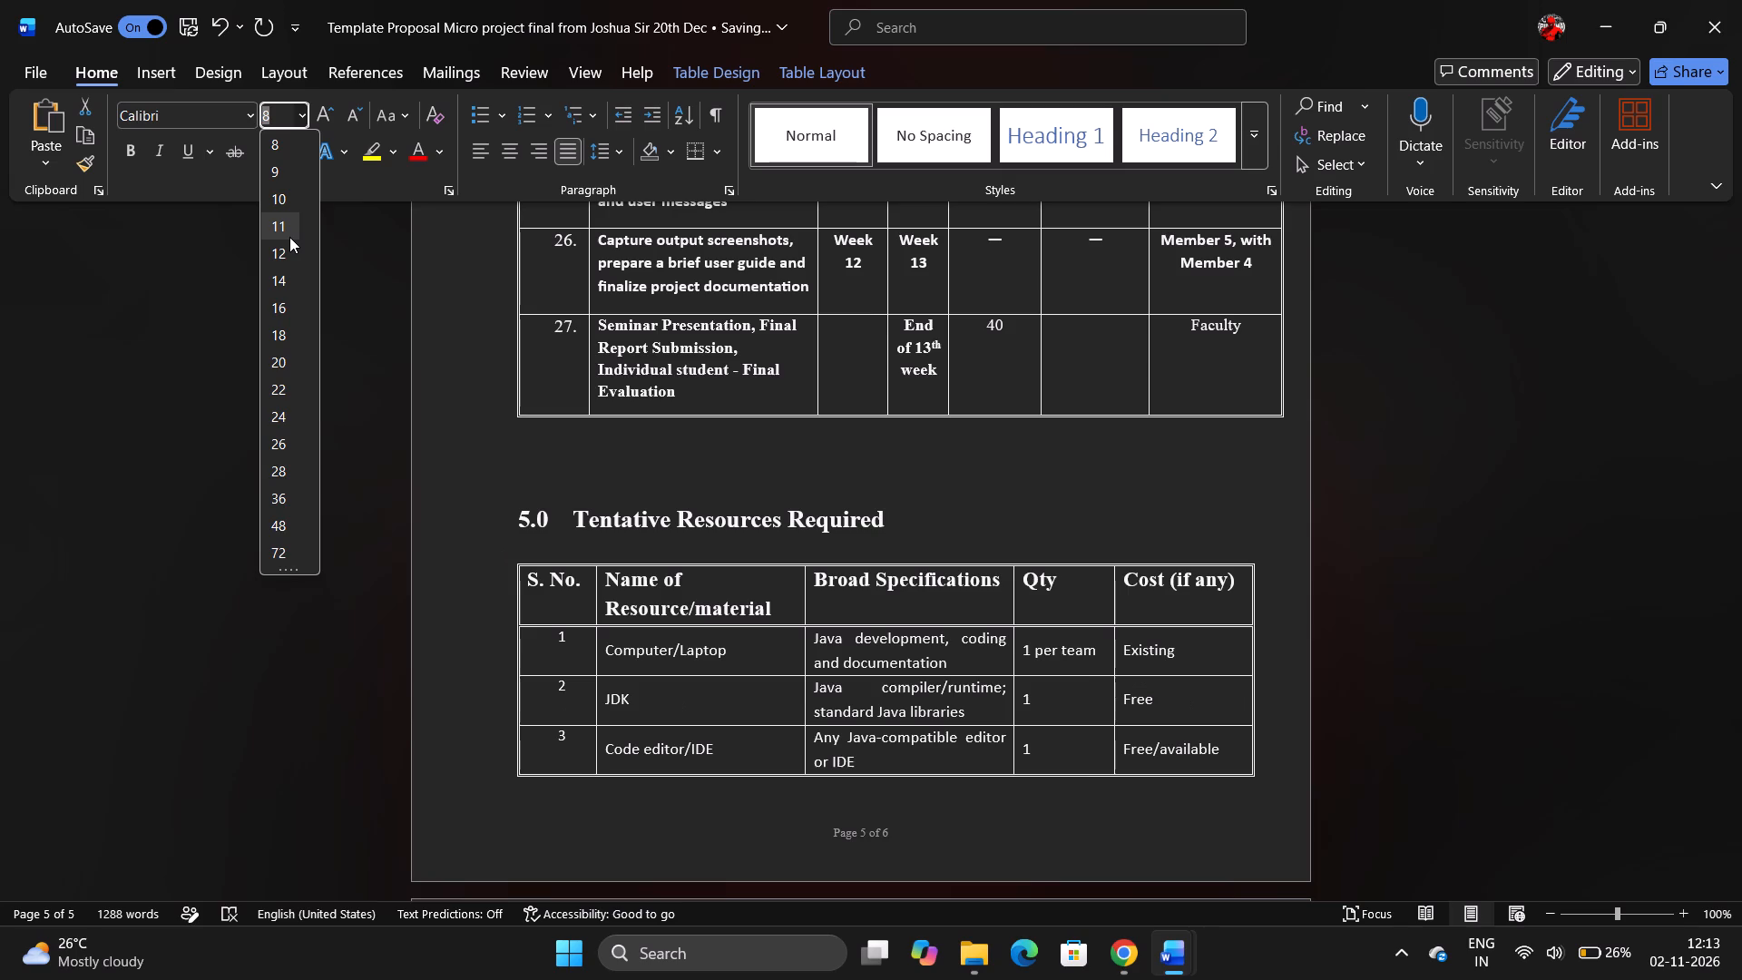
pyautogui.click(289, 237)
pyautogui.click(129, 145)
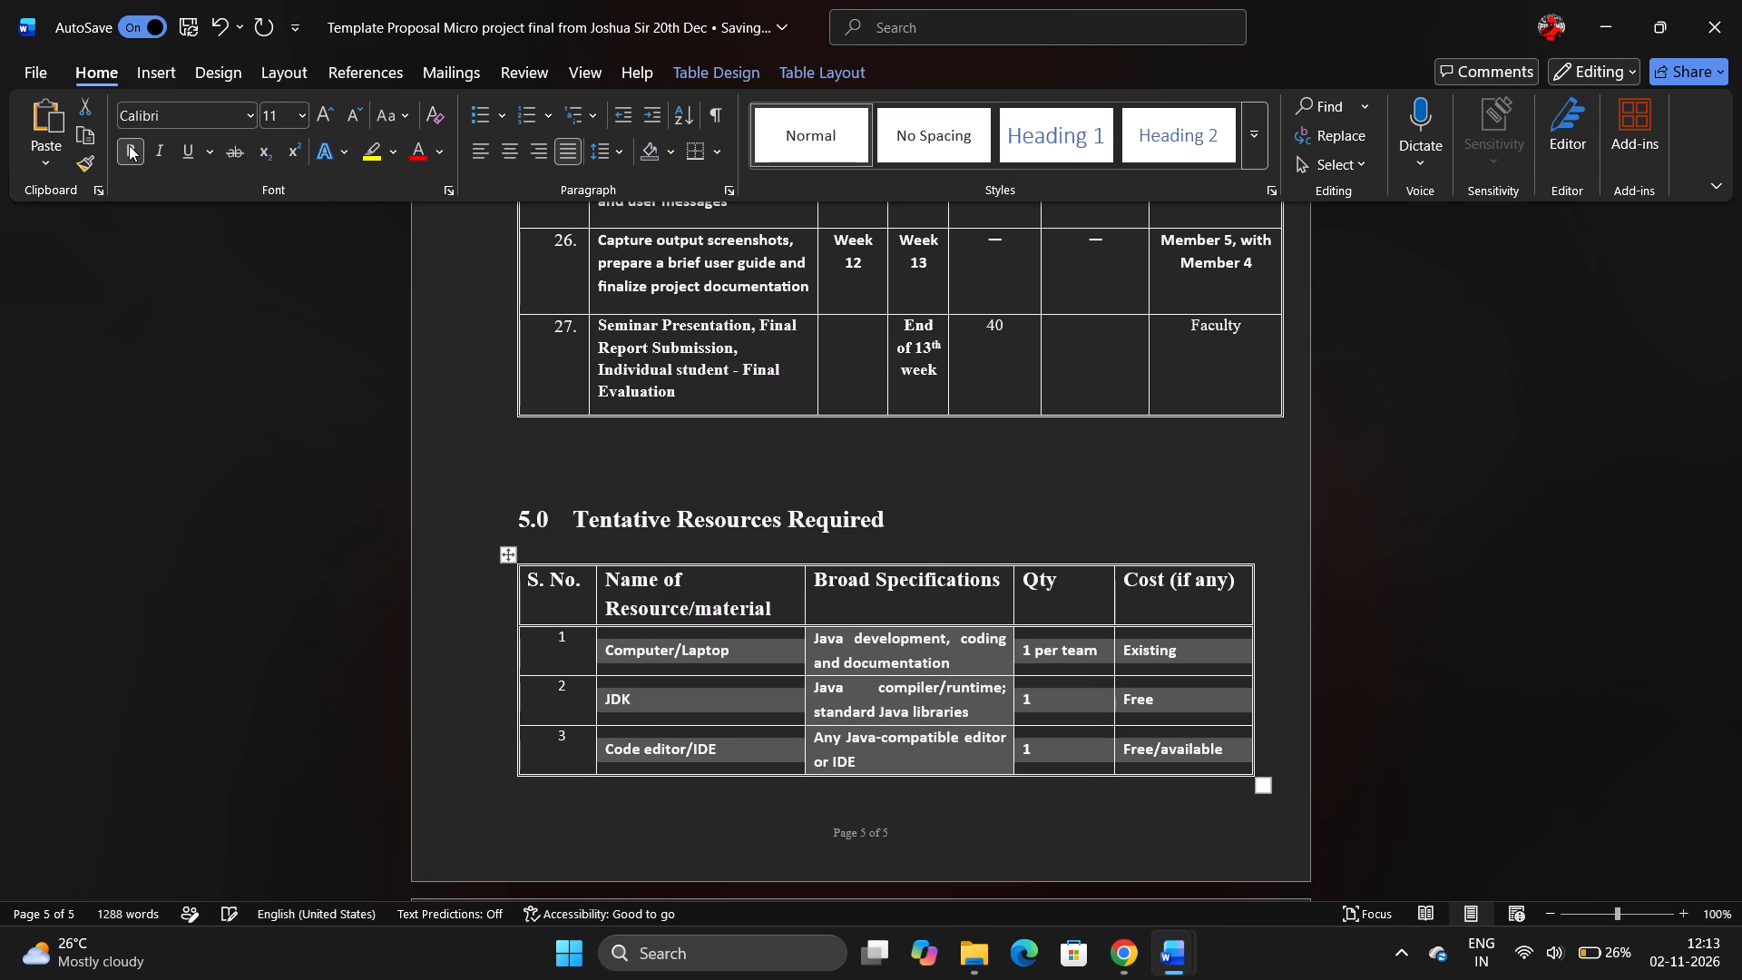
pyautogui.click(956, 495)
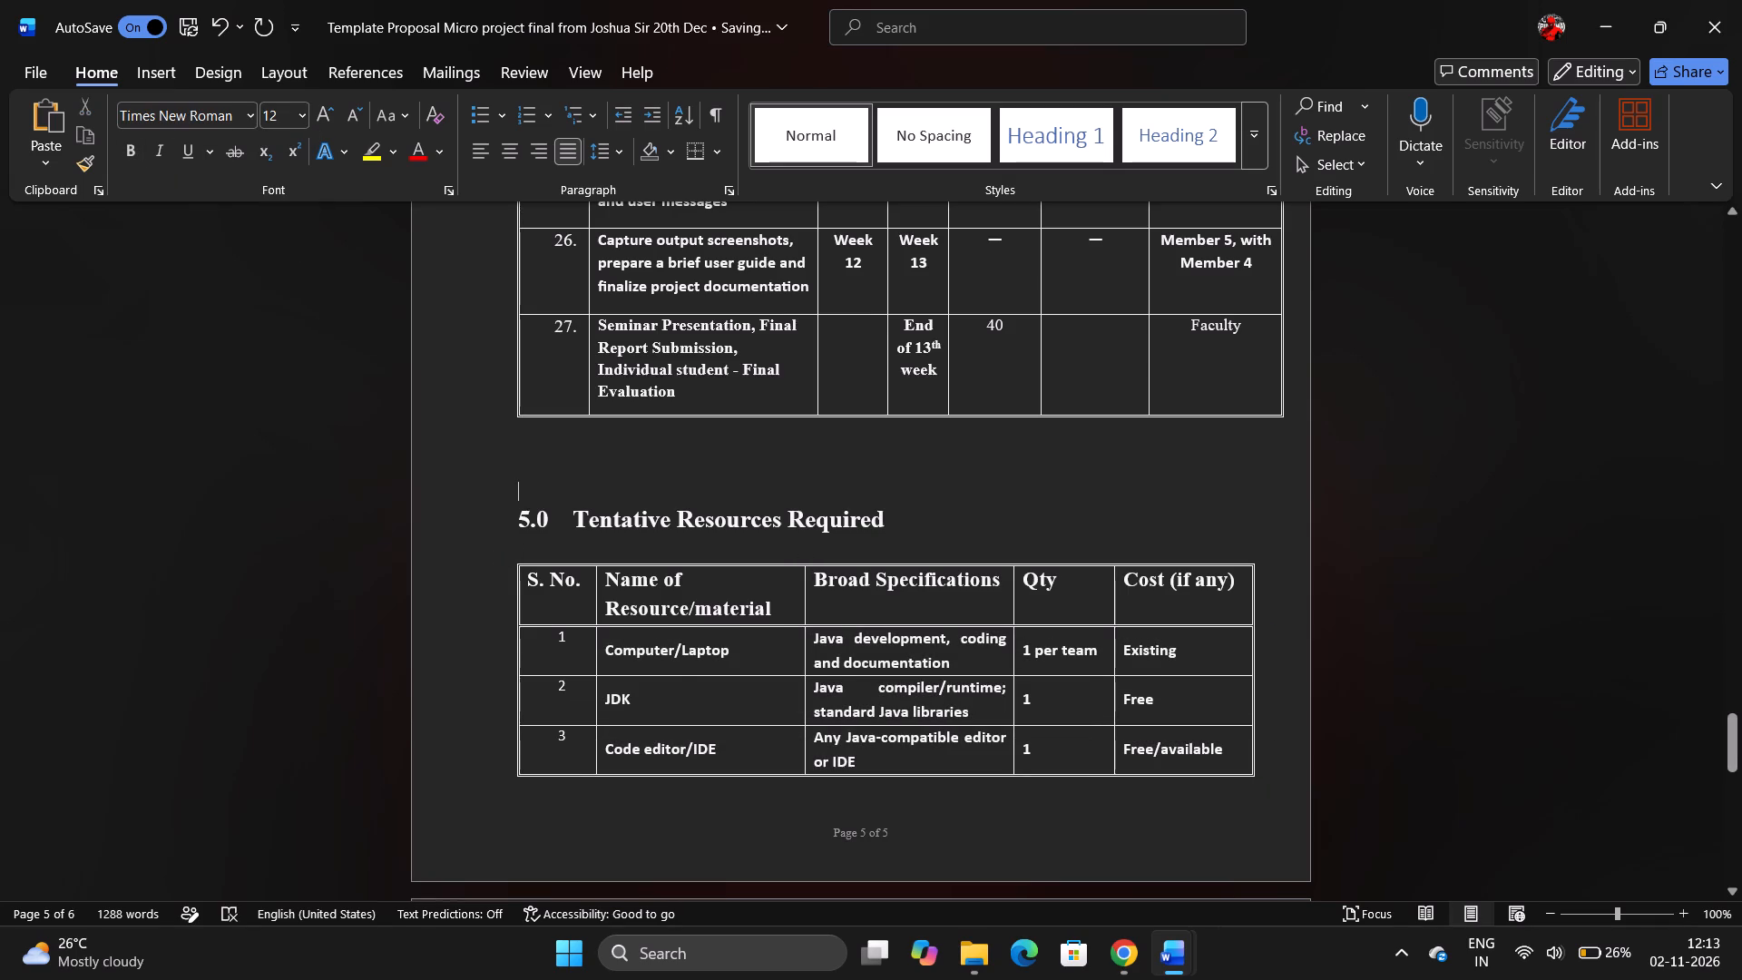
# Correct HospitalManager to "Hospital Manager" and ArrayList to "Array List" in item 3 of the Proposed Methodology.
pyautogui.scroll(10, 956, 495)
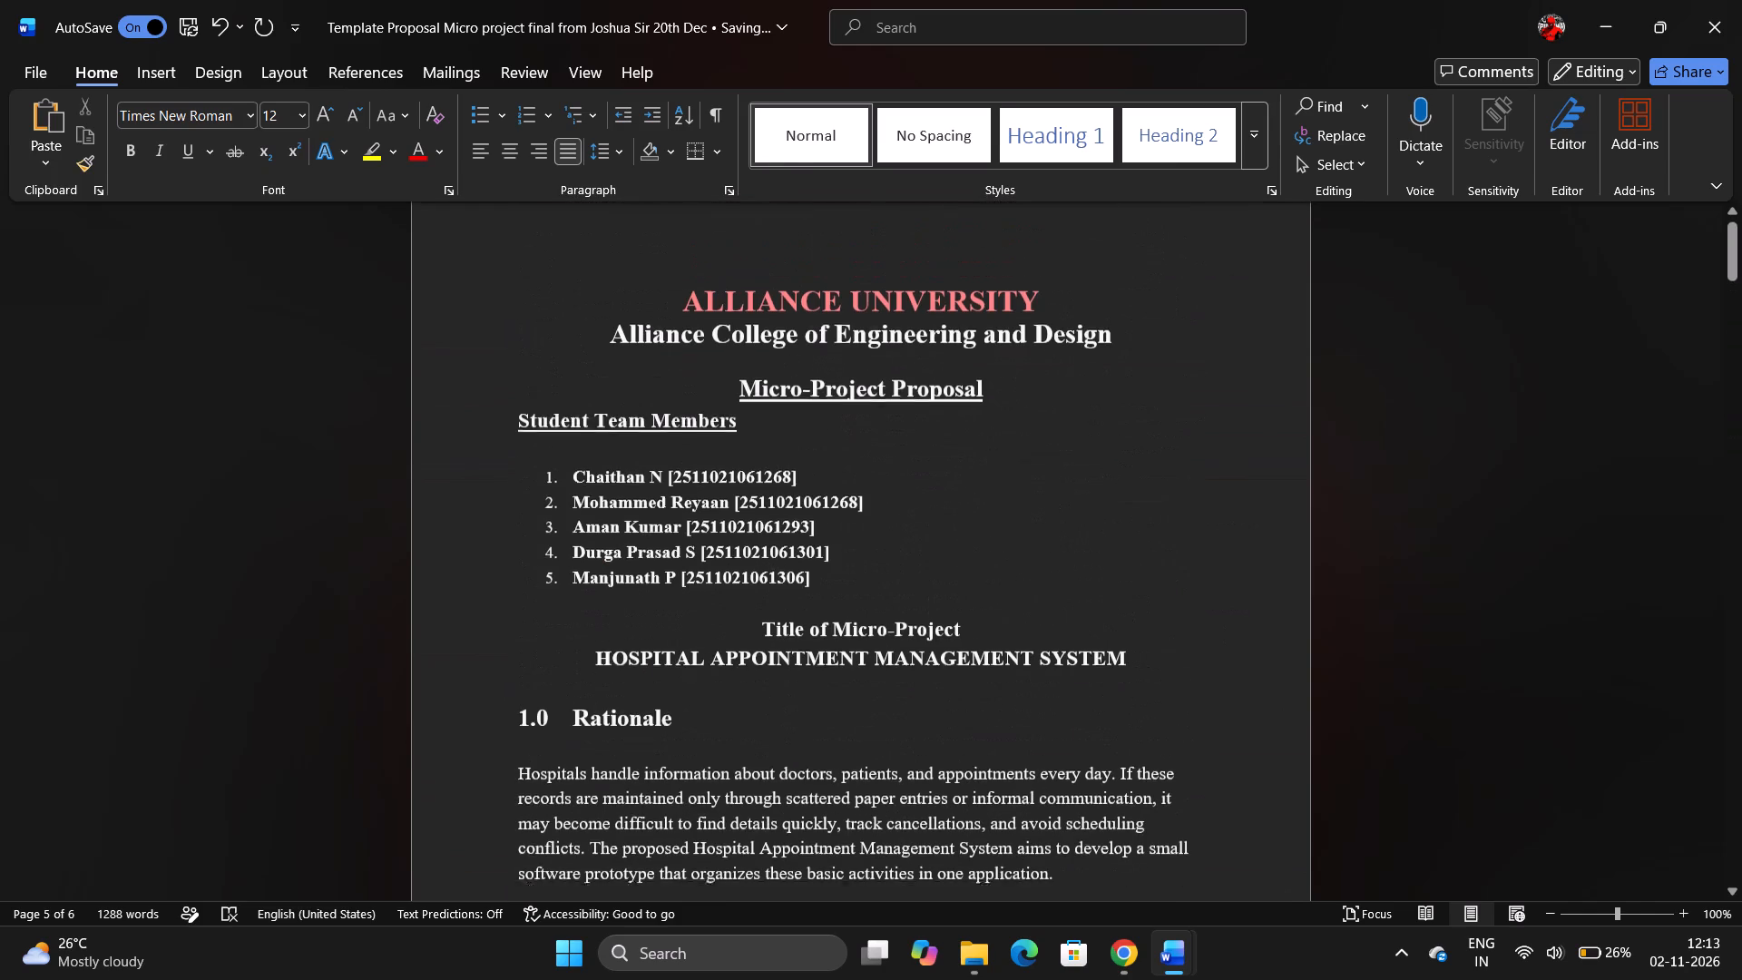
pyautogui.scroll(2, 956, 495)
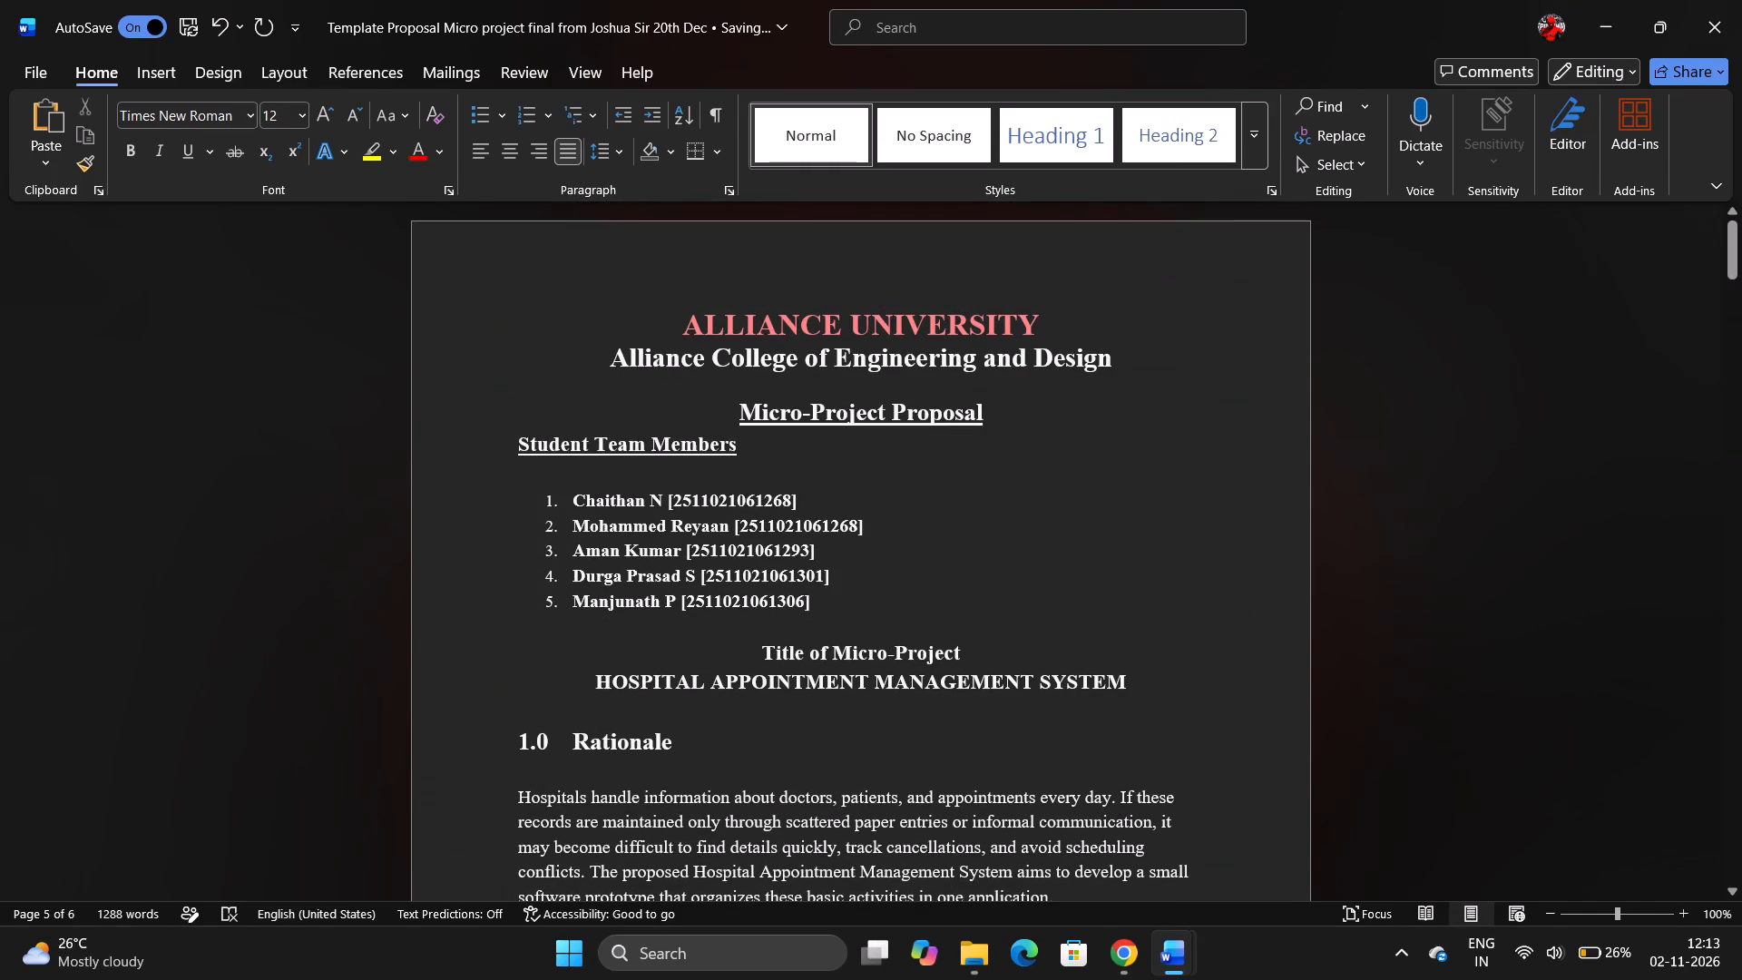
pyautogui.scroll(-4, 960, 517)
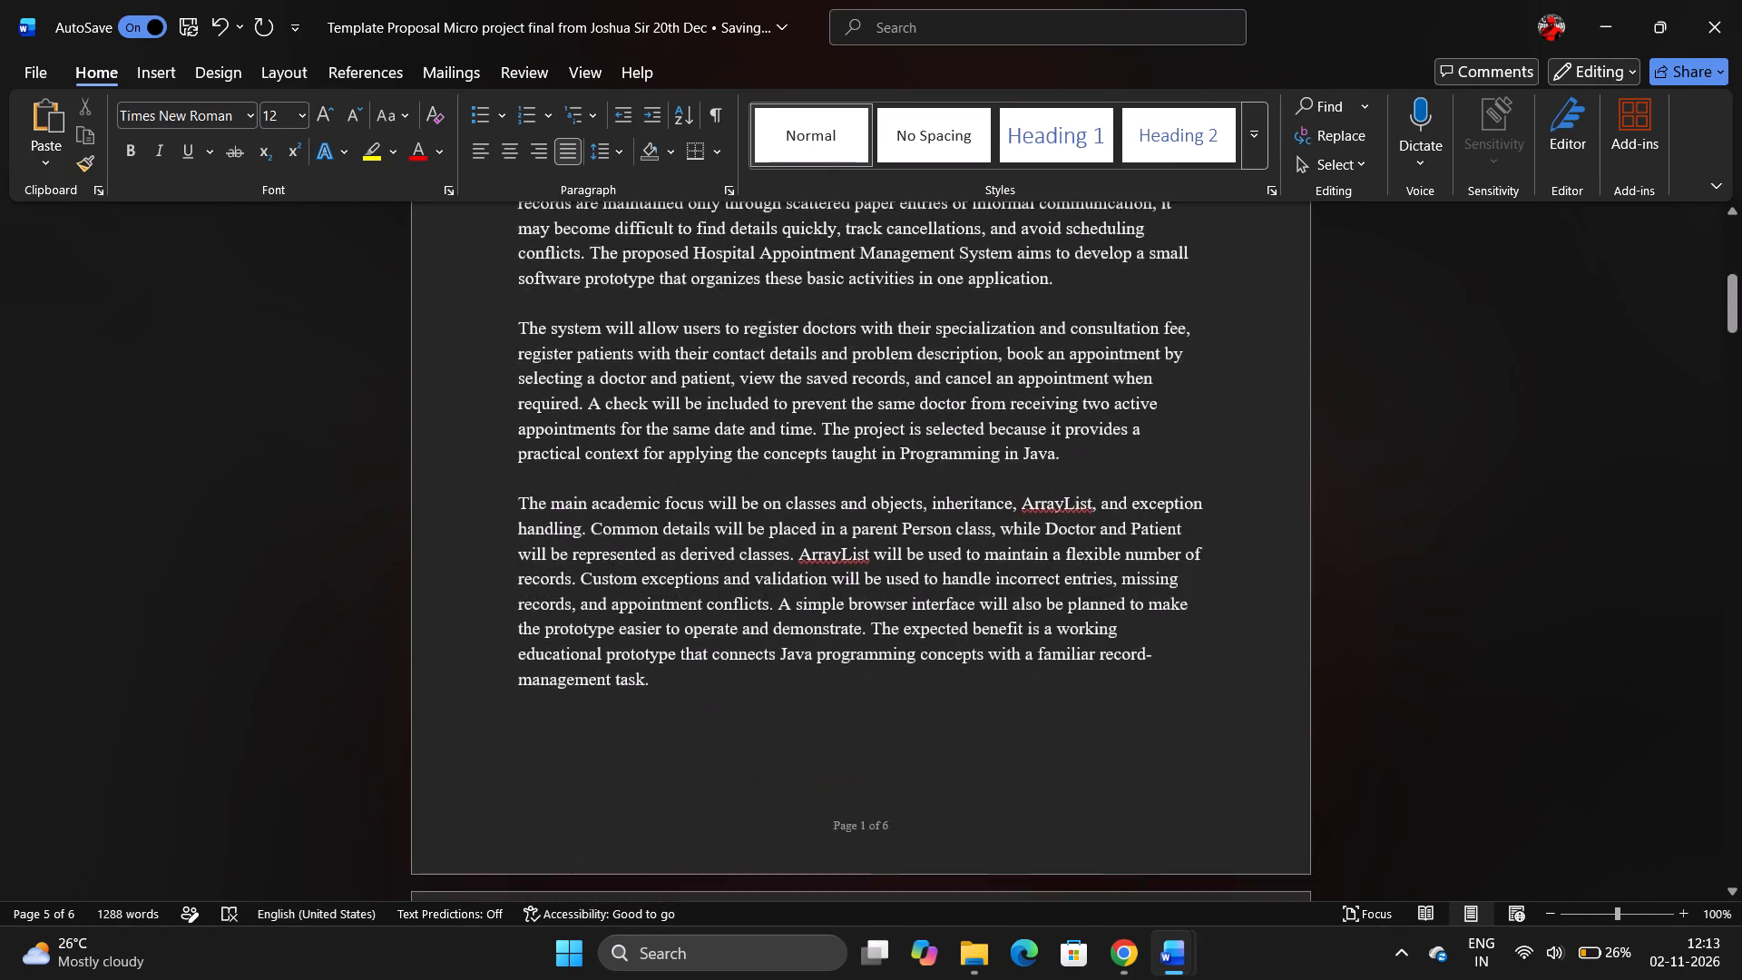
pyautogui.scroll(-6, 960, 517)
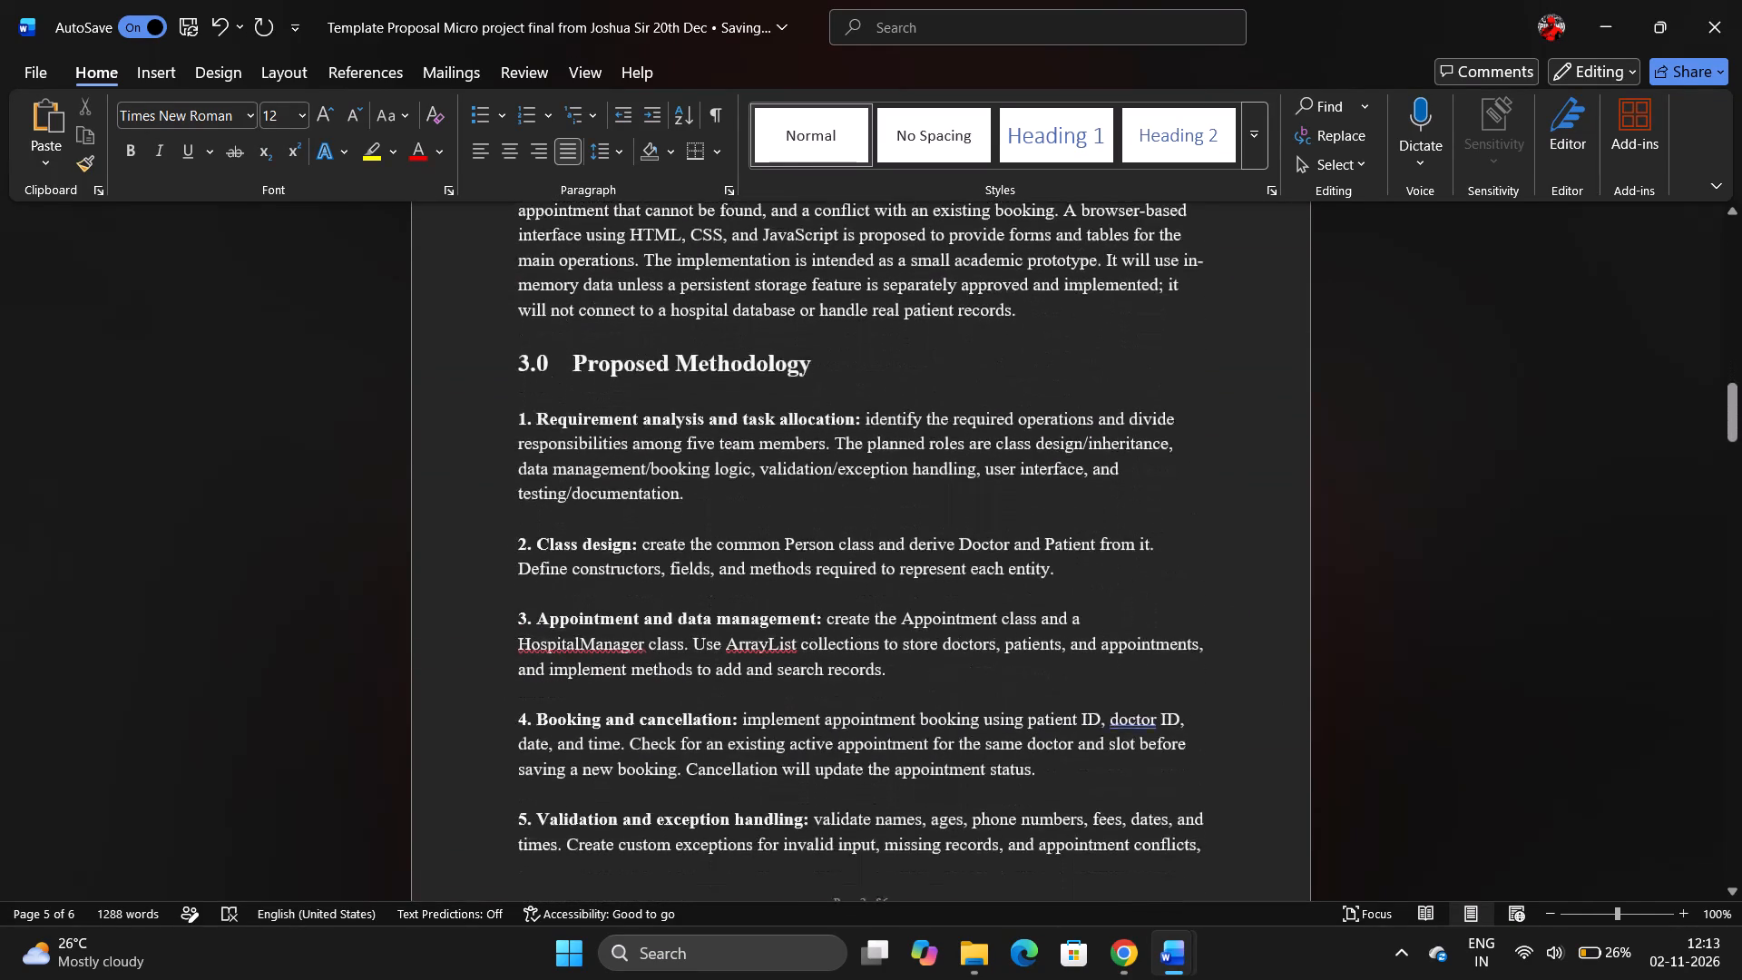
pyautogui.scroll(-2, 960, 517)
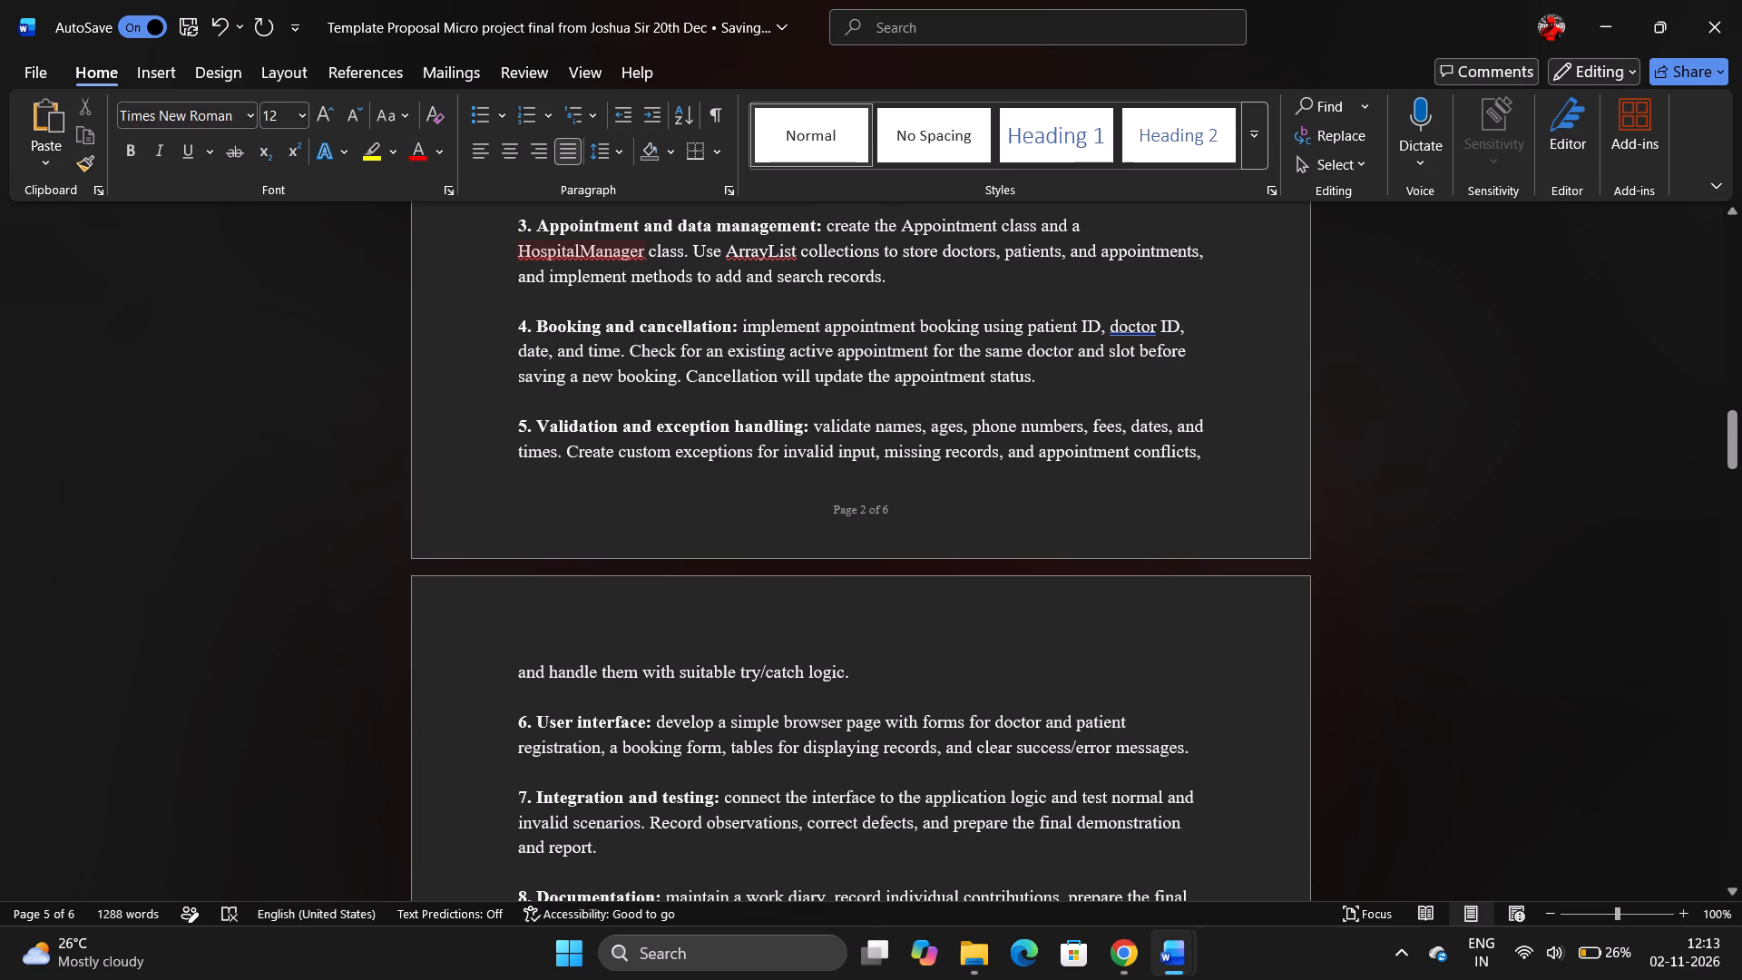
pyautogui.click(589, 258)
pyautogui.click(604, 323)
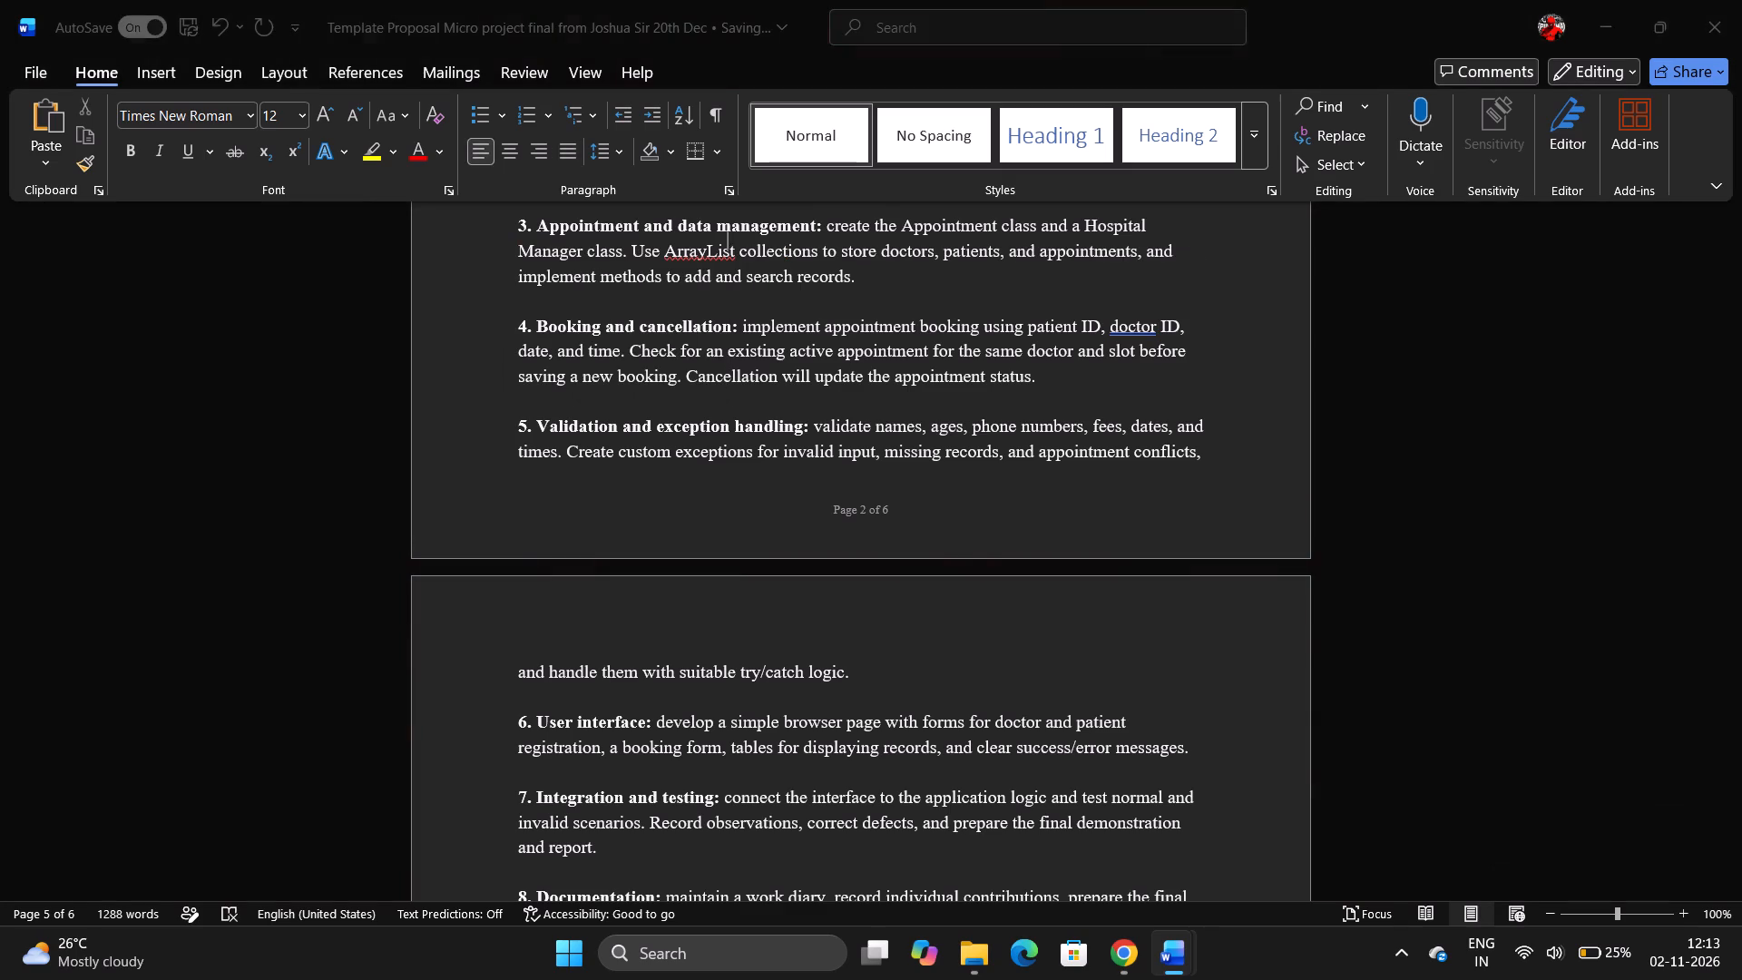
pyautogui.click(691, 261)
pyautogui.click(690, 318)
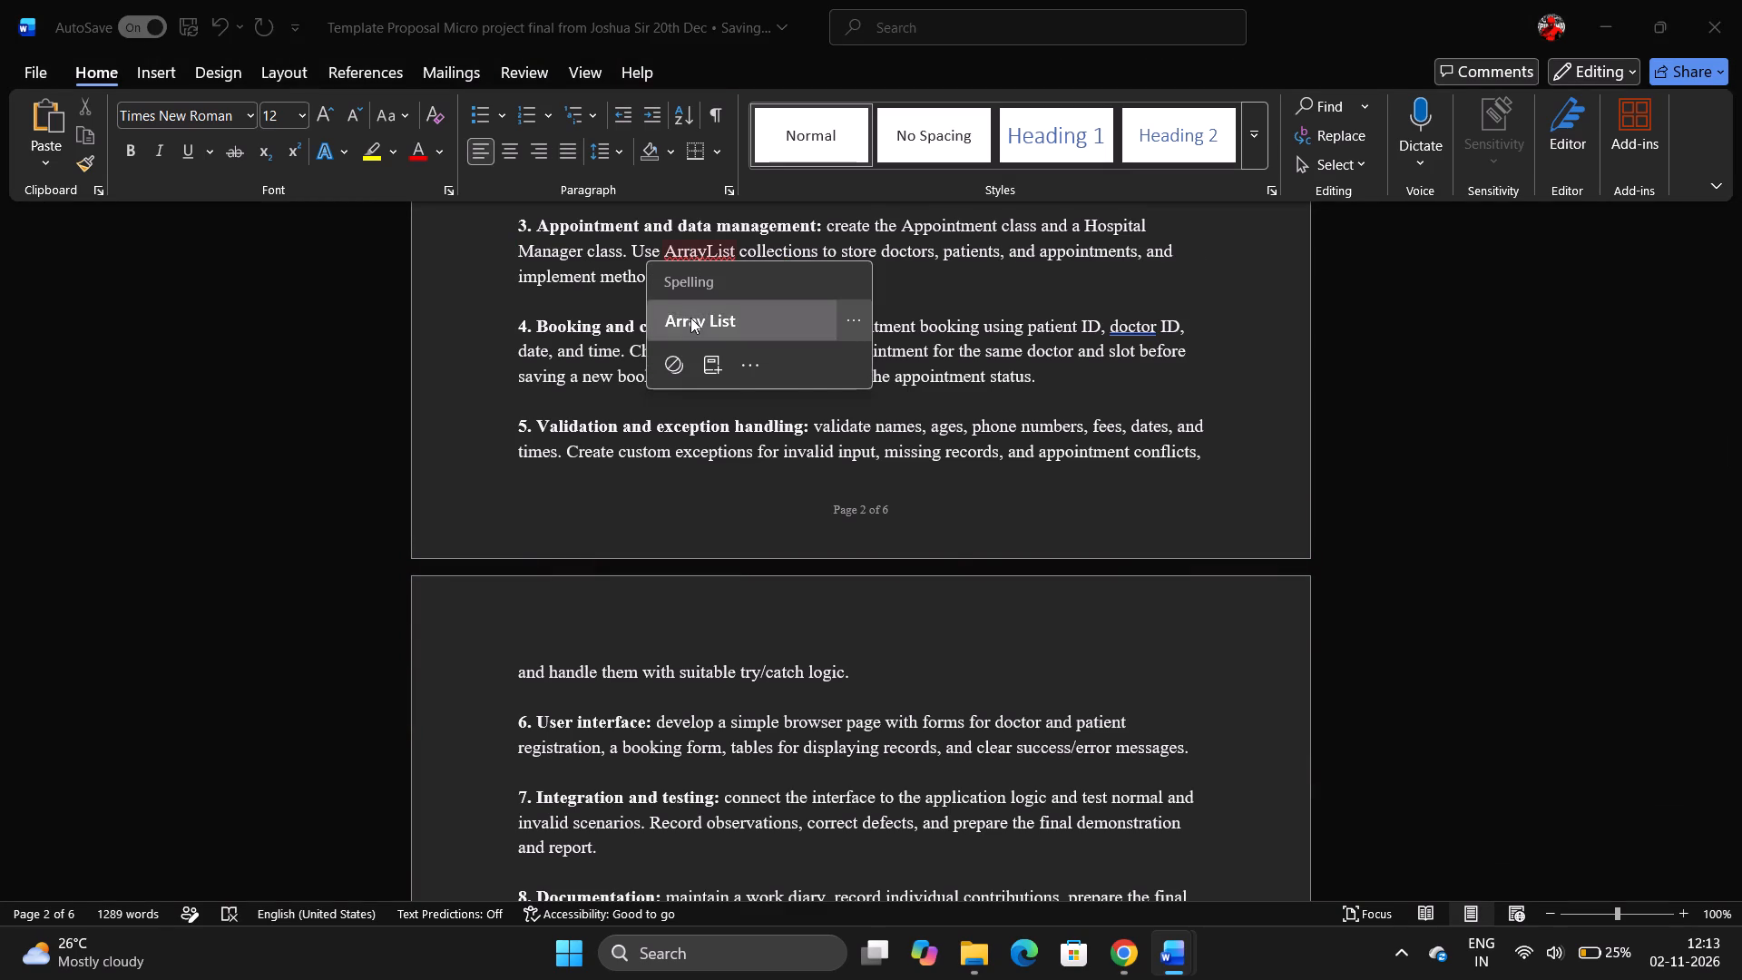
pyautogui.moveTo(857, 274); pyautogui.dragTo(866, 218)
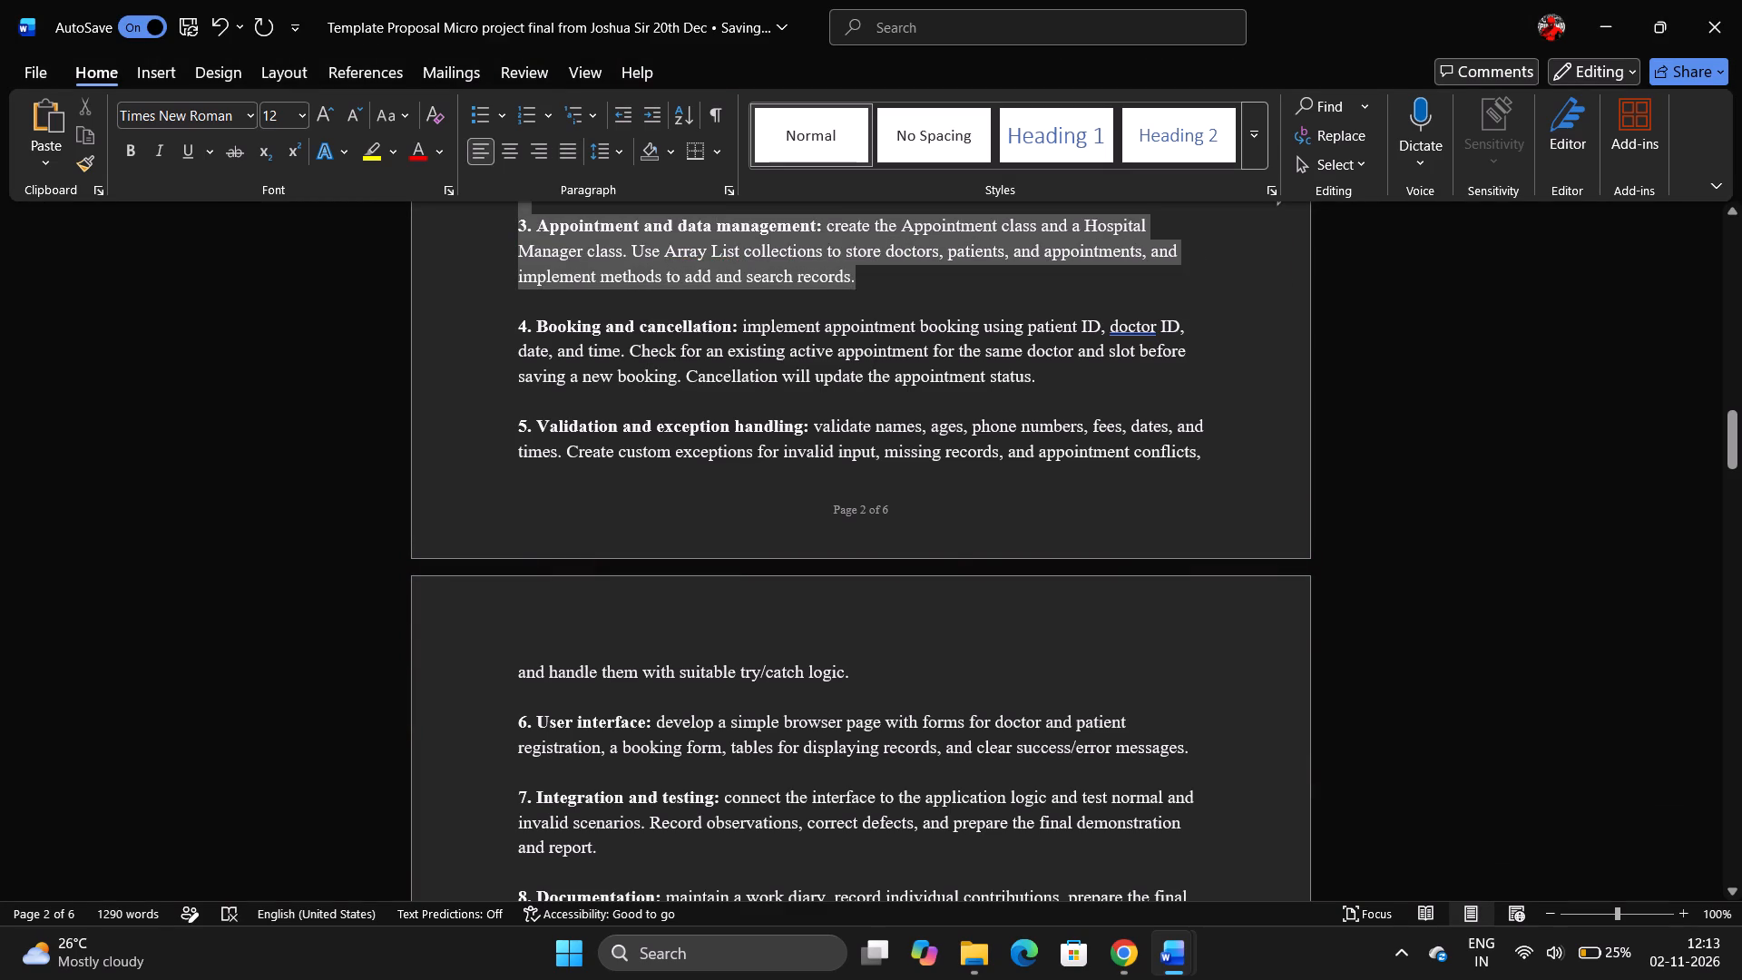
pyautogui.moveTo(866, 218); pyautogui.dragTo(827, 232)
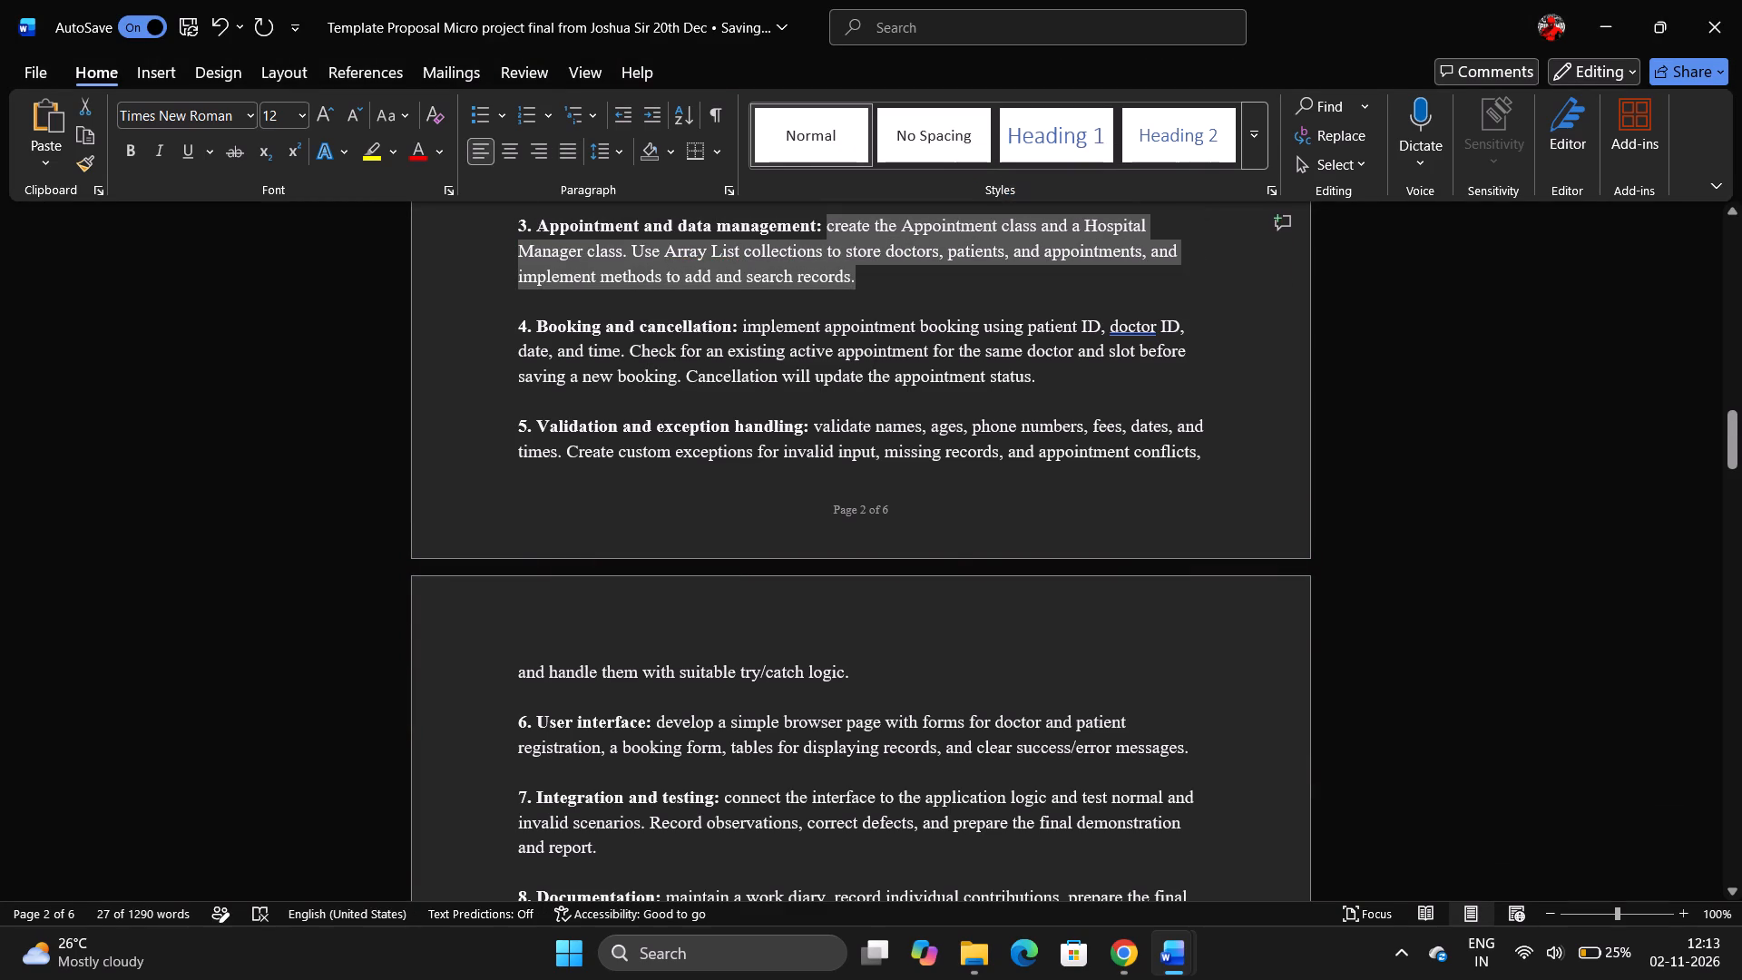
# Apply the suggested capitalization "Doctor" to "doctor ID" in item 4, Booking and cancellation.
pyautogui.scroll(-1, 781, 359)
pyautogui.click(1143, 225)
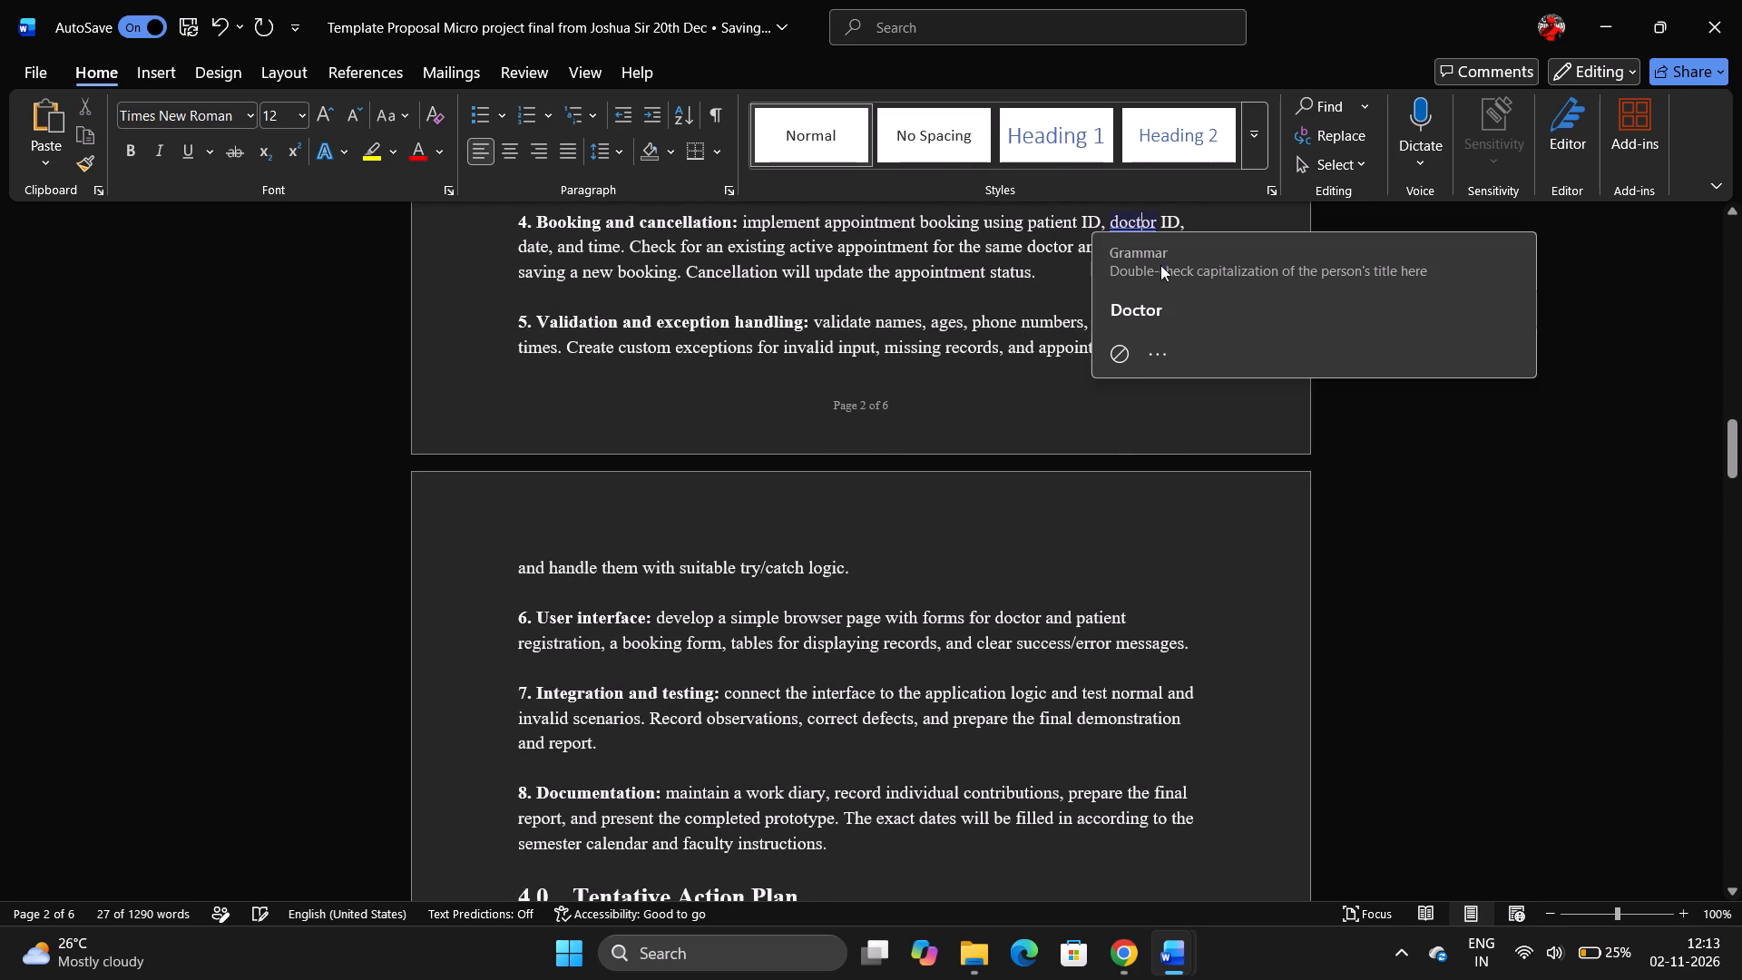
pyautogui.click(1149, 293)
# Replace "through" with "throughout" in the activities column header of the Tentative Action Plan table.
pyautogui.scroll(-2, 948, 432)
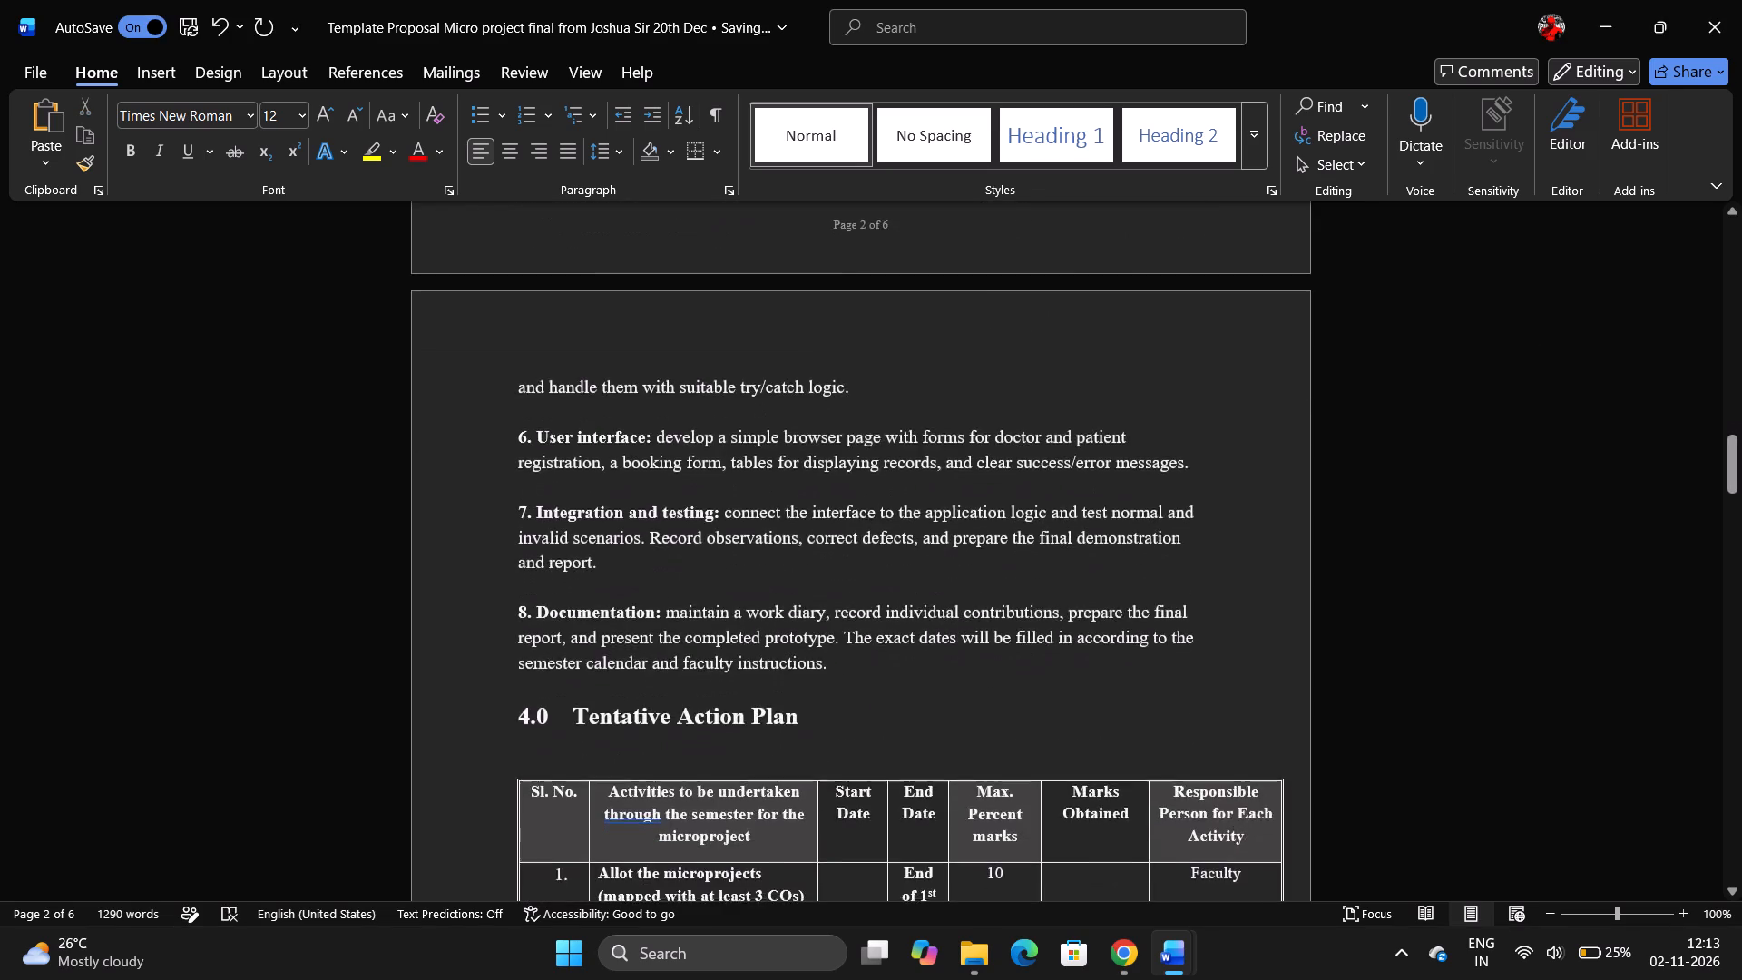
pyautogui.scroll(-1, 948, 432)
pyautogui.click(602, 651)
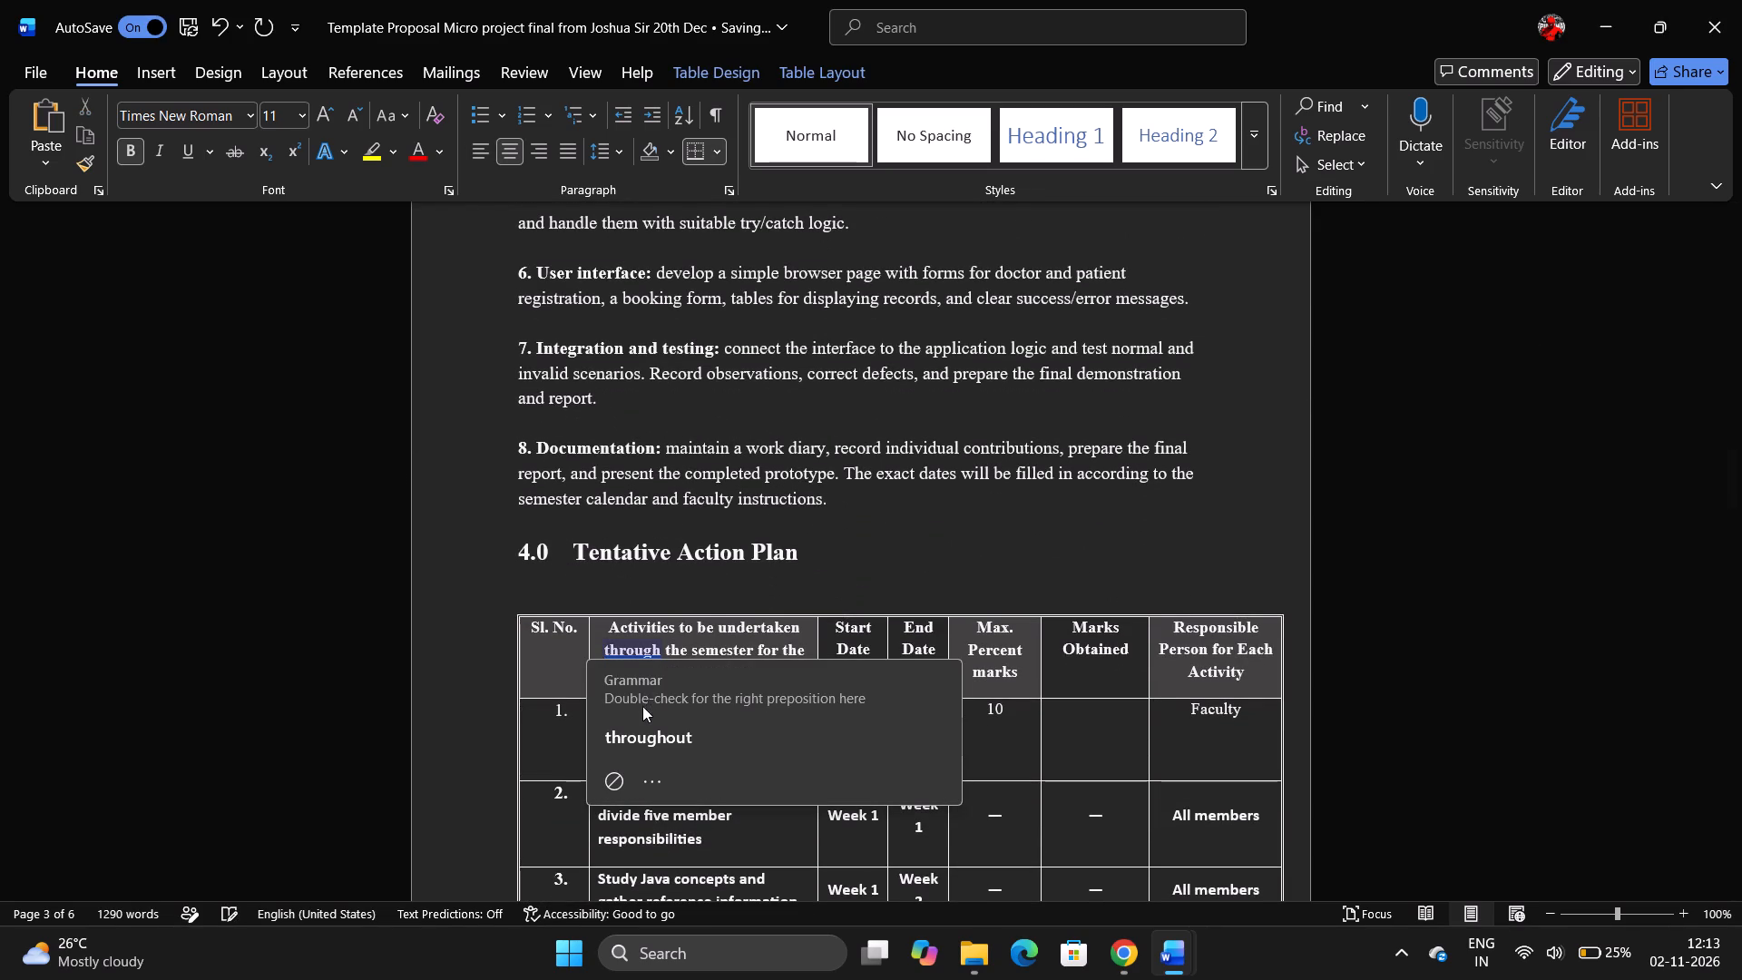
pyautogui.click(641, 723)
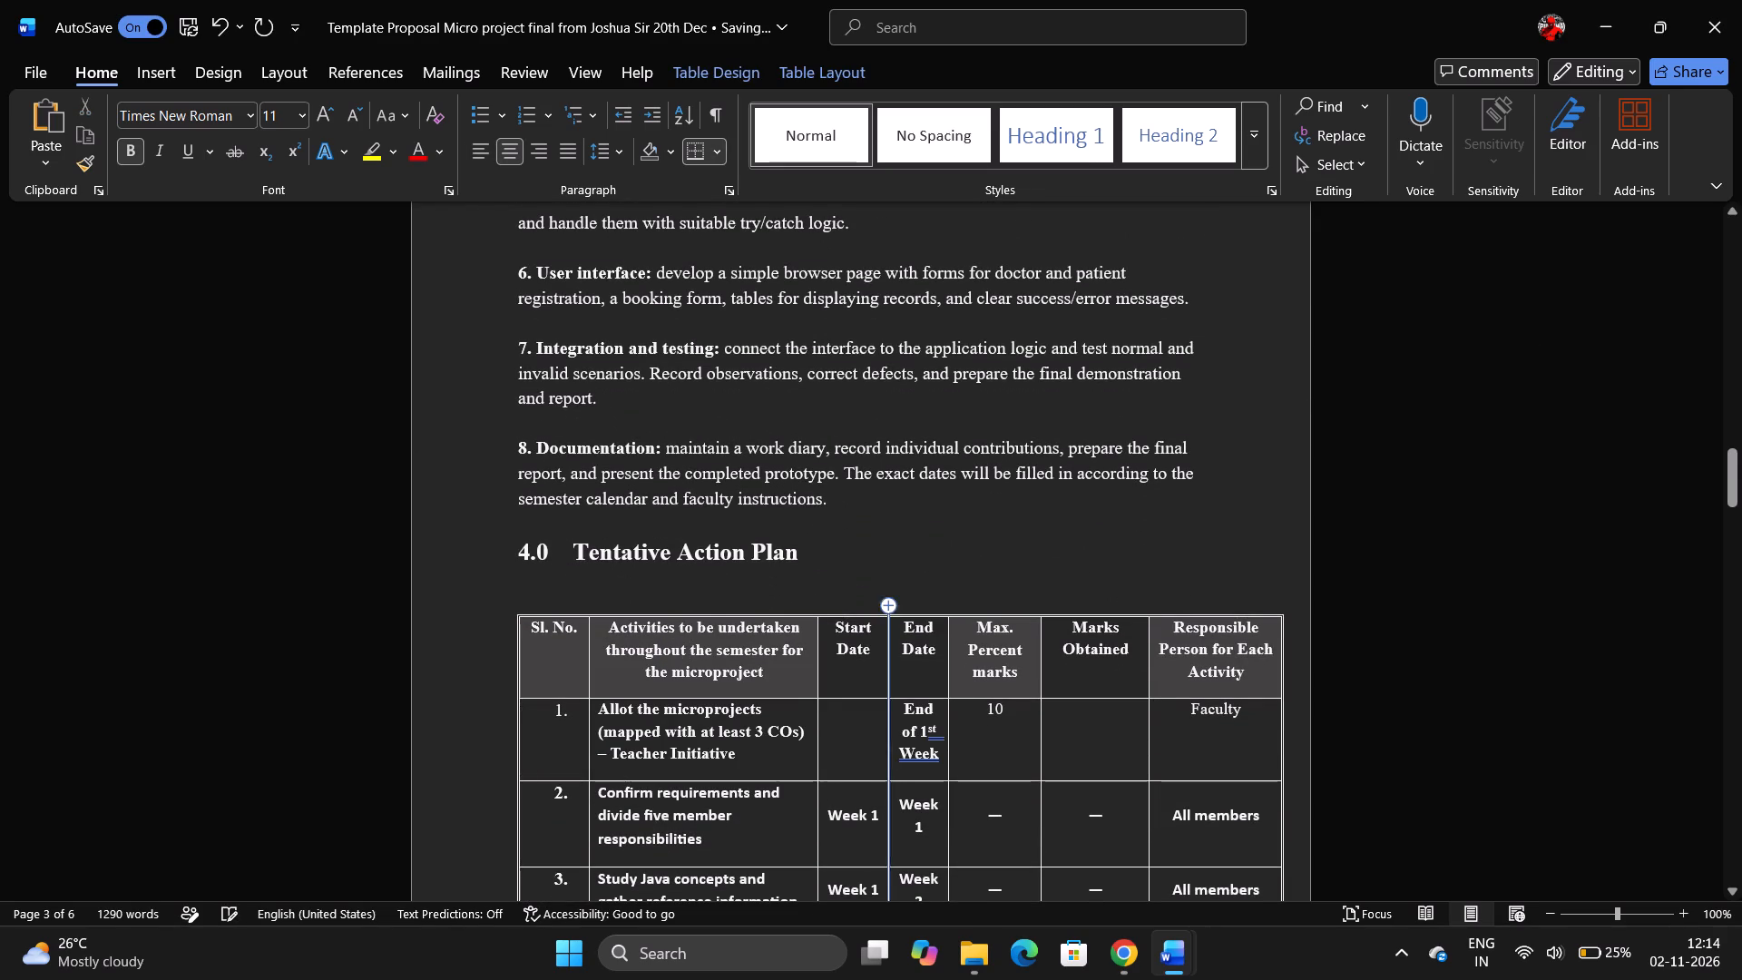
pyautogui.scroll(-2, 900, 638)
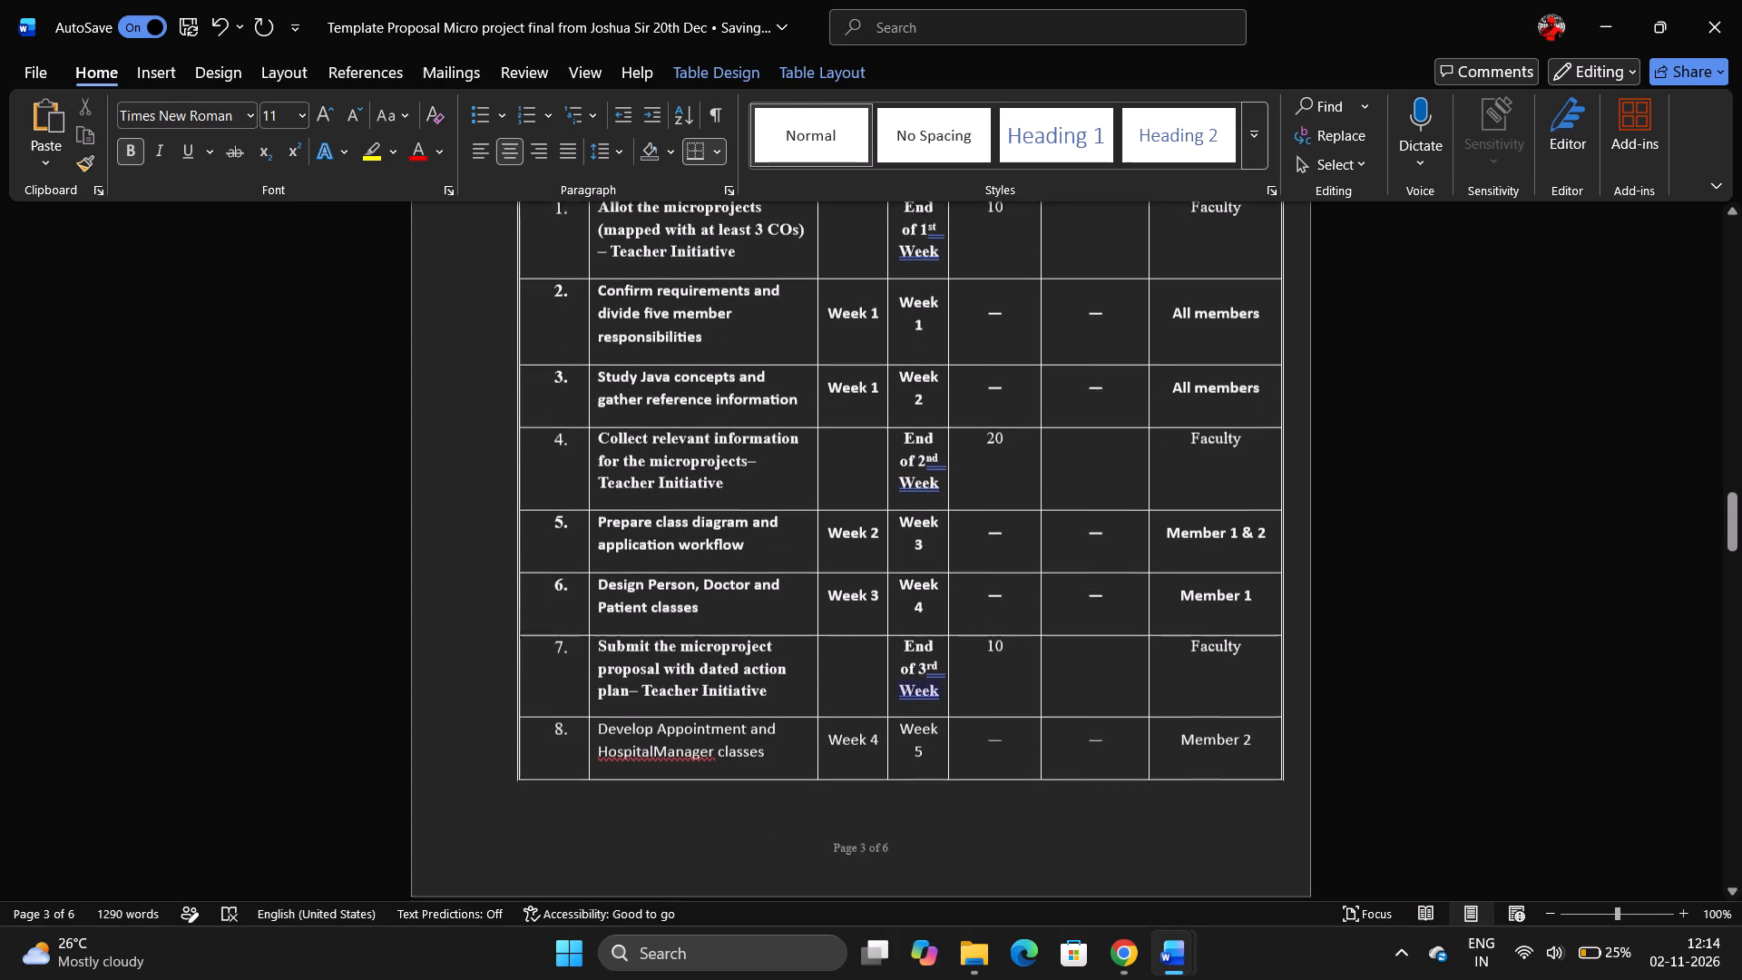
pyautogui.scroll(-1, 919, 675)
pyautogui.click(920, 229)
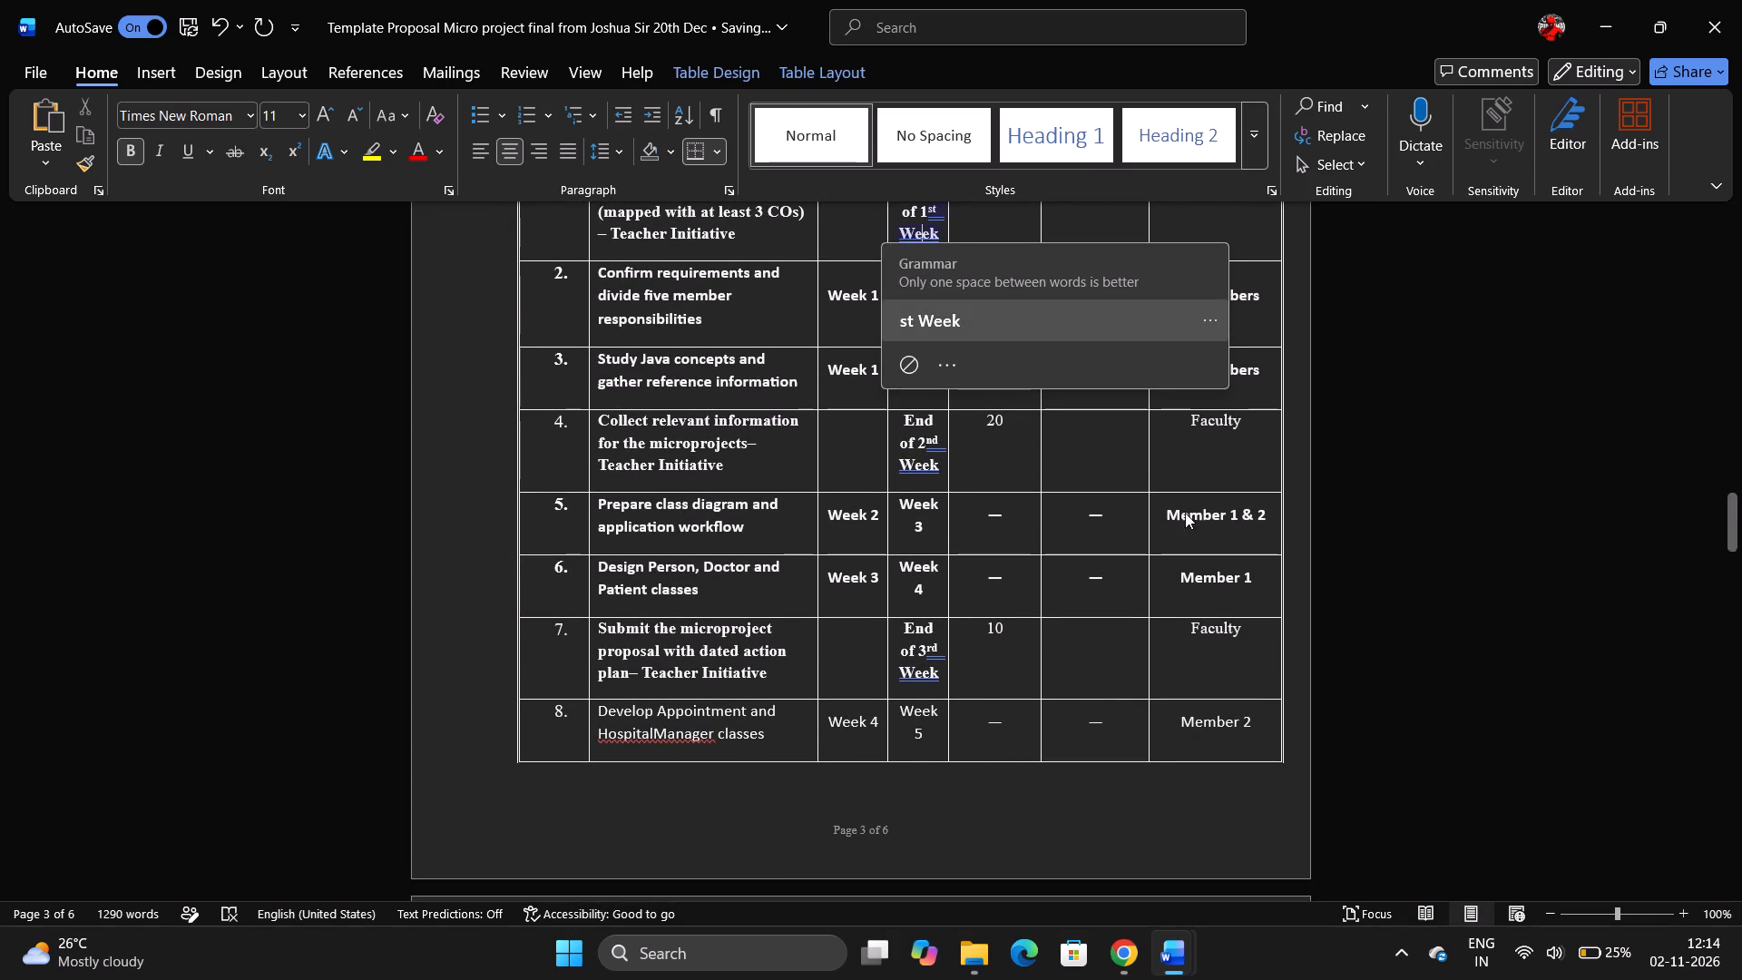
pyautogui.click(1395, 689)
# Correct HospitalManager to "Hospital Manager" in the activity of row 8 of the action plan table.
pyautogui.scroll(-4, 893, 537)
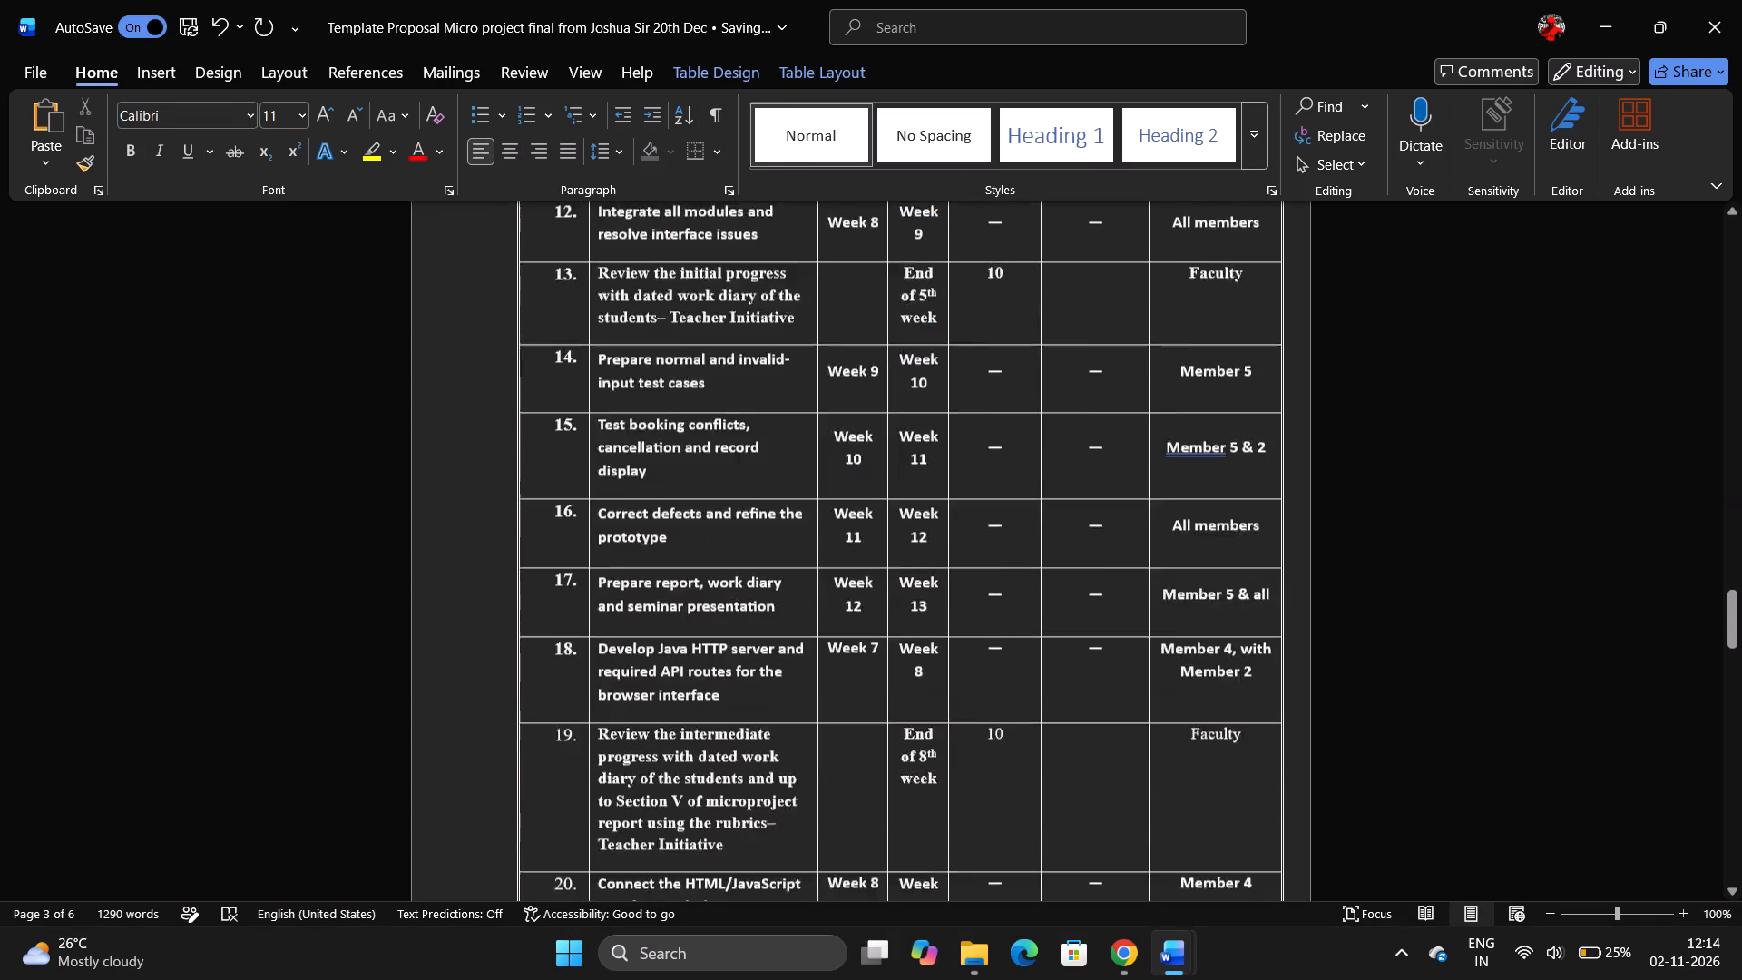
pyautogui.scroll(4, 893, 537)
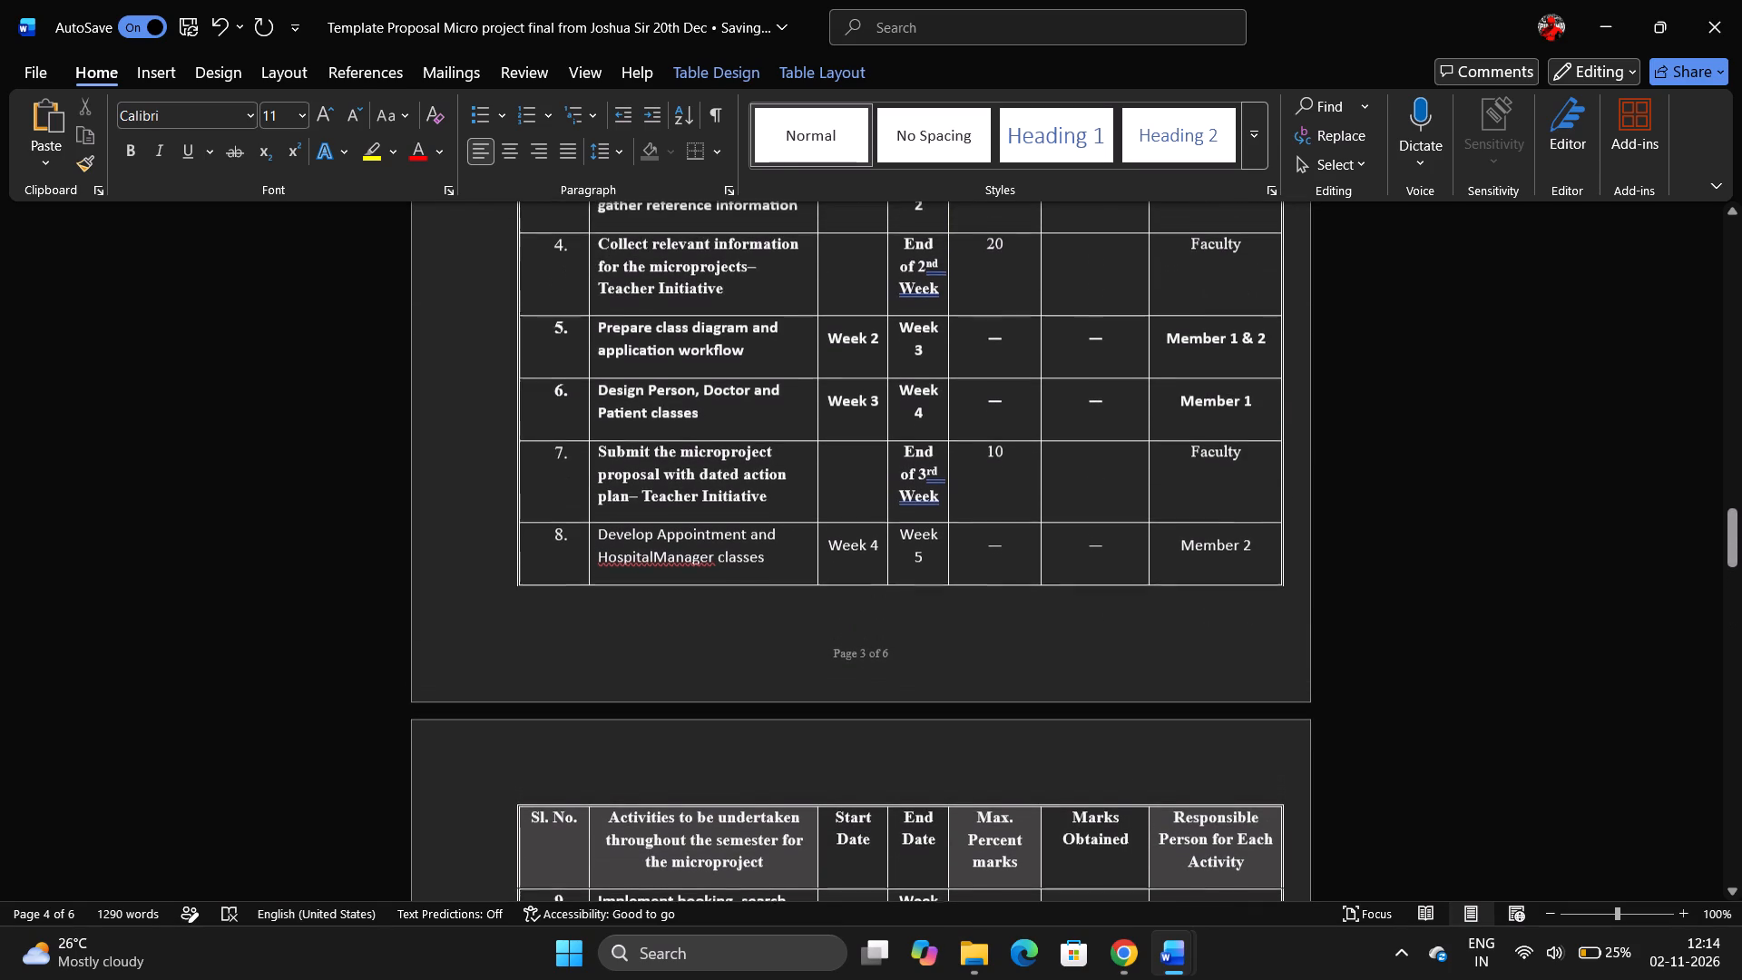
pyautogui.click(673, 557)
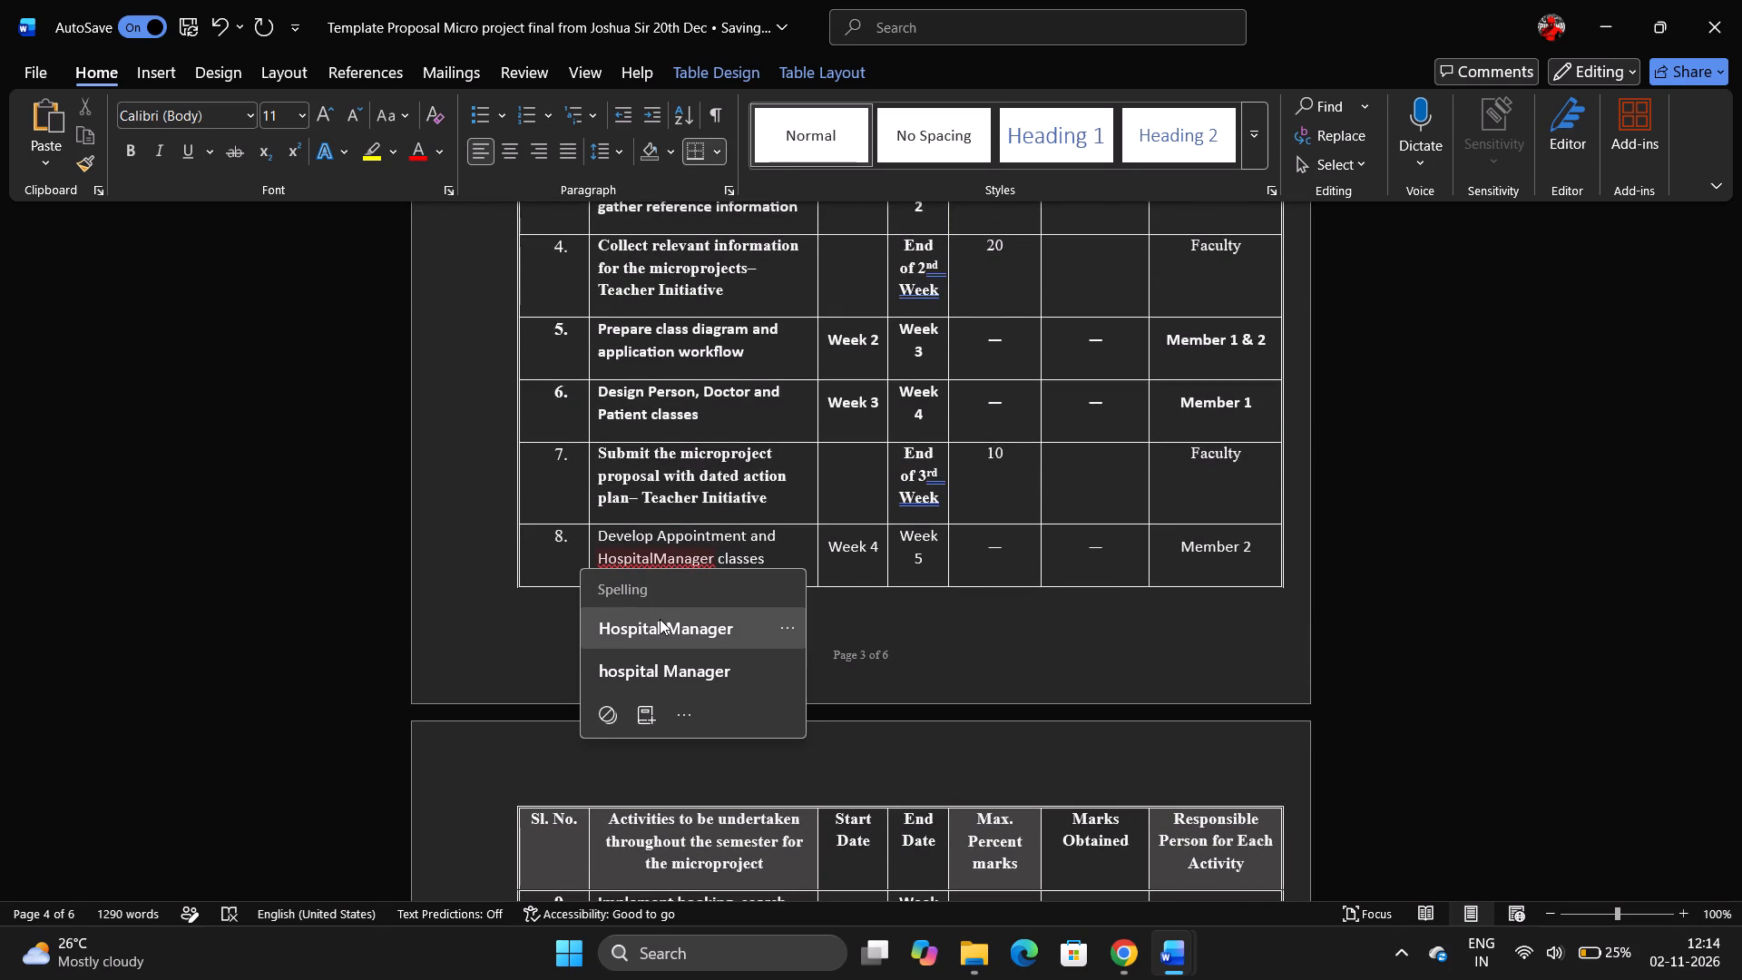
pyautogui.click(660, 619)
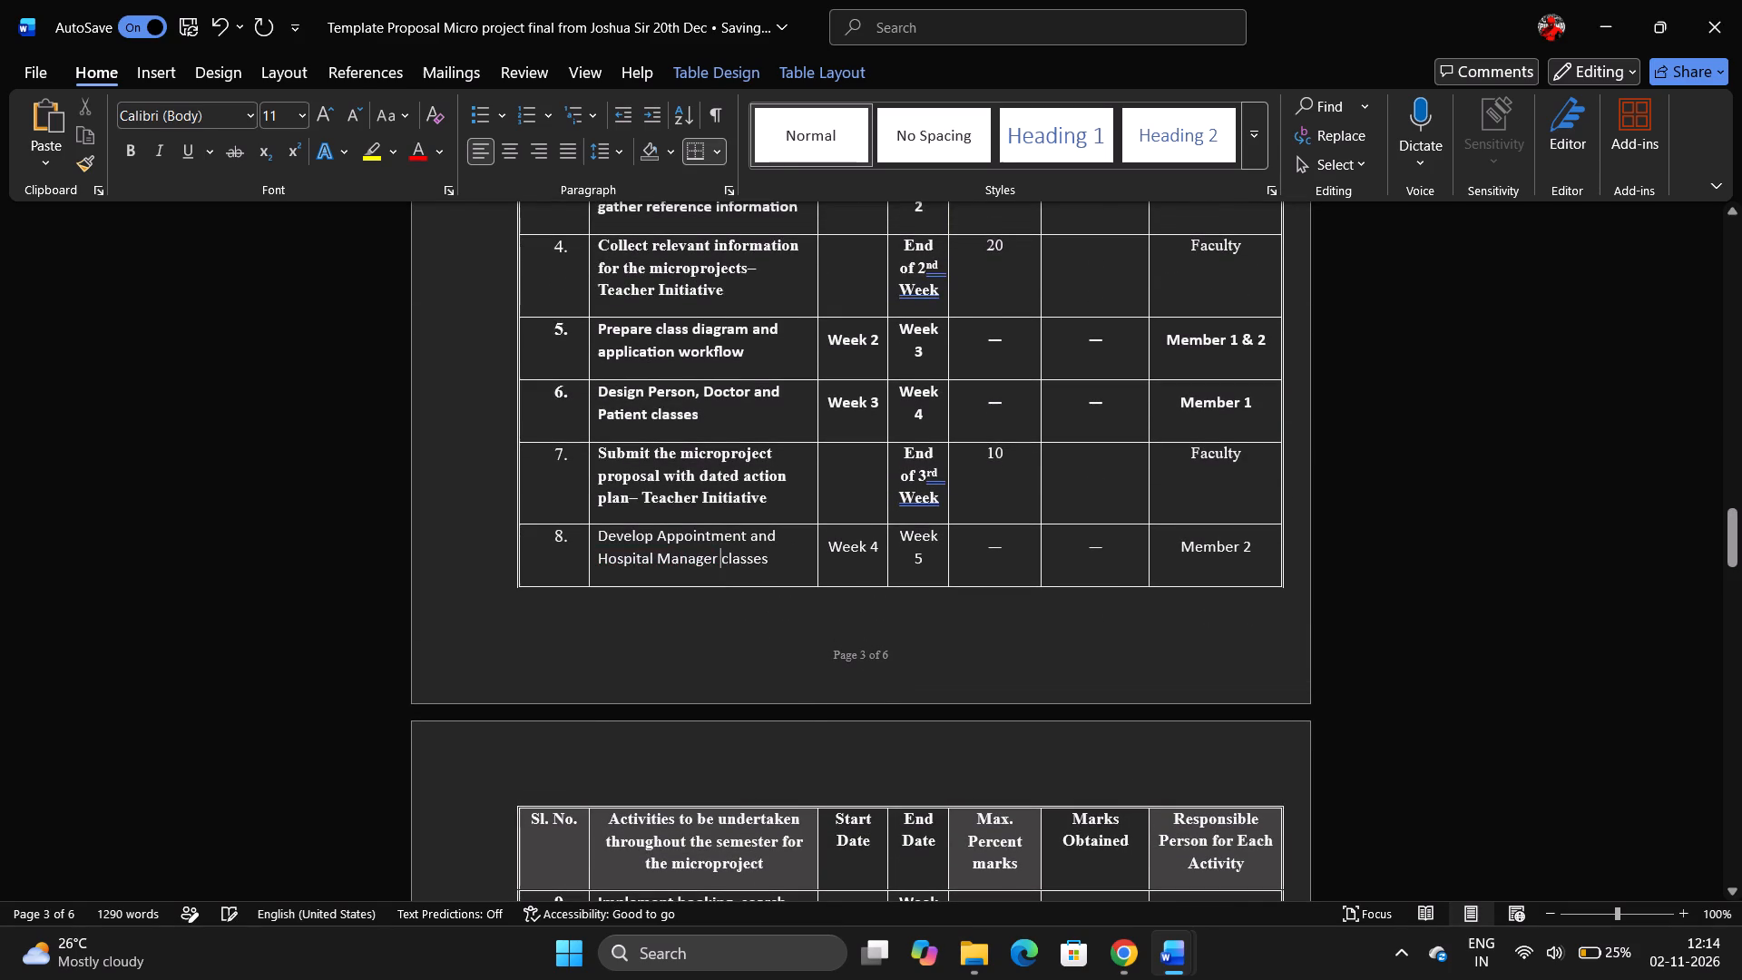
# Make the row 8 entries of the action plan table bold, from the activity through the responsible person.
pyautogui.scroll(-3, 885, 698)
pyautogui.scroll(2, 885, 698)
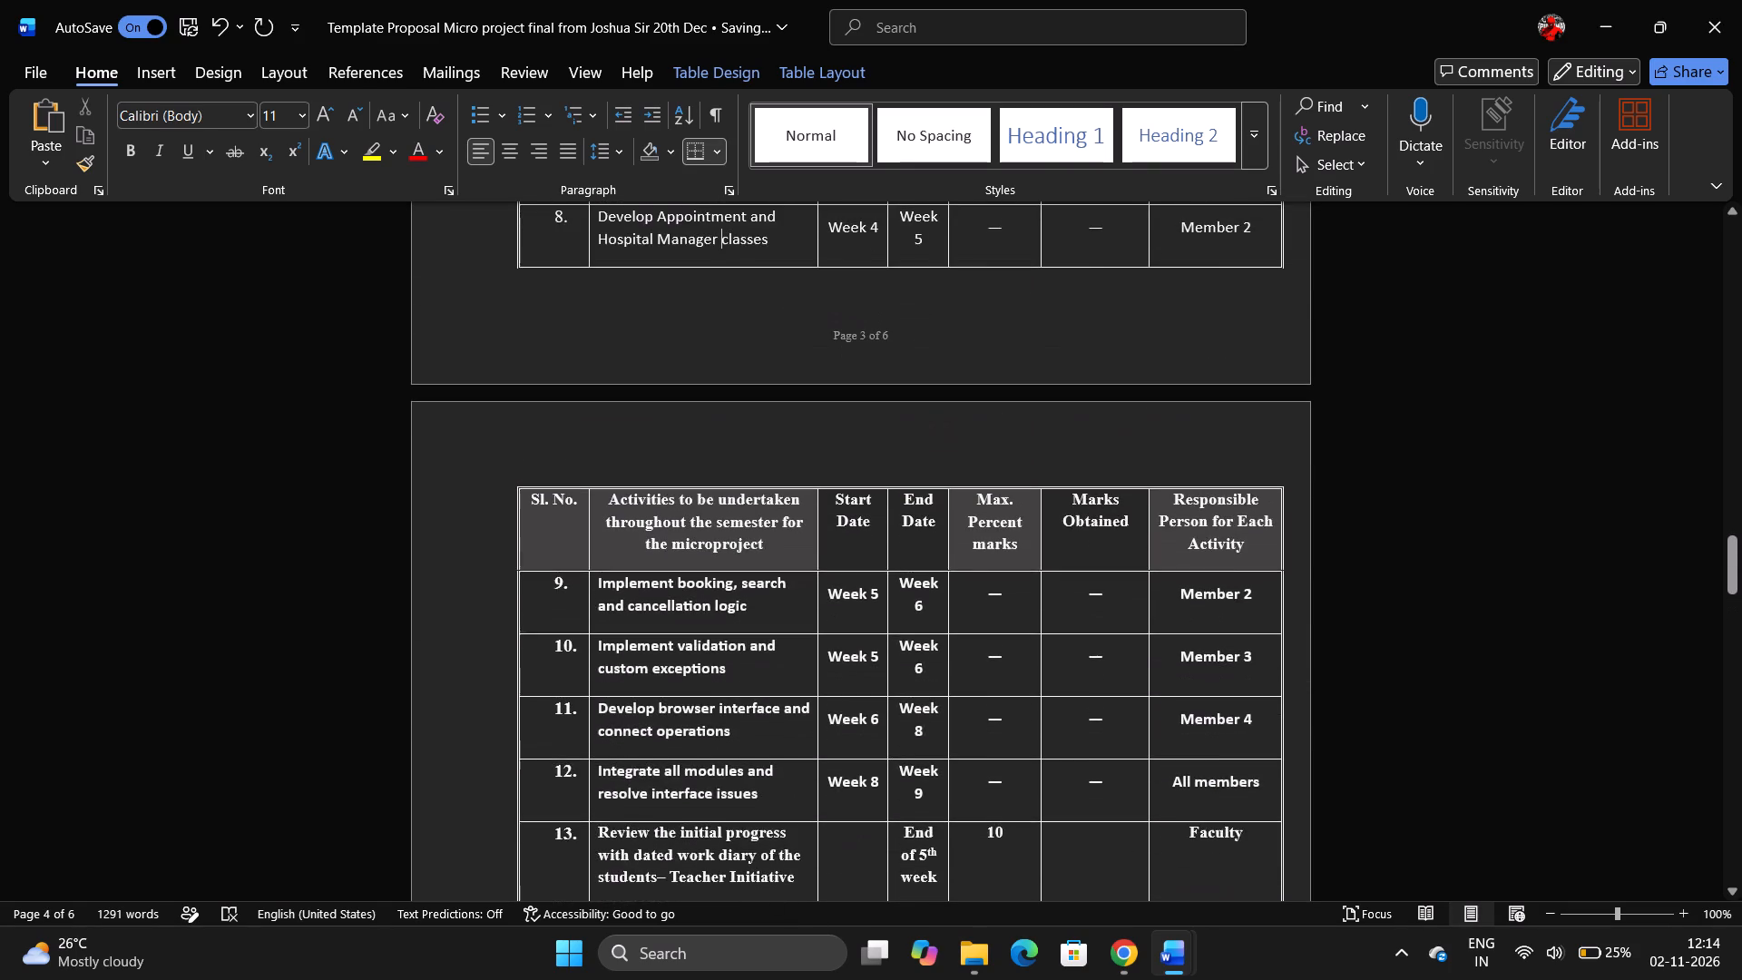
pyautogui.scroll(1, 885, 698)
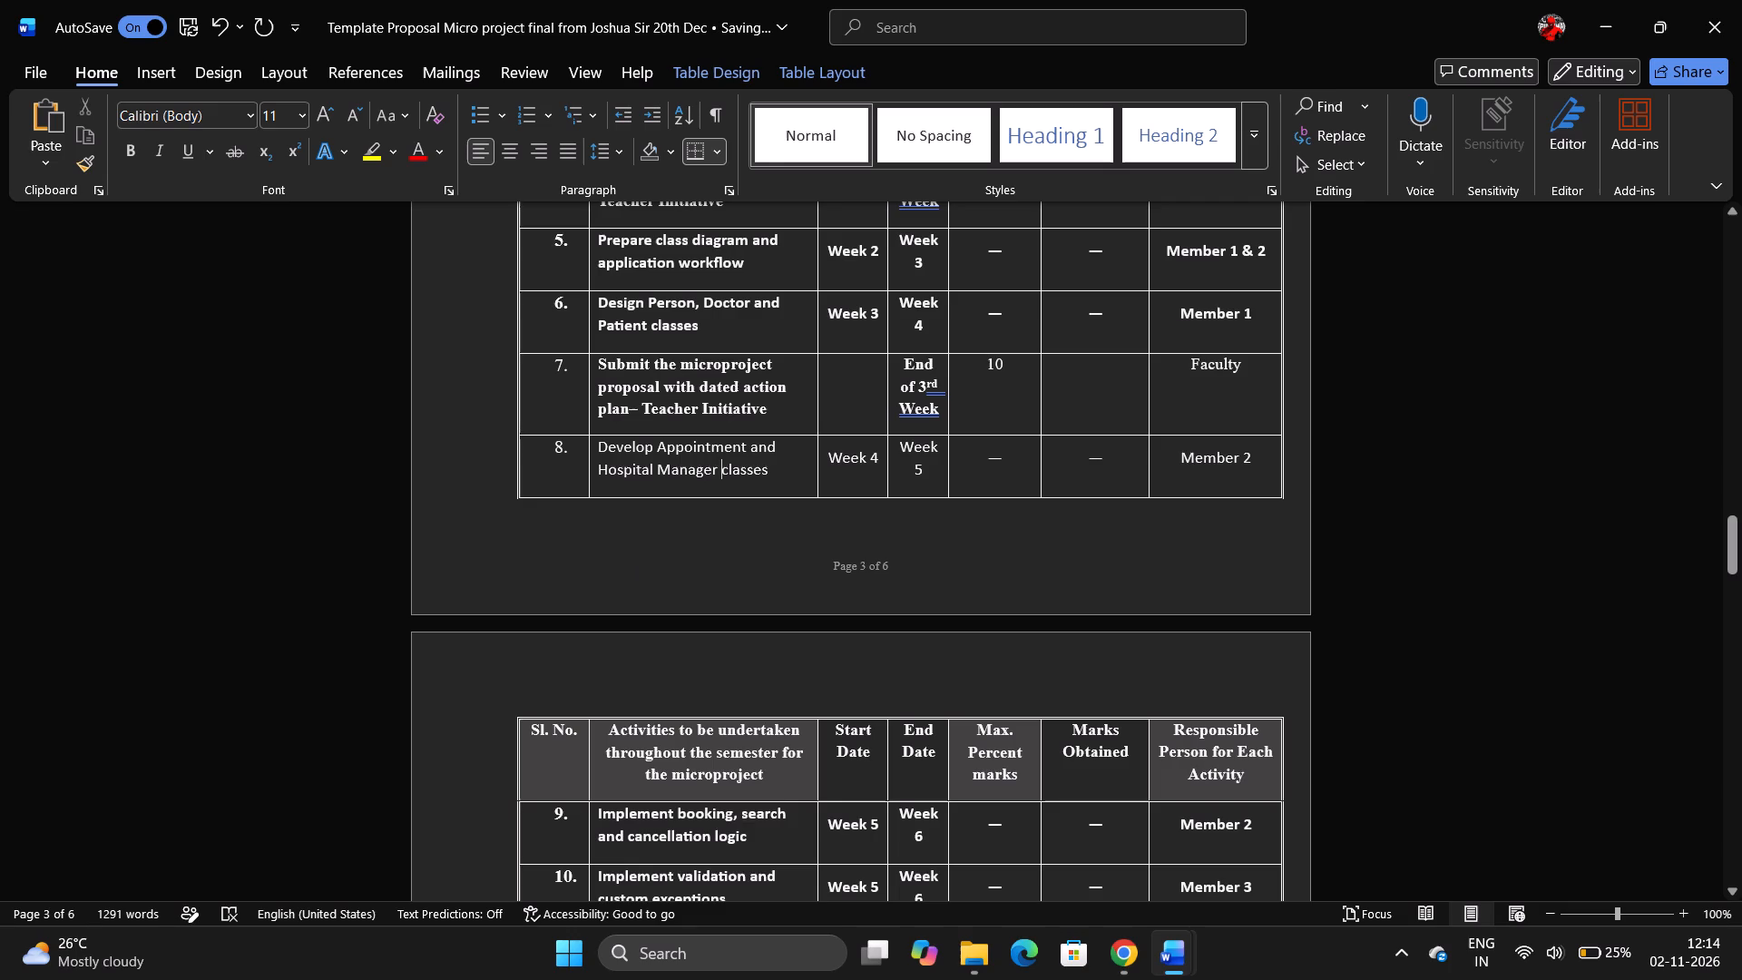
pyautogui.moveTo(598, 446); pyautogui.dragTo(1236, 484)
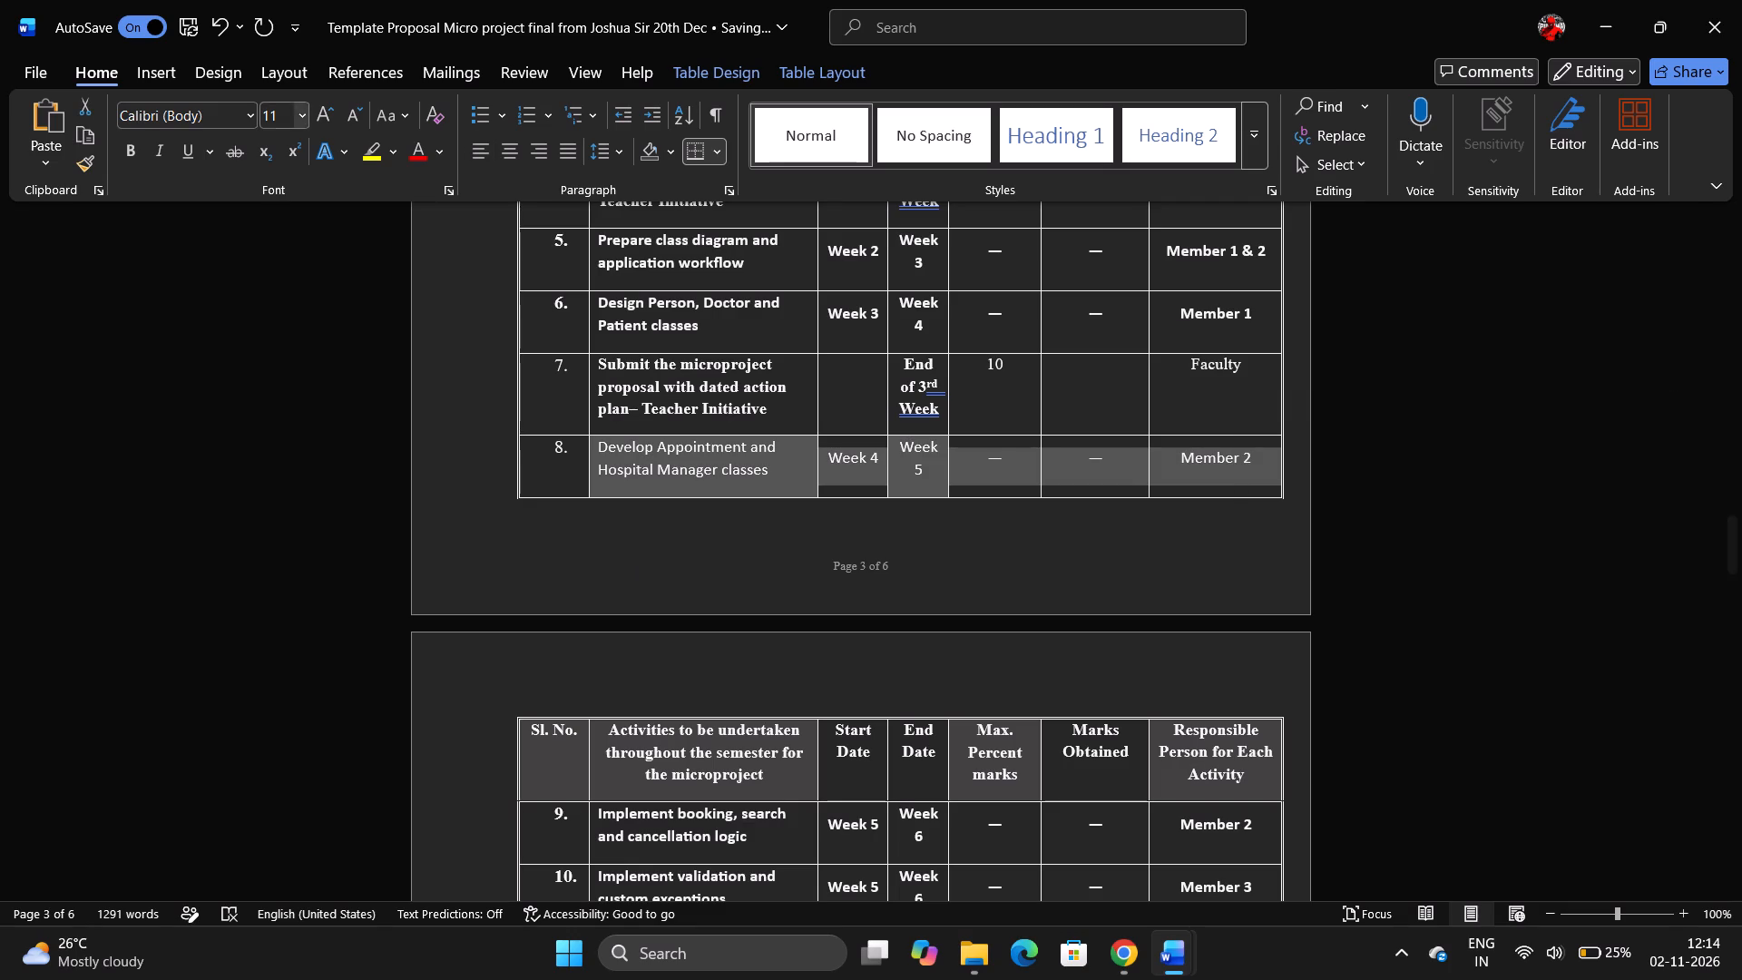
pyautogui.click(132, 146)
pyautogui.click(768, 614)
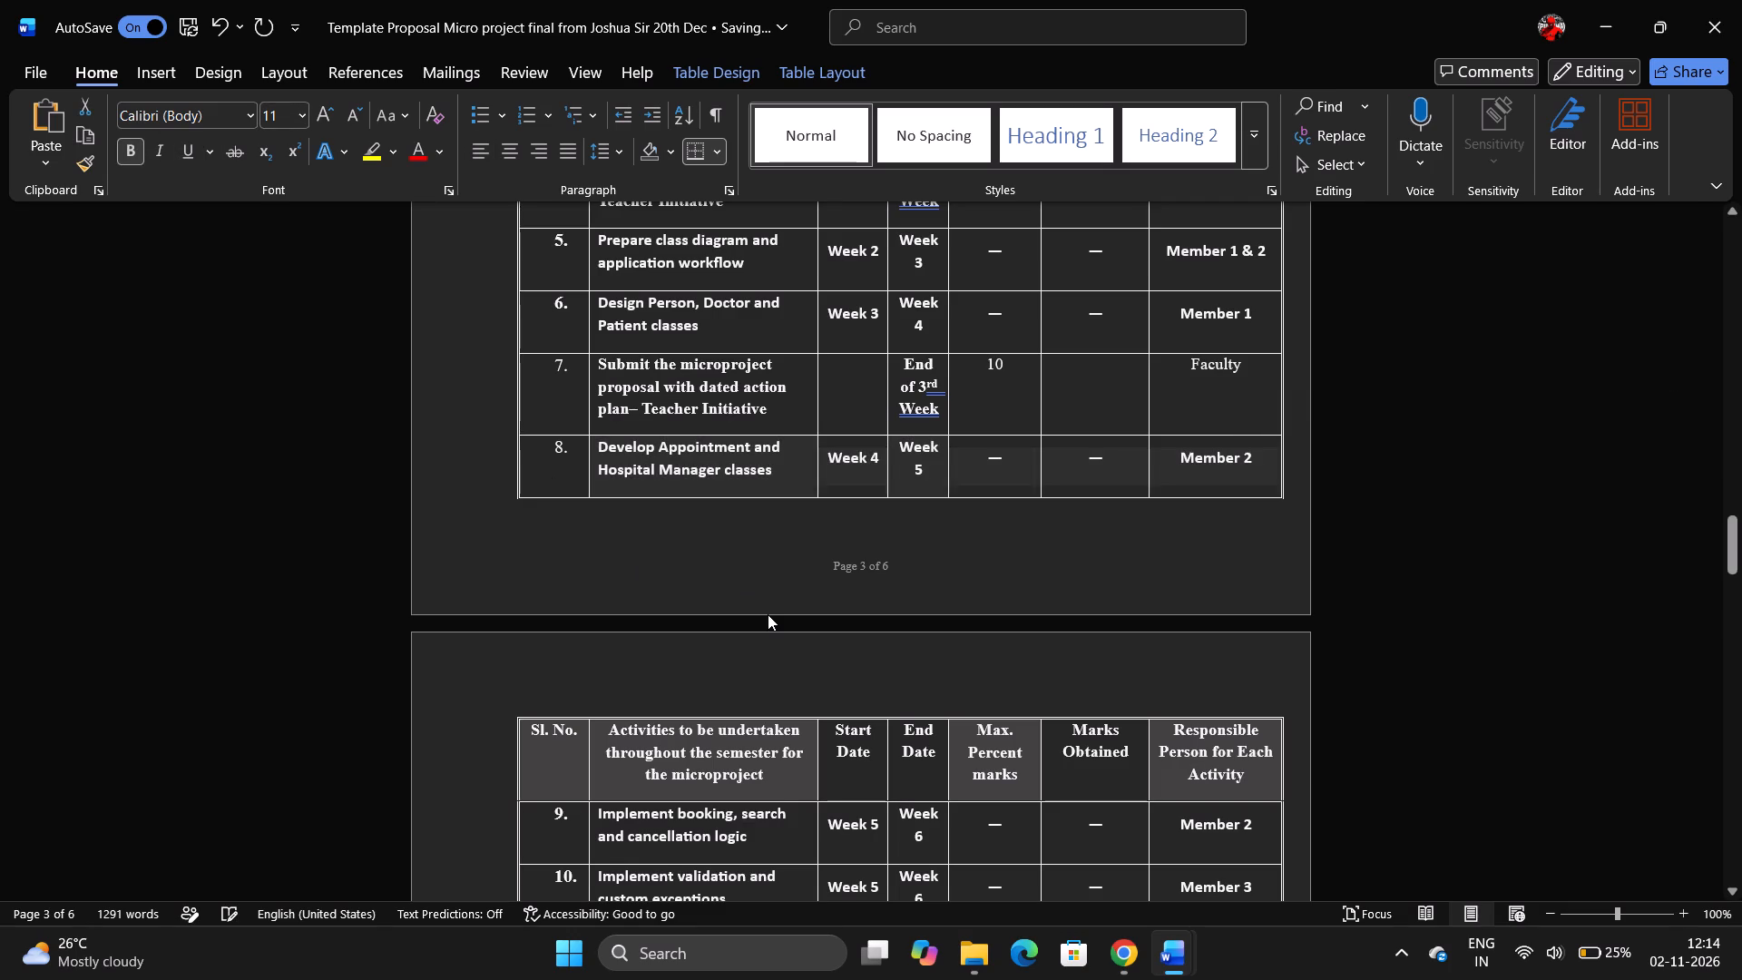
# Correct both occurrences of ArrayList to "Array List" in the last paragraph of the Rationale section.
pyautogui.scroll(-9, 729, 557)
pyautogui.scroll(17, 729, 557)
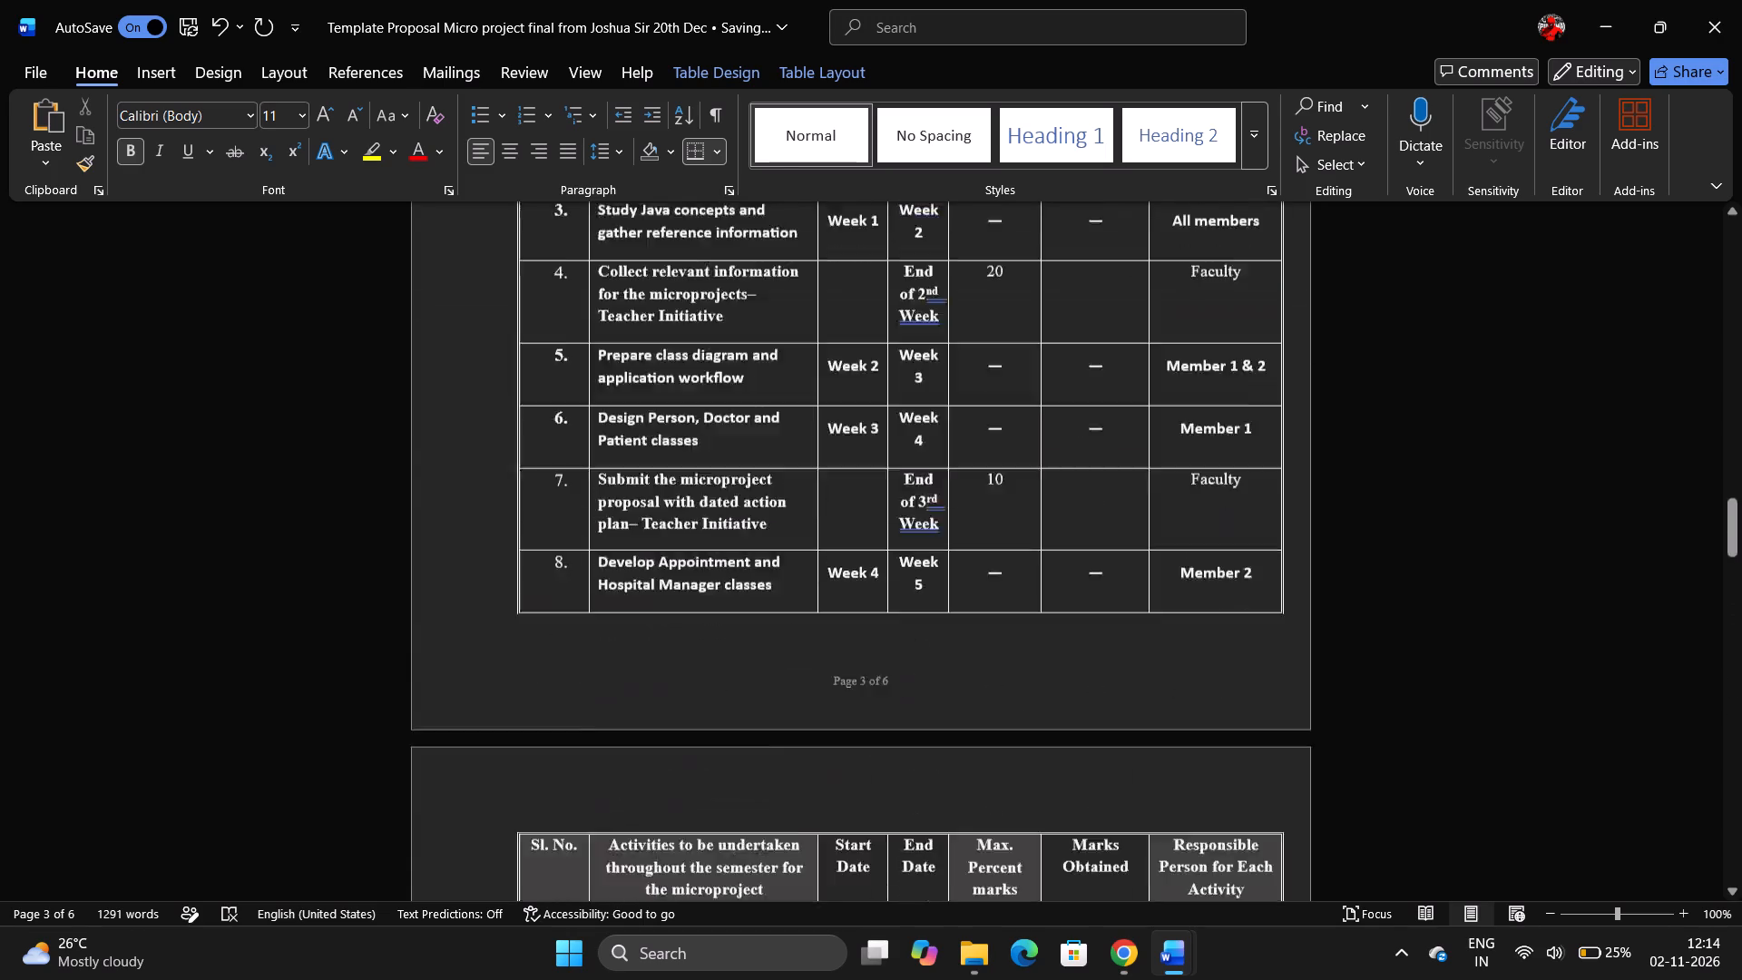
pyautogui.scroll(1, 729, 557)
pyautogui.scroll(-6, 729, 557)
pyautogui.scroll(1, 729, 557)
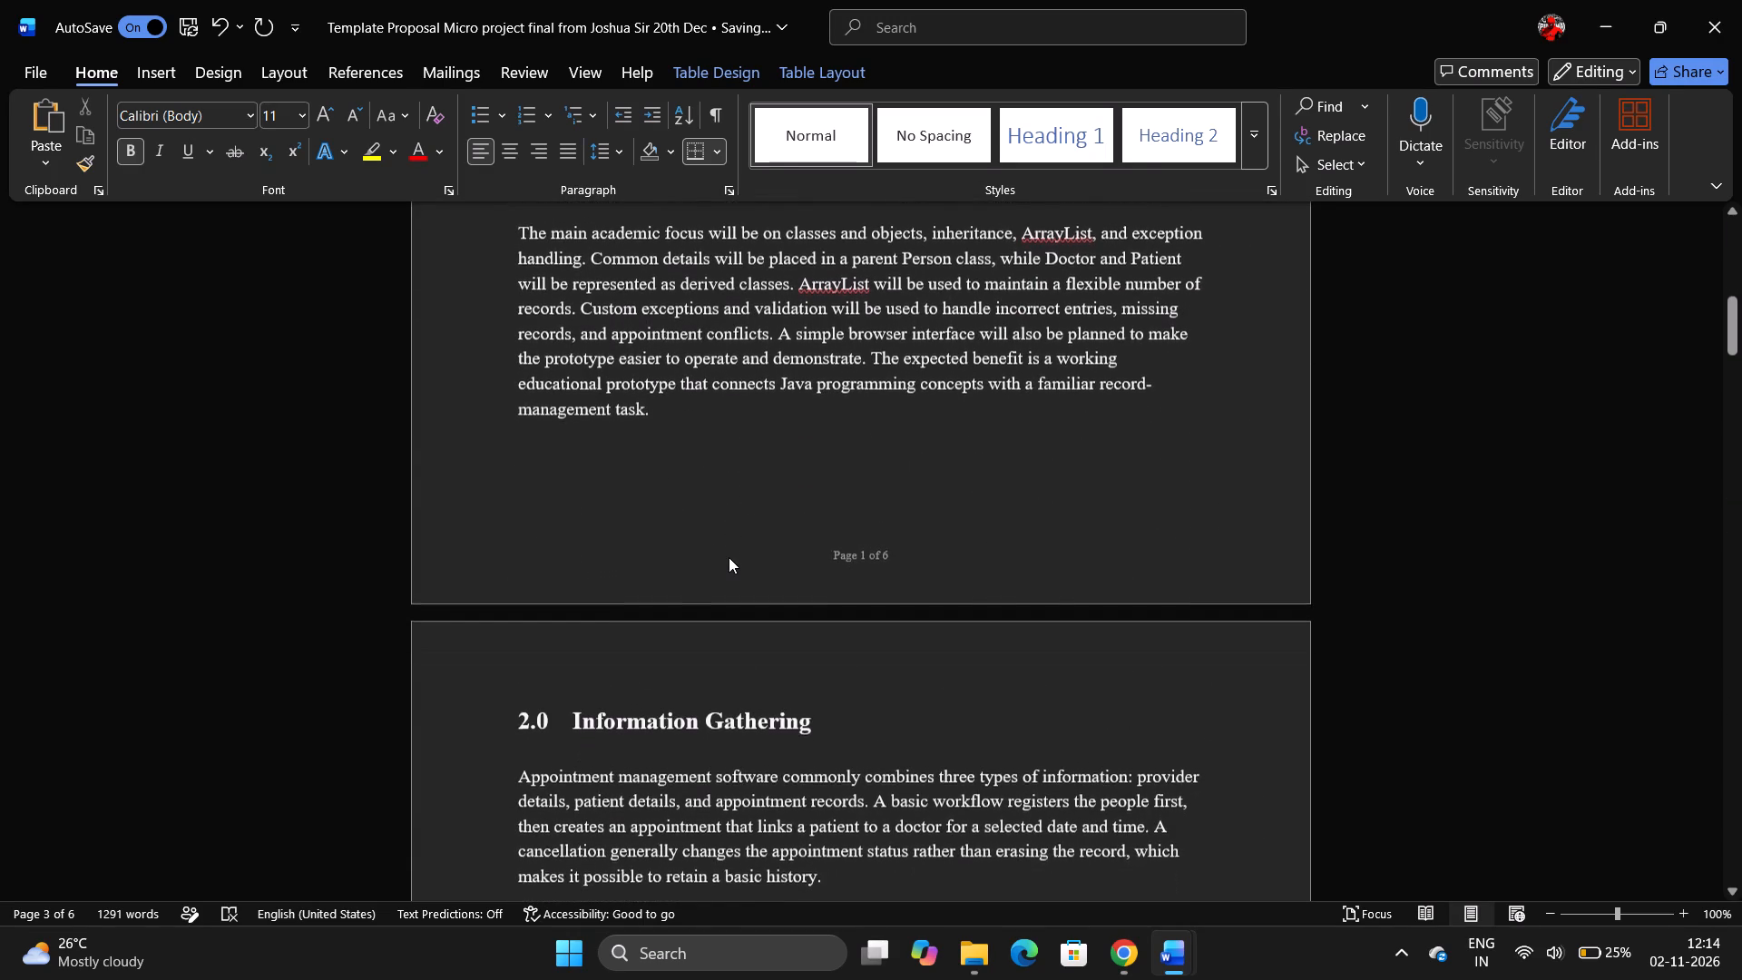
pyautogui.scroll(1, 729, 557)
pyautogui.scroll(-1, 729, 557)
pyautogui.scroll(1, 729, 557)
pyautogui.click(1039, 279)
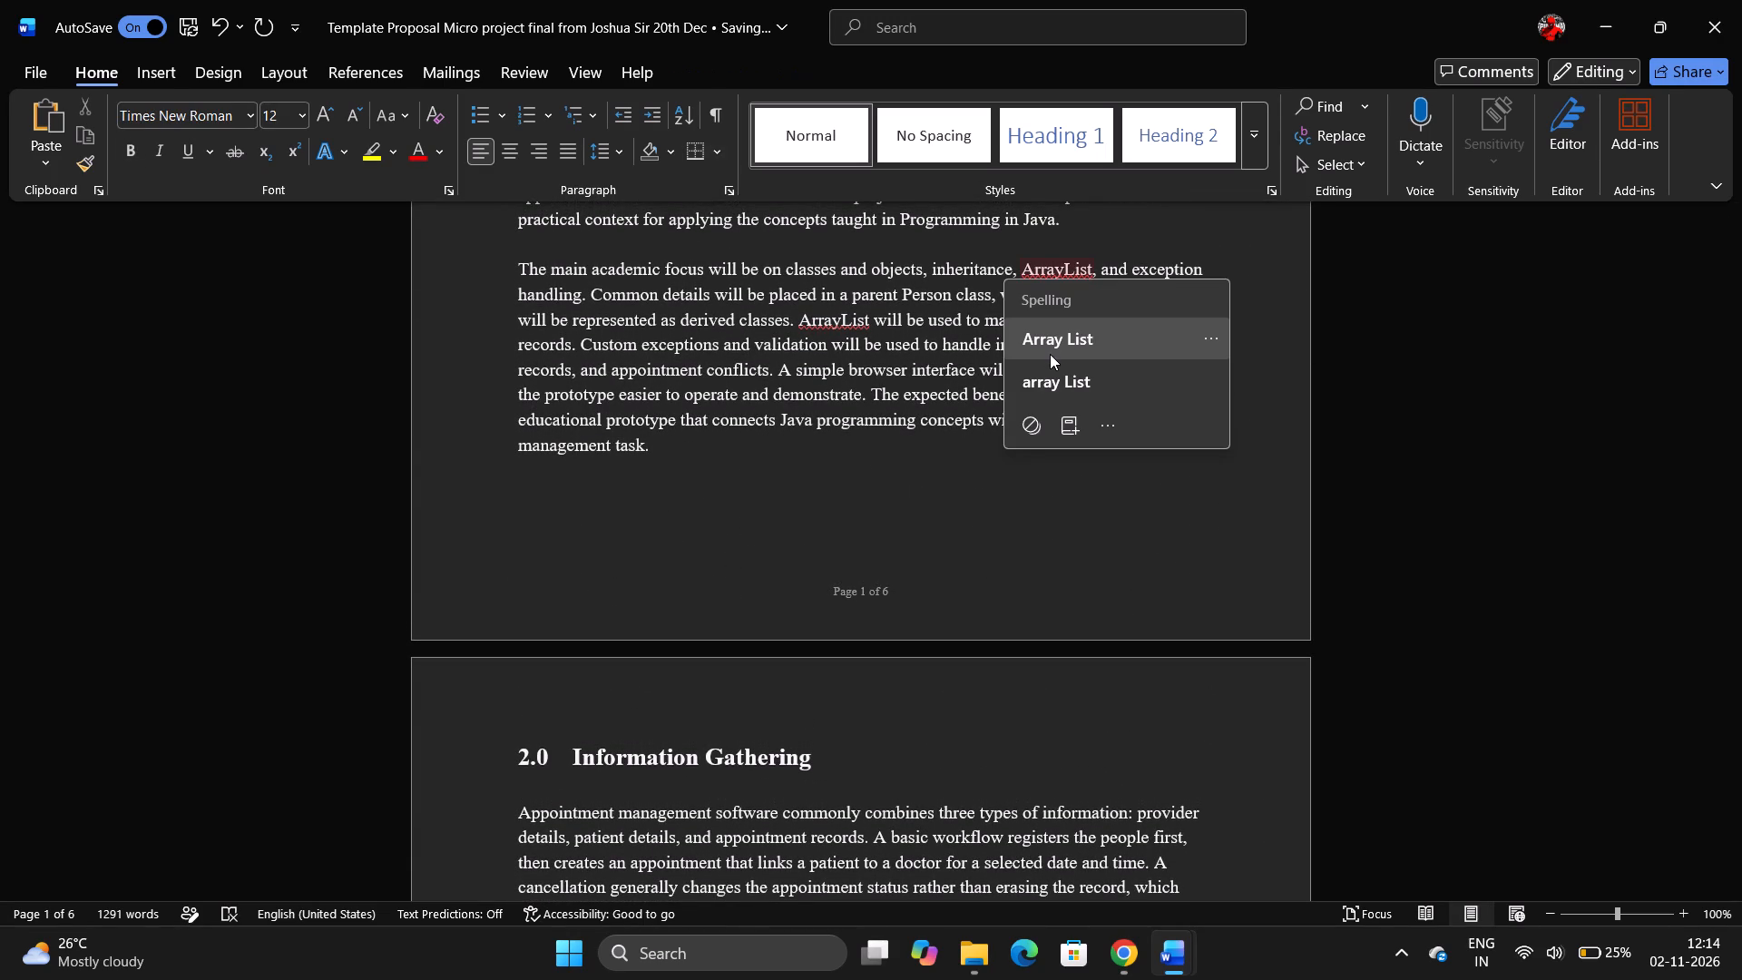
pyautogui.click(1050, 354)
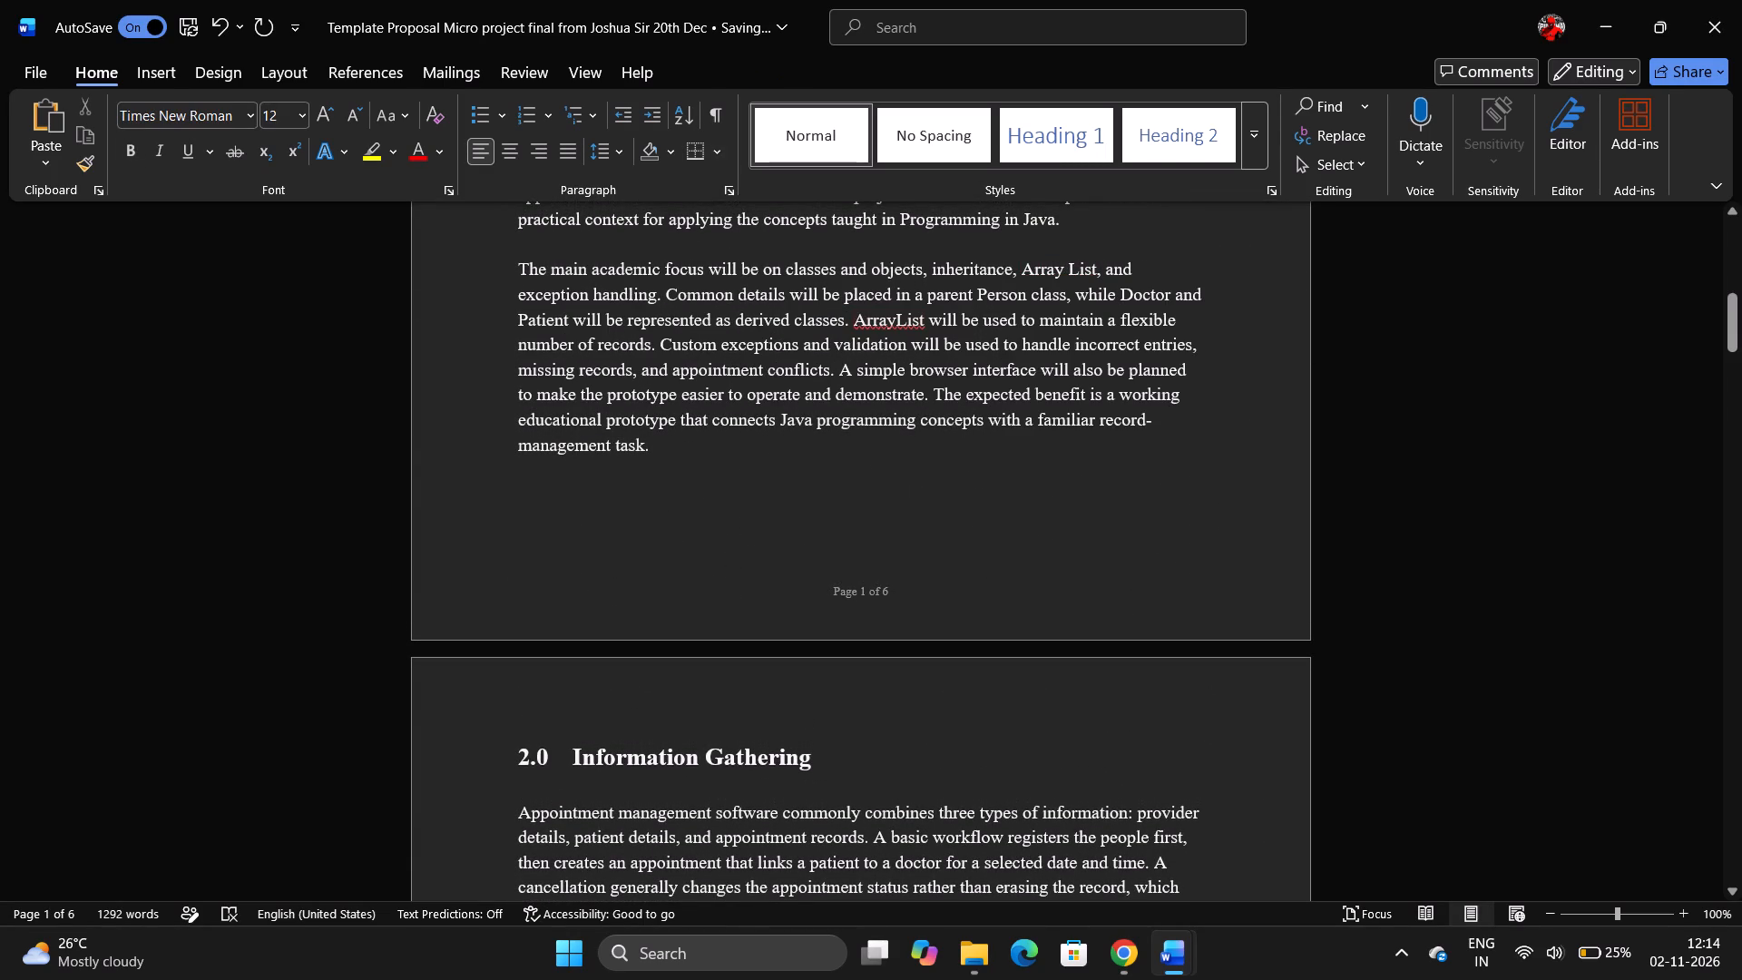
pyautogui.click(886, 331)
pyautogui.click(892, 401)
# Correct HospitalManager to "Hospital Manager" and ArrayList to "Array List" in the second paragraph of Information Gathering.
pyautogui.scroll(-1, 892, 401)
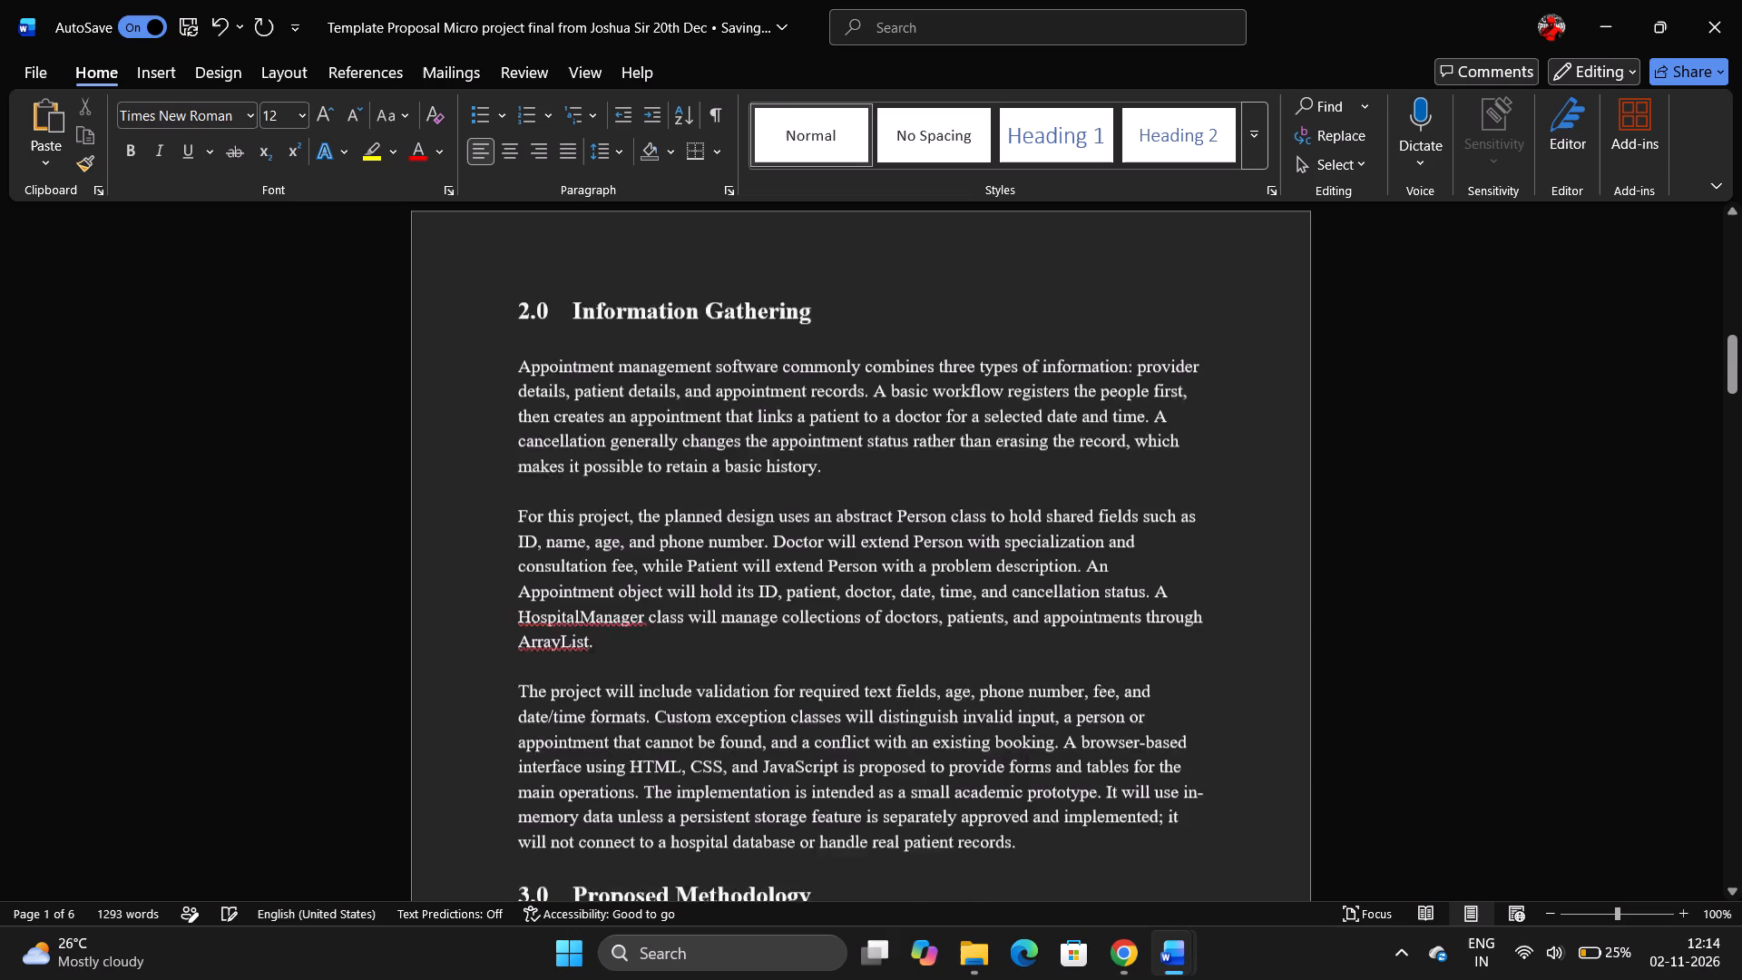
pyautogui.scroll(-1, 892, 401)
pyautogui.click(563, 555)
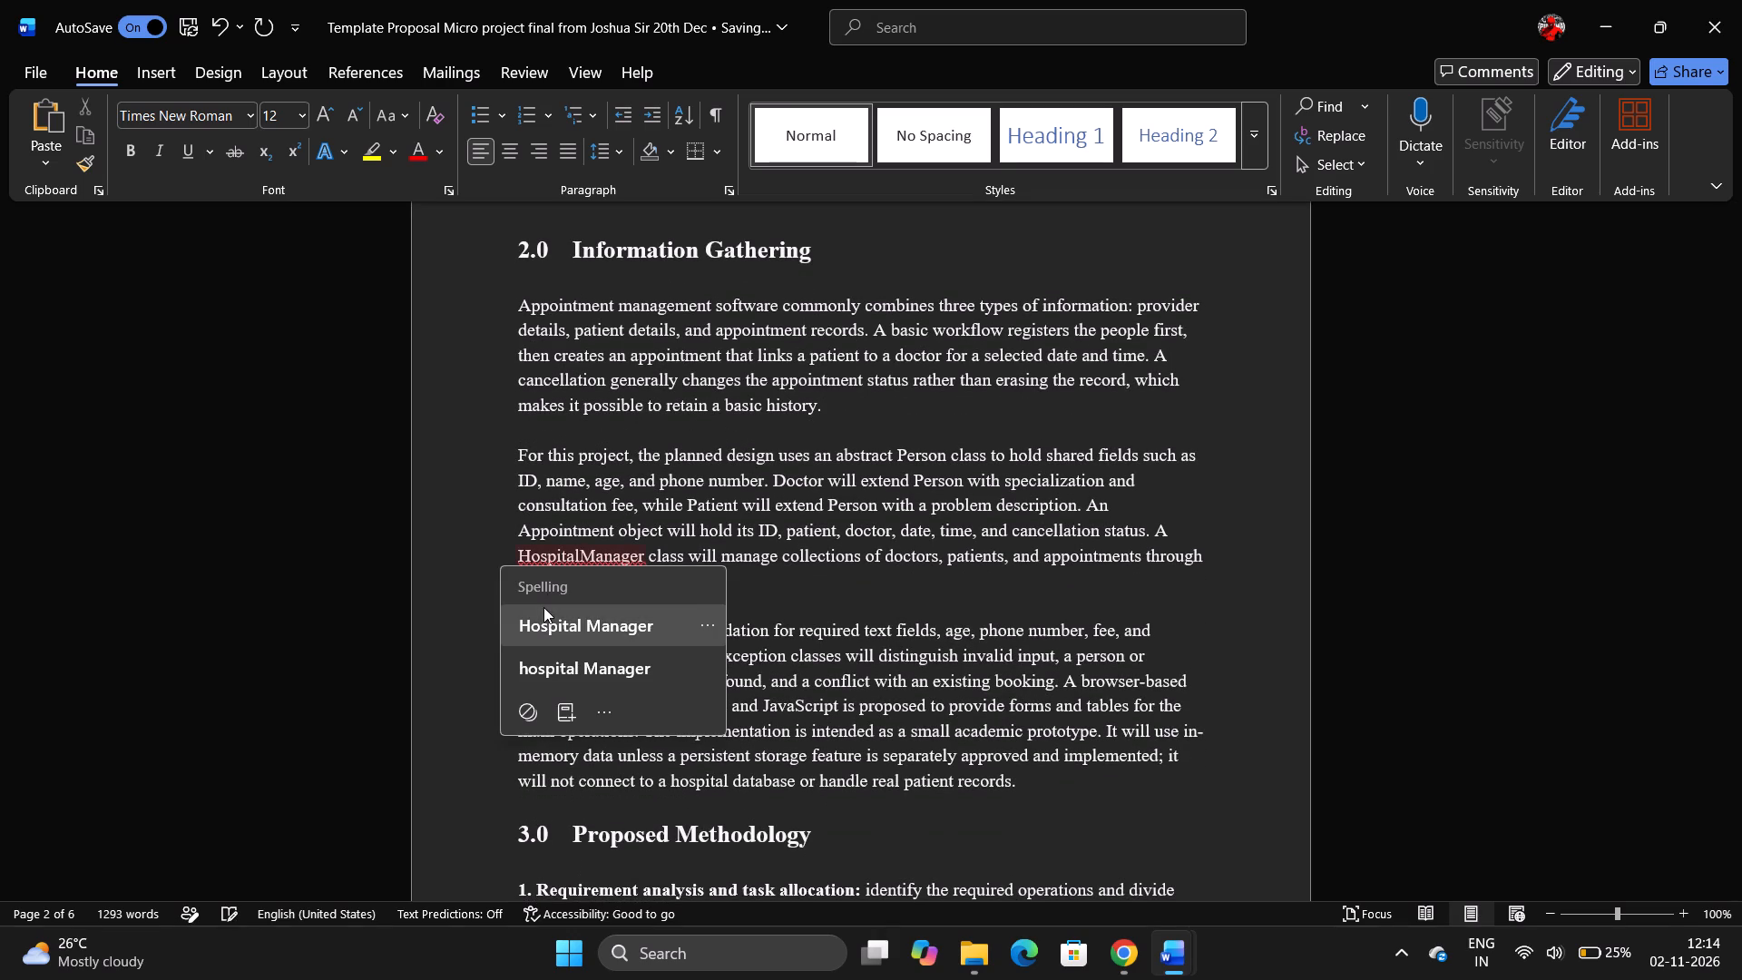
pyautogui.click(543, 607)
pyautogui.click(601, 583)
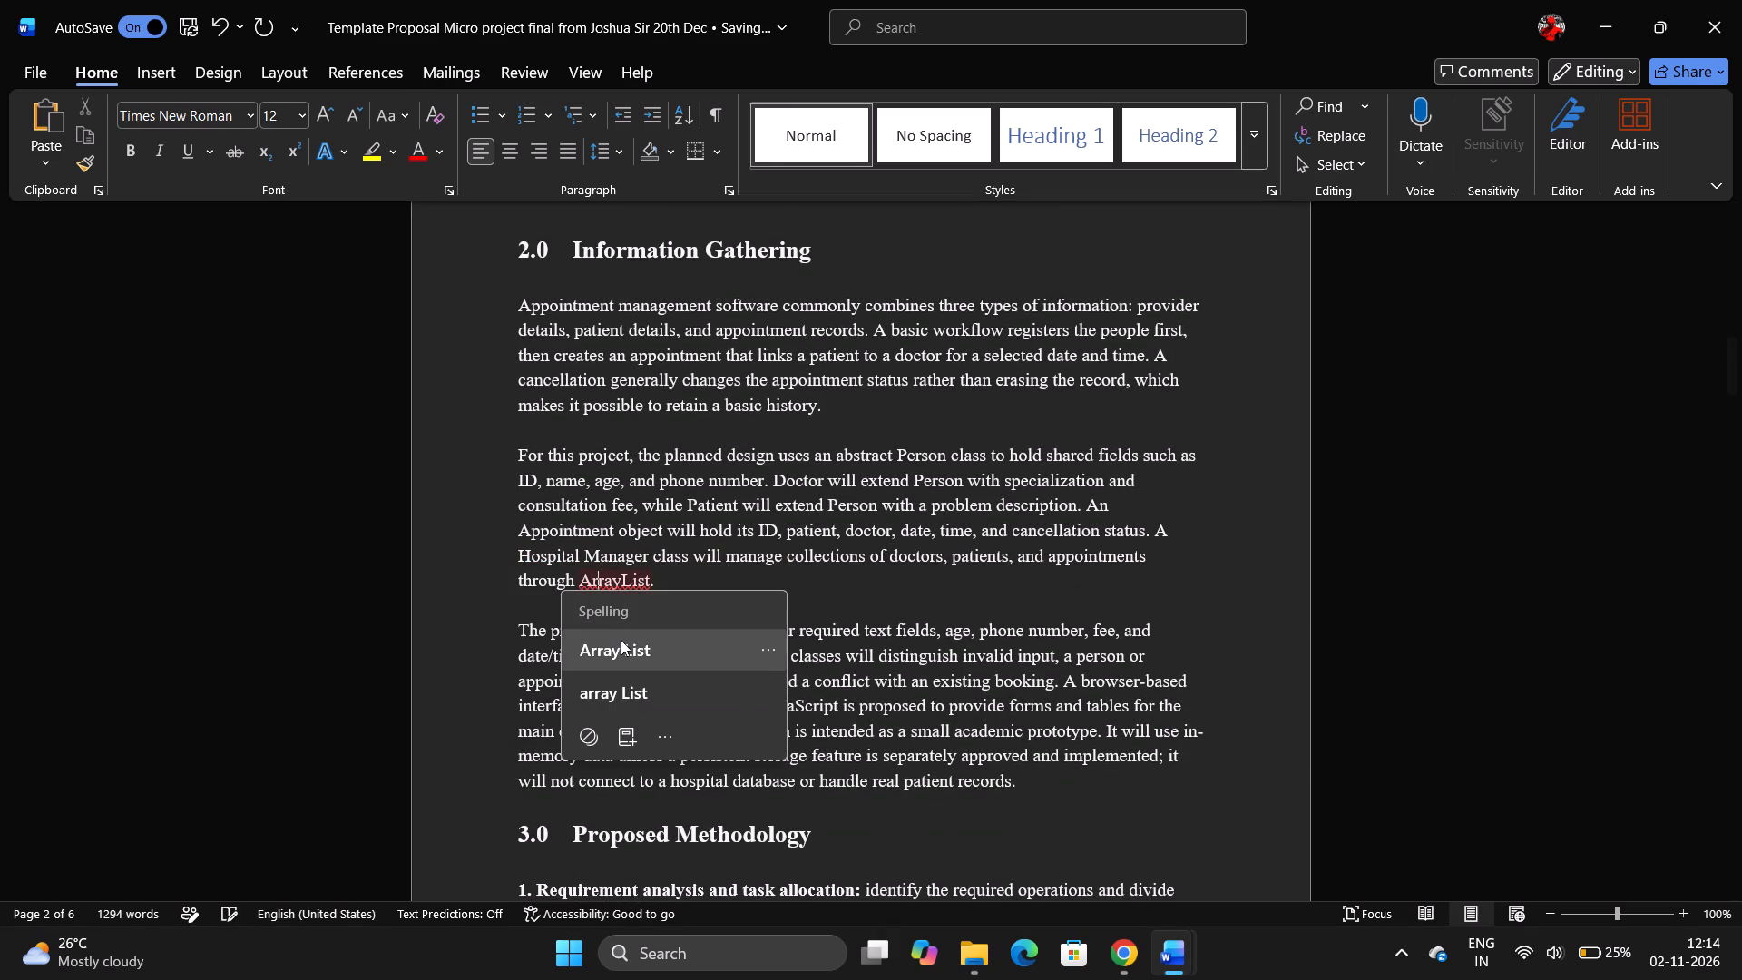
pyautogui.click(621, 640)
# Delete two blank lines between the action plan table and the 5.0 Tentative Resources Required heading.
pyautogui.scroll(-18, 621, 640)
pyautogui.scroll(4, 621, 640)
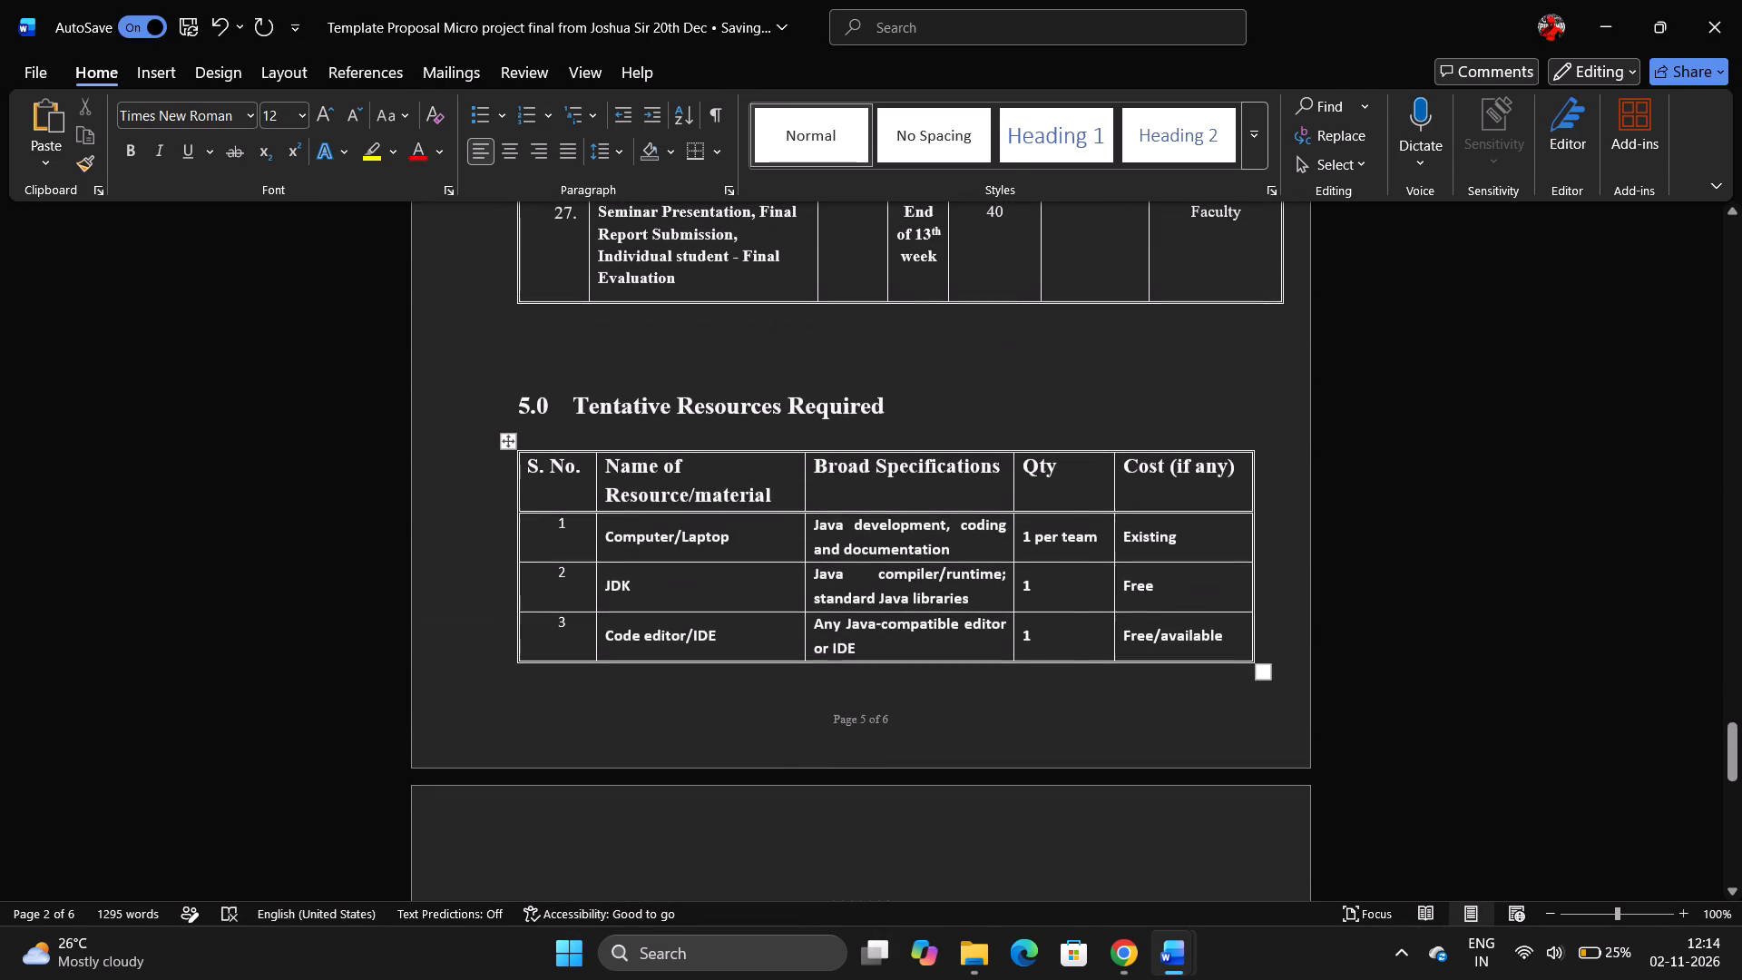
pyautogui.click(606, 375)
pyautogui.press('BackSpace')
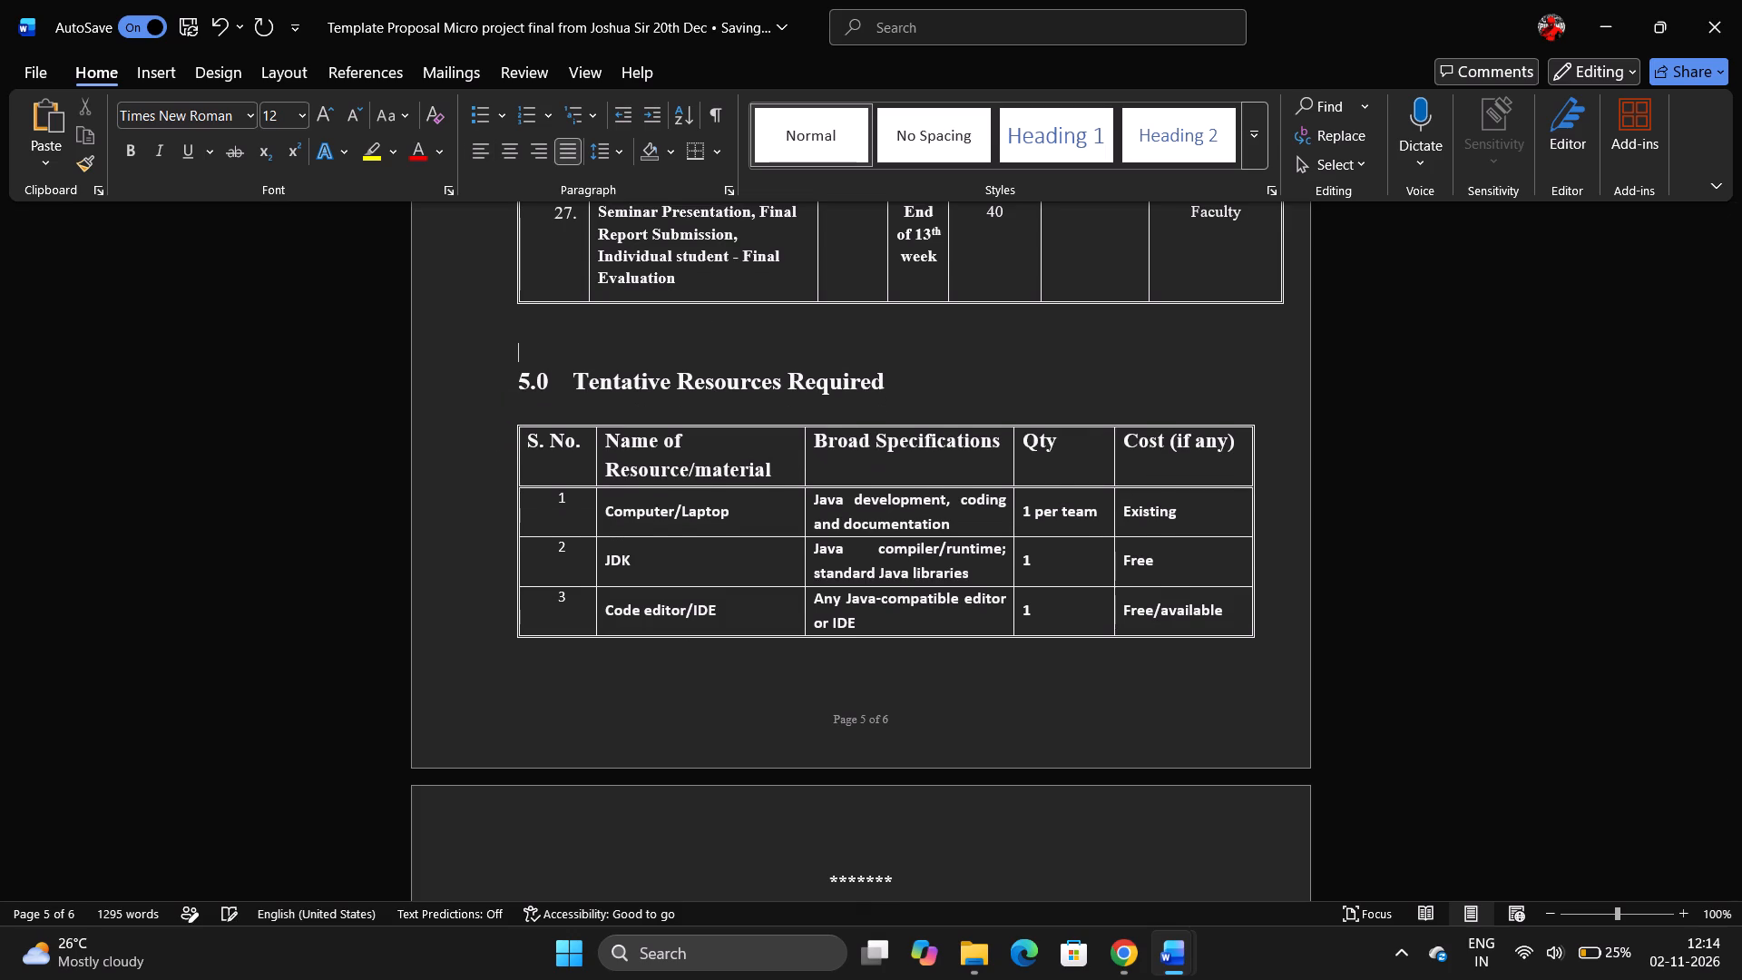
pyautogui.press('BackSpace')
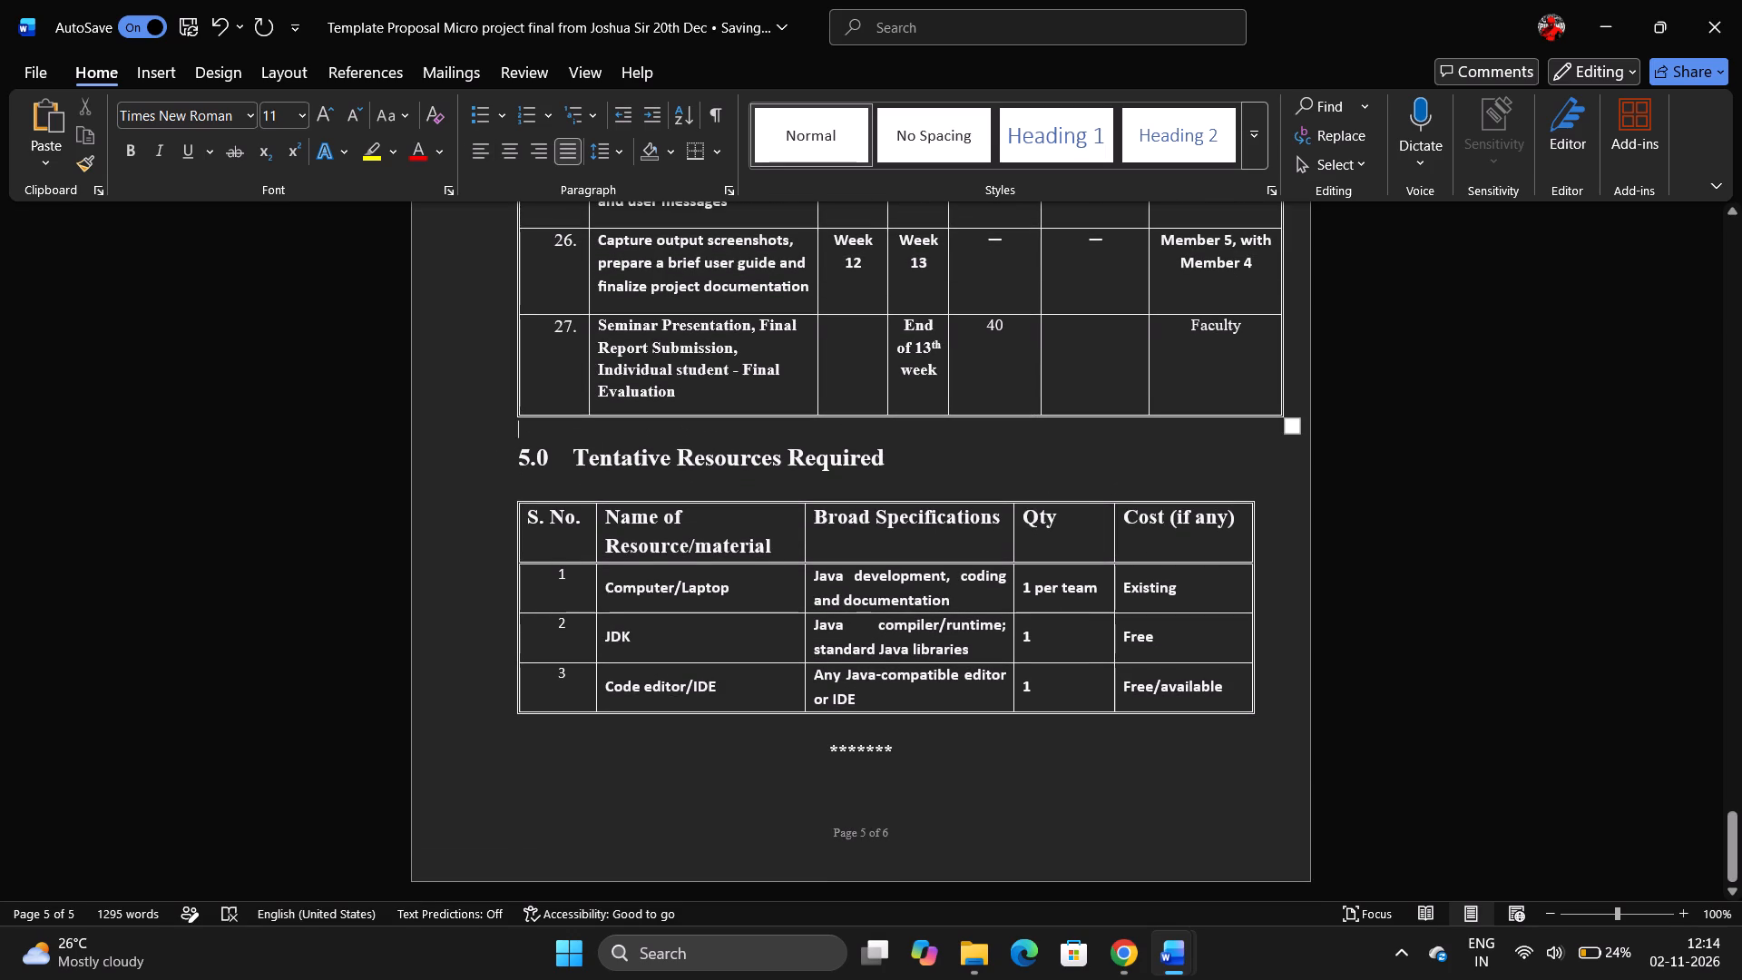
pyautogui.click(564, 487)
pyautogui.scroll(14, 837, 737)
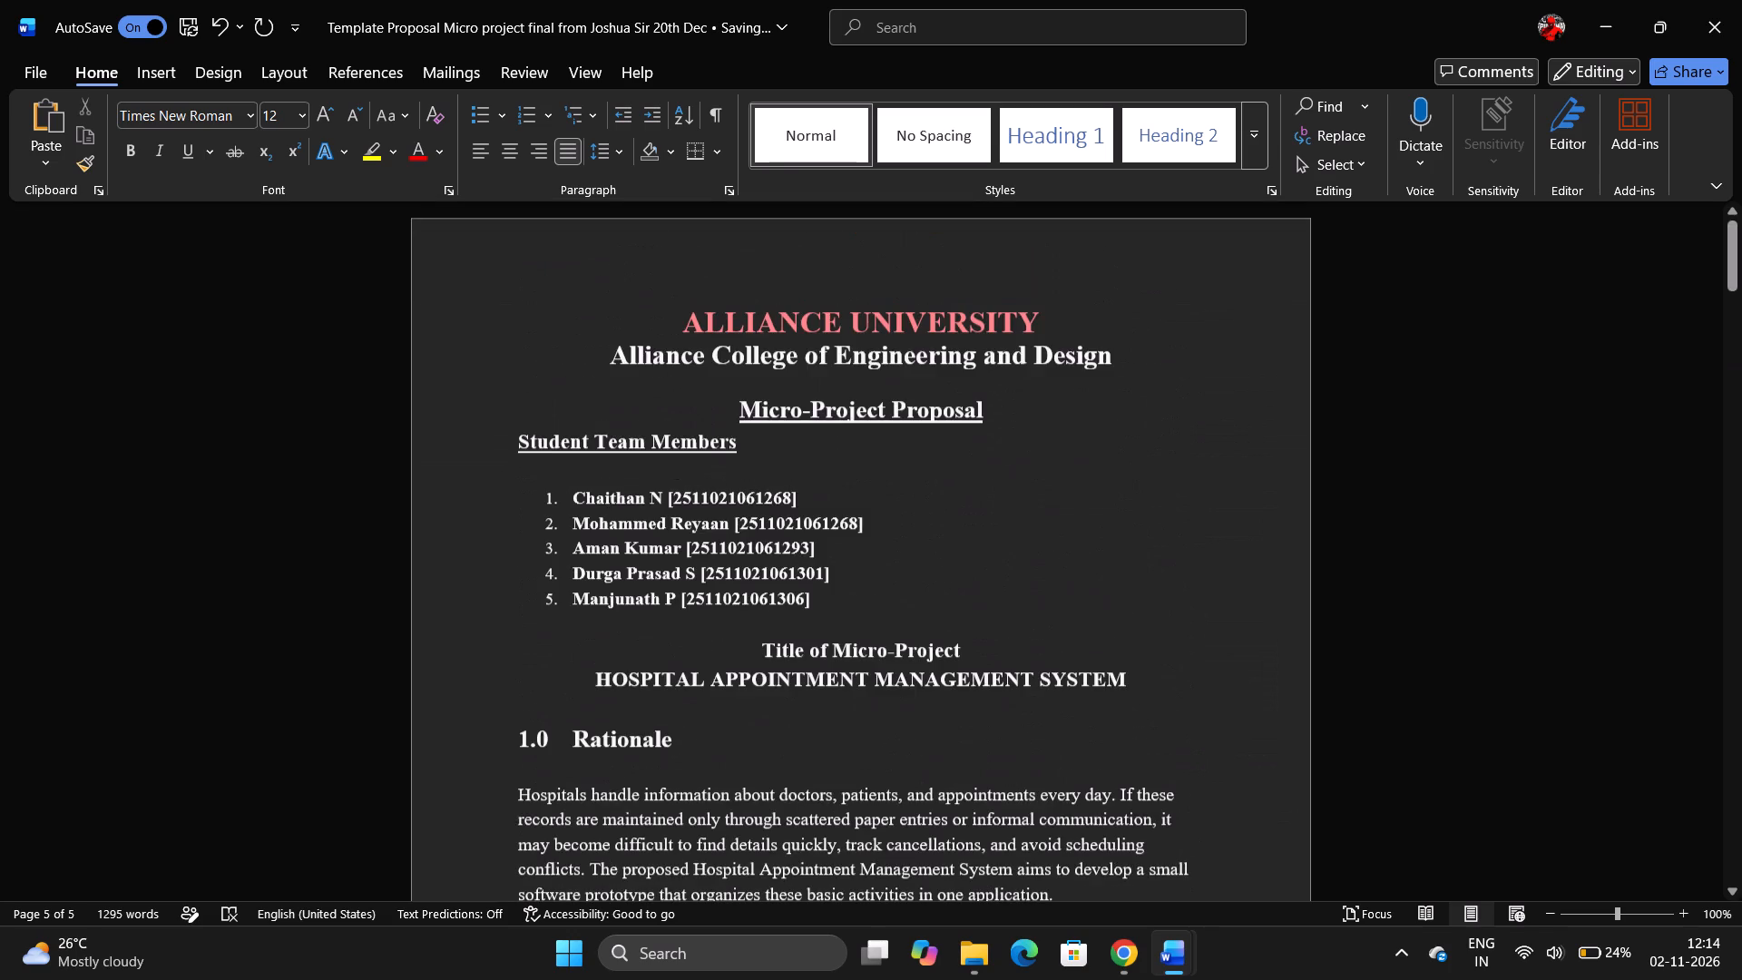
# Save the micro-project proposal document after a quick check through its pages.
pyautogui.scroll(-16, 837, 737)
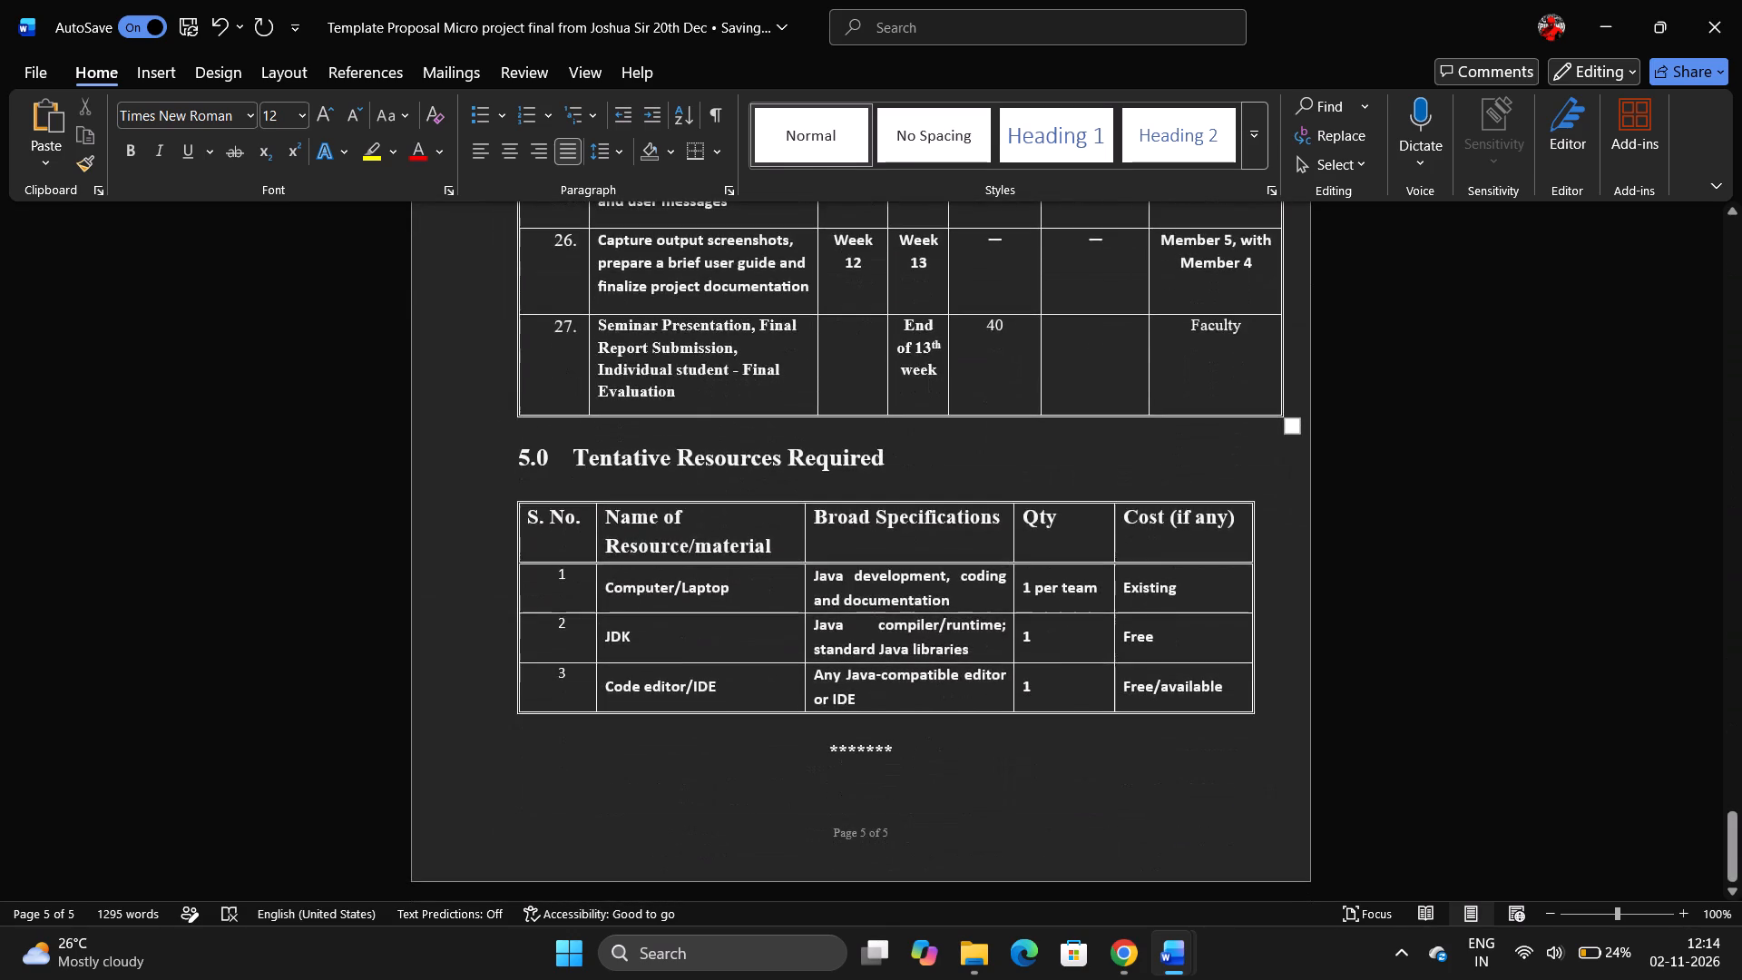
pyautogui.scroll(20, 837, 737)
pyautogui.scroll(20, 837, 737)
pyautogui.scroll(20, 837, 737)
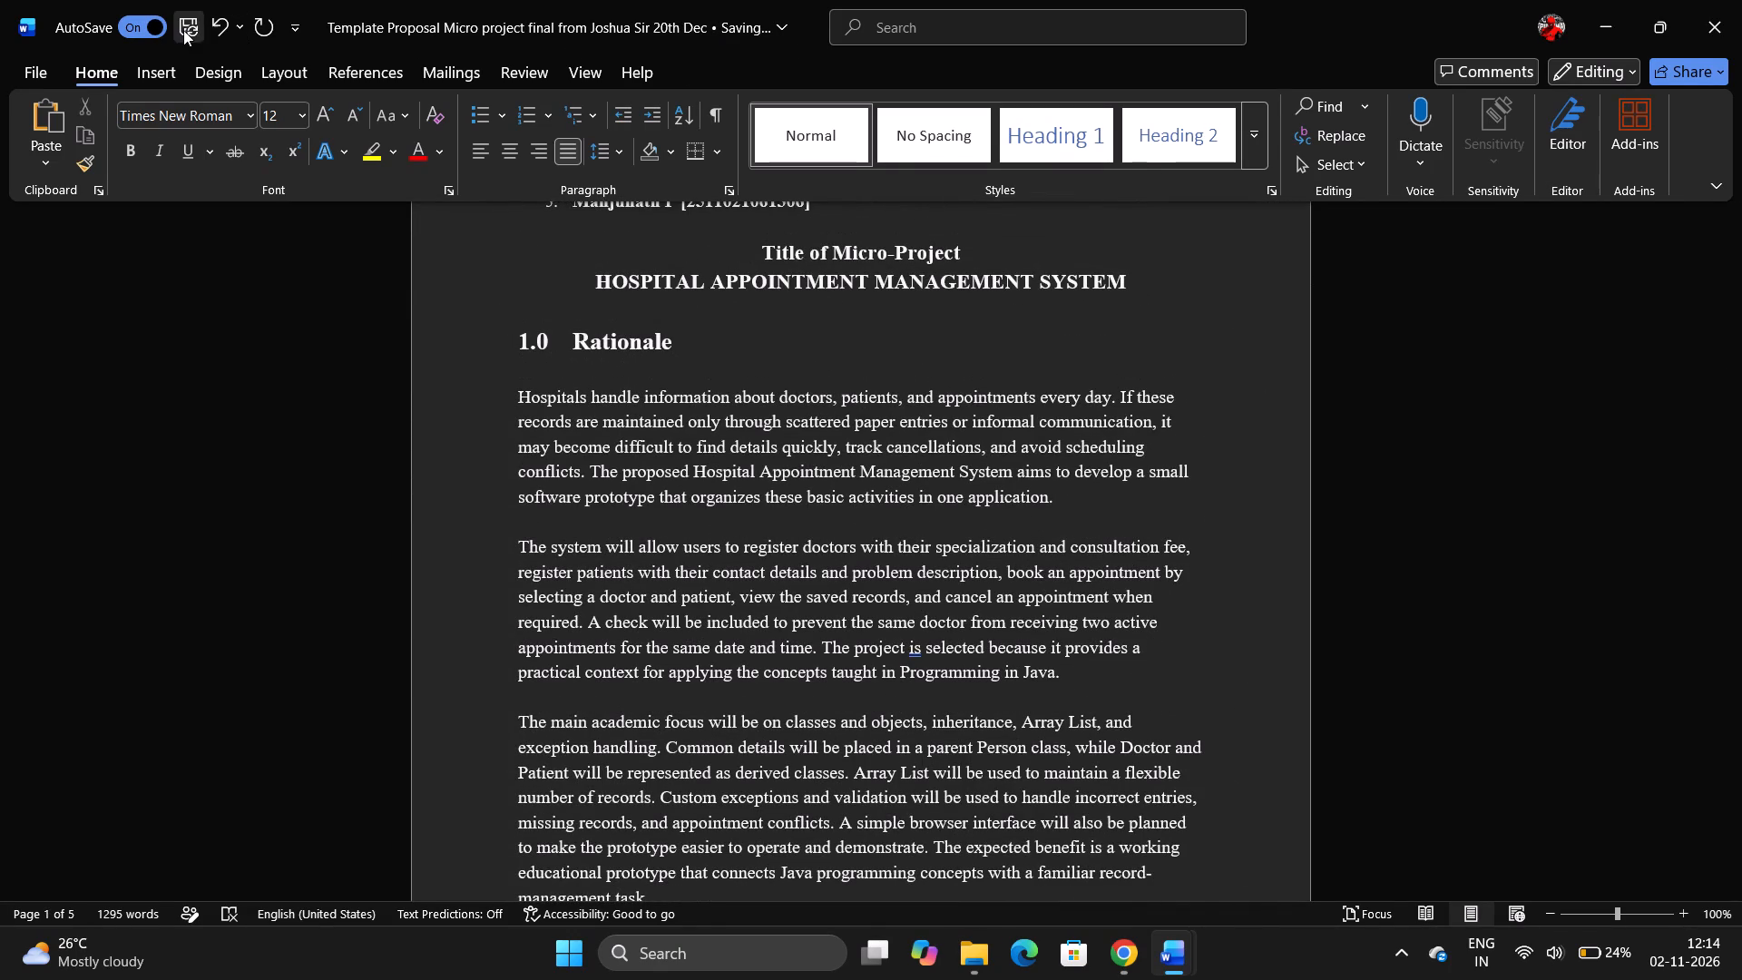
pyautogui.click(183, 30)
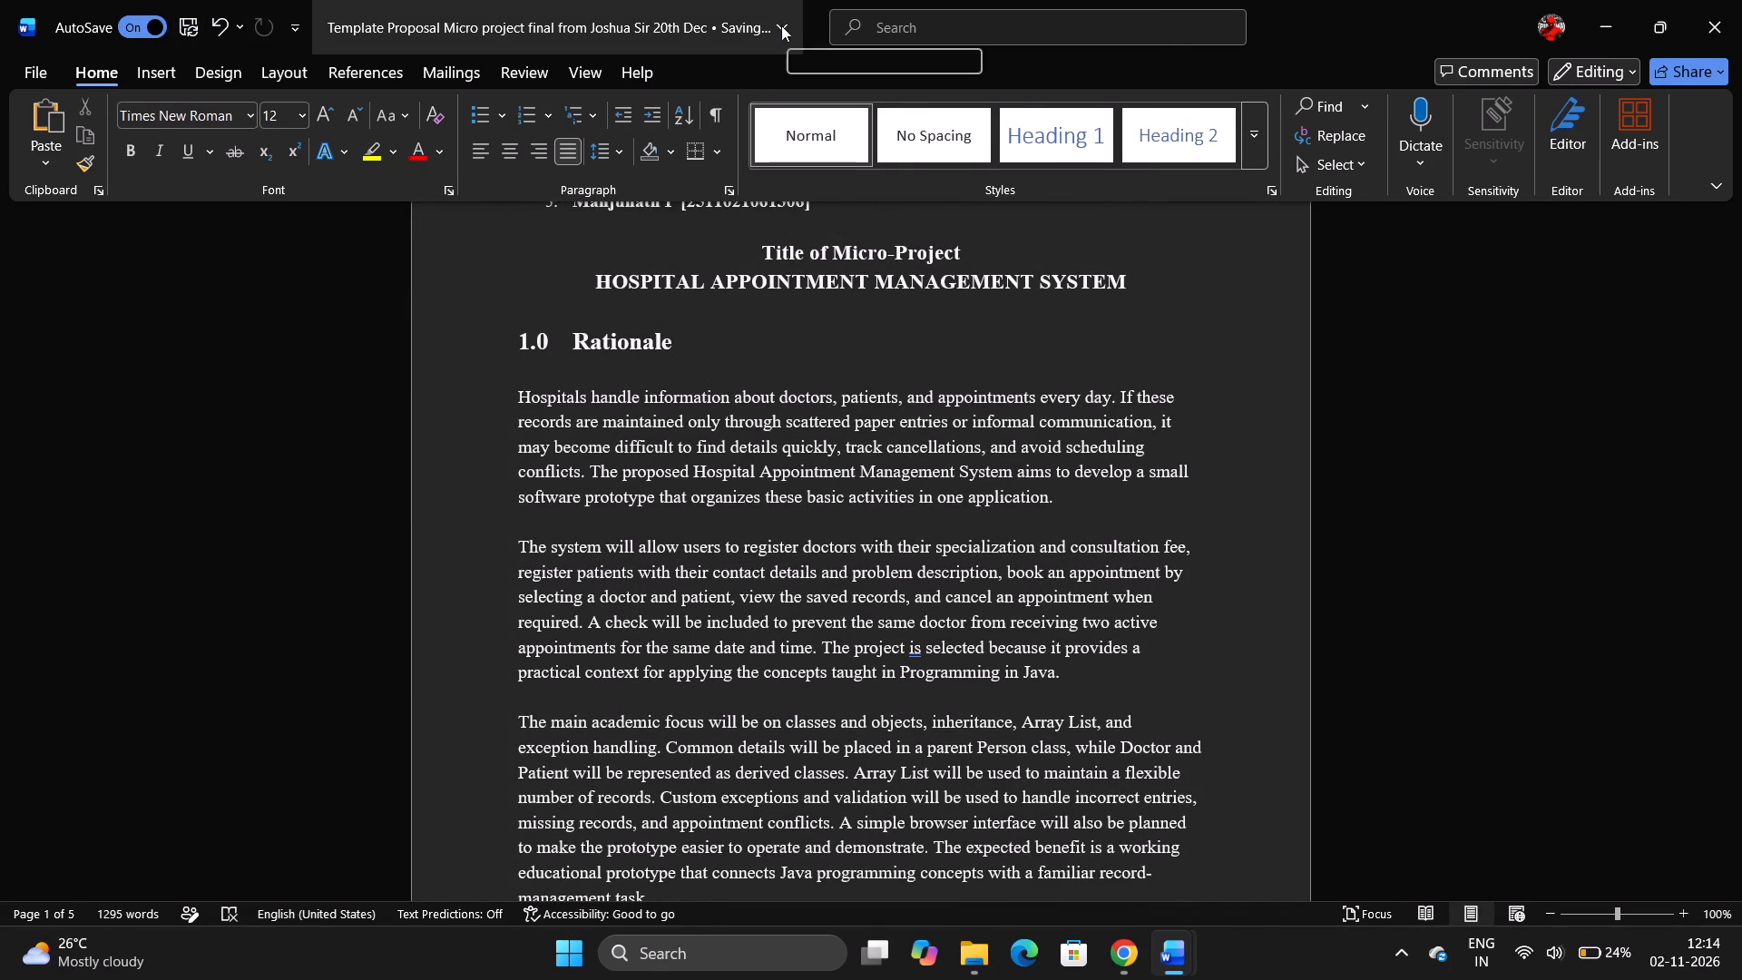
# Rename the proposal file as JAVA MICRO PROJECT PROPOSAL, leaving it in the OneDrive Documents folder, and save it.
pyautogui.doubleClick(772, 25)
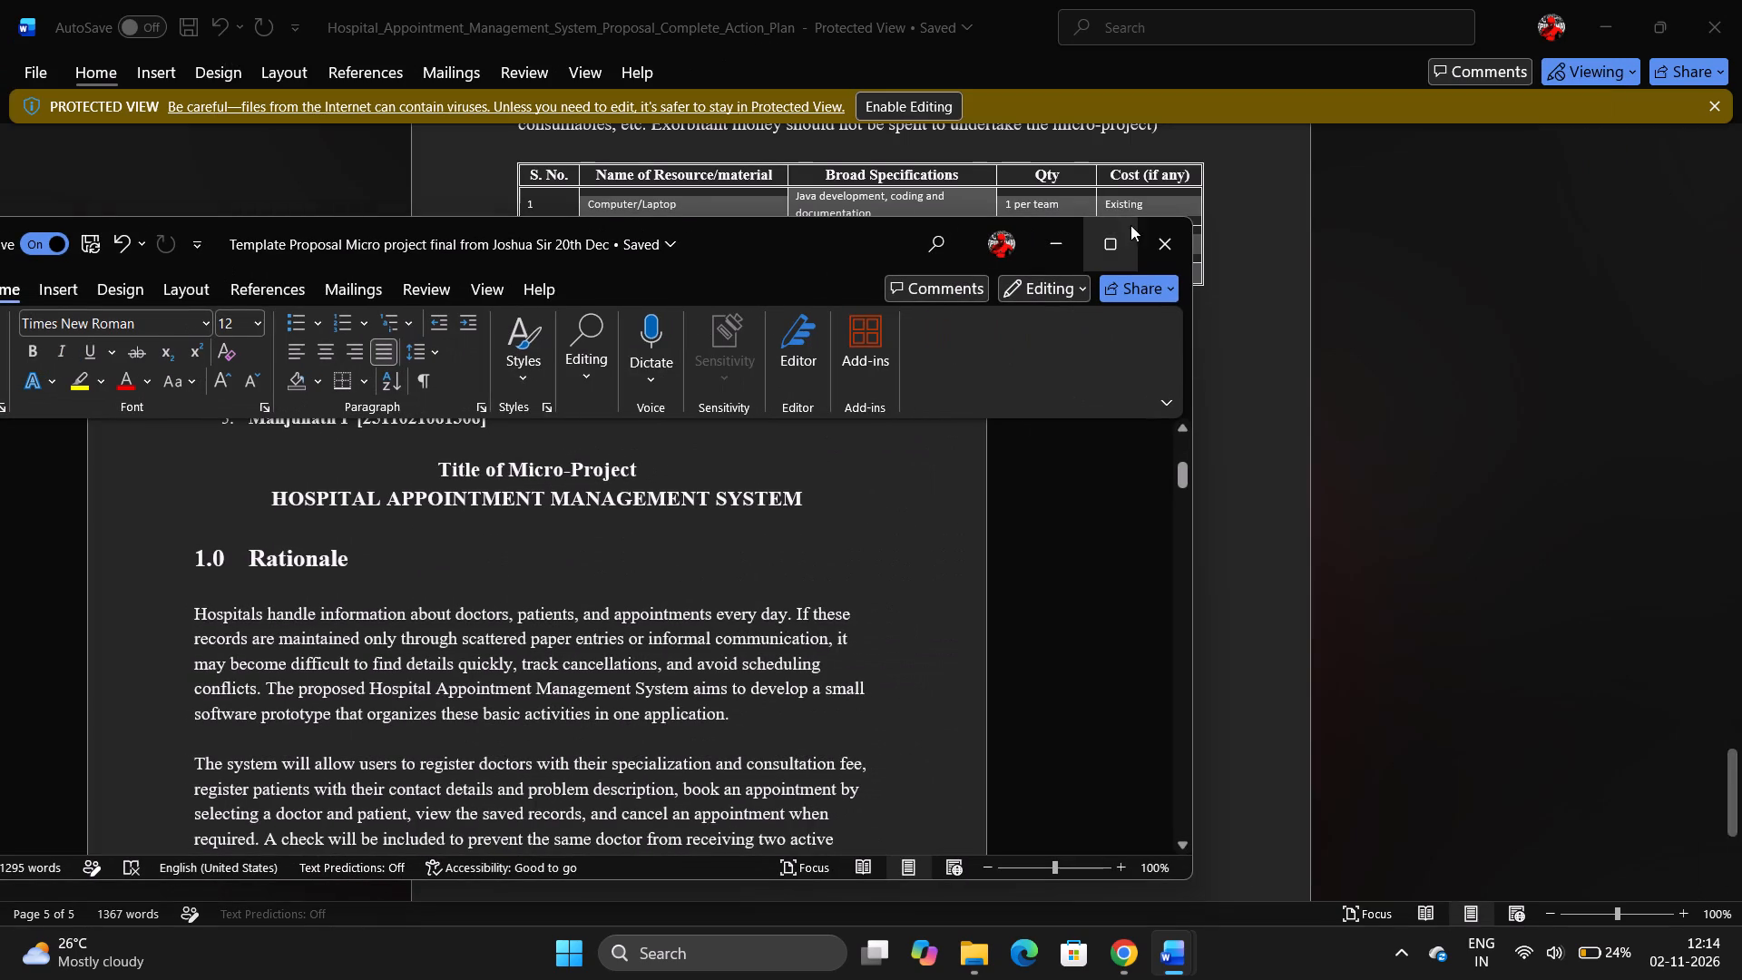
pyautogui.click(1111, 241)
pyautogui.click(768, 30)
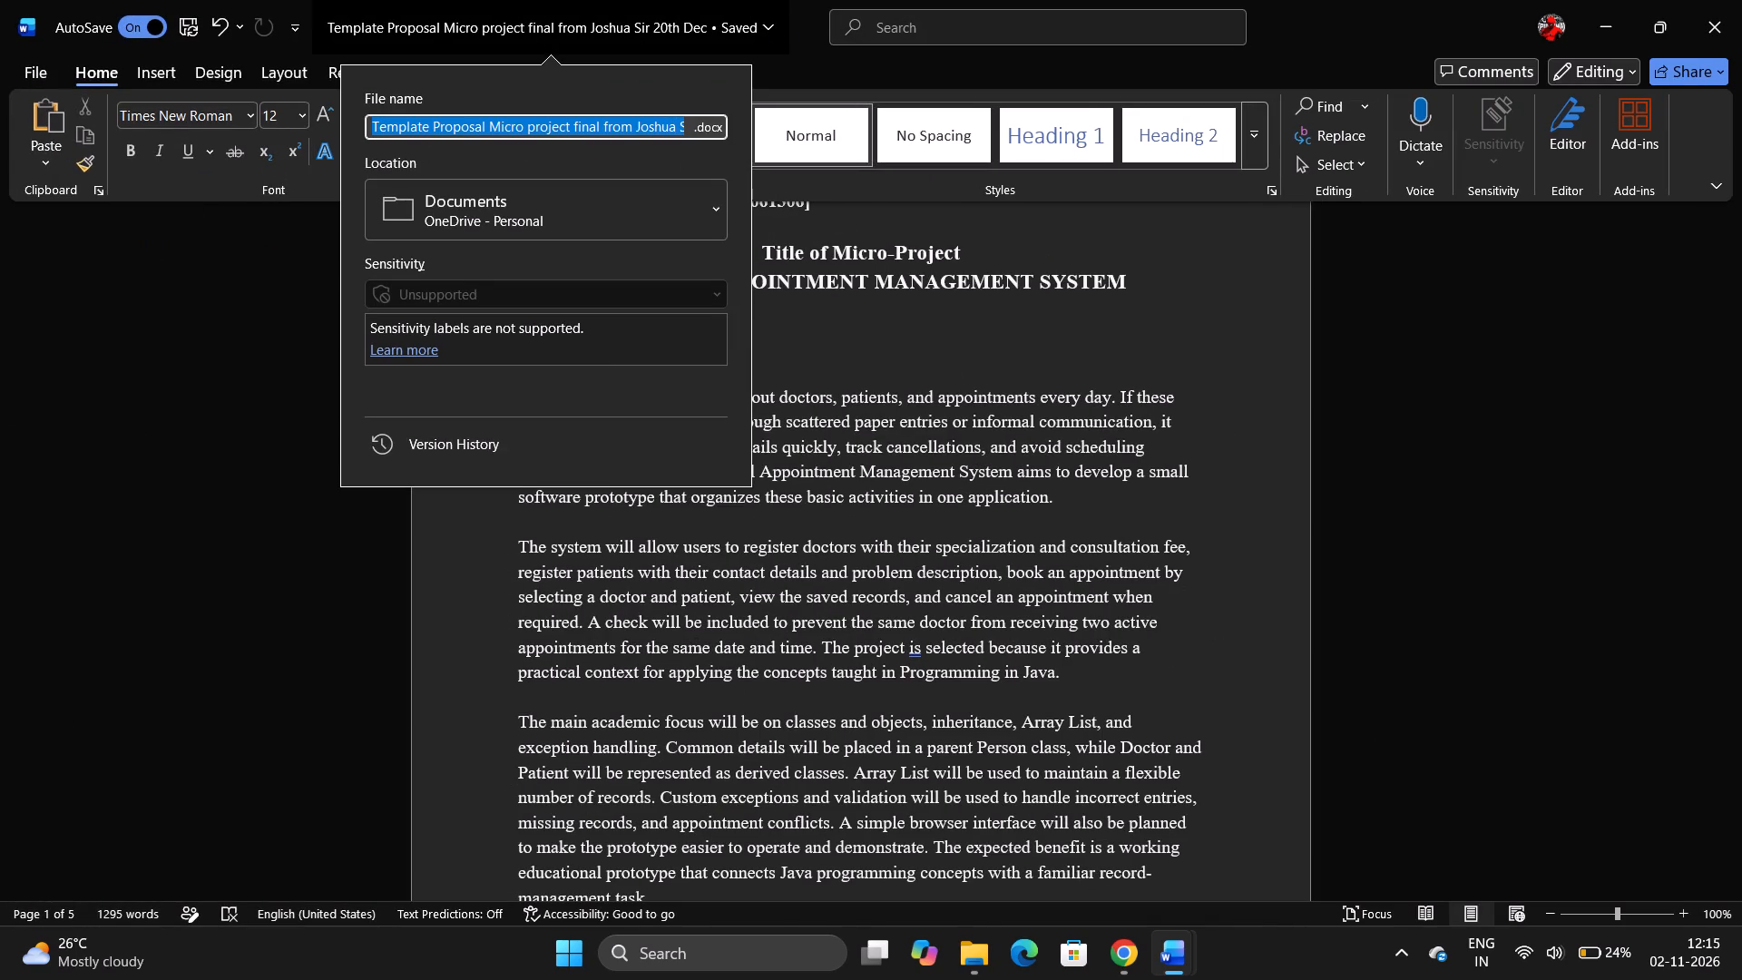
pyautogui.press('BackSpace')
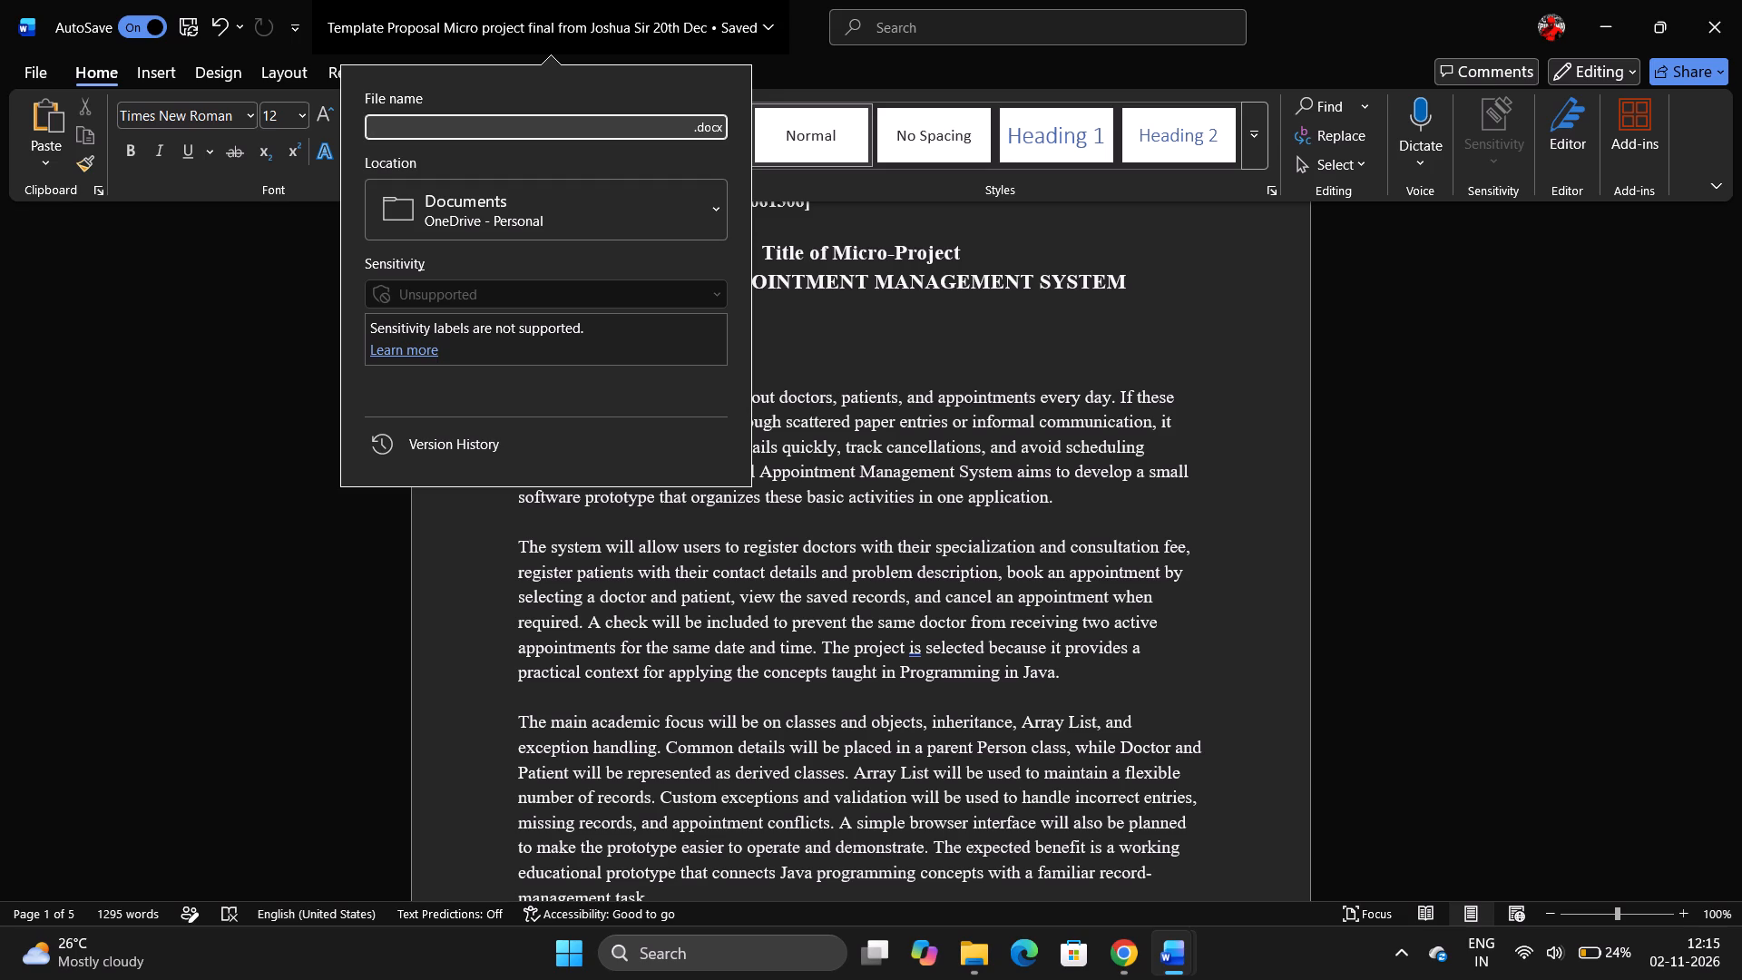
pyautogui.write('JAVA')
pyautogui.press('space')
pyautogui.write('PRO')
pyautogui.press('BackSpace')
pyautogui.press('BackSpace')
pyautogui.press('BackSpace')
pyautogui.write('MICRO P')
pyautogui.write('ROJECT PROPOSAL')
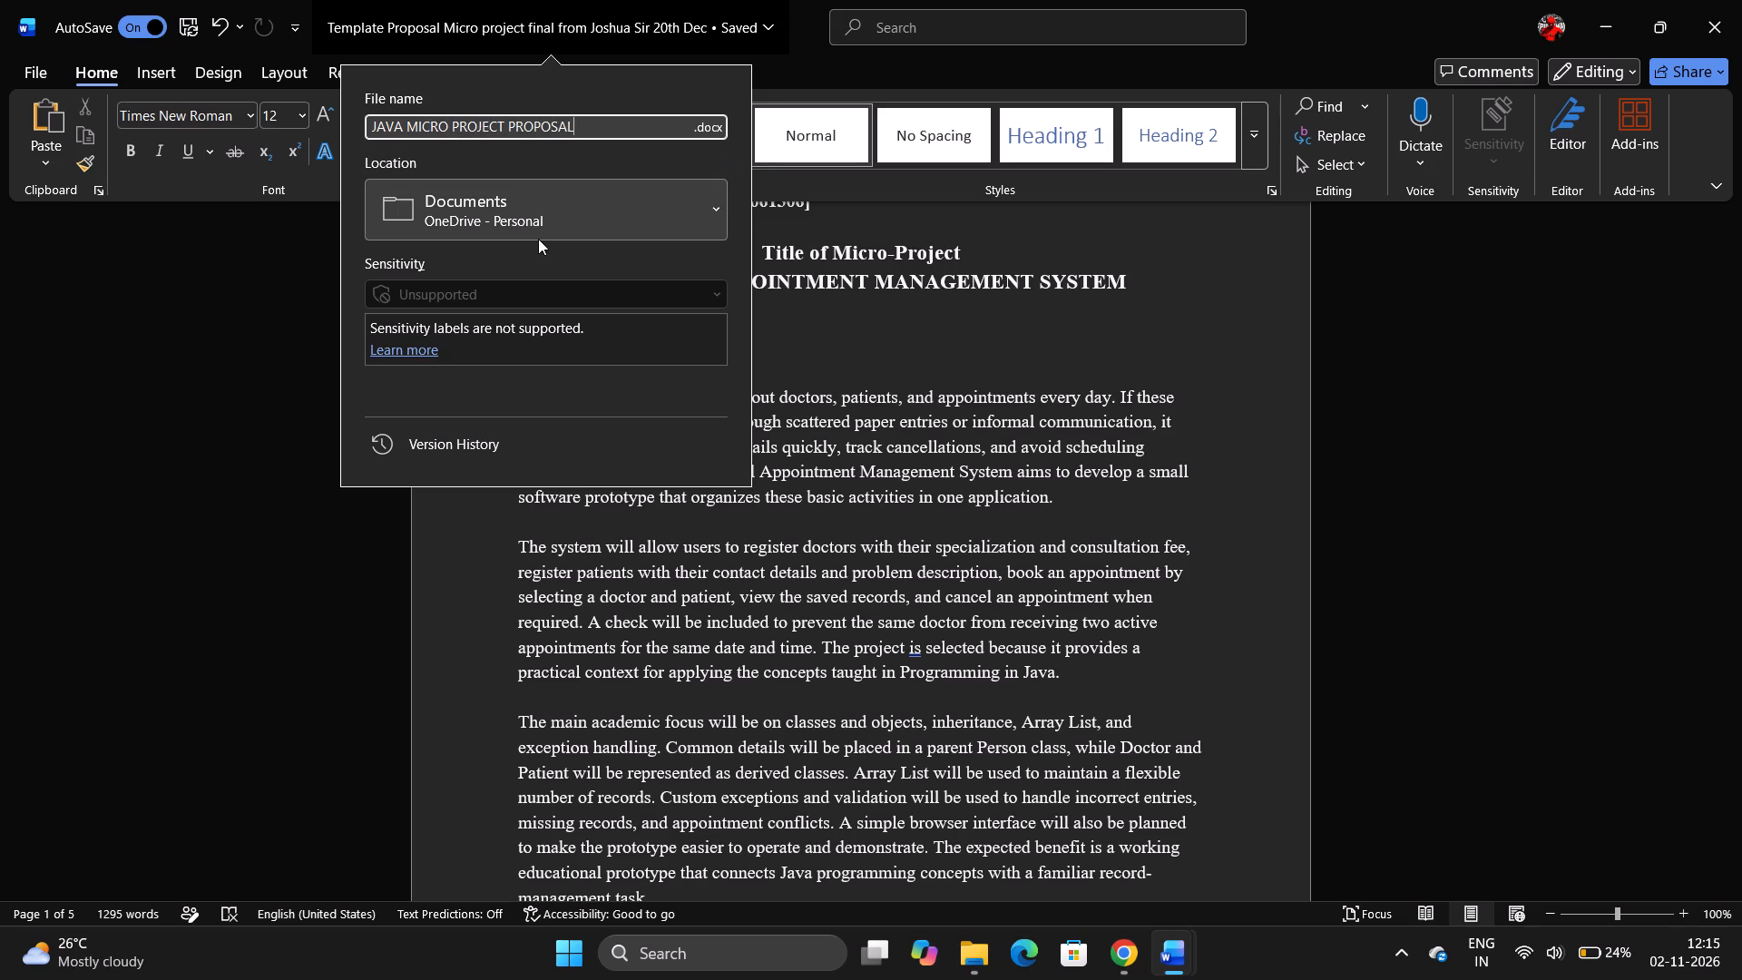
pyautogui.click(538, 239)
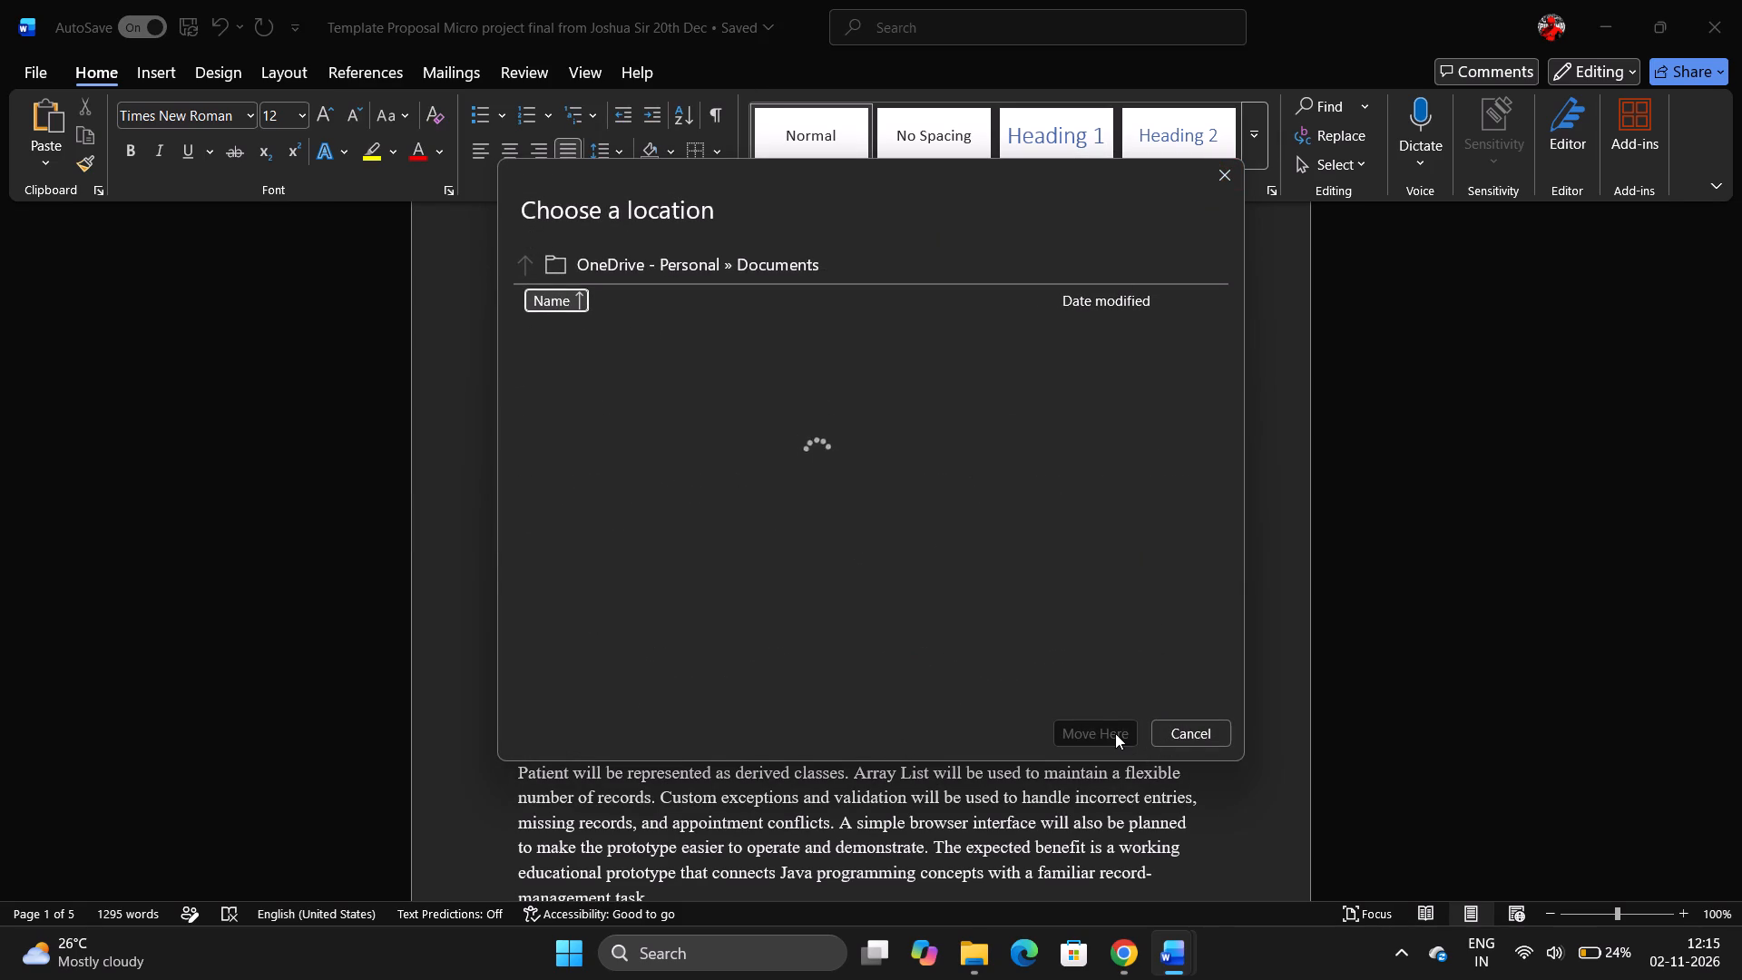
pyautogui.click(1236, 170)
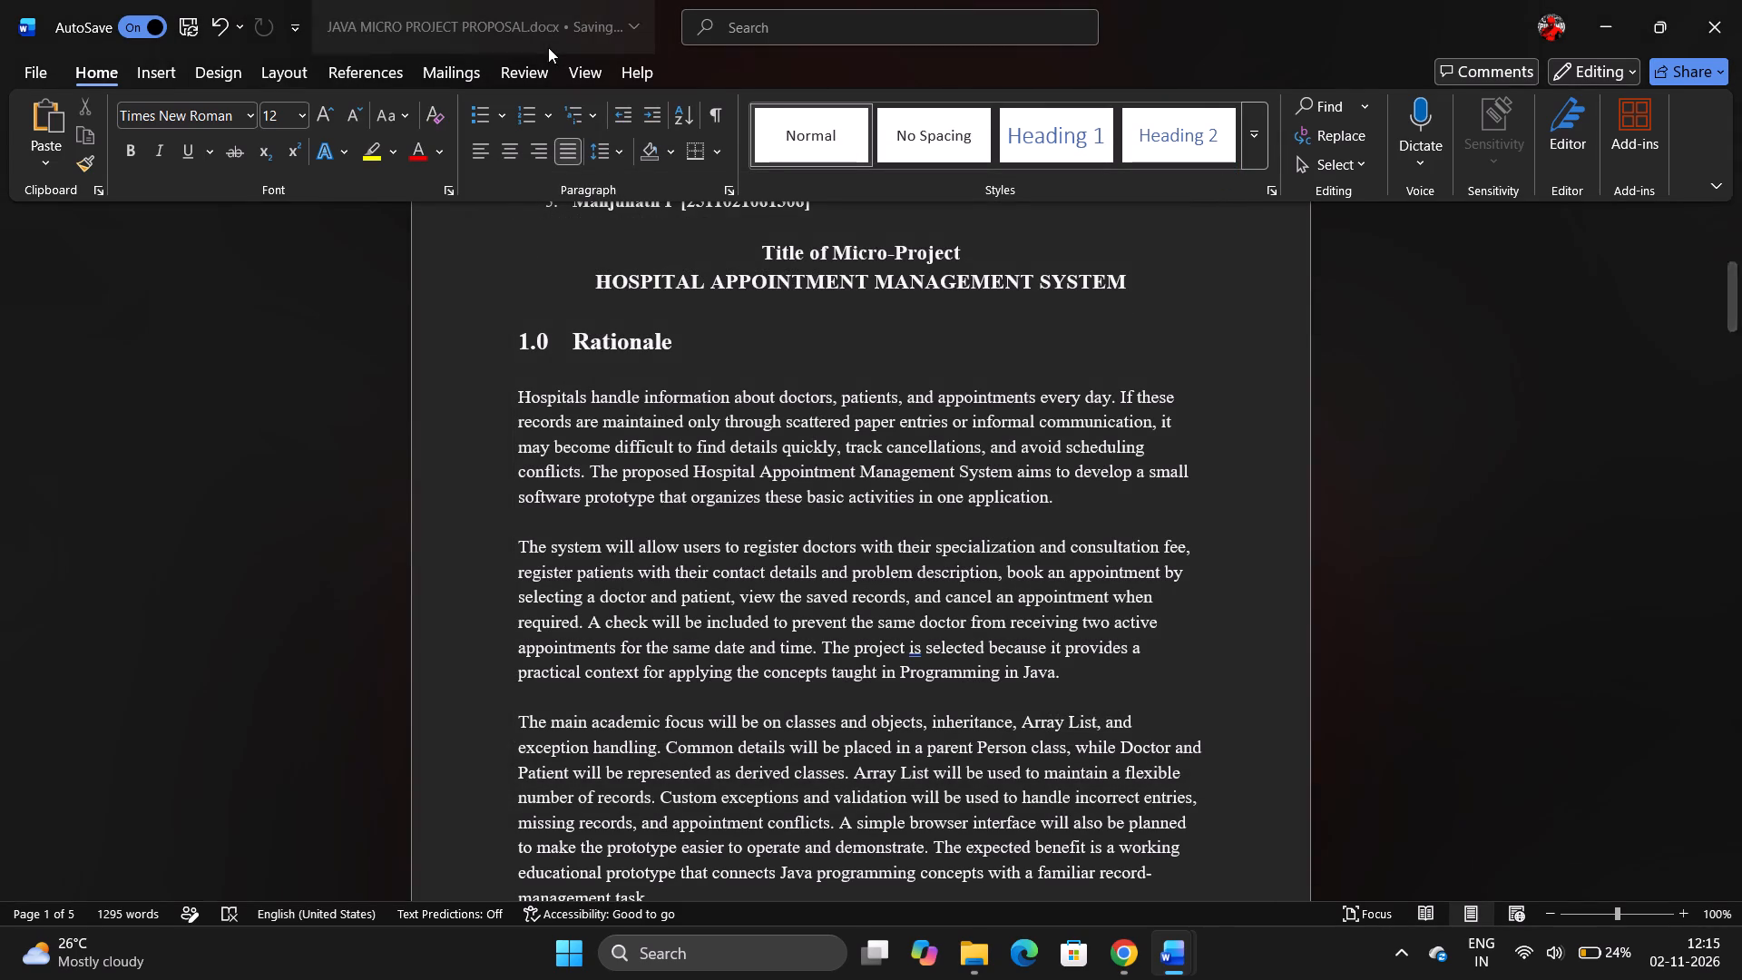
pyautogui.click(195, 17)
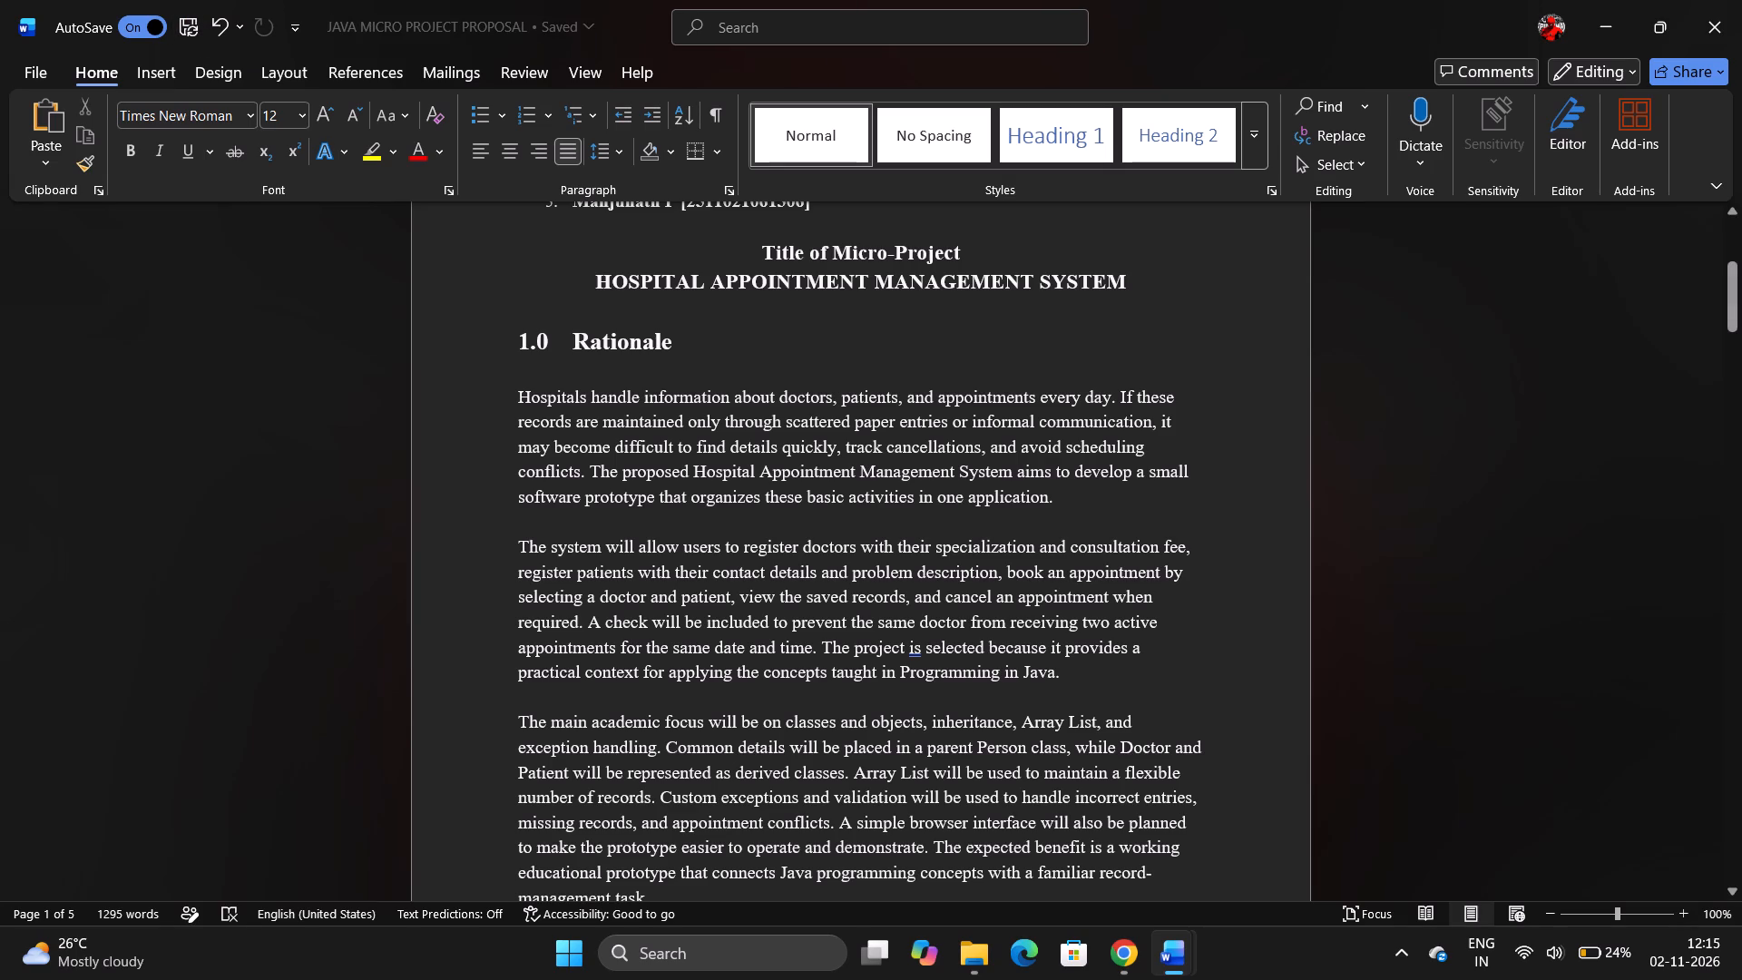
# Skim the renamed proposal once more and close all open windows: the Word documents, the Downloads folder and the browser.
pyautogui.scroll(4, 848, 505)
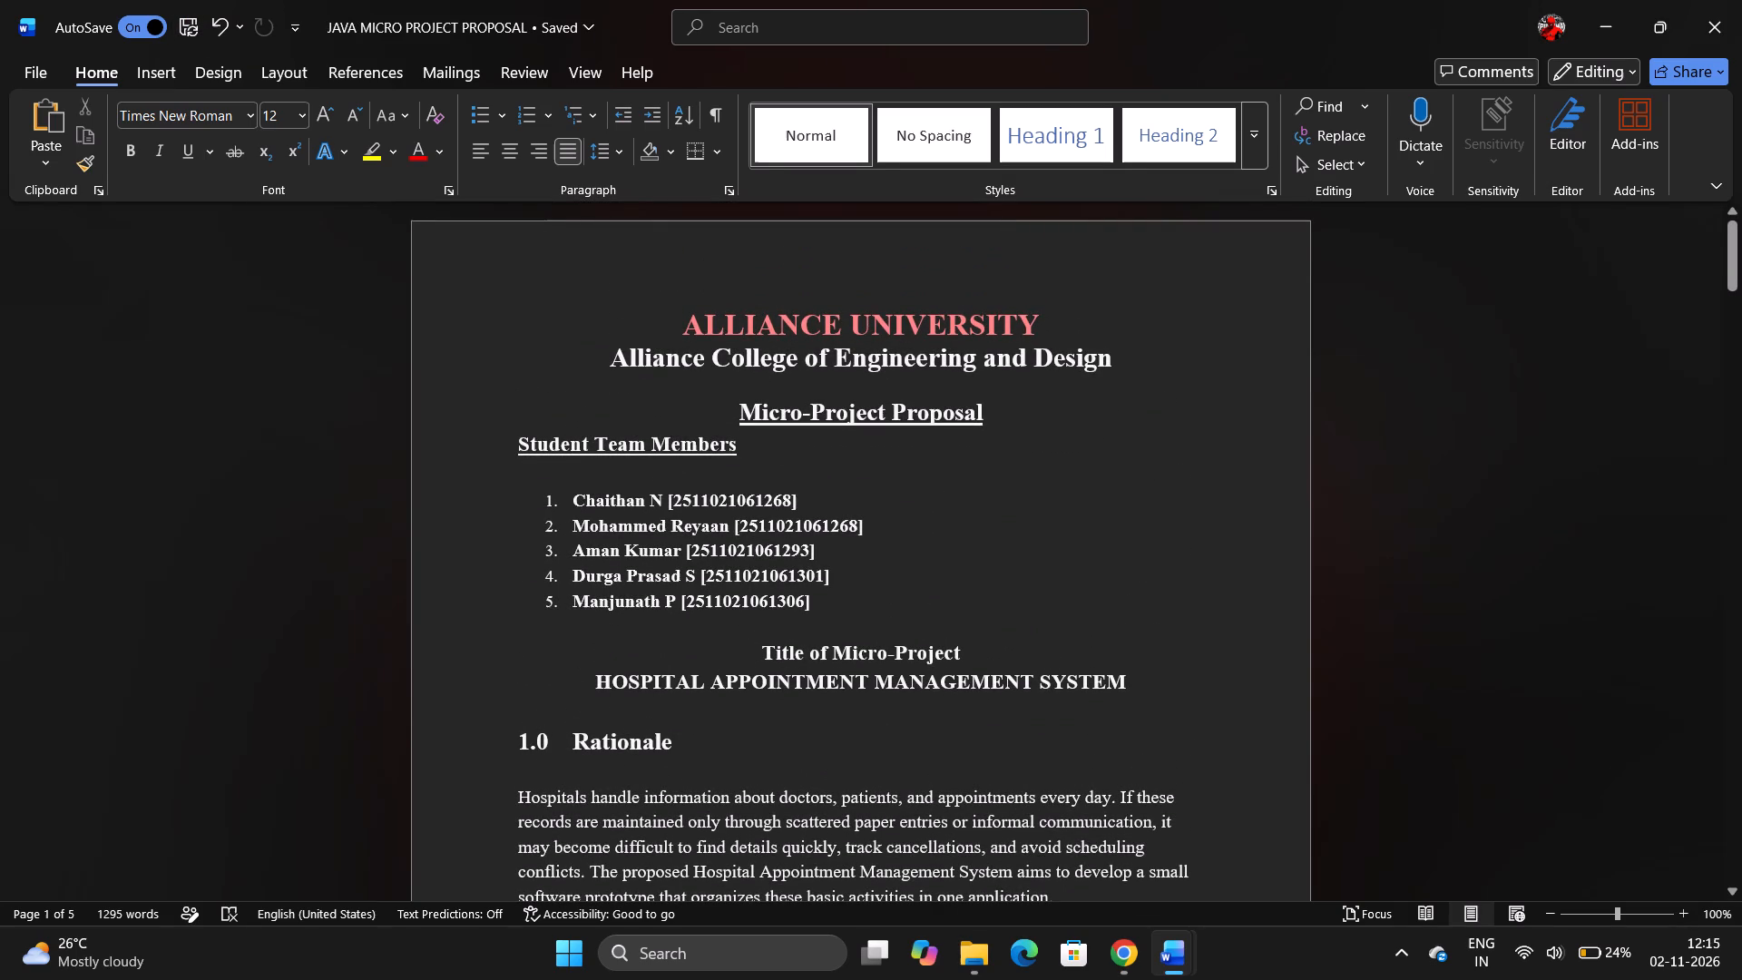
pyautogui.scroll(-17, 848, 505)
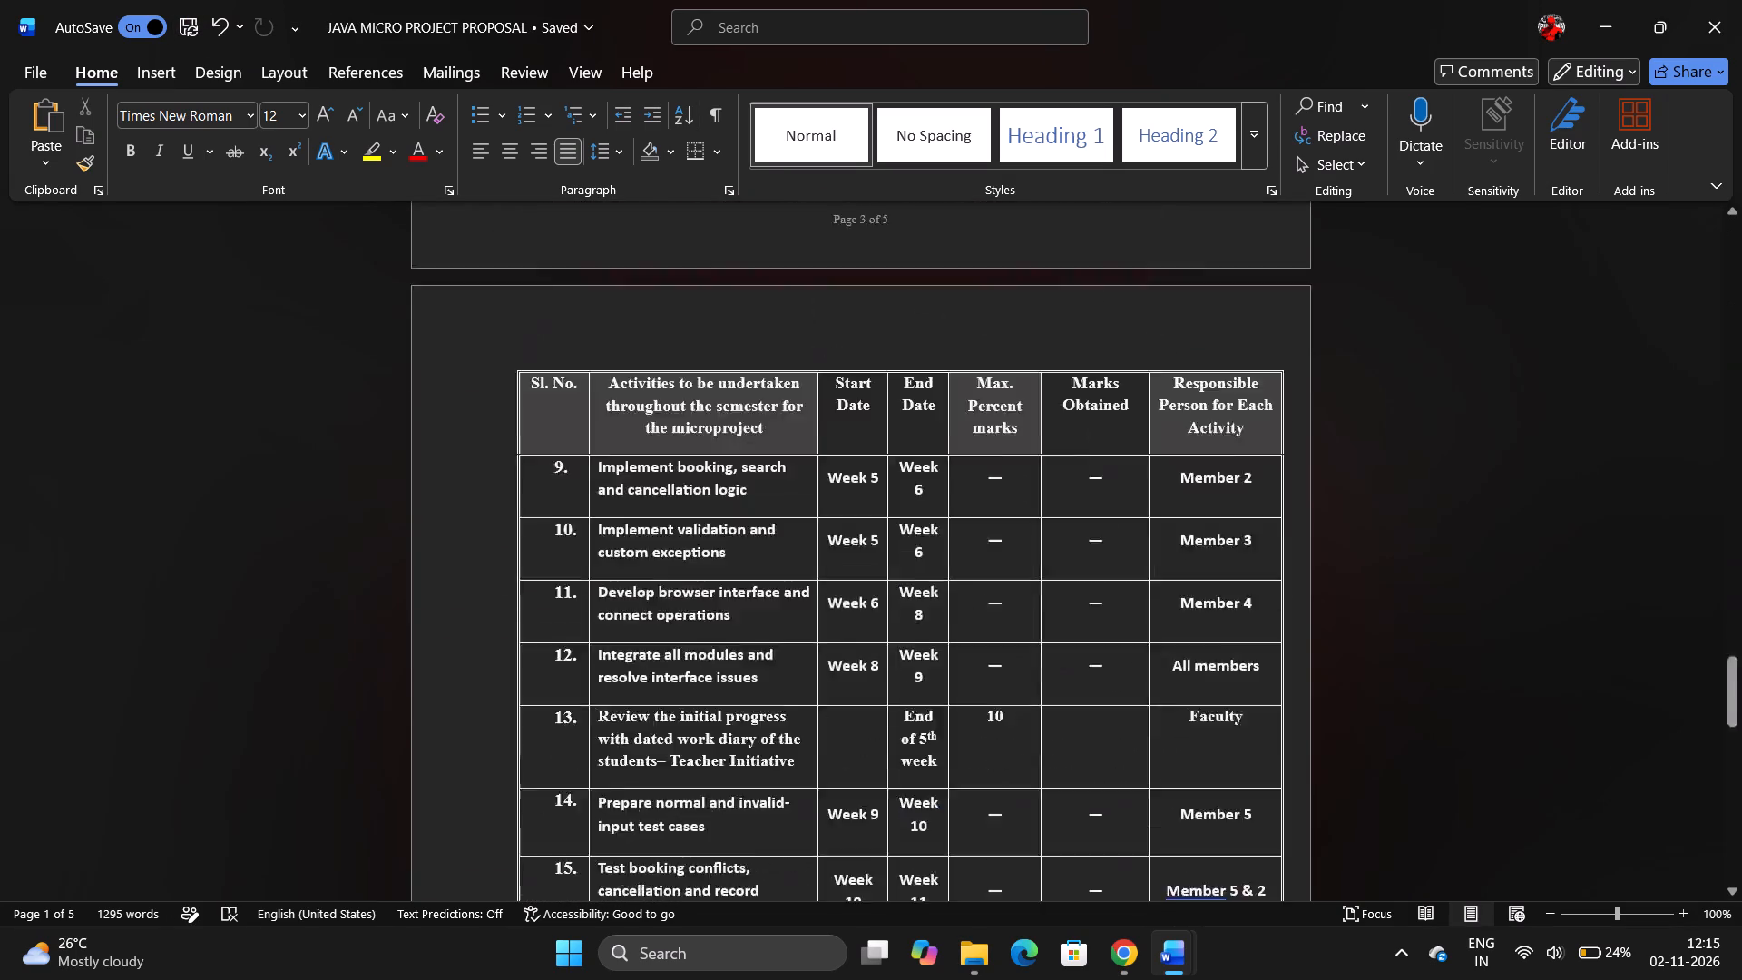
pyautogui.scroll(6, 848, 505)
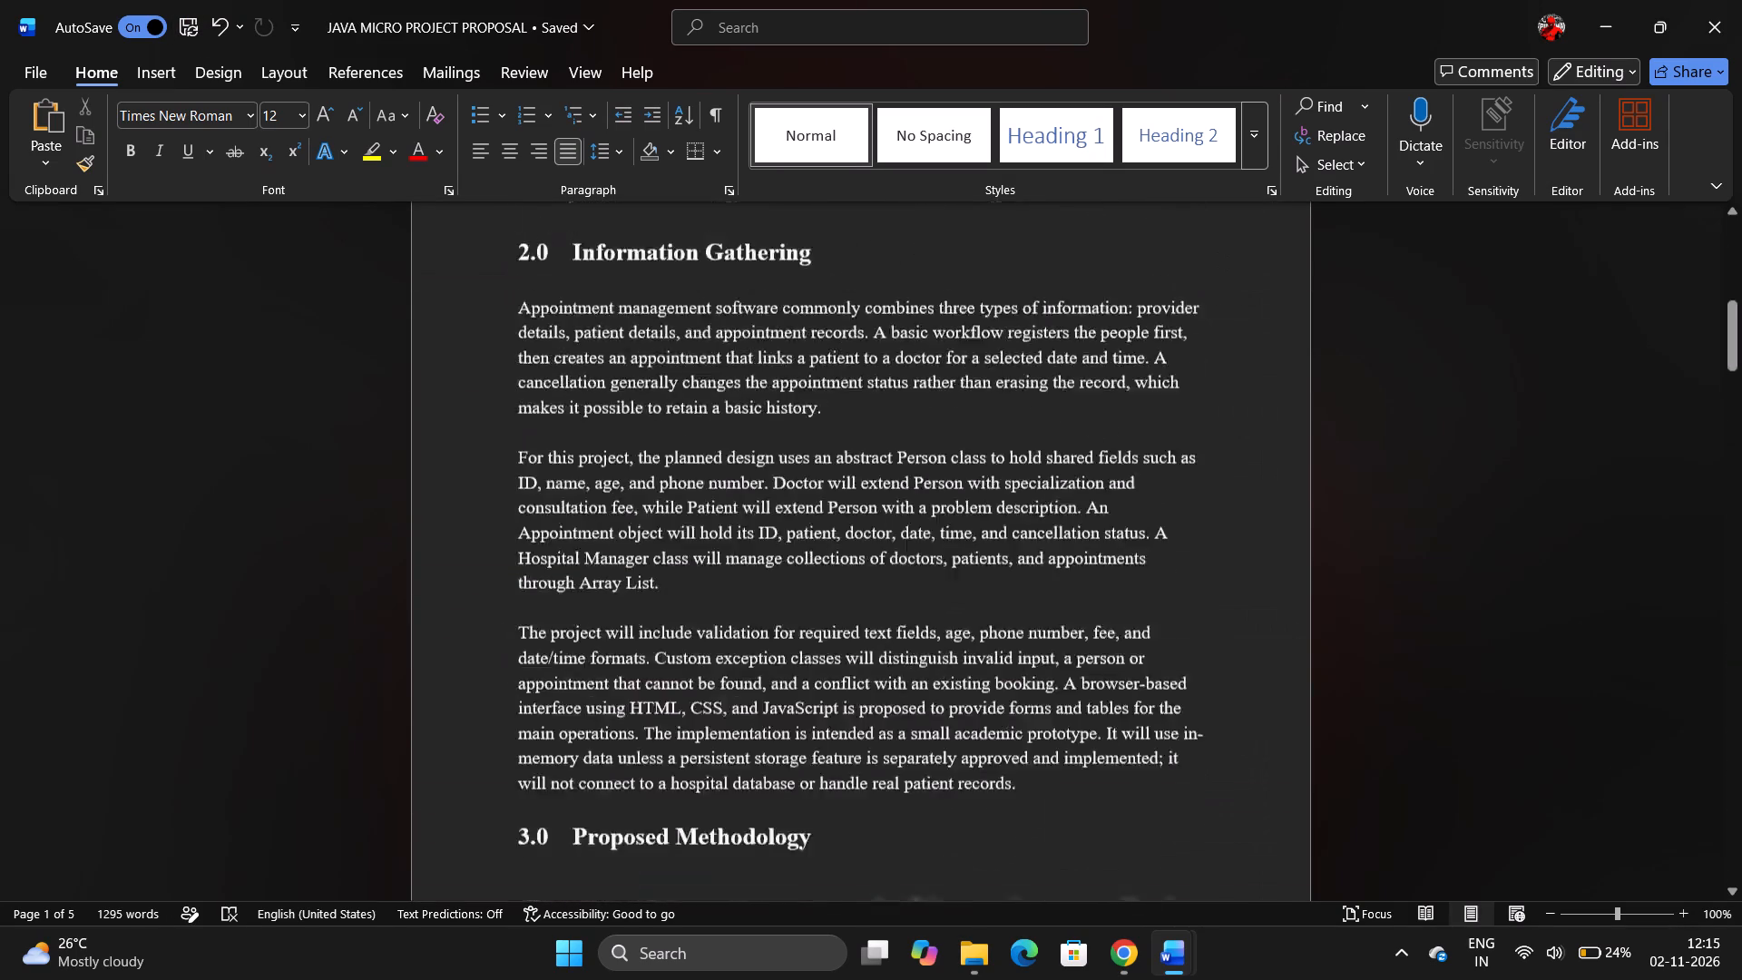
pyautogui.scroll(5, 848, 505)
pyautogui.click(1710, 2)
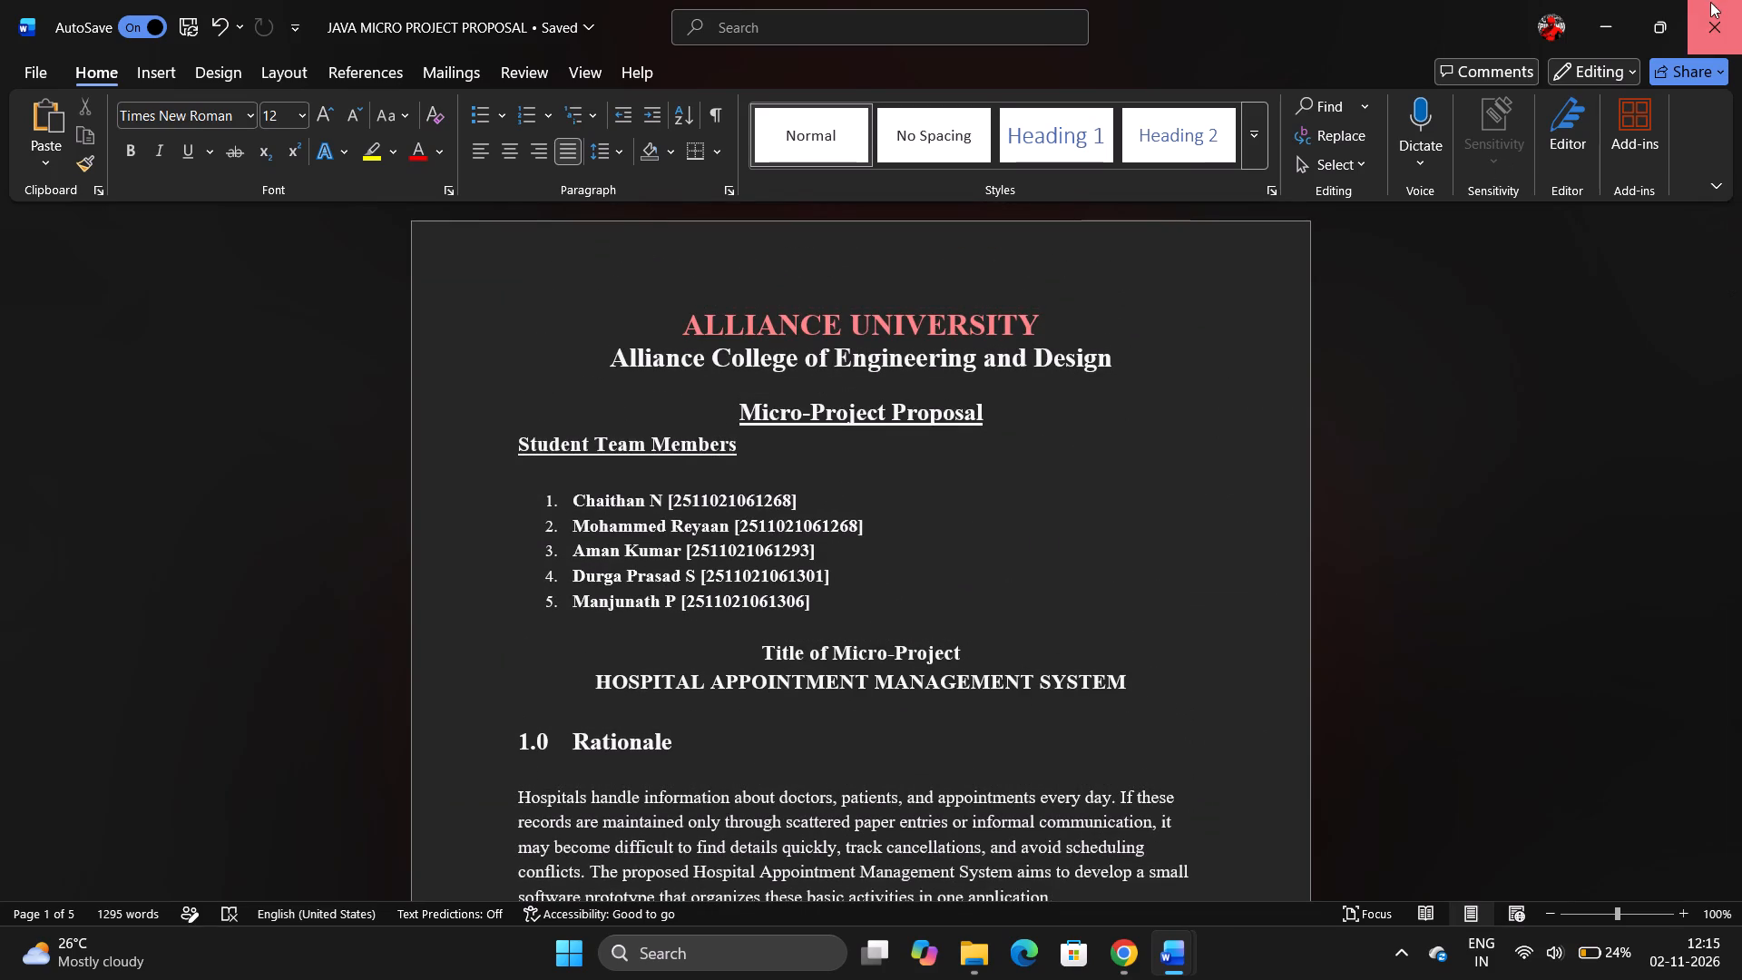
pyautogui.click(1728, 5)
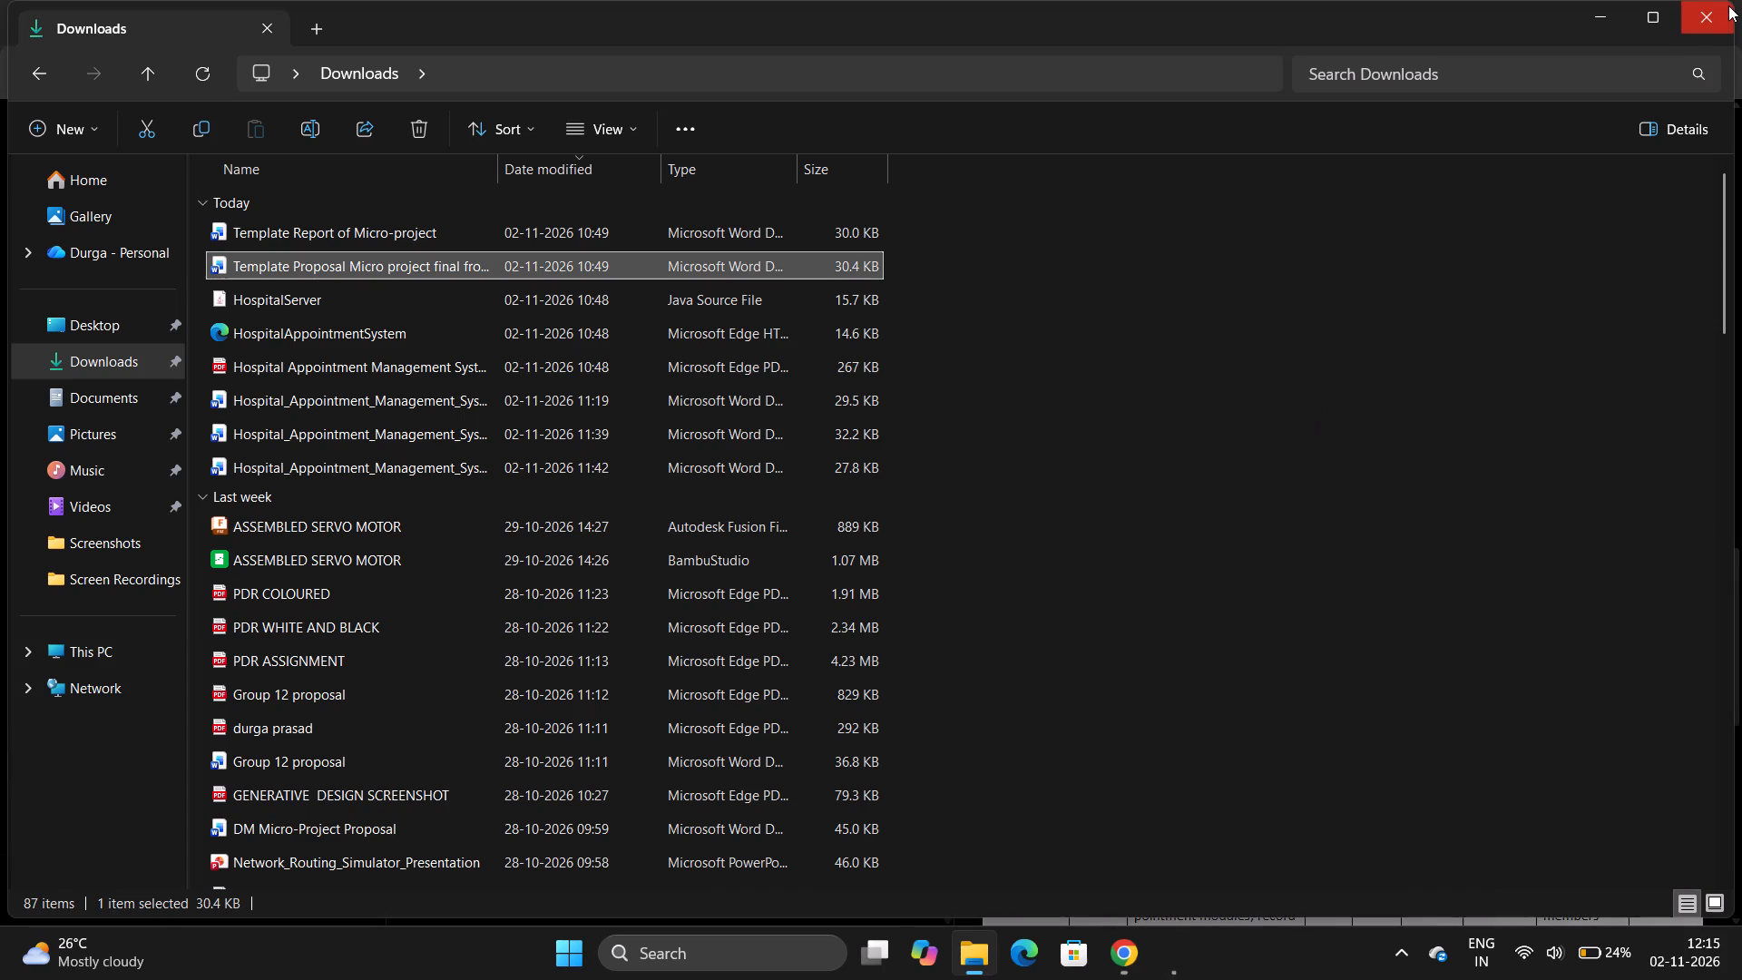
pyautogui.click(1728, 14)
pyautogui.click(1696, 4)
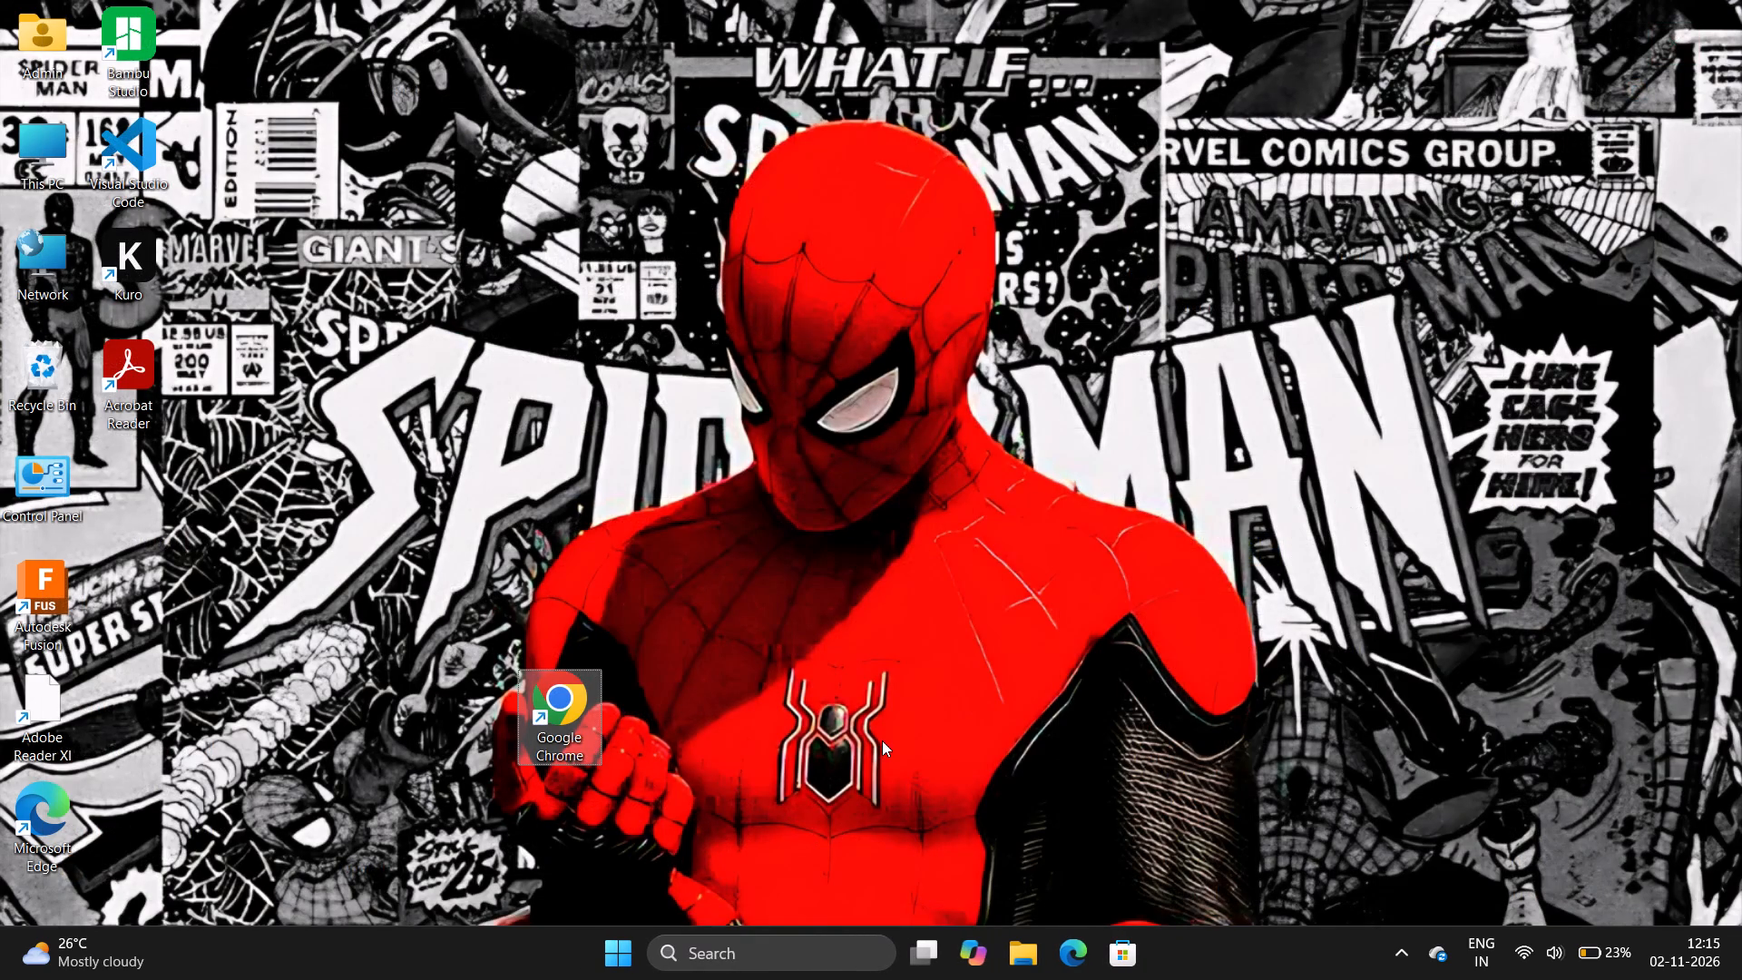
# Shut down the computer.
pyautogui.click(1019, 887)
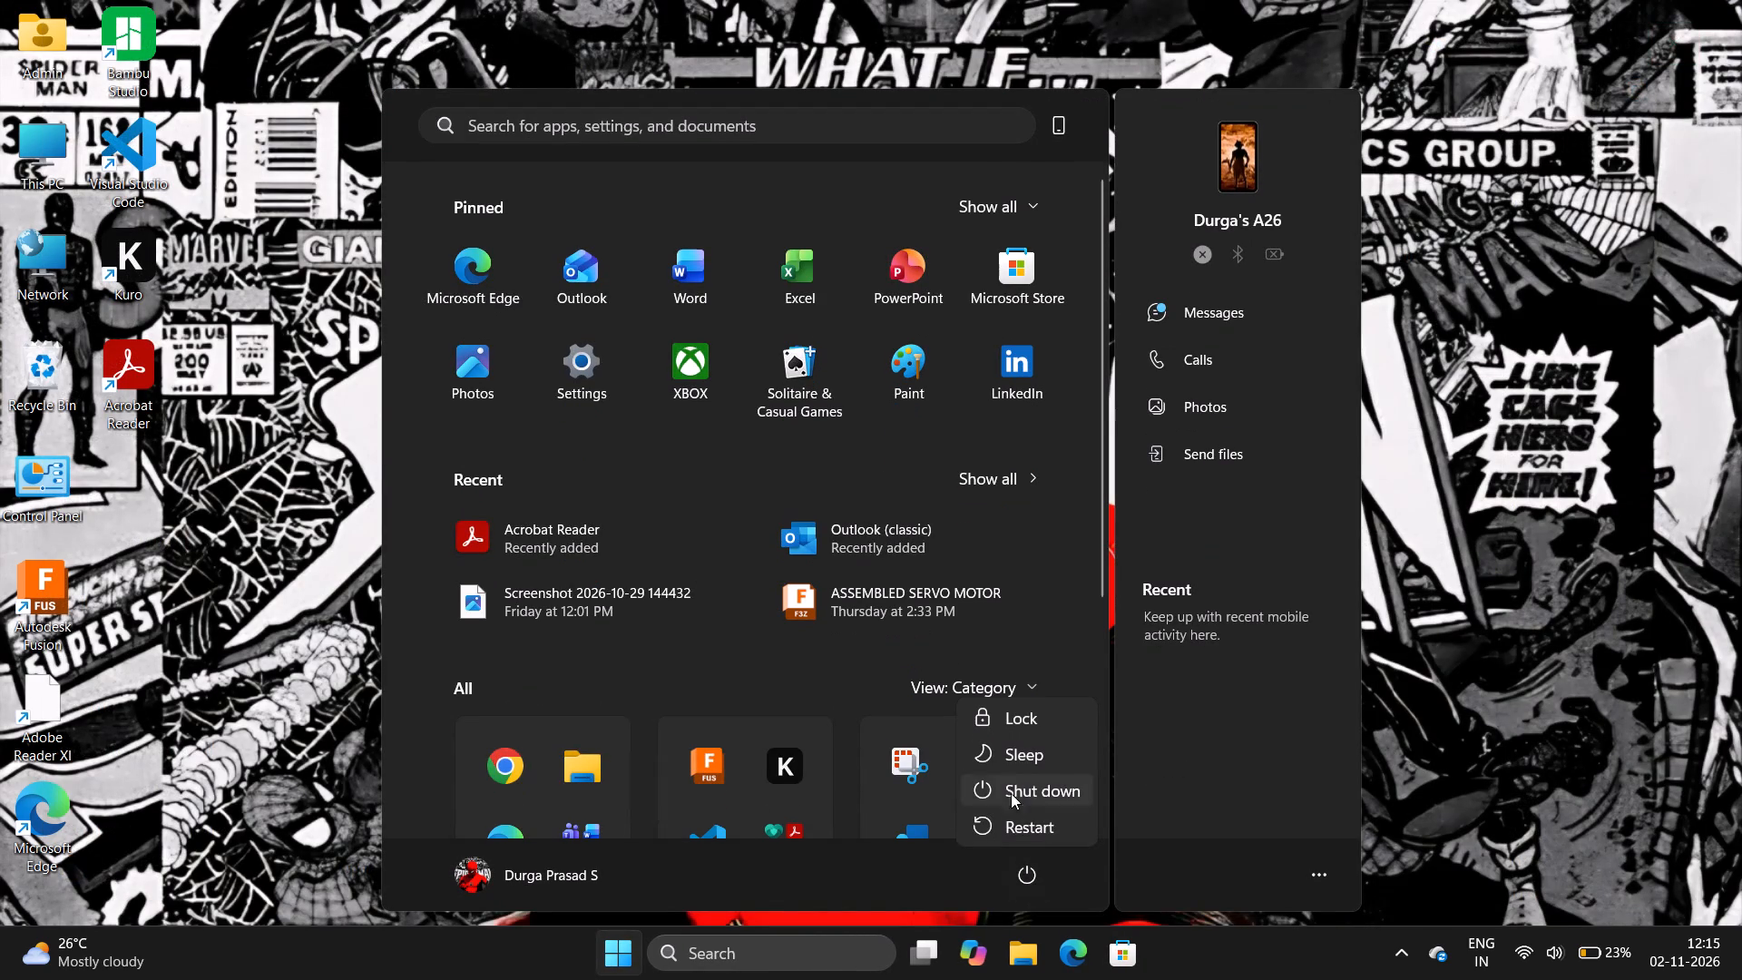
pyautogui.click(1007, 789)
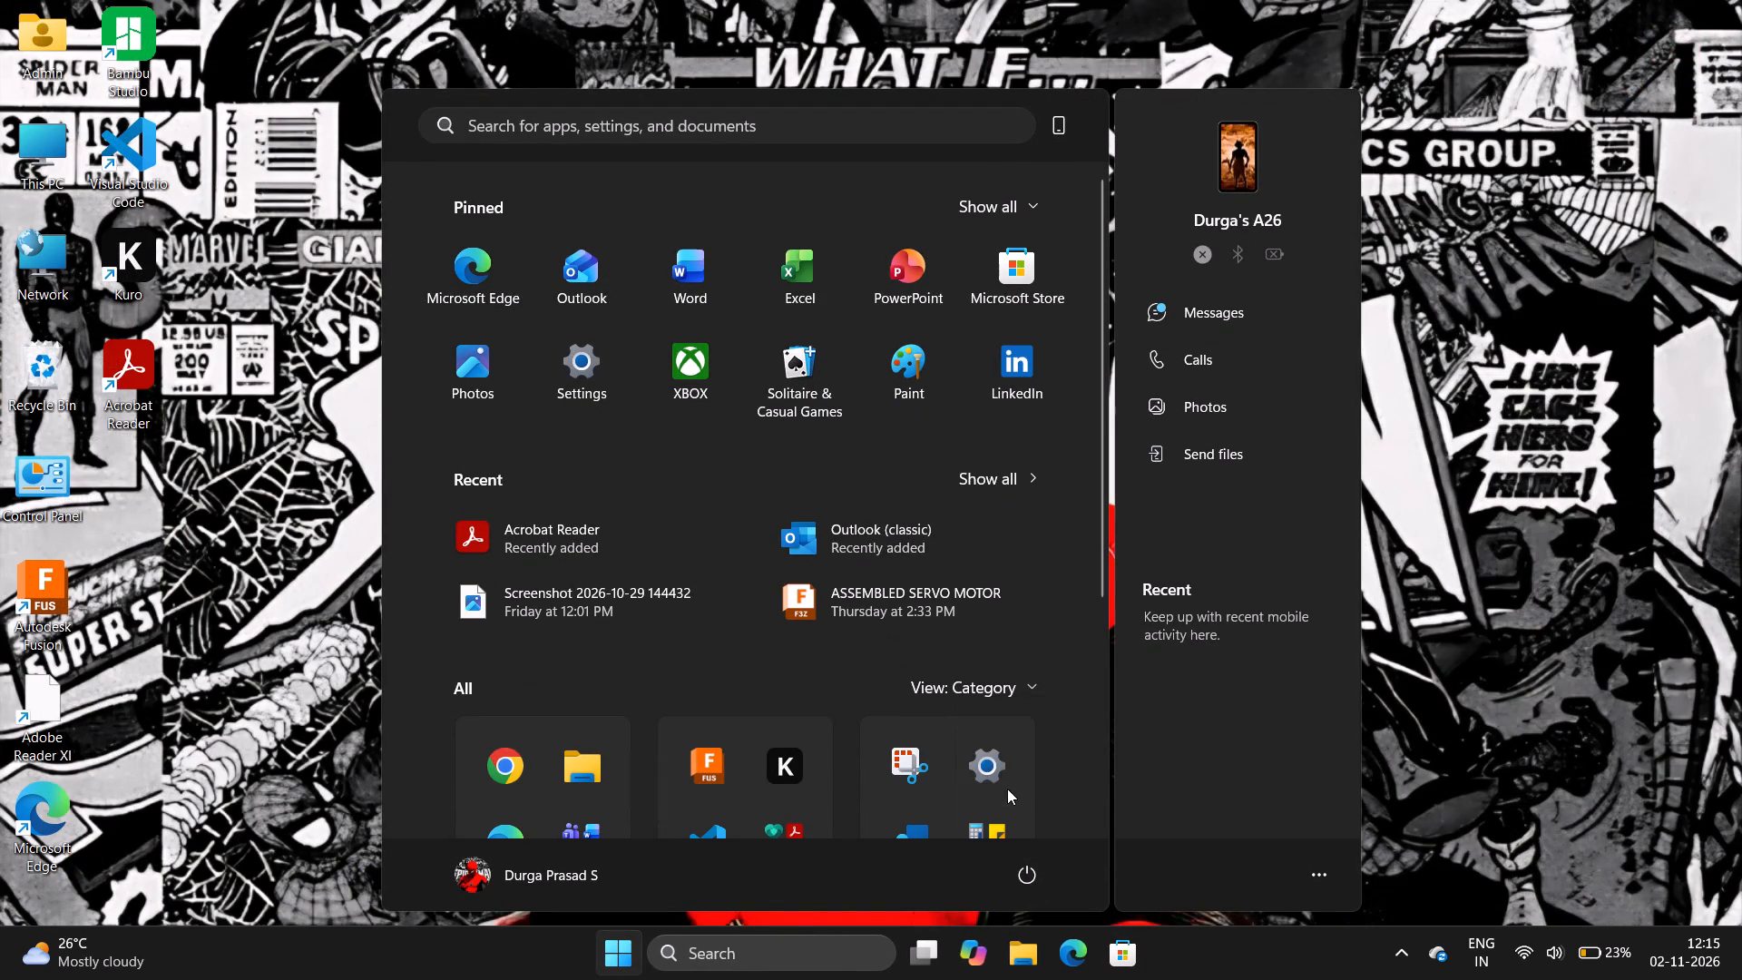